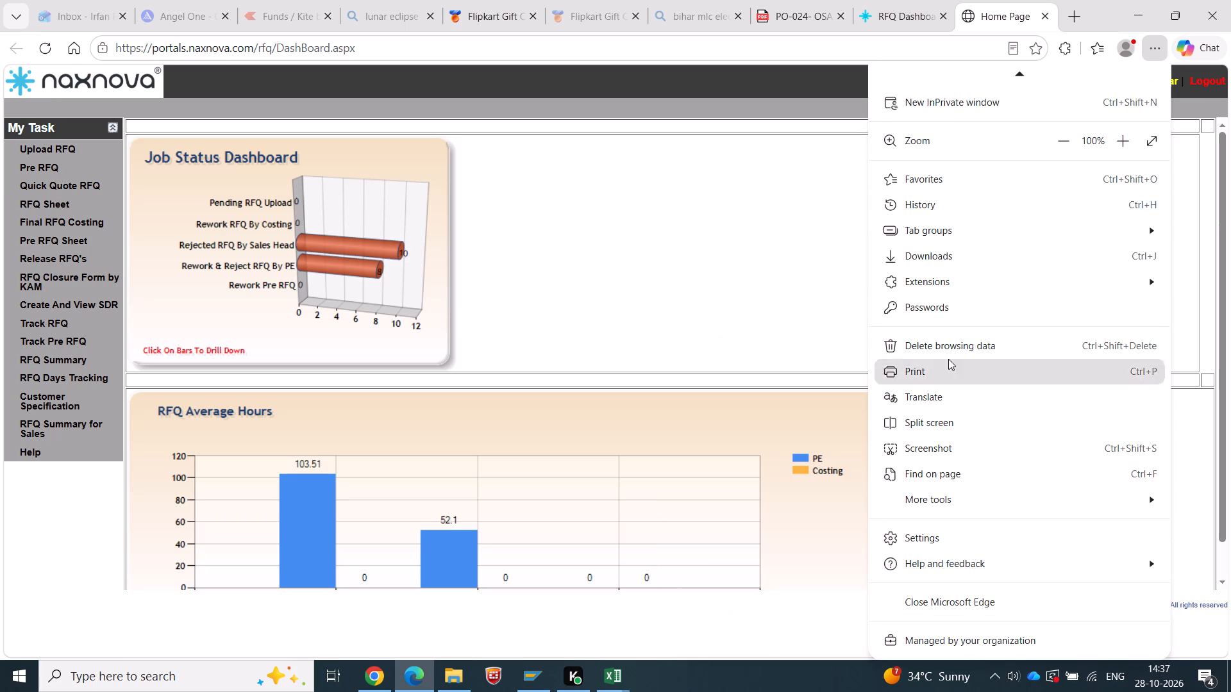
# Open the Microsoft Edge Add-ons store and search it for "internet explorer".
pyautogui.click(950, 287)
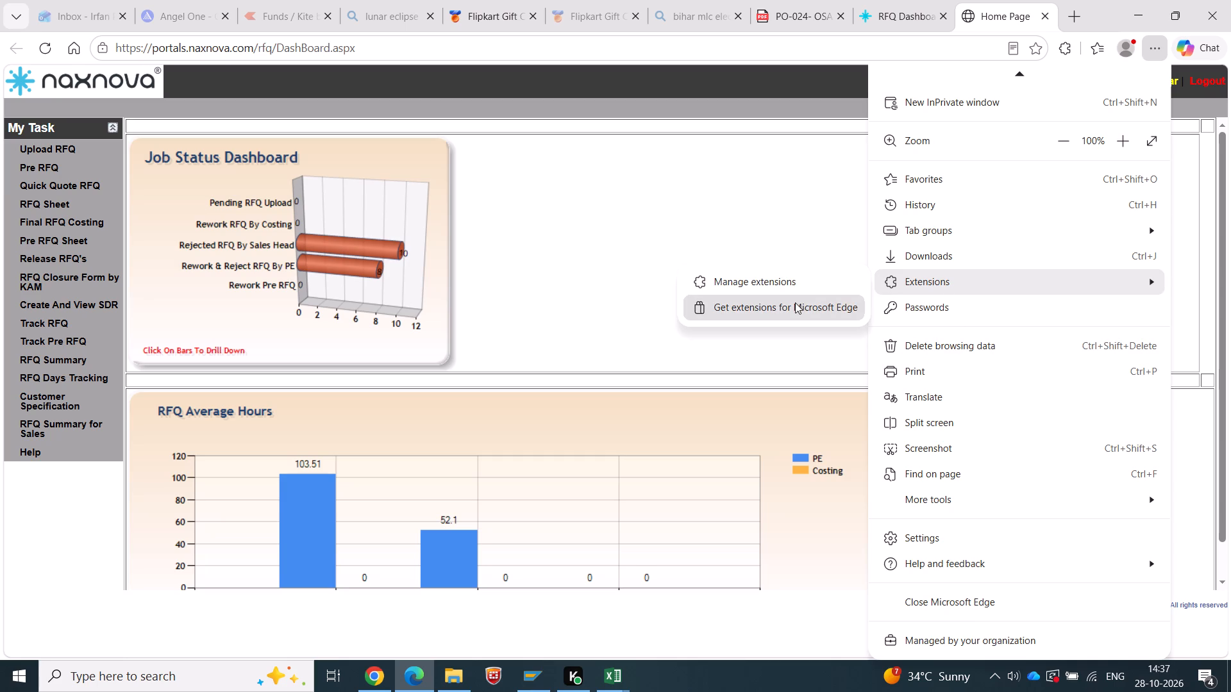
pyautogui.click(795, 302)
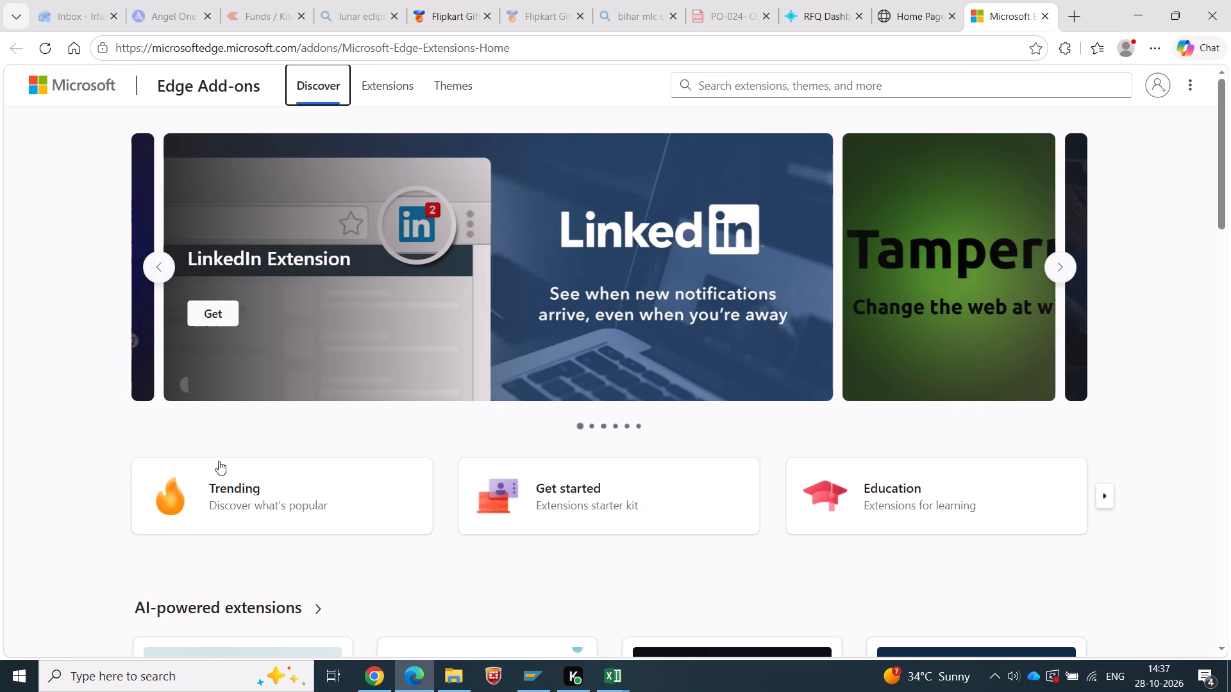
pyautogui.scroll(3, 1014, 70)
pyautogui.click(791, 91)
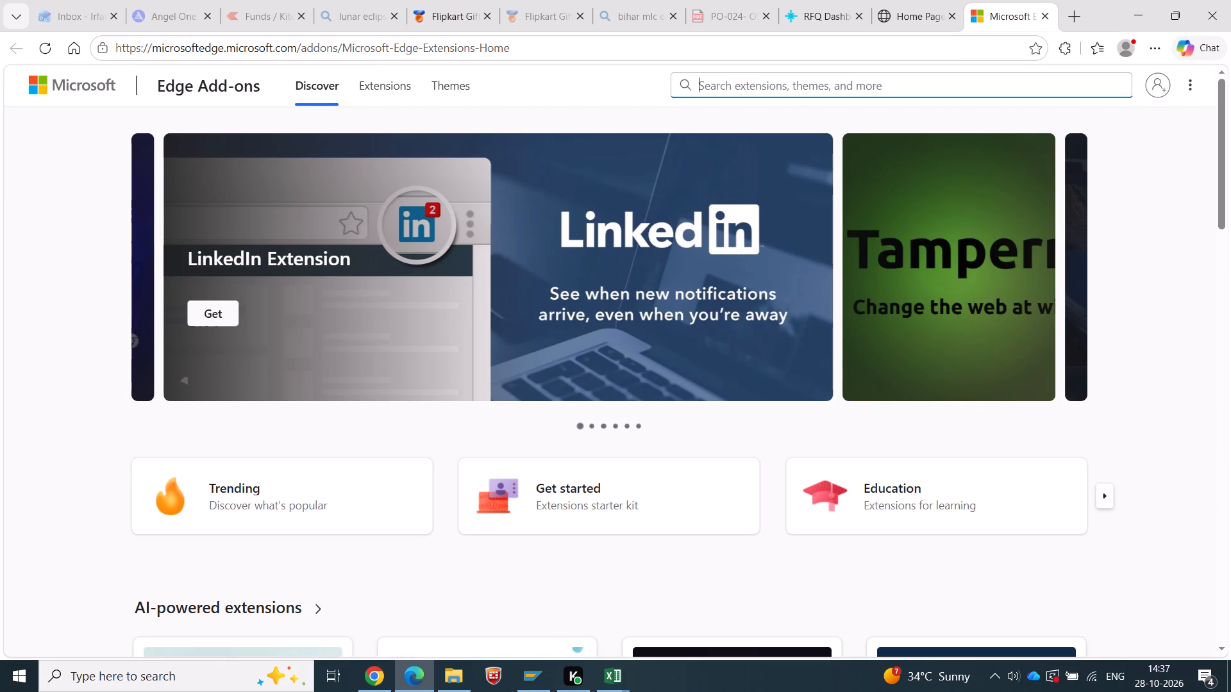
pyautogui.write('interne')
pyautogui.write('t e')
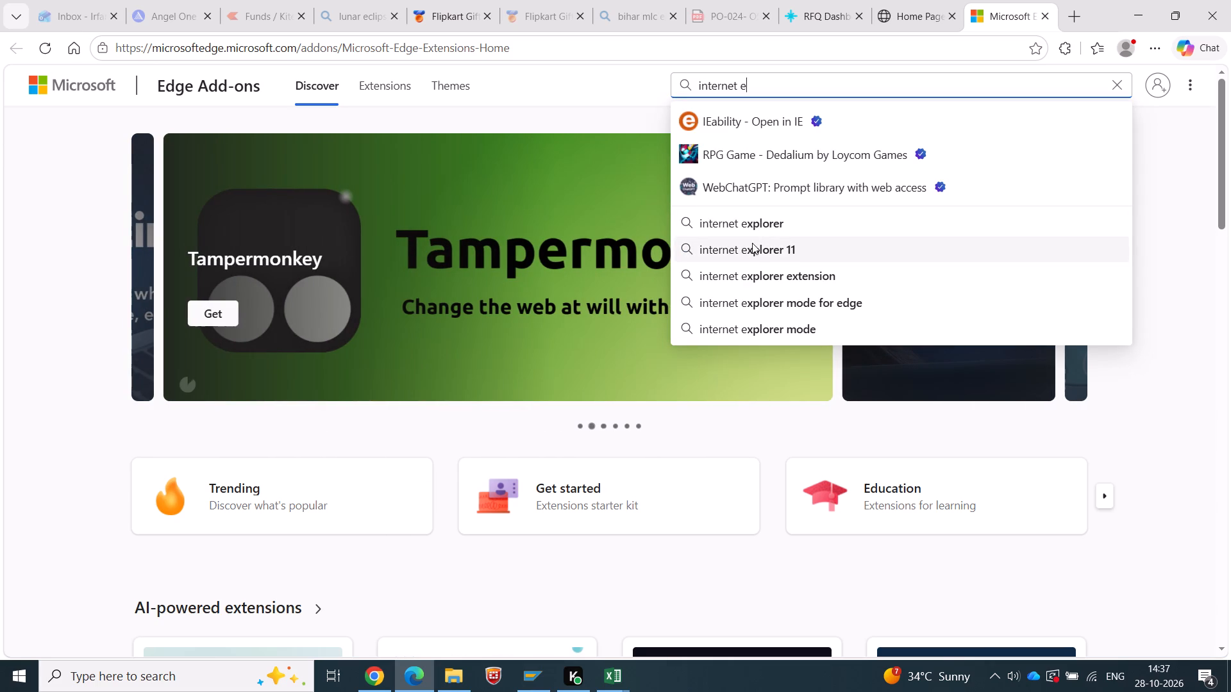
pyautogui.click(750, 225)
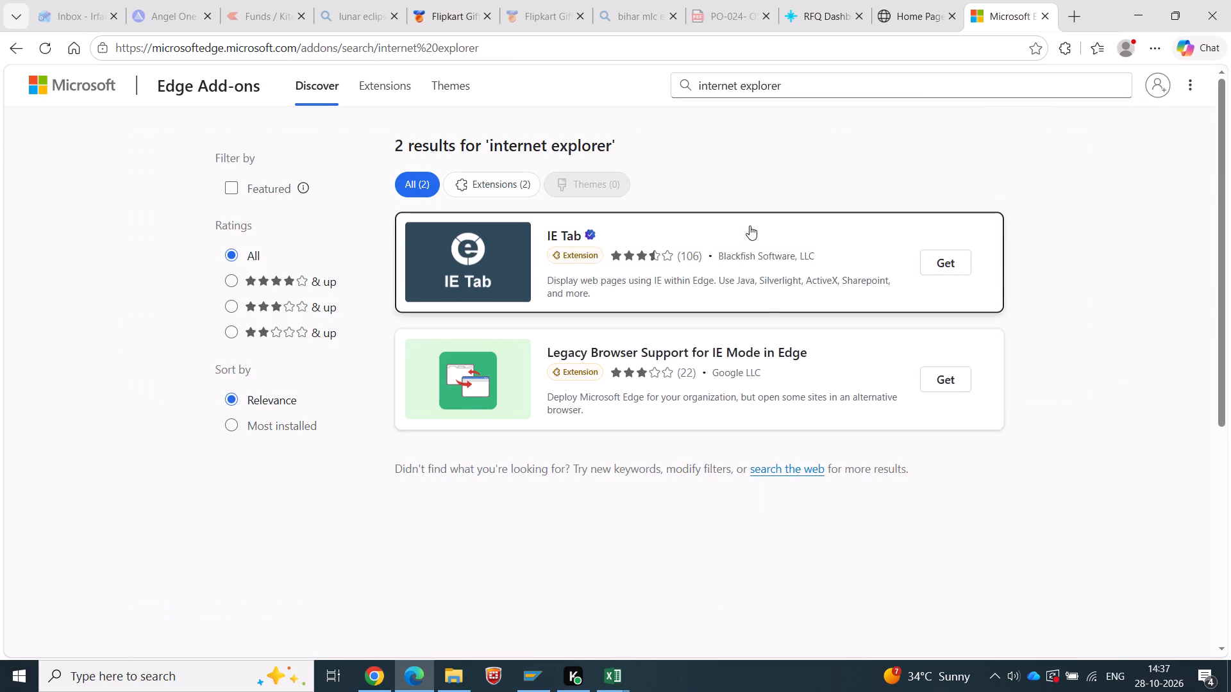
# Install the IE Tab extension by Blackfish Software, LLC from the search results and dismiss the installation notice.
pyautogui.click(939, 261)
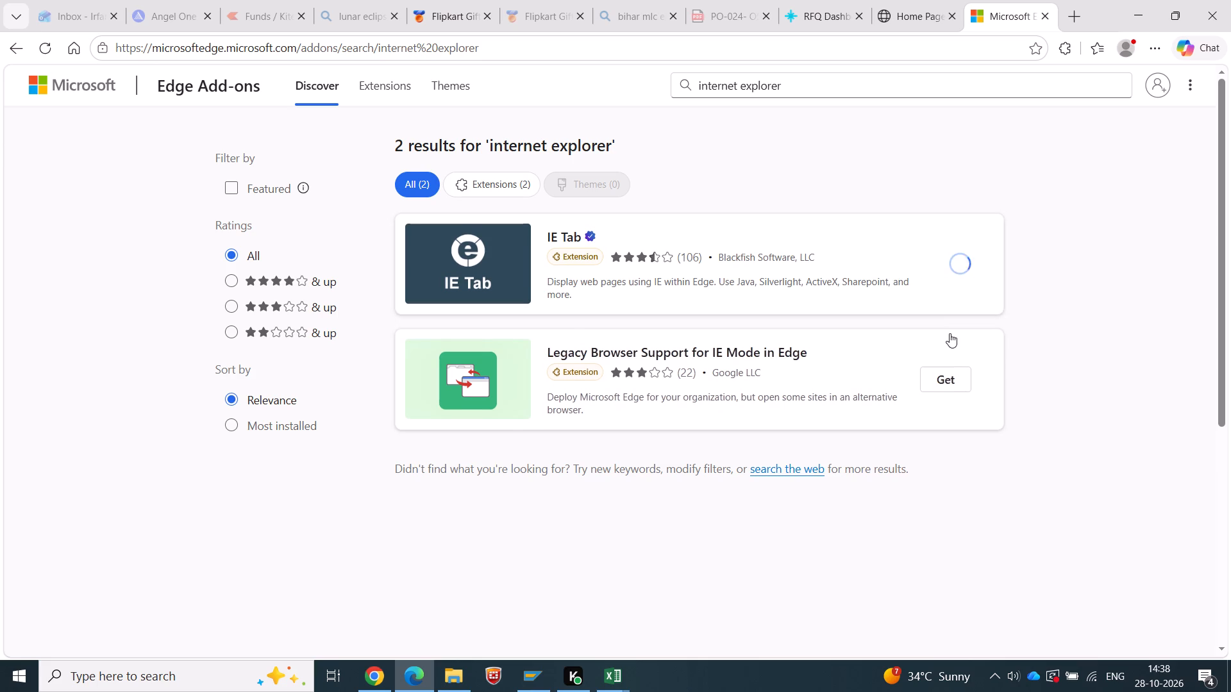
pyautogui.click(942, 230)
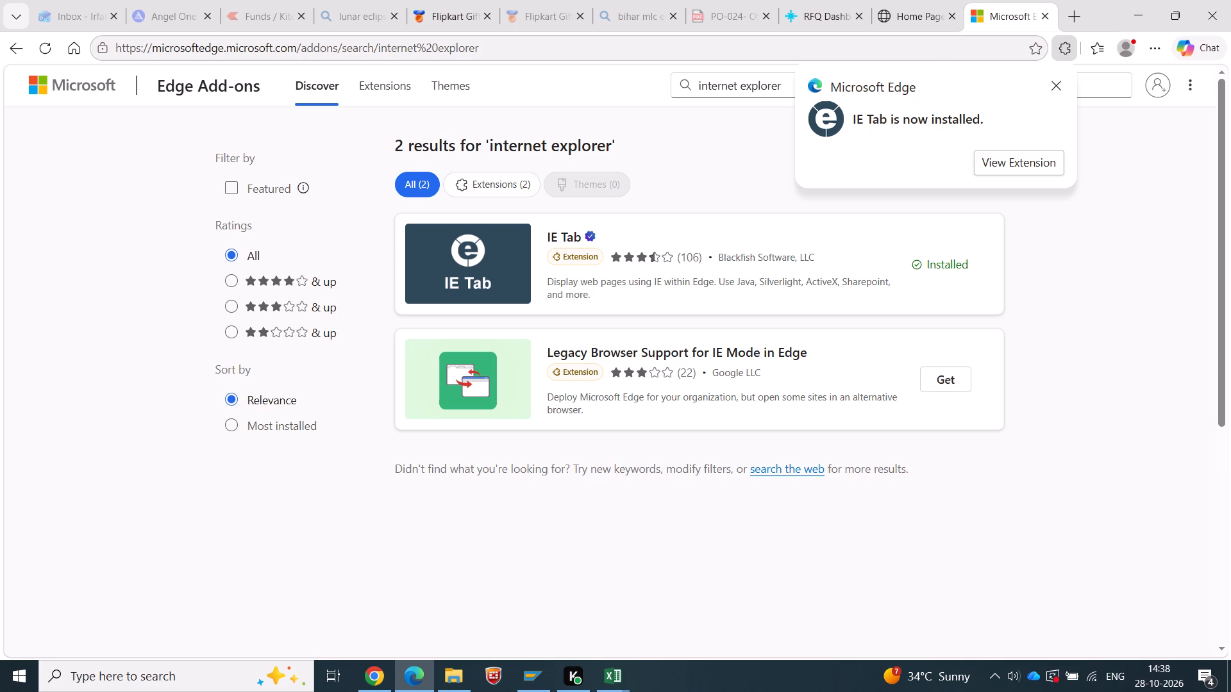
pyautogui.click(1054, 91)
# Return to the open Naxnova RFQ portal dashboard page.
pyautogui.click(905, 16)
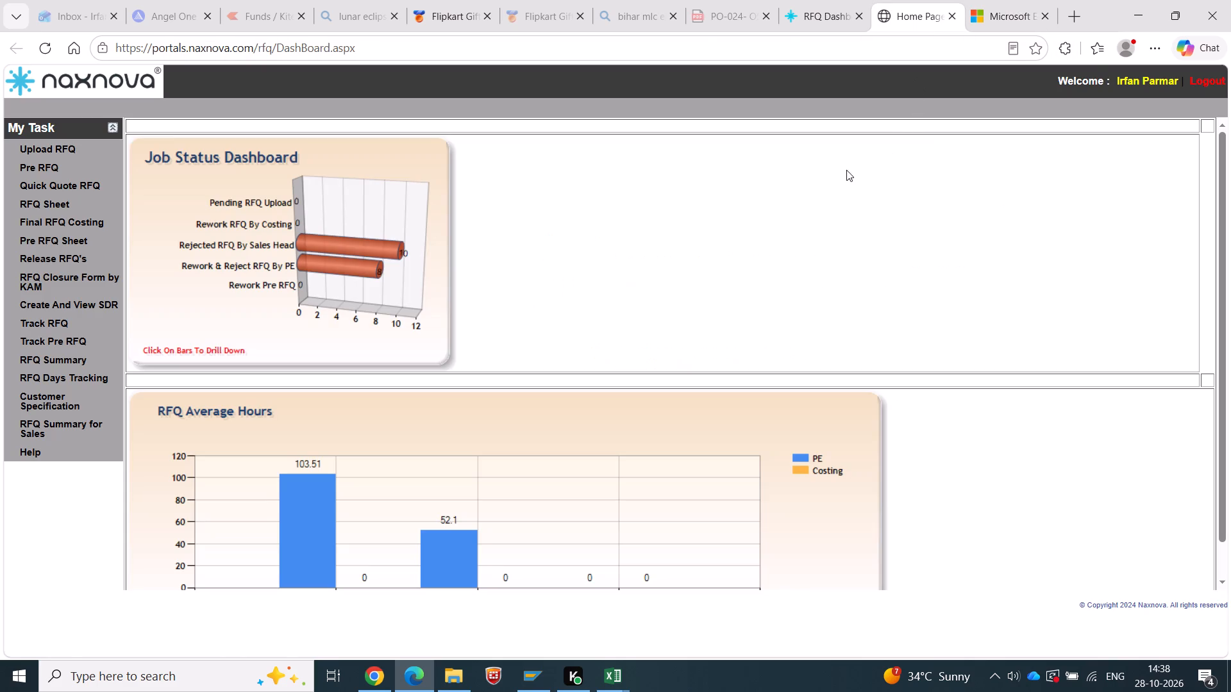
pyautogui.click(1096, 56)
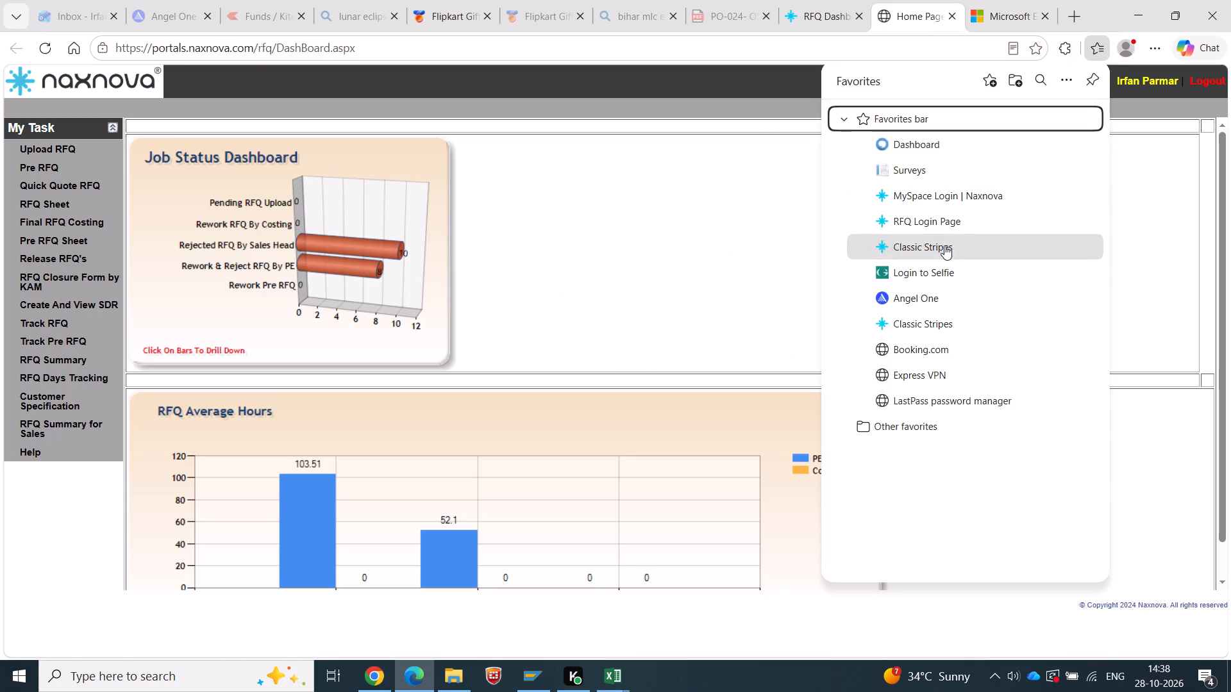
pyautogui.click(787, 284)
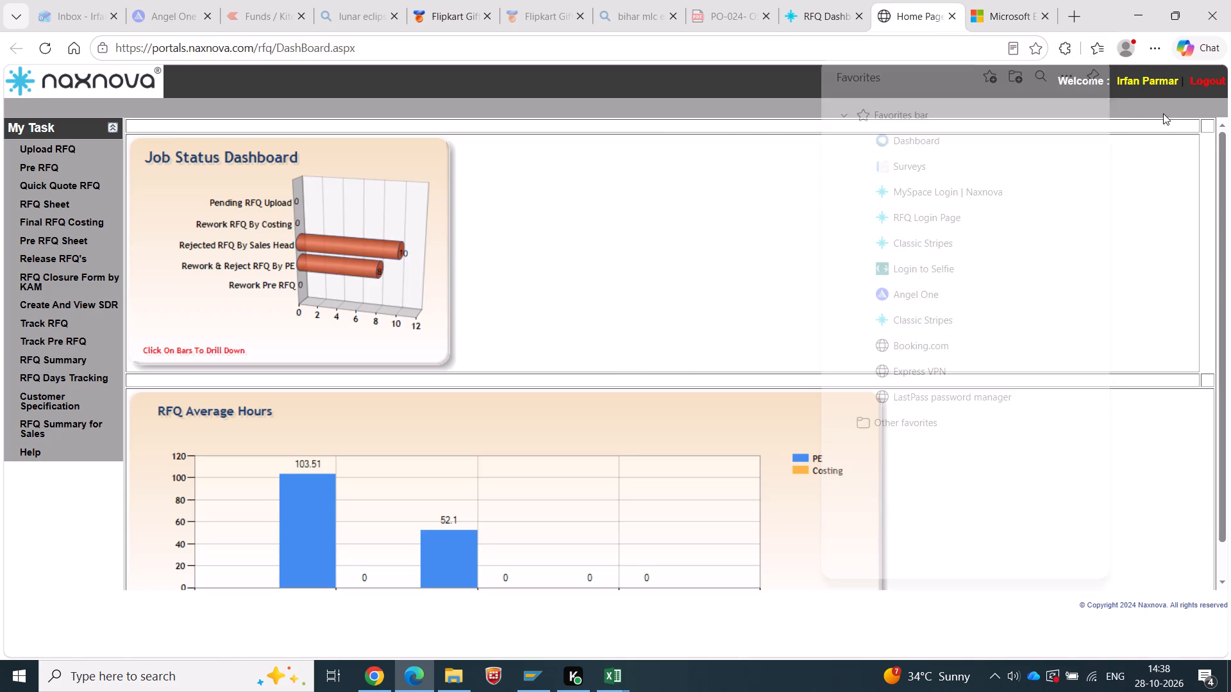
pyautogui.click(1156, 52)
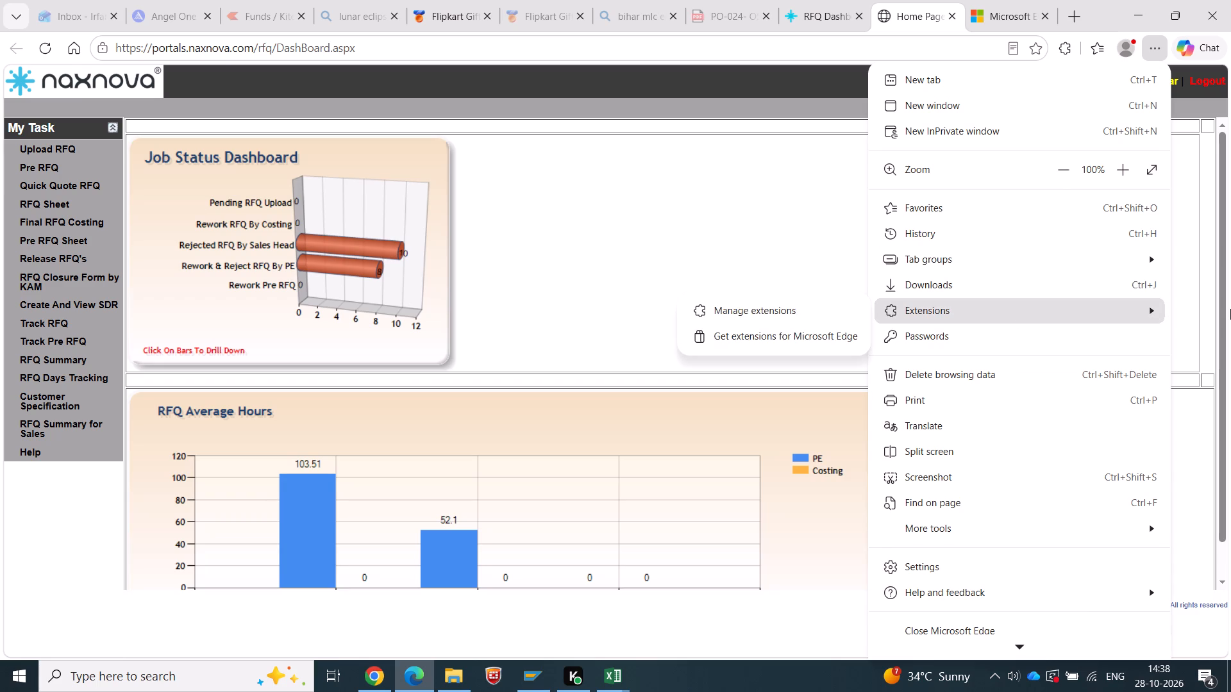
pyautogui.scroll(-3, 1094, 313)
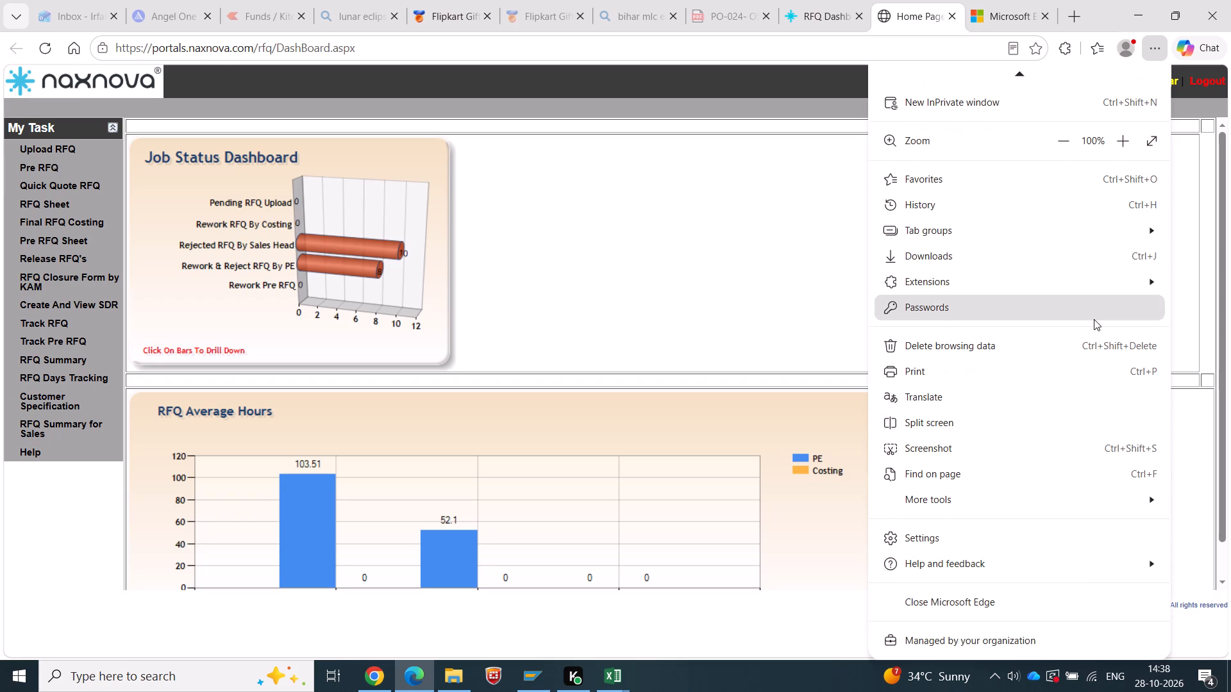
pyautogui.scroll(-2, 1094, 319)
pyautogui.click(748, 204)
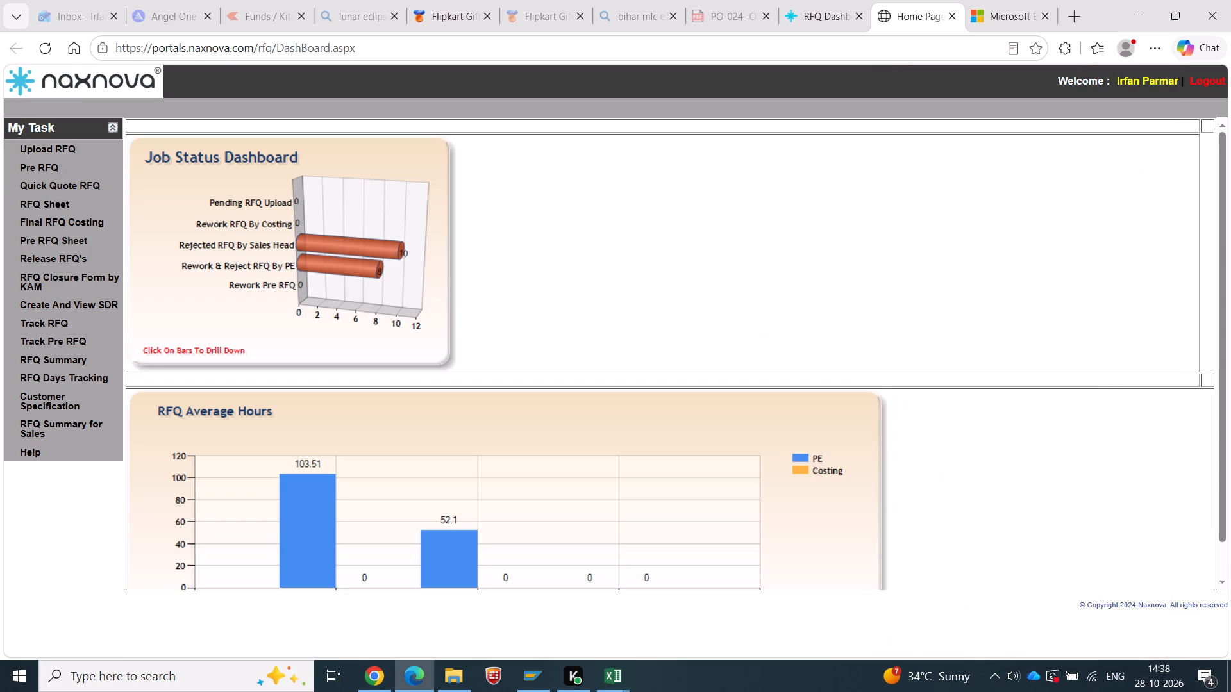
# Open the RFQ dashboard with the IE Tab extension not marked New, and accept its free trial notice.
pyautogui.click(1055, 50)
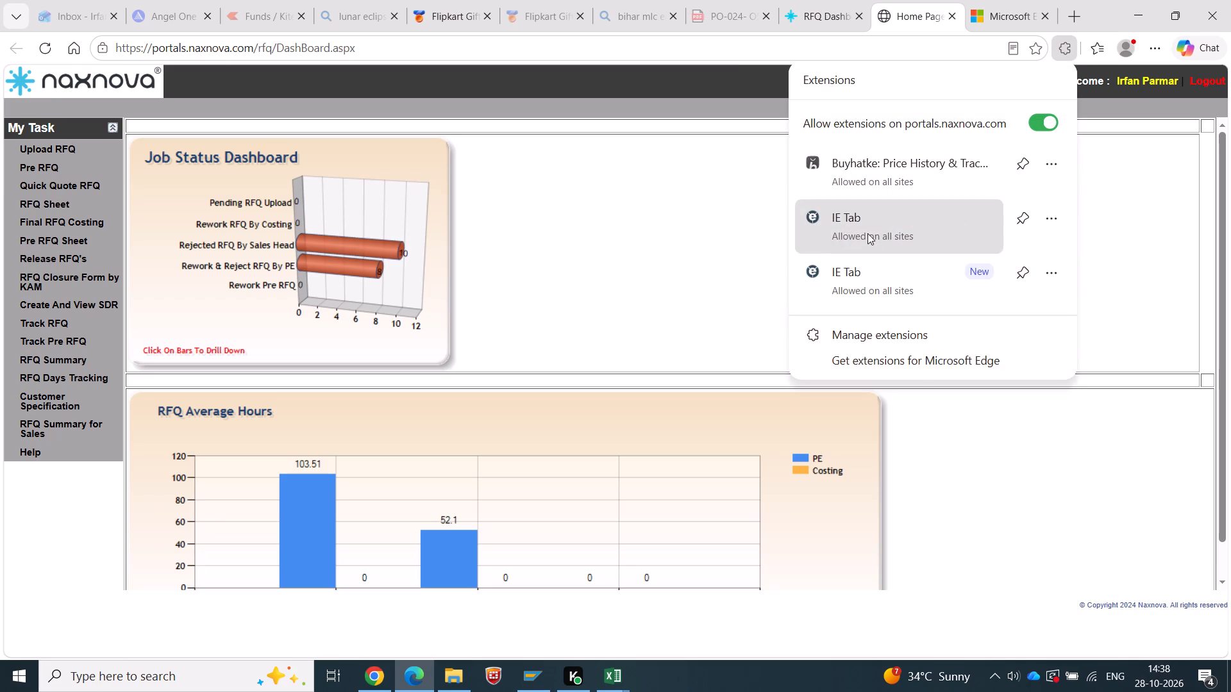
pyautogui.click(889, 233)
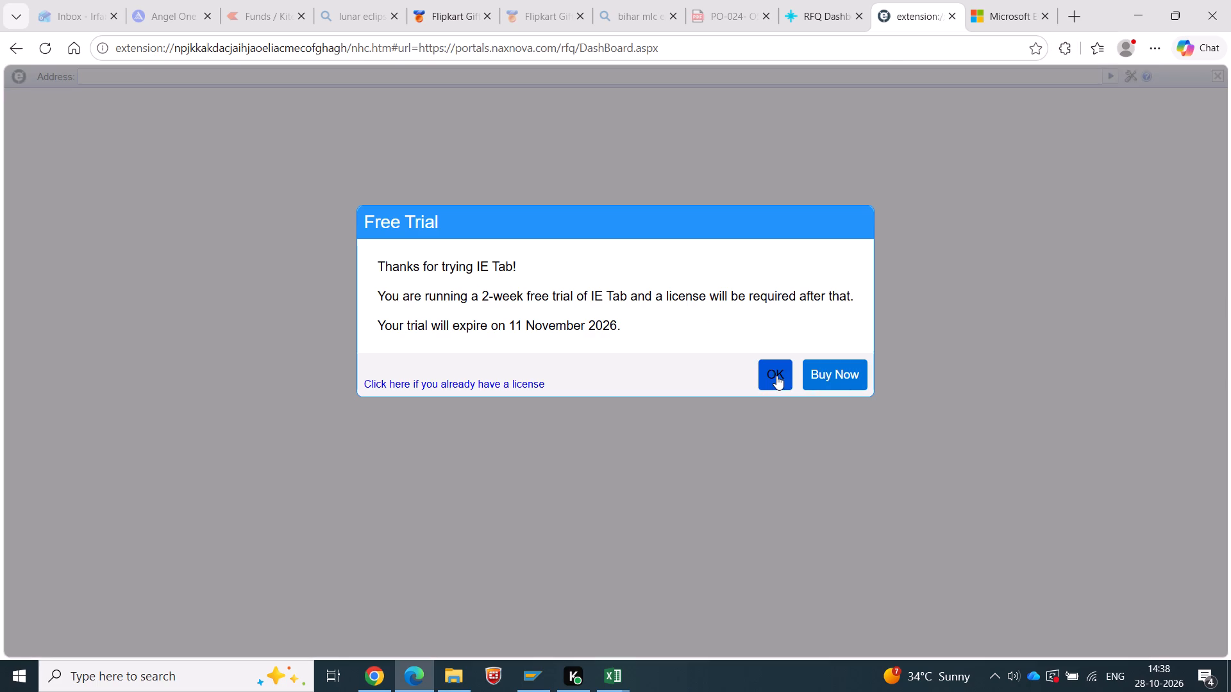
pyautogui.click(776, 375)
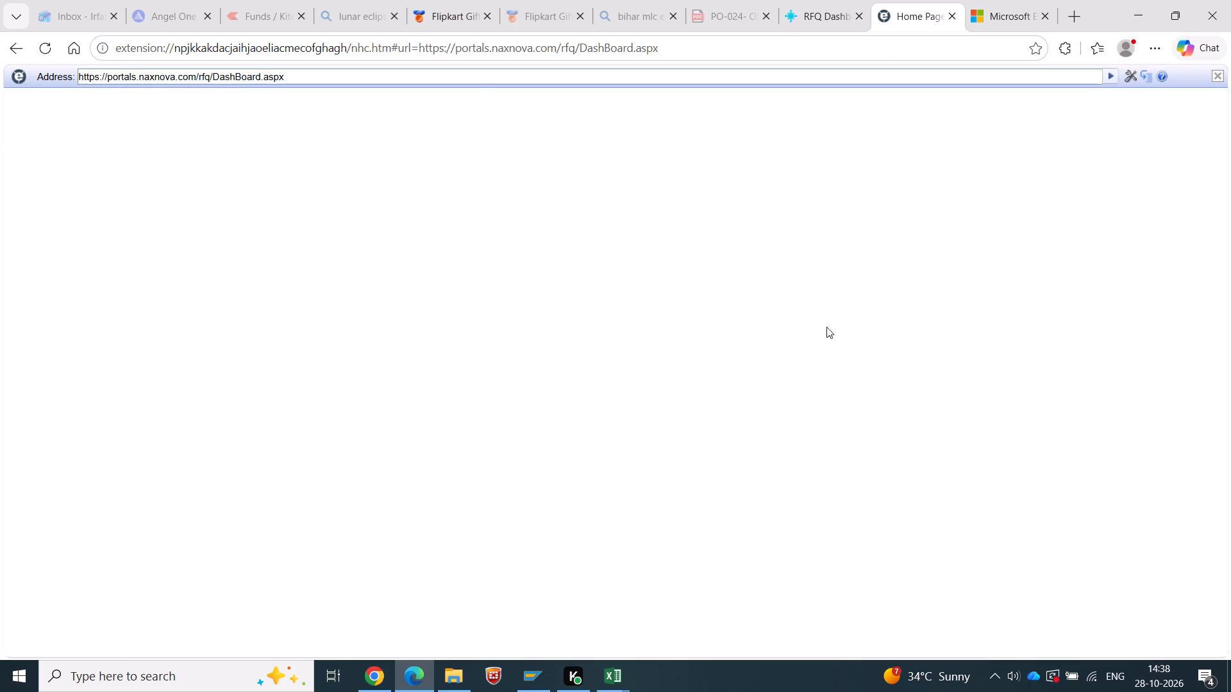
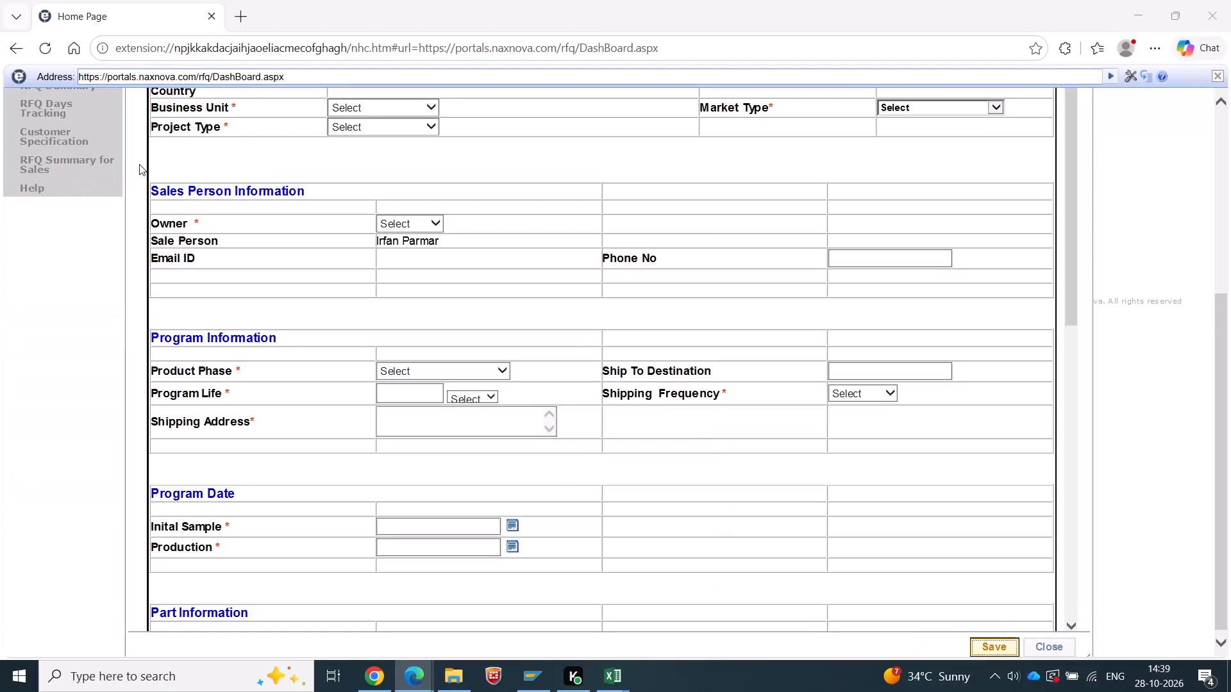
# Set the RFQ's customer type to Existing Customer and choose Sutsnax General Trading FZE as the customer name.
pyautogui.scroll(14, 189, 197)
pyautogui.click(357, 325)
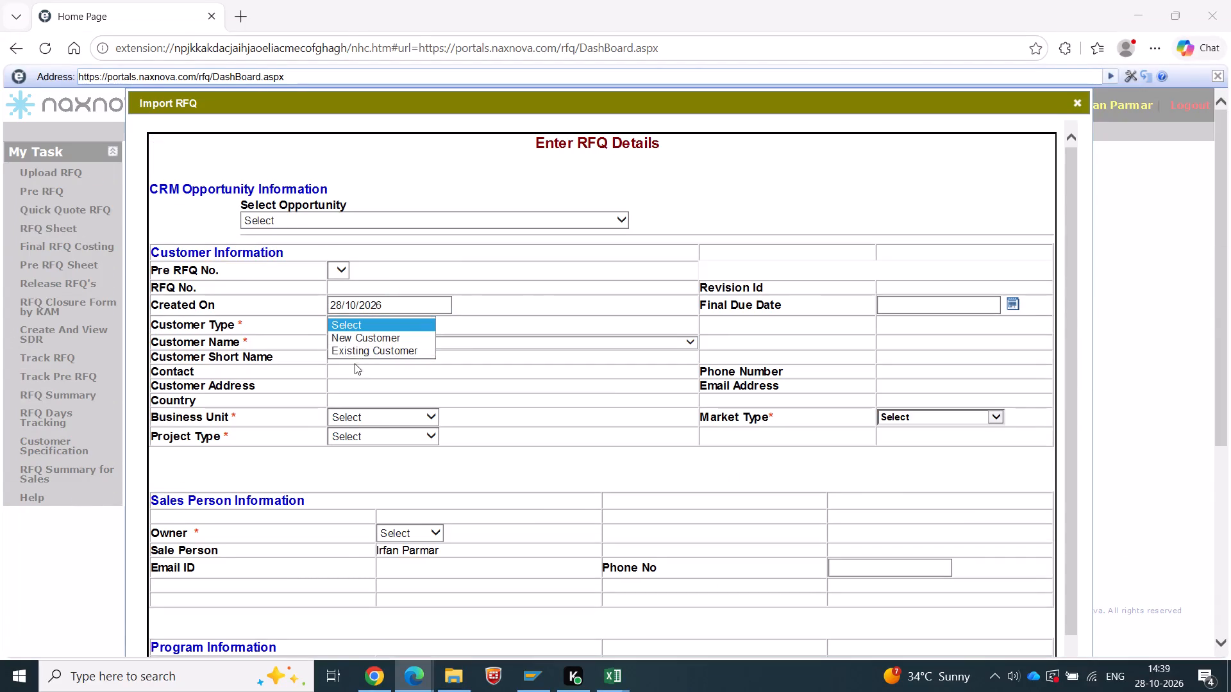
pyautogui.click(354, 355)
pyautogui.click(353, 344)
pyautogui.write('sut')
pyautogui.press('Return')
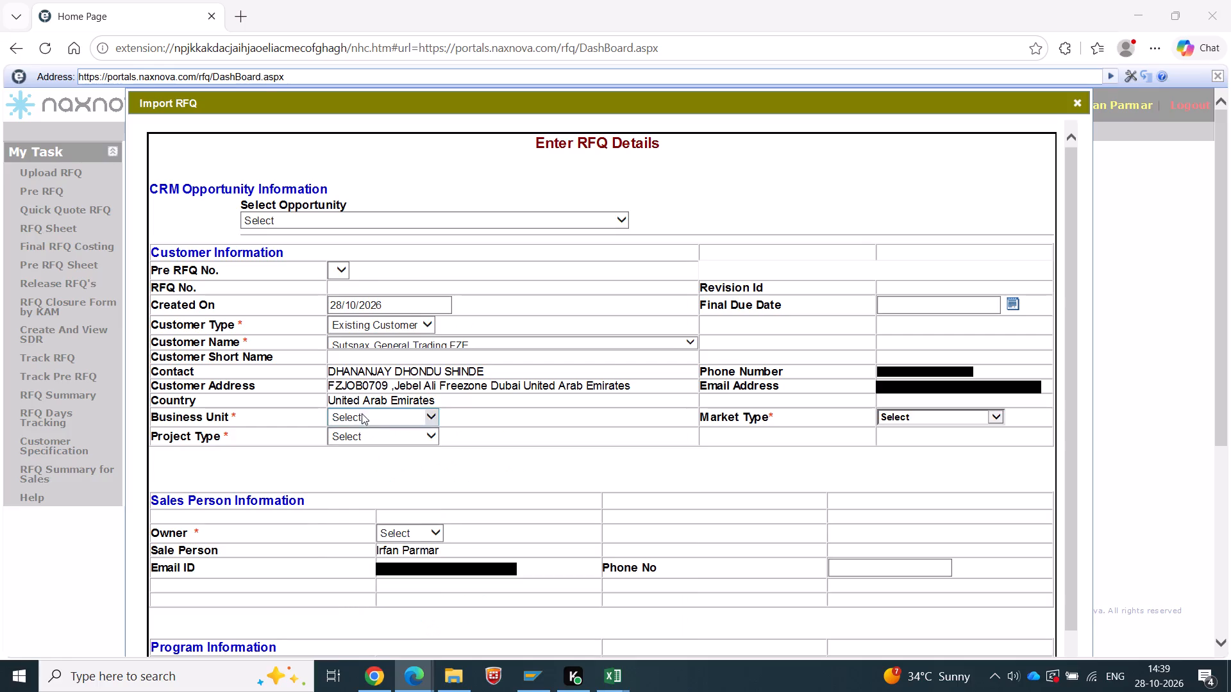
# Set the business unit to EXP, the project type to Existing Projects and the market type to Export OEM Automotive.
pyautogui.click(362, 413)
pyautogui.click(360, 456)
pyautogui.click(350, 439)
pyautogui.click(350, 449)
pyautogui.click(930, 416)
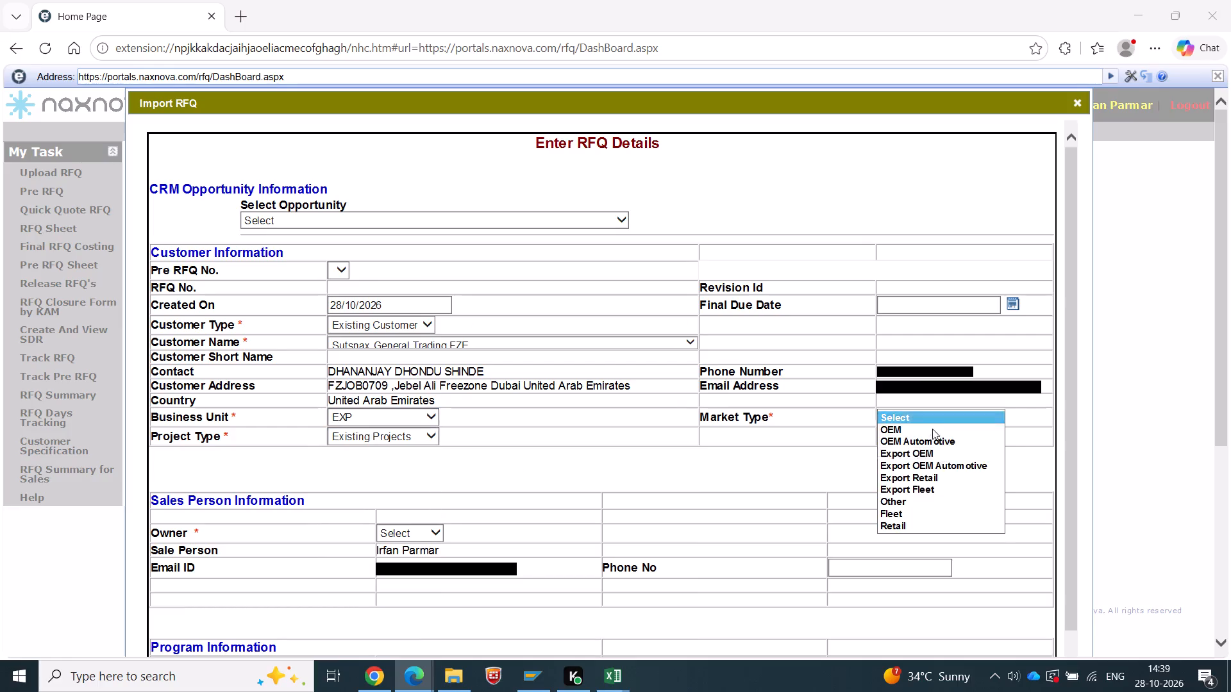
pyautogui.doubleClick(941, 466)
pyautogui.click(934, 418)
pyautogui.click(957, 466)
pyautogui.click(757, 466)
# Set the owner to CSPL in the Sales Person Information section.
pyautogui.scroll(-3, 517, 406)
pyautogui.scroll(2, 405, 224)
pyautogui.click(393, 418)
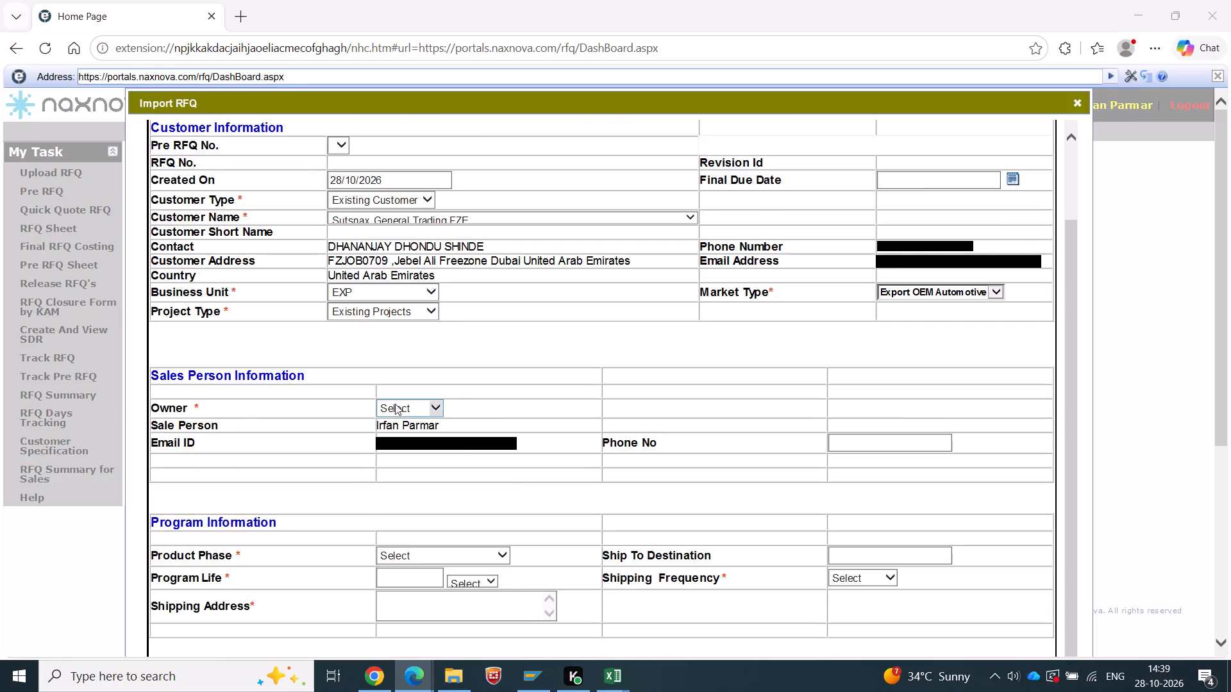
pyautogui.click(395, 404)
pyautogui.click(400, 418)
# Fill in Program Information with product phase New Product, program life 3 Year, shipping address Dubai and shipping frequency One Time.
pyautogui.click(396, 556)
pyautogui.click(408, 598)
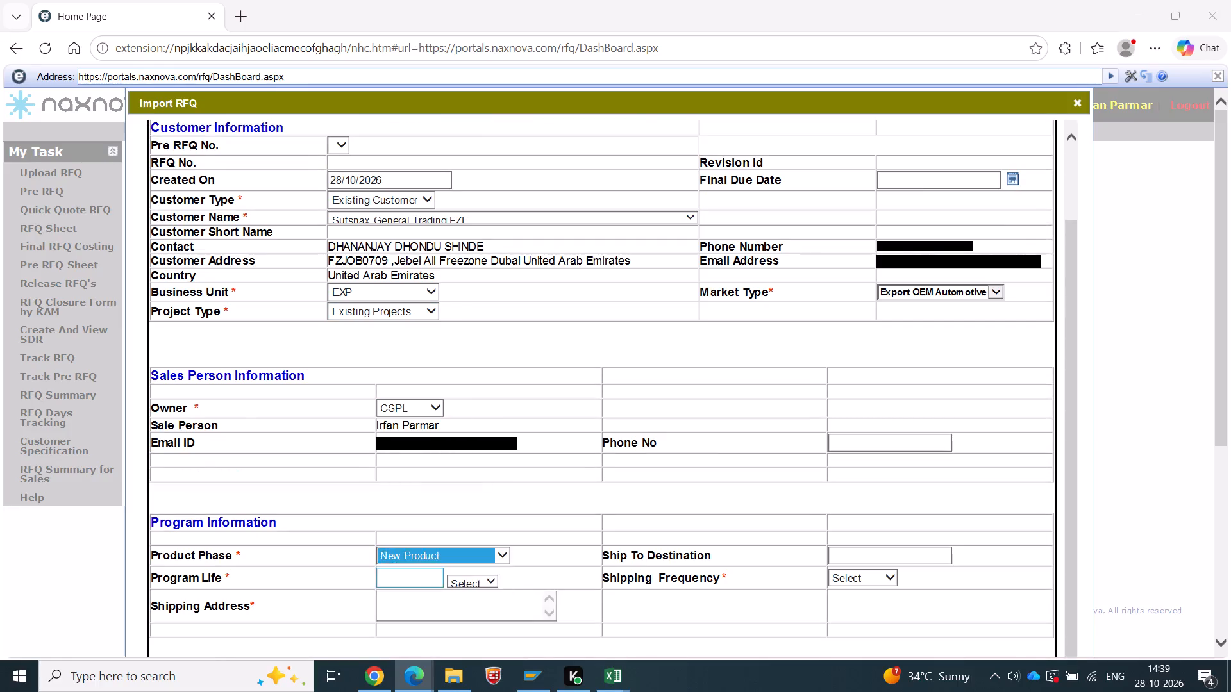
pyautogui.click(405, 581)
pyautogui.press('3')
pyautogui.click(471, 581)
pyautogui.click(456, 624)
pyautogui.click(414, 604)
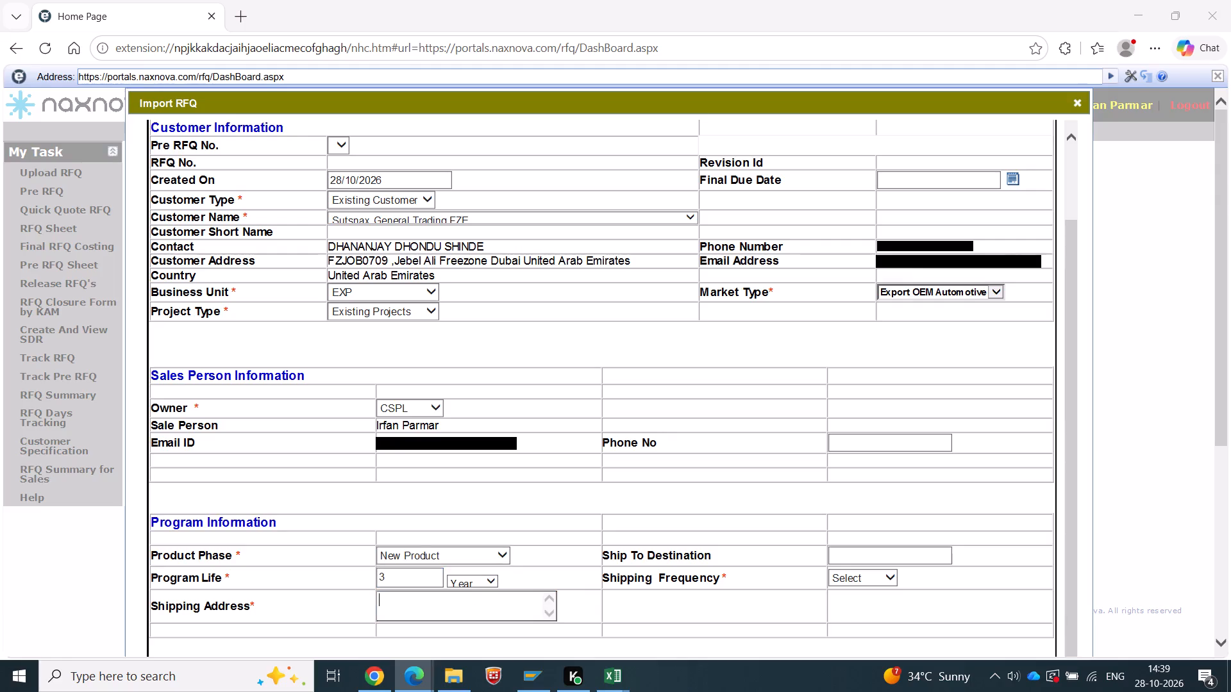
pyautogui.write('Dubai')
pyautogui.scroll(-2, 840, 495)
pyautogui.click(858, 329)
pyautogui.click(855, 404)
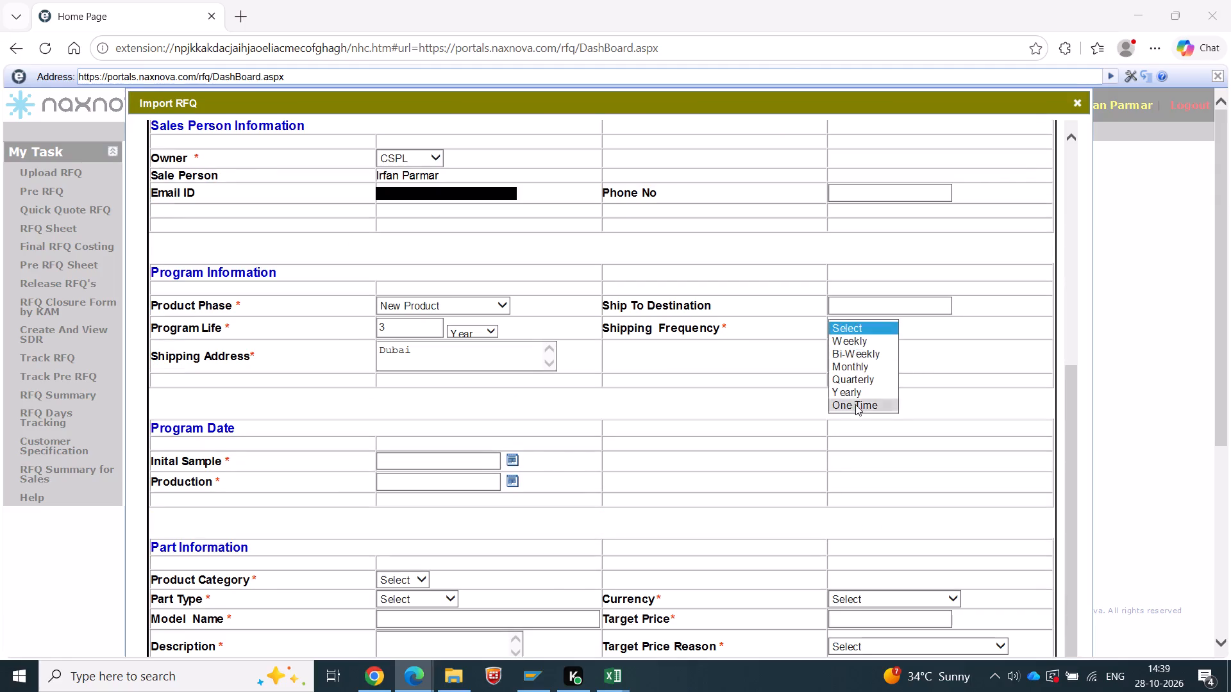
# Set the program dates to 28/10/2026 for the initial sample and 04/11/2026 for production.
pyautogui.click(513, 459)
pyautogui.click(627, 518)
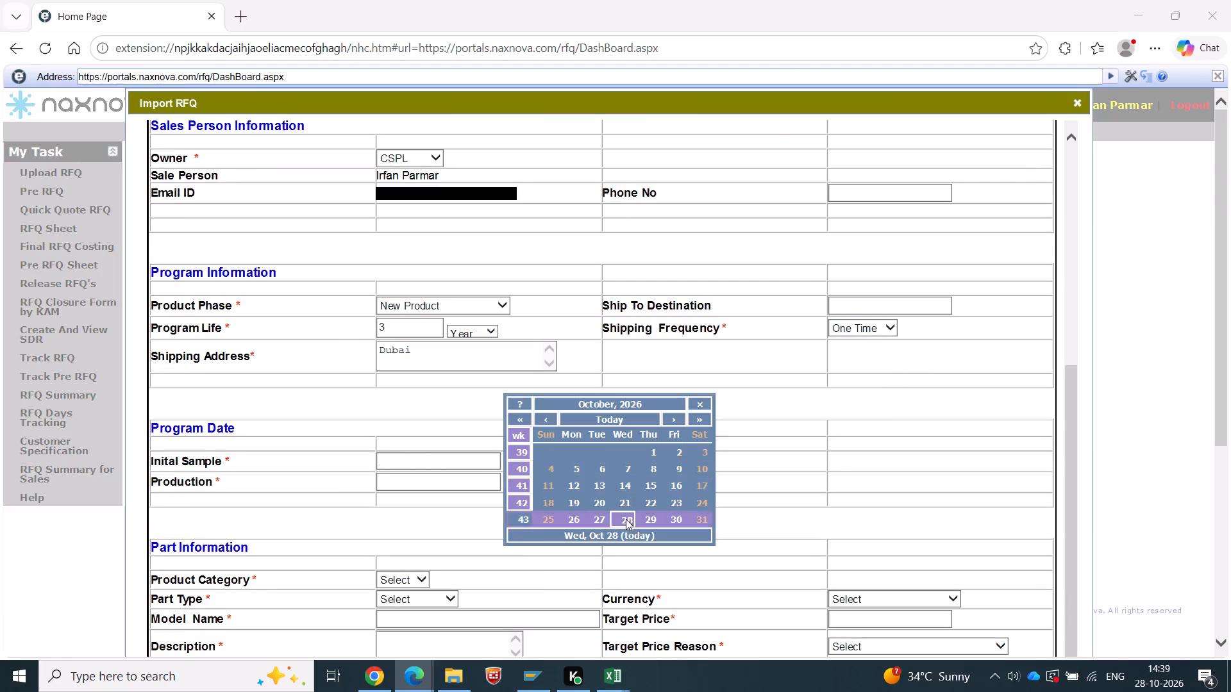
pyautogui.click(503, 478)
pyautogui.click(510, 482)
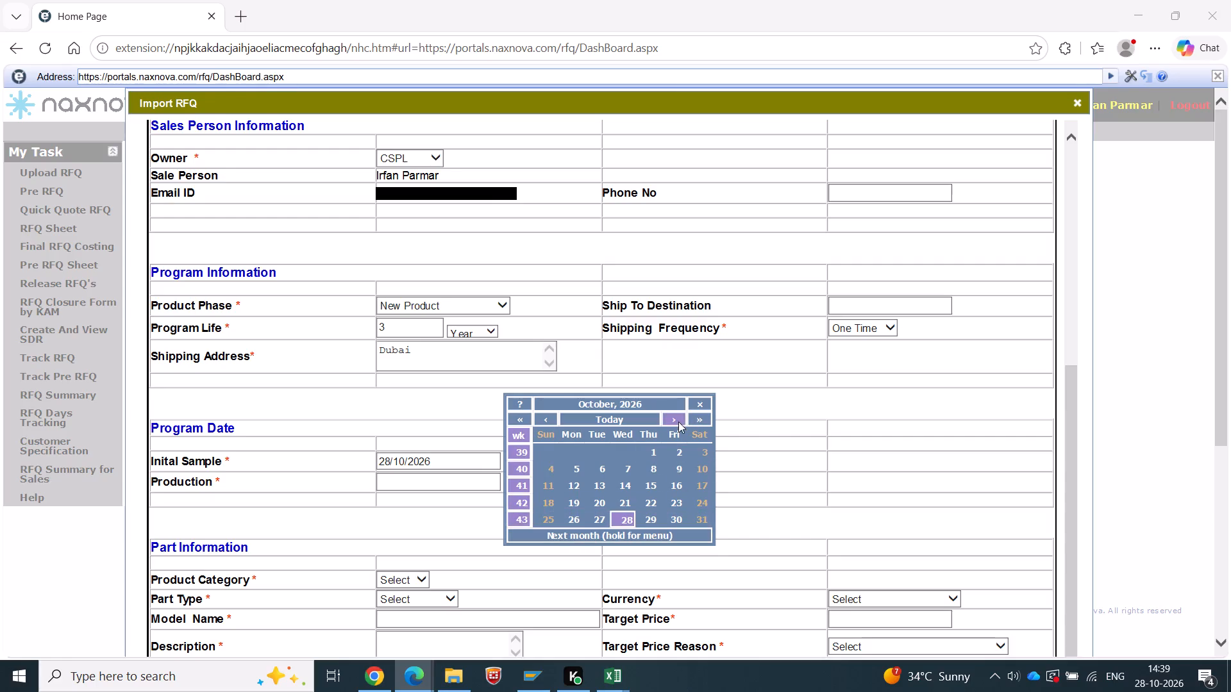
pyautogui.click(678, 425)
pyautogui.click(628, 453)
# Set the product category to Decal and the part type to New Part in the Part Information section.
pyautogui.scroll(-3, 606, 424)
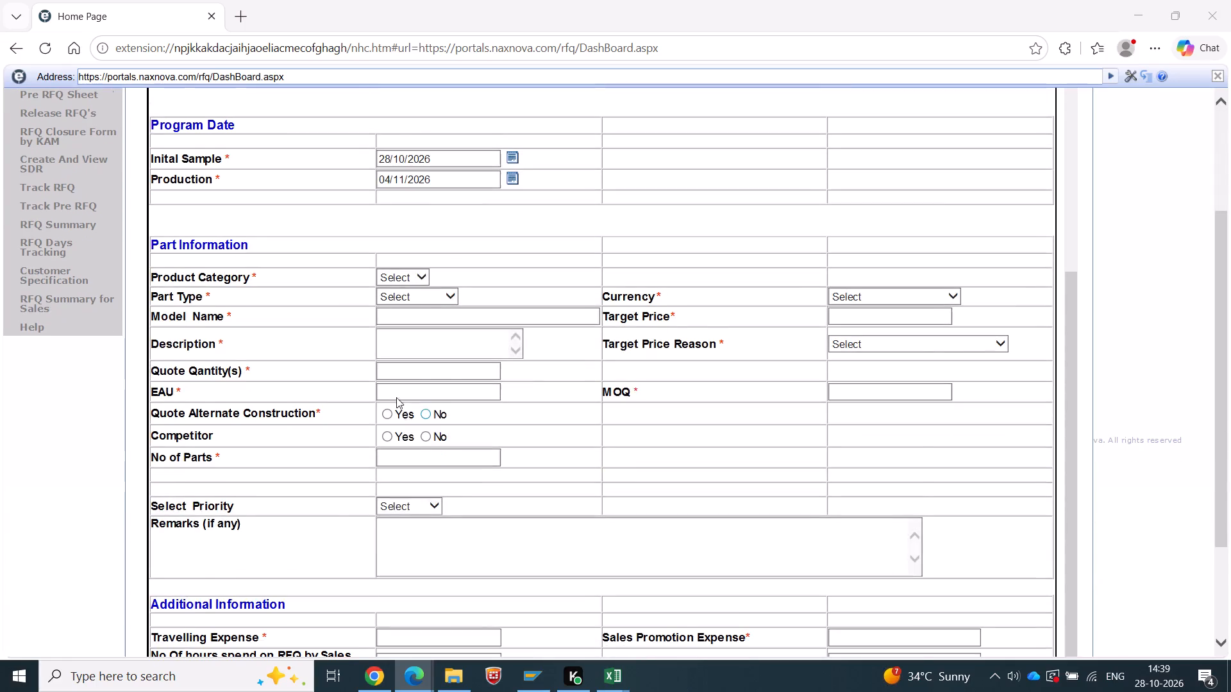
pyautogui.click(405, 273)
pyautogui.click(396, 291)
pyautogui.click(396, 297)
pyautogui.click(396, 311)
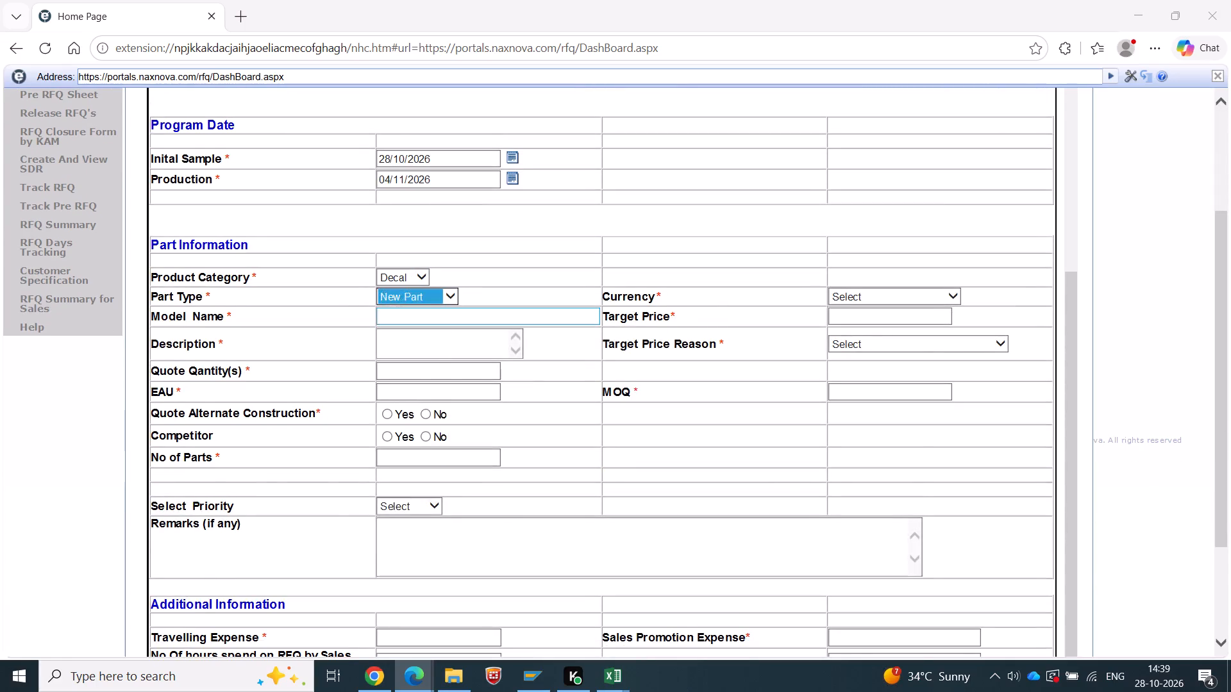
# Copy the file name of the "Ajmal Bois Soleil 34mm X 34mm" image in the Downloads folder for the RFQ's model name.
pyautogui.click(396, 322)
pyautogui.click(448, 691)
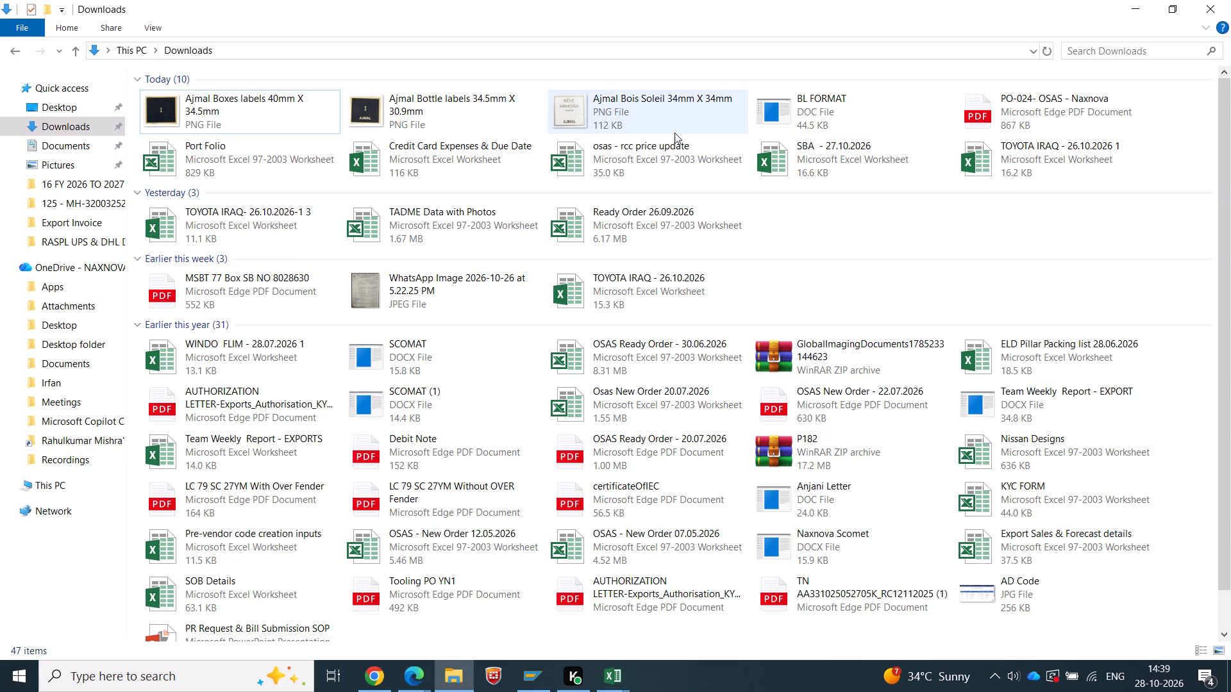
pyautogui.click(639, 110)
pyautogui.press('F2')
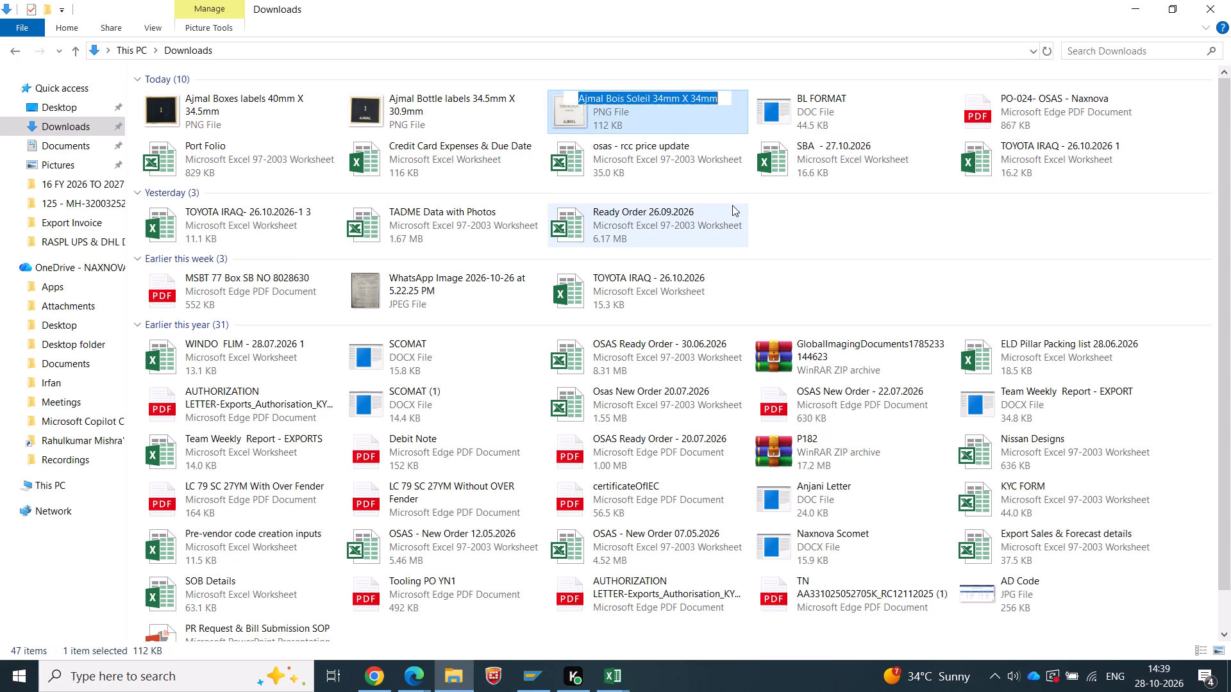
pyautogui.hotkey('ctrl', 'c')
pyautogui.moveTo(430, 103); pyautogui.dragTo(444, 104)
pyautogui.click(608, 110)
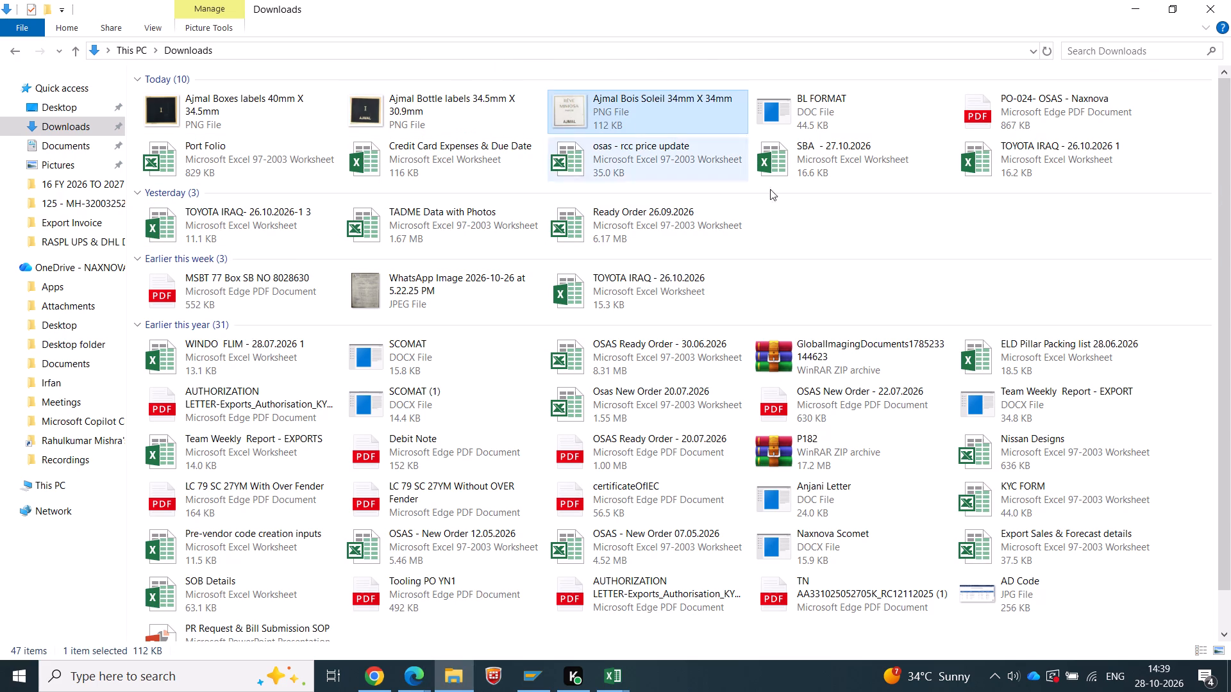
# Return to the RFQ form in Edge and fill both Model Name and Description with "Ajmal Bois Soleil 34mm X 34mm".
pyautogui.hotkey('alt', 'Tab')
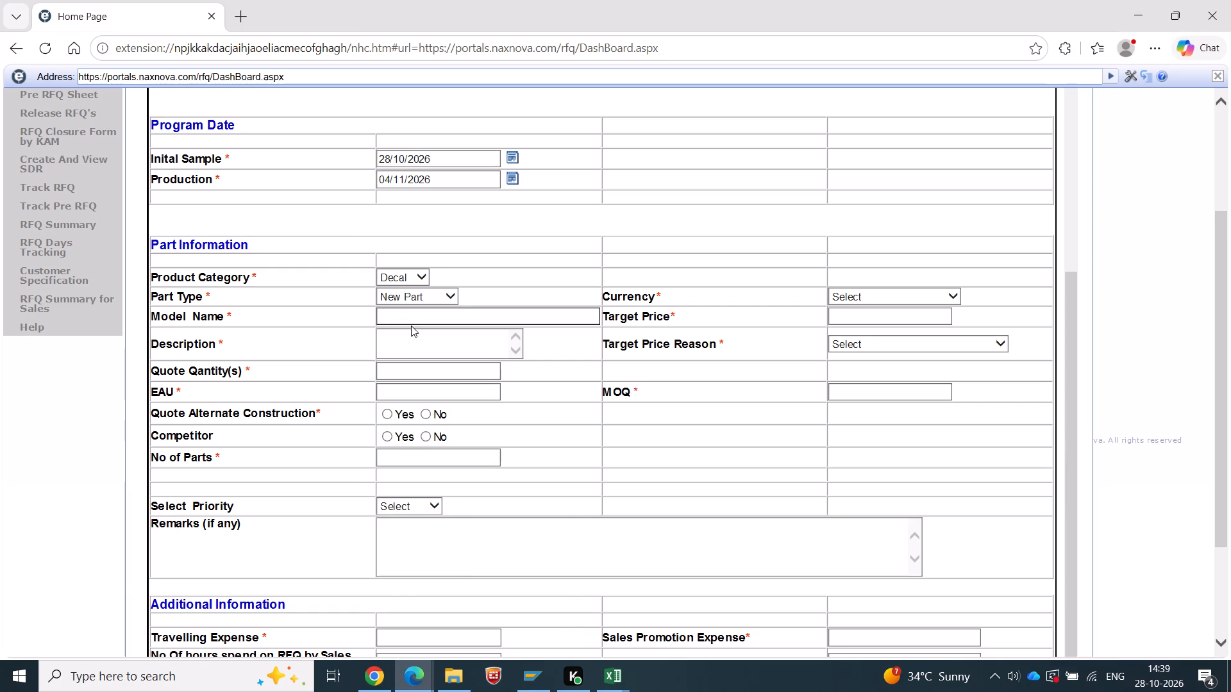
pyautogui.click(411, 325)
pyautogui.click(411, 316)
pyautogui.hotkey('ctrl', 'v')
pyautogui.click(406, 340)
pyautogui.hotkey('ctrl', 'v')
# Go to the Quote Quantity(s) entry and switch to another open window to look up the quantity.
pyautogui.click(410, 386)
pyautogui.click(406, 364)
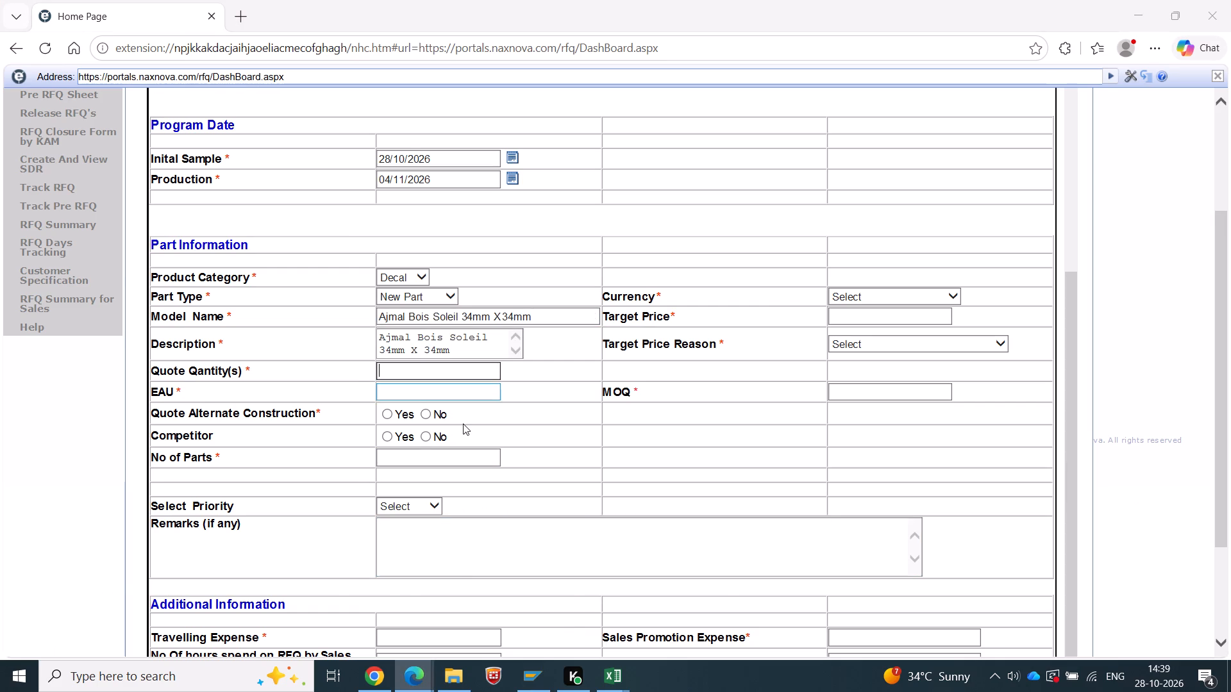
pyautogui.hotkey('alt', 'Tab')
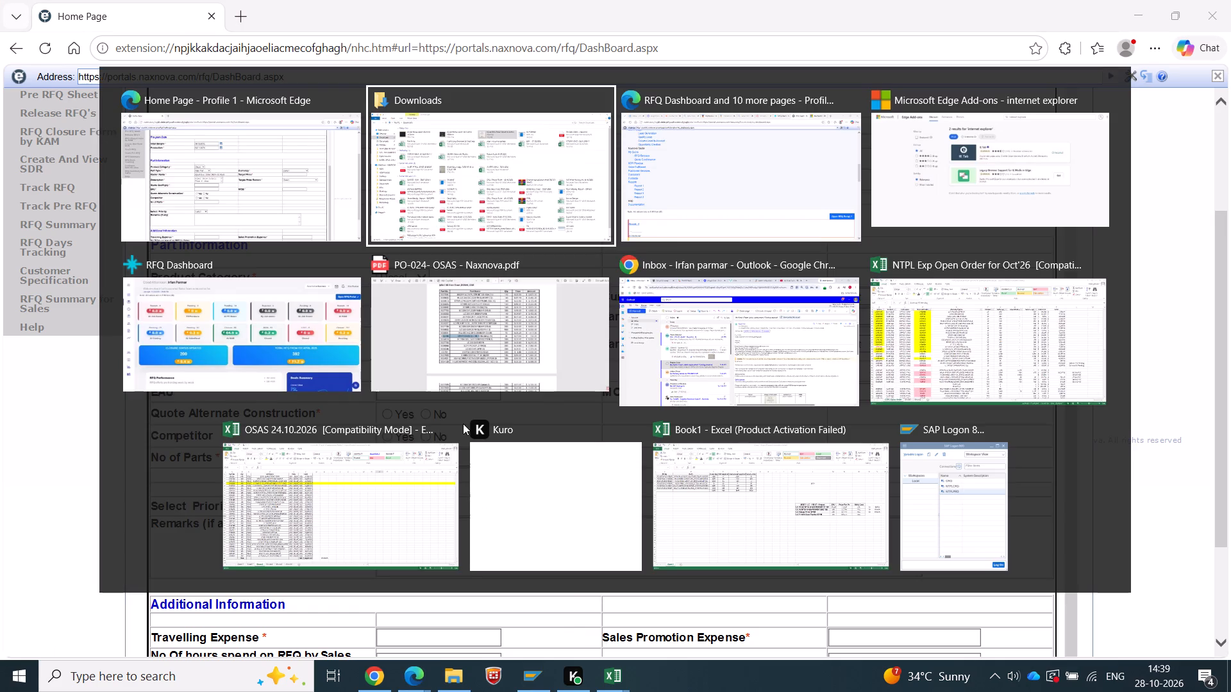
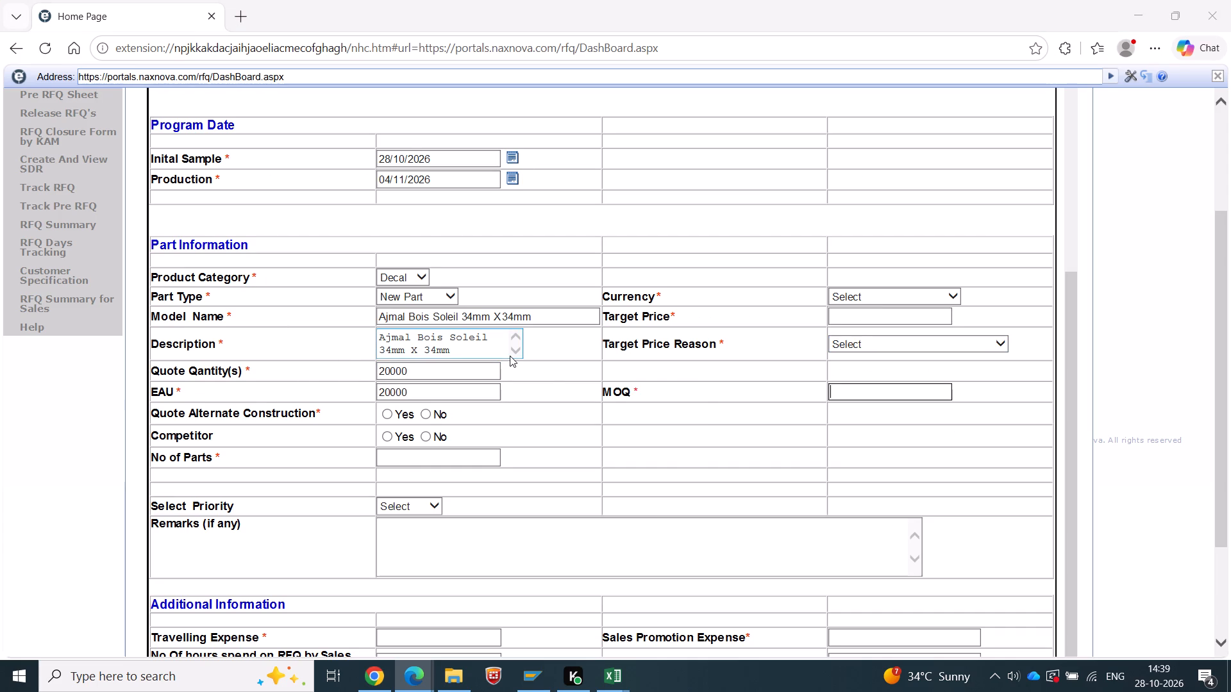
# Set the MOQ to 20000, answer No for alternate construction and competitor, and set the number of parts to 1.
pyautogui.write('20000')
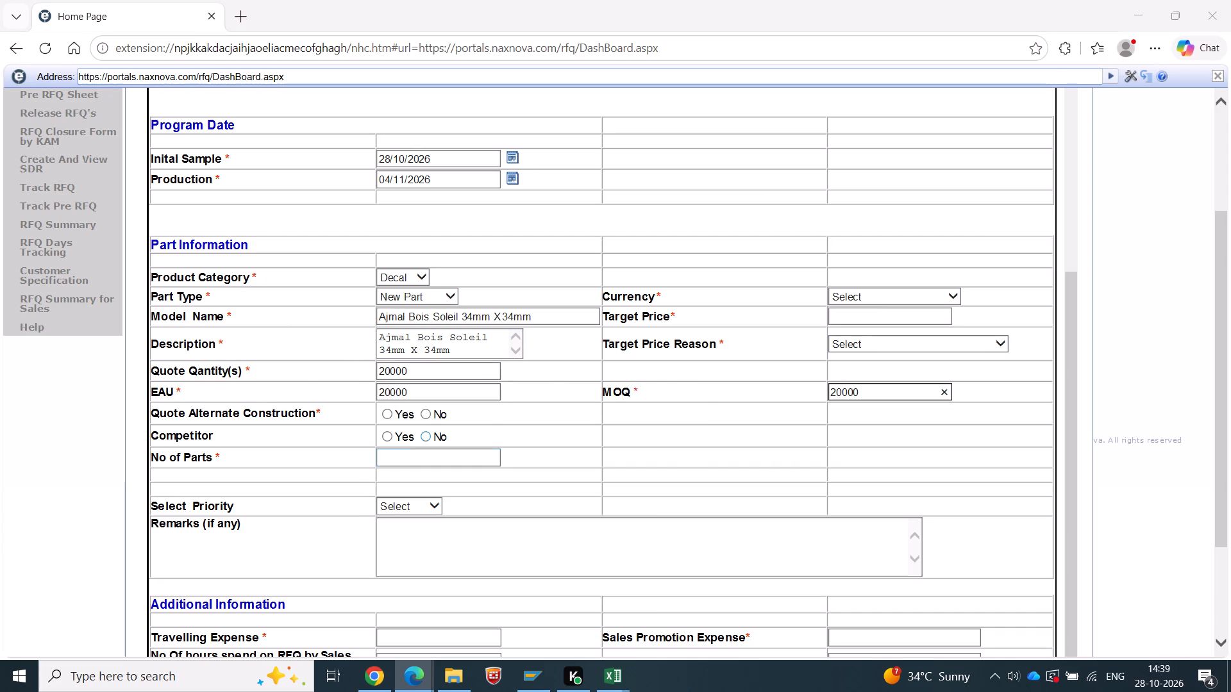
pyautogui.click(424, 420)
pyautogui.click(427, 433)
pyautogui.click(426, 459)
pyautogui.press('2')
pyautogui.press('Tab')
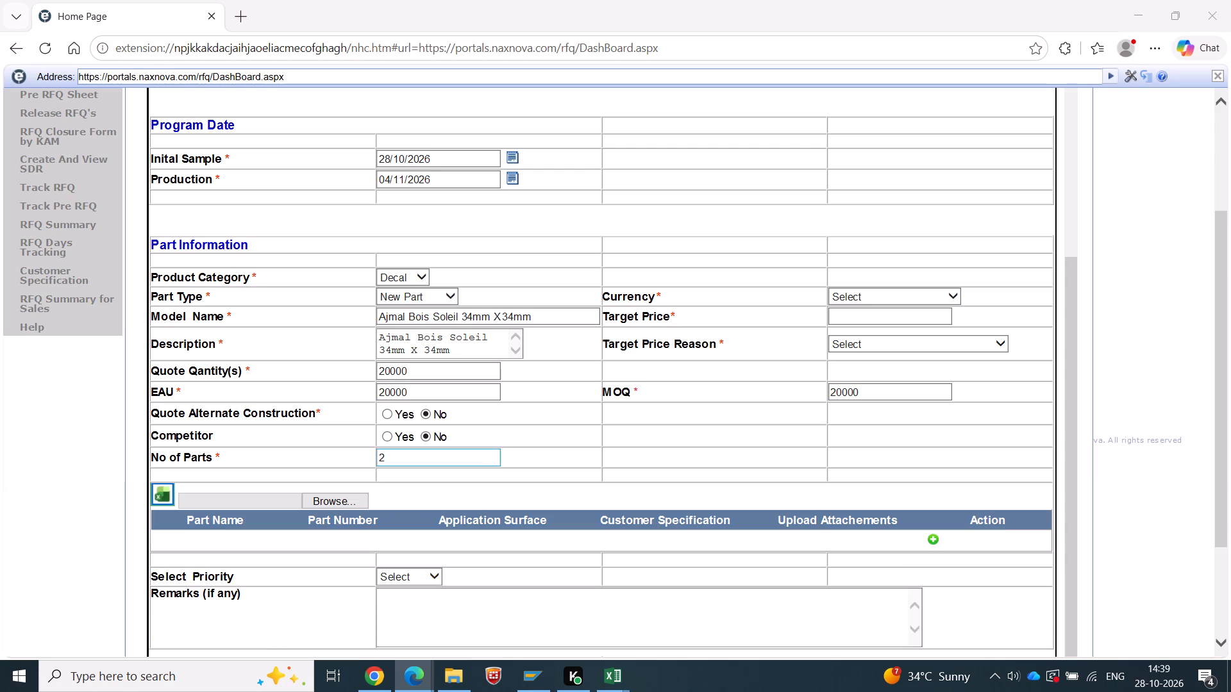
pyautogui.moveTo(431, 463); pyautogui.dragTo(371, 464)
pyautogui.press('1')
pyautogui.press('Tab')
pyautogui.click(832, 442)
# Add a part row with Ajmal Bois Soleil 34mm X 34mm as both part name and part number.
pyautogui.click(931, 540)
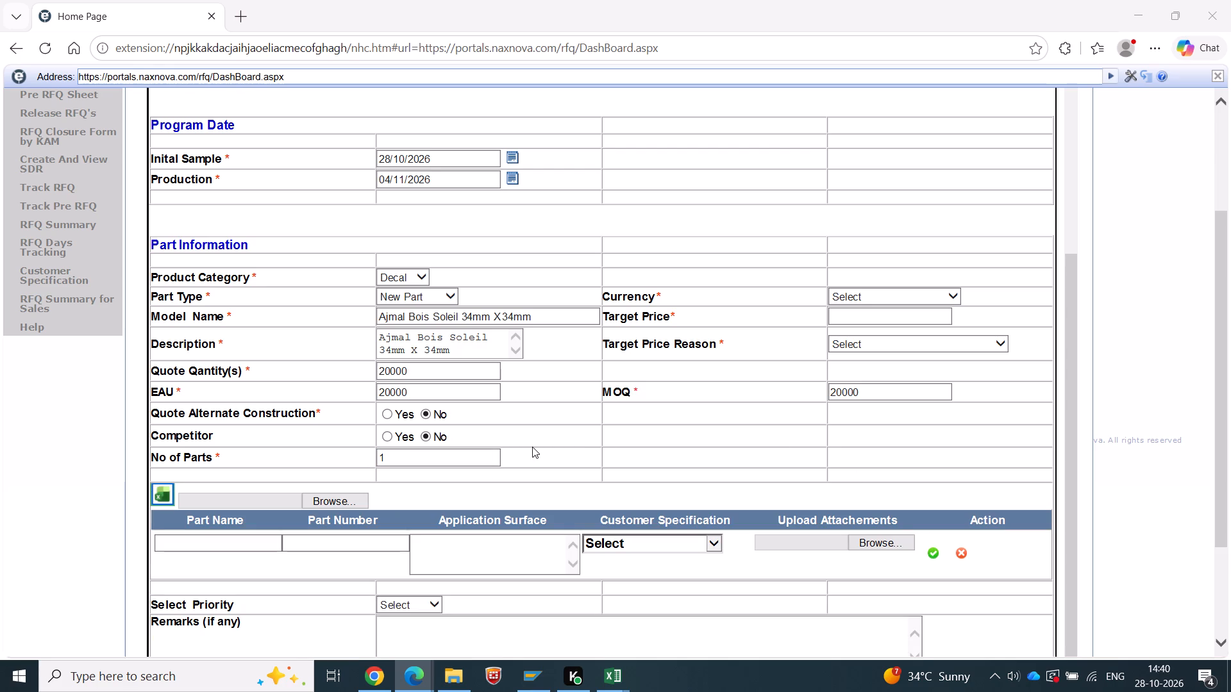
pyautogui.scroll(-2, 401, 377)
pyautogui.click(206, 309)
pyautogui.hotkey('ctrl', 'v')
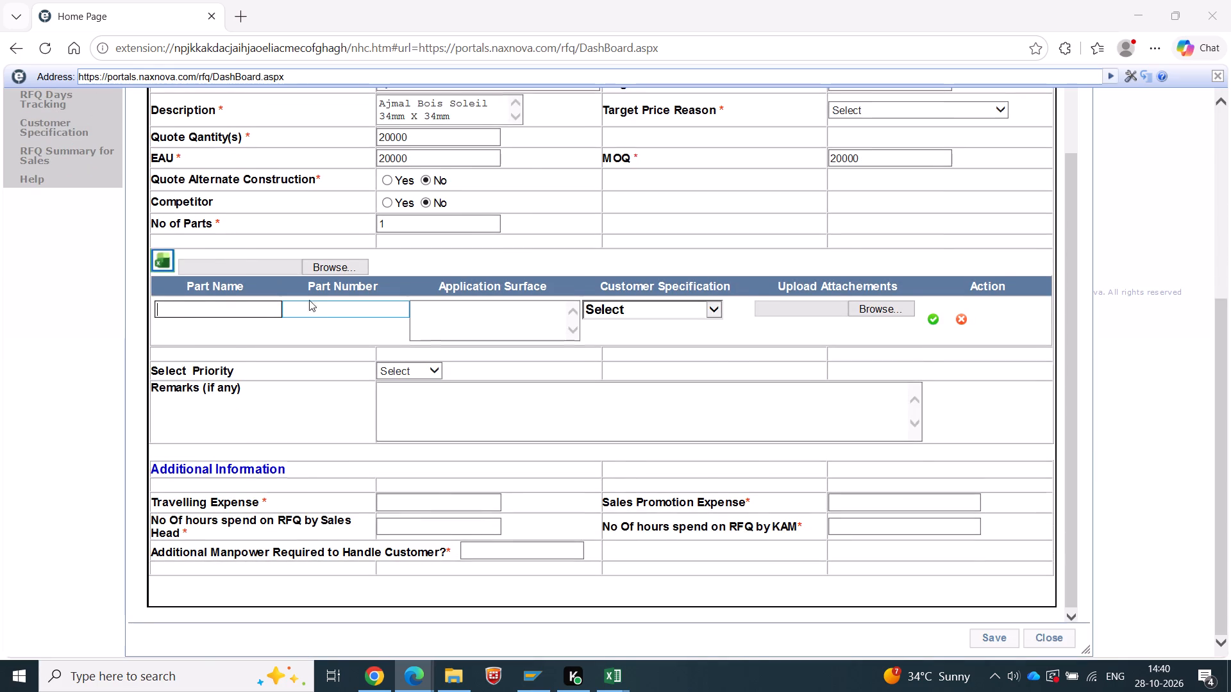
pyautogui.click(327, 299)
pyautogui.click(337, 313)
pyautogui.hotkey('ctrl', 'v')
pyautogui.click(446, 313)
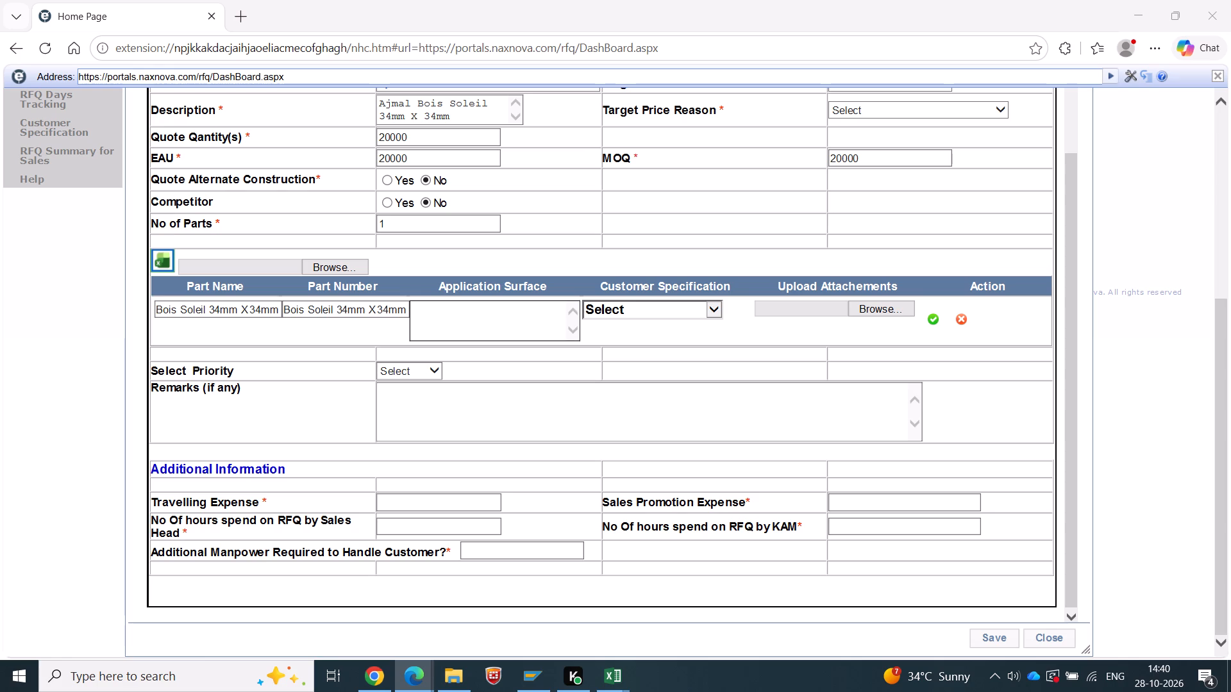
# Enter Perfume as the application surface of the Ajmal Bois Soleil part.
pyautogui.write('Perfi')
pyautogui.press('BackSpace')
pyautogui.write('ume')
# Add a new customer specification numbered "Ajmal Bois Soleil 34mm X 34mm" with the image file of the same name attached, and save it.
pyautogui.press('Tab')
pyautogui.write('new')
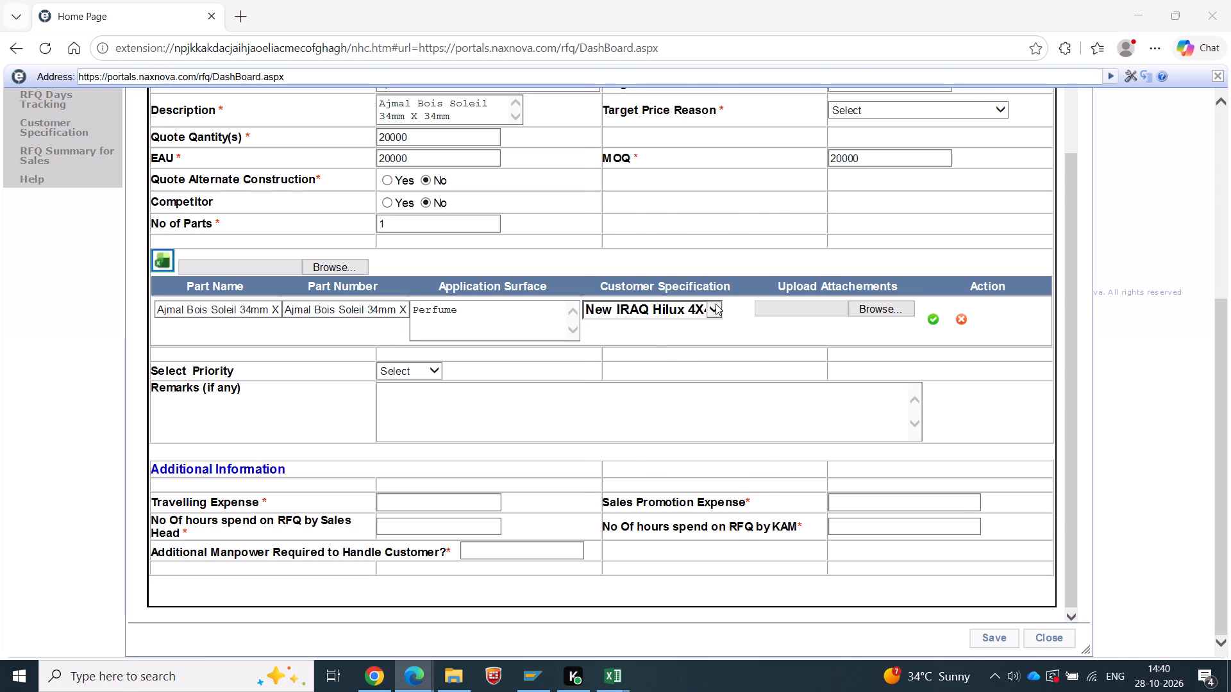
pyautogui.click(716, 304)
pyautogui.moveTo(969, 241); pyautogui.dragTo(964, 474)
pyautogui.click(624, 518)
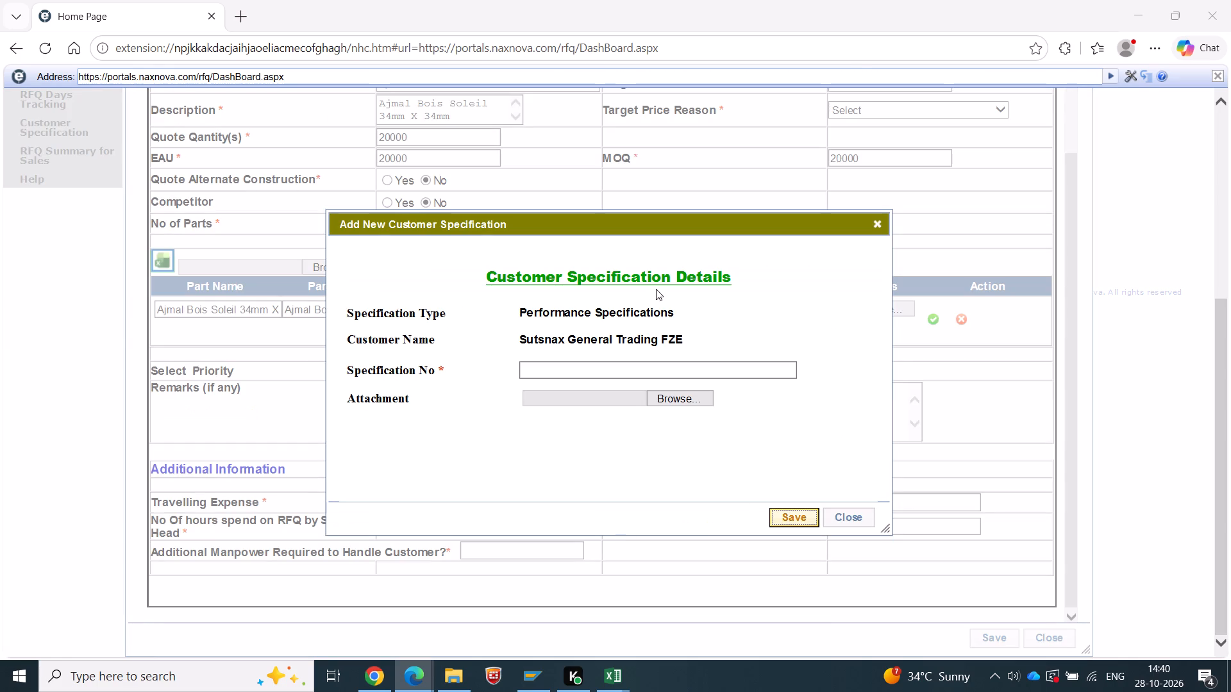
pyautogui.click(633, 371)
pyautogui.hotkey('ctrl', 'v')
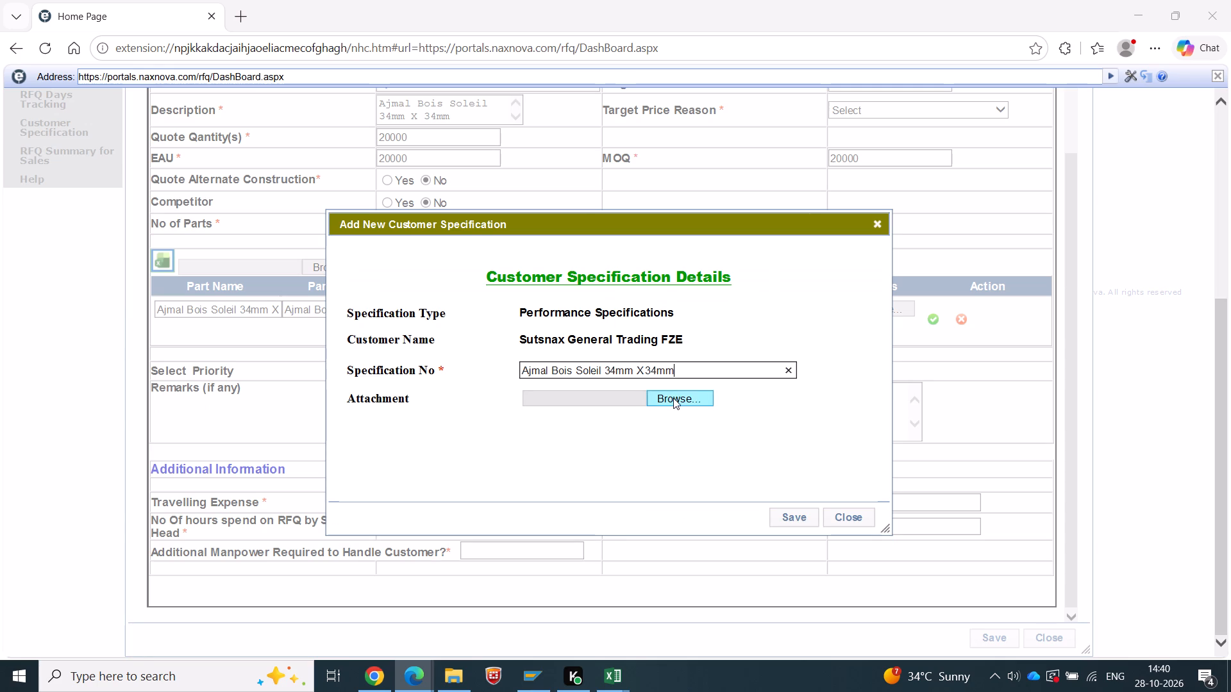
pyautogui.click(673, 398)
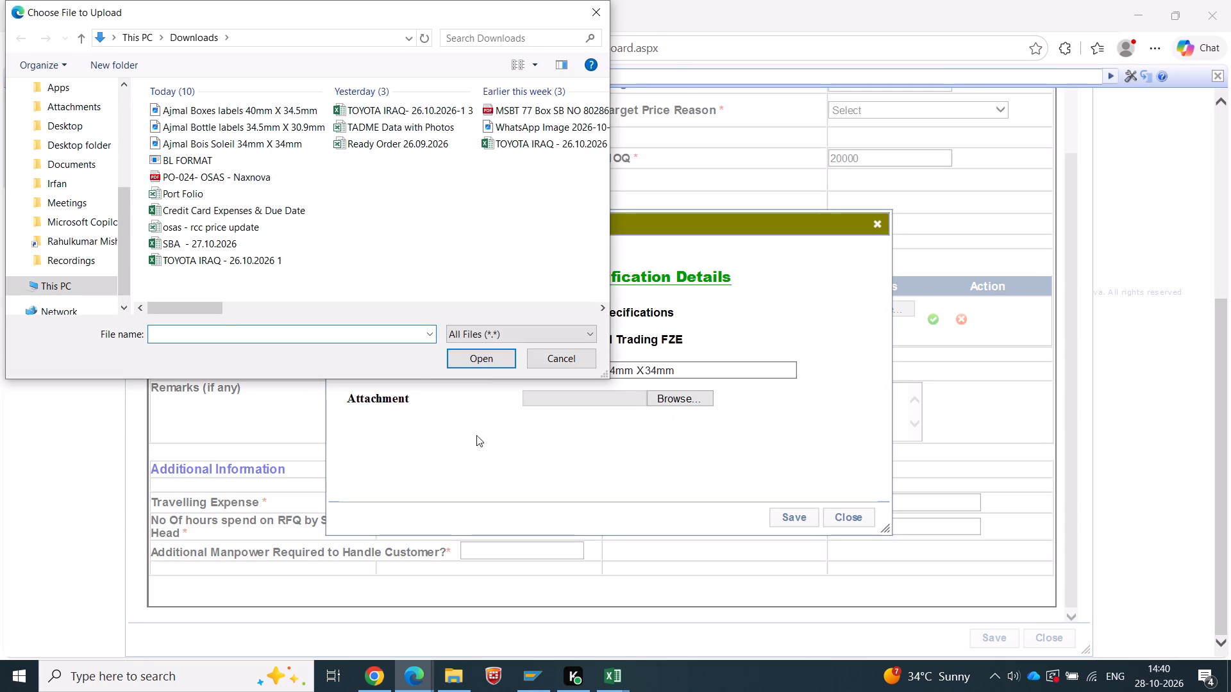
pyautogui.hotkey('ctrl', 'v')
pyautogui.doubleClick(373, 338)
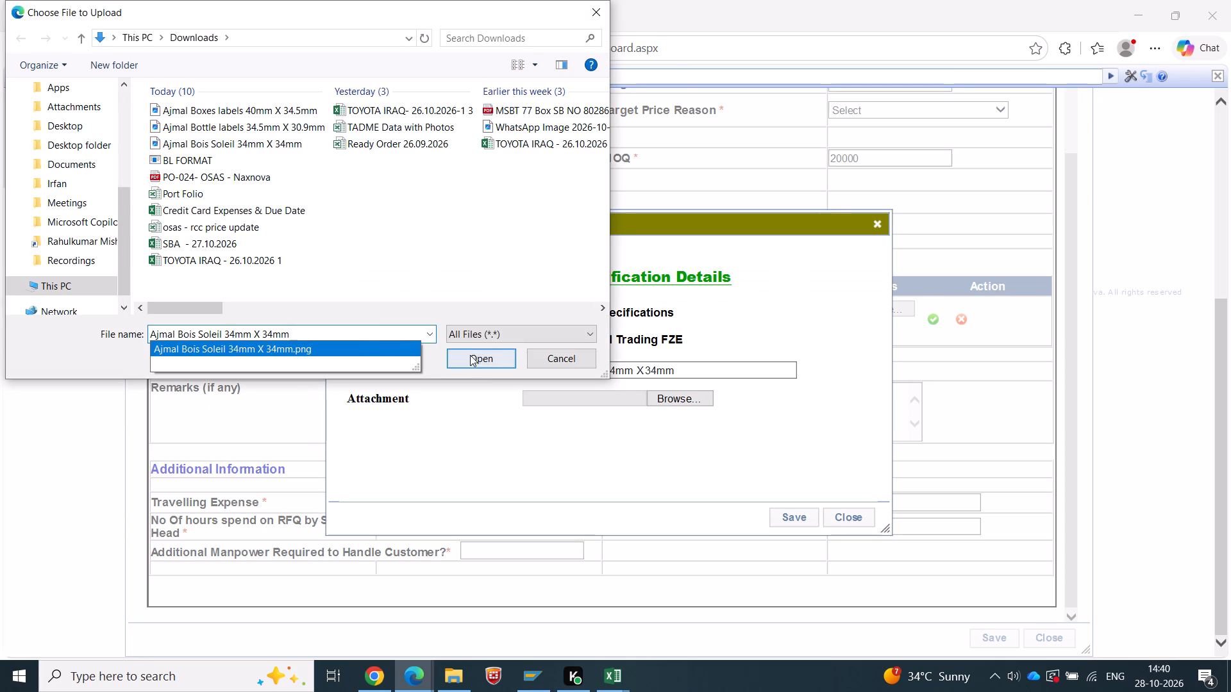
pyautogui.click(482, 361)
pyautogui.click(794, 518)
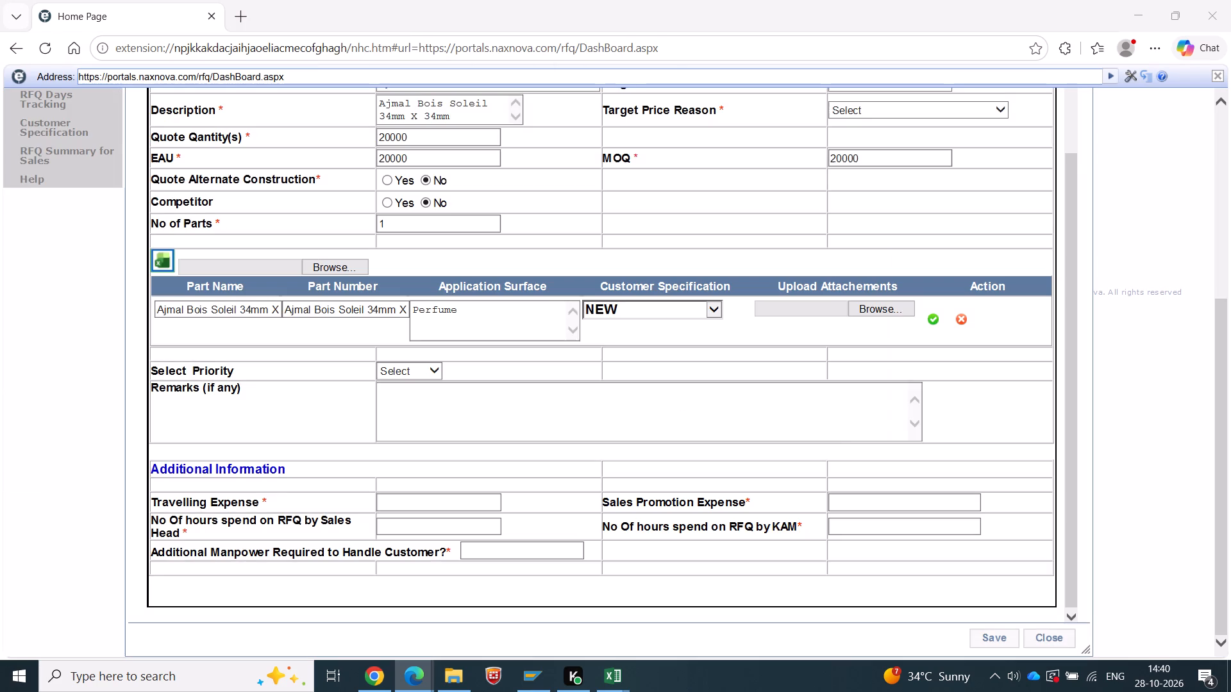
# Attach the "Ajmal Bois Soleil 34mm X 34mm" image to the part row and add the row to the parts table.
pyautogui.click(876, 309)
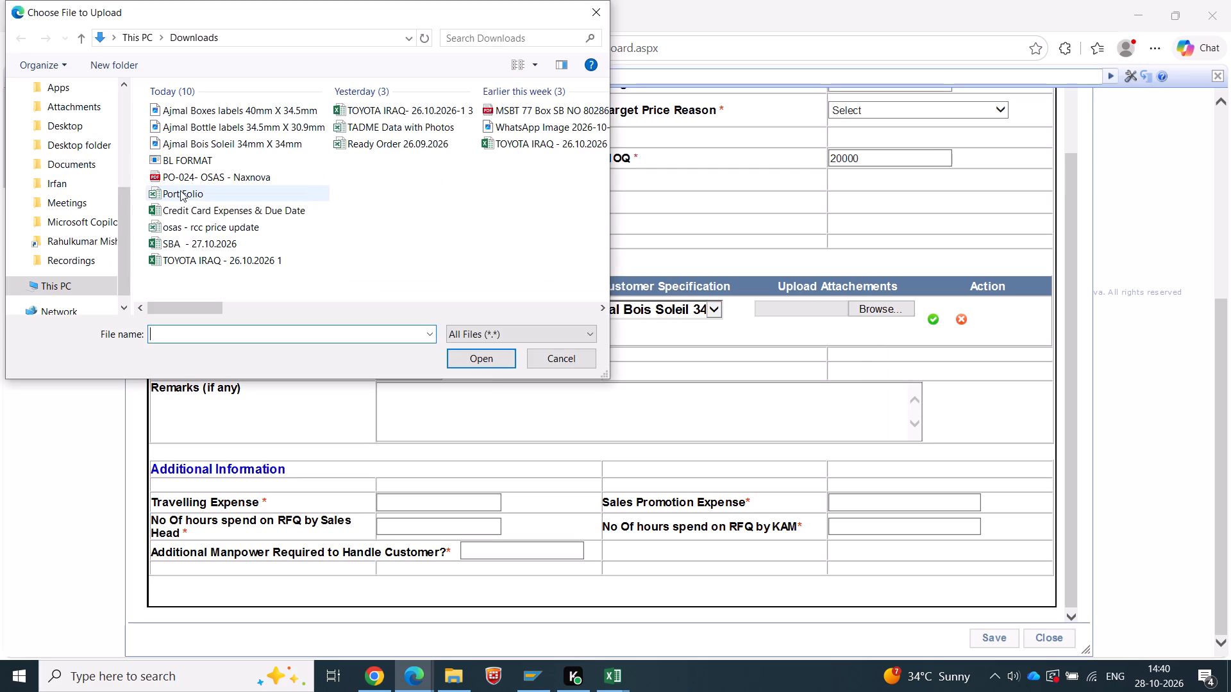
pyautogui.click(234, 334)
pyautogui.hotkey('ctrl', 'v')
pyautogui.click(486, 364)
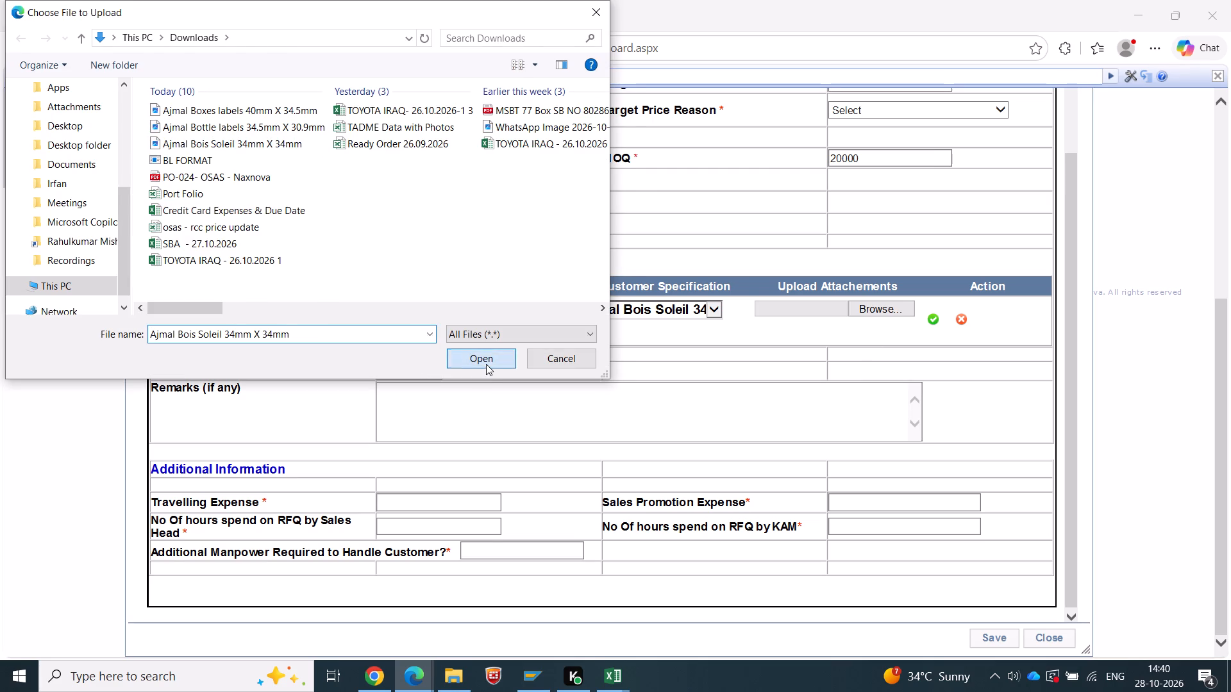
pyautogui.click(925, 322)
pyautogui.click(931, 318)
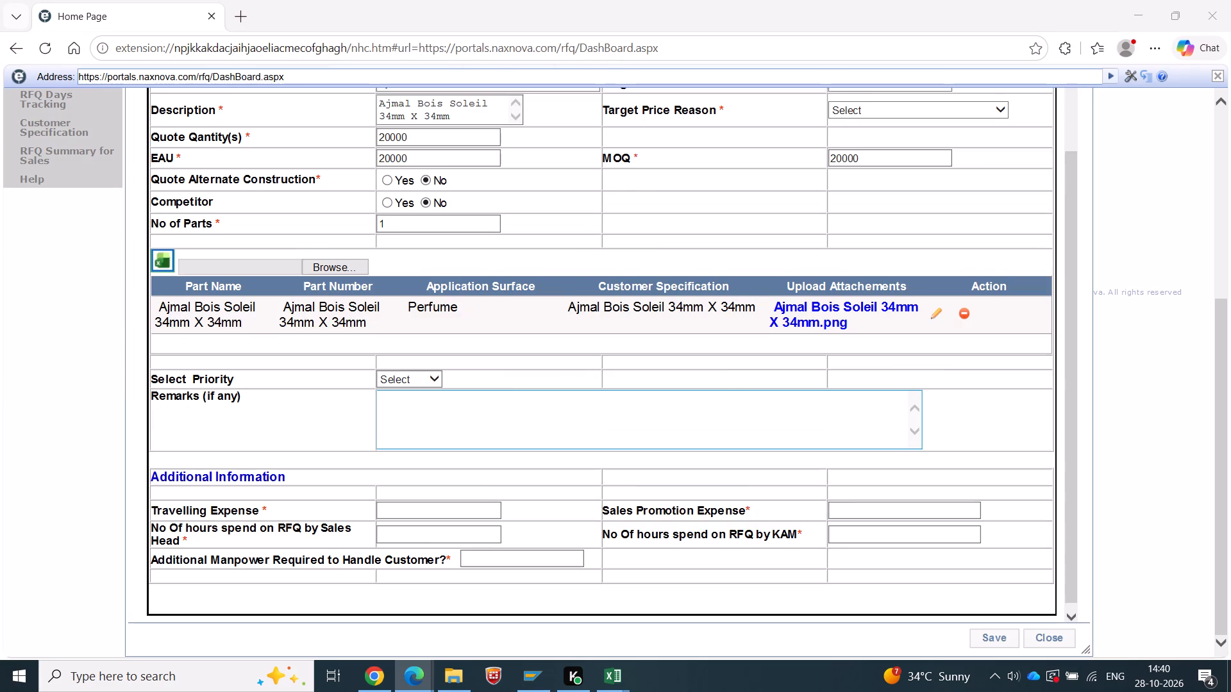
# Set the RFQ priority to HIGH.
pyautogui.scroll(-4, 576, 406)
pyautogui.click(428, 363)
pyautogui.click(387, 392)
# Enter travelling and sales promotion expenses of 5000 each, 1 Sales Head hour, 2 KAM hours and 0 additional manpower, and try to save.
pyautogui.click(407, 495)
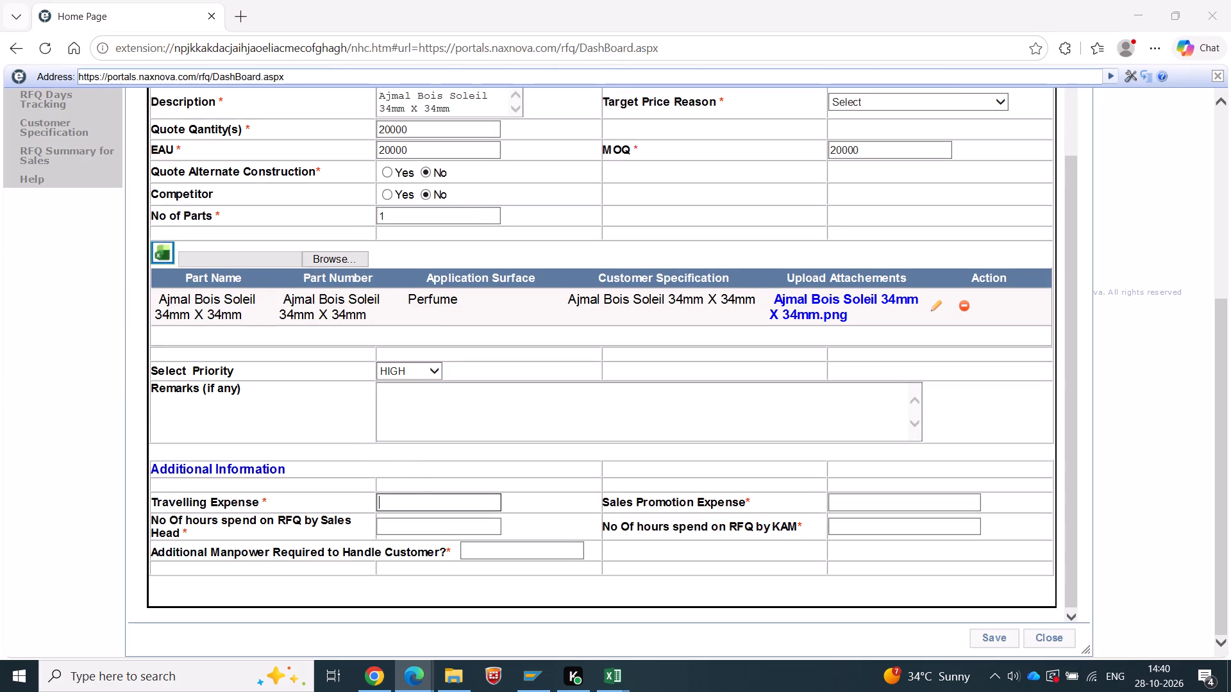
pyautogui.write('5000')
pyautogui.press('Tab')
pyautogui.write('5000')
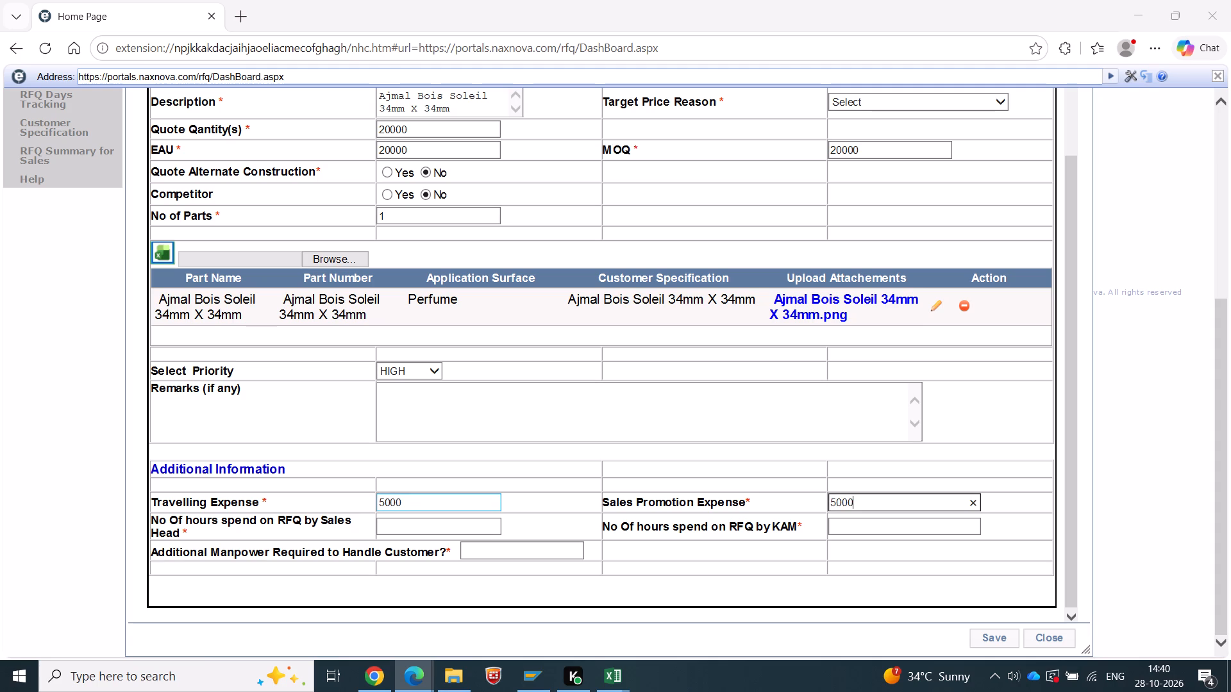
pyautogui.press('Tab')
pyautogui.press('1')
pyautogui.press('Tab')
pyautogui.press('2')
pyautogui.press('Tab')
pyautogui.press('0')
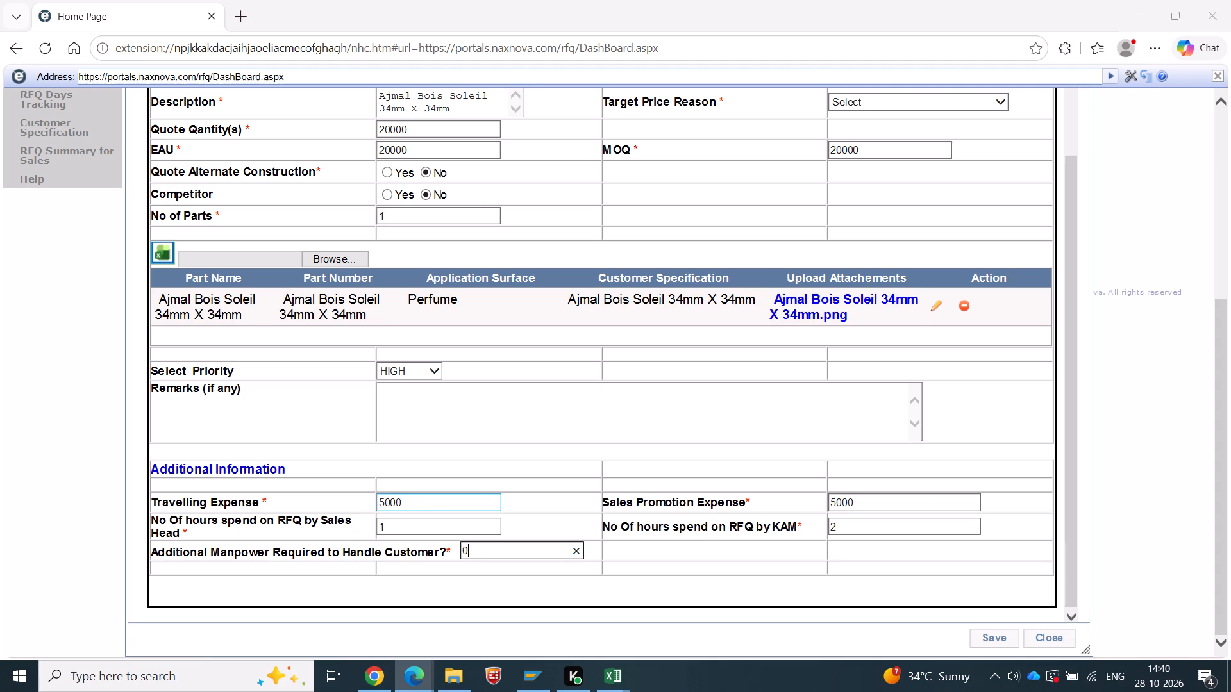
pyautogui.click(1012, 643)
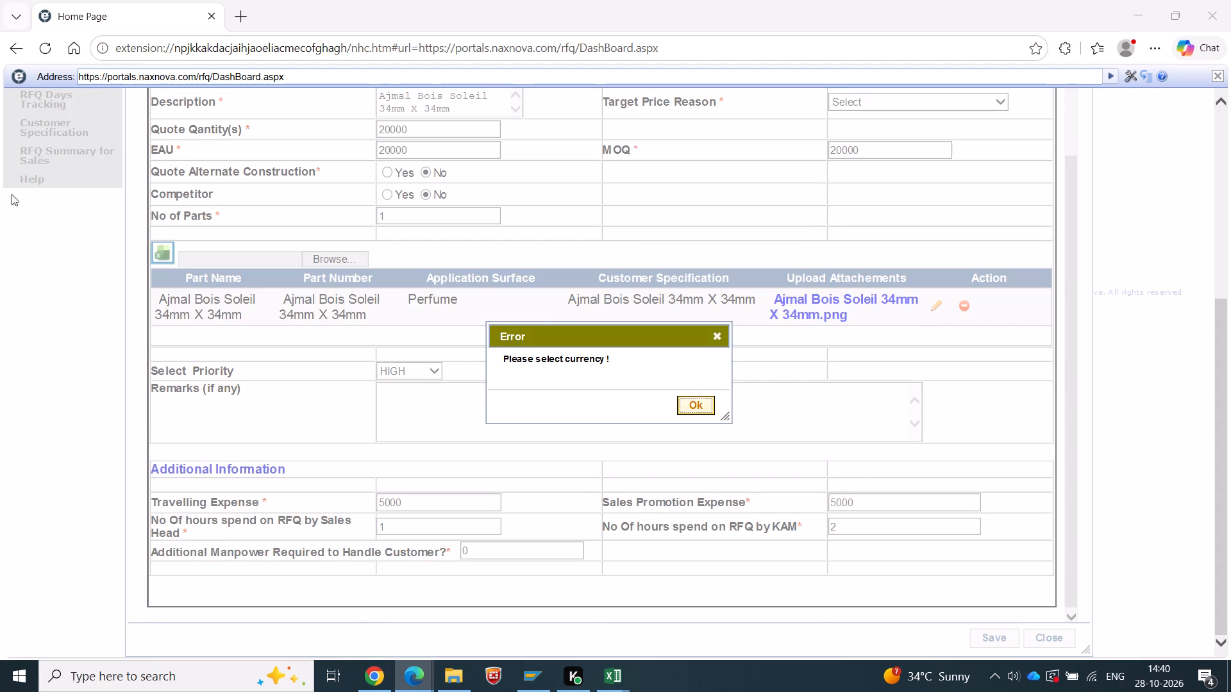
pyautogui.click(729, 411)
pyautogui.click(714, 410)
# Set the currency to US Dollar, target price to 0 and target price reason to "Supplying multiple CSPL products", and save the RFQ.
pyautogui.scroll(2, 798, 277)
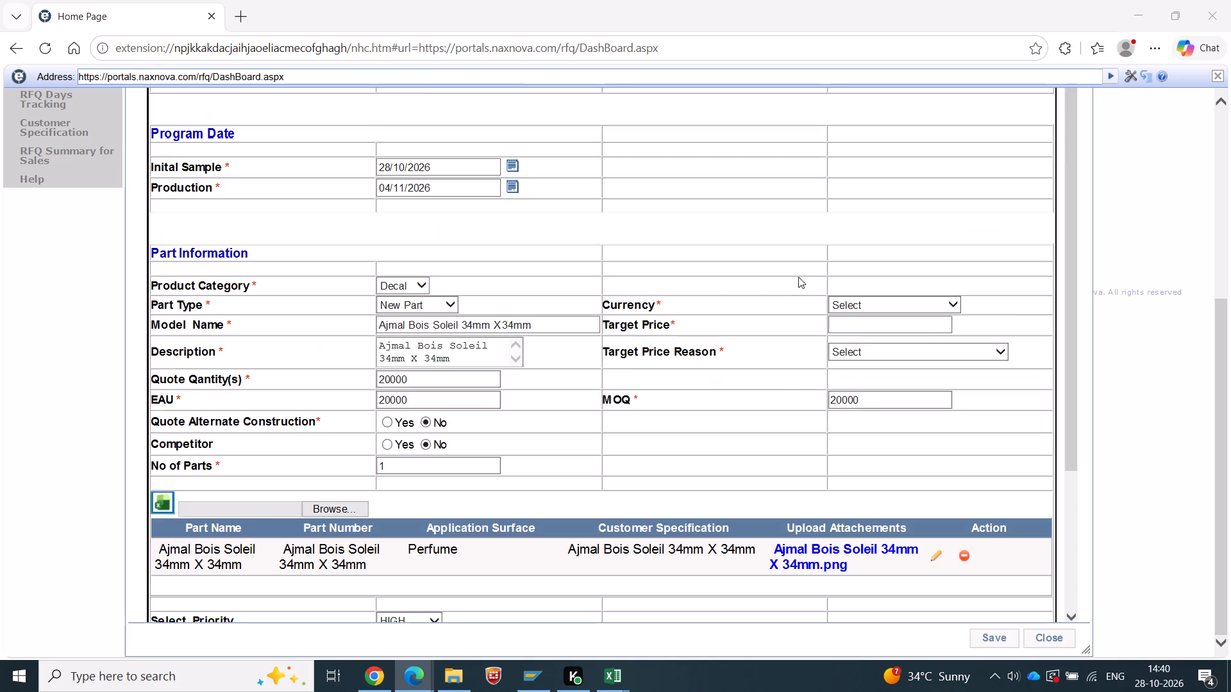
pyautogui.click(858, 311)
pyautogui.click(857, 325)
pyautogui.doubleClick(841, 333)
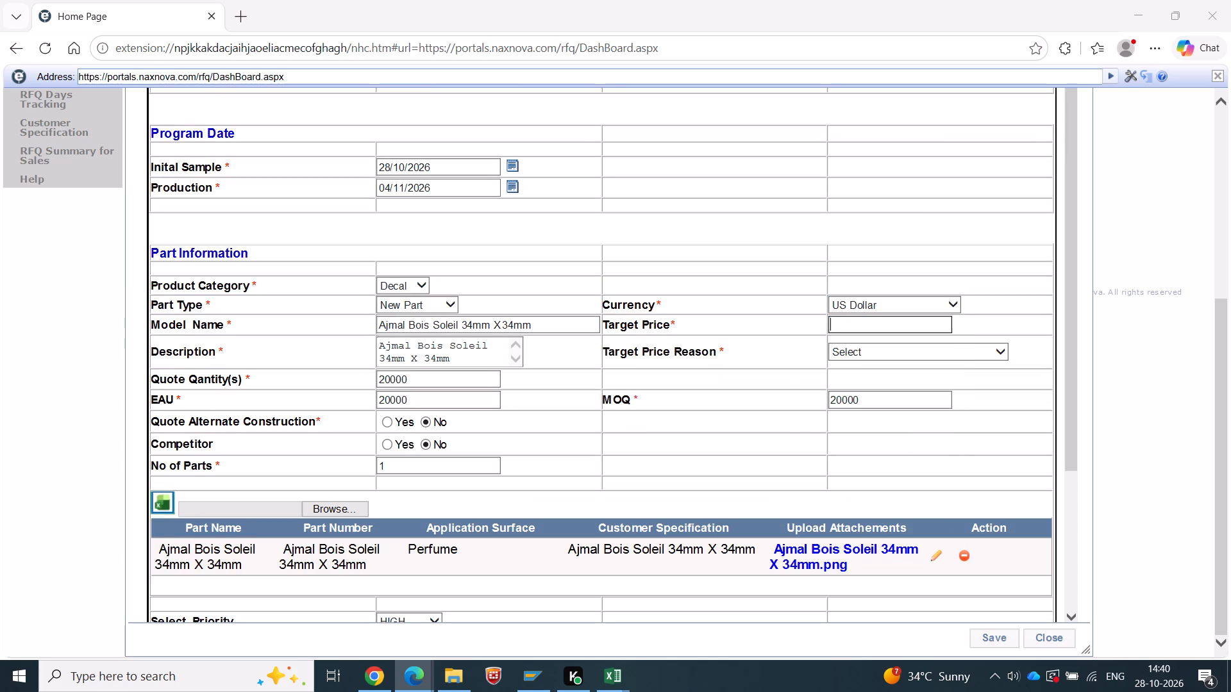
pyautogui.press('0')
pyautogui.press('Tab')
pyautogui.click(847, 358)
pyautogui.click(863, 418)
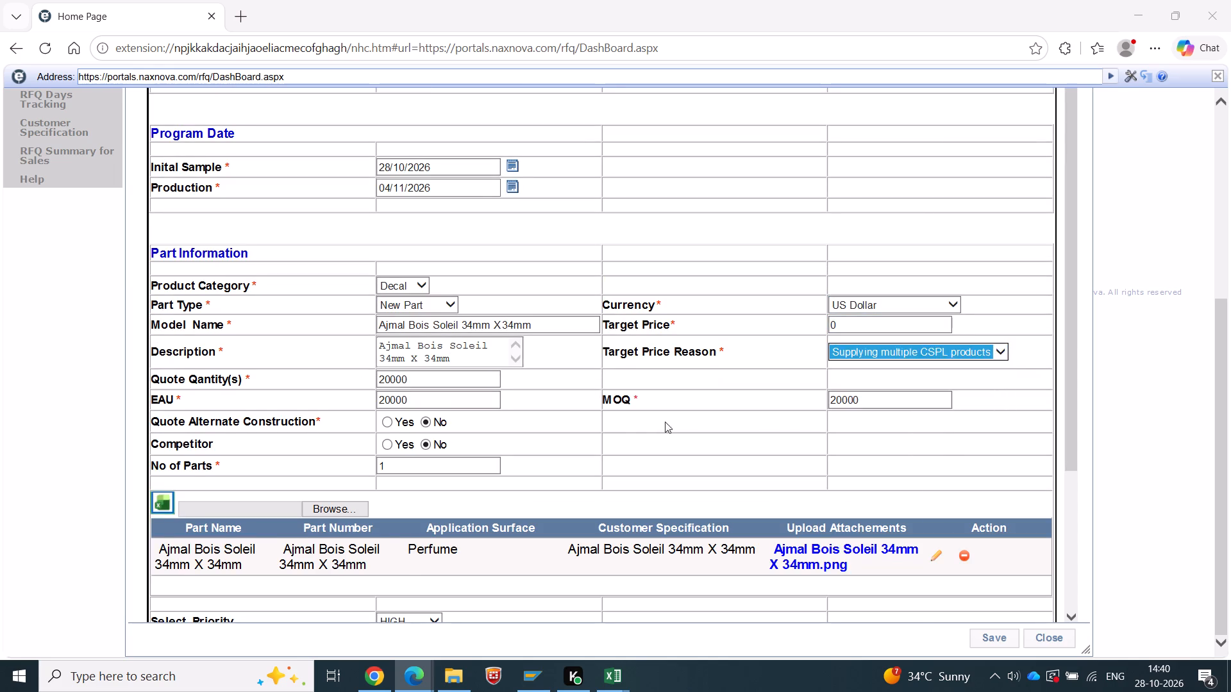
pyautogui.scroll(-7, 629, 421)
pyautogui.click(998, 636)
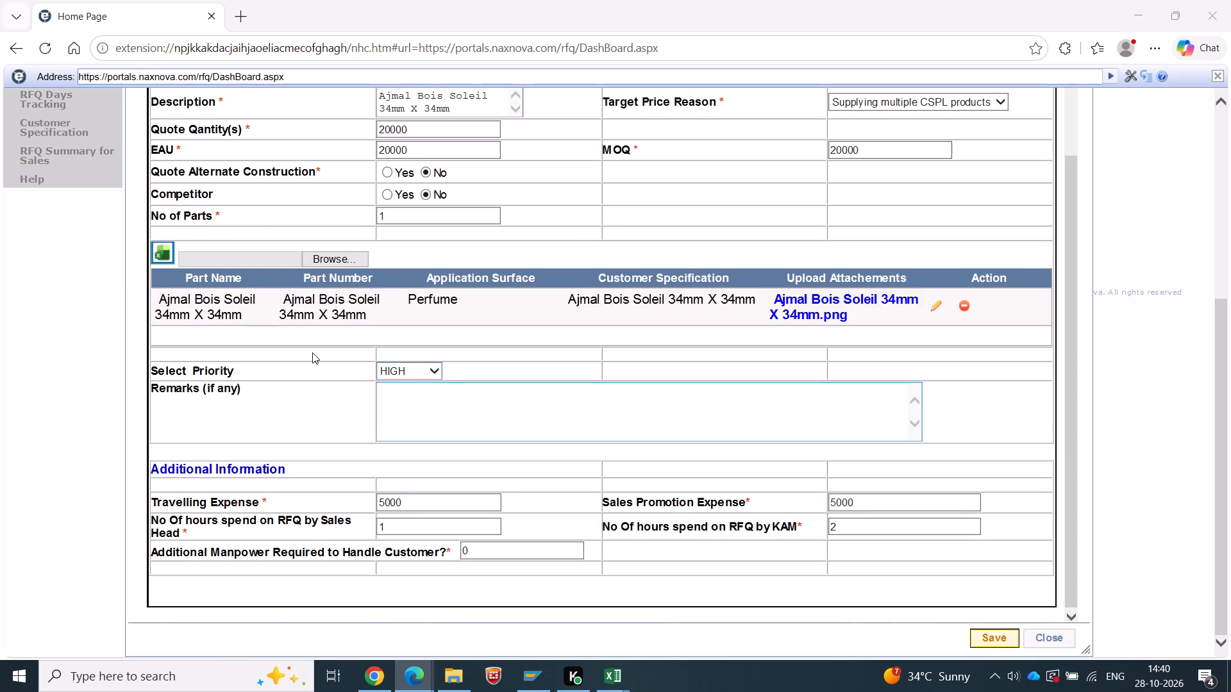
# Open a new, blank Import RFQ form for the next label part.
pyautogui.scroll(2, 33, 325)
pyautogui.click(37, 176)
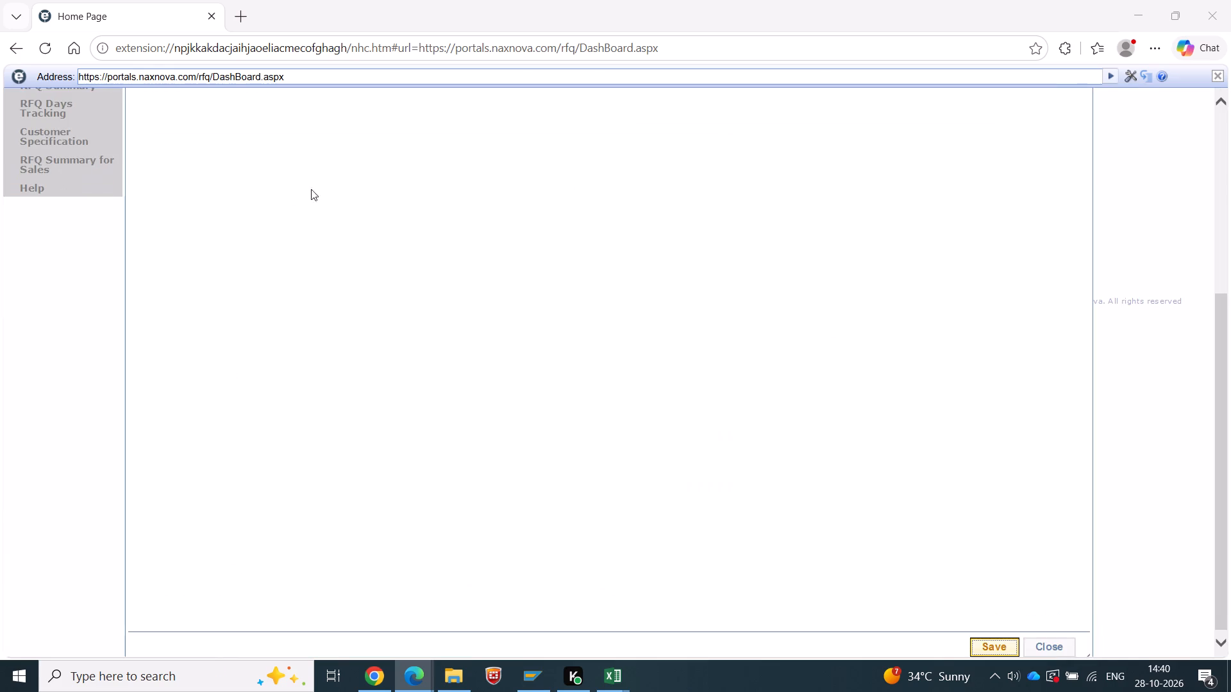
pyautogui.scroll(9, 315, 195)
pyautogui.scroll(-1, 402, 295)
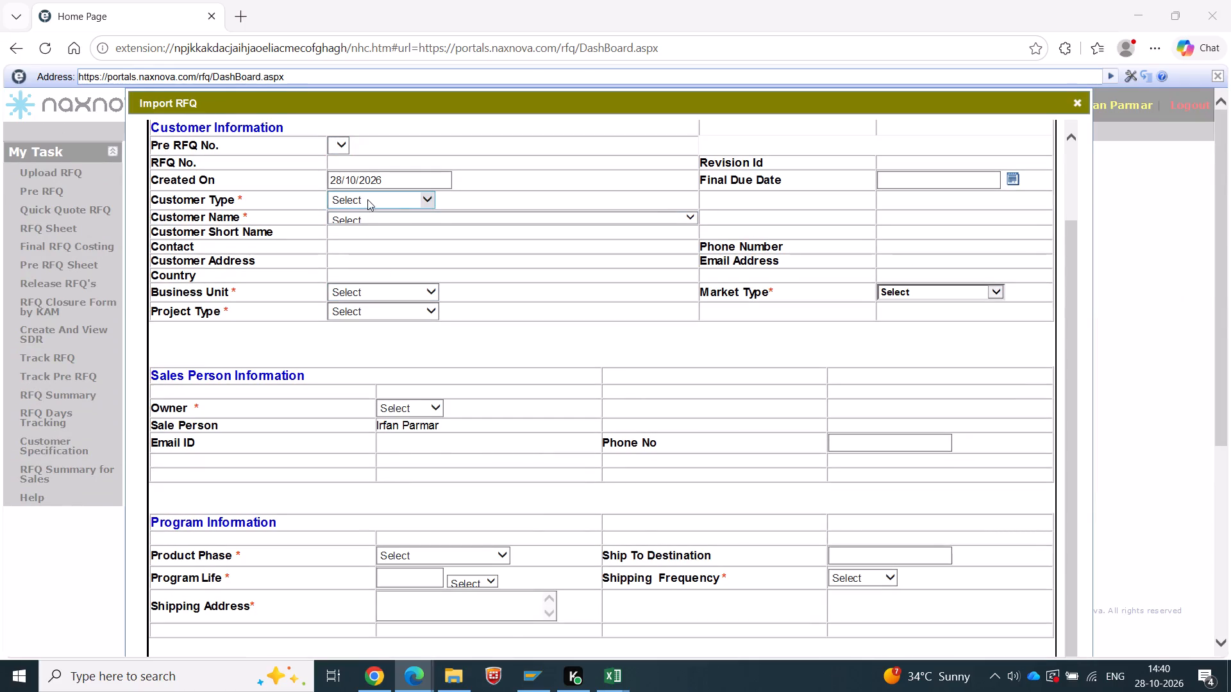
# Fill in Customer Information with Existing Customer, Sutsnax General Trading FZE, business unit EXP, project type Existing Projects and market type Export OEM Automotive.
pyautogui.click(367, 199)
pyautogui.click(367, 226)
pyautogui.click(367, 217)
pyautogui.write('sut')
pyautogui.press('Return')
pyautogui.click(359, 290)
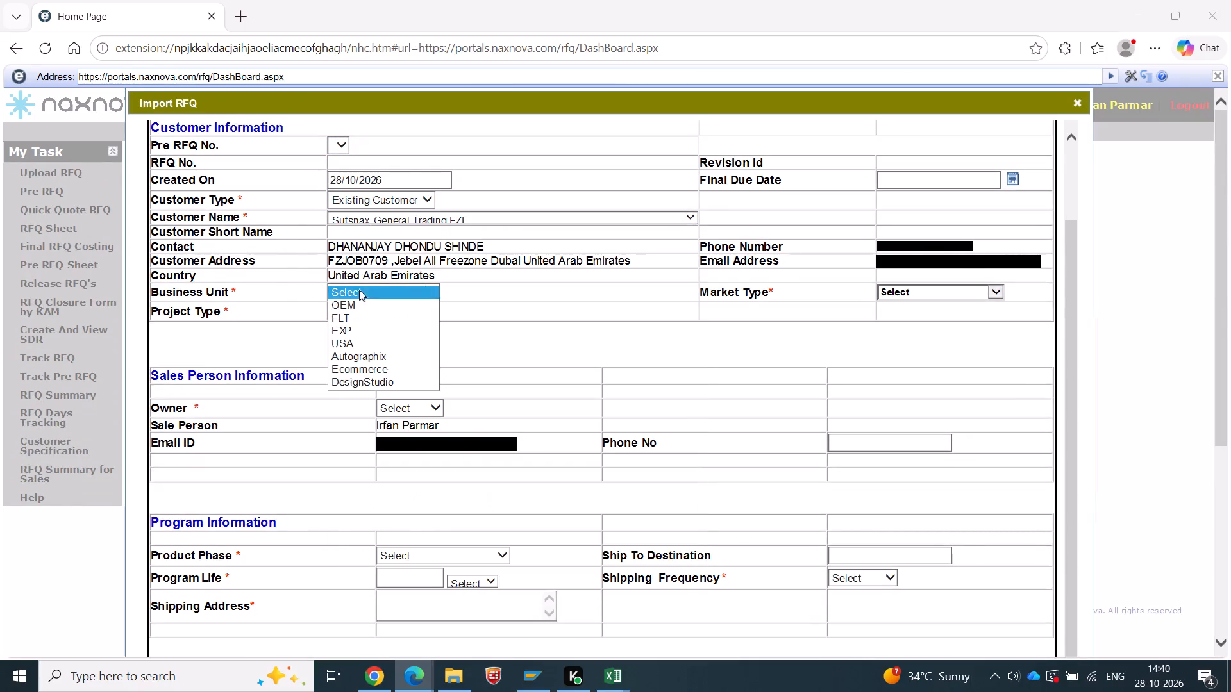
pyautogui.click(353, 328)
pyautogui.click(353, 311)
pyautogui.click(353, 326)
pyautogui.click(914, 293)
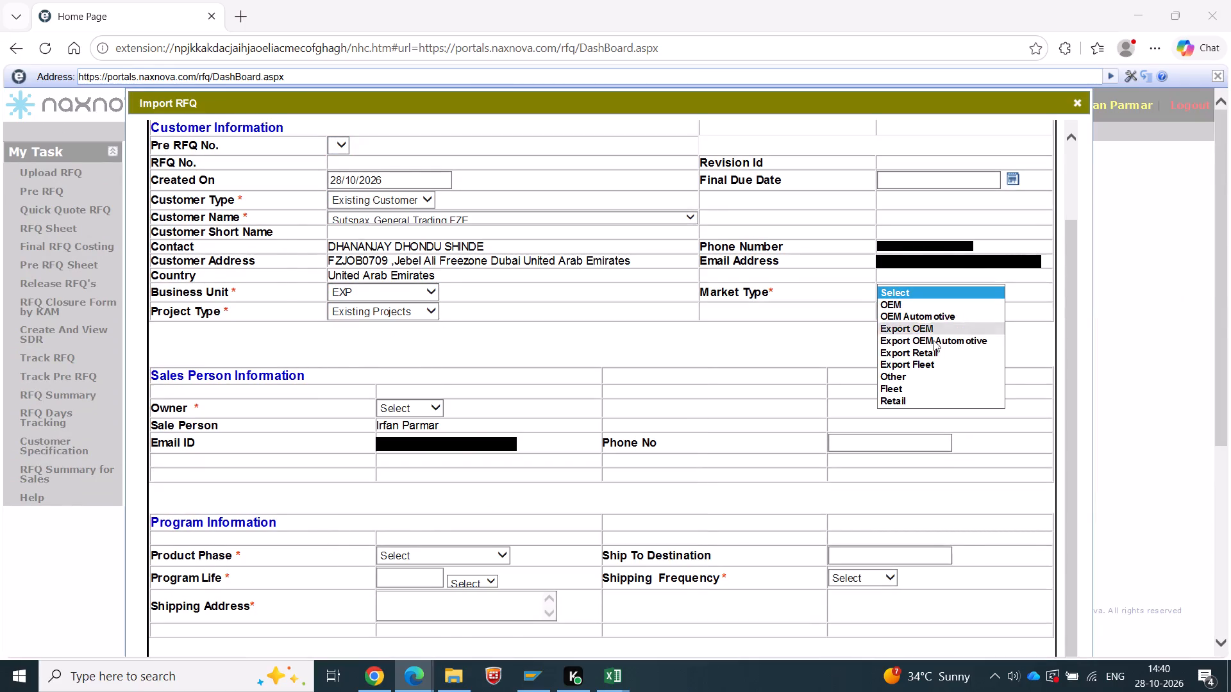
pyautogui.click(942, 344)
# Set the owner to CSPL in Sales Person Information.
pyautogui.click(406, 406)
pyautogui.click(408, 424)
# Fill in Program Information with product phase New Product, program life 3 Year, shipping address Dubai and shipping frequency One Time.
pyautogui.click(387, 558)
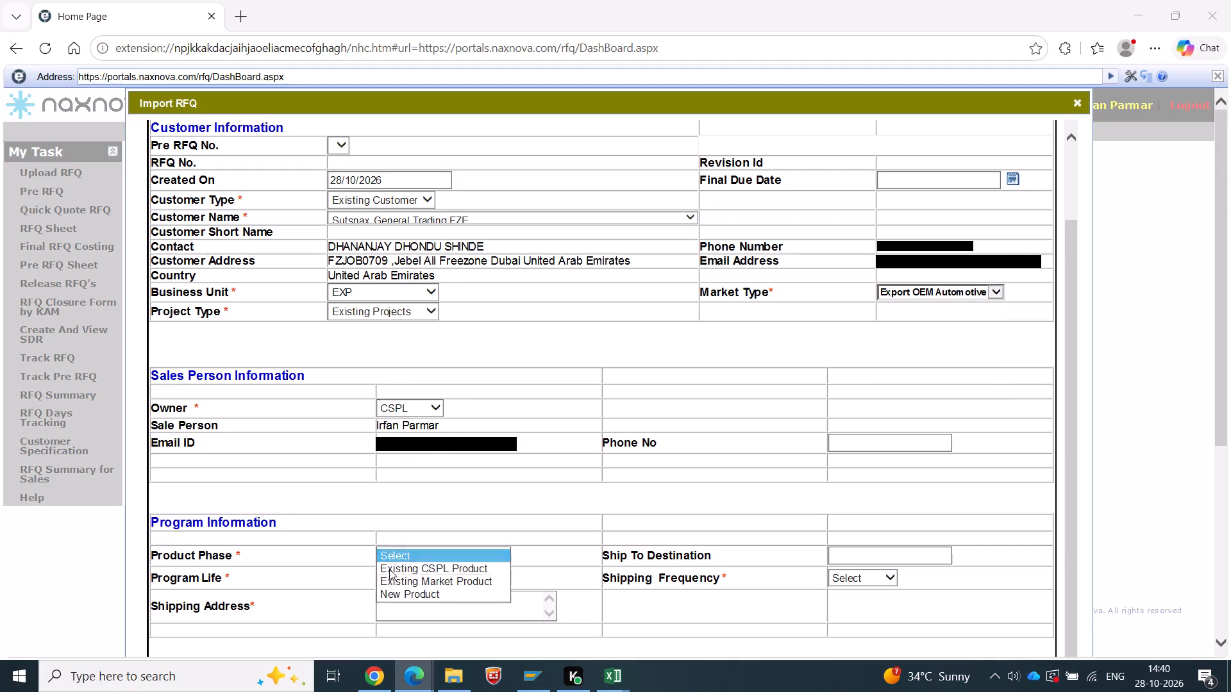
pyautogui.click(392, 599)
pyautogui.click(399, 580)
pyautogui.press('3')
pyautogui.click(466, 586)
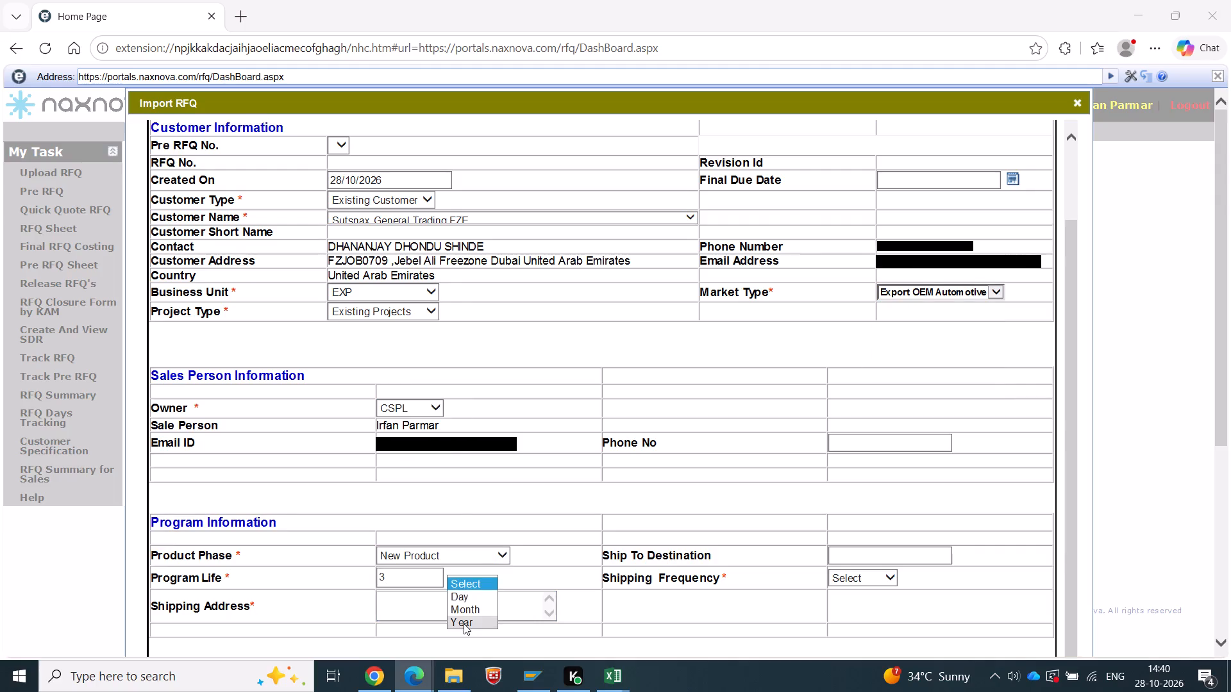
pyautogui.click(463, 623)
pyautogui.click(432, 614)
pyautogui.write('Dubai')
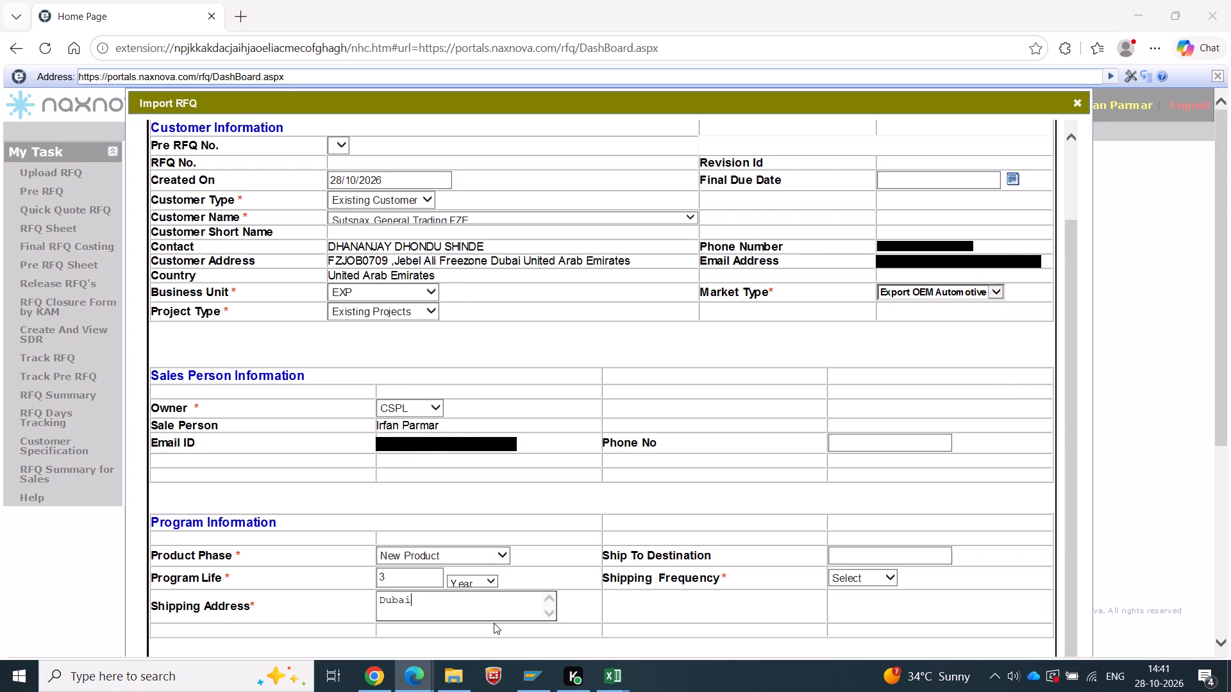
pyautogui.click(873, 574)
pyautogui.click(866, 639)
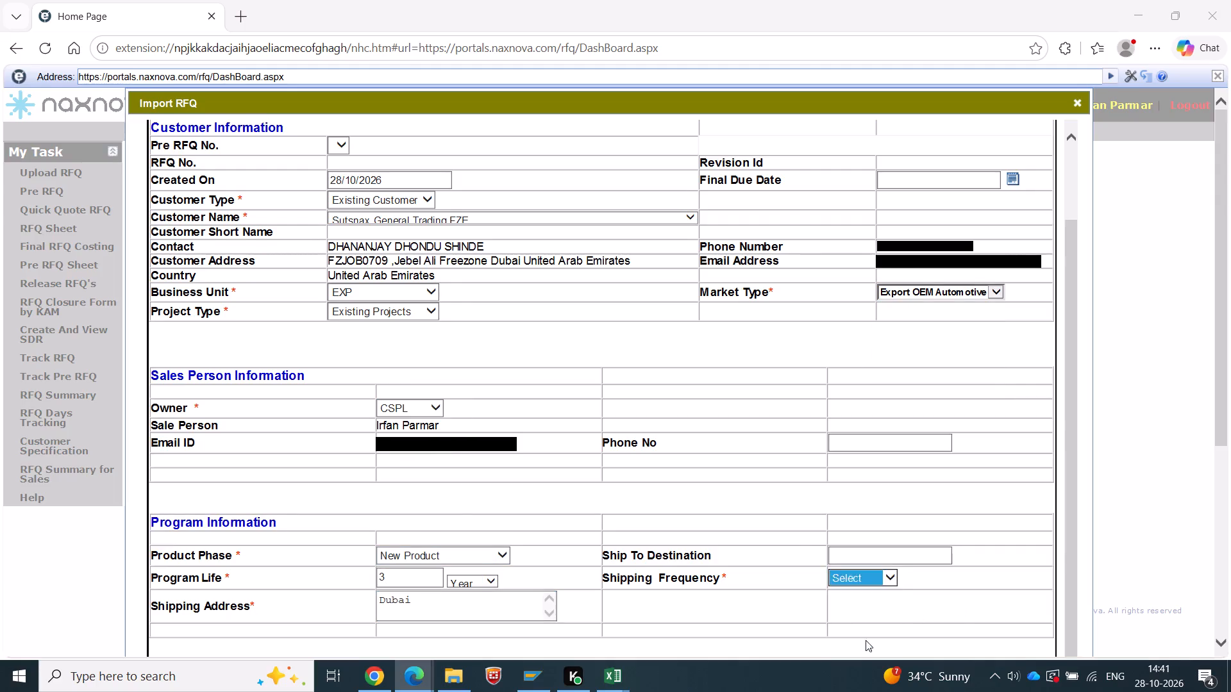
pyautogui.click(784, 544)
# Set the program dates to 28/10/2026 for the initial sample and 04/11/2026 for production.
pyautogui.scroll(-6, 744, 414)
pyautogui.scroll(2, 867, 252)
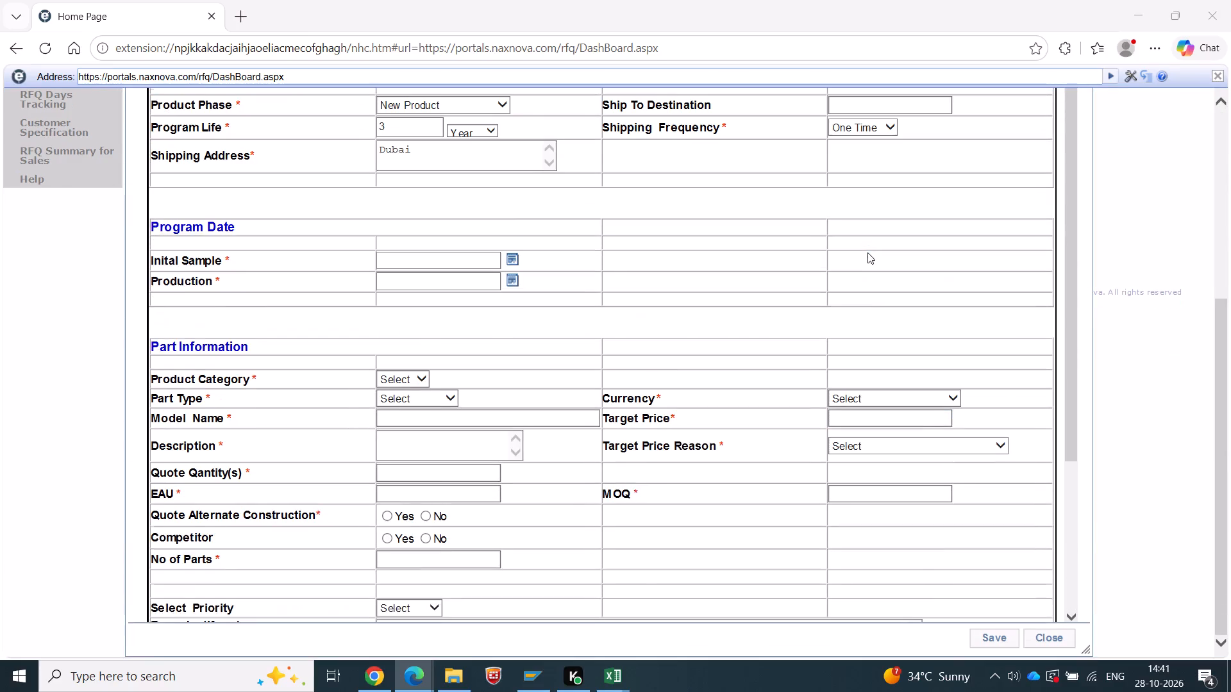
pyautogui.click(512, 257)
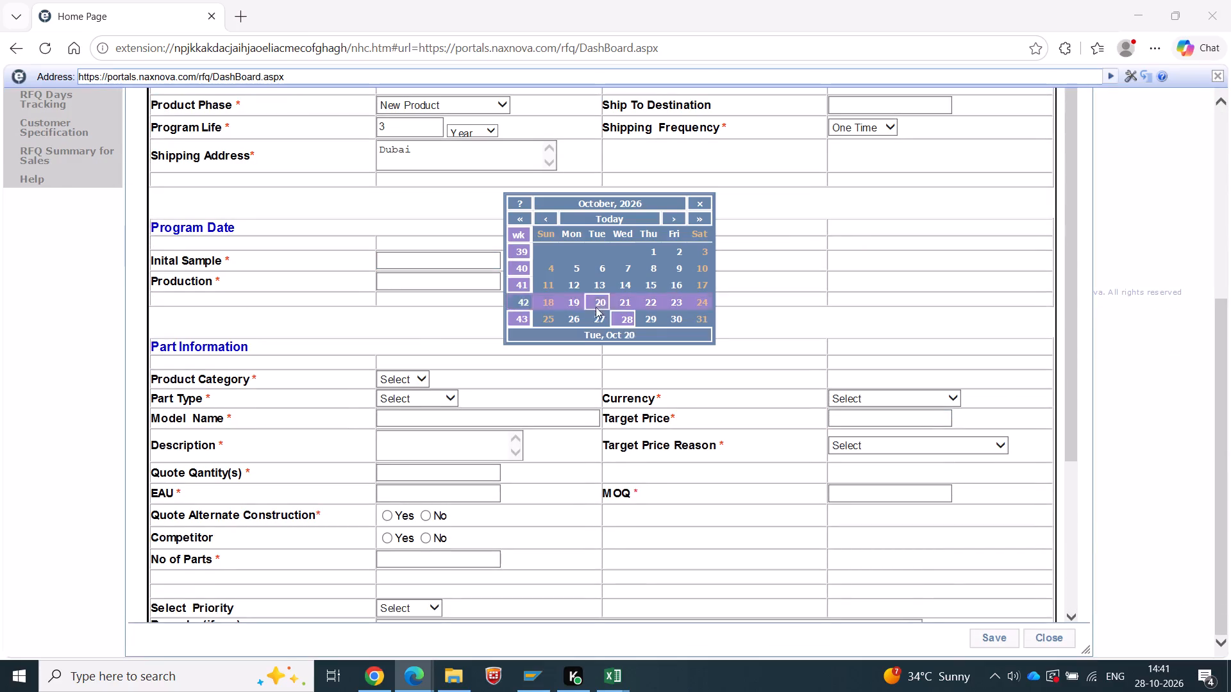
pyautogui.click(626, 320)
pyautogui.click(514, 282)
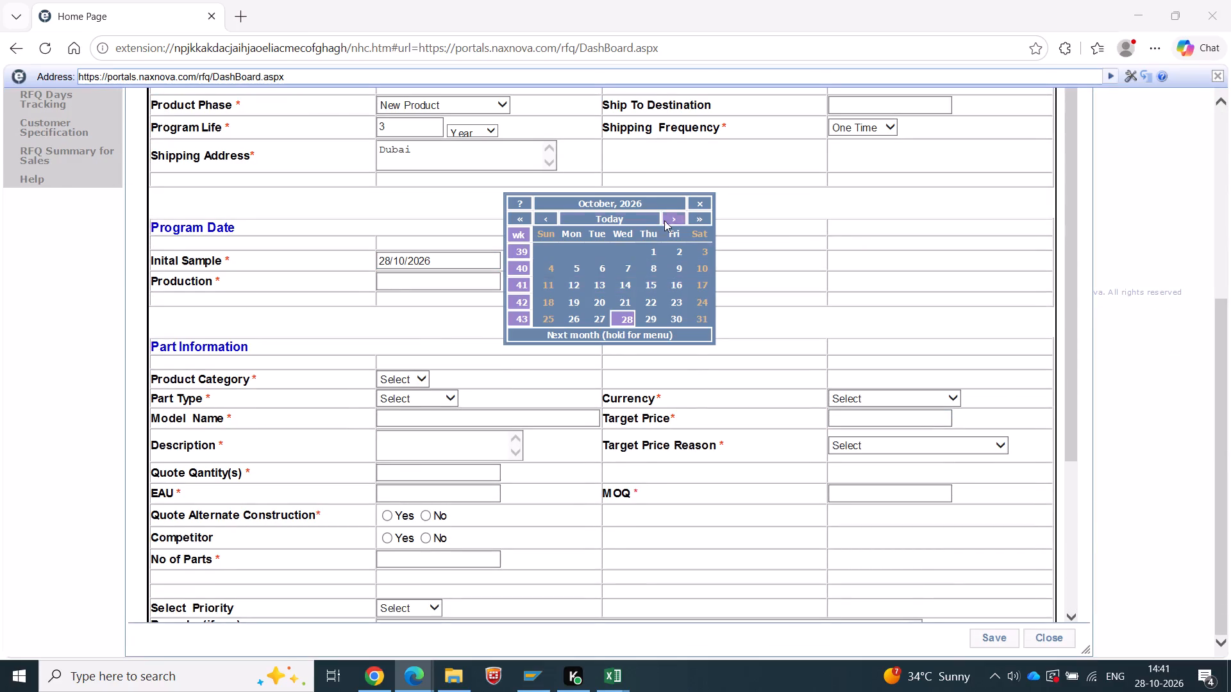
pyautogui.click(664, 220)
pyautogui.click(632, 258)
pyautogui.click(742, 264)
# Set the product category to Decal and the part type to New Part in Part Information.
pyautogui.scroll(-1, 713, 273)
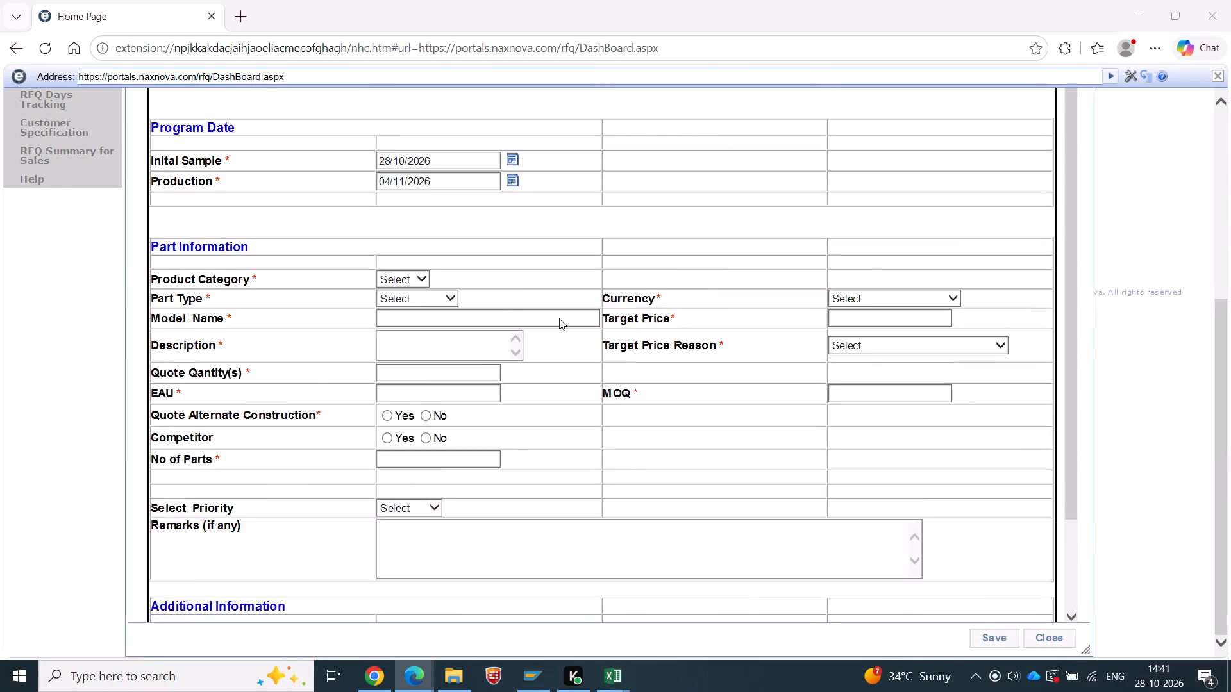
pyautogui.click(401, 256)
pyautogui.click(401, 266)
pyautogui.click(401, 276)
pyautogui.click(401, 288)
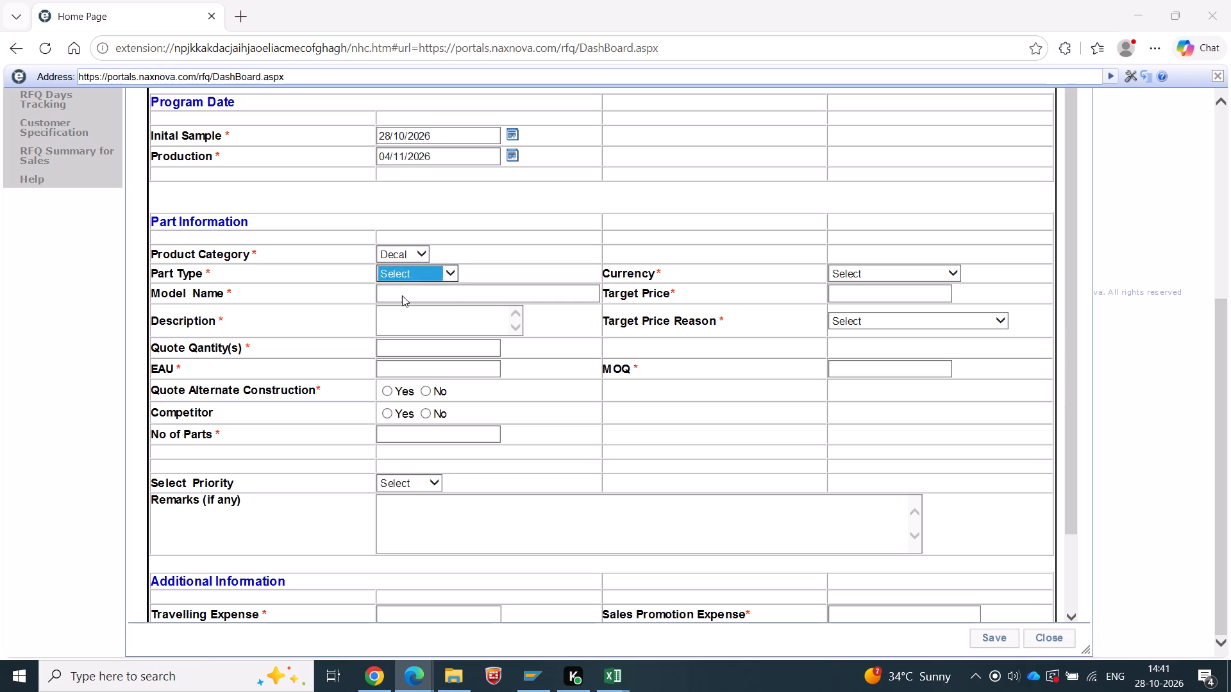
# Copy the file name of the "Ajmal Bottle labels 34.5mm X 30.9mm" image in the Downloads folder and paste it as the RFQ's model name.
pyautogui.click(402, 295)
pyautogui.hotkey('alt', 'Tab')
pyautogui.hotkey('alt', 'Tab')
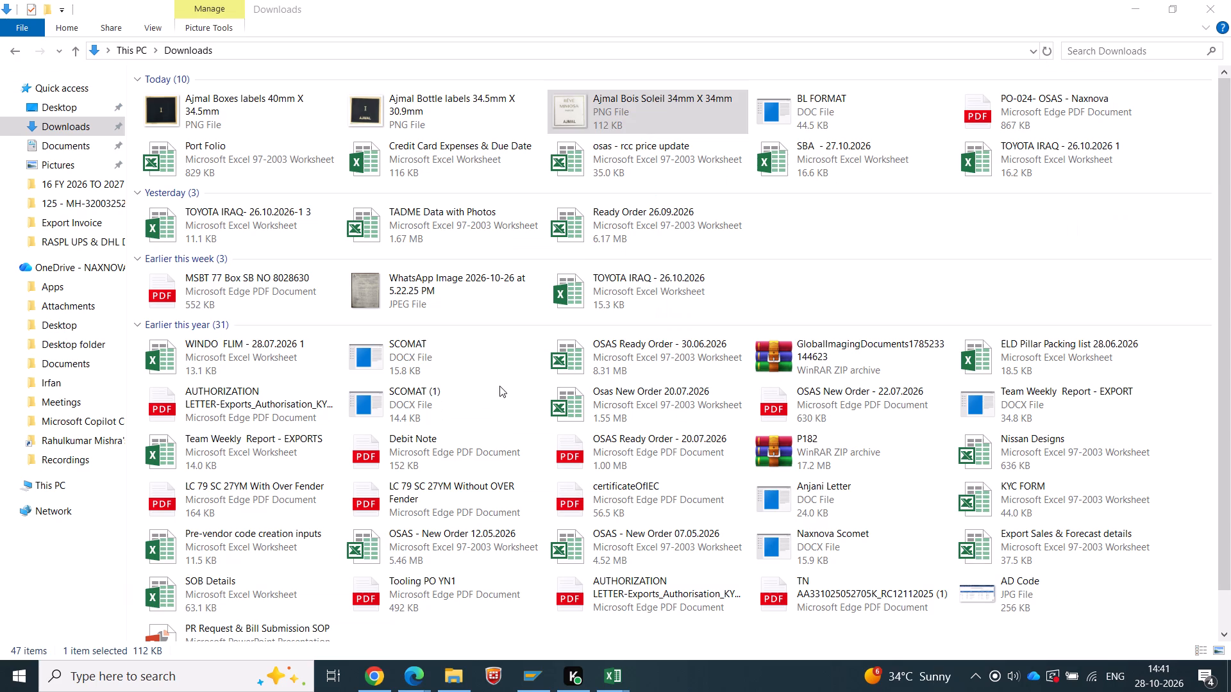
pyautogui.click(397, 103)
pyautogui.press('F2')
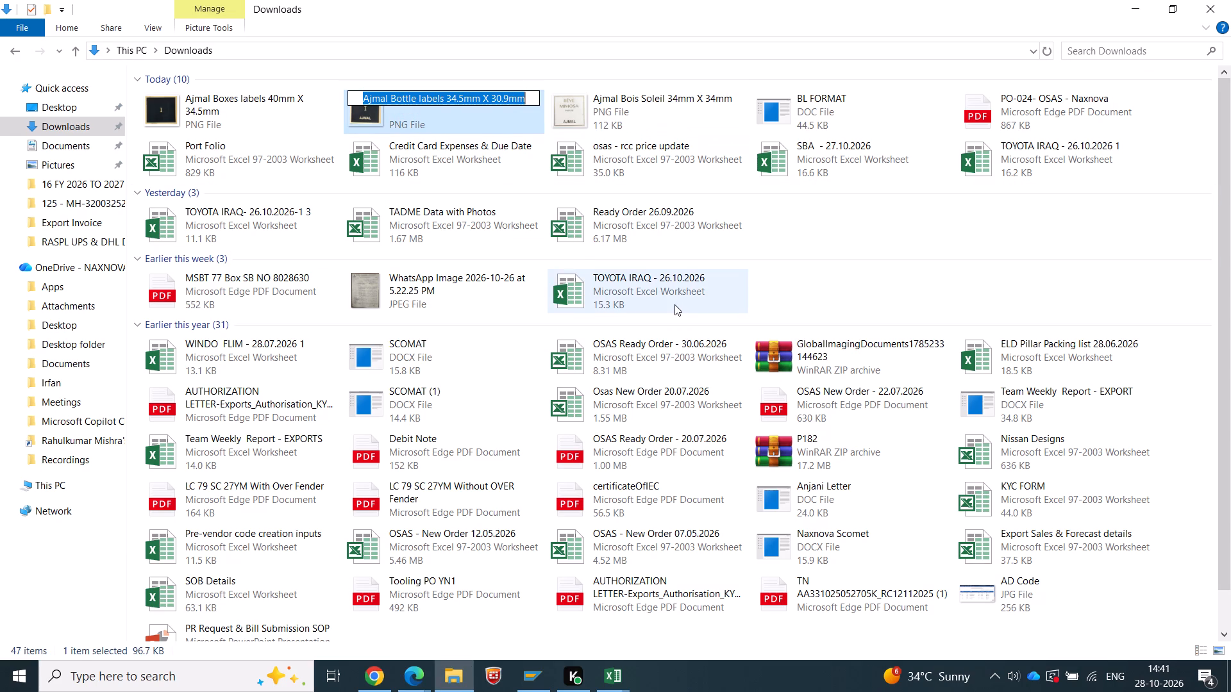
pyautogui.hotkey('ctrl', 'c')
pyautogui.click(632, 114)
pyautogui.hotkey('alt', 'Tab')
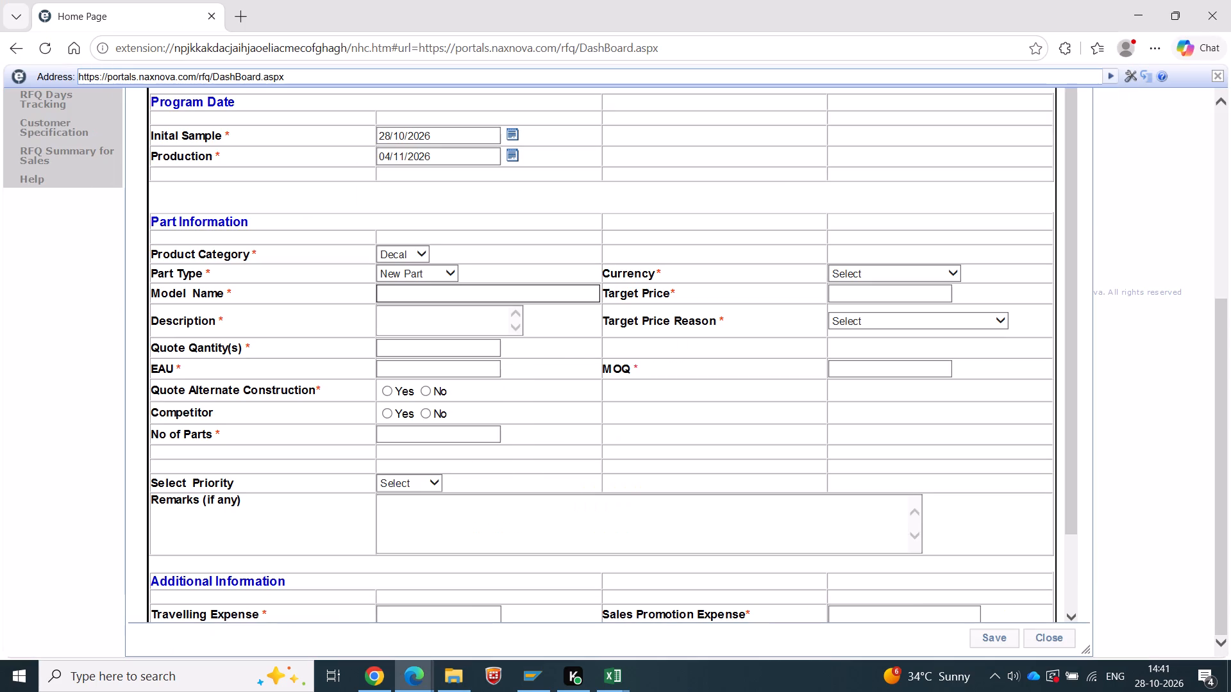
pyautogui.hotkey('ctrl', 'v')
pyautogui.click(401, 294)
pyautogui.hotkey('ctrl', 'v')
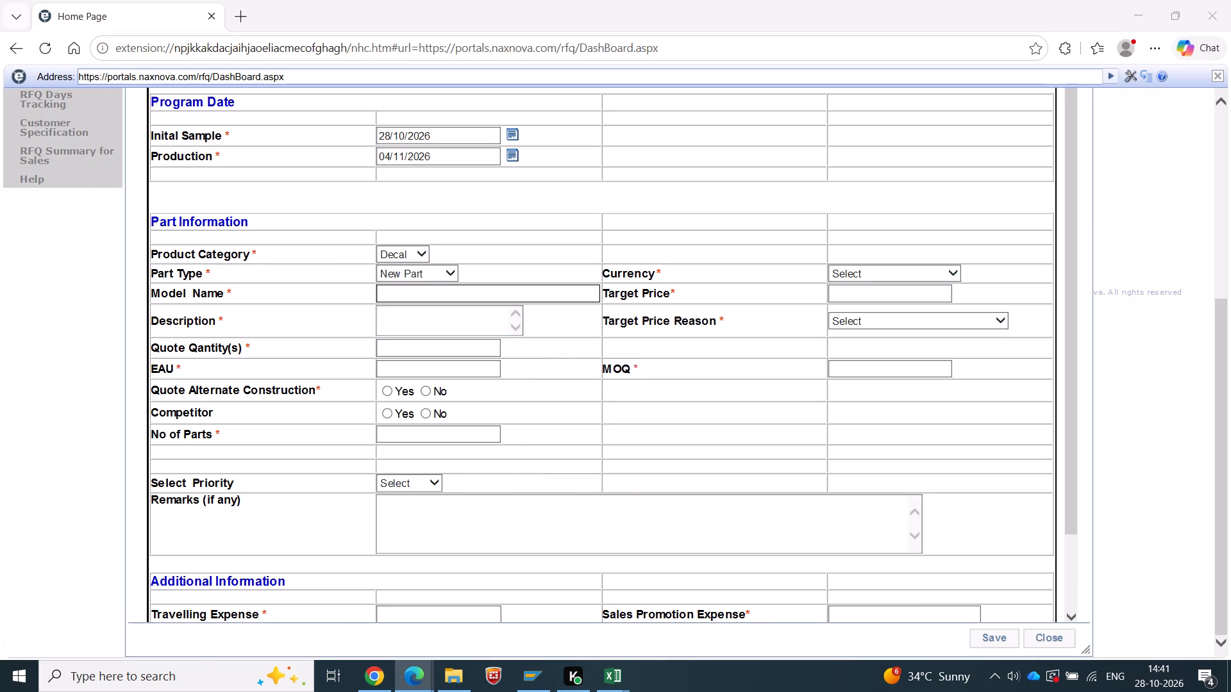
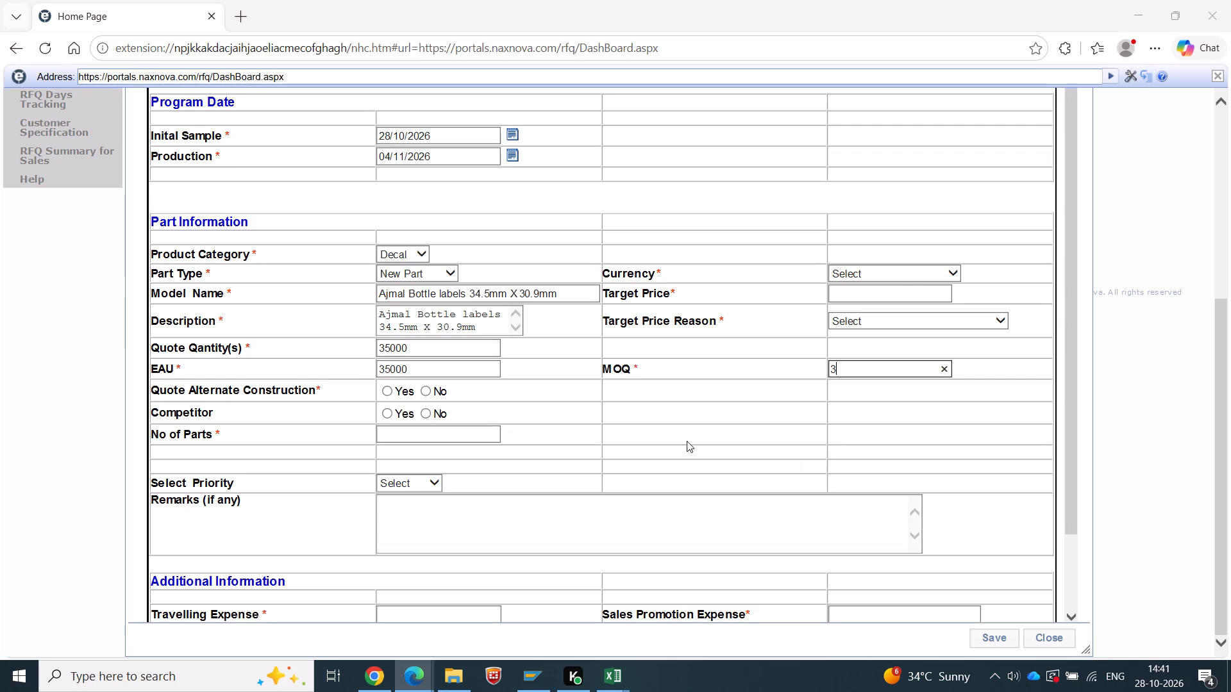
# Complete the MOQ as 35000 and set currency US Dollar, target price 0 and target price reason "Supplying multiple CSPL products".
pyautogui.write('5000')
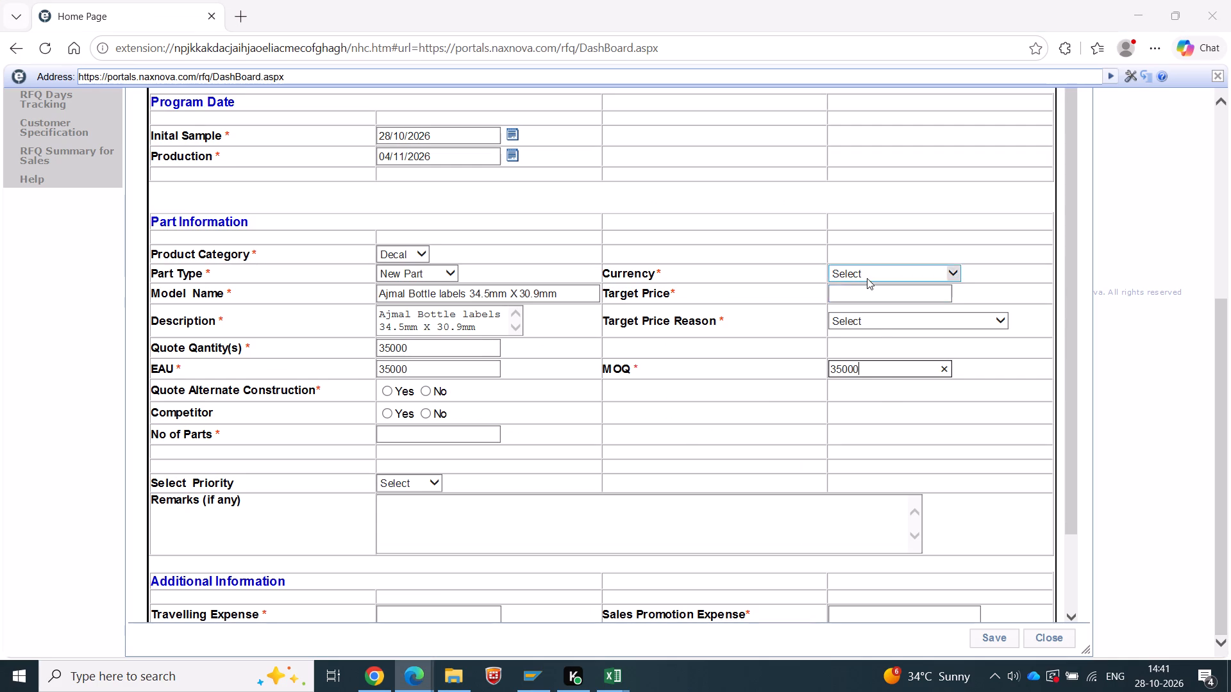
pyautogui.click(867, 278)
pyautogui.click(867, 298)
pyautogui.click(866, 304)
pyautogui.click(865, 299)
pyautogui.press('0')
pyautogui.press('Tab')
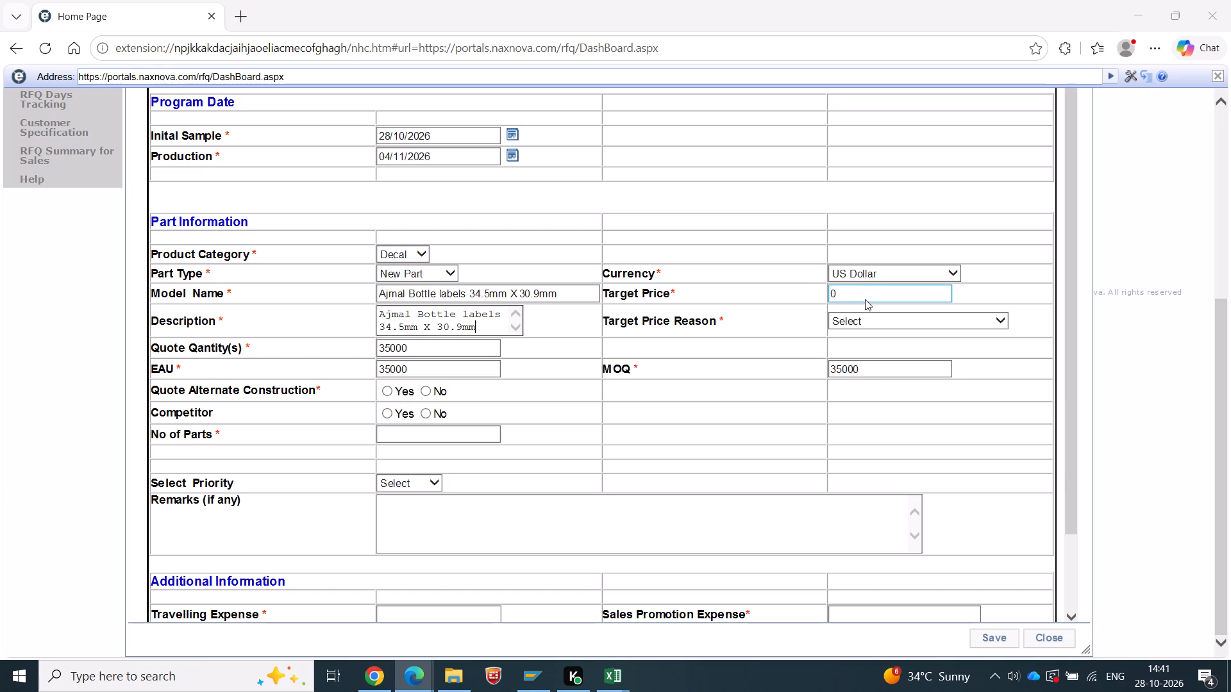
pyautogui.click(878, 323)
pyautogui.click(869, 383)
pyautogui.click(723, 430)
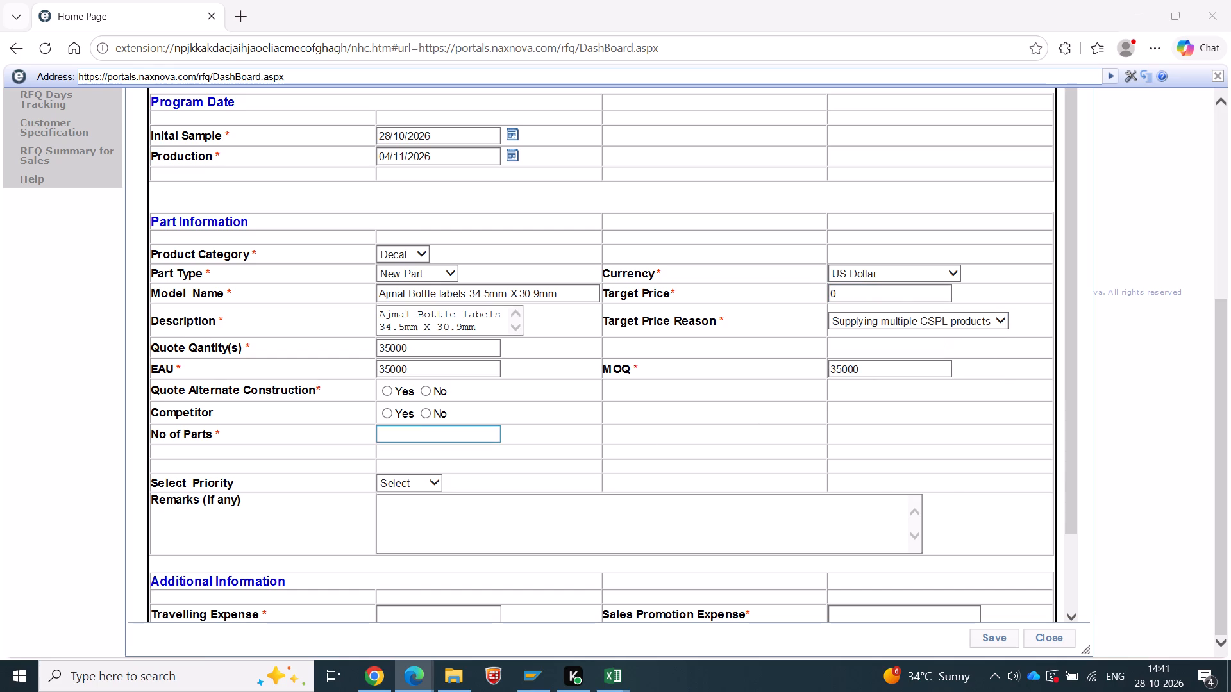
# Answer No for both competitor and quote alternate construction, and set the number of parts to 1.
pyautogui.click(423, 415)
pyautogui.click(424, 392)
pyautogui.click(425, 423)
pyautogui.click(426, 430)
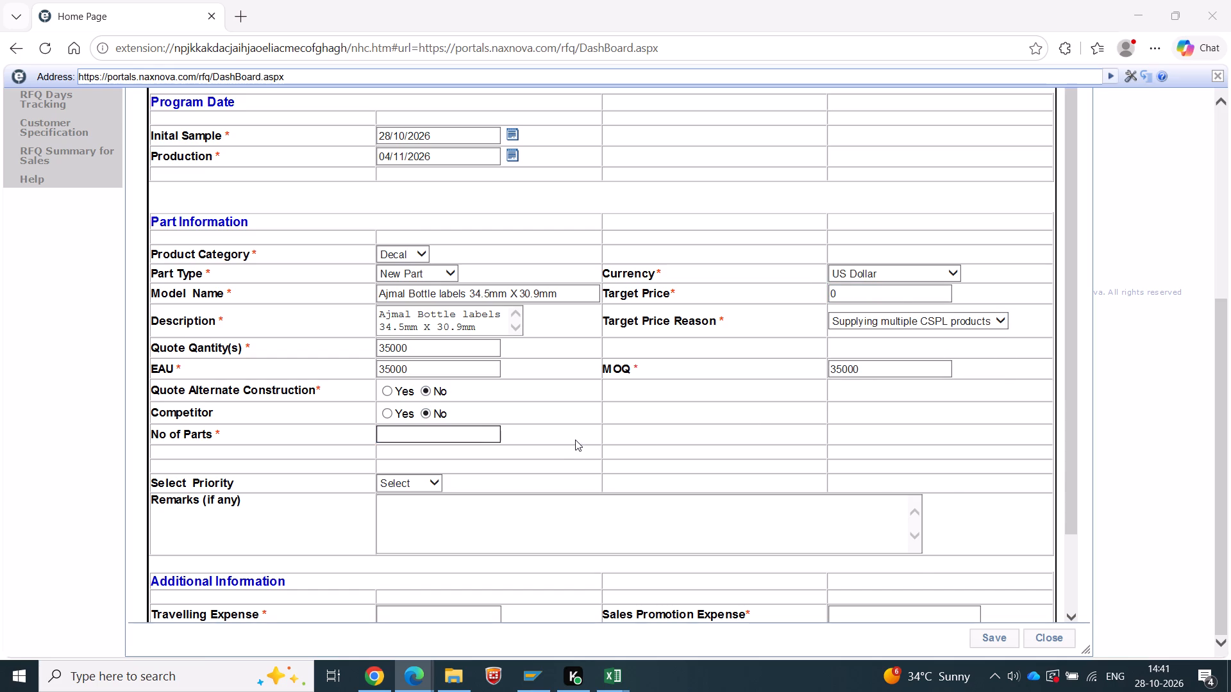
pyautogui.press('1')
pyautogui.click(578, 434)
# Add a part row using the copied "Ajmal Bottle labels 34.5mm X 30.9mm" as part name and number, with application surface Perfume.
pyautogui.scroll(-3, 916, 425)
pyautogui.click(934, 311)
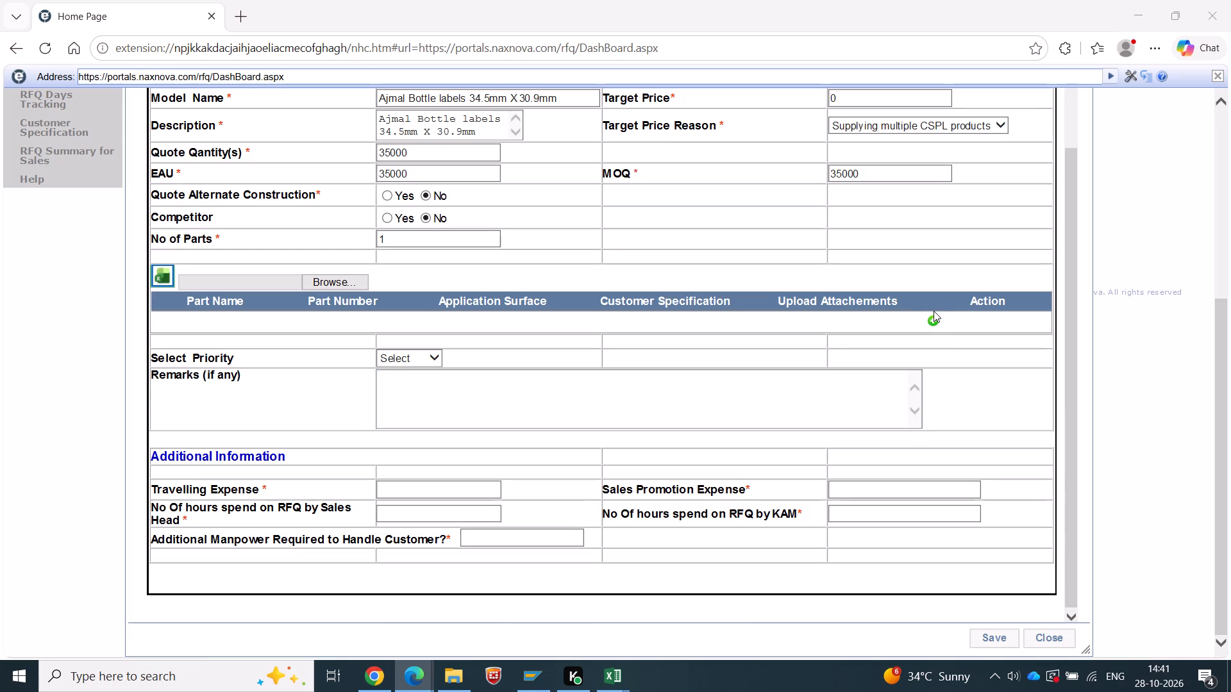
pyautogui.click(934, 322)
pyautogui.click(213, 322)
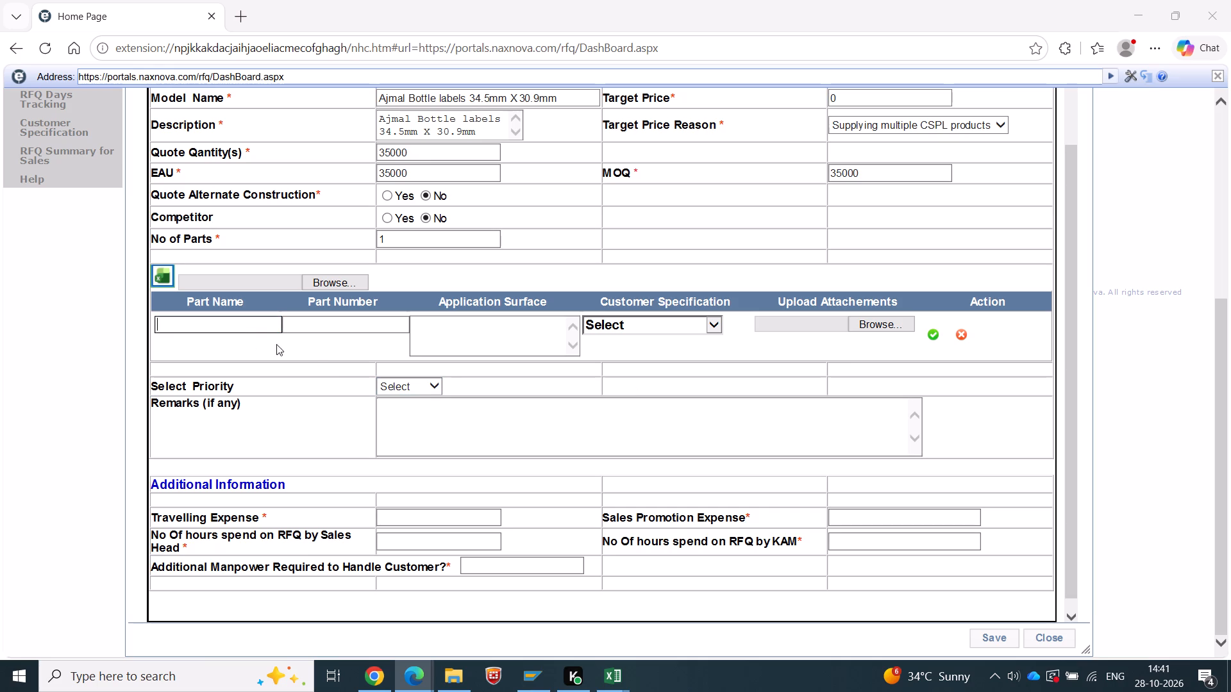
pyautogui.hotkey('ctrl', 'v')
pyautogui.click(362, 330)
pyautogui.hotkey('ctrl', 'v')
pyautogui.click(492, 329)
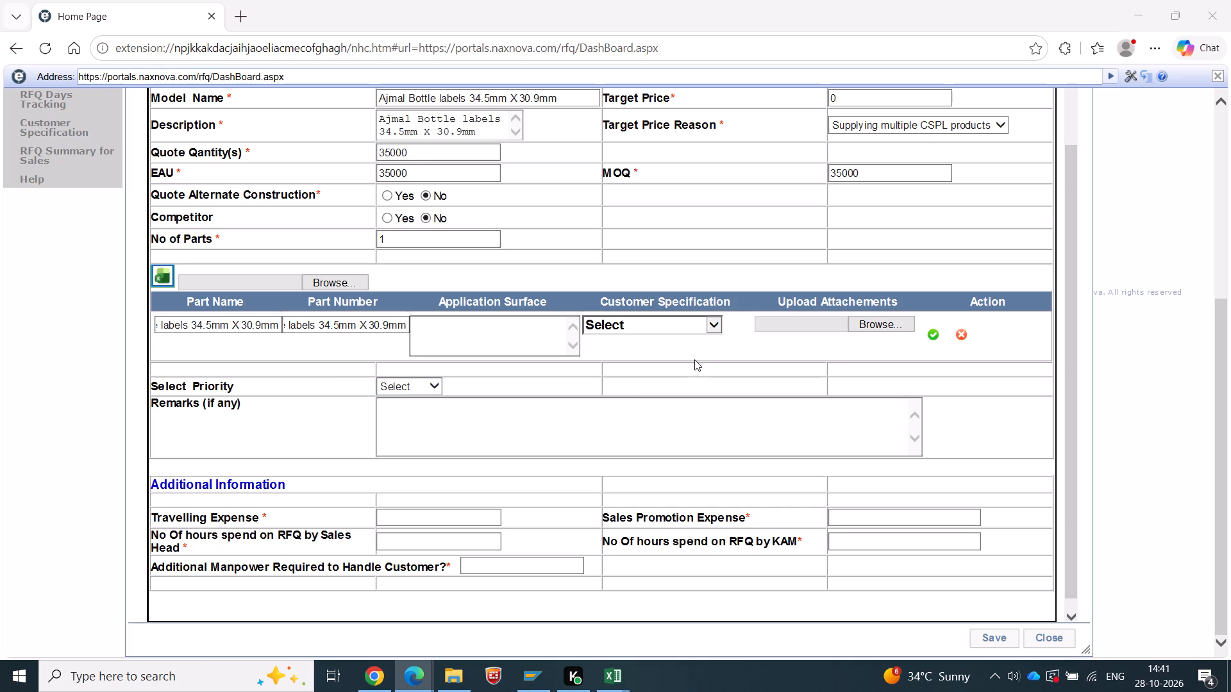
pyautogui.write('Perfume')
# Add and save a new customer specification for the part, numbered "Ajmal Bottle labels 34.5mm X 30.9mm", with the matching Downloads image attached.
pyautogui.click(671, 327)
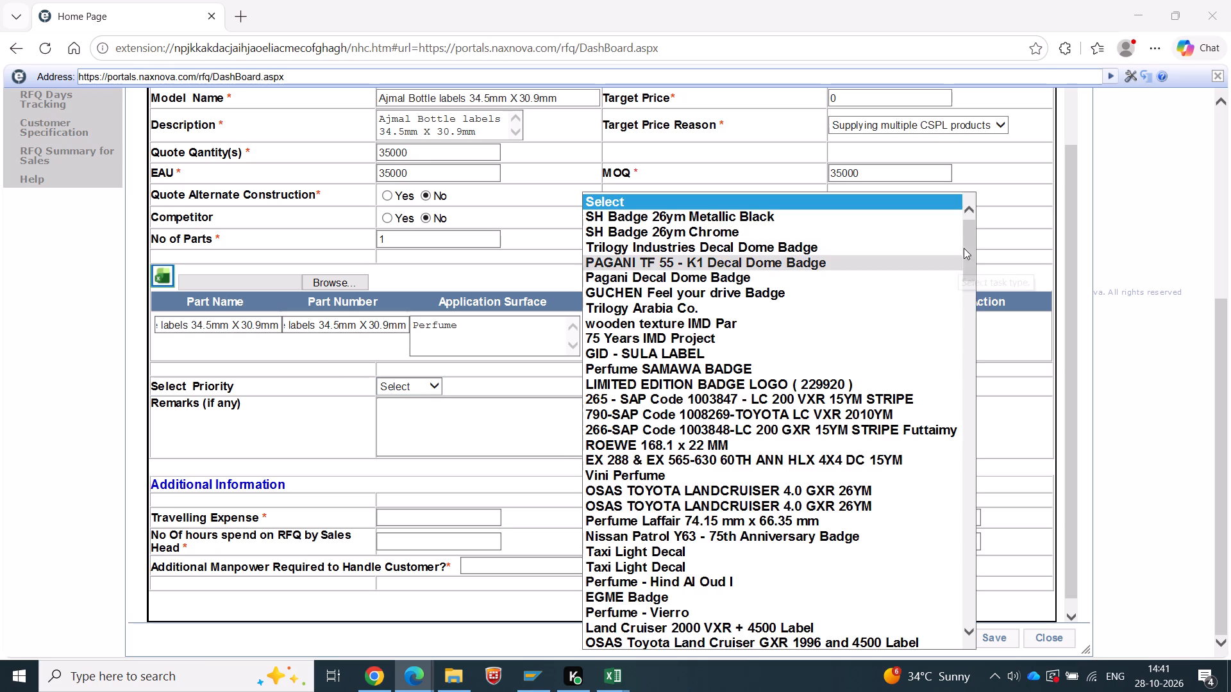
pyautogui.moveTo(966, 246); pyautogui.dragTo(975, 632)
pyautogui.click(662, 636)
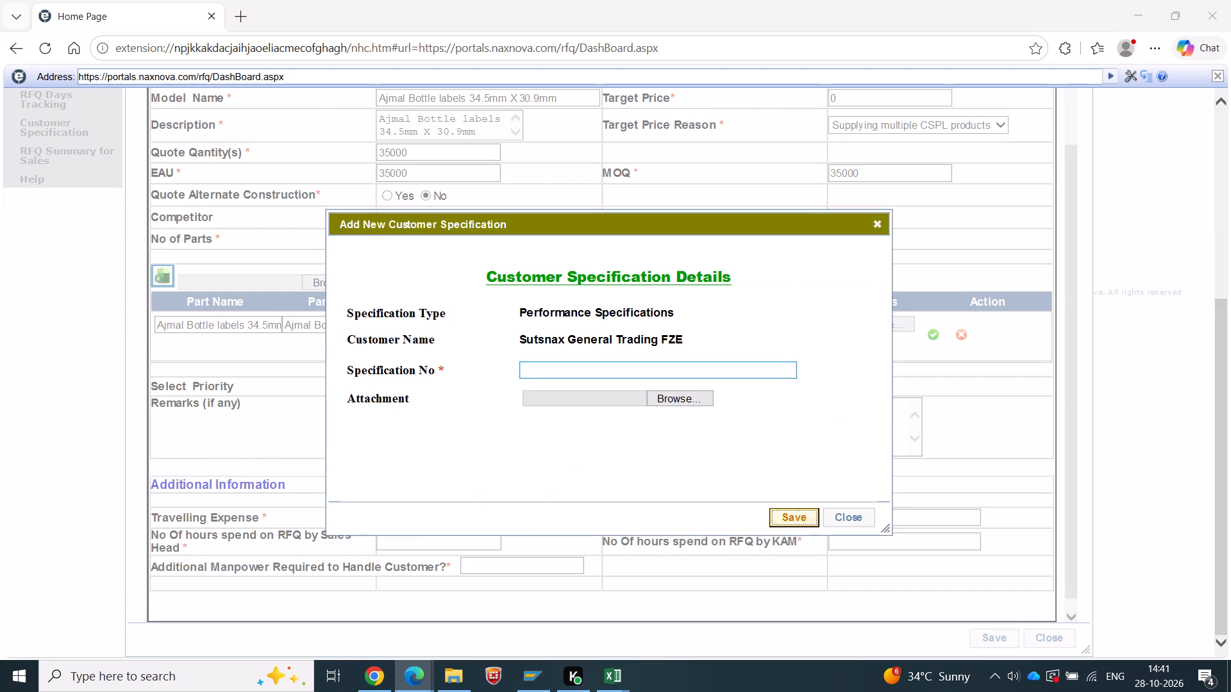
pyautogui.click(602, 365)
pyautogui.hotkey('ctrl', 'v')
pyautogui.click(662, 397)
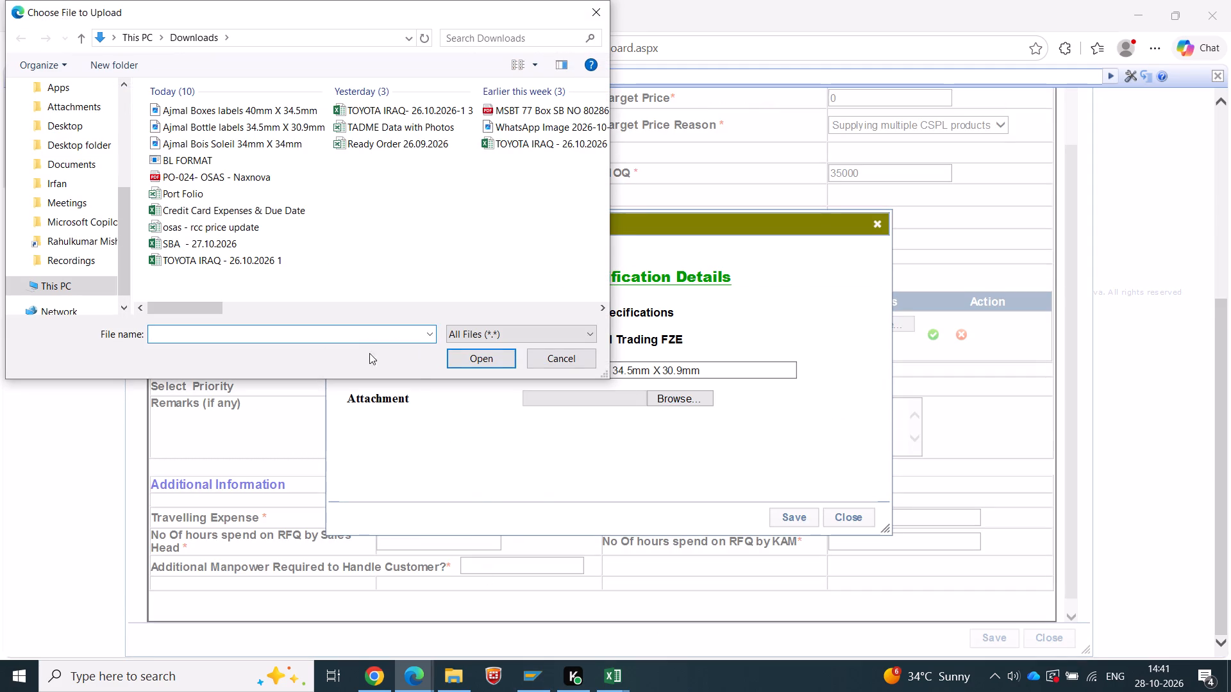
pyautogui.hotkey('ctrl', 'v')
pyautogui.click(479, 356)
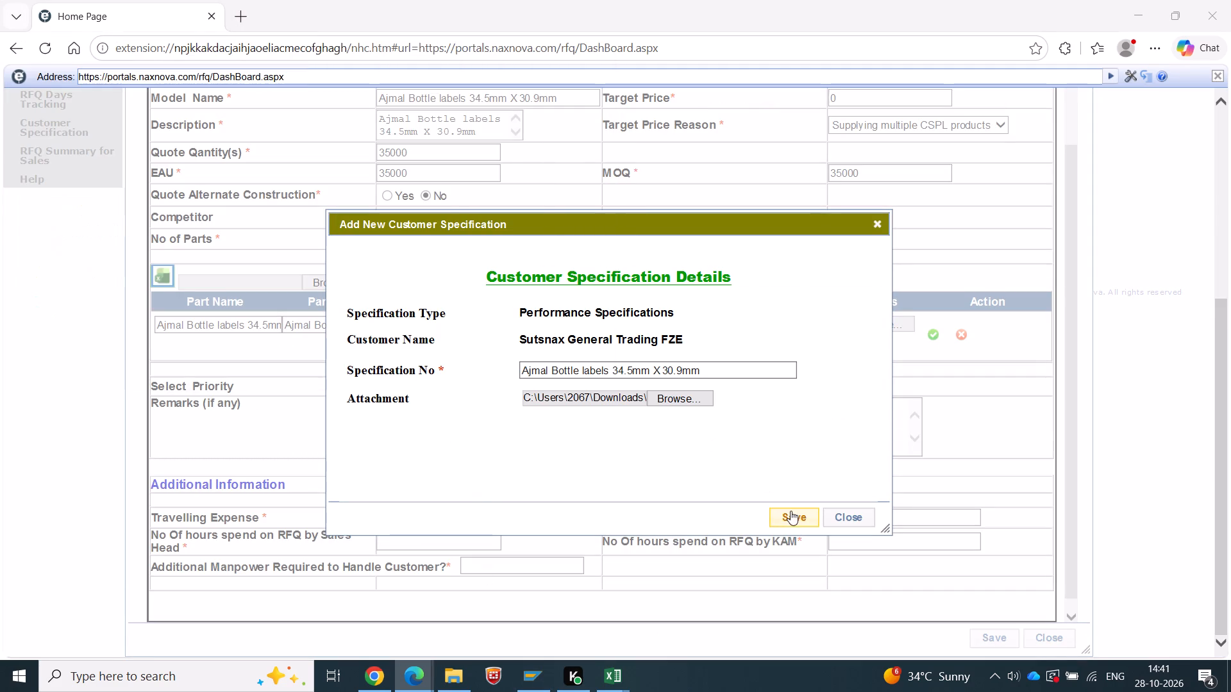
pyautogui.click(791, 513)
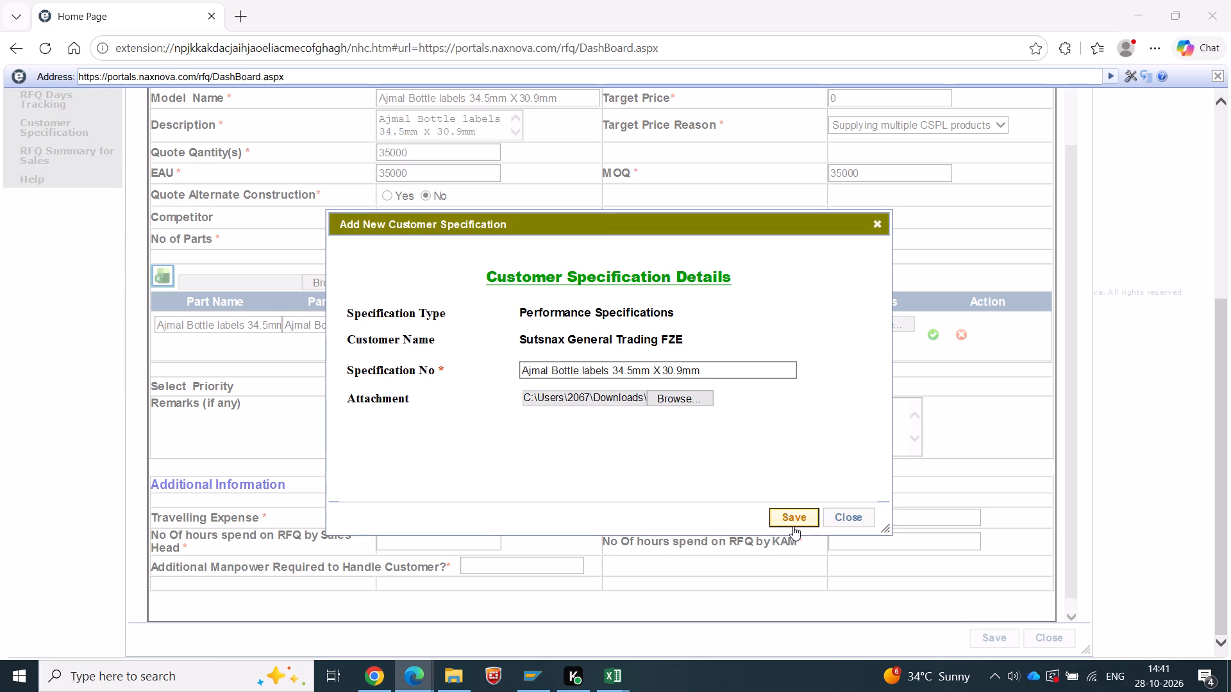
# Attach "Ajmal Bottle labels 34.5mm X 30.9mm.png" to the part row and save the row.
pyautogui.click(882, 328)
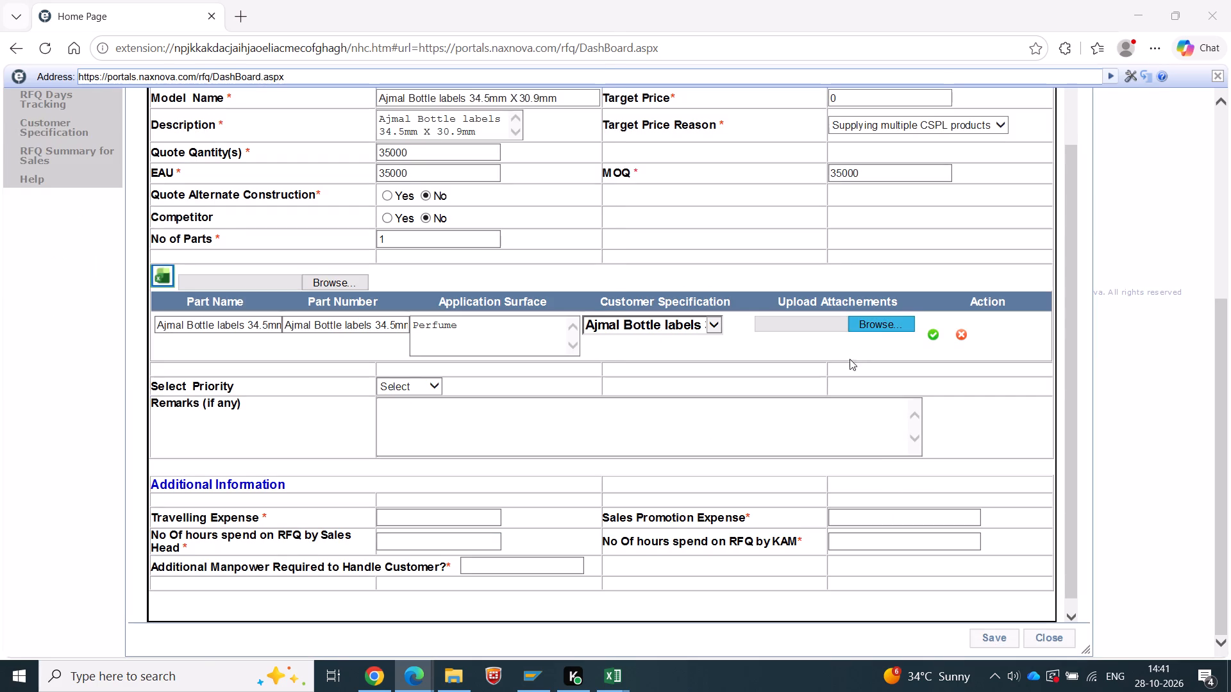
pyautogui.hotkey('ctrl', 'v')
pyautogui.click(298, 348)
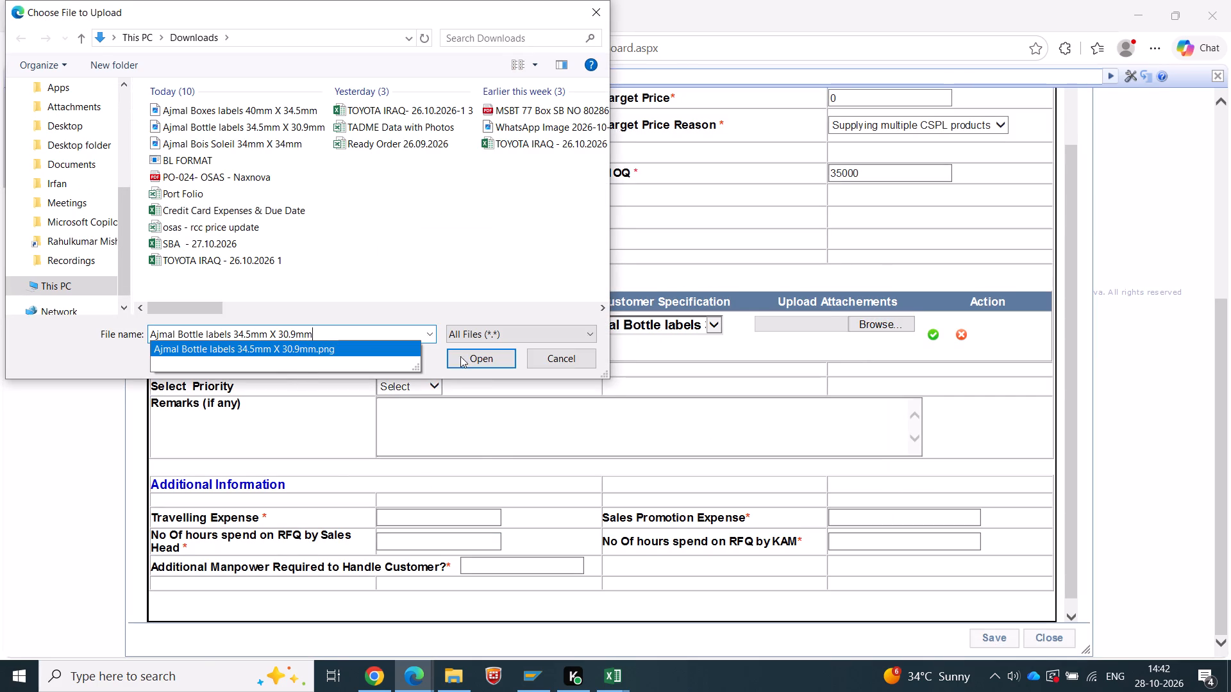
pyautogui.click(469, 357)
pyautogui.click(936, 338)
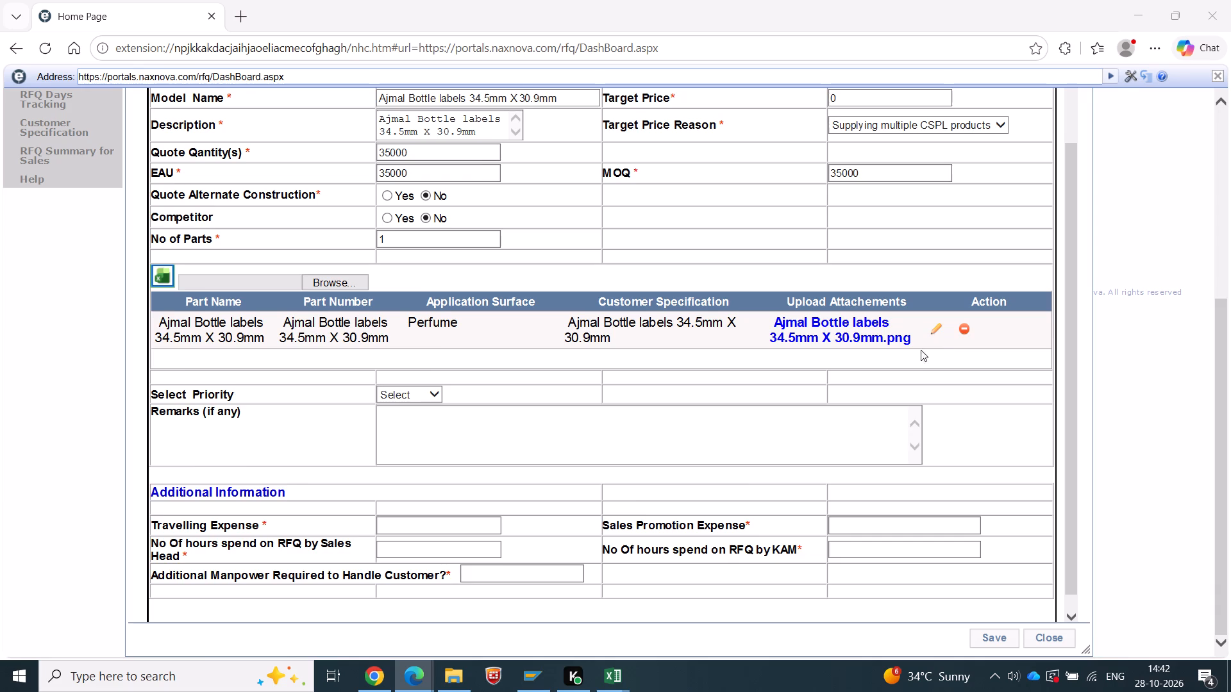
# Set the RFQ priority to HIGH.
pyautogui.scroll(-5, 746, 356)
pyautogui.click(404, 372)
pyautogui.click(396, 399)
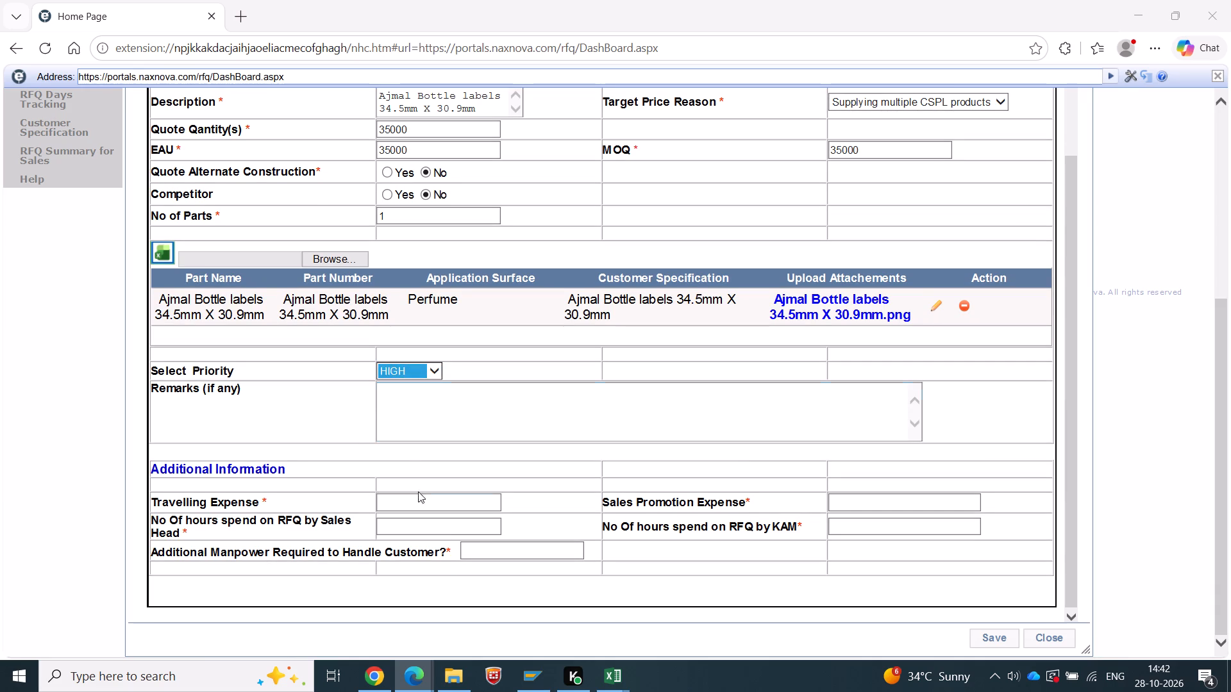
# Fill in Additional Information with travelling expense 5000, sales promotion expense 5000, Sales Head hours 1 and KAM hours 2.
pyautogui.click(420, 495)
pyautogui.write('5000')
pyautogui.press('Tab')
pyautogui.write('5000')
pyautogui.press('Tab')
pyautogui.press('1')
pyautogui.press('Tab')
pyautogui.press('2')
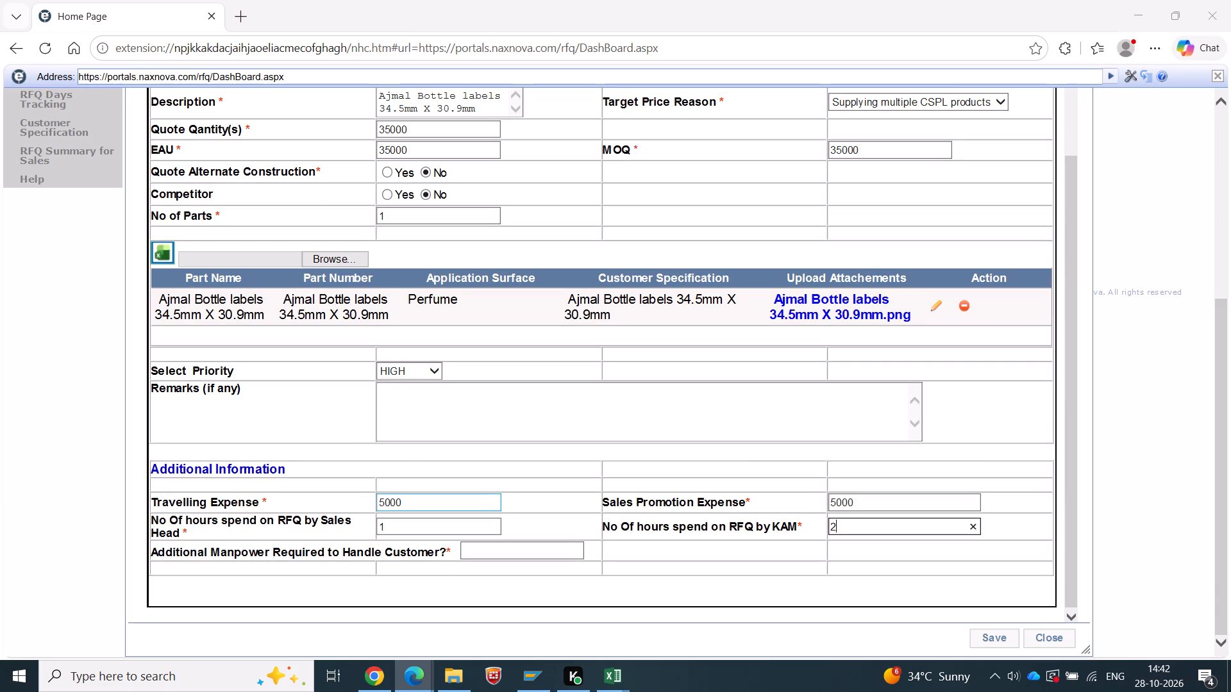
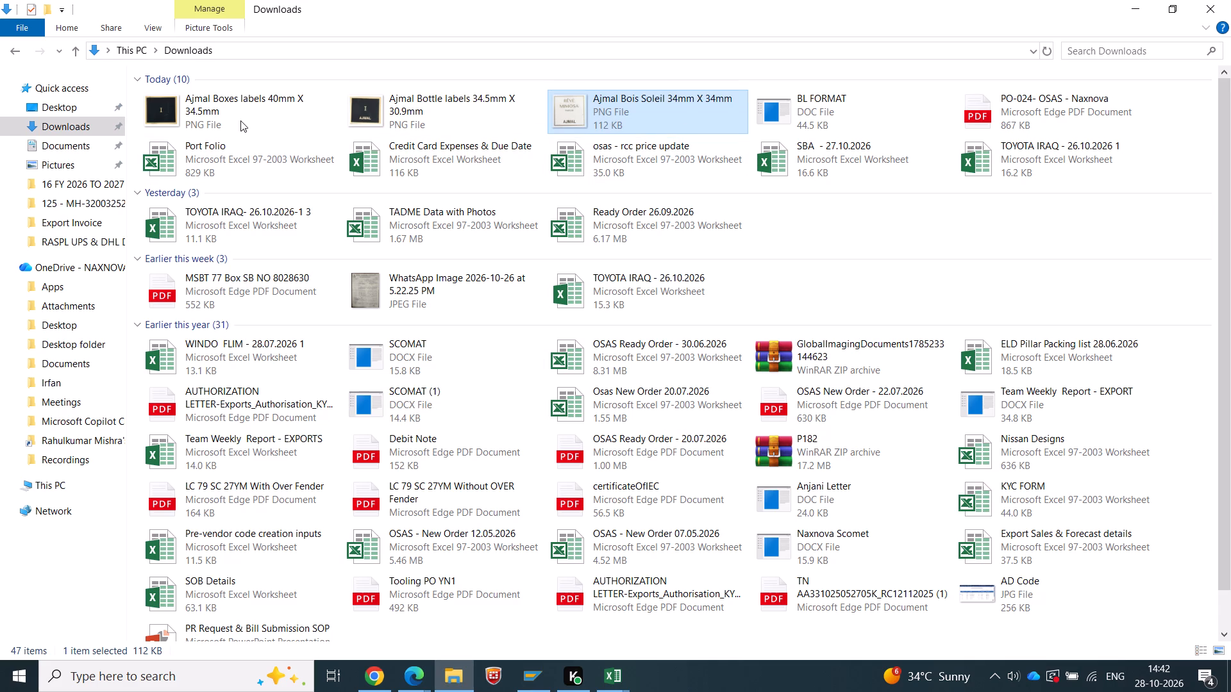
# Copy the file name "Ajmal Boxes labels 40mm X 34.5mm" from the Downloads folder without renaming the file.
pyautogui.press('F2')
pyautogui.hotkey('ctrl', 'c')
pyautogui.hotkey('ctrl', 'c')
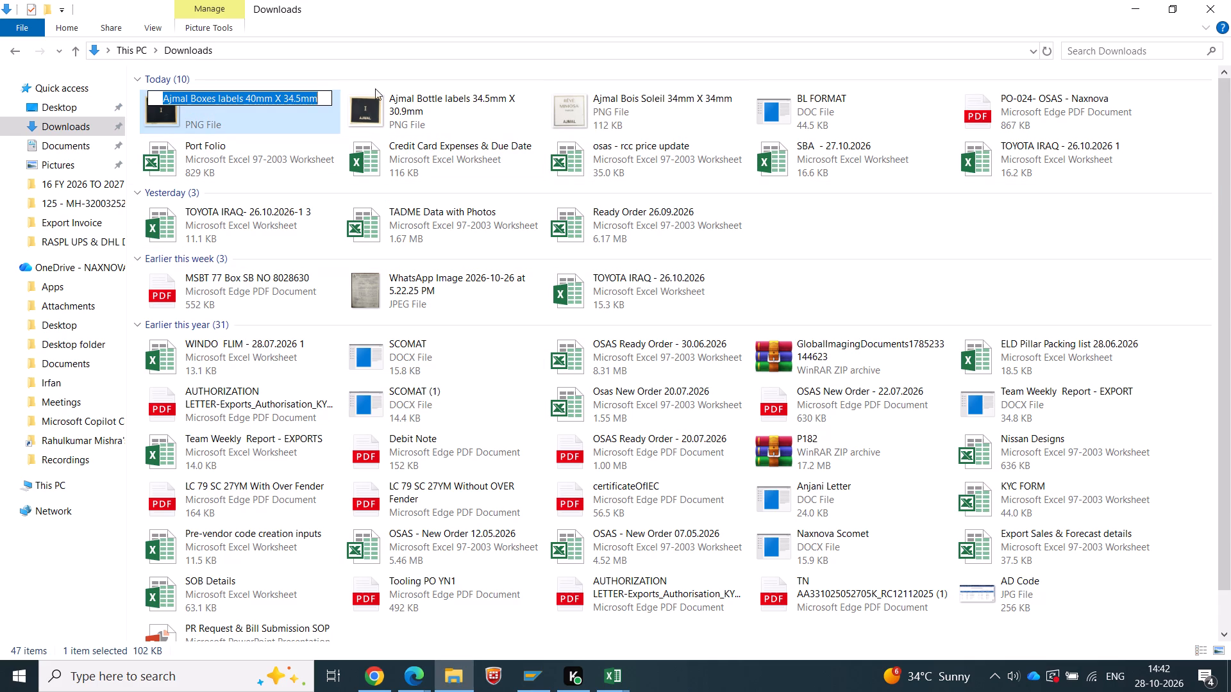
pyautogui.click(377, 108)
# Switch to the Naxnova portal in Edge, open the RFQ sheet list and compare its entries with the Ajmal label files in Downloads.
pyautogui.hotkey('alt', 'Tab')
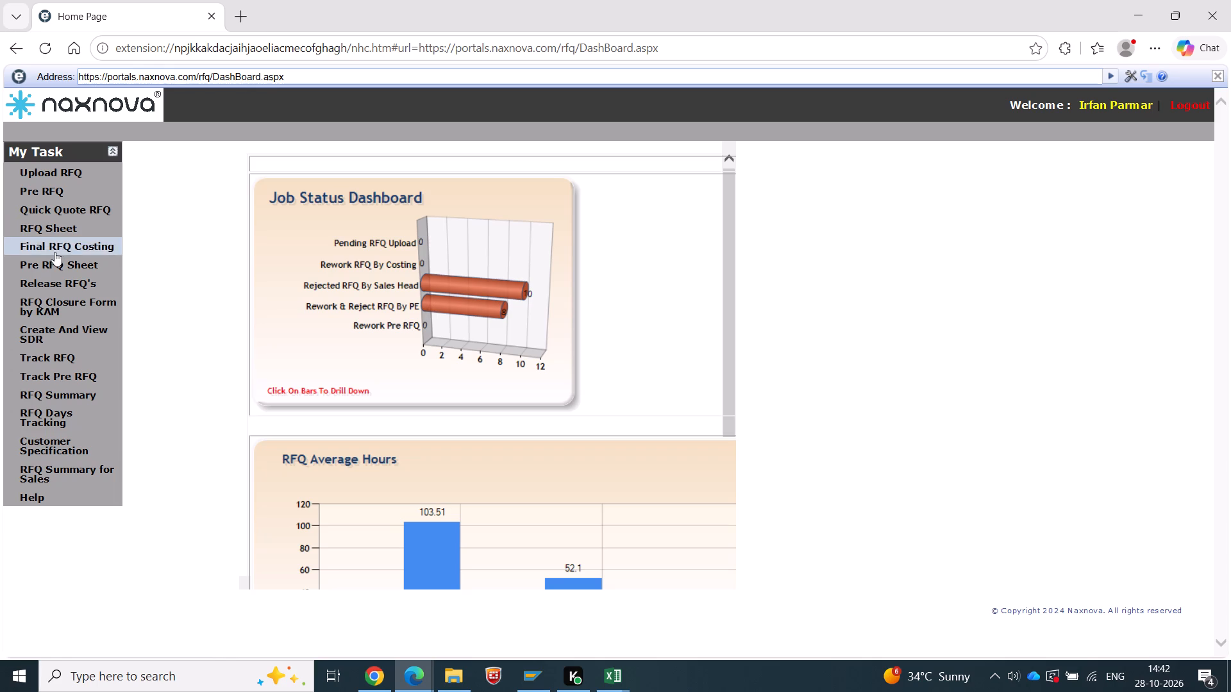
pyautogui.click(55, 232)
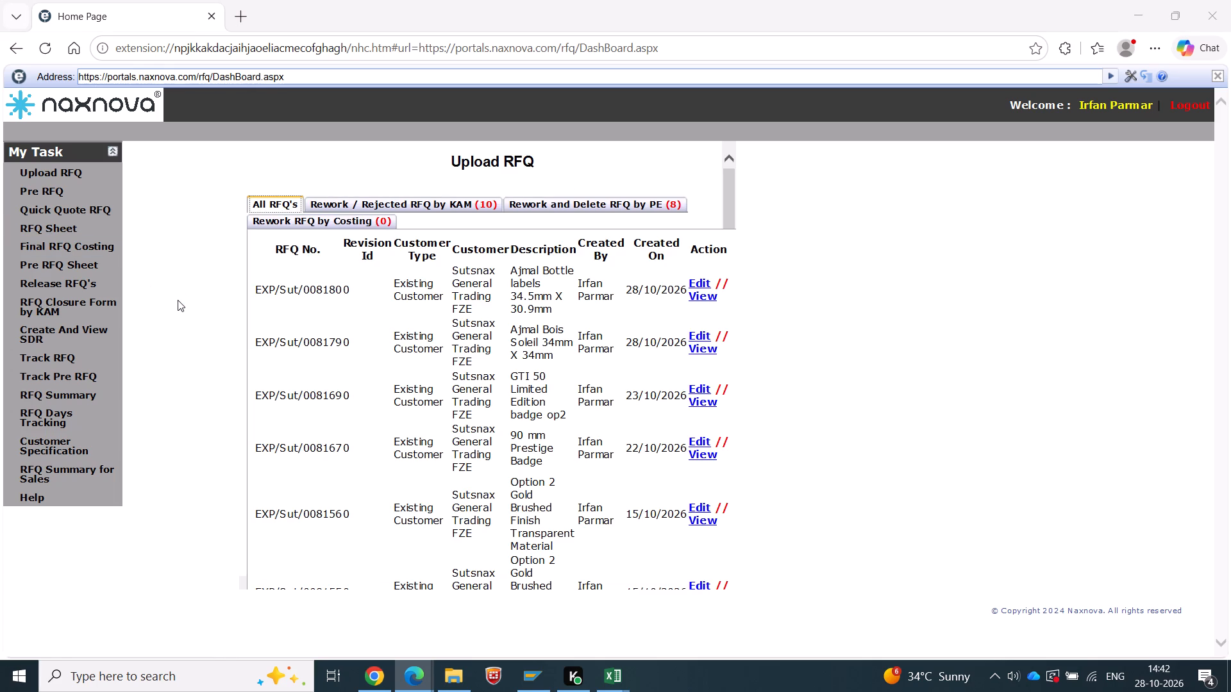
pyautogui.hotkey('alt', 'Tab')
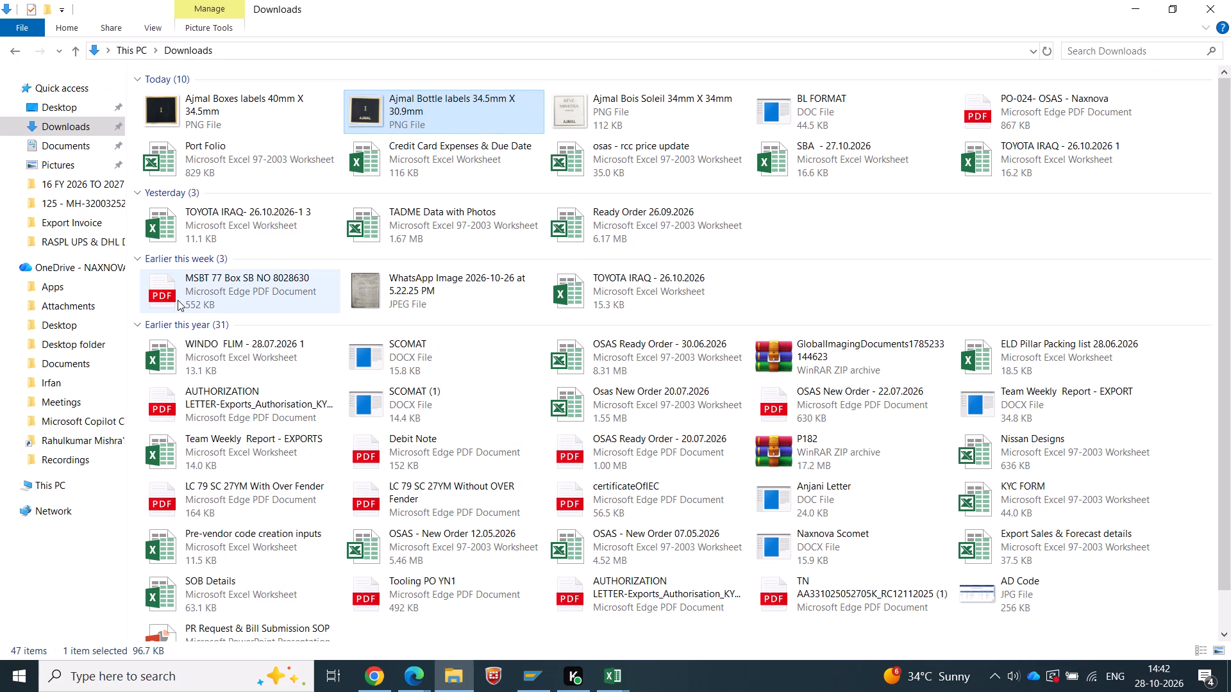
pyautogui.hotkey('alt', 'Tab')
pyautogui.hotkey('alt', 'Tab')
pyautogui.hotkey('alt', 'Tab')
pyautogui.hotkey('alt', 'Tab')
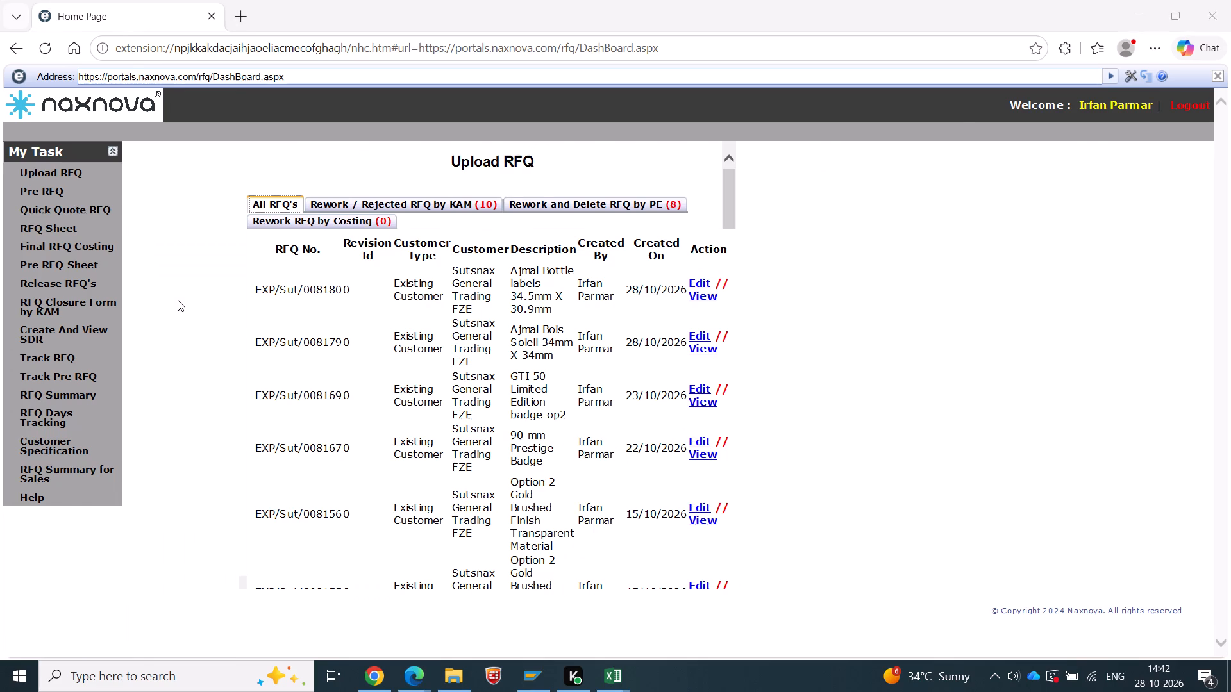
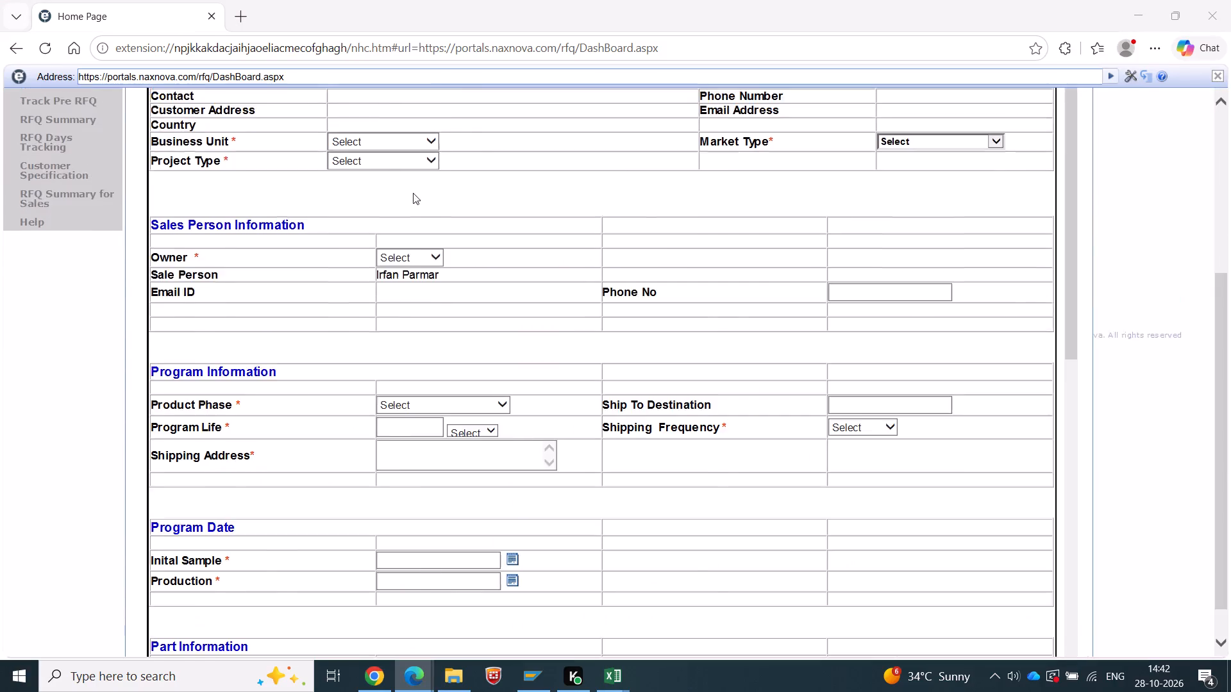
# Set the customer type to Existing Customer and choose Sutsnax General Trading FZE as the customer in the Import RFQ form.
pyautogui.scroll(5, 413, 193)
pyautogui.click(359, 328)
pyautogui.click(373, 347)
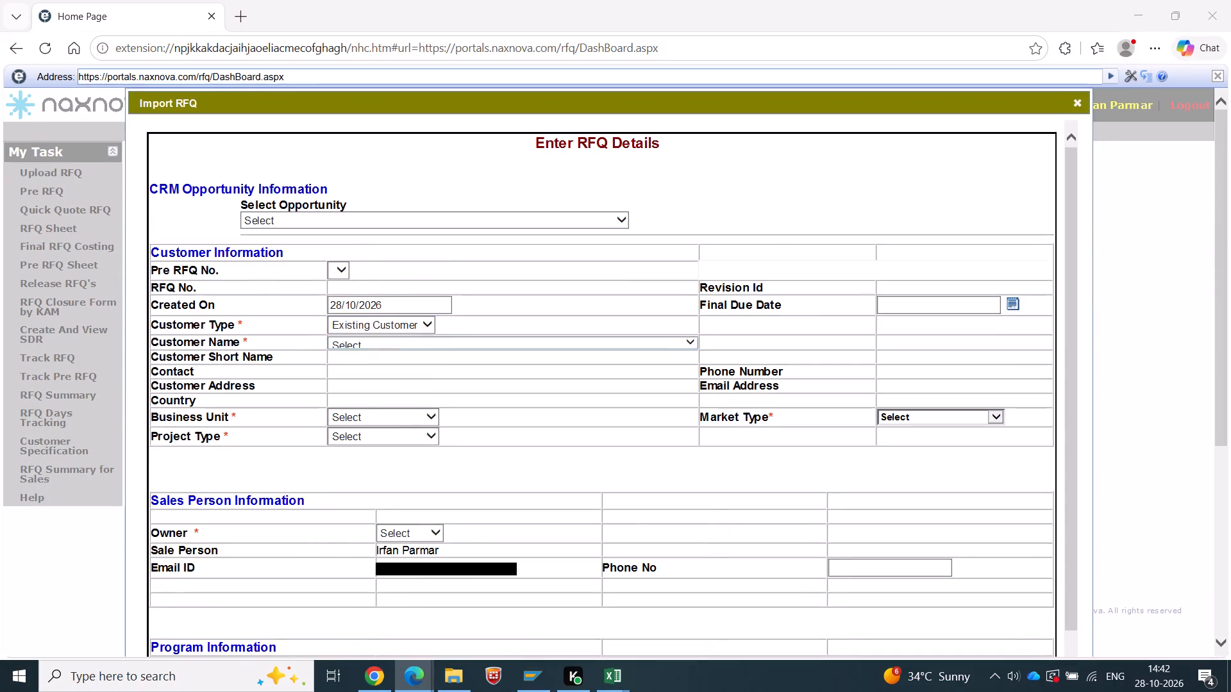
pyautogui.click(373, 346)
pyautogui.write('sut')
pyautogui.hotkey('shift', 'Return')
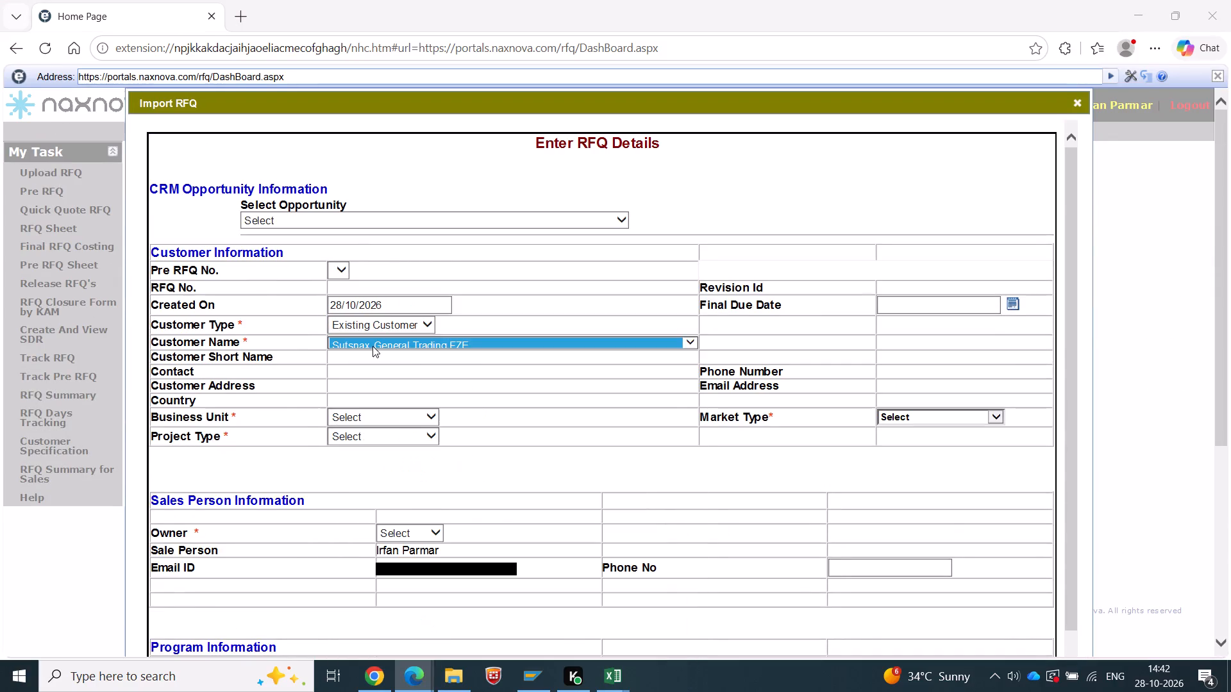
pyautogui.scroll(1, 353, 300)
pyautogui.scroll(-4, 351, 326)
pyautogui.scroll(3, 366, 258)
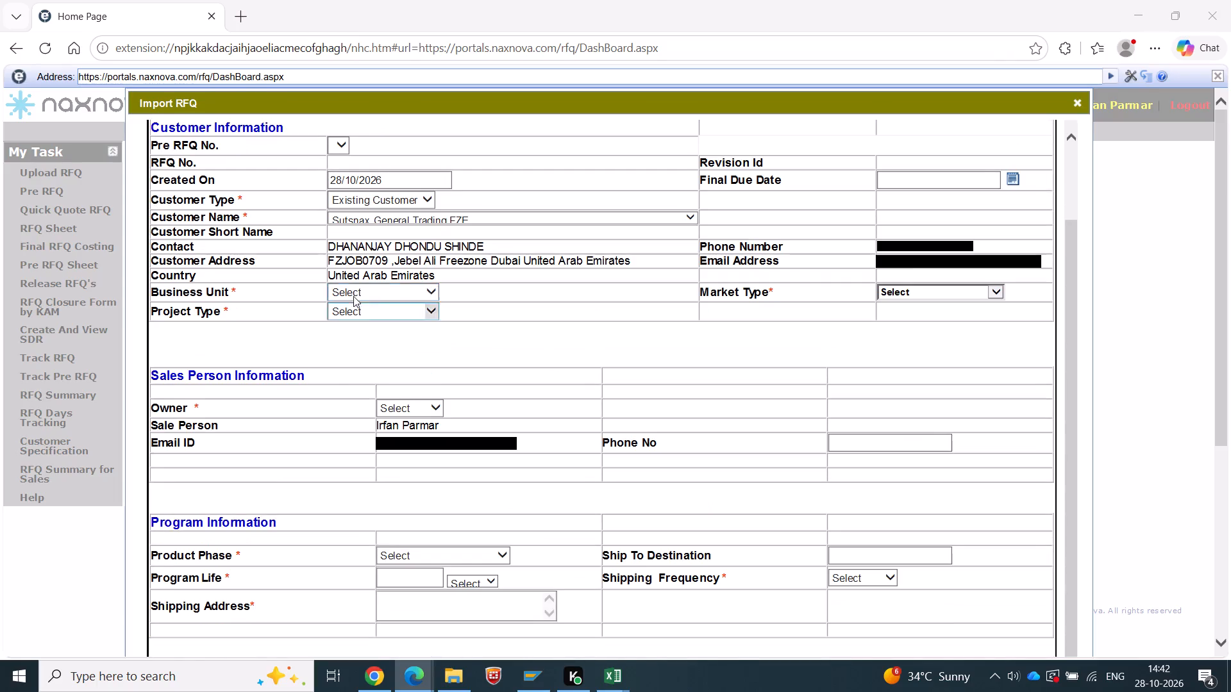
# Set the business unit to EXP, the project type to Existing Projects and the market type to Export OEM Automotive.
pyautogui.click(353, 285)
pyautogui.click(350, 333)
pyautogui.click(355, 315)
pyautogui.click(355, 328)
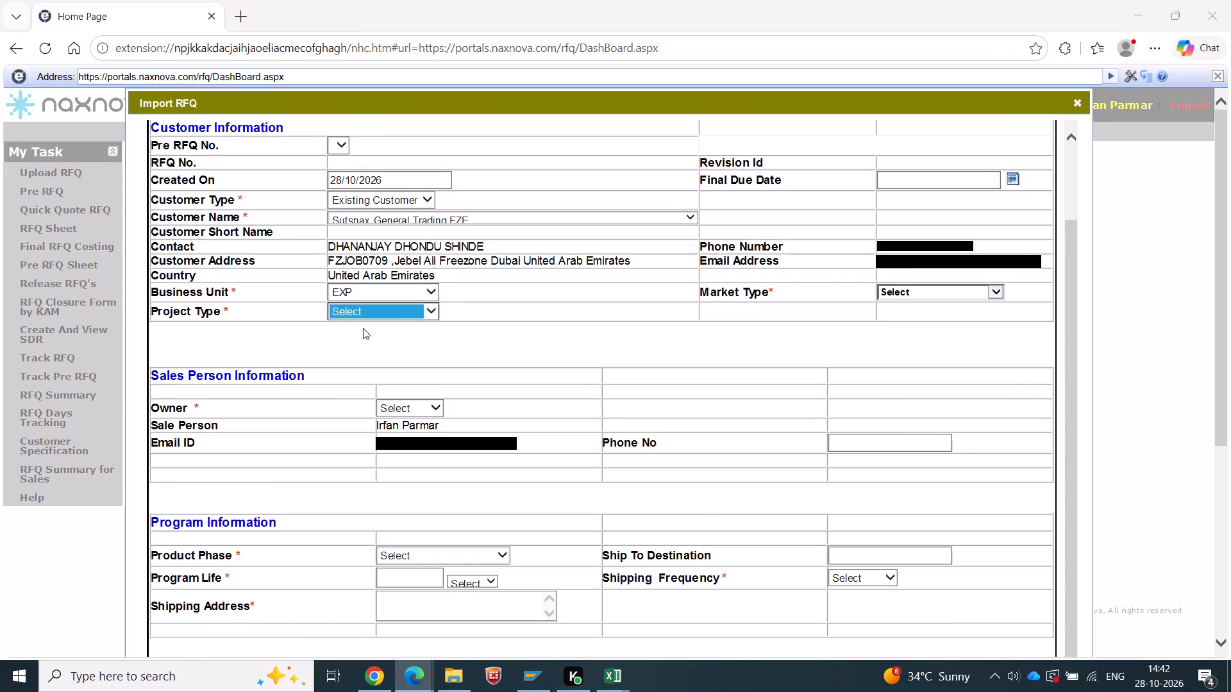
pyautogui.click(963, 286)
pyautogui.click(944, 345)
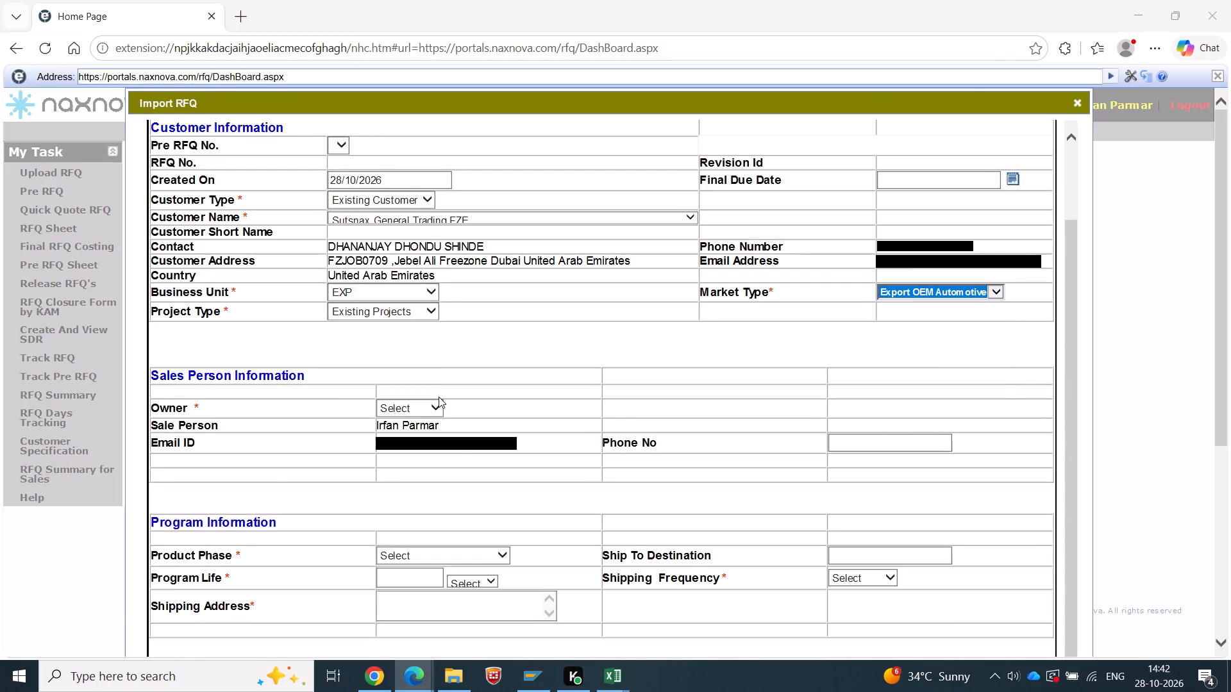
# Set the owner in the Sales Person Information section to CSPL.
pyautogui.click(413, 409)
pyautogui.click(395, 416)
pyautogui.scroll(-1, 546, 478)
pyautogui.click(679, 377)
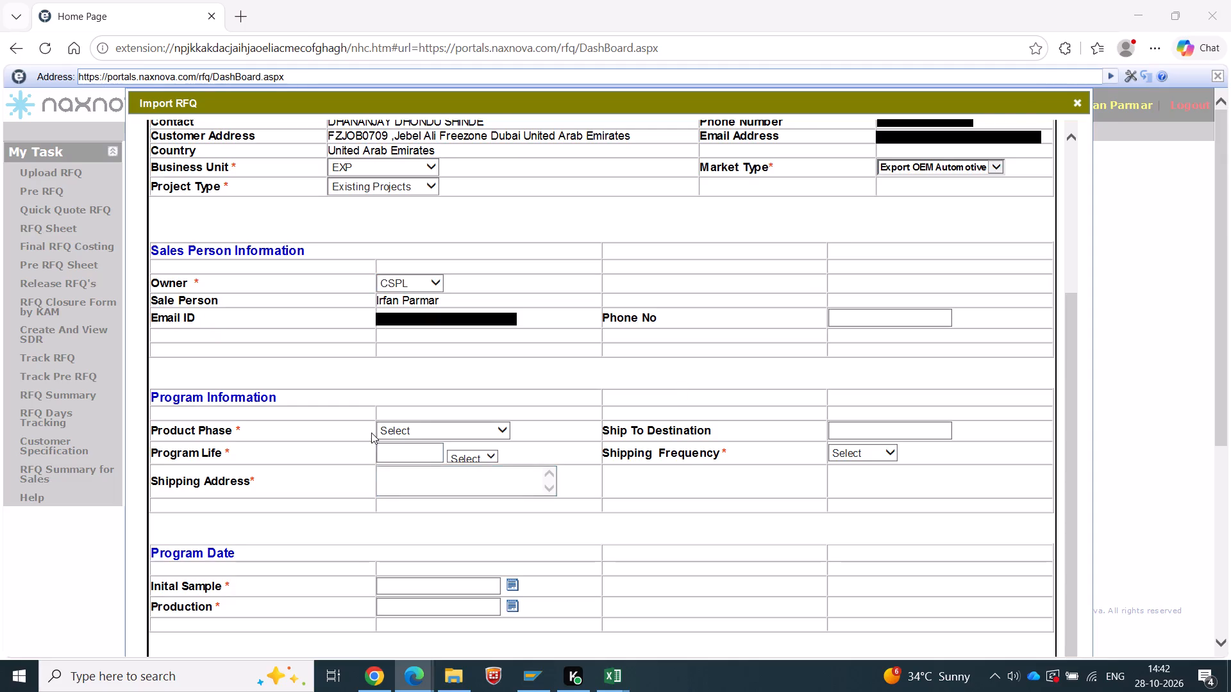
# Set the product phase to New Product and the program life to 3 Year in the Program Information section.
pyautogui.click(375, 424)
pyautogui.click(388, 429)
pyautogui.click(393, 476)
pyautogui.click(394, 471)
pyautogui.click(391, 423)
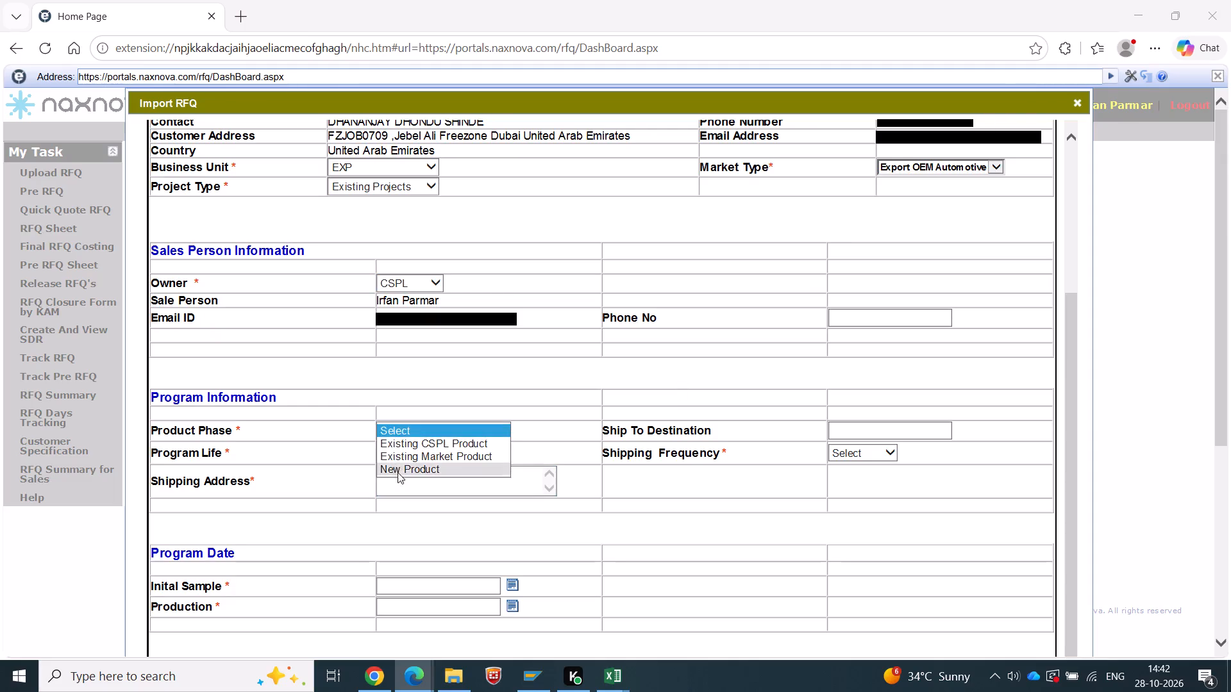
pyautogui.click(398, 473)
pyautogui.click(394, 451)
pyautogui.press('3')
pyautogui.click(473, 454)
pyautogui.click(473, 495)
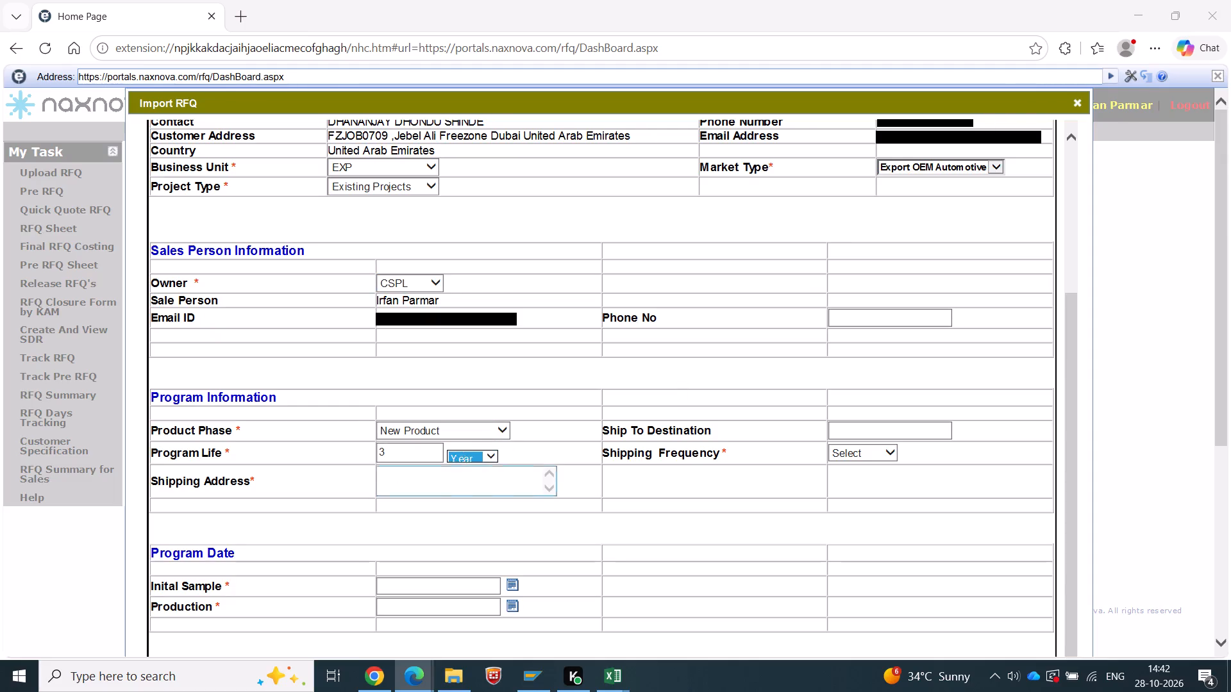
# Enter Dubai as the shipping address and set the shipping frequency to One Time.
pyautogui.click(428, 491)
pyautogui.write('Dubai')
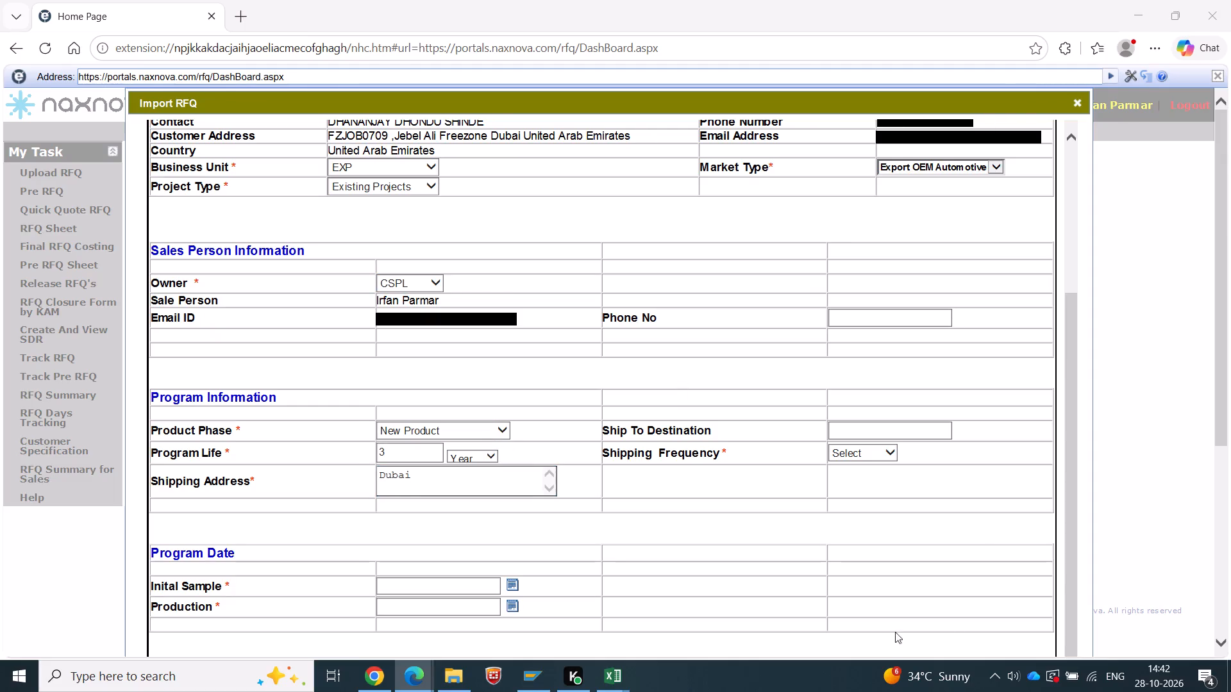
pyautogui.click(879, 461)
pyautogui.click(880, 529)
pyautogui.click(814, 545)
# Set the initial sample date to 28/10/2026 and the production date to 04/11/2026.
pyautogui.scroll(-2, 810, 542)
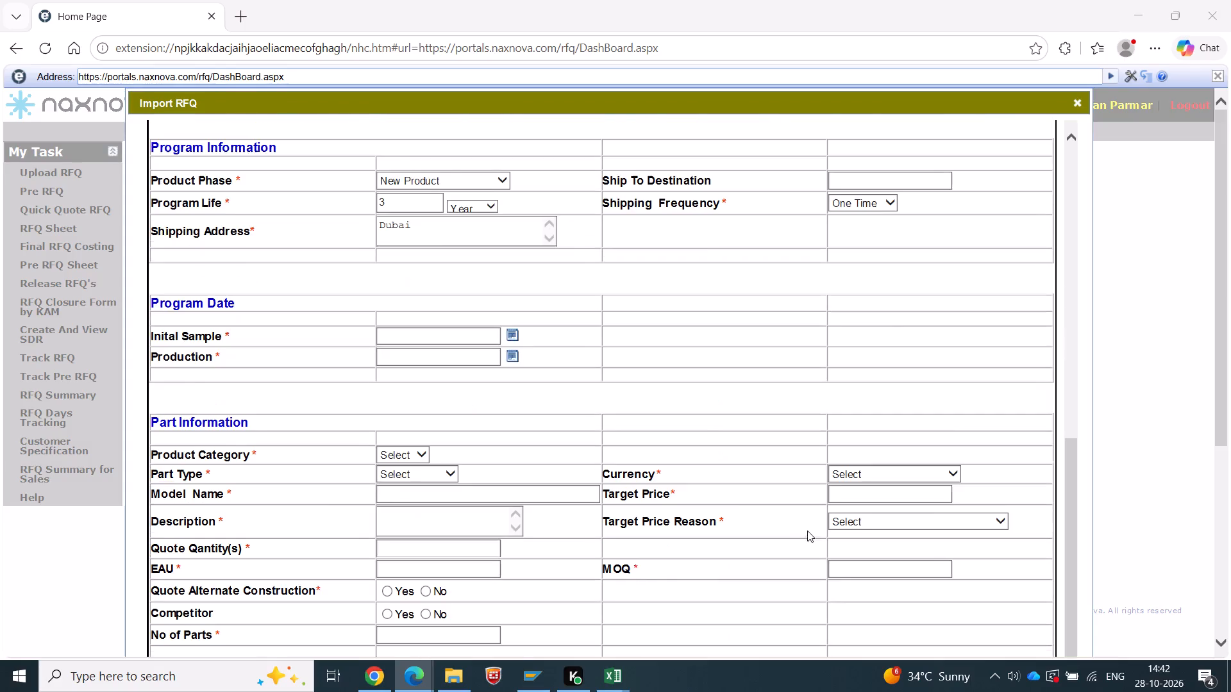
pyautogui.click(512, 335)
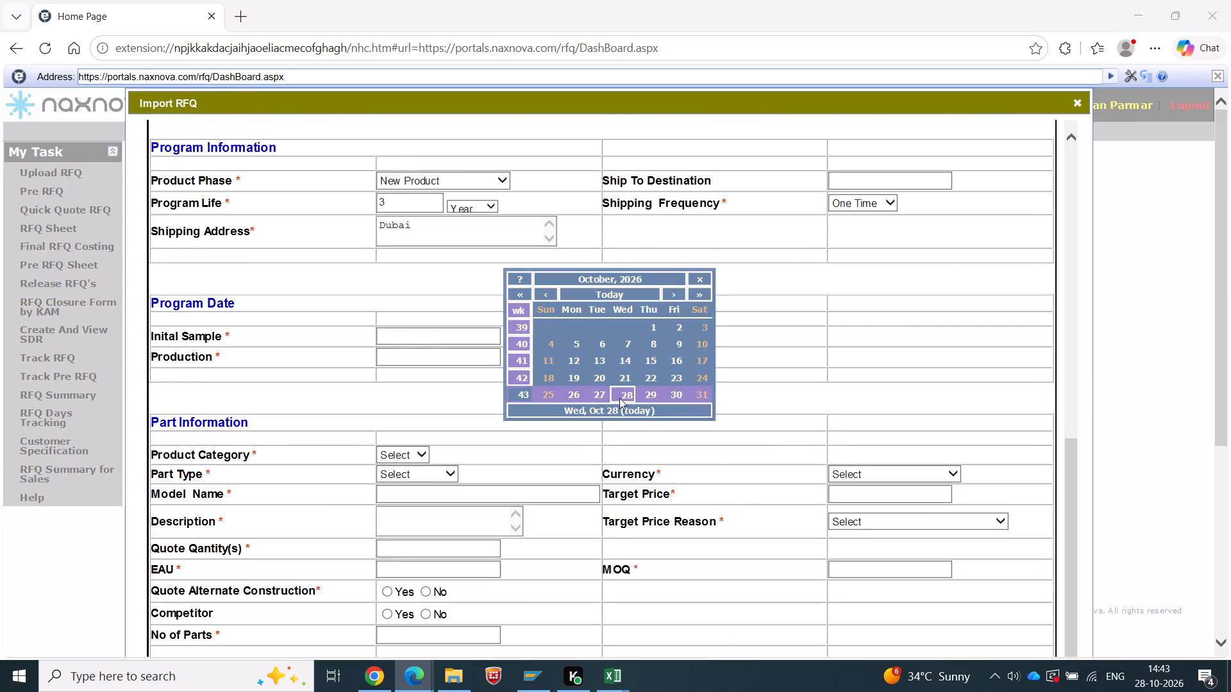
pyautogui.click(620, 396)
pyautogui.click(513, 356)
pyautogui.click(666, 295)
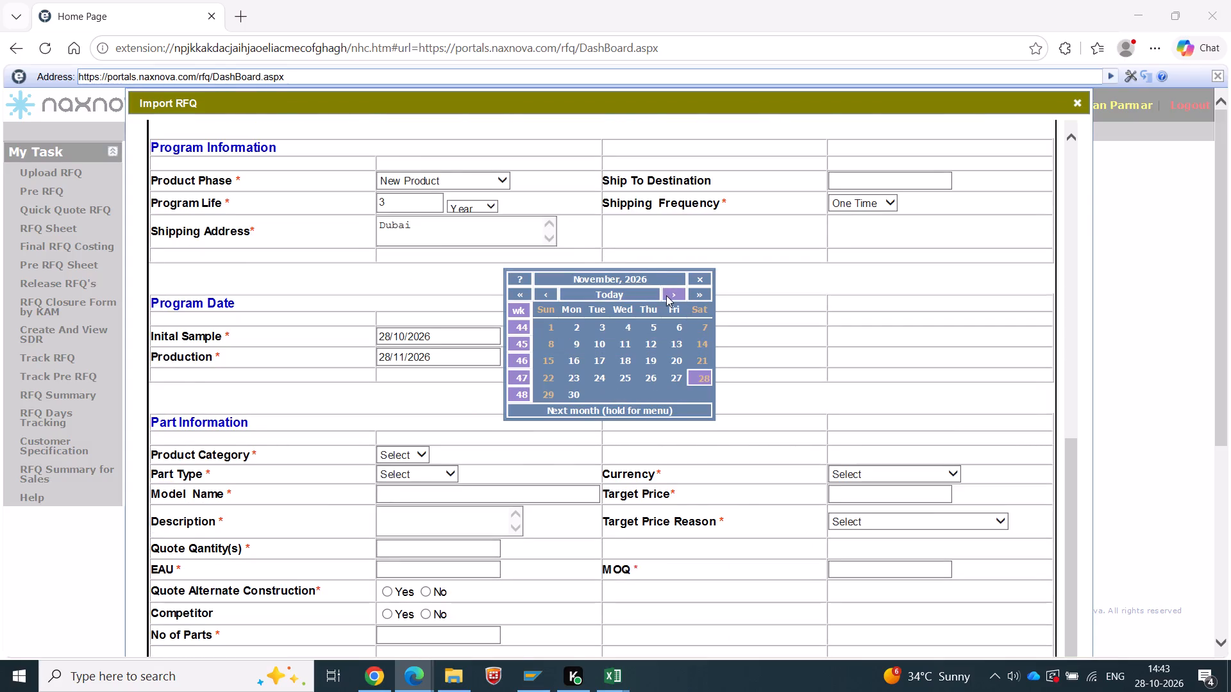
pyautogui.click(624, 322)
pyautogui.click(566, 365)
# Set the product category to Decal and the part type to New Part in the Part Information section.
pyautogui.scroll(-2, 578, 370)
pyautogui.click(431, 280)
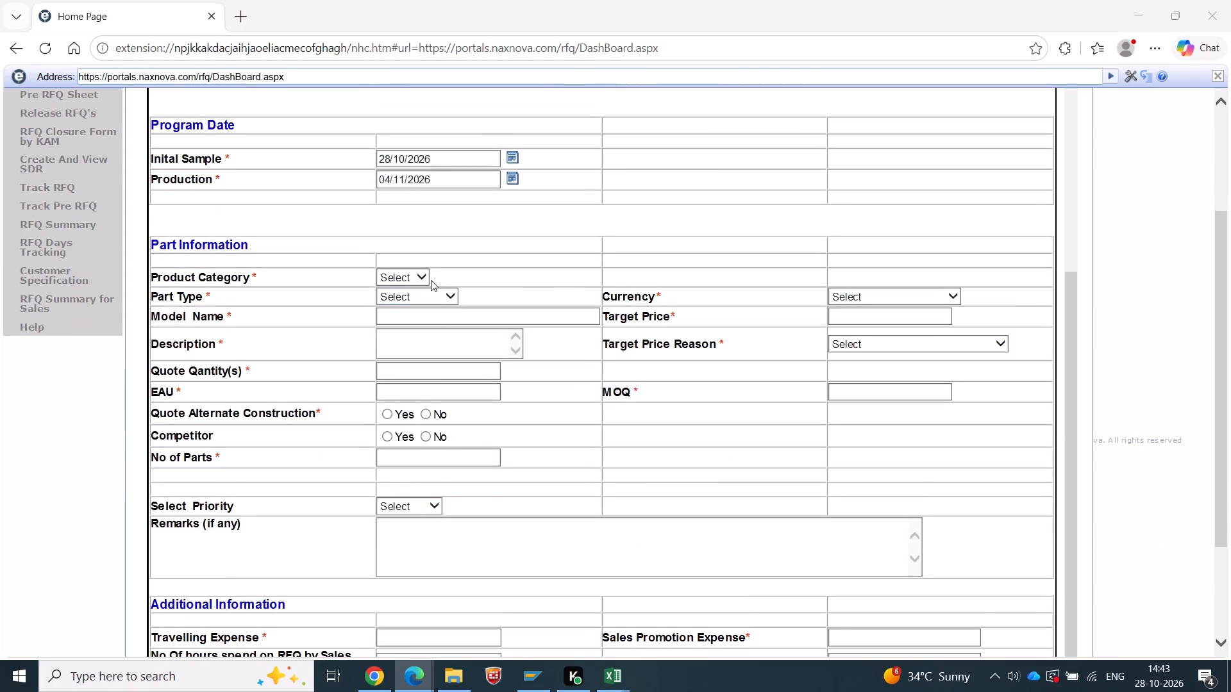
pyautogui.click(413, 278)
pyautogui.click(402, 291)
pyautogui.click(402, 297)
pyautogui.click(401, 308)
# Paste "Ajmal Boxes labels 40mm X 34.5mm" as both the model name and the description.
pyautogui.click(401, 314)
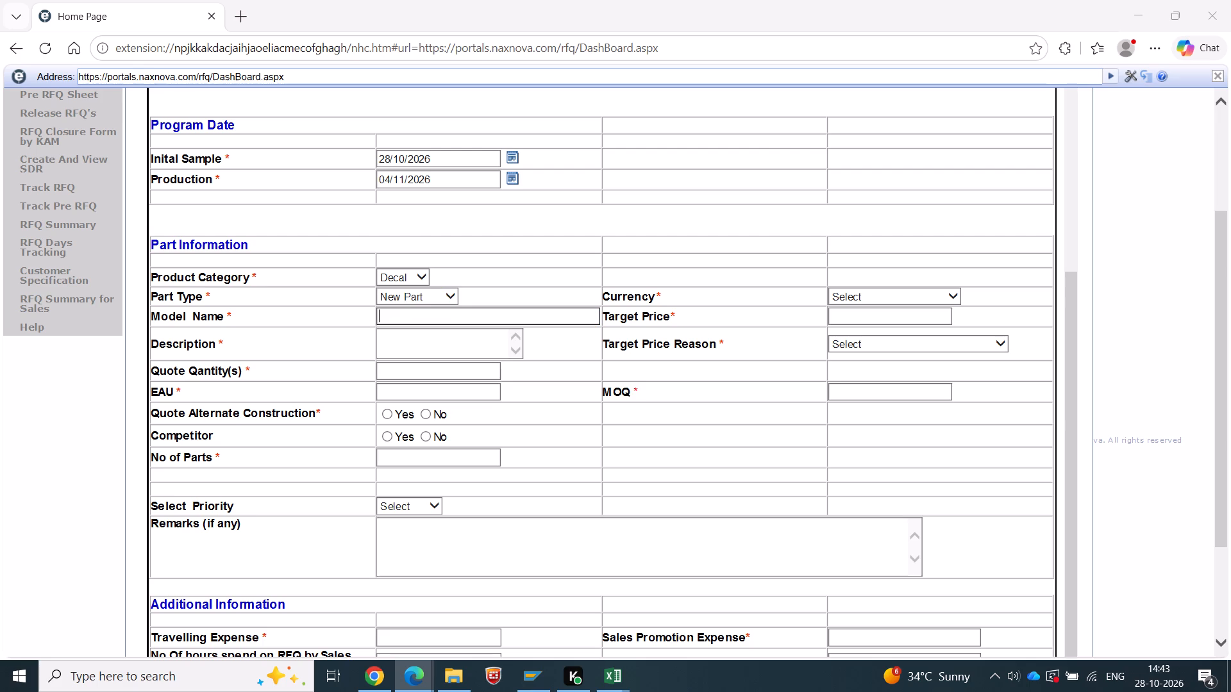
pyautogui.hotkey('ctrl', 'v')
pyautogui.click(410, 340)
pyautogui.hotkey('ctrl', 'v')
# Enter 35000 for the quote quantity, the EAU and the MOQ.
pyautogui.click(406, 366)
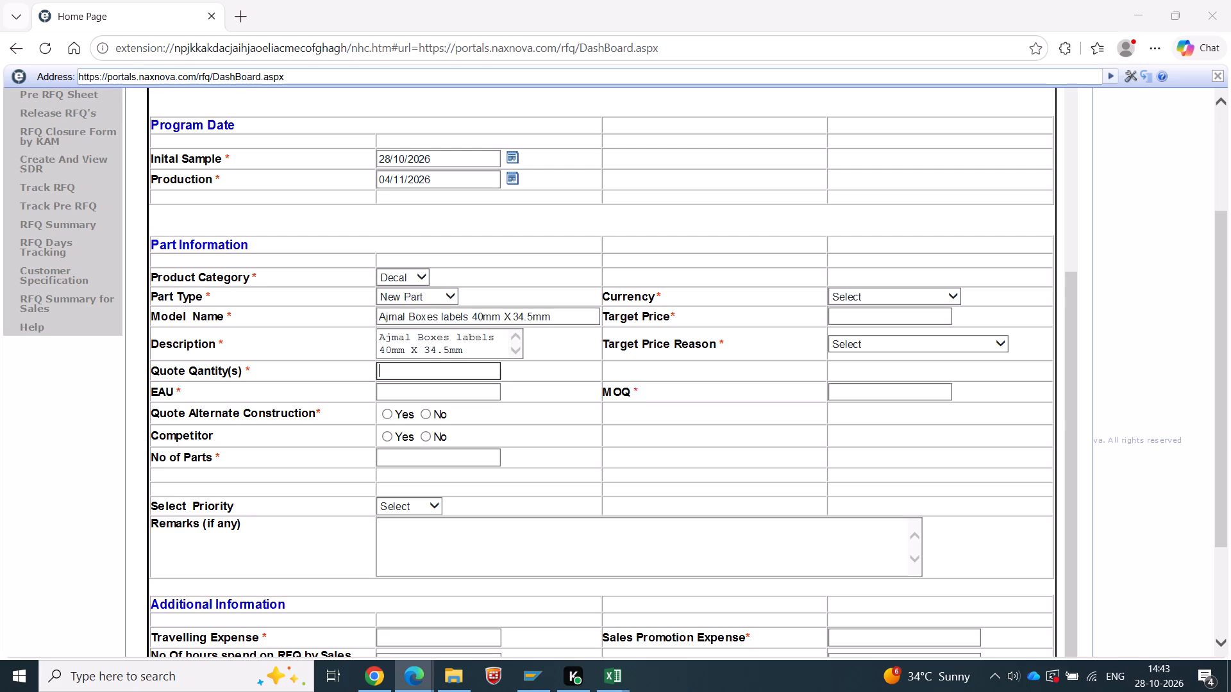
pyautogui.write('35000')
pyautogui.press('Tab')
pyautogui.press('3')
pyautogui.write('5000')
pyautogui.press('Tab')
pyautogui.write('35000')
pyautogui.press('Tab')
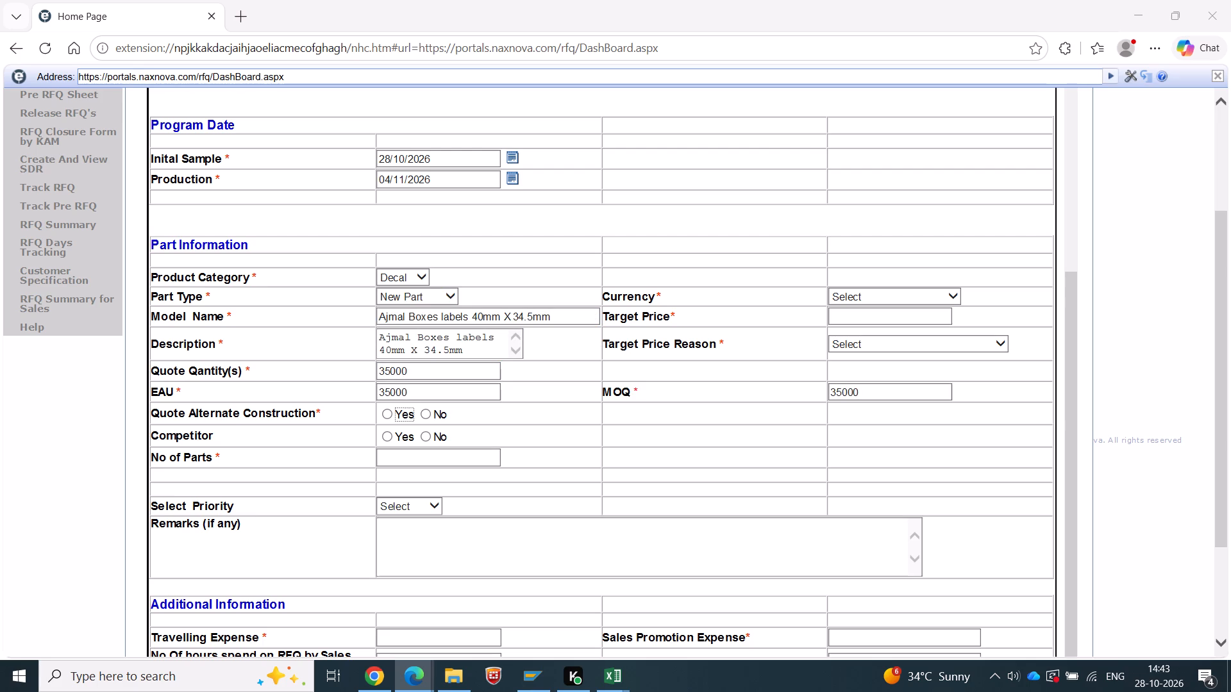
# Set the currency to US Dollar, the target price to 0 and the target price reason to Supplying multiple CSPL products.
pyautogui.click(919, 298)
pyautogui.click(881, 318)
pyautogui.click(877, 314)
pyautogui.press('0')
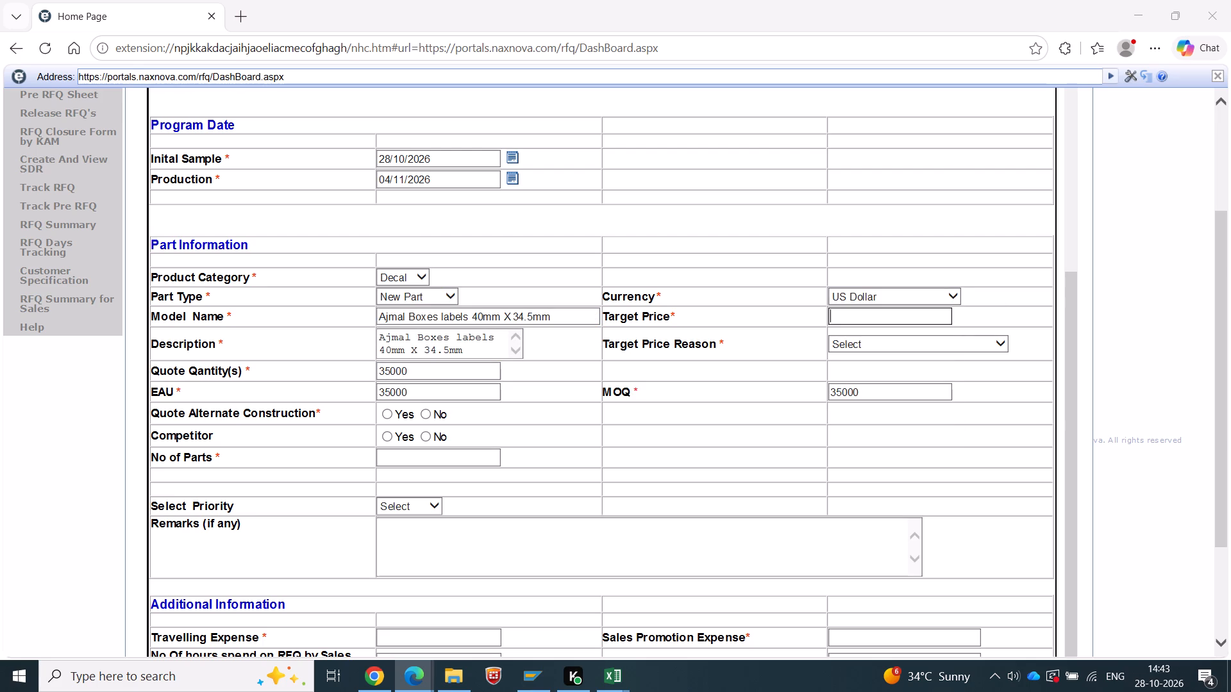
pyautogui.press('Tab')
pyautogui.click(882, 341)
pyautogui.click(871, 405)
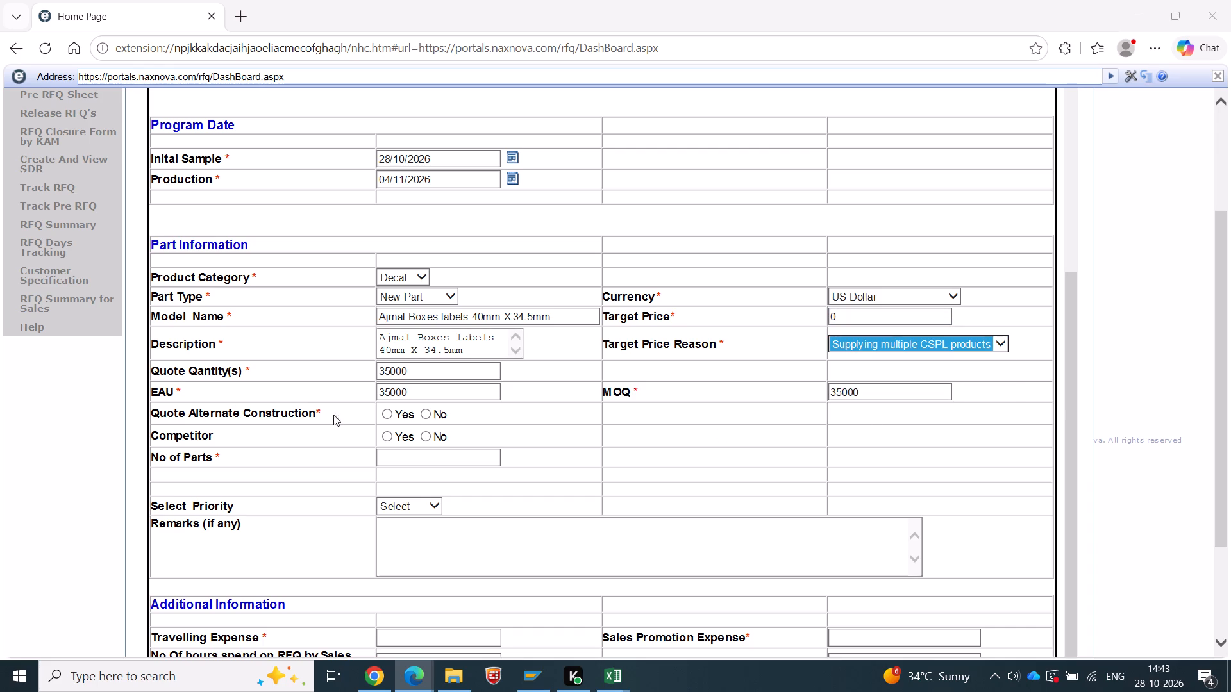
# Answer No for quote alternate construction and competitor, and set the number of parts to 1.
pyautogui.click(426, 438)
pyautogui.doubleClick(426, 422)
pyautogui.click(430, 456)
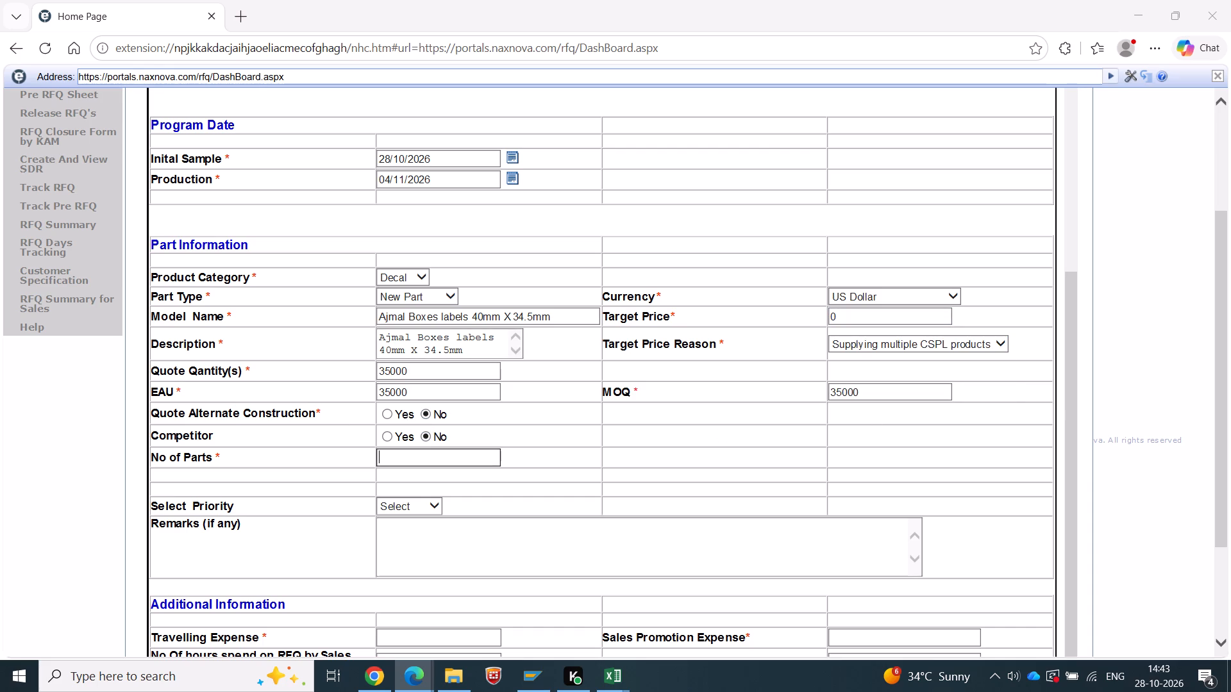
pyautogui.press('1')
pyautogui.press('Tab')
pyautogui.click(720, 445)
# Add a new entry row to the parts table for the part's name, number and attachment.
pyautogui.scroll(-3, 721, 437)
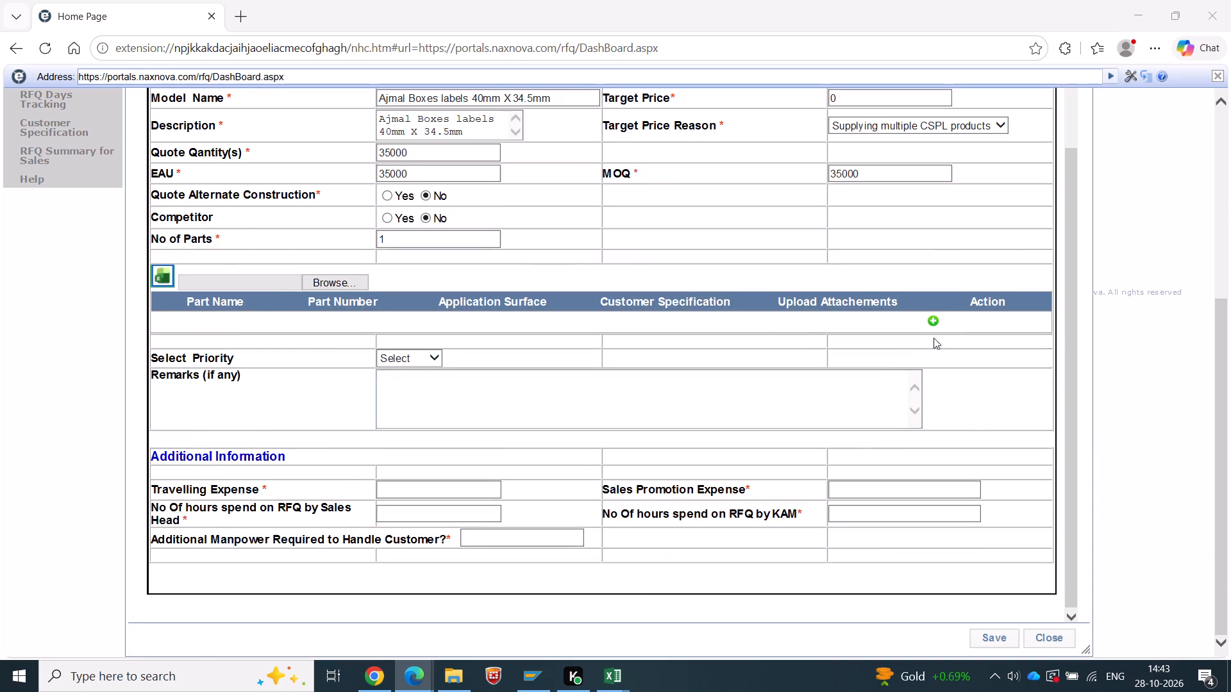
pyautogui.click(940, 320)
pyautogui.click(932, 320)
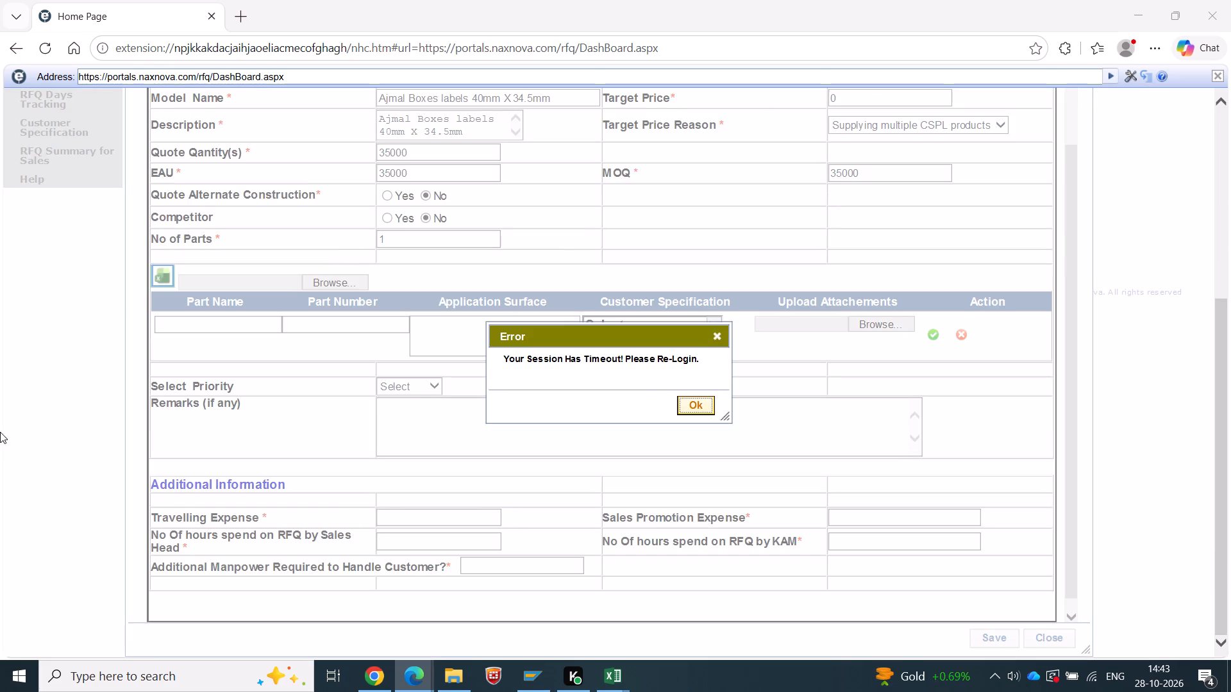
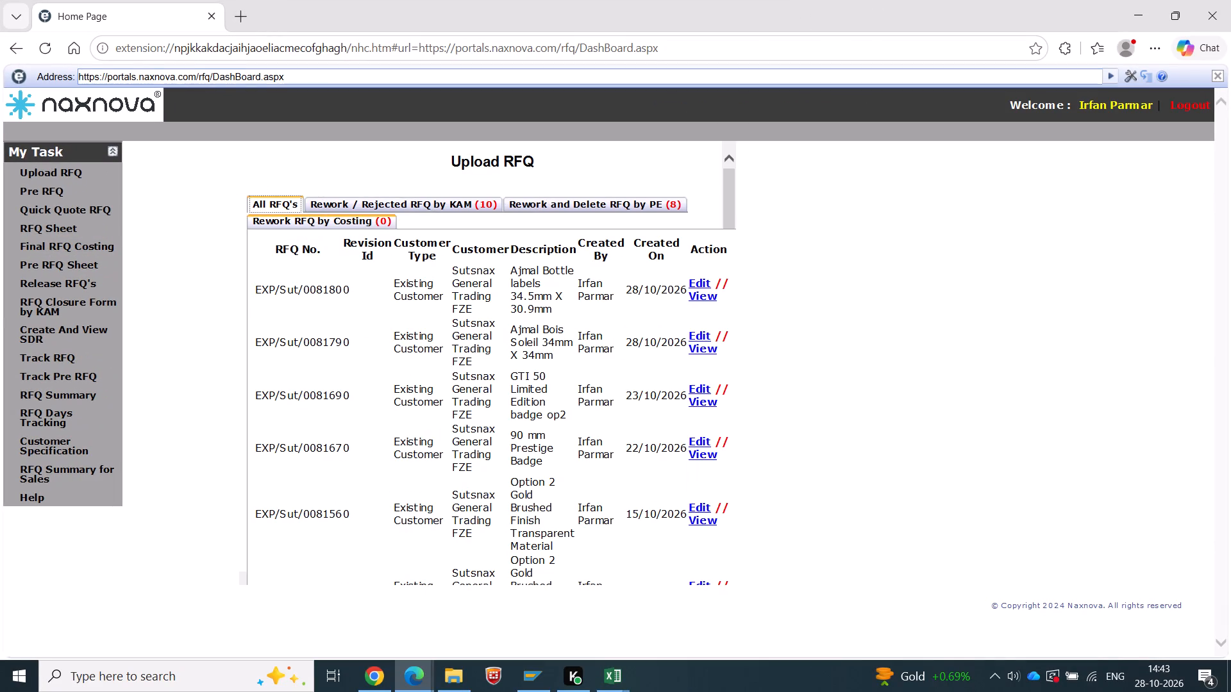
# Start a new Import RFQ with customer type Existing Customer and customer name Sutsnax General Trading FZE.
pyautogui.click(35, 172)
pyautogui.scroll(9, 569, 261)
pyautogui.click(341, 328)
pyautogui.click(344, 352)
pyautogui.click(344, 346)
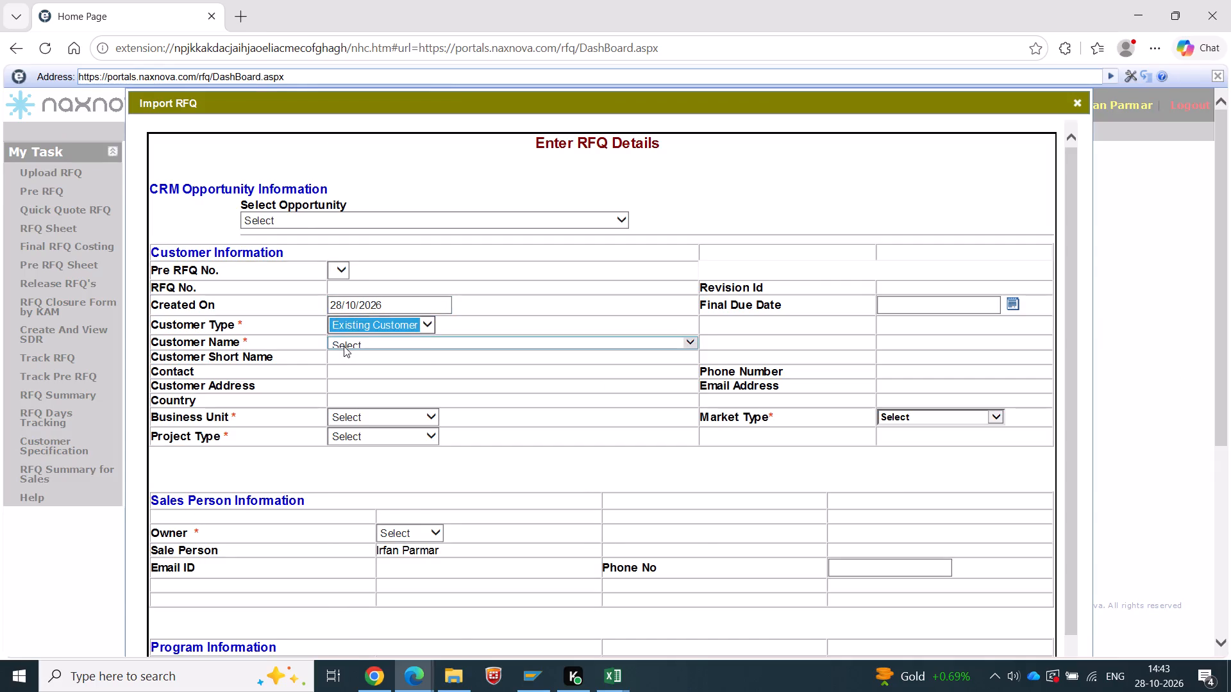
pyautogui.write('suts')
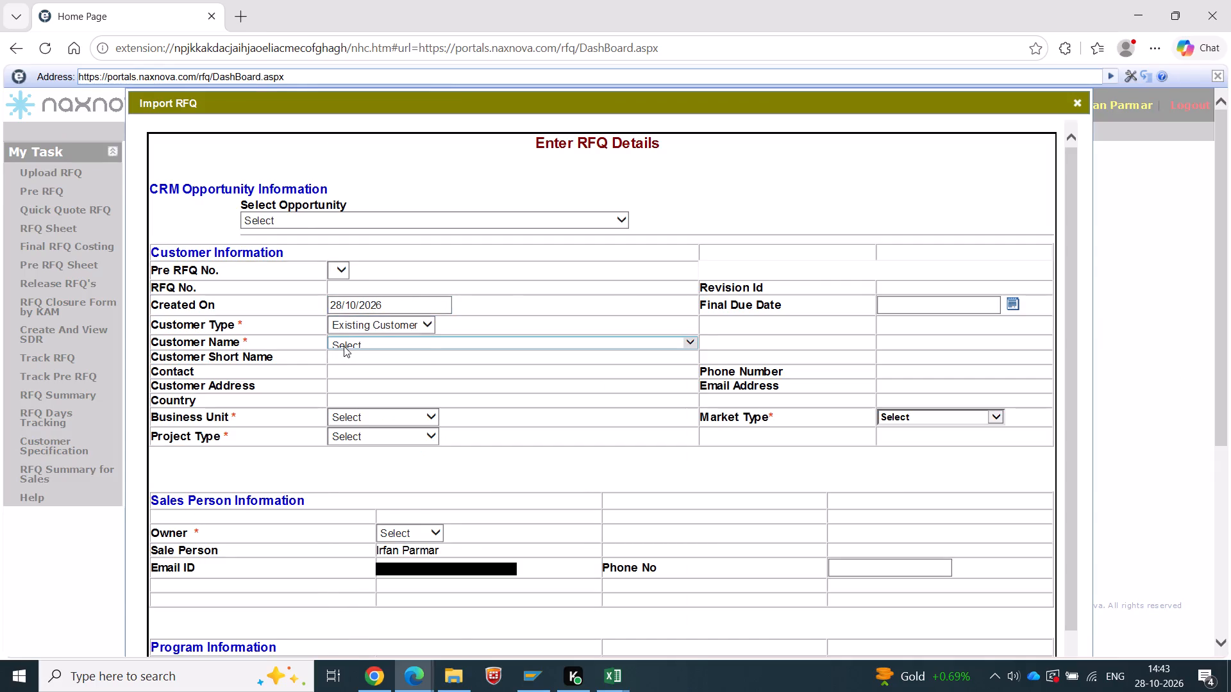
pyautogui.click(344, 346)
pyautogui.write('sut')
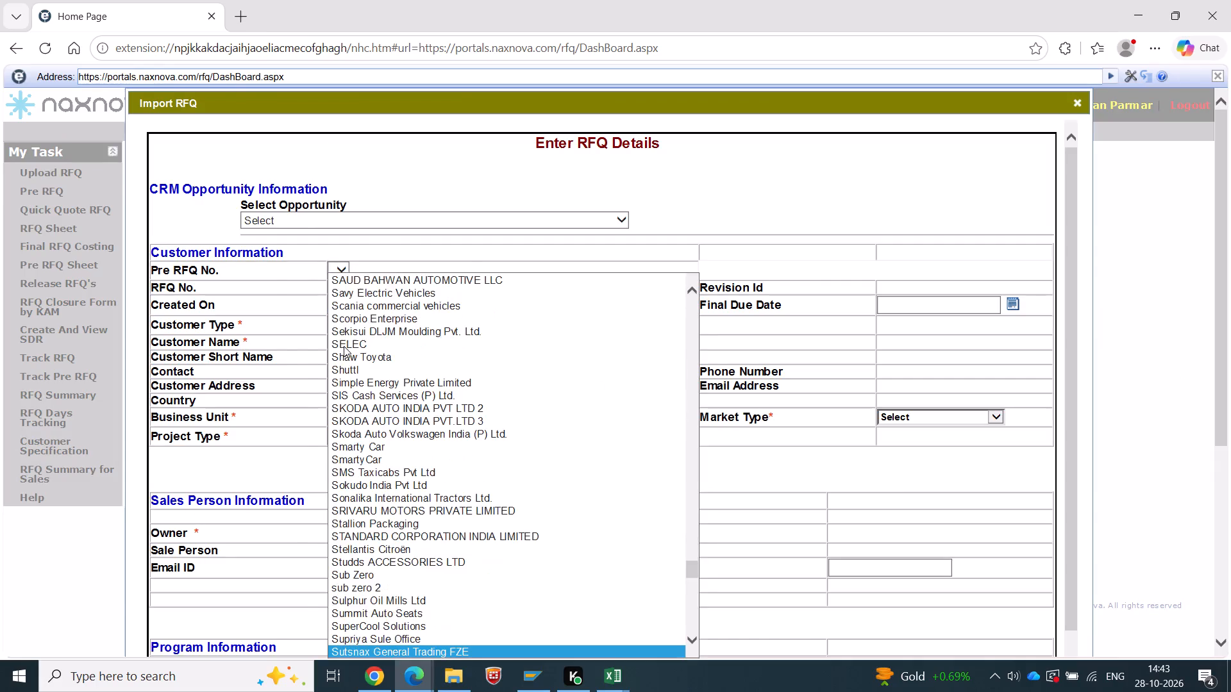
pyautogui.press('Return')
# Set the business unit to EXP, the project type to Existing Projects and the market type to Export OEM Automotive.
pyautogui.click(339, 418)
pyautogui.click(359, 454)
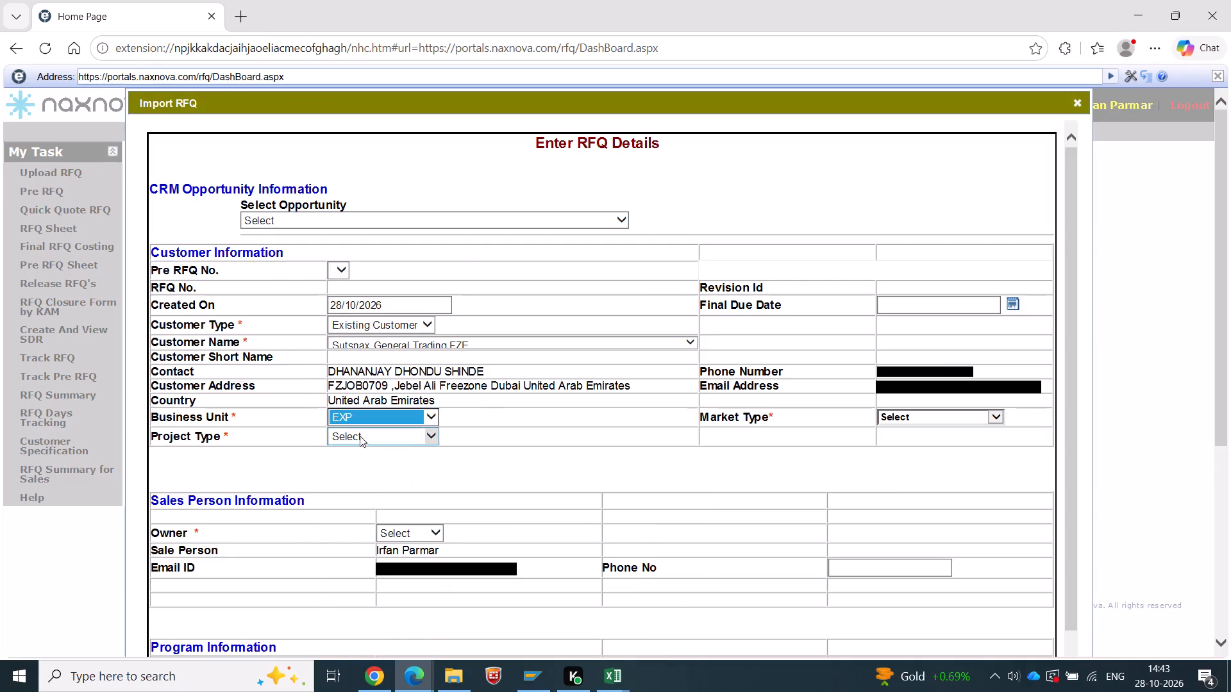
pyautogui.click(360, 436)
pyautogui.click(360, 450)
pyautogui.click(963, 416)
pyautogui.click(961, 465)
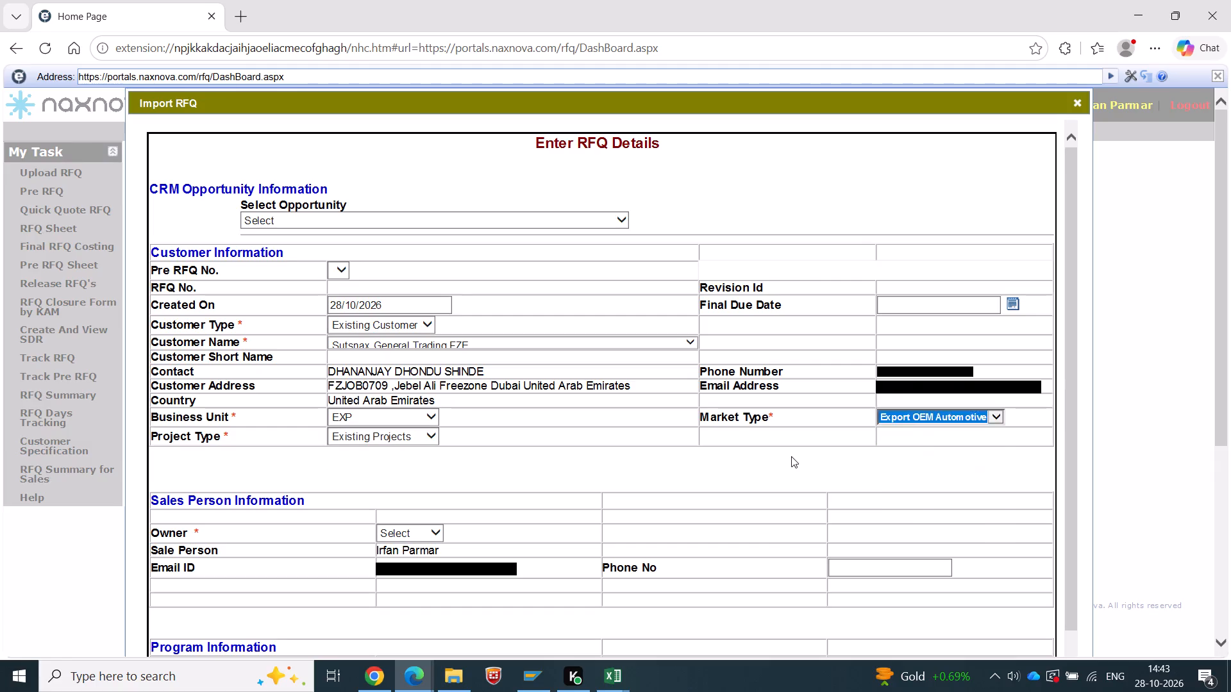
pyautogui.click(791, 456)
# Set the owner in the sales person information to CSPL.
pyautogui.scroll(-3, 771, 441)
pyautogui.scroll(2, 671, 402)
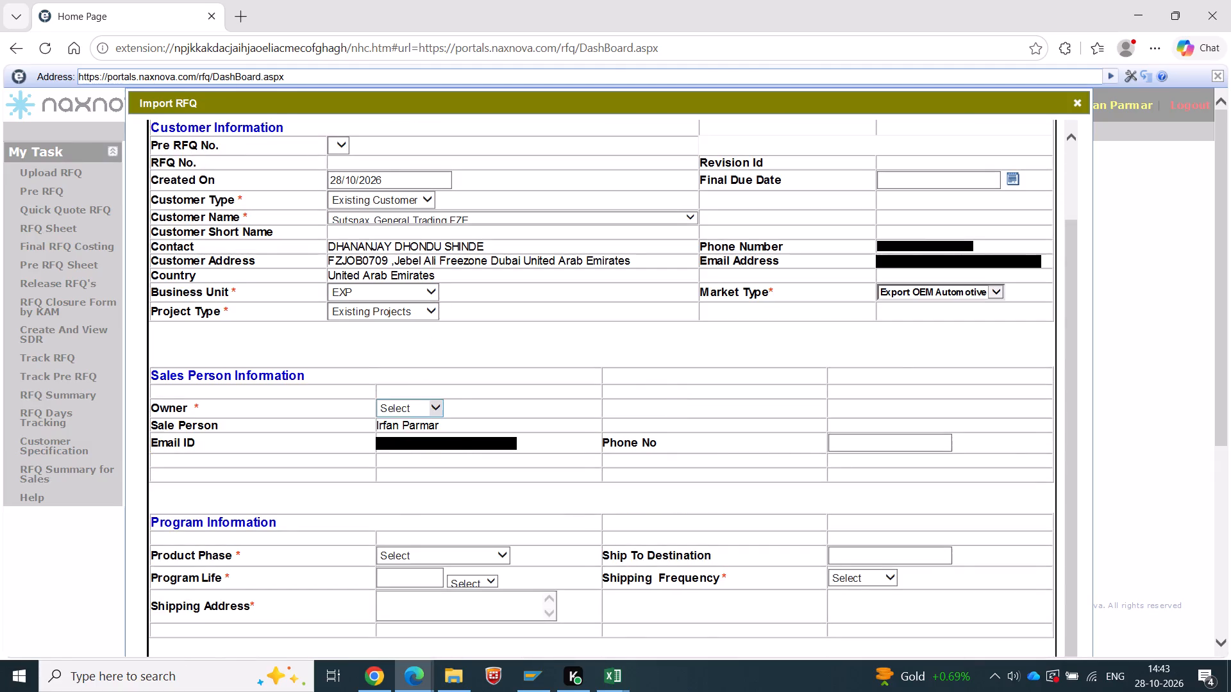
pyautogui.click(411, 422)
pyautogui.click(405, 410)
pyautogui.click(400, 425)
# Fill in the program information: product phase New Product, program life 3 Year, shipping address Dubai and shipping frequency One Time.
pyautogui.click(399, 548)
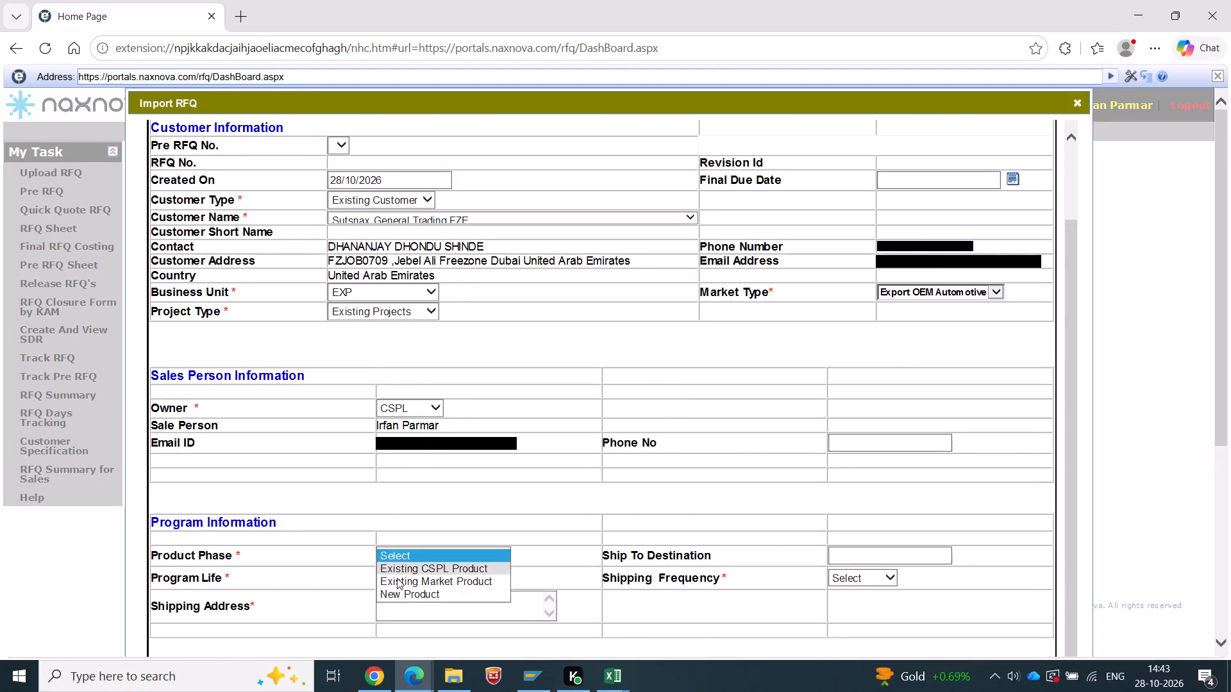
pyautogui.click(396, 588)
pyautogui.click(397, 579)
pyautogui.press('3')
pyautogui.click(458, 581)
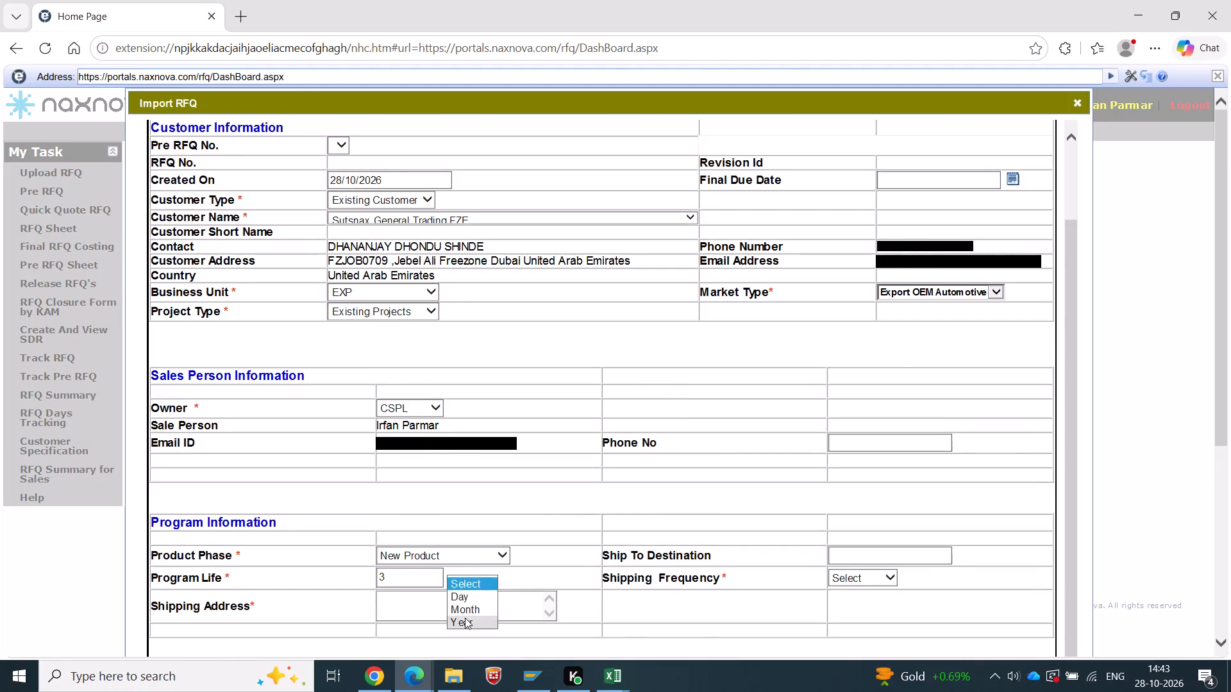
pyautogui.click(465, 618)
pyautogui.click(424, 613)
pyautogui.write('Dubai')
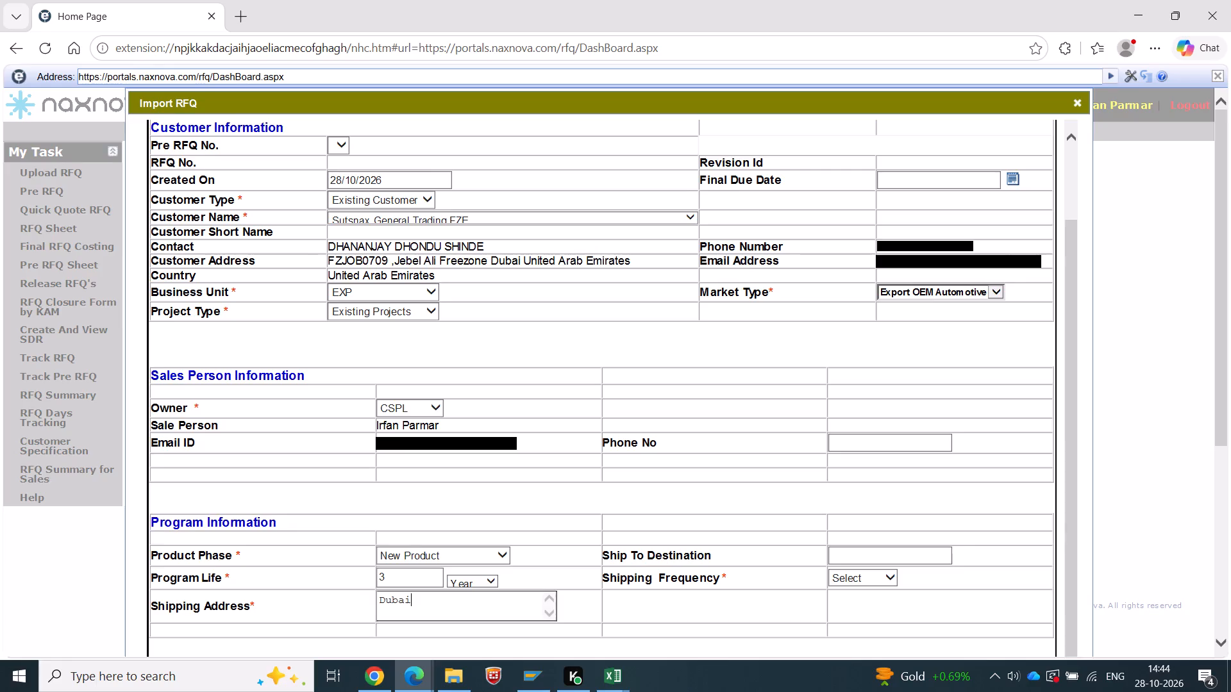
pyautogui.click(850, 574)
pyautogui.click(866, 647)
pyautogui.click(797, 562)
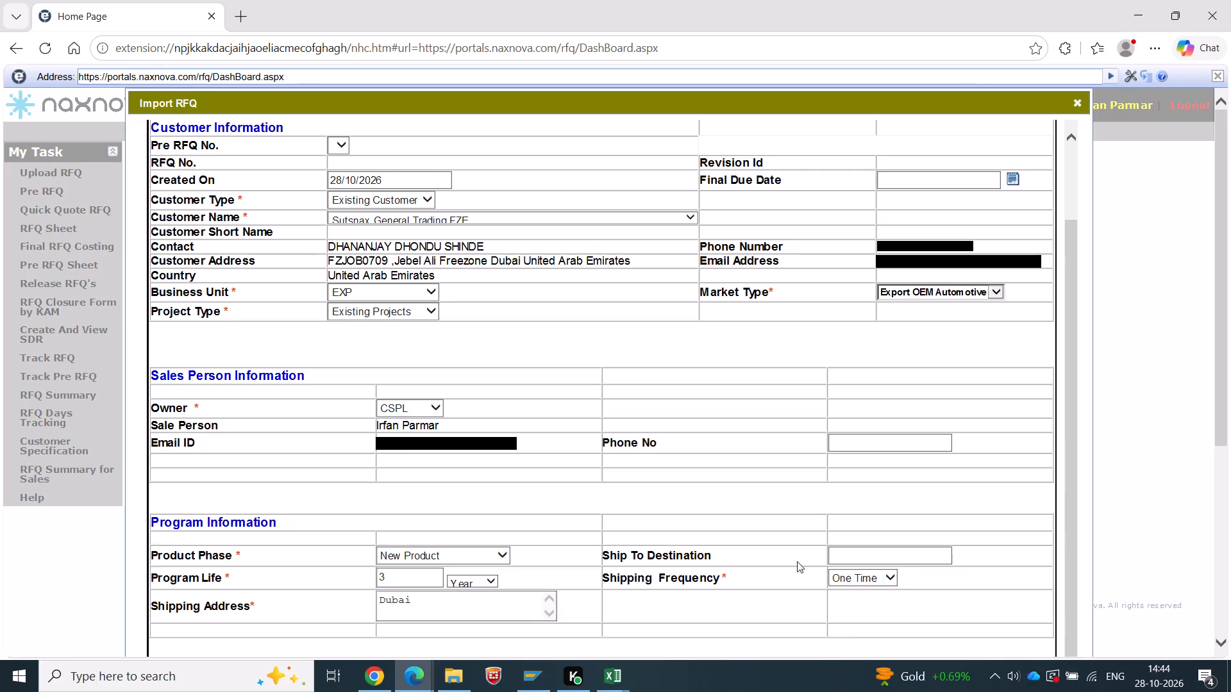
# Set the initial sample date to 28/10/2026 and the production date to 04/11/2026.
pyautogui.scroll(-3, 788, 529)
pyautogui.click(509, 336)
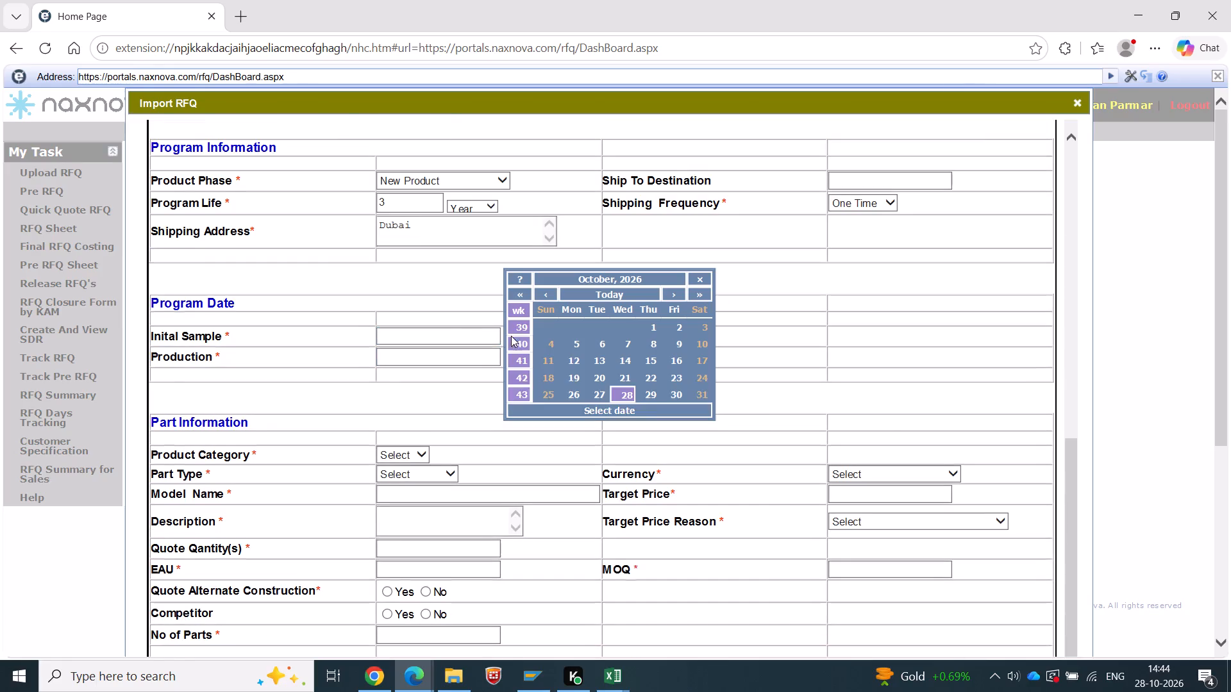
pyautogui.click(621, 392)
pyautogui.click(514, 352)
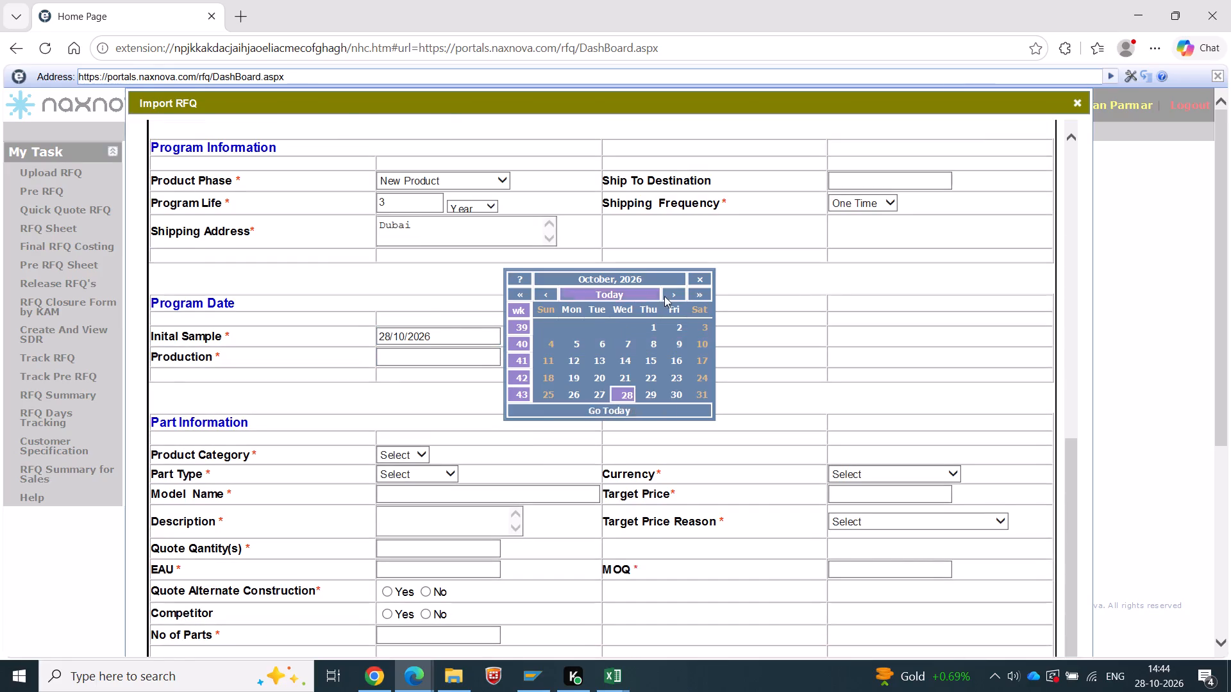
pyautogui.click(667, 290)
pyautogui.click(632, 327)
# Set the product category to Decal and part type to New Part, with Ajmal Boxes labels 40mm X 34.5mm as model name and description.
pyautogui.click(422, 447)
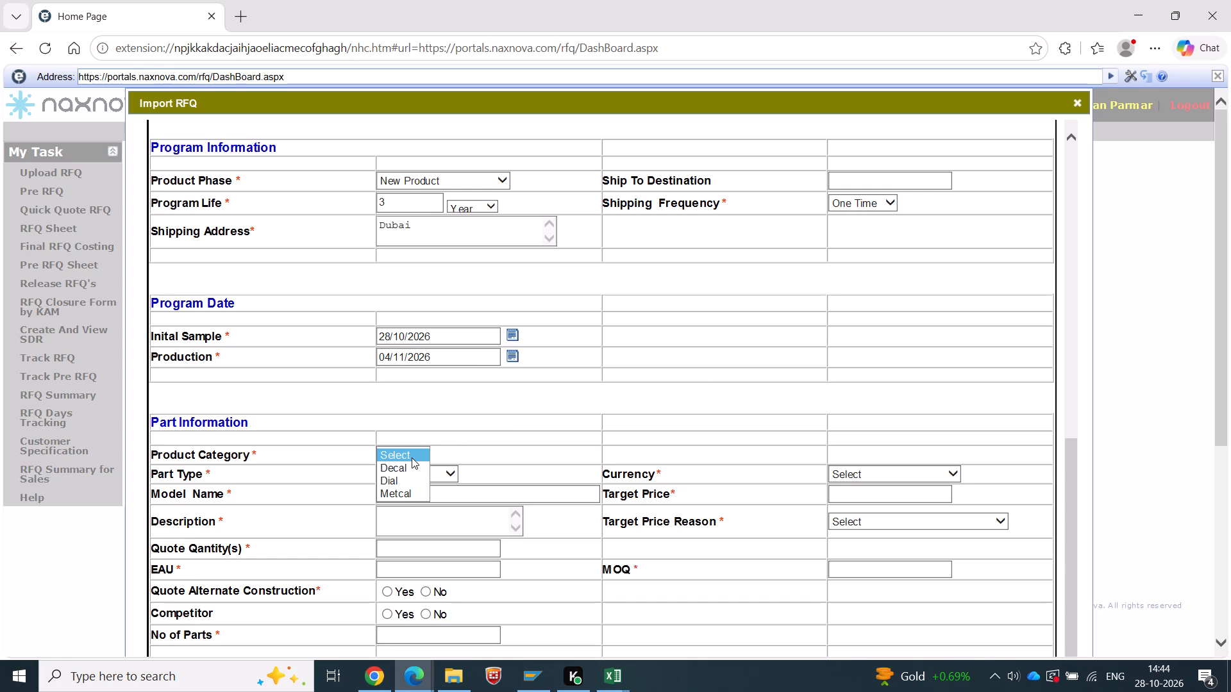
pyautogui.click(412, 457)
pyautogui.click(408, 457)
pyautogui.click(408, 465)
pyautogui.click(406, 479)
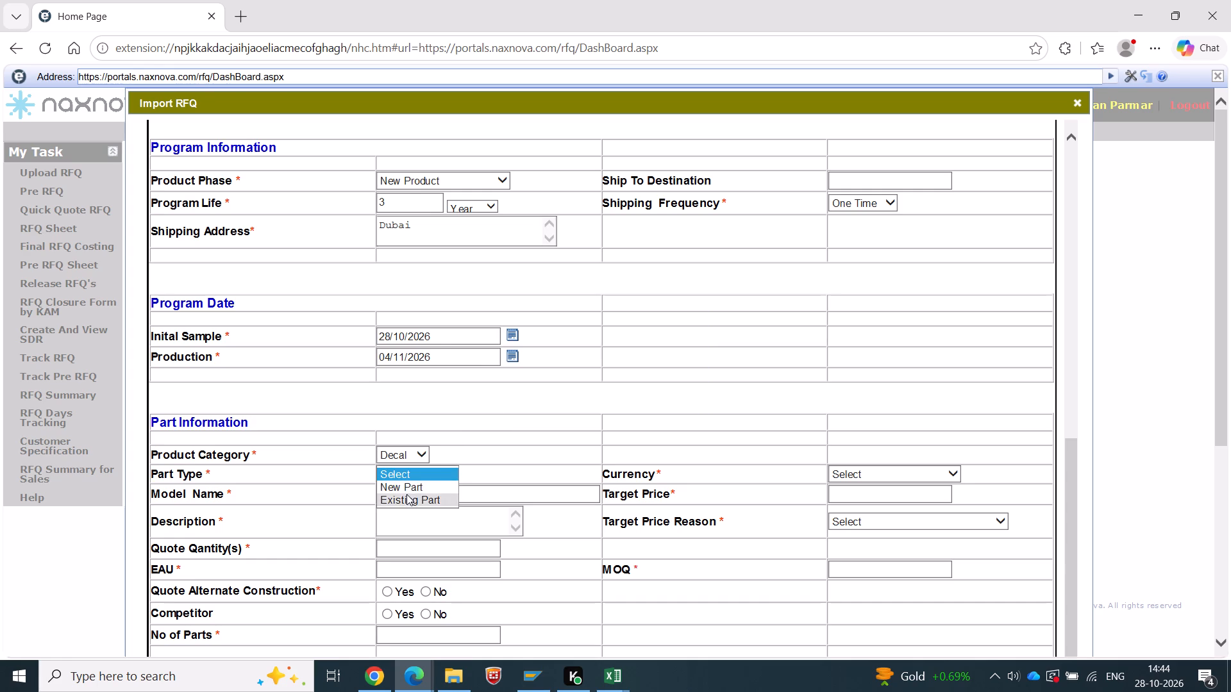
pyautogui.click(406, 491)
pyautogui.click(407, 495)
pyautogui.hotkey('ctrl', 'v')
pyautogui.click(414, 532)
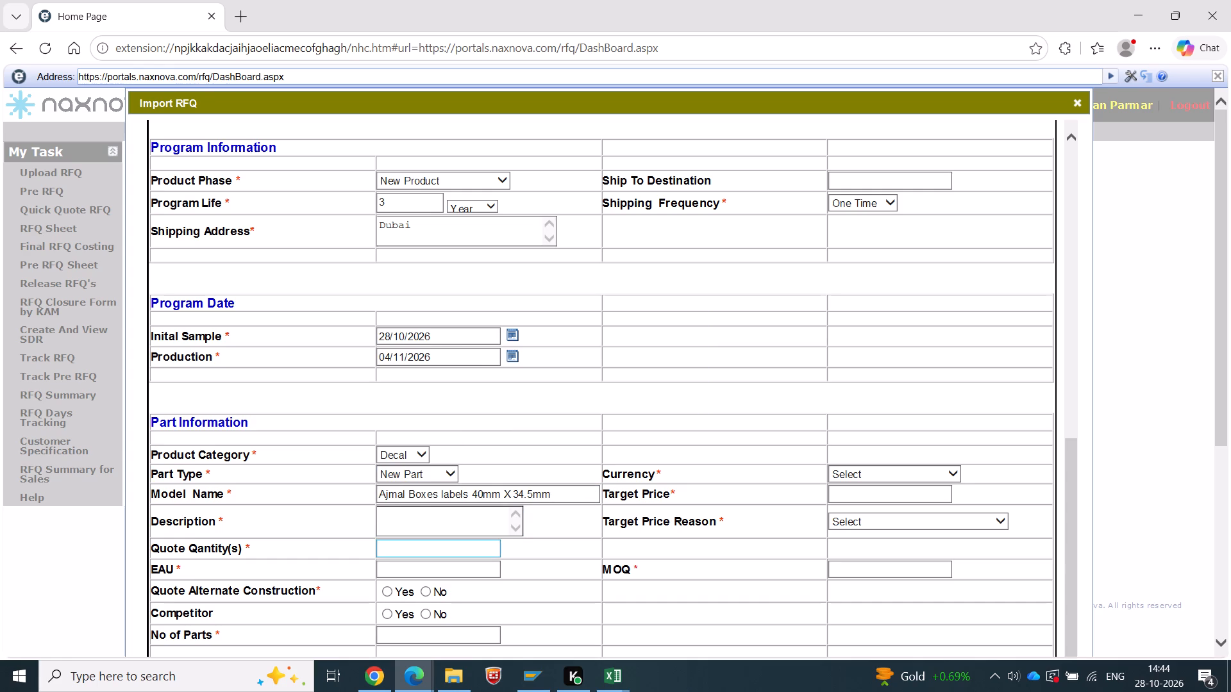
pyautogui.hotkey('ctrl', 'v')
# Enter 35000 for the quote quantity, the EAU and the MOQ.
pyautogui.click(408, 555)
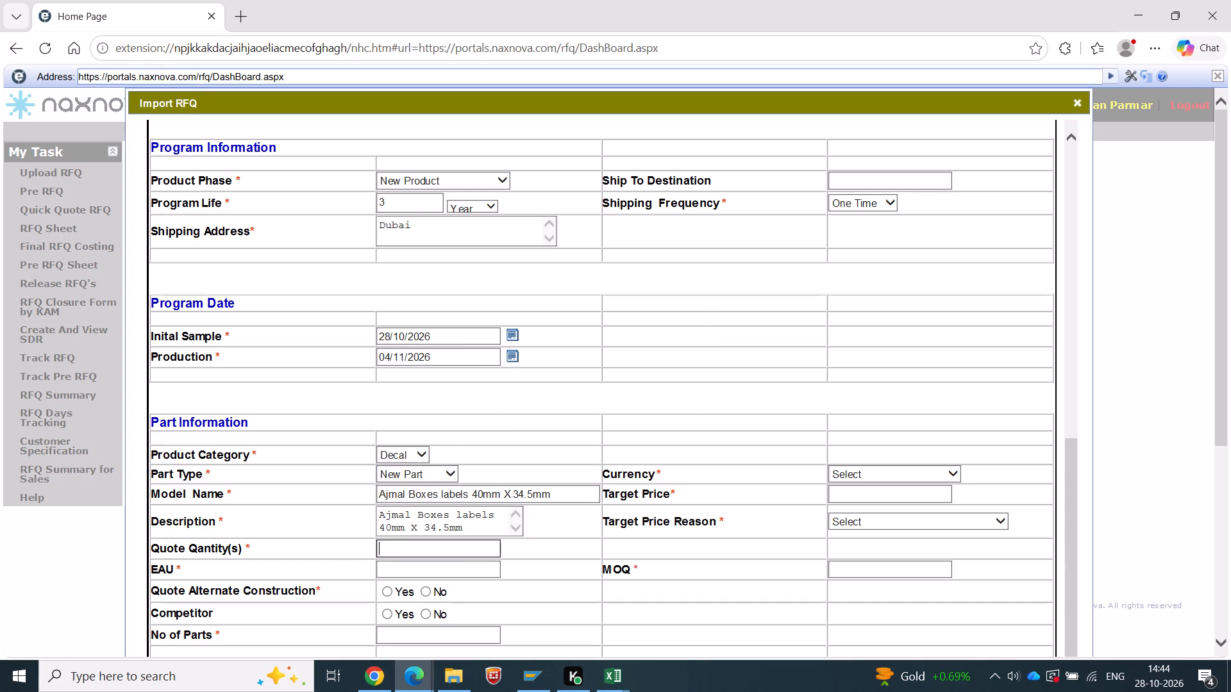
pyautogui.write('35000')
pyautogui.press('Tab')
pyautogui.write('35000')
pyautogui.press('Tab')
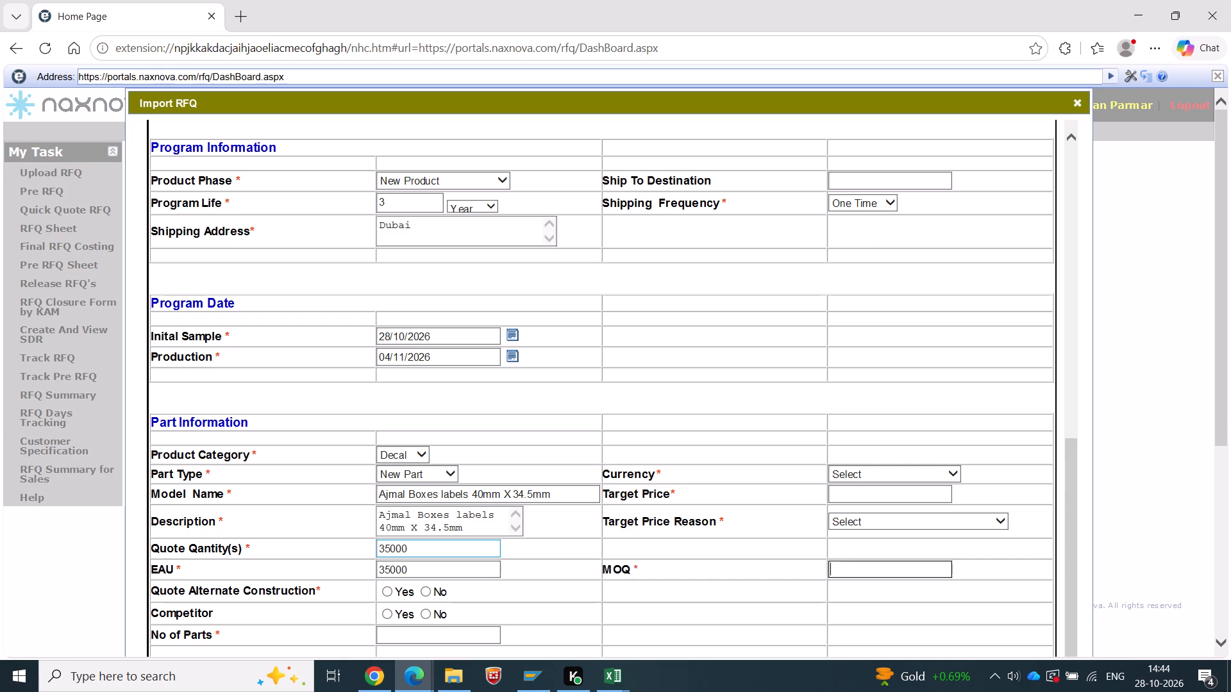
pyautogui.write('35000')
# Set the currency to US Dollar, the target price to 0 and the target price reason to Supplying multiple CSPL products.
pyautogui.click(937, 474)
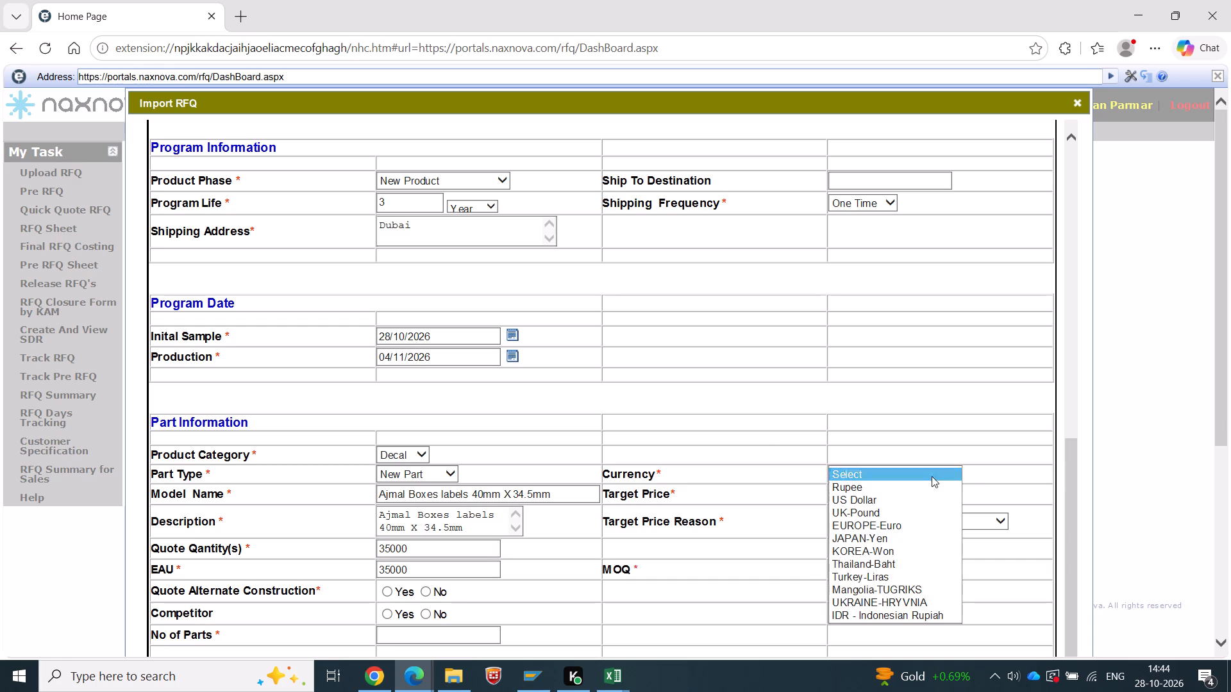
pyautogui.doubleClick(876, 498)
pyautogui.press('0')
pyautogui.press('Tab')
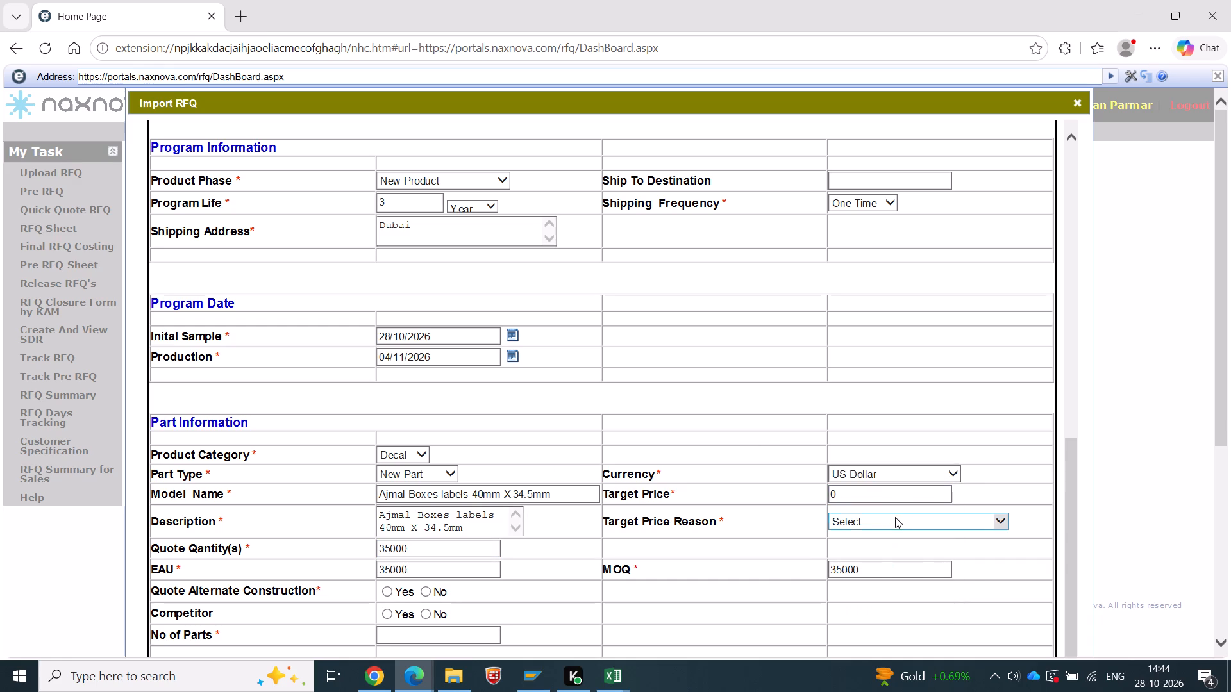
pyautogui.click(895, 517)
pyautogui.click(908, 595)
pyautogui.click(890, 517)
pyautogui.click(911, 587)
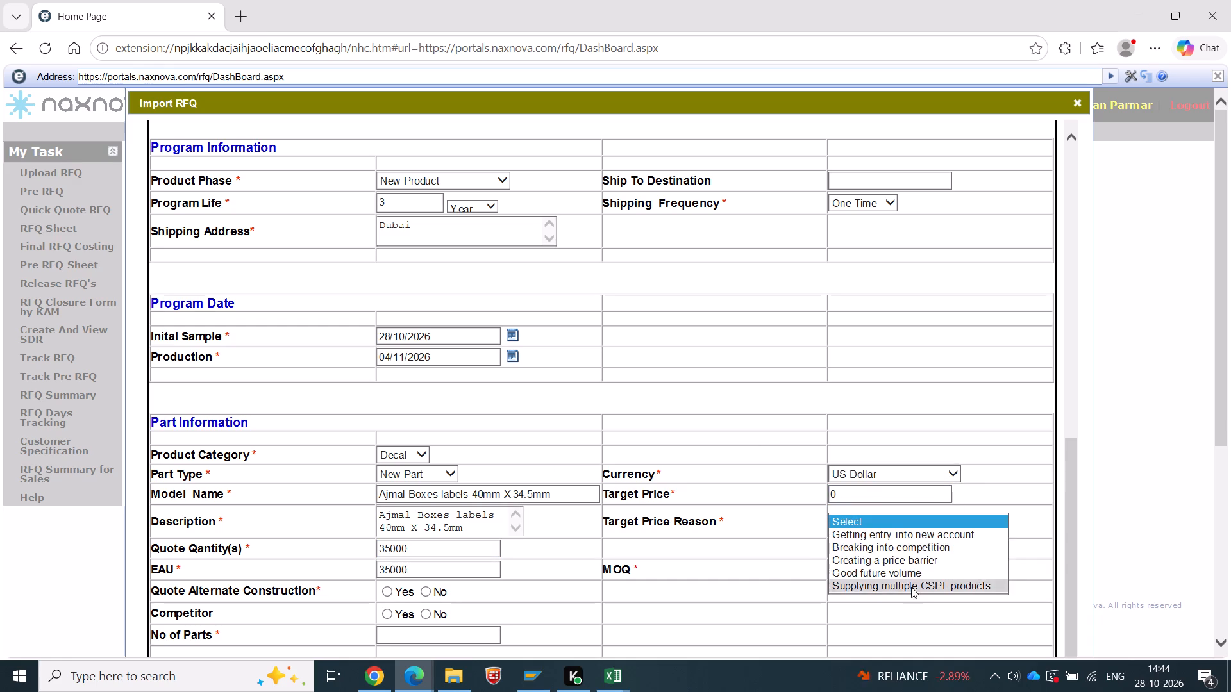
pyautogui.click(708, 595)
# Answer No for quote alternate construction and competitor, and set the number of parts to 1.
pyautogui.scroll(-3, 708, 468)
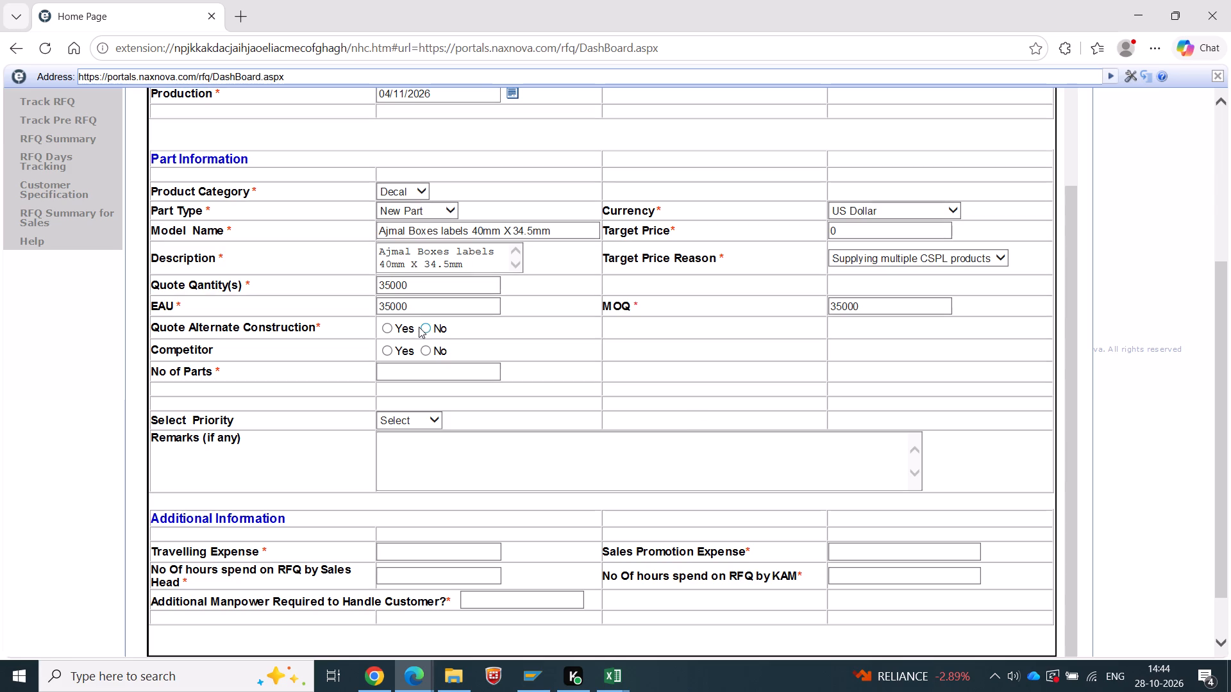
pyautogui.click(419, 327)
pyautogui.click(425, 344)
pyautogui.click(425, 363)
pyautogui.press('1')
pyautogui.press('Tab')
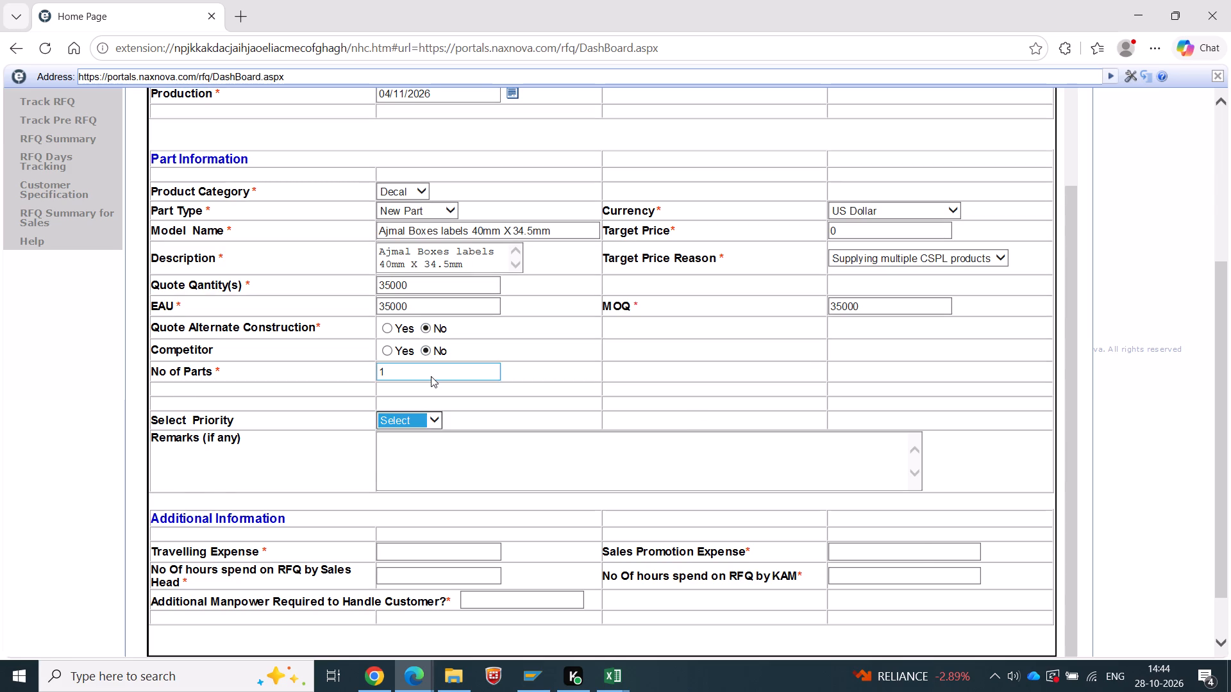
# Add a parts table row with Ajmal Boxes labels 40mm X 34.5mm as part name and number, and application surface Perfume.
pyautogui.click(931, 451)
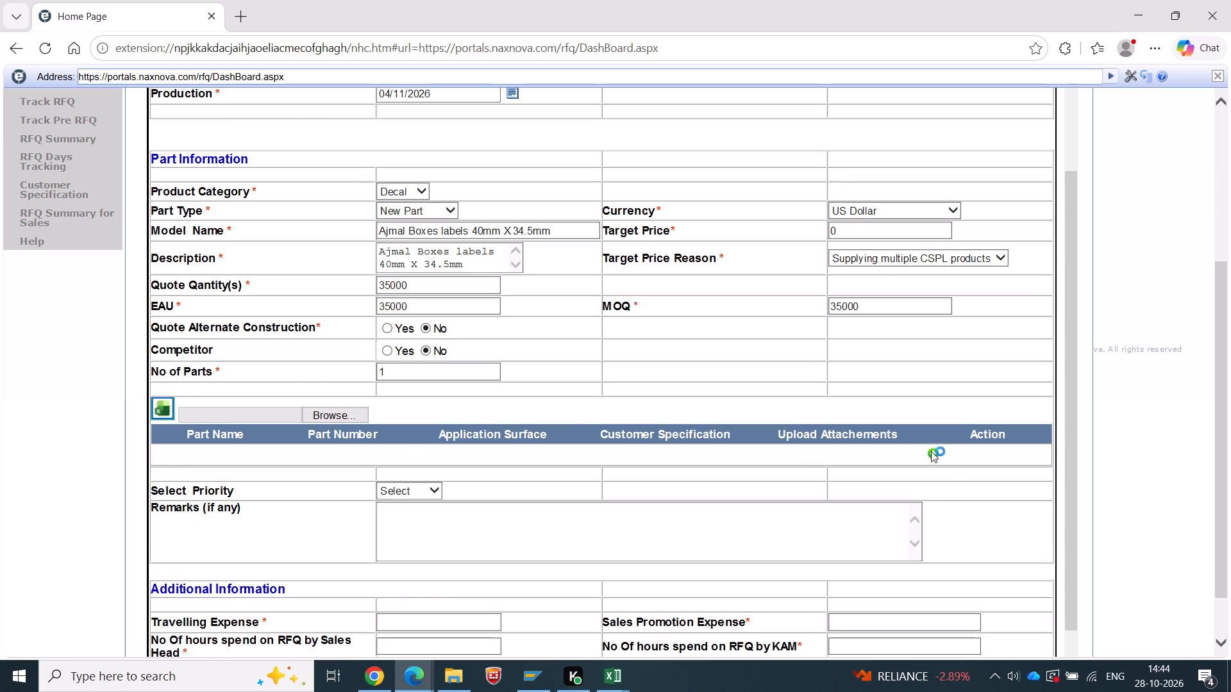
pyautogui.scroll(-2, 294, 373)
pyautogui.click(211, 301)
pyautogui.hotkey('ctrl', 'v')
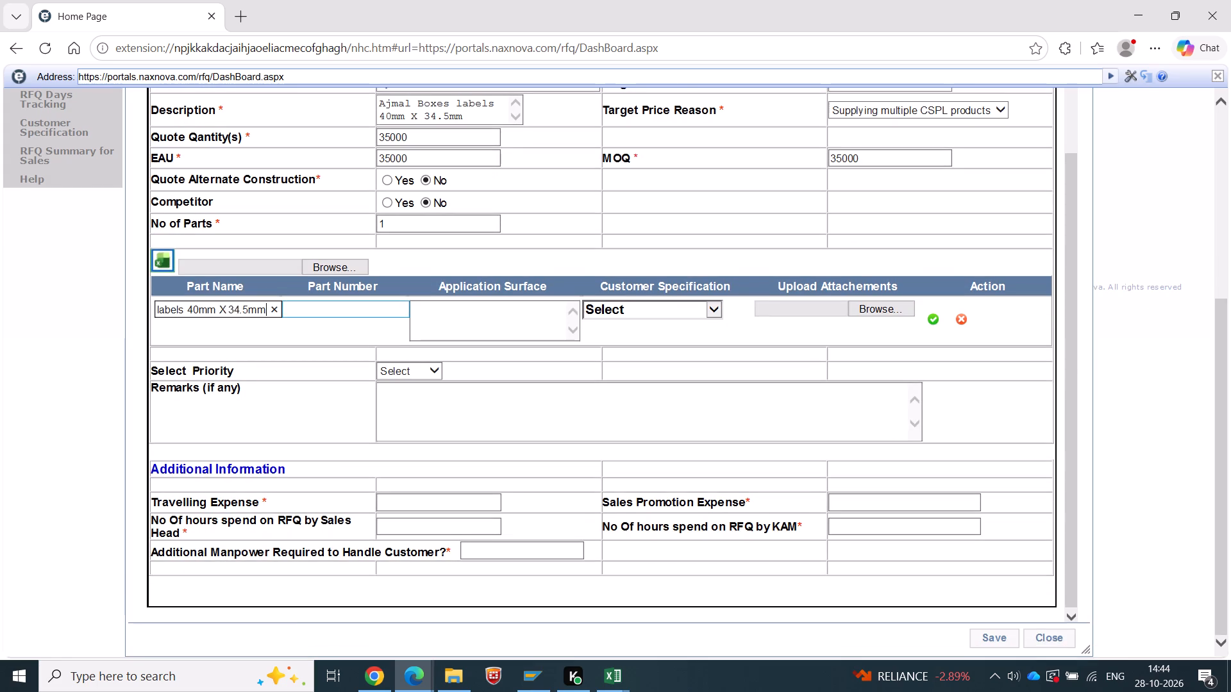
pyautogui.click(342, 309)
pyautogui.hotkey('ctrl', 'v')
pyautogui.click(496, 315)
pyautogui.write('Perfume')
# Start a new customer specification for the part with specification number Ajmal Boxes labels 40mm X 34.5mm.
pyautogui.click(624, 304)
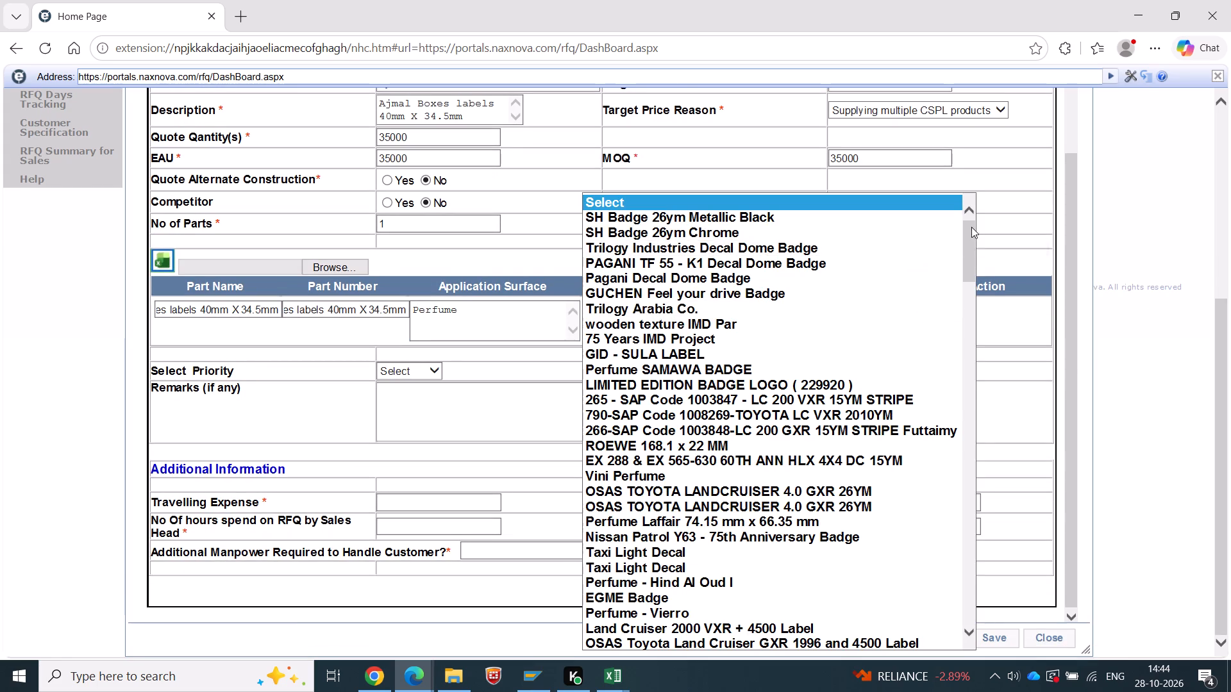
pyautogui.moveTo(971, 227); pyautogui.dragTo(988, 611)
pyautogui.click(640, 639)
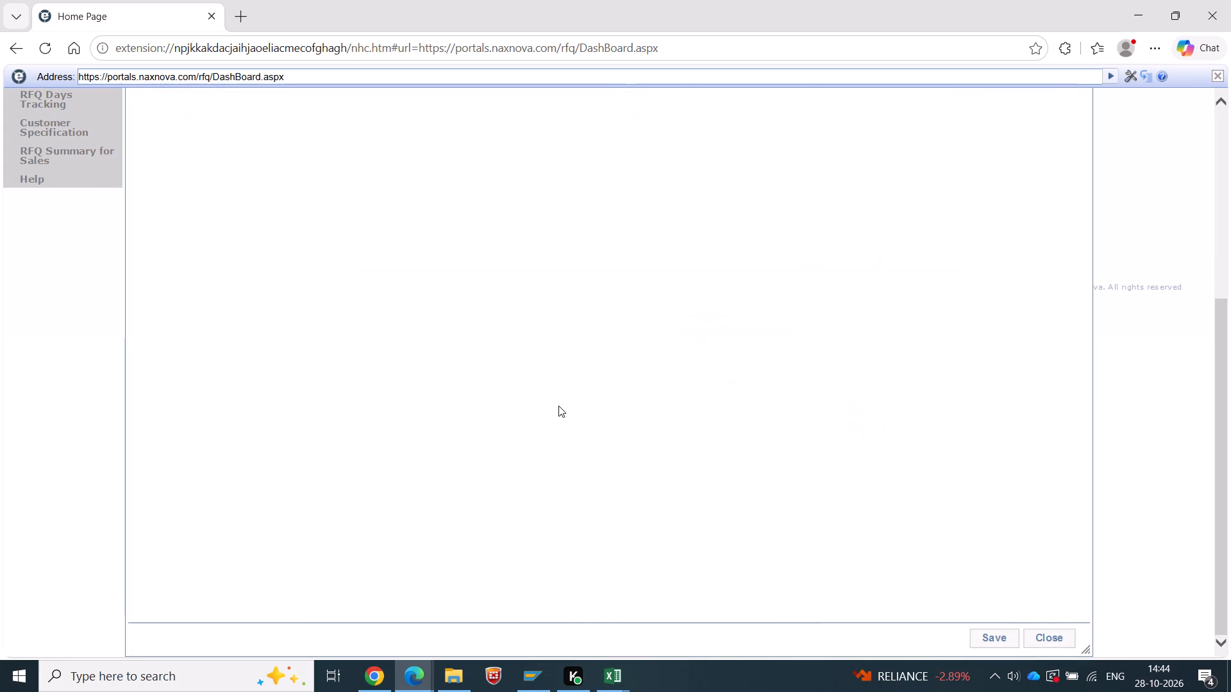
pyautogui.click(580, 374)
pyautogui.hotkey('ctrl', 'v')
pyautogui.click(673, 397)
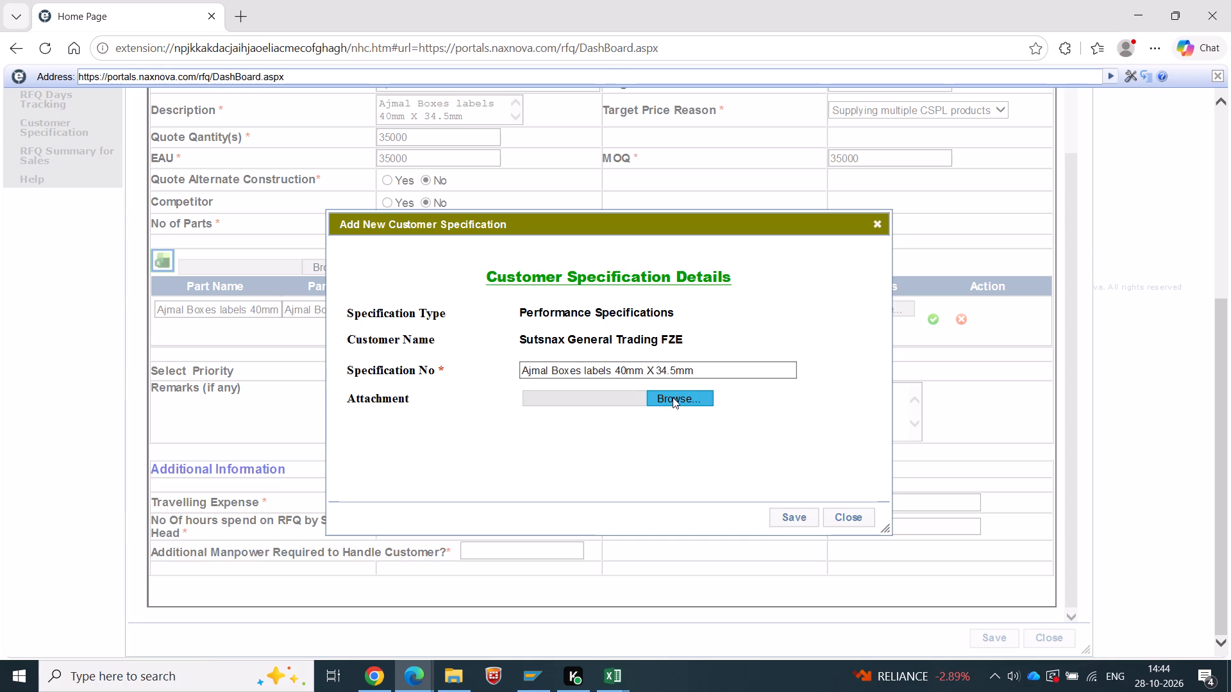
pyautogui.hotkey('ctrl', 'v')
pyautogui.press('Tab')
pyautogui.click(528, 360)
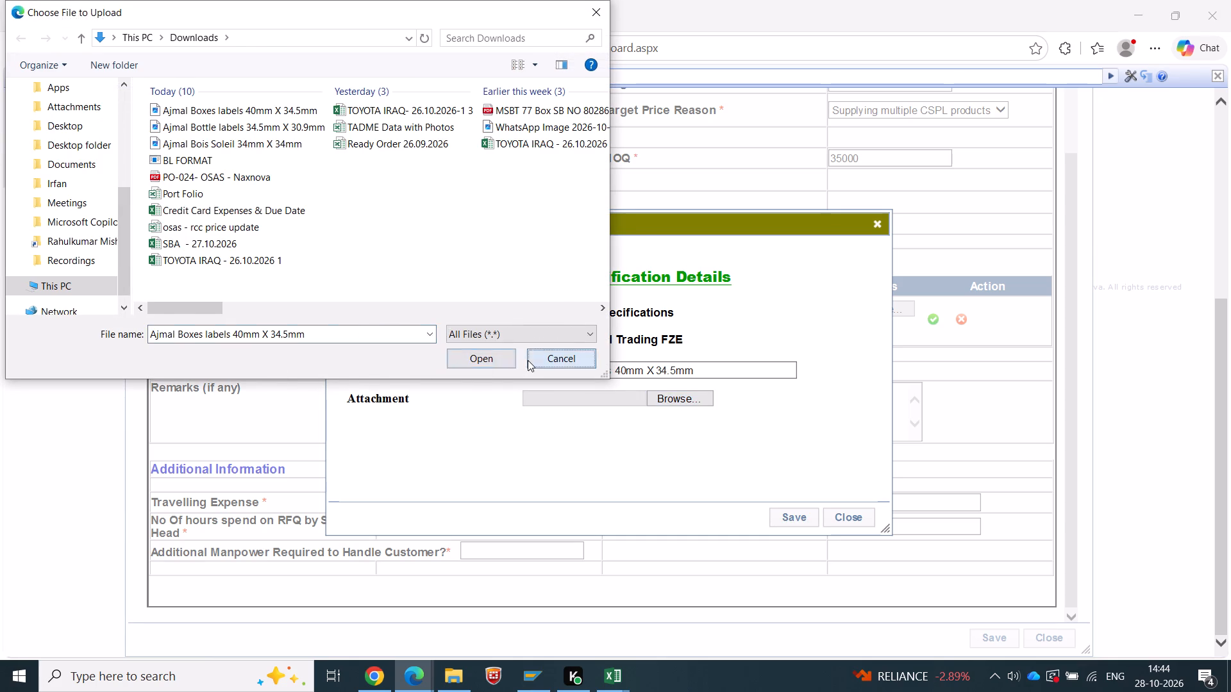
# Attach the Ajmal Boxes labels 40mm X 34.5mm file from Downloads to the new customer specification and save it.
pyautogui.click(683, 400)
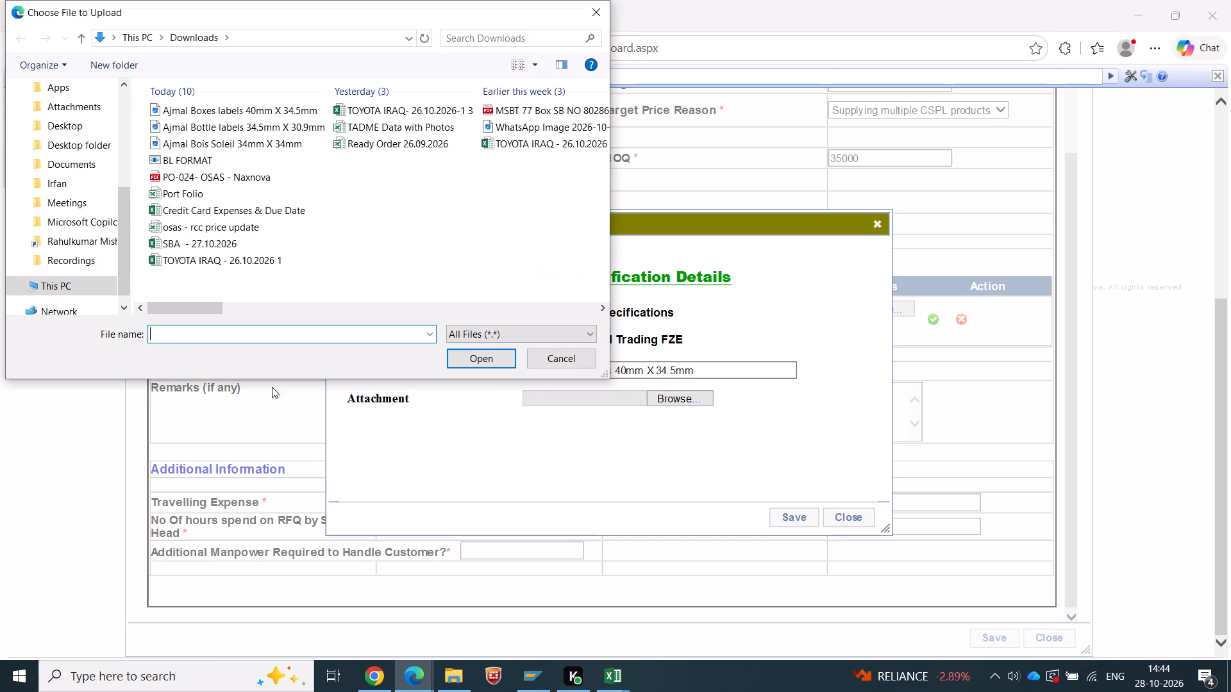
pyautogui.hotkey('ctrl', 'v')
pyautogui.click(224, 365)
pyautogui.click(225, 353)
pyautogui.doubleClick(483, 353)
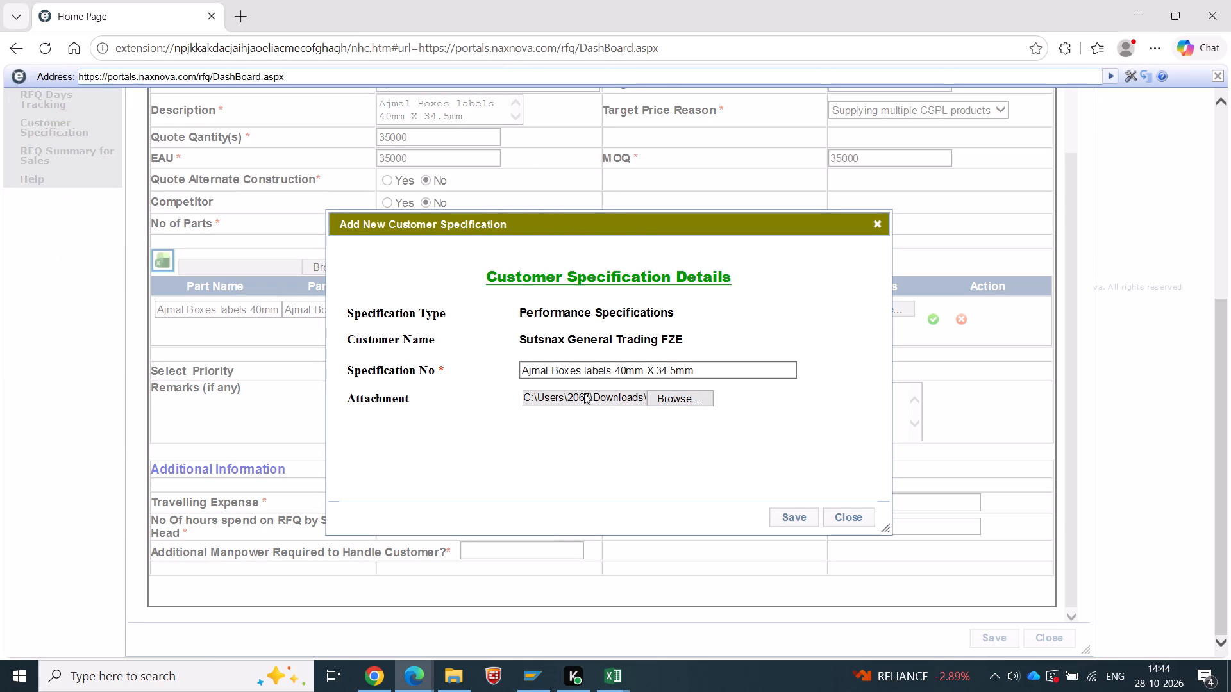
pyautogui.click(793, 516)
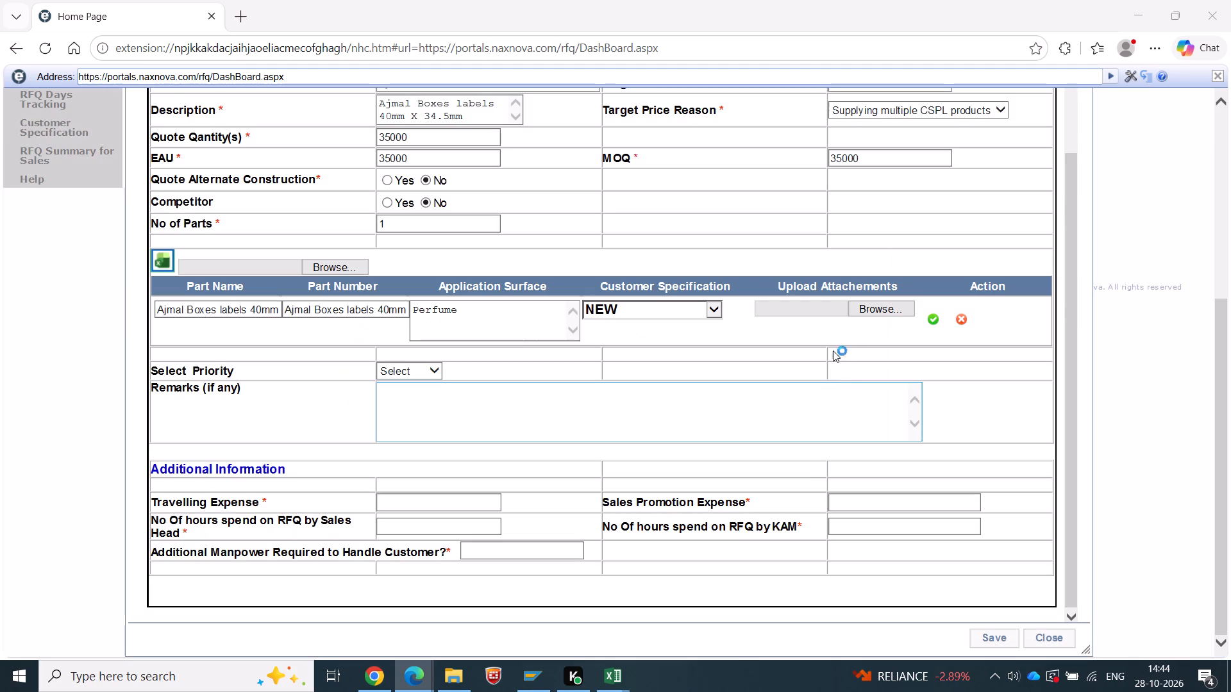
# Attach the Ajmal Boxes labels 40mm X 34.5mm image from Downloads to the part row and save the row.
pyautogui.click(879, 309)
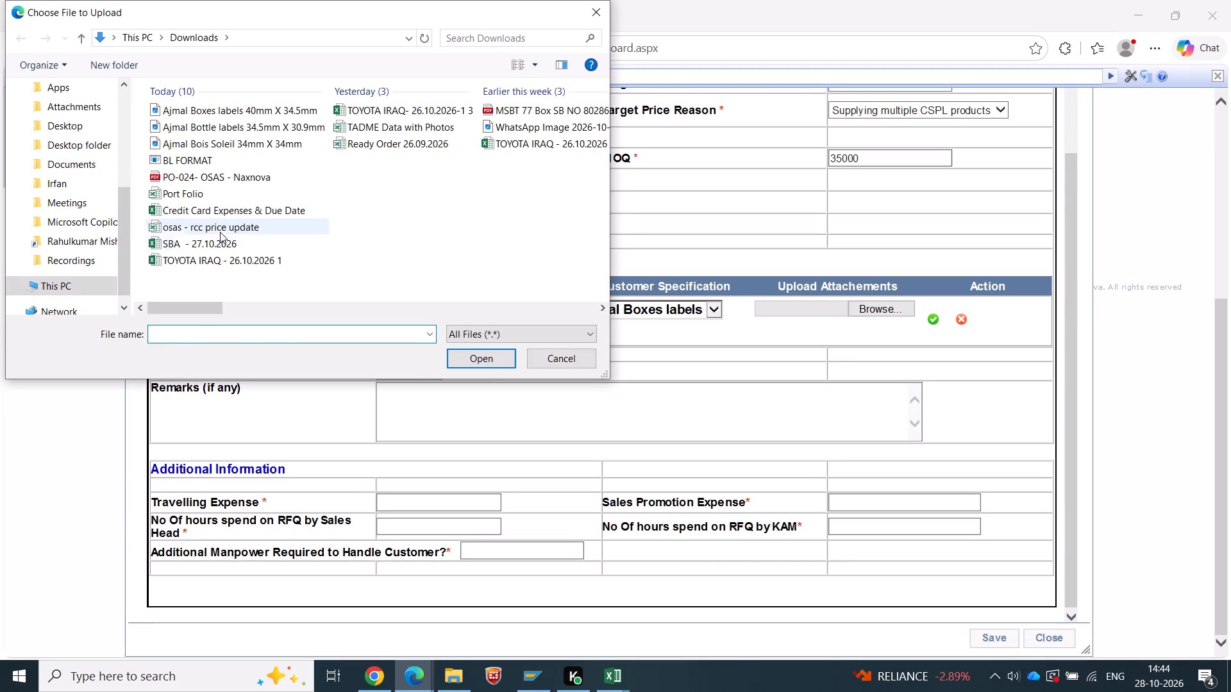
pyautogui.hotkey('ctrl', 'v')
pyautogui.click(205, 343)
pyautogui.click(464, 351)
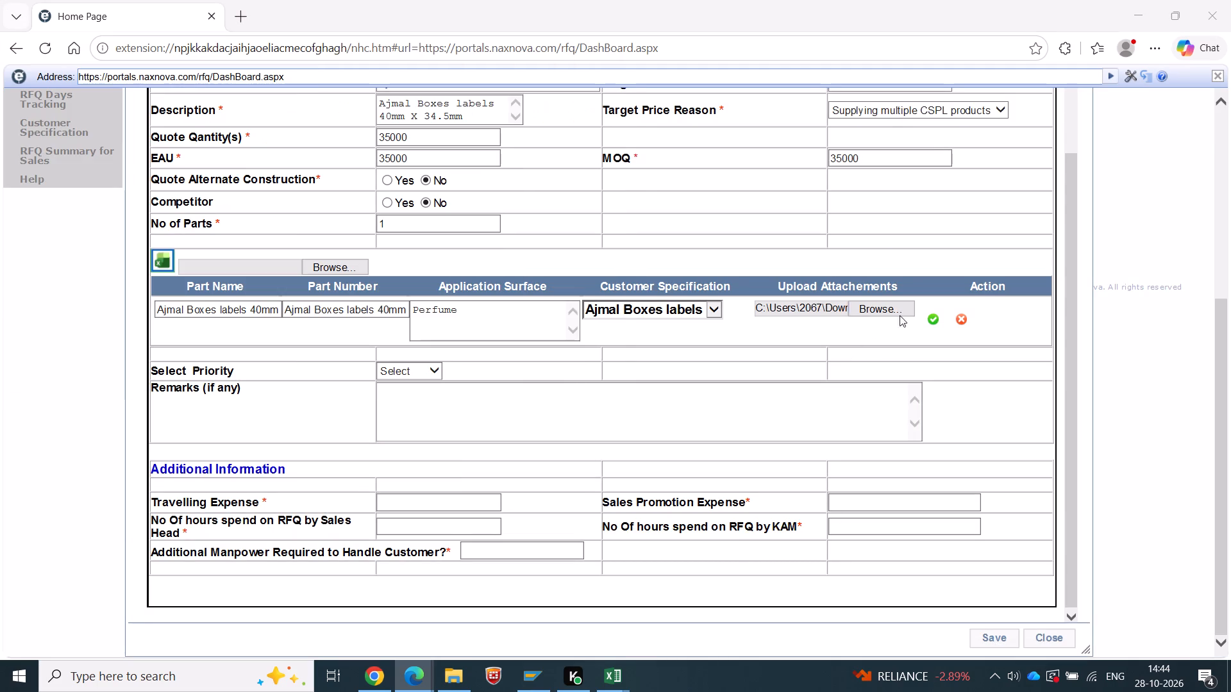
pyautogui.click(941, 317)
pyautogui.click(934, 318)
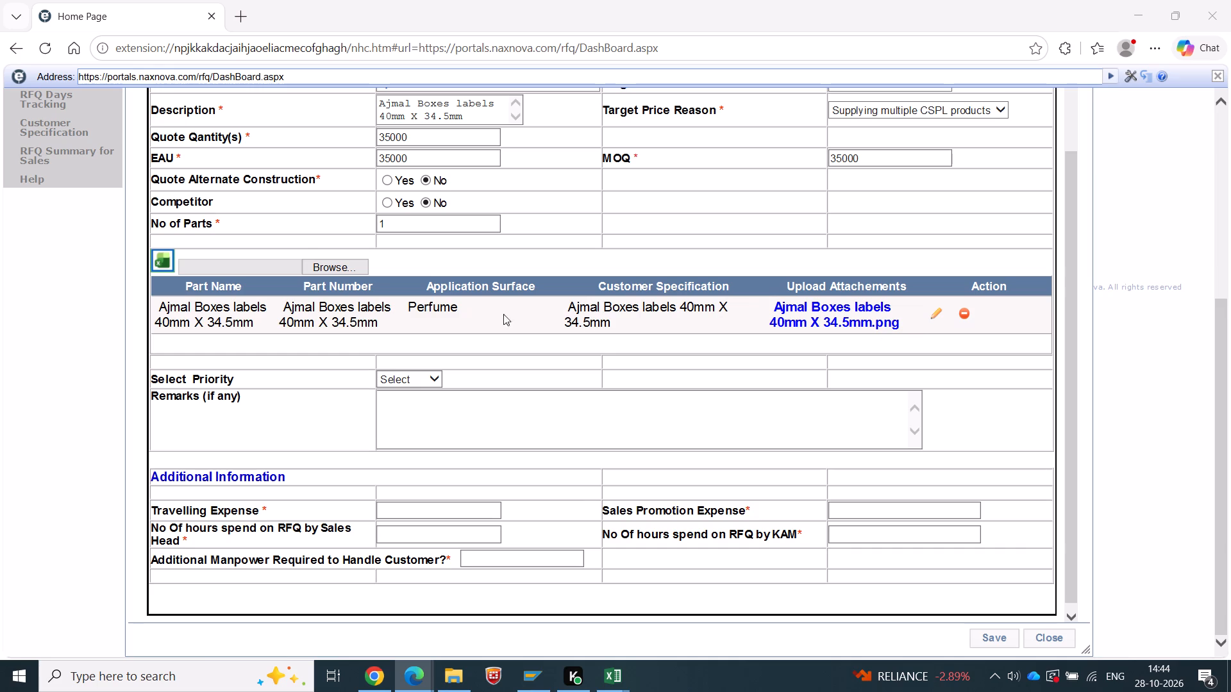
# Choose the RFQ's priority.
pyautogui.scroll(-2, 406, 329)
pyautogui.click(403, 375)
pyautogui.click(398, 399)
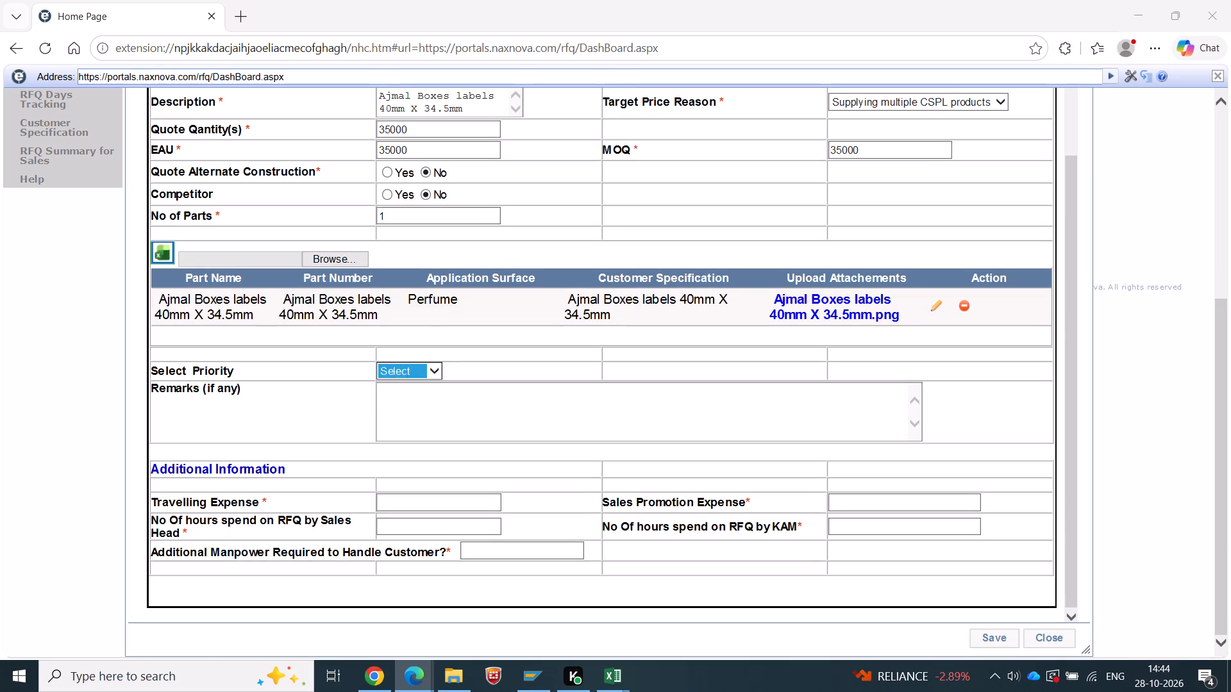
# Enter 5000 for travelling and sales promotion expenses, 1 Sales Head hour, 2 KAM hours and 0 additional manpower, and save the RFQ.
pyautogui.click(407, 502)
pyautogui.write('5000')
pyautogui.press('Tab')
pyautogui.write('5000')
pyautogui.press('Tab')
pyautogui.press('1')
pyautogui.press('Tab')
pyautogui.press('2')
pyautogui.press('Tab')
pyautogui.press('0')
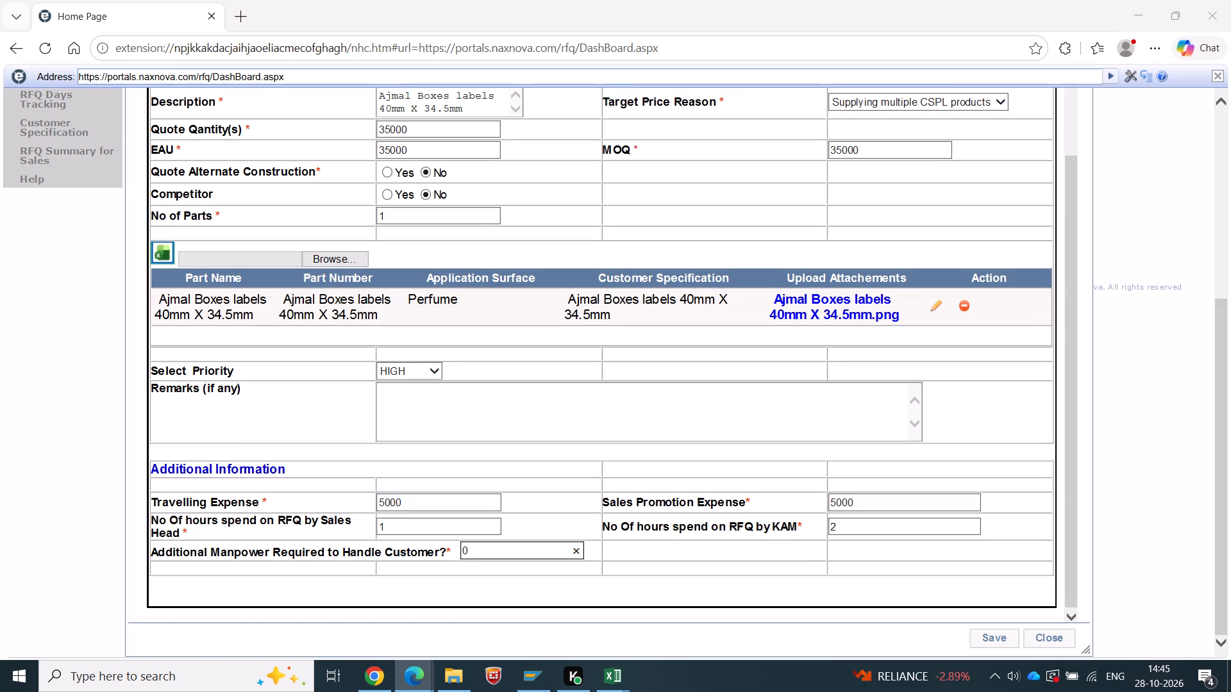
pyautogui.click(984, 634)
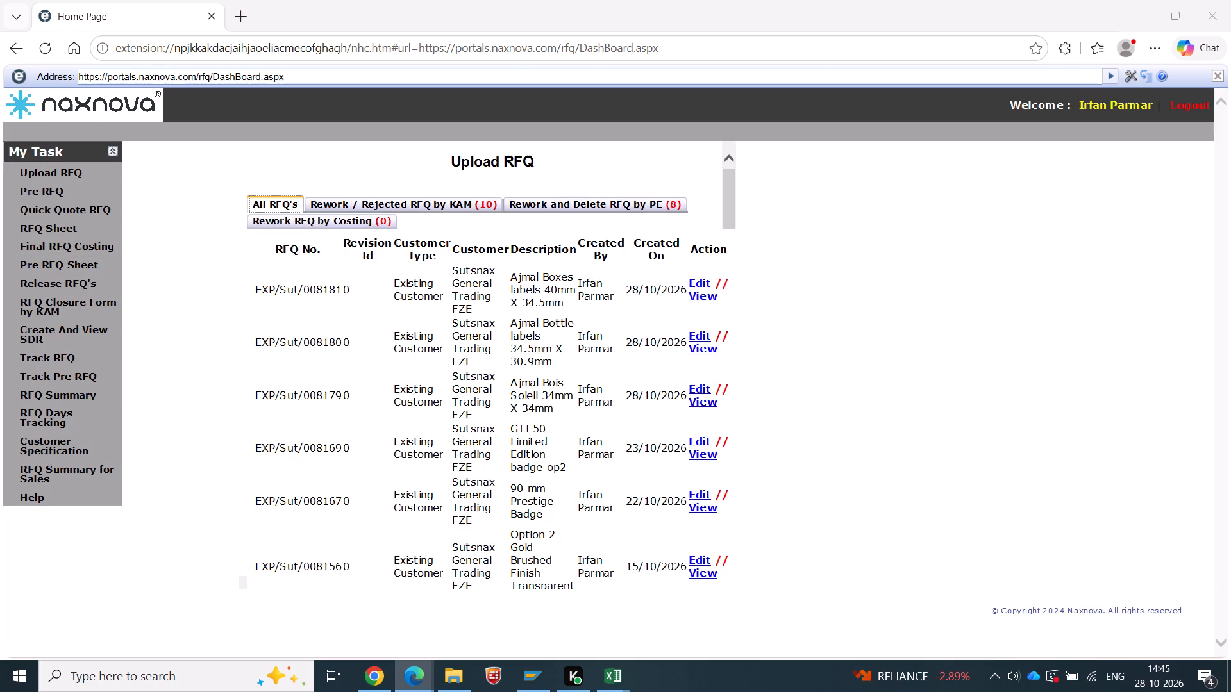
# Copy the RFQ number EXP/Sut/008179 of the Ajmal Bois Soleil 34mm X 34mm entry and switch to the RFQ Dashboard window.
pyautogui.moveTo(340, 400); pyautogui.dragTo(256, 396)
pyautogui.hotkey('ctrl', 'c')
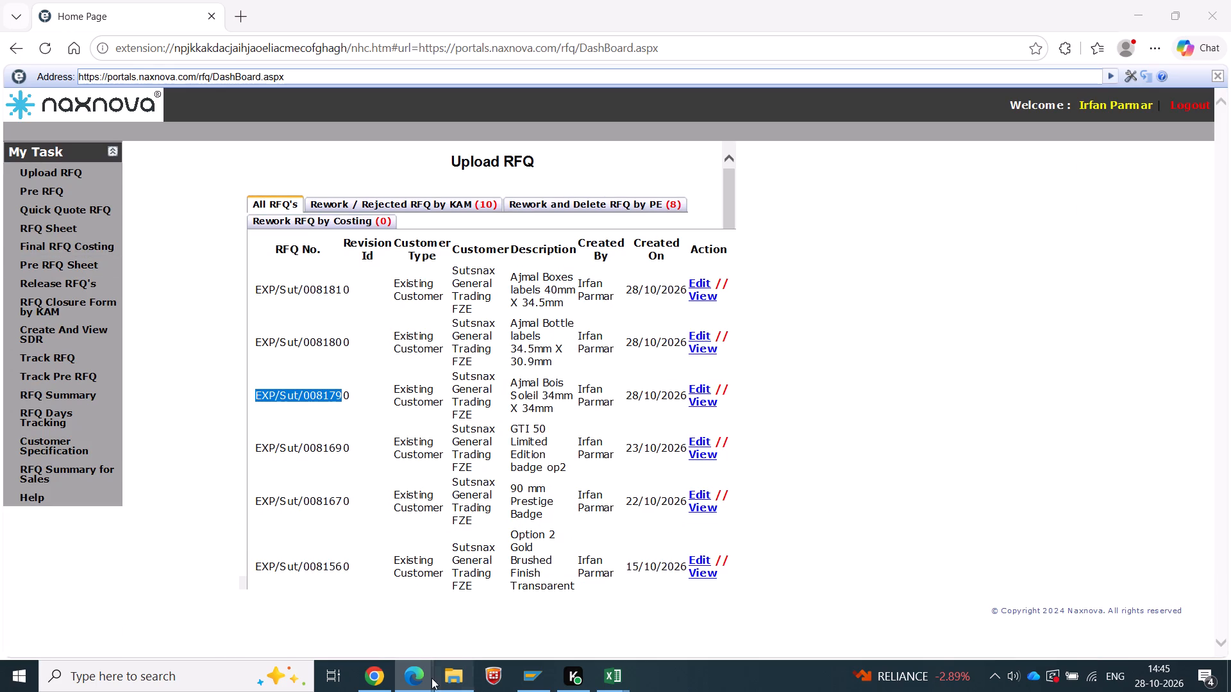
pyautogui.click(417, 675)
pyautogui.click(442, 613)
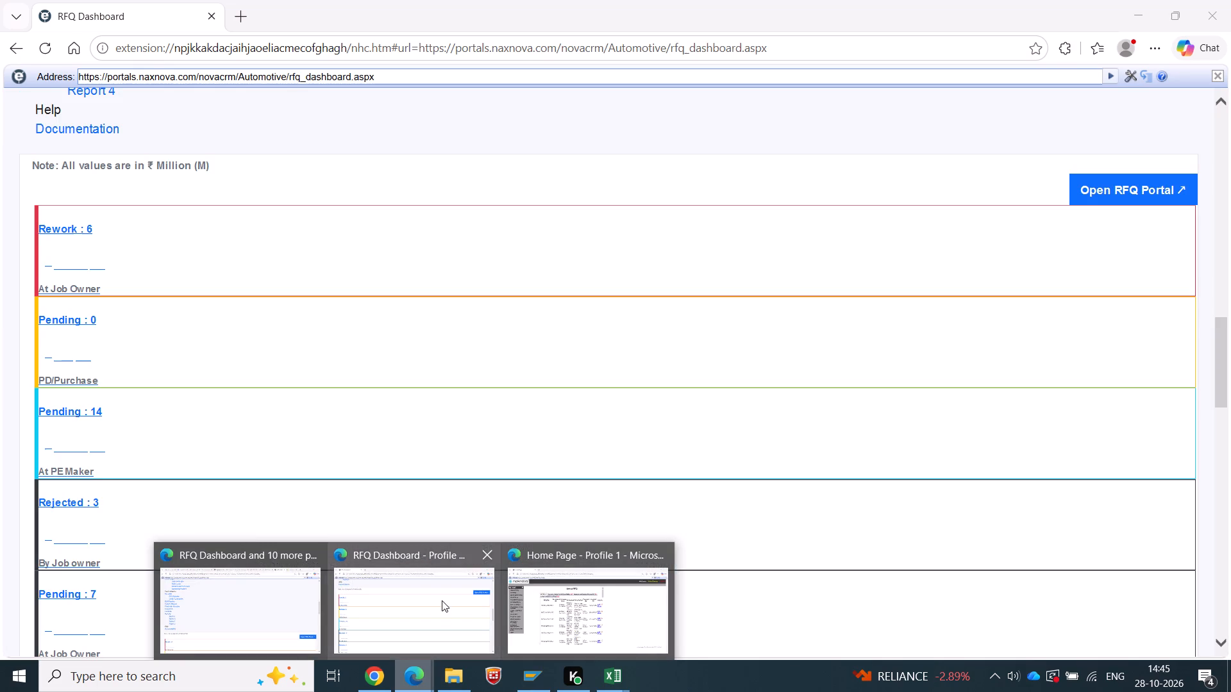
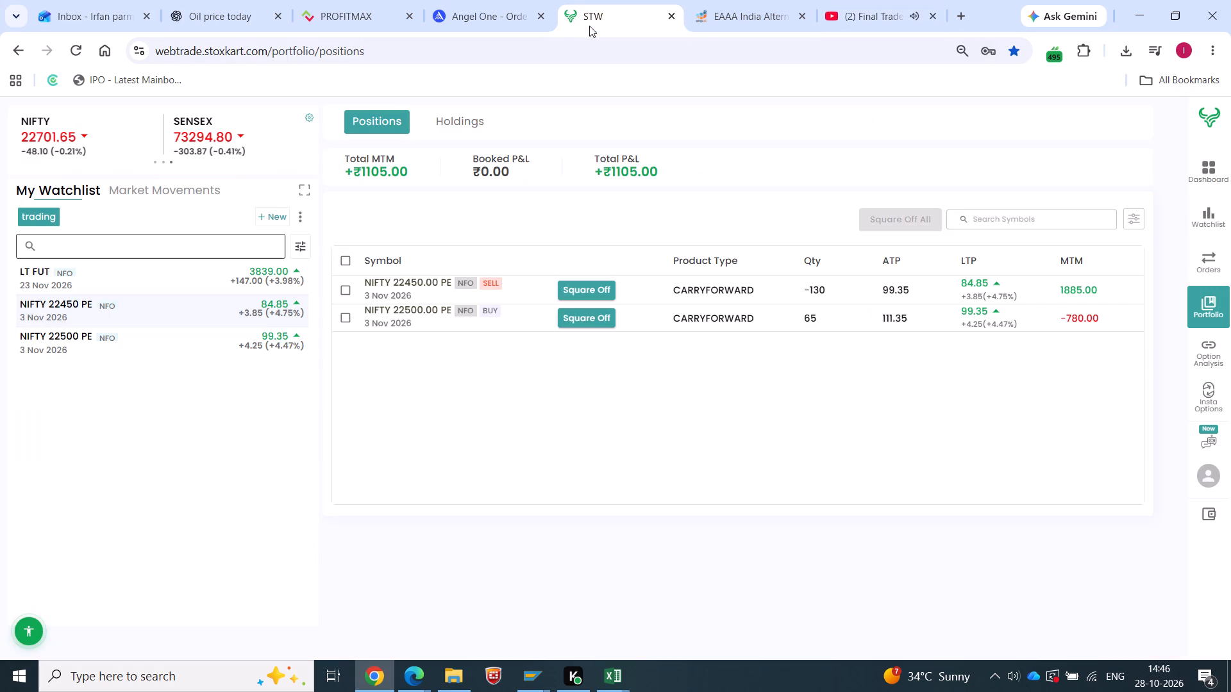
# Find the HEROMOTOCO futures contract expiring 23 Nov 2026 and add it to the trading watchlist.
pyautogui.click(128, 252)
pyautogui.write('heromo')
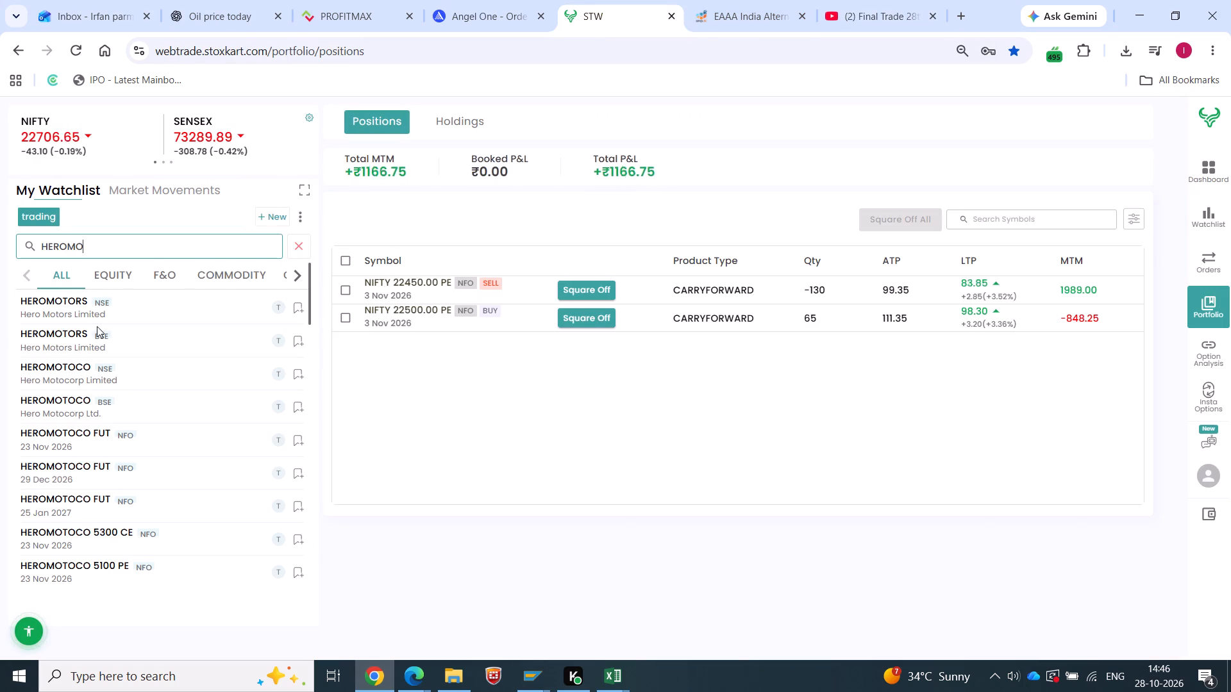
pyautogui.click(156, 278)
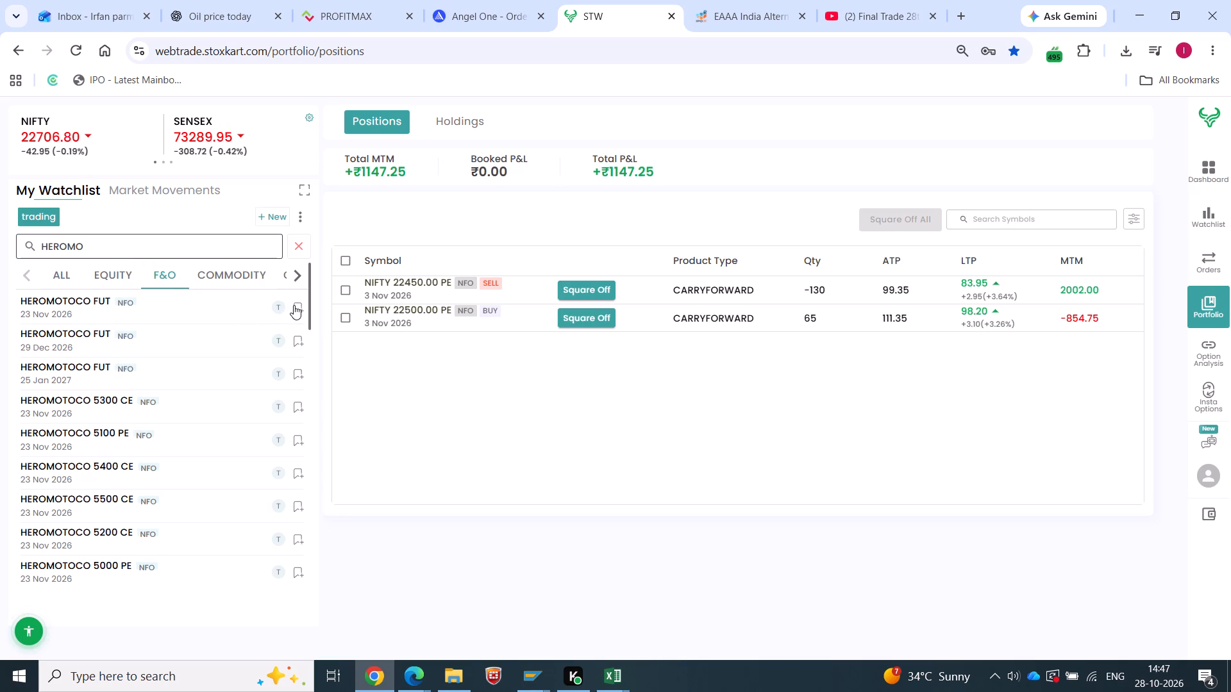
pyautogui.click(295, 306)
pyautogui.click(301, 251)
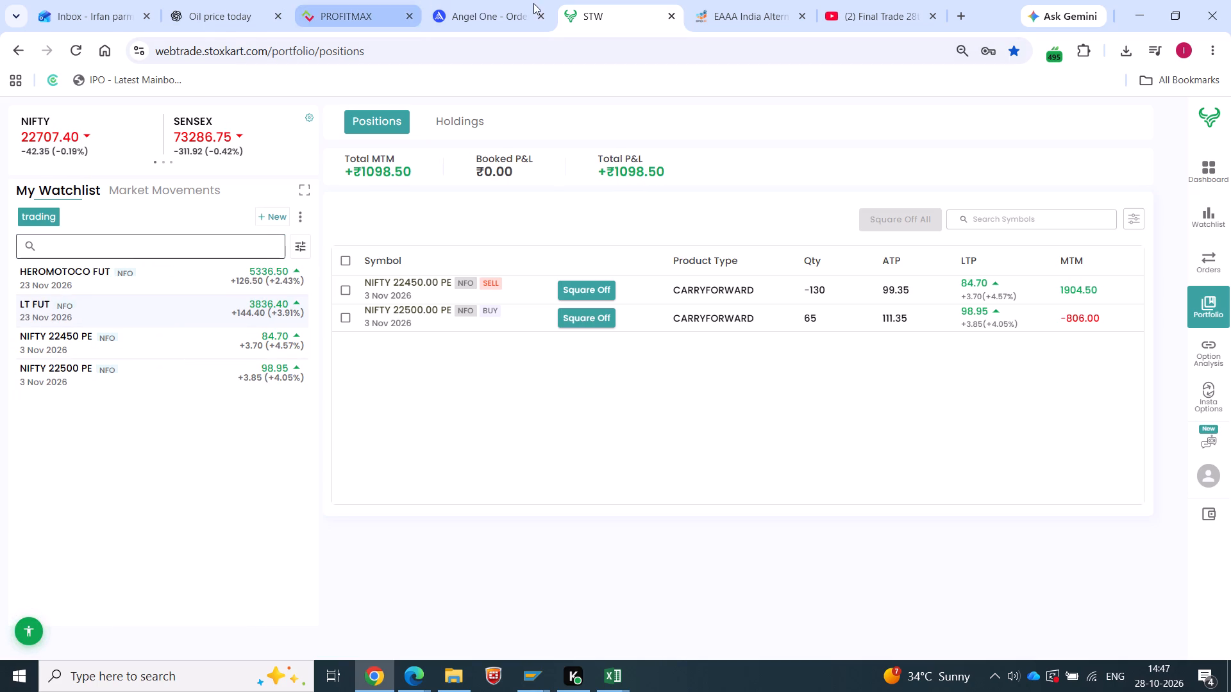
# Review the Hero Motocorp call in the YouTube video and examine the HEROMOTOCO option chain around the 5300 strike.
pyautogui.click(886, 0)
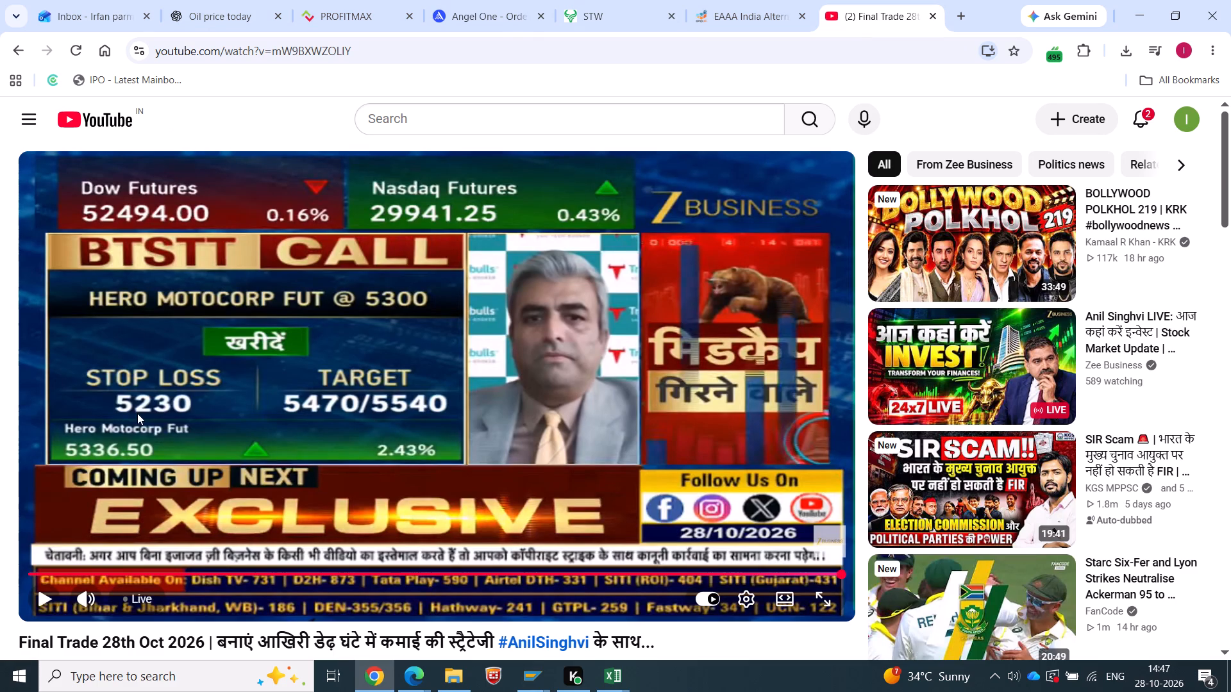
pyautogui.click(605, 14)
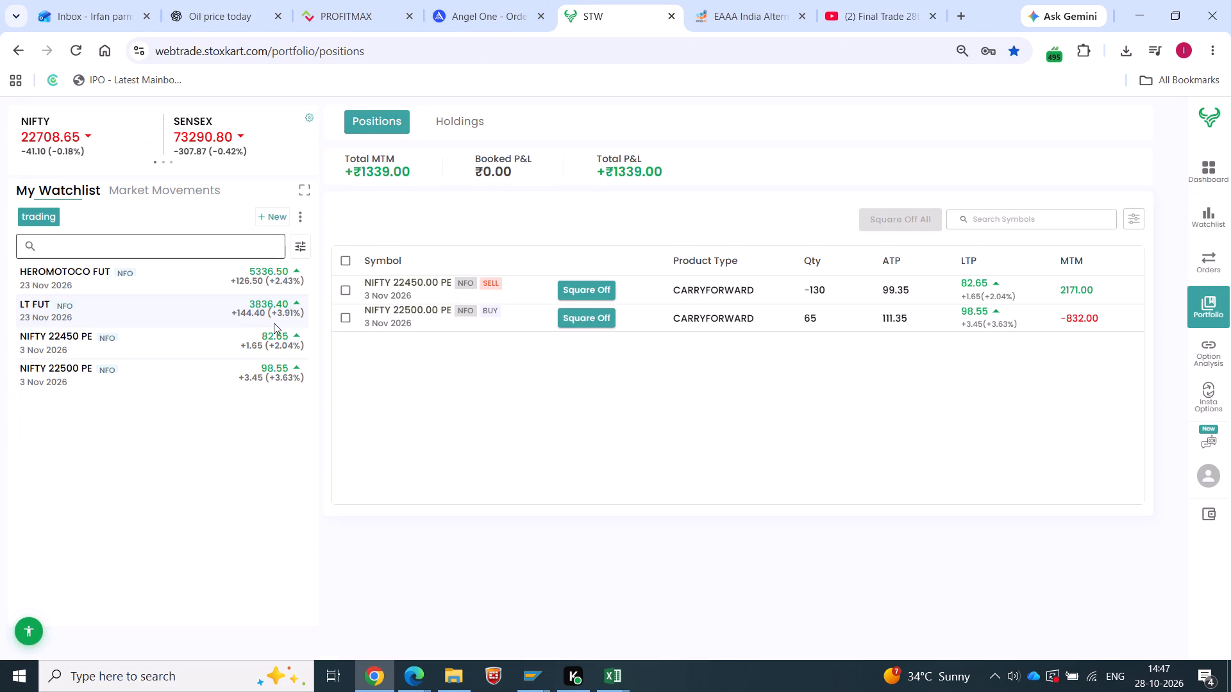
pyautogui.click(47, 283)
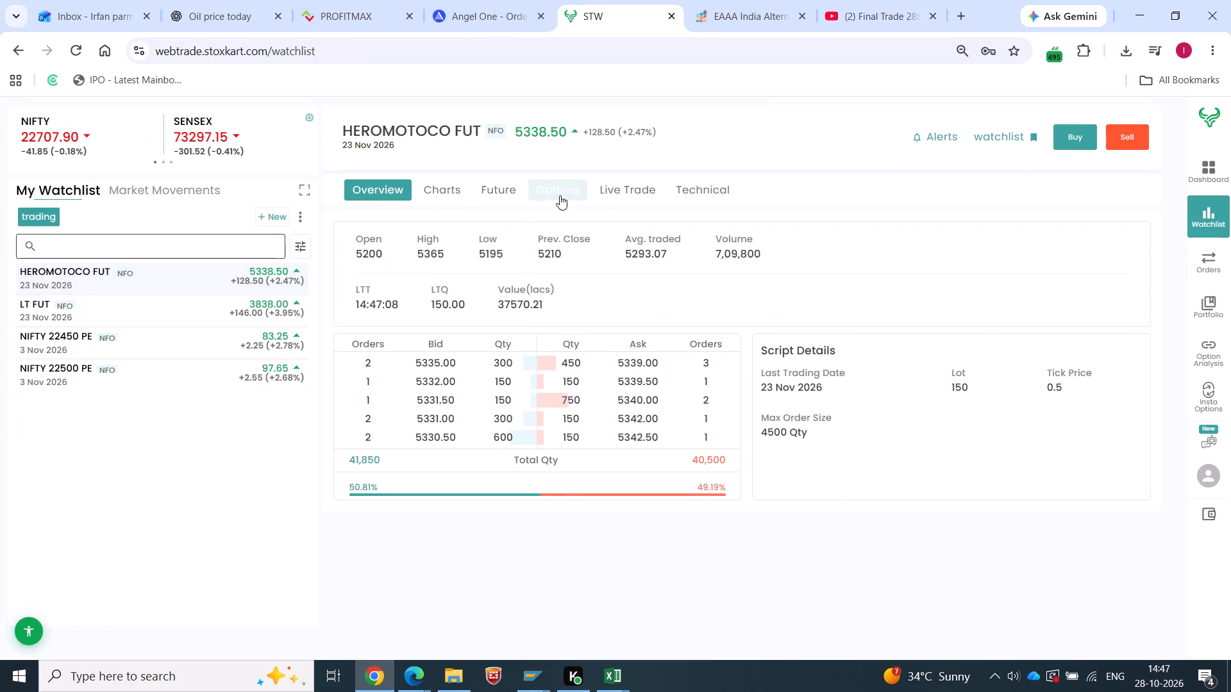
pyautogui.click(567, 191)
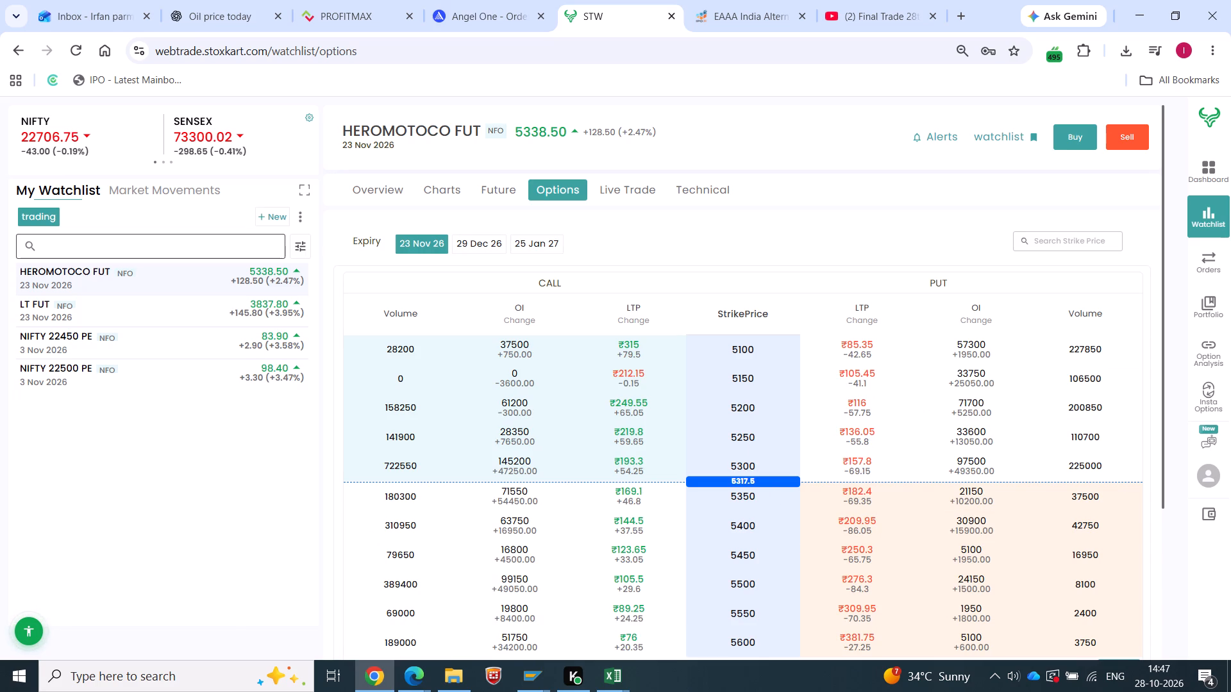
pyautogui.moveTo(727, 465); pyautogui.dragTo(757, 465)
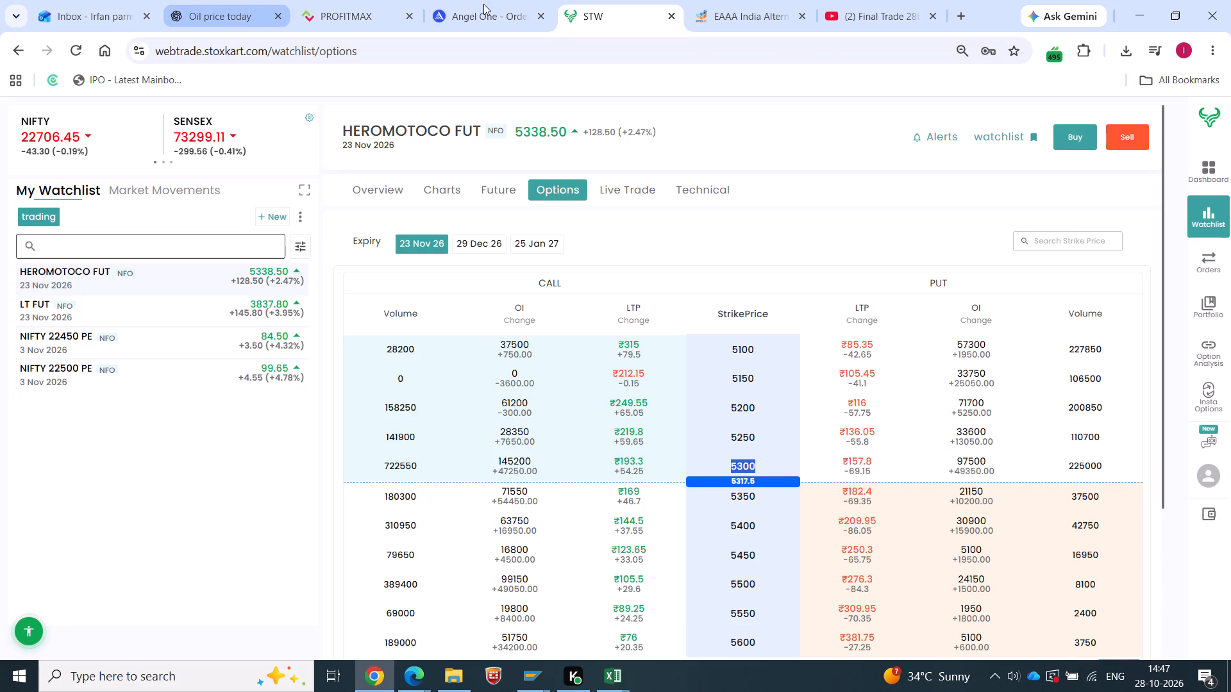
# Move the Final Trade video tab between the Angel One and STW tabs.
pyautogui.click(876, 0)
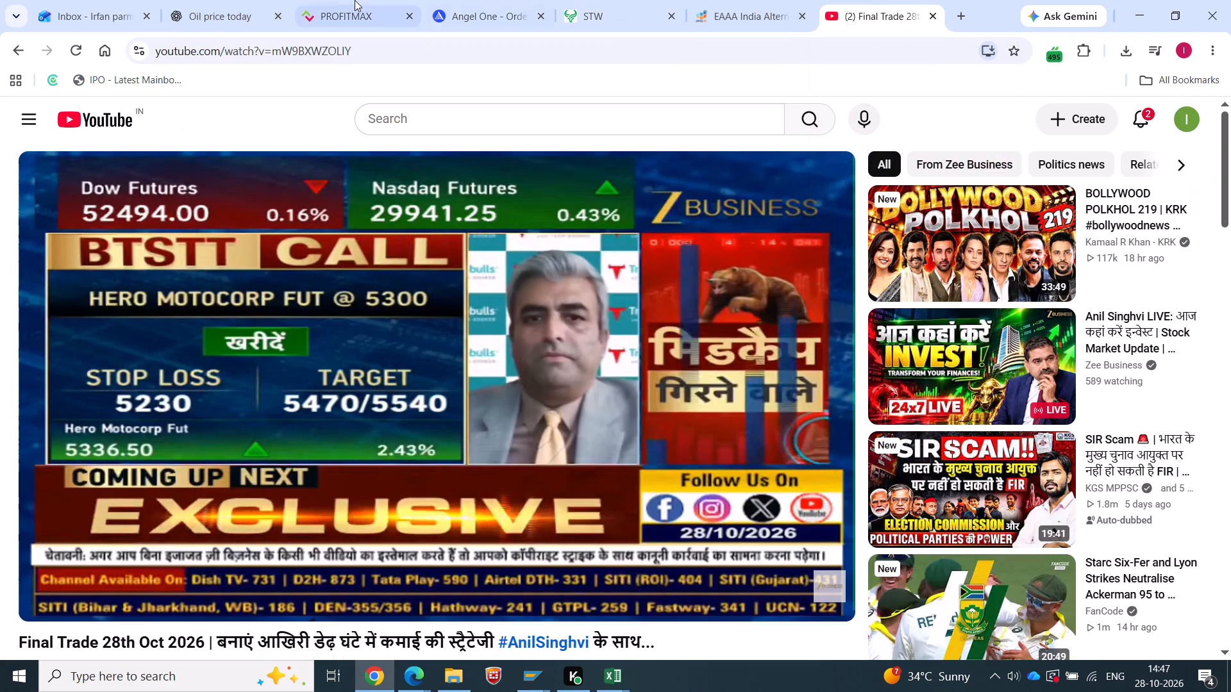
pyautogui.click(465, 0)
pyautogui.click(619, 1)
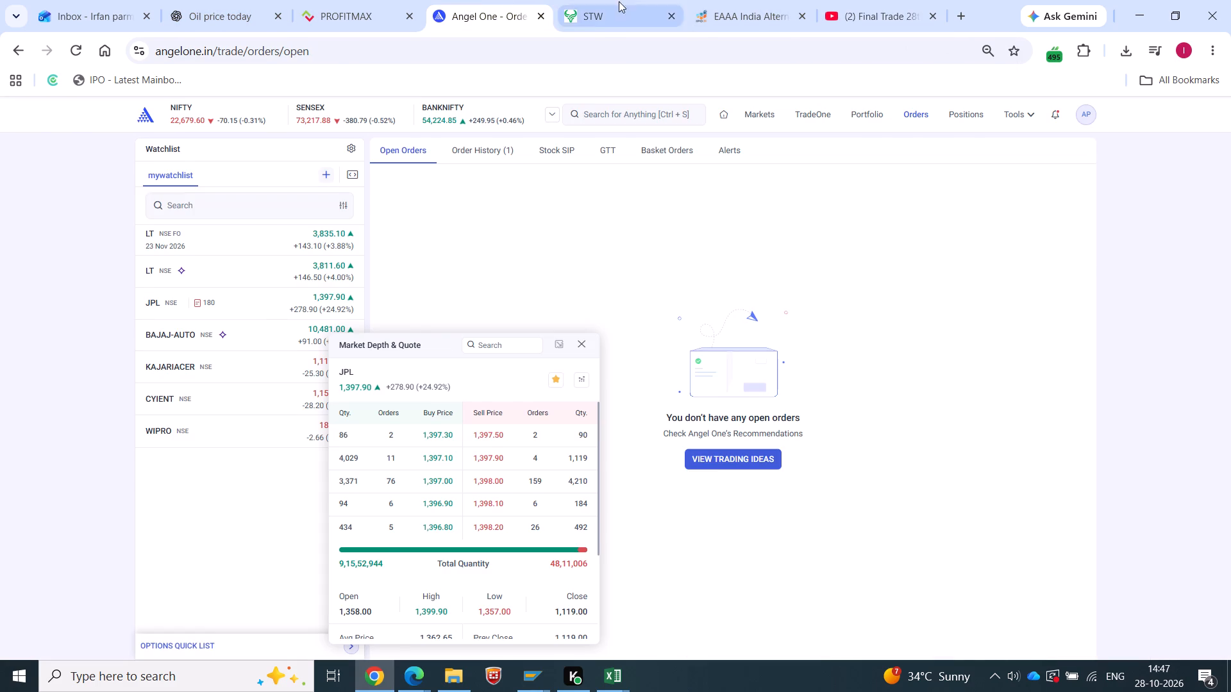
pyautogui.moveTo(868, 0); pyautogui.dragTo(639, 0)
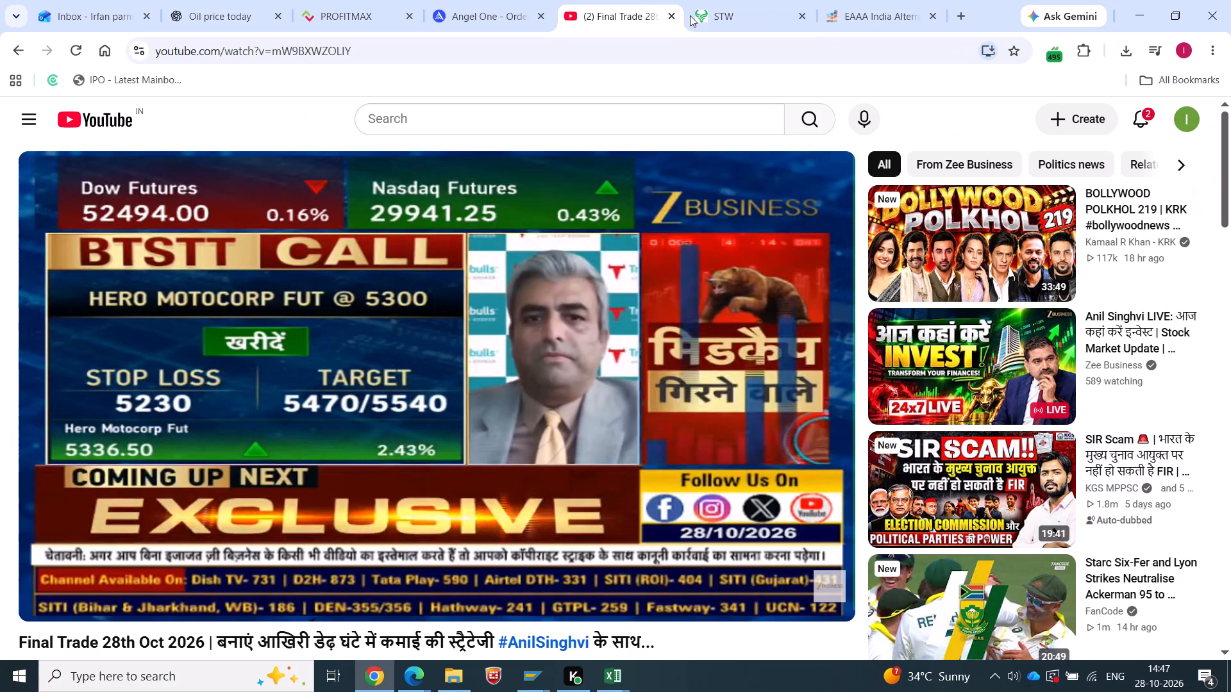
pyautogui.click(705, 15)
pyautogui.click(652, 12)
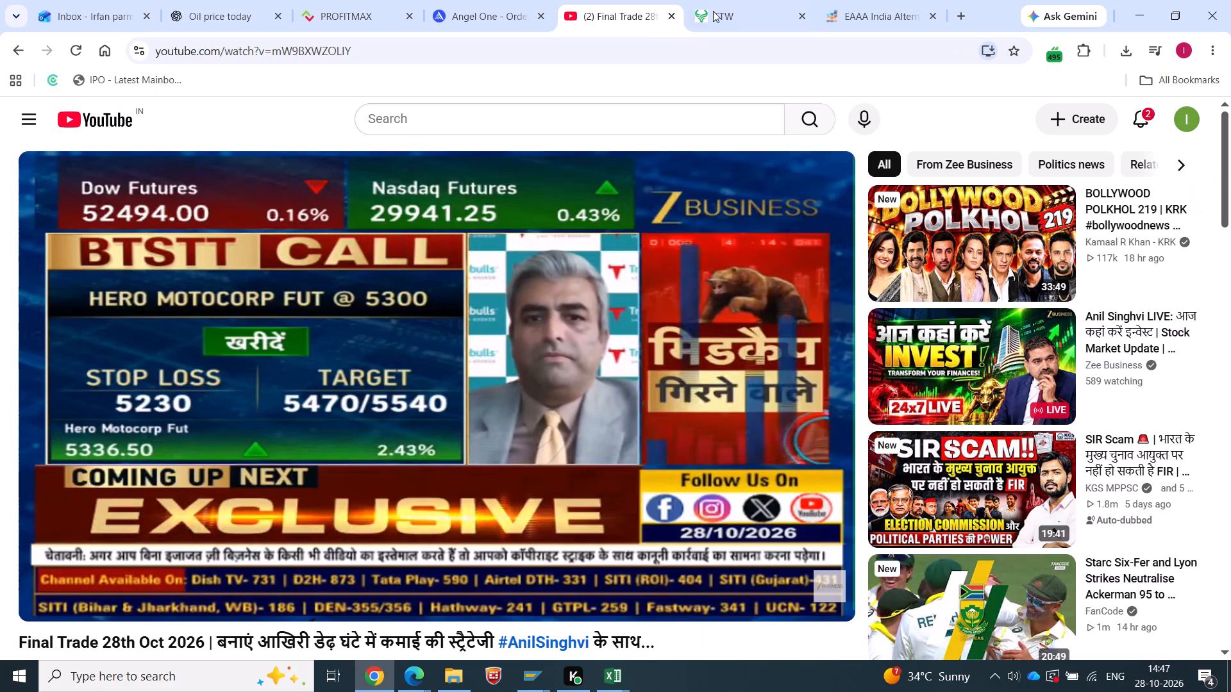
pyautogui.click(721, 10)
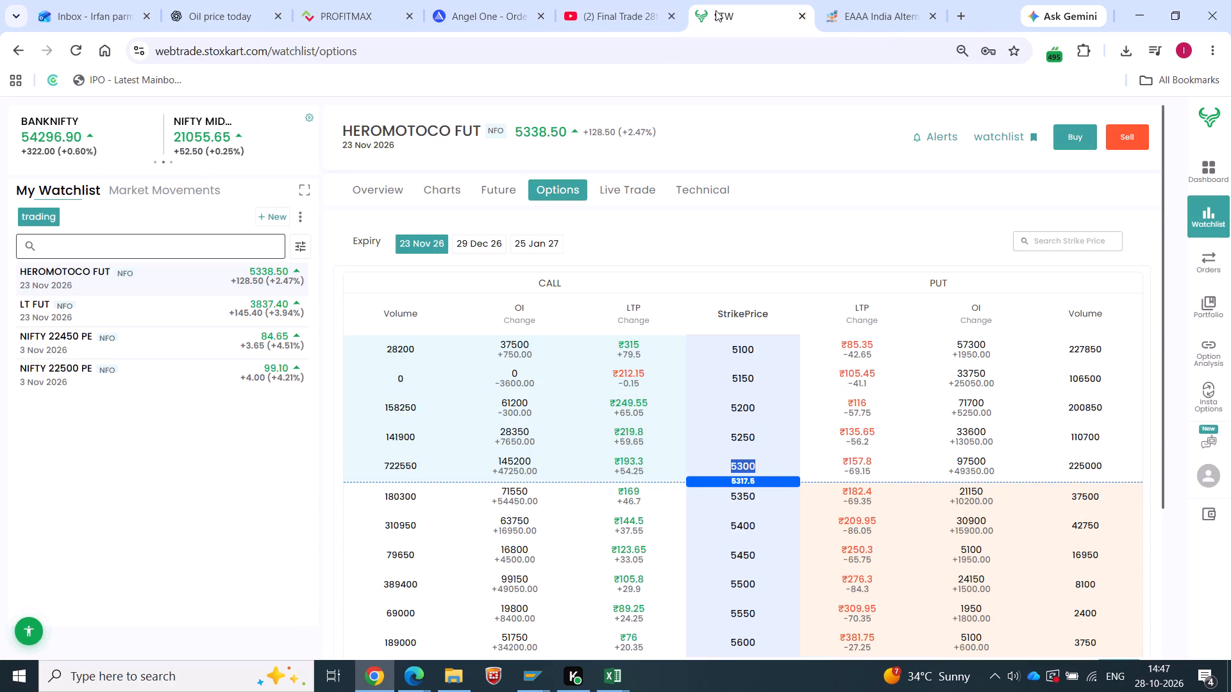
pyautogui.click(664, 7)
pyautogui.click(705, 6)
# Search for hero 5250 and add the HEROMOTOCO 5250 PE expiring 23 Nov 2026 to the trading watchlist.
pyautogui.click(748, 436)
pyautogui.click(90, 240)
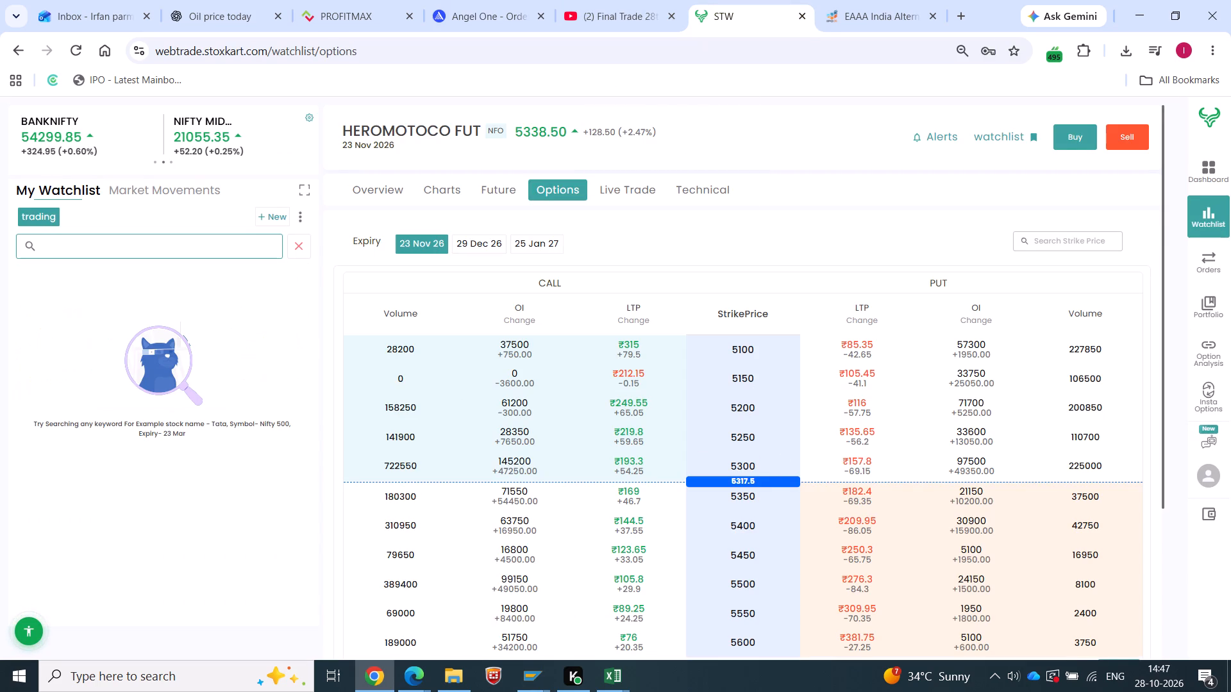
pyautogui.write('hero 5250')
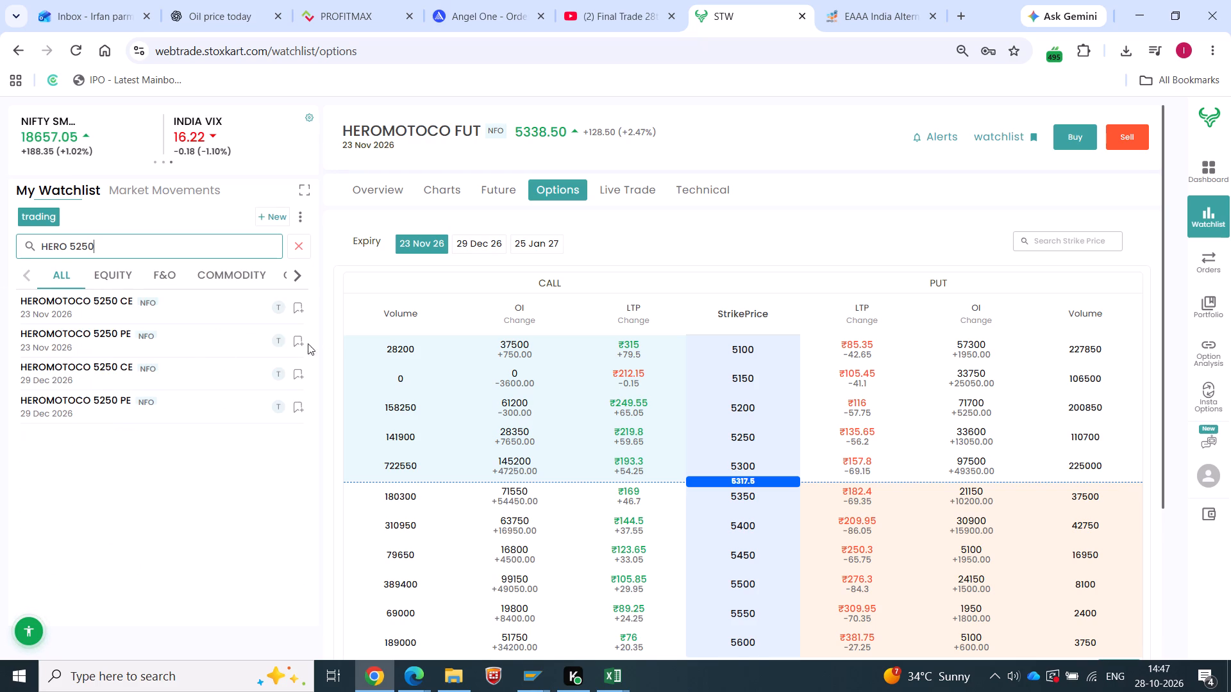
pyautogui.click(301, 343)
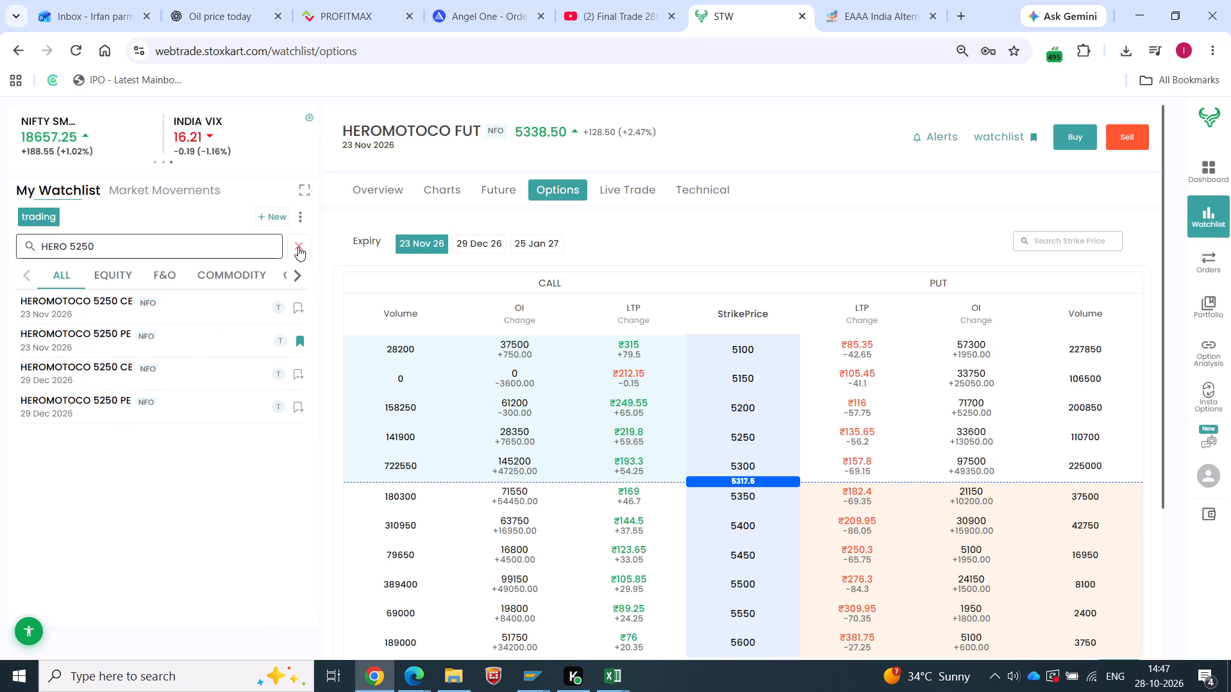
pyautogui.click(298, 247)
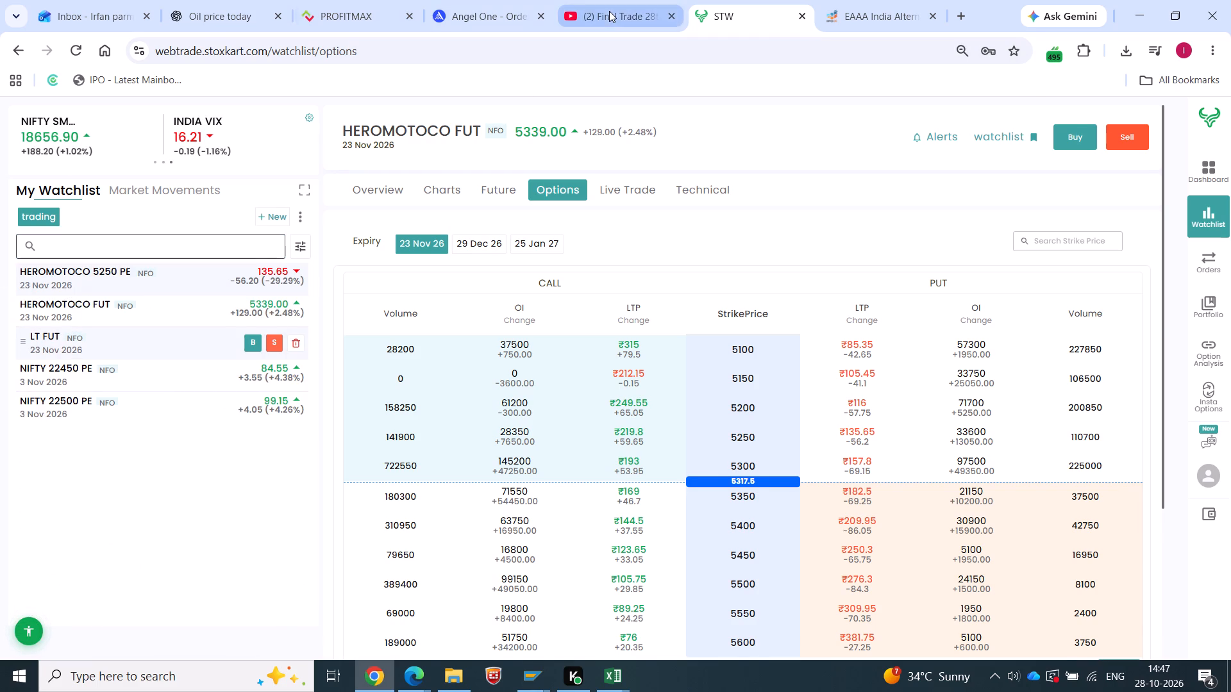
# Resume the Final Trade video and skim back and forth around the Hero Motocorp call, checking the Angel One and STW watchlists.
pyautogui.click(609, 11)
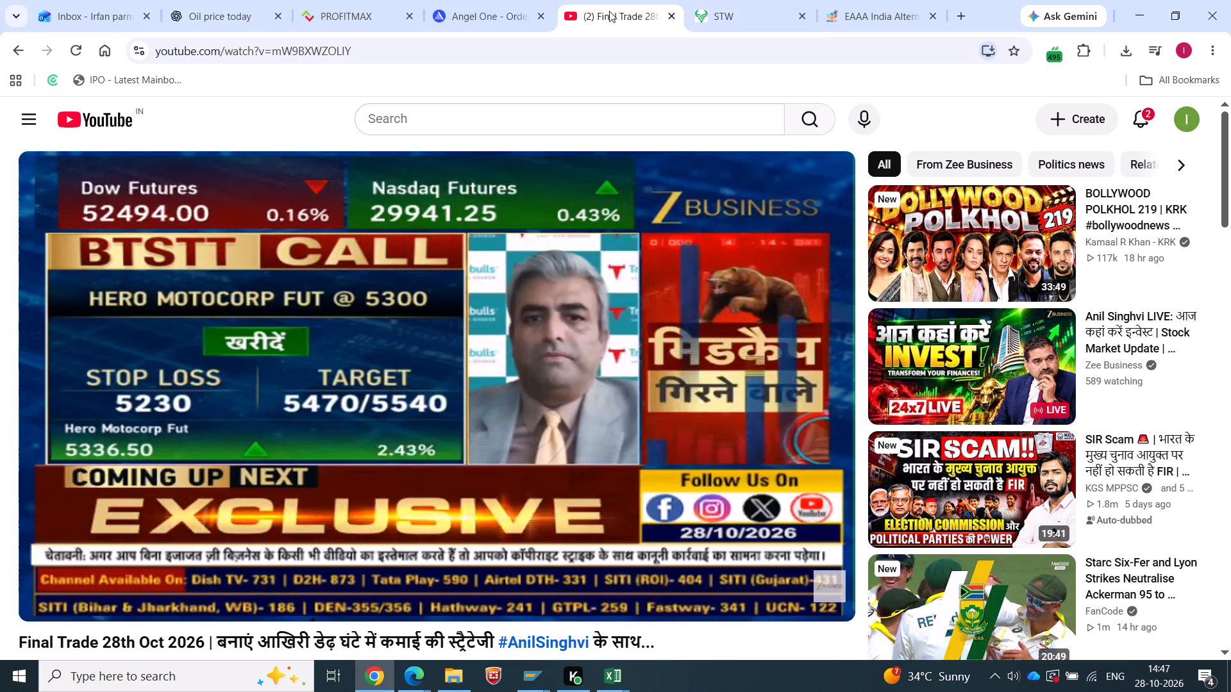
pyautogui.click(478, 377)
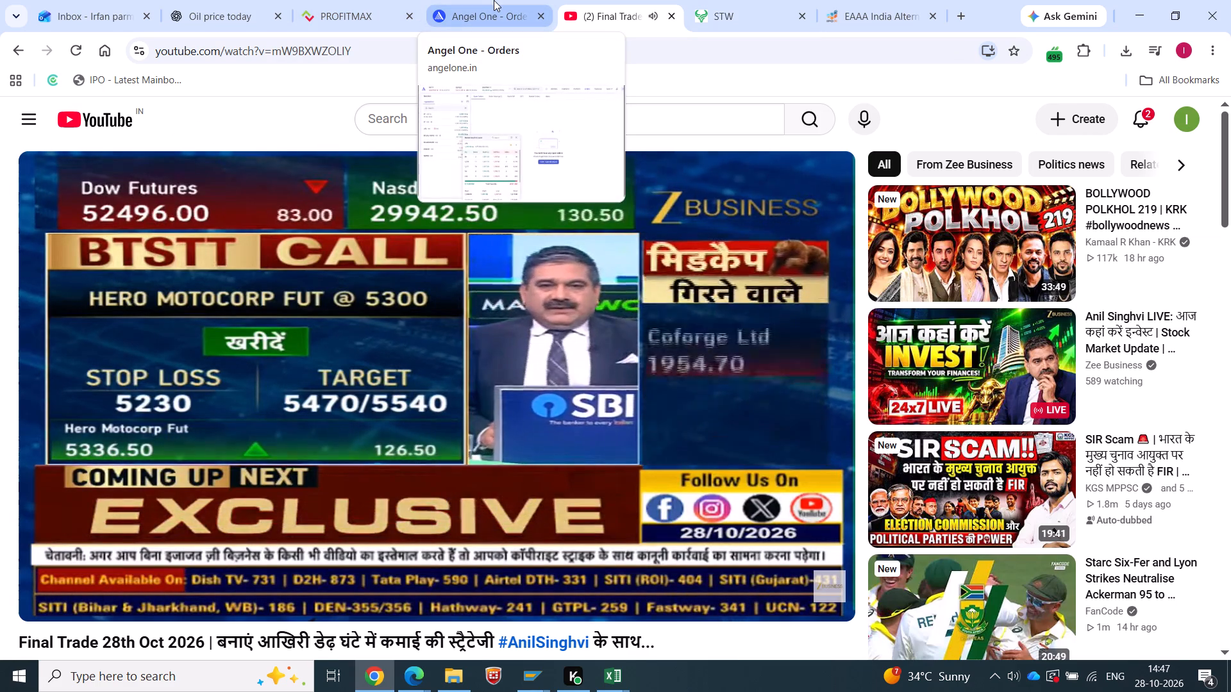
pyautogui.click(494, 0)
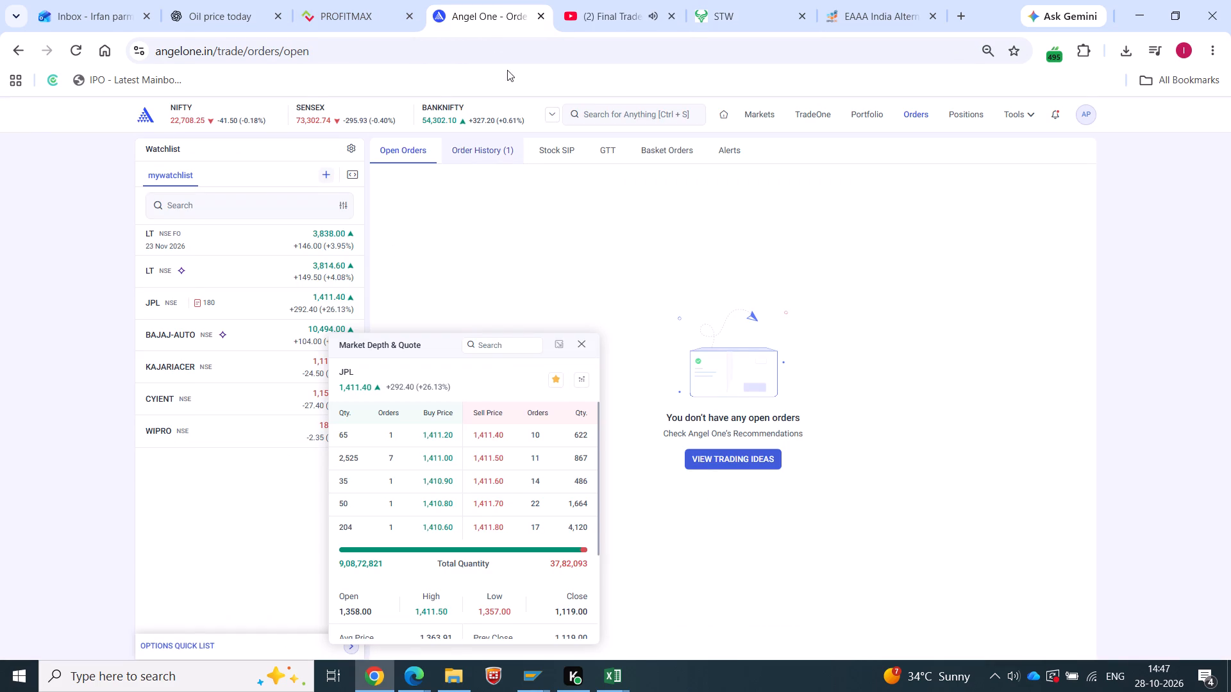
pyautogui.click(745, 0)
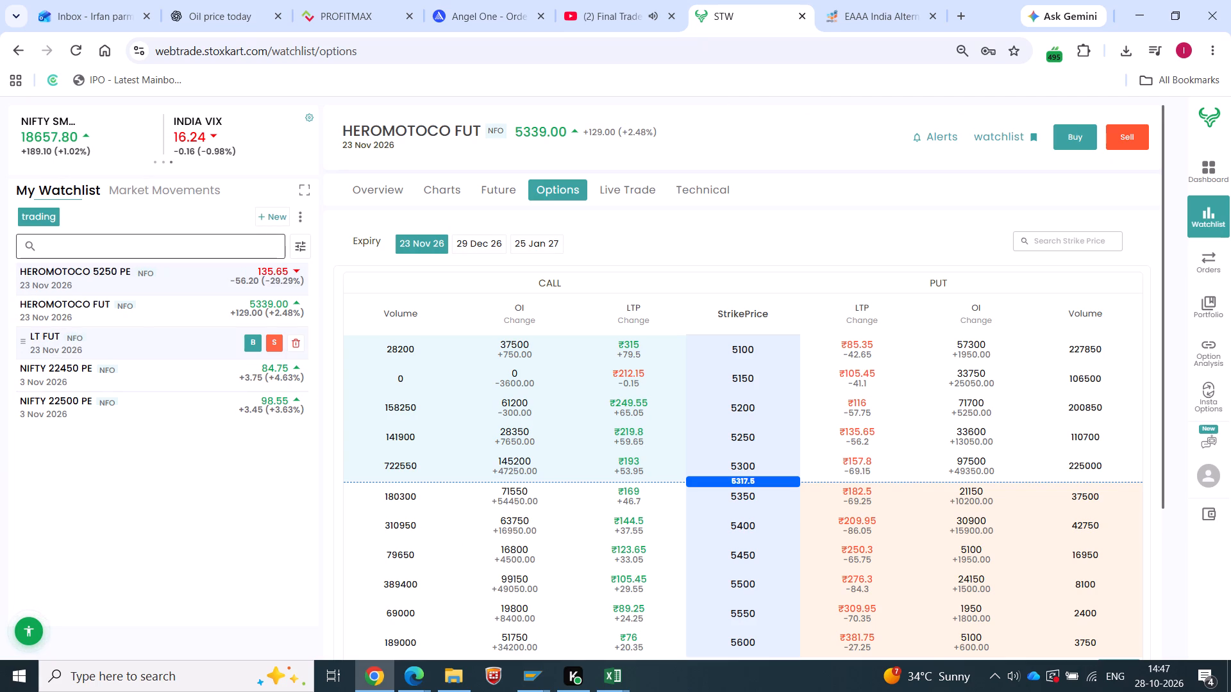
pyautogui.click(603, 0)
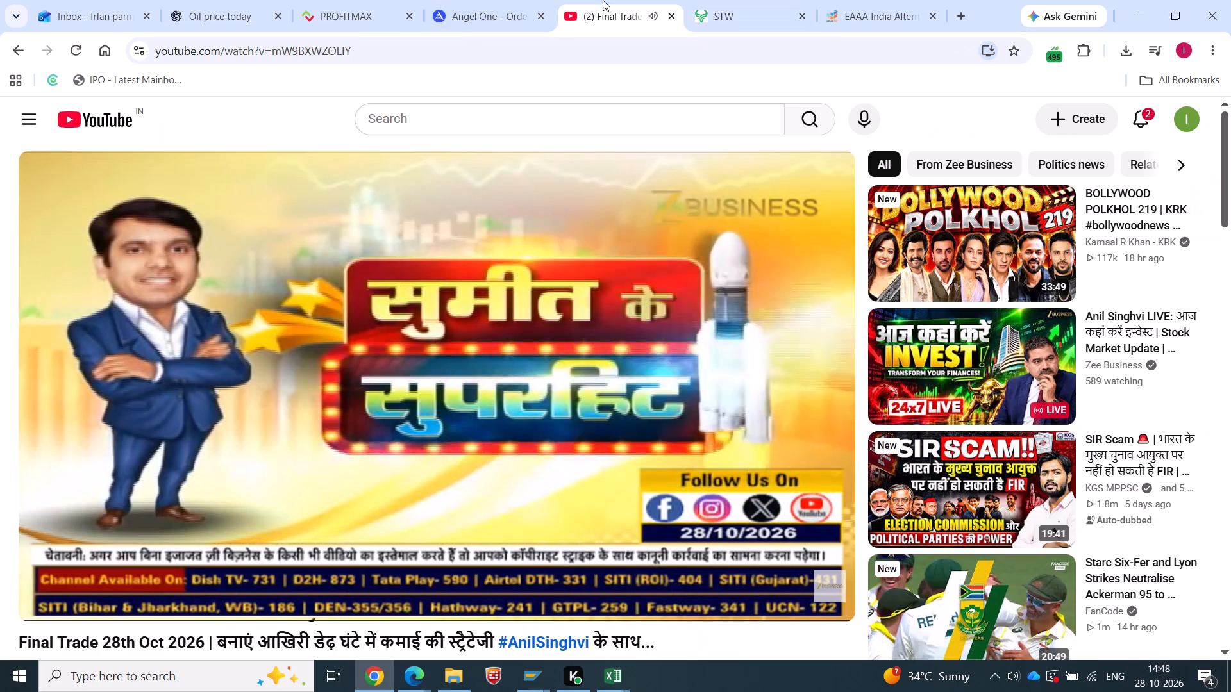
pyautogui.press('Left')
pyautogui.press('Right')
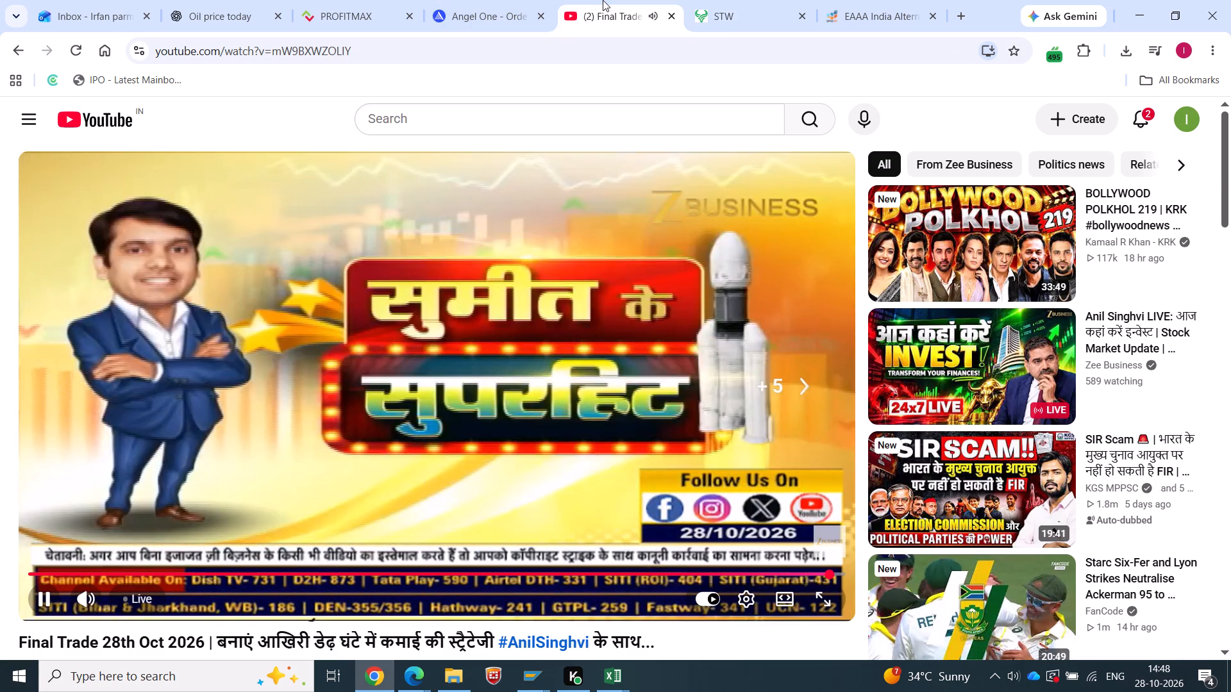
pyautogui.press('Left')
pyautogui.press('Left')
pyautogui.press('Right')
pyautogui.press('Right')
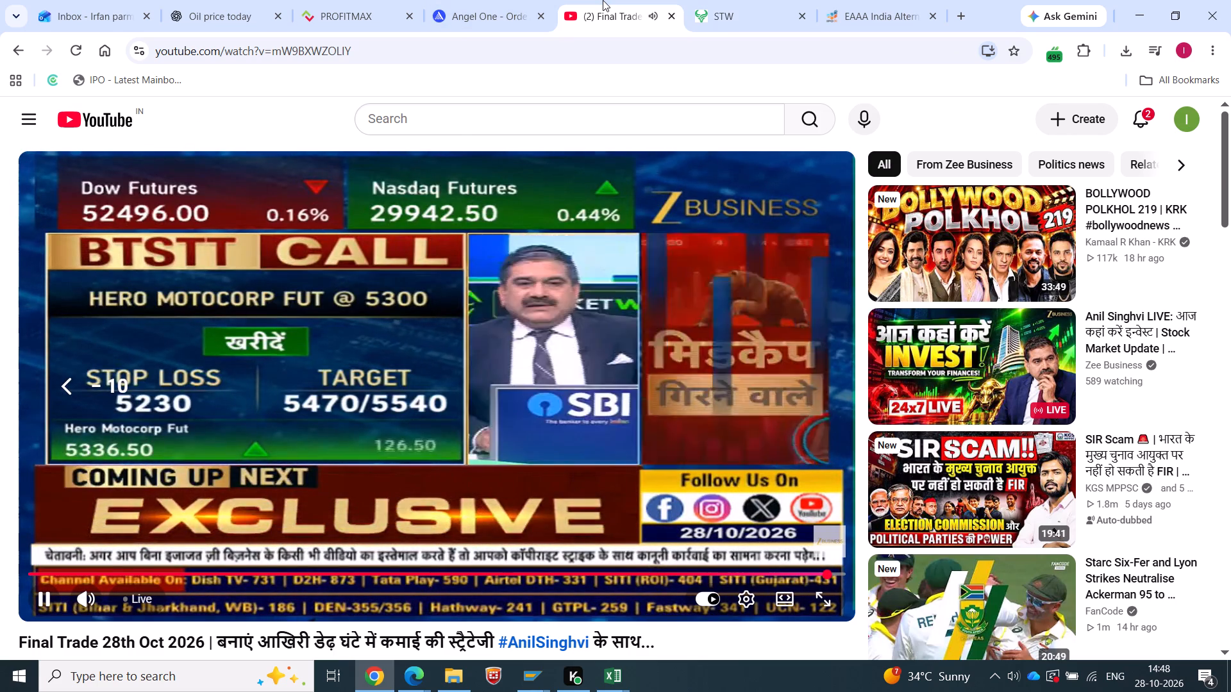
pyautogui.press('Right')
pyautogui.press('Right')
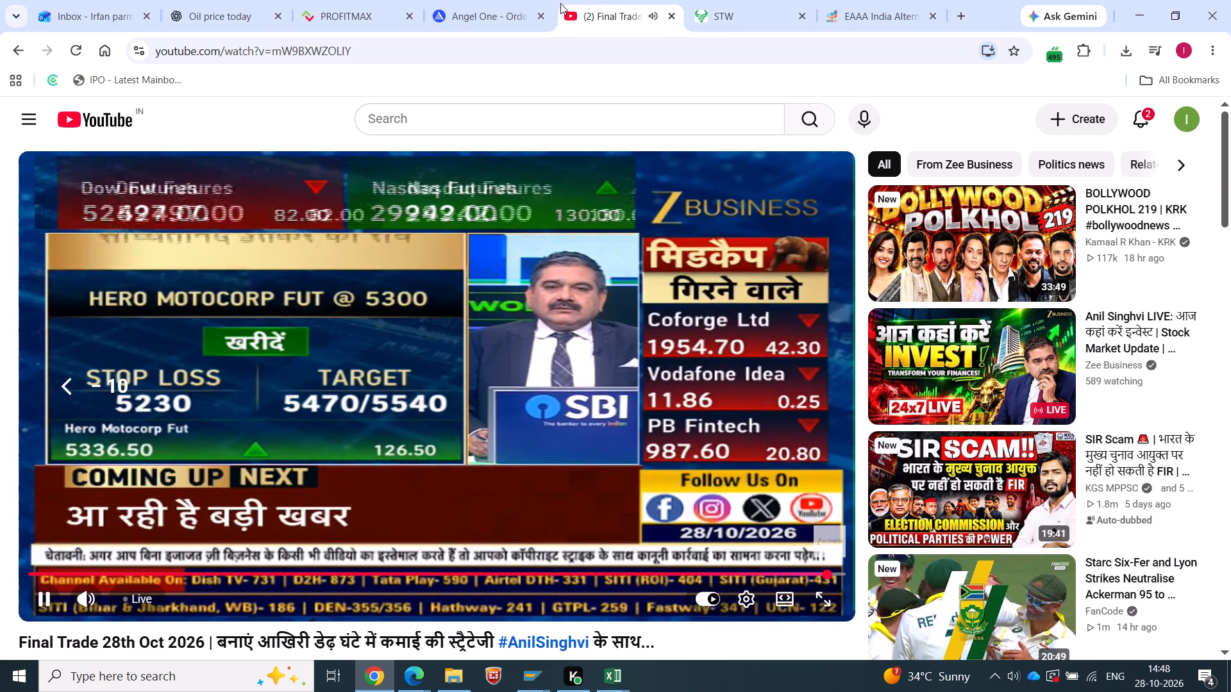
pyautogui.click(530, 4)
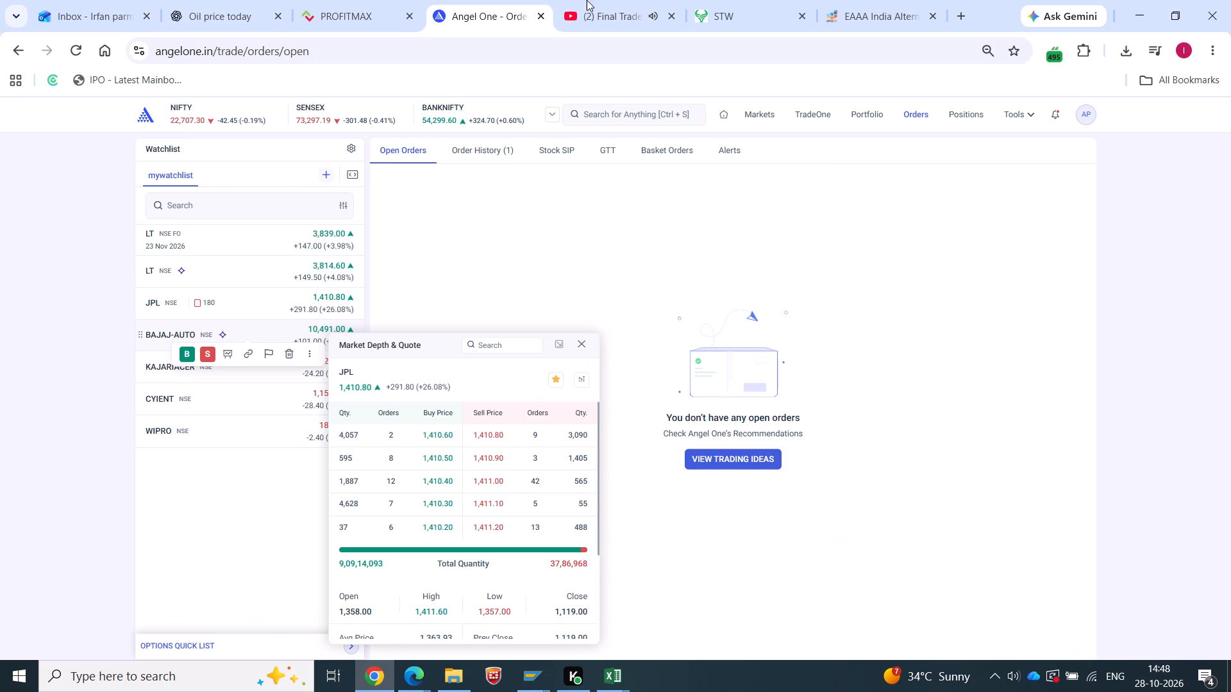
# Place a carry-forward limit buy order in STW for 150 HEROMOTOCO futures expiring 23 Nov 2026 at 5300.
pyautogui.click(710, 0)
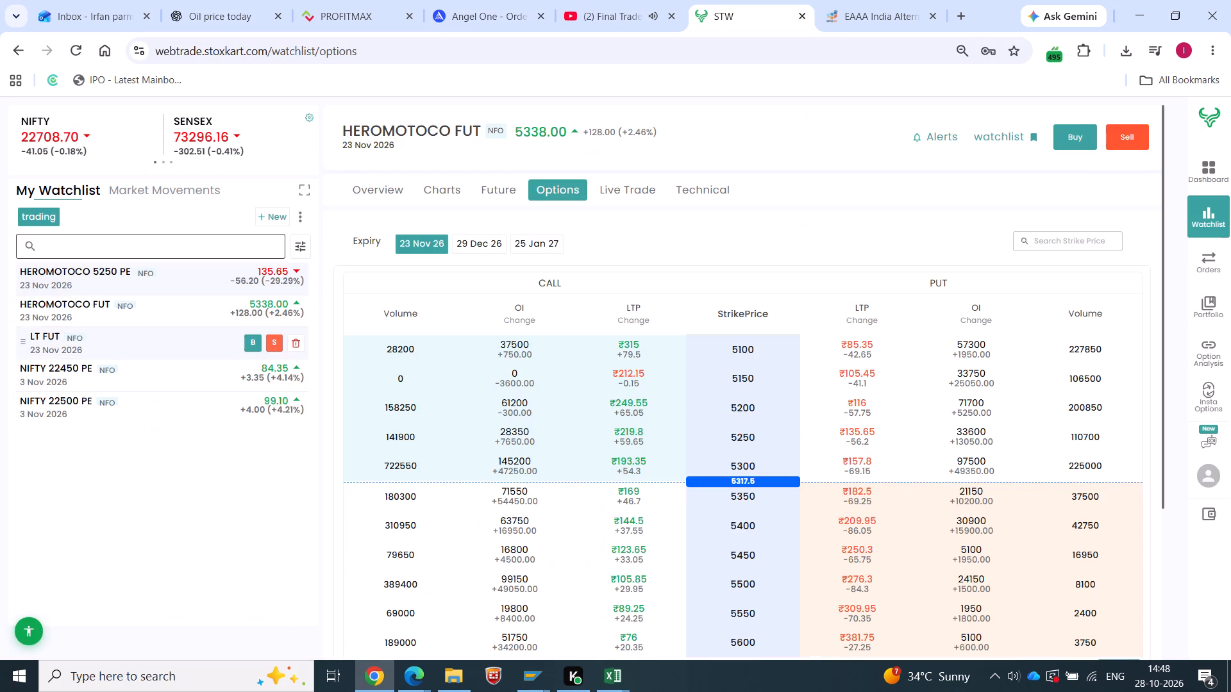
pyautogui.click(252, 311)
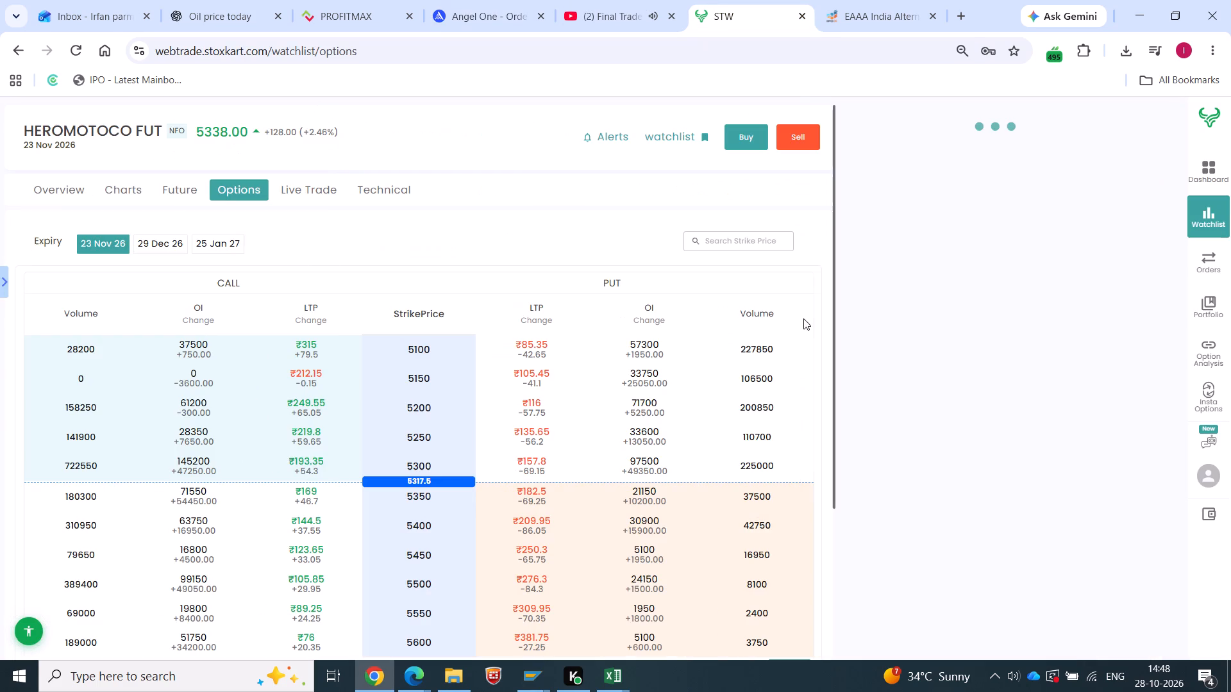
pyautogui.click(932, 200)
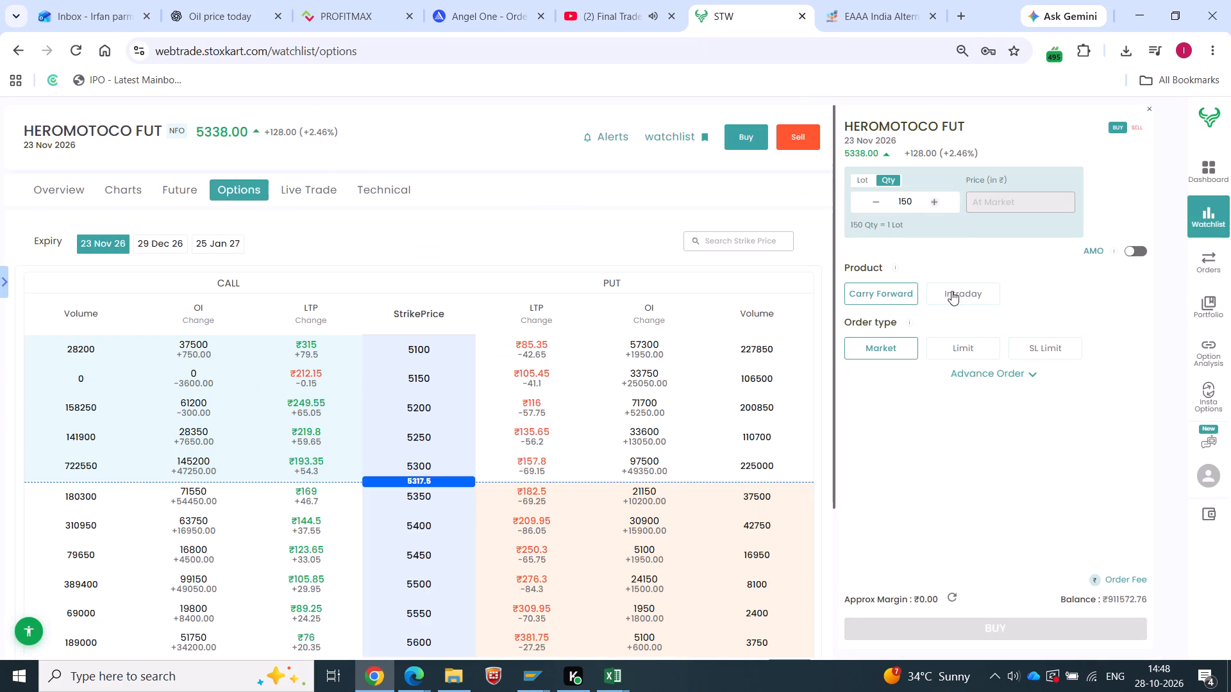
pyautogui.click(959, 347)
pyautogui.moveTo(985, 202); pyautogui.dragTo(996, 206)
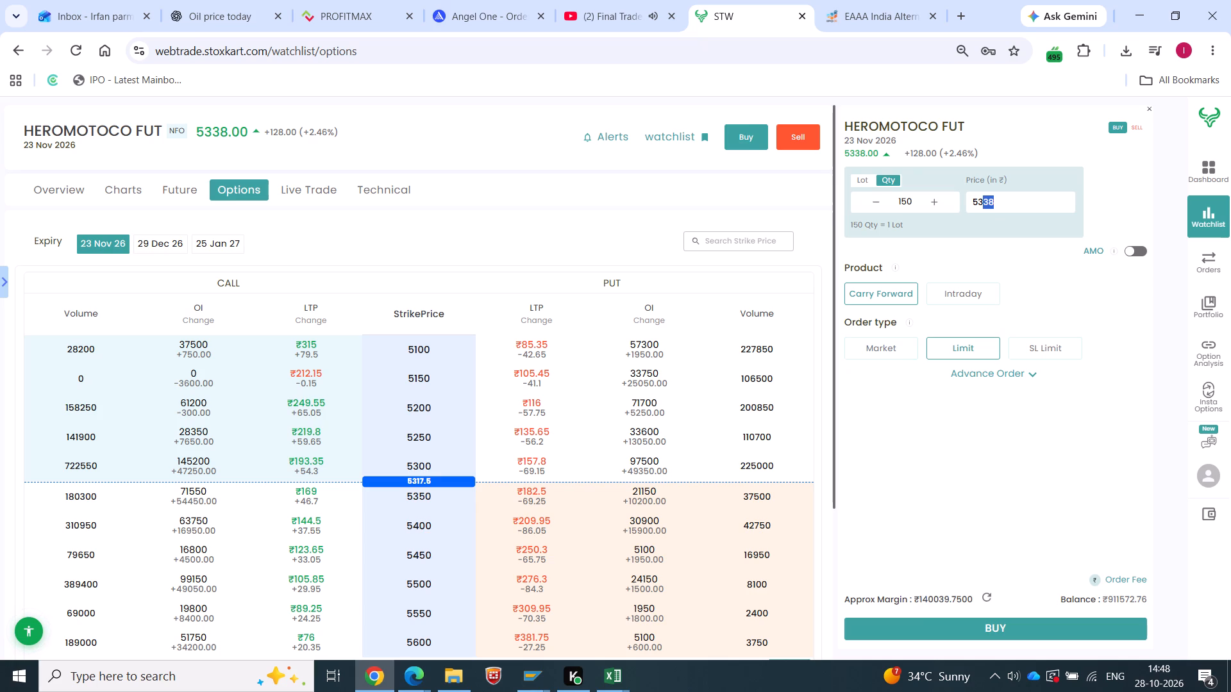
pyautogui.write('00')
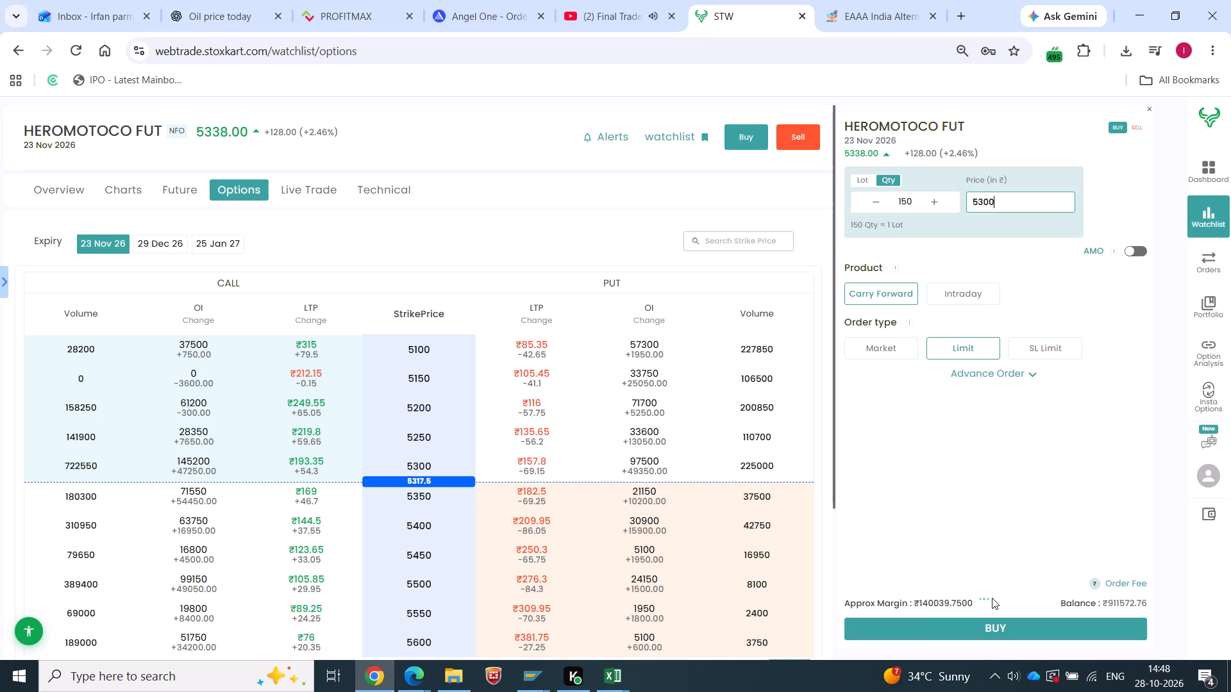
pyautogui.click(1001, 634)
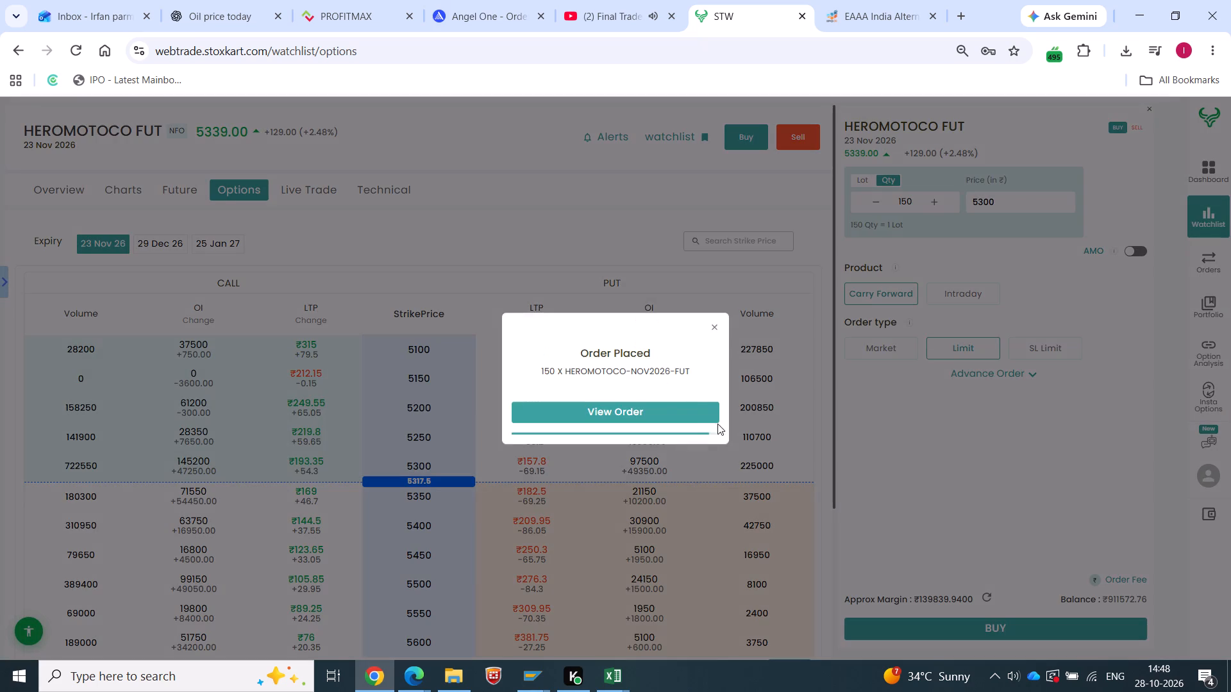
# Dismiss the order confirmation for the HEROMOTOCO futures.
pyautogui.click(716, 291)
# Return to the Final Trade video and skim around the Interglobe Aviation call in the normal, non-full-screen view.
pyautogui.click(635, 0)
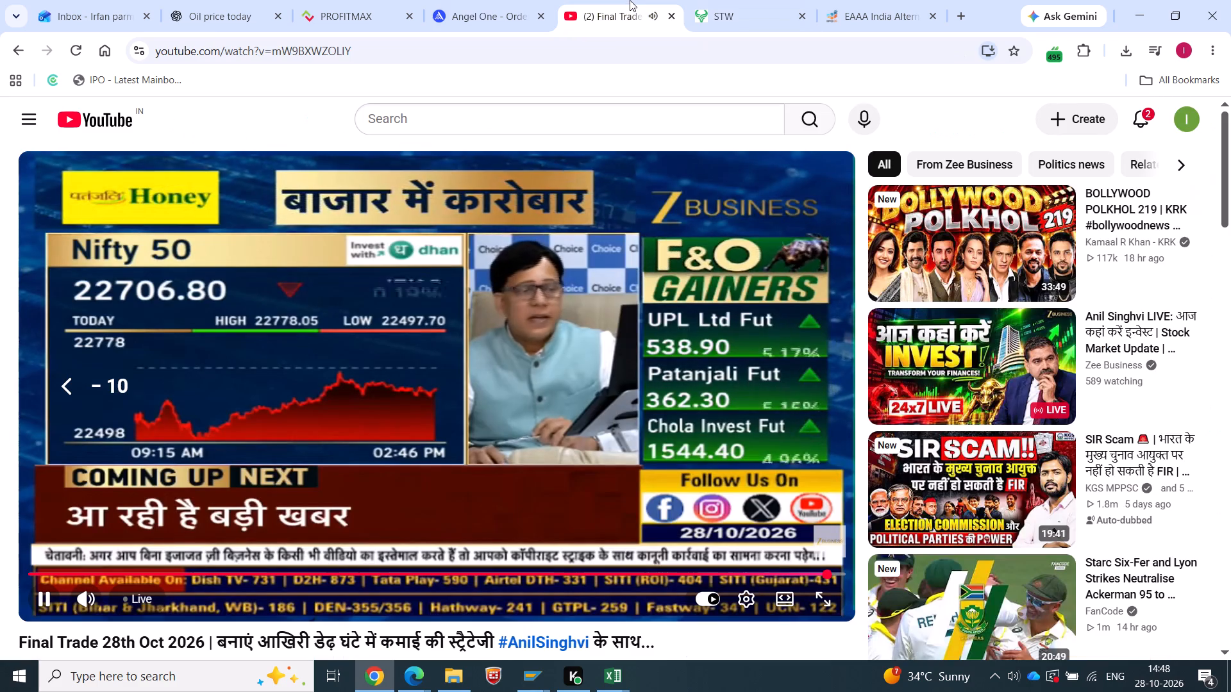
pyautogui.press('Right')
pyautogui.press('Right')
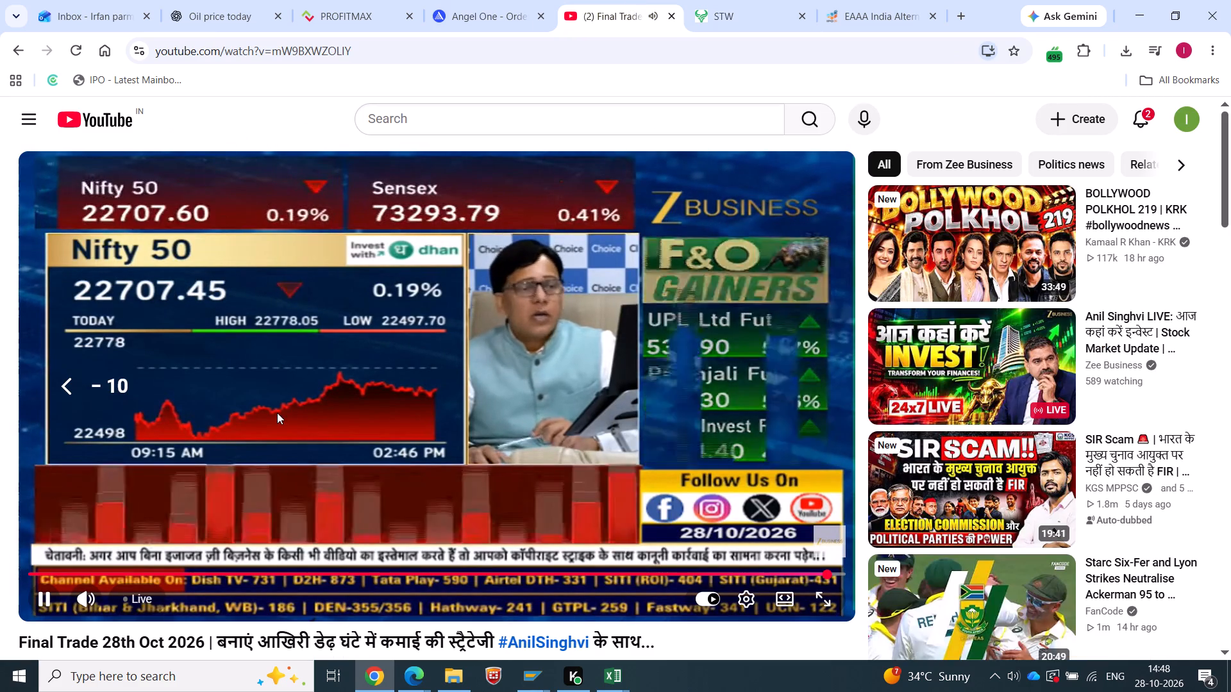
pyautogui.click(276, 405)
pyautogui.click(276, 405)
pyautogui.click(276, 405)
pyautogui.click(276, 405)
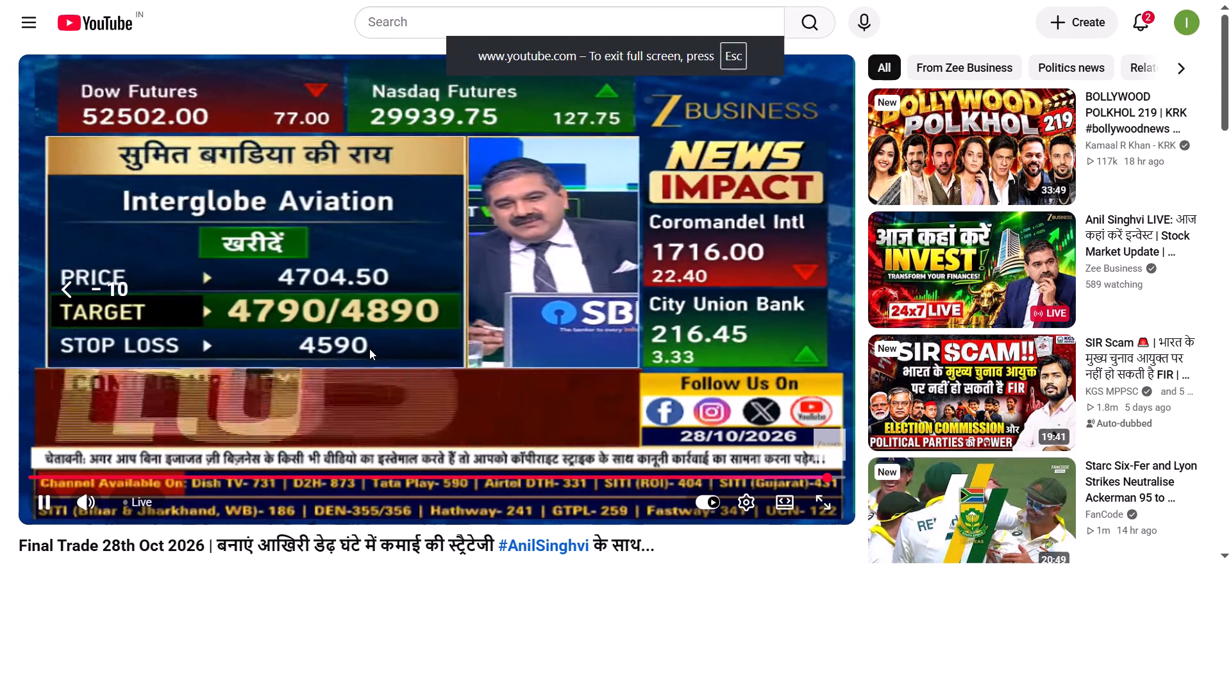
pyautogui.press('Escape')
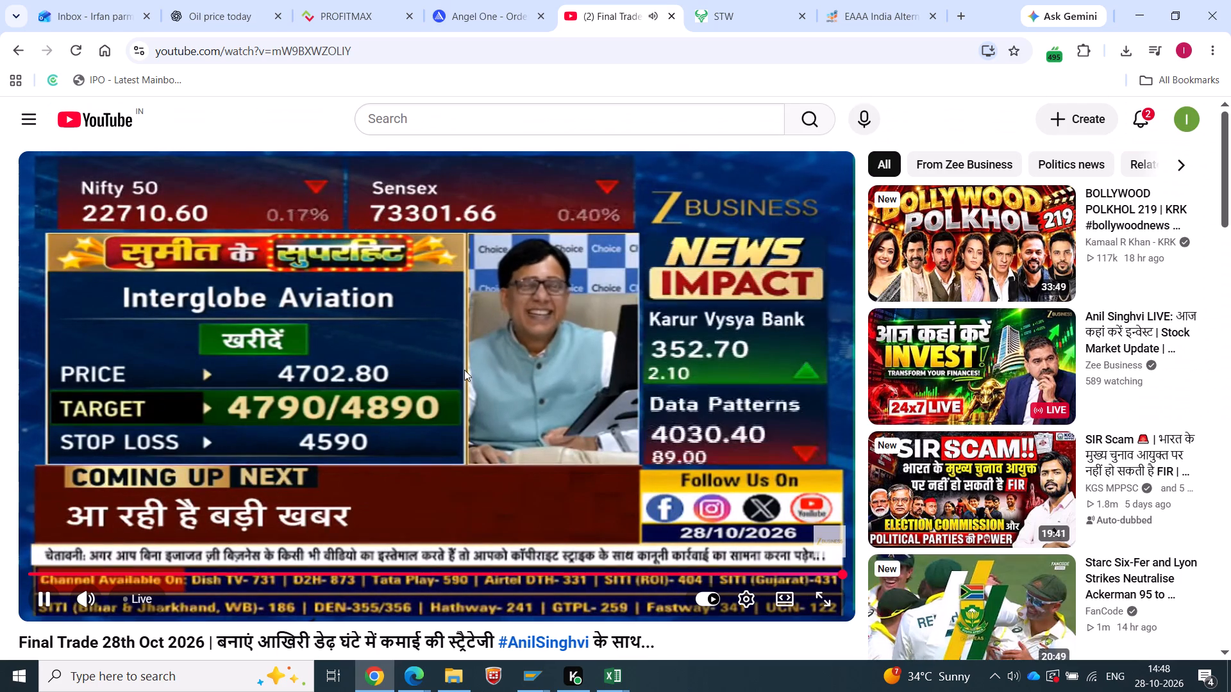
# Skip the Final Trade video ahead past the Interglobe Aviation call to the live broadcast.
pyautogui.press('Right')
pyautogui.press('Right')
pyautogui.press('Right')
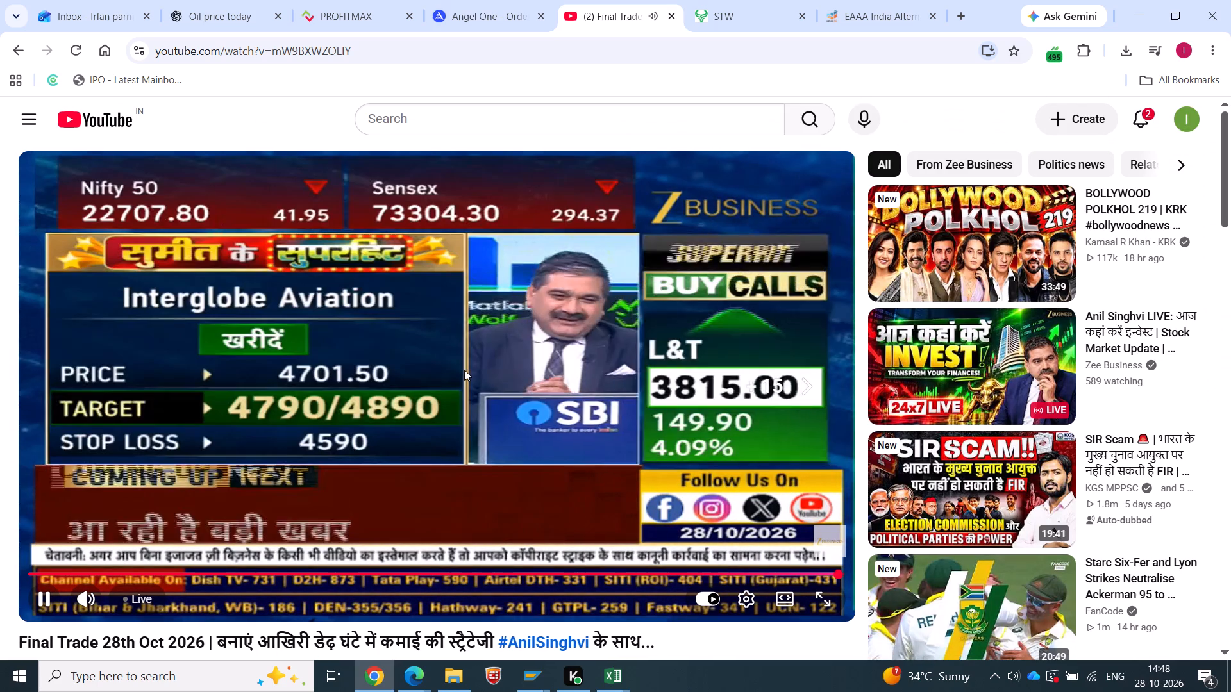
pyautogui.press('Right')
pyautogui.press('Right')
pyautogui.press('Right')
pyautogui.press('Right')
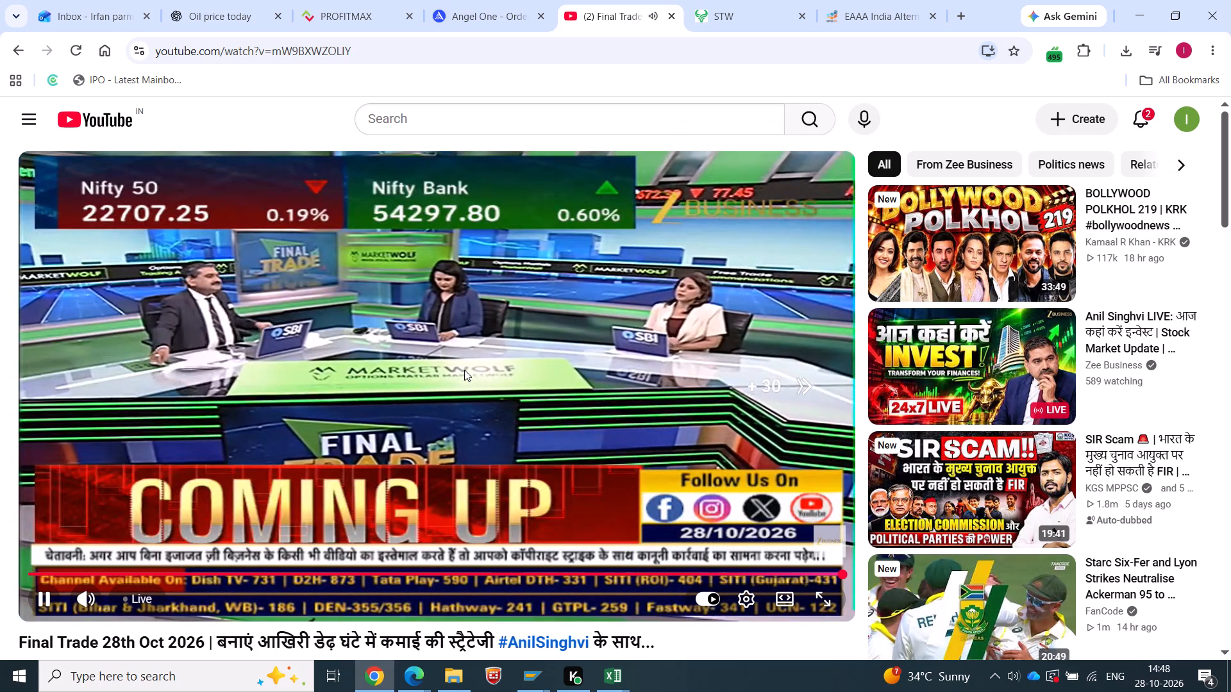
pyautogui.click(155, 598)
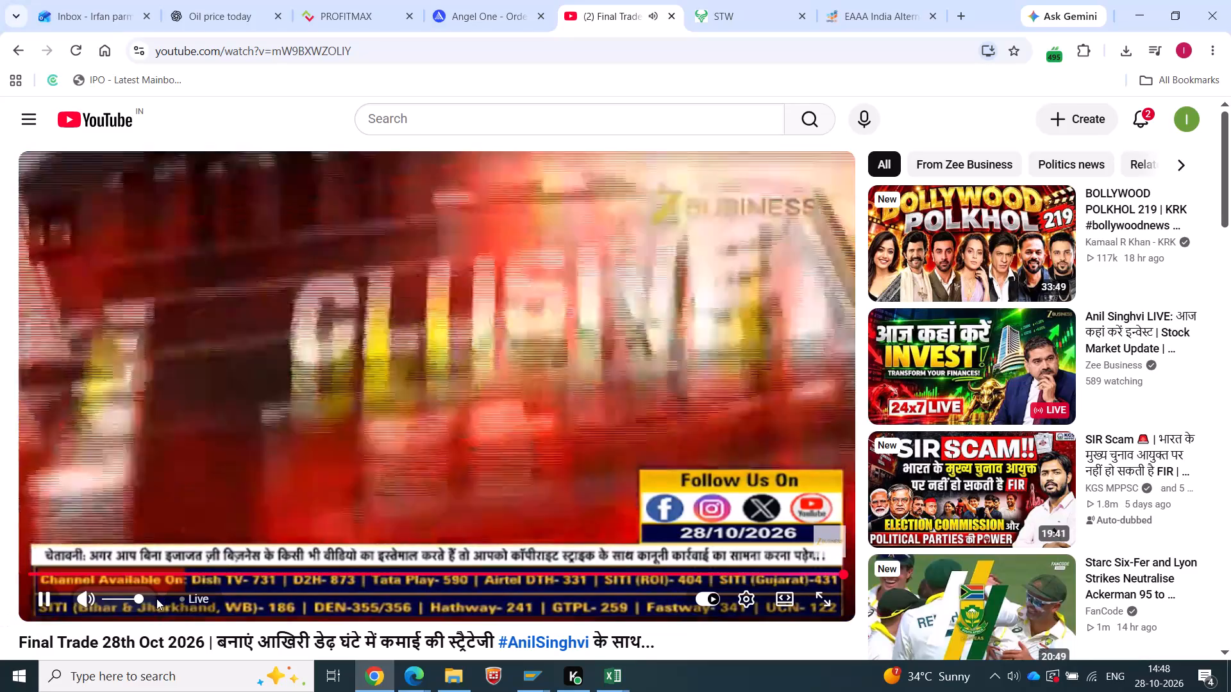
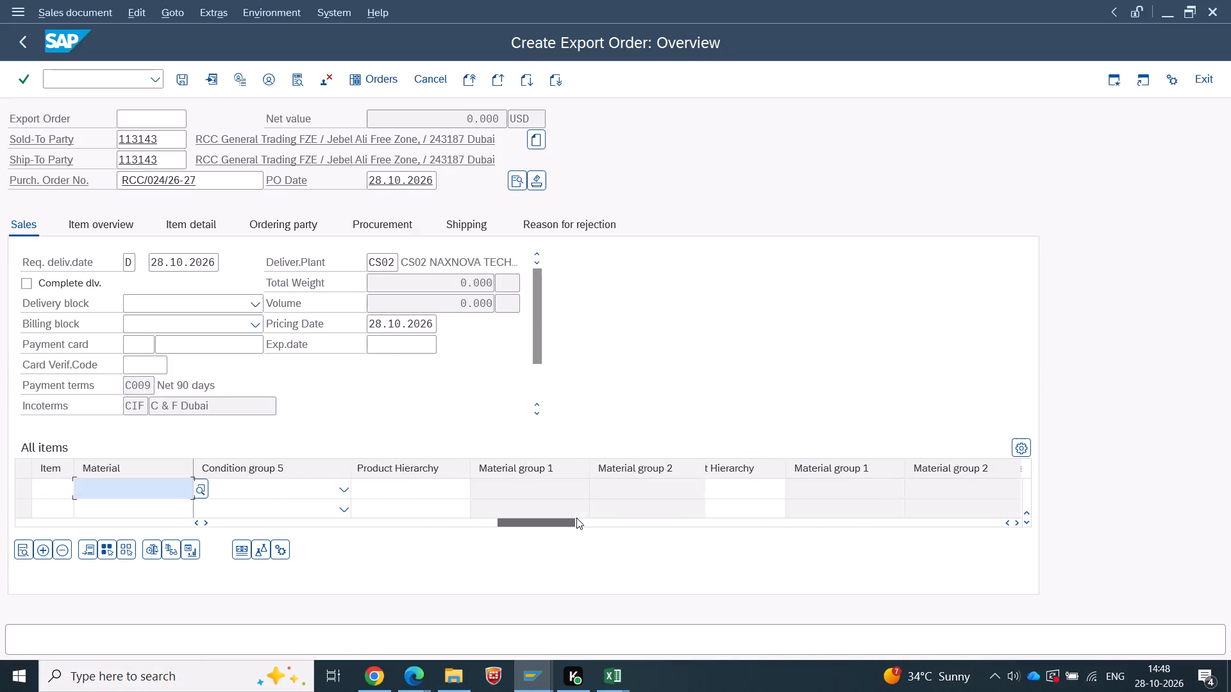
# Move the Sto.. column directly after Order Quantity in the export order's All items table.
pyautogui.moveTo(576, 518); pyautogui.dragTo(632, 515)
pyautogui.moveTo(900, 465); pyautogui.dragTo(116, 485)
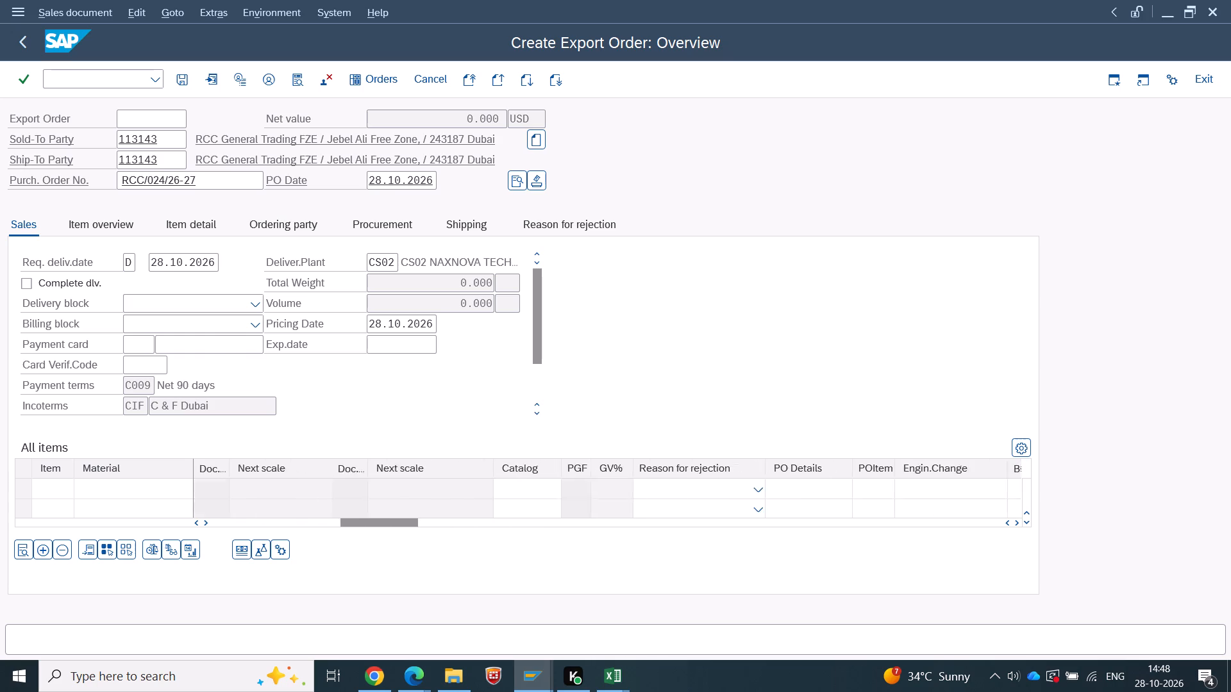
pyautogui.moveTo(116, 485); pyautogui.dragTo(328, 463)
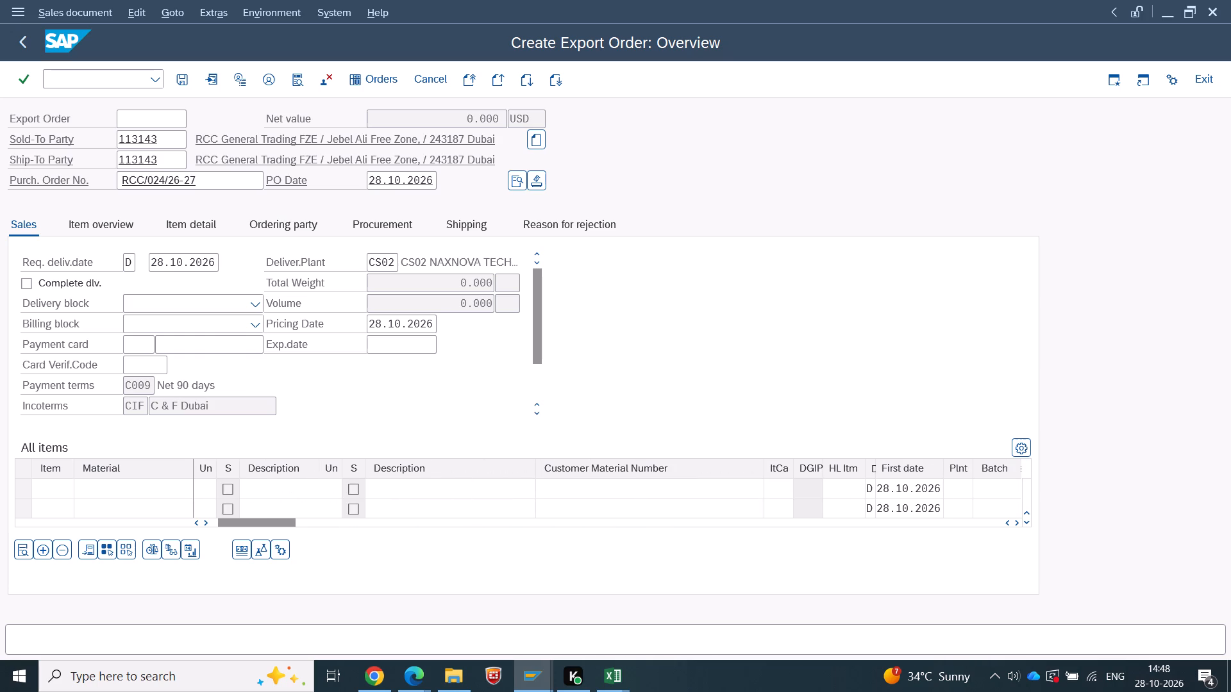
# Open the item overview of the export order for RCC General Trading FZE.
pyautogui.click(128, 232)
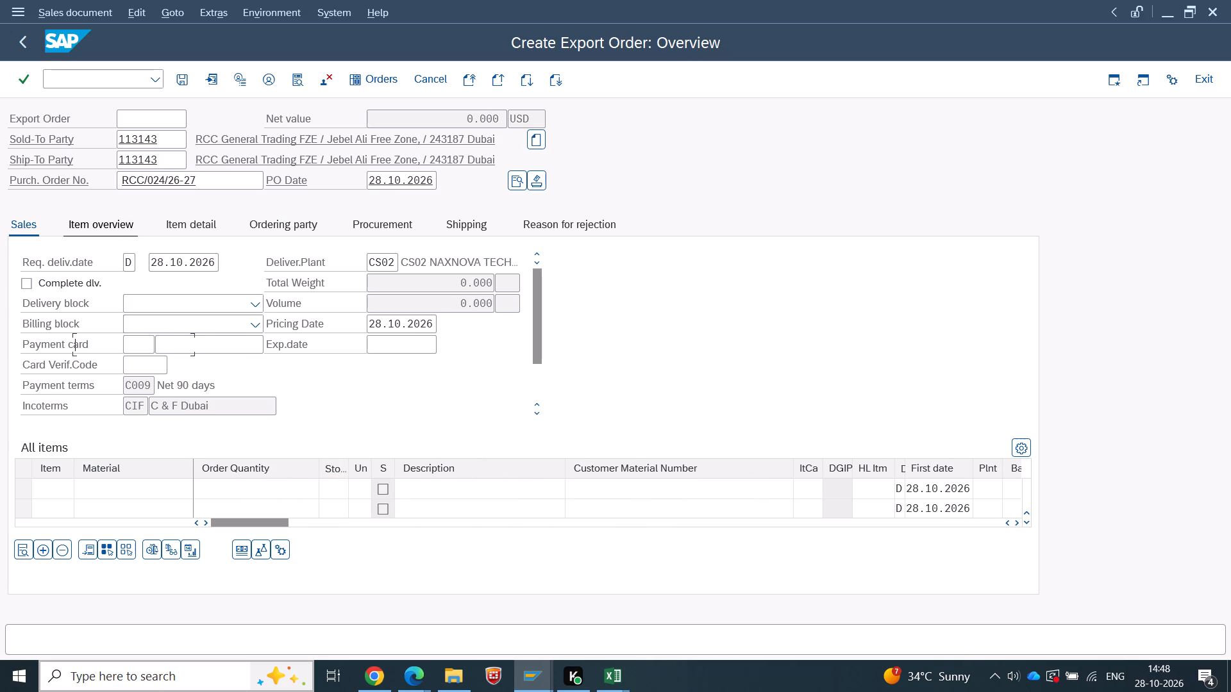
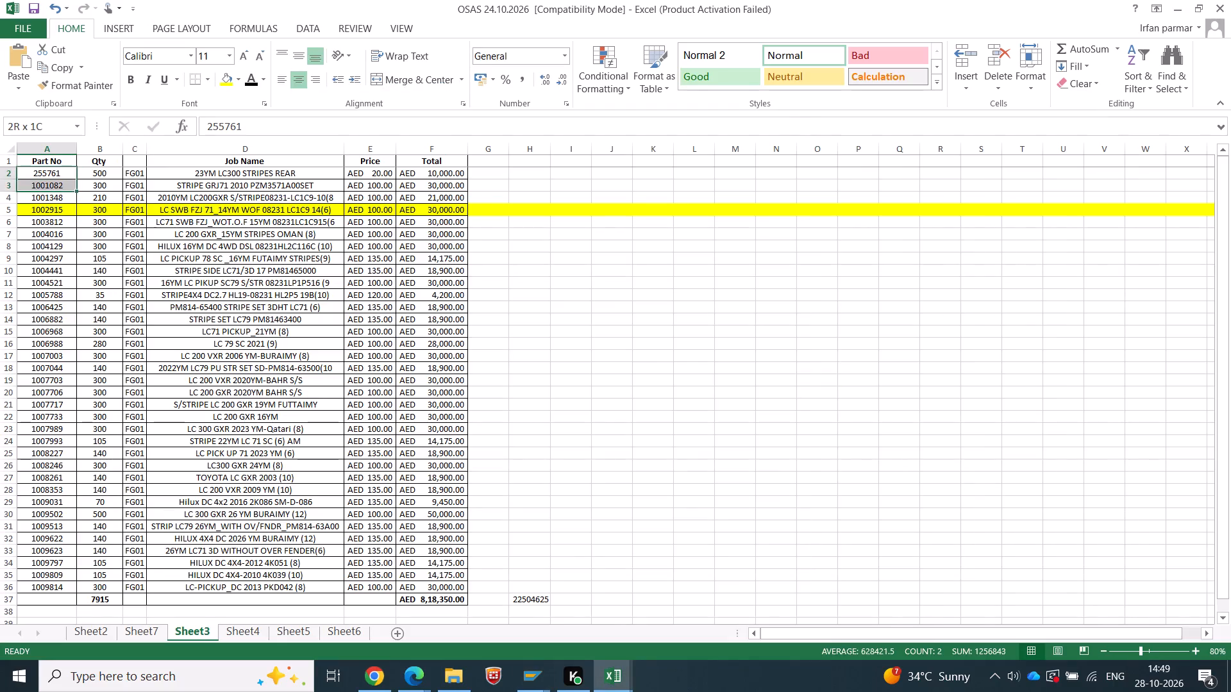
# Copy the part numbers, quantities and FG01 storage locations for the first nine parts, 255761 through 1004441, from Sheet3.
pyautogui.hotkey('shift', 'Down')
pyautogui.hotkey('shift', 'Down')
pyautogui.hotkey('shift', 'Down')
pyautogui.hotkey('shift', 'Down')
pyautogui.hotkey('shift', 'Down')
pyautogui.hotkey('shift', 'Down')
pyautogui.hotkey('shift', 'Down')
pyautogui.hotkey('shift', 'Right')
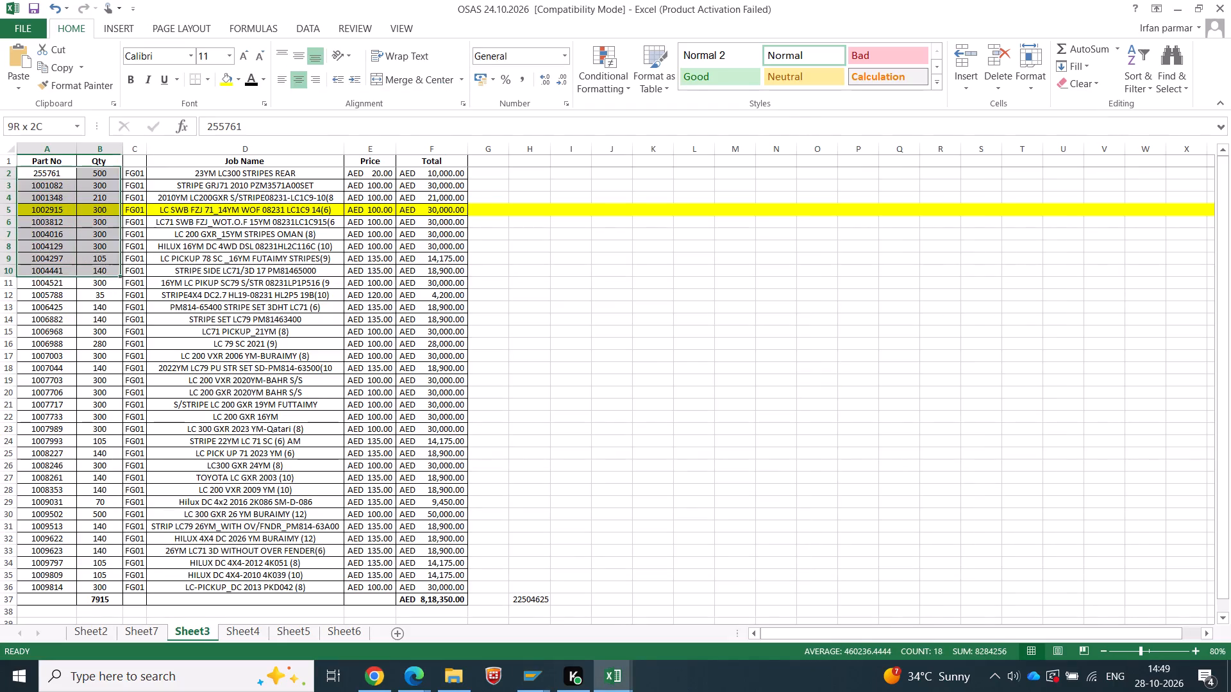
pyautogui.hotkey('shift', 'Right')
pyautogui.hotkey('ctrl', 'c')
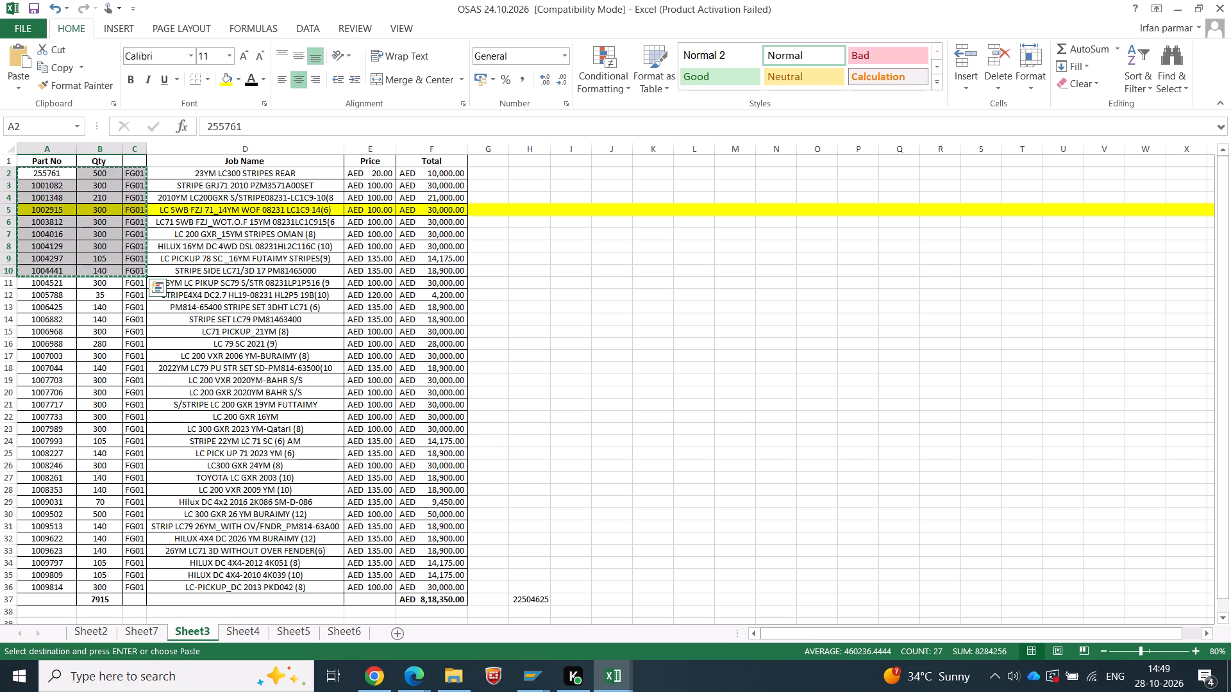
# In SAP, paste the nine copied rows into the export order's items starting at the first material line, and submit them.
pyautogui.hotkey('alt', 'Tab')
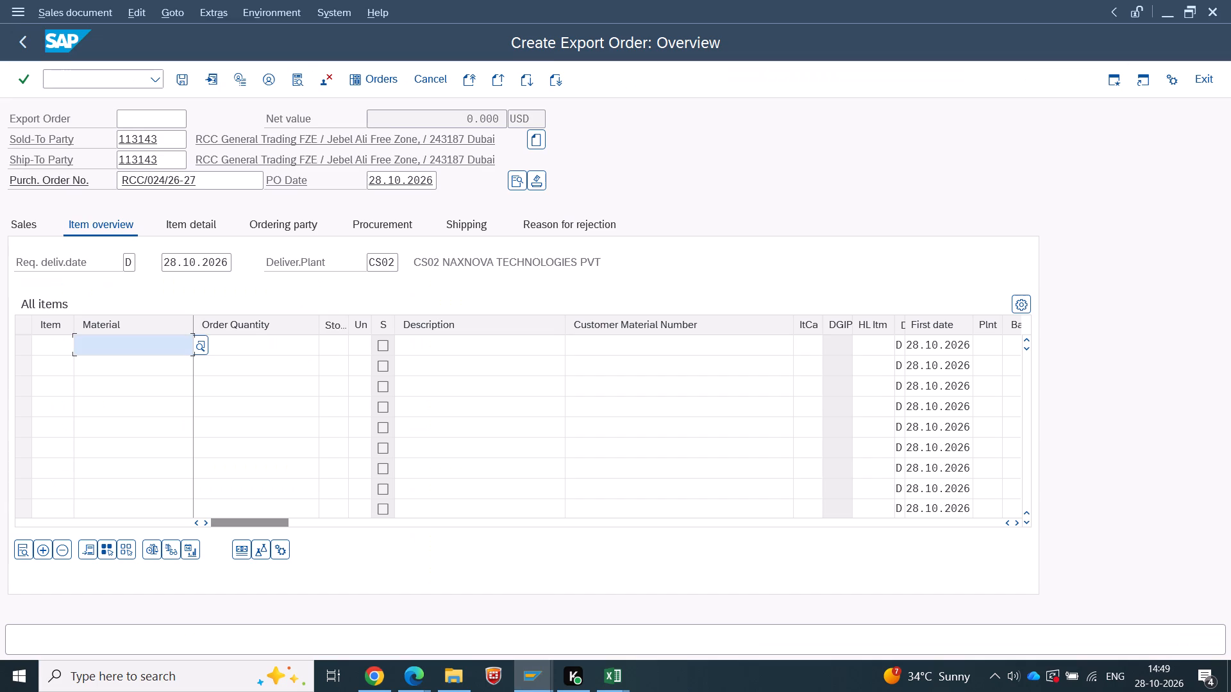
pyautogui.hotkey('ctrl', 'v')
pyautogui.hotkey('alt', 'Tab')
pyautogui.hotkey('alt', 'Tab')
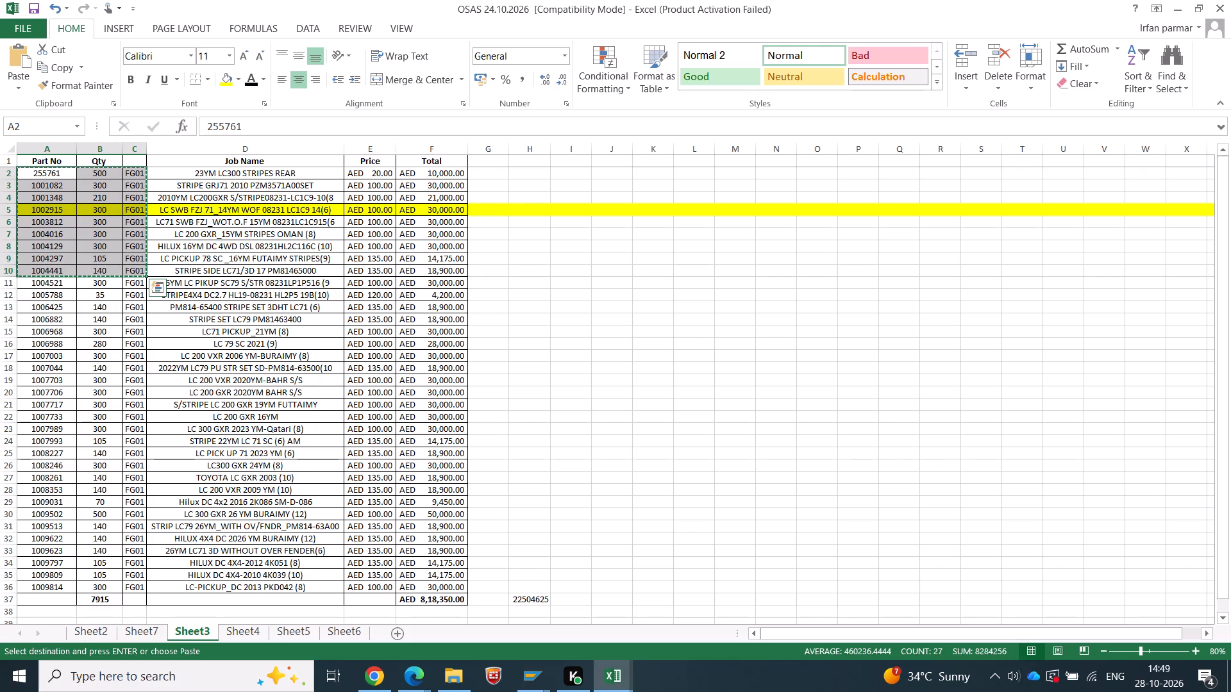
pyautogui.press('Return')
pyautogui.press('Return')
pyautogui.press('Return')
pyautogui.press('Return')
pyautogui.press('Return')
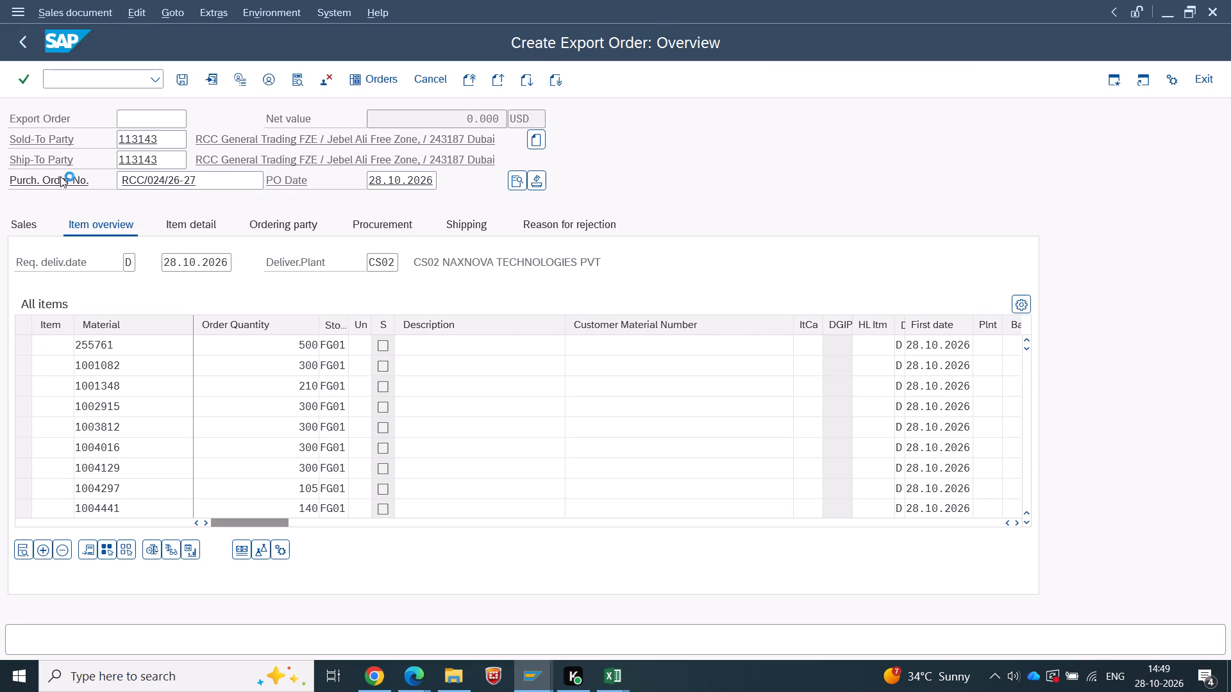
# In availability control, accept one-time delivery for item 10 (material 255761) and continue past item 20 (material 1001082).
pyautogui.scroll(1, 82, 174)
pyautogui.click(217, 72)
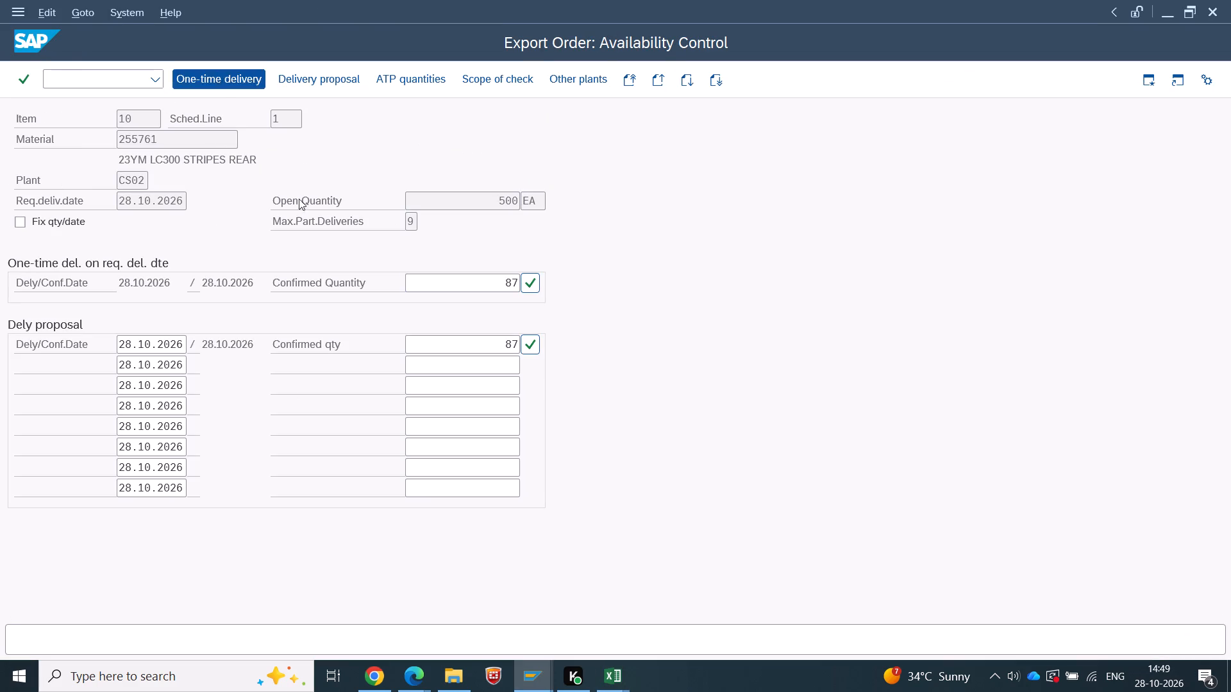
pyautogui.click(198, 81)
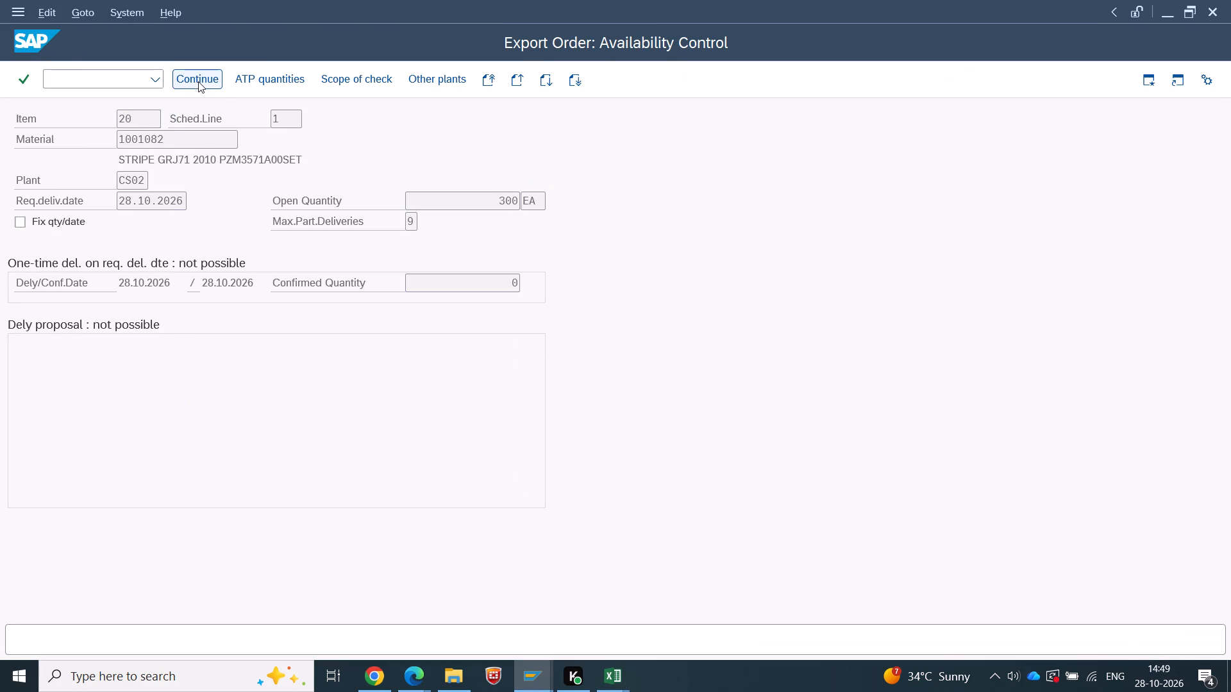
pyautogui.click(198, 81)
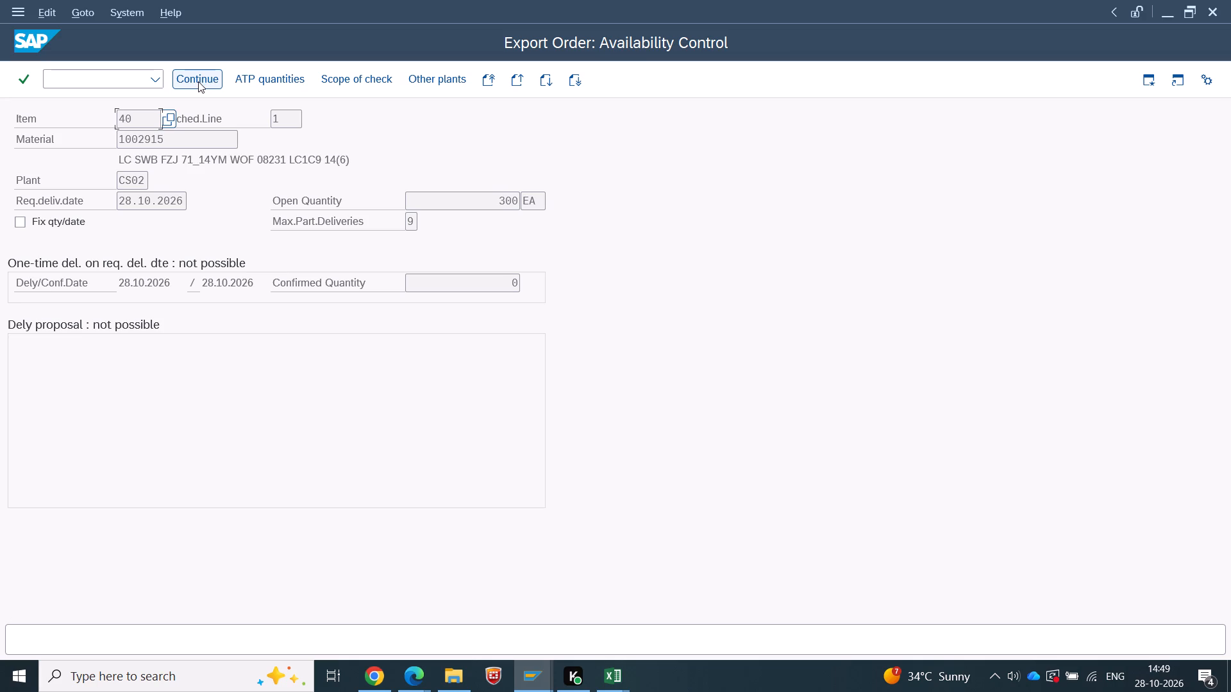
# In SAP, continue through the export order's availability control for items 40 to 90 without fixing quantities or dates.
pyautogui.click(198, 81)
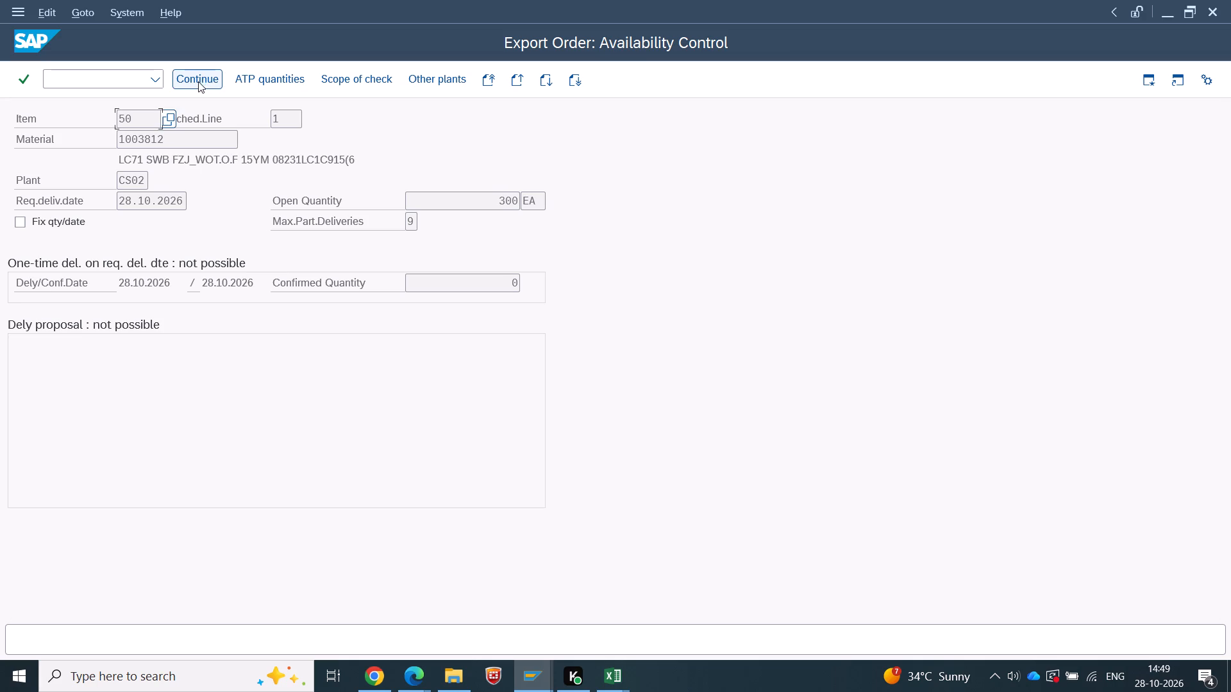
pyautogui.click(198, 81)
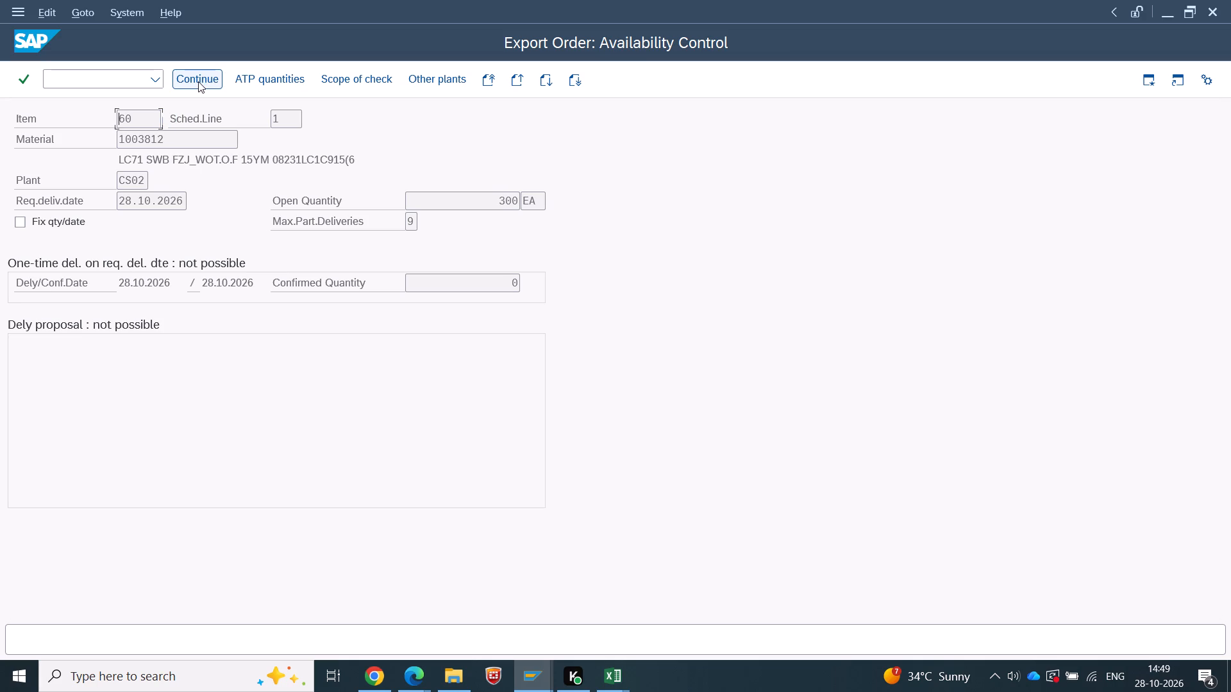
pyautogui.click(198, 81)
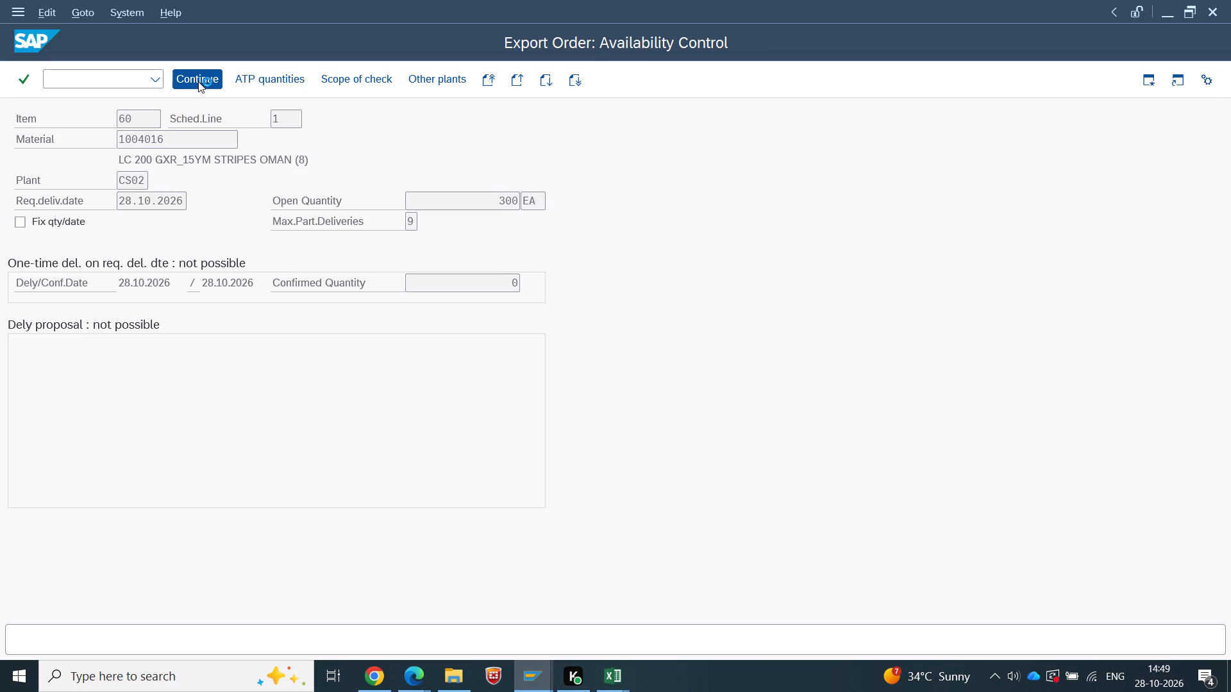
pyautogui.click(198, 81)
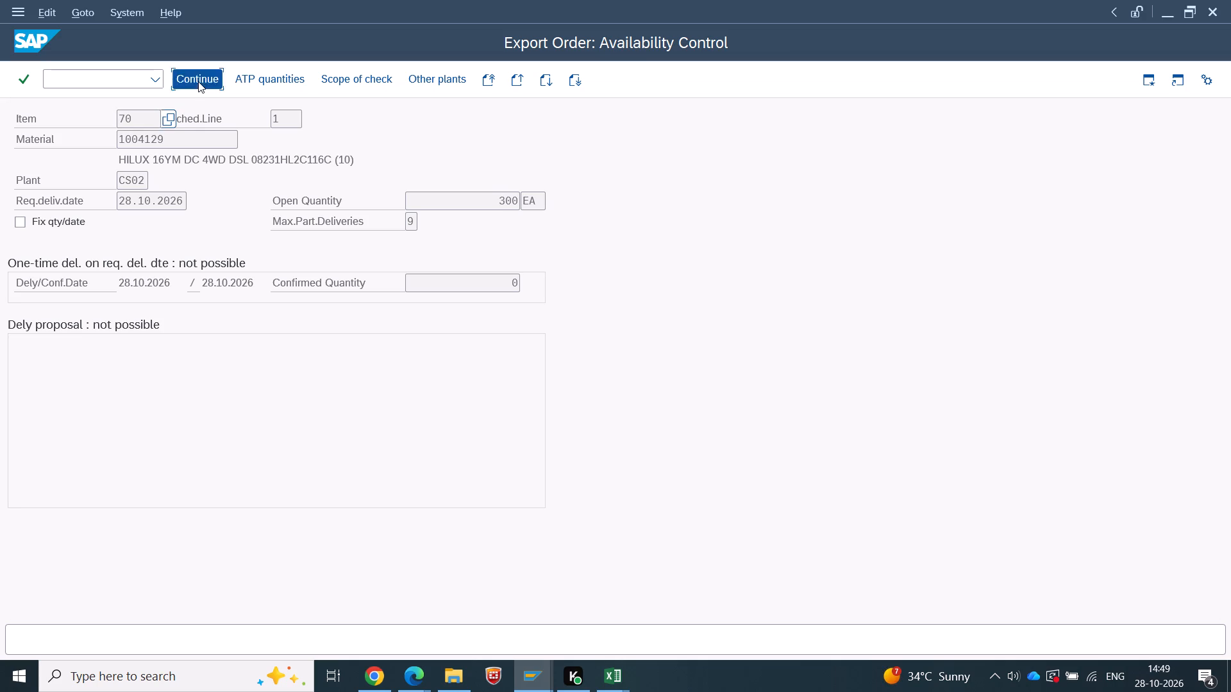
pyautogui.click(198, 81)
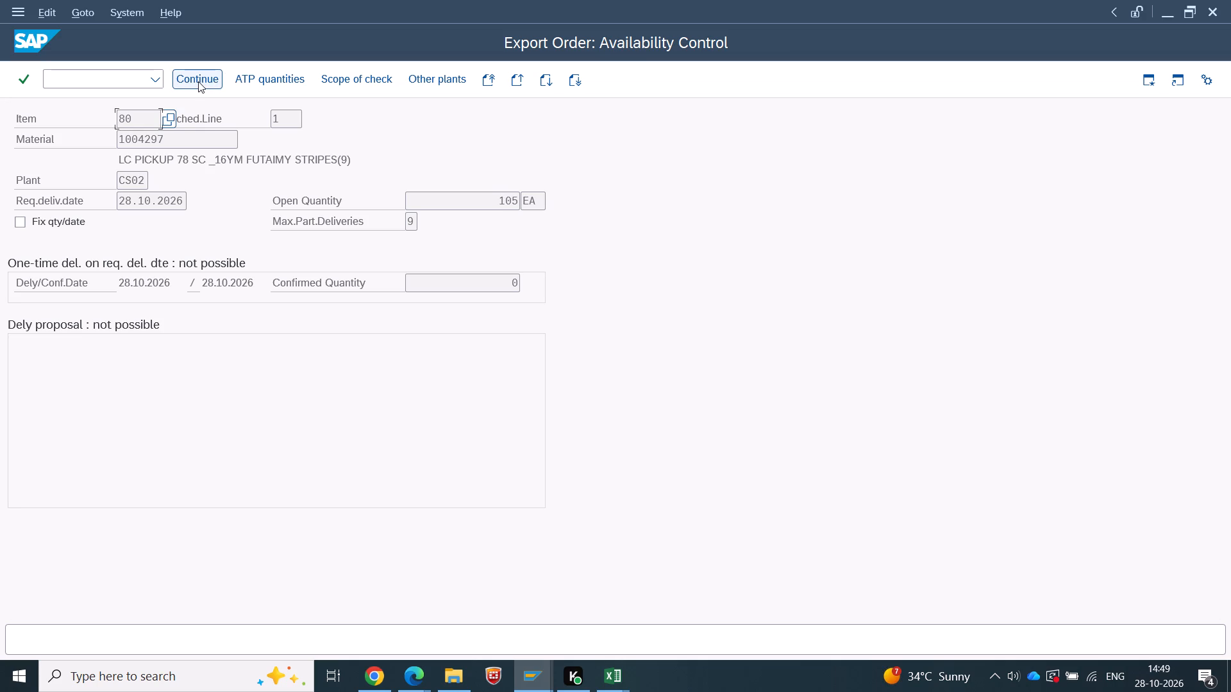
pyautogui.click(198, 81)
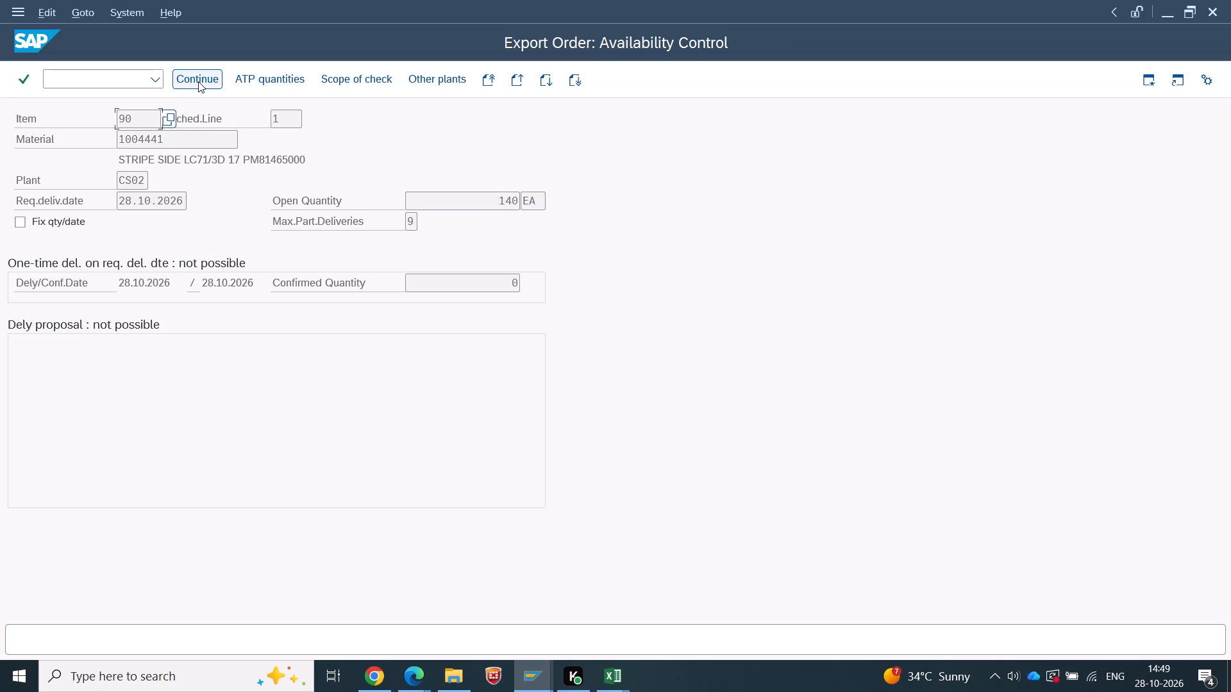
pyautogui.click(198, 81)
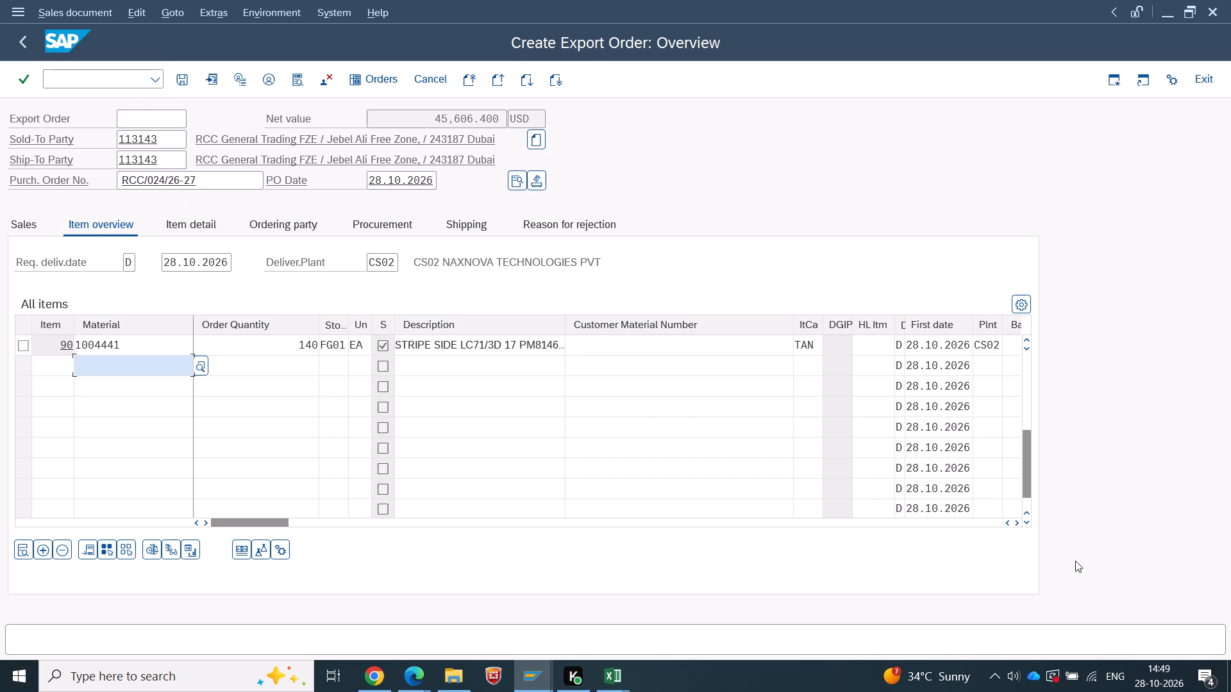
# Copy part numbers, quantities and FG01 locations for parts 1004521 to 1007703 from Excel's Sheet3 into the SAP export order's blank item rows.
pyautogui.click(1028, 522)
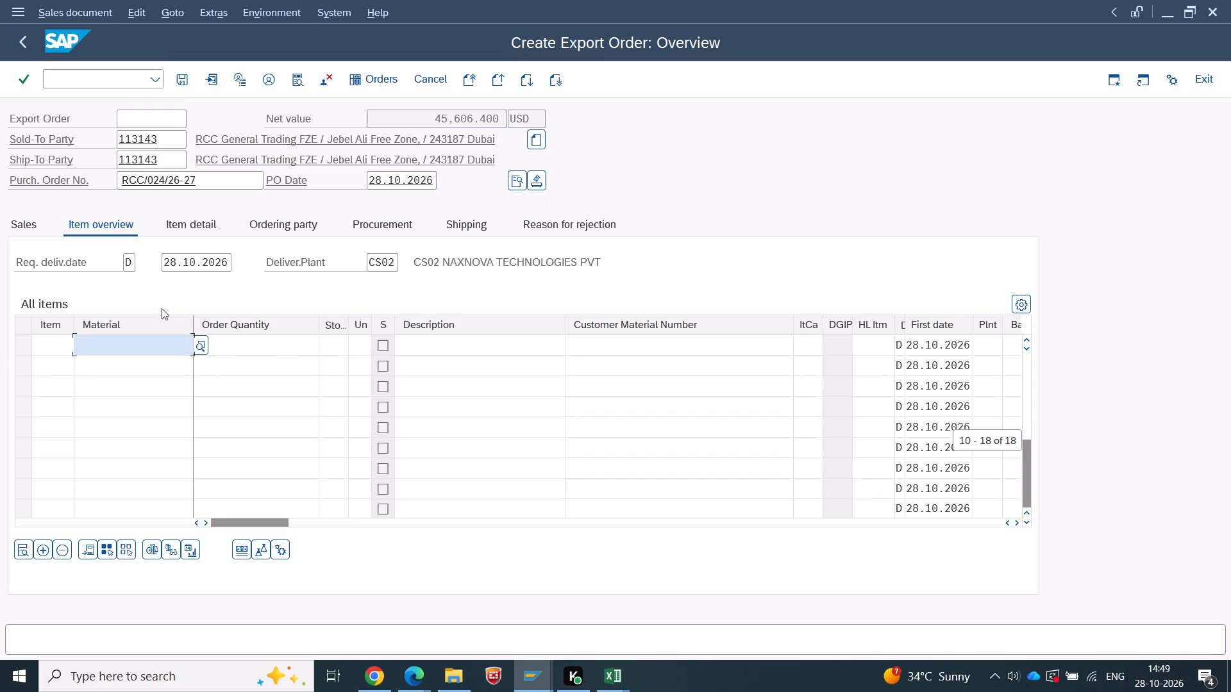
pyautogui.hotkey('alt', 'Tab')
pyautogui.click(47, 289)
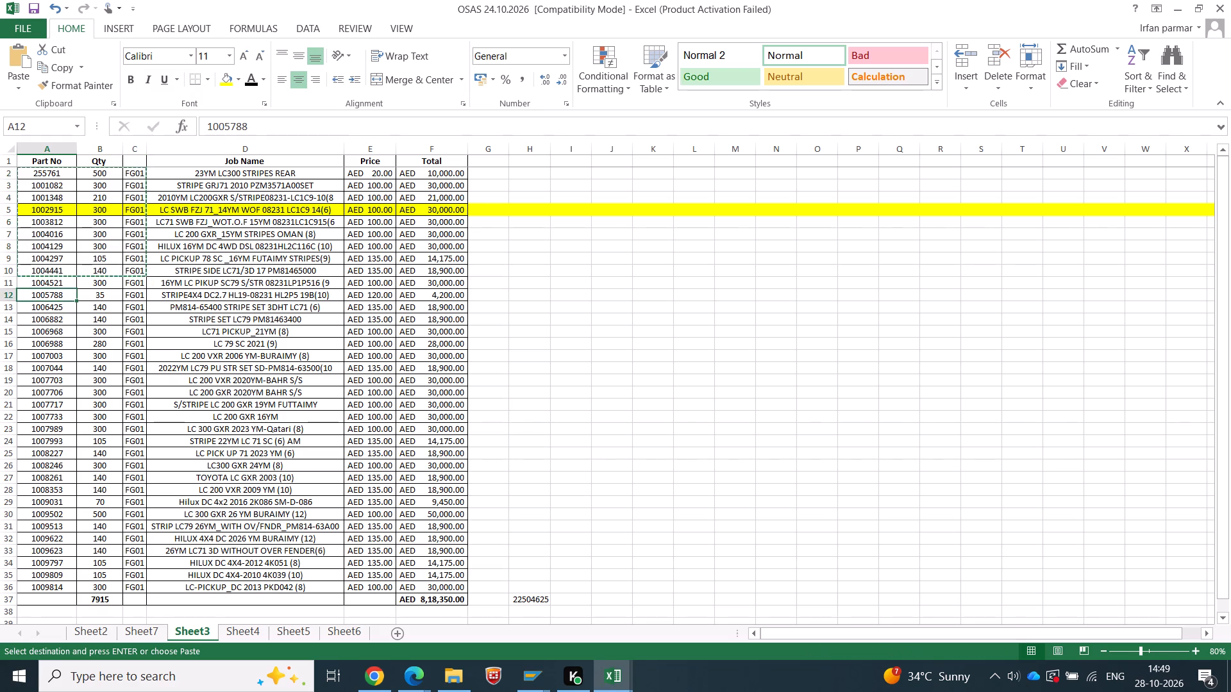
pyautogui.press('Up')
pyautogui.press('Up')
pyautogui.press('Down')
pyautogui.hotkey('shift', 'Down')
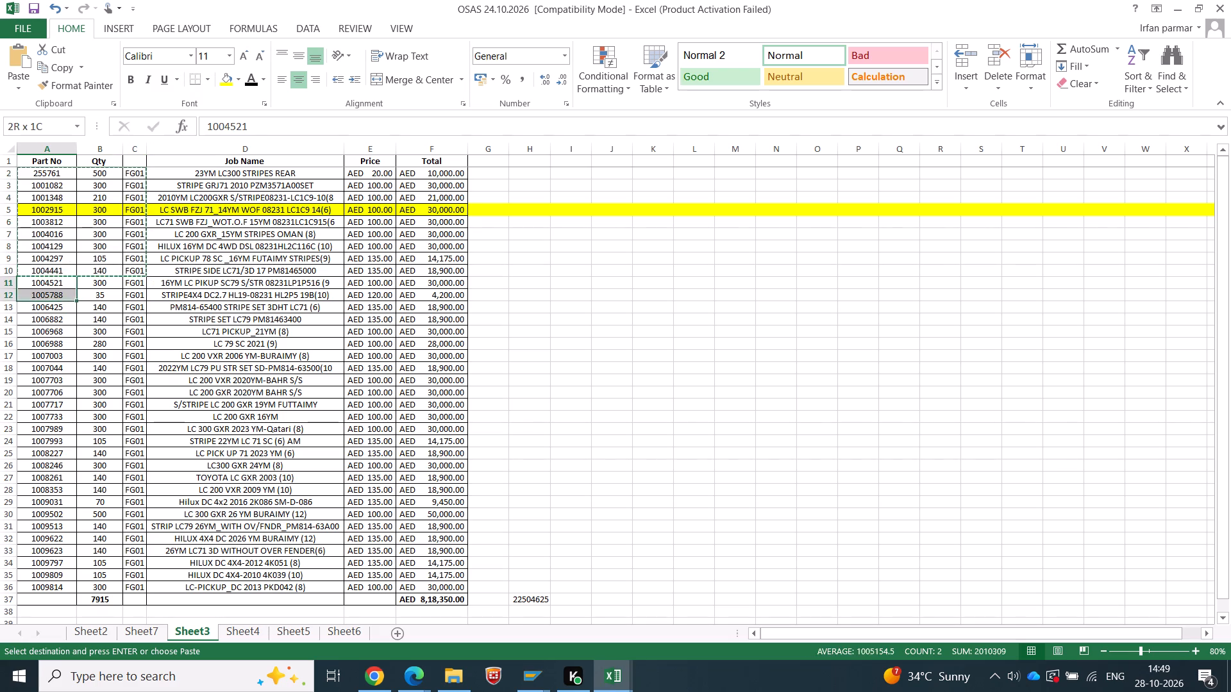
pyautogui.hotkey('shift', 'Down')
pyautogui.hotkey('shift', 'Down')
pyautogui.hotkey('shift', 'Down')
pyautogui.hotkey('shift', 'Down')
pyautogui.hotkey('shift', 'Down')
pyautogui.hotkey('shift', 'Down')
pyautogui.hotkey('shift', 'Down')
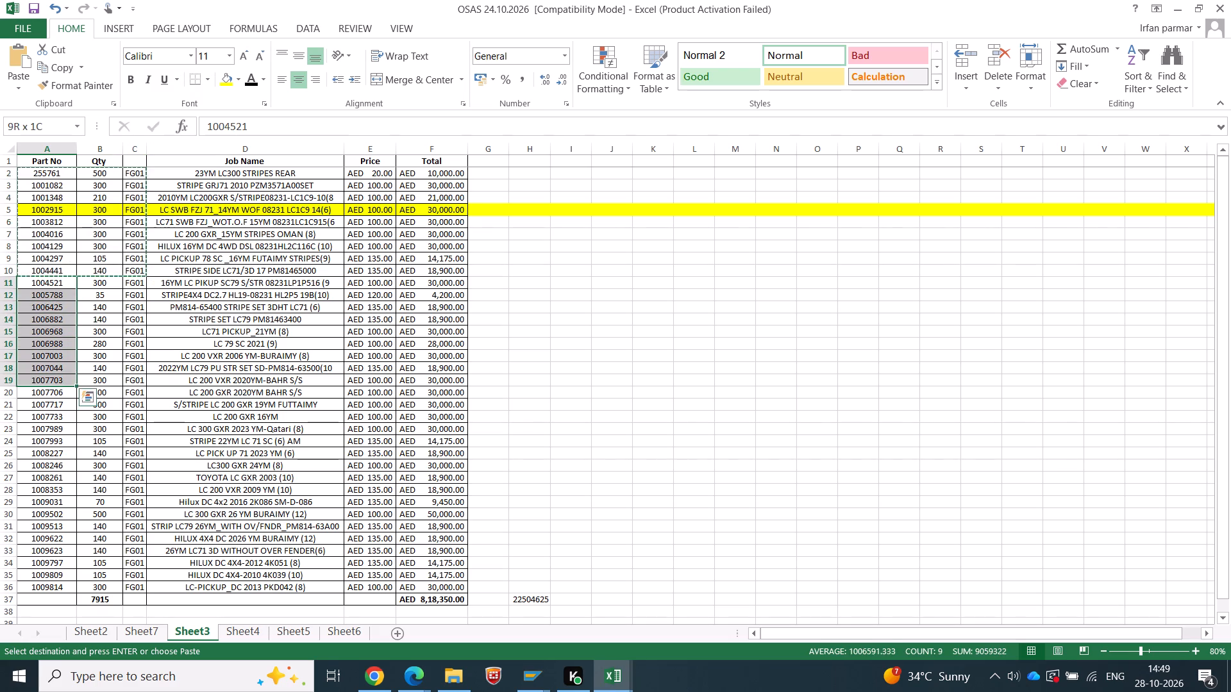
pyautogui.hotkey('shift', 'Right')
pyautogui.hotkey('shift', 'Right')
pyautogui.hotkey('ctrl', 'c')
pyautogui.press('Tab')
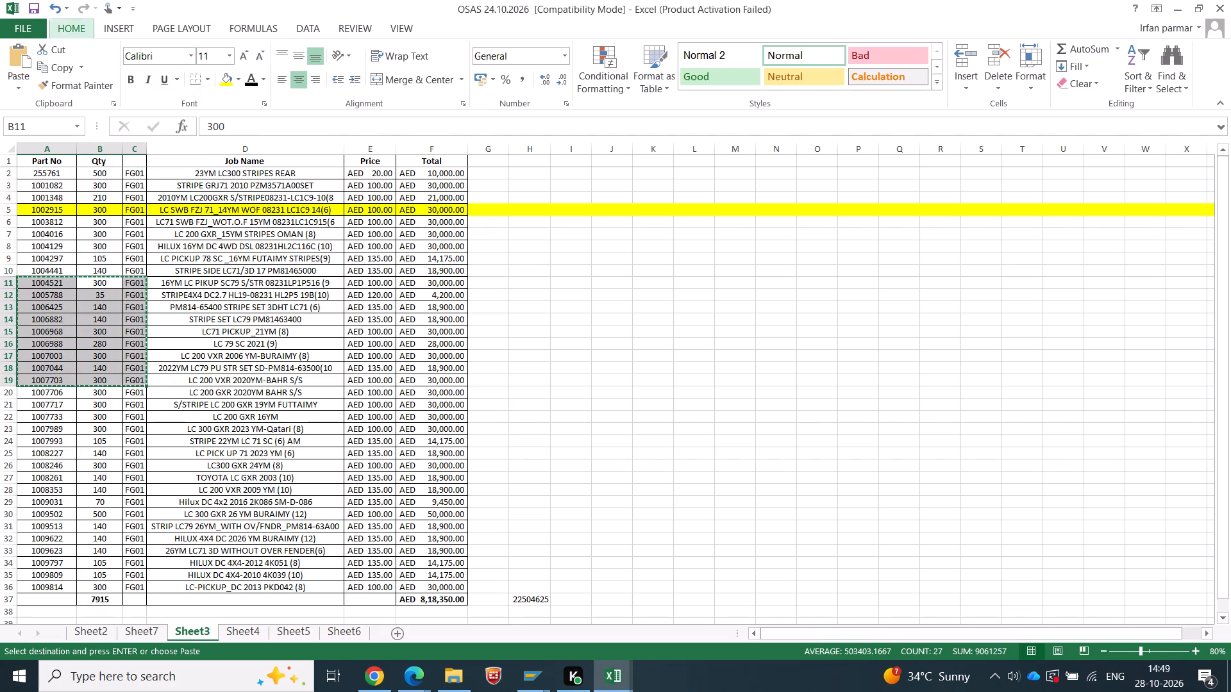
pyautogui.hotkey('alt', 'Tab')
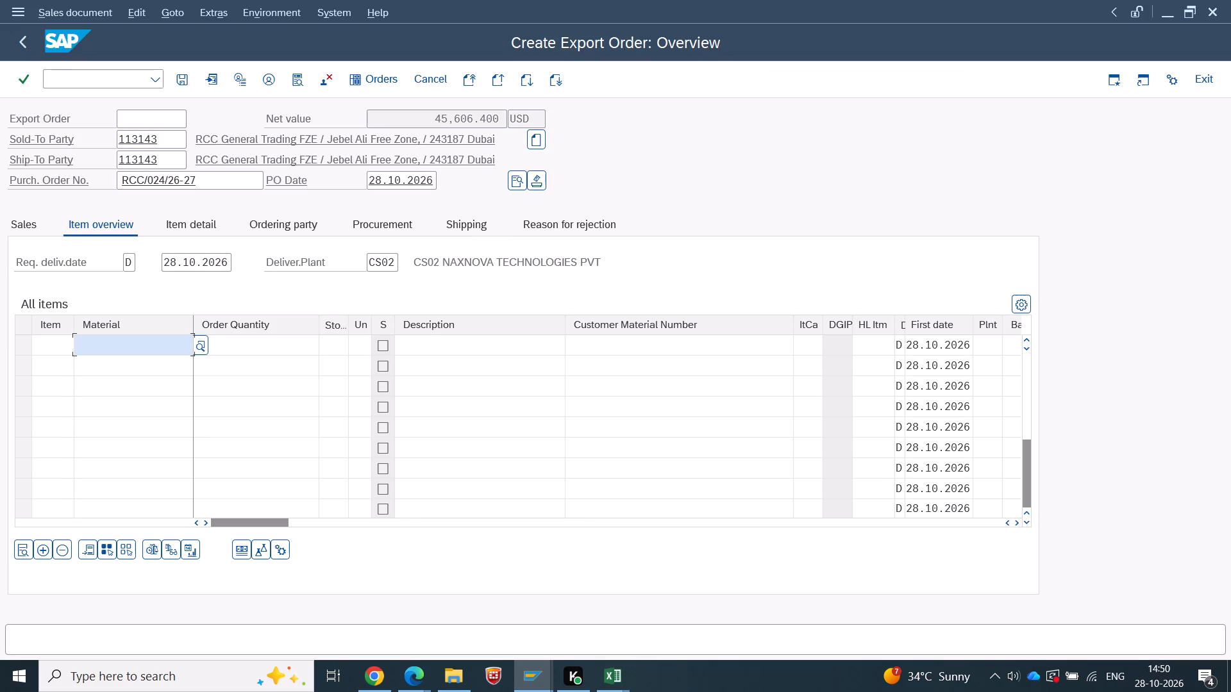
pyautogui.hotkey('ctrl', 'v')
pyautogui.press('Return')
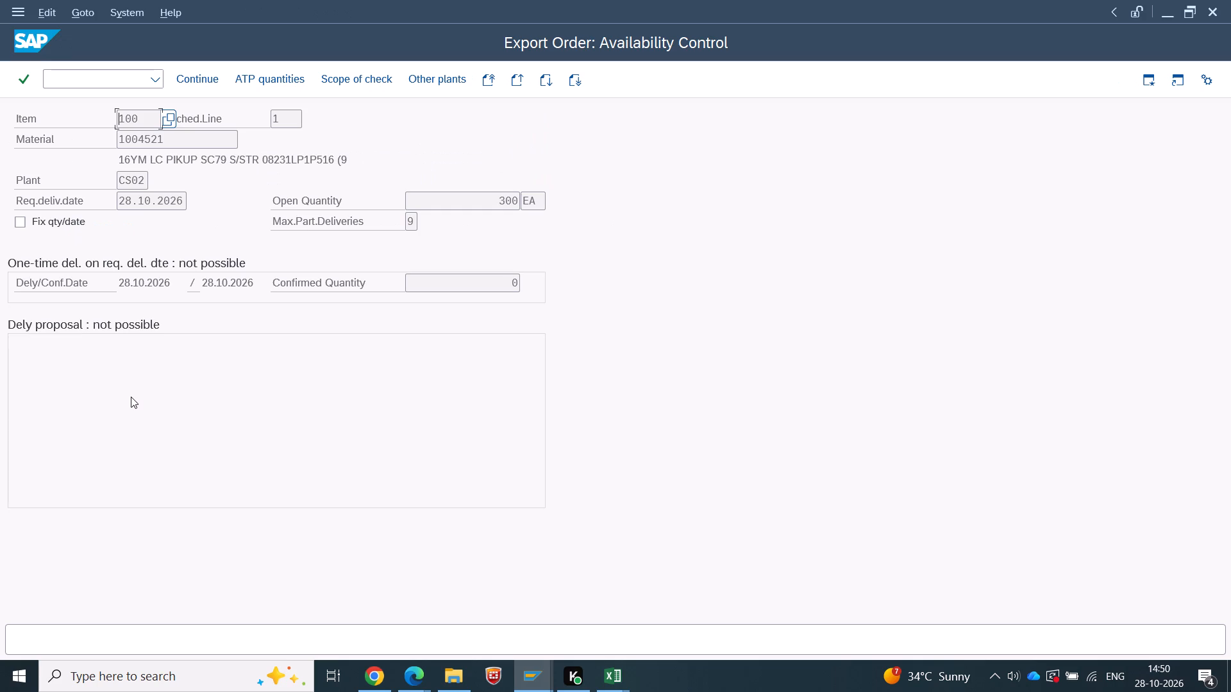
# Continue through the availability control for items 100 to 170 to return to the order overview.
pyautogui.press('Return')
pyautogui.click(192, 70)
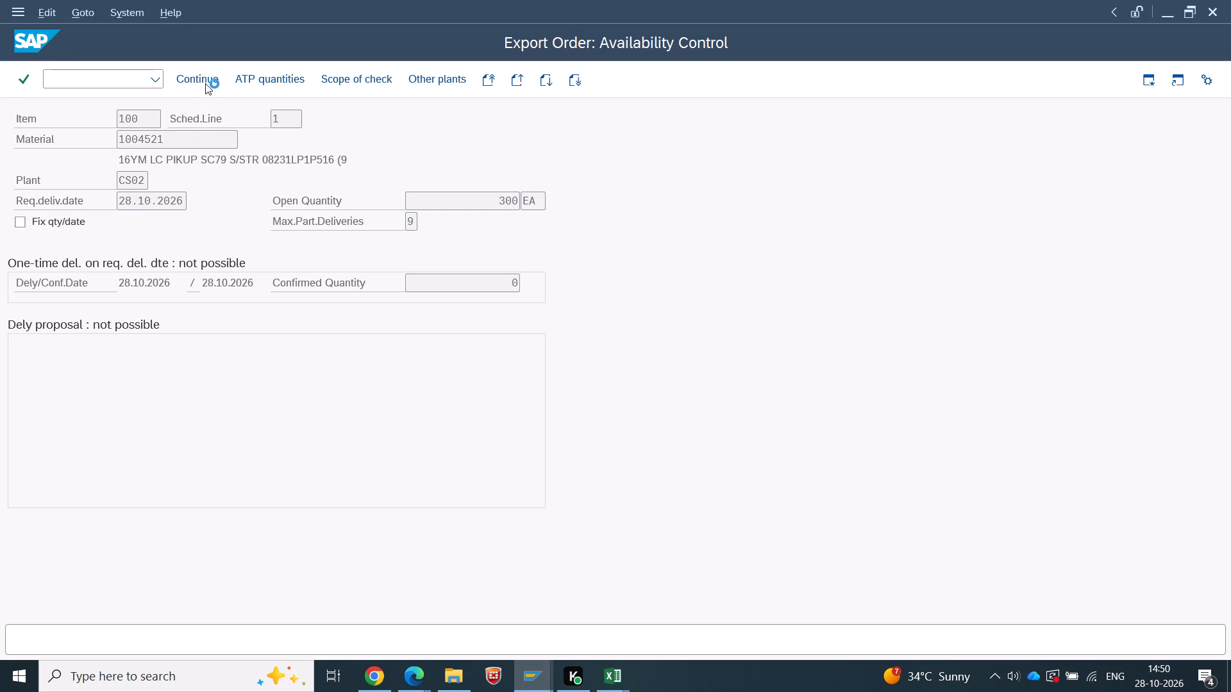
pyautogui.click(205, 80)
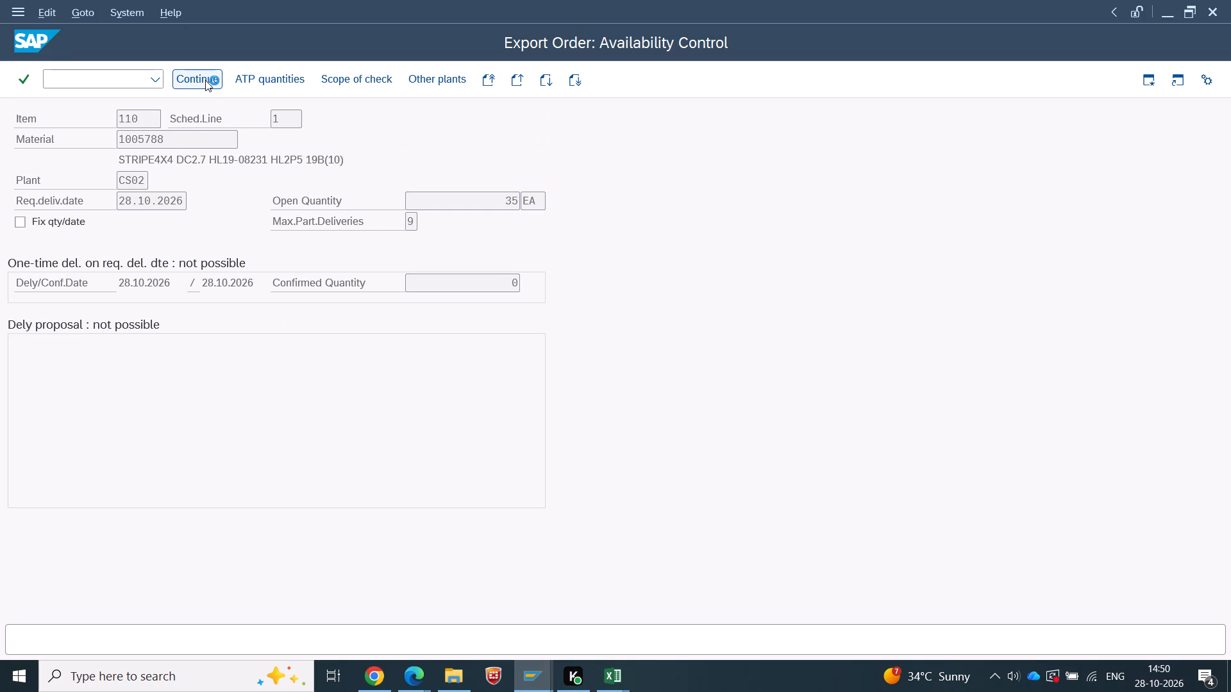
pyautogui.click(205, 80)
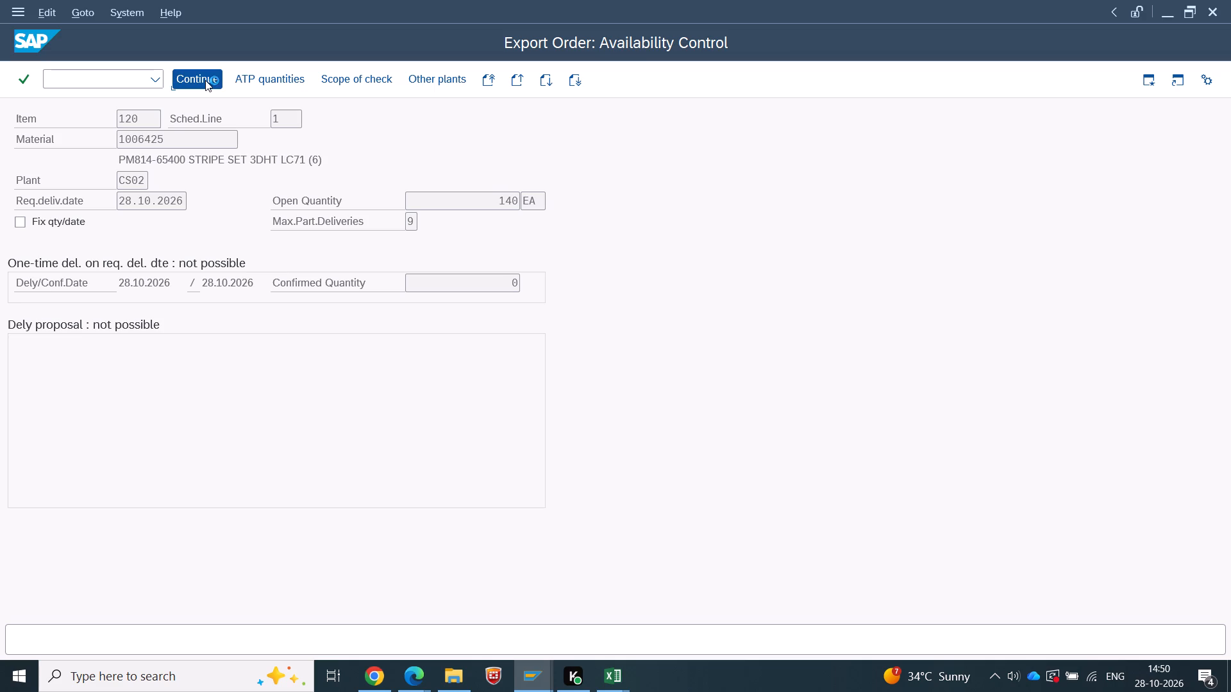
pyautogui.click(205, 80)
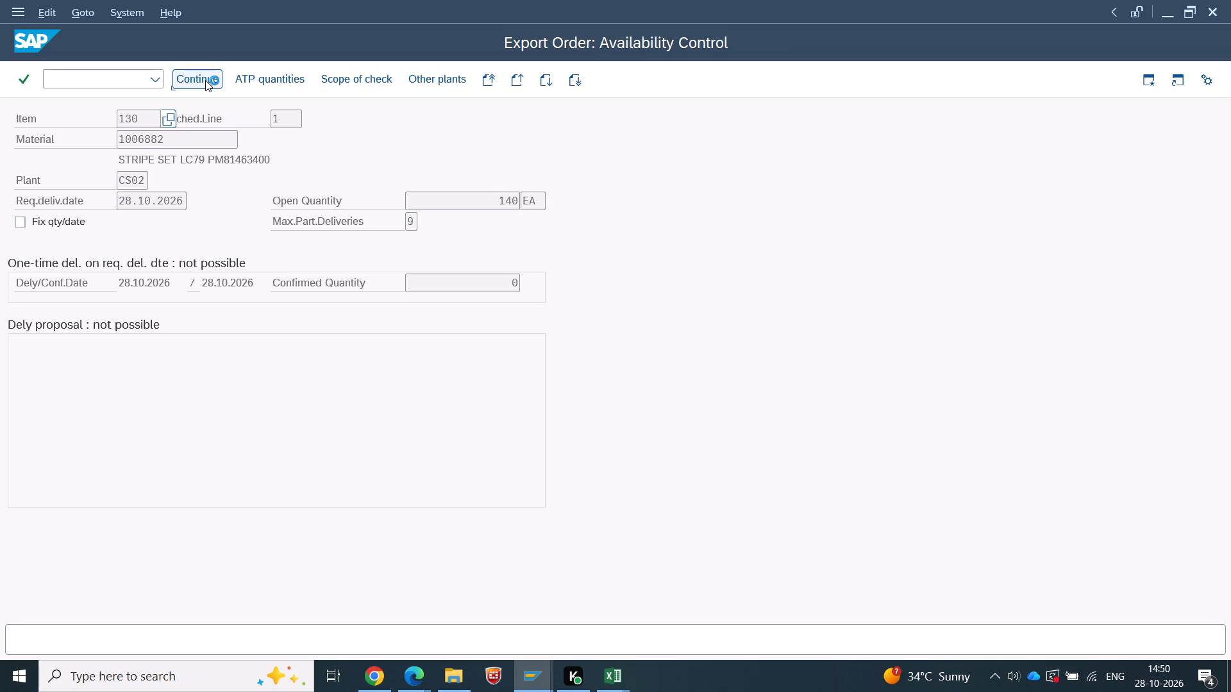
pyautogui.click(205, 80)
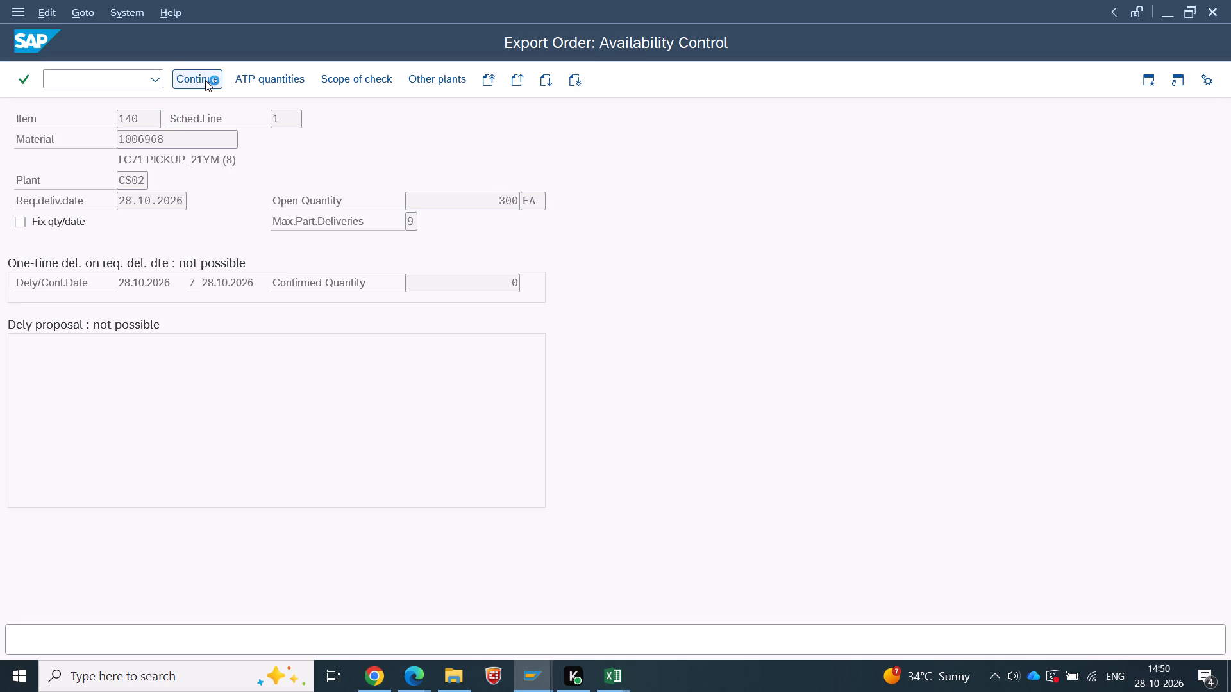
pyautogui.click(205, 80)
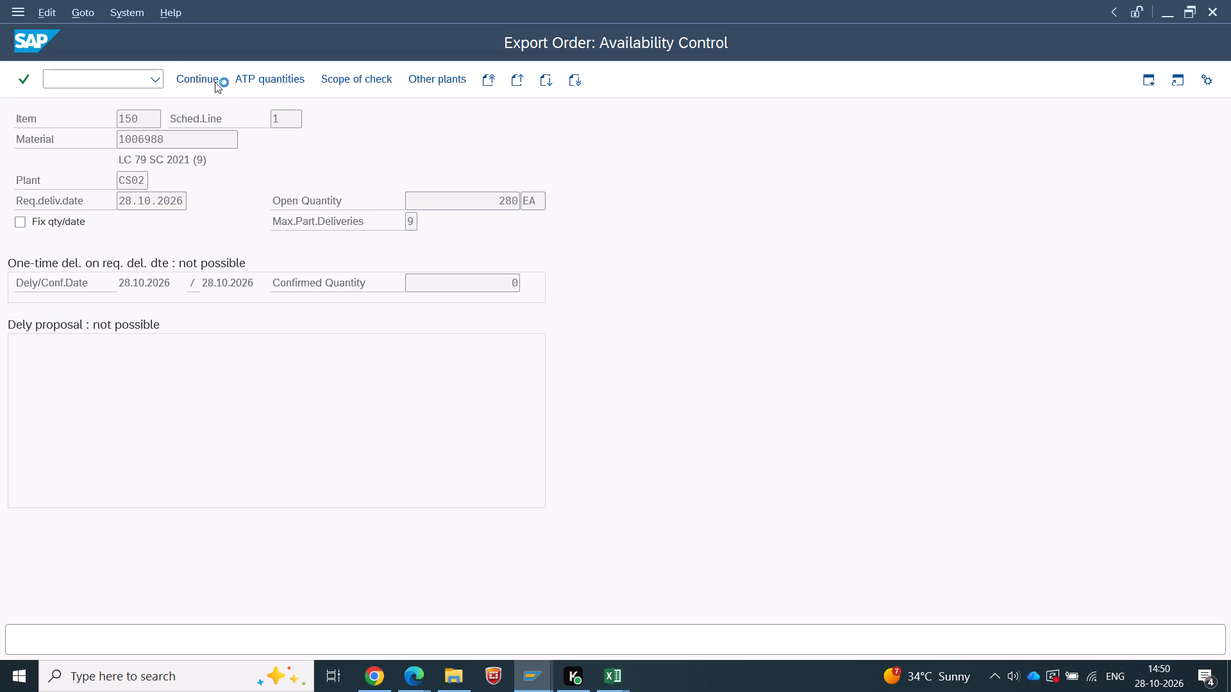
pyautogui.click(213, 80)
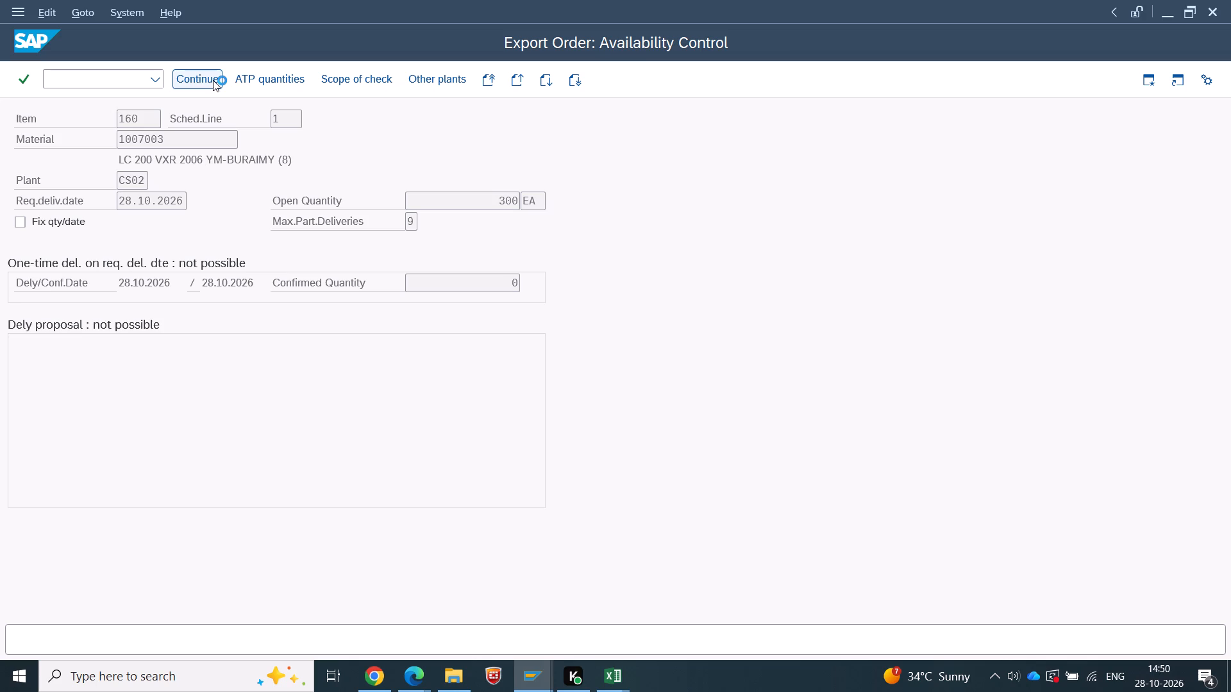
pyautogui.click(213, 80)
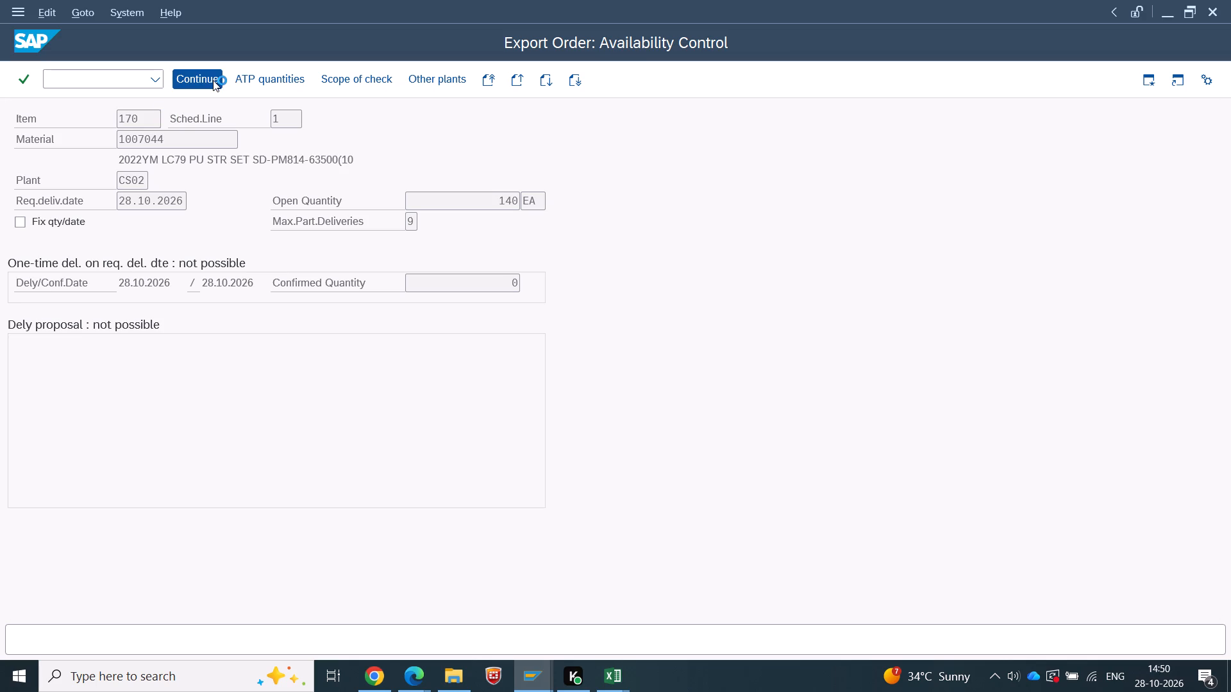
pyautogui.click(213, 80)
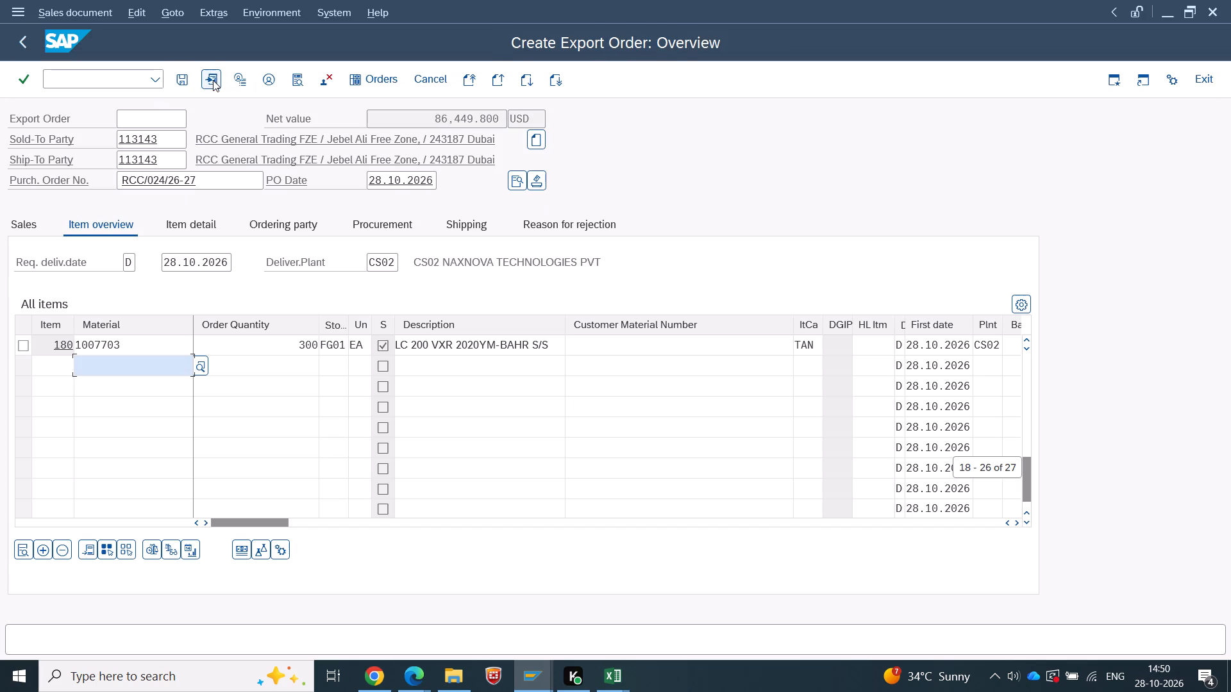
# Copy part numbers, quantities and FG01 locations for parts 1007706 to 1008353 from Excel's Sheet3 into the SAP export order's blank item rows.
pyautogui.click(1025, 522)
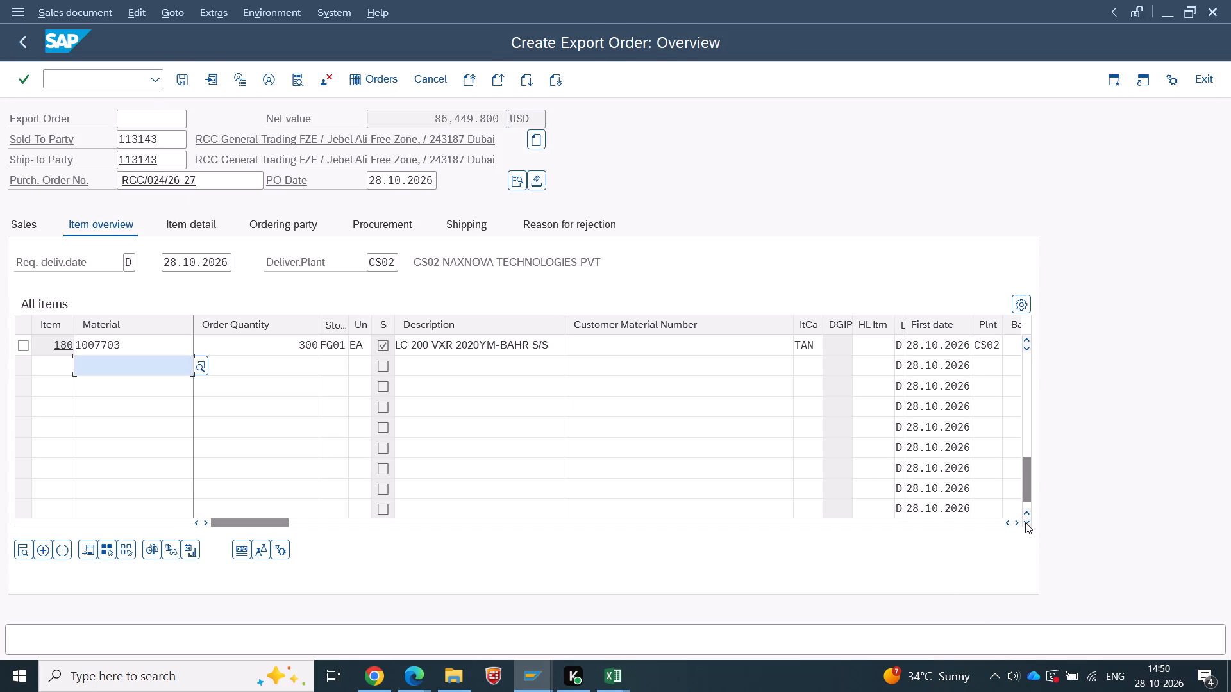
pyautogui.hotkey('alt', 'Tab')
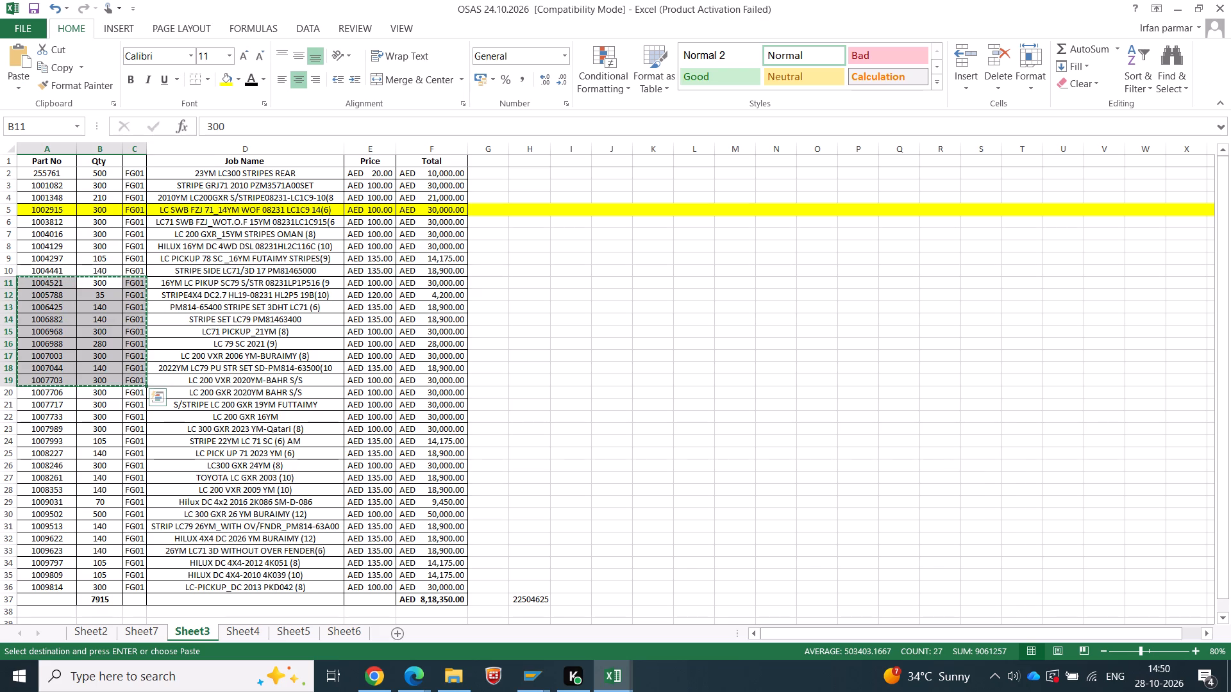
pyautogui.click(58, 393)
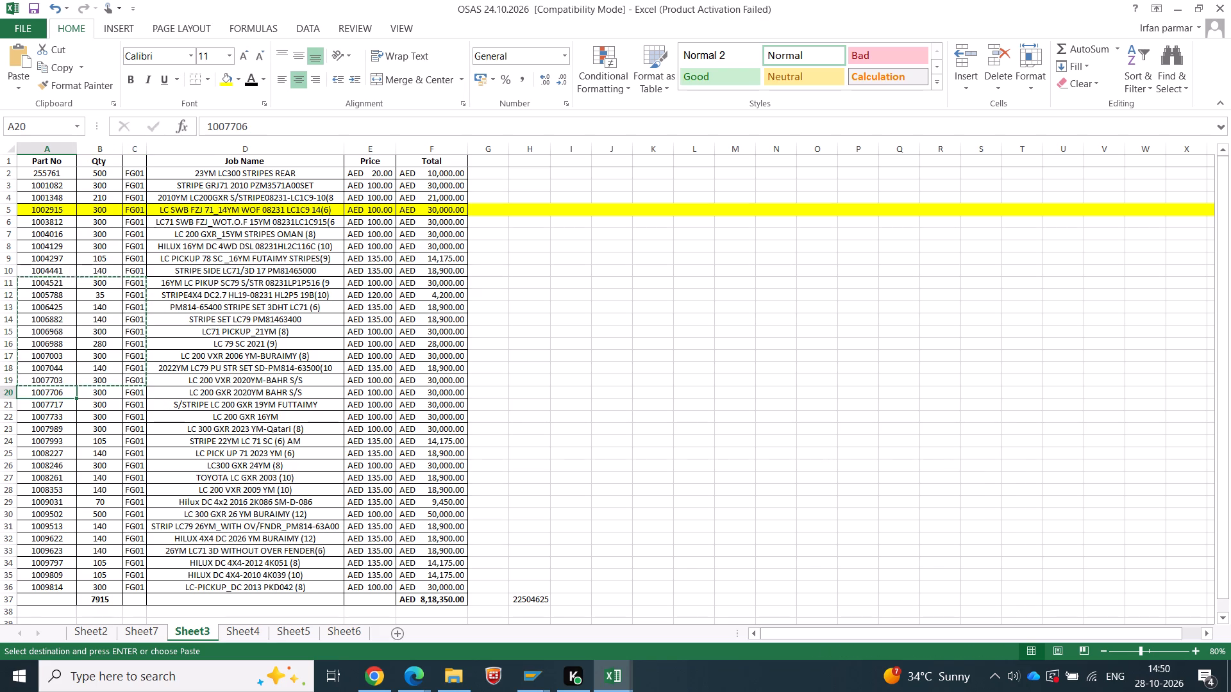
pyautogui.hotkey('shift', 'Down')
pyautogui.hotkey('shift', 'Down')
pyautogui.hotkey('shift', 'Down')
pyautogui.hotkey('shift', 'Down')
pyautogui.hotkey('shift', 'Down')
pyautogui.hotkey('shift', 'Down')
pyautogui.hotkey('shift', 'Down')
pyautogui.hotkey('shift', 'Down')
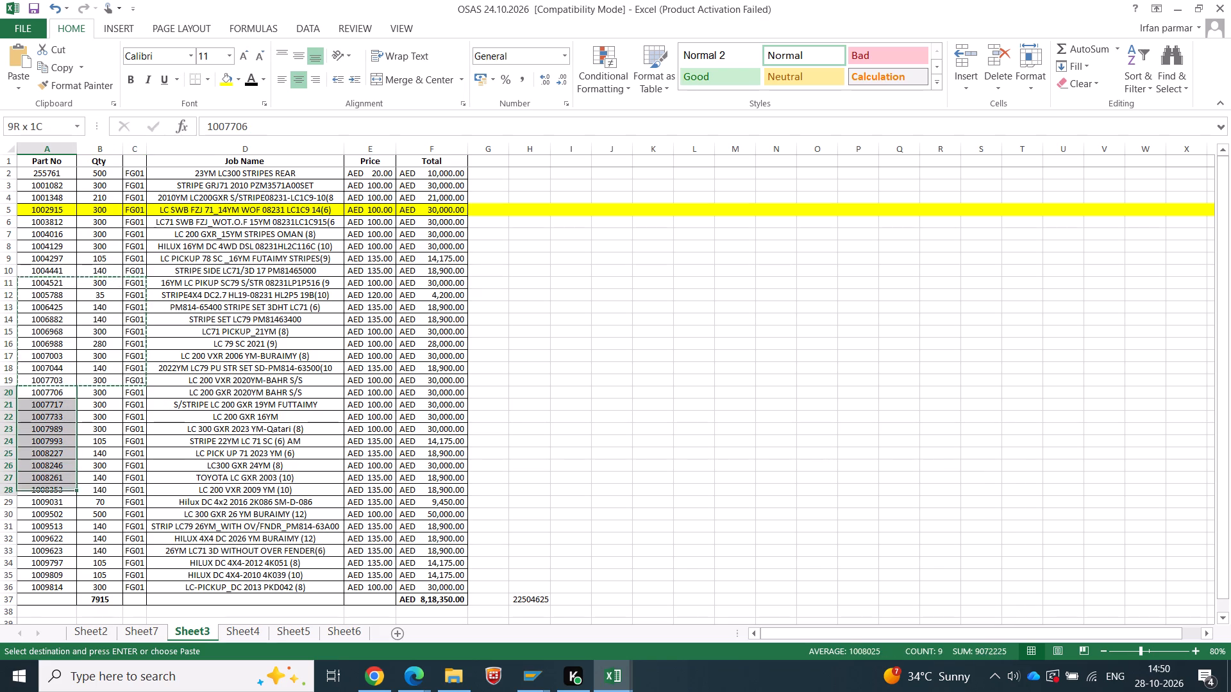
pyautogui.hotkey('shift', 'Right')
pyautogui.hotkey('shift', 'Right')
pyautogui.hotkey('ctrl', 'c')
pyautogui.hotkey('alt', 'Tab')
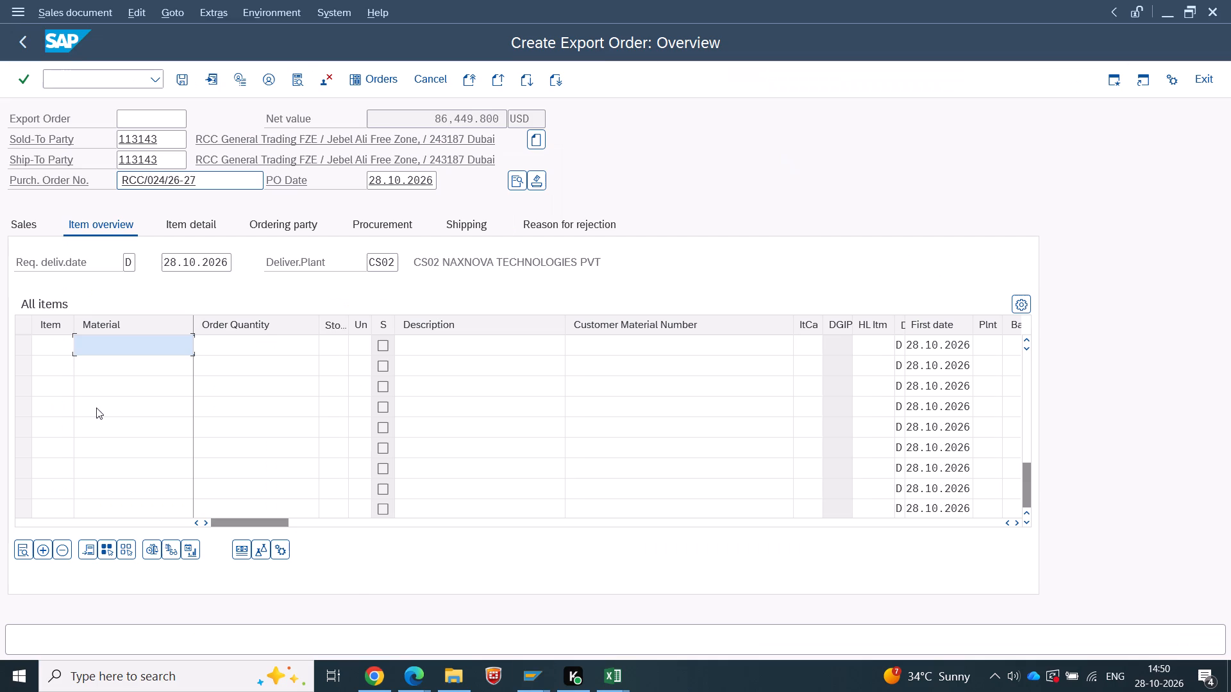
pyautogui.hotkey('ctrl', 'v')
pyautogui.press('Return')
# Continue through the export order's availability control for items 190 to 270 to return to the order overview.
pyautogui.press('Return')
pyautogui.press('Return')
pyautogui.press('Return')
pyautogui.press('Return')
pyautogui.press('Return')
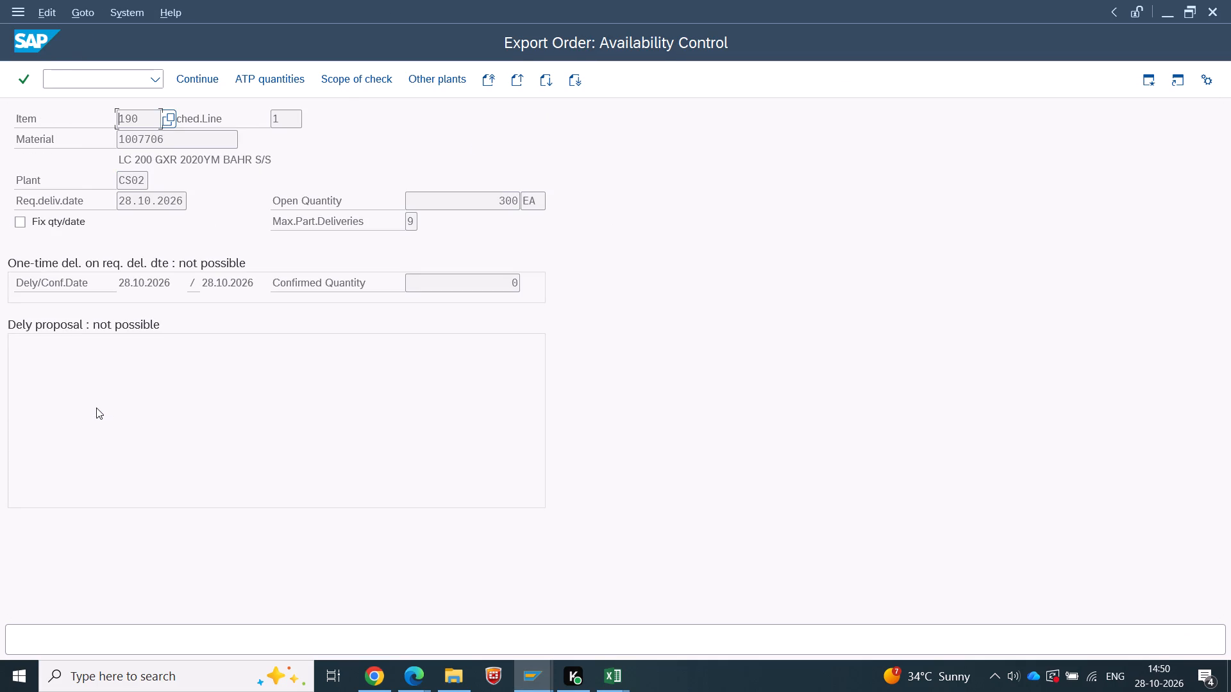
pyautogui.click(190, 80)
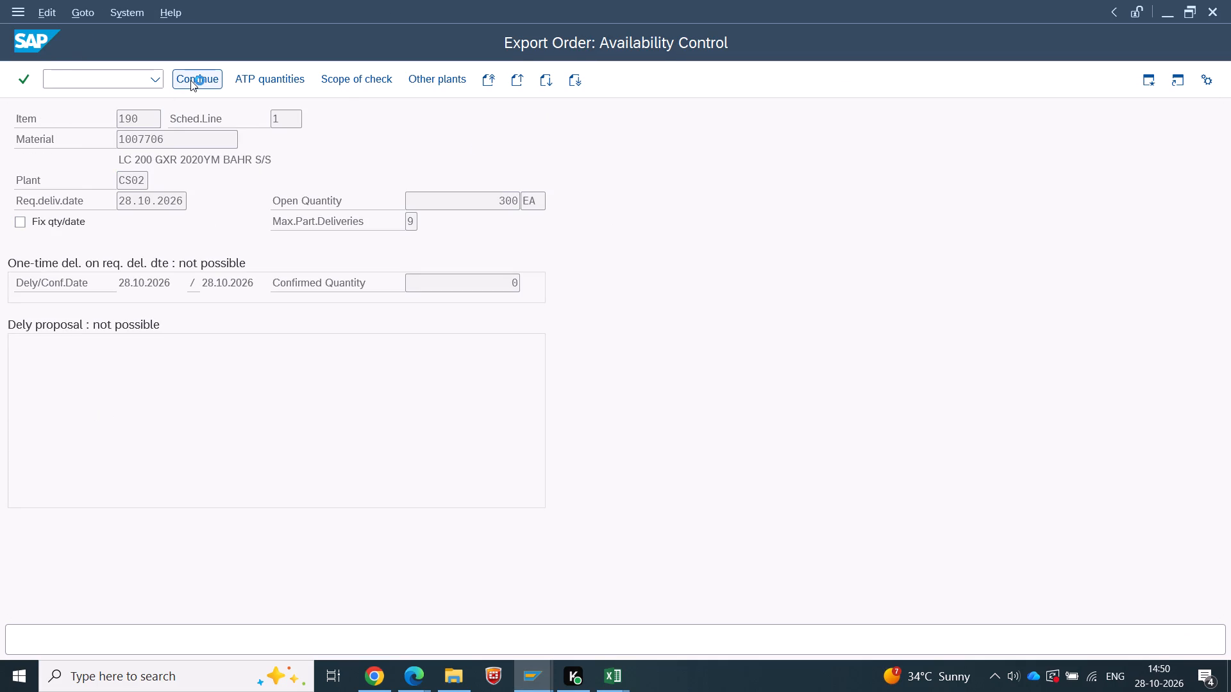
pyautogui.click(190, 80)
pyautogui.click(190, 80)
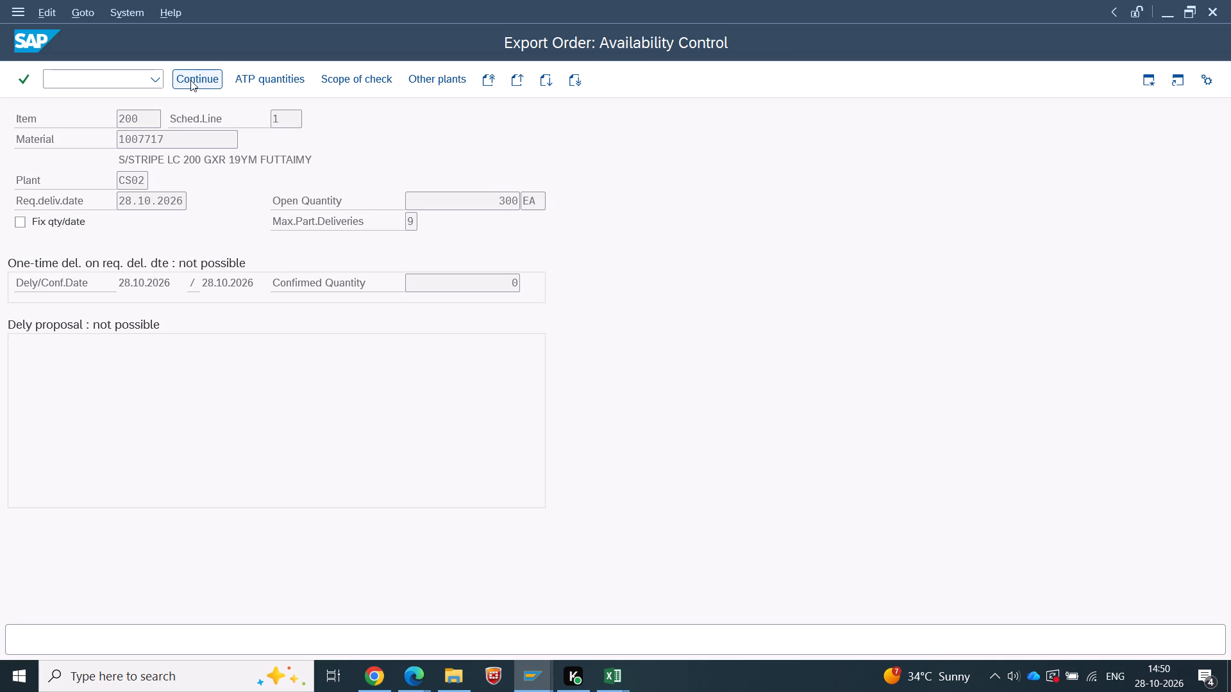
pyautogui.click(190, 80)
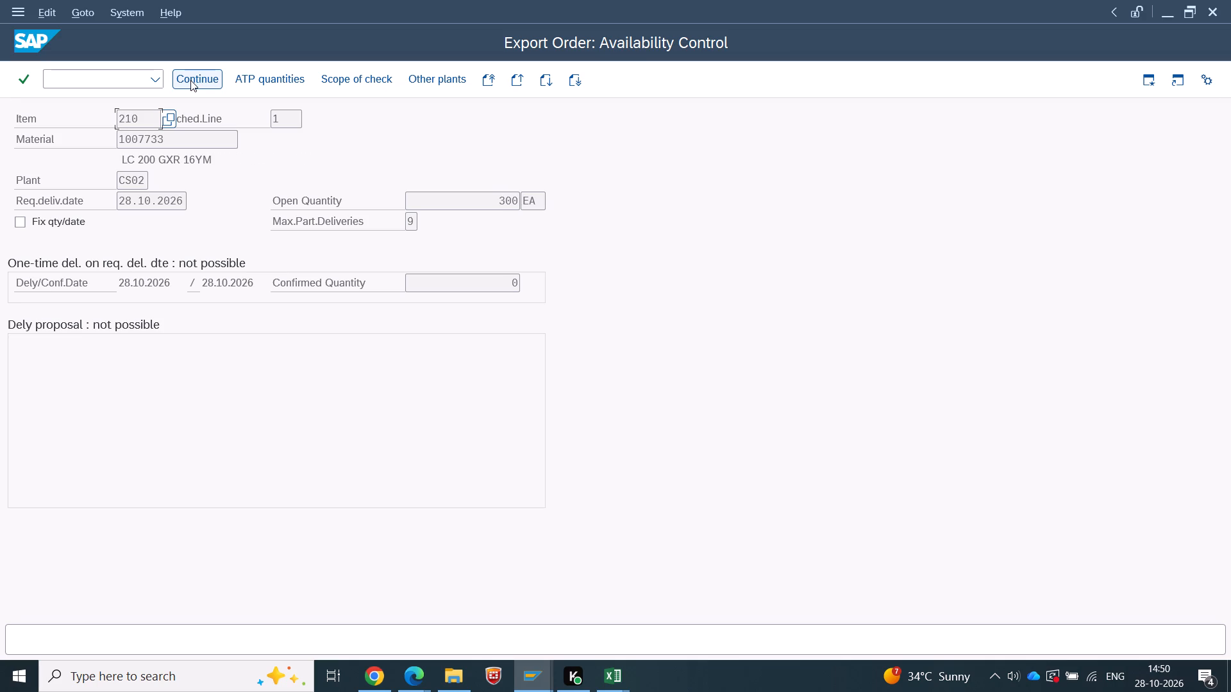
pyautogui.click(190, 80)
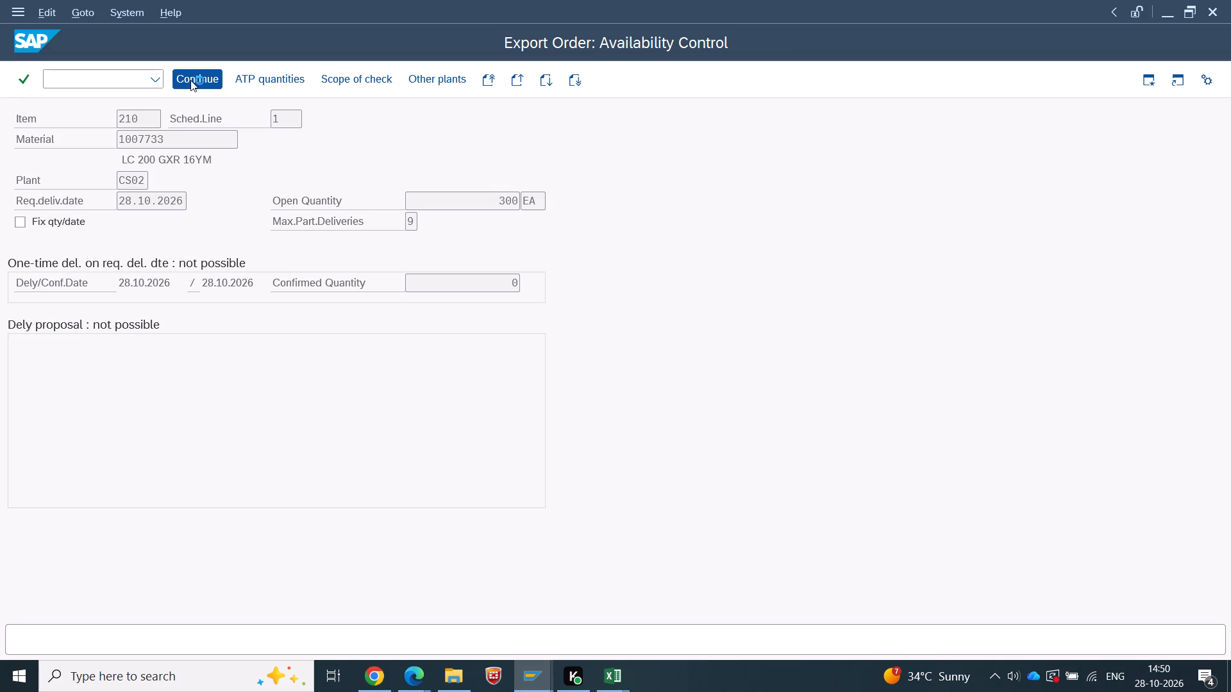
pyautogui.click(190, 80)
pyautogui.click(190, 80)
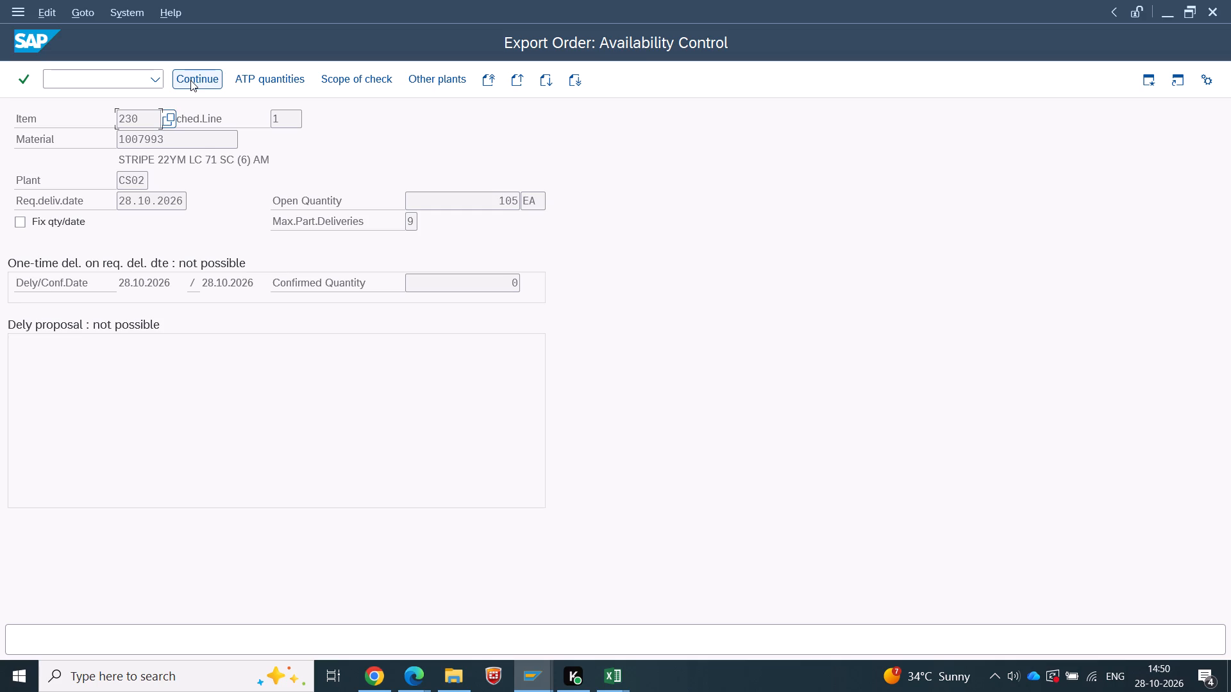
pyautogui.click(190, 80)
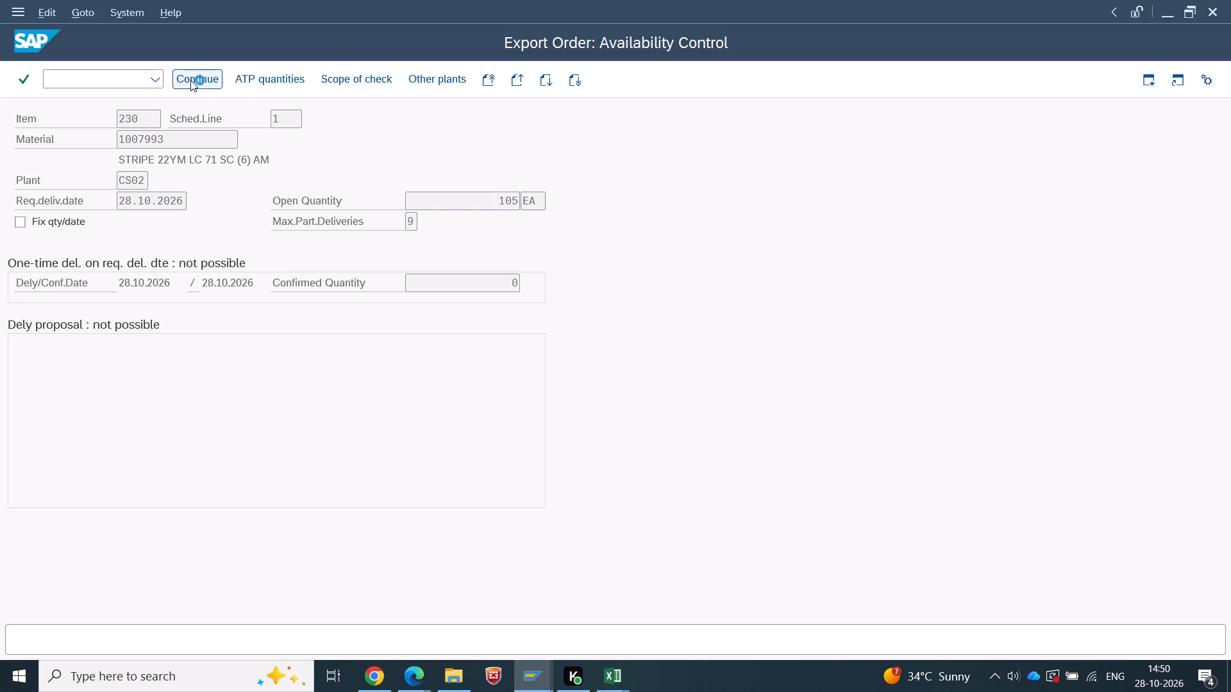
pyautogui.click(190, 80)
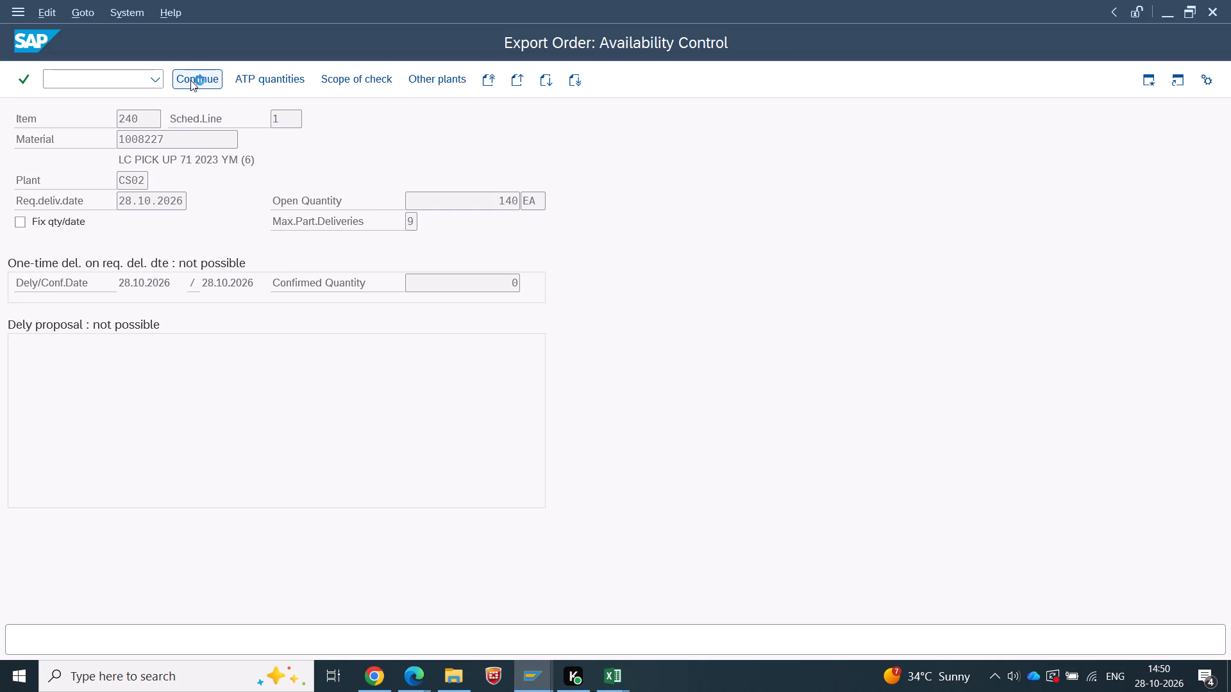
pyautogui.click(190, 80)
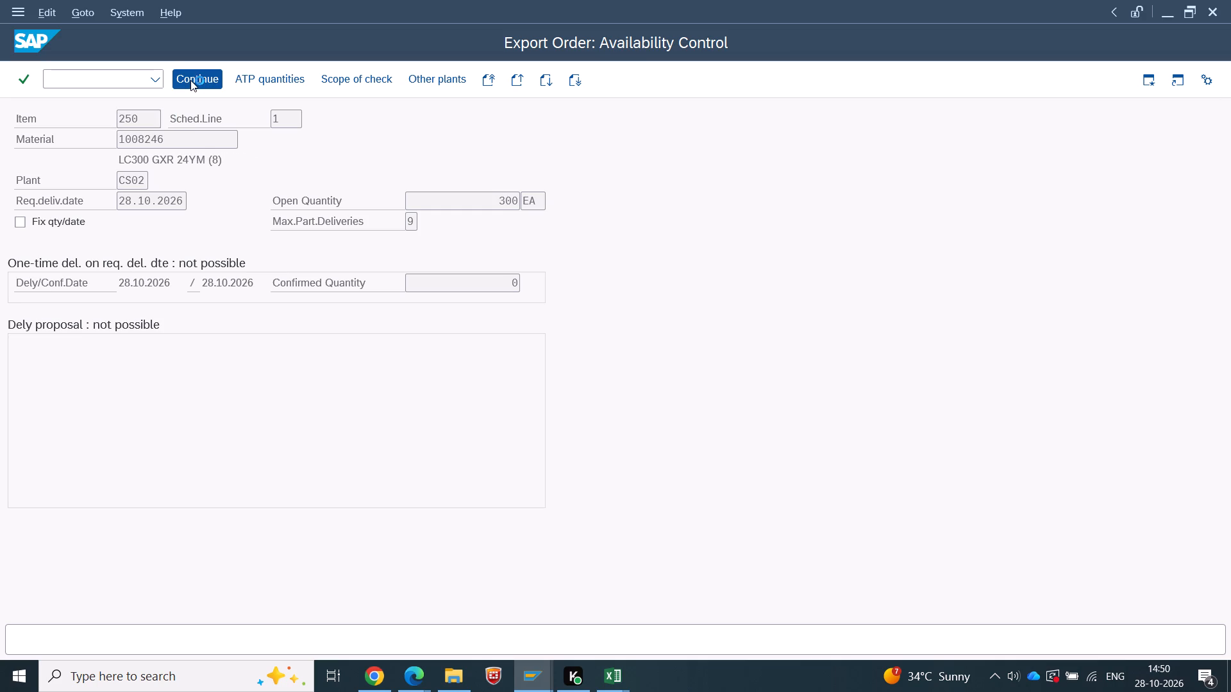
pyautogui.click(190, 80)
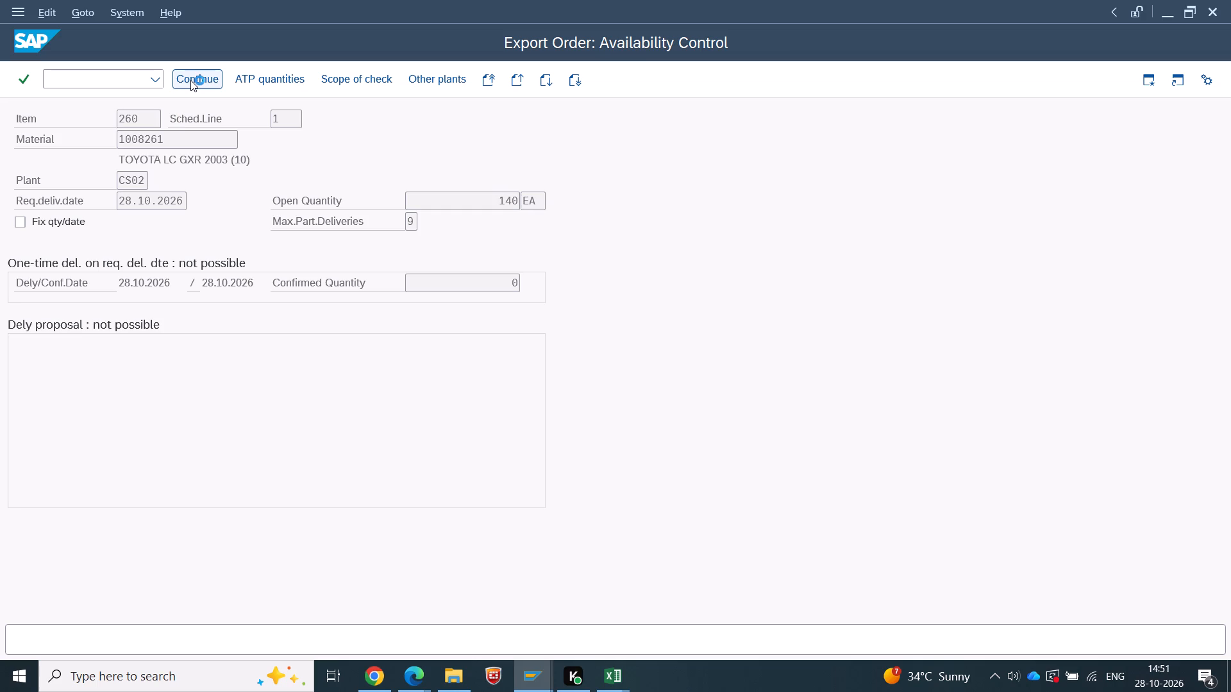
pyautogui.click(190, 80)
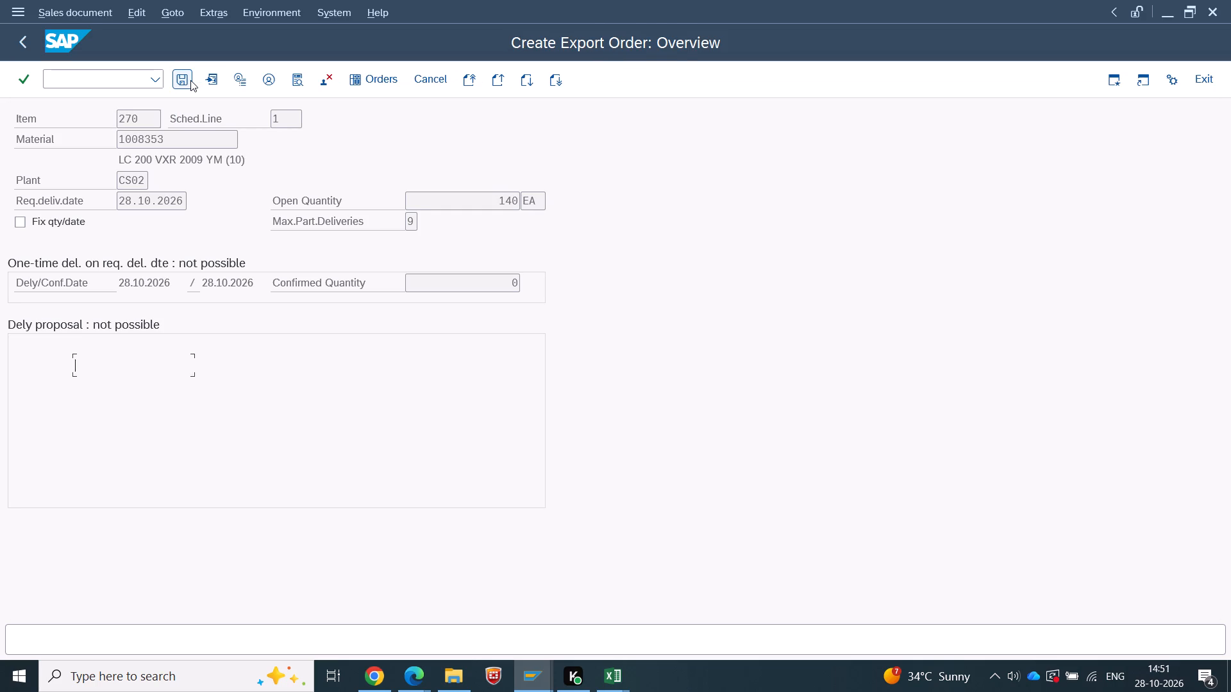
# Copy part numbers, quantities and FG01 locations for parts 1009031 to 1009814 from Excel's Sheet3 into the SAP export order's blank item rows.
pyautogui.hotkey('alt', 'Tab')
pyautogui.scroll(-2, 98, 389)
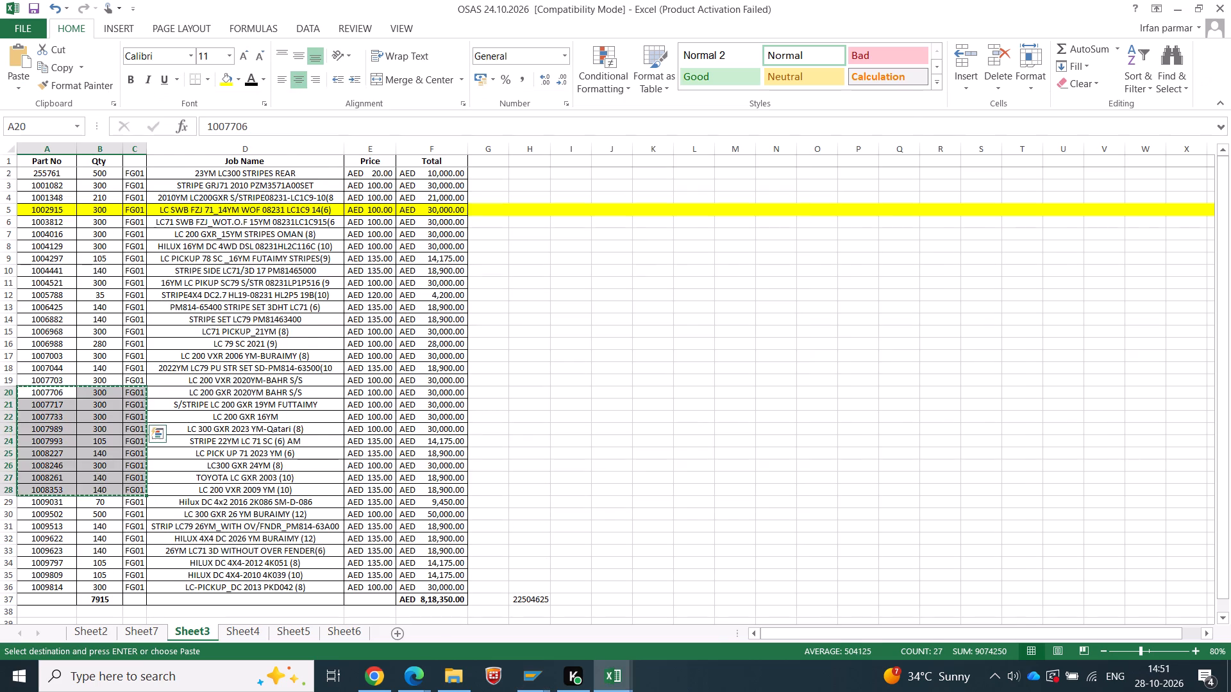
pyautogui.click(54, 429)
pyautogui.hotkey('shift', 'Down')
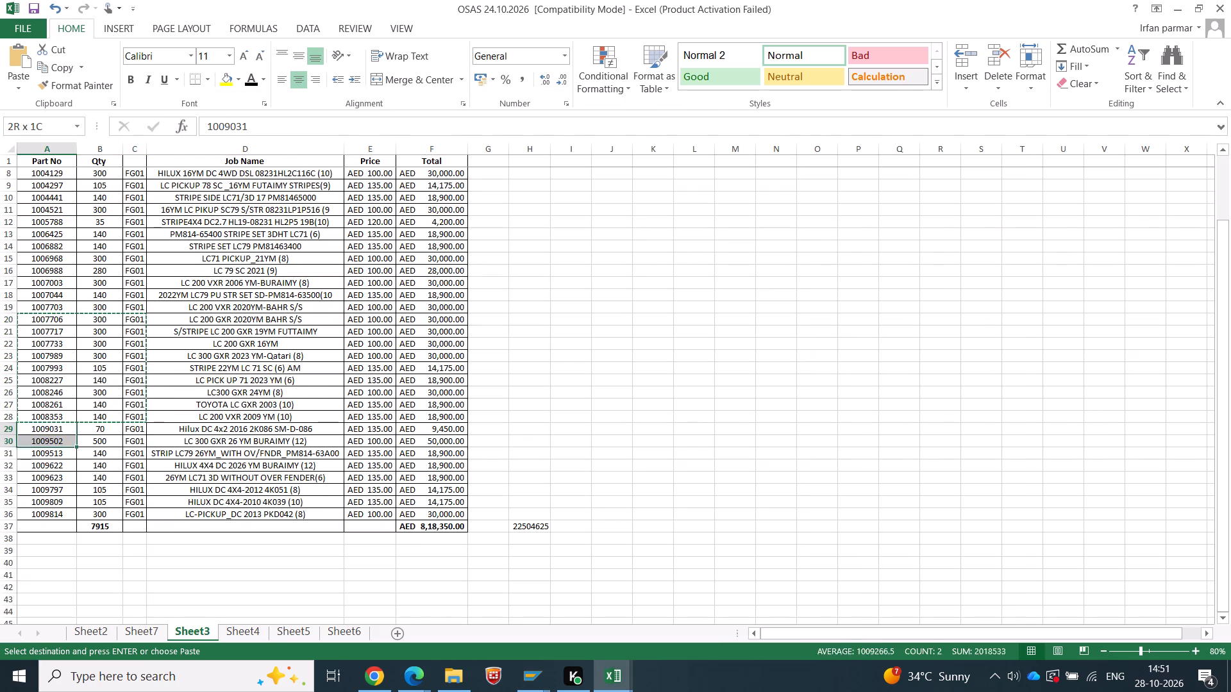
pyautogui.hotkey('shift', 'Down')
pyautogui.hotkey('shift', 'Down')
pyautogui.hotkey('shift', 'Down')
pyautogui.hotkey('shift', 'Down')
pyautogui.hotkey('shift', 'Down')
pyautogui.hotkey('shift', 'Down')
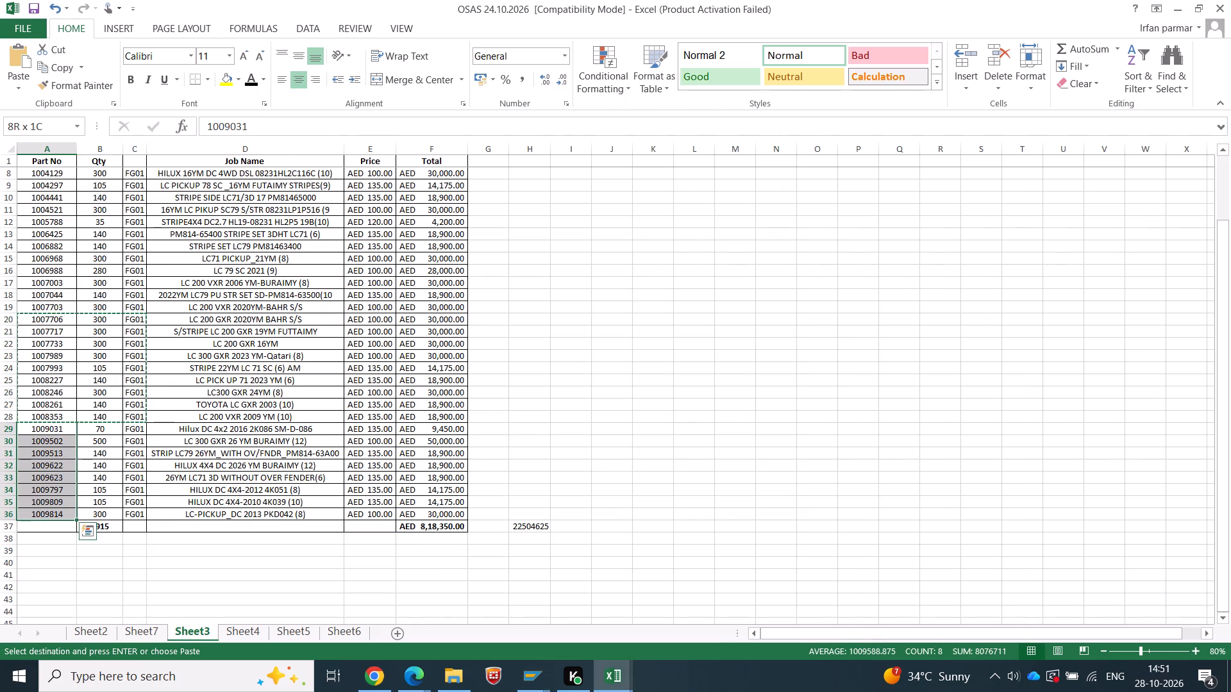
pyautogui.hotkey('shift', 'Right')
pyautogui.hotkey('shift', 'Right')
pyautogui.hotkey('ctrl', 'c')
pyautogui.hotkey('alt', 'Tab')
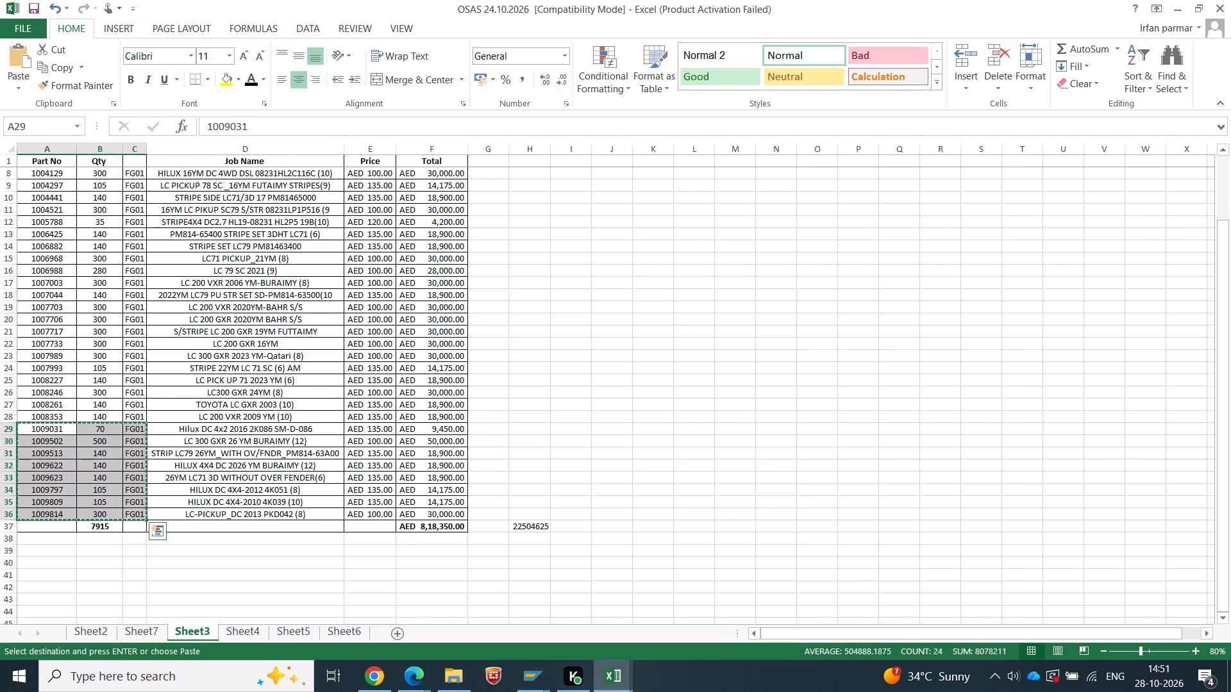
pyautogui.hotkey('ctrl', 'v')
pyautogui.hotkey('alt', 'Tab')
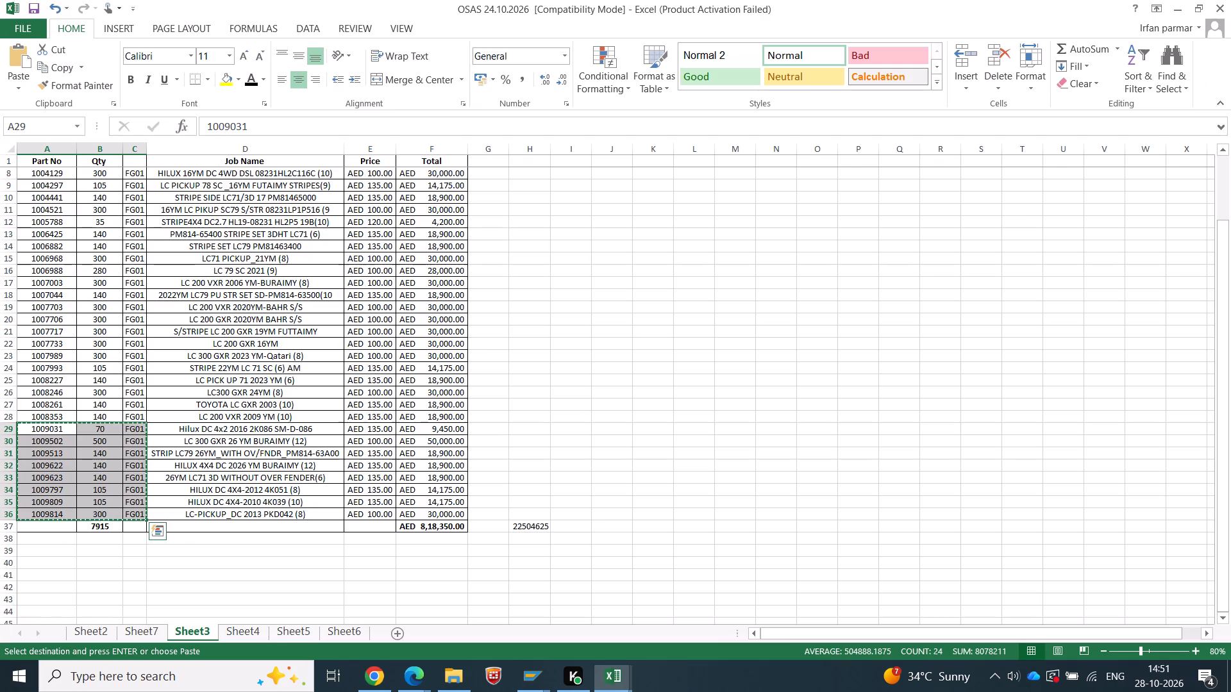
pyautogui.hotkey('alt', 'Tab')
# Continue through the availability control for the items from 280 onward to return to the order overview.
pyautogui.press('Return')
pyautogui.press('Return')
pyautogui.press('Return')
pyautogui.press('Return')
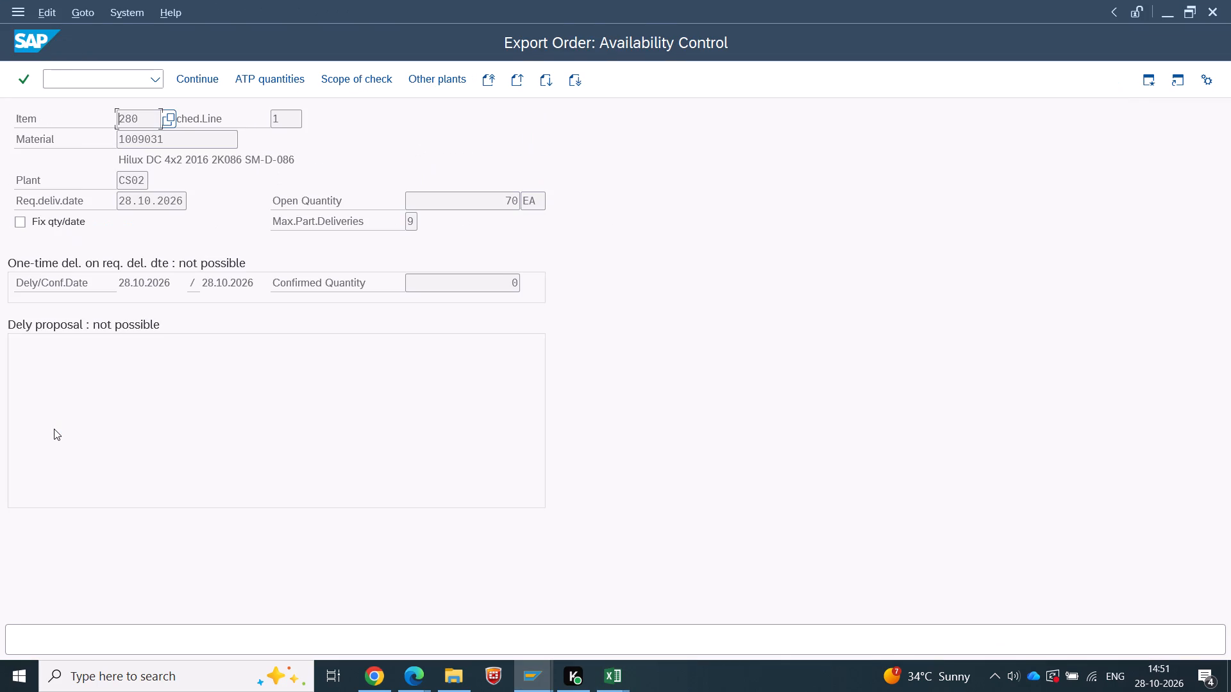
pyautogui.click(192, 81)
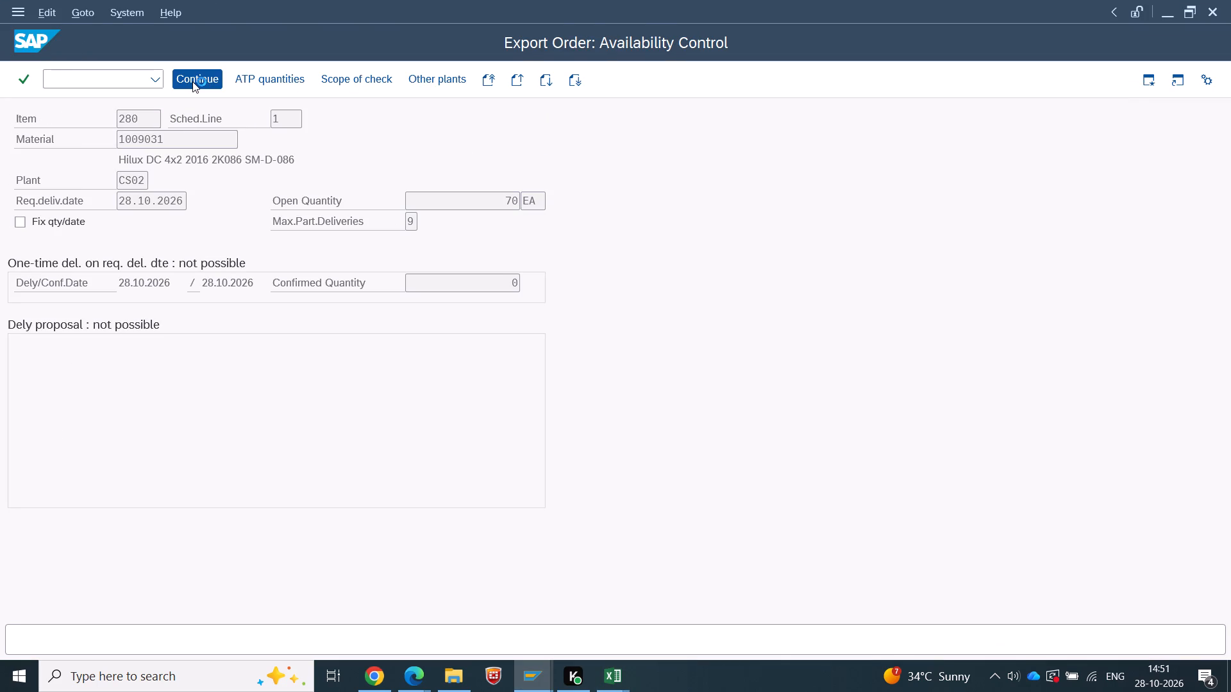
pyautogui.click(192, 81)
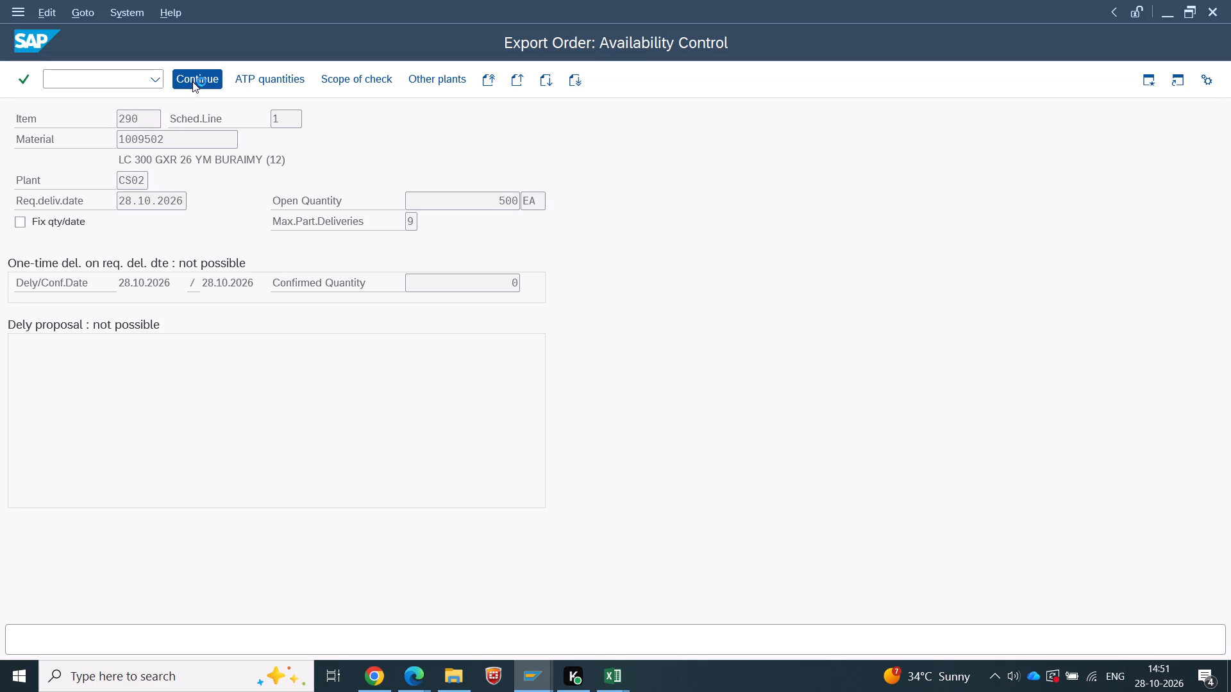
pyautogui.click(192, 81)
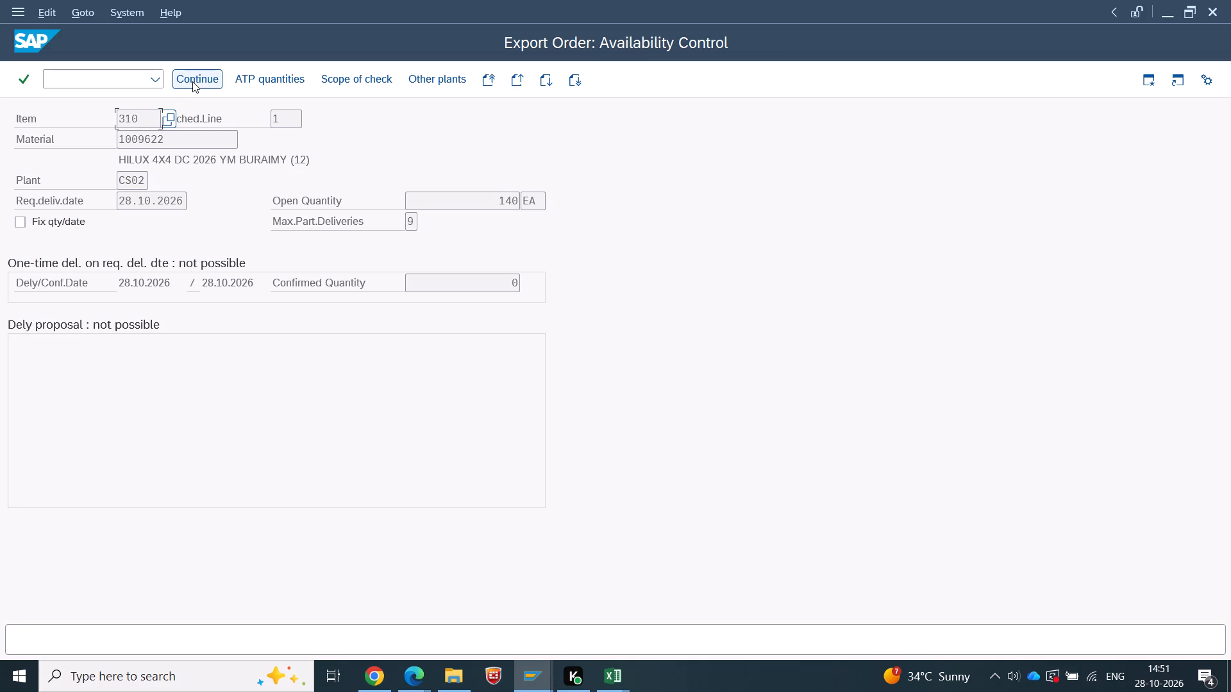
pyautogui.click(192, 81)
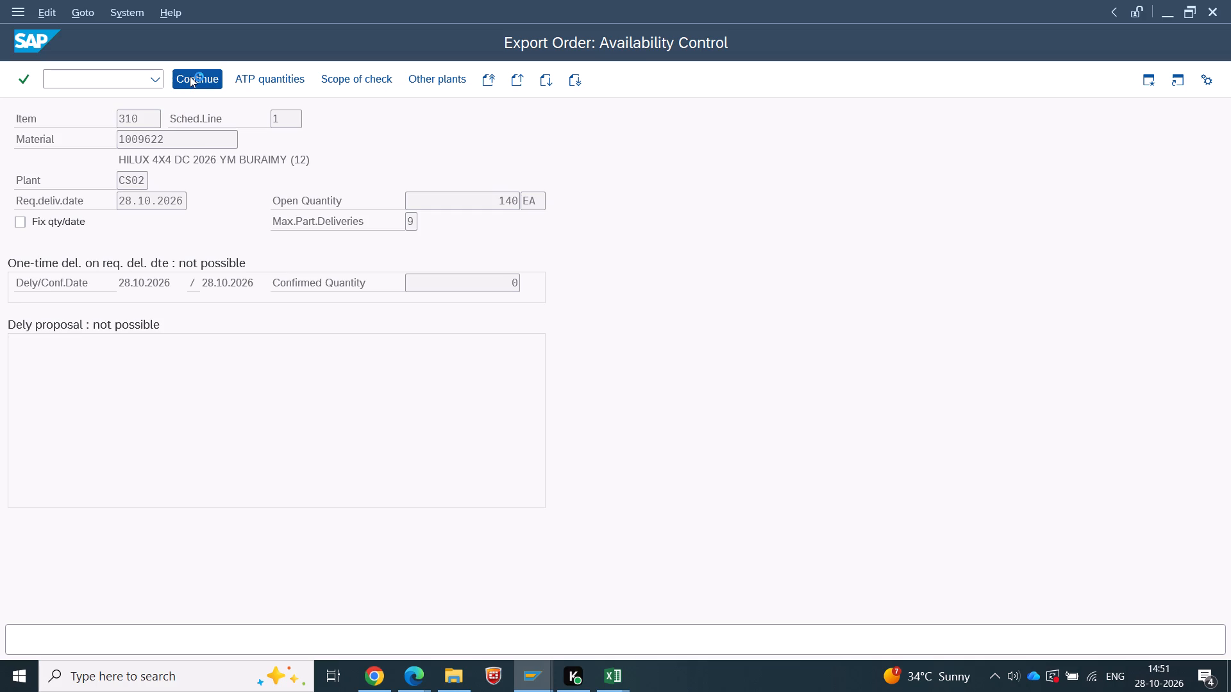
pyautogui.click(190, 76)
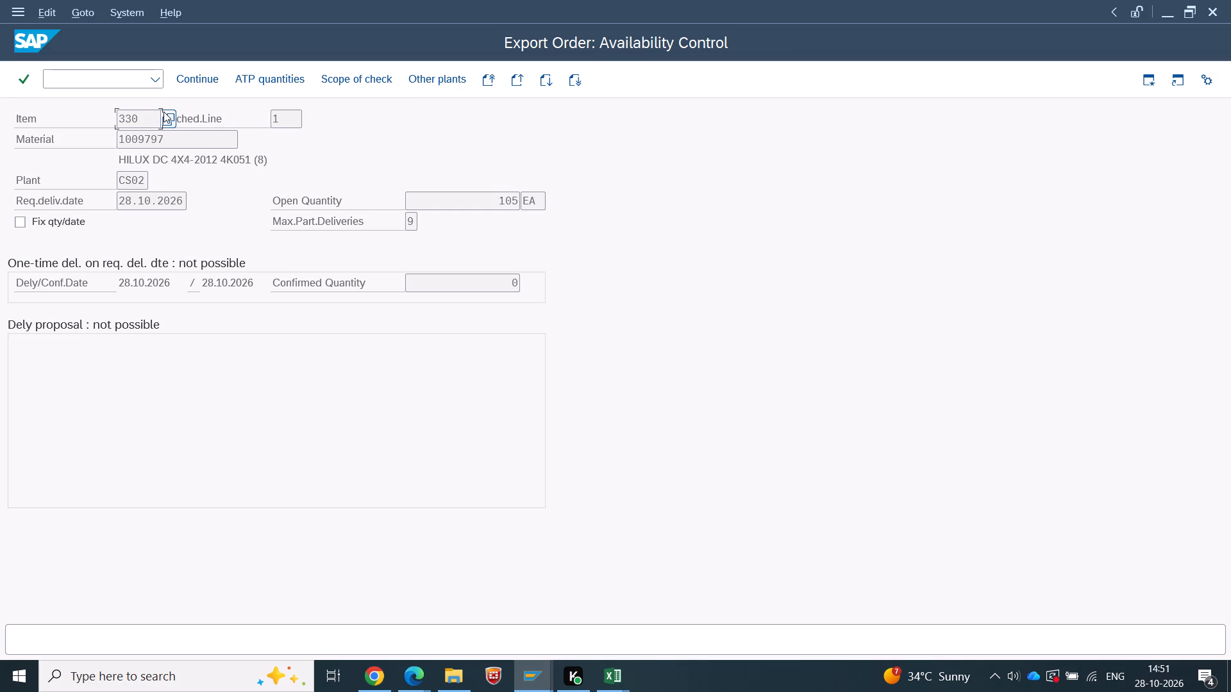
pyautogui.click(201, 82)
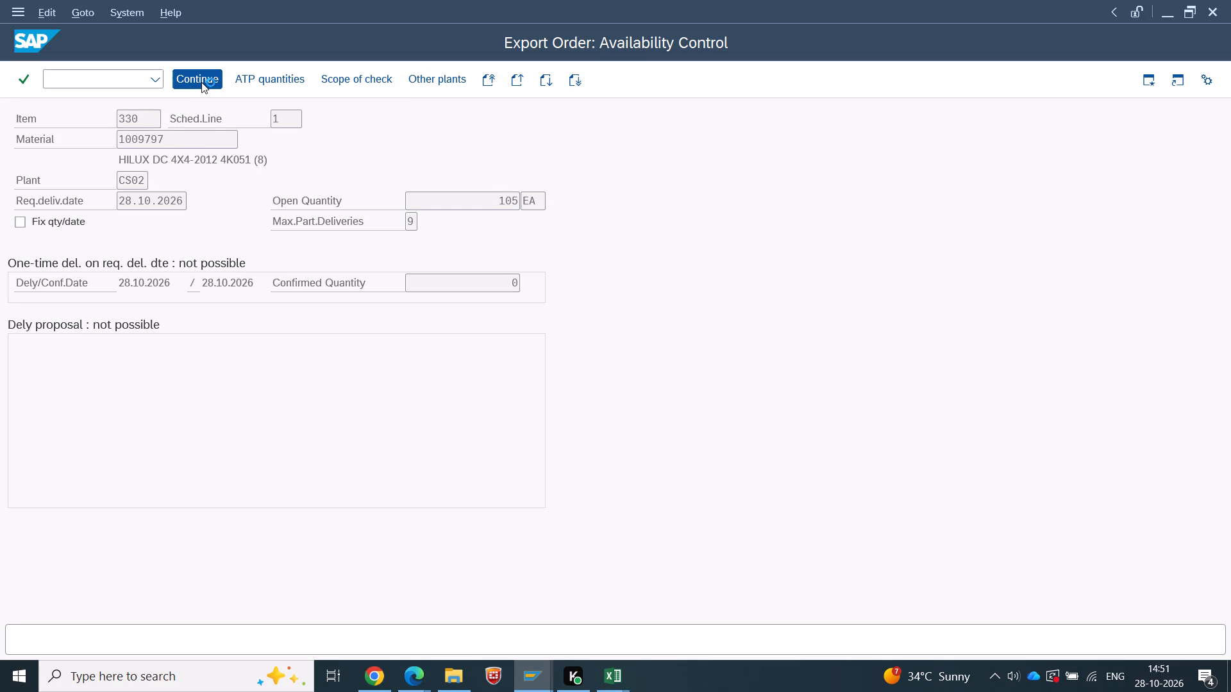
pyautogui.click(201, 82)
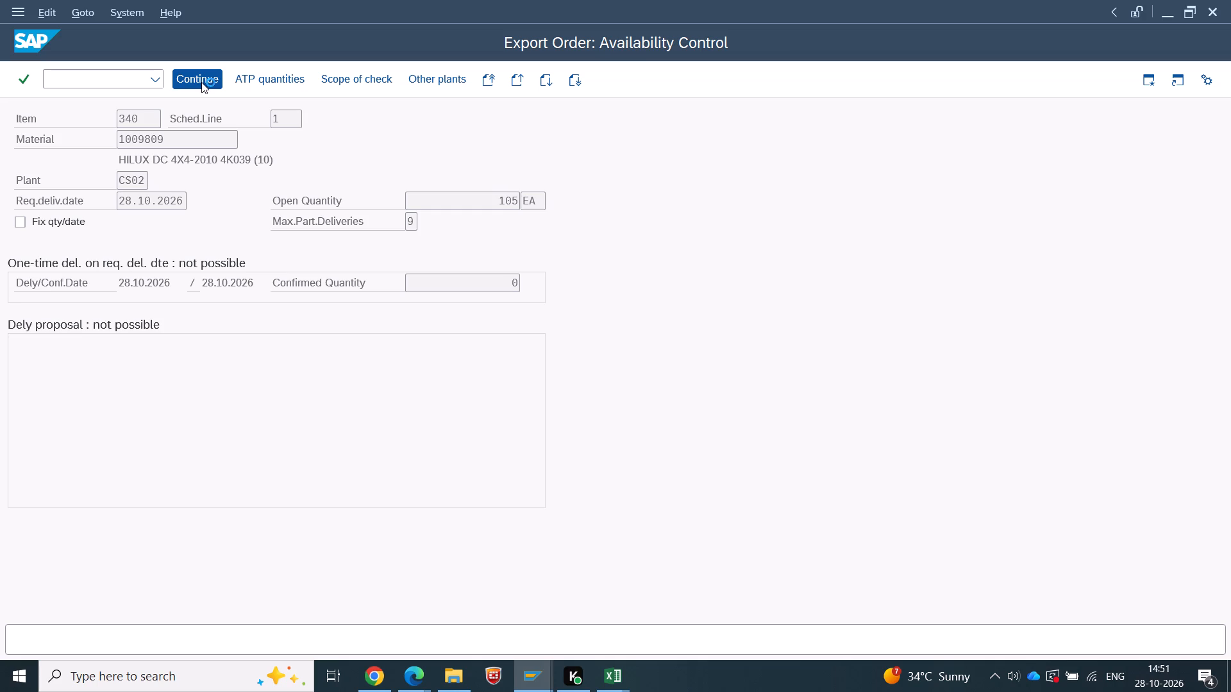
pyautogui.click(201, 82)
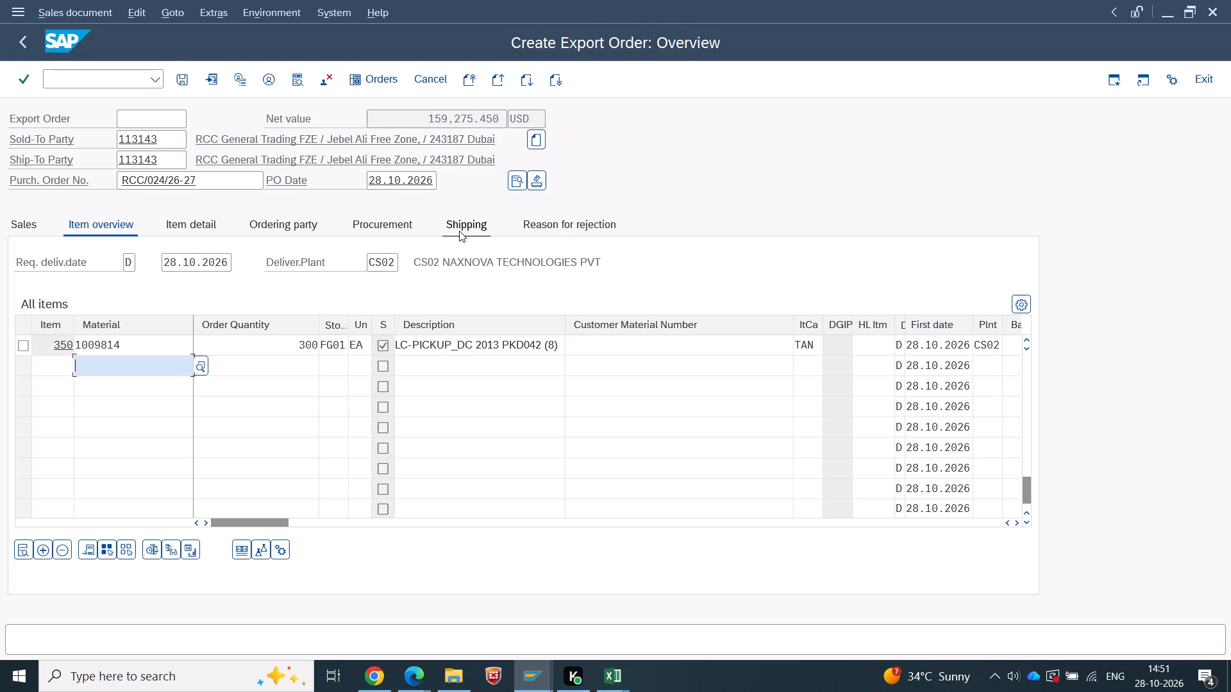
# Check the order's items against the full part number list in Excel's Sheet3 and save the SAP export order.
pyautogui.hotkey('alt', 'Tab')
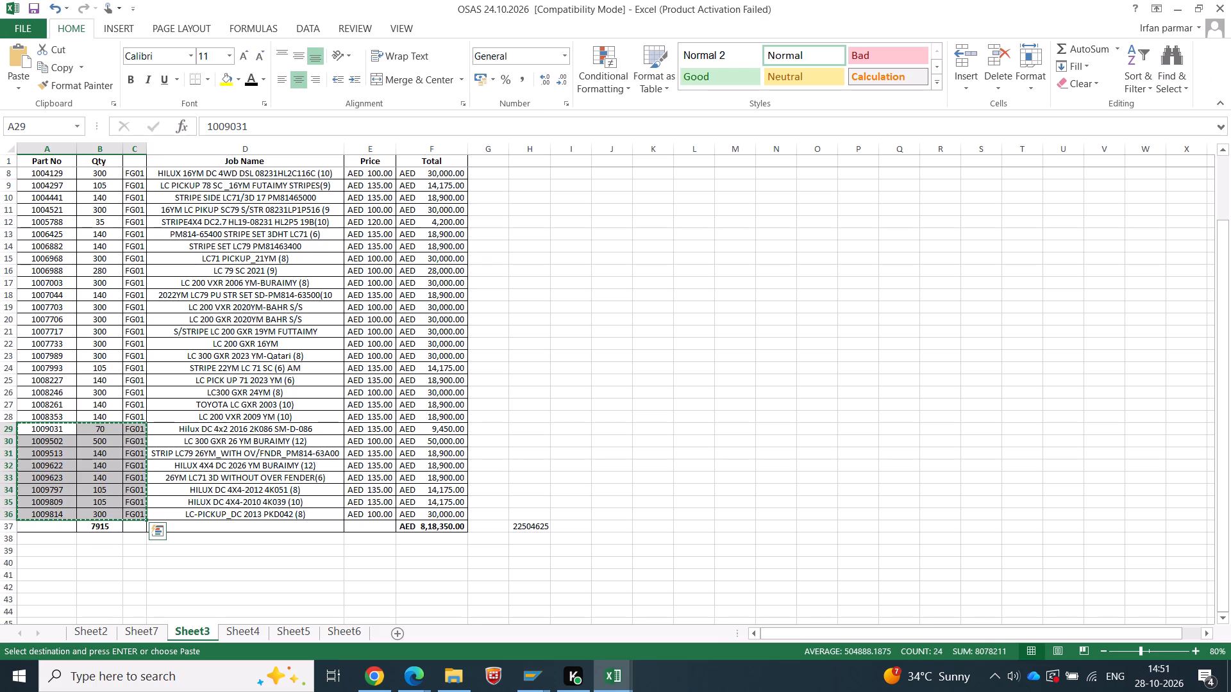
pyautogui.moveTo(46, 516); pyautogui.dragTo(40, 205)
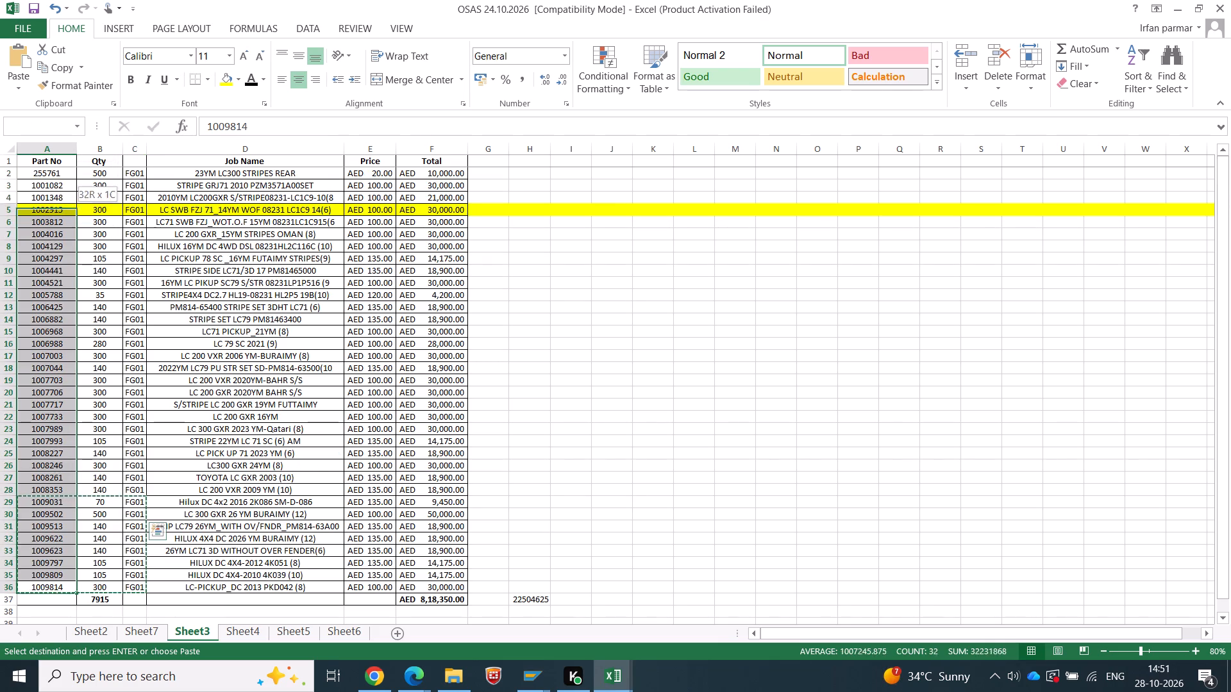
pyautogui.moveTo(40, 205); pyautogui.dragTo(40, 175)
pyautogui.hotkey('alt', 'Tab')
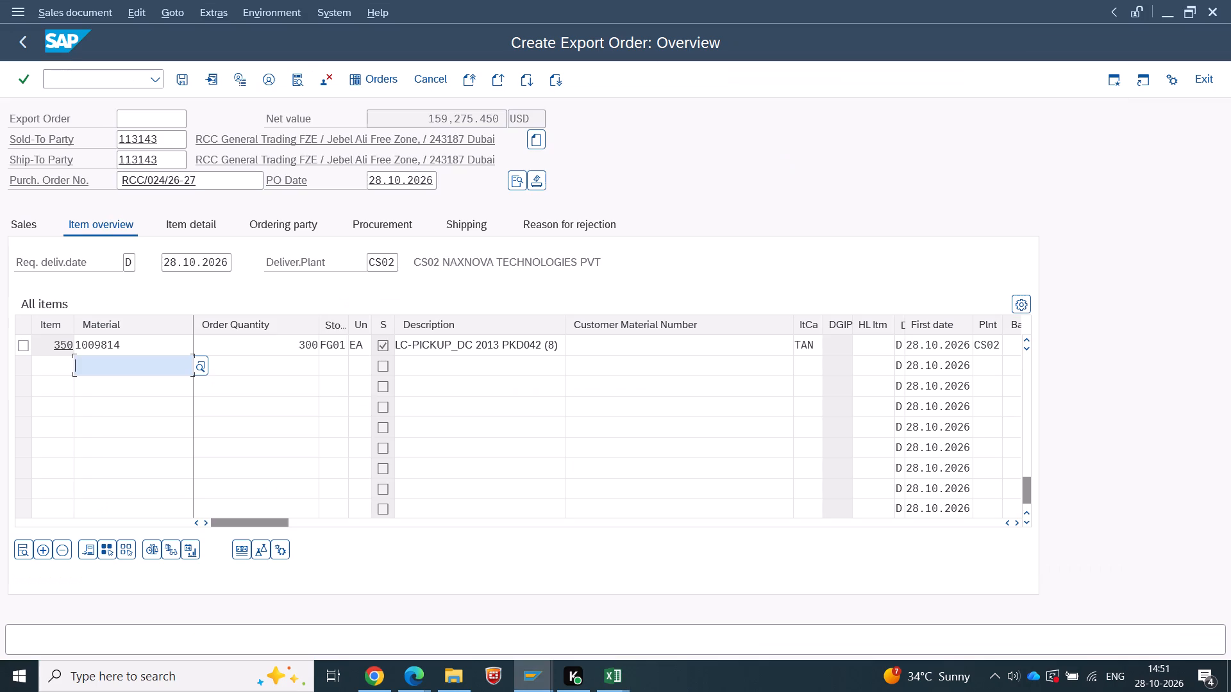
pyautogui.scroll(4, 254, 293)
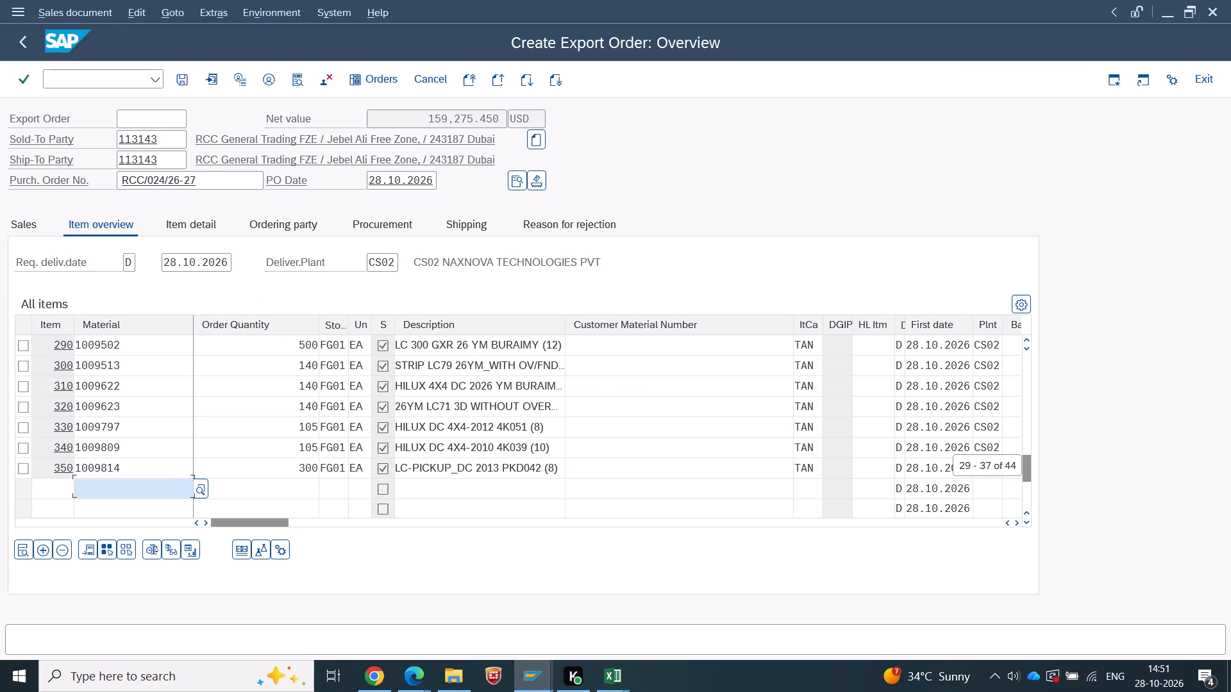
pyautogui.click(182, 75)
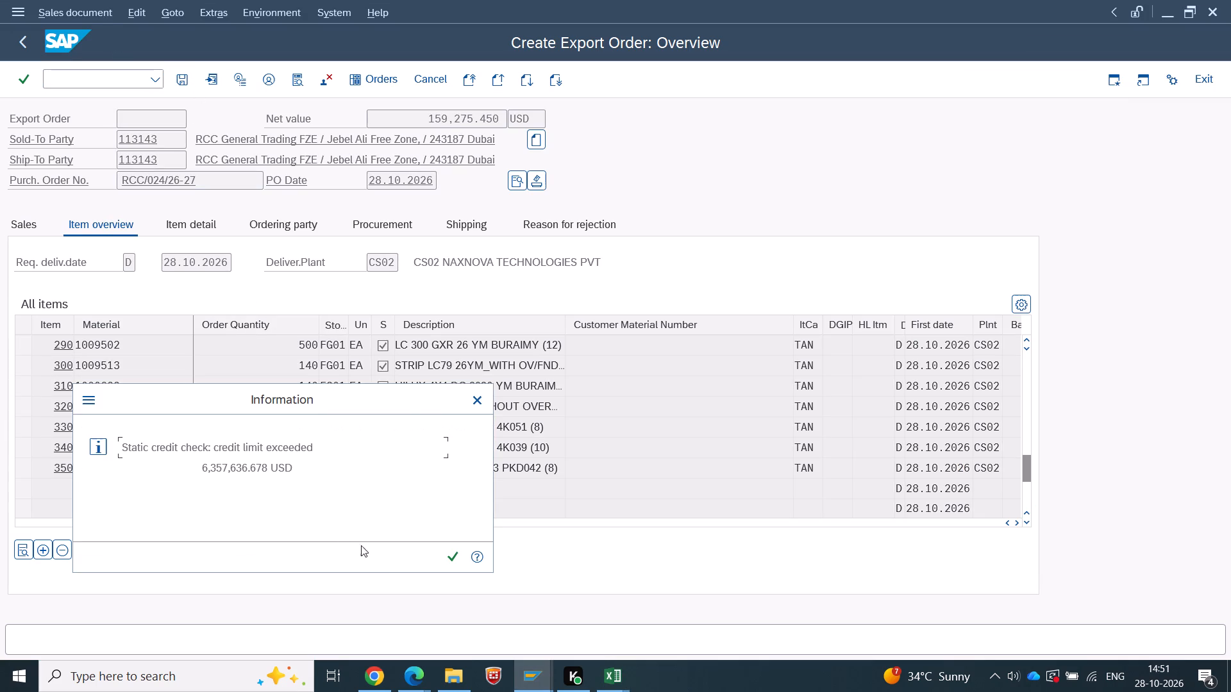
pyautogui.click(457, 563)
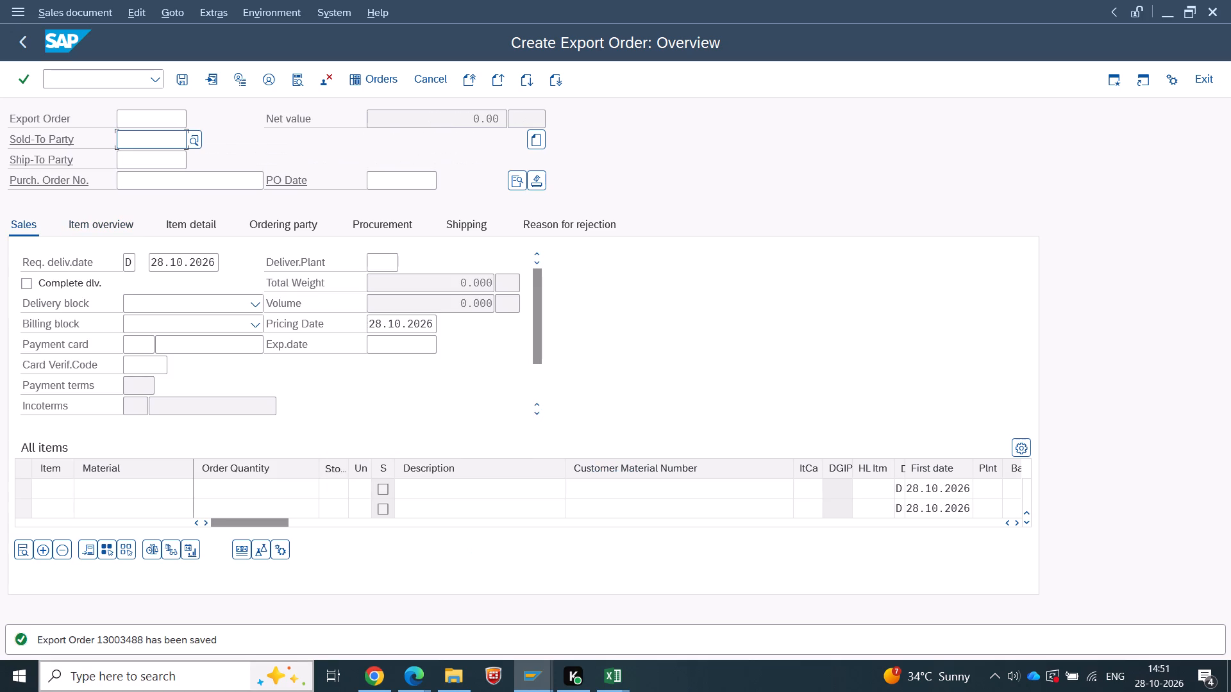
# Copy the saved export order's number from the save message's detailed help and close that help window.
pyautogui.doubleClick(144, 639)
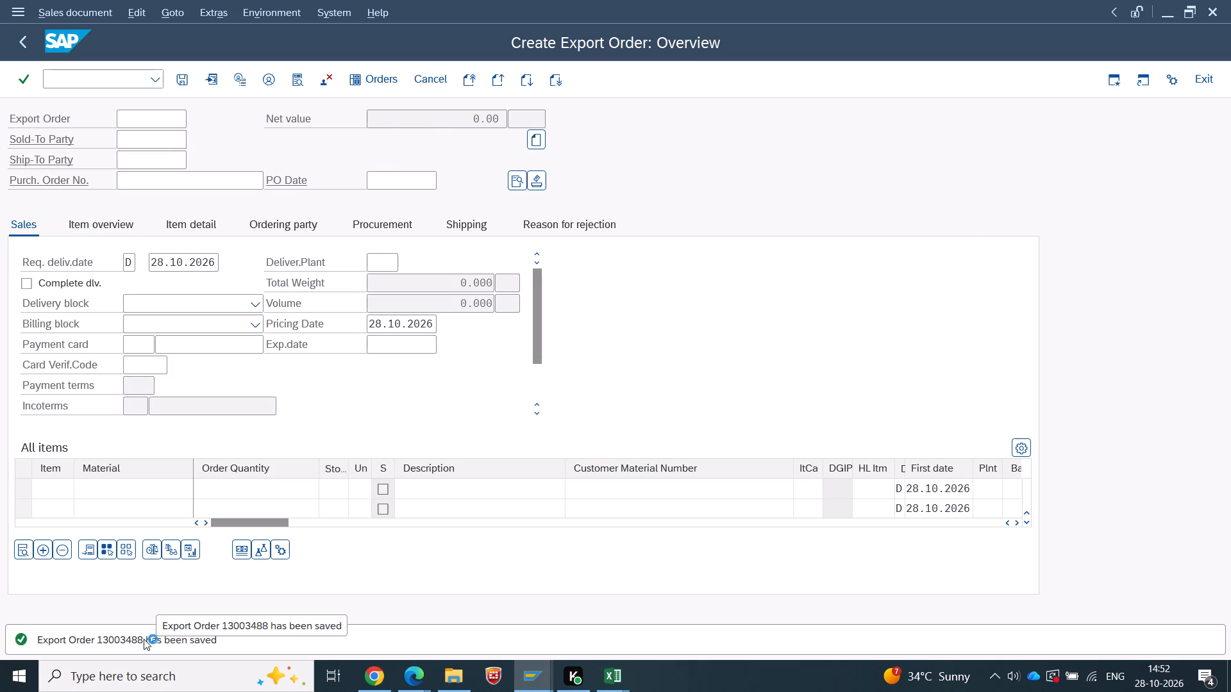
pyautogui.doubleClick(714, 219)
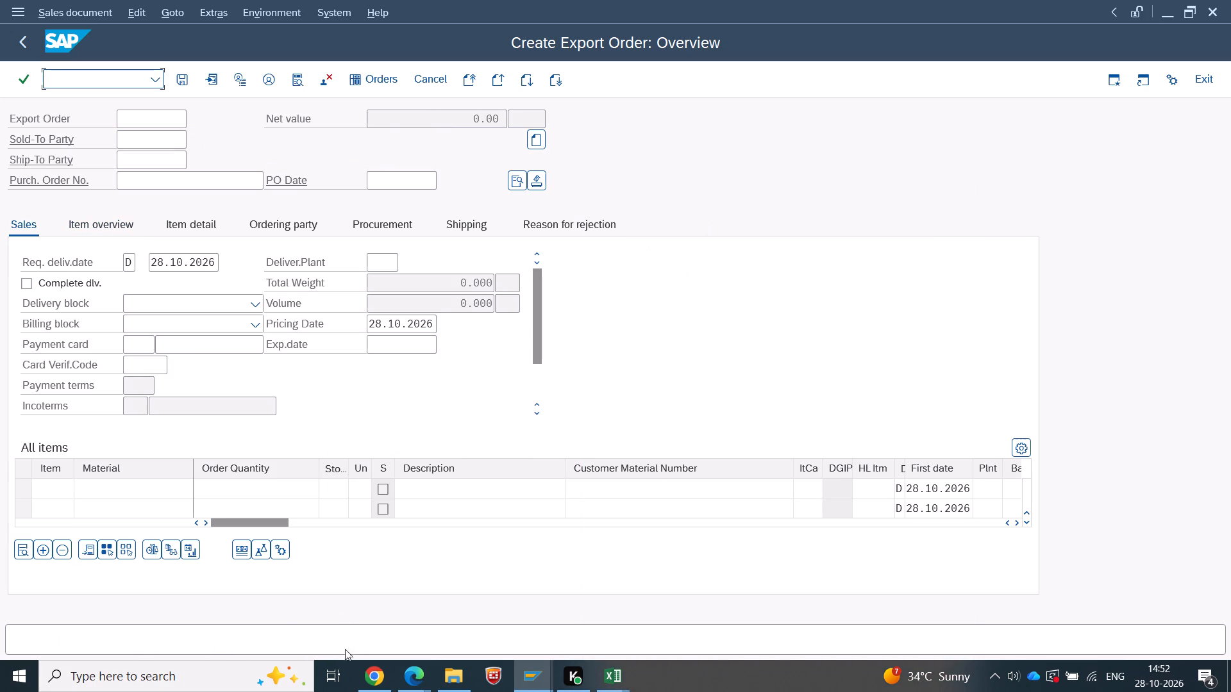
pyautogui.hotkey('alt', 'Tab')
pyautogui.click(700, 210)
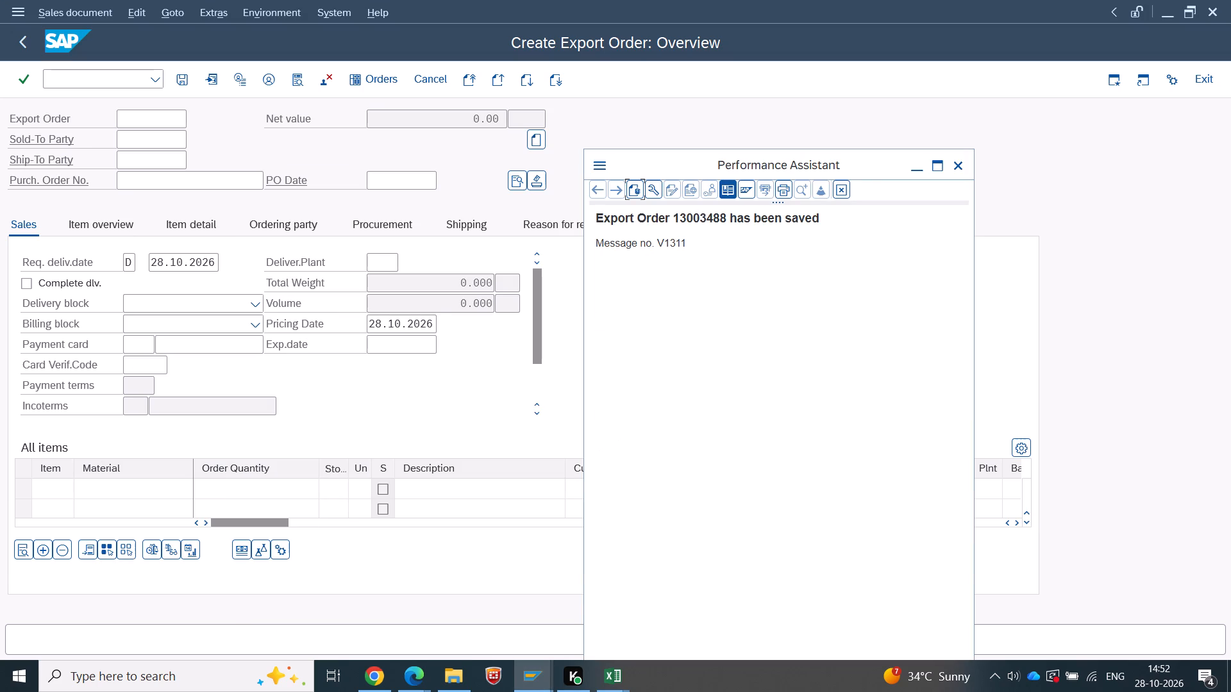
pyautogui.doubleClick(700, 216)
pyautogui.hotkey('ctrl', 'c')
pyautogui.hotkey('ctrl', 'c')
pyautogui.hotkey('ctrl', 'c')
pyautogui.click(957, 161)
# Paste the export order number 13003488 into cell H3 of Excel's Sheet3 and save the workbook.
pyautogui.hotkey('alt', 'Tab')
pyautogui.doubleClick(533, 187)
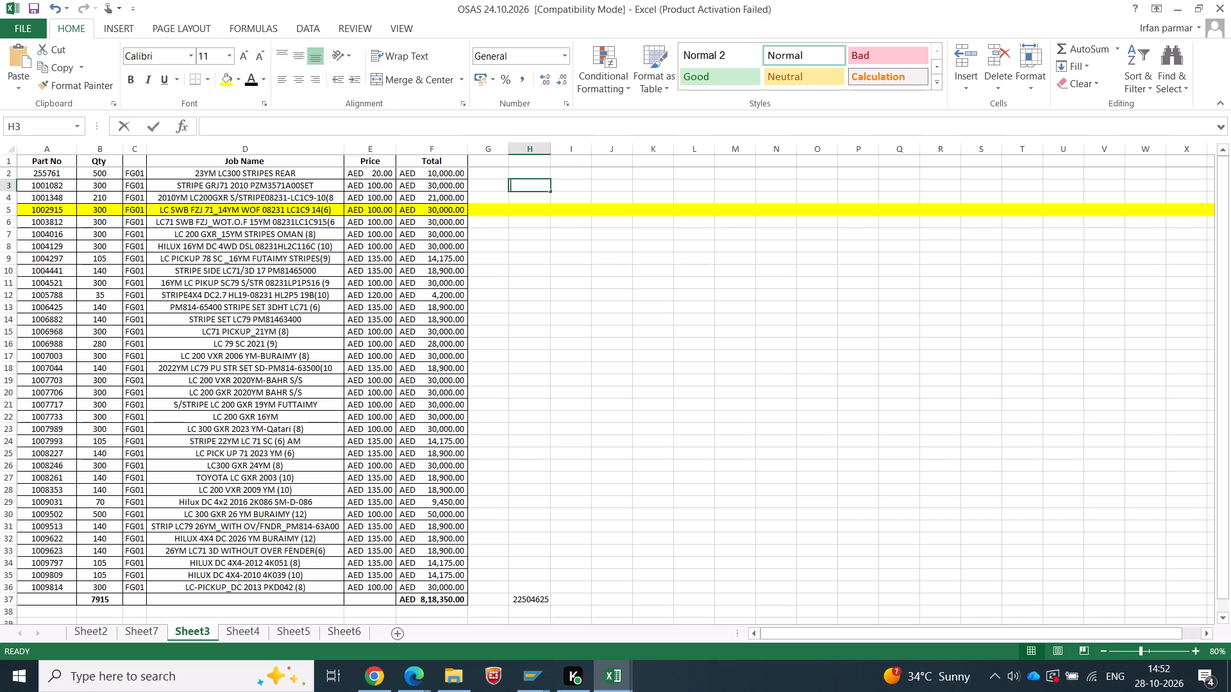
pyautogui.hotkey('ctrl', 'v')
pyautogui.click(621, 284)
pyautogui.doubleClick(552, 150)
pyautogui.click(619, 368)
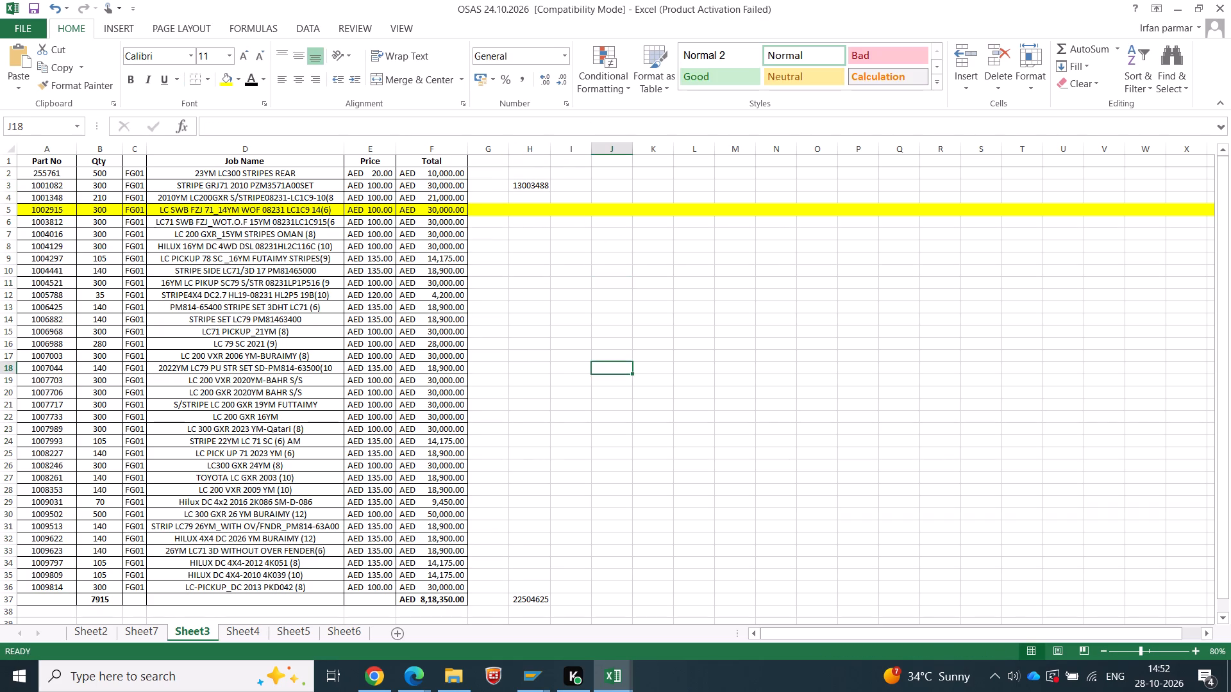
pyautogui.hotkey('ctrl', 's')
pyautogui.click(663, 447)
# Label the order number "RCC SO No." in cell H2, fit column H's width and save the workbook despite compatibility losses.
pyautogui.click(523, 174)
pyautogui.write('RCC SO No')
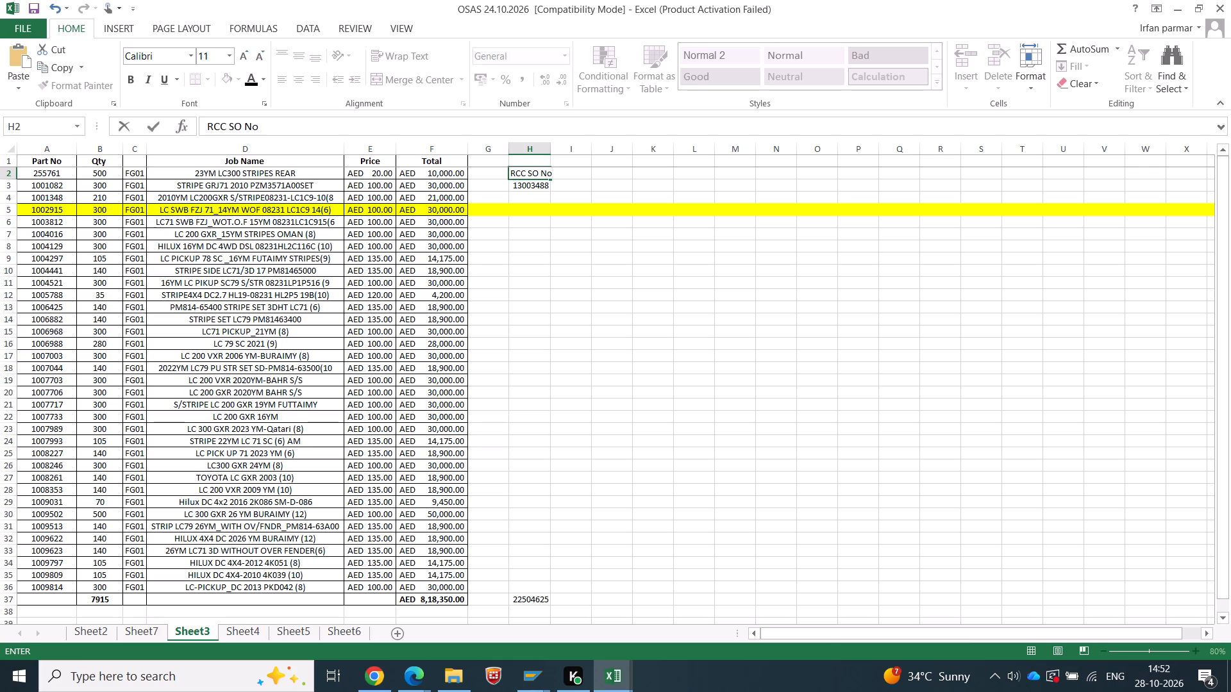
pyautogui.press('.')
pyautogui.press('Return')
pyautogui.doubleClick(550, 147)
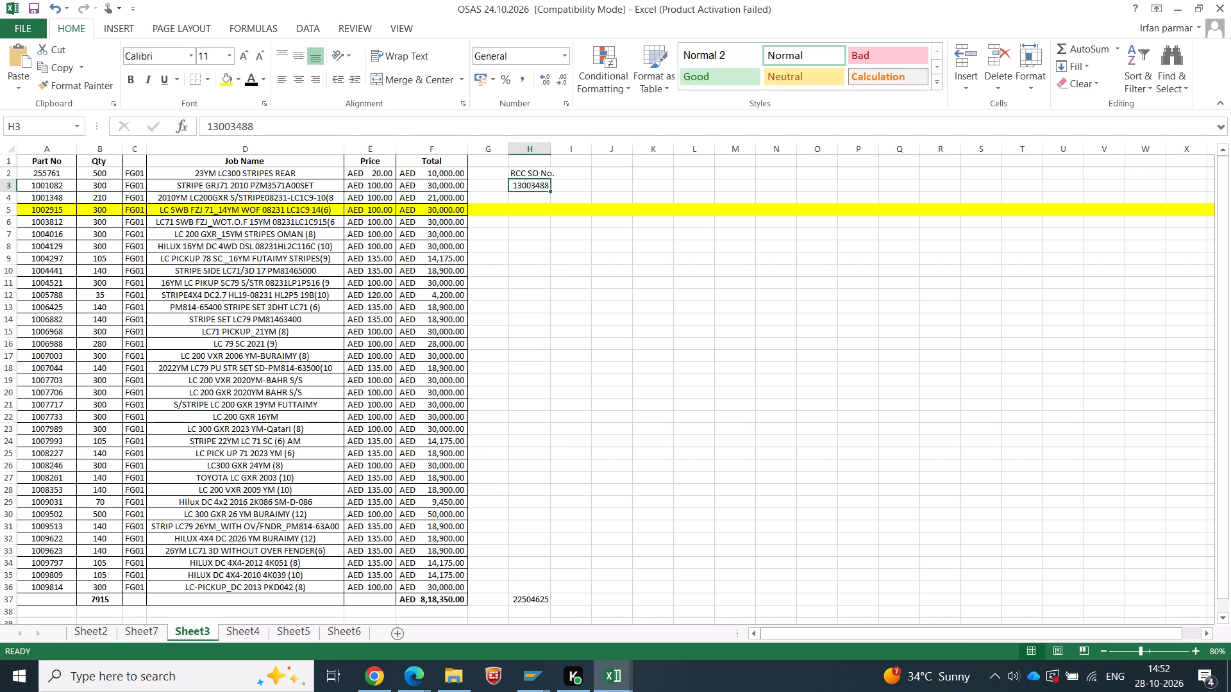
pyautogui.click(597, 255)
pyautogui.hotkey('ctrl', 's')
pyautogui.click(539, 318)
pyautogui.click(664, 427)
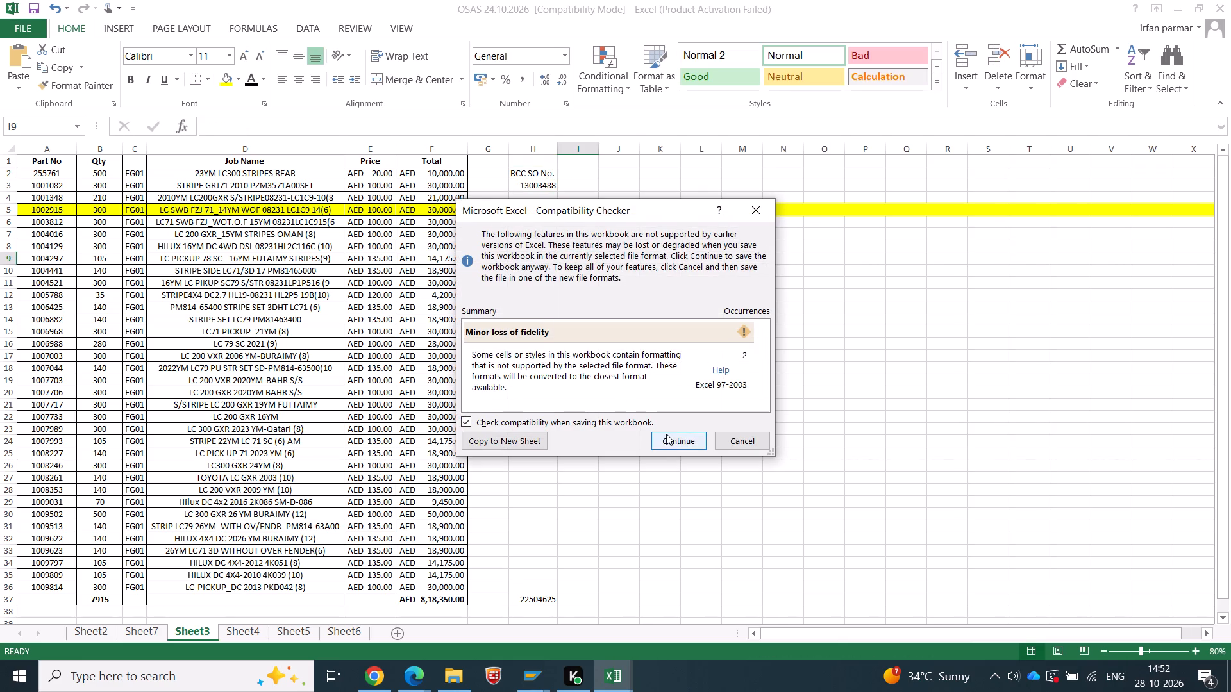
pyautogui.click(666, 434)
pyautogui.click(619, 410)
# Apply the formatting of part 1001348's row to the yellow row of part 1002915 and save the workbook.
pyautogui.click(6, 200)
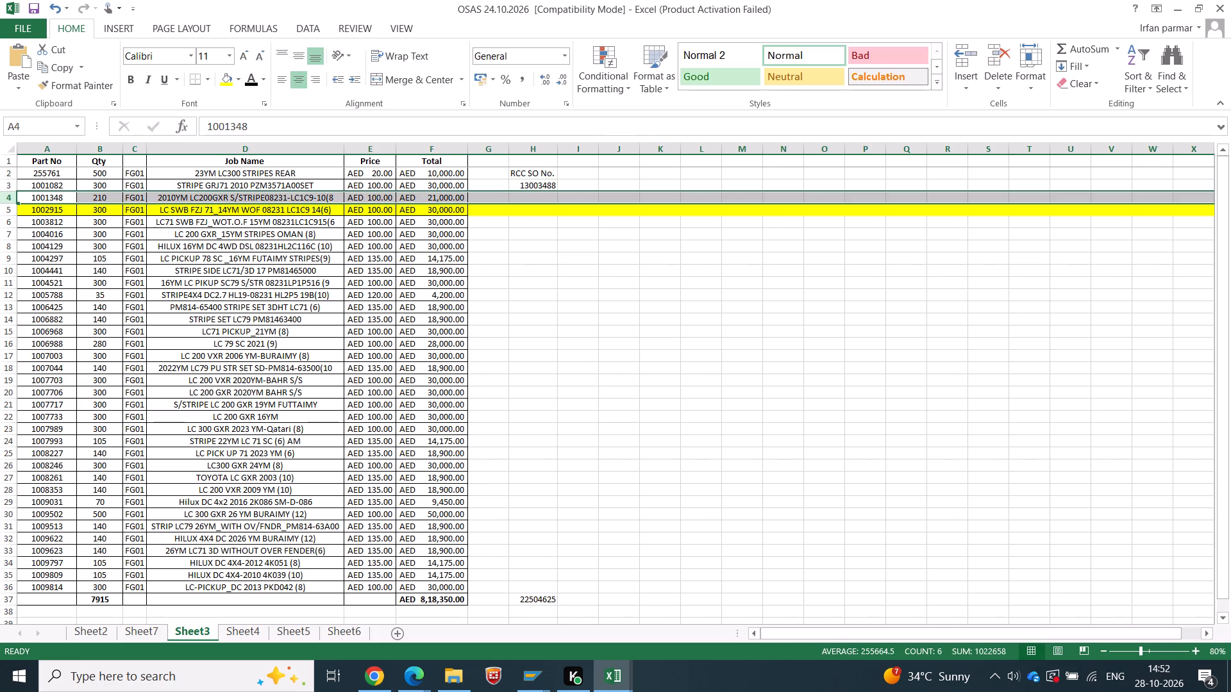
pyautogui.click(71, 91)
pyautogui.click(10, 210)
pyautogui.click(93, 273)
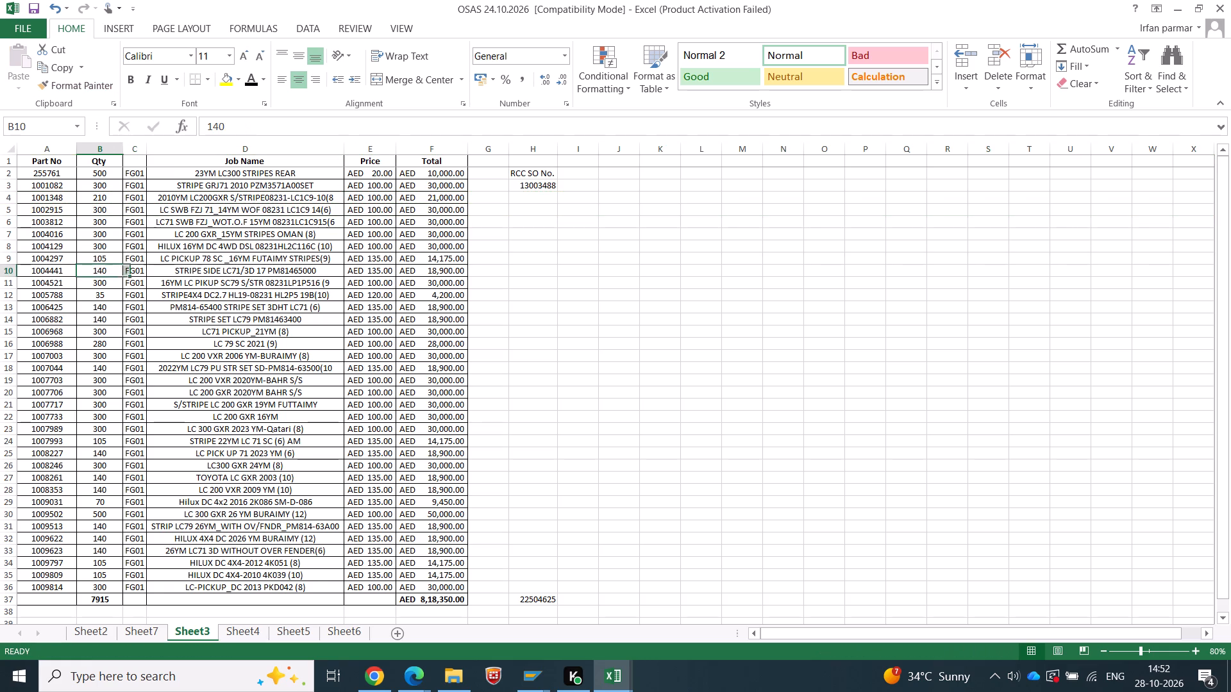
pyautogui.scroll(10, 227, 327)
pyautogui.scroll(-8, 220, 333)
pyautogui.scroll(17, 195, 290)
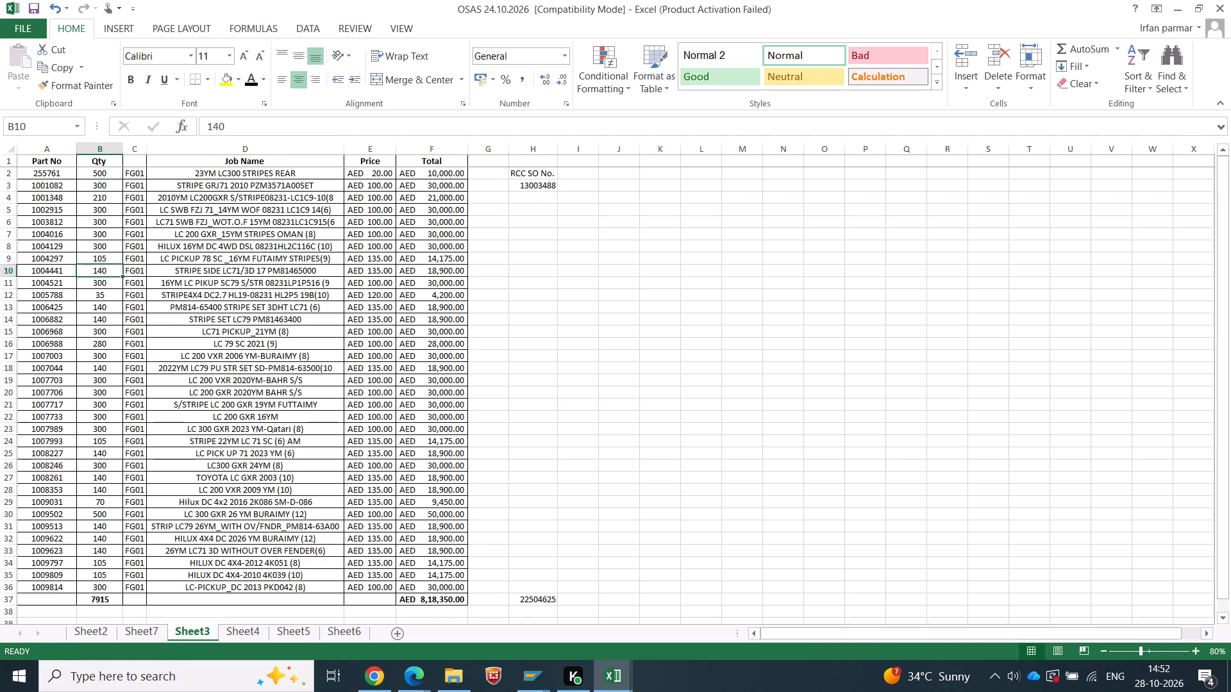
pyautogui.hotkey('ctrl', 's')
pyautogui.click(667, 438)
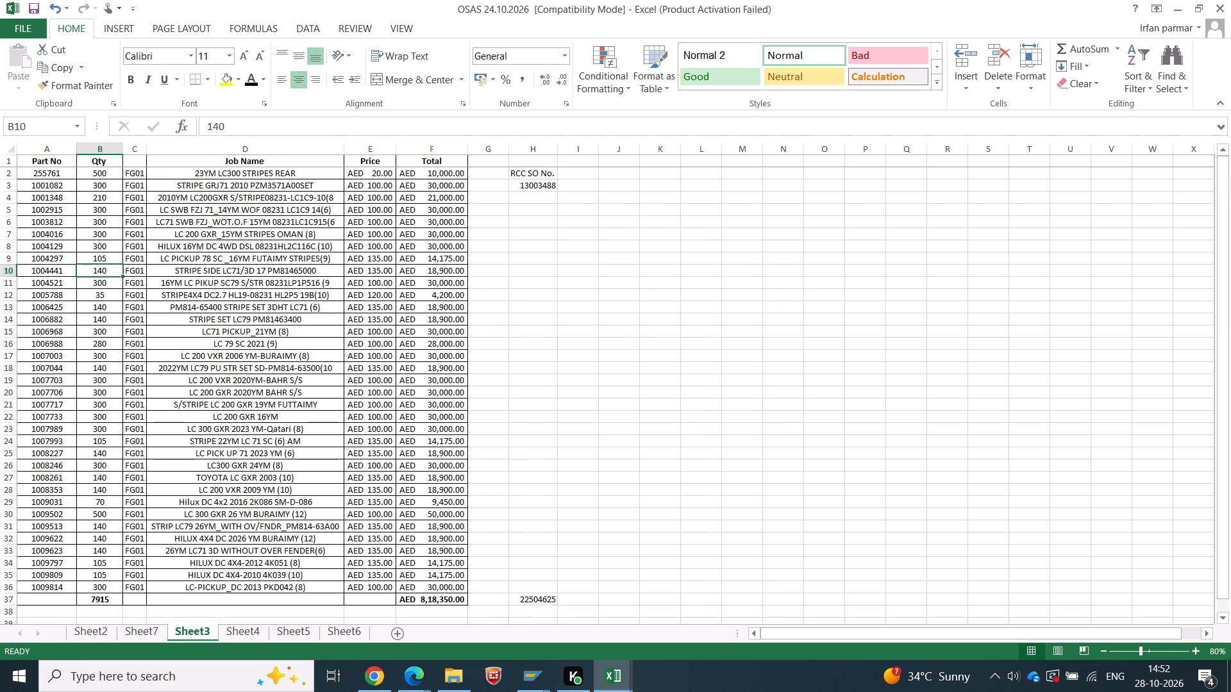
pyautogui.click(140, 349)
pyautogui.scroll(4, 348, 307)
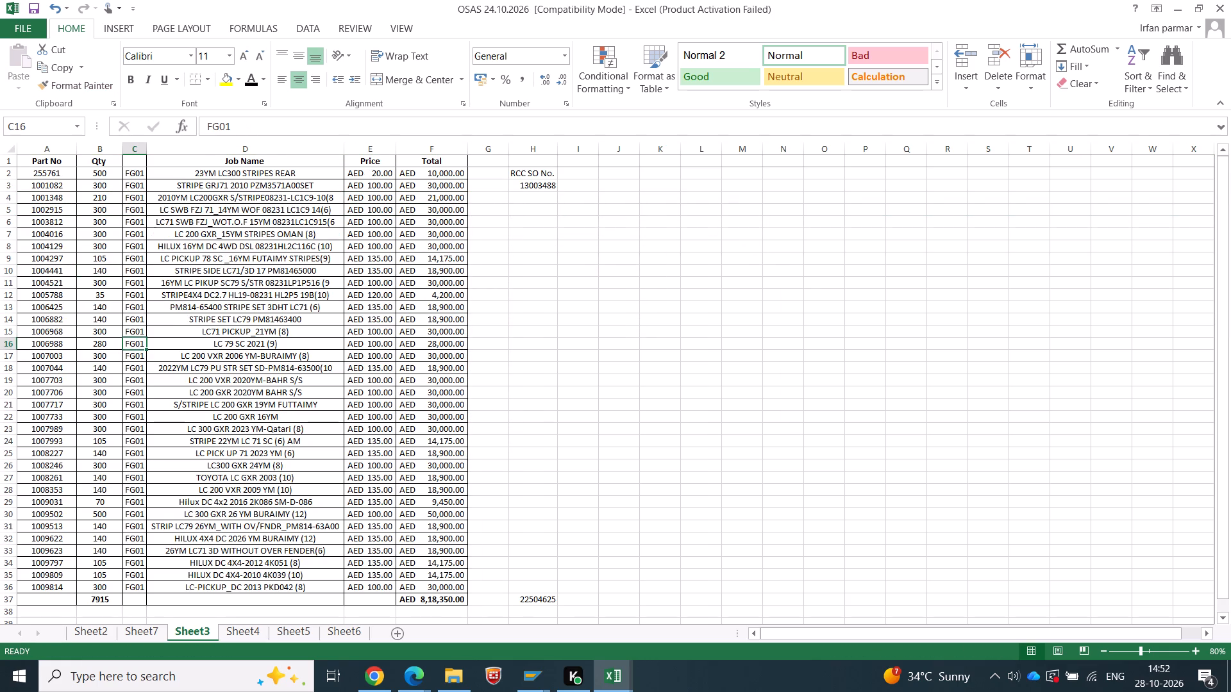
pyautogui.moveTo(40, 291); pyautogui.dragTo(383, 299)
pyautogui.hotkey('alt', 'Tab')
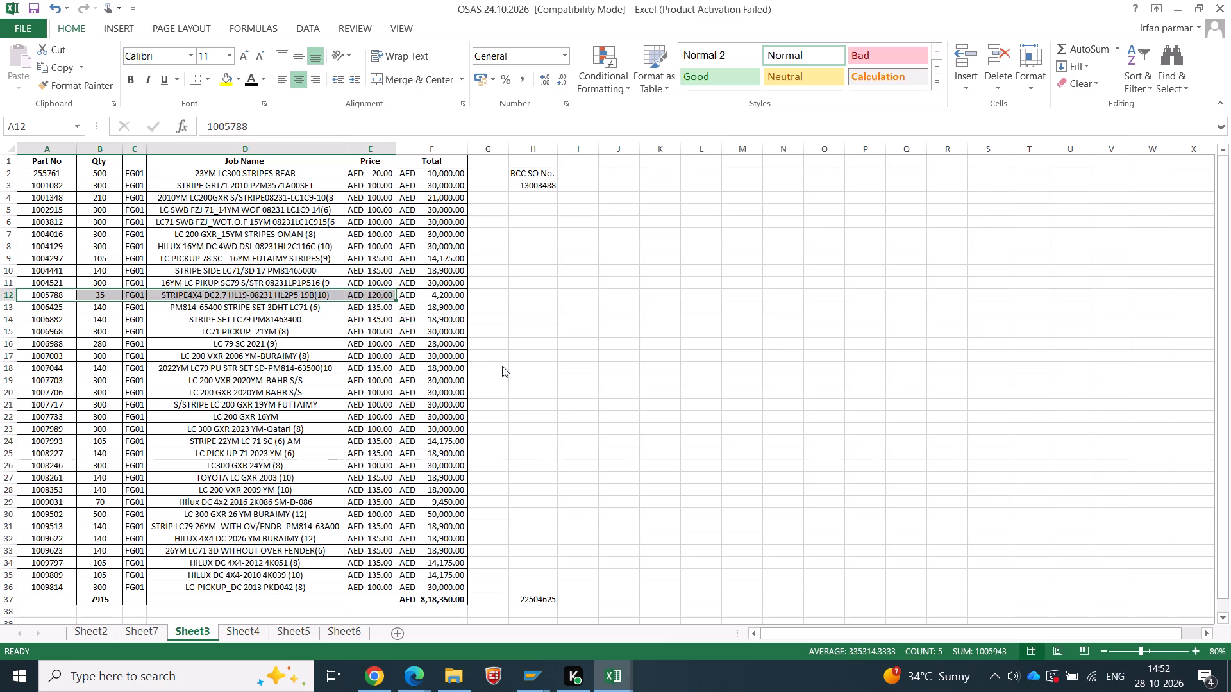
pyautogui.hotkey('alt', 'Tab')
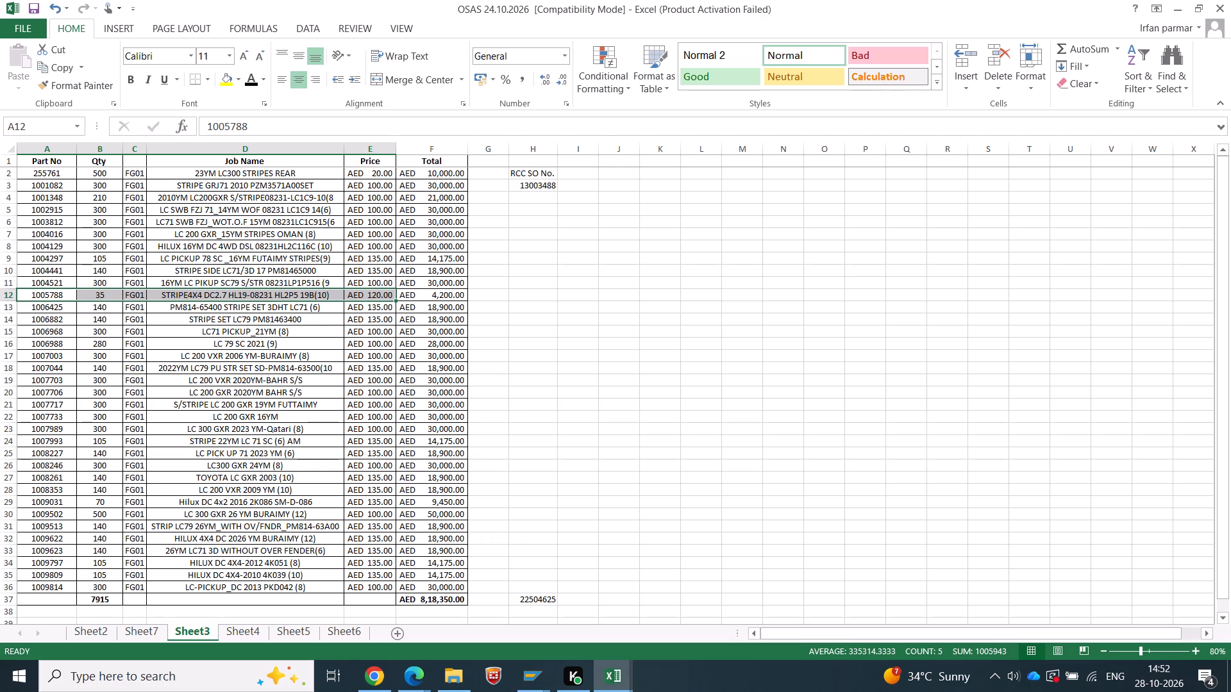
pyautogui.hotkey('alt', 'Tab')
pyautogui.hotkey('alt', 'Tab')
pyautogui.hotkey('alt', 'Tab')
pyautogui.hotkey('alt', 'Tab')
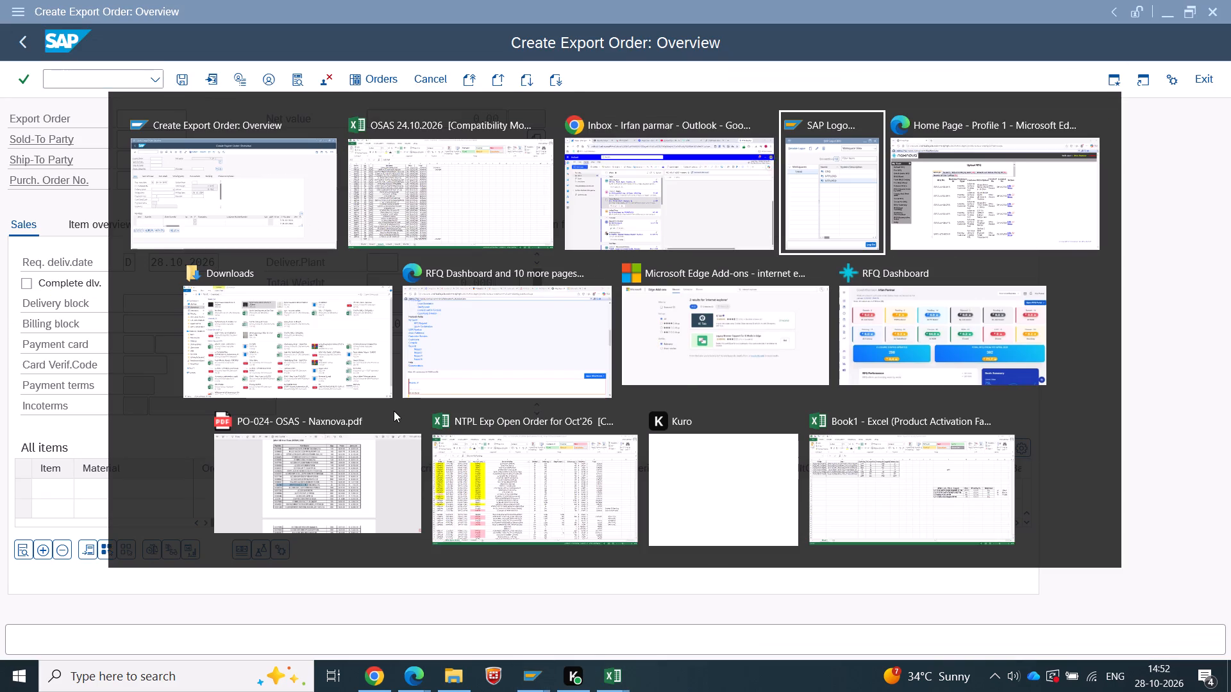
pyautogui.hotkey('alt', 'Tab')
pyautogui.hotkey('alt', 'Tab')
# In SAP, open export order 13003488 for changes with VA02, show its item overview and widen the Description column.
pyautogui.click(539, 673)
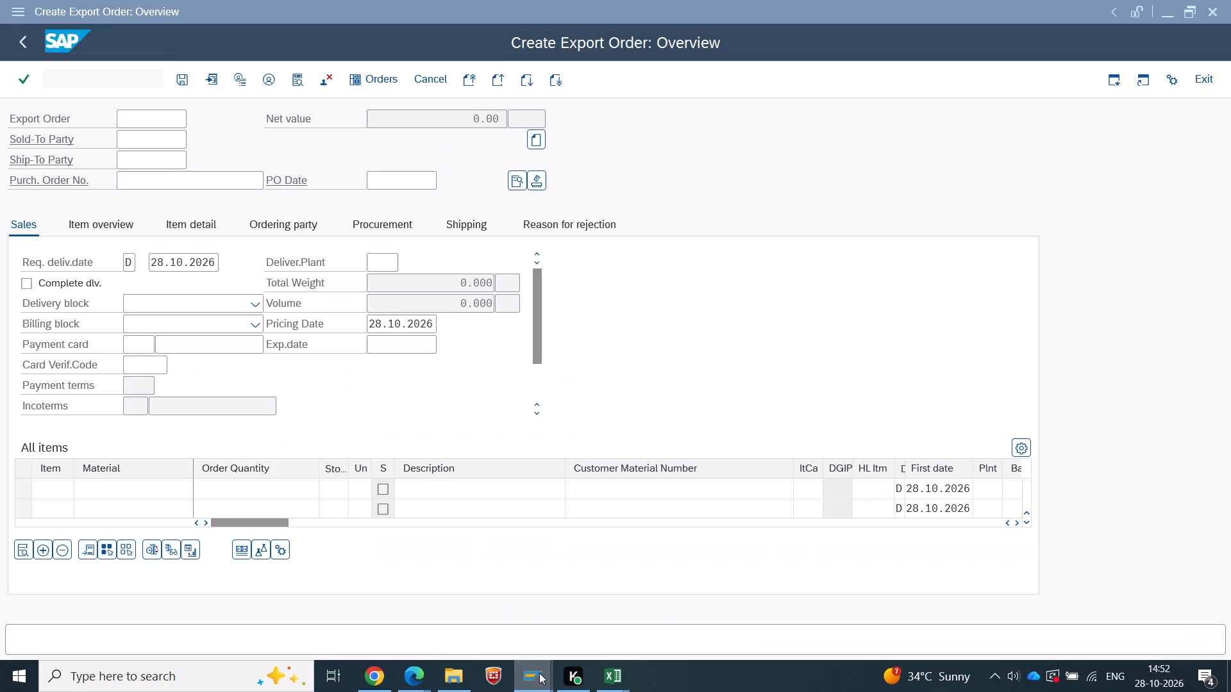
pyautogui.click(527, 612)
pyautogui.click(16, 38)
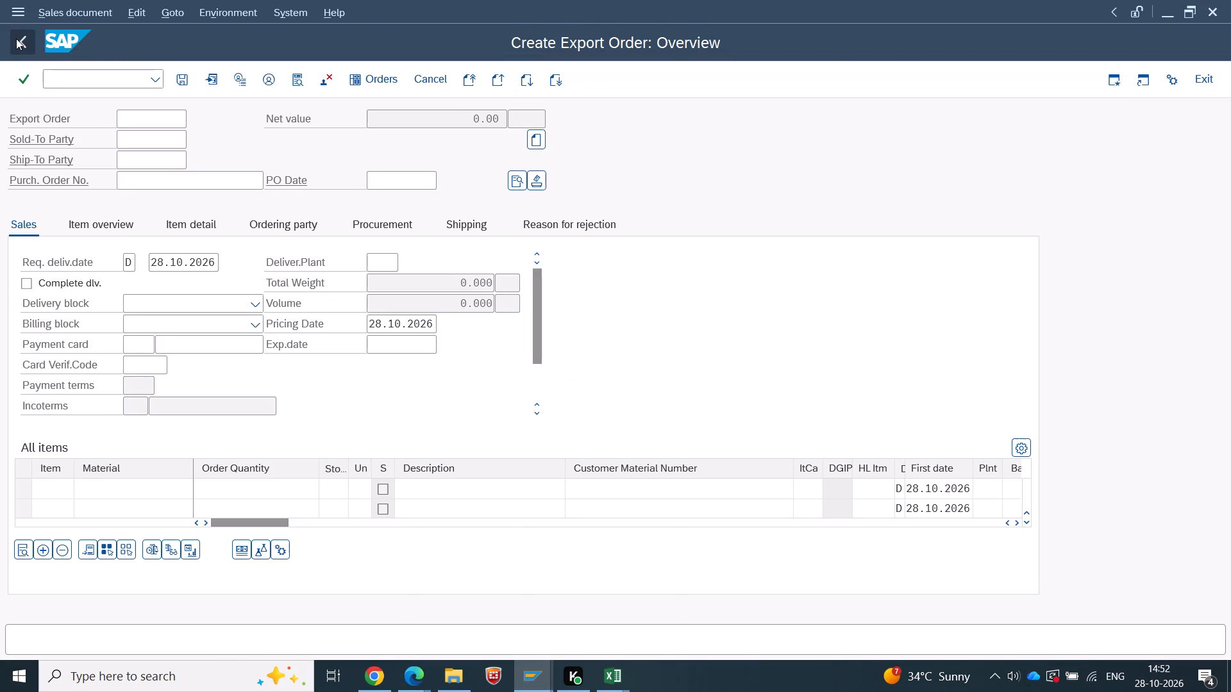
pyautogui.click(16, 38)
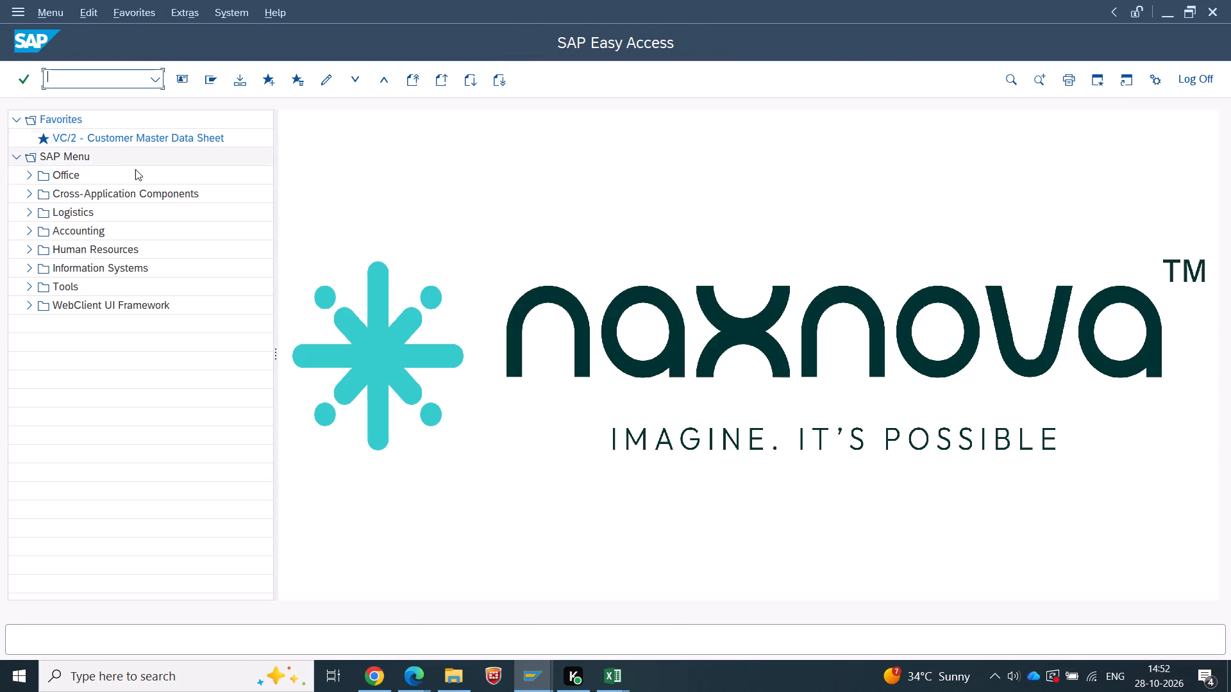
pyautogui.write('va02')
pyautogui.press('Return')
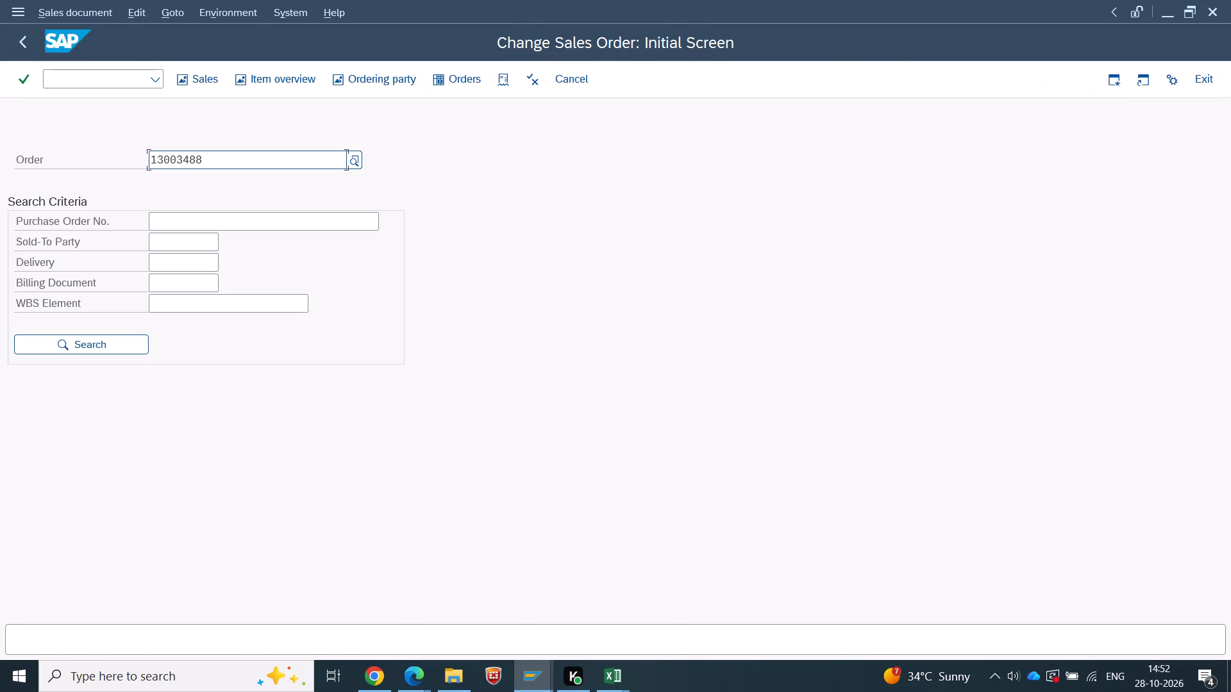
pyautogui.press('Return')
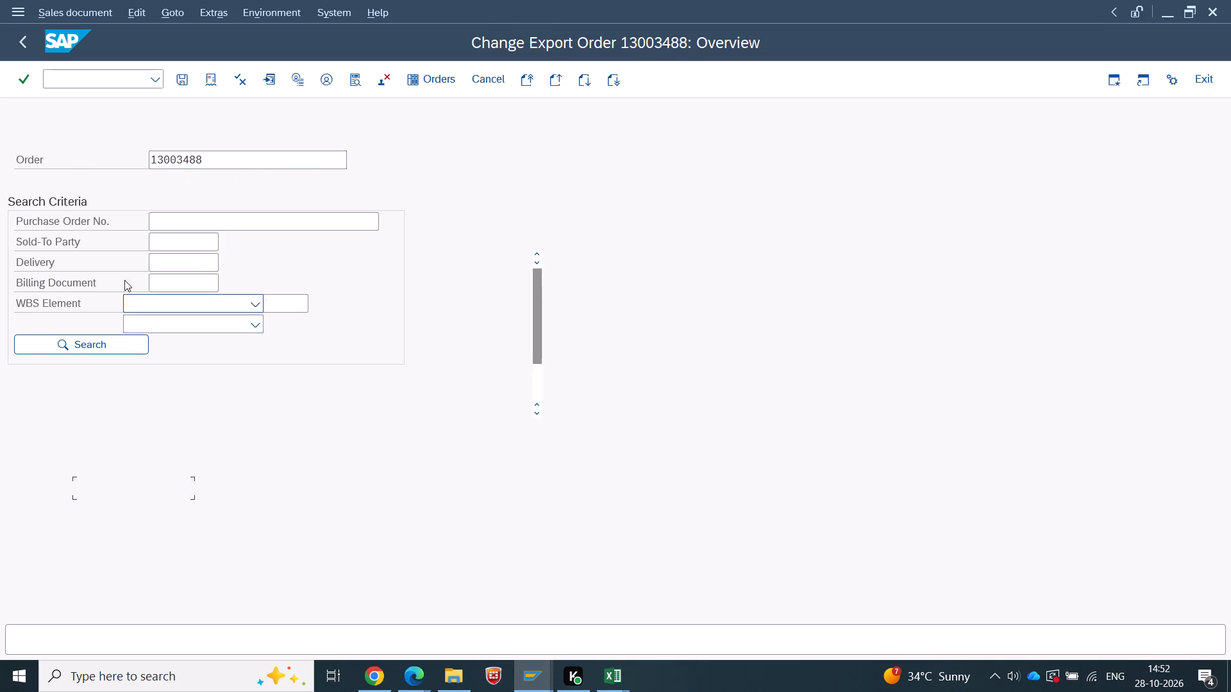
pyautogui.click(100, 225)
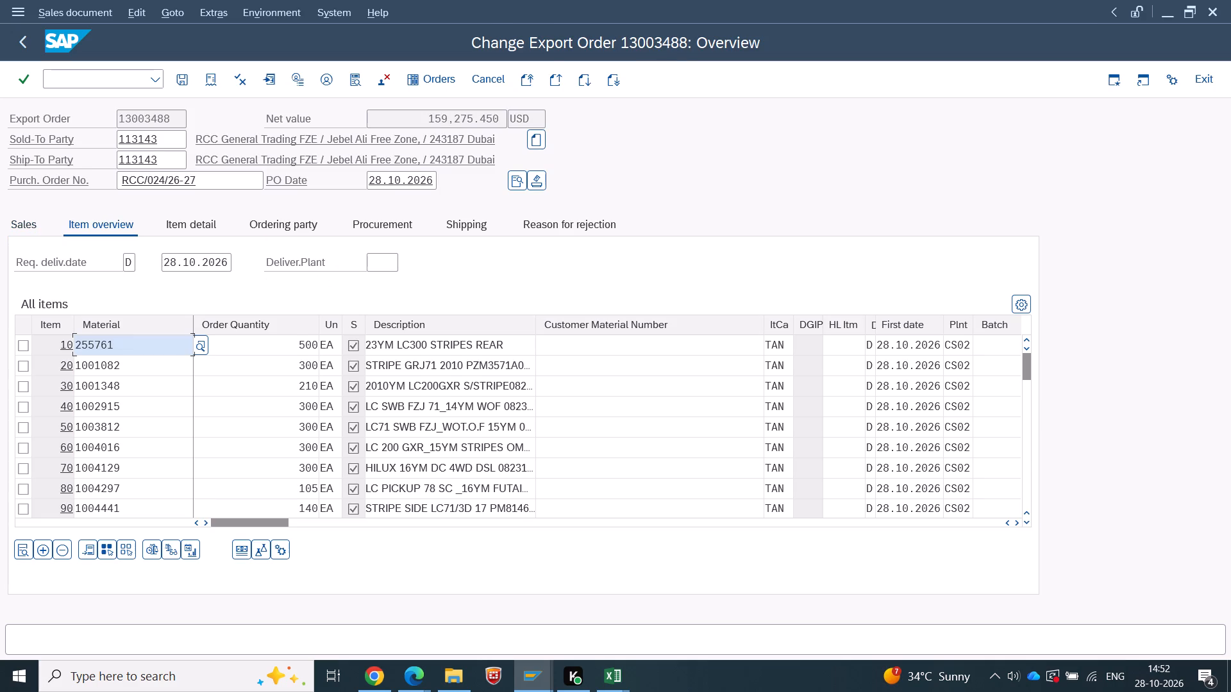
pyautogui.moveTo(535, 322); pyautogui.dragTo(793, 328)
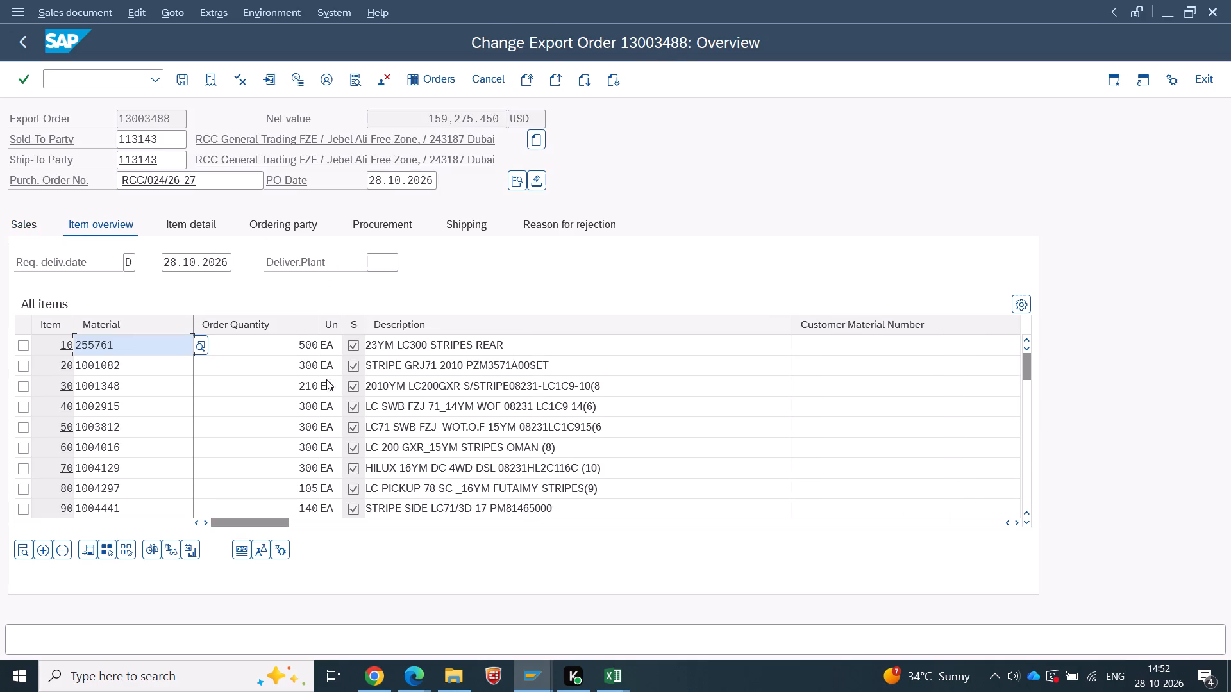
# Look up part 1001082 in Excel's NTPL open order list and copy its description "STRIPE GRJ71 2010 KSA" into SAP item 20.
pyautogui.moveTo(133, 362); pyautogui.dragTo(0, 353)
pyautogui.hotkey('ctrl', 'c')
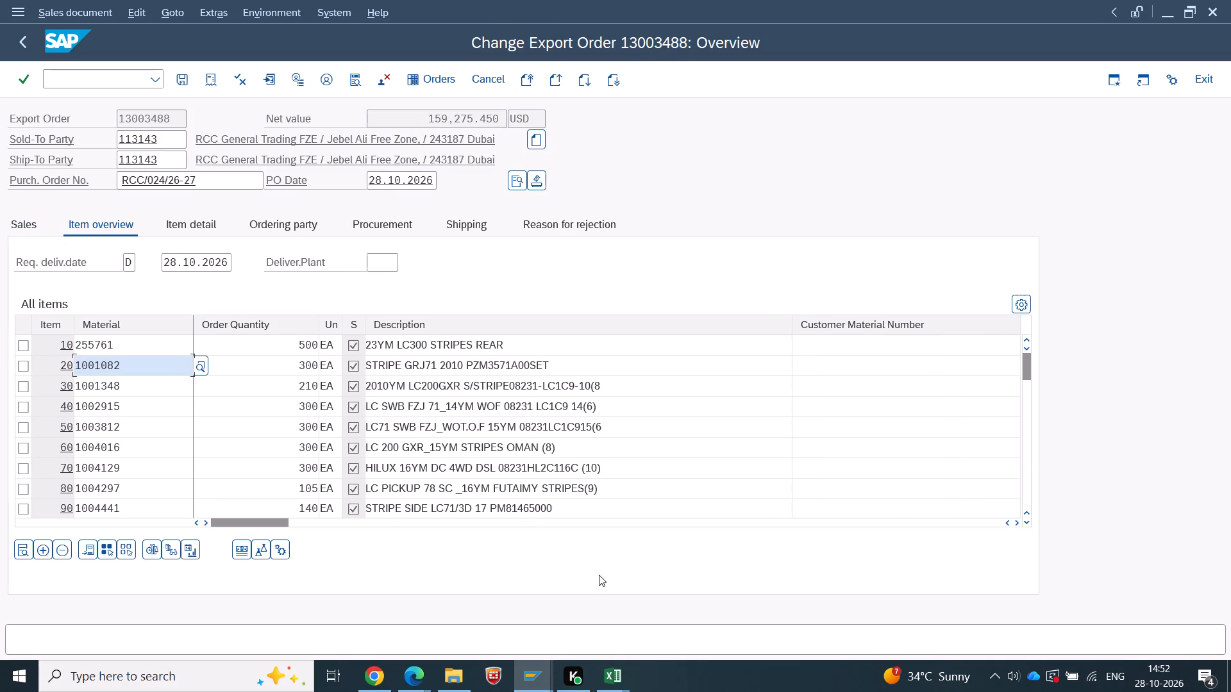
pyautogui.click(607, 671)
pyautogui.click(765, 616)
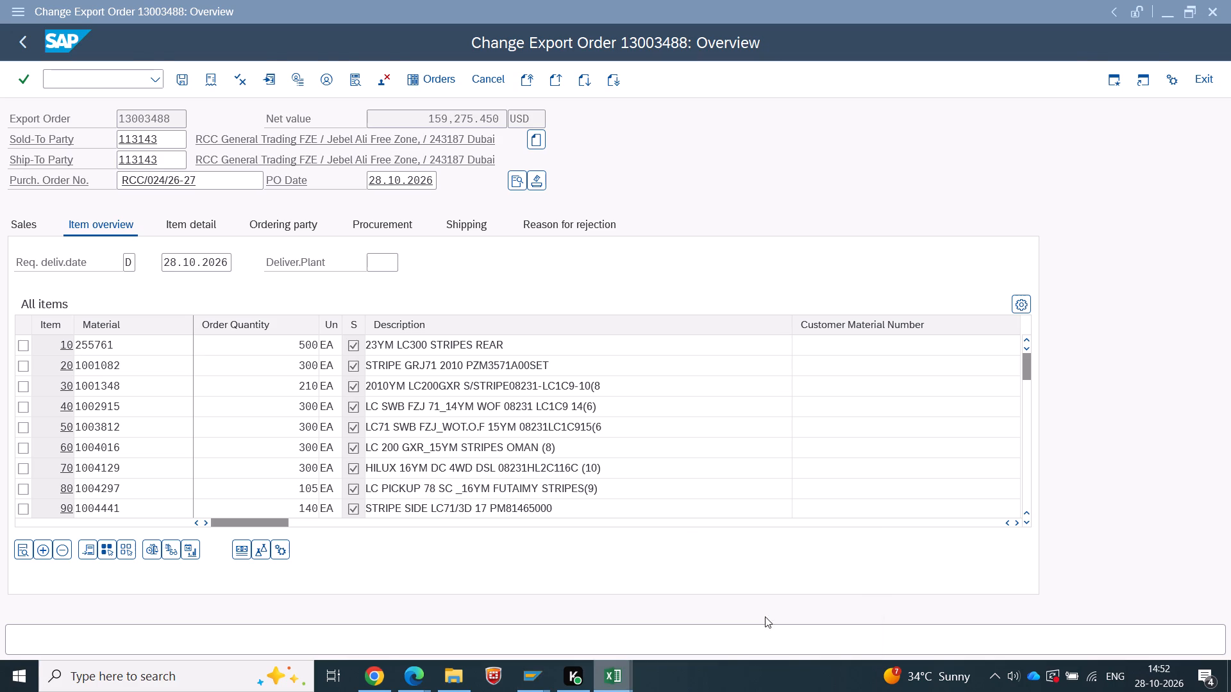
pyautogui.click(582, 400)
pyautogui.hotkey('ctrl', 'f')
pyautogui.hotkey('ctrl', 'v')
pyautogui.press('Return')
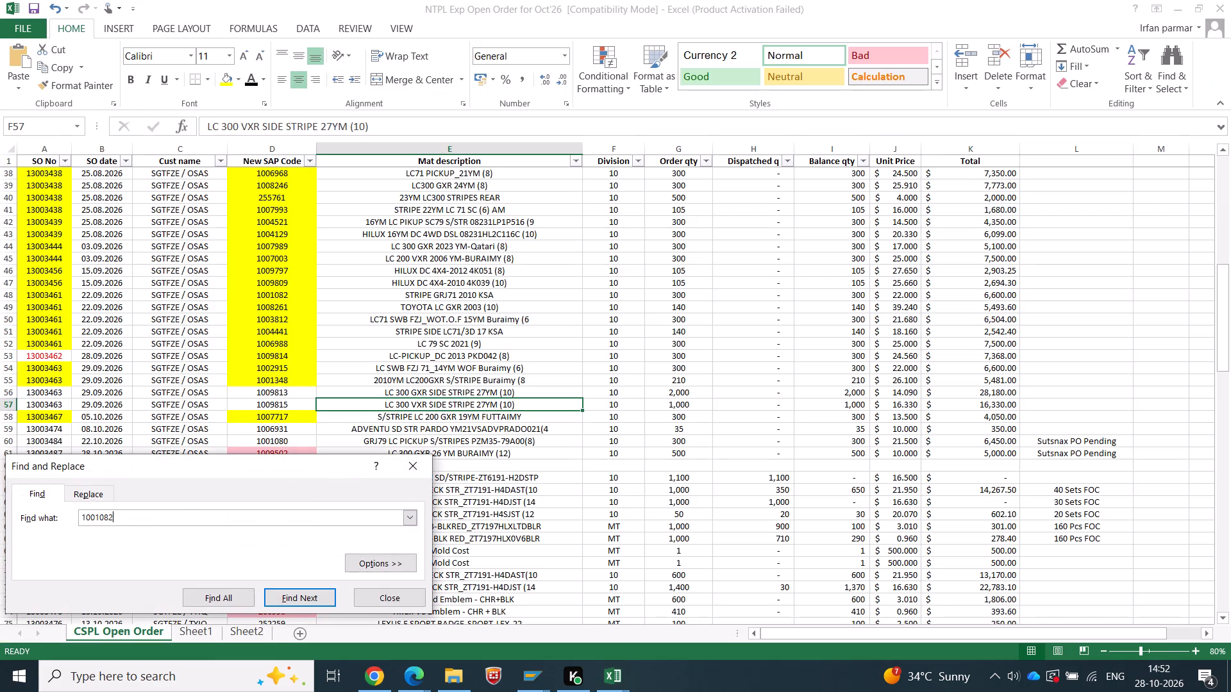
pyautogui.press('Escape')
pyautogui.press('Tab')
pyautogui.press('Tab')
pyautogui.press('Left')
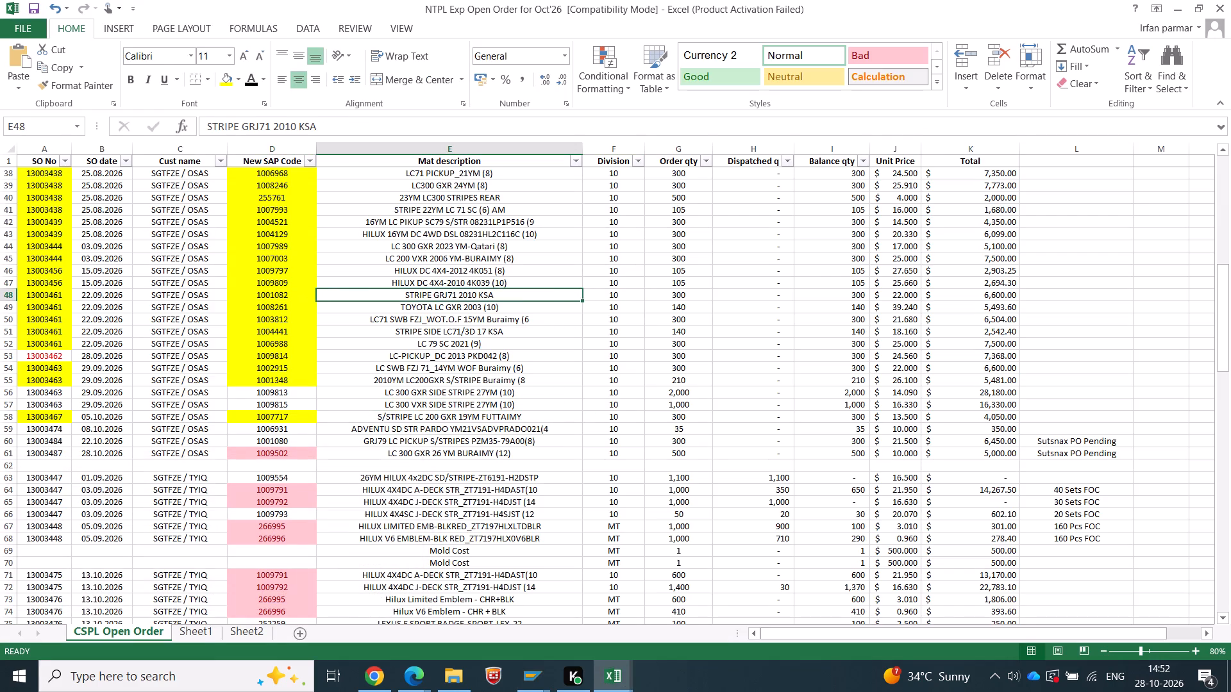
pyautogui.hotkey('ctrl', 'c')
pyautogui.hotkey('alt', 'Tab')
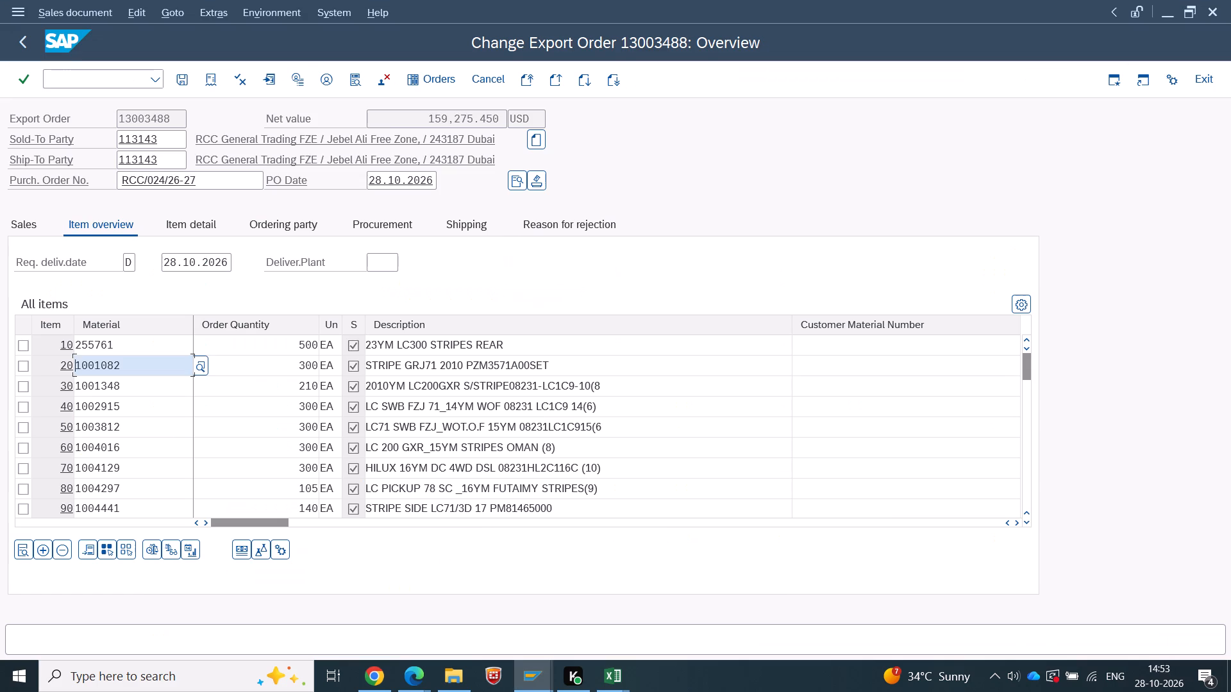
pyautogui.moveTo(573, 366); pyautogui.dragTo(253, 336)
pyautogui.hotkey('ctrl', 'v')
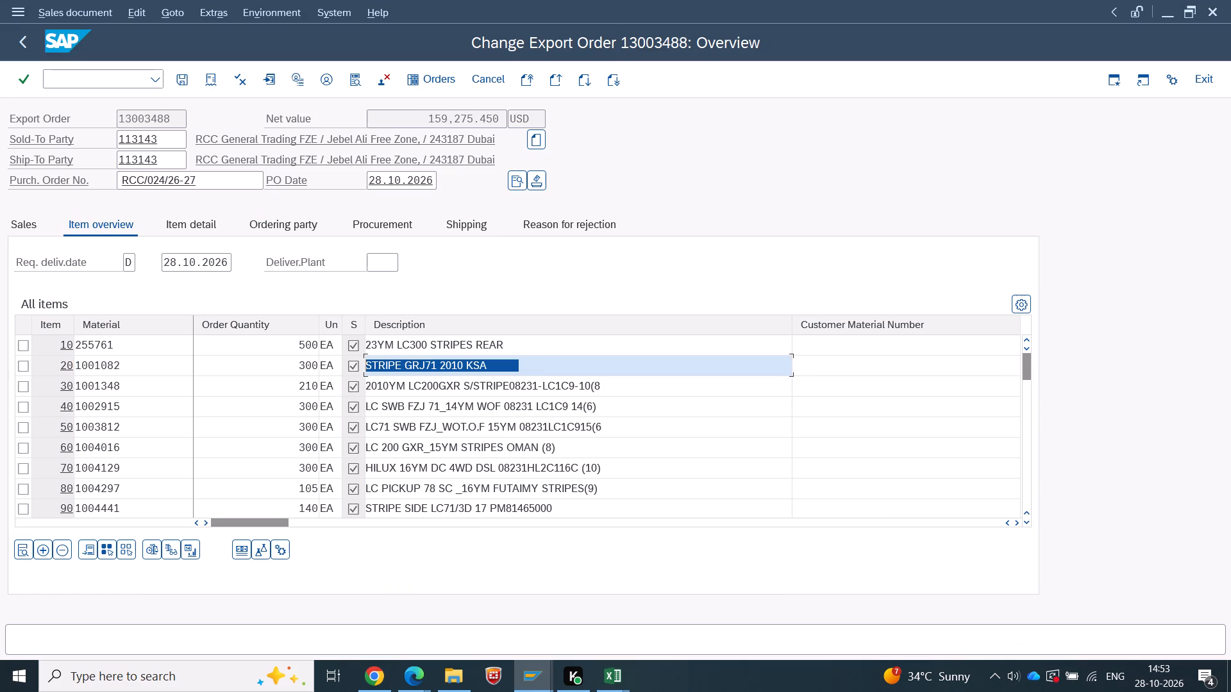
# Look up part 1001348 in Excel's open order list and copy its description "2010YM LC200GXR S/STRIPE Buraimy (8" into SAP item 30.
pyautogui.moveTo(146, 391); pyautogui.dragTo(15, 383)
pyautogui.hotkey('ctrl', 'c')
pyautogui.hotkey('alt', 'Tab')
pyautogui.click(558, 408)
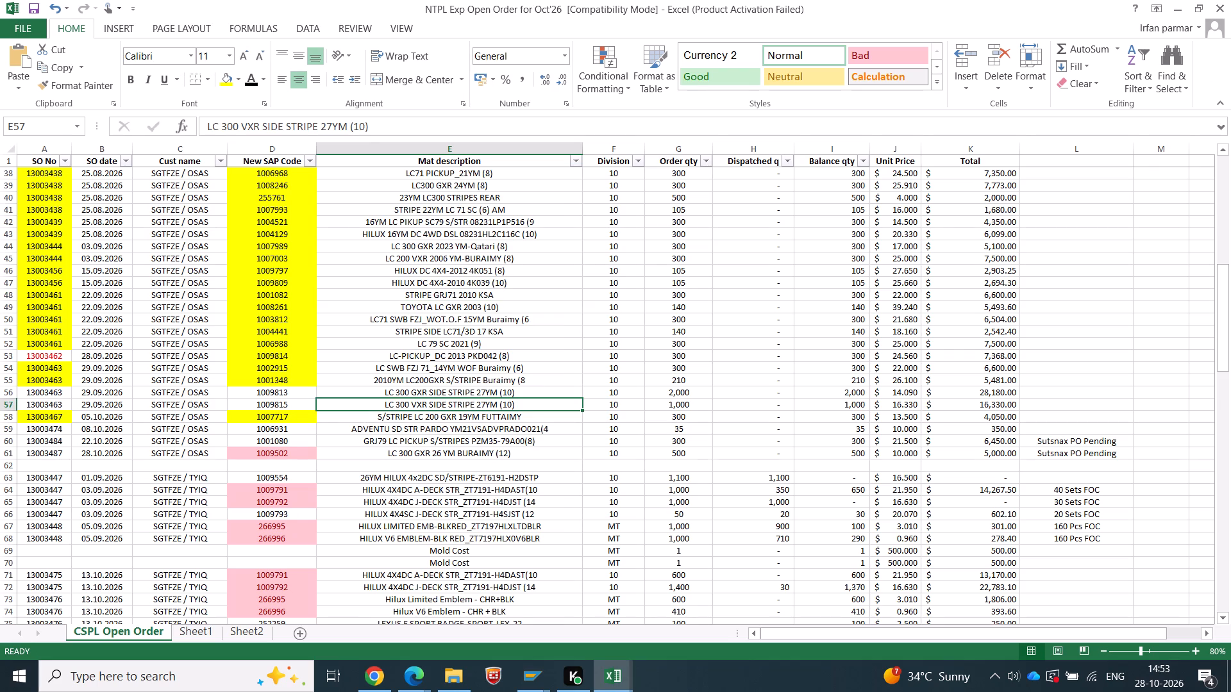
pyautogui.hotkey('ctrl', 'f')
pyautogui.hotkey('ctrl', 'v')
pyautogui.press('Return')
pyautogui.press('Escape')
pyautogui.press('Tab')
pyautogui.hotkey('ctrl', 'c')
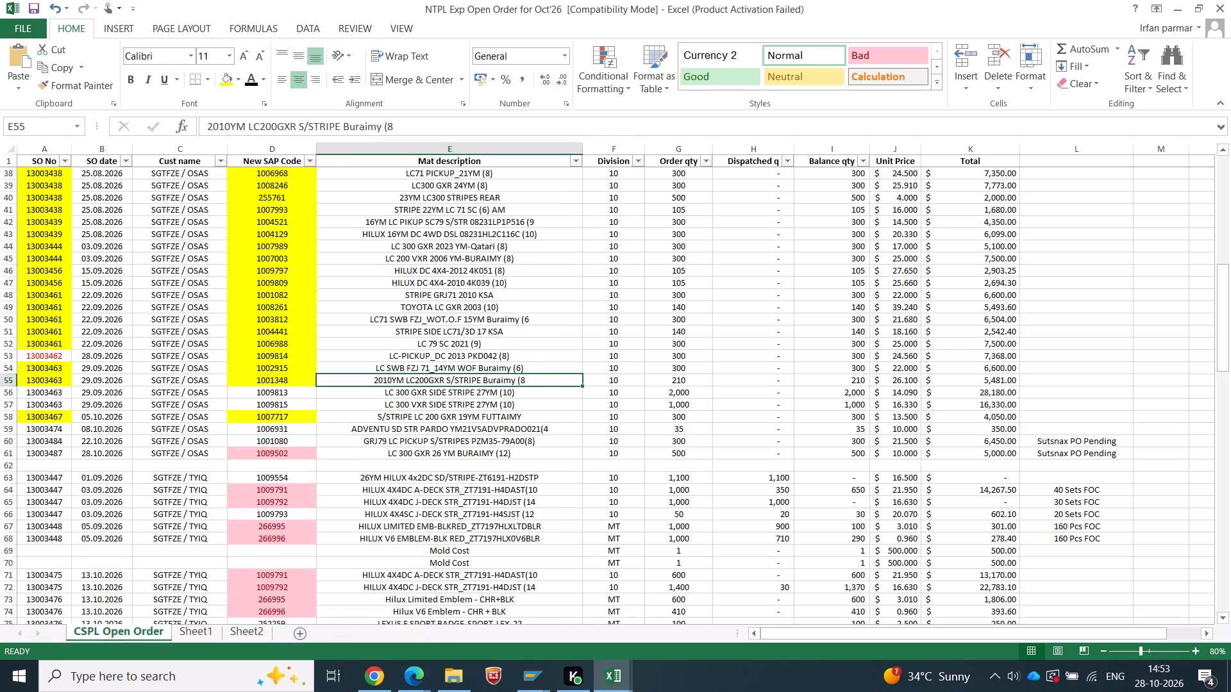
pyautogui.hotkey('alt', 'Tab')
pyautogui.moveTo(622, 381); pyautogui.dragTo(228, 370)
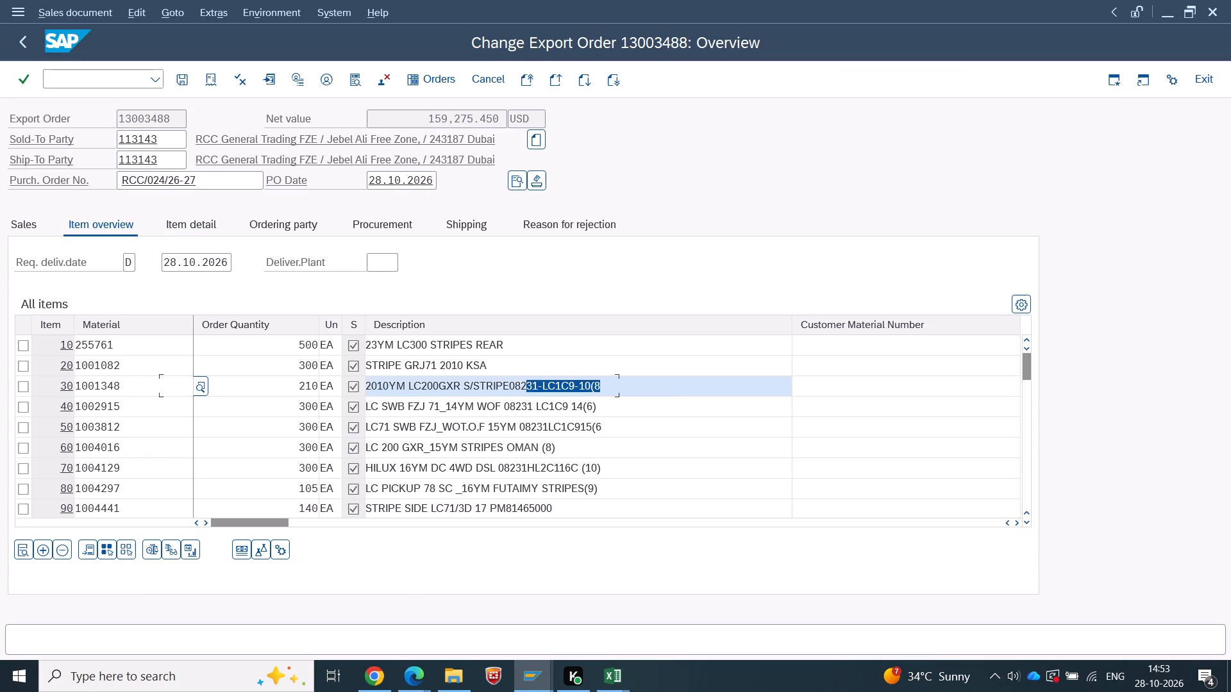
pyautogui.moveTo(228, 370); pyautogui.dragTo(203, 367)
pyautogui.hotkey('ctrl', 'v')
# Look up part 1002915 in Excel's open order list and copy its description "LC SWB FZJ 71_14YM WOF Buraimy (6)" into SAP item 40.
pyautogui.moveTo(157, 410); pyautogui.dragTo(0, 398)
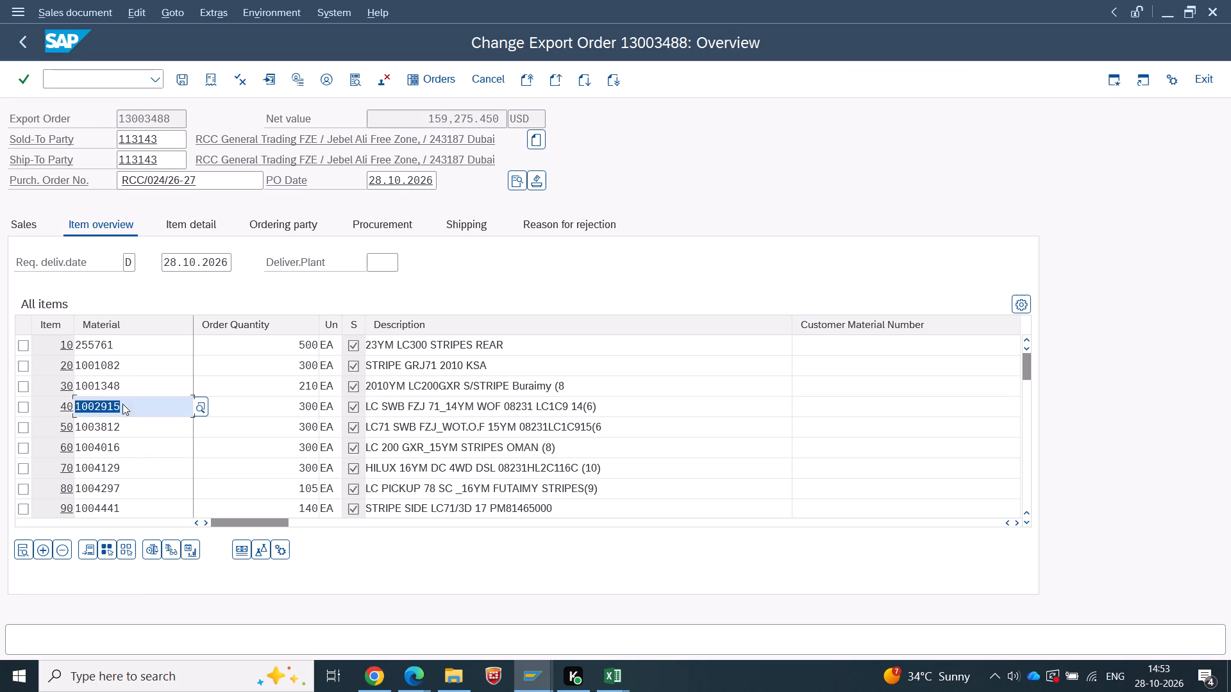
pyautogui.hotkey('ctrl', 'c')
pyautogui.hotkey('alt', 'Tab')
pyautogui.click(519, 384)
pyautogui.hotkey('ctrl', 'f')
pyautogui.hotkey('ctrl', 'v')
pyautogui.press('Return')
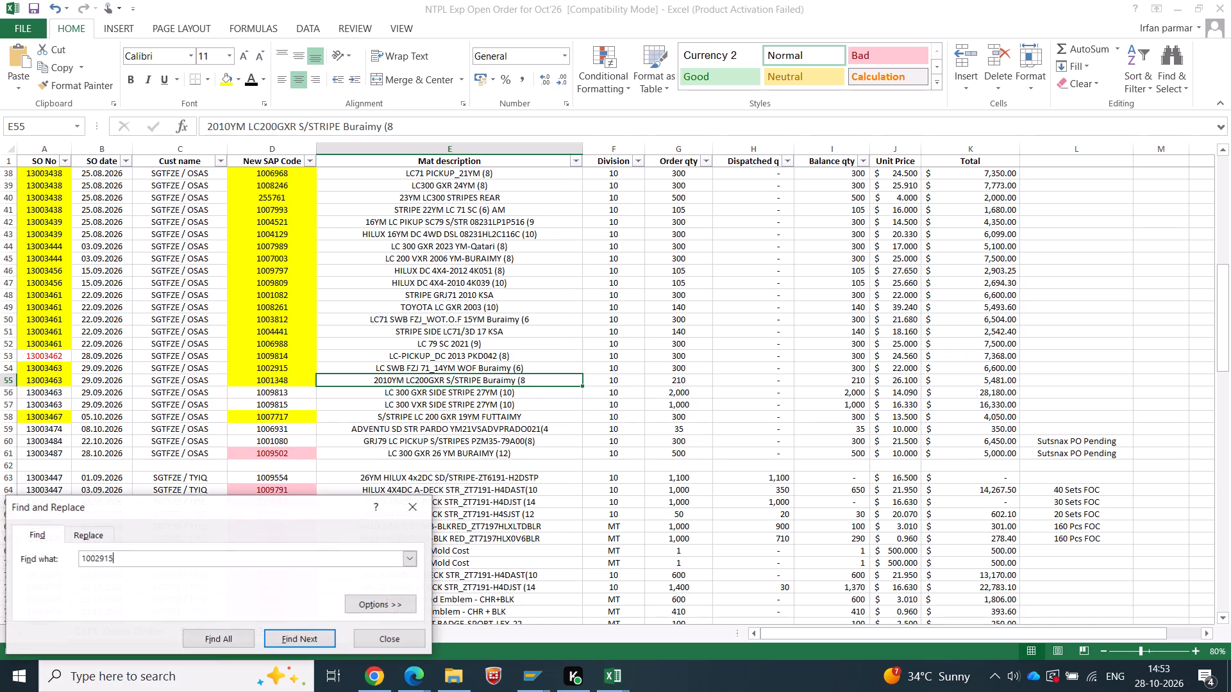
pyautogui.press('Escape')
pyautogui.press('Tab')
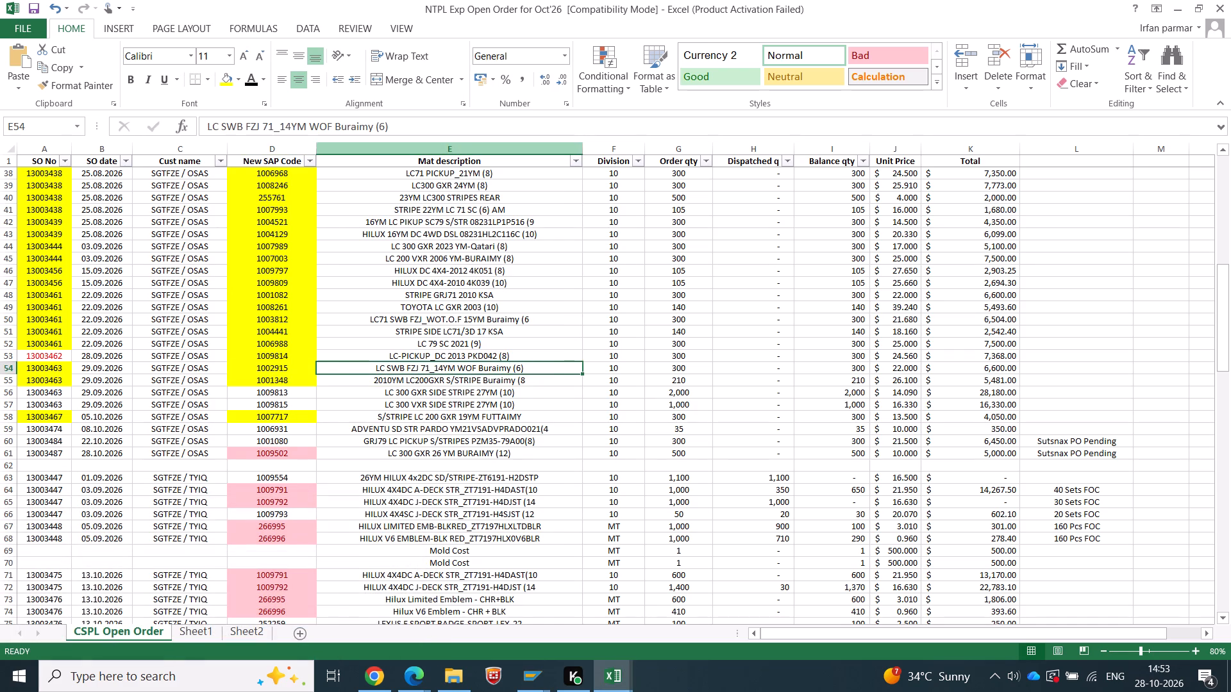
pyautogui.hotkey('ctrl', 'c')
pyautogui.hotkey('alt', 'Tab')
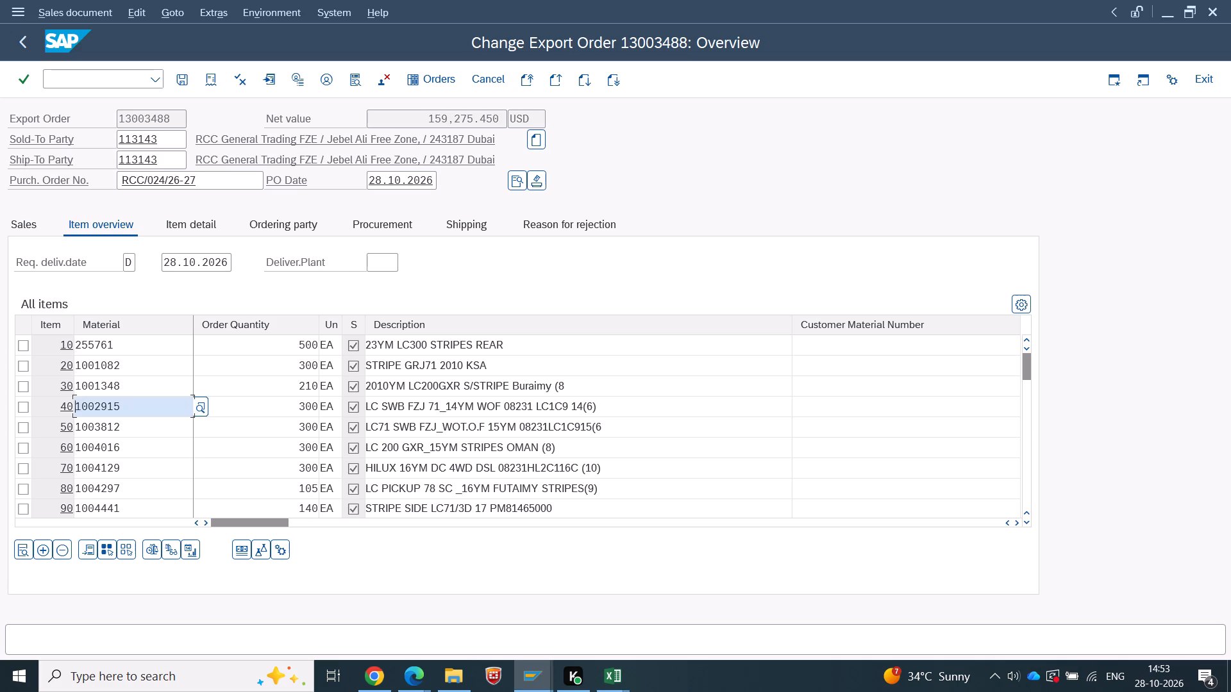
pyautogui.moveTo(662, 409); pyautogui.dragTo(163, 383)
pyautogui.hotkey('ctrl', 'v')
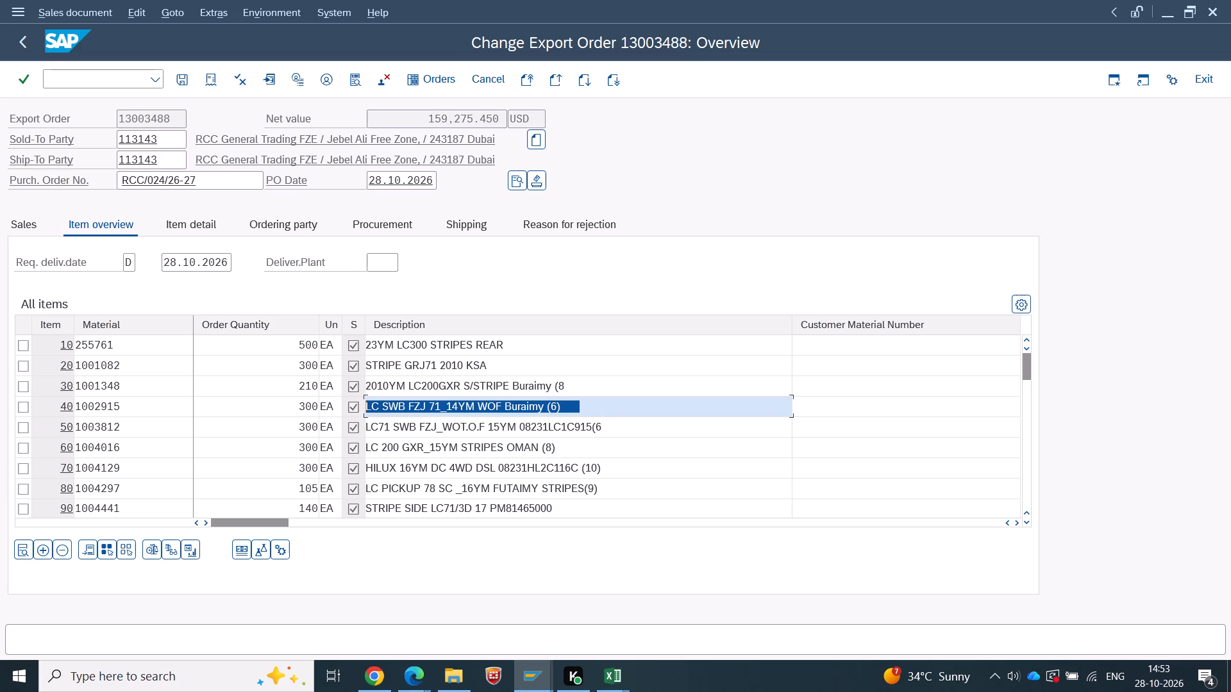
# Look up part 1003812 in Excel's open order list and copy its description "LC71 SWB FZJ_WOT.O.F 15YM Buraimy (6" into SAP item 50.
pyautogui.moveTo(128, 423); pyautogui.dragTo(1, 423)
pyautogui.hotkey('ctrl', 'c')
pyautogui.hotkey('alt', 'Tab')
pyautogui.click(299, 416)
pyautogui.hotkey('ctrl', 'f')
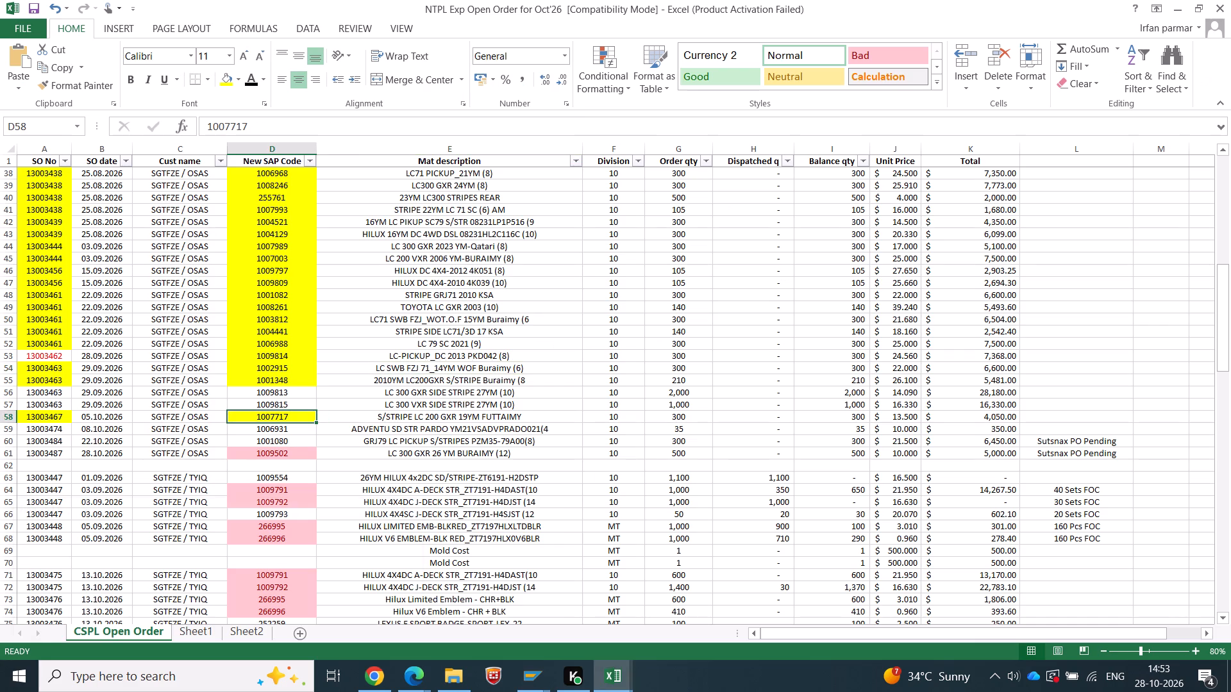
pyautogui.hotkey('ctrl', 'v')
pyautogui.press('Return')
pyautogui.press('Escape')
pyautogui.press('Tab')
pyautogui.hotkey('ctrl', 'c')
pyautogui.hotkey('alt', 'Tab')
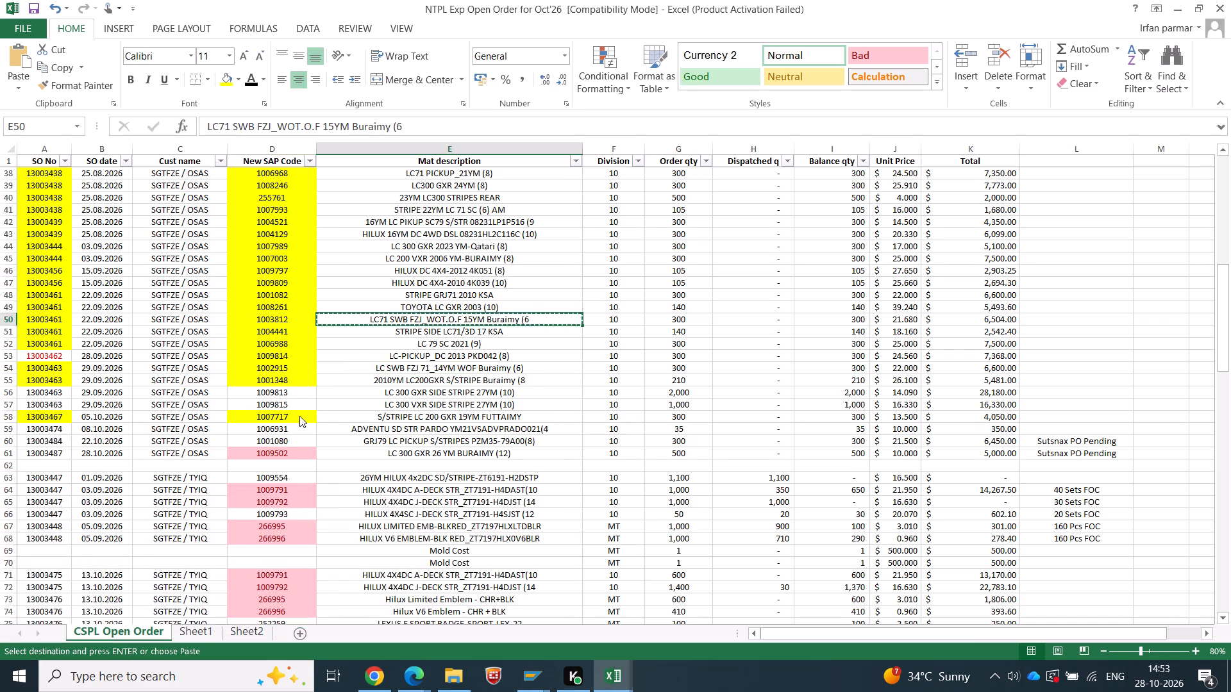
pyautogui.moveTo(602, 426); pyautogui.dragTo(299, 390)
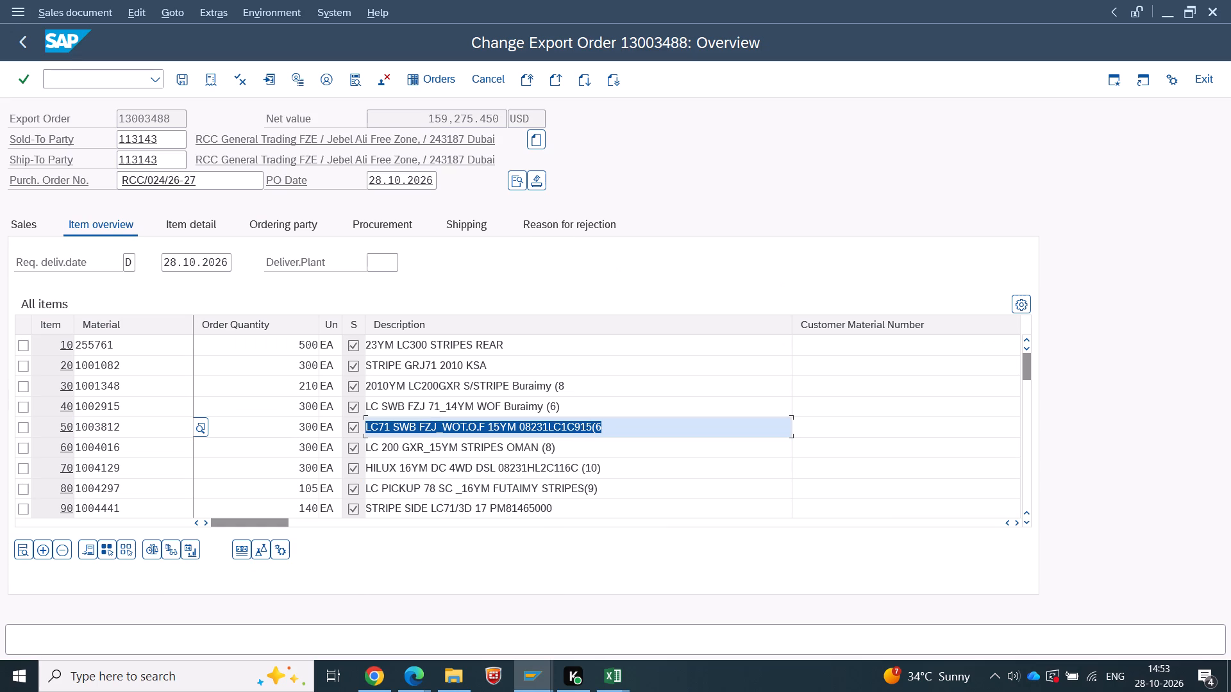
pyautogui.hotkey('ctrl', 'v')
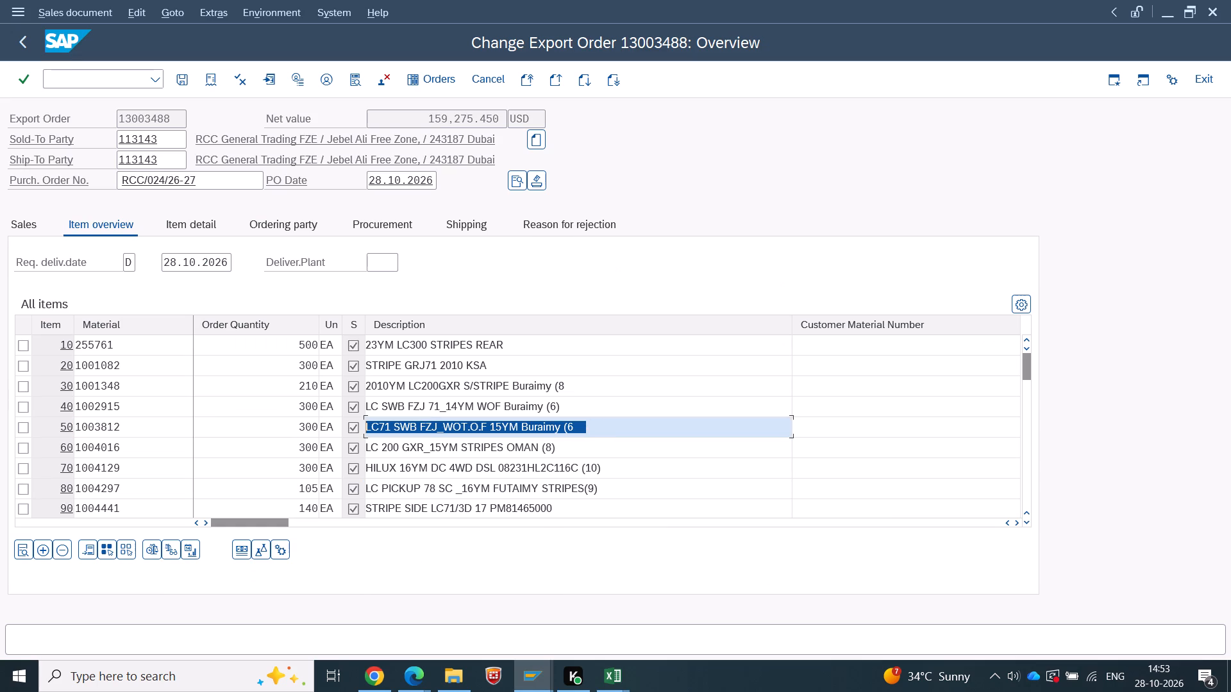
# Look up item 70's part 1004129 in Excel's open order list, copy its description and return to the SAP order.
pyautogui.moveTo(139, 470); pyautogui.dragTo(0, 471)
pyautogui.hotkey('ctrl', 'c')
pyautogui.press('Tab')
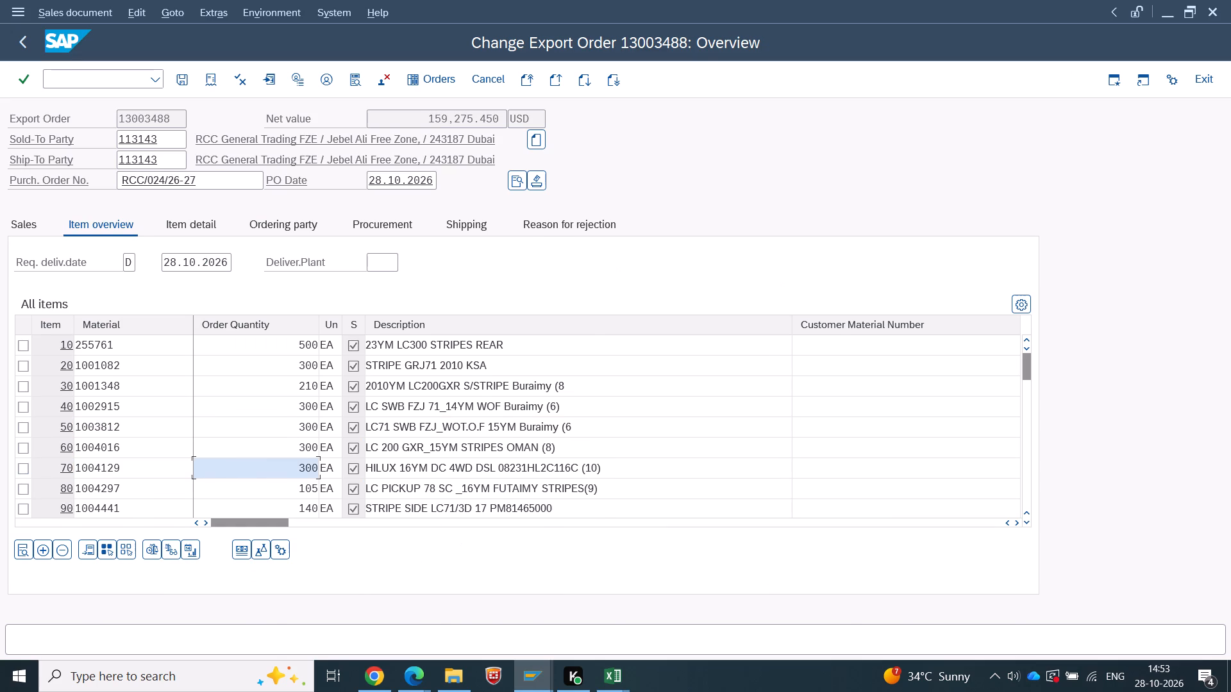
pyautogui.hotkey('alt', 'Tab')
pyautogui.click(422, 393)
pyautogui.hotkey('ctrl', 'f')
pyautogui.hotkey('ctrl', 'v')
pyautogui.press('Return')
pyautogui.press('Escape')
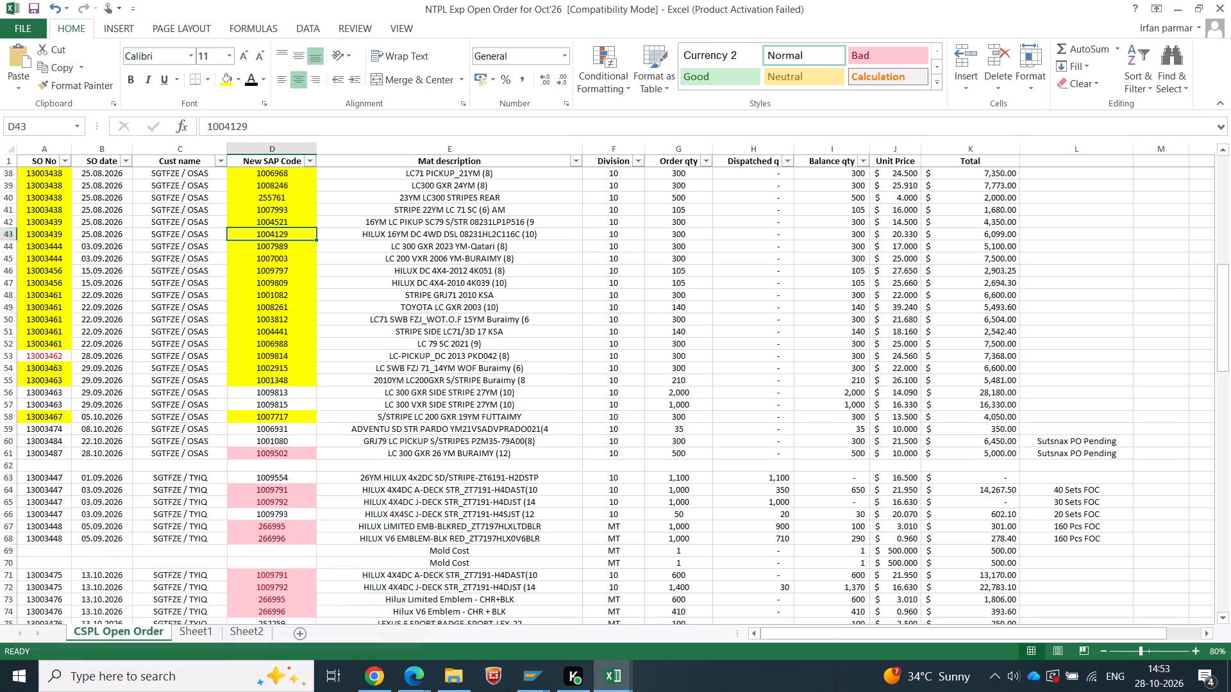
pyautogui.press('Tab')
pyautogui.hotkey('ctrl', 'c')
pyautogui.hotkey('alt', 'Tab')
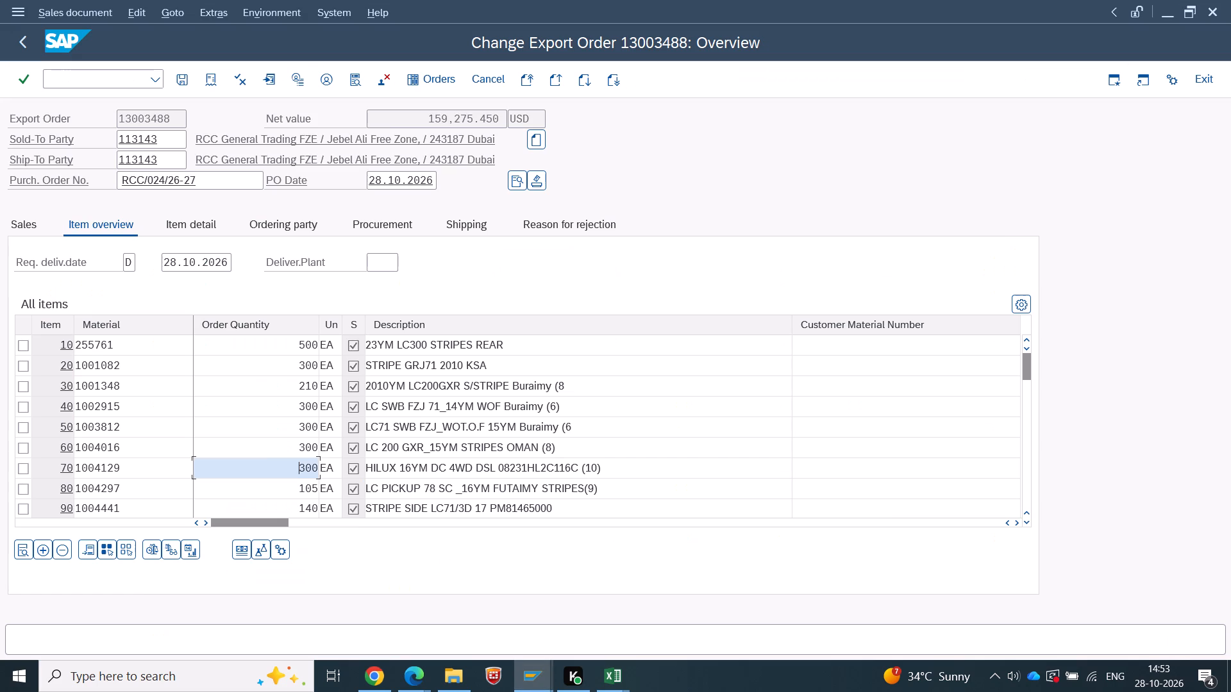
# Replace the part code in item 70's description with "Buraimy", giving "HILUX 16YM DC 4WD DSL Buraimy (10)".
pyautogui.press('Tab')
pyautogui.click(500, 468)
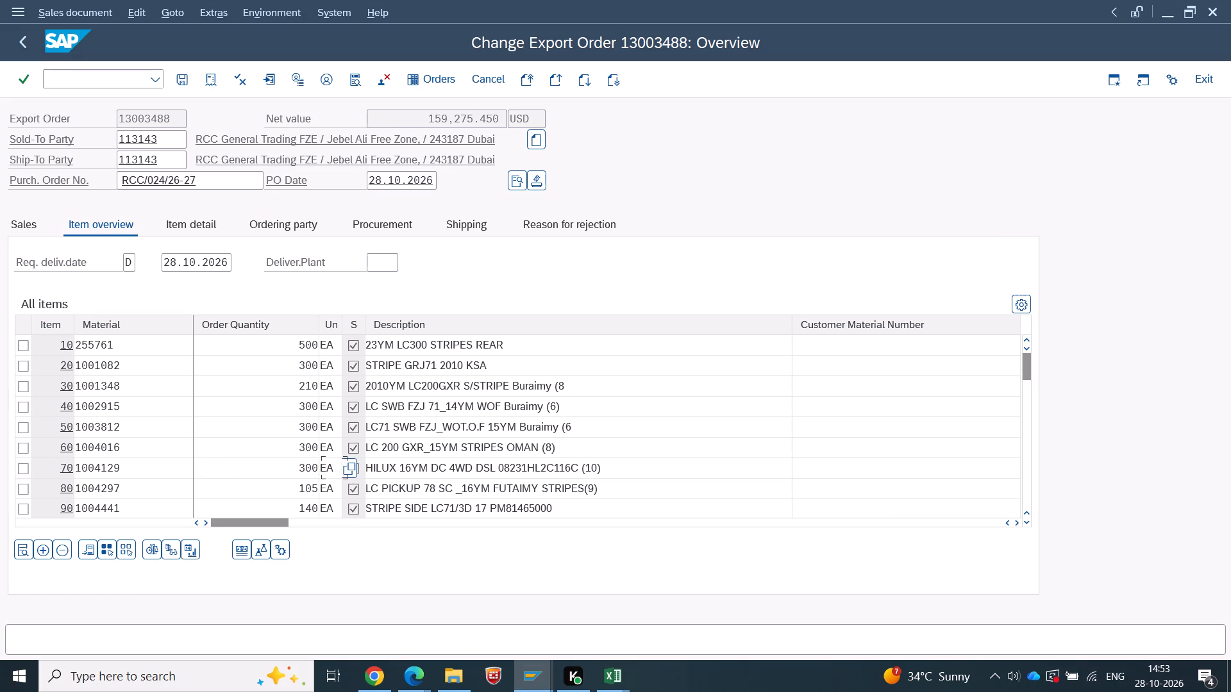
pyautogui.write('Buraimy')
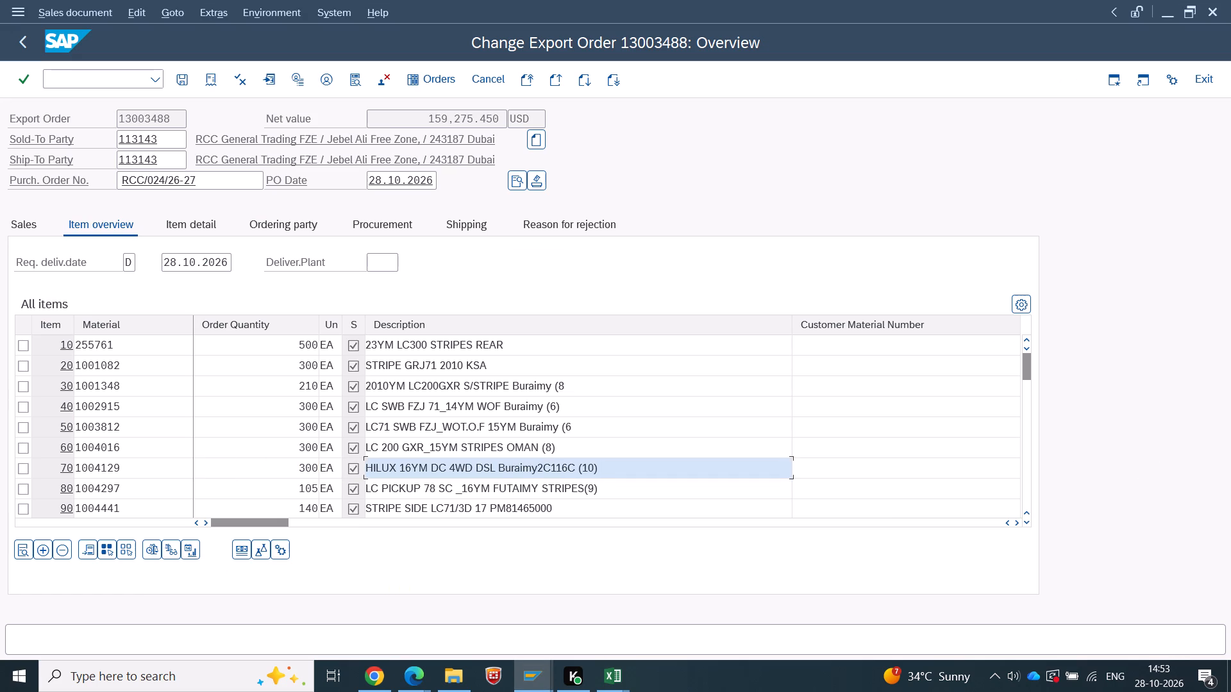
pyautogui.press('Delete')
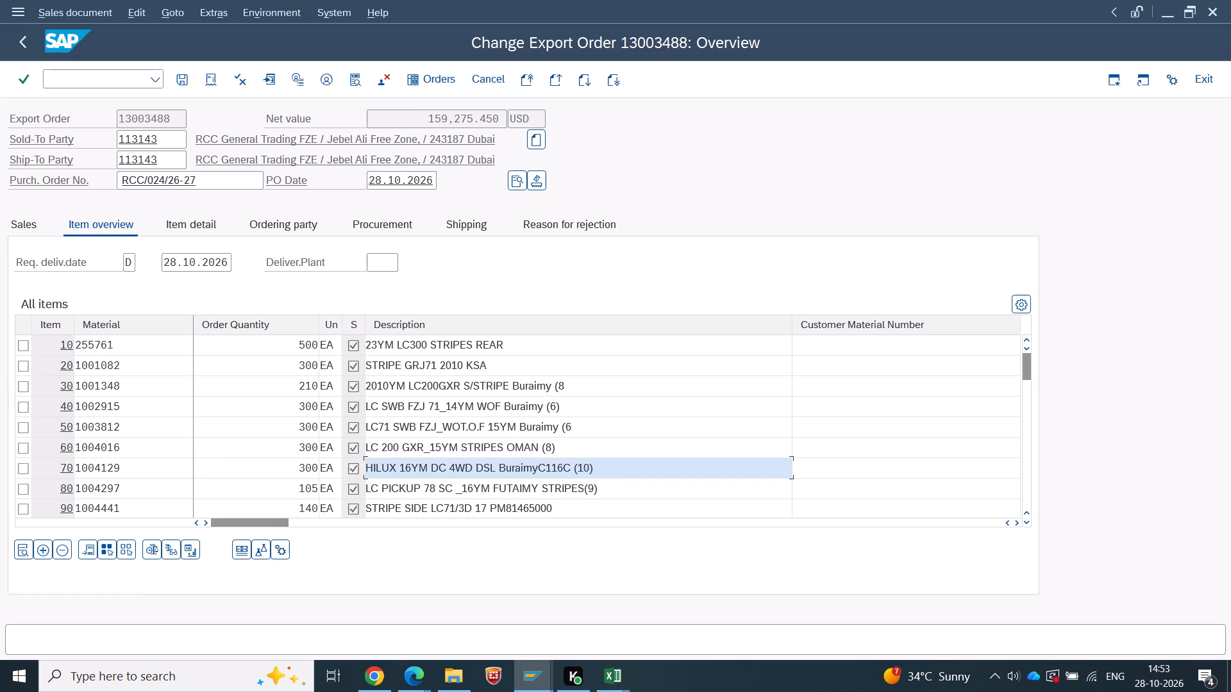
pyautogui.press('Delete')
pyautogui.press('Delete')
pyautogui.press('Delete')
pyautogui.press('space')
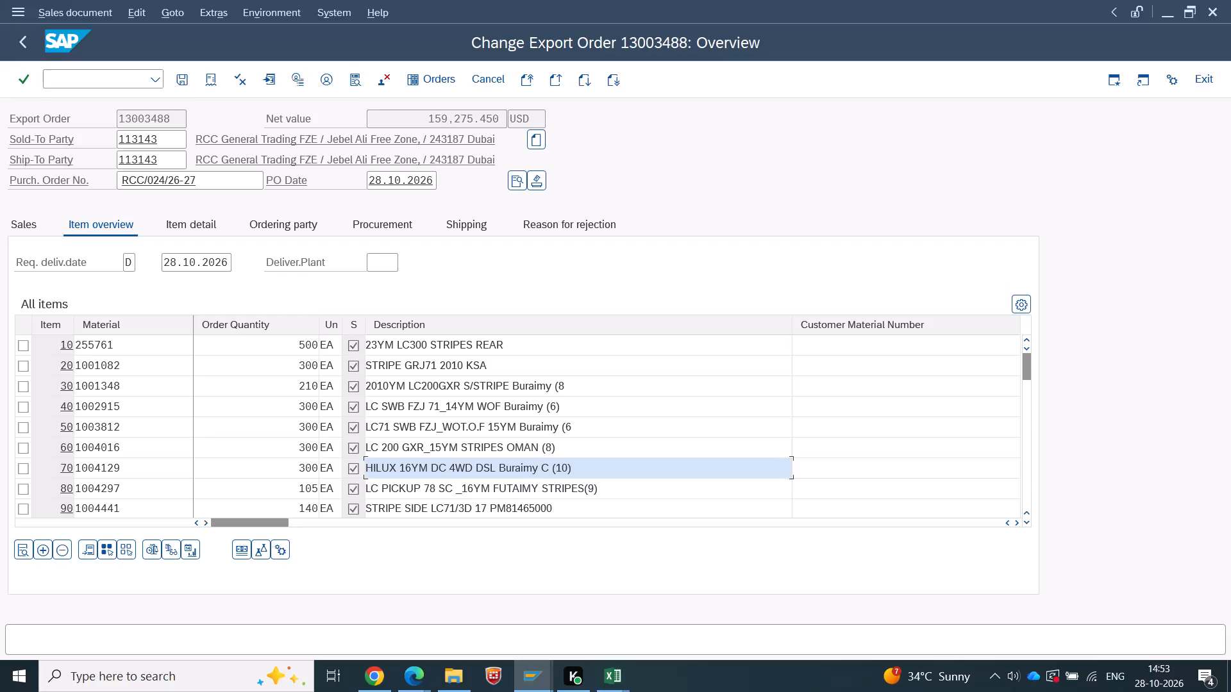
pyautogui.press('BackSpace')
pyautogui.press('space')
# Replace the trailing part code in item 90's description with "KSA", giving "STRIPE SIDE LC71/3D 17 KSA", and confirm the order entries.
pyautogui.moveTo(490, 510); pyautogui.dragTo(816, 513)
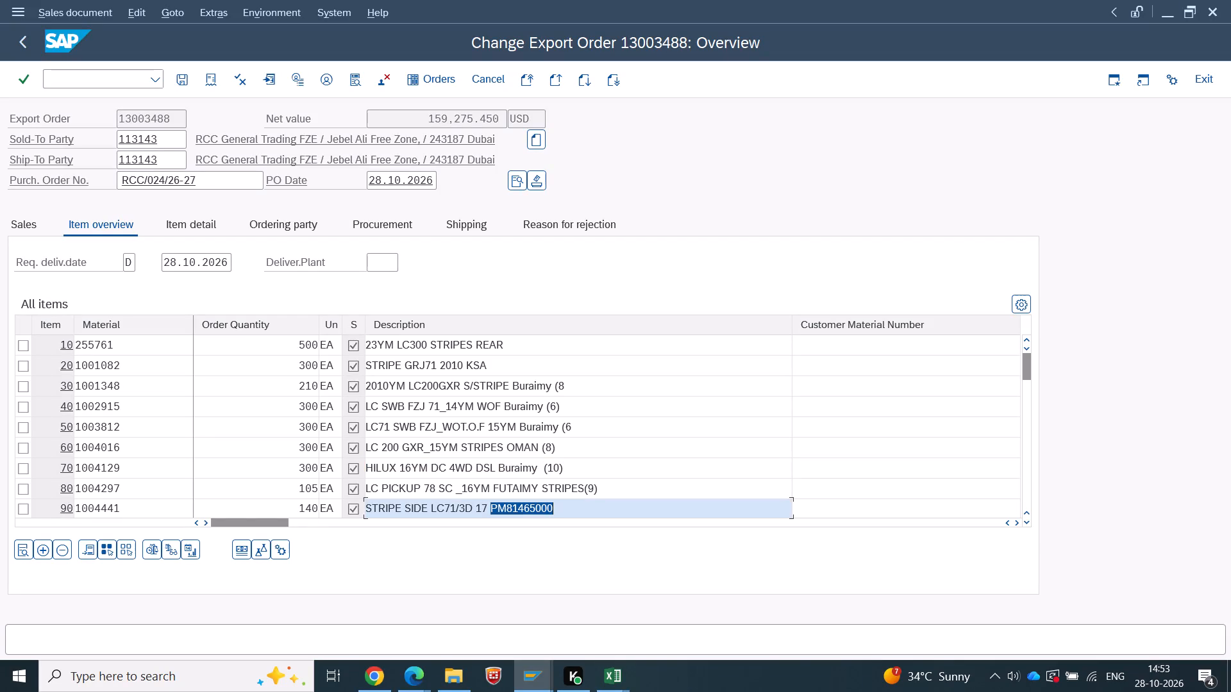
pyautogui.write('KSA')
pyautogui.press('Return')
pyautogui.press('Return')
pyautogui.press('Return')
pyautogui.press('Return')
pyautogui.press('Return')
pyautogui.press('Return')
pyautogui.press('Return')
pyautogui.press('Return')
pyautogui.press('Return')
pyautogui.press('Return')
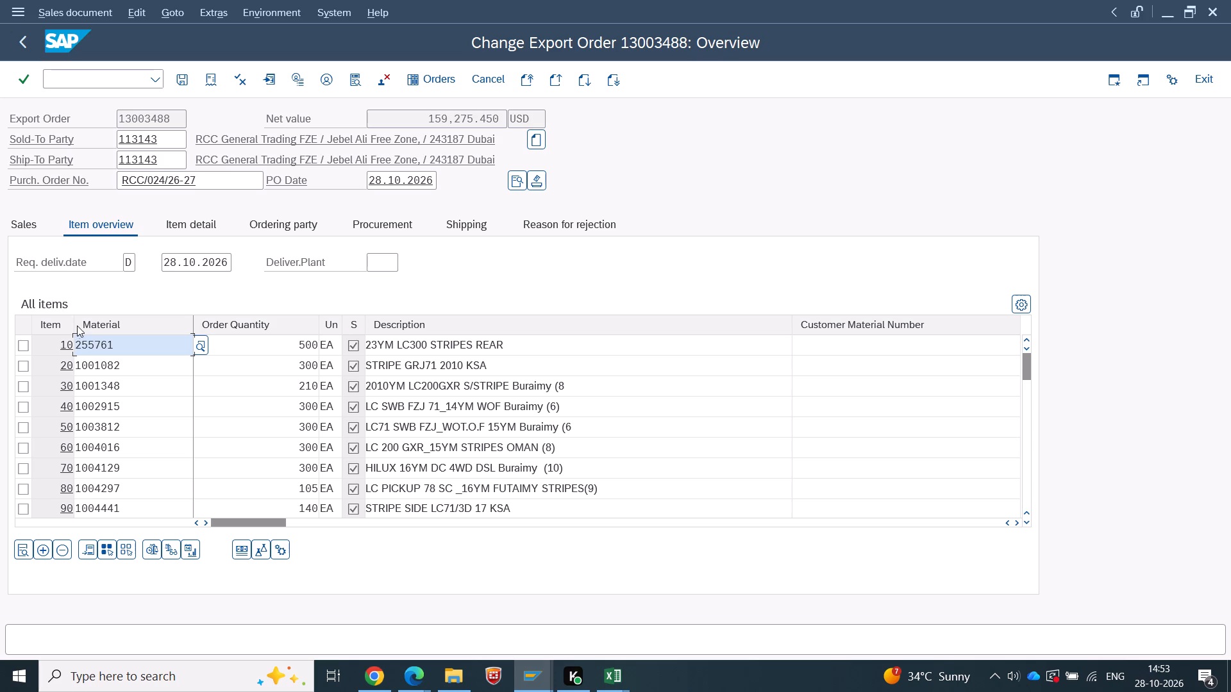
# Append "(1)" to item 10's description so it reads "23YM LC300 STRIPES REAR (1)".
pyautogui.moveTo(119, 344); pyautogui.dragTo(15, 337)
pyautogui.click(544, 352)
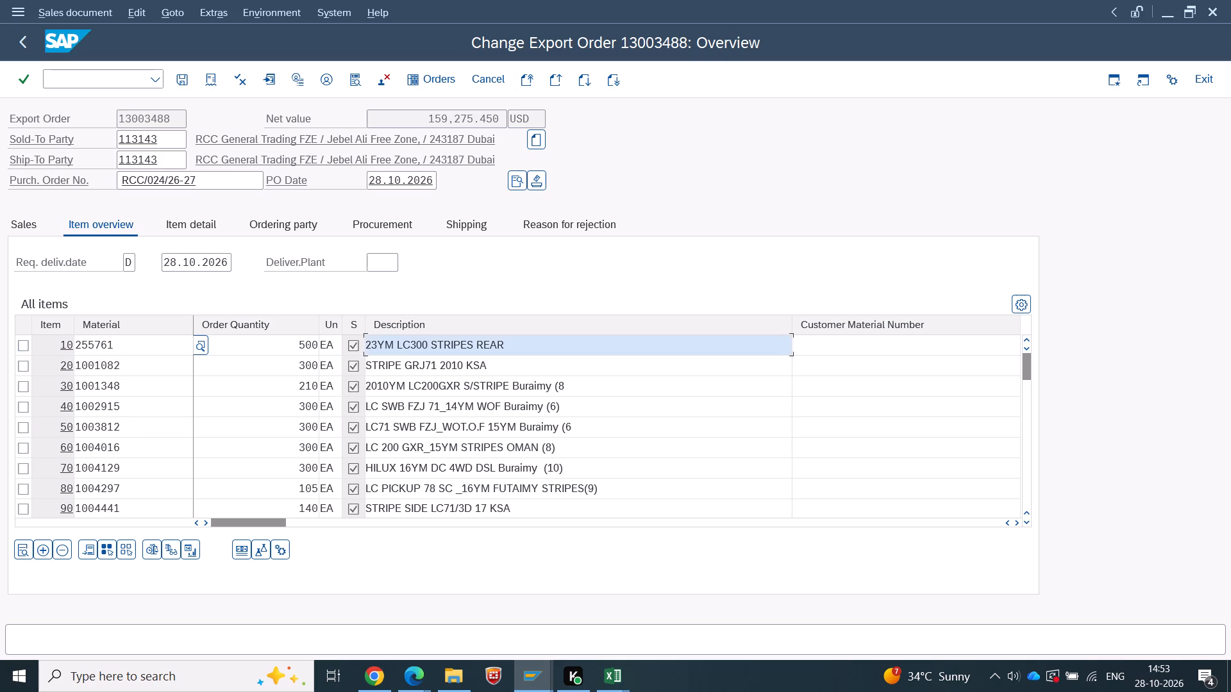
pyautogui.press('space')
pyautogui.write('(1)')
# Copy item 20's material number 1001082 and open the CS03 material BOM display in a new SAP session.
pyautogui.moveTo(140, 365); pyautogui.dragTo(4, 363)
pyautogui.hotkey('ctrl', 'c')
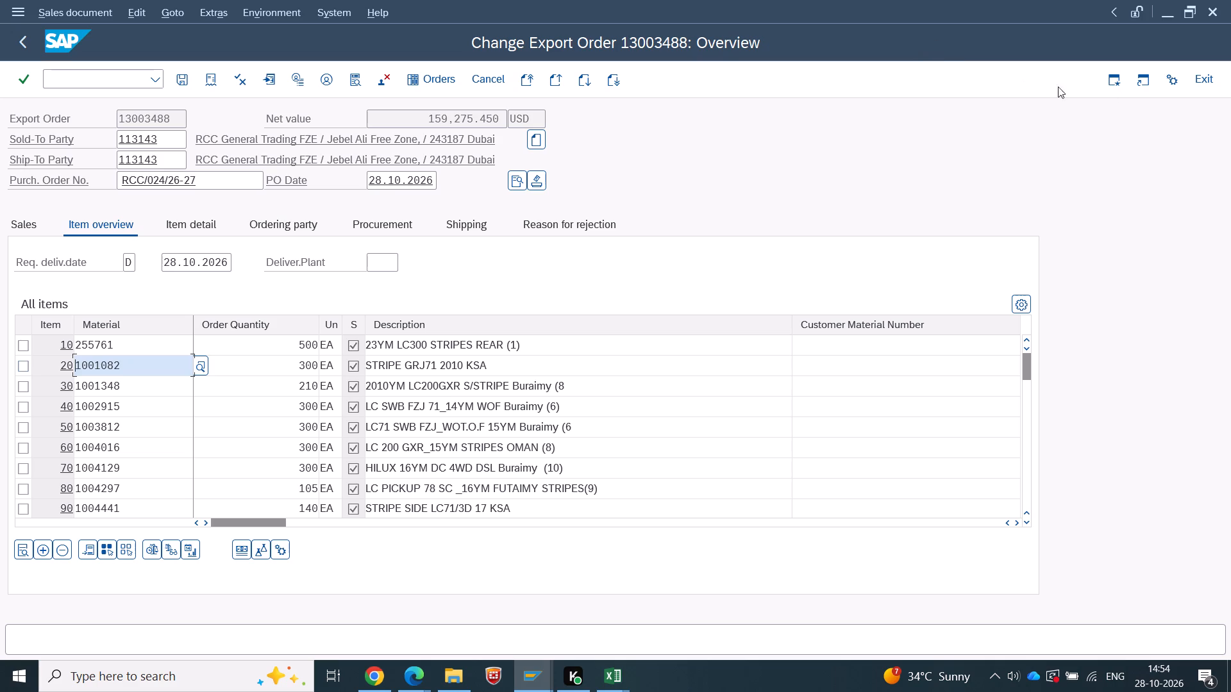
pyautogui.click(1116, 81)
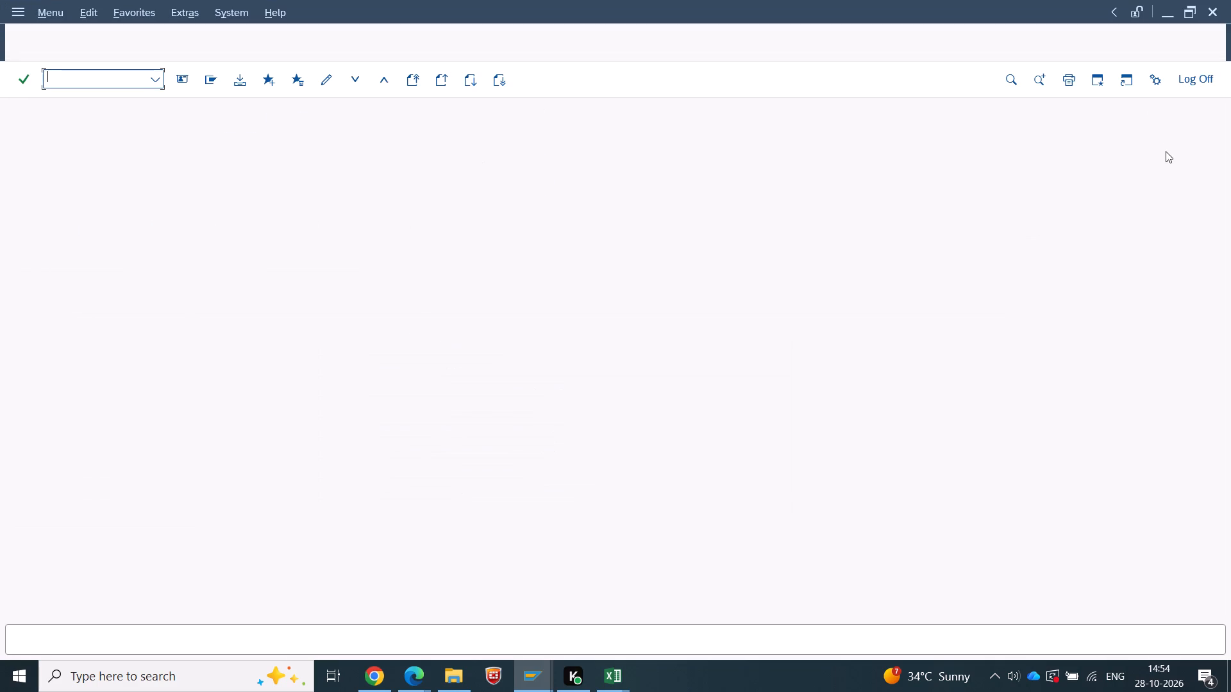
pyautogui.press('v')
pyautogui.press('BackSpace')
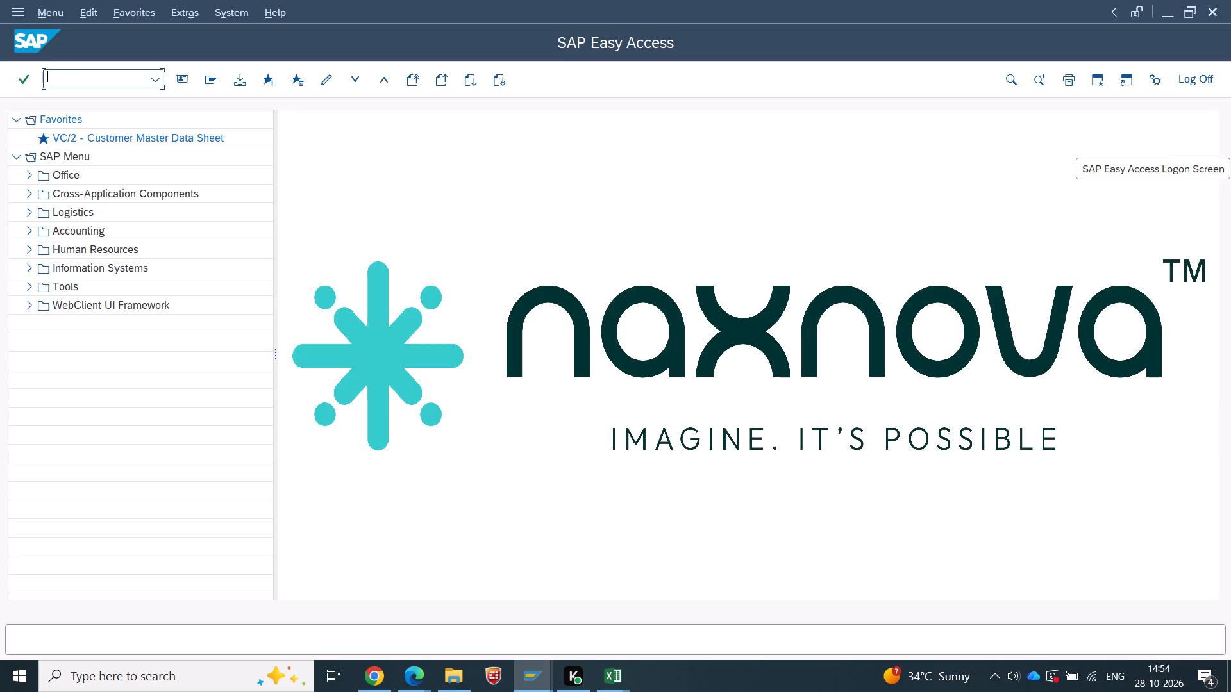
pyautogui.press('BackSpace')
pyautogui.write('cs03')
pyautogui.press('Return')
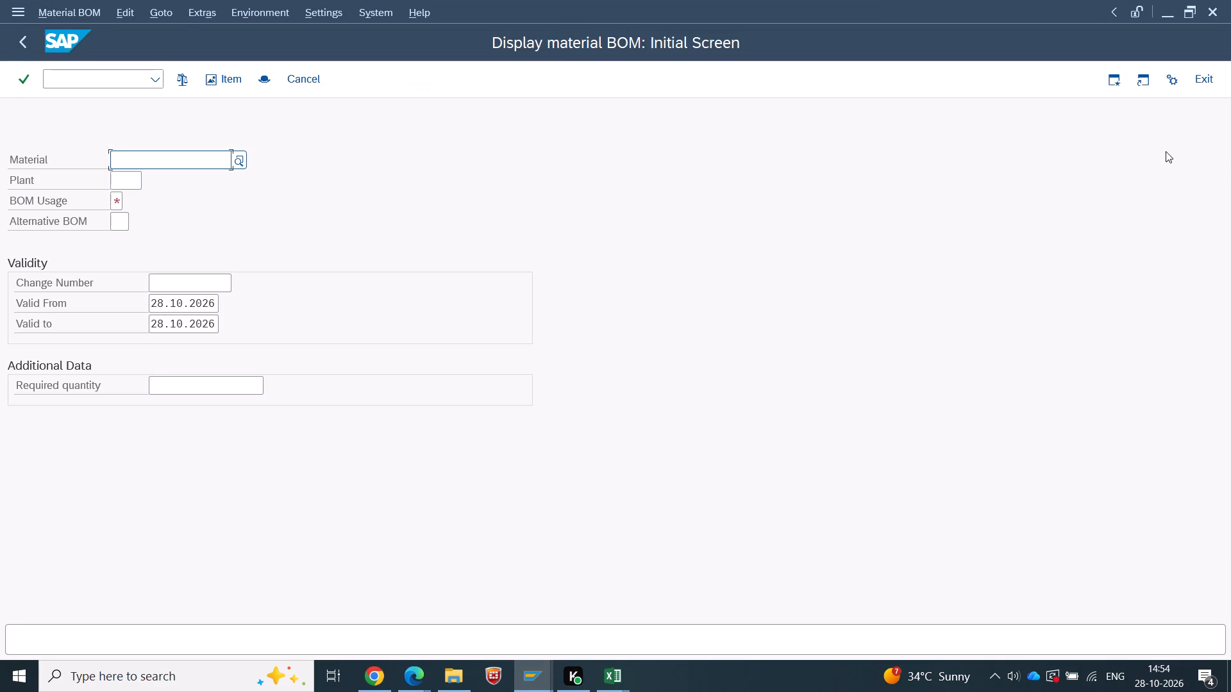
# Display the BOM of material 1001082 in plant CS02 to check its number of components.
pyautogui.hotkey('ctrl', 'v')
pyautogui.press('Down')
pyautogui.press('space')
pyautogui.press('Down')
pyautogui.press('Return')
pyautogui.press('Down')
pyautogui.press('space')
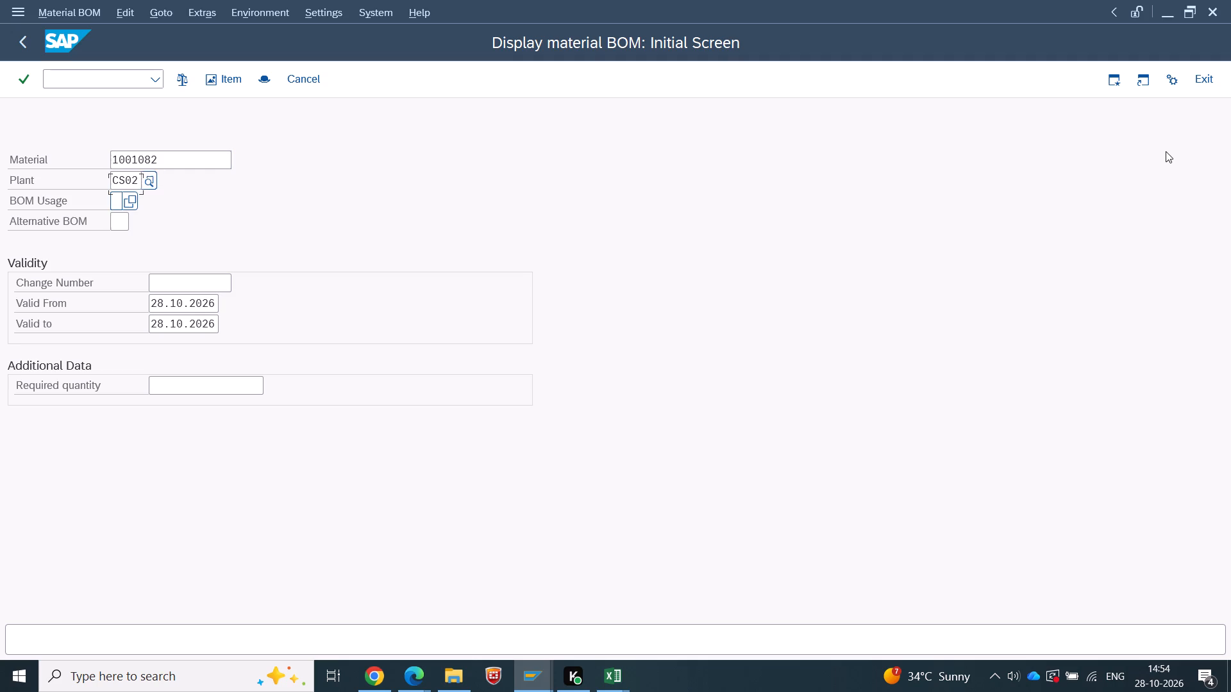
pyautogui.press('Down')
pyautogui.press('Return')
pyautogui.press('Return')
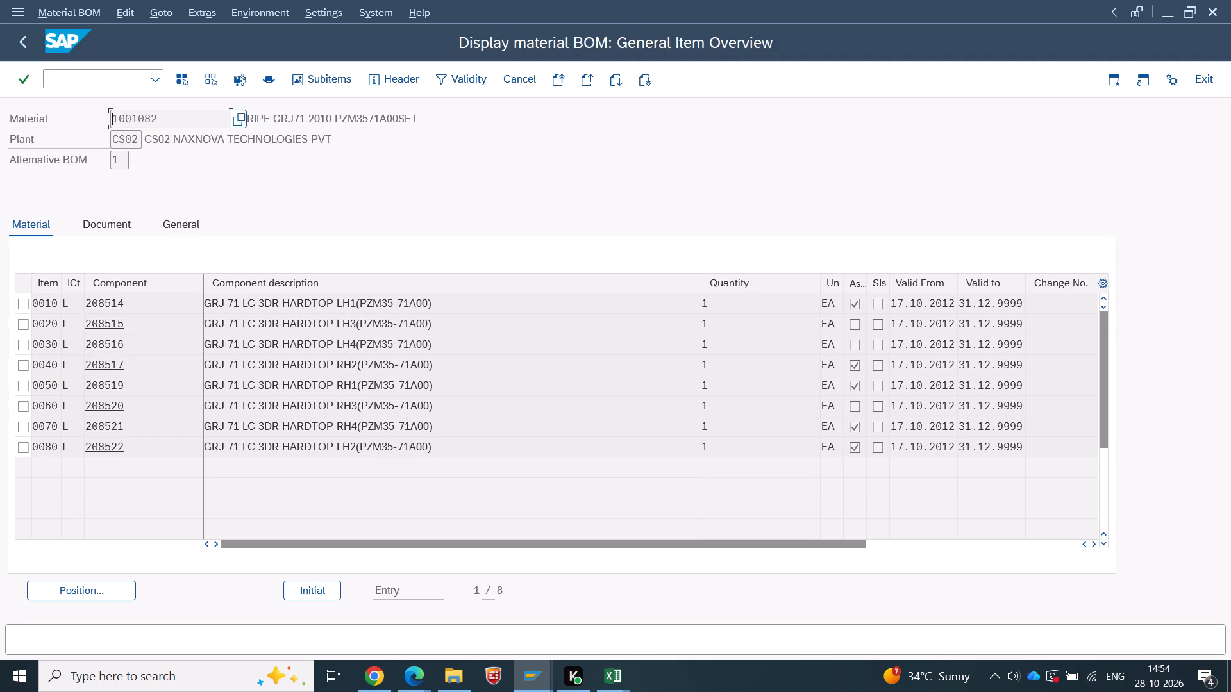
# Back in export order 13003488, append "(8)" to item 20's description so it reads "STRIPE GRJ71 2010 KSA (8)", and confirm.
pyautogui.hotkey('alt', 'Tab')
pyautogui.click(526, 374)
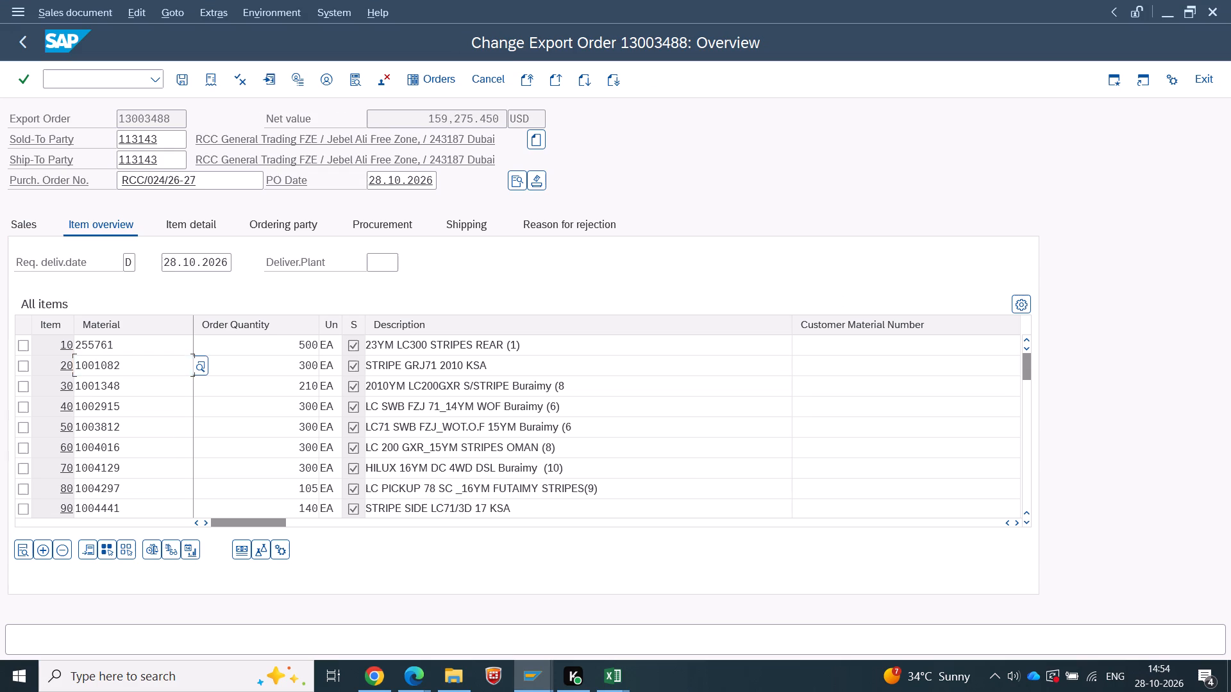
pyautogui.press('space')
pyautogui.write('(')
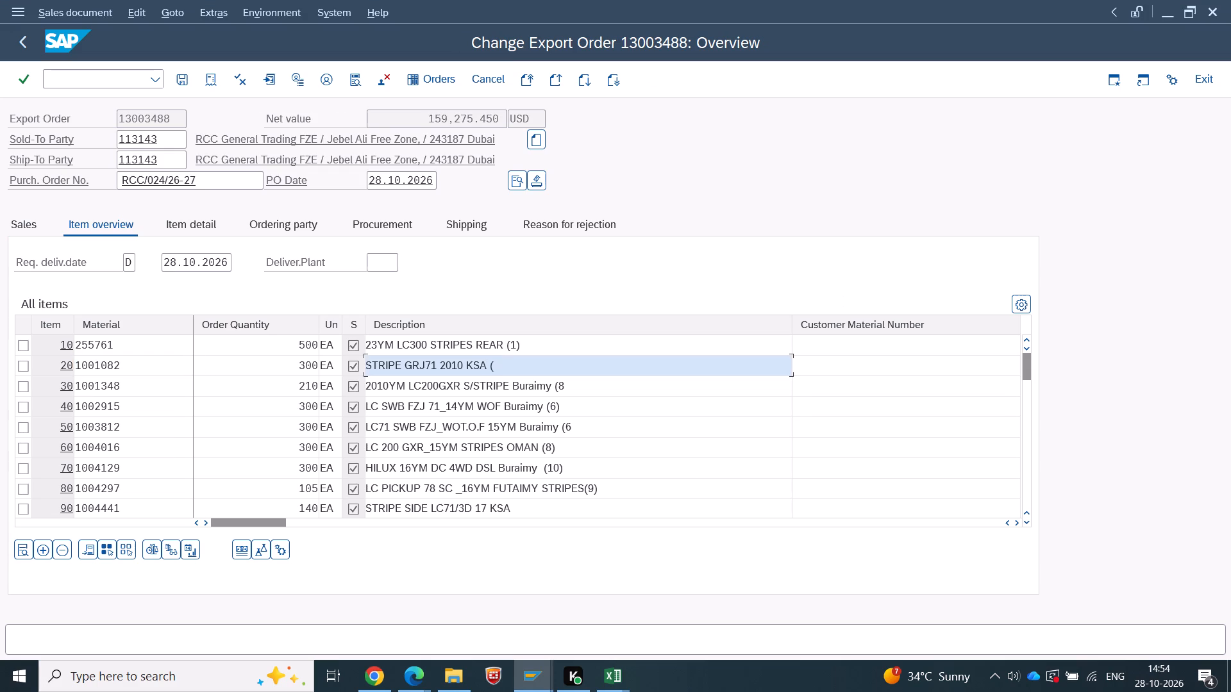
pyautogui.write('8)')
pyautogui.press('Return')
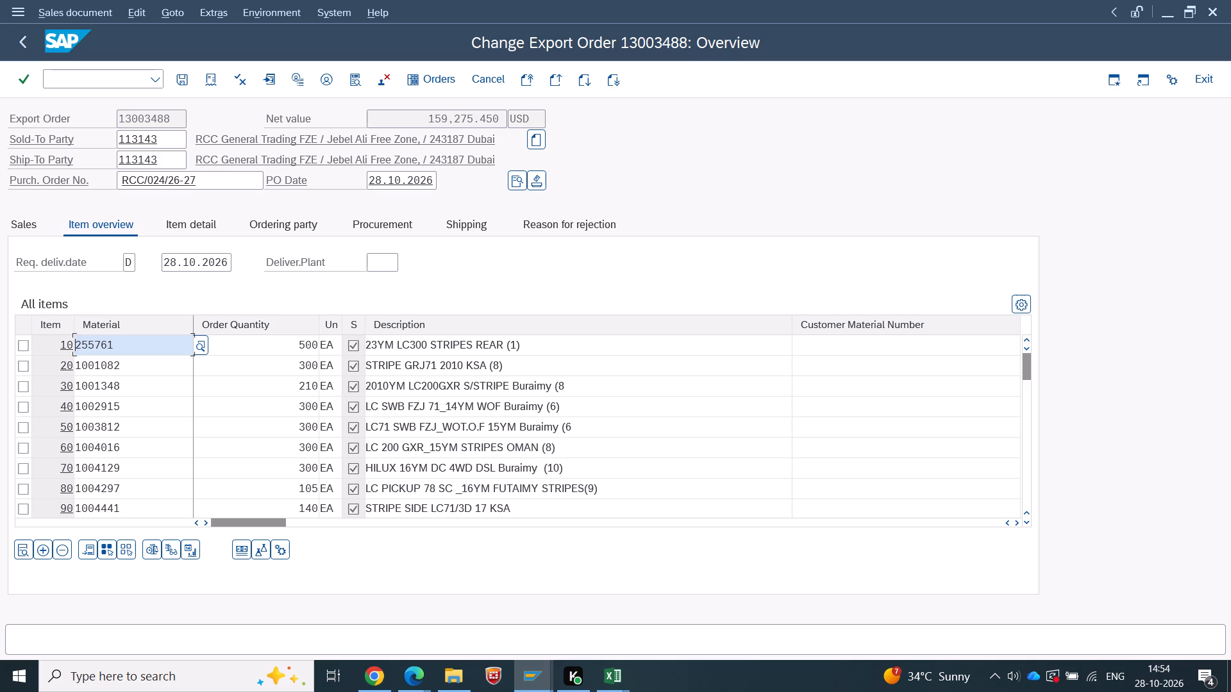
# Look up item 100's part 1004521 in Excel's open order list to check its material description.
pyautogui.click(1026, 441)
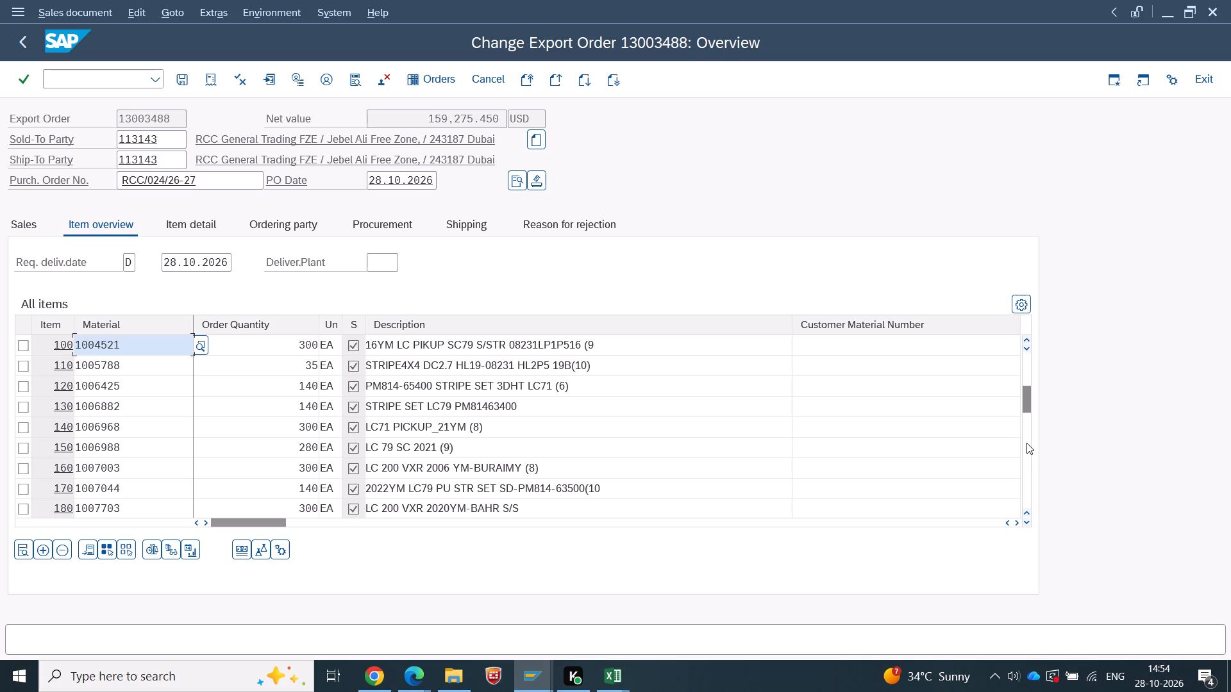
pyautogui.moveTo(134, 344); pyautogui.dragTo(19, 344)
pyautogui.hotkey('ctrl', 'c')
pyautogui.hotkey('alt', 'Tab')
pyautogui.hotkey('alt', 'Tab')
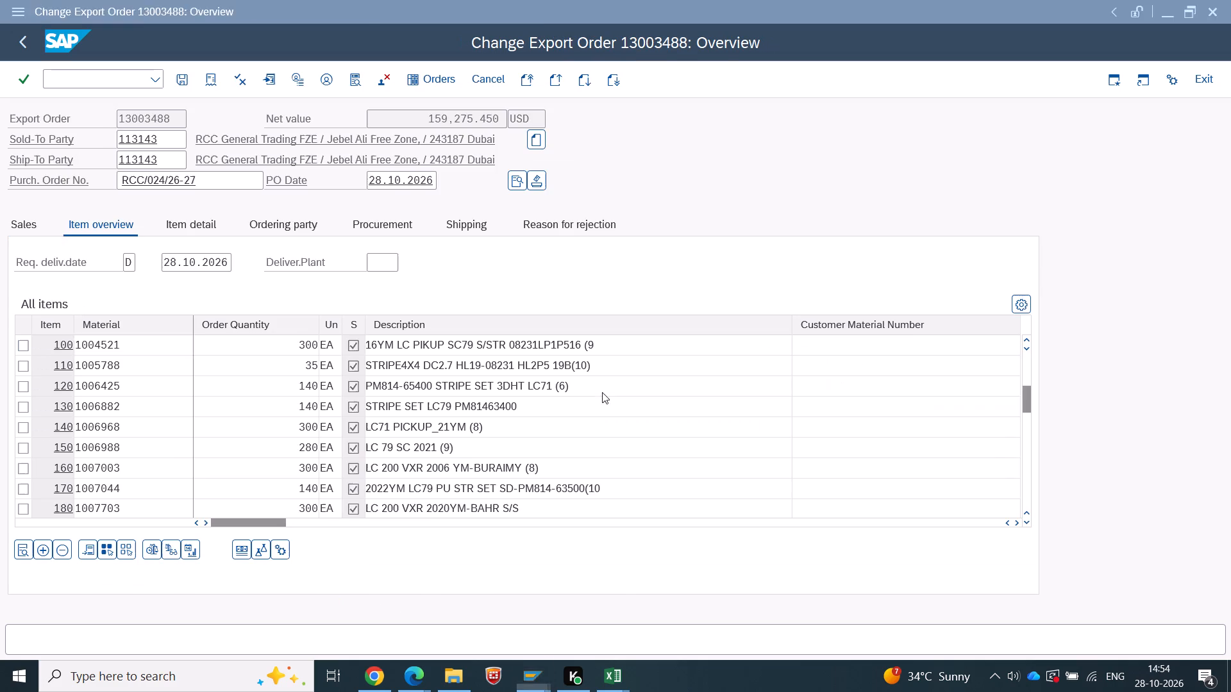
pyautogui.hotkey('alt', 'Tab')
pyautogui.hotkey('alt', 'Tab')
pyautogui.click(550, 392)
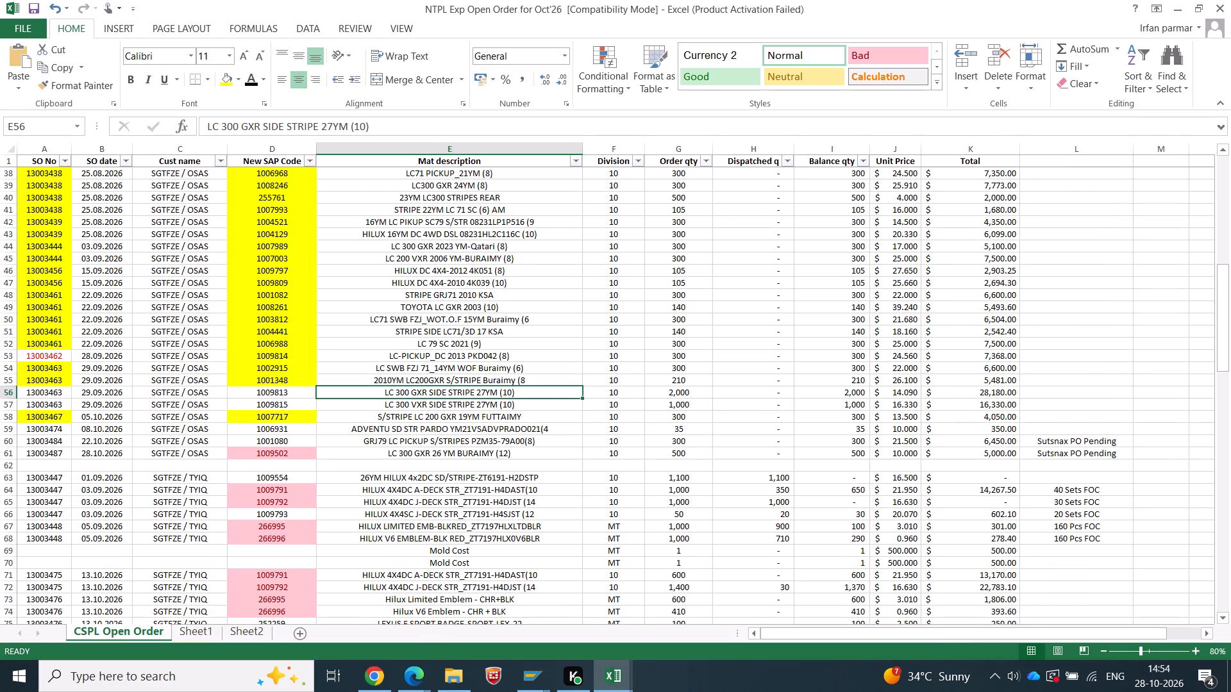
pyautogui.hotkey('ctrl', 'f')
pyautogui.hotkey('ctrl', 'v')
pyautogui.press('Return')
pyautogui.press('Escape')
pyautogui.press('Tab')
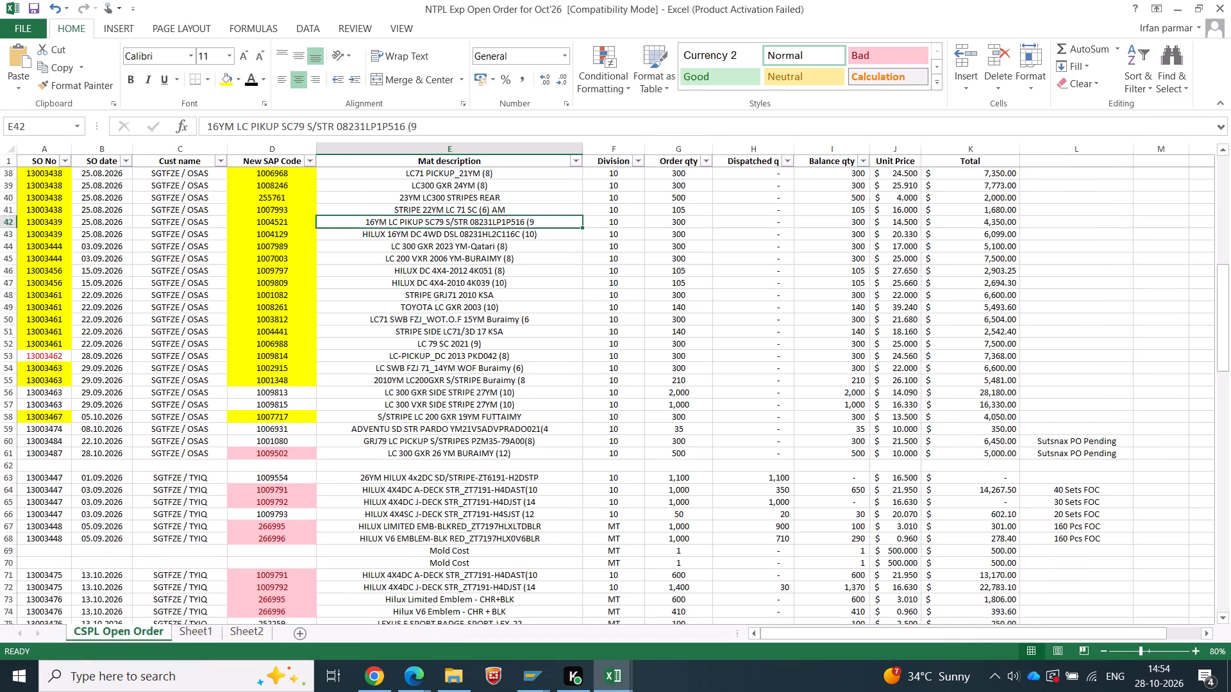
# In SAP, replace the part code in item 100's description with "Buraimy", giving "16YM LC PIKUP SC79 S/STR Buraimy (9".
pyautogui.hotkey('alt', 'Tab')
pyautogui.click(510, 349)
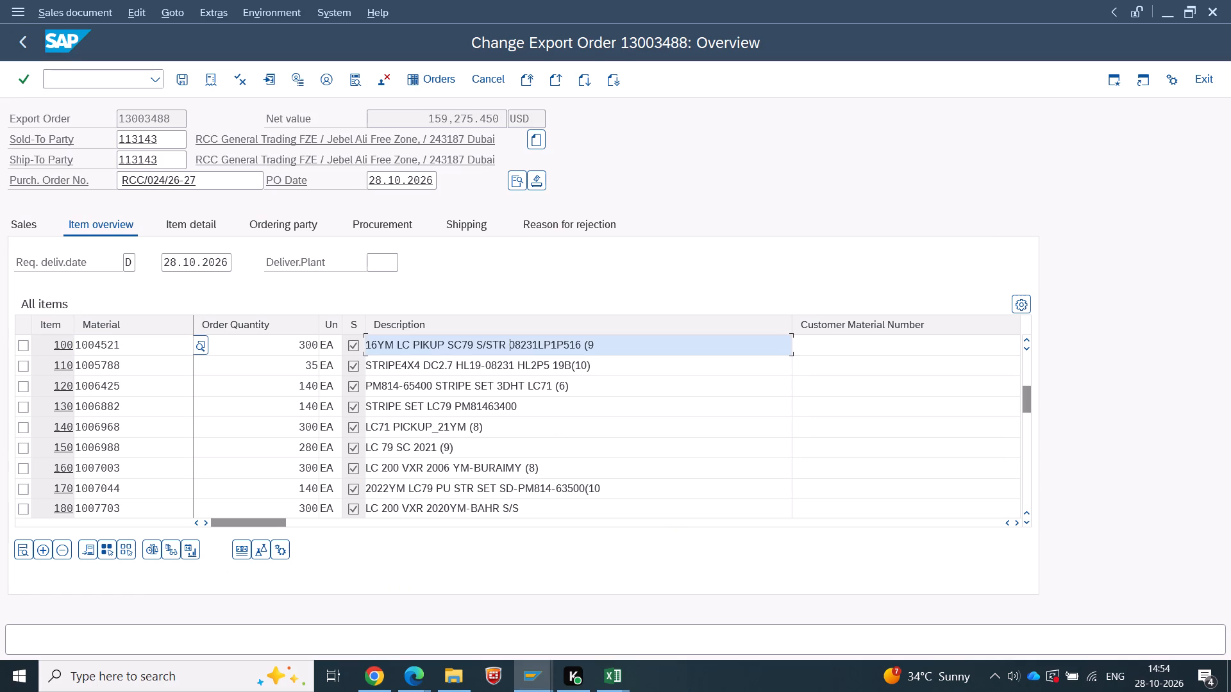
pyautogui.write('Buraimy')
pyautogui.press('Delete')
pyautogui.press('Delete')
pyautogui.press('Delete')
pyautogui.press('Delete')
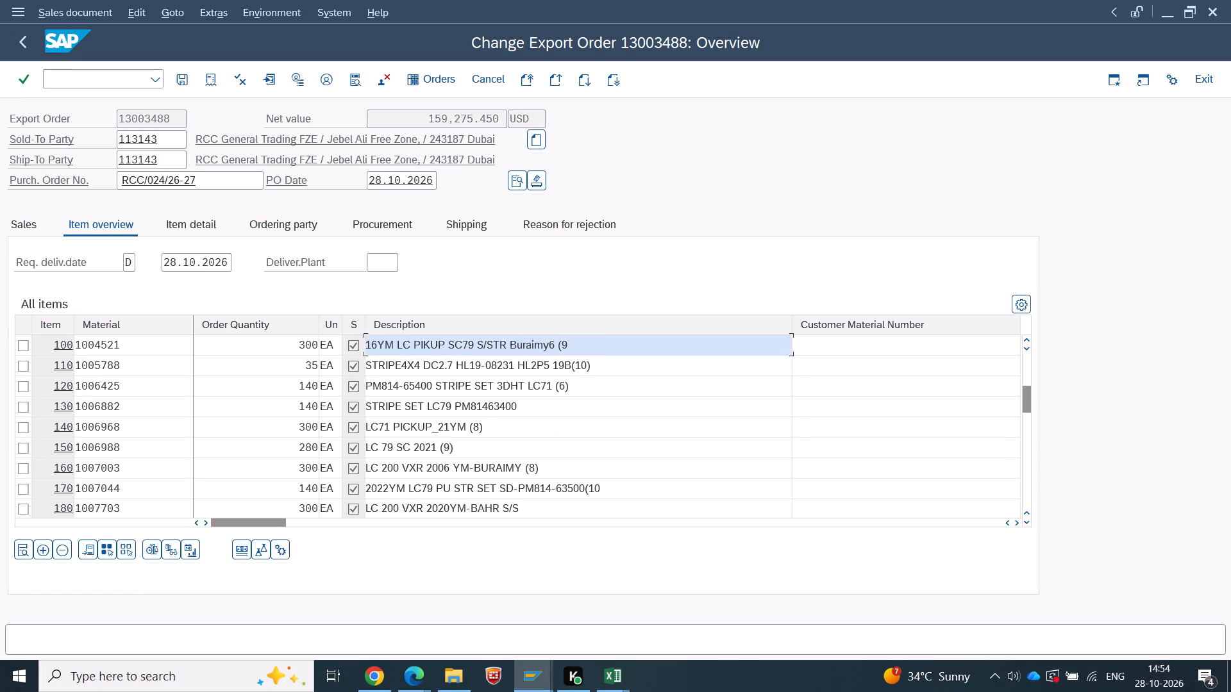
pyautogui.press('Delete')
# Find part 1005788 in Excel's open order list and copy its description "STRIPE4X4 DC2.7 HL19-Buraimy (10)" over item 110's description in SAP.
pyautogui.moveTo(138, 366); pyautogui.dragTo(0, 367)
pyautogui.hotkey('ctrl', 'c')
pyautogui.hotkey('alt', 'Tab')
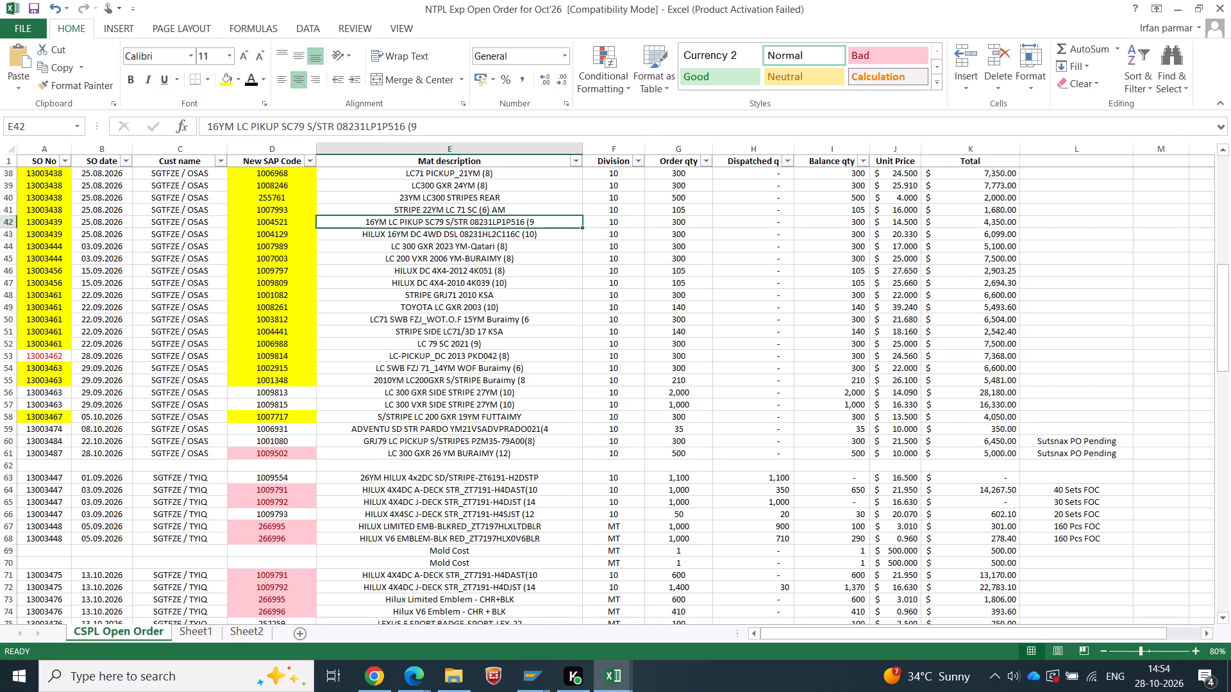
pyautogui.hotkey('ctrl', 'f')
pyautogui.hotkey('ctrl', 'v')
pyautogui.press('Return')
pyautogui.press('Escape')
pyautogui.press('Right')
pyautogui.press('Right')
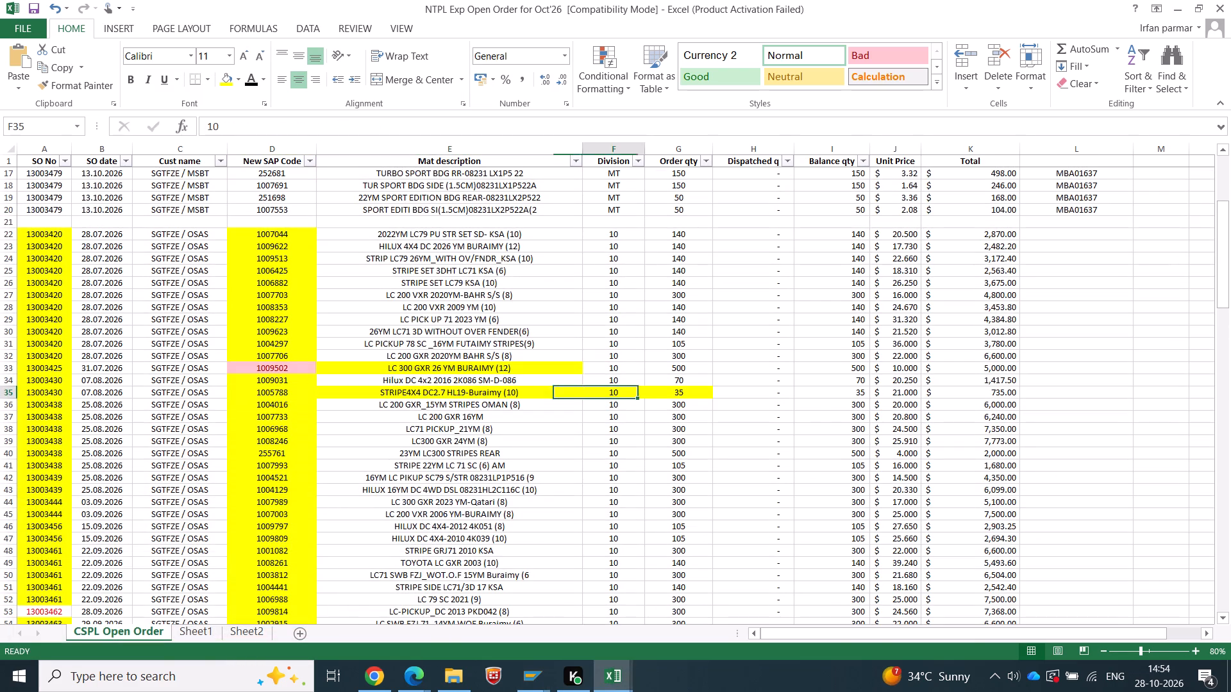
pyautogui.press('Left')
pyautogui.hotkey('ctrl', 'c')
pyautogui.hotkey('alt', 'Tab')
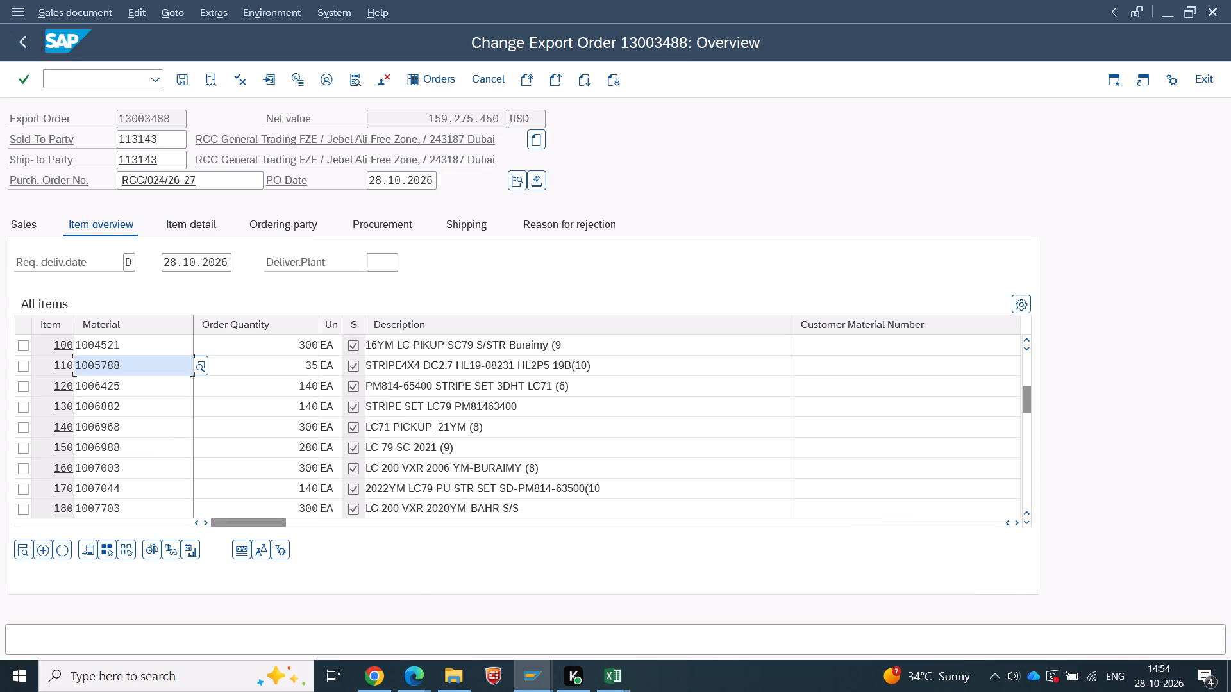
pyautogui.moveTo(648, 359); pyautogui.dragTo(272, 348)
pyautogui.hotkey('ctrl', 'v')
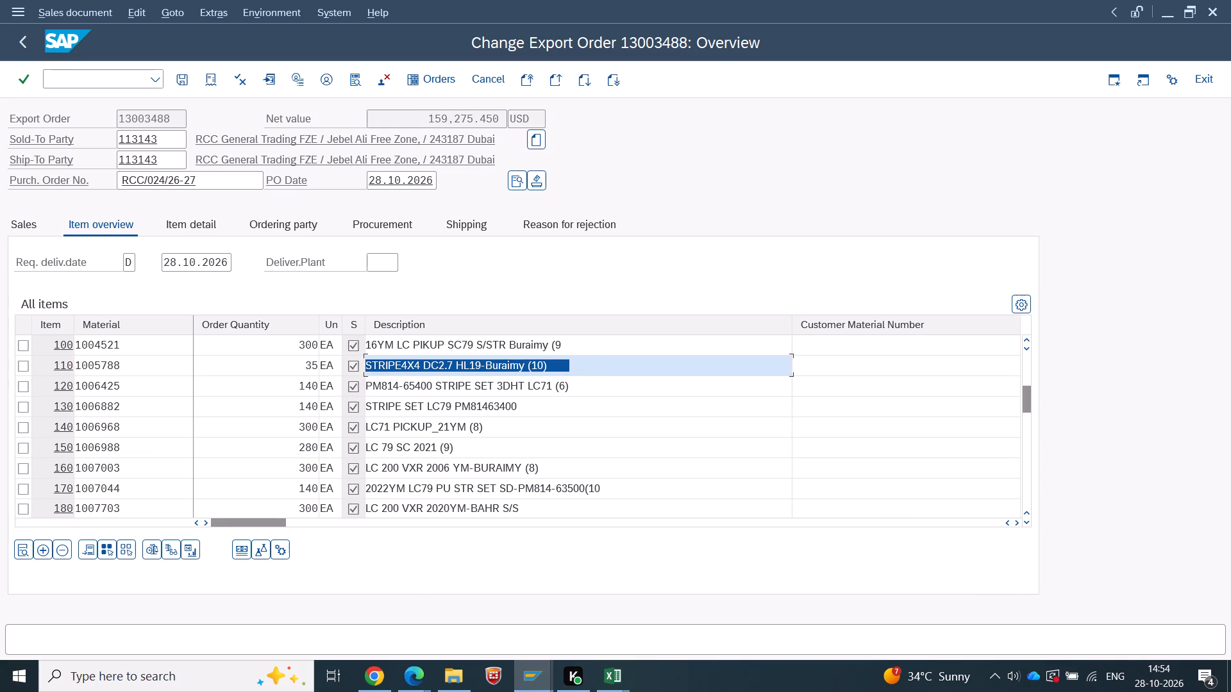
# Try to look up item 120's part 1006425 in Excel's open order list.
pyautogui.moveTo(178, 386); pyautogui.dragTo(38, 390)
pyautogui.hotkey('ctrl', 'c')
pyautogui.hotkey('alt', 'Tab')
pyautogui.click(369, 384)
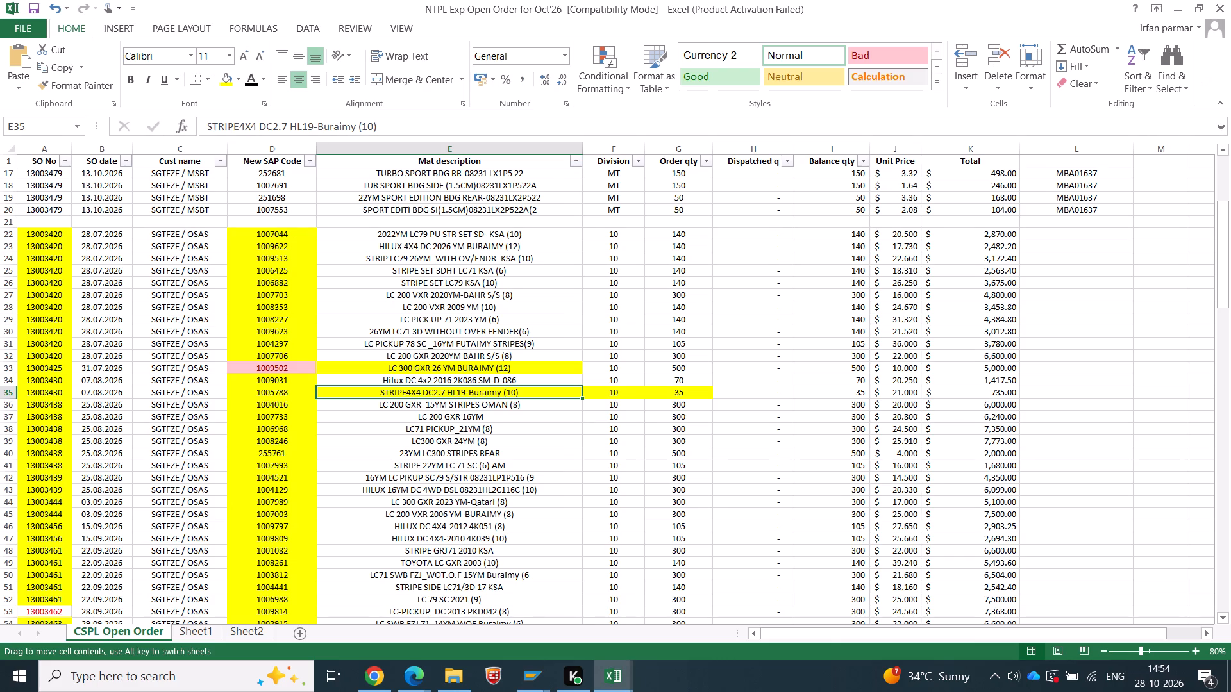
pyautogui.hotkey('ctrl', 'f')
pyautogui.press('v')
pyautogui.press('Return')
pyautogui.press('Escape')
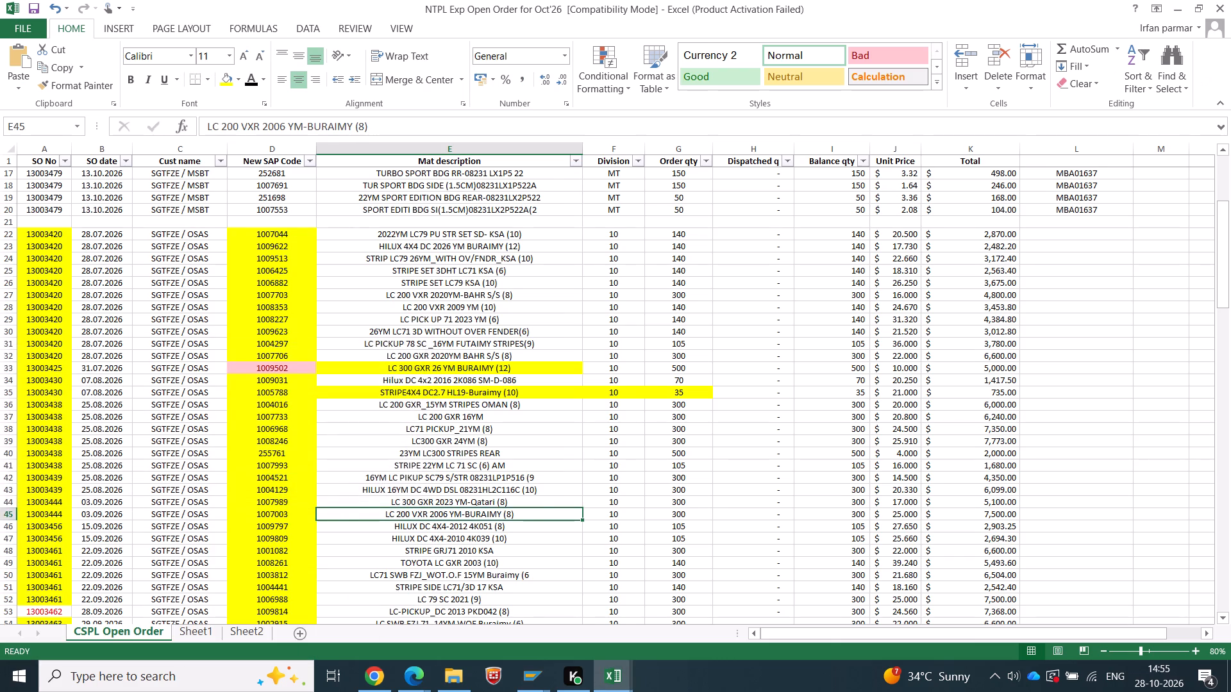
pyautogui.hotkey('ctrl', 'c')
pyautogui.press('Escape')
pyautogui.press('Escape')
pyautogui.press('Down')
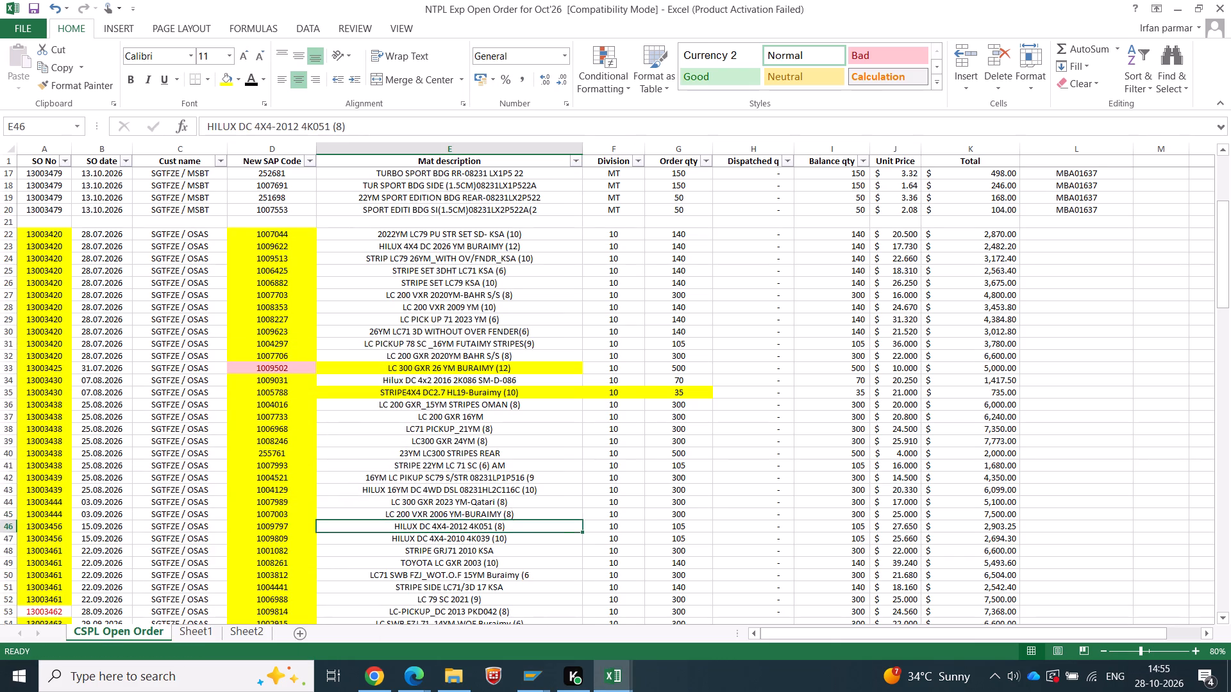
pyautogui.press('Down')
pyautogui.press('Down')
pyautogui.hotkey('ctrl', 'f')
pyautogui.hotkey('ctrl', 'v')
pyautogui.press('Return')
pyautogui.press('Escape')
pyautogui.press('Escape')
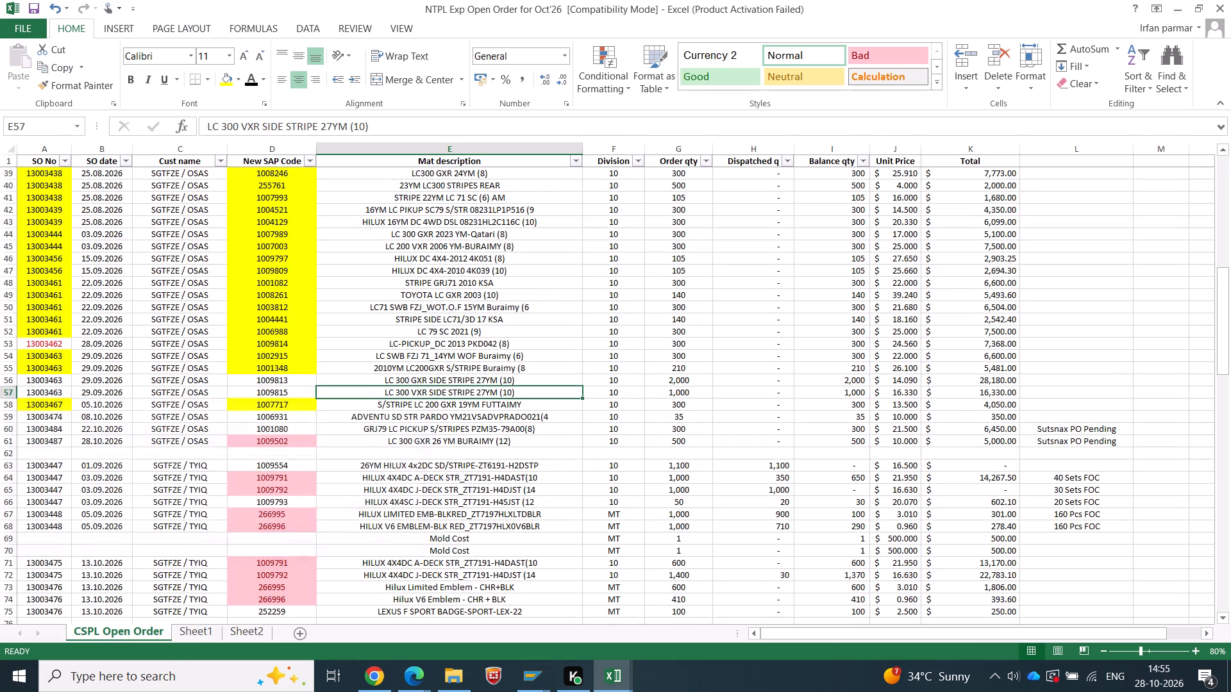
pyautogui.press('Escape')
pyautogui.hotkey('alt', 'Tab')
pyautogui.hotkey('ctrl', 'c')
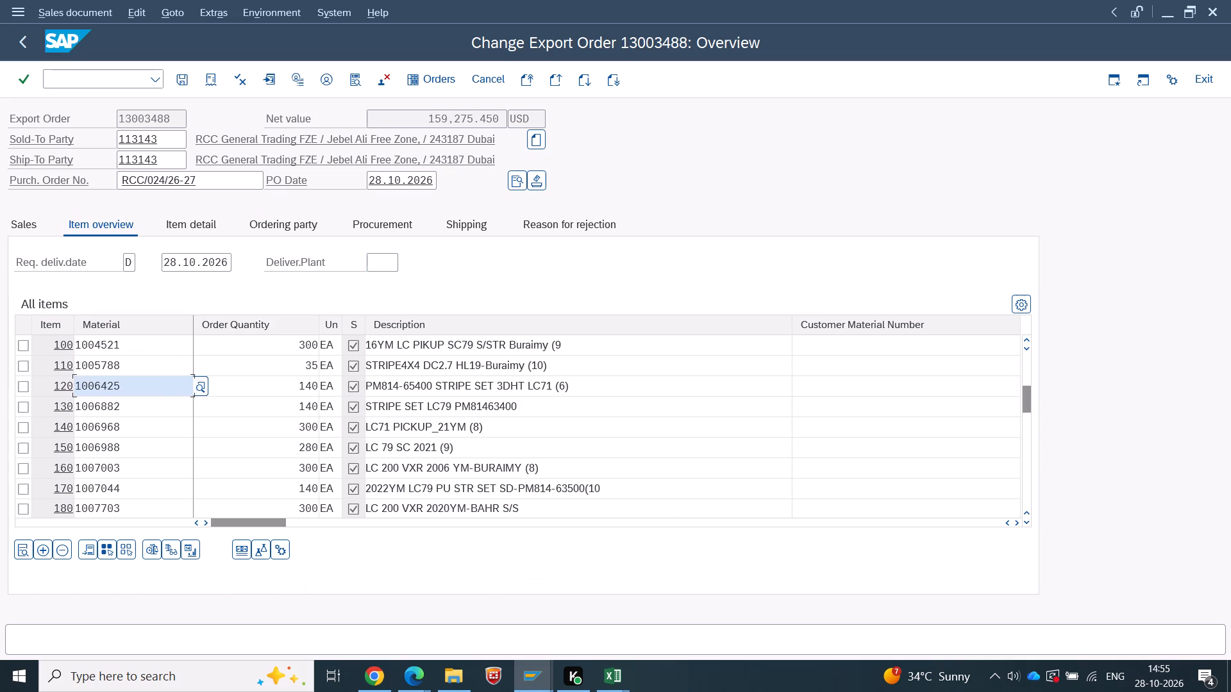
# Find part 1006425 in Excel's open order list and copy its description "STRIPE SET 3DHT LC71 KSA (6)" over item 120's description in SAP.
pyautogui.moveTo(126, 386); pyautogui.dragTo(19, 387)
pyautogui.hotkey('ctrl', 'c')
pyautogui.hotkey('alt', 'Tab')
pyautogui.hotkey('ctrl', 'f')
pyautogui.hotkey('ctrl', 'v')
pyautogui.press('Return')
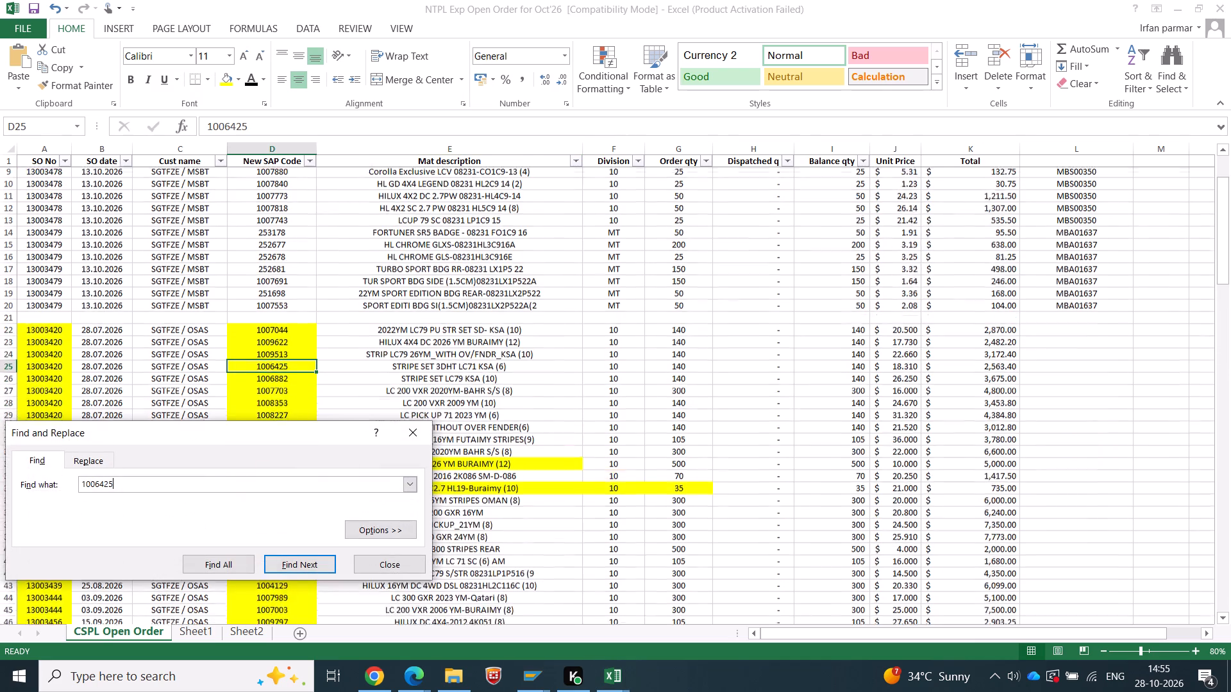
pyautogui.press('Return')
pyautogui.press('Return')
pyautogui.press('Escape')
pyautogui.press('Right')
pyautogui.hotkey('ctrl', 'c')
pyautogui.hotkey('alt', 'Tab')
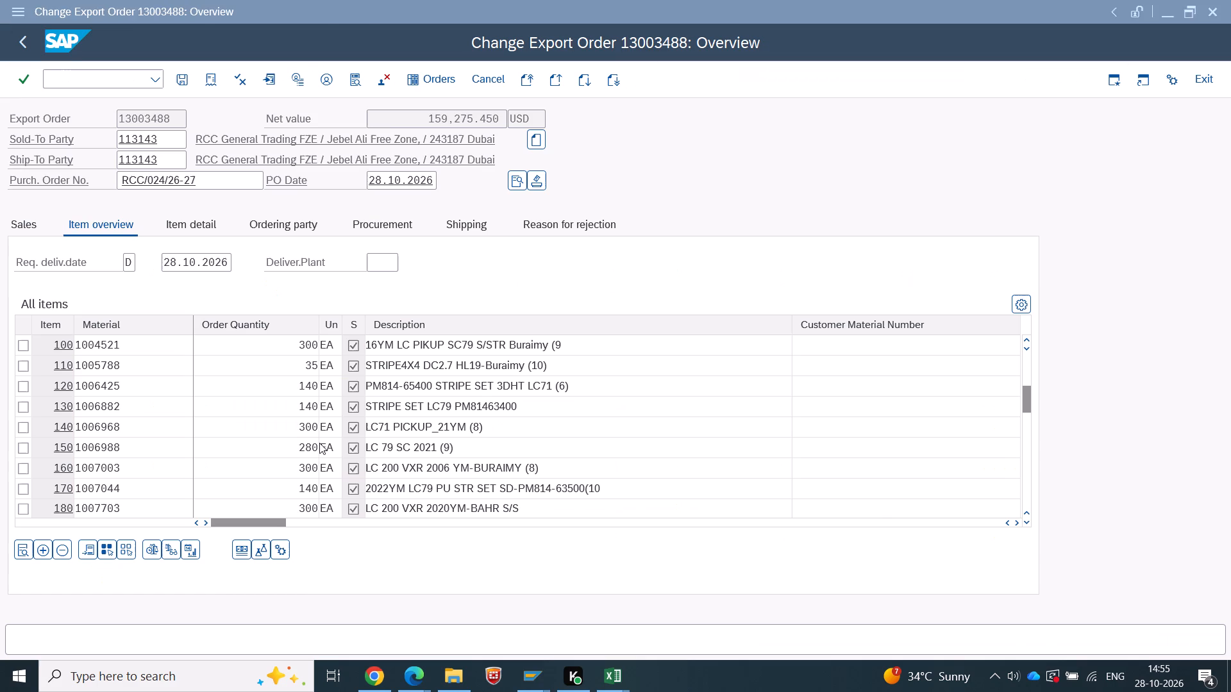
pyautogui.moveTo(606, 388); pyautogui.dragTo(217, 377)
pyautogui.hotkey('ctrl', 'v')
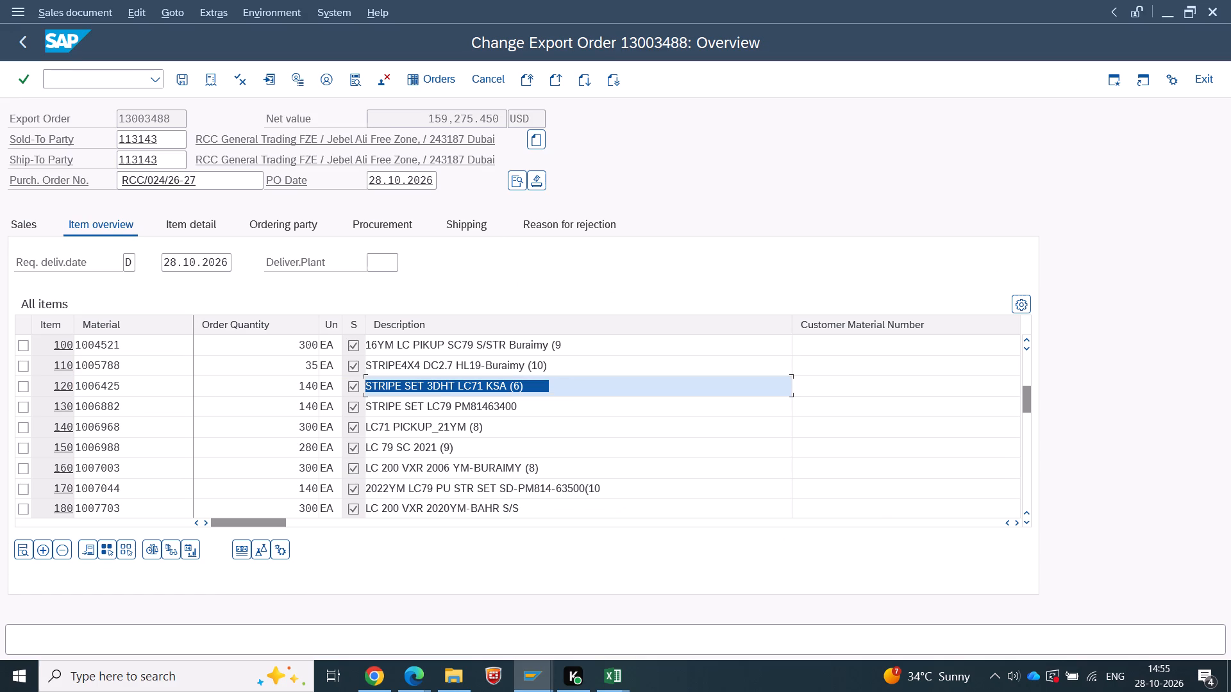
# Replace the part code in item 130's description with "KSA", giving "STRIPE SET LC79 KSA".
pyautogui.moveTo(516, 408); pyautogui.dragTo(457, 406)
pyautogui.write('KSA')
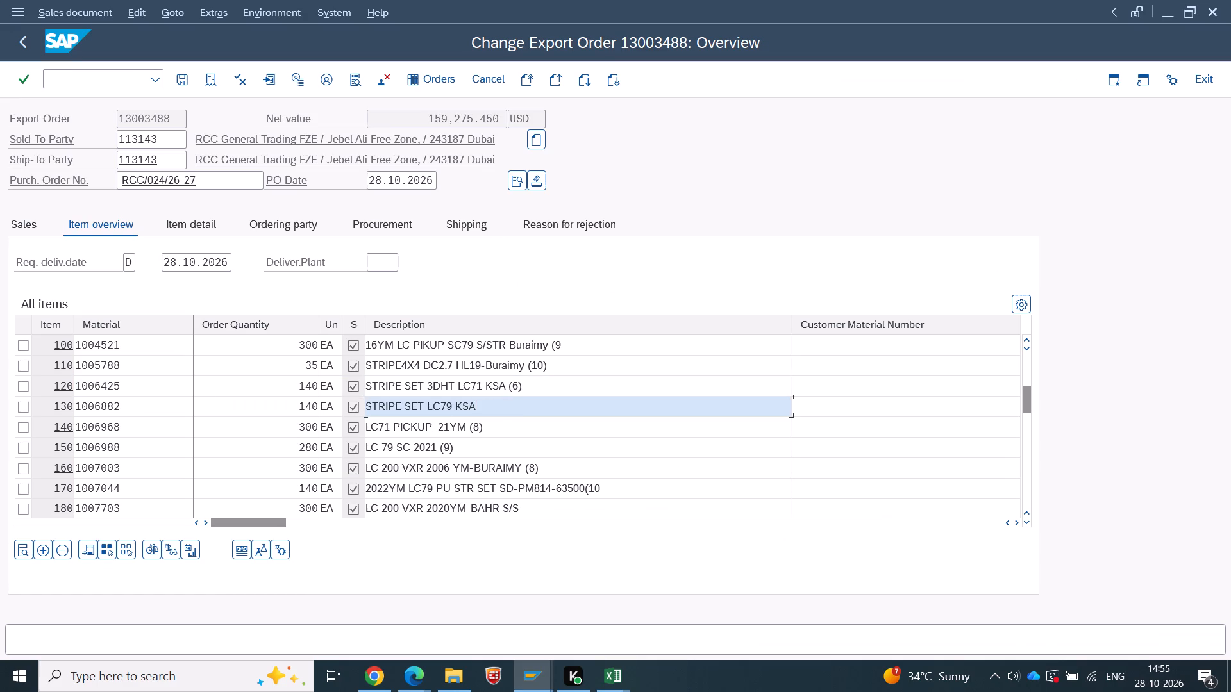
# Display the BOM of item 130's material 1006882 in plant CS02 to check its number of components.
pyautogui.moveTo(128, 404); pyautogui.dragTo(1, 404)
pyautogui.hotkey('ctrl', 'c')
pyautogui.hotkey('alt', 'Tab')
pyautogui.hotkey('alt', 'Tab')
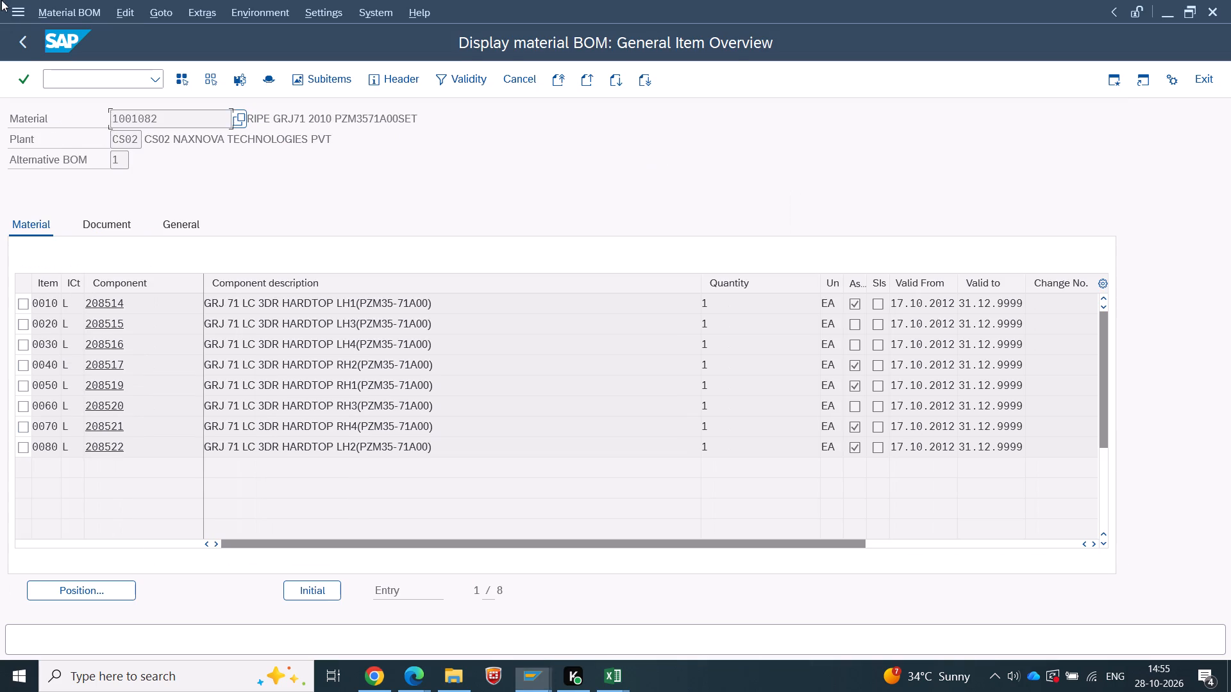
pyautogui.click(28, 42)
pyautogui.hotkey('ctrl', 'v')
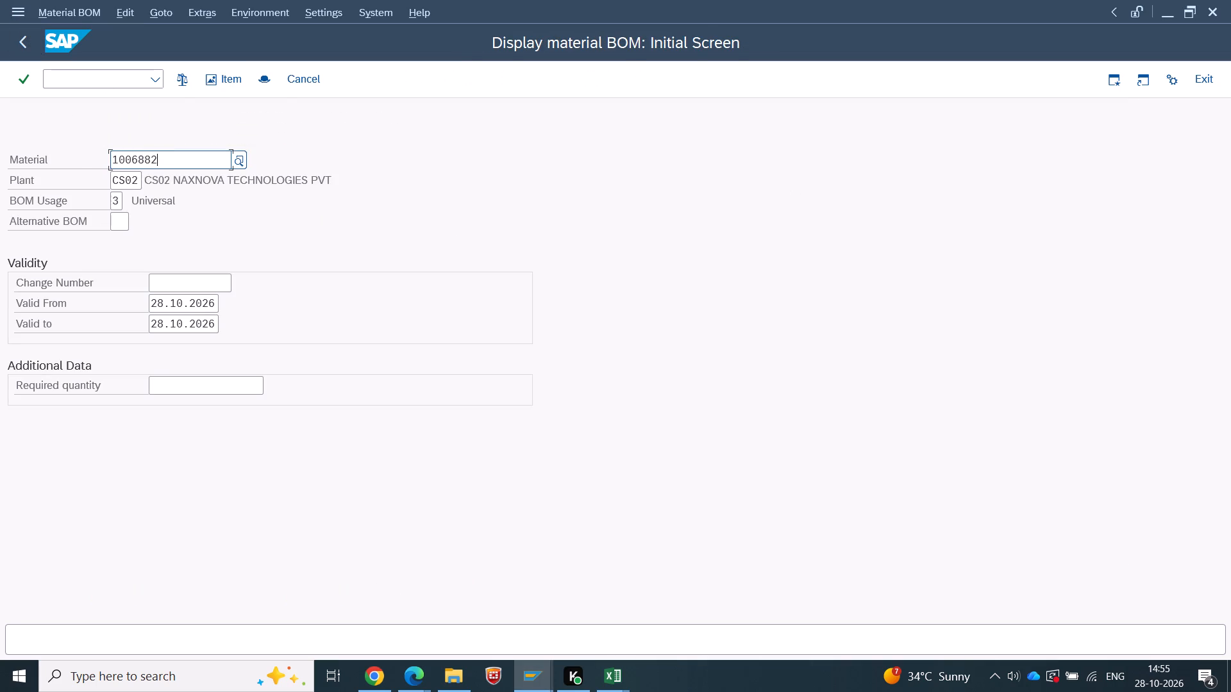
pyautogui.press('Return')
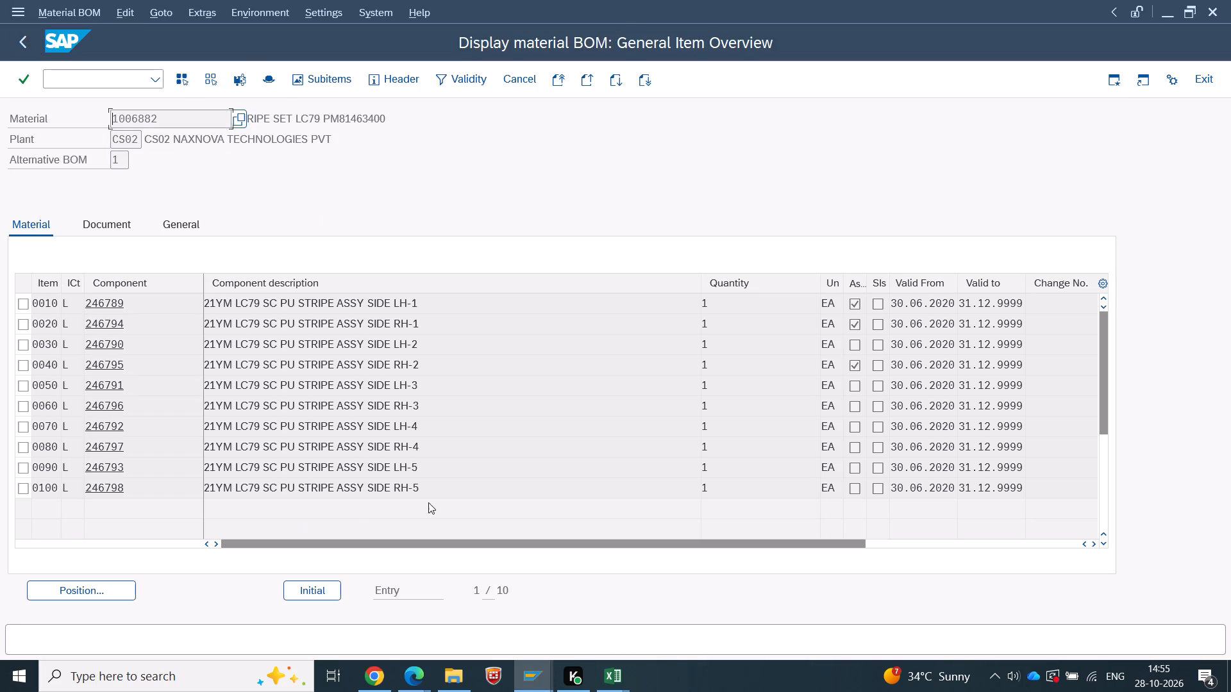
# Back in export order 13003488, append "(10)" to item 130's description so it reads "STRIPE SET LC79 KSA (10)".
pyautogui.hotkey('alt', 'Tab')
pyautogui.click(515, 402)
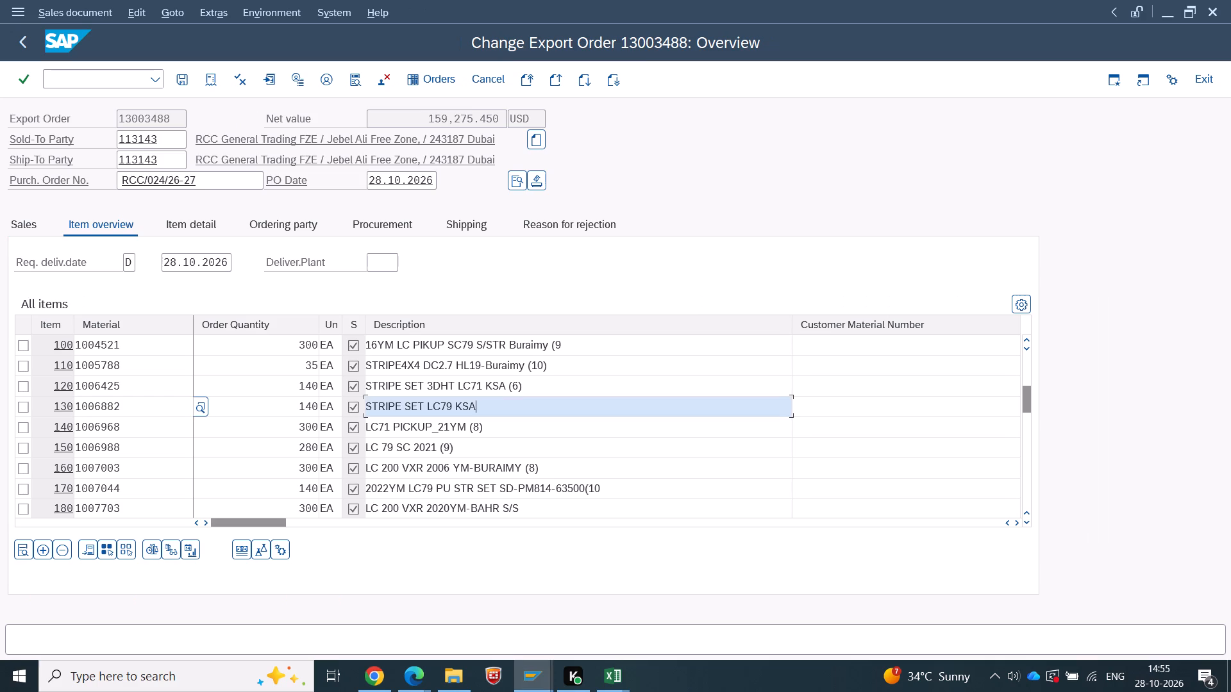
pyautogui.press('space')
pyautogui.write('(0')
pyautogui.press('BackSpace')
pyautogui.write('10)')
# Find part 1007044 in Excel's open order list and copy its description "2022YM LC79 PU STR SET SD- KSA (10)" over item 170's description in SAP.
pyautogui.moveTo(132, 492); pyautogui.dragTo(31, 488)
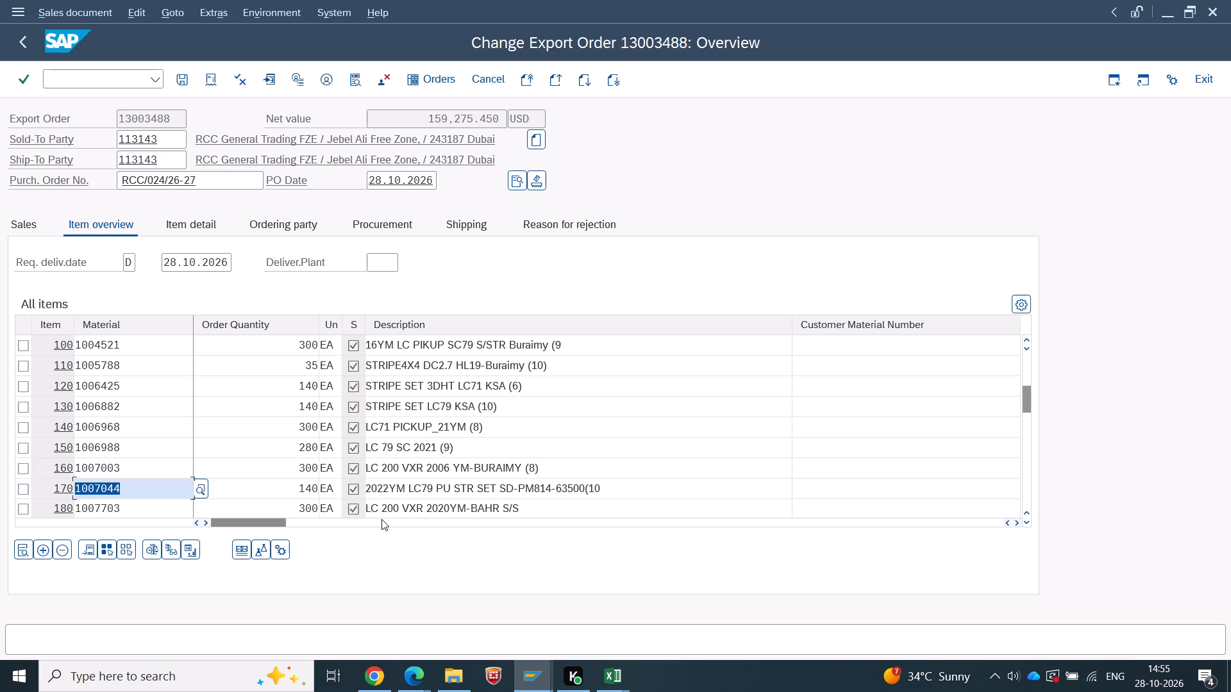
pyautogui.hotkey('ctrl', 'c')
pyautogui.hotkey('alt', 'Tab')
pyautogui.hotkey('ctrl', 'f')
pyautogui.hotkey('ctrl', 'v')
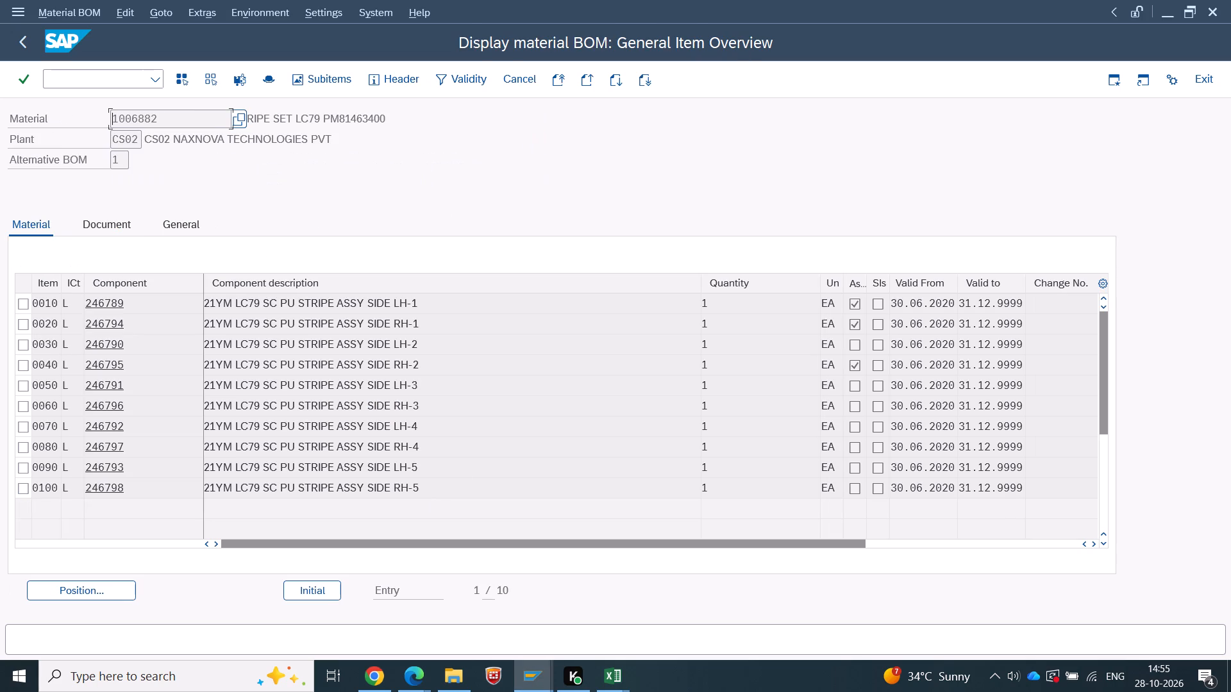
pyautogui.hotkey('alt', 'Tab')
pyautogui.hotkey('alt', 'Tab')
pyautogui.hotkey('alt', 'Tab')
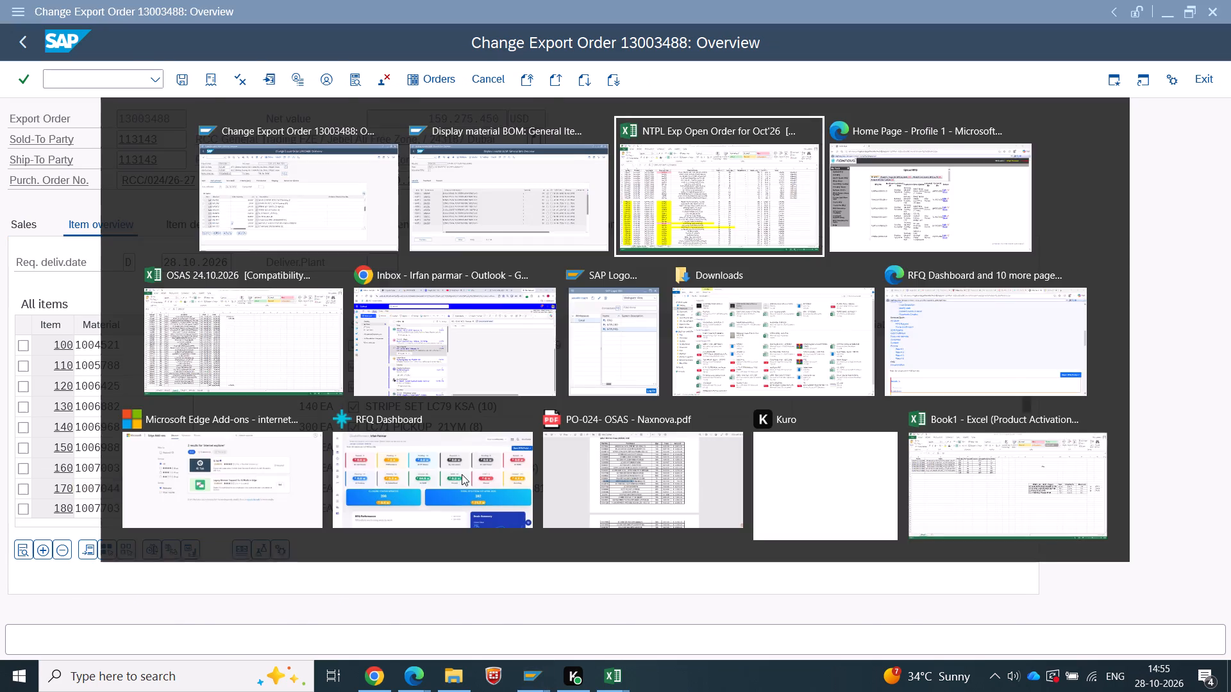
pyautogui.hotkey('ctrl', 'f')
pyautogui.hotkey('ctrl', 'v')
pyautogui.press('Return')
pyautogui.press('Escape')
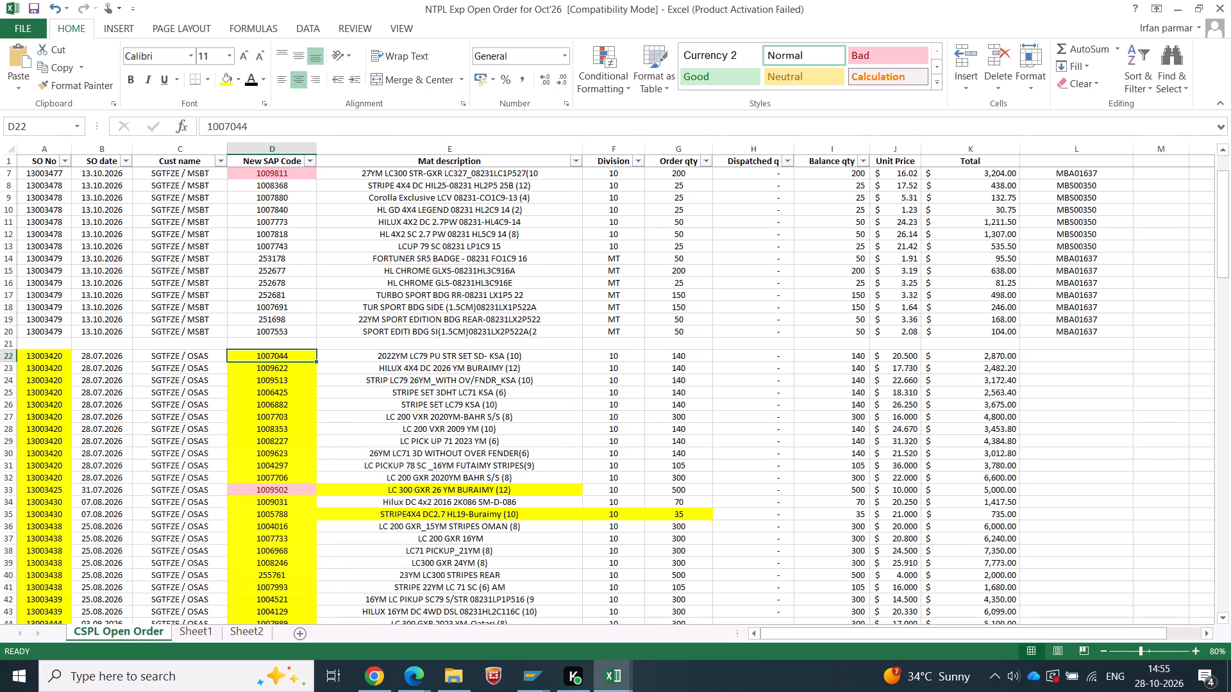
pyautogui.press('Right')
pyautogui.hotkey('ctrl', 'c')
pyautogui.hotkey('alt', 'Tab')
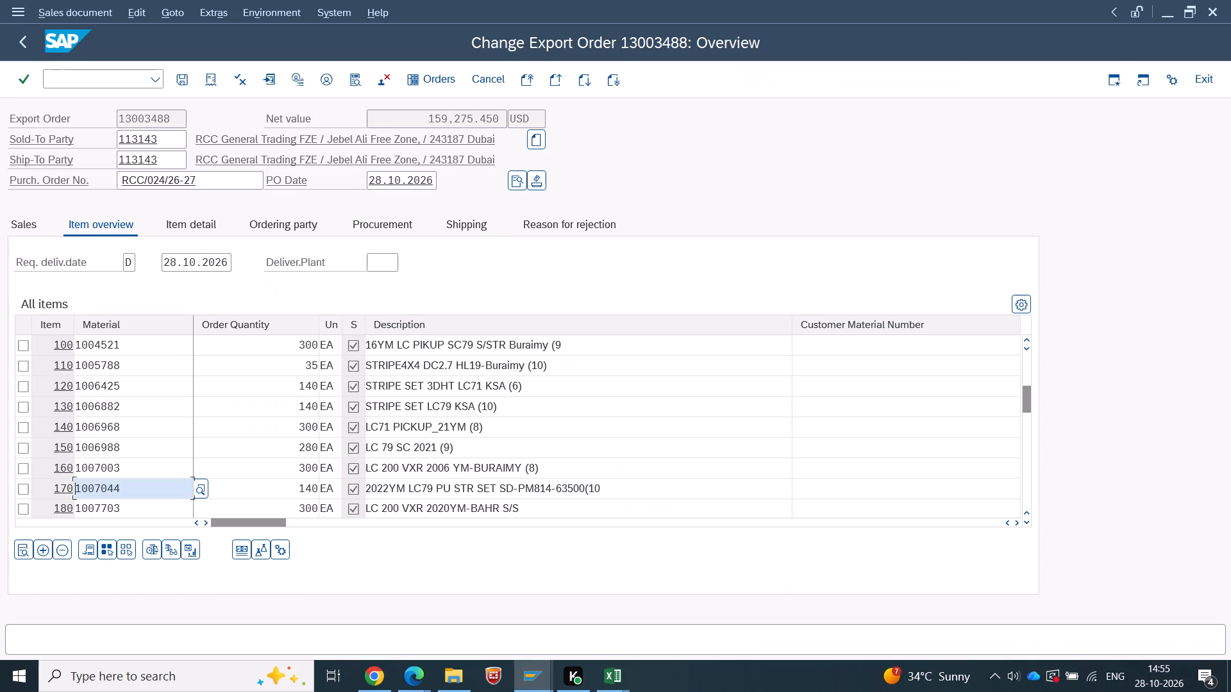
pyautogui.moveTo(664, 484); pyautogui.dragTo(49, 474)
pyautogui.hotkey('ctrl', 'v')
# Display the BOM of item 180's material 1007703 in plant CS02 to check its number of components.
pyautogui.click(538, 513)
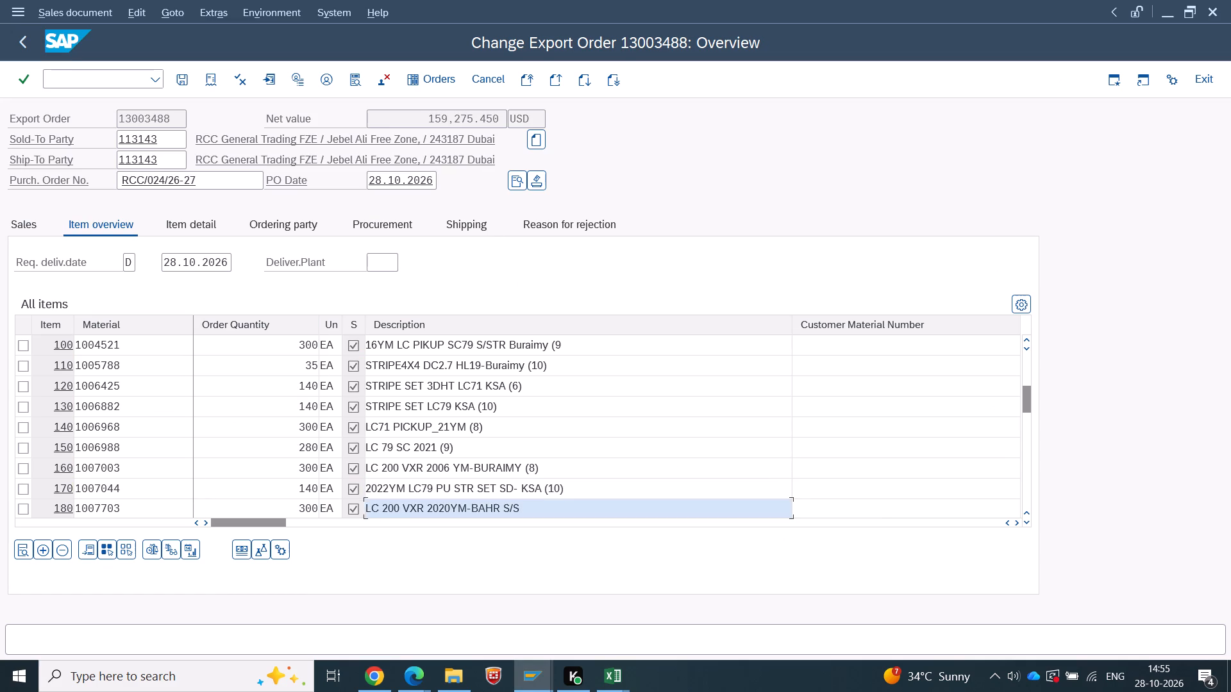
pyautogui.moveTo(137, 508); pyautogui.dragTo(17, 508)
pyautogui.hotkey('ctrl', 'c')
pyautogui.hotkey('alt', 'Tab')
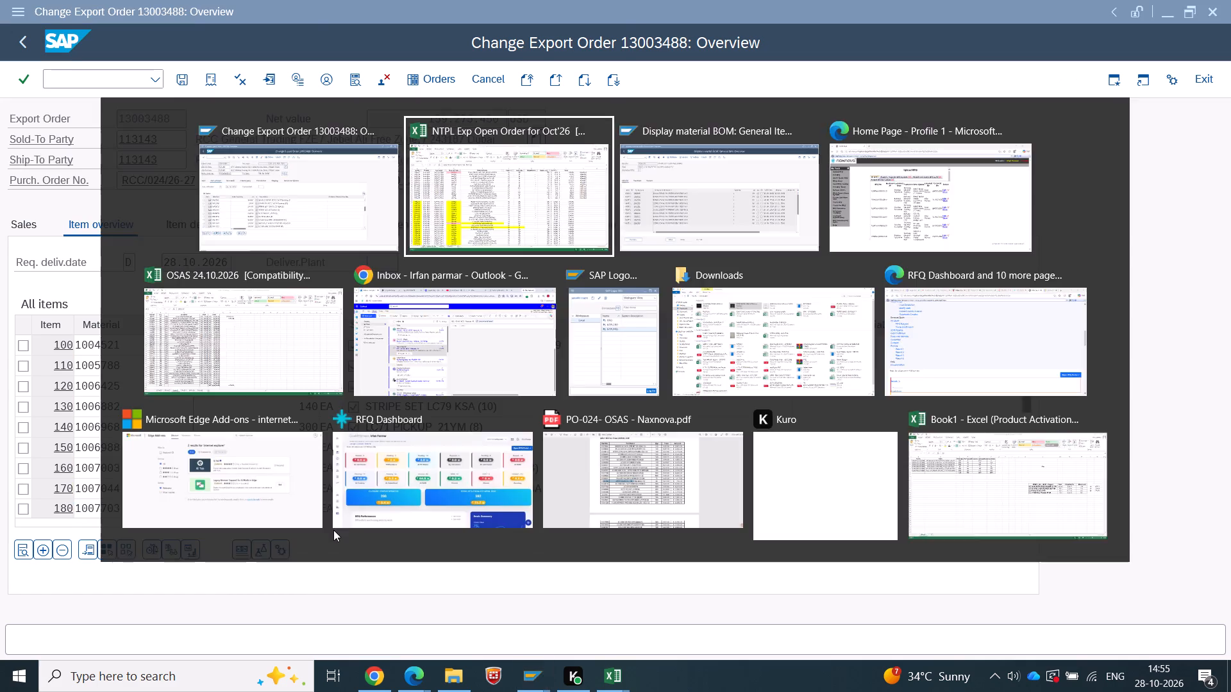
pyautogui.hotkey('alt', 'Tab')
pyautogui.click(29, 47)
pyautogui.moveTo(187, 160); pyautogui.dragTo(0, 152)
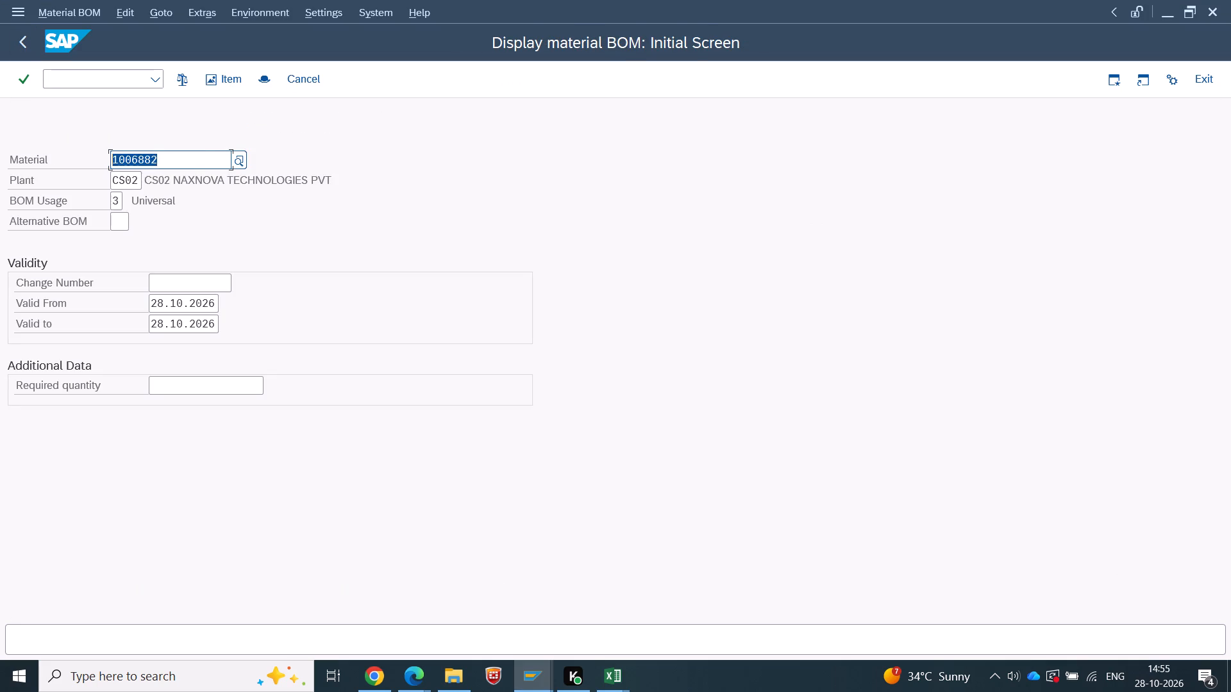
pyautogui.hotkey('ctrl', 'v')
pyautogui.press('Return')
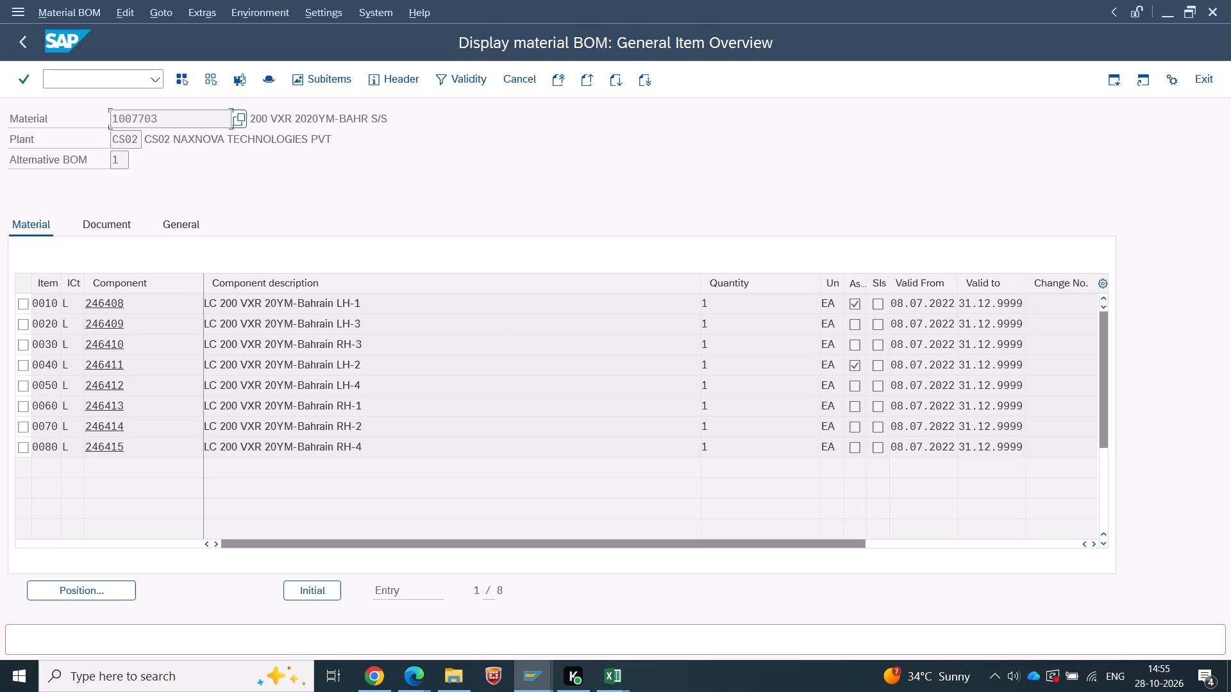
# Back in export order 13003488, append "(8)" to item 180's description so it reads "LC 200 VXR 2020YM-BAHR S/S (8)", and confirm.
pyautogui.hotkey('alt', 'Tab')
pyautogui.click(534, 502)
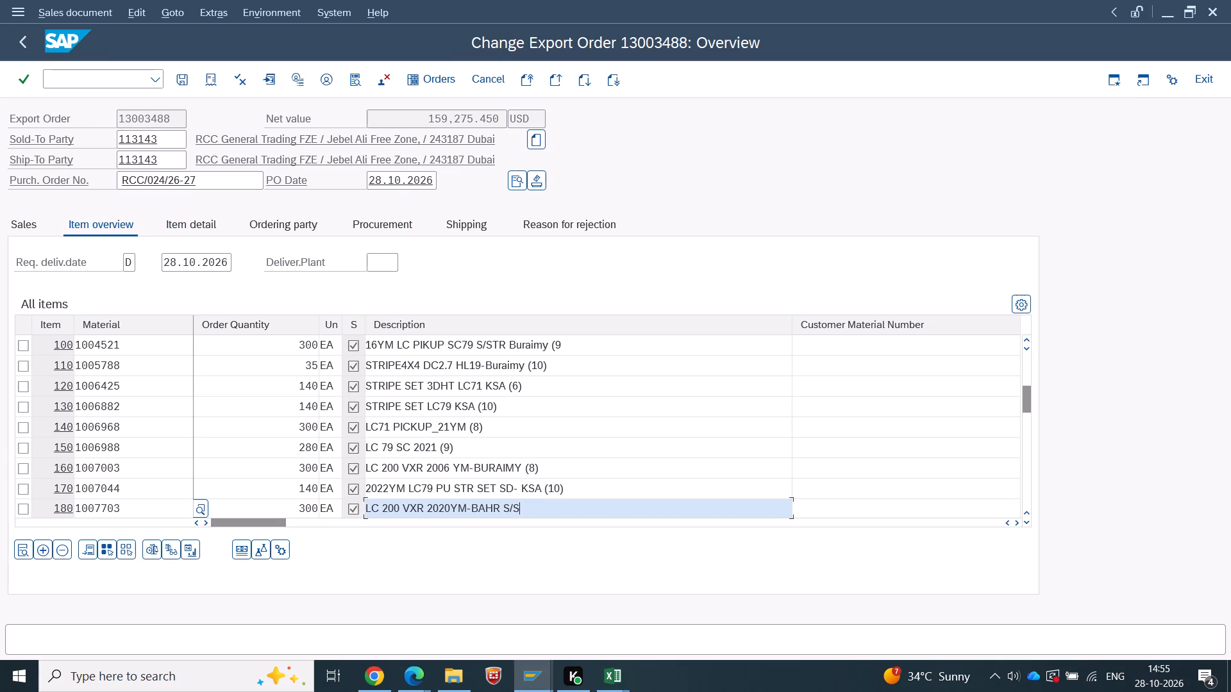
pyautogui.press('space')
pyautogui.write('(8)')
pyautogui.press('Return')
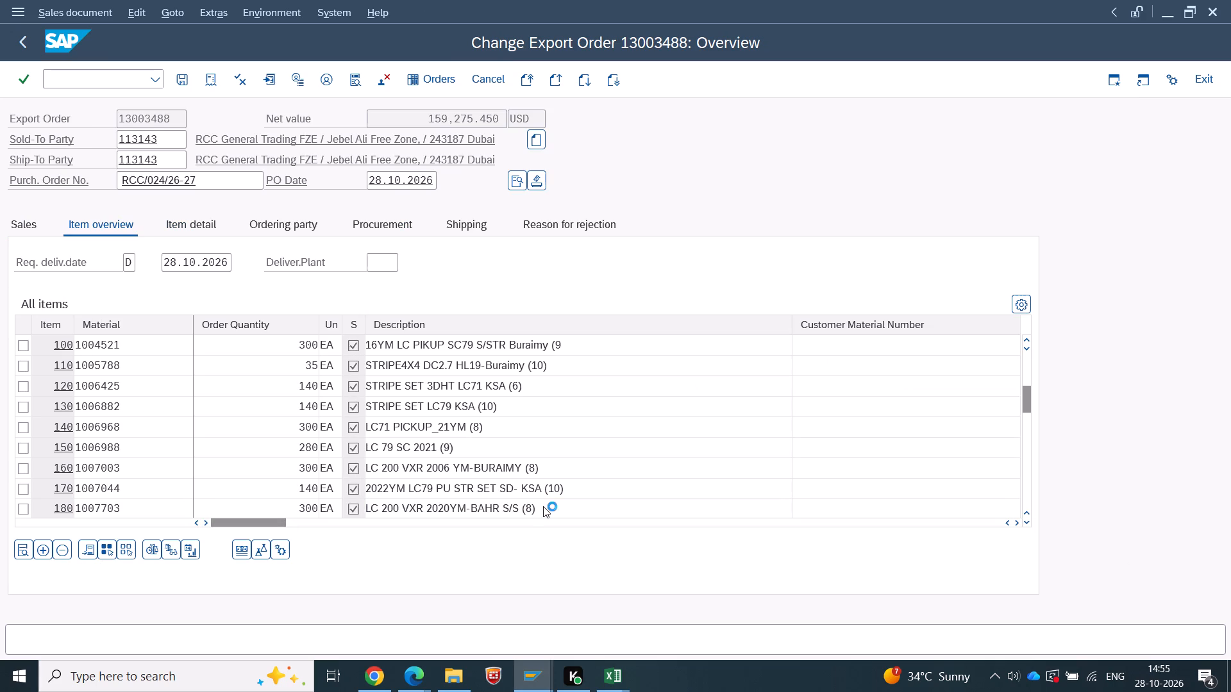
pyautogui.press('Return')
pyautogui.press('Return')
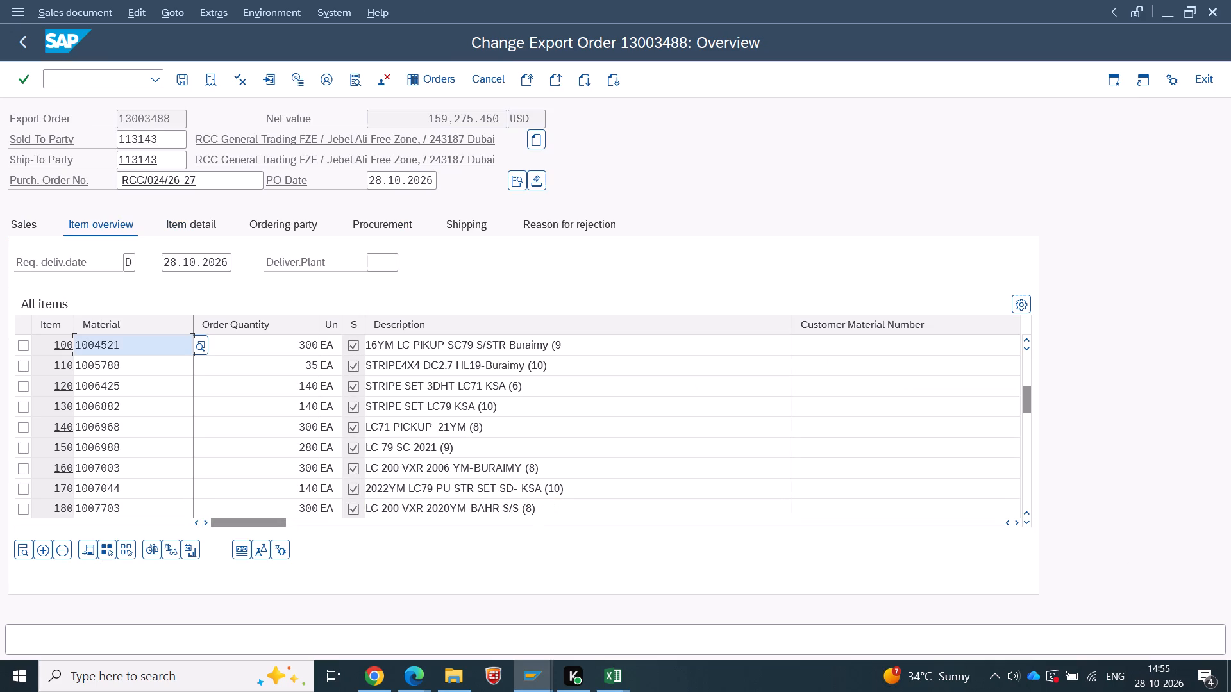
# Display the BOM of item 190's material 1007706 in plant CS02 to check its number of components.
pyautogui.click(1025, 480)
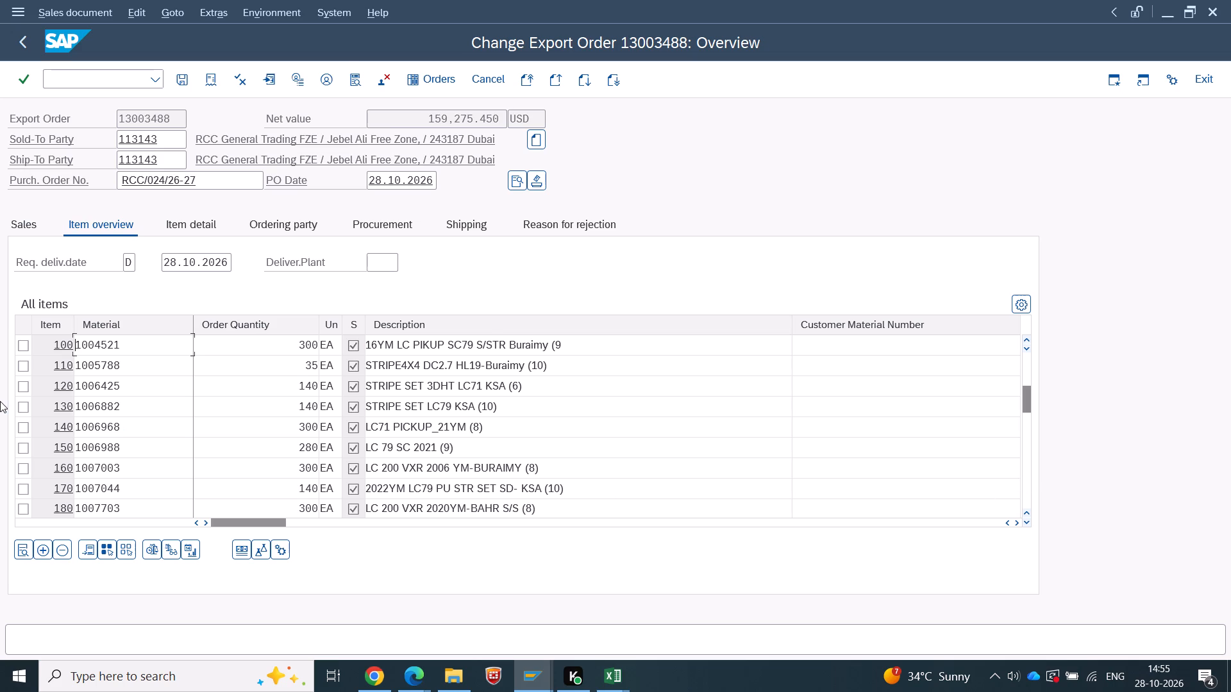
pyautogui.moveTo(136, 342); pyautogui.dragTo(0, 341)
pyautogui.hotkey('ctrl', 'c')
pyautogui.hotkey('alt', 'Tab')
pyautogui.click(19, 49)
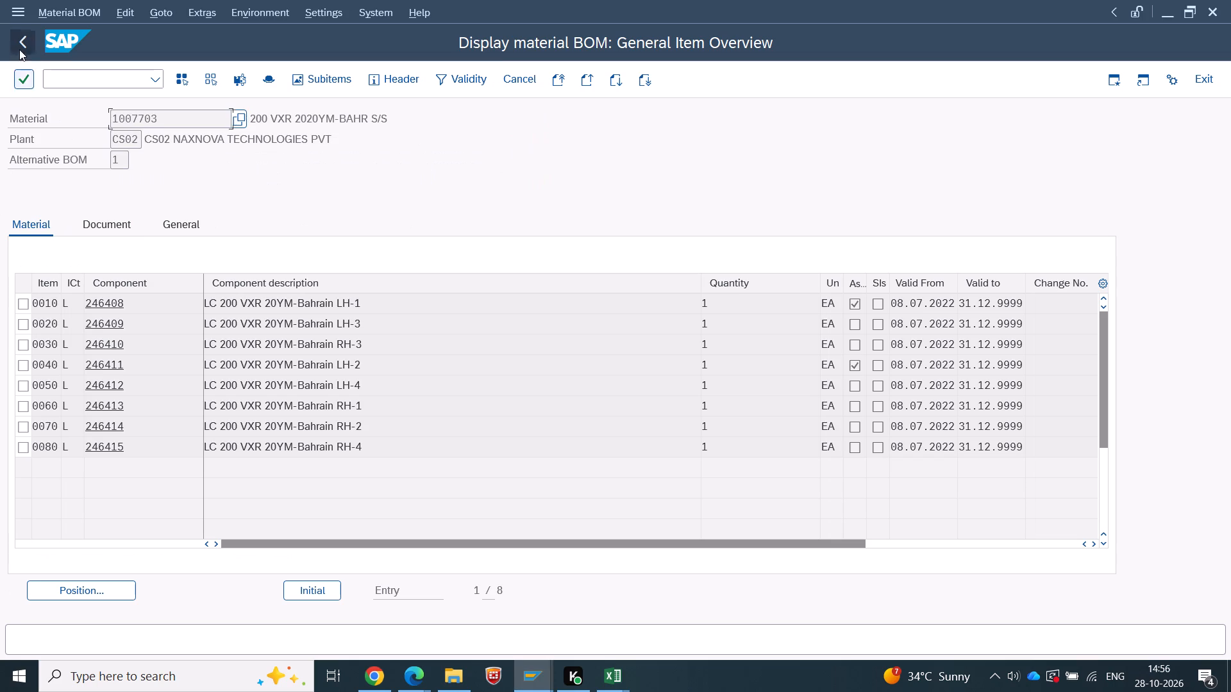
pyautogui.moveTo(197, 165); pyautogui.dragTo(0, 153)
pyautogui.hotkey('ctrl', 'v')
pyautogui.press('Return')
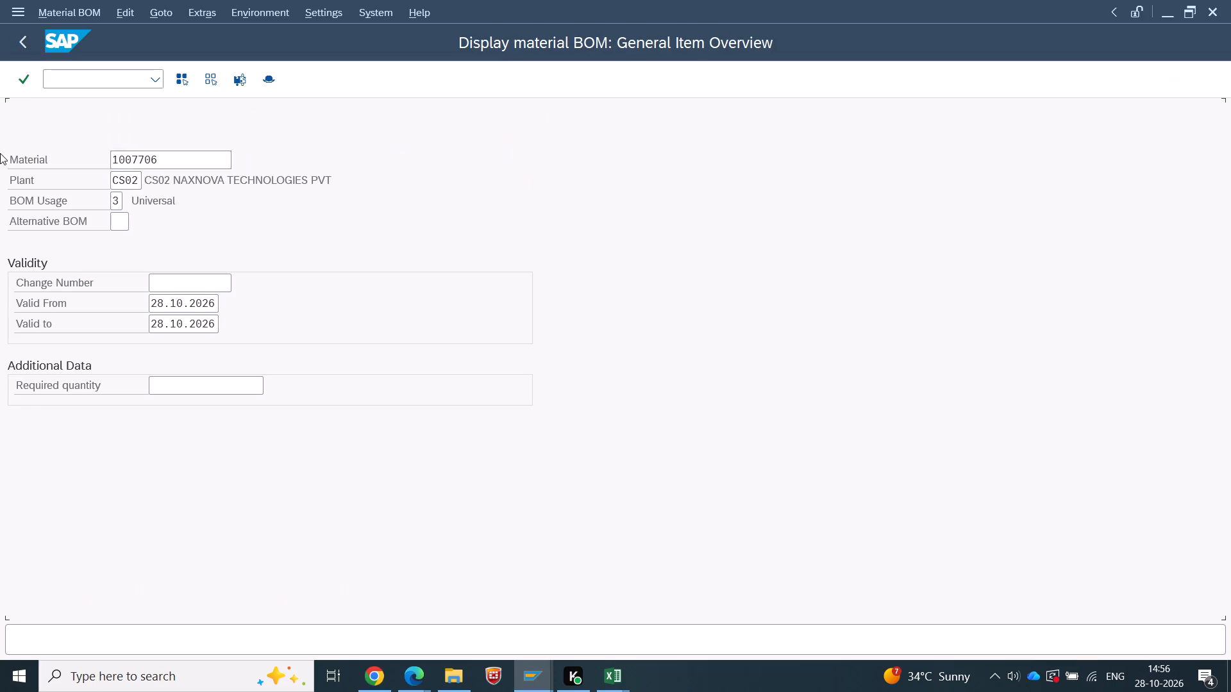
# Back in export order 13003488, append "(8)" to item 190's description so it reads "LC 200 GXR 2020YM BAHR S/S (8)".
pyautogui.hotkey('alt', 'Tab')
pyautogui.click(538, 347)
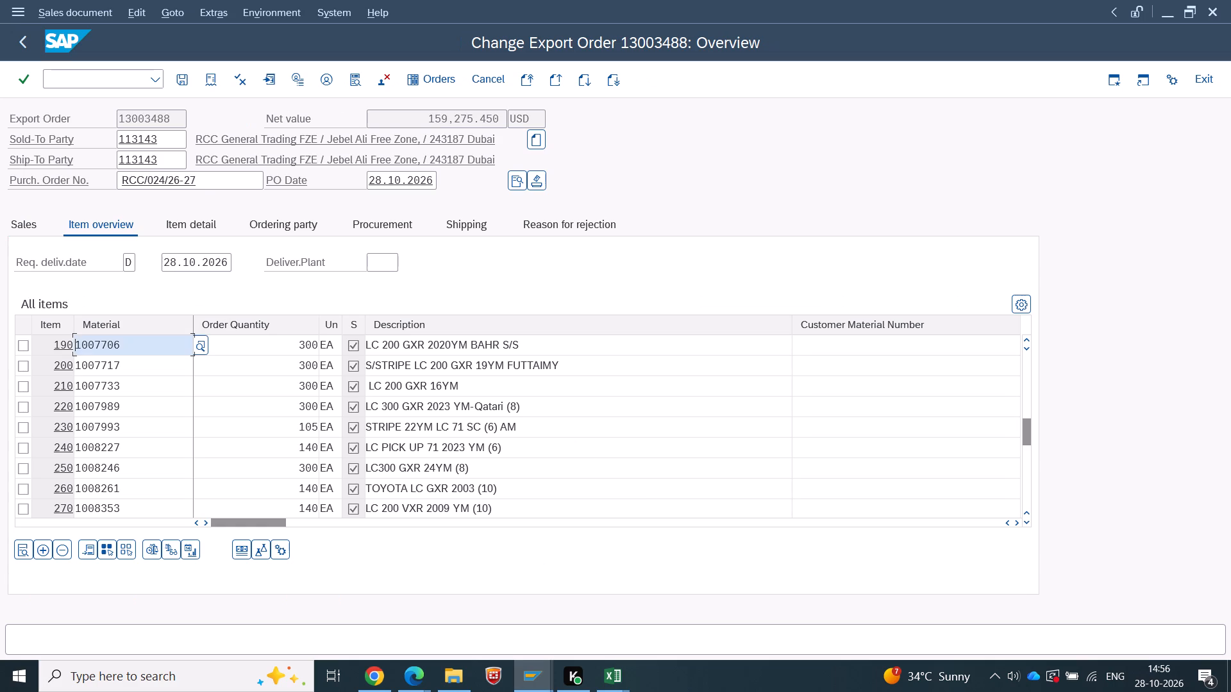
pyautogui.press('space')
pyautogui.write('(8)')
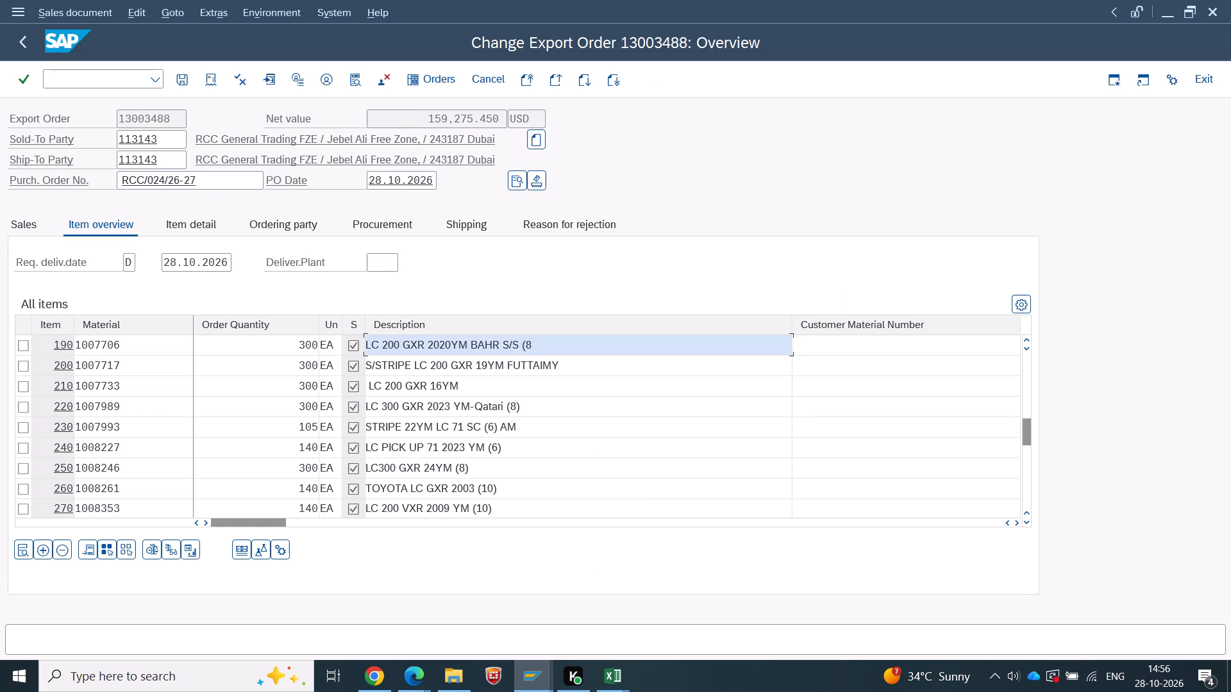
# Display the BOM of item 200's material 1007717 in plant CS02 to check its number of components.
pyautogui.moveTo(119, 368); pyautogui.dragTo(17, 365)
pyautogui.hotkey('ctrl', 'c')
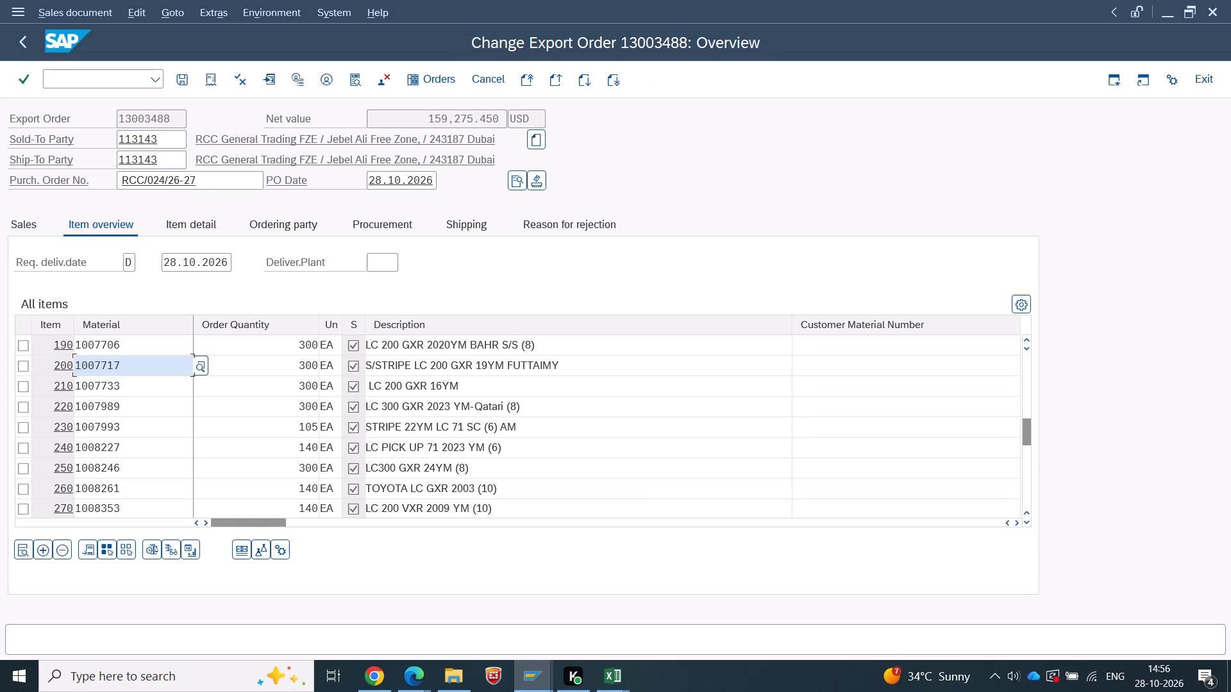
pyautogui.hotkey('alt', 'Tab')
pyautogui.click(22, 42)
pyautogui.hotkey('ctrl', 'v')
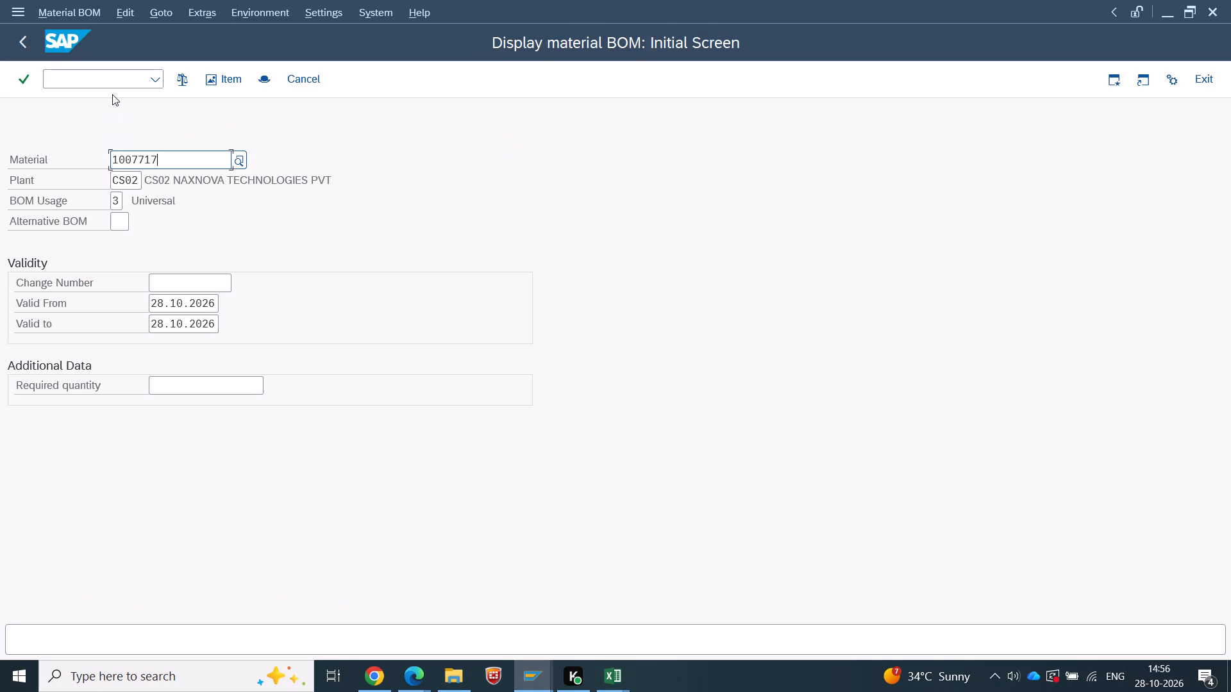
pyautogui.press('Return')
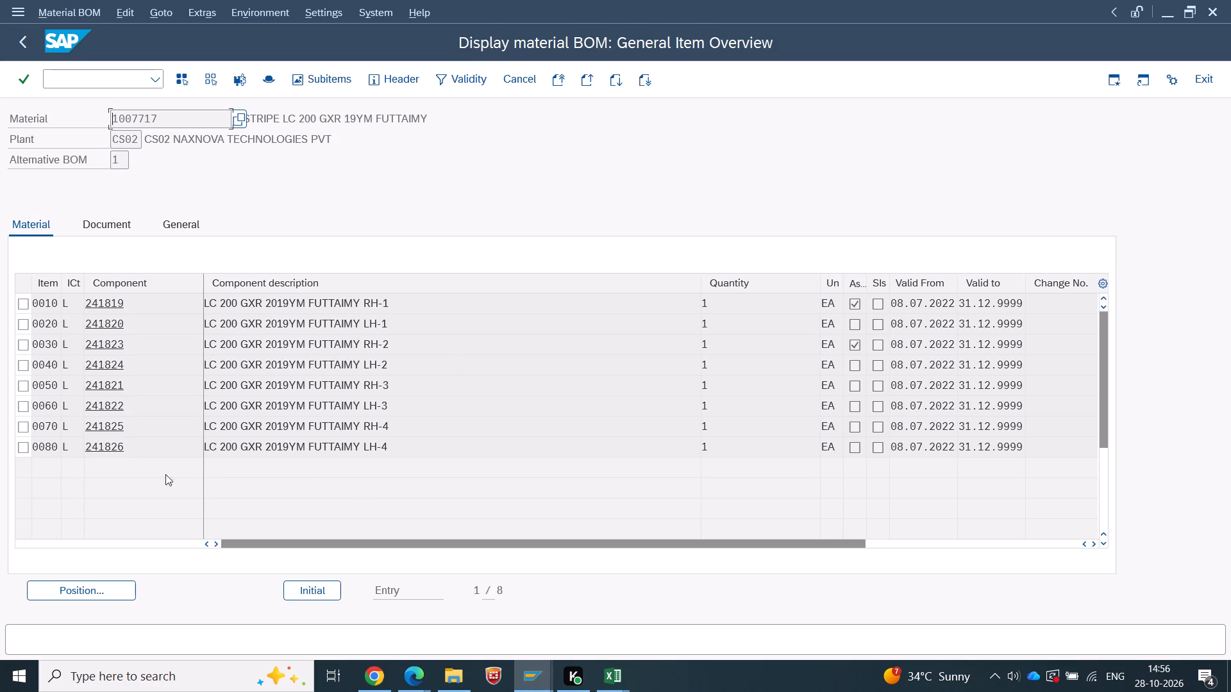
# Back in export order 13003488, append "(8)" to item 200's description so it reads "S/STRIPE LC 200 GXR 19YM FUTTAIMY (8)".
pyautogui.hotkey('alt', 'Tab')
pyautogui.click(567, 365)
pyautogui.press('space')
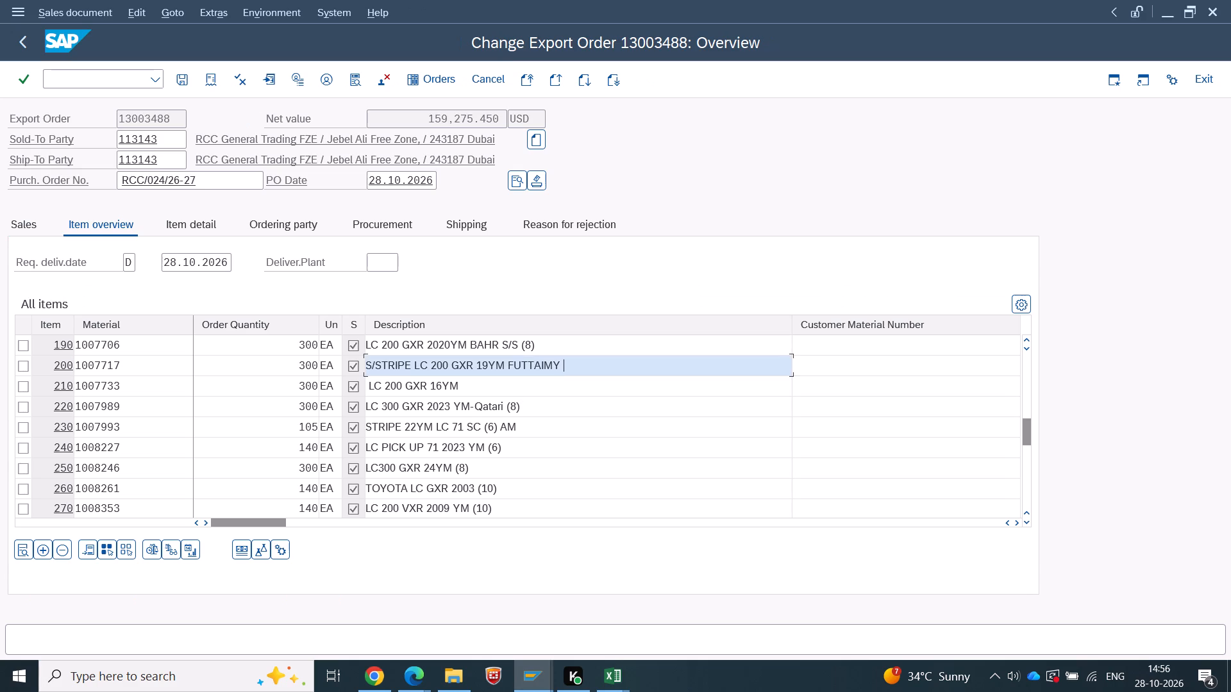
pyautogui.write('*')
pyautogui.press('BackSpace')
pyautogui.write('(8)')
# Display the BOM of item 210's material 1007733 in plant CS02 to check its number of components.
pyautogui.moveTo(123, 387); pyautogui.dragTo(1, 384)
pyautogui.hotkey('ctrl', 'c')
pyautogui.hotkey('alt', 'Tab')
pyautogui.click(25, 40)
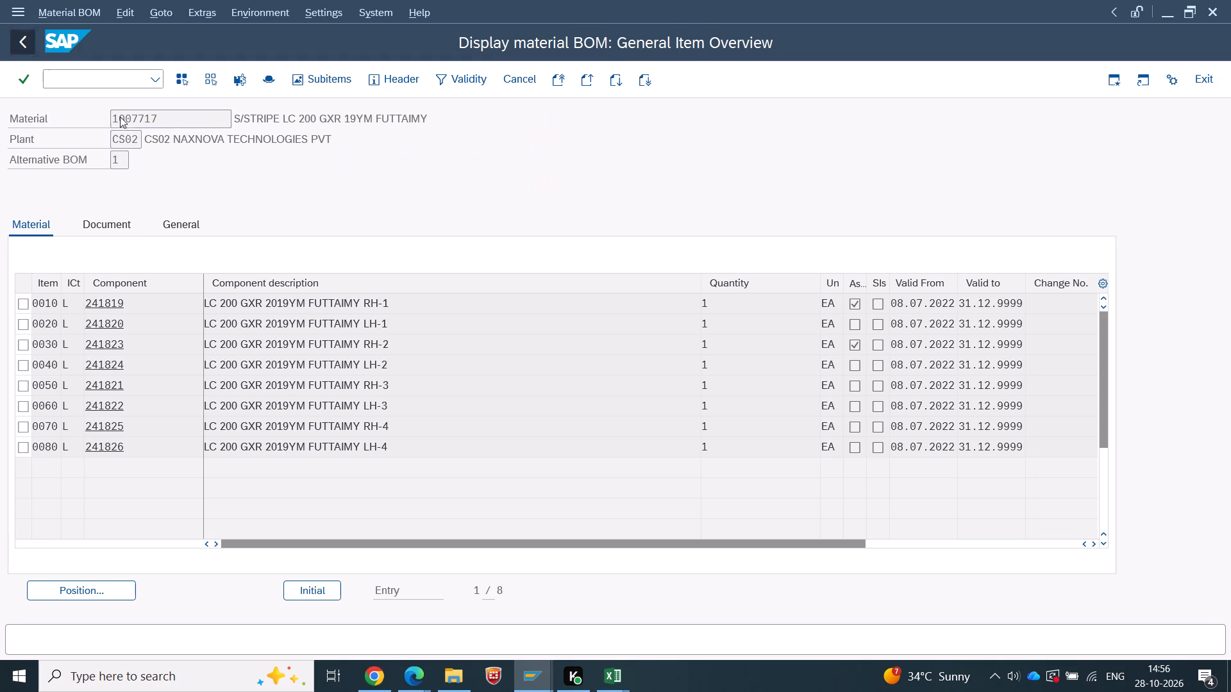
pyautogui.moveTo(179, 158); pyautogui.dragTo(0, 156)
pyautogui.hotkey('ctrl', 'v')
pyautogui.press('Return')
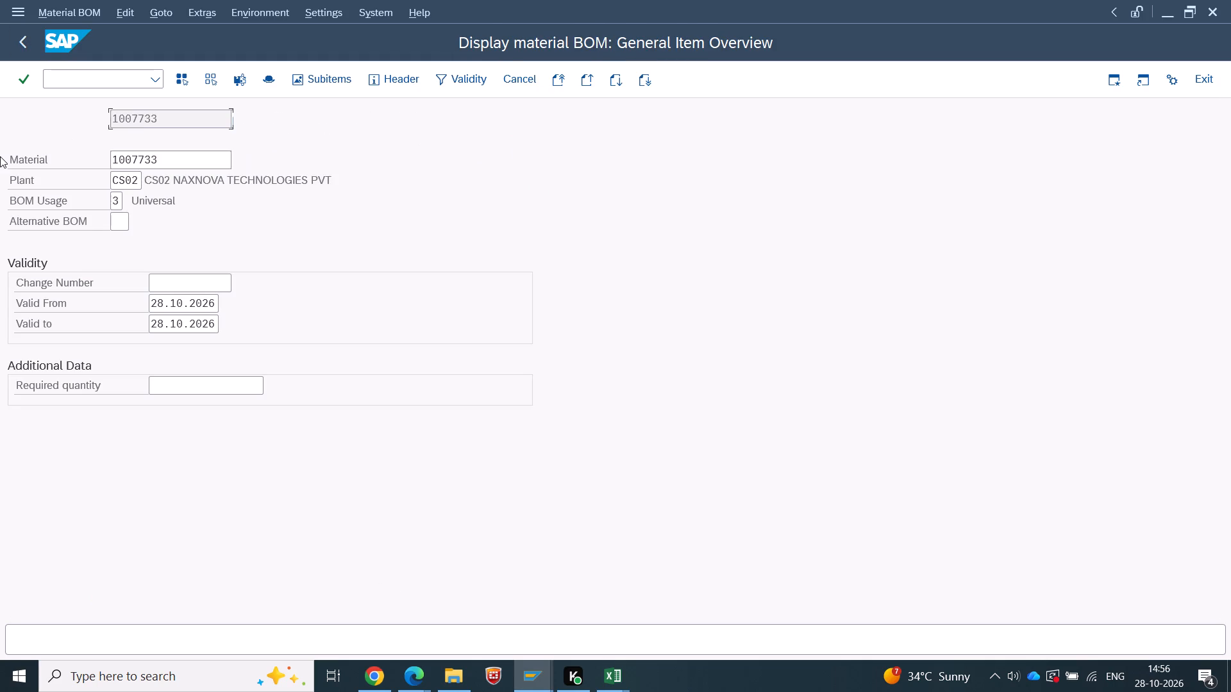
# Back in export order 13003488, append "(8)" to item 210's description so it reads "LC 200 GXR 16YM (8)", and confirm.
pyautogui.hotkey('alt', 'Tab')
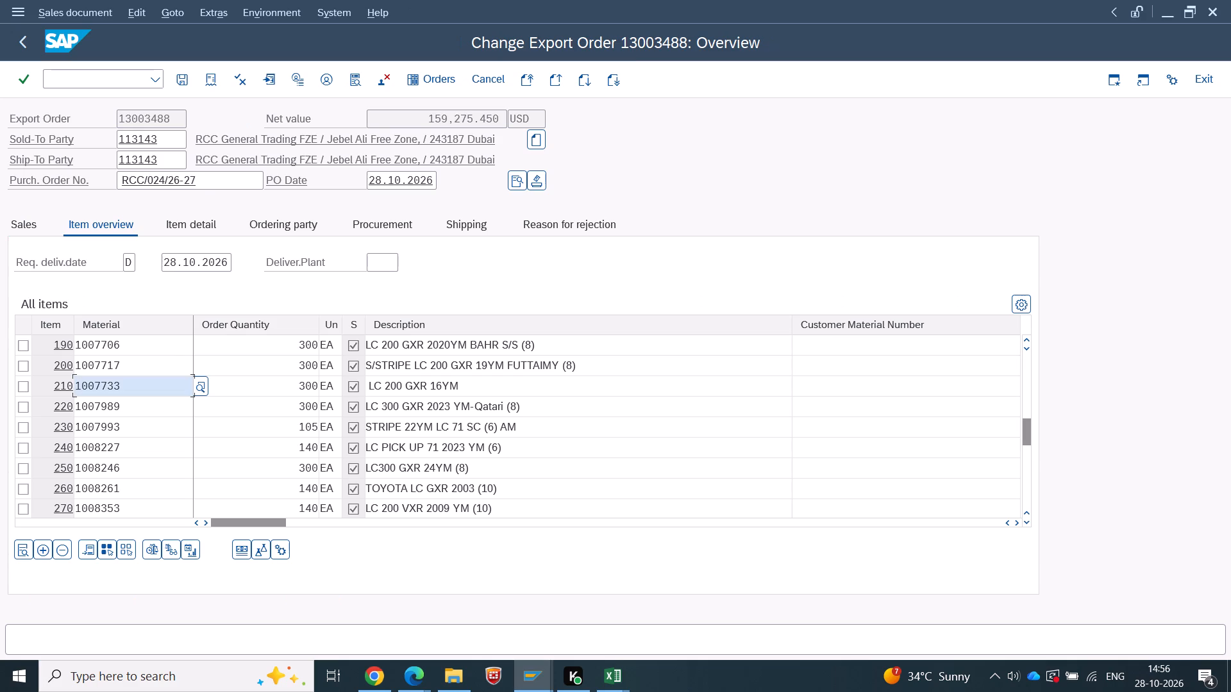
pyautogui.click(512, 390)
pyautogui.press('space')
pyautogui.write('*')
pyautogui.press('BackSpace')
pyautogui.write('(8)')
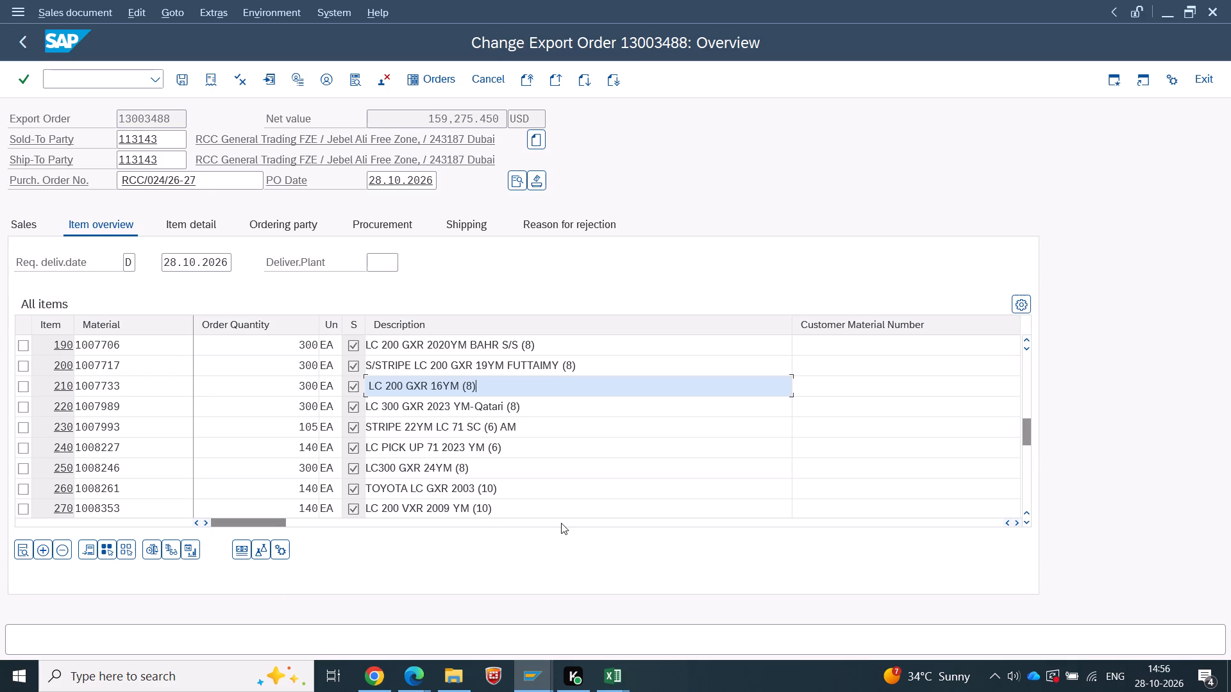
pyautogui.press('Return')
pyautogui.press('Return')
pyautogui.press('Return')
pyautogui.press('Return')
pyautogui.press('Return')
pyautogui.press('Return')
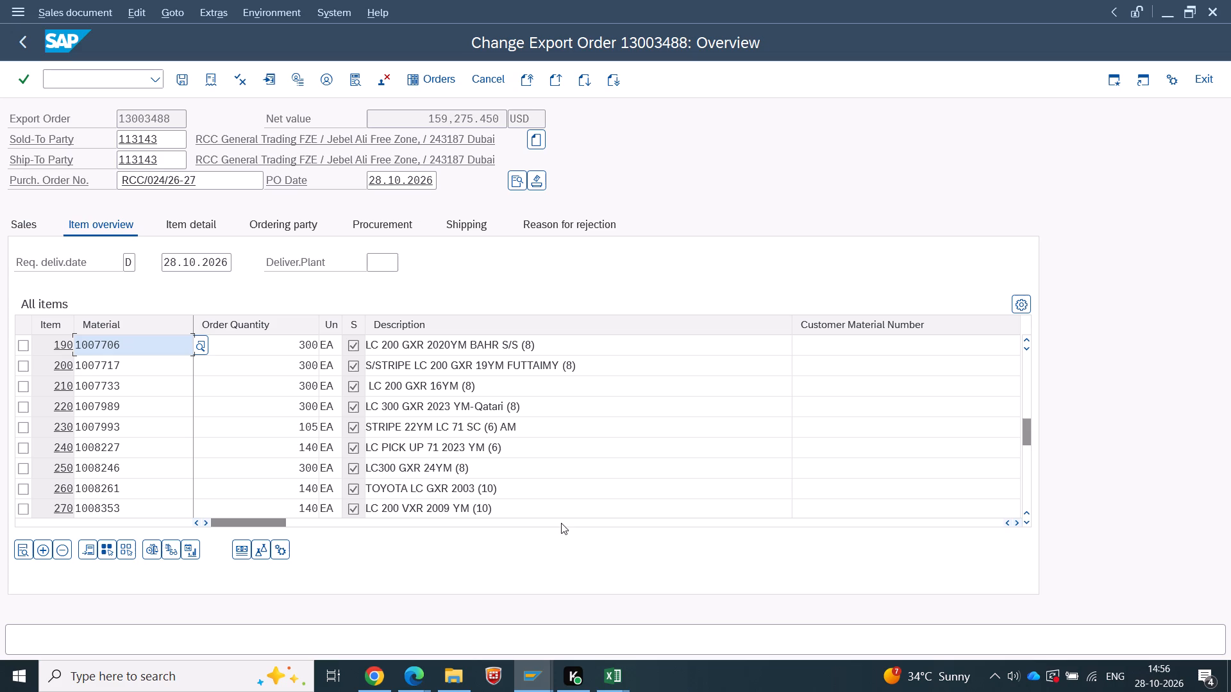
# Display the BOM of item 280's material 1009031 in plant CS02 to check its components and quantities.
pyautogui.click(1028, 490)
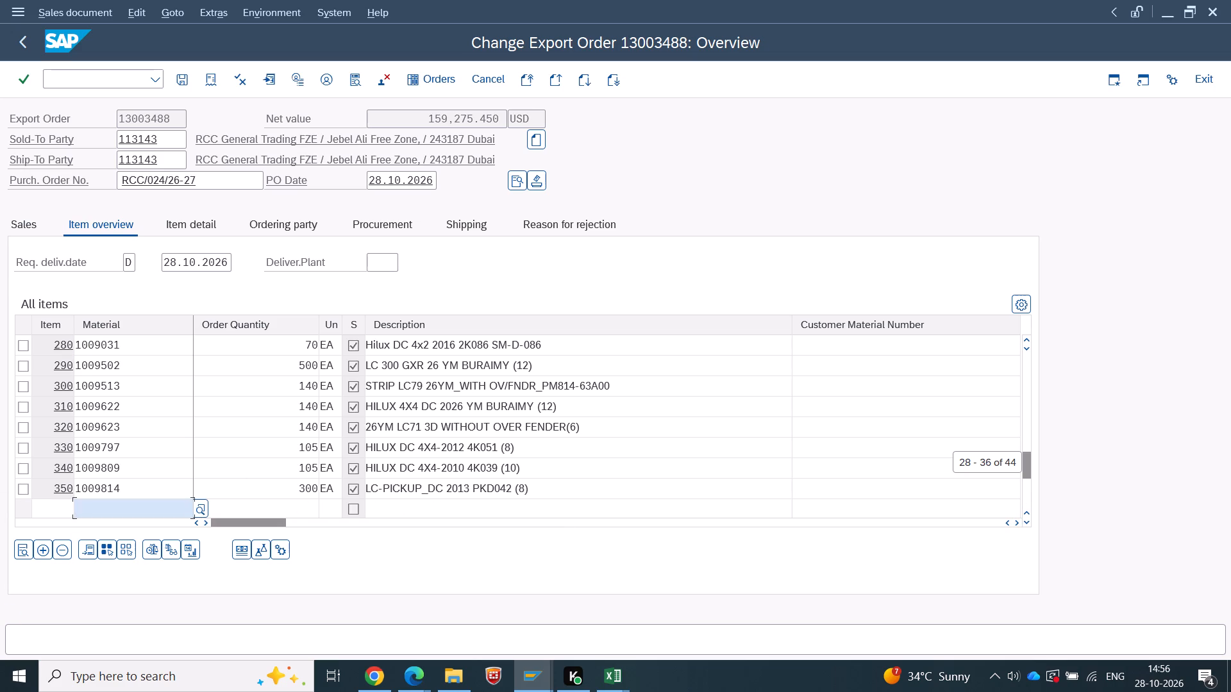
pyautogui.moveTo(126, 345); pyautogui.dragTo(3, 336)
pyautogui.hotkey('ctrl', 'c')
pyautogui.hotkey('alt', 'Tab')
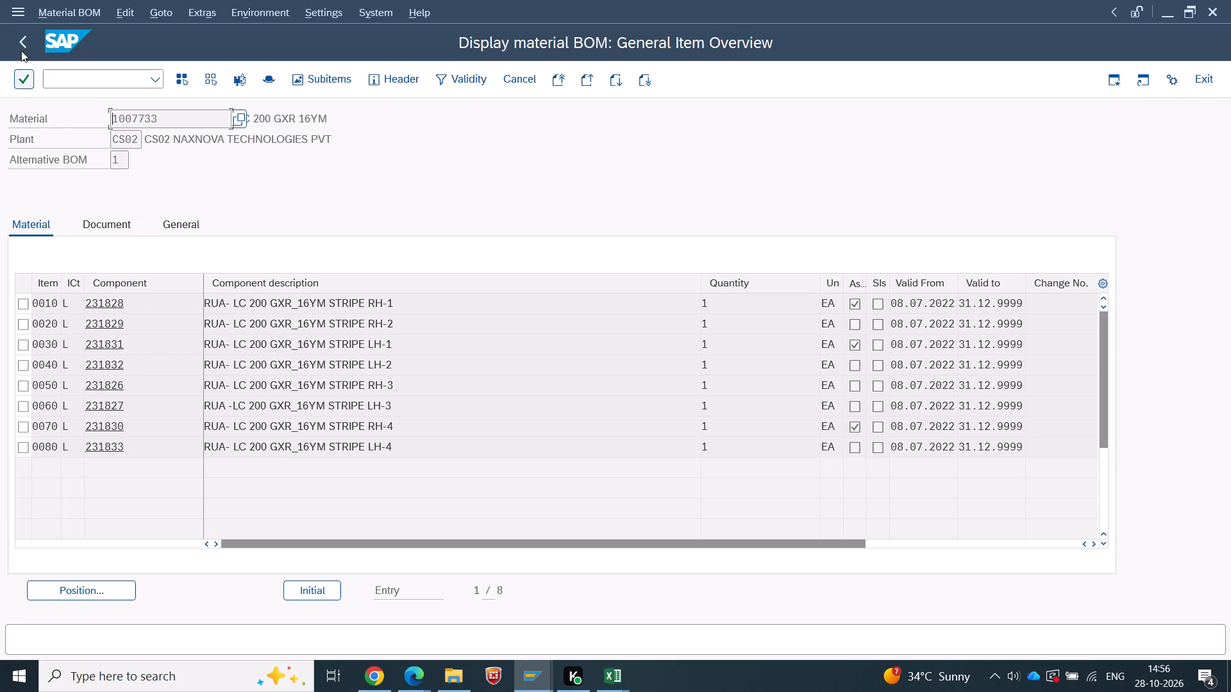
pyautogui.click(21, 48)
pyautogui.moveTo(196, 149); pyautogui.dragTo(0, 151)
pyautogui.moveTo(219, 169); pyautogui.dragTo(195, 167)
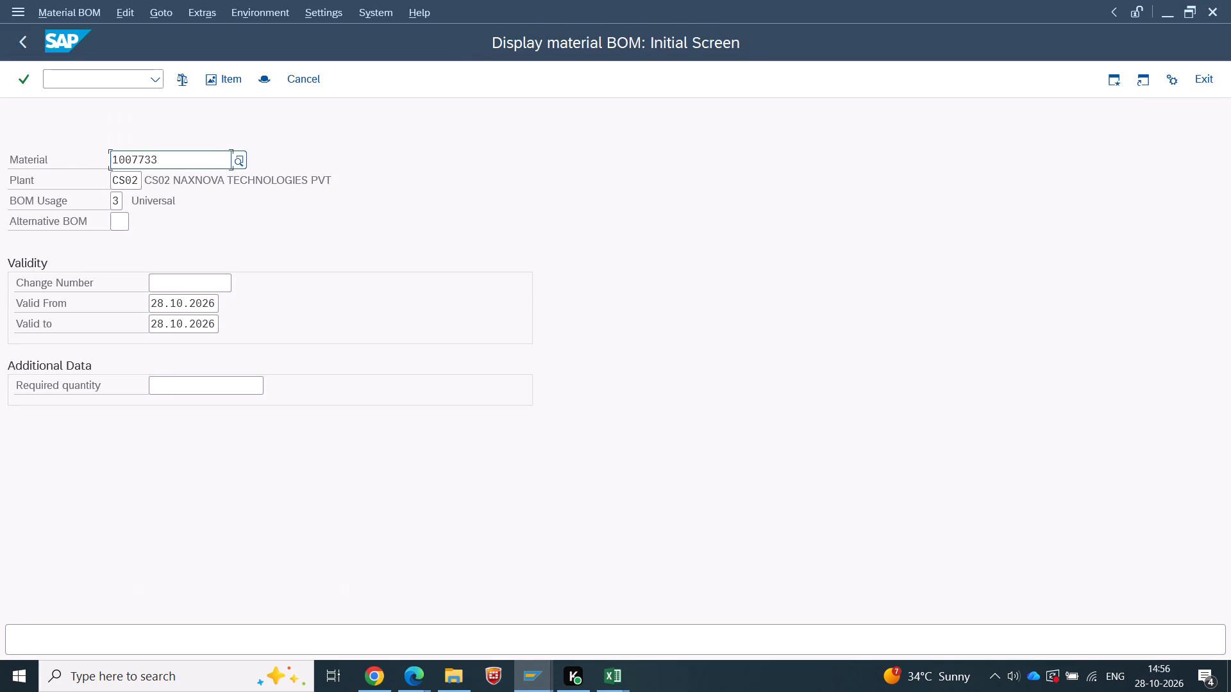
pyautogui.moveTo(195, 167); pyautogui.dragTo(0, 139)
pyautogui.hotkey('ctrl', 'v')
pyautogui.press('Return')
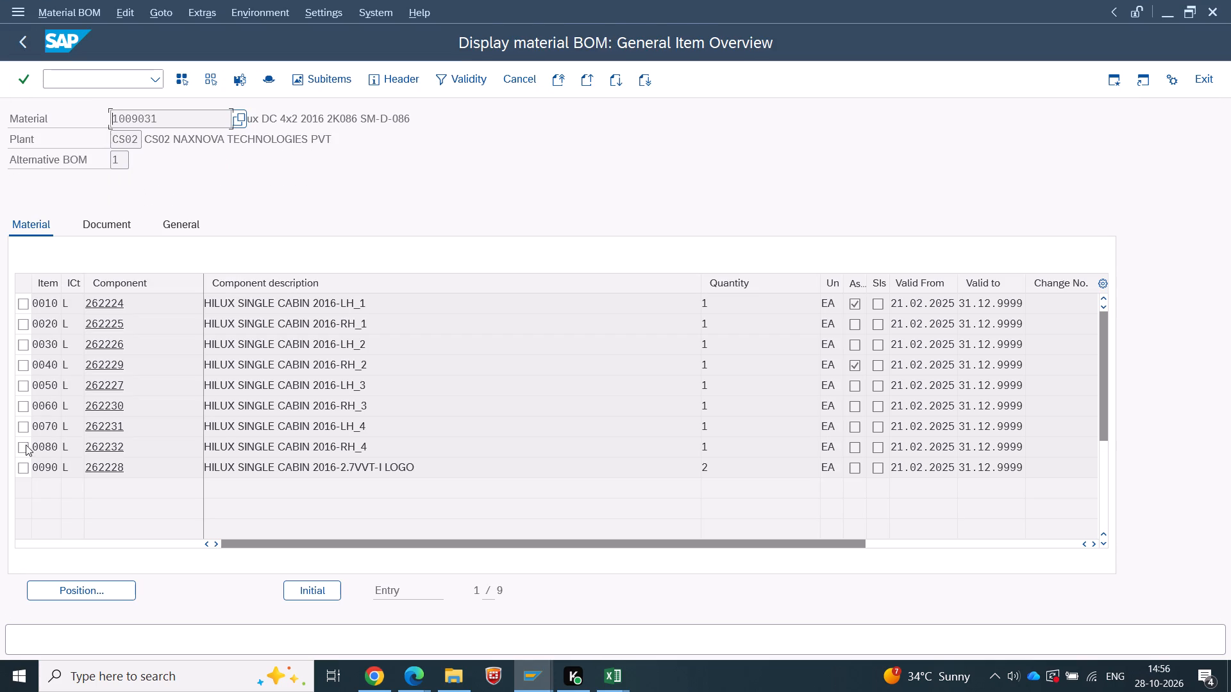
# Back in export order 13003488, append "(10)" to item 280's description so it reads "Hilux DC 4x2 2016 2K086 SM-D-086 (10)".
pyautogui.hotkey('alt', 'Tab')
pyautogui.click(562, 334)
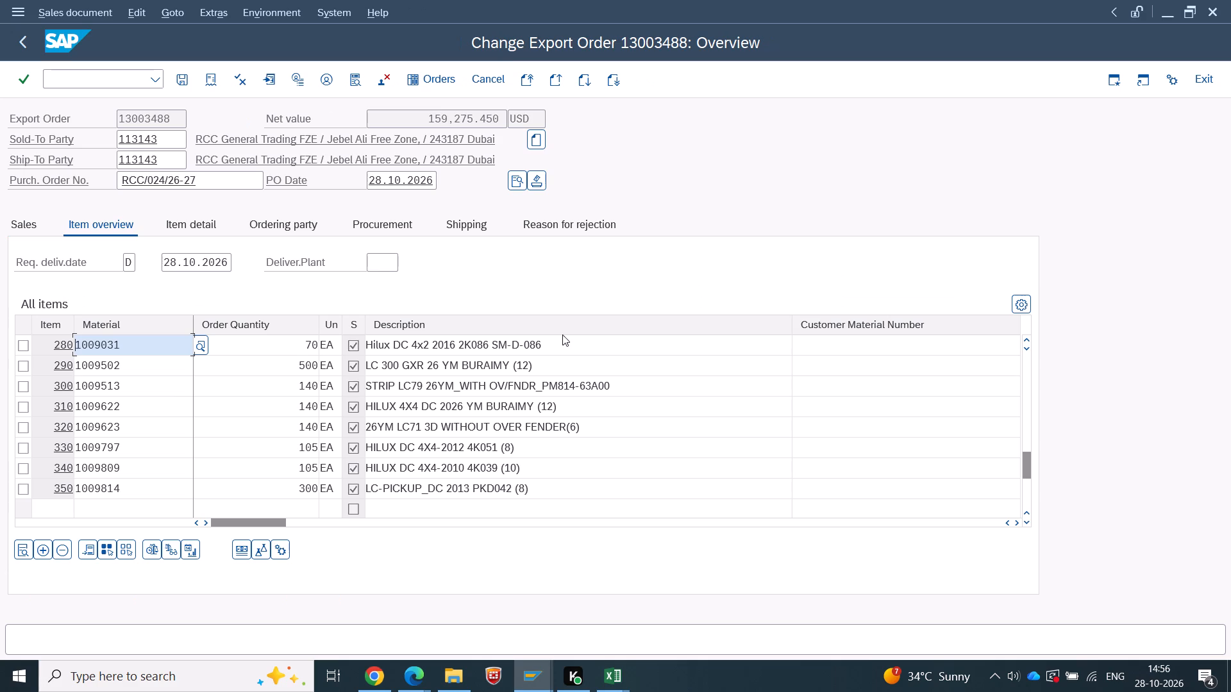
pyautogui.click(558, 343)
pyautogui.press('space')
pyautogui.write('(')
pyautogui.write('10')
pyautogui.hotkey('shift', ')')
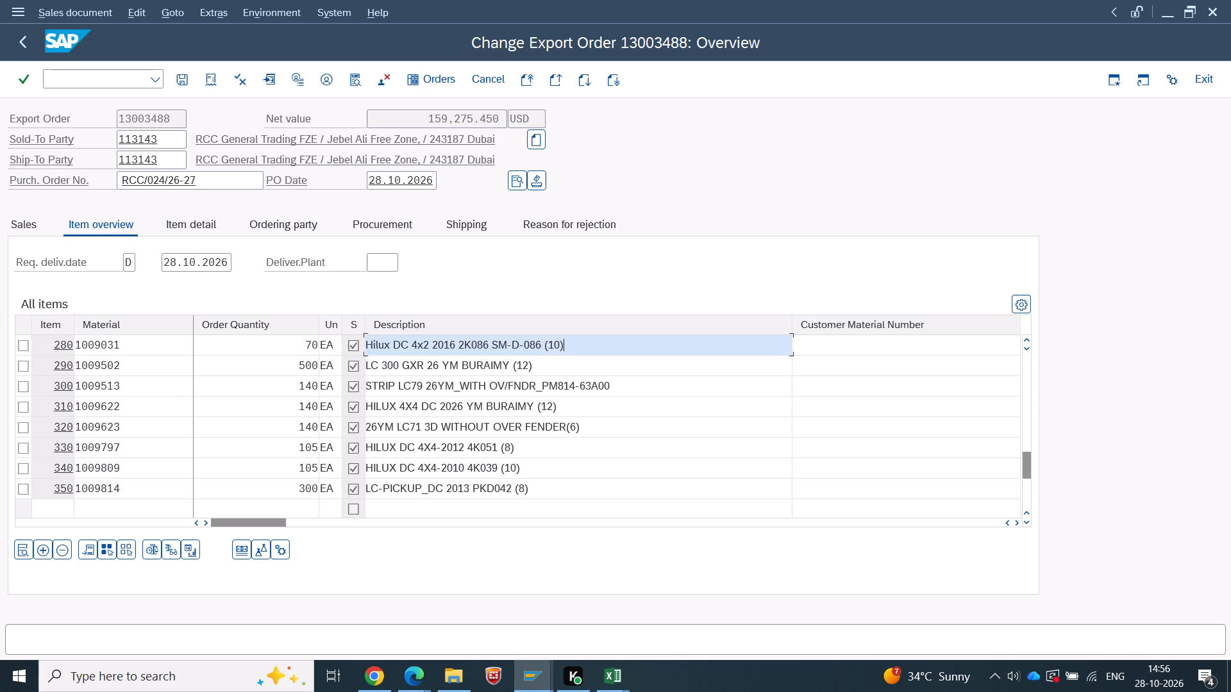
# Replace the "PM814-63A00" ending of item 300's description with "KSA" so it reads "STRIP LC79 26YM_WITH OV/FNDR_KSA".
pyautogui.moveTo(544, 383); pyautogui.dragTo(831, 404)
pyautogui.write('KSA')
pyautogui.press('space')
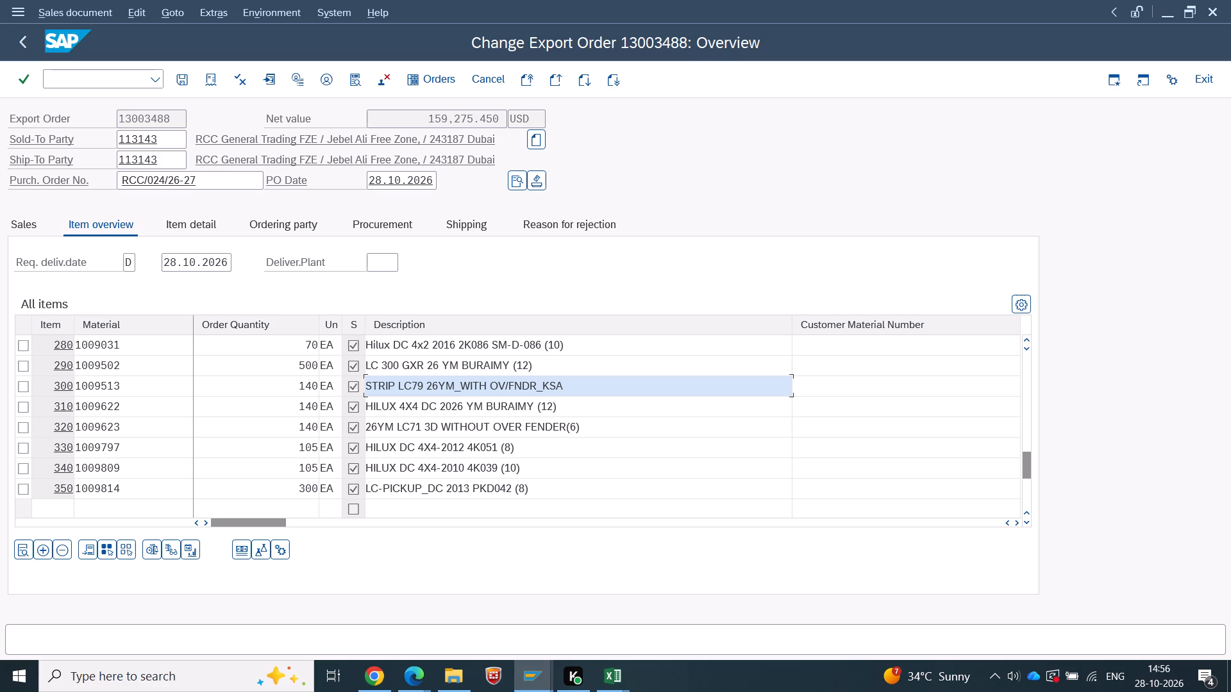
# Display the BOM of item 300's material 1009513 in plant CS02 to check its number of components.
pyautogui.moveTo(130, 387); pyautogui.dragTo(2, 390)
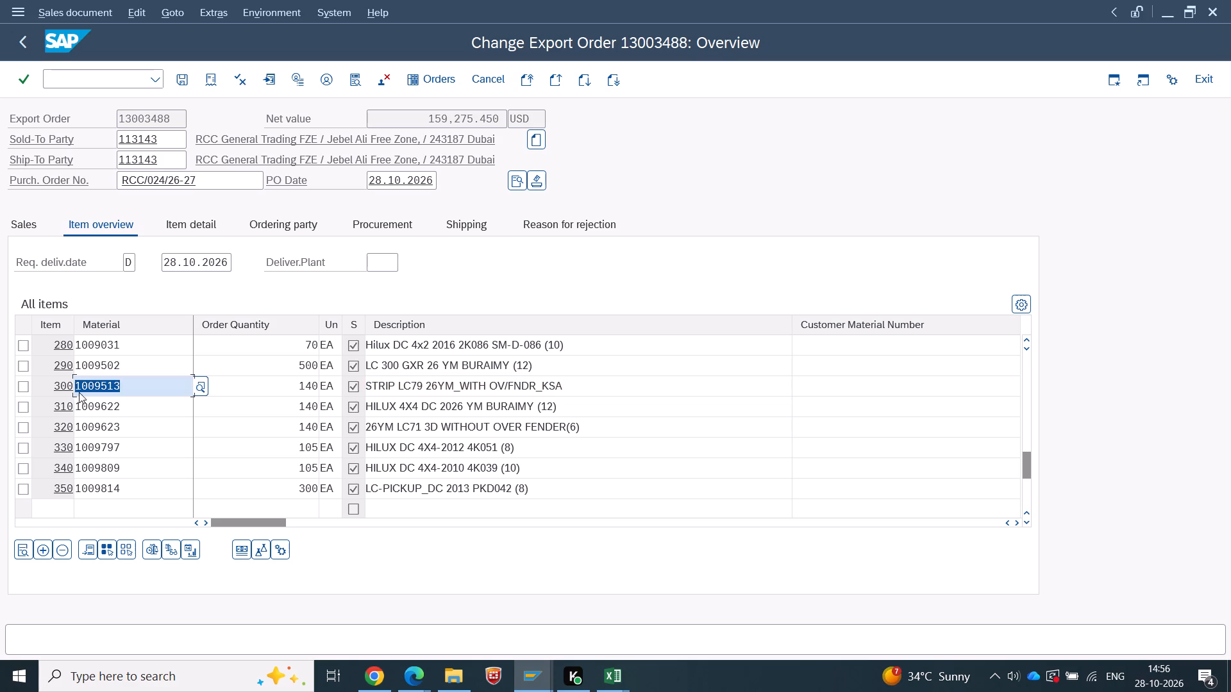
pyautogui.hotkey('ctrl', 'c')
pyautogui.hotkey('alt', 'Tab')
pyautogui.click(24, 49)
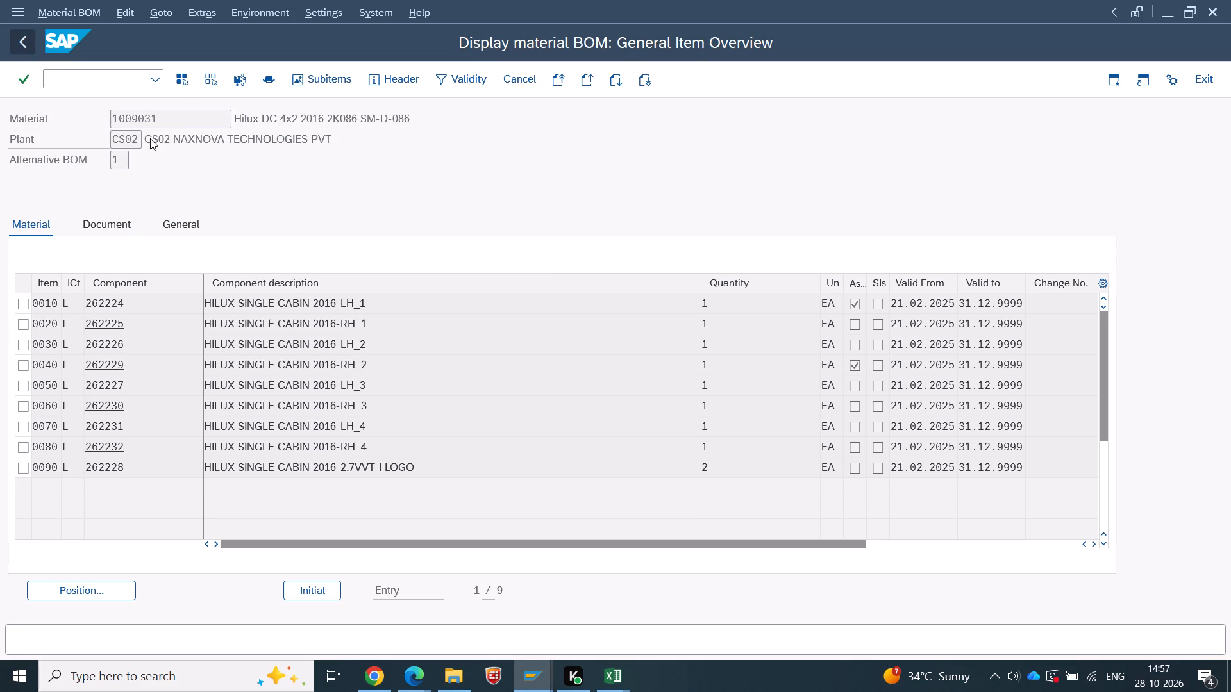
pyautogui.hotkey('ctrl', 'v')
pyautogui.press('Return')
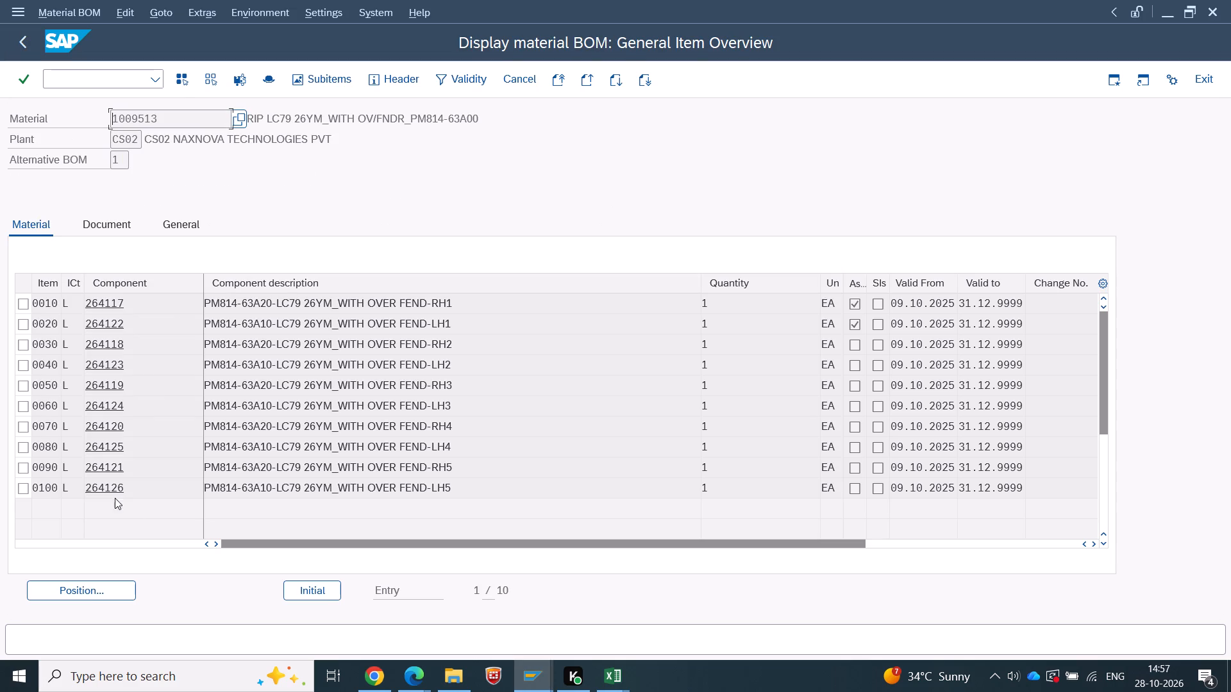
pyautogui.press('Tab')
# Back in export order 13003488, append "(10)" to item 300's description so it reads "STRIP LC79 26YM_WITH OV/FNDR_KSA (10)", and confirm.
pyautogui.hotkey('alt', 'Tab')
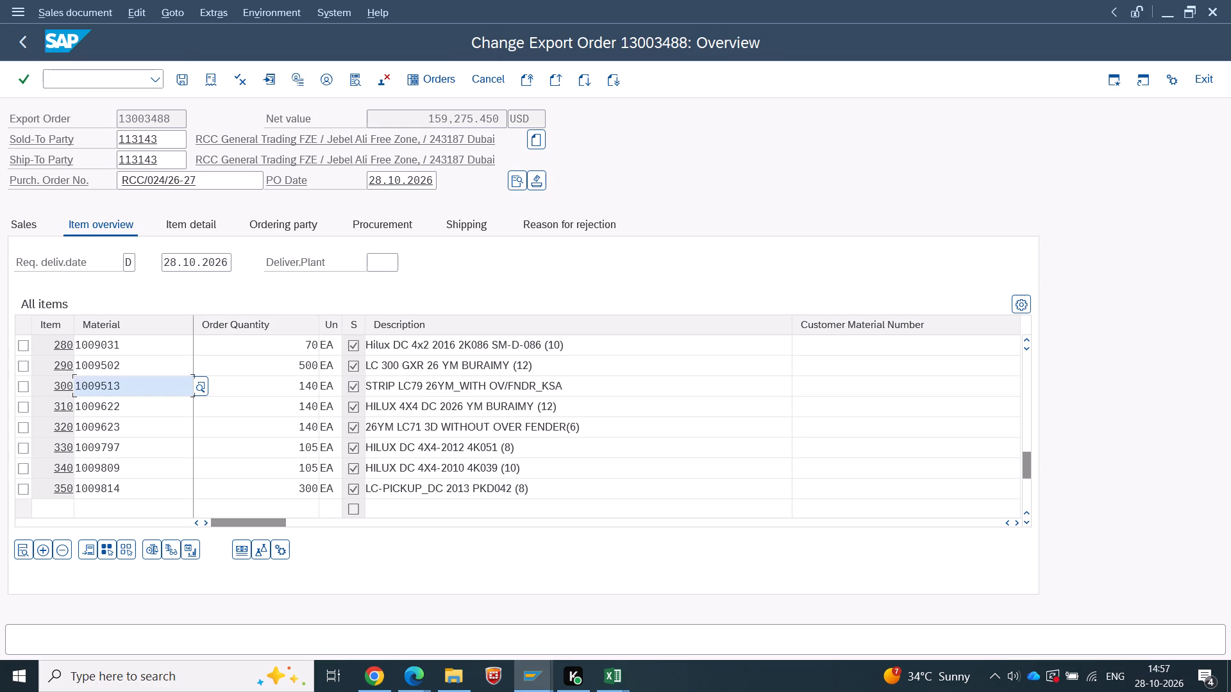
pyautogui.click(622, 383)
pyautogui.press('space')
pyautogui.write('(20')
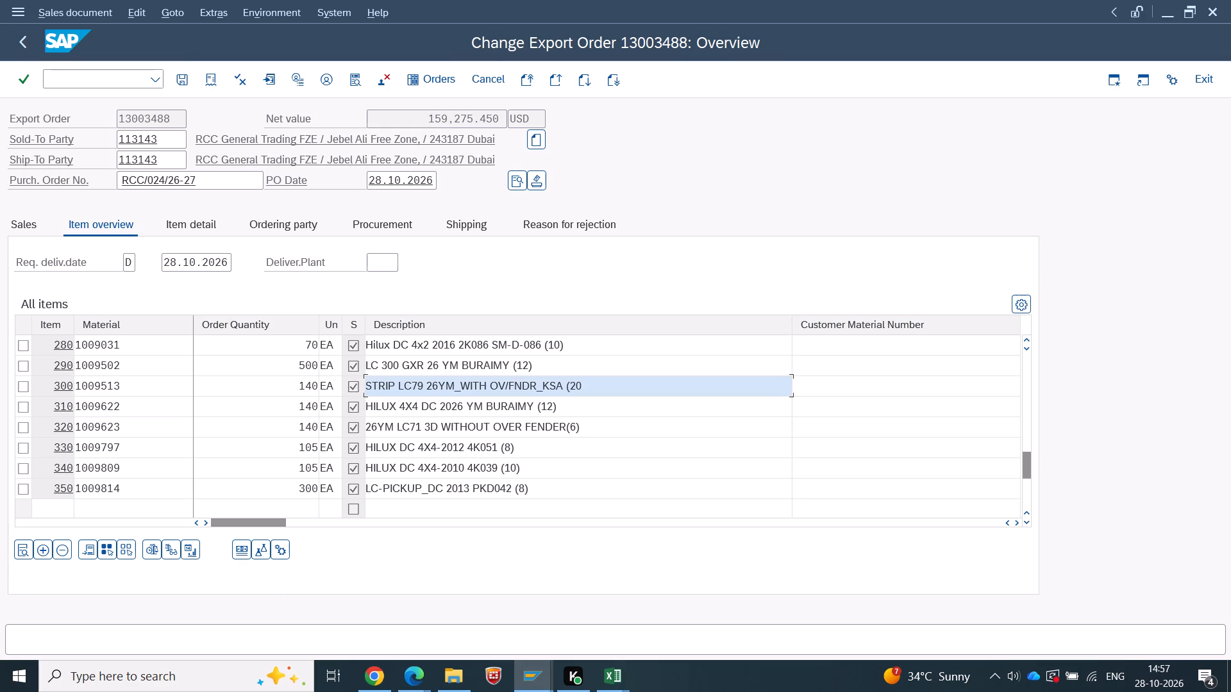
pyautogui.press('BackSpace')
pyautogui.press('BackSpace')
pyautogui.write('10)')
pyautogui.press('Return')
pyautogui.press('Return')
pyautogui.press('Return')
pyautogui.press('Return')
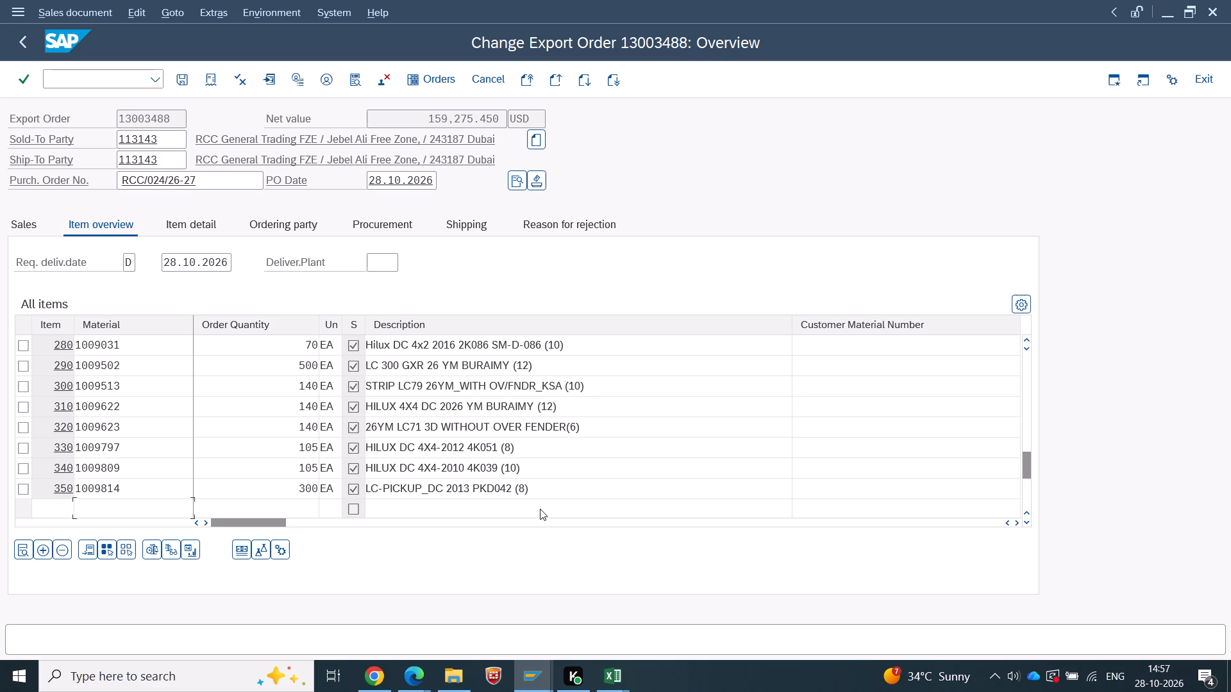
# Save export order 13003488 and acknowledge the credit check information.
pyautogui.click(186, 84)
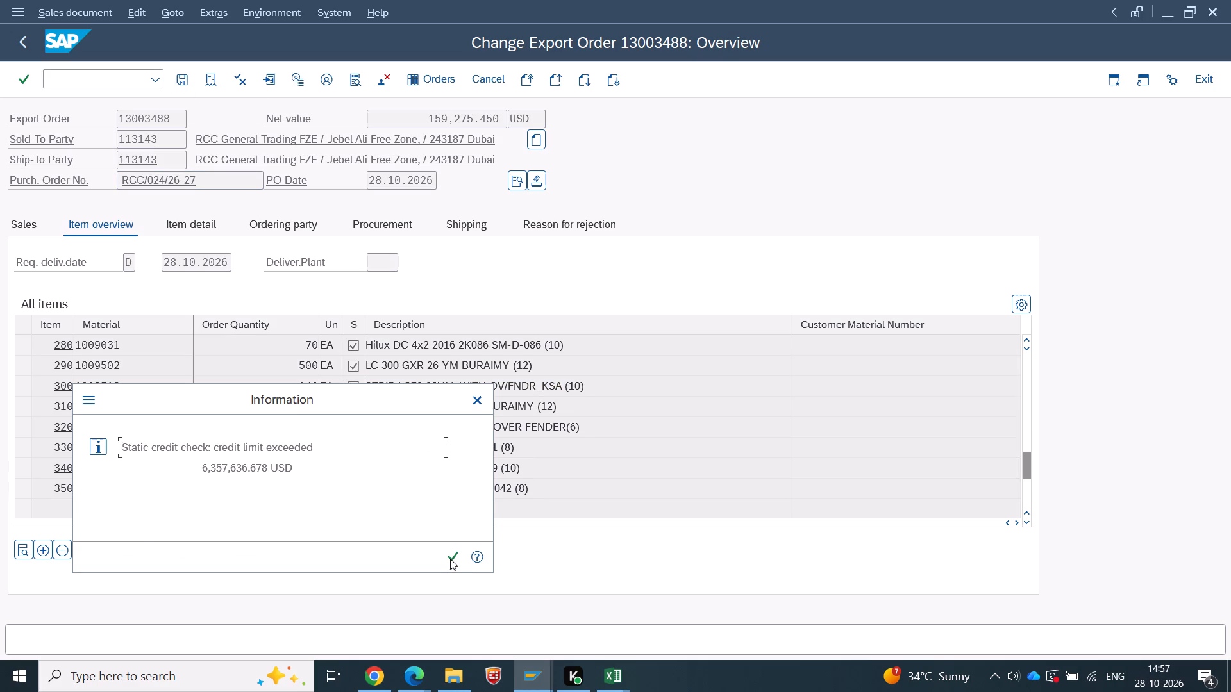
pyautogui.click(451, 556)
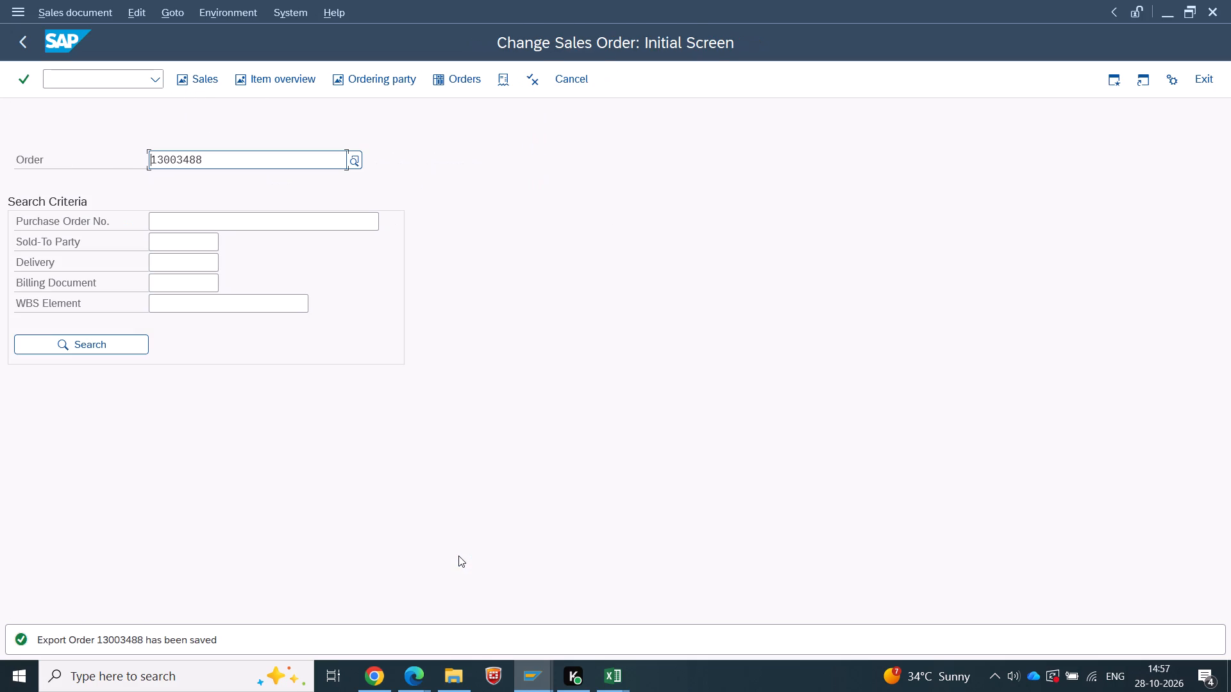
# In Excel, copy part number 255761 from Sheet3 of the OSAS 24.10.2026 workbook and find it in the October open order list.
pyautogui.hotkey('alt', 'Tab')
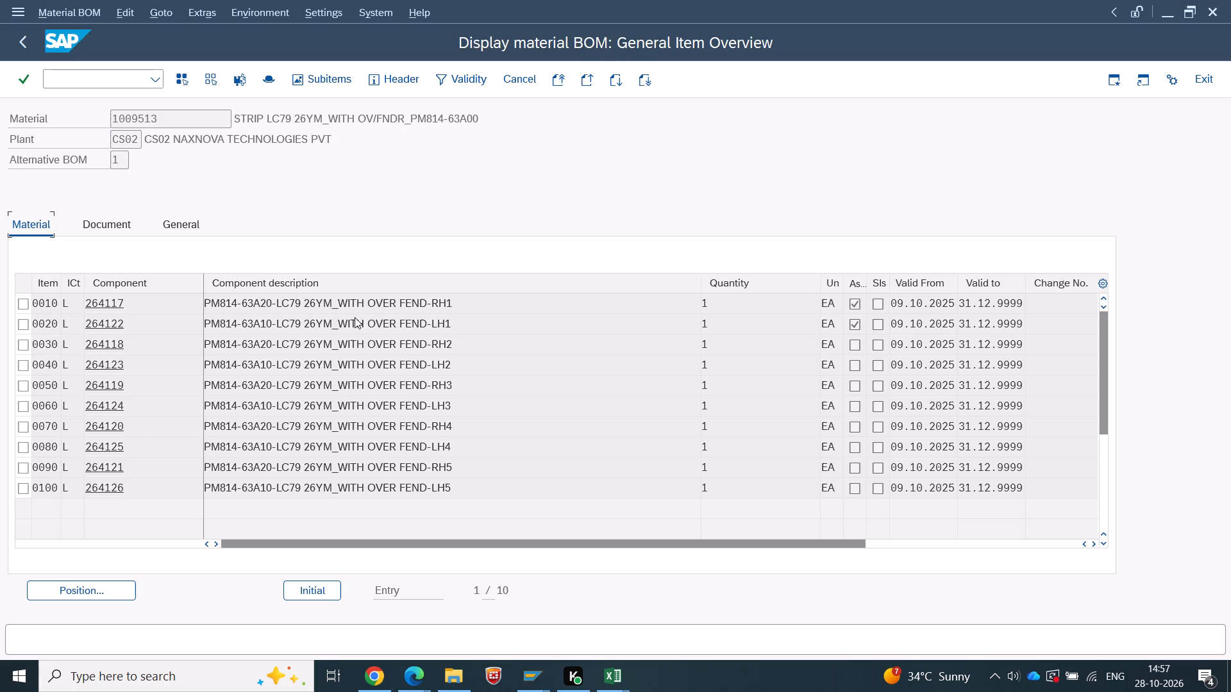
pyautogui.hotkey('alt', 'Tab')
pyautogui.hotkey('alt', 'Tab')
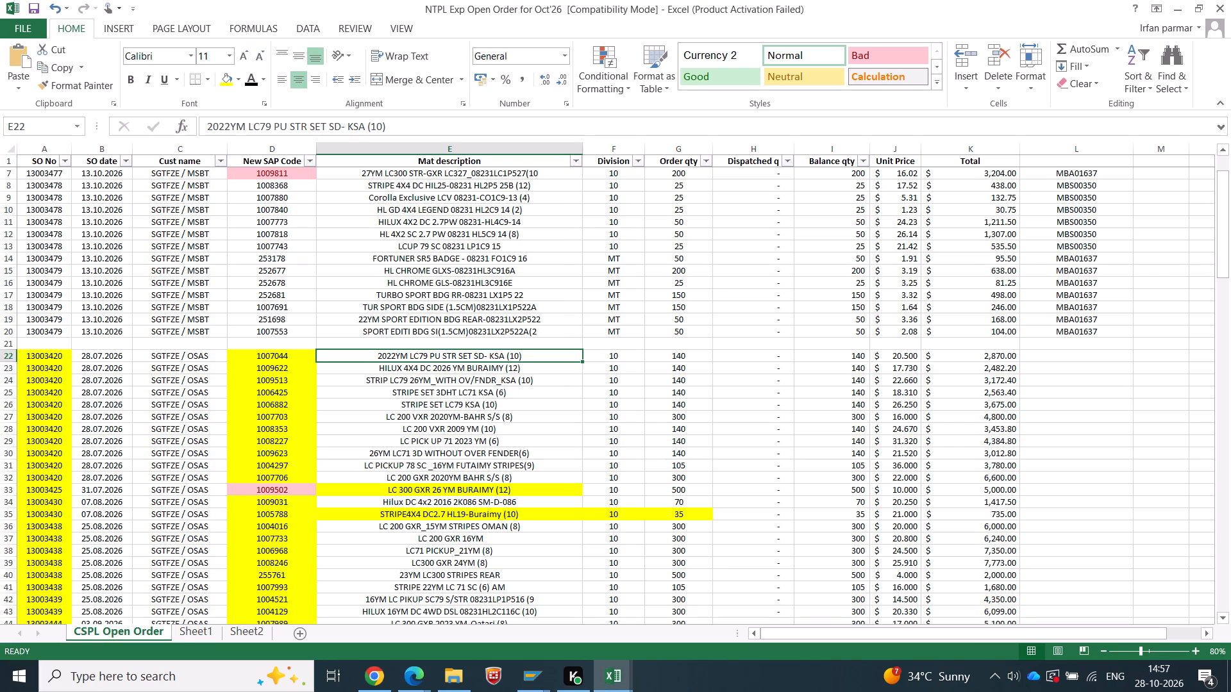
pyautogui.scroll(-1, 309, 463)
pyautogui.hotkey('alt', 'Tab')
pyautogui.hotkey('alt', 'Tab')
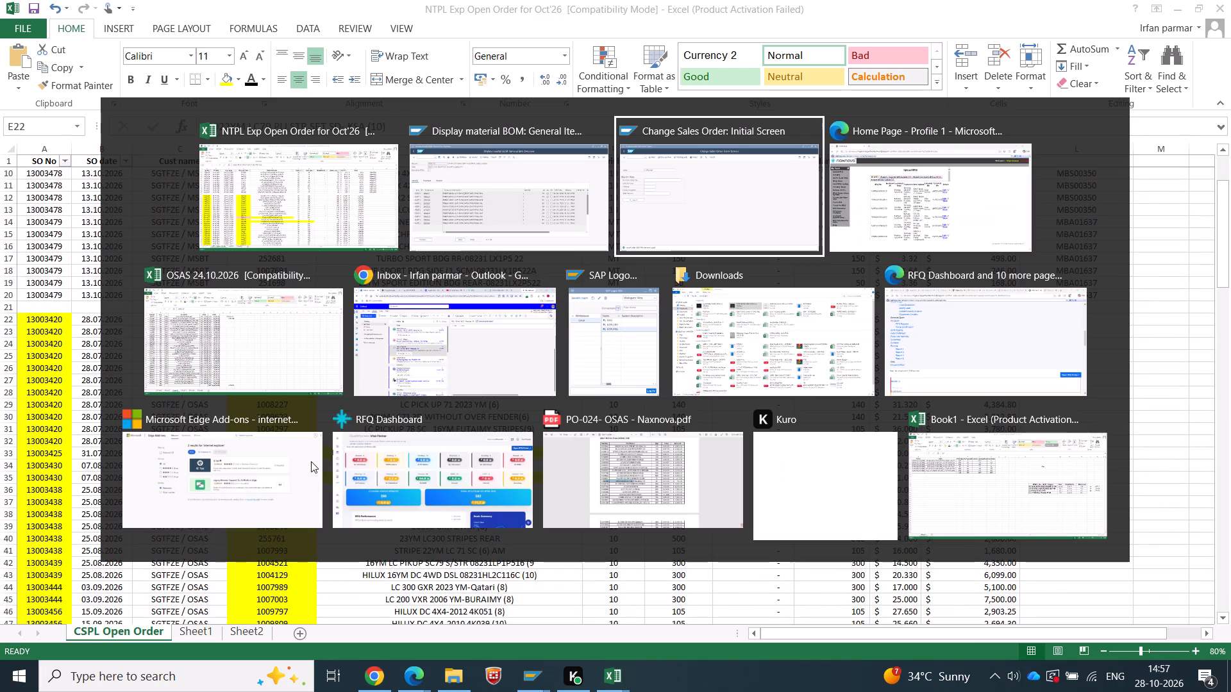
pyautogui.hotkey('alt', 'Tab')
pyautogui.hotkey('alt', 'Tab')
pyautogui.scroll(5, 66, 297)
pyautogui.click(51, 167)
pyautogui.click(55, 175)
pyautogui.hotkey('ctrl', 'c')
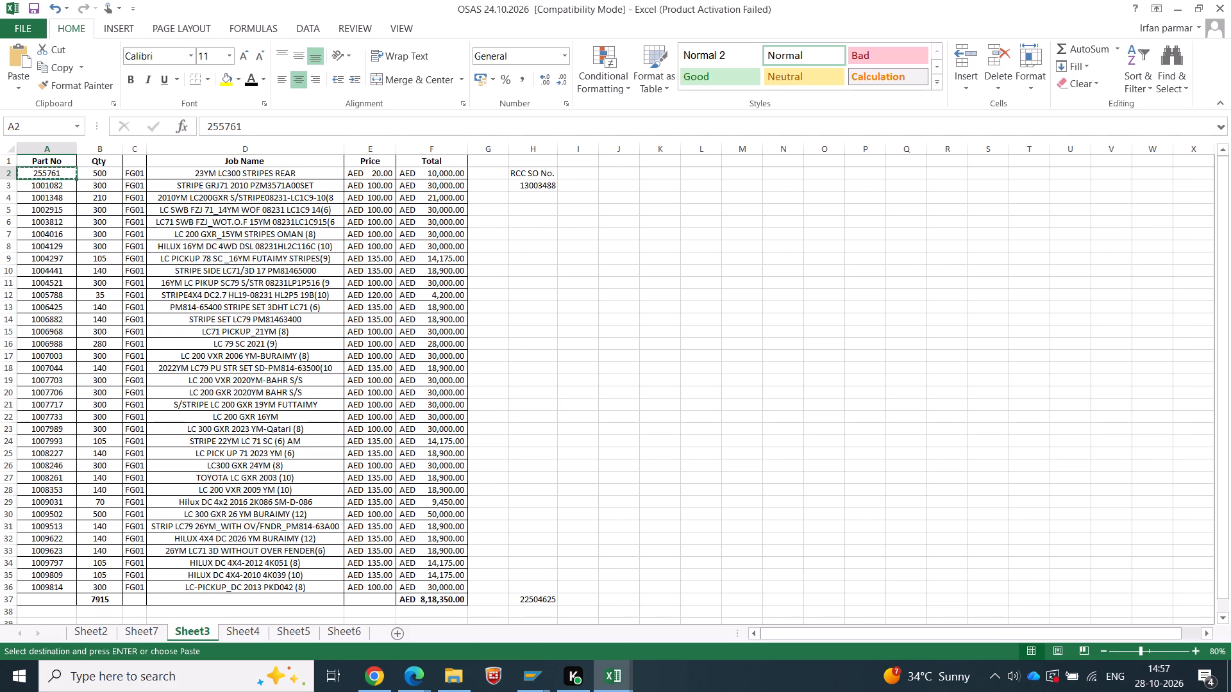
pyautogui.hotkey('alt', 'Tab')
pyautogui.press('Down')
pyautogui.hotkey('ctrl', 'f')
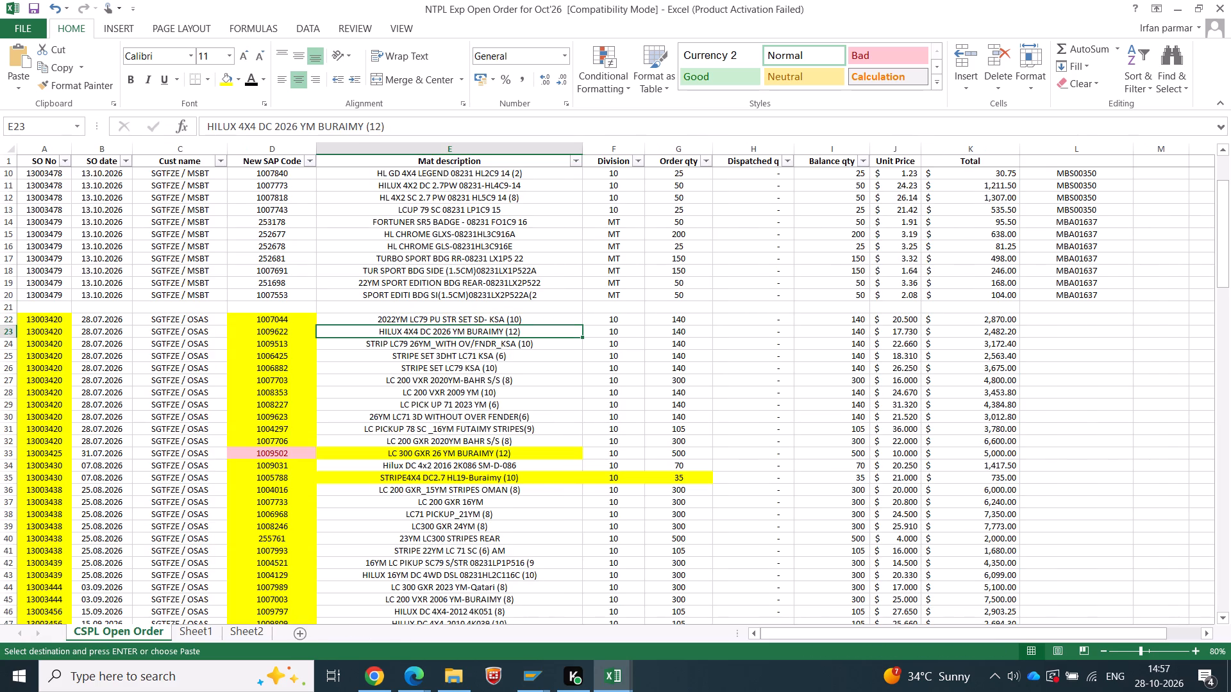
pyautogui.hotkey('ctrl', 'v')
pyautogui.press('Return')
pyautogui.press('Escape')
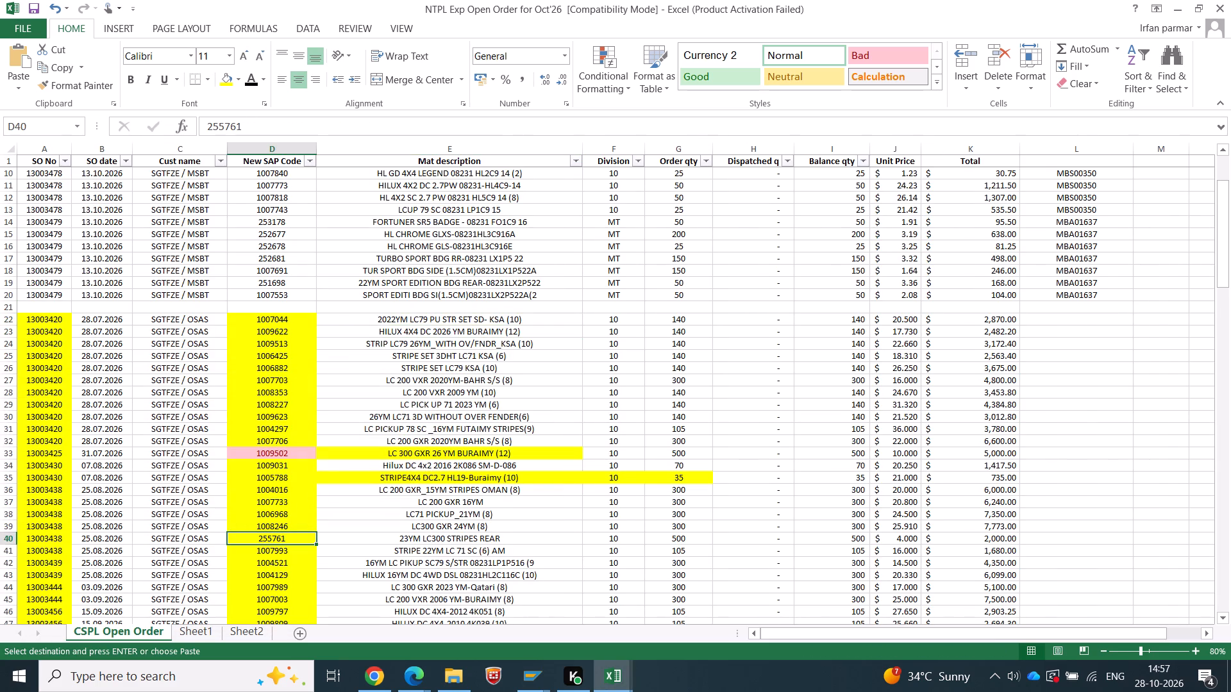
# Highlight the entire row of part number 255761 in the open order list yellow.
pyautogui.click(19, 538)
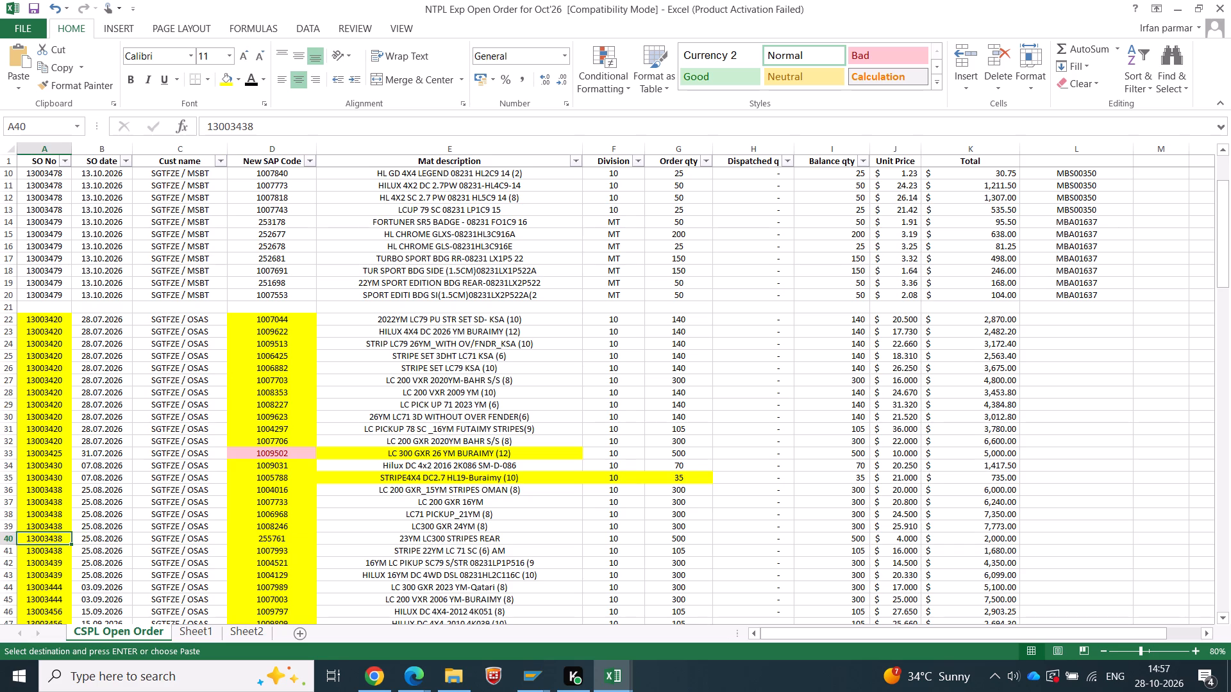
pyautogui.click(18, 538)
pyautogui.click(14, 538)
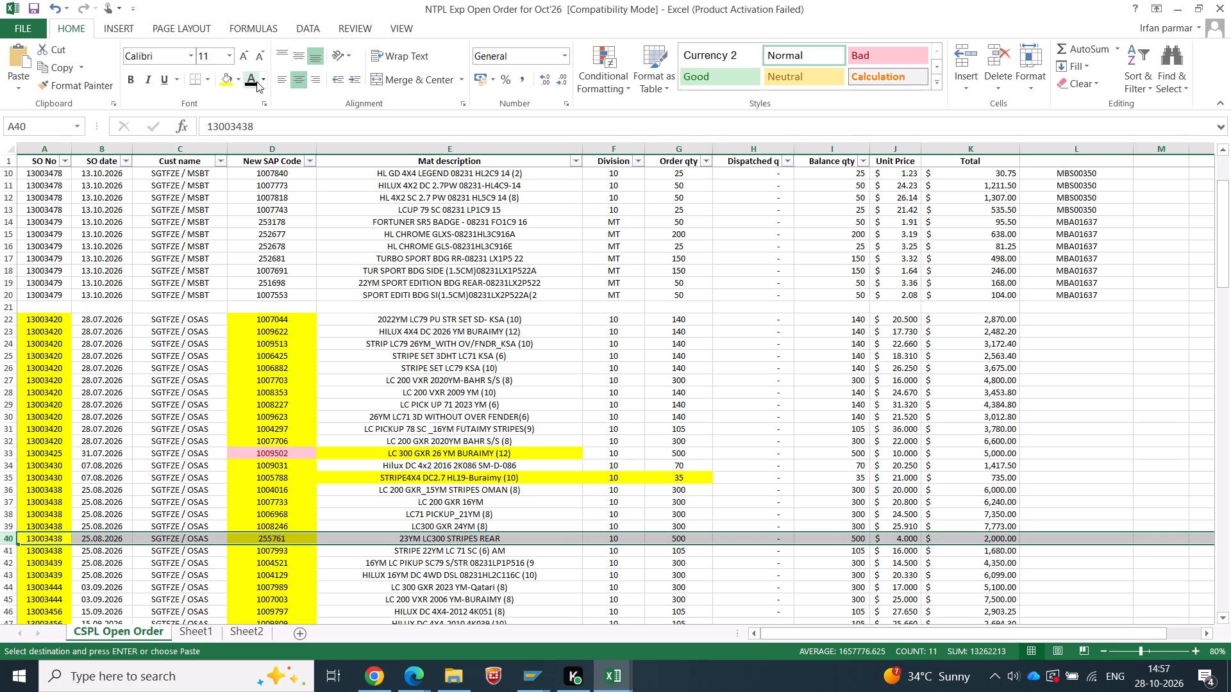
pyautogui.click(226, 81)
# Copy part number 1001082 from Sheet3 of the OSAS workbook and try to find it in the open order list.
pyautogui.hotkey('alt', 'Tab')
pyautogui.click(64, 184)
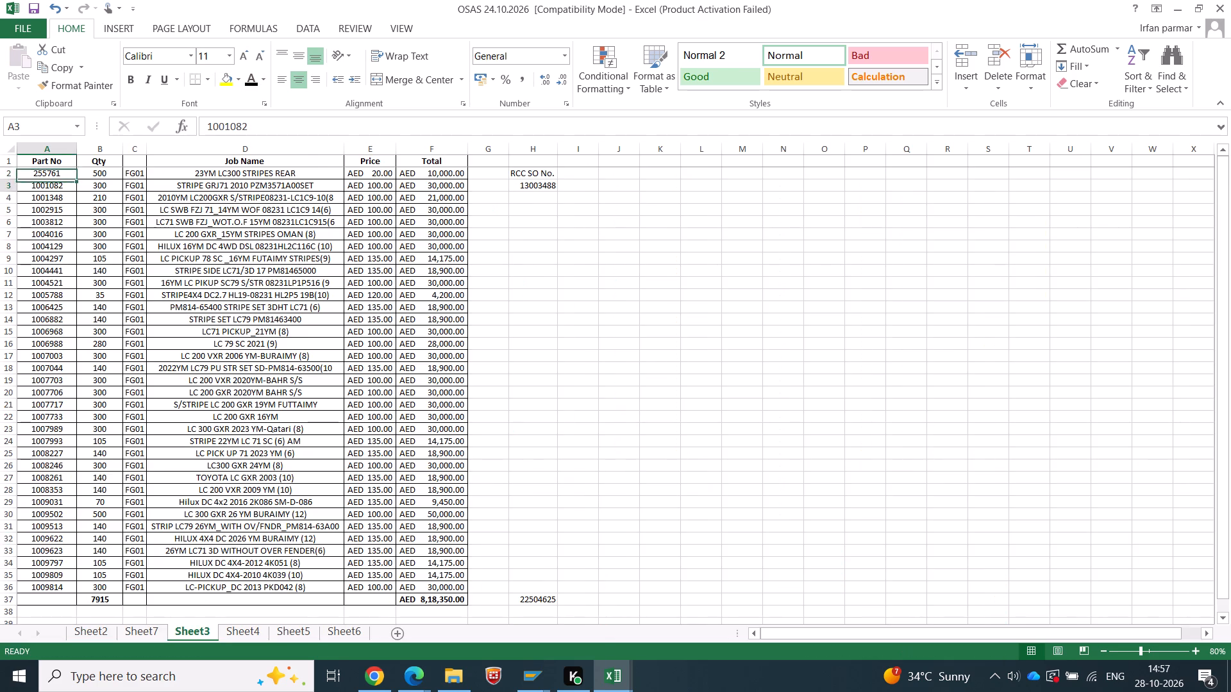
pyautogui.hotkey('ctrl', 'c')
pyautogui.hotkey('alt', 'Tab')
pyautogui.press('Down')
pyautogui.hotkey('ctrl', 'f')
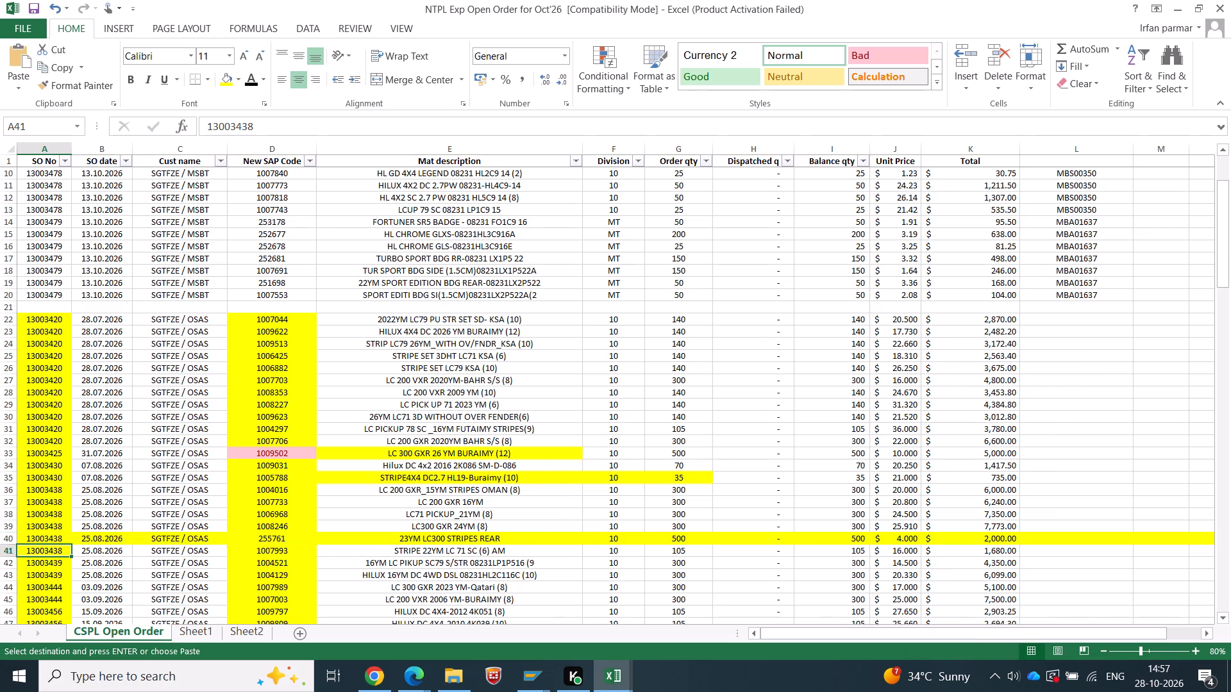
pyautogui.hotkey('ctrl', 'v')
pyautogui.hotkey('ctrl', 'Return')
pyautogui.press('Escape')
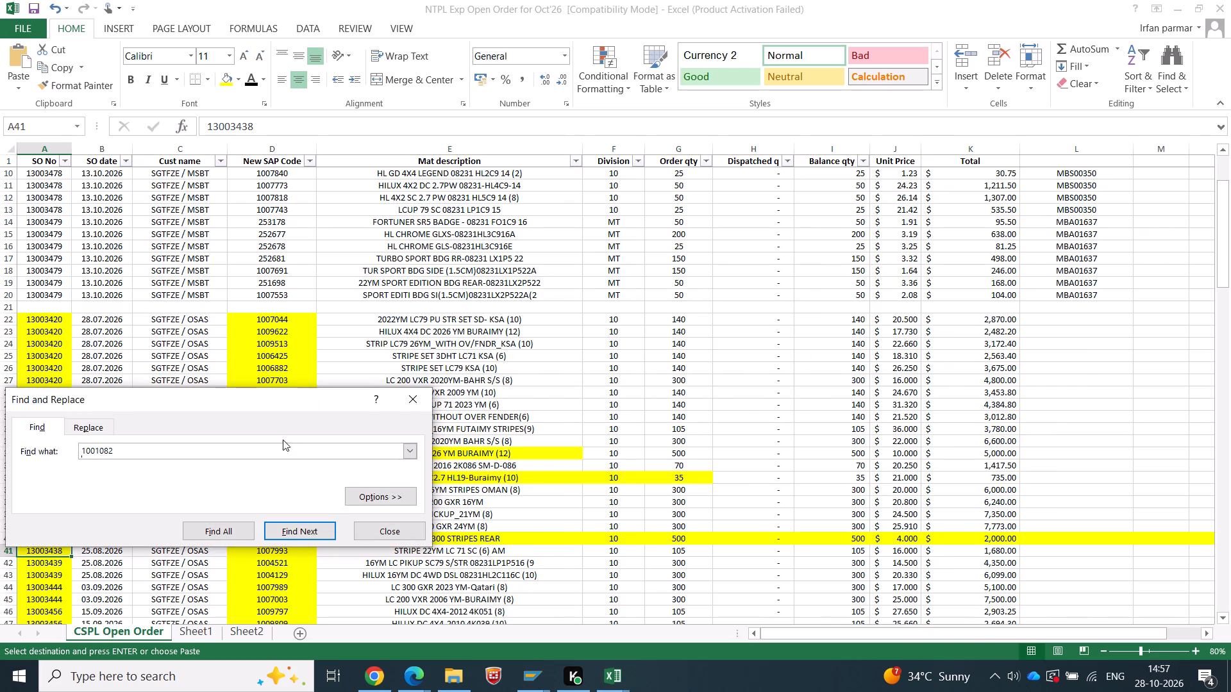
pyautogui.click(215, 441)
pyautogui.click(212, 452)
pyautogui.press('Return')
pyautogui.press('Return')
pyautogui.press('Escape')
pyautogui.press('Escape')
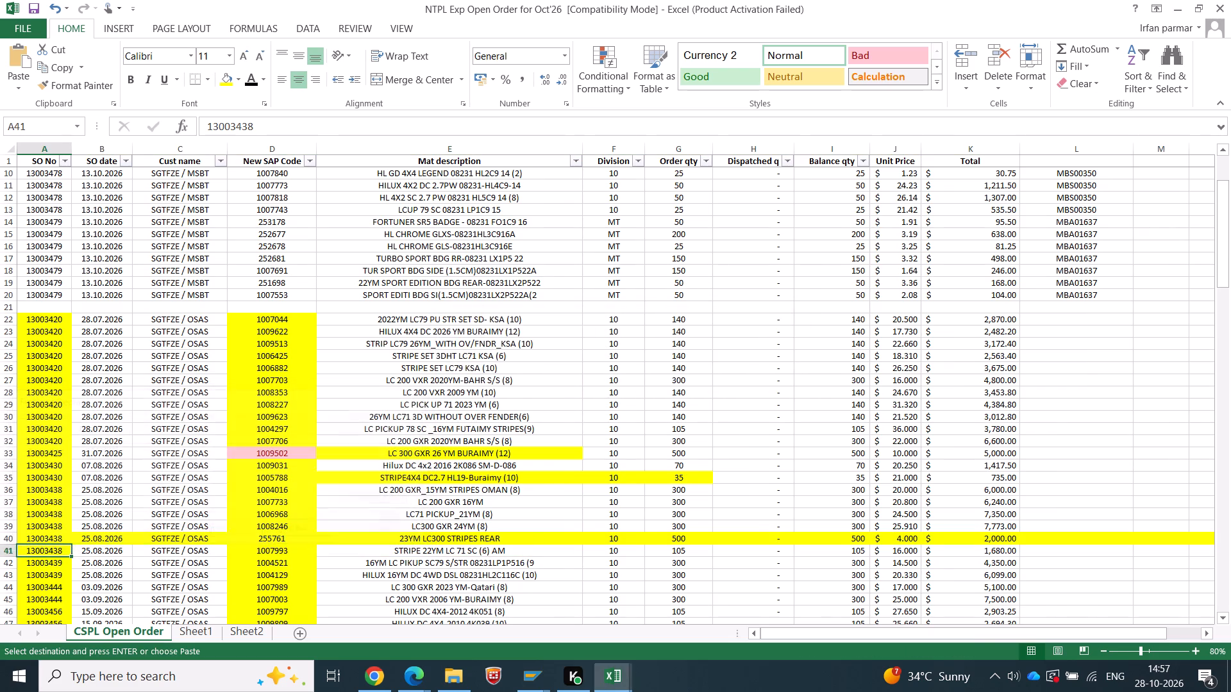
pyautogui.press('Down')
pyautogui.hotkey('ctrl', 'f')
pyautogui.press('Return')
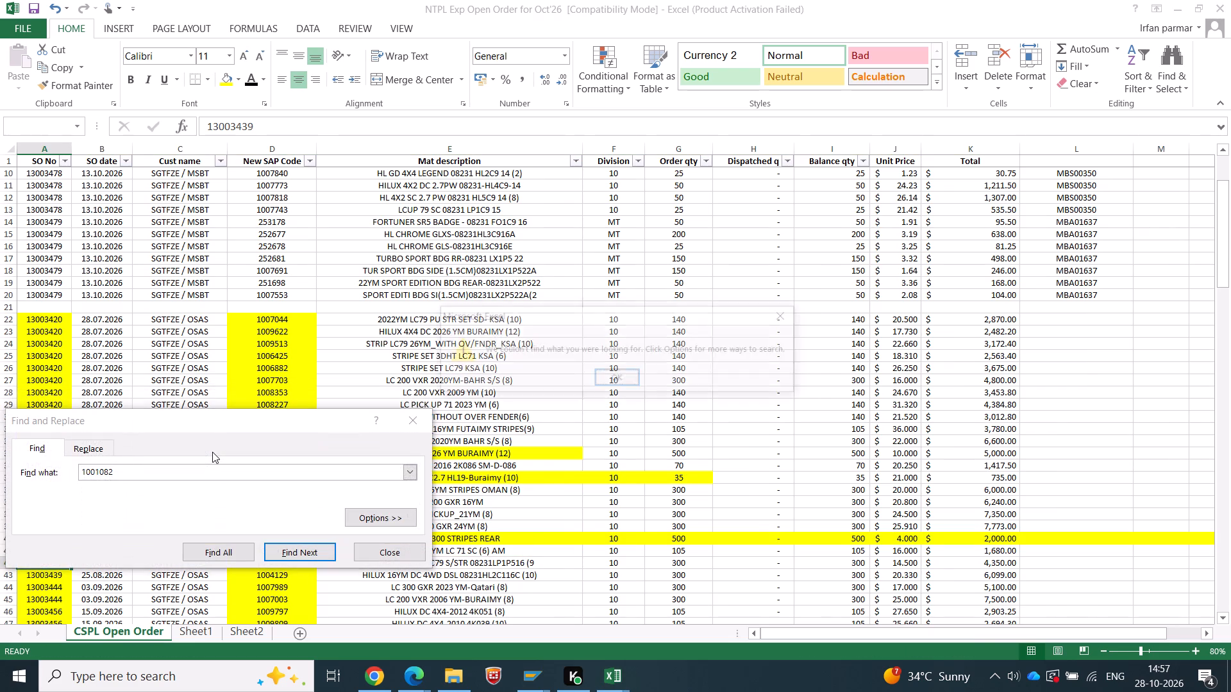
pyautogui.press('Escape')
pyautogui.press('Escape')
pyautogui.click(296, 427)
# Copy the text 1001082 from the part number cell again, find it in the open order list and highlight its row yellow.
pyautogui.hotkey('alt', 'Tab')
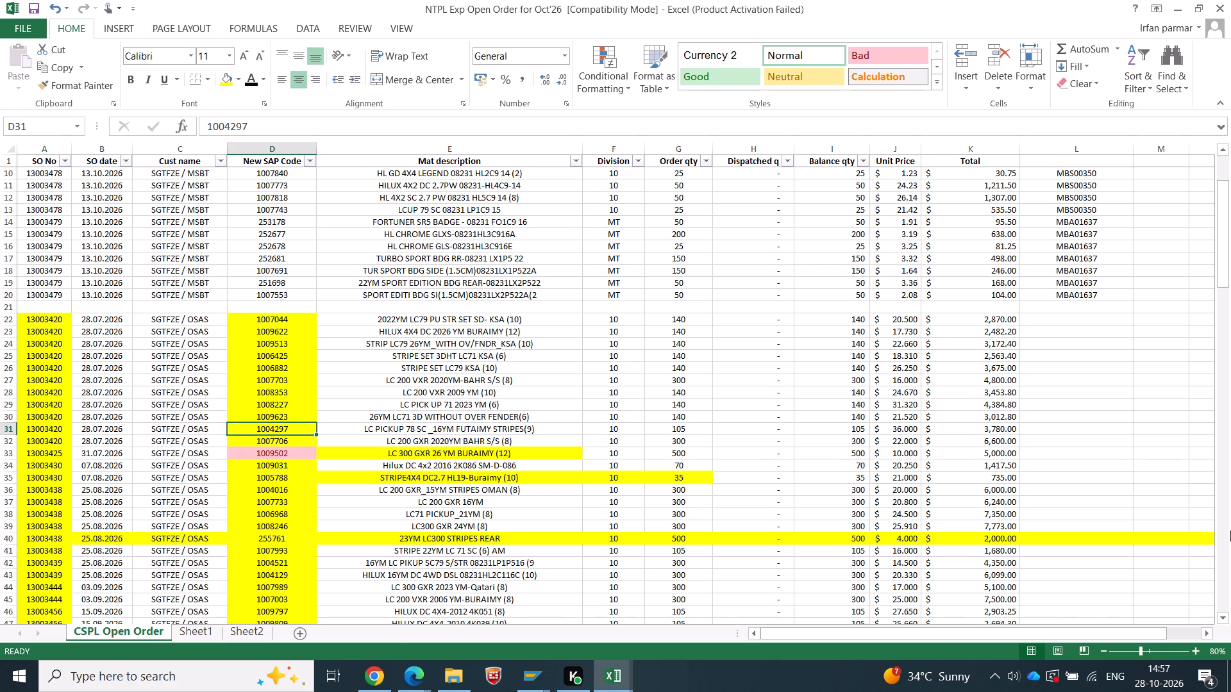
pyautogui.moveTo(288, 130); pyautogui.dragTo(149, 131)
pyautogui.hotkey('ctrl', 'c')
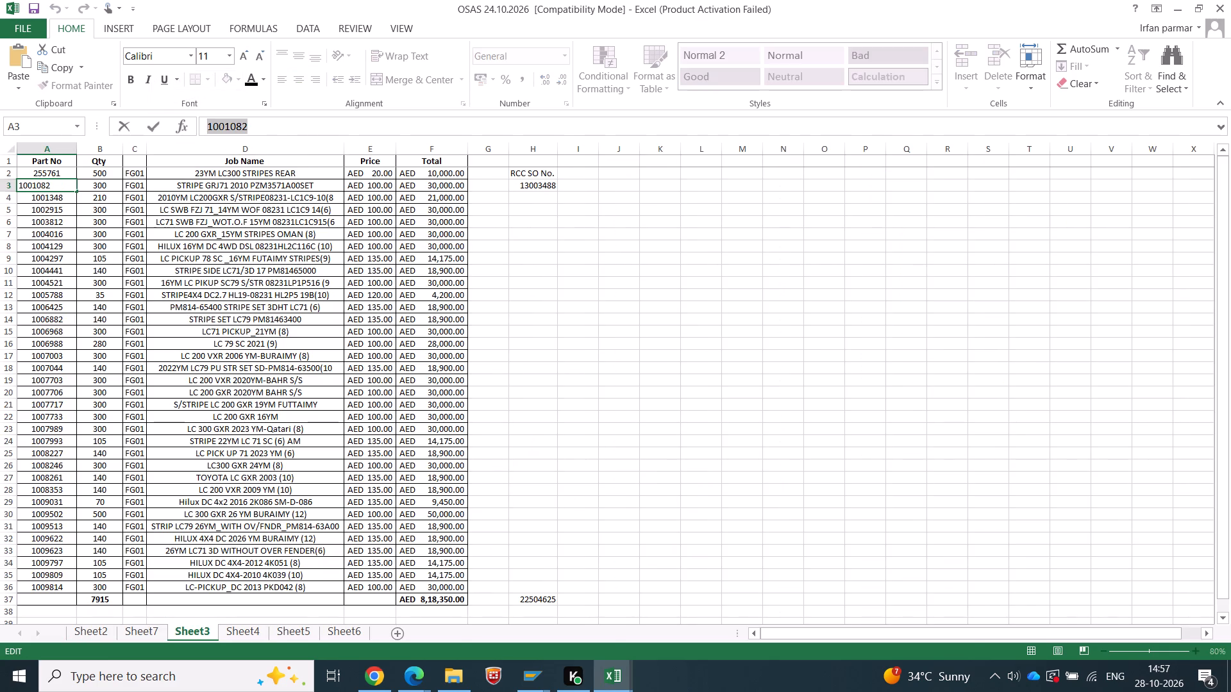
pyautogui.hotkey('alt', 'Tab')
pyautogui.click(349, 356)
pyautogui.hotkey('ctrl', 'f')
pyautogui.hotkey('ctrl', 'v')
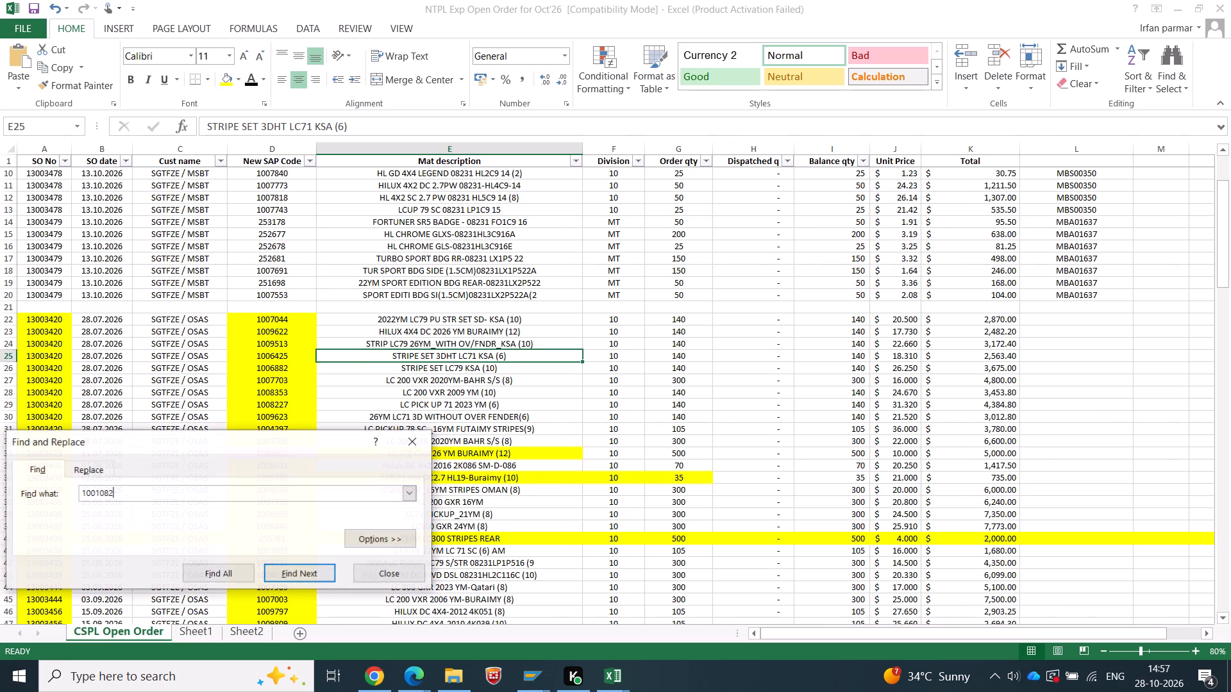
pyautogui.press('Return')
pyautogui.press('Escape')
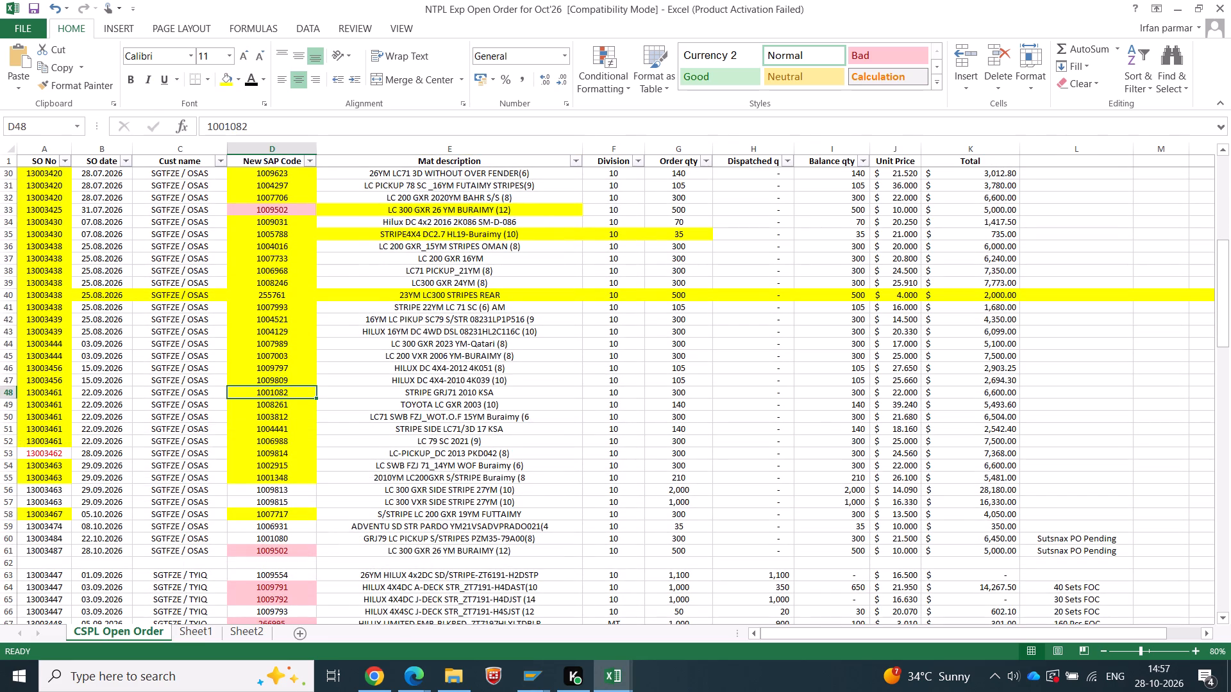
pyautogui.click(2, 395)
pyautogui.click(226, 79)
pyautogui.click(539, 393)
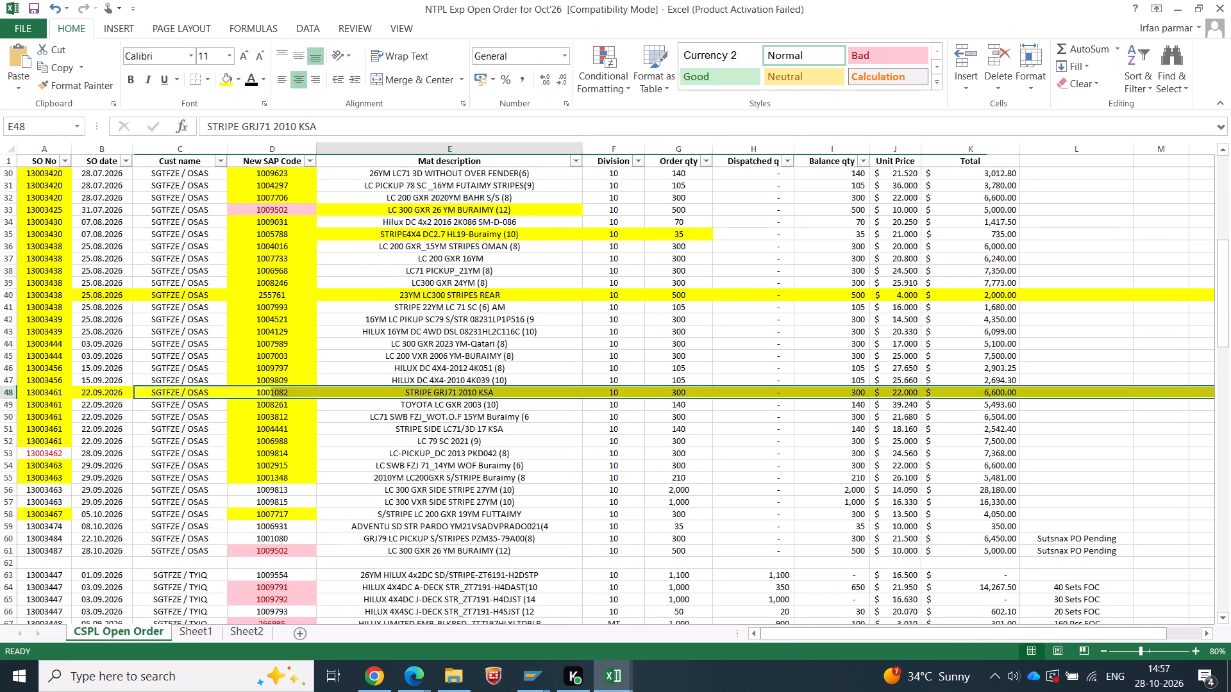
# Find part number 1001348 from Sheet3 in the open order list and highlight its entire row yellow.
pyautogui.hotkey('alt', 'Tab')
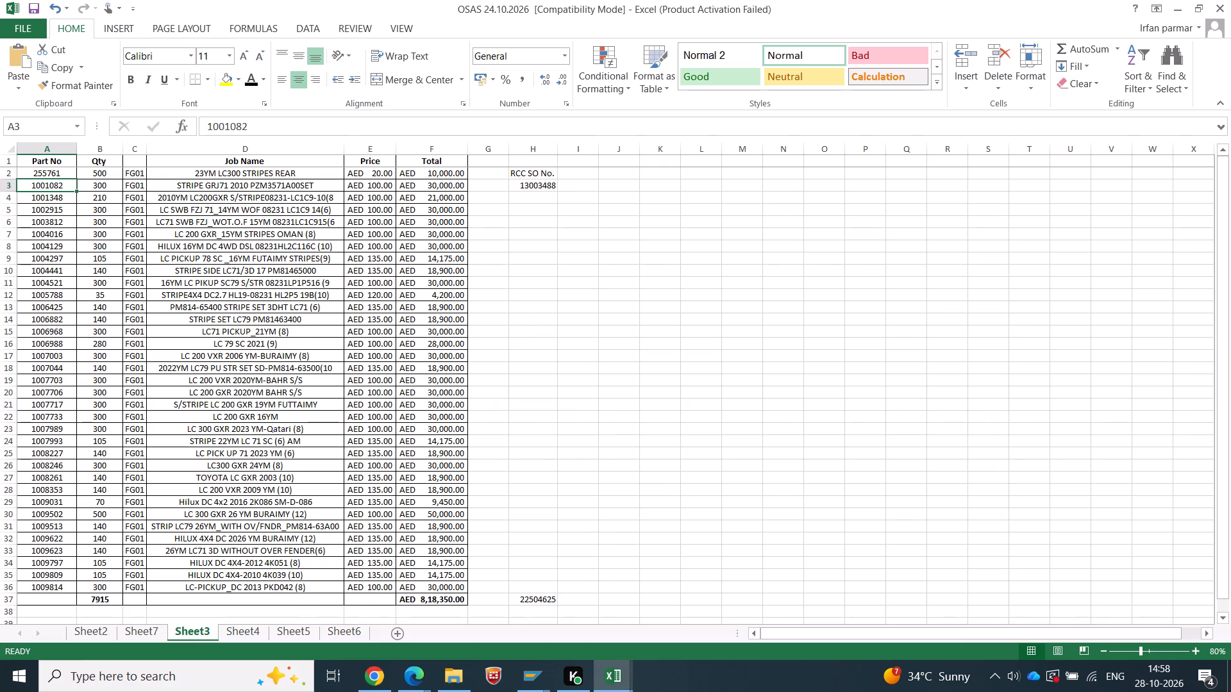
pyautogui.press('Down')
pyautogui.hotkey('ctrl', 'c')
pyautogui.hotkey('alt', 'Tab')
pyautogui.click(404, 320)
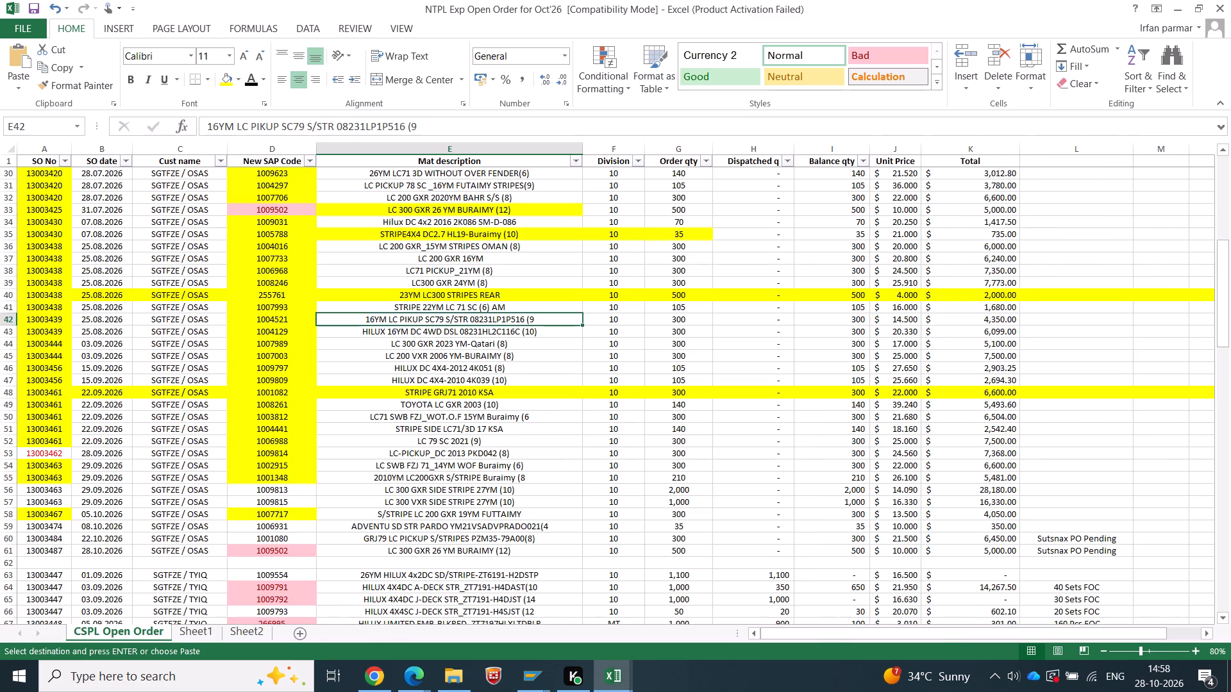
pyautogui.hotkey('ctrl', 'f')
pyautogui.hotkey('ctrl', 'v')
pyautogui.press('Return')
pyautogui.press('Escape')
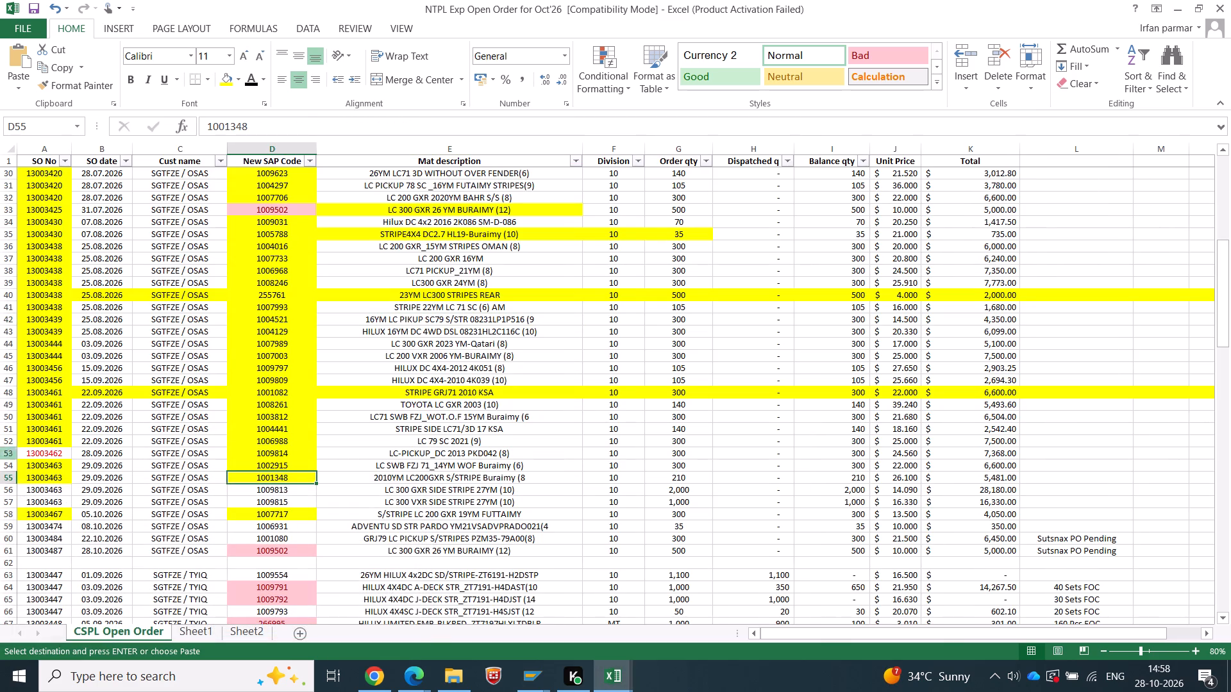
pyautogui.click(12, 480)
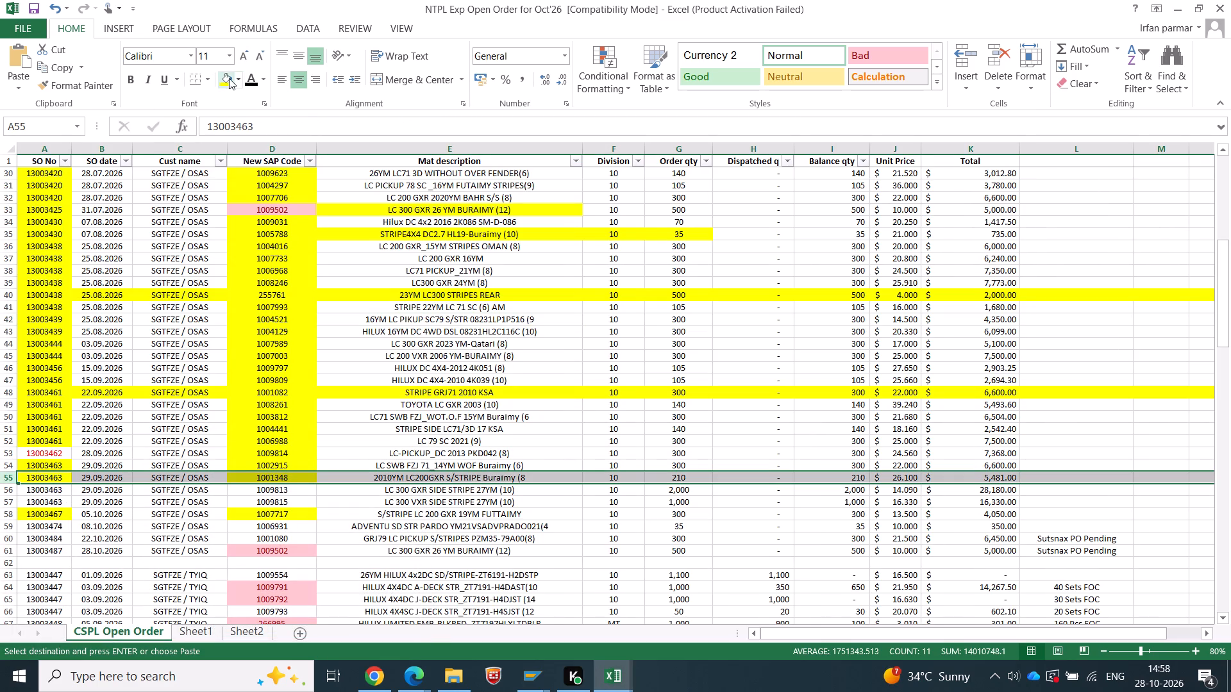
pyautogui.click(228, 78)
# Remove the fill colour from rows 21 to 58 of the open order list and save the workbook.
pyautogui.scroll(1, 639, 390)
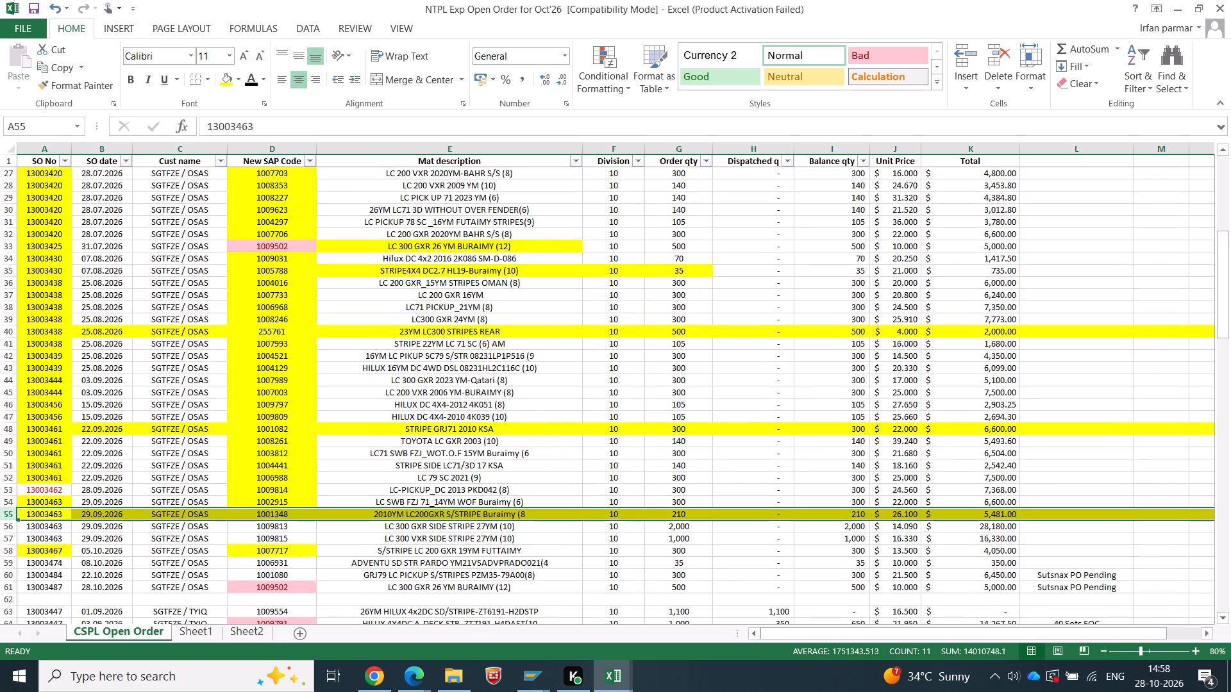
pyautogui.moveTo(3, 552); pyautogui.dragTo(28, 12)
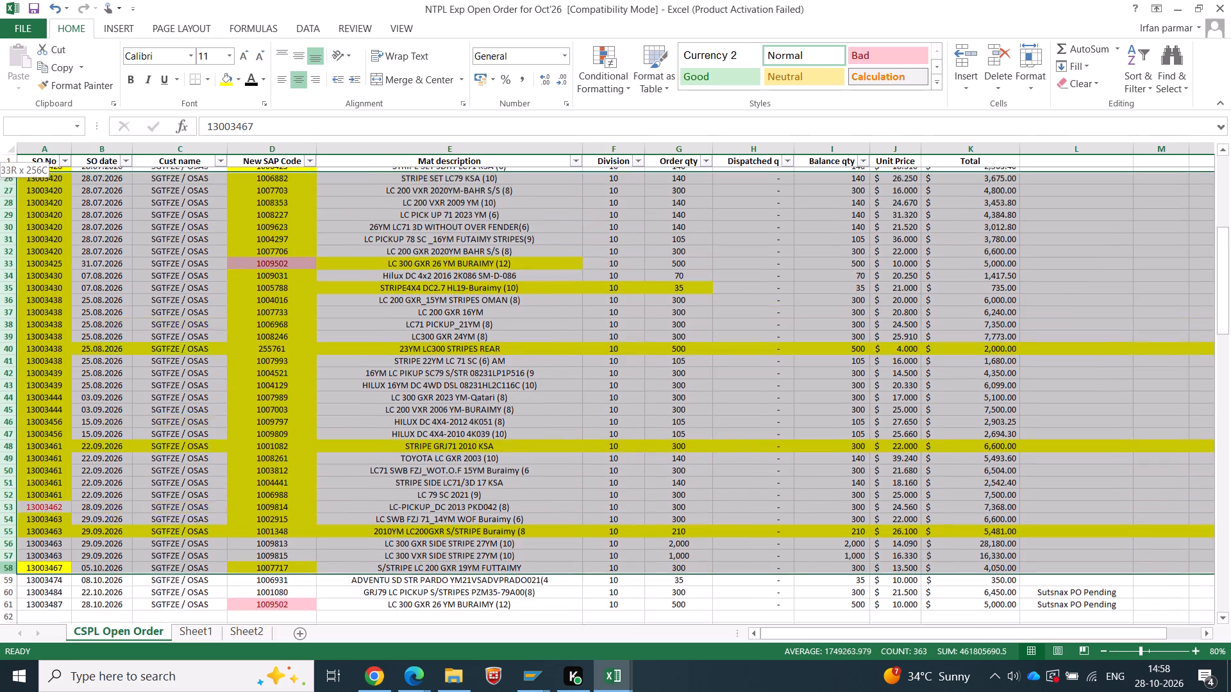
pyautogui.moveTo(28, 12); pyautogui.dragTo(30, 8)
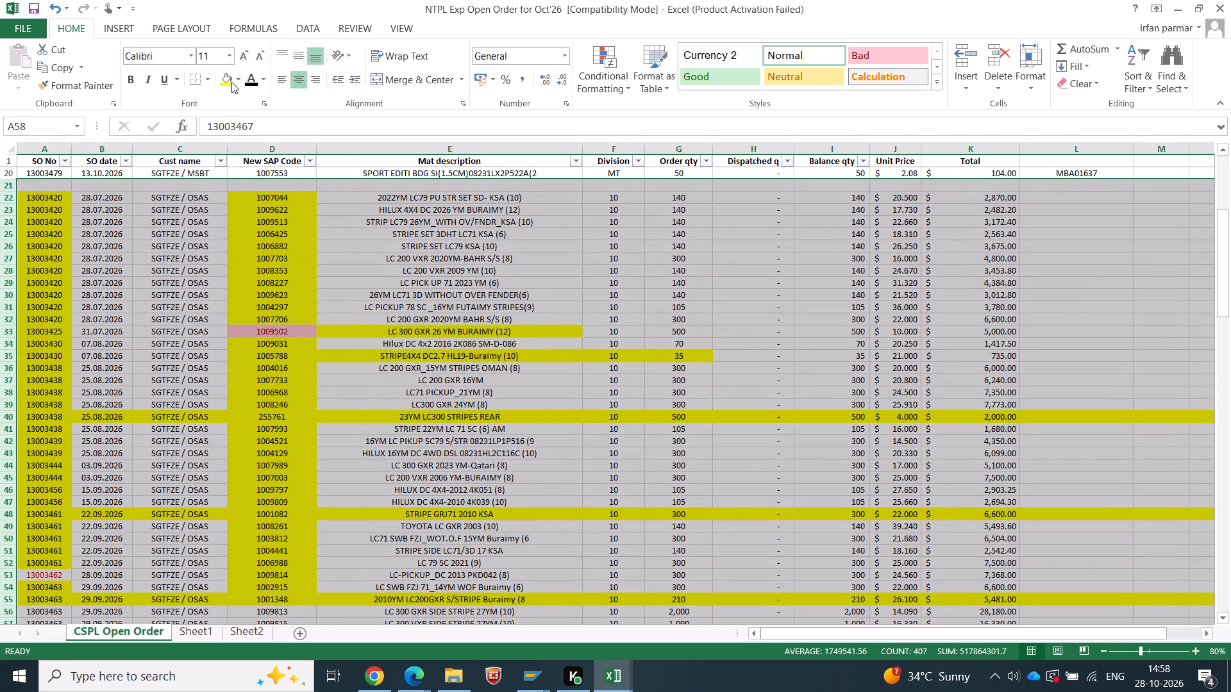
pyautogui.click(239, 82)
pyautogui.click(253, 212)
pyautogui.click(404, 304)
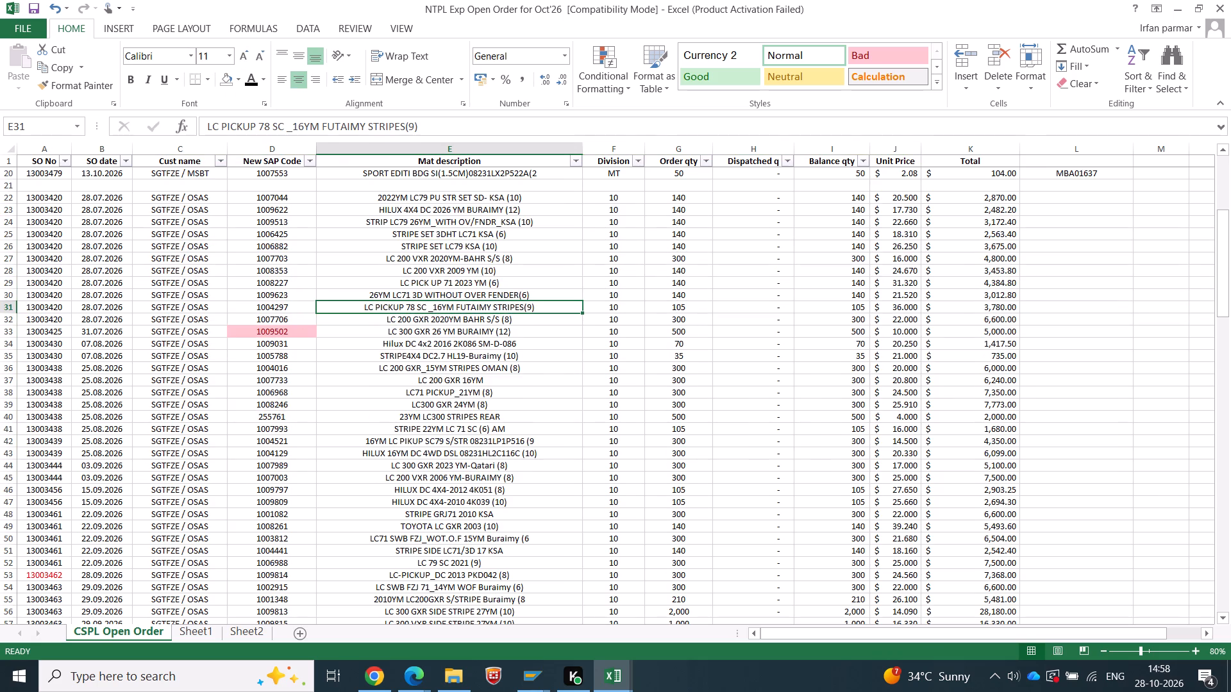
pyautogui.hotkey('ctrl', 's')
pyautogui.click(446, 363)
# Find part number 255761 from Sheet3 in the open order list and enter 500 as its dispatched quantity.
pyautogui.hotkey('alt', 'Tab')
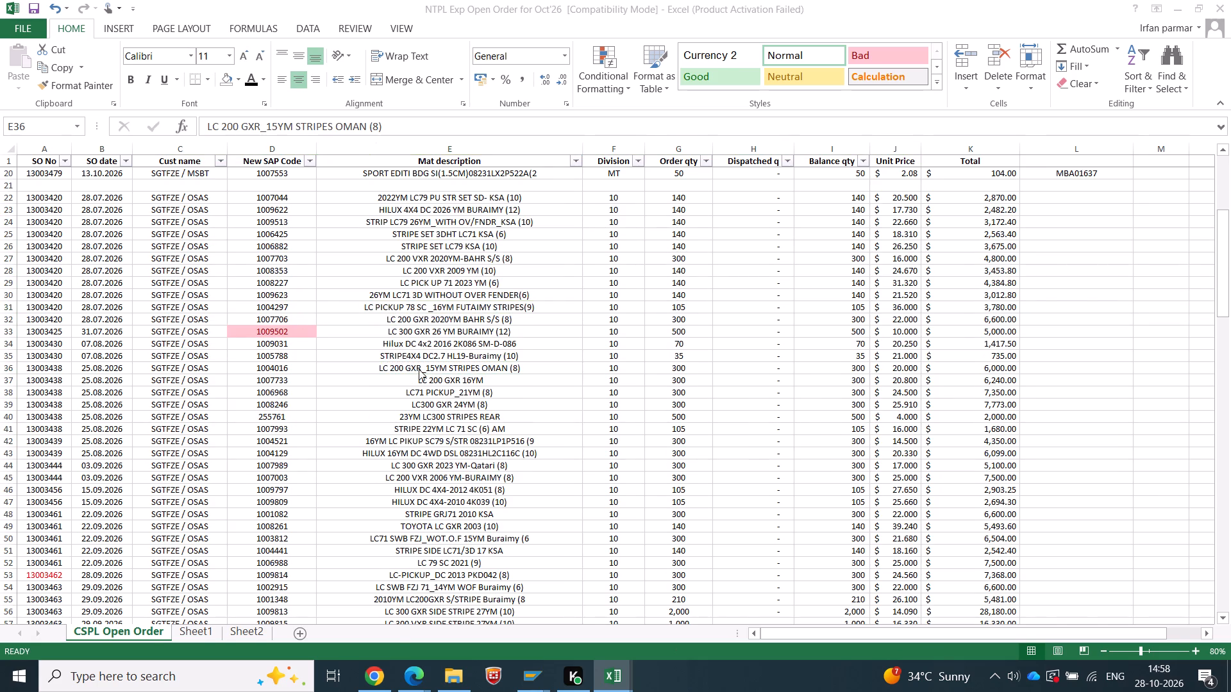
pyautogui.click(59, 175)
pyautogui.hotkey('ctrl', 'c')
pyautogui.hotkey('alt', 'Tab')
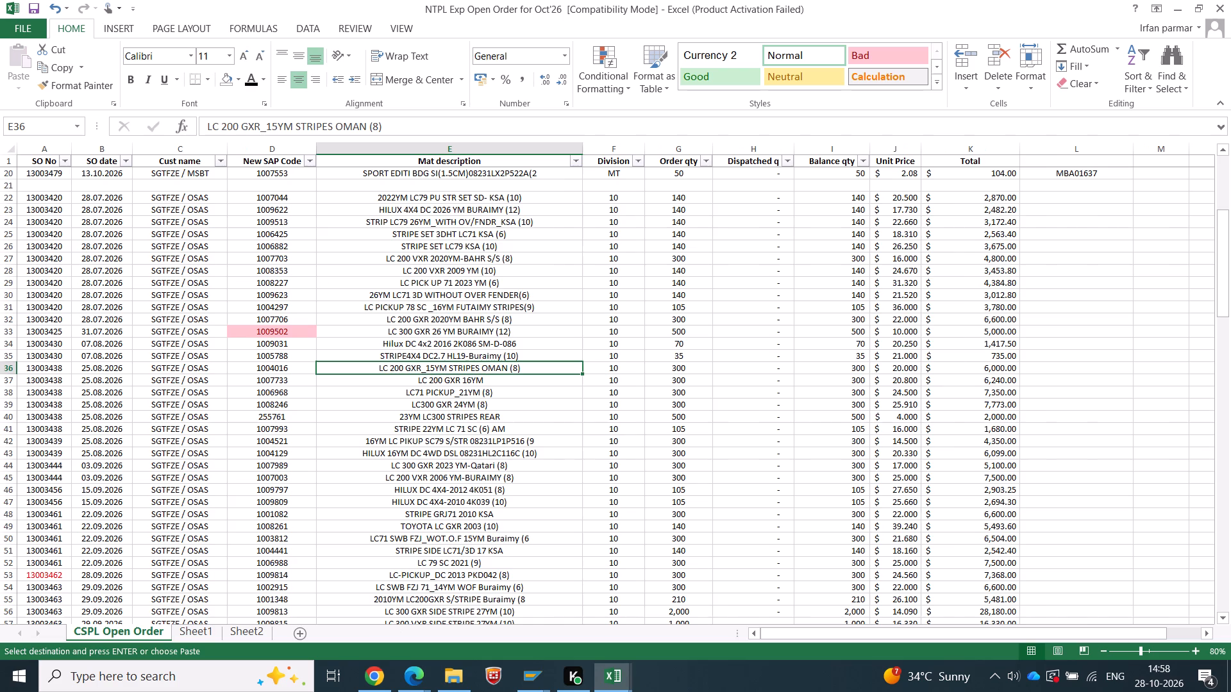
pyautogui.hotkey('ctrl', 'f')
pyautogui.hotkey('ctrl', 'v')
pyautogui.press('Return')
pyautogui.press('Escape')
pyautogui.press('Right')
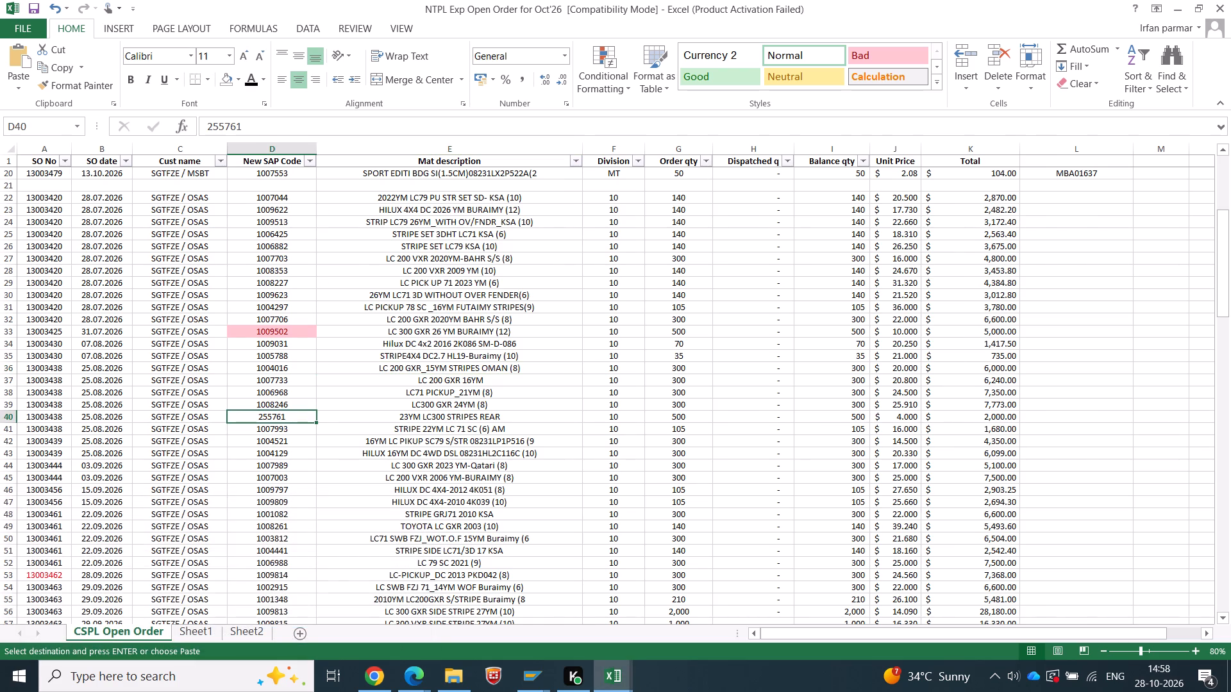
pyautogui.press('Right')
pyautogui.press('Right')
pyautogui.press('Right')
pyautogui.write('500')
pyautogui.press('Tab')
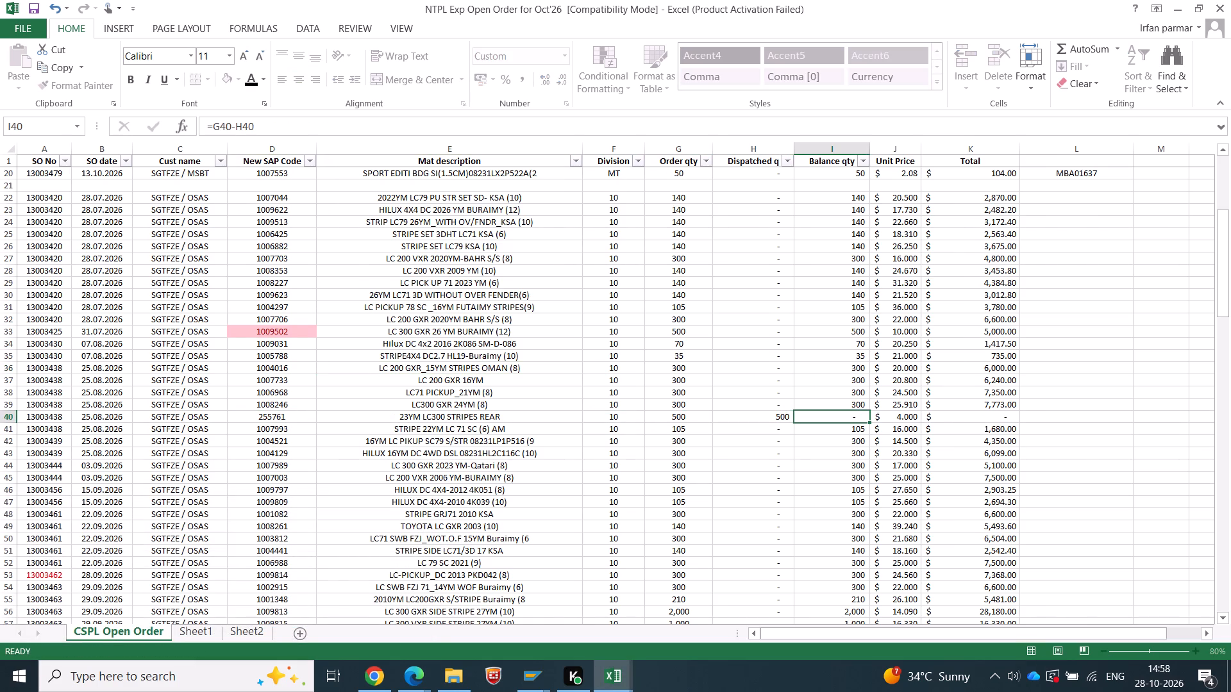
# Copy part number 1001082 from Sheet3 and find it in the open order list.
pyautogui.hotkey('alt', 'Tab')
pyautogui.click(29, 188)
pyautogui.hotkey('ctrl', 'c')
pyautogui.hotkey('alt', 'Tab')
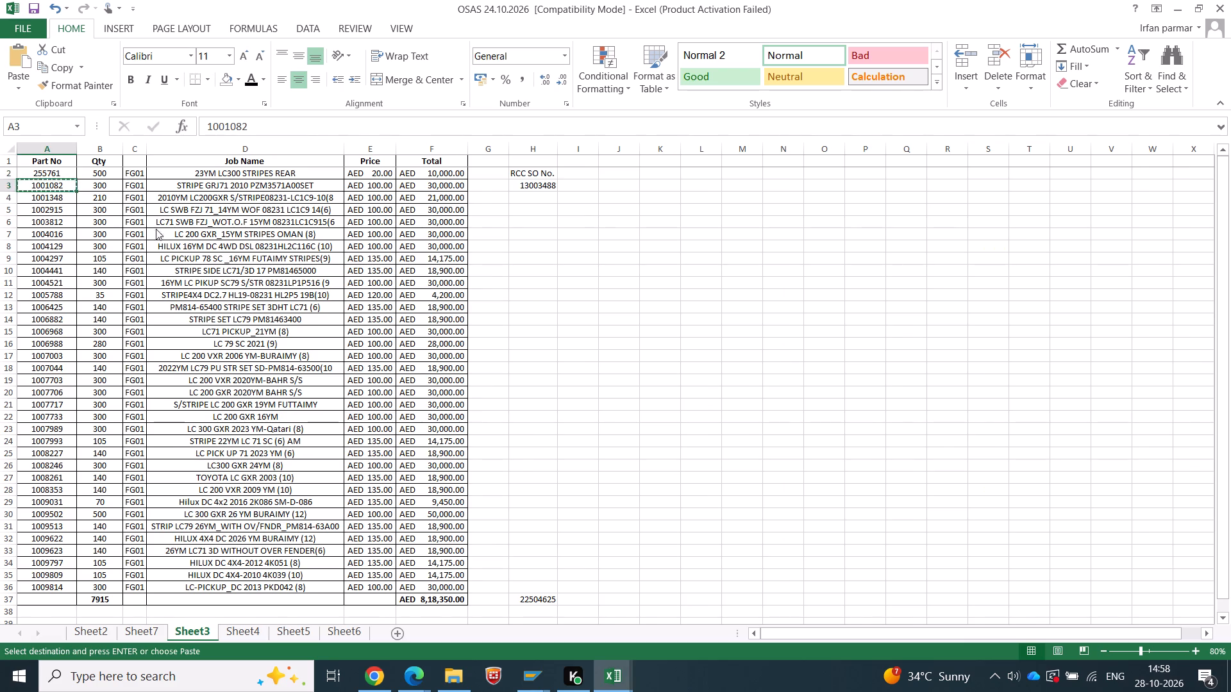
pyautogui.hotkey('ctrl', 'f')
pyautogui.hotkey('ctrl', 'v')
pyautogui.press('Return')
pyautogui.press('Escape')
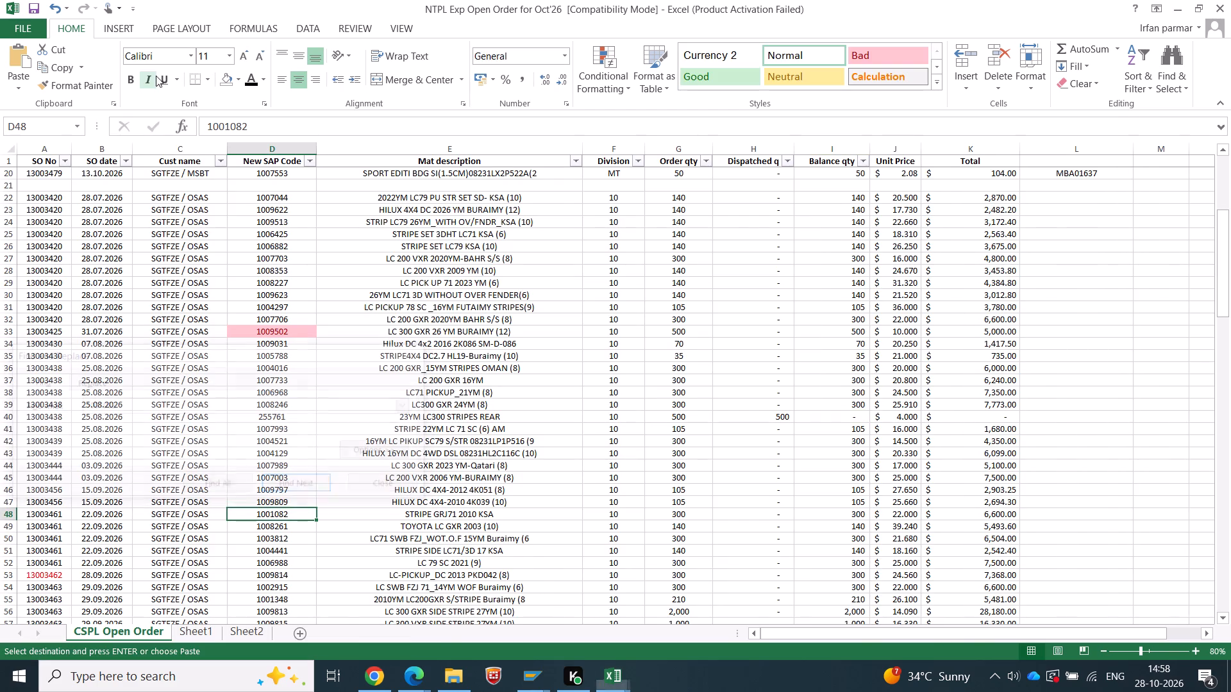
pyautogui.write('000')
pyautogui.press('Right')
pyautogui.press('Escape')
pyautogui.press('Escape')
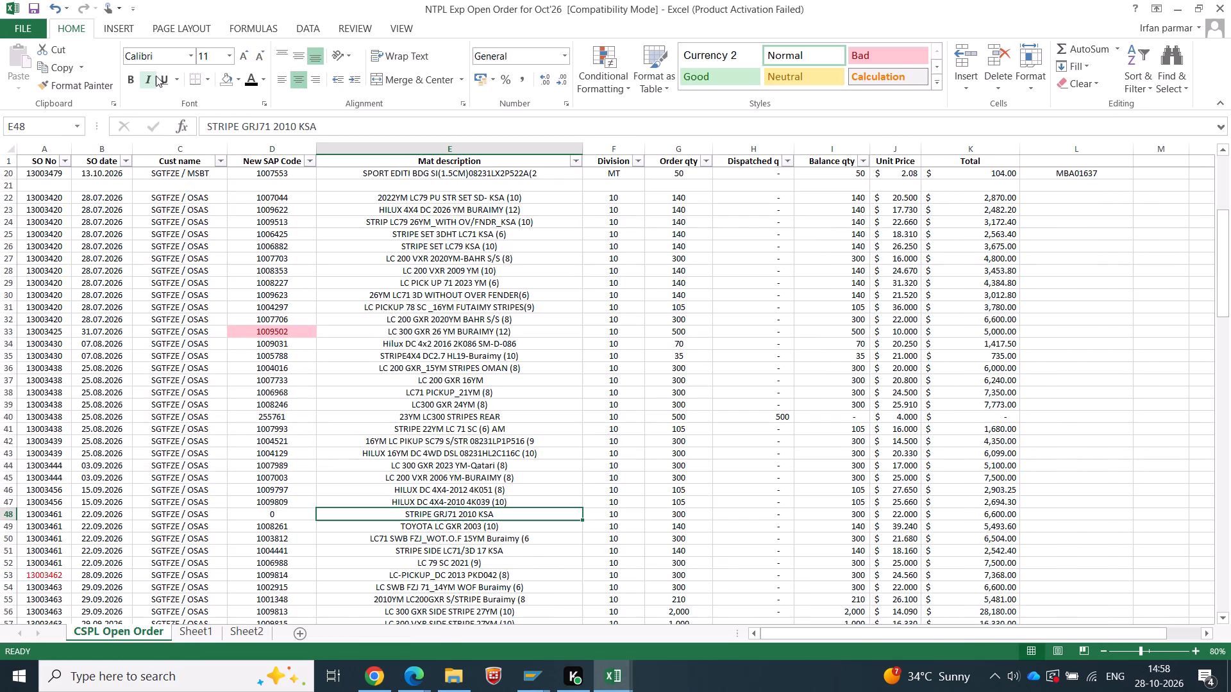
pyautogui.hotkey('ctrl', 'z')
# Check part number 1001082 in Sheet3 and enter 300 as its dispatched quantity in the open order list.
pyautogui.press('Right')
pyautogui.press('Right')
pyautogui.press('Right')
pyautogui.press('Right')
pyautogui.hotkey('alt', 'Tab')
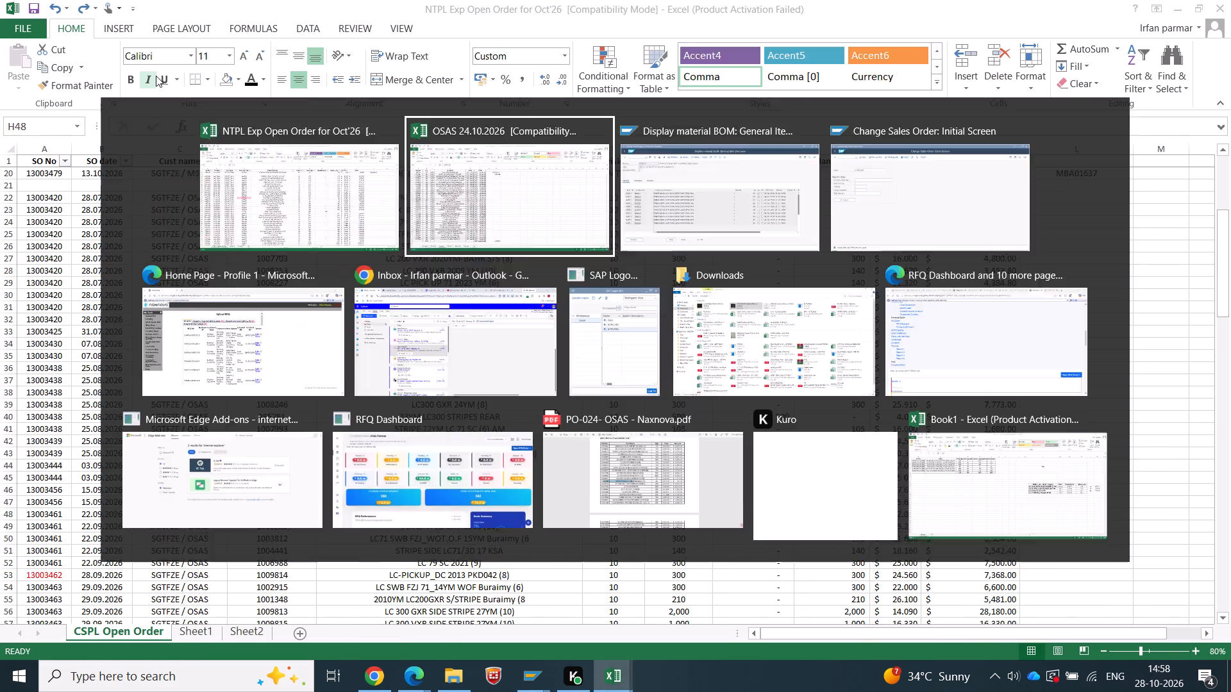
pyautogui.press('Right')
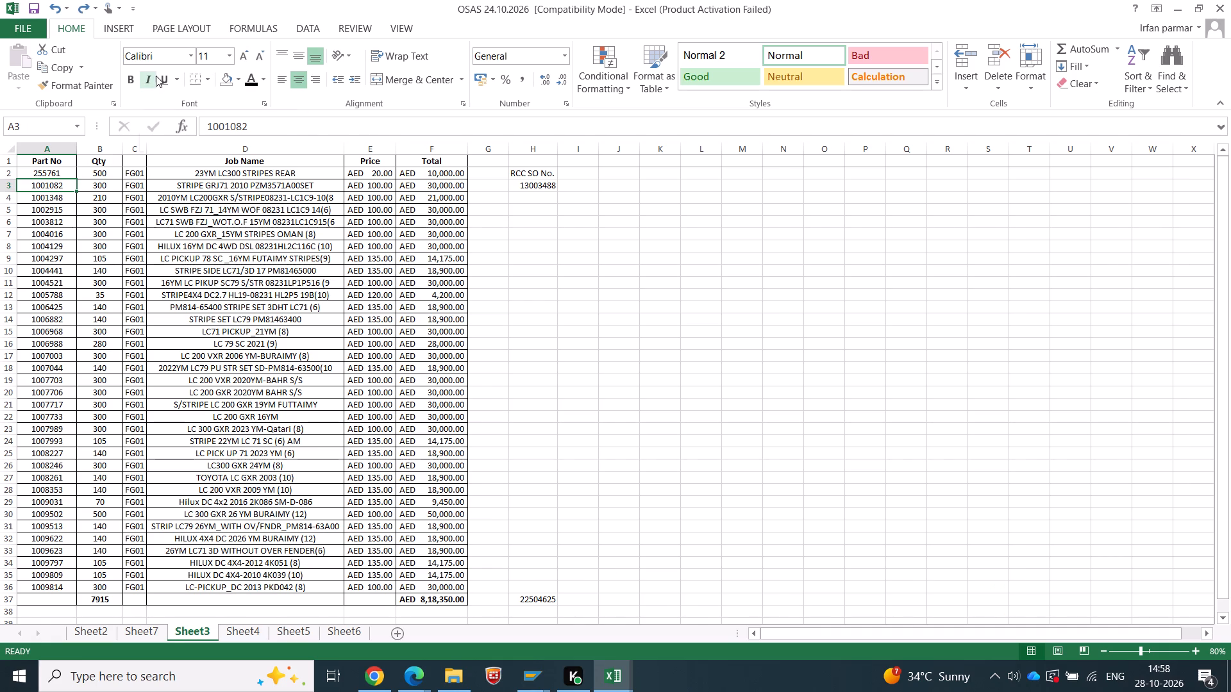
pyautogui.hotkey('alt', 'Tab')
pyautogui.write('300')
pyautogui.press('Tab')
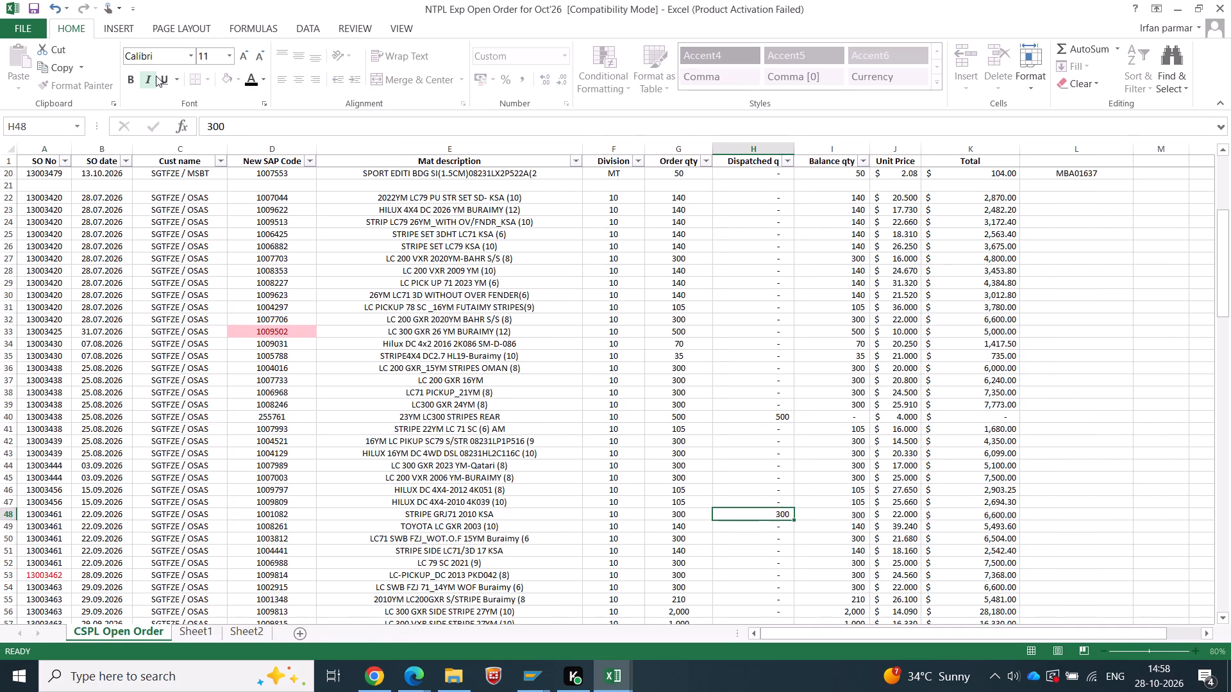
pyautogui.press('Left')
# Find part number 1001348 from Sheet3 in the open order list and enter 210 as its dispatched quantity.
pyautogui.hotkey('alt', 'Tab')
pyautogui.press('Down')
pyautogui.press('Left')
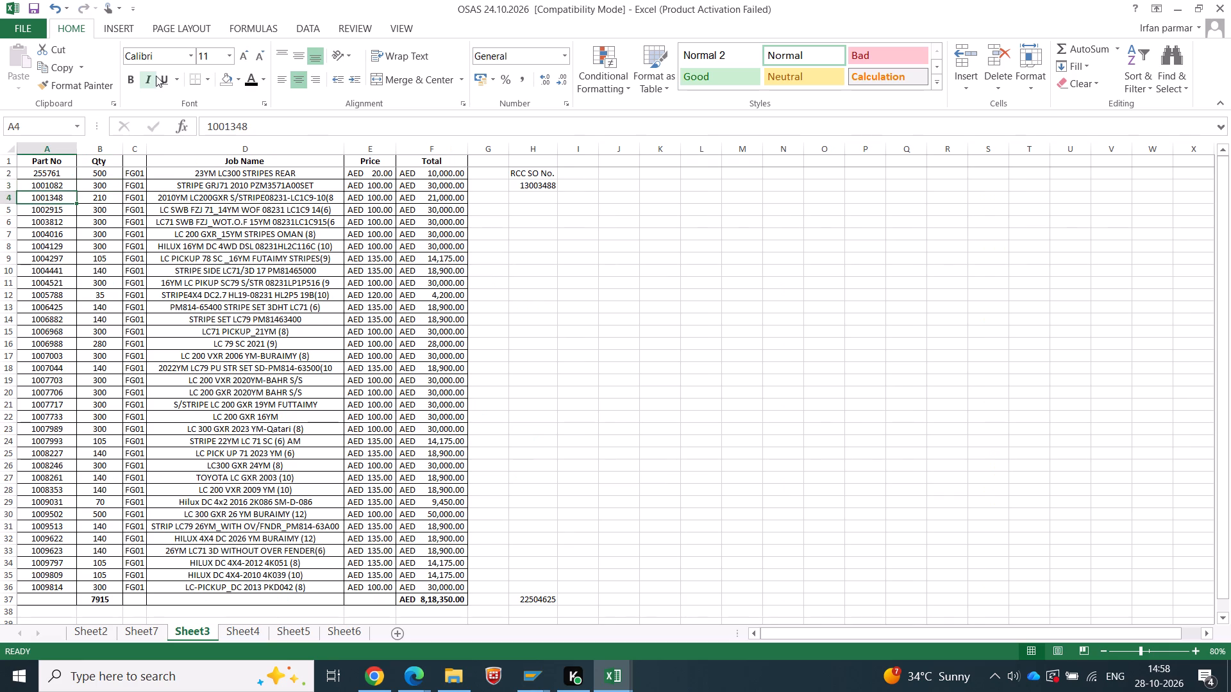
pyautogui.hotkey('ctrl', 'c')
pyautogui.hotkey('alt', 'Tab')
pyautogui.press('Down')
pyautogui.hotkey('ctrl', 'f')
pyautogui.hotkey('ctrl', 'v')
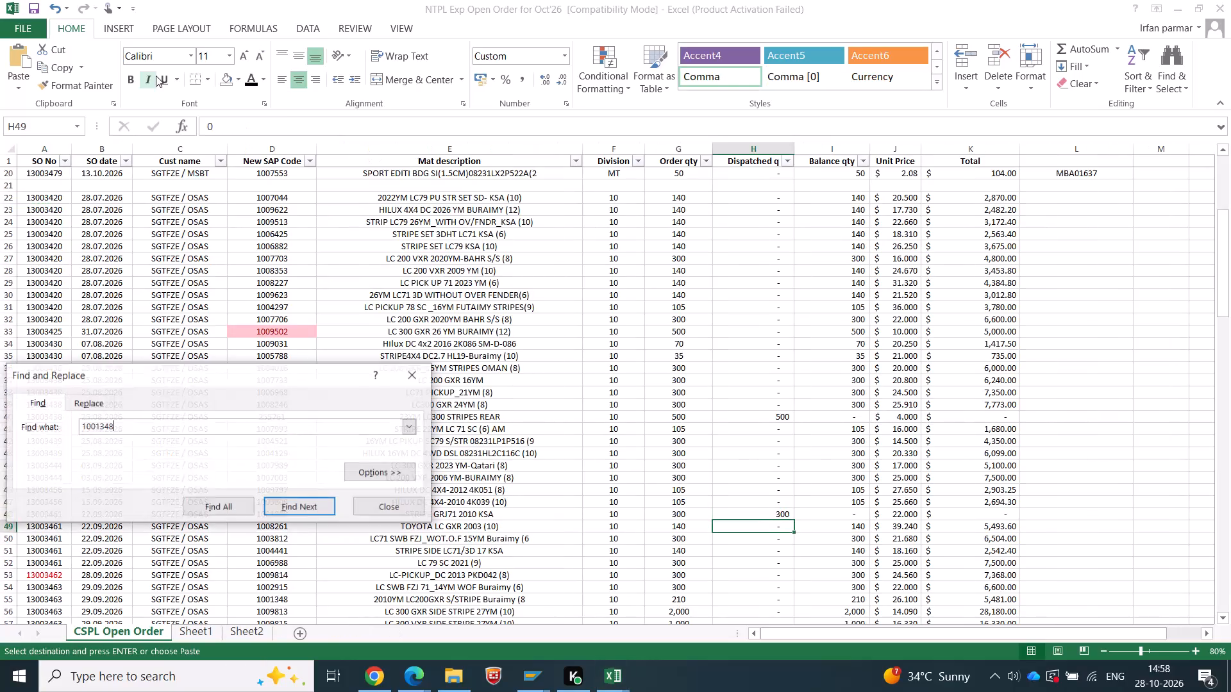
pyautogui.press('Return')
pyautogui.press('Escape')
pyautogui.press('Right')
pyautogui.press('Right')
pyautogui.press('Right')
pyautogui.press('Right')
pyautogui.hotkey('alt', 'Tab')
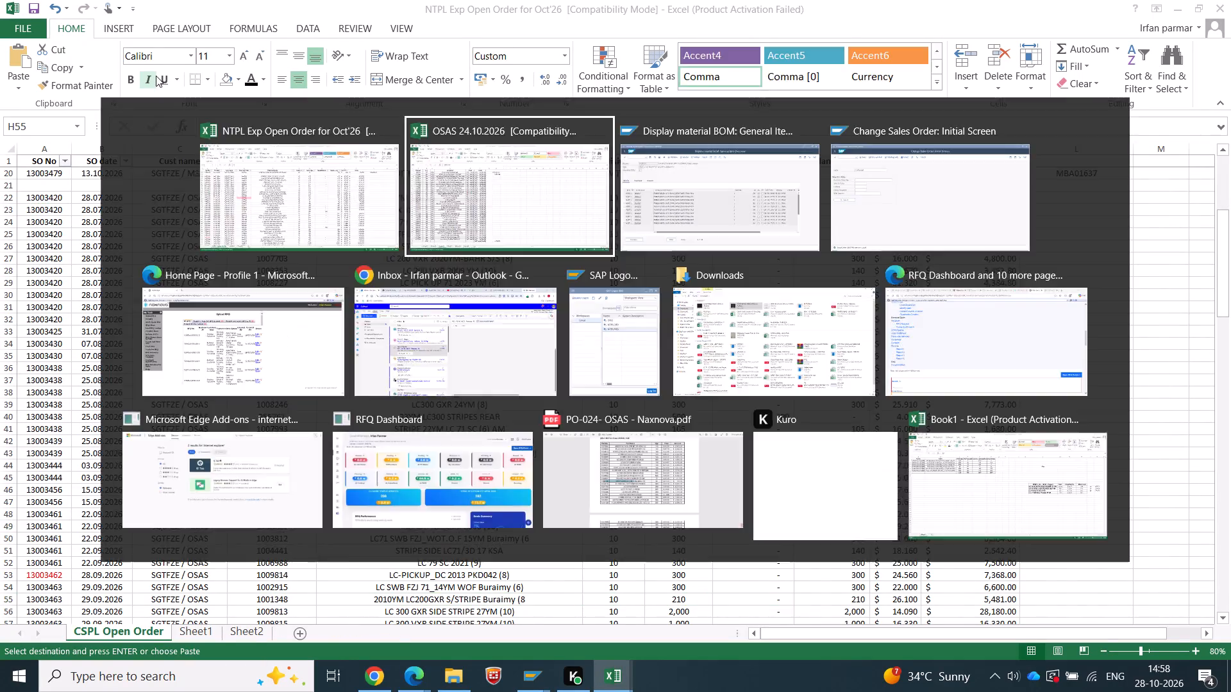
pyautogui.press('Right')
pyautogui.hotkey('alt', 'Tab')
pyautogui.write('210')
pyautogui.press('Tab')
# Find part number 1002915 from Sheet3 in the open order list and enter 300 as its dispatched quantity.
pyautogui.hotkey('alt', 'Tab')
pyautogui.press('Left')
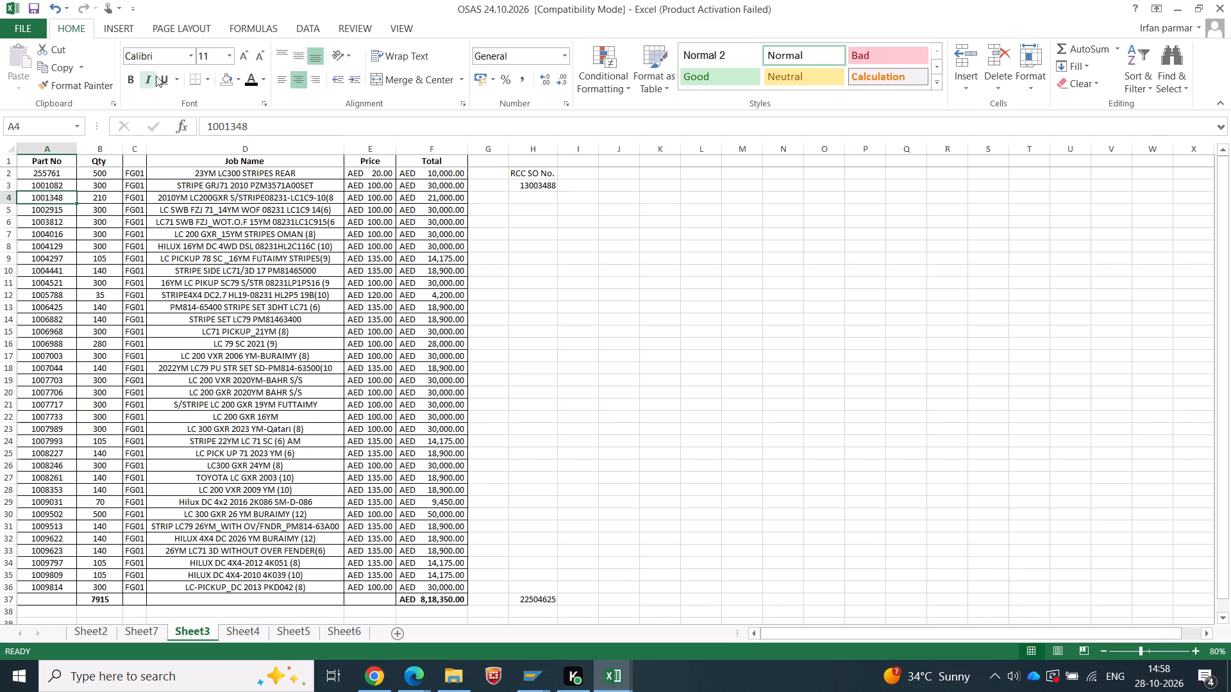
pyautogui.press('Down')
pyautogui.hotkey('ctrl', 'c')
pyautogui.hotkey('alt', 'Tab')
pyautogui.press('Down')
pyautogui.hotkey('ctrl', 'f')
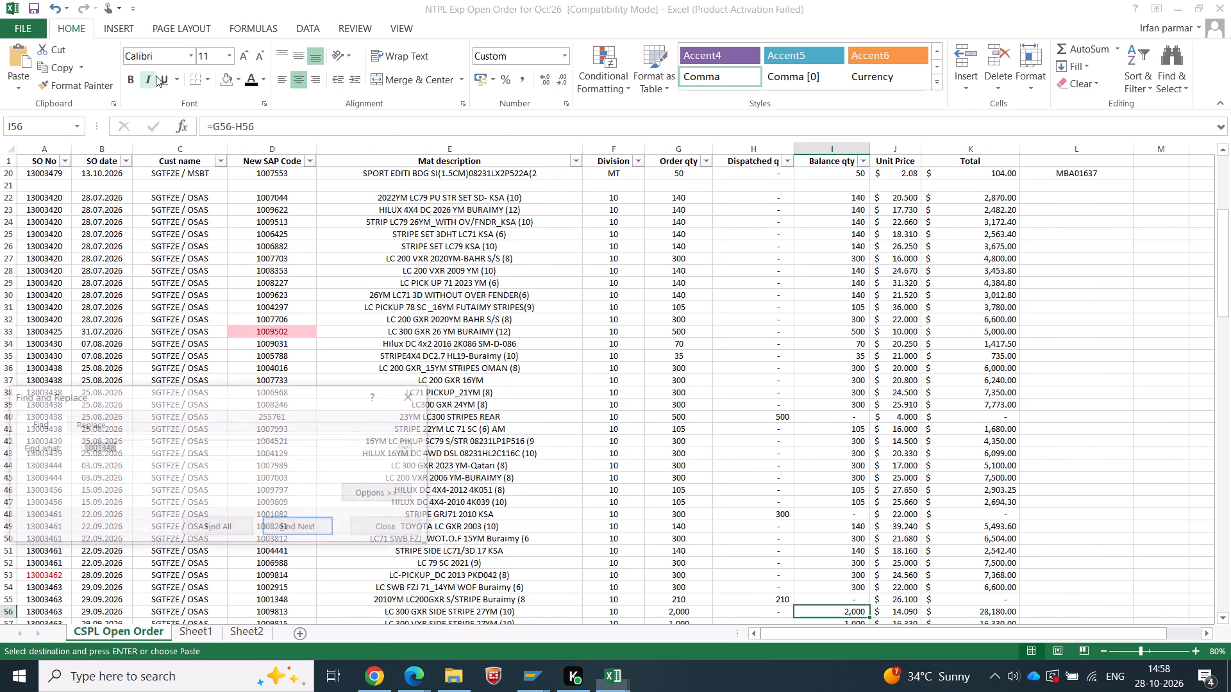
pyautogui.hotkey('ctrl', 'v')
pyautogui.press('Return')
pyautogui.press('Escape')
pyautogui.press('Right')
pyautogui.press('Right')
pyautogui.press('Right')
pyautogui.press('Right')
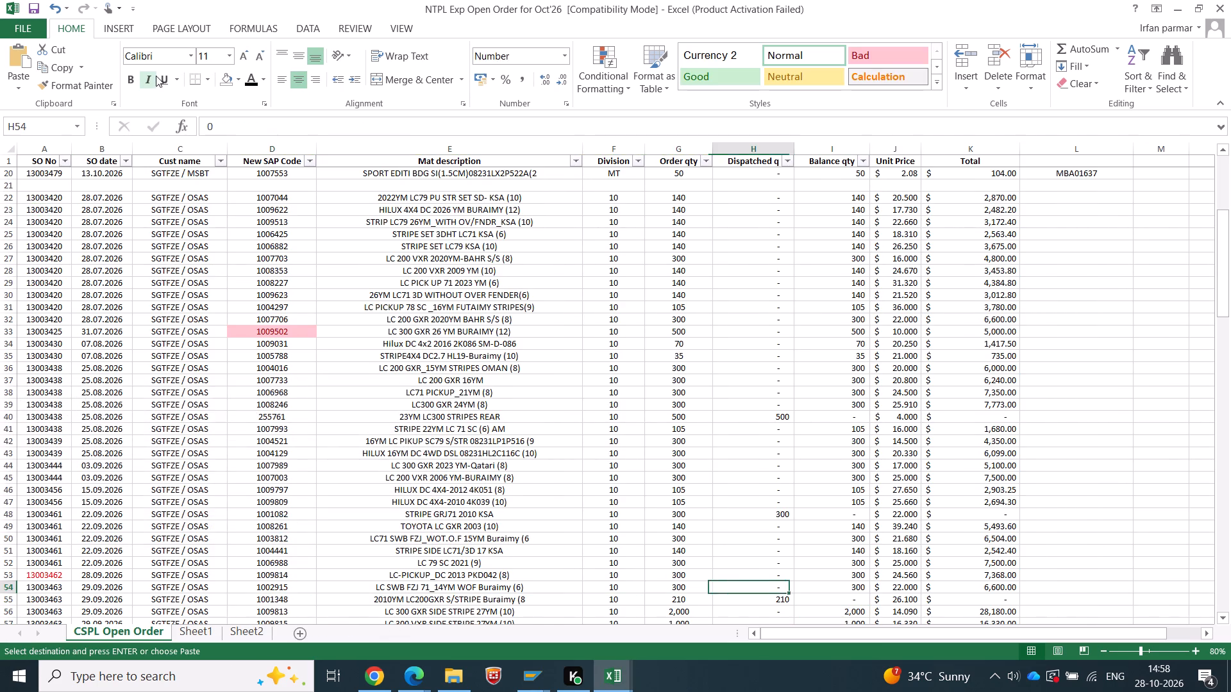
pyautogui.hotkey('alt', 'Tab')
pyautogui.hotkey('alt', 'Tab')
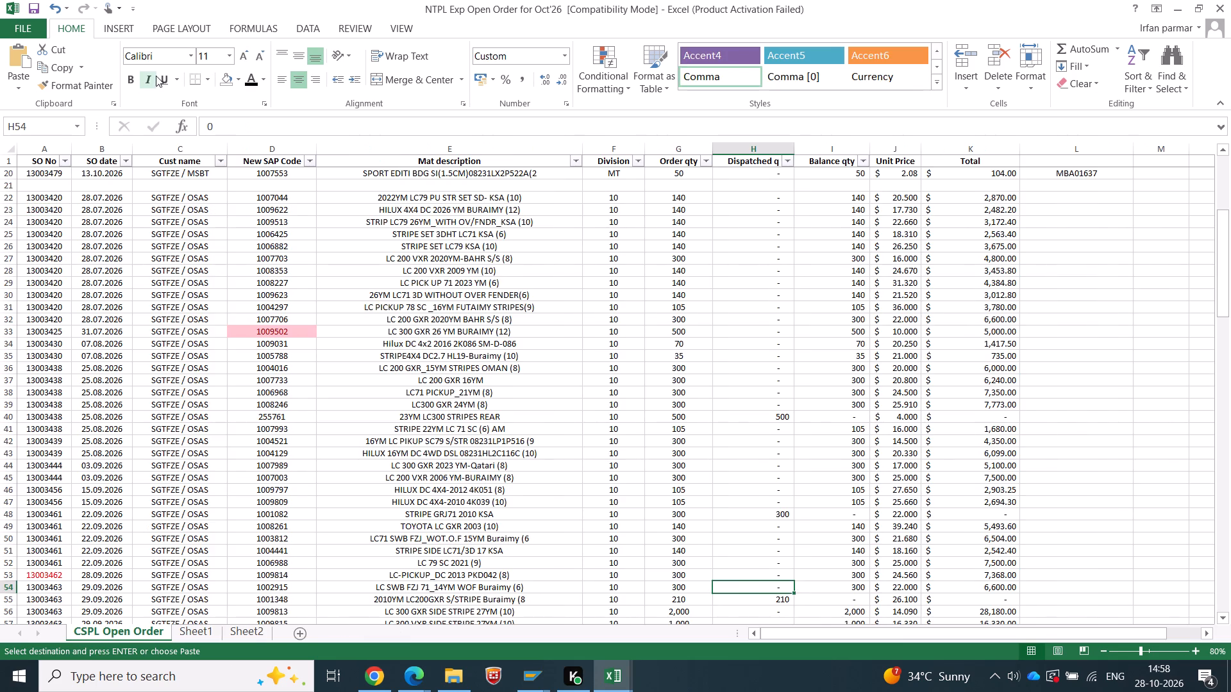
pyautogui.write('300')
pyautogui.press('Tab')
pyautogui.press('Left')
# Find part number 1003812 from Sheet3 in the open order list and enter 300 as its dispatched quantity.
pyautogui.hotkey('alt', 'Tab')
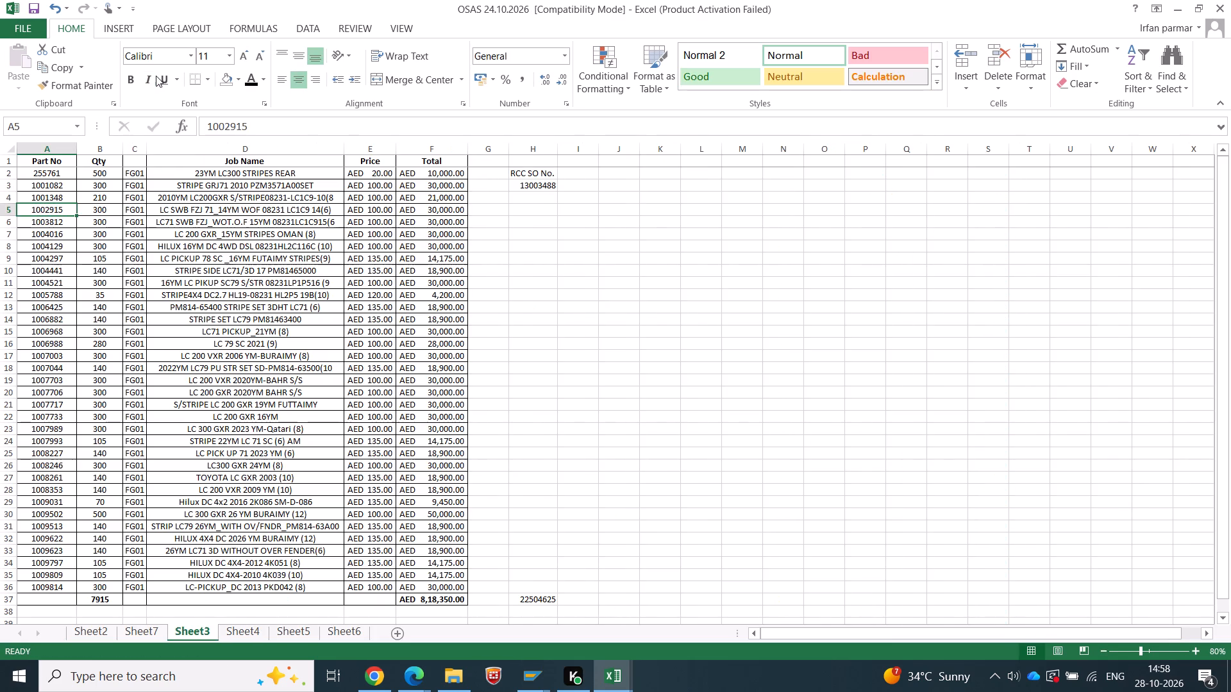
pyautogui.press('Down')
pyautogui.hotkey('ctrl', 'c')
pyautogui.hotkey('alt', 'Tab')
pyautogui.hotkey('ctrl', 'f')
pyautogui.hotkey('ctrl', 'v')
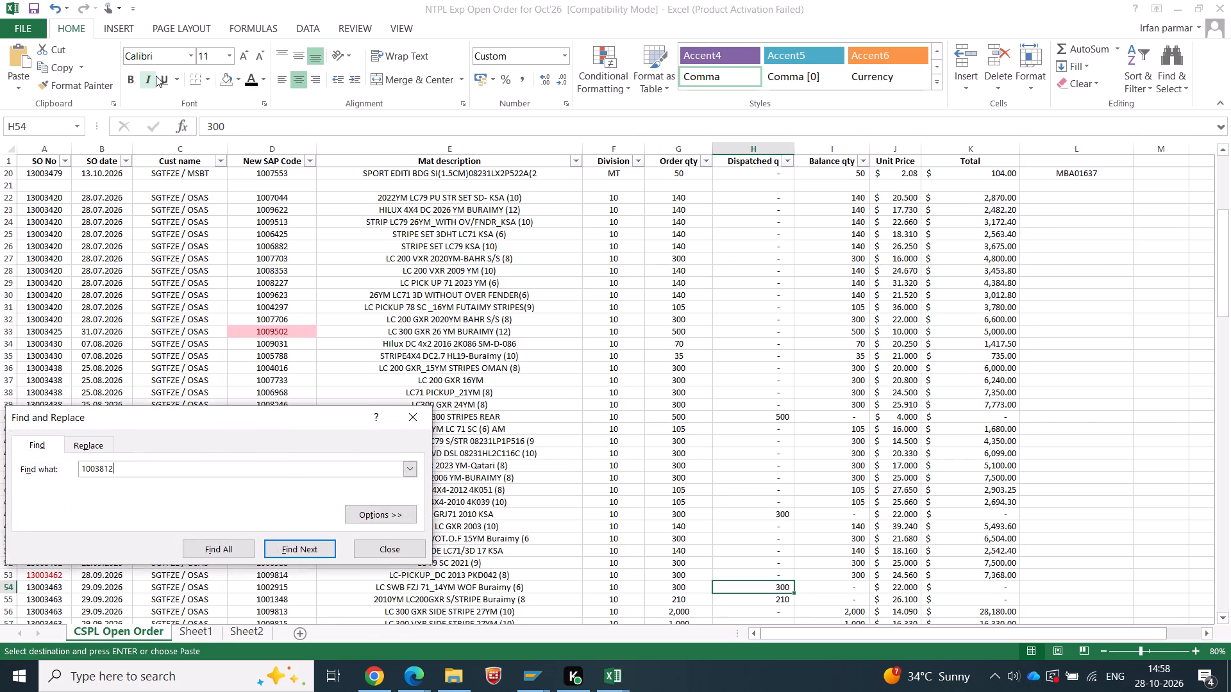
pyautogui.press('Return')
pyautogui.press('Escape')
pyautogui.press('Right')
pyautogui.press('Right')
pyautogui.press('Right')
pyautogui.press('Right')
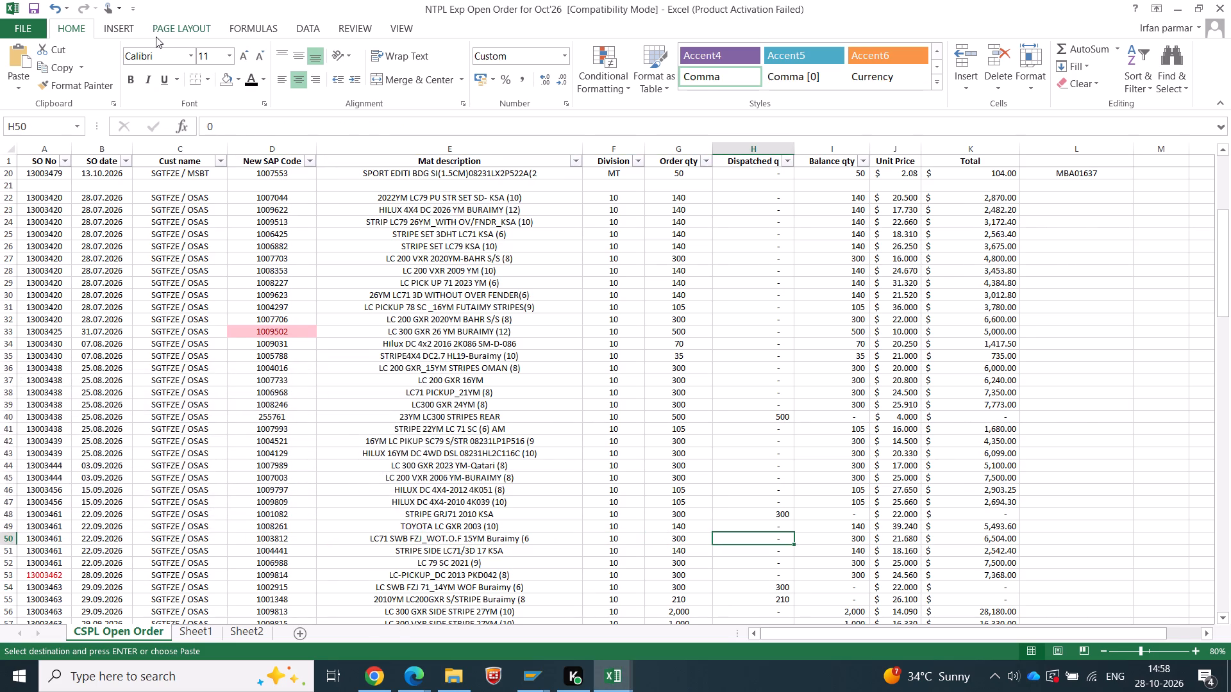
pyautogui.hotkey('alt', 'Tab')
pyautogui.hotkey('alt', 'Tab')
pyautogui.write('300')
pyautogui.press('Tab')
# Find part number 1004016 from Sheet3 in the open order list and enter 300 as its dispatched quantity.
pyautogui.hotkey('alt', 'Tab')
pyautogui.press('Left')
pyautogui.press('Down')
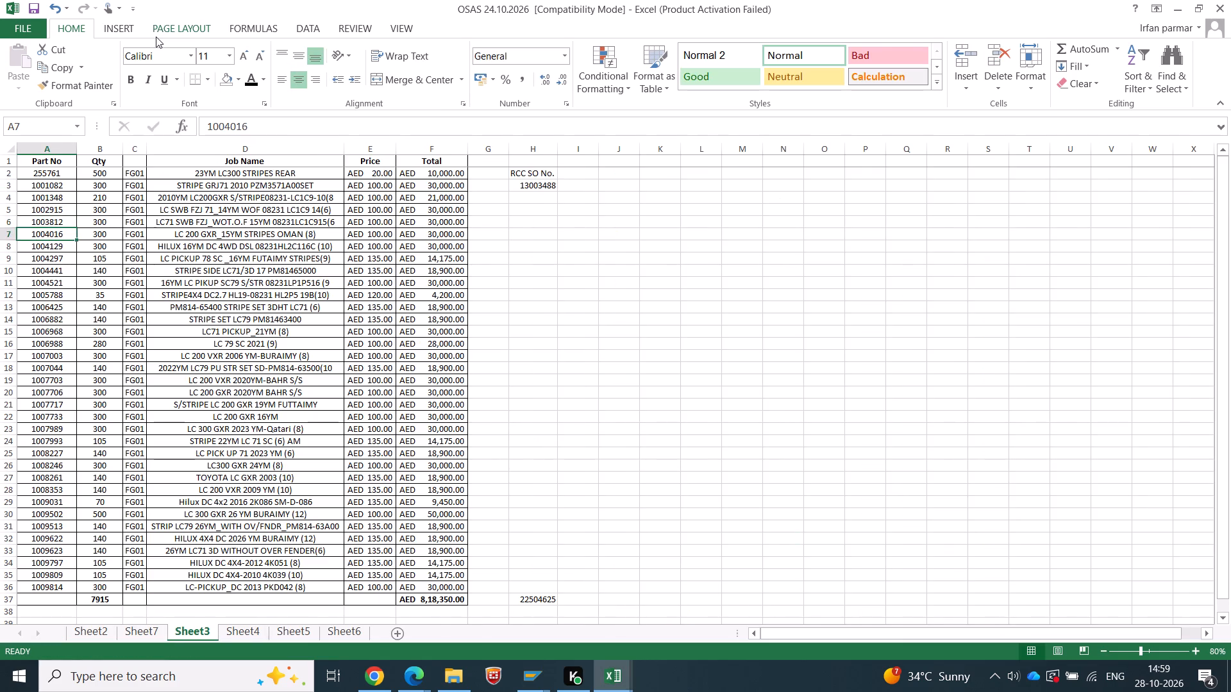
pyautogui.hotkey('ctrl', 'c')
pyautogui.hotkey('alt', 'Tab')
pyautogui.hotkey('ctrl', 'f')
pyautogui.hotkey('ctrl', 'v')
pyautogui.press('Return')
pyautogui.press('Escape')
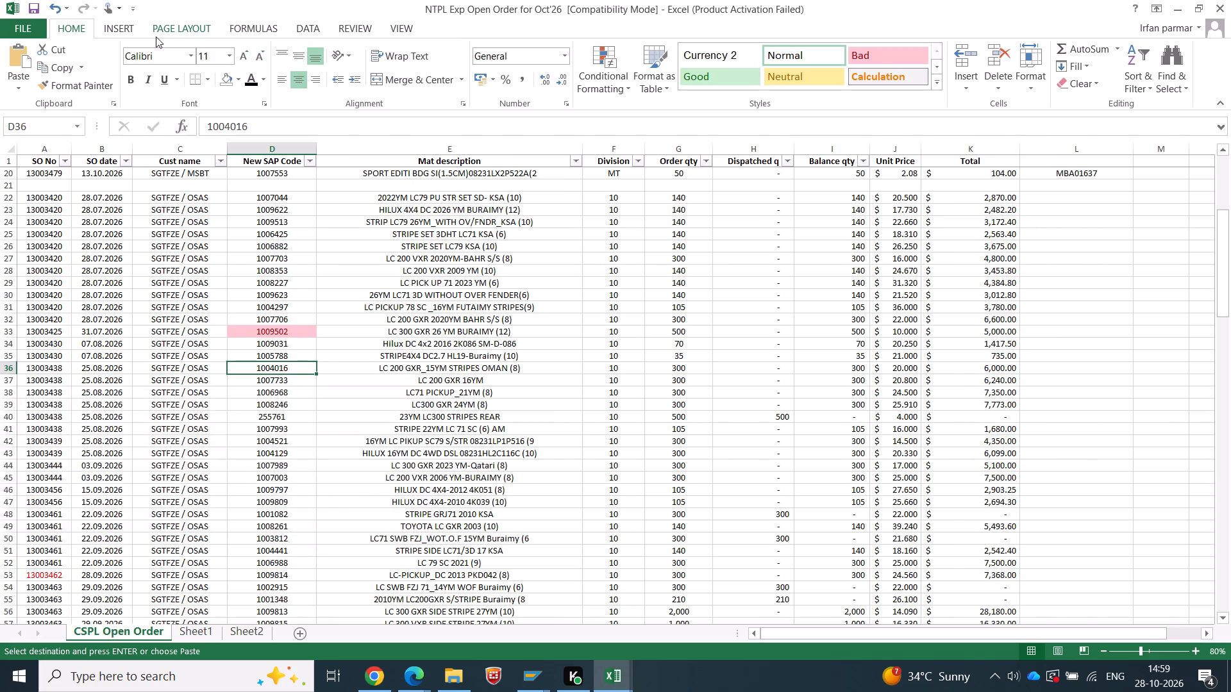
pyautogui.press('Right')
pyautogui.press('Right')
pyautogui.press('Right')
pyautogui.press('Right')
pyautogui.write('300')
pyautogui.press('Tab')
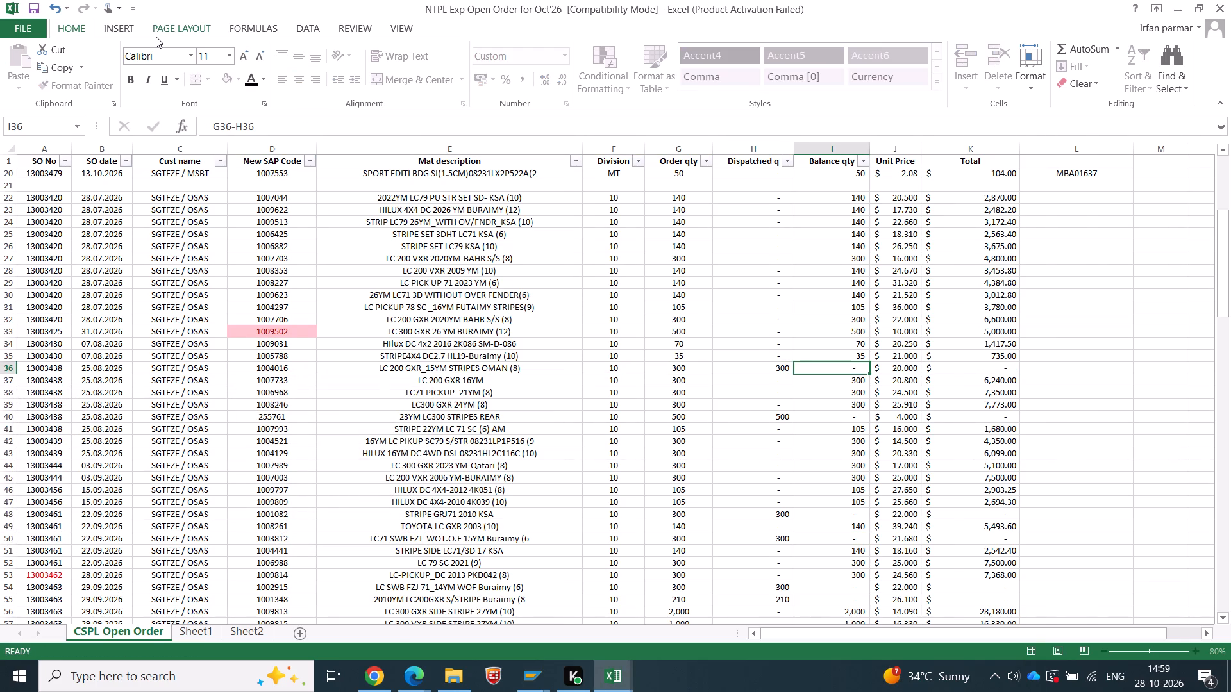
# Find part number 1004129 from Sheet3 in the open order list, enter 300 as its dispatched quantity and save the workbook.
pyautogui.hotkey('alt', 'Tab')
pyautogui.press('Down')
pyautogui.hotkey('ctrl', 'c')
pyautogui.hotkey('alt', 'Tab')
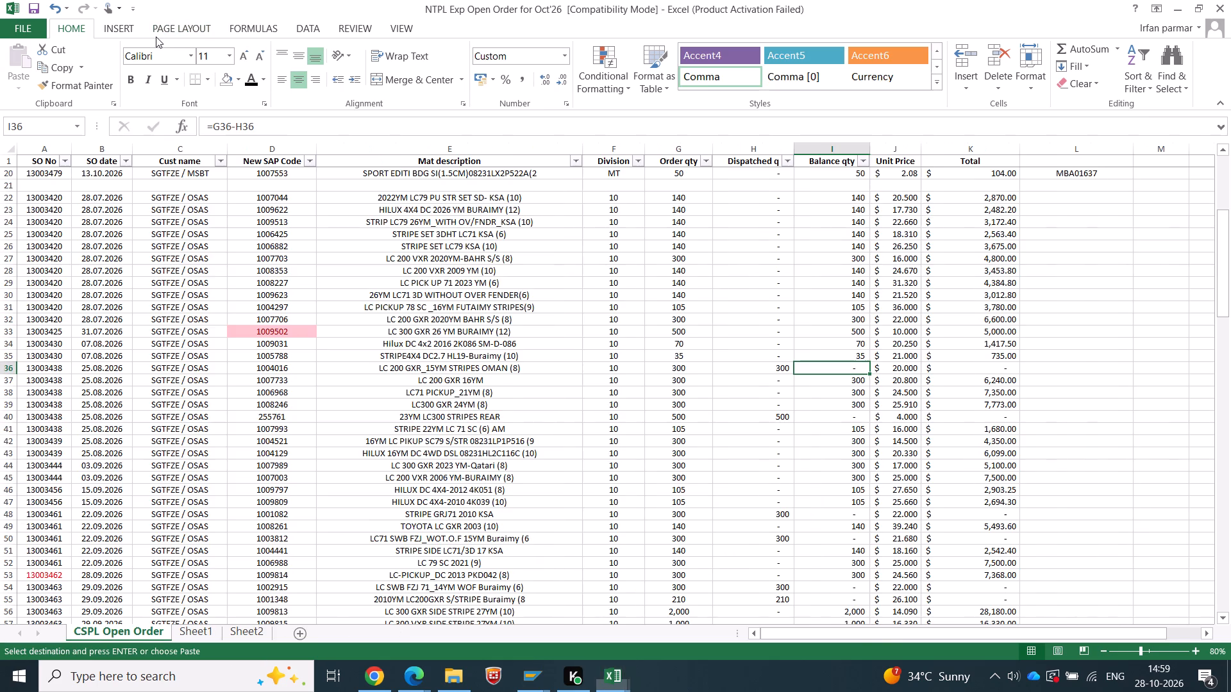
pyautogui.hotkey('ctrl', 'f')
pyautogui.hotkey('ctrl', 'v')
pyautogui.press('Return')
pyautogui.press('Escape')
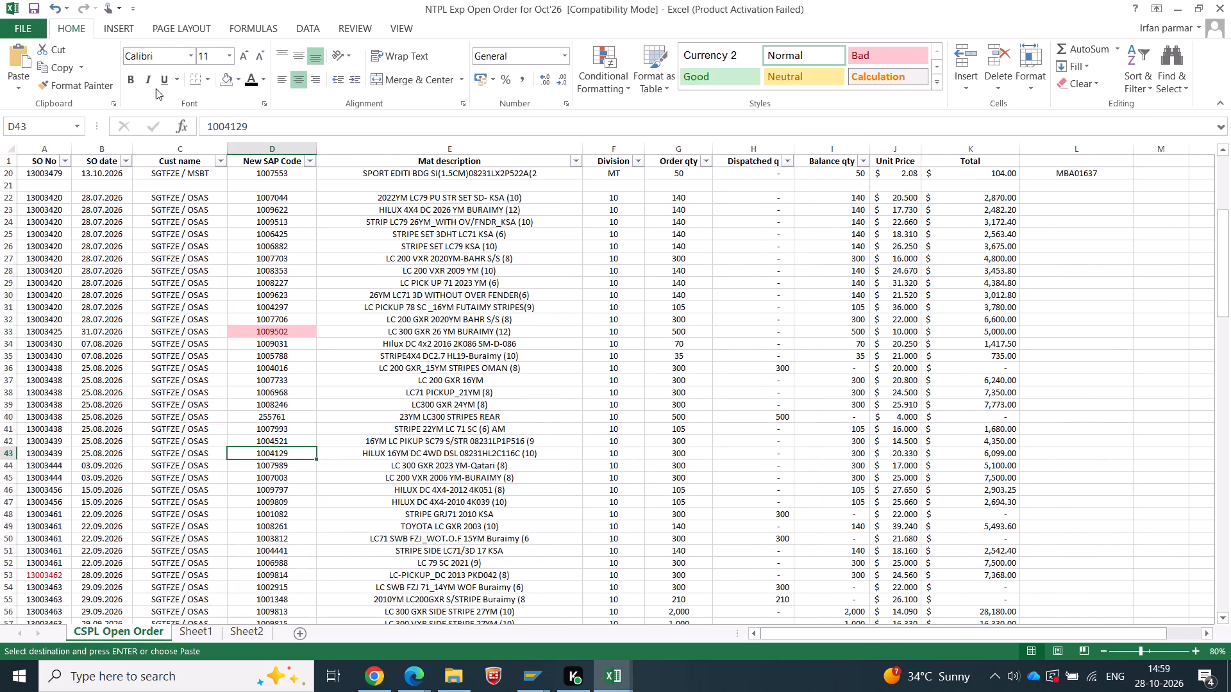
pyautogui.press('Right')
pyautogui.press('Right')
pyautogui.press('Right')
pyautogui.press('Right')
pyautogui.hotkey('alt', 'Tab')
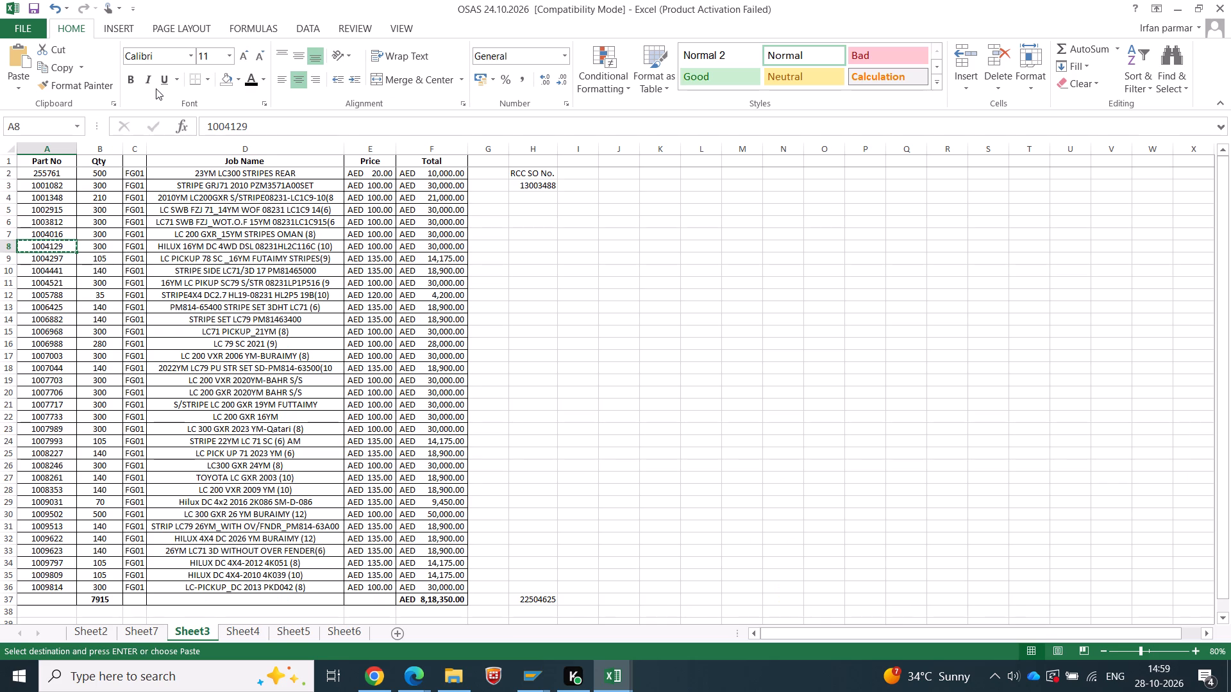
pyautogui.press('Tab')
pyautogui.hotkey('alt', 'Tab')
pyautogui.write('300')
pyautogui.press('Tab')
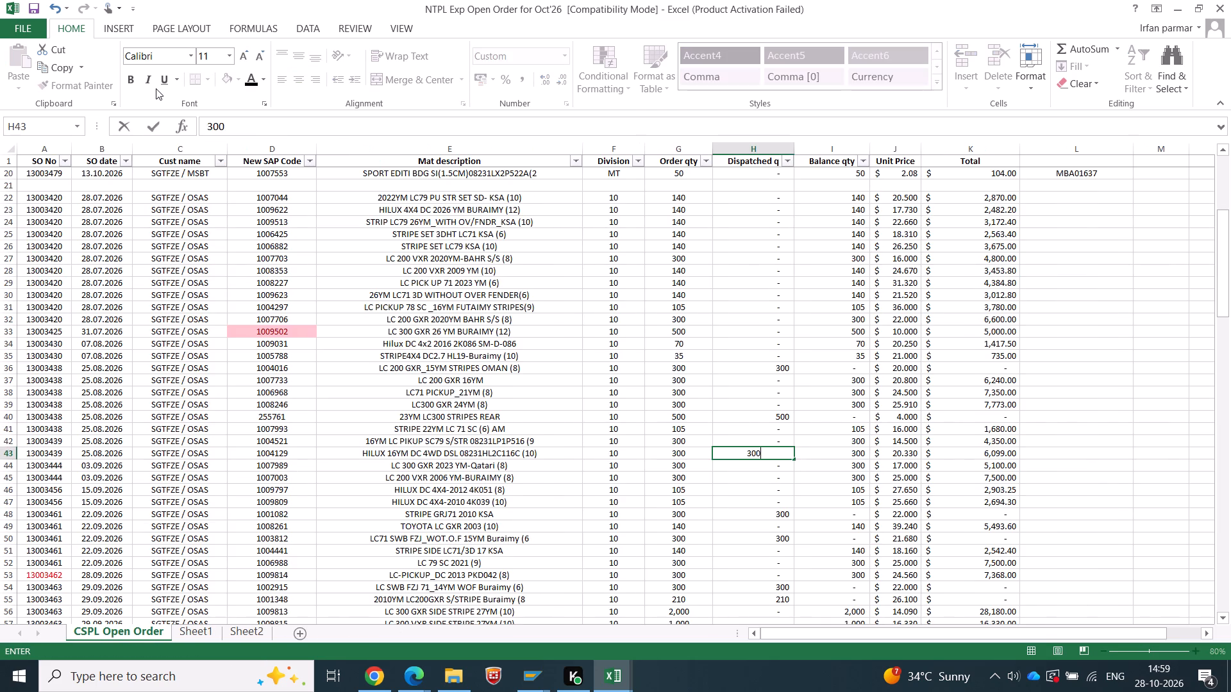
pyautogui.hotkey('ctrl', 's')
# Find part number 1004297 from Sheet3 in the open order list and enter 105 as its dispatched quantity.
pyautogui.hotkey('alt', 'Tab')
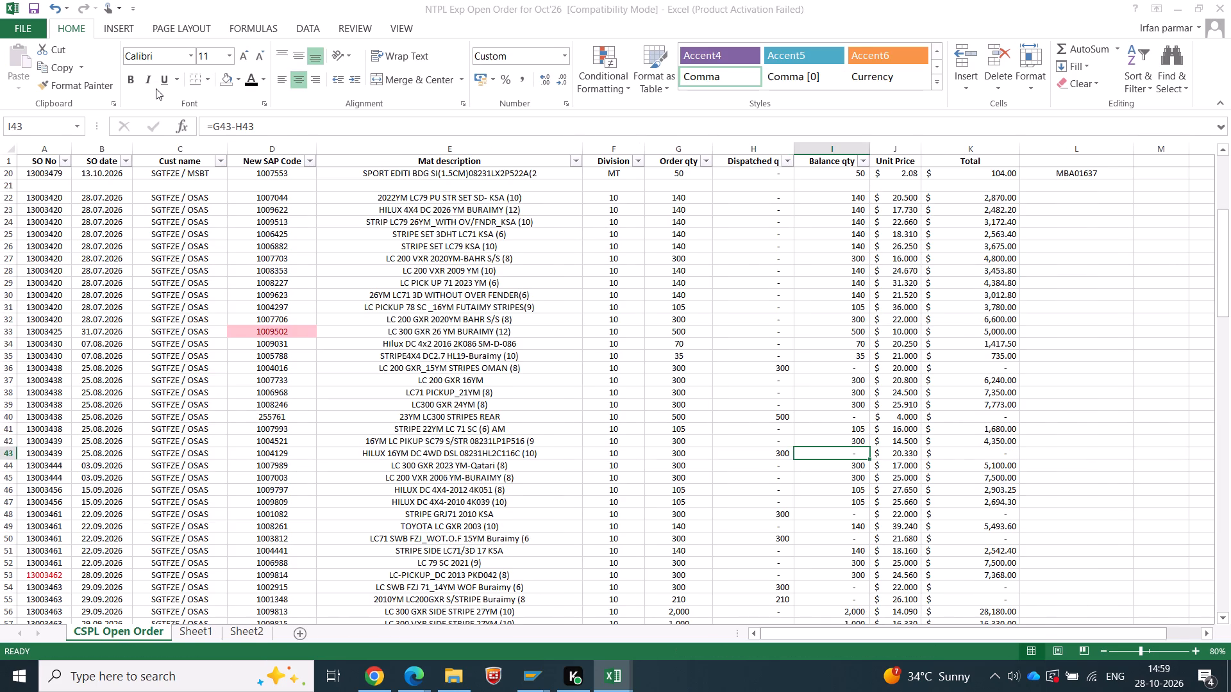
pyautogui.press('Left')
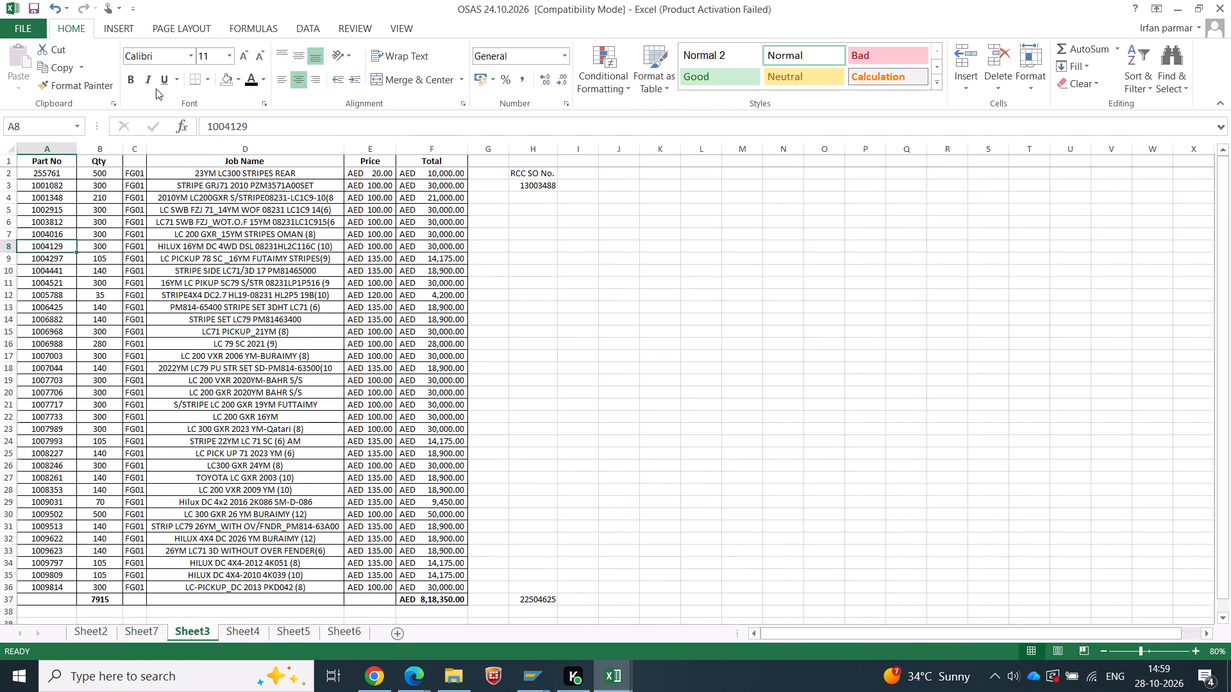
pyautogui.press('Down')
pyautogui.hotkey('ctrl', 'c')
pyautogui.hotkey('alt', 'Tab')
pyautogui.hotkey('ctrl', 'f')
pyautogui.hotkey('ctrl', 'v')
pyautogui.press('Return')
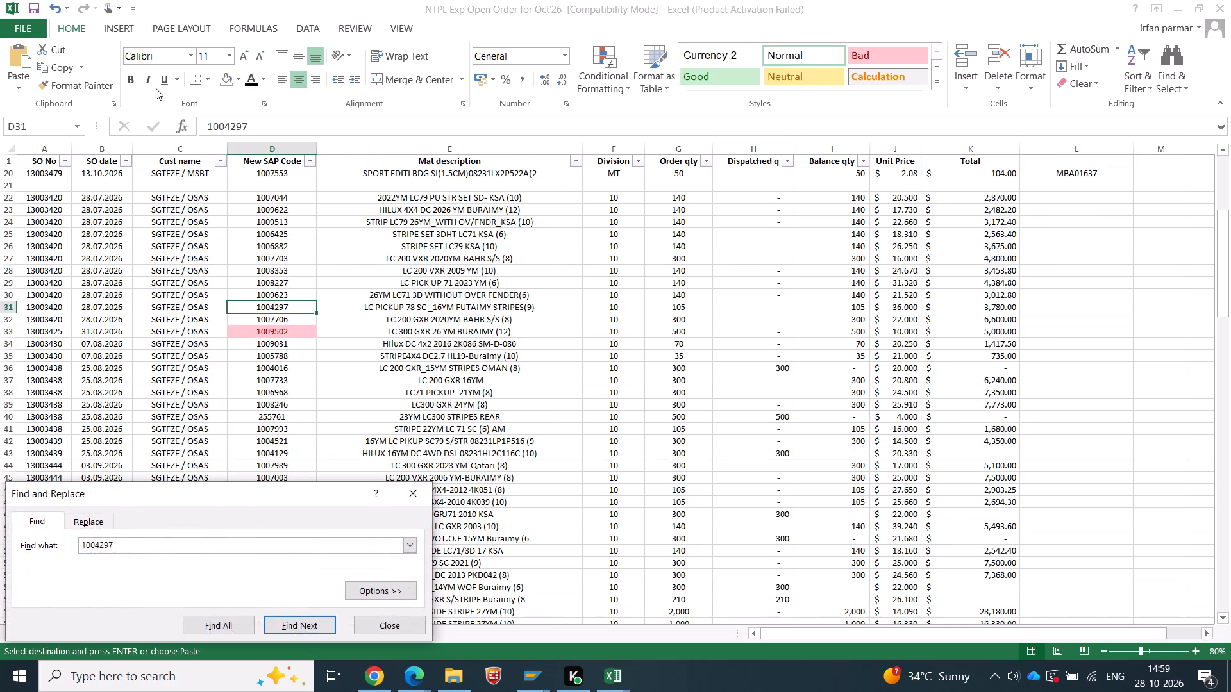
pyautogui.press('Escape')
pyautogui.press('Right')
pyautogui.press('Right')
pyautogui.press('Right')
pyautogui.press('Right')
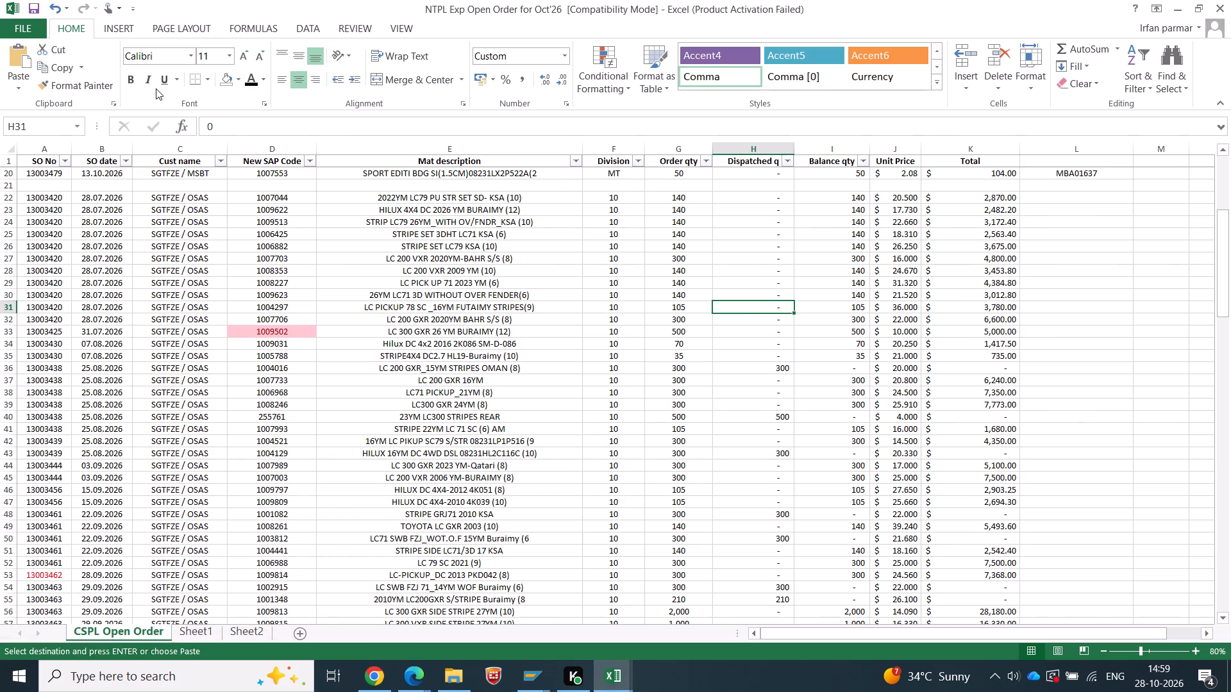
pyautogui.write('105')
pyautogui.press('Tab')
# Find part number 1004441 from Sheet3 in the open order list and enter 140 as its dispatched quantity.
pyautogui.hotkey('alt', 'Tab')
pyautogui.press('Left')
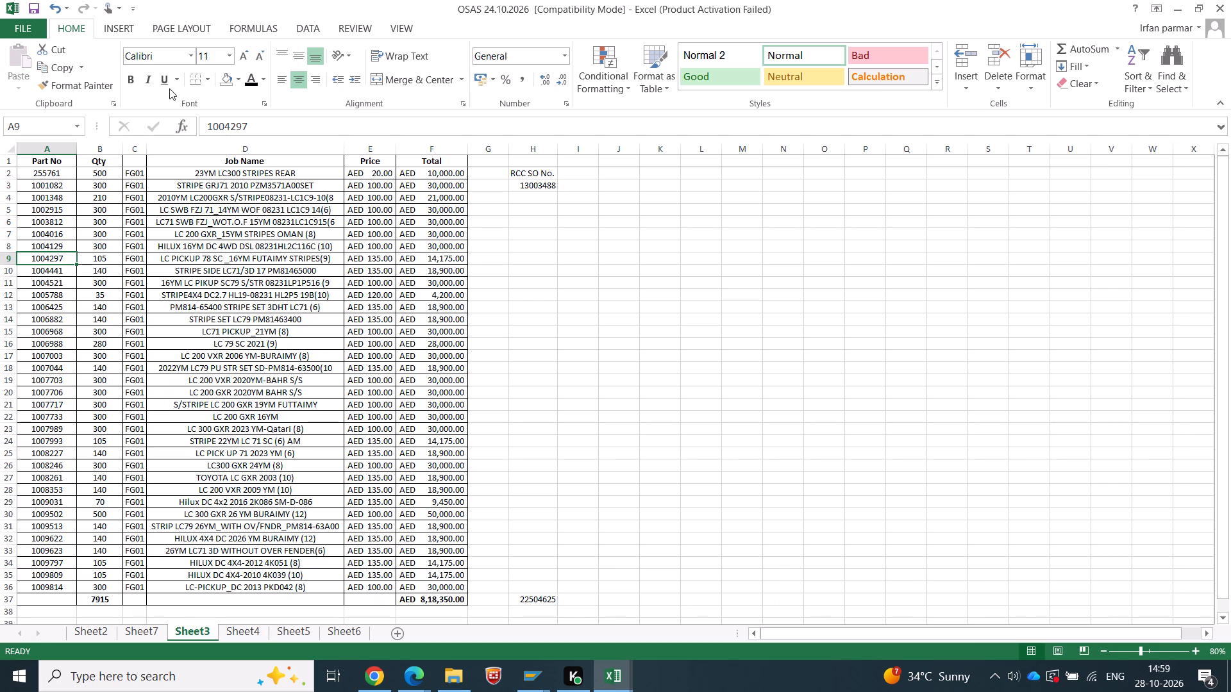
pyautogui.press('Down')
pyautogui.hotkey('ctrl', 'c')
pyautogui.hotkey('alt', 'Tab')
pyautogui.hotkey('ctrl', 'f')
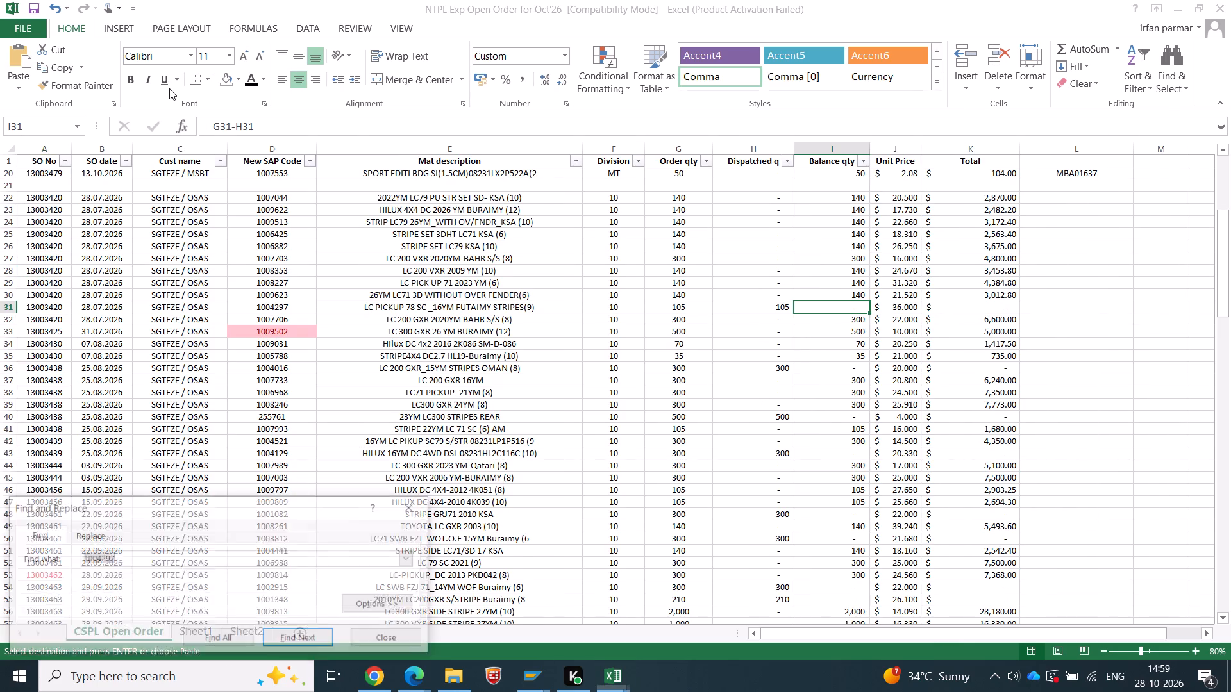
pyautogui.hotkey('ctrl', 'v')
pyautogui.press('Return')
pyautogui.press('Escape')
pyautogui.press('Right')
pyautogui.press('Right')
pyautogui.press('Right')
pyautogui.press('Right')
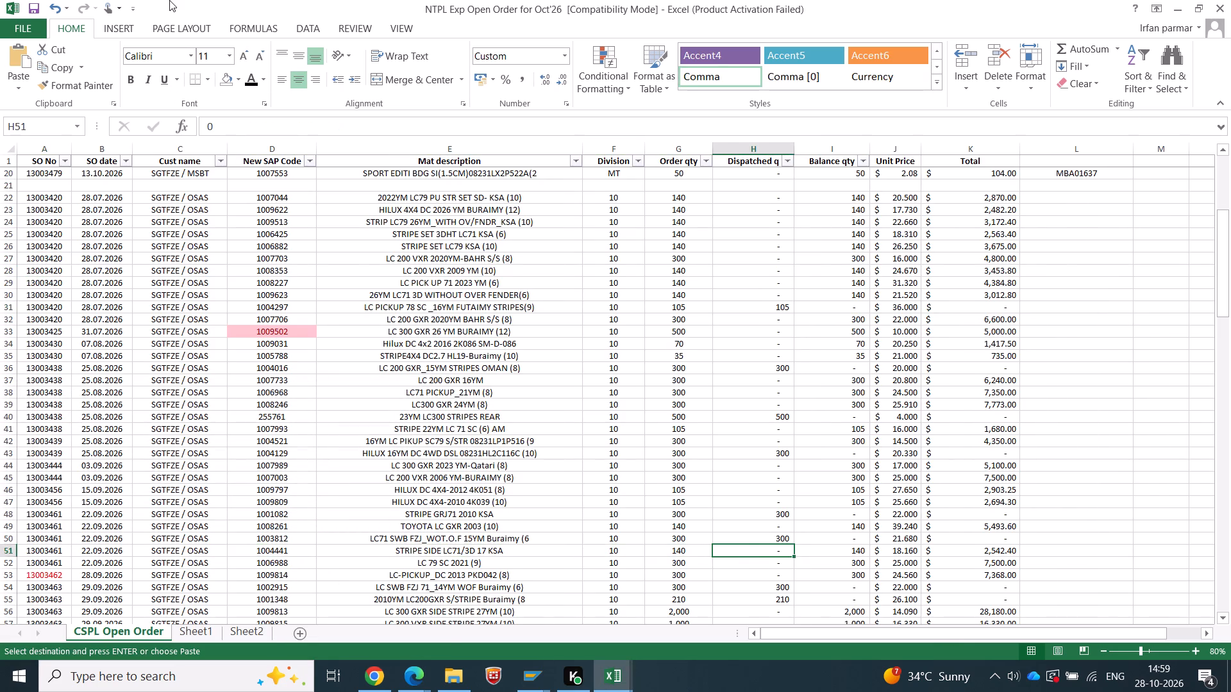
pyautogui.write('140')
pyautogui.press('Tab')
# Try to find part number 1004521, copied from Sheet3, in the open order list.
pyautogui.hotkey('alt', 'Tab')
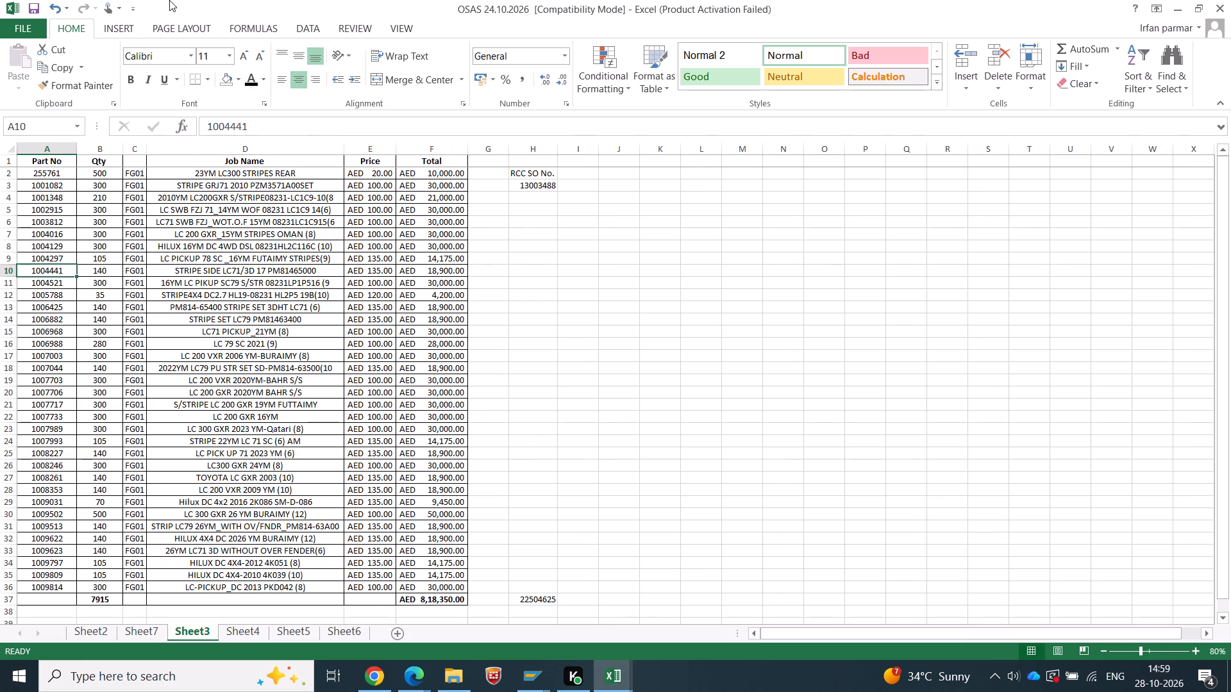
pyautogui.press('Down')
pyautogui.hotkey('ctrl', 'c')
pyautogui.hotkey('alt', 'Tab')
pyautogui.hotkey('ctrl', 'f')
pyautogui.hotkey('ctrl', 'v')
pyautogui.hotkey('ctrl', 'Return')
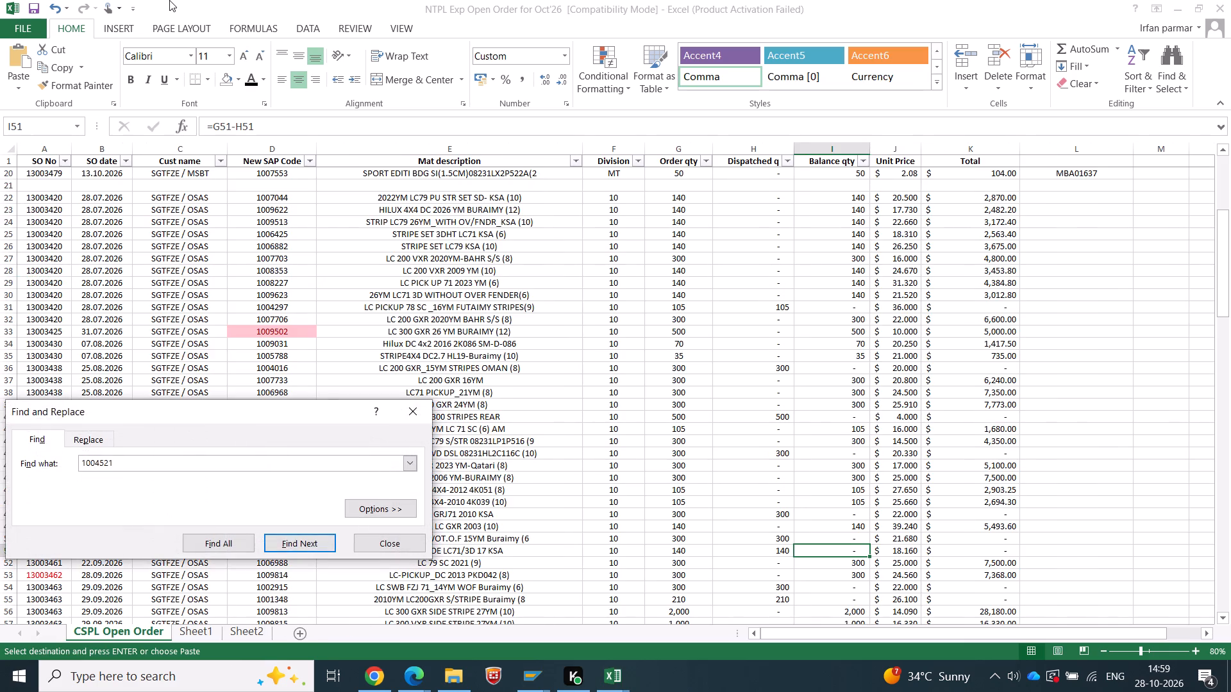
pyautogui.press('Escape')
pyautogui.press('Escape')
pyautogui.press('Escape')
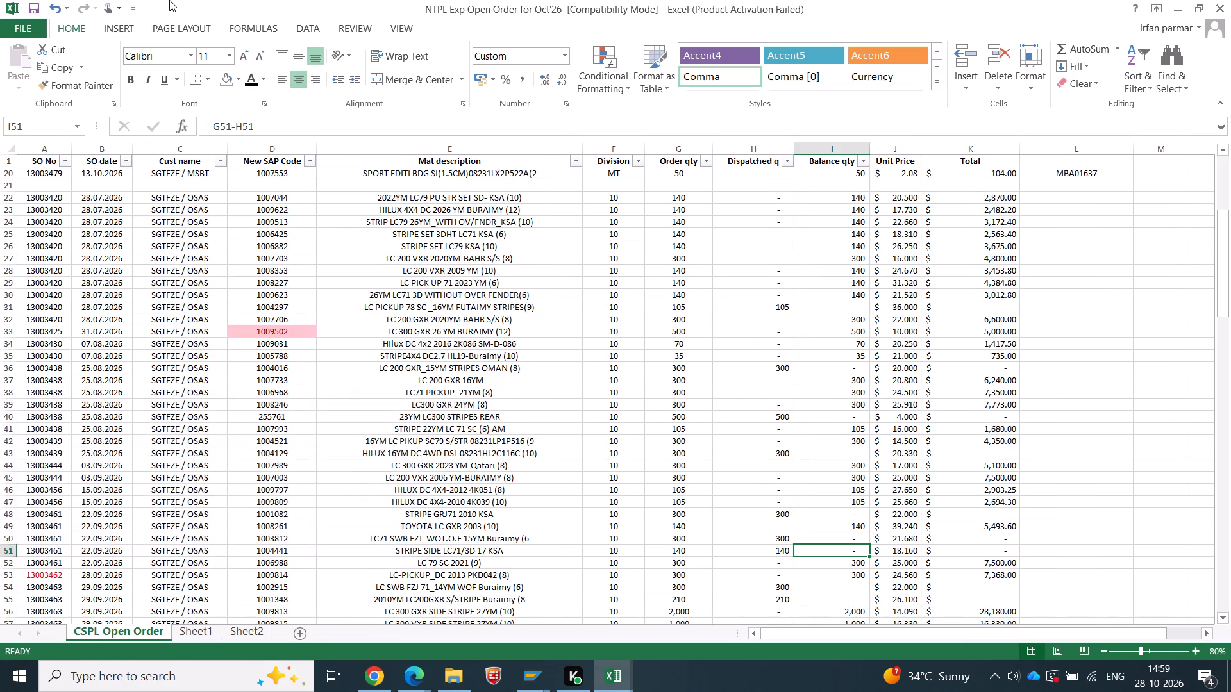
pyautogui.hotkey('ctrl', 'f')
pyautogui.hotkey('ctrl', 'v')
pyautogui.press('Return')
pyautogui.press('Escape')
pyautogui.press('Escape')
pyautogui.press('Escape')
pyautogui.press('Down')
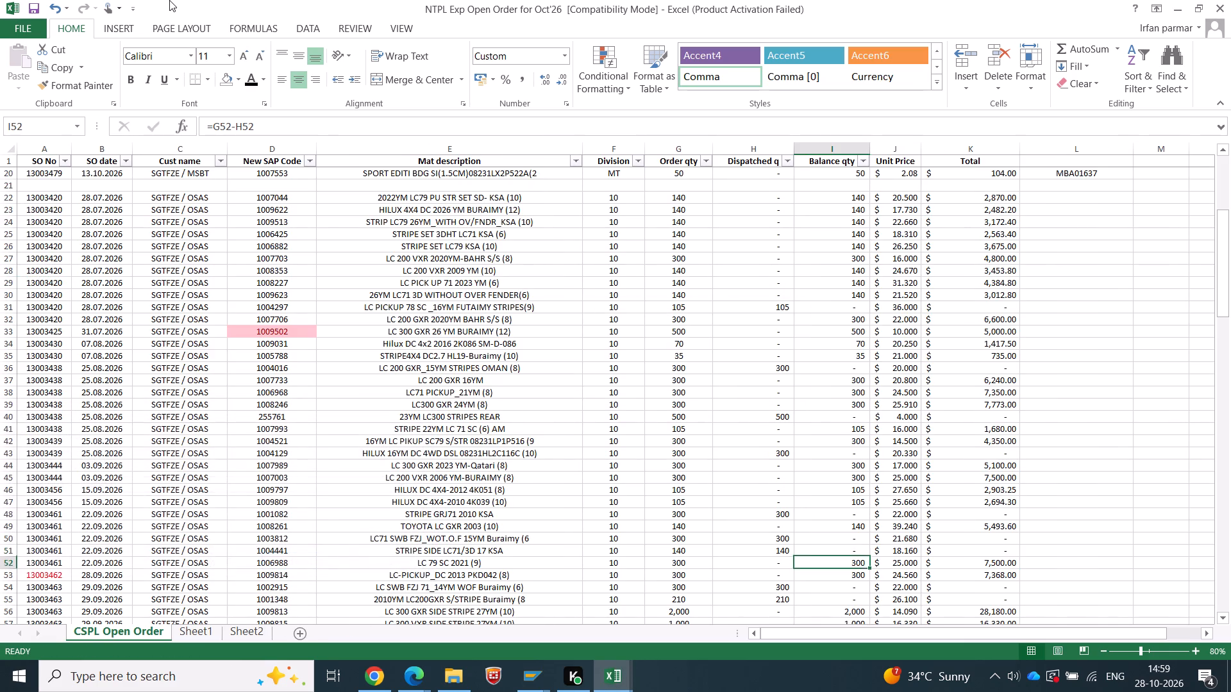
# Search the open order list for 4521 and enter 300 as the dispatched quantity of part number 1004521.
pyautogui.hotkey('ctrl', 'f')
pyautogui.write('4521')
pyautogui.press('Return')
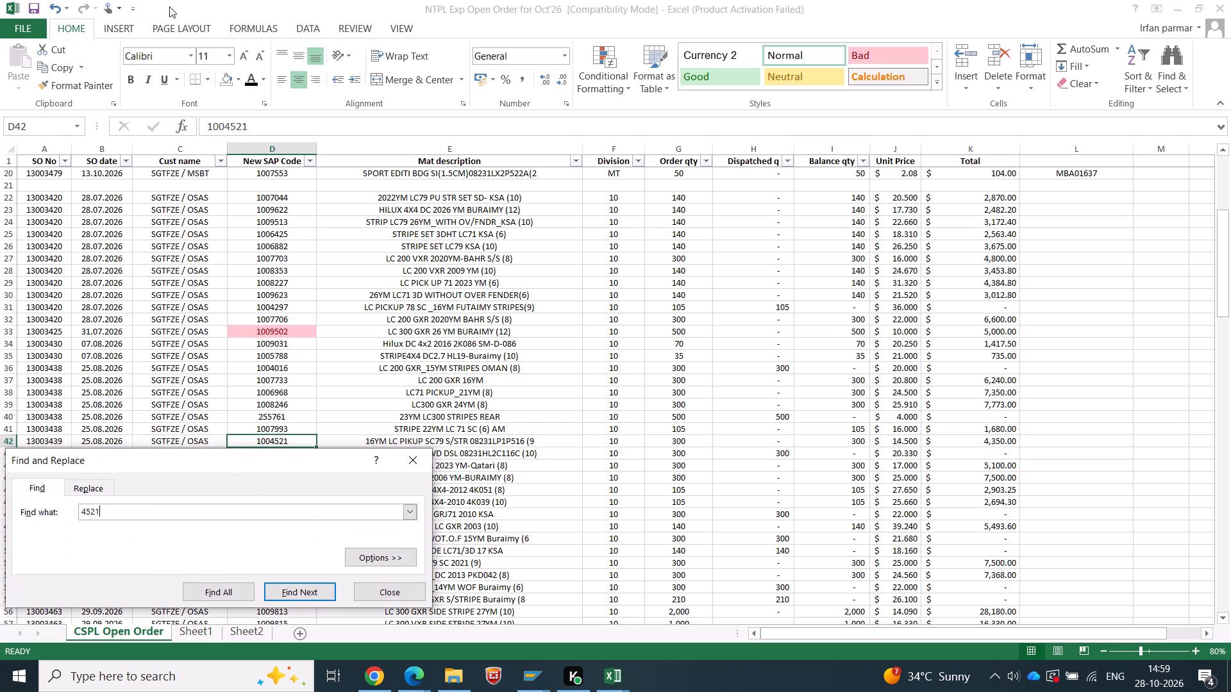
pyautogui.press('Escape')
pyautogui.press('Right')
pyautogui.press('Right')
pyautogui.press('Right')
pyautogui.press('Right')
pyautogui.hotkey('alt', 'Tab')
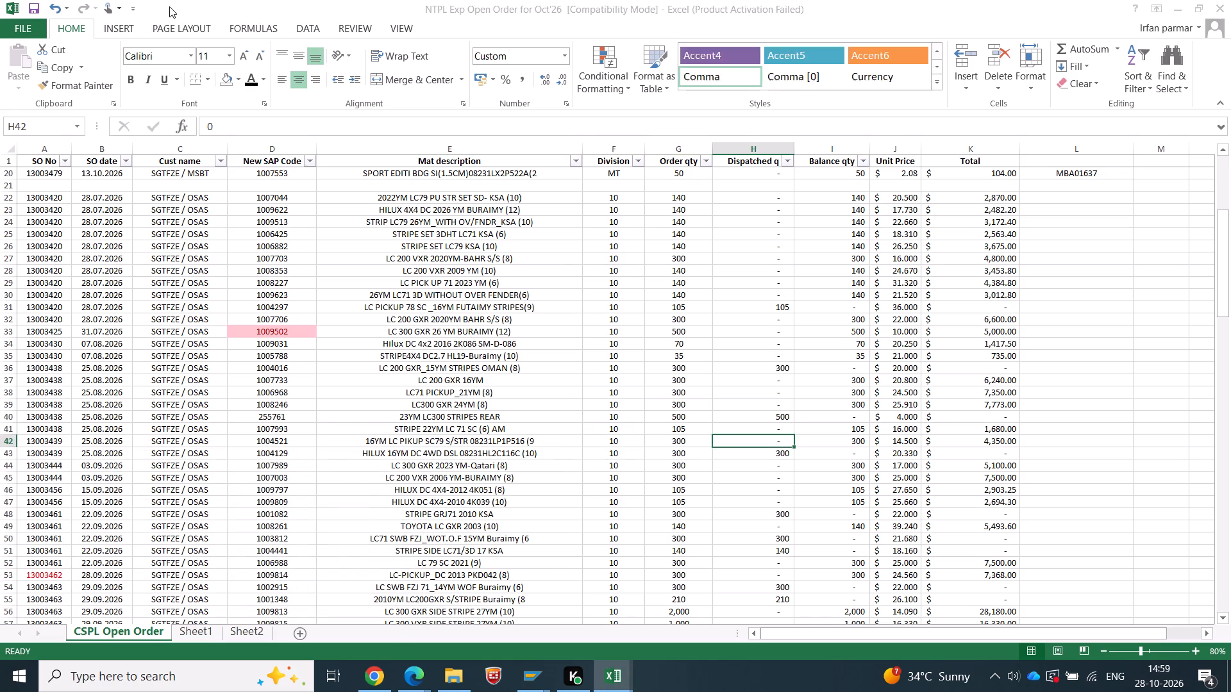
pyautogui.hotkey('alt', 'Tab')
pyautogui.write('300')
pyautogui.press('Tab')
# Find part number 1005788 from Sheet3 in the open order list and enter 35 as its dispatched quantity.
pyautogui.hotkey('alt', 'Tab')
pyautogui.press('Left')
pyautogui.press('Left')
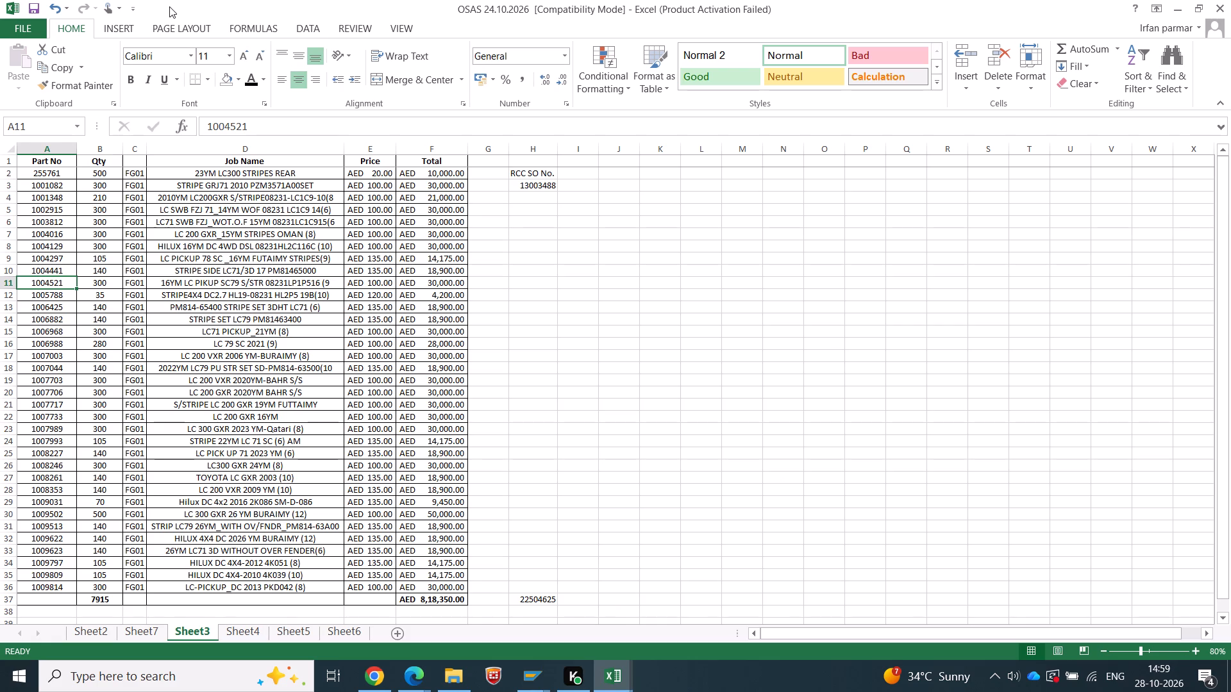
pyautogui.press('Right')
pyautogui.press('Left')
pyautogui.press('Down')
pyautogui.hotkey('ctrl', 'c')
pyautogui.hotkey('alt', 'Tab')
pyautogui.hotkey('ctrl', 'f')
pyautogui.hotkey('ctrl', 'v')
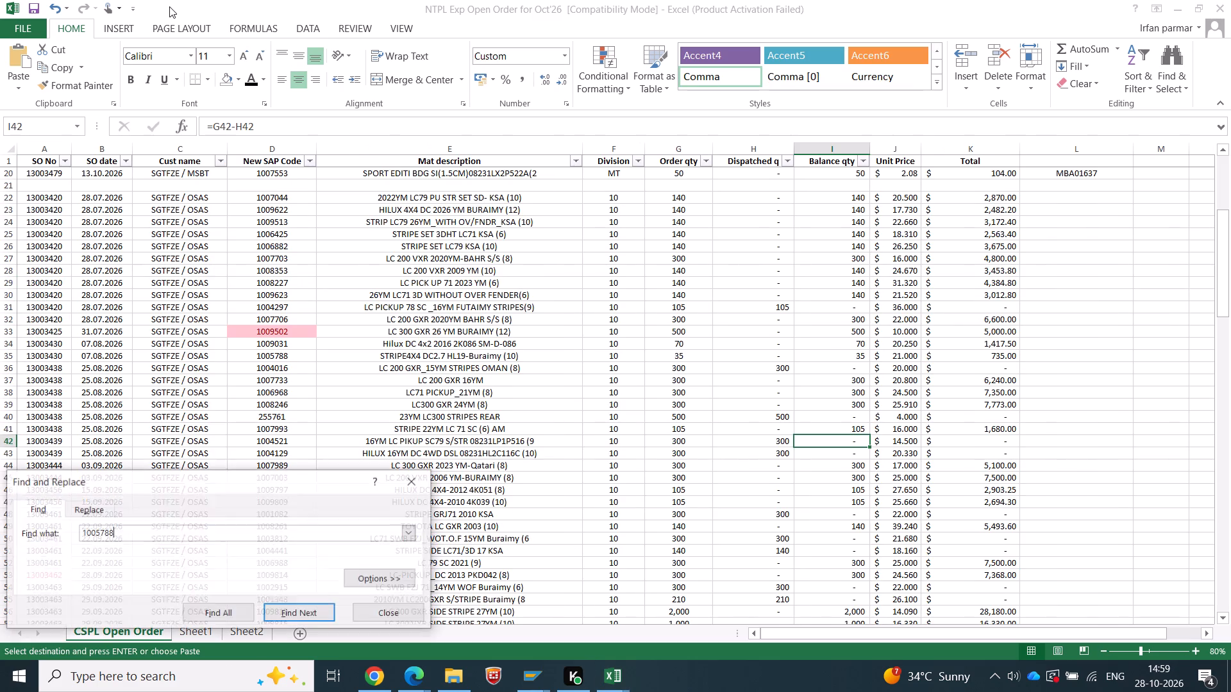
pyautogui.press('Return')
pyautogui.press('Escape')
pyautogui.press('Right')
pyautogui.press('Right')
pyautogui.press('Right')
pyautogui.press('Right')
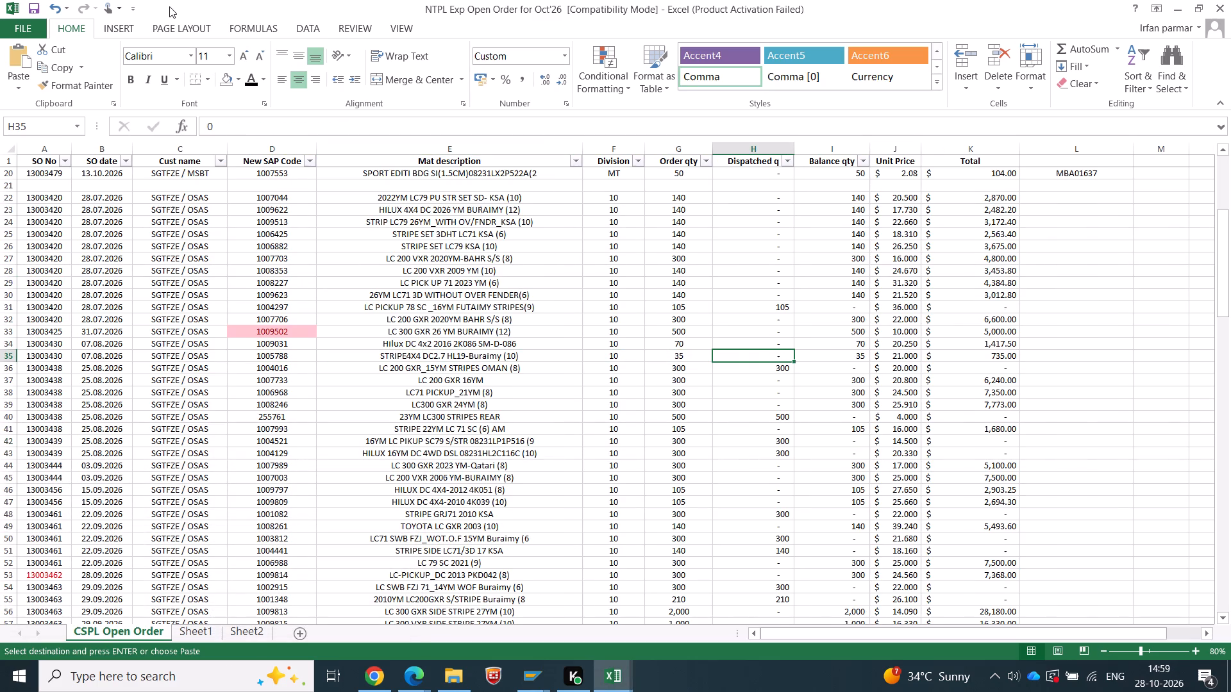
pyautogui.write('35')
pyautogui.press('Tab')
# Find part number 1006425 from Sheet3 in the open order list and enter 140 as its dispatched quantity.
pyautogui.hotkey('alt', 'Tab')
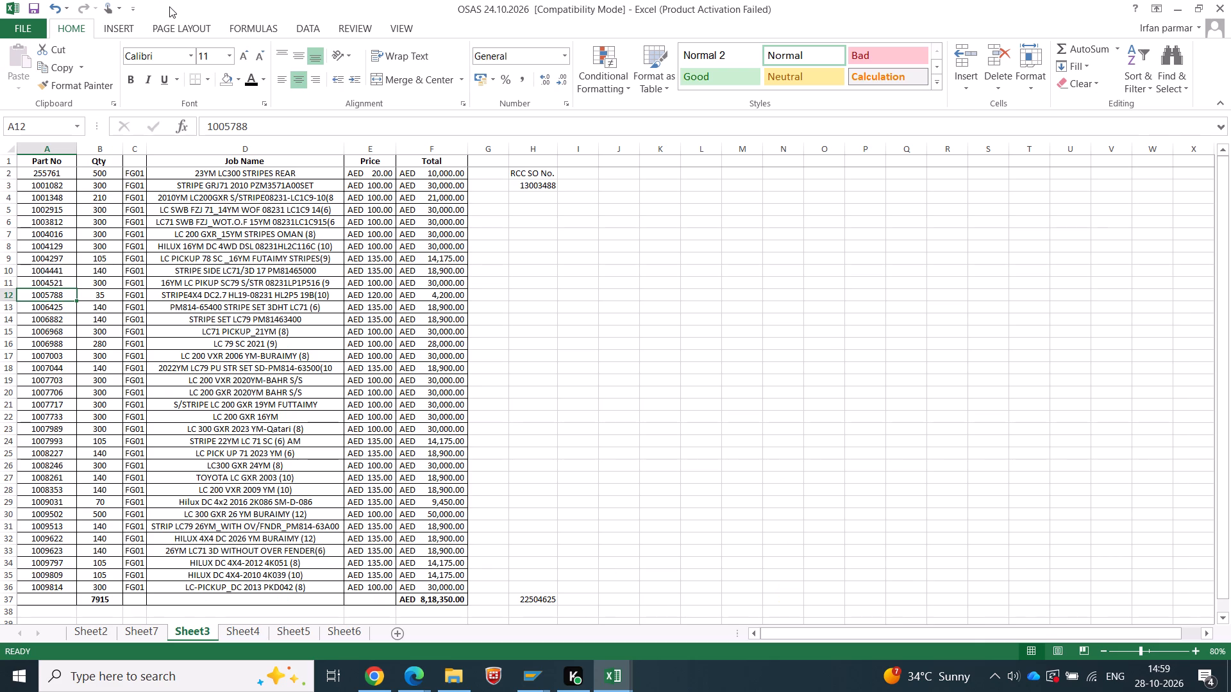
pyautogui.press('Down')
pyautogui.hotkey('ctrl', 'c')
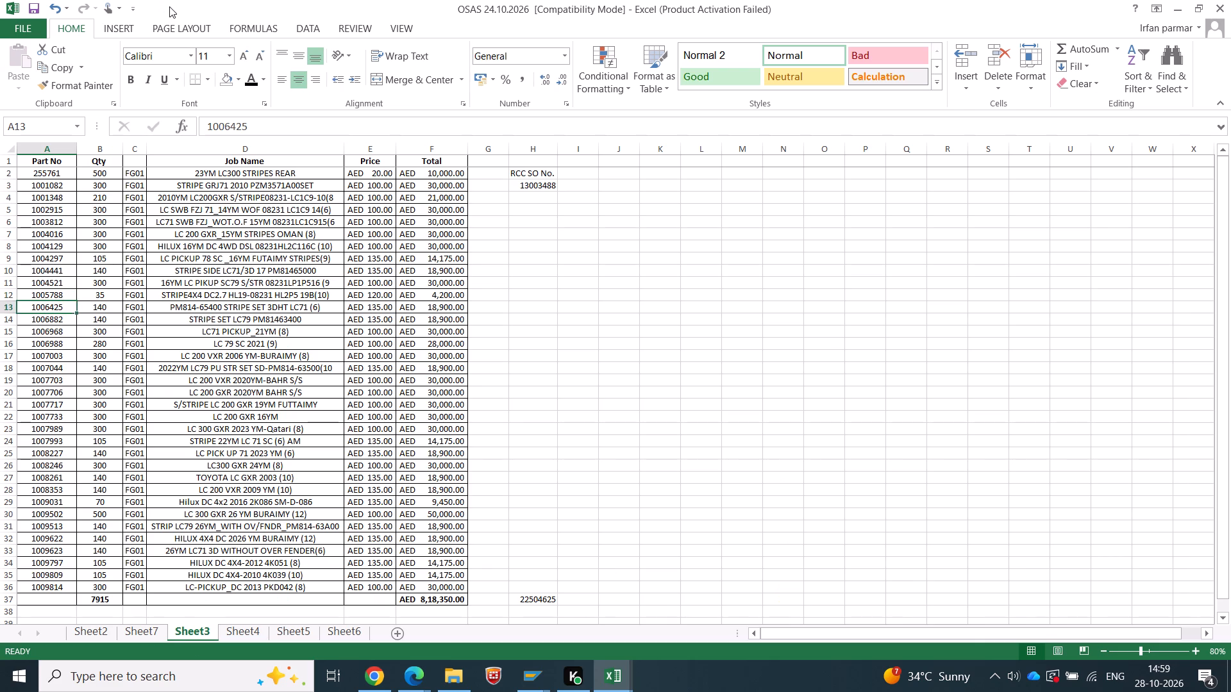
pyautogui.hotkey('alt', 'Tab')
pyautogui.hotkey('ctrl', 'f')
pyautogui.hotkey('ctrl', 'v')
pyautogui.press('Return')
pyautogui.press('Escape')
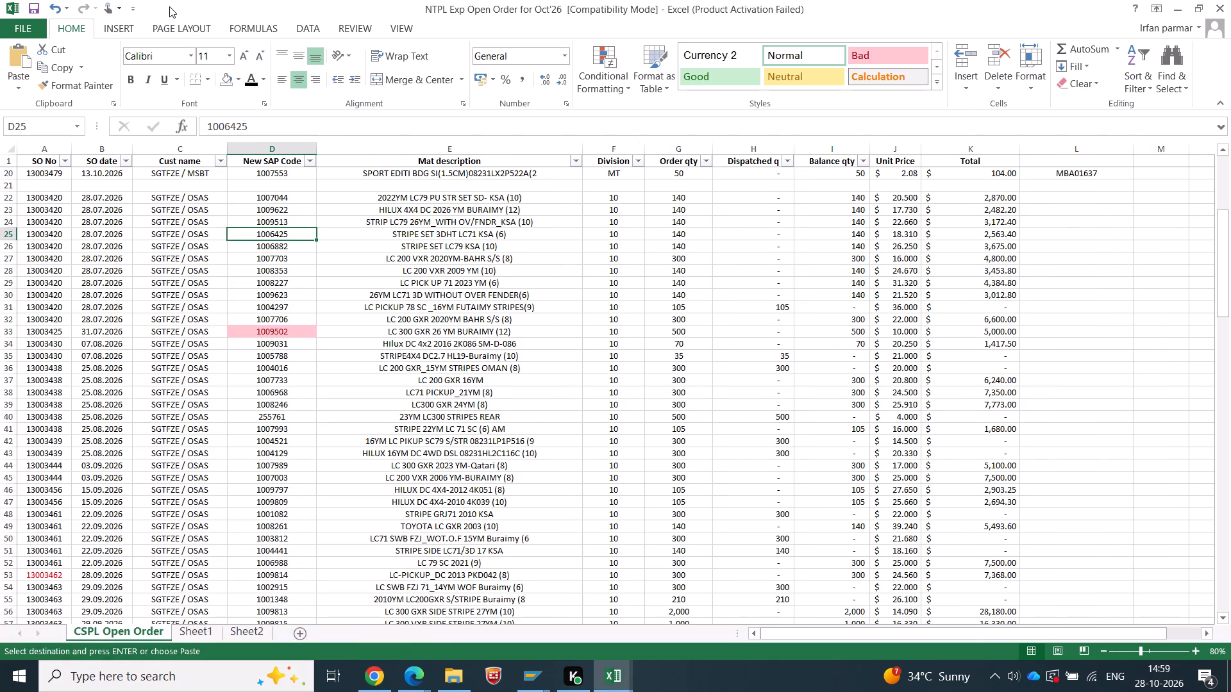
pyautogui.press('Right')
pyautogui.press('Right')
pyautogui.press('Right')
pyautogui.press('Right')
pyautogui.hotkey('alt', 'Tab')
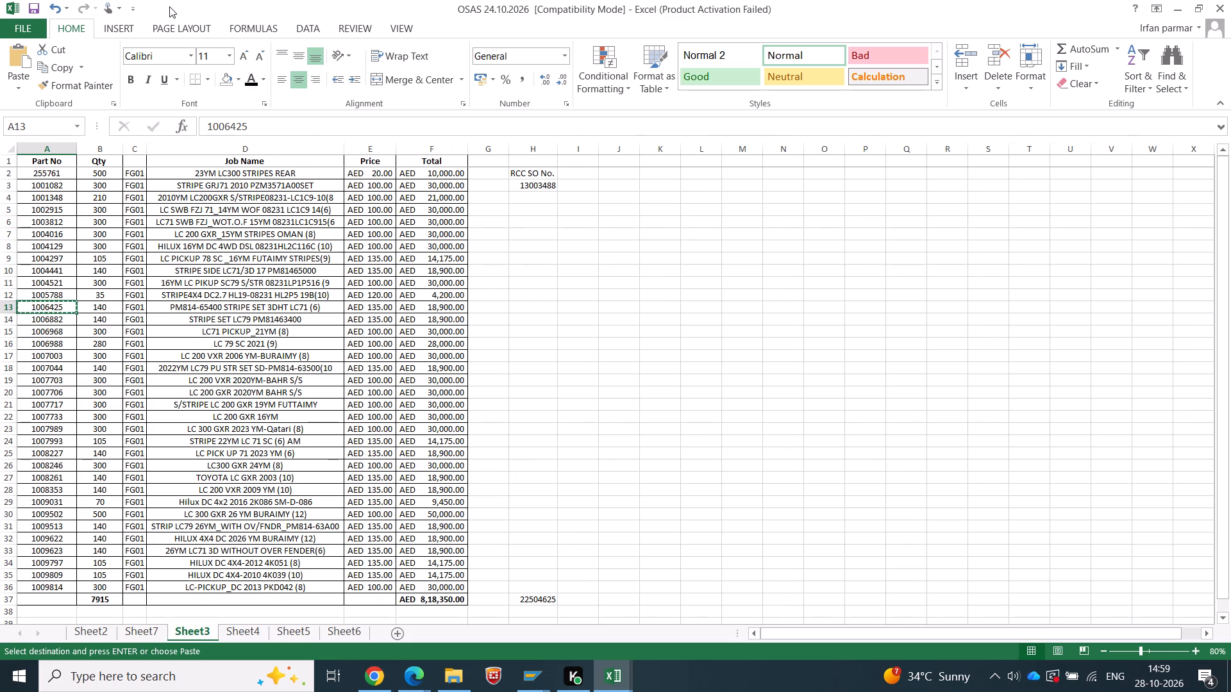
pyautogui.hotkey('alt', 'Tab')
pyautogui.hotkey('alt', 'Tab')
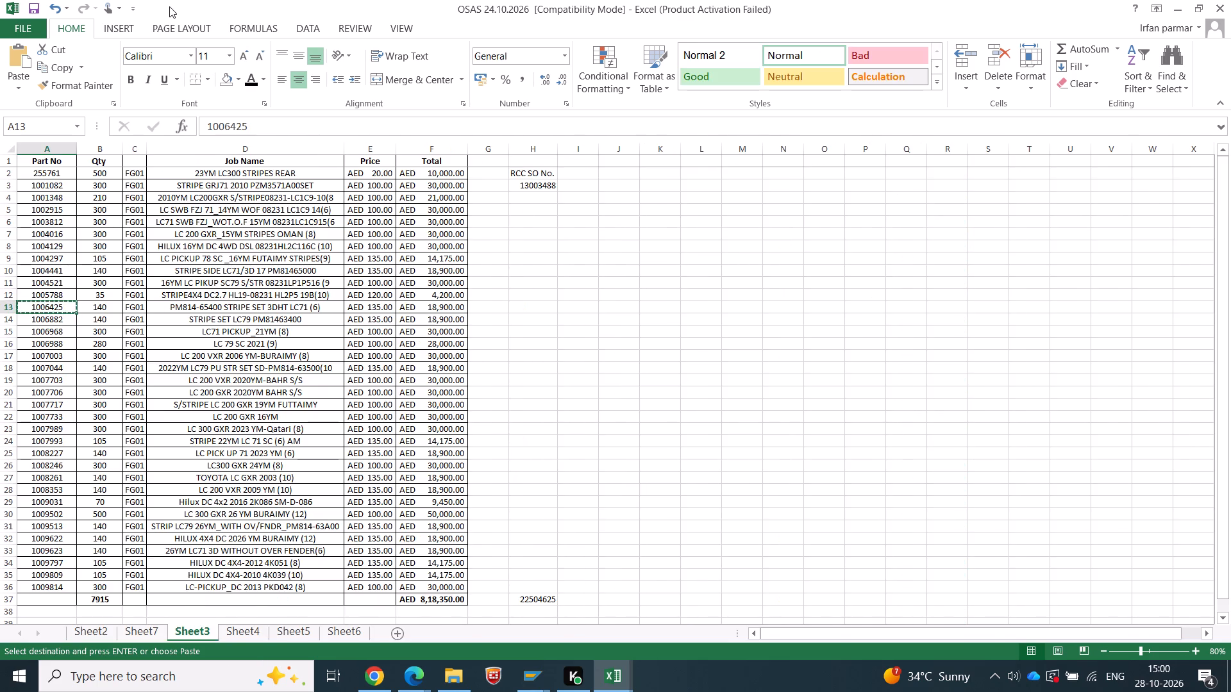
pyautogui.hotkey('alt', 'Tab')
pyautogui.write('140')
pyautogui.press('Tab')
# Find part number 1006882 from Sheet3 in the open order list and fill its dispatched quantity of 140 down from the row above.
pyautogui.hotkey('alt', 'Tab')
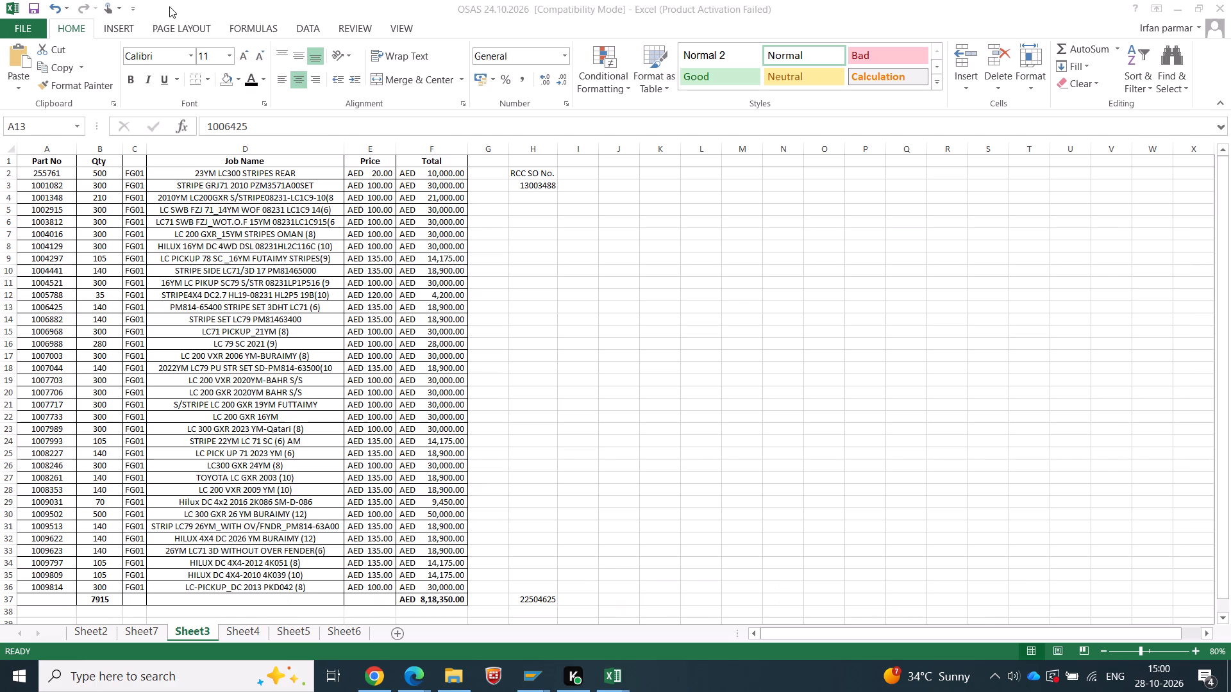
pyautogui.press('Left')
pyautogui.press('Down')
pyautogui.hotkey('ctrl', 'c')
pyautogui.hotkey('alt', 'Tab')
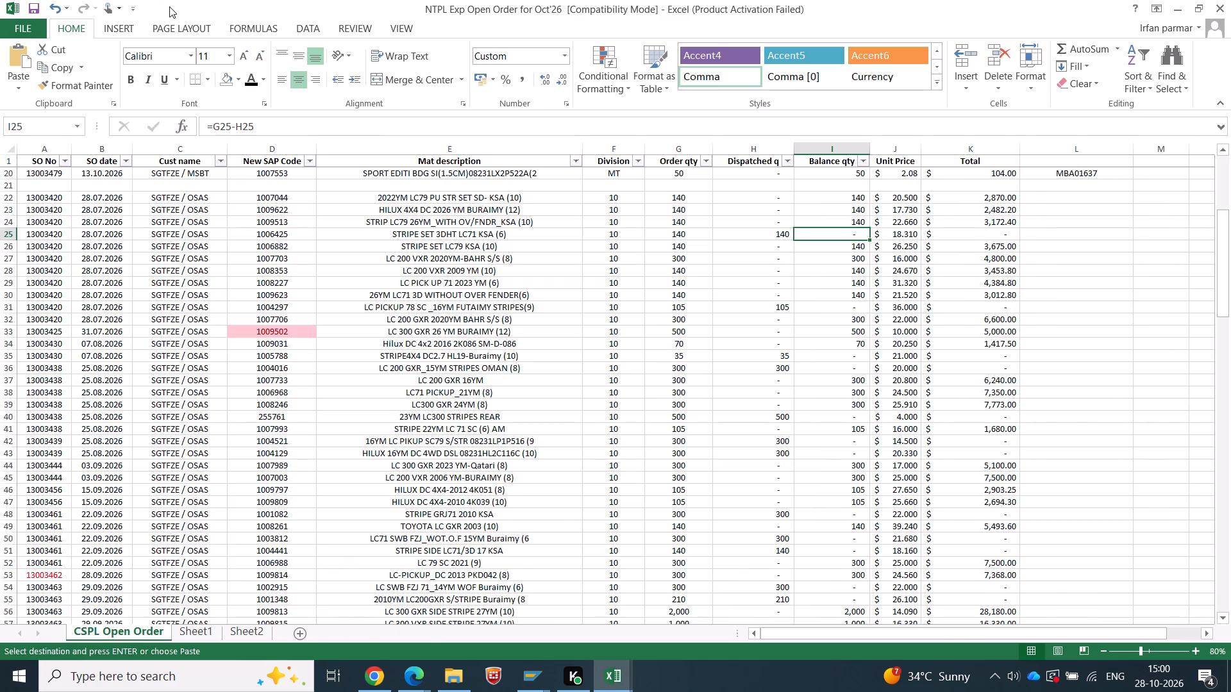
pyautogui.hotkey('ctrl', 'f')
pyautogui.hotkey('ctrl', 'v')
pyautogui.press('Return')
pyautogui.press('Escape')
pyautogui.press('Right')
pyautogui.press('Right')
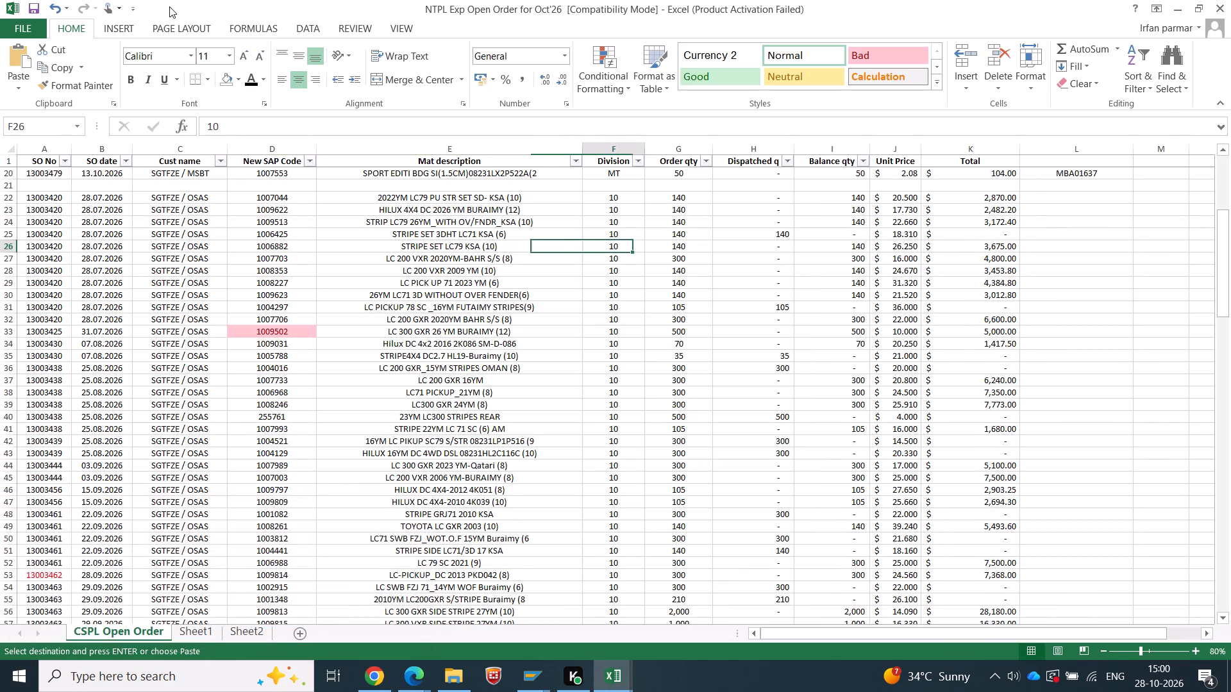
pyautogui.press('Right')
pyautogui.press('Right')
pyautogui.hotkey('alt', 'Tab')
pyautogui.hotkey('alt', 'Tab')
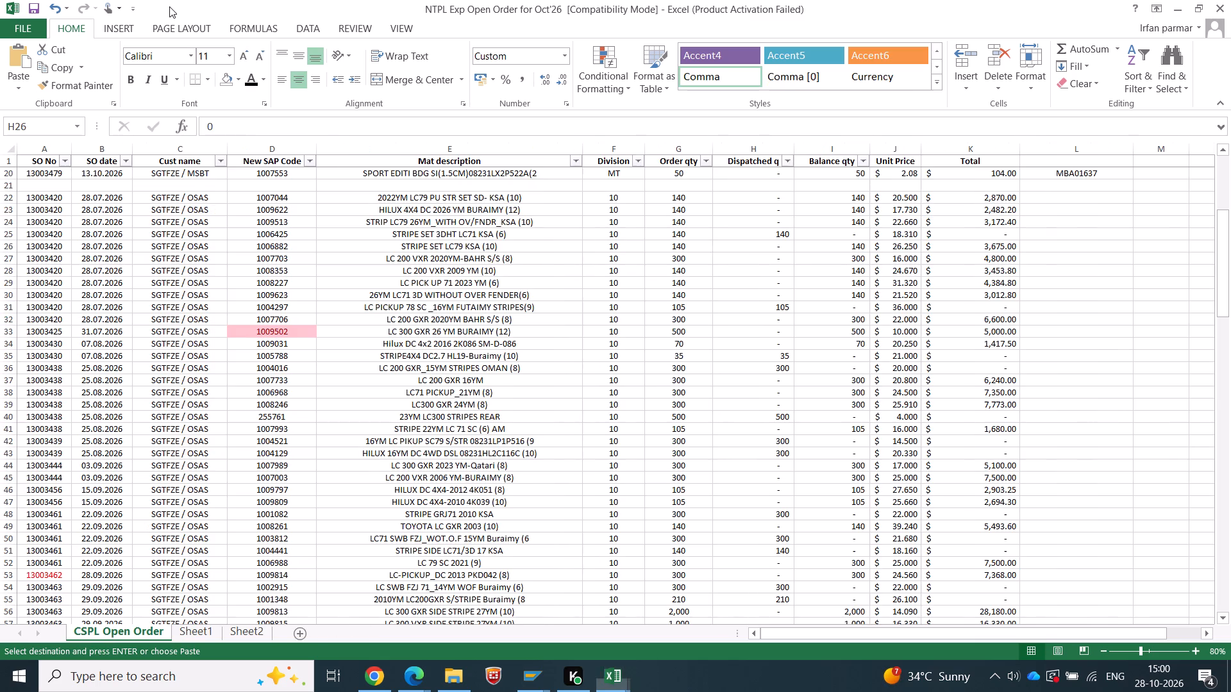
pyautogui.hotkey('ctrl', 'd')
# Find part number 1006968 from Sheet3 in the open order list and enter 300 as its dispatched quantity.
pyautogui.hotkey('alt', 'Tab')
pyautogui.press('Down')
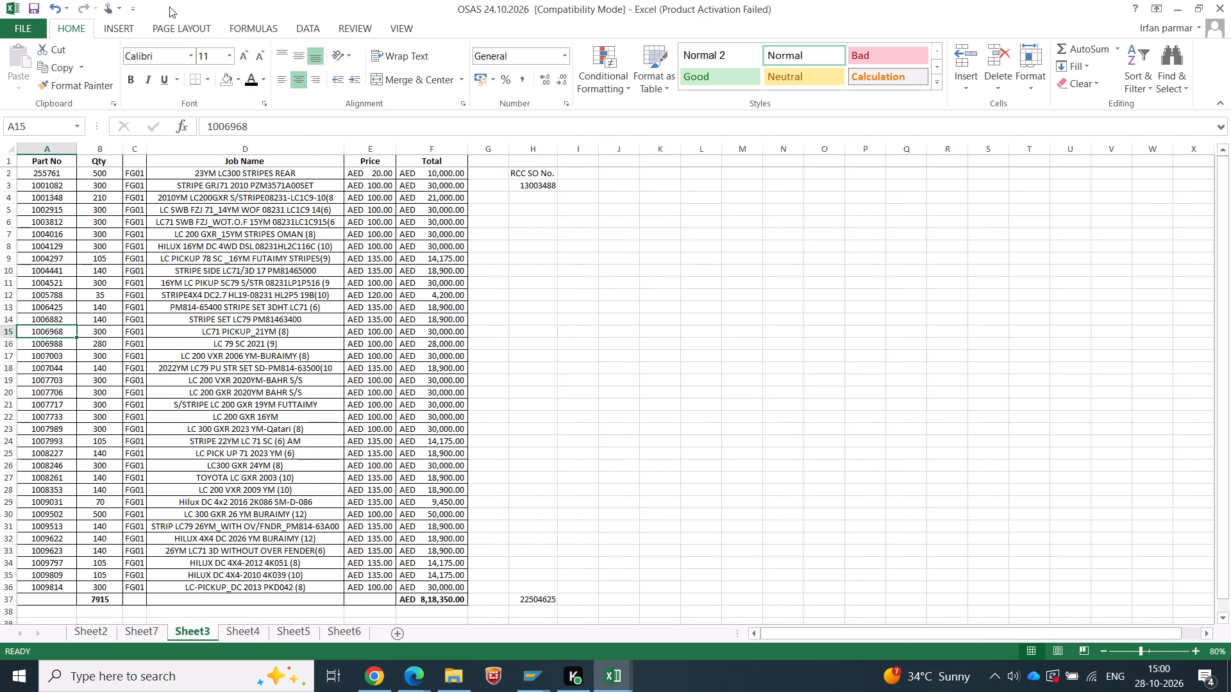
pyautogui.hotkey('ctrl', 'c')
pyautogui.hotkey('alt', 'Tab')
pyautogui.hotkey('ctrl', 'f')
pyautogui.hotkey('ctrl', 'v')
pyautogui.press('Return')
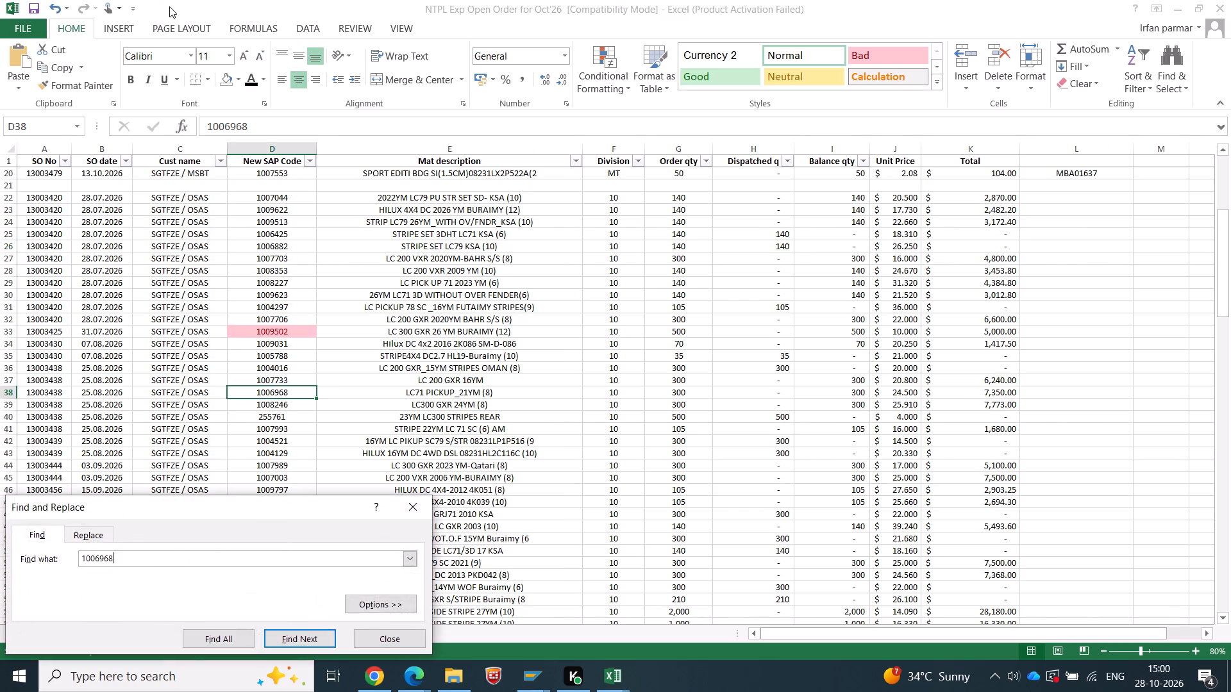
pyautogui.press('Escape')
pyautogui.press('Right')
pyautogui.press('Right')
pyautogui.press('Right')
pyautogui.press('Right')
pyautogui.write('300')
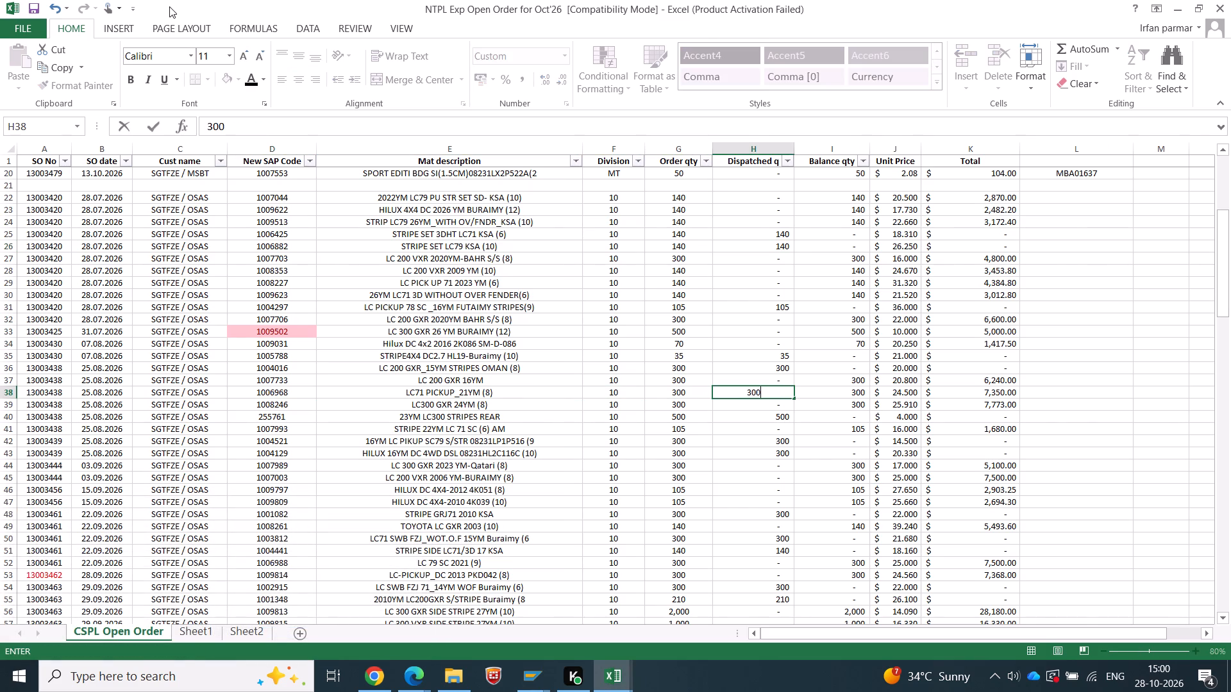
pyautogui.press('Tab')
pyautogui.press('Left')
# Find part number 1006988 from Sheet3 in the open order list and enter 280 as its dispatched quantity.
pyautogui.hotkey('alt', 'Tab')
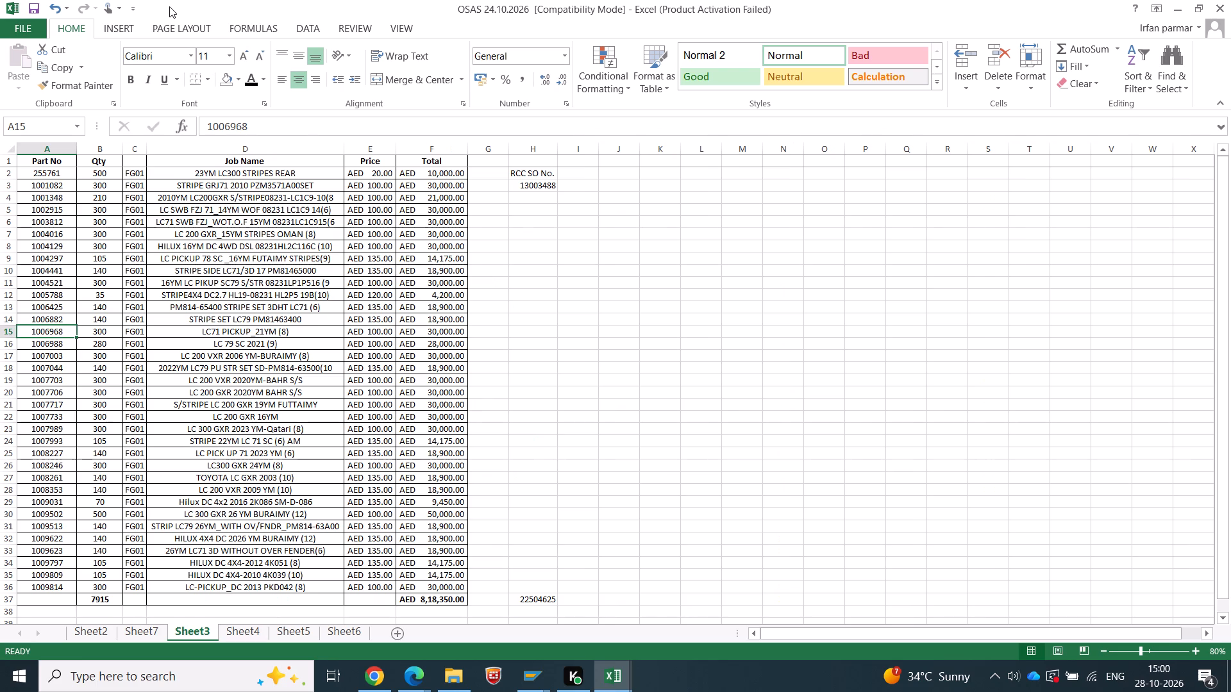
pyautogui.press('Down')
pyautogui.hotkey('ctrl', 'c')
pyautogui.hotkey('alt', 'Tab')
pyautogui.hotkey('ctrl', 'f')
pyautogui.hotkey('ctrl', 'v')
pyautogui.press('Return')
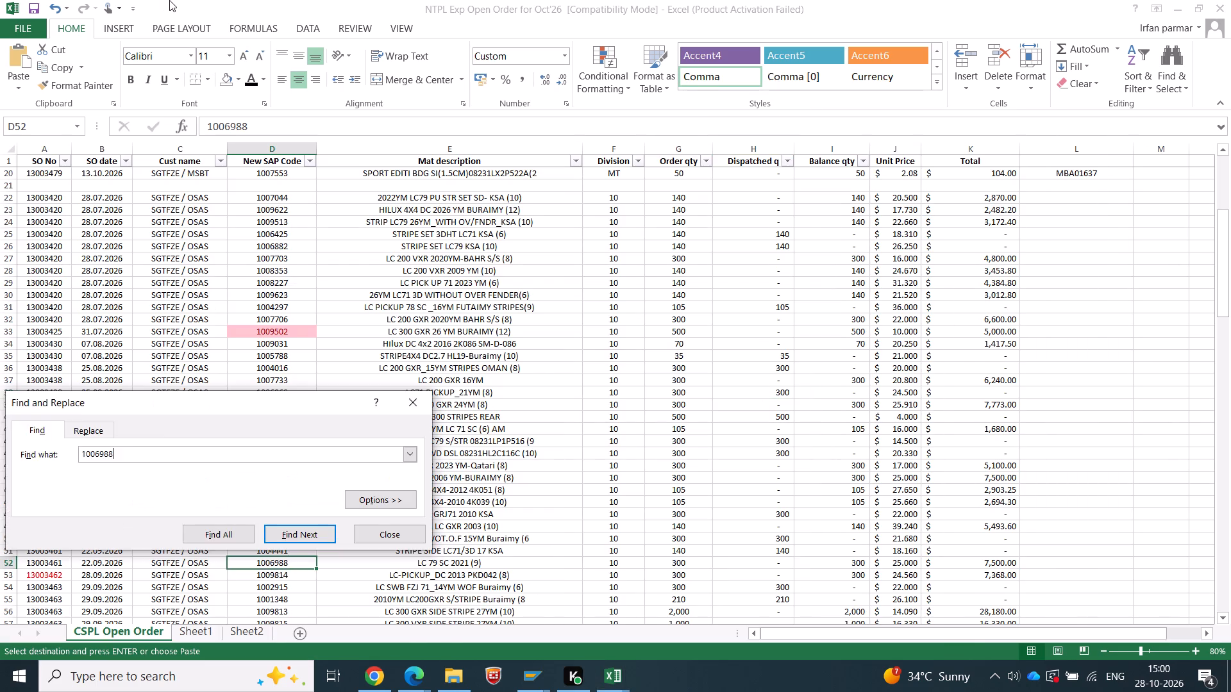
pyautogui.press('Escape')
pyautogui.press('Right')
pyautogui.press('Right')
pyautogui.press('Right')
pyautogui.press('Right')
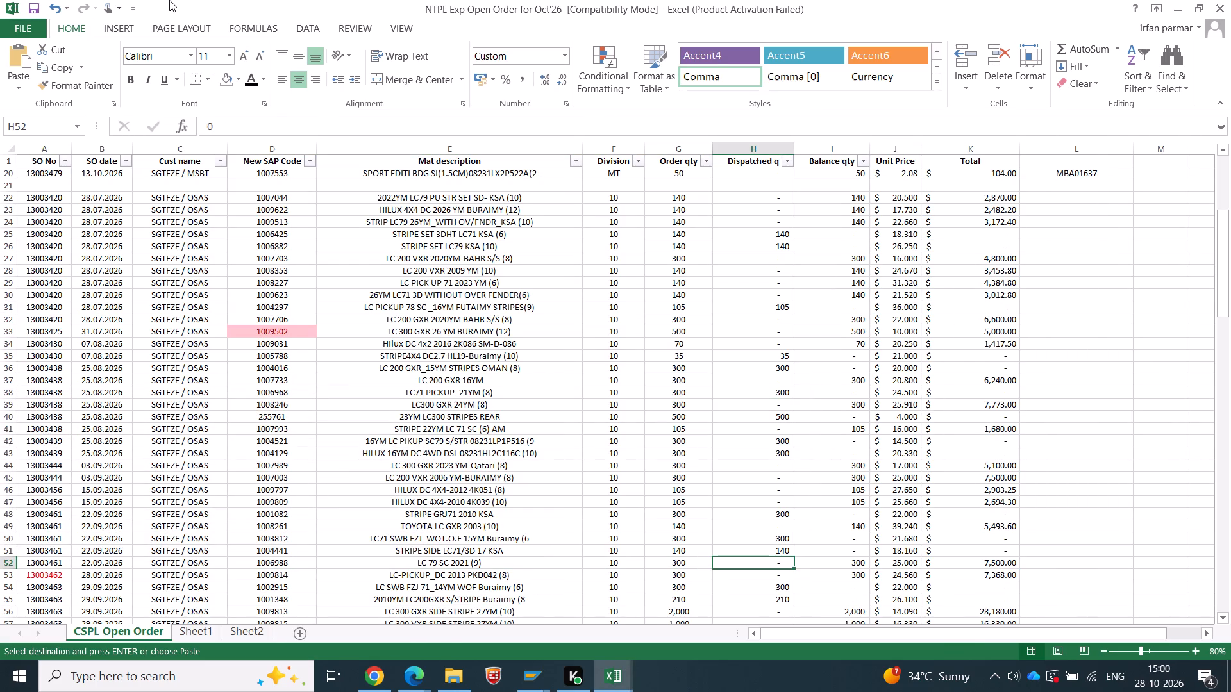
pyautogui.write('280')
pyautogui.press('Tab')
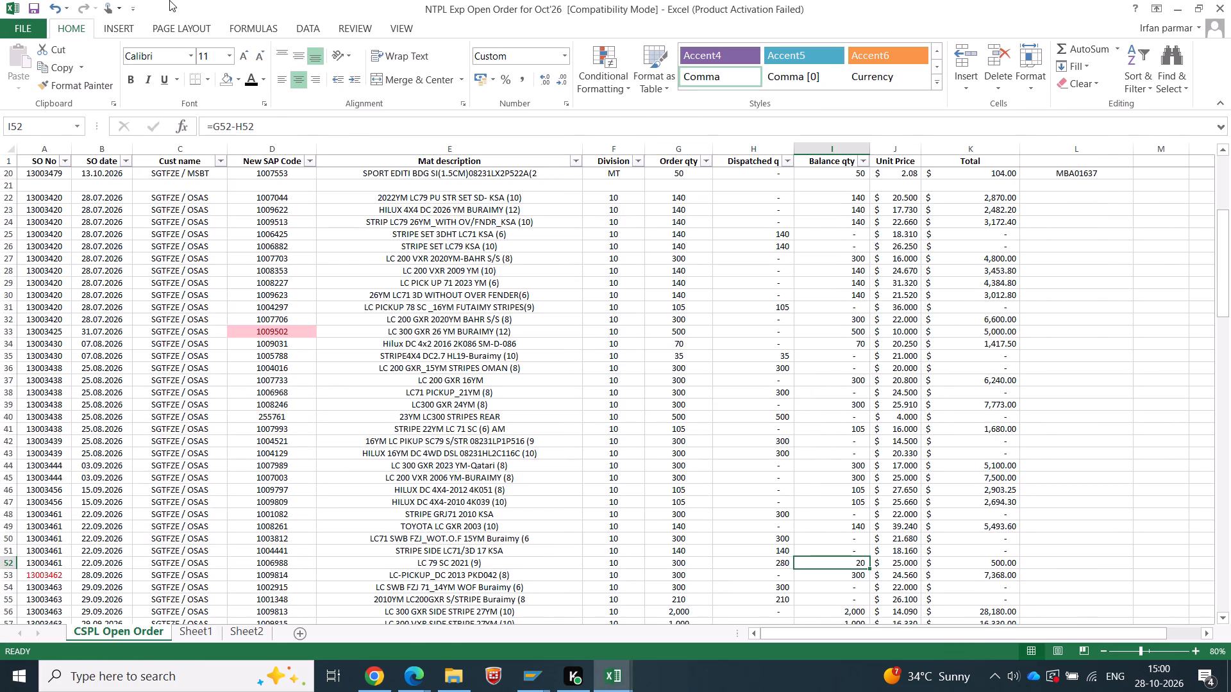
pyautogui.press('Left')
# Find part number 1007003 from Sheet3 in the open order list and enter 300 as its dispatched quantity.
pyautogui.hotkey('alt', 'Tab')
pyautogui.press('Down')
pyautogui.hotkey('ctrl', 'c')
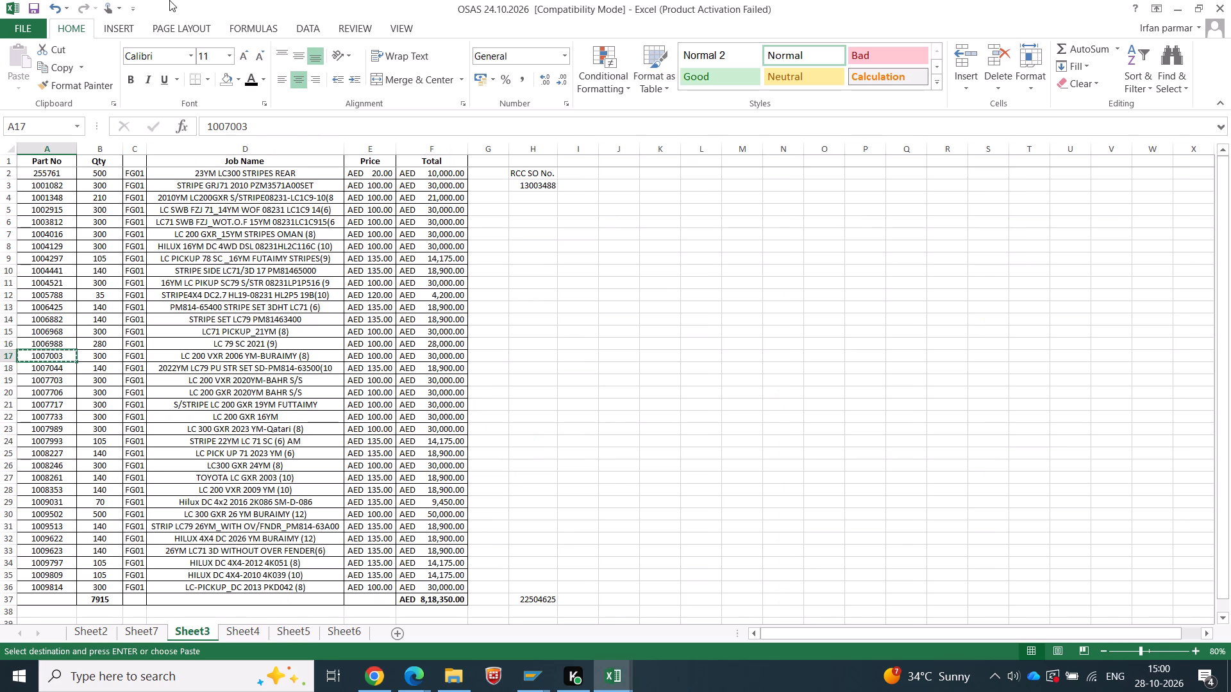
pyautogui.hotkey('alt', 'Tab')
pyautogui.hotkey('ctrl', 'f')
pyautogui.hotkey('ctrl', 'v')
pyautogui.press('Return')
pyautogui.press('Escape')
pyautogui.press('Right')
pyautogui.press('Right')
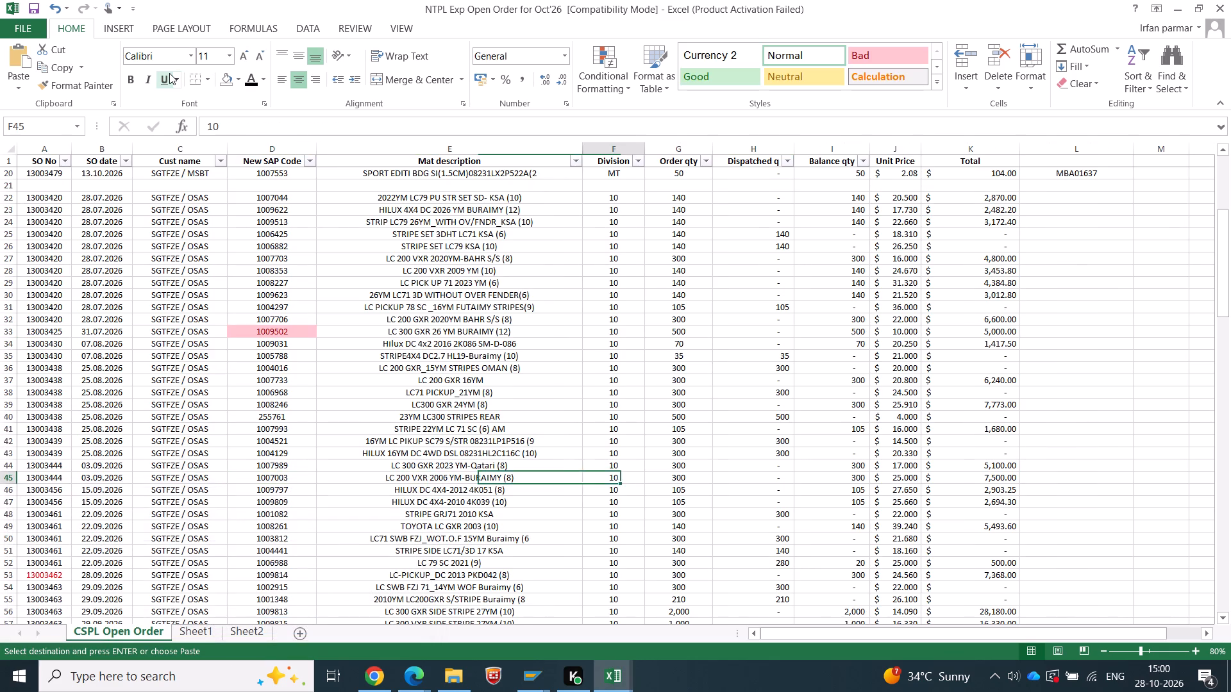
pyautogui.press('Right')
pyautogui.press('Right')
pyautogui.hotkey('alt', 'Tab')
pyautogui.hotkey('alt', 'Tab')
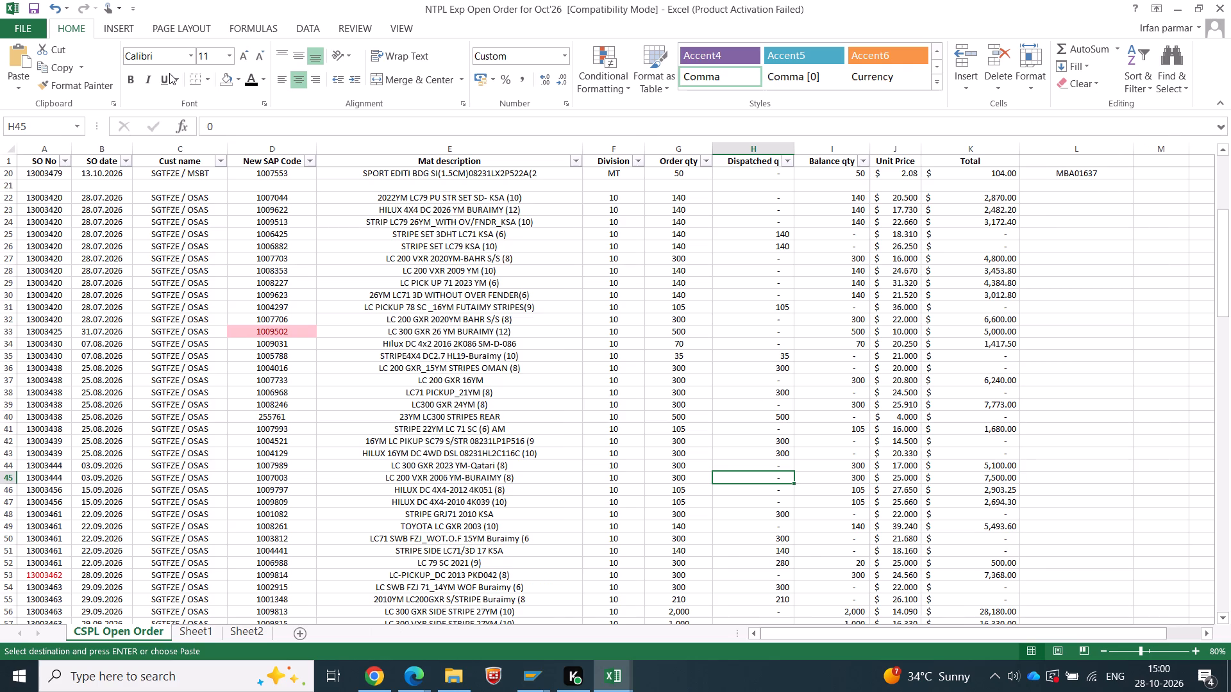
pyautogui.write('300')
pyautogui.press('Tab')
# Find part number 1007044 from Sheet3 in the open order list and enter 140 as its dispatched quantity.
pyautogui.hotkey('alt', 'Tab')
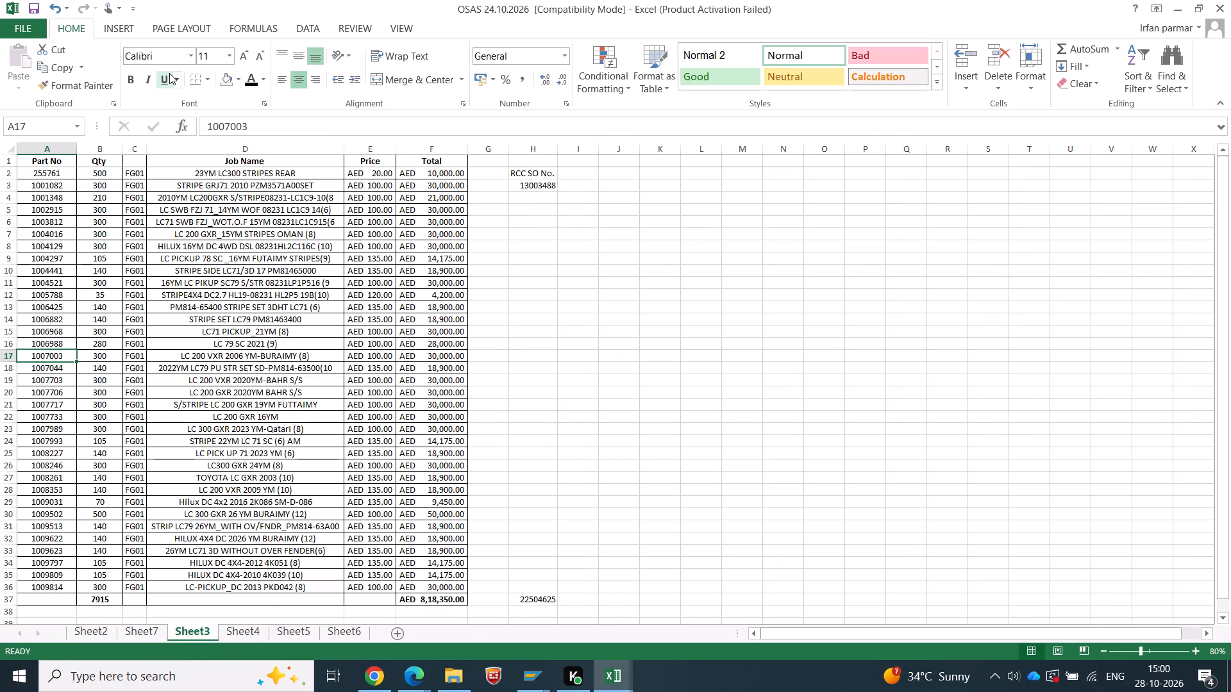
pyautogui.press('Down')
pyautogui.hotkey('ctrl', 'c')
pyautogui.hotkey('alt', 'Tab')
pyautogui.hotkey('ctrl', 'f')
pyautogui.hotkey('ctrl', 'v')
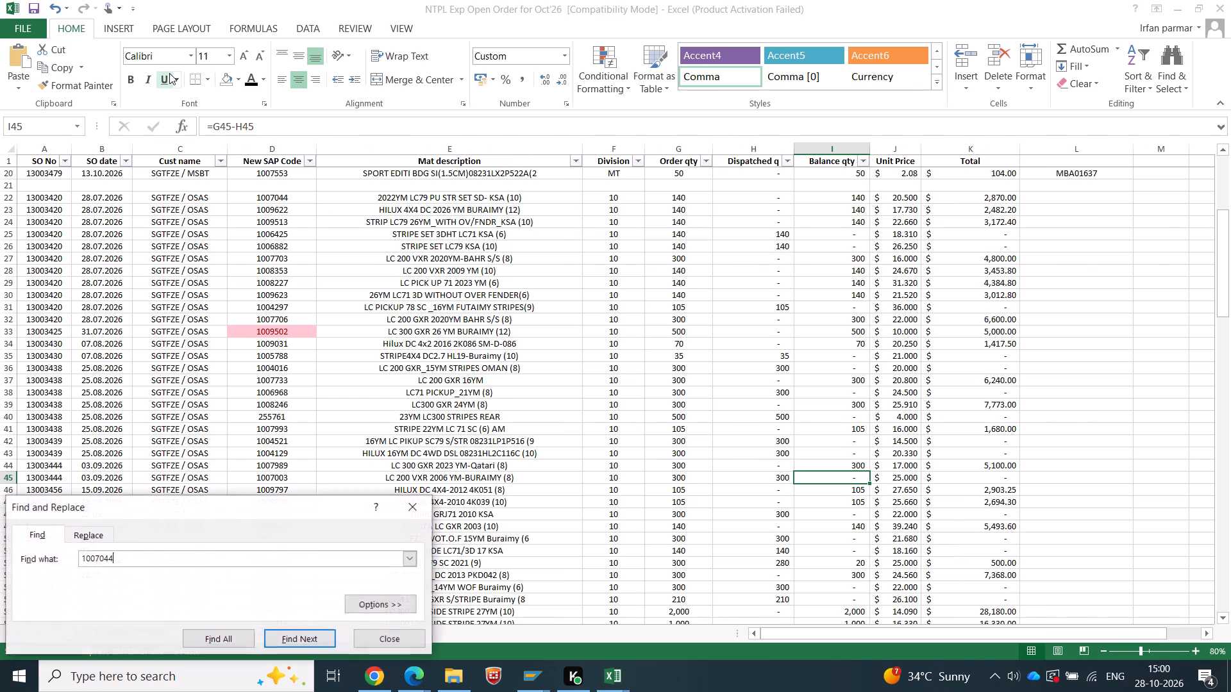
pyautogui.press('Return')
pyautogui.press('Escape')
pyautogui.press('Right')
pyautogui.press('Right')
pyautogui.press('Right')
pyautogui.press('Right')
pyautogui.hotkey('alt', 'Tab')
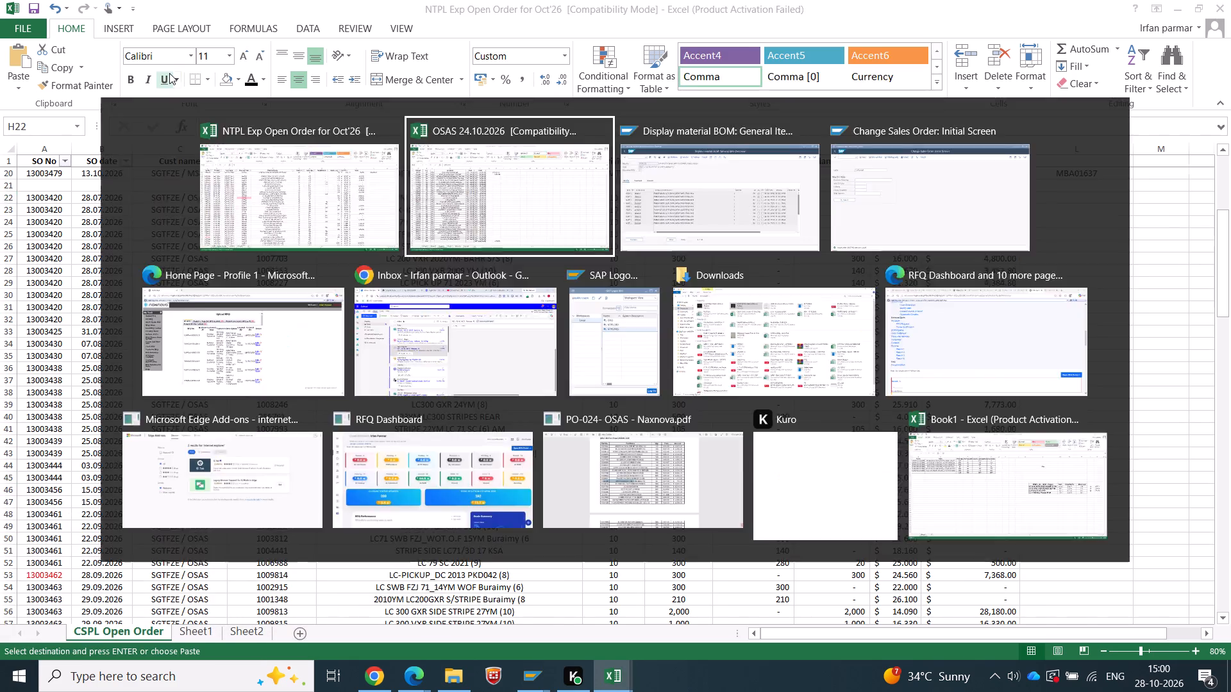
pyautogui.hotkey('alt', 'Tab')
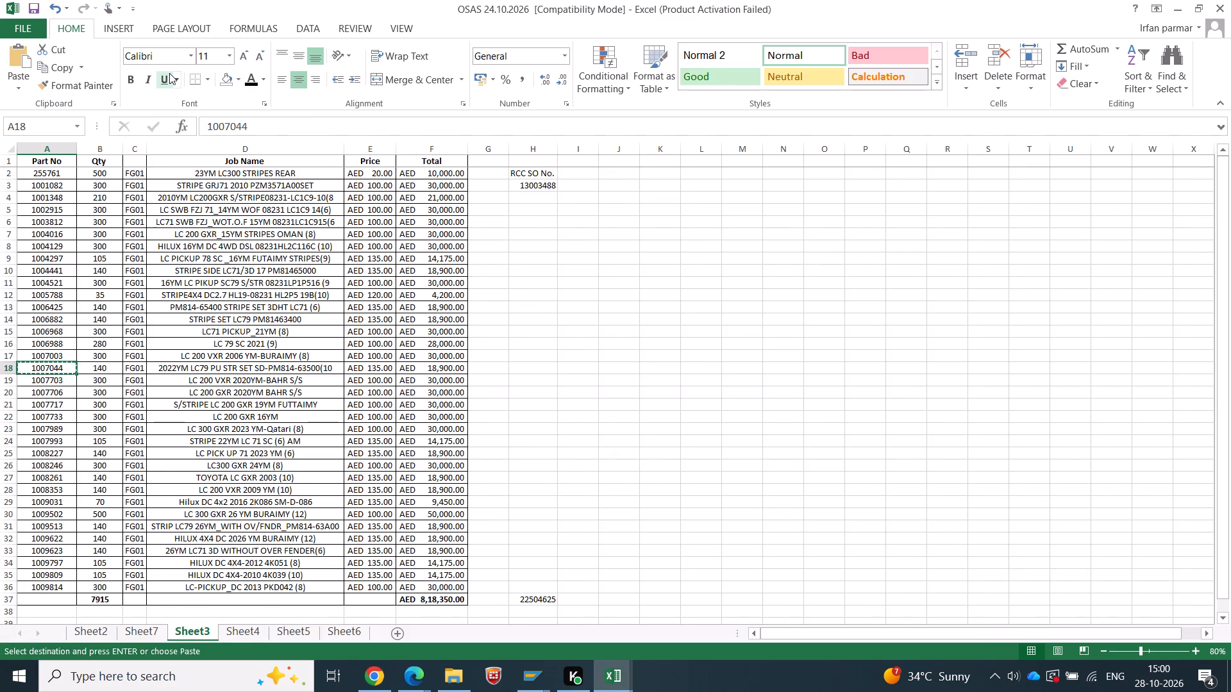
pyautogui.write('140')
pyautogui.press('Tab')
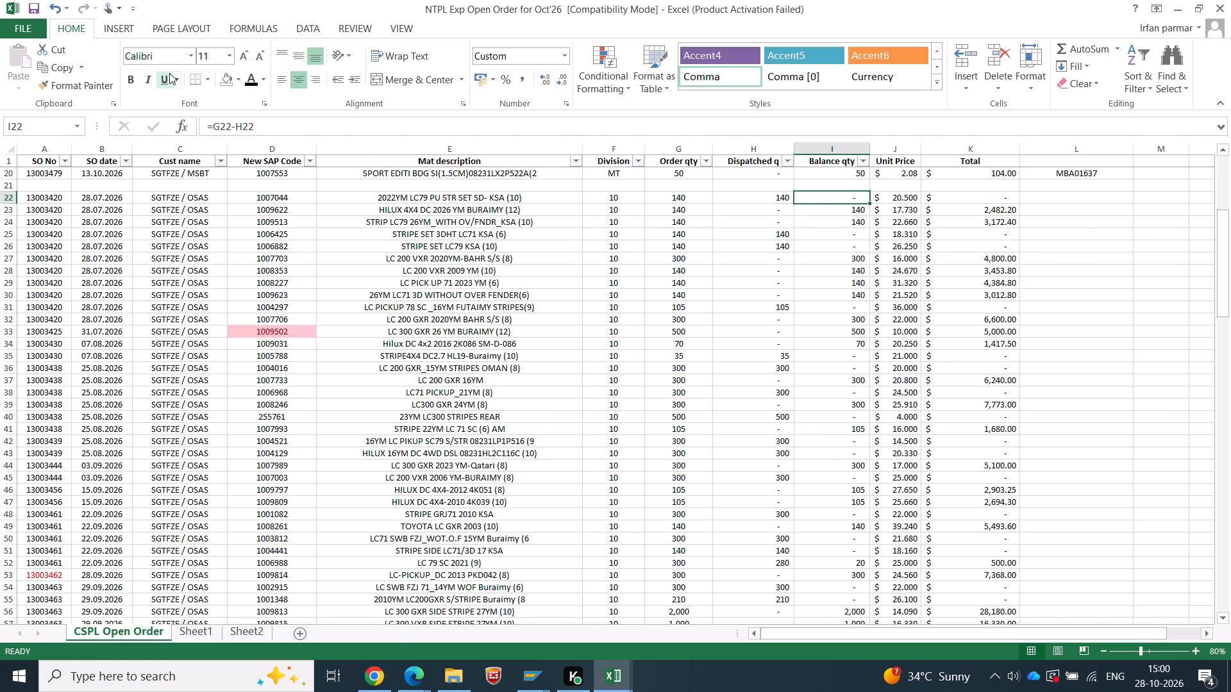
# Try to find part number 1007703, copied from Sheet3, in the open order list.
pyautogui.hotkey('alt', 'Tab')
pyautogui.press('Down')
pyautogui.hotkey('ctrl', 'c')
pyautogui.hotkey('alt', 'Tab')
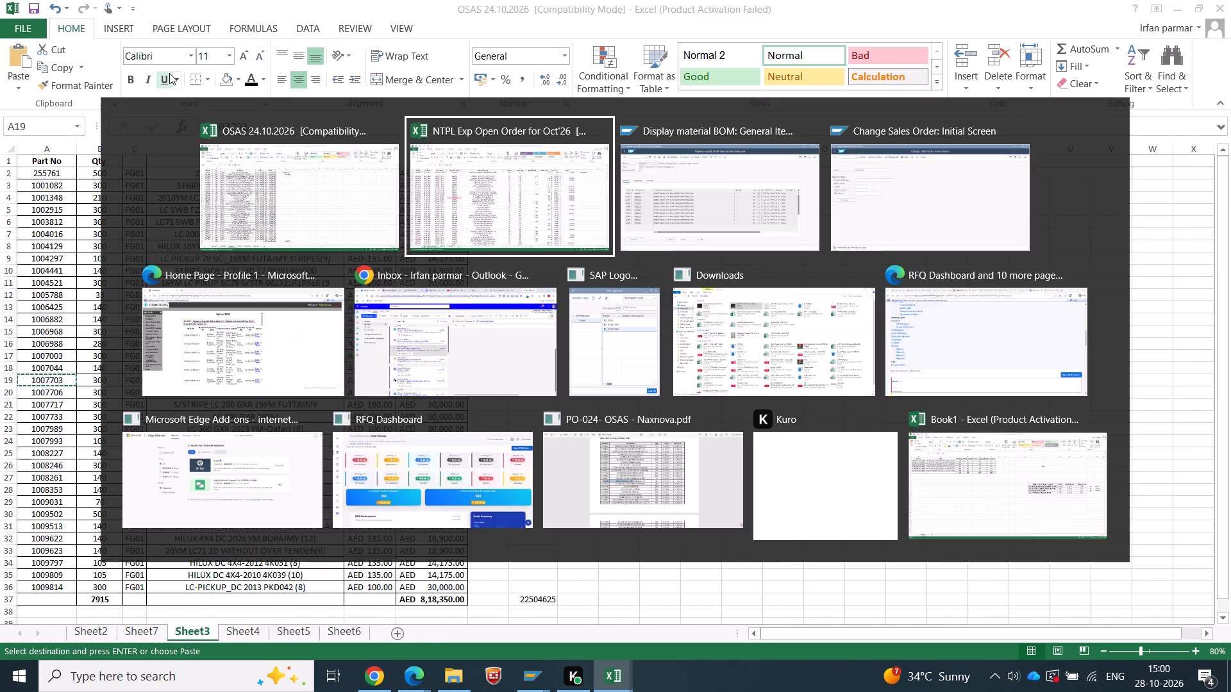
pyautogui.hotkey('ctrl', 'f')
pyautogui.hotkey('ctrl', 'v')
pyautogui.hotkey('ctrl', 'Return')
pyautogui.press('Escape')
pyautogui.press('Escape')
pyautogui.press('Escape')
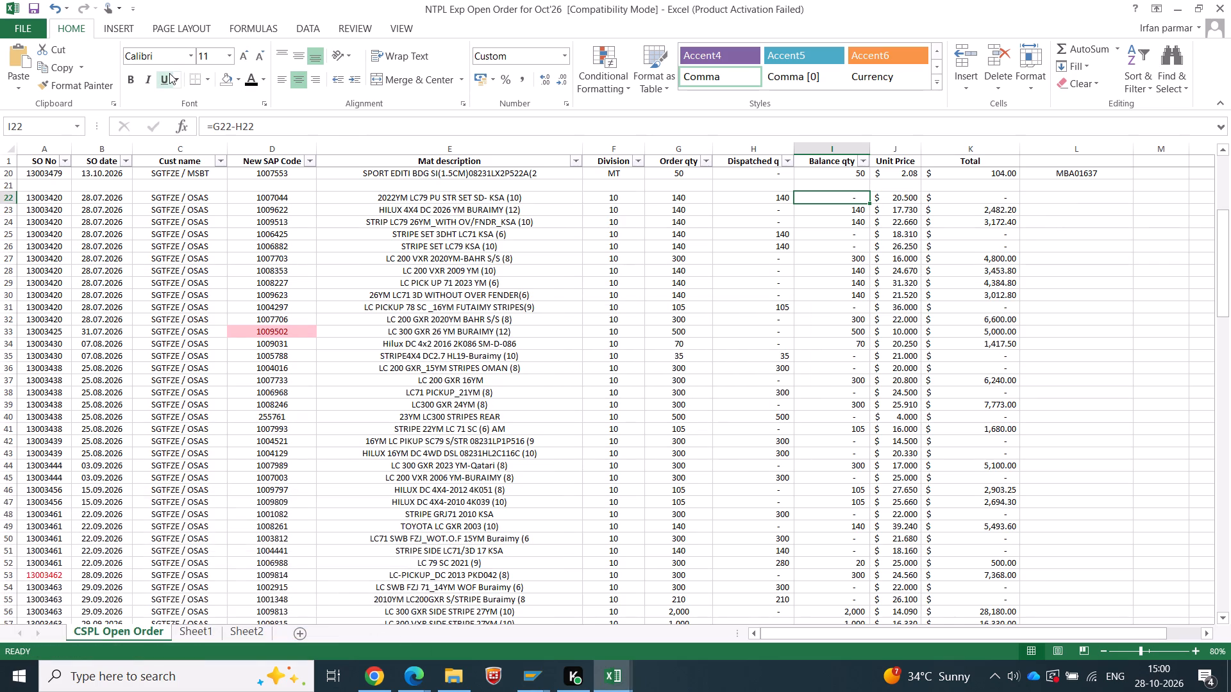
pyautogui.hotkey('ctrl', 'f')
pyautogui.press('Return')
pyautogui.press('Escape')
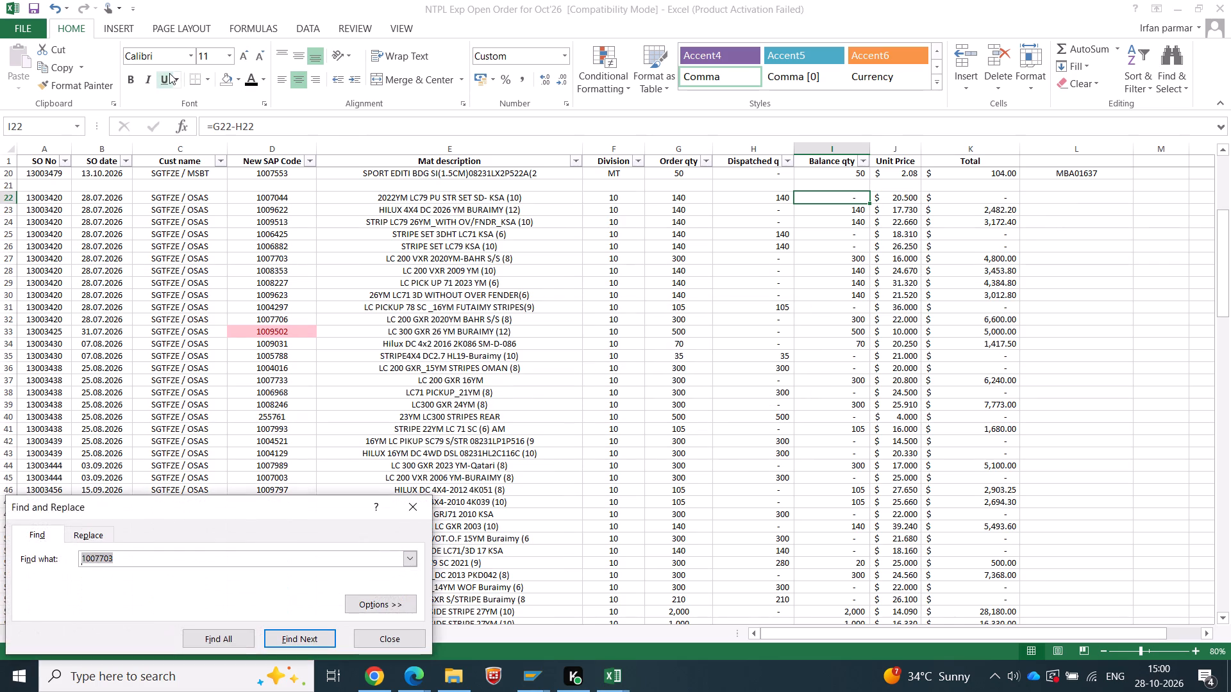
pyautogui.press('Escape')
# Search the open order list for 7703 and enter 300 as the dispatched quantity of part number 1007703.
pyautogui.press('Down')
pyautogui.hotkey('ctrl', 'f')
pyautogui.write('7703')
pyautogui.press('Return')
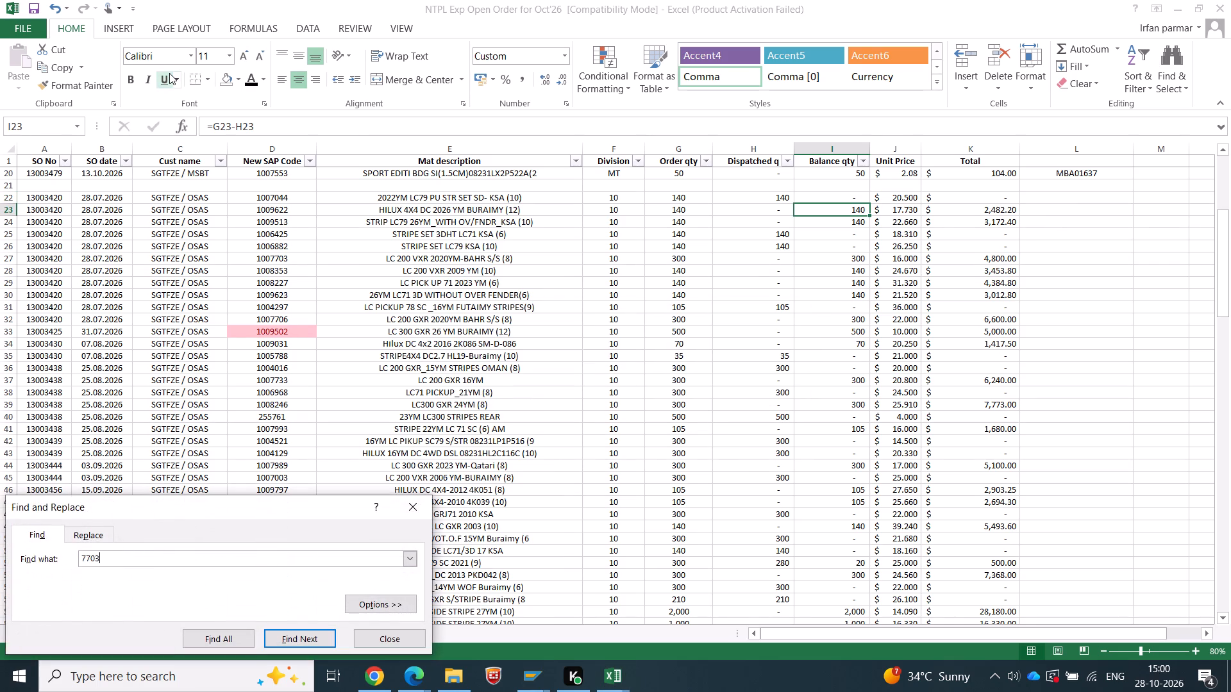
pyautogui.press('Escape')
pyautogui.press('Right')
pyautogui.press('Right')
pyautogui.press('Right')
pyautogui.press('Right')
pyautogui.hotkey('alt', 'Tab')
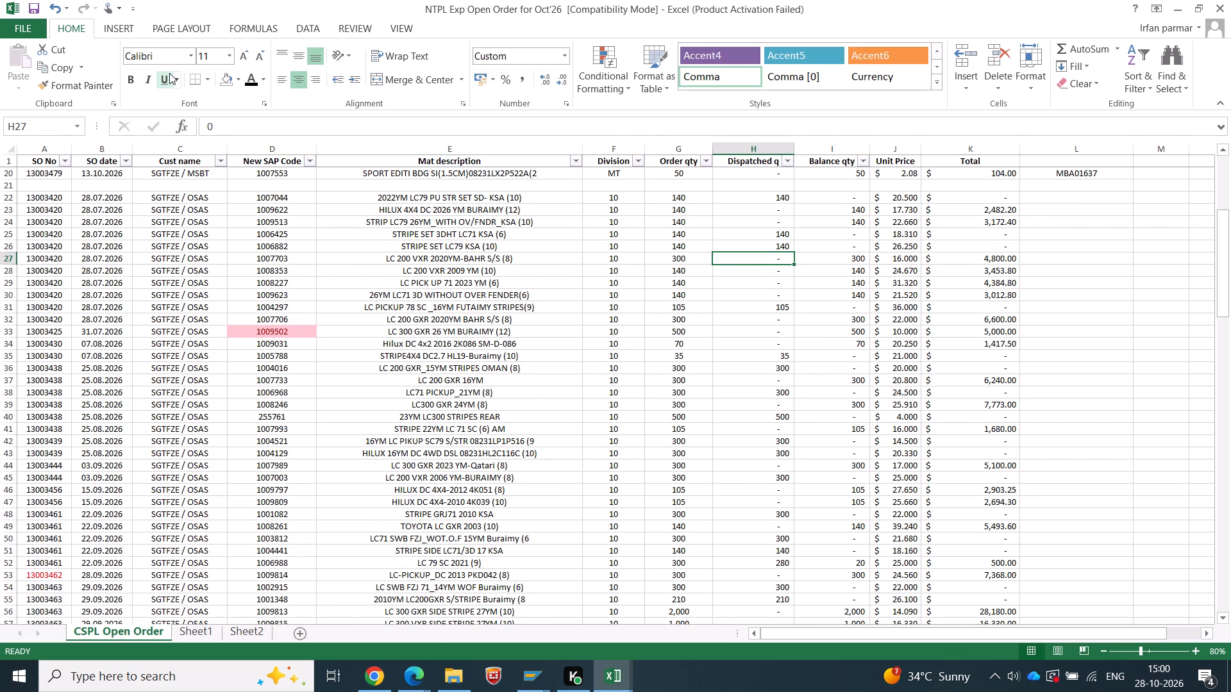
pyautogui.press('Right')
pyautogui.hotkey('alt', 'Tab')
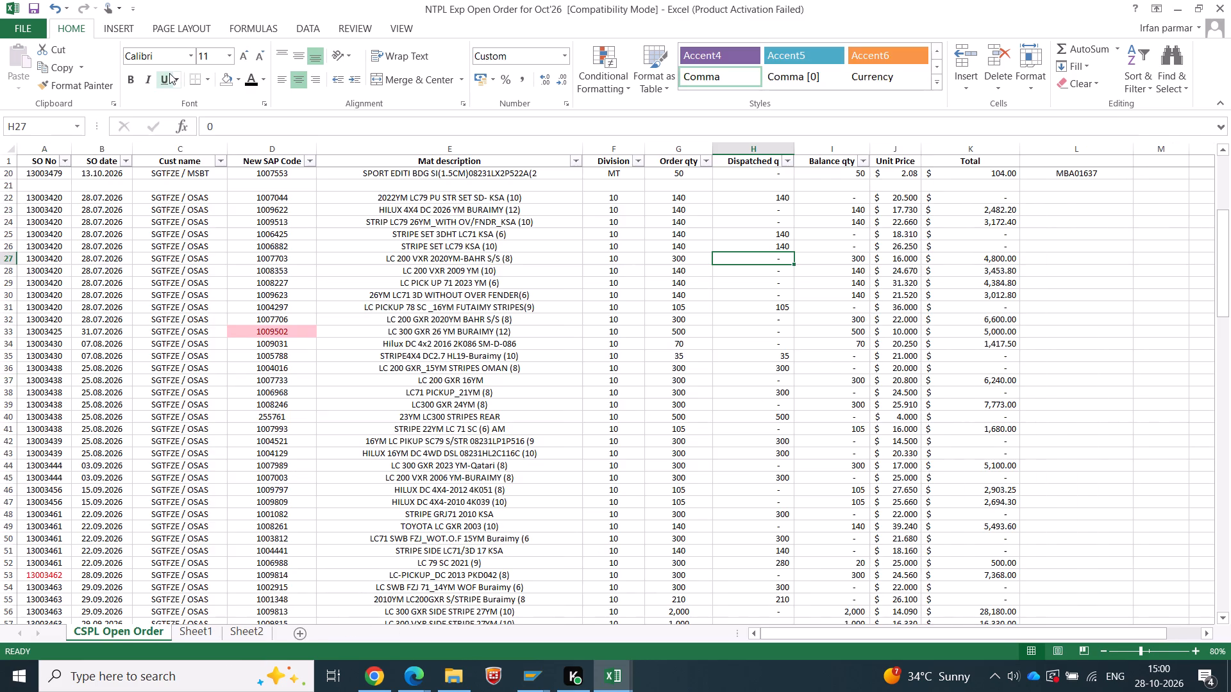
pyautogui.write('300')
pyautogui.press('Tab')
# Find part number 1007706 from Sheet3 in the open order list and enter 300 as its dispatched quantity.
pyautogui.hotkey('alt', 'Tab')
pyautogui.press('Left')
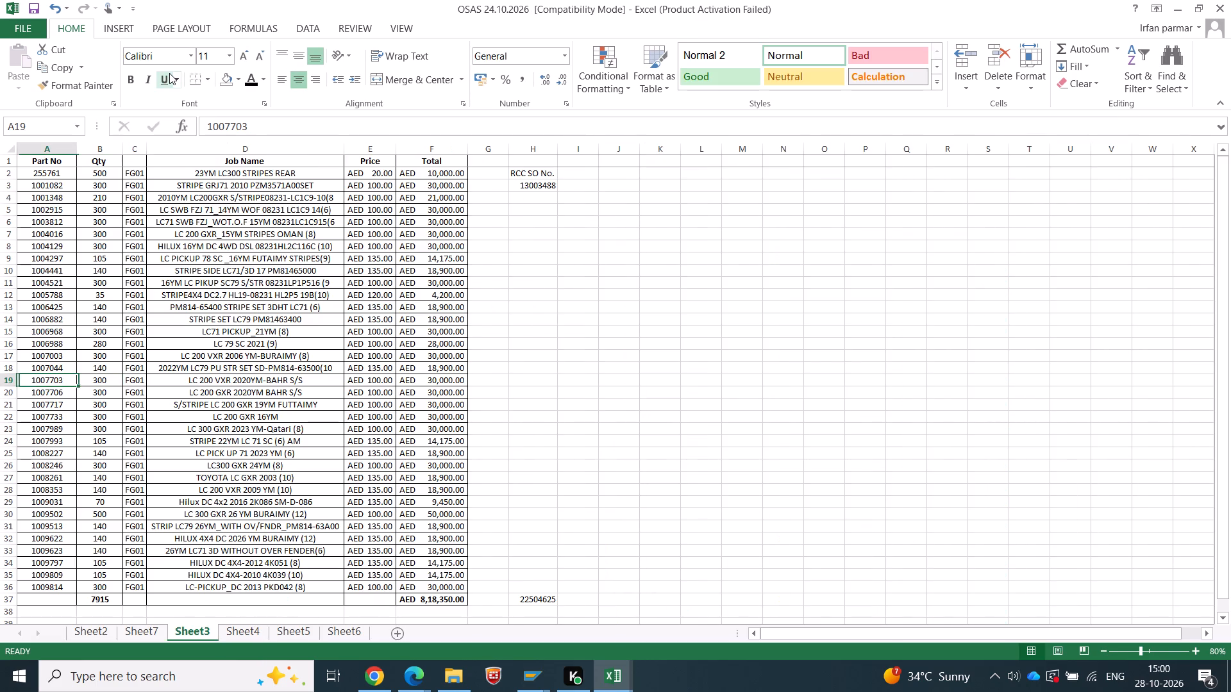
pyautogui.press('Down')
pyautogui.hotkey('ctrl', 'c')
pyautogui.hotkey('alt', 'Tab')
pyautogui.hotkey('ctrl', 'f')
pyautogui.hotkey('ctrl', 'v')
pyautogui.press('Return')
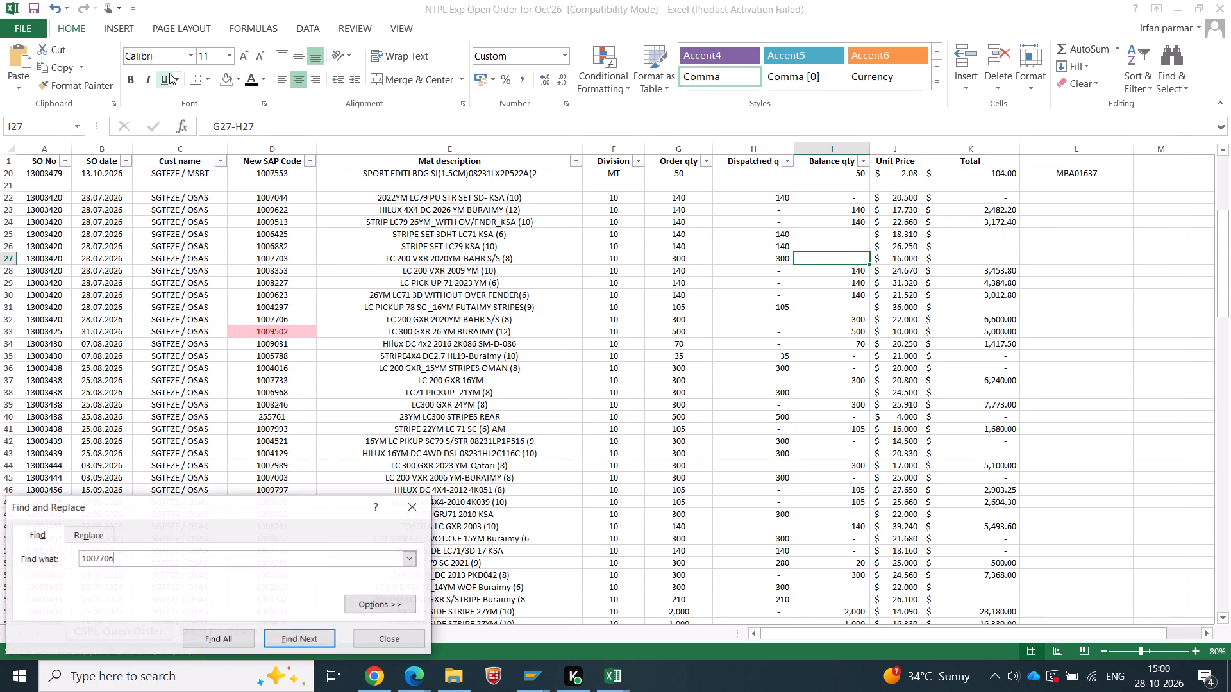
pyautogui.press('Escape')
pyautogui.press('Right')
pyautogui.press('Right')
pyautogui.press('Right')
pyautogui.press('Right')
pyautogui.hotkey('alt', 'Tab')
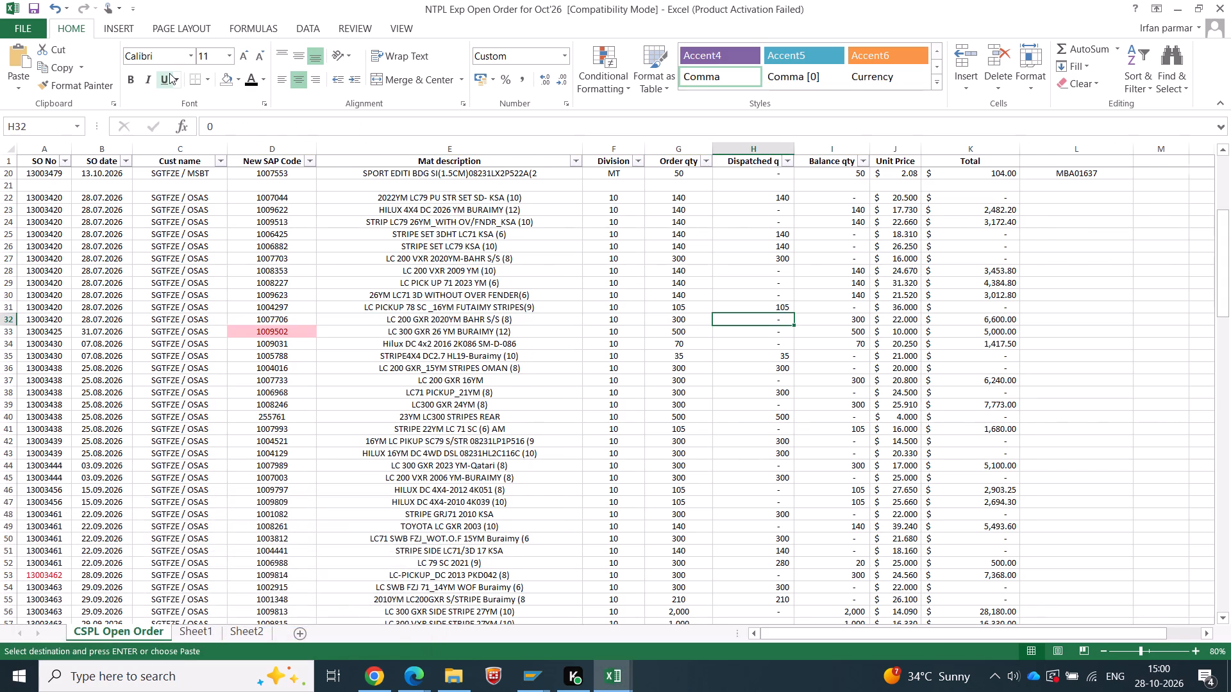
pyautogui.hotkey('alt', 'Tab')
pyautogui.write('300')
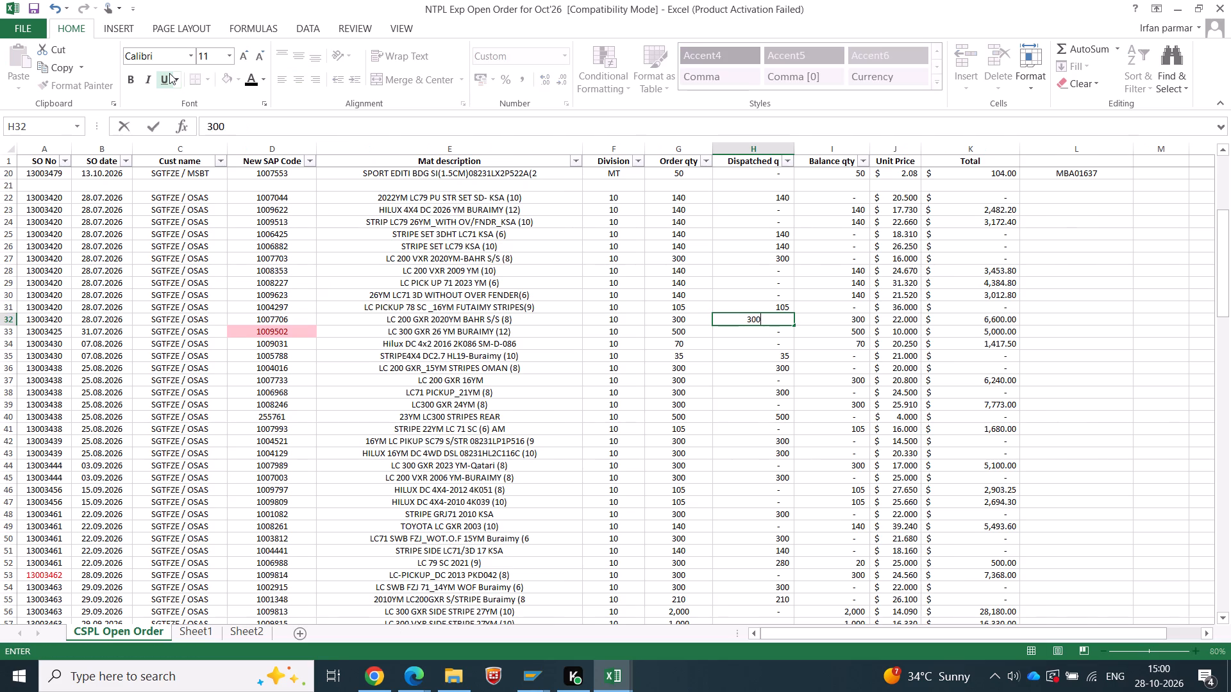
pyautogui.press('Tab')
# Find part number 1007717 from Sheet3 in the open order list and enter 300 as its dispatched quantity.
pyautogui.hotkey('alt', 'Tab')
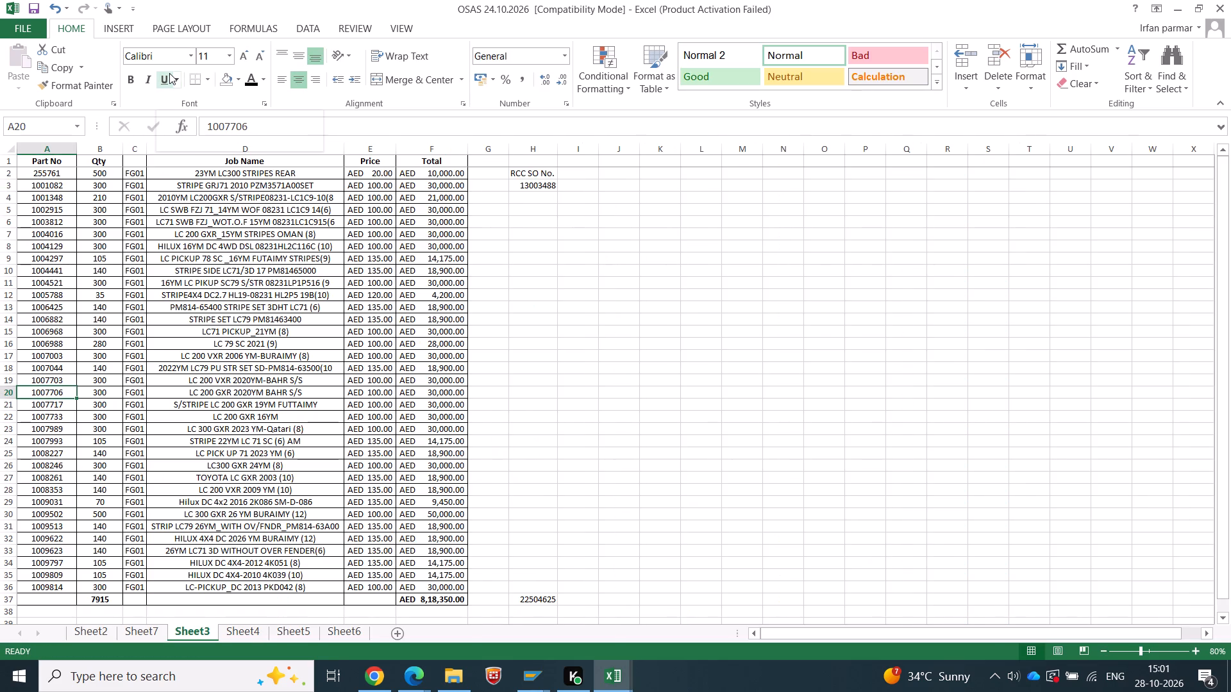
pyautogui.press('Down')
pyautogui.hotkey('ctrl', 'c')
pyautogui.hotkey('alt', 'Tab')
pyautogui.hotkey('ctrl', 'f')
pyautogui.hotkey('ctrl', 'v')
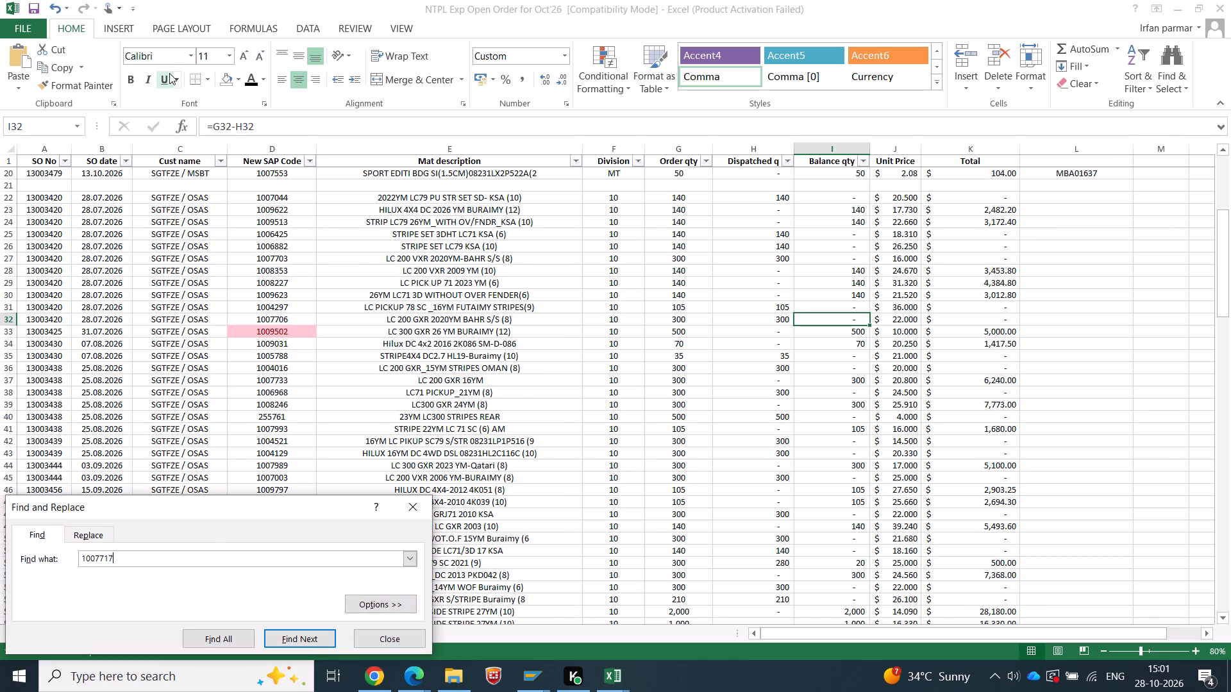
pyautogui.press('Return')
pyautogui.press('Escape')
pyautogui.press('Right')
pyautogui.press('Right')
pyautogui.press('Right')
pyautogui.press('Right')
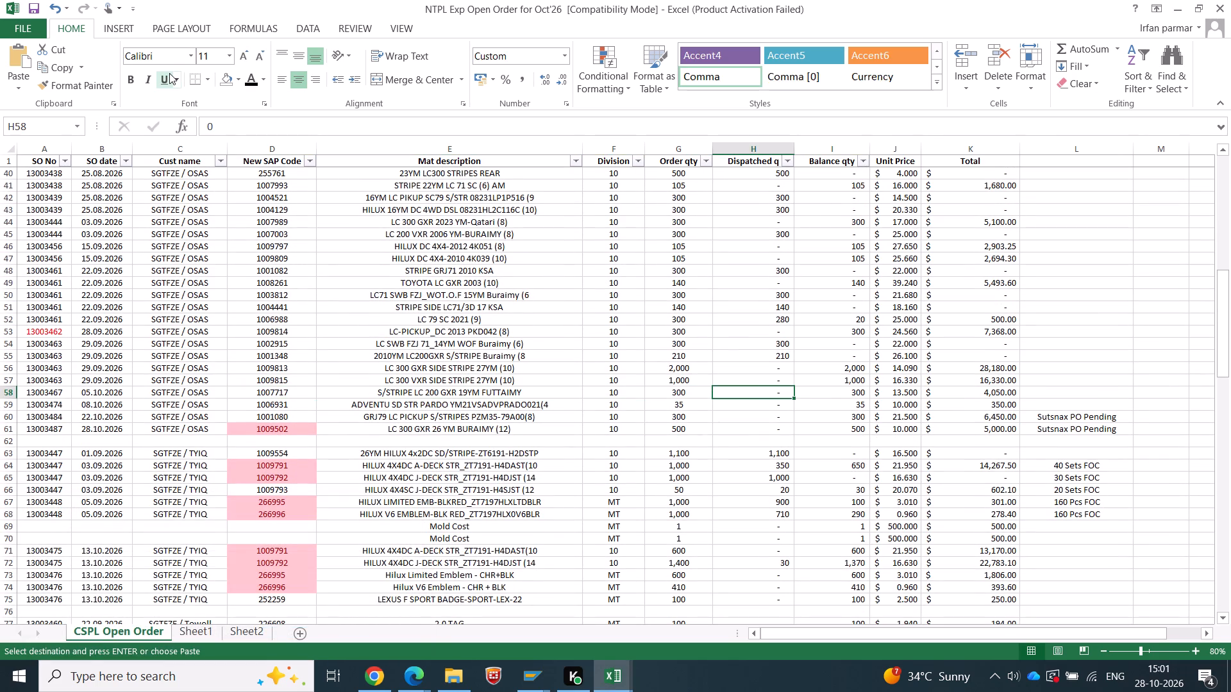
pyautogui.write('300')
pyautogui.press('Tab')
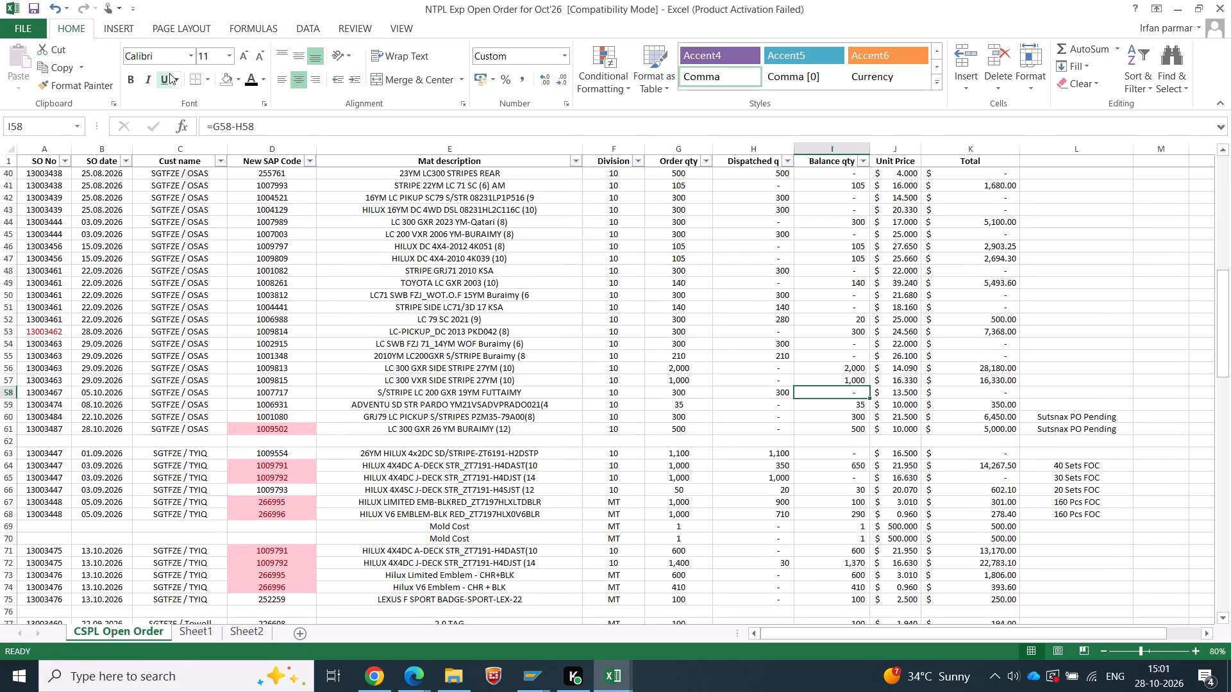
# Save the October open order workbook.
pyautogui.hotkey('ctrl', 's')
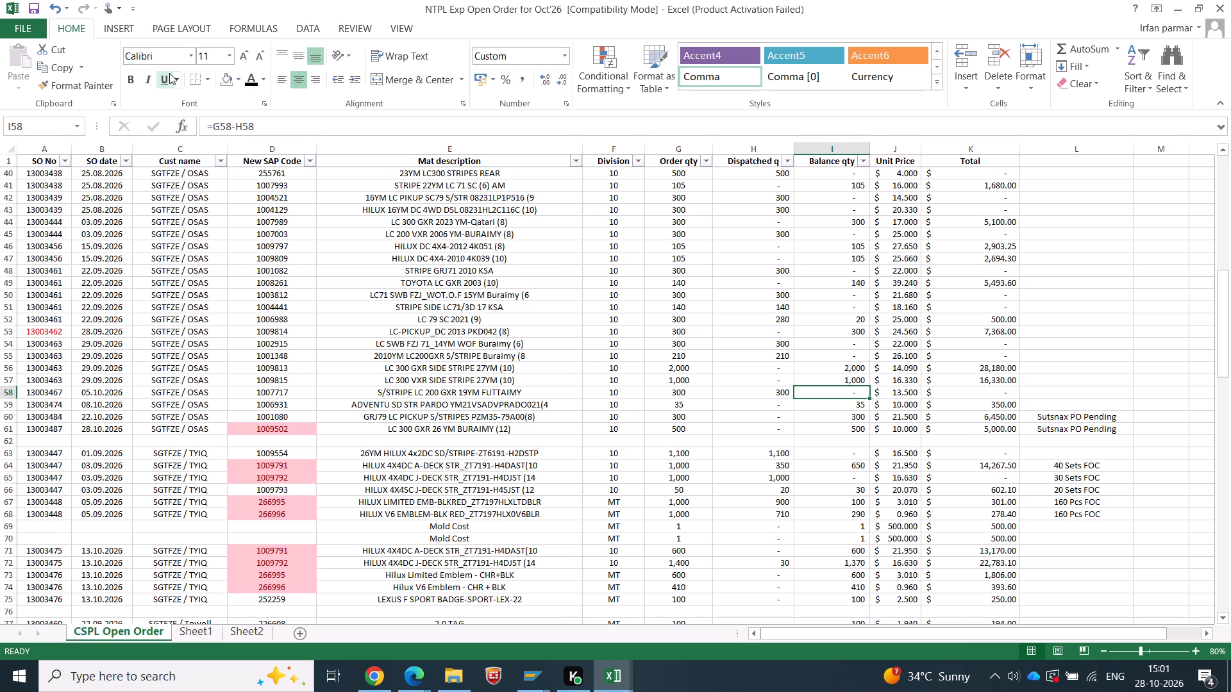
pyautogui.press('Left')
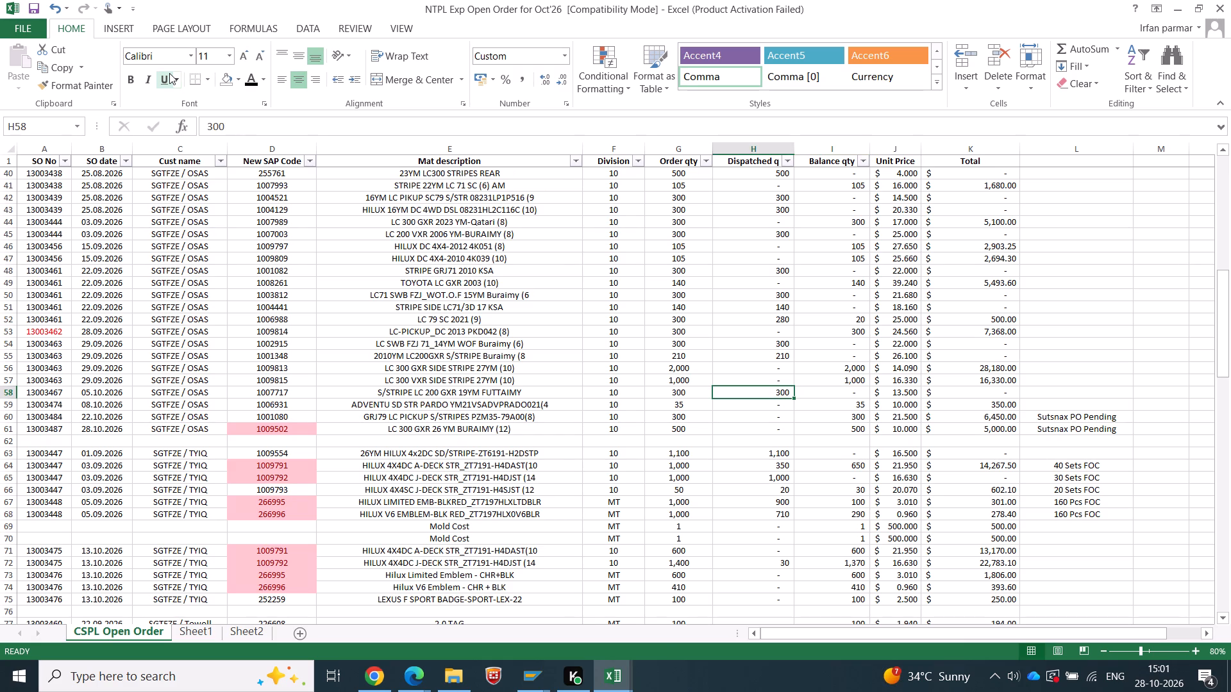
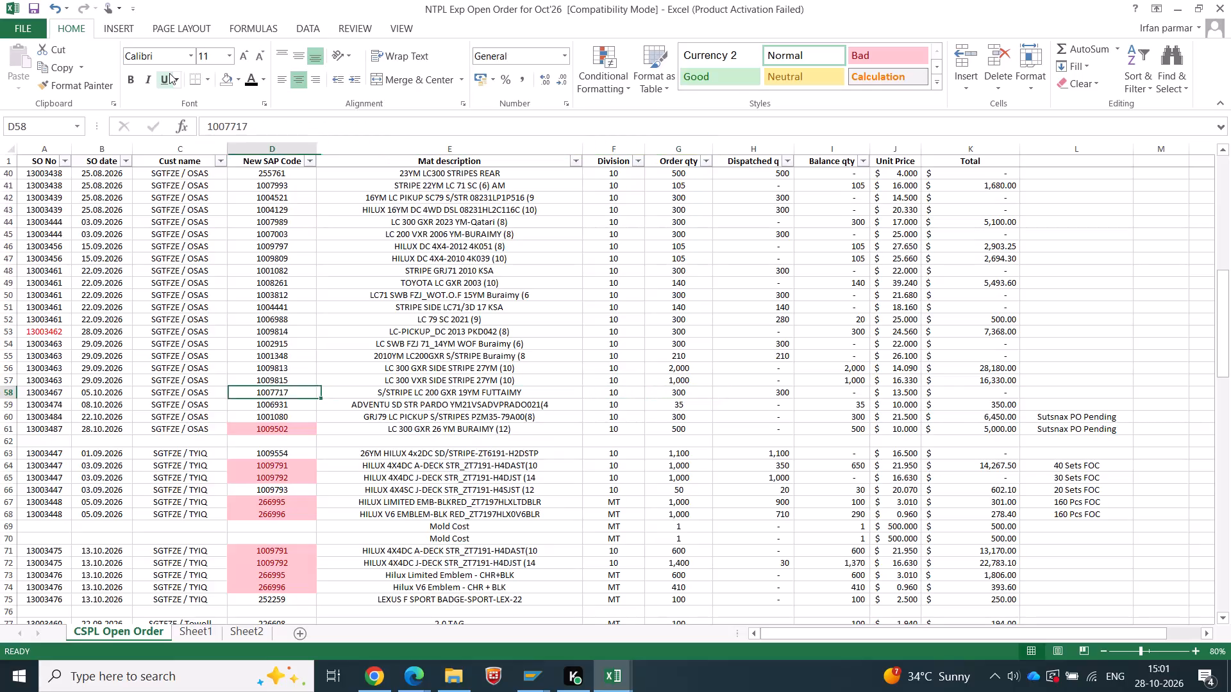
# Find part number 1007733 from Sheet3 in the open order list and enter 300 as its dispatched quantity.
pyautogui.press('Right')
pyautogui.hotkey('alt', 'Tab')
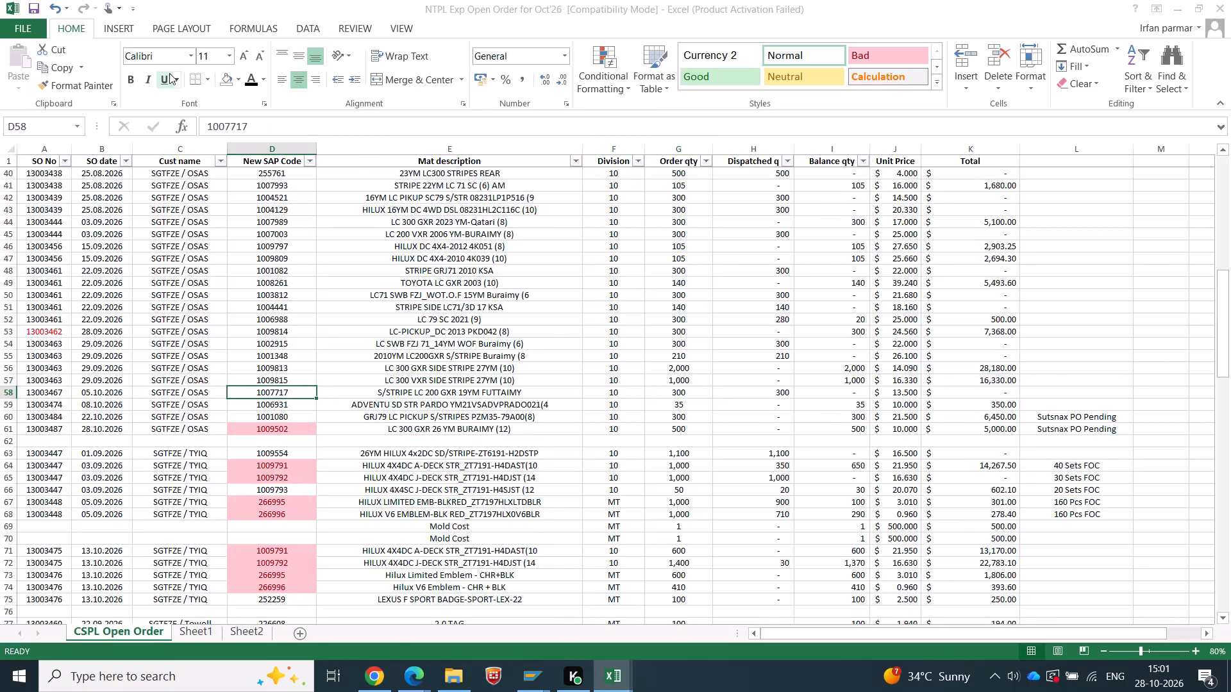
pyautogui.press('Down')
pyautogui.hotkey('ctrl', 'c')
pyautogui.hotkey('alt', 'Tab')
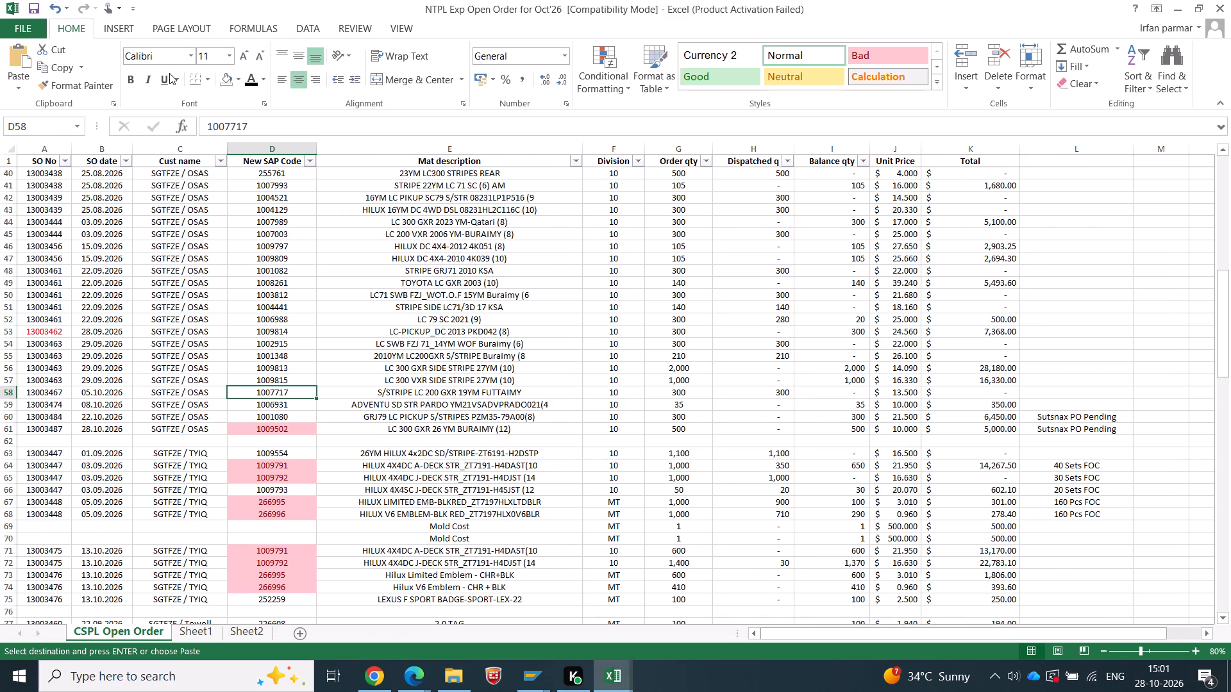
pyautogui.press('Down')
pyautogui.hotkey('ctrl', 'f')
pyautogui.hotkey('ctrl', 'v')
pyautogui.press('Return')
pyautogui.press('Escape')
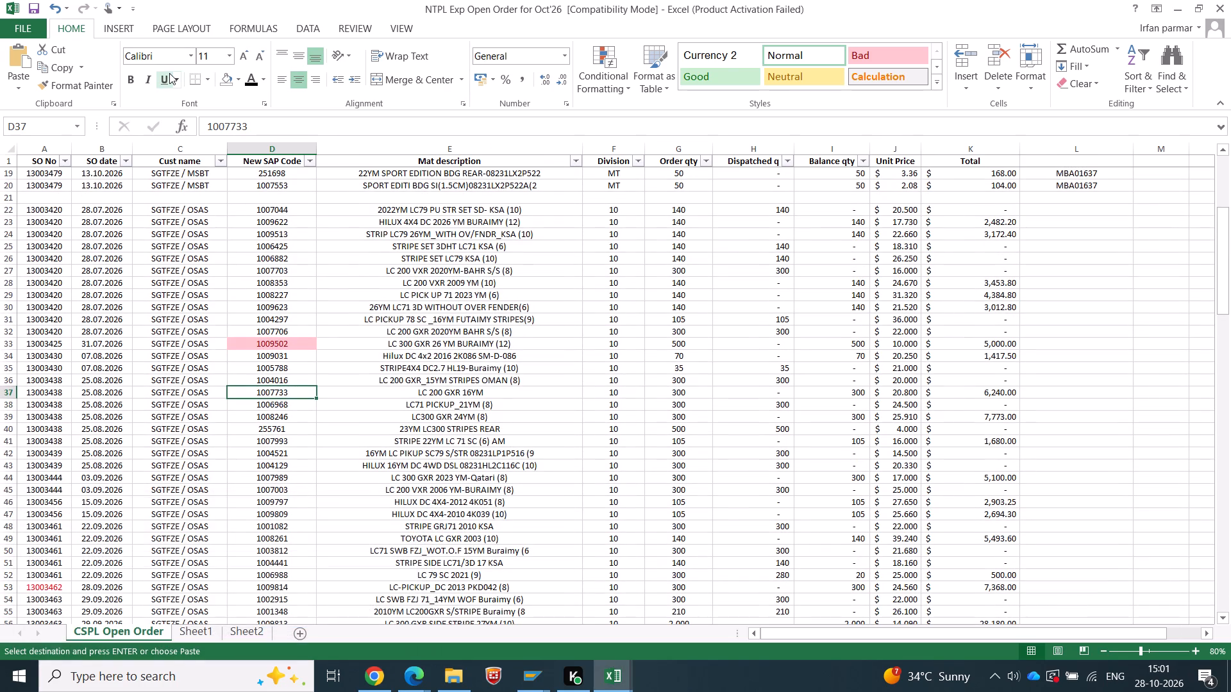
pyautogui.press('Right')
pyautogui.press('Right')
pyautogui.press('Right')
pyautogui.press('Right')
pyautogui.hotkey('alt', 'Tab')
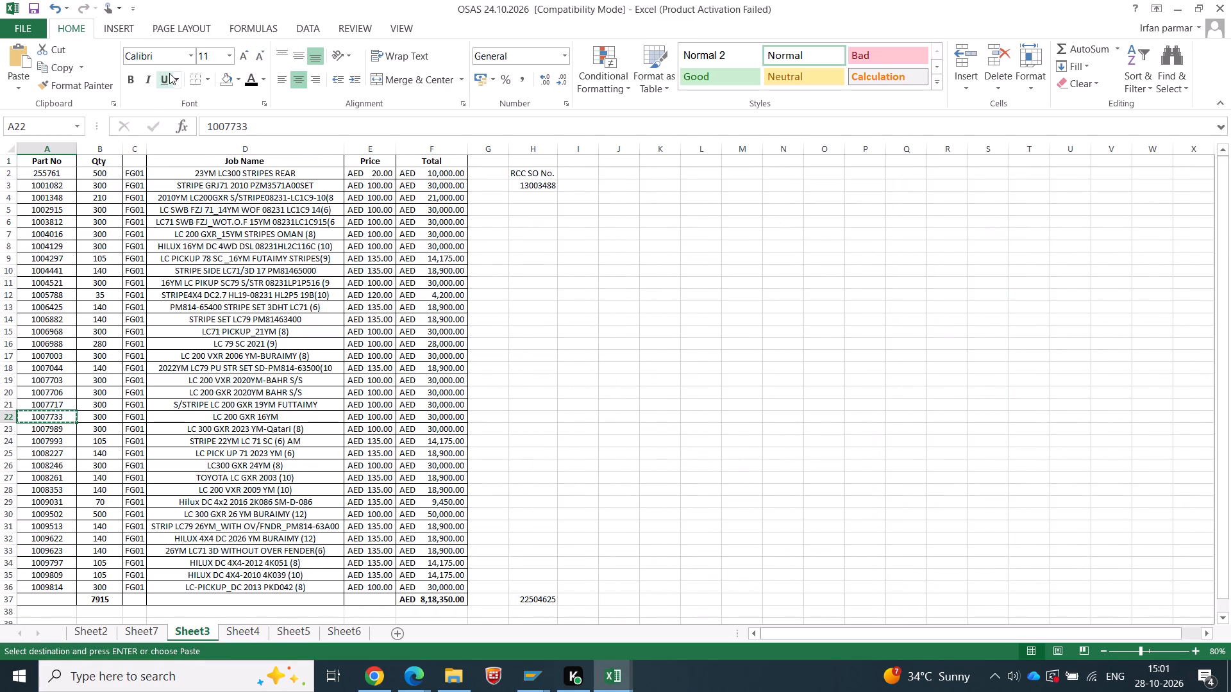
pyautogui.hotkey('alt', 'Tab')
pyautogui.hotkey('ctrl', 'd')
# Find part number 1007989 from Sheet3 in the open order list and enter 300 as its dispatched quantity.
pyautogui.hotkey('alt', 'Tab')
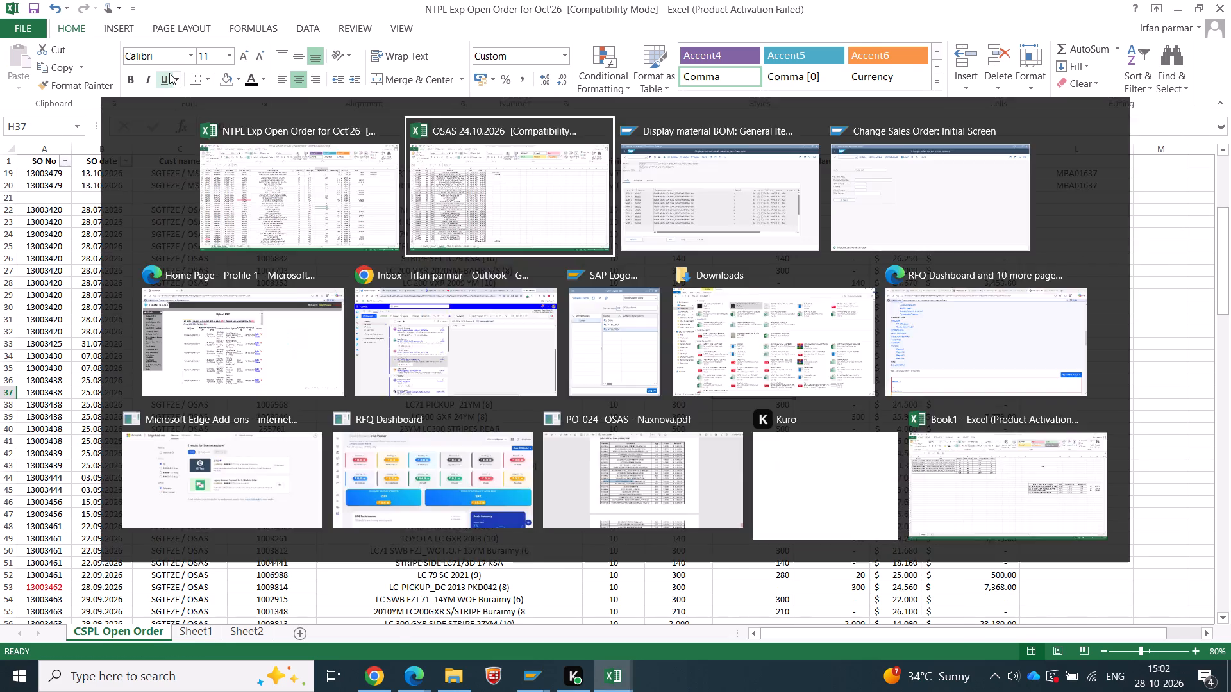
pyautogui.press('Down')
pyautogui.hotkey('ctrl', 'c')
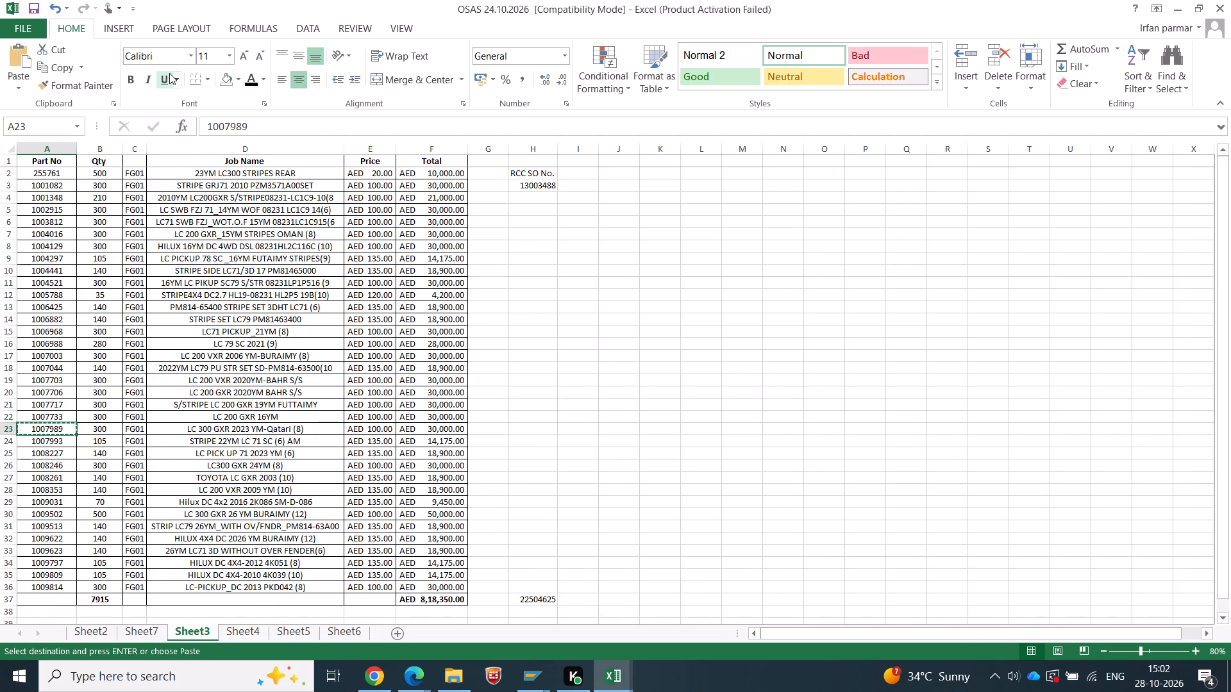
pyautogui.hotkey('alt', 'Tab')
pyautogui.hotkey('ctrl', 'f')
pyautogui.hotkey('ctrl', 'v')
pyautogui.press('Return')
pyautogui.press('Escape')
pyautogui.press('Right')
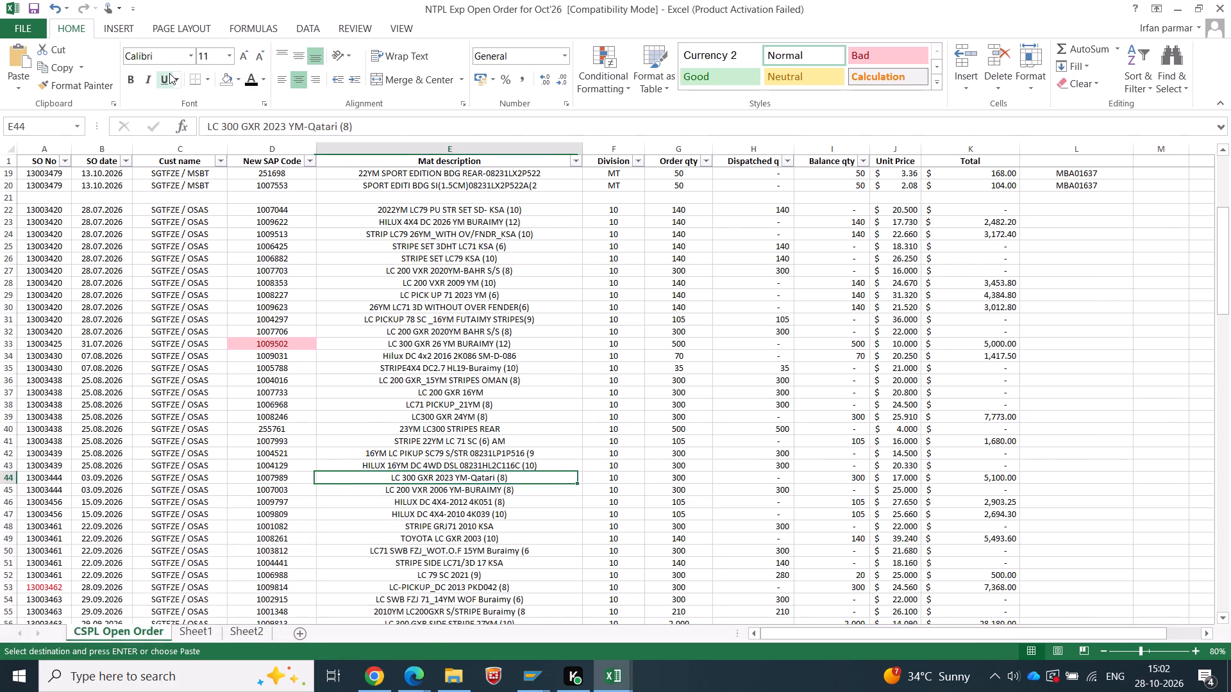
pyautogui.press('Right')
pyautogui.press('Right')
pyautogui.press('Right')
pyautogui.press('Right')
pyautogui.press('Left')
pyautogui.hotkey('alt', 'Tab')
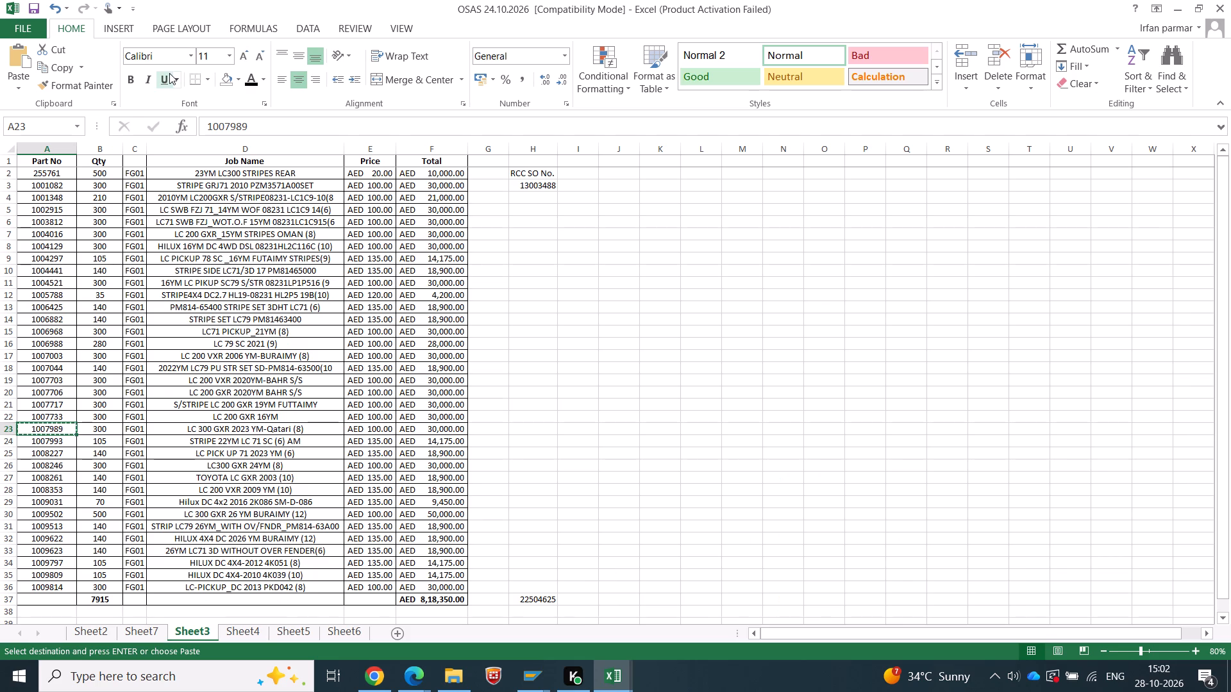
pyautogui.press('Right')
pyautogui.press('Right')
pyautogui.press('Left')
pyautogui.hotkey('alt', 'Tab')
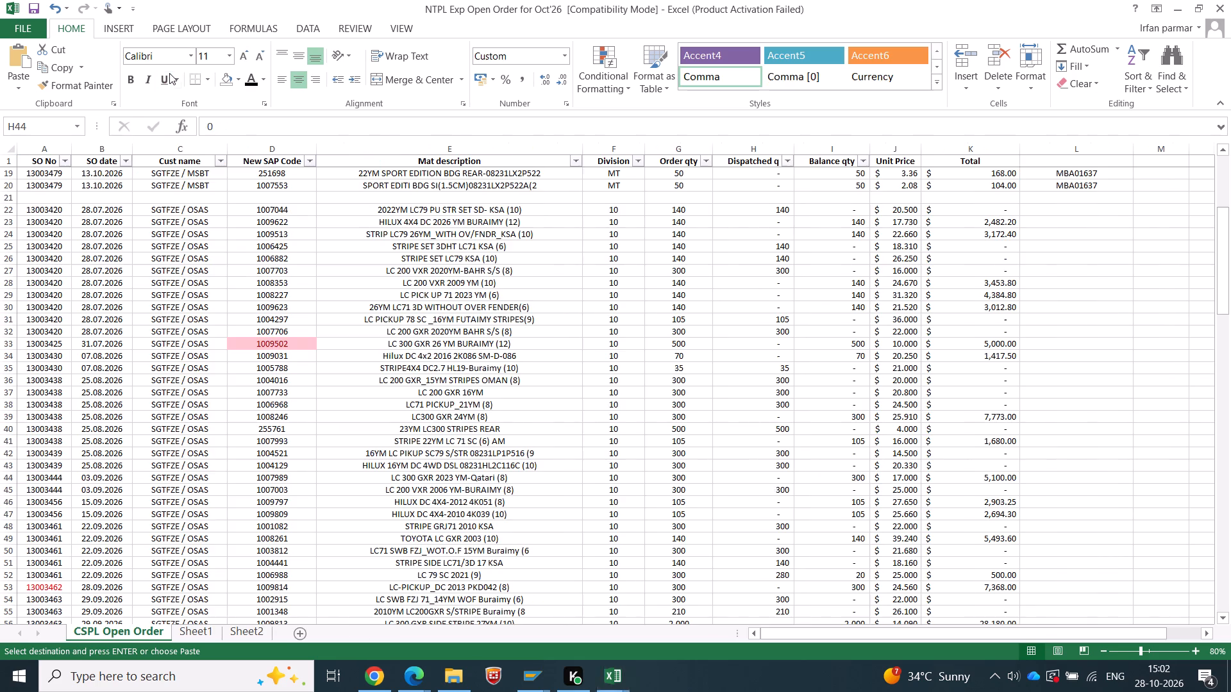
pyautogui.hotkey('ctrl', 'd')
# Find part number 1007993 from Sheet3 in the open order list and enter 105 as its dispatched quantity.
pyautogui.hotkey('alt', 'Tab')
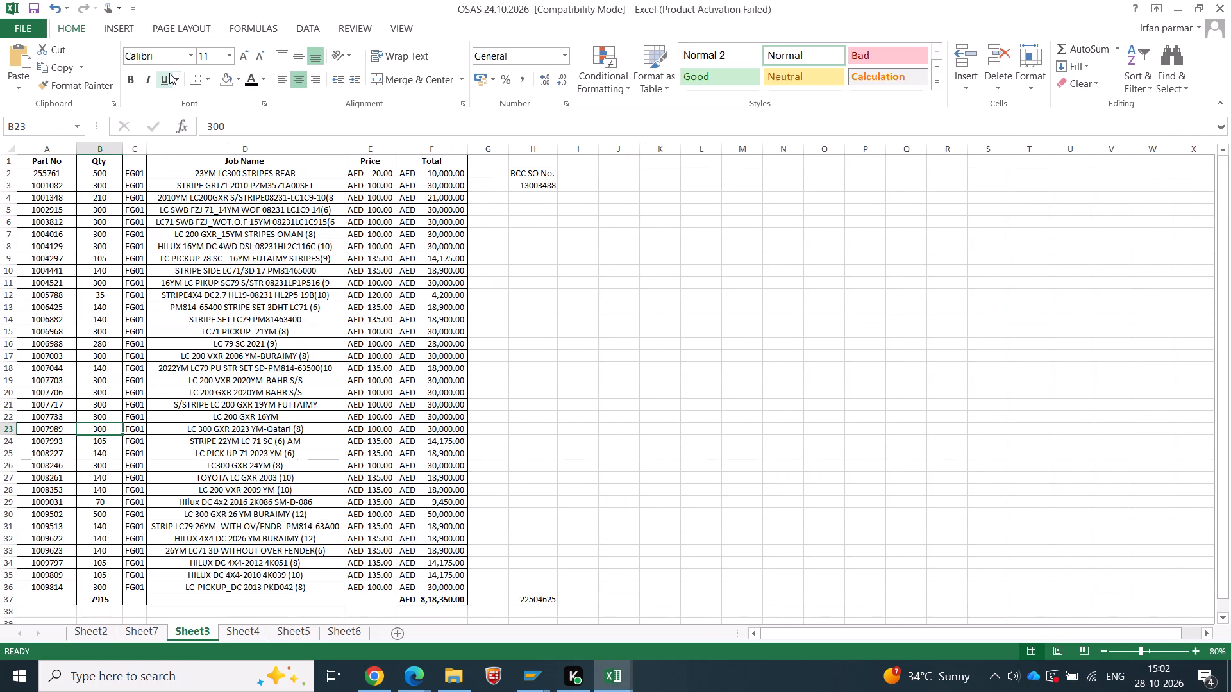
pyautogui.press('Left')
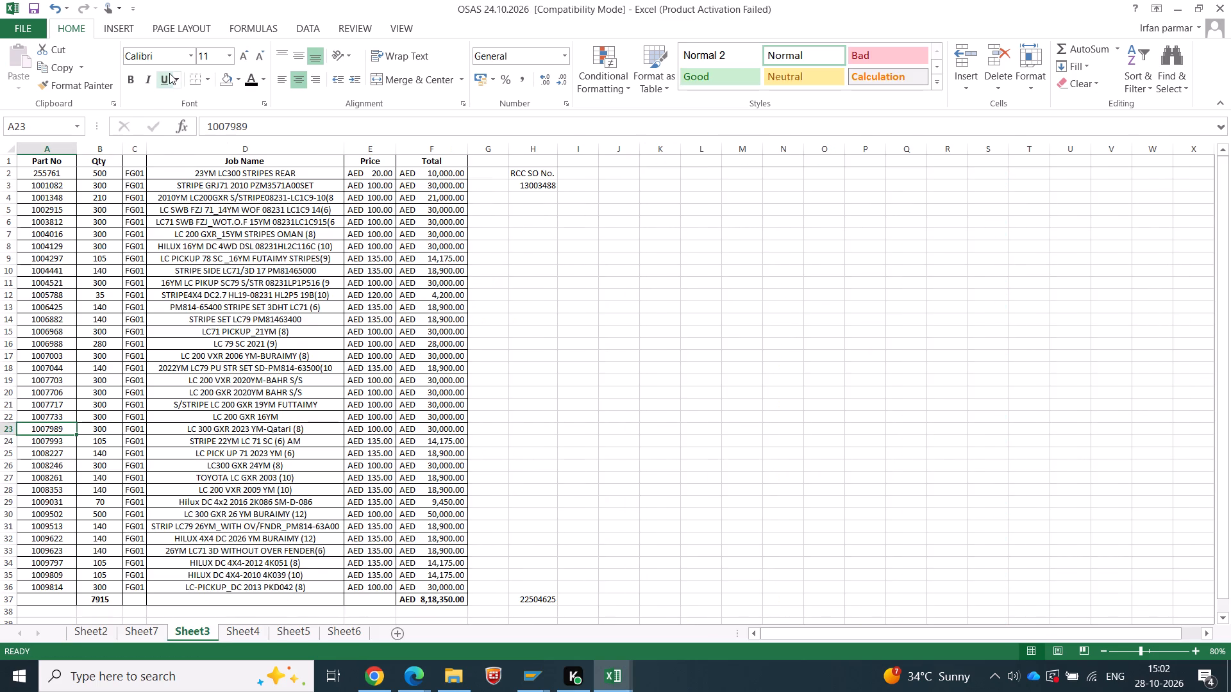
pyautogui.press('Down')
pyautogui.hotkey('ctrl', 'c')
pyautogui.hotkey('alt', 'Tab')
pyautogui.hotkey('ctrl', 'f')
pyautogui.hotkey('ctrl', 'v')
pyautogui.press('Return')
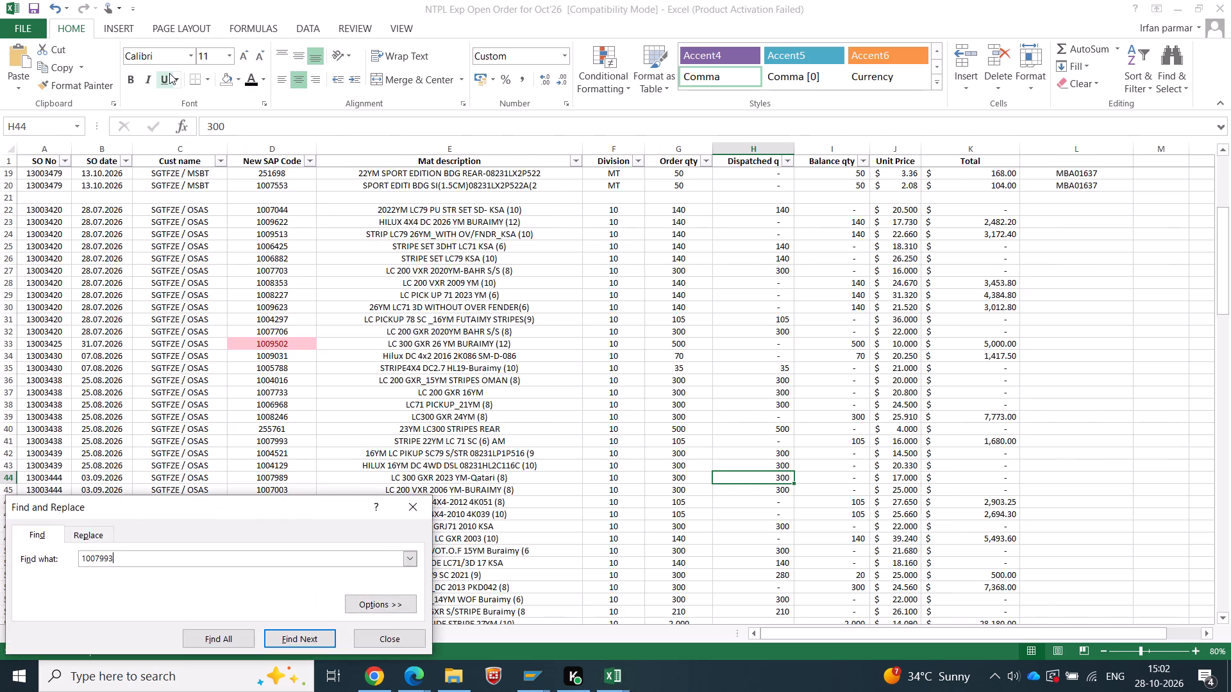
pyautogui.press('Escape')
pyautogui.press('Right')
pyautogui.press('Right')
pyautogui.press('Right')
pyautogui.press('Right')
pyautogui.hotkey('alt', 'Tab')
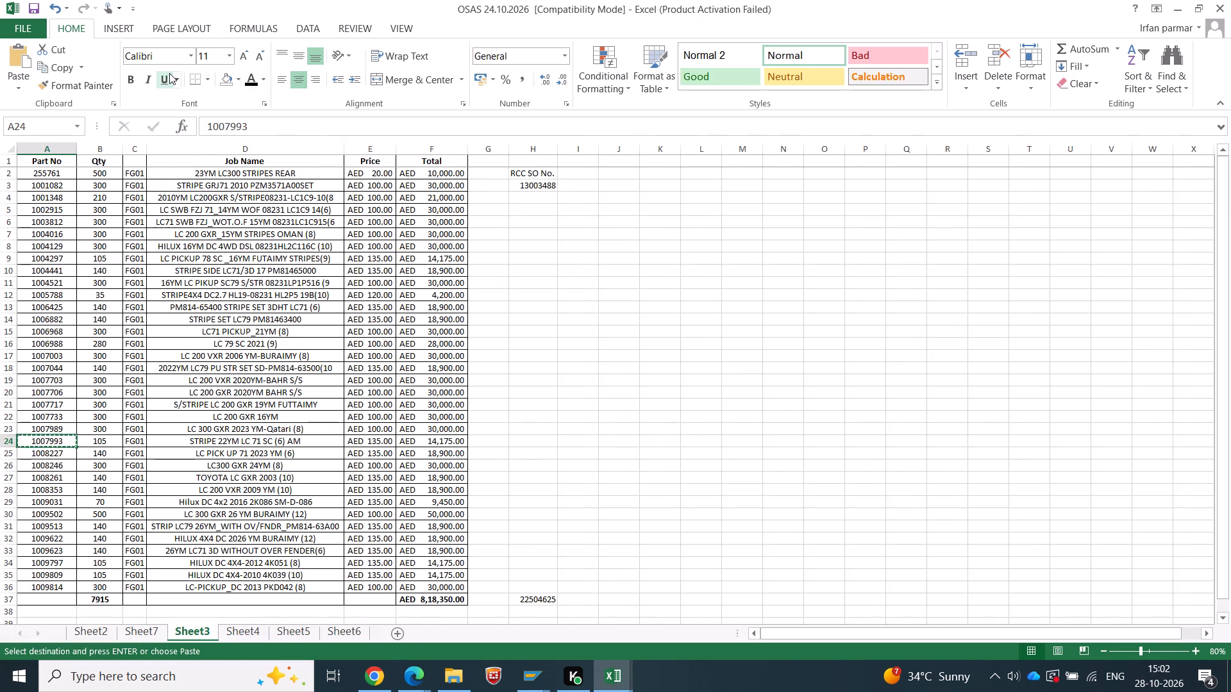
pyautogui.hotkey('alt', 'Tab')
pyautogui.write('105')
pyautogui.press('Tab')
# Search the open order list for 8227 and enter 140 as the dispatched quantity of Sheet3's part number 1008227.
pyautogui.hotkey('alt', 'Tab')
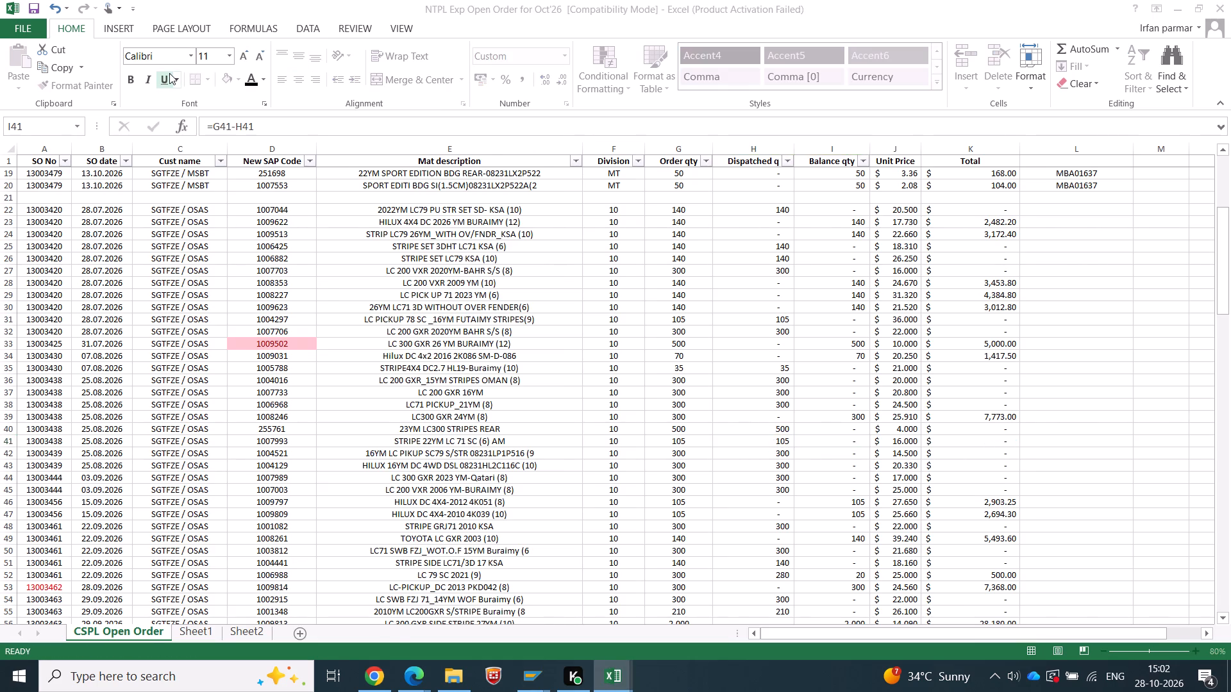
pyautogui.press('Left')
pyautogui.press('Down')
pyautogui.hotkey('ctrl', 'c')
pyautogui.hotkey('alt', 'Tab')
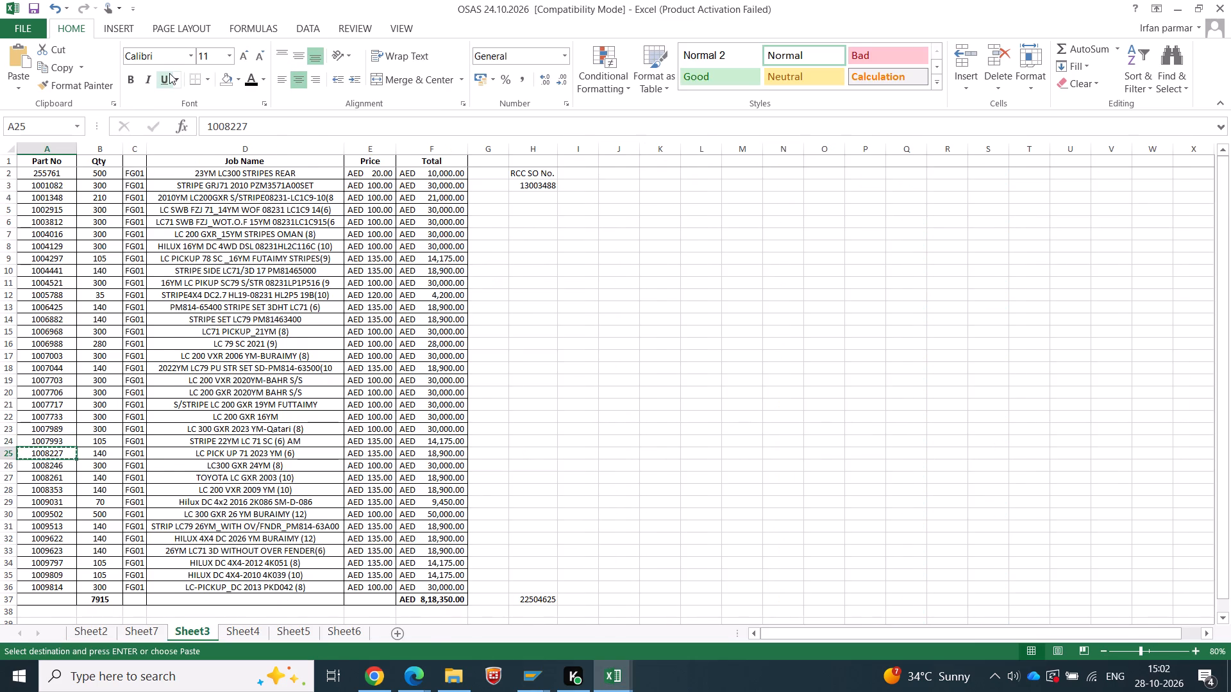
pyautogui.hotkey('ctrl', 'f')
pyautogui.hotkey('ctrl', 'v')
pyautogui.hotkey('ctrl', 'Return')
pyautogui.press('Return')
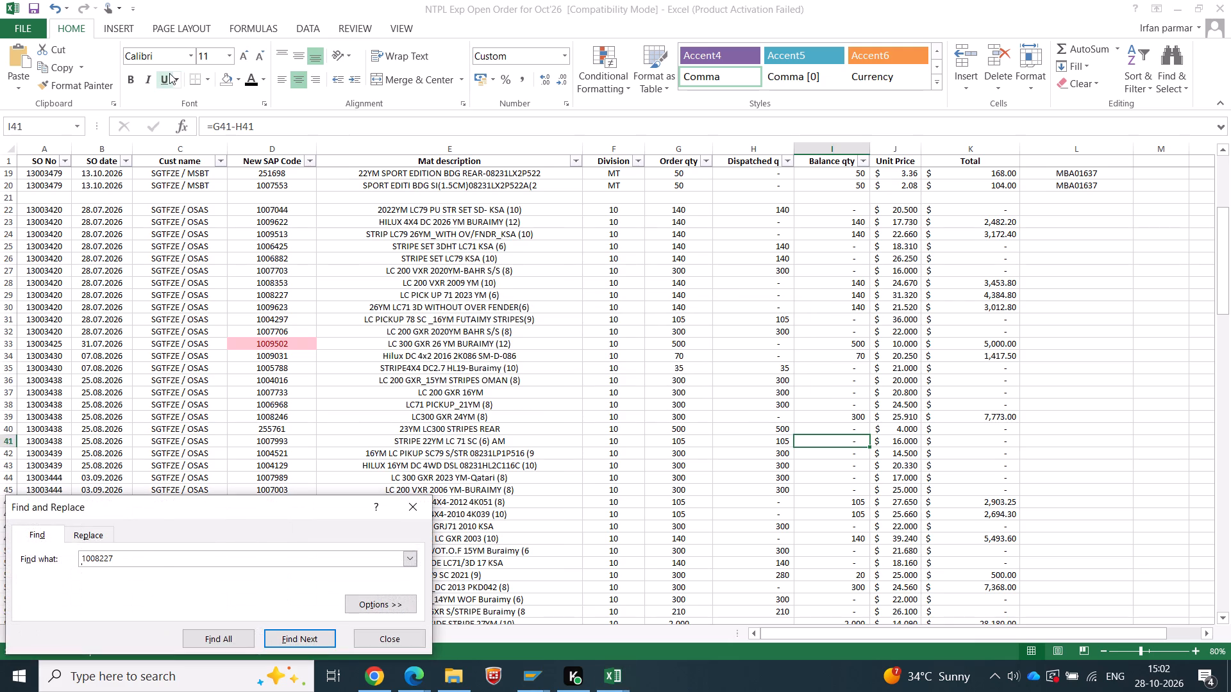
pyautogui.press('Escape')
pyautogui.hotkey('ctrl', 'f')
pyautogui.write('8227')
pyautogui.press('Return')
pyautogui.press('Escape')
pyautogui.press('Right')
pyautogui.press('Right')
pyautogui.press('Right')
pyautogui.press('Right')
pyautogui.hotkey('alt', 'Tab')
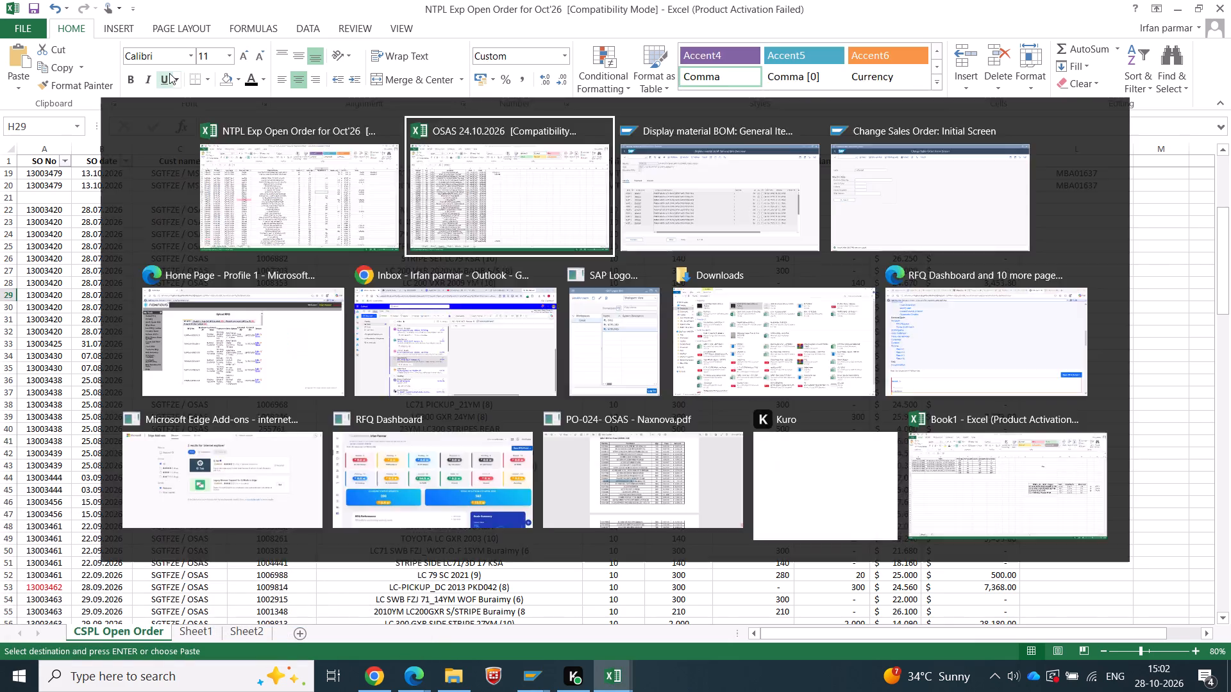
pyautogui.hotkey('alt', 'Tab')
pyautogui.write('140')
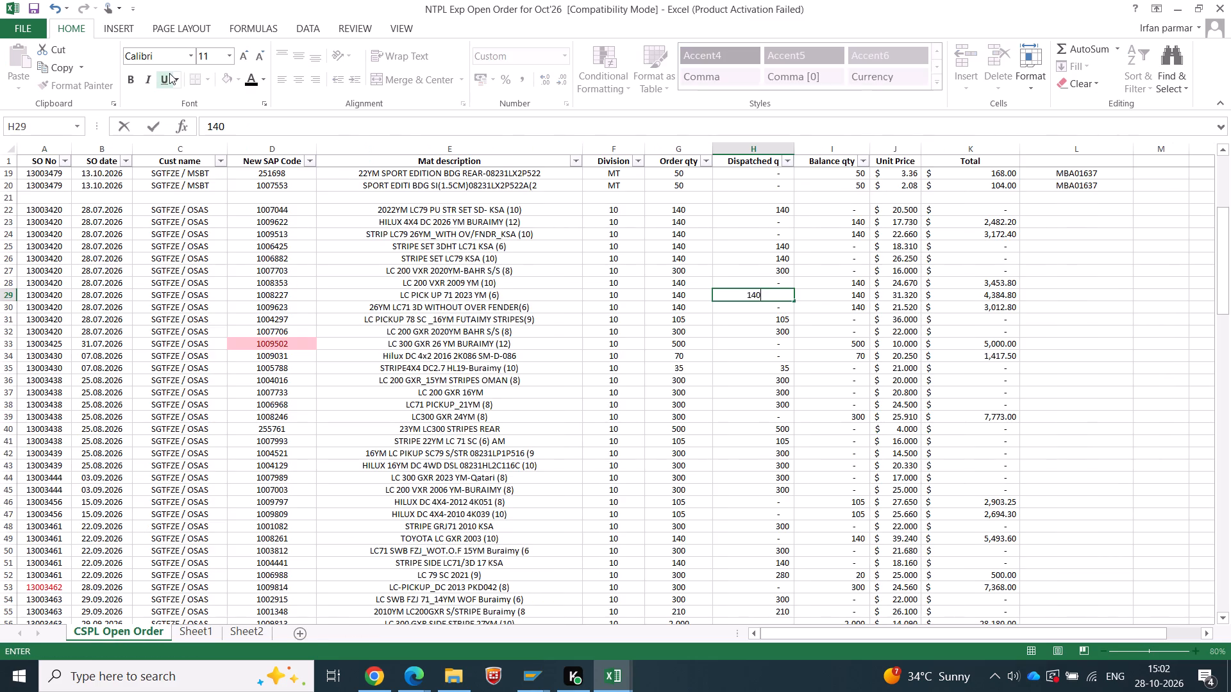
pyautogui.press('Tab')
# Find part number 1008246 from Sheet3 in the open order list and enter 300 as its dispatched quantity.
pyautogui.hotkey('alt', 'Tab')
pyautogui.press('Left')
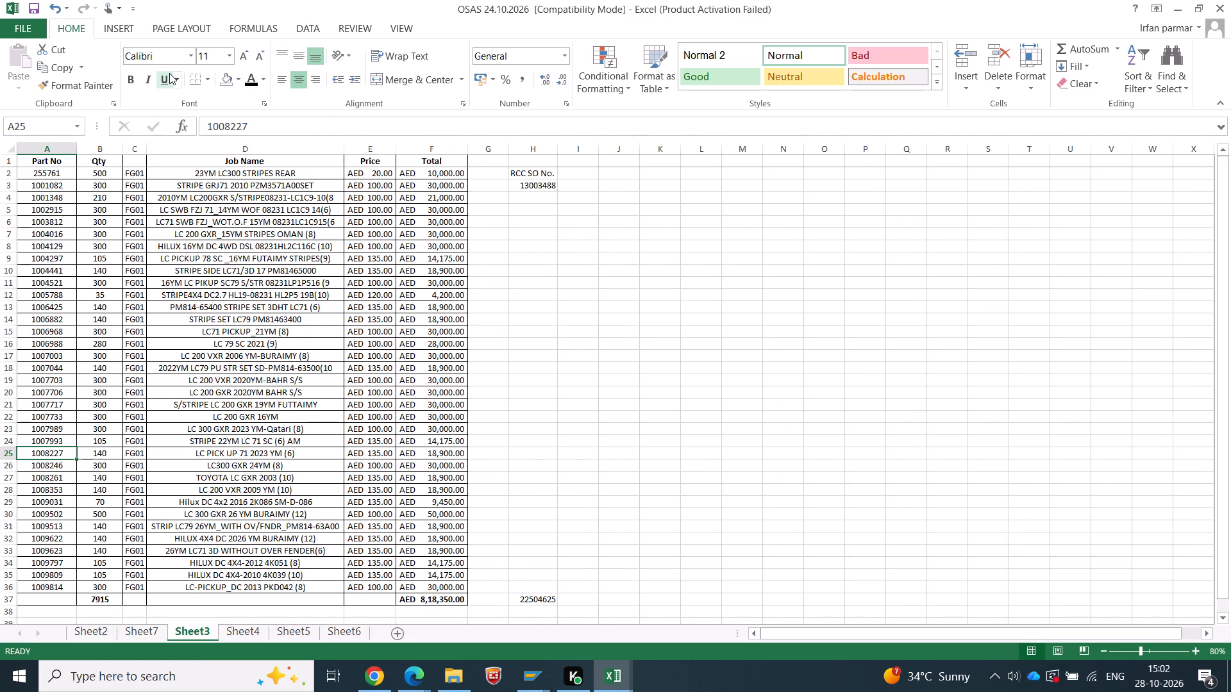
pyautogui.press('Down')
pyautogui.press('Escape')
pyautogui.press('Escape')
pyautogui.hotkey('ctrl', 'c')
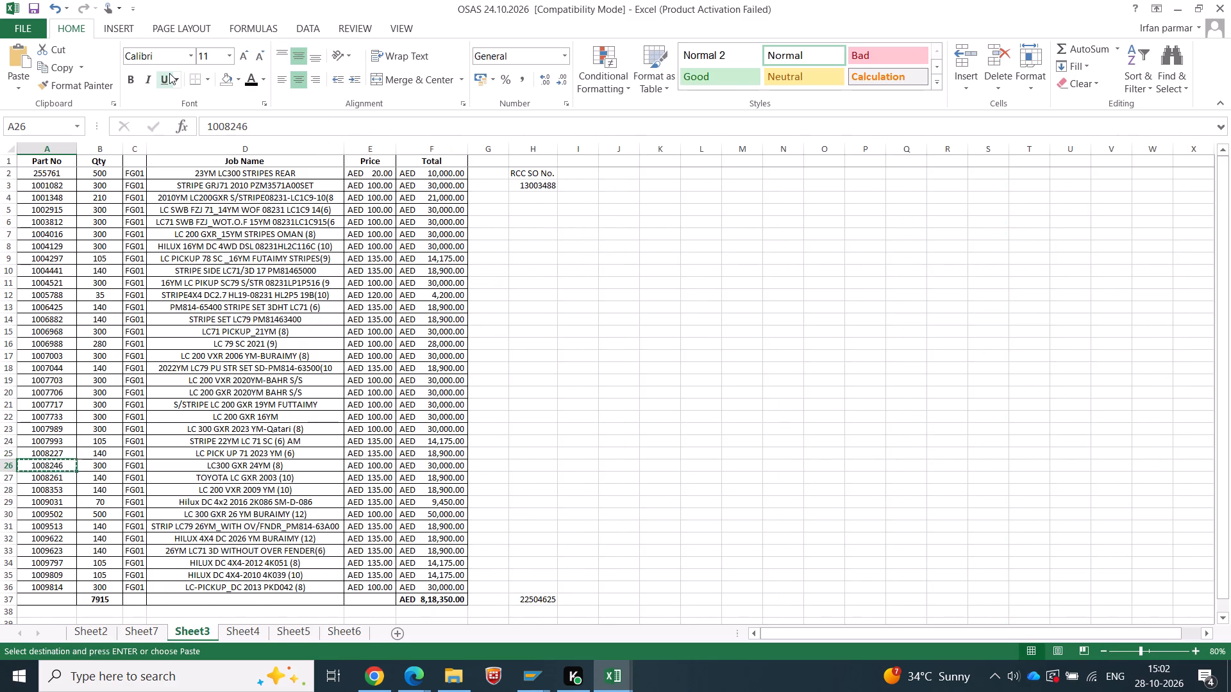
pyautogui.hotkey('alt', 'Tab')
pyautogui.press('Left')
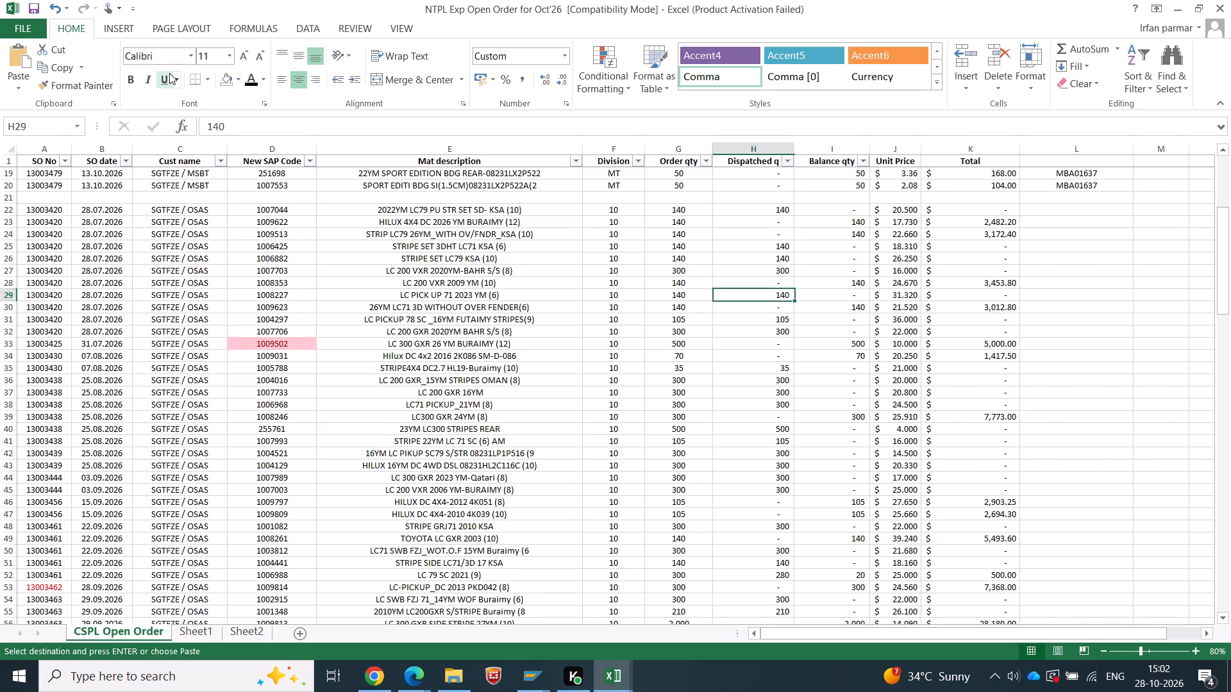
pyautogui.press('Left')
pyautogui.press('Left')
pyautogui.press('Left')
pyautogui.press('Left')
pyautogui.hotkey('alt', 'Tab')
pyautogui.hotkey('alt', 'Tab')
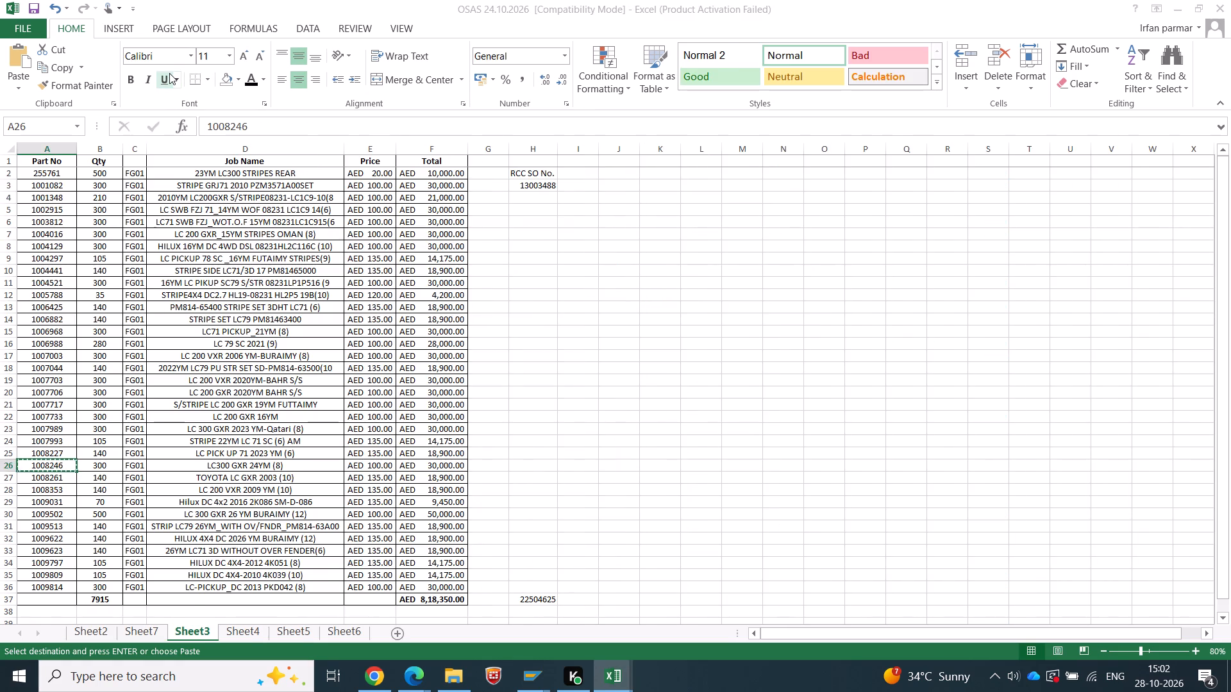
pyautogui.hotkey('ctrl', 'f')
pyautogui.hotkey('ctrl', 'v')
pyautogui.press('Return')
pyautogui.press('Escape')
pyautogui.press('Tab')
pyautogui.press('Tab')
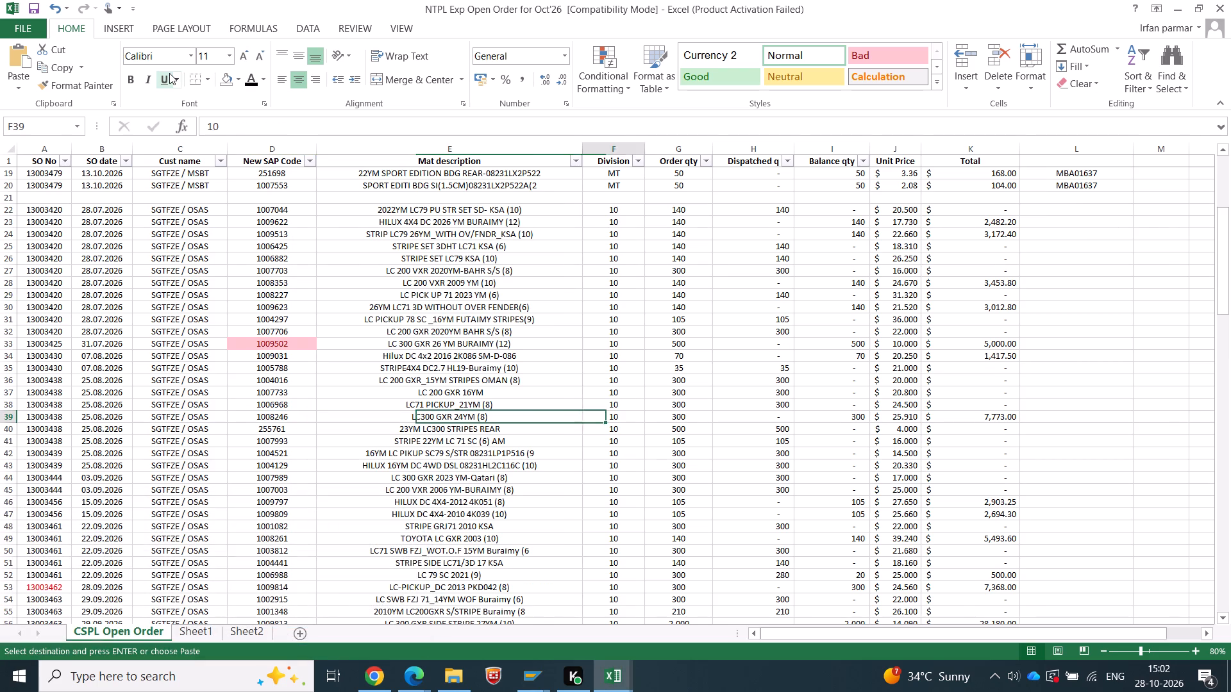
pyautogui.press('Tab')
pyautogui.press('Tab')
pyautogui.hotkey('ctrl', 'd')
# Search the open order list for 8261 and enter 140 as the dispatched quantity of Sheet3's part number 1008261.
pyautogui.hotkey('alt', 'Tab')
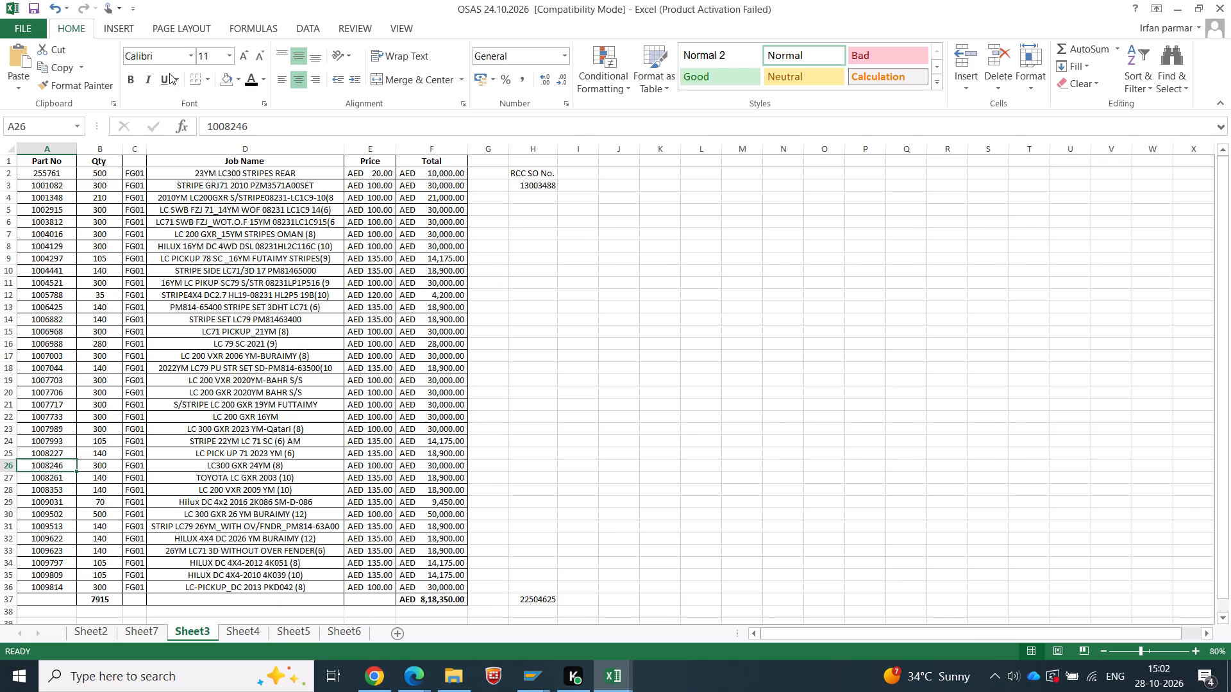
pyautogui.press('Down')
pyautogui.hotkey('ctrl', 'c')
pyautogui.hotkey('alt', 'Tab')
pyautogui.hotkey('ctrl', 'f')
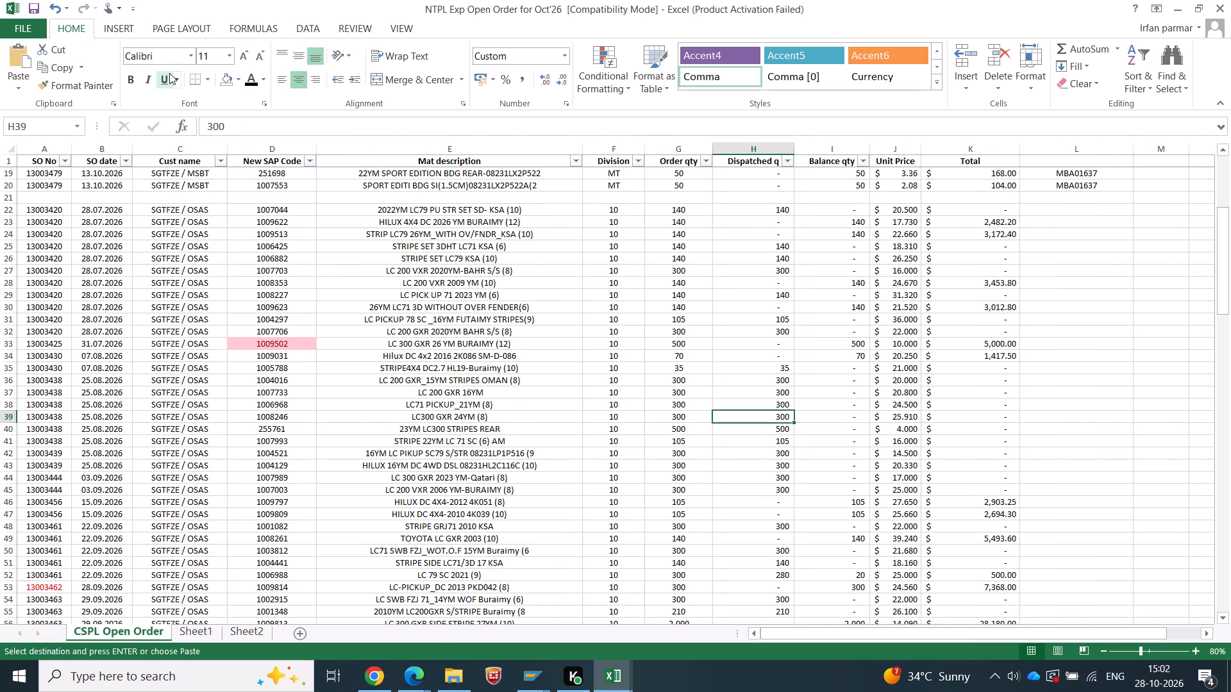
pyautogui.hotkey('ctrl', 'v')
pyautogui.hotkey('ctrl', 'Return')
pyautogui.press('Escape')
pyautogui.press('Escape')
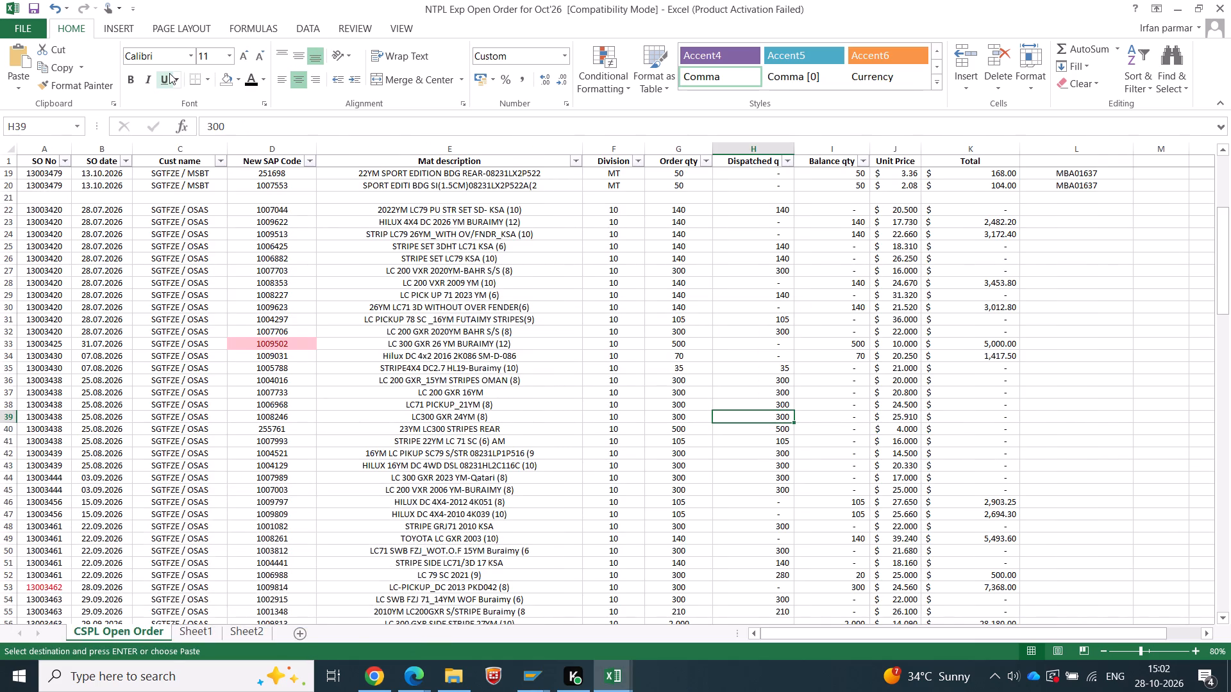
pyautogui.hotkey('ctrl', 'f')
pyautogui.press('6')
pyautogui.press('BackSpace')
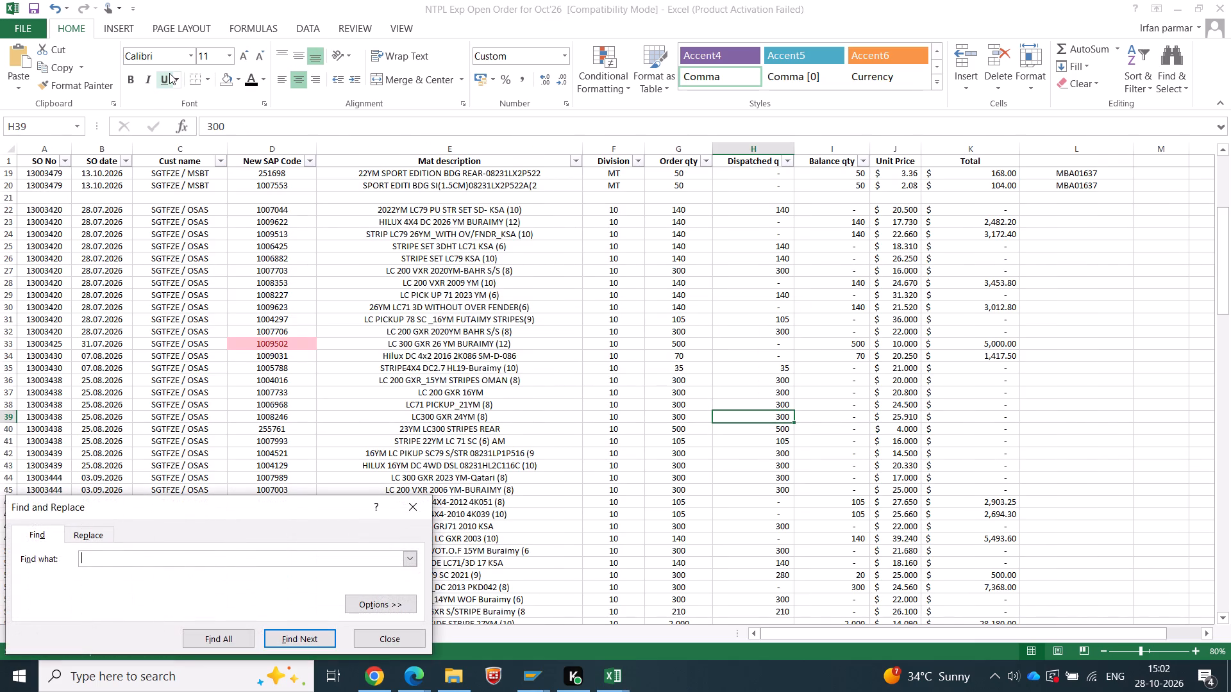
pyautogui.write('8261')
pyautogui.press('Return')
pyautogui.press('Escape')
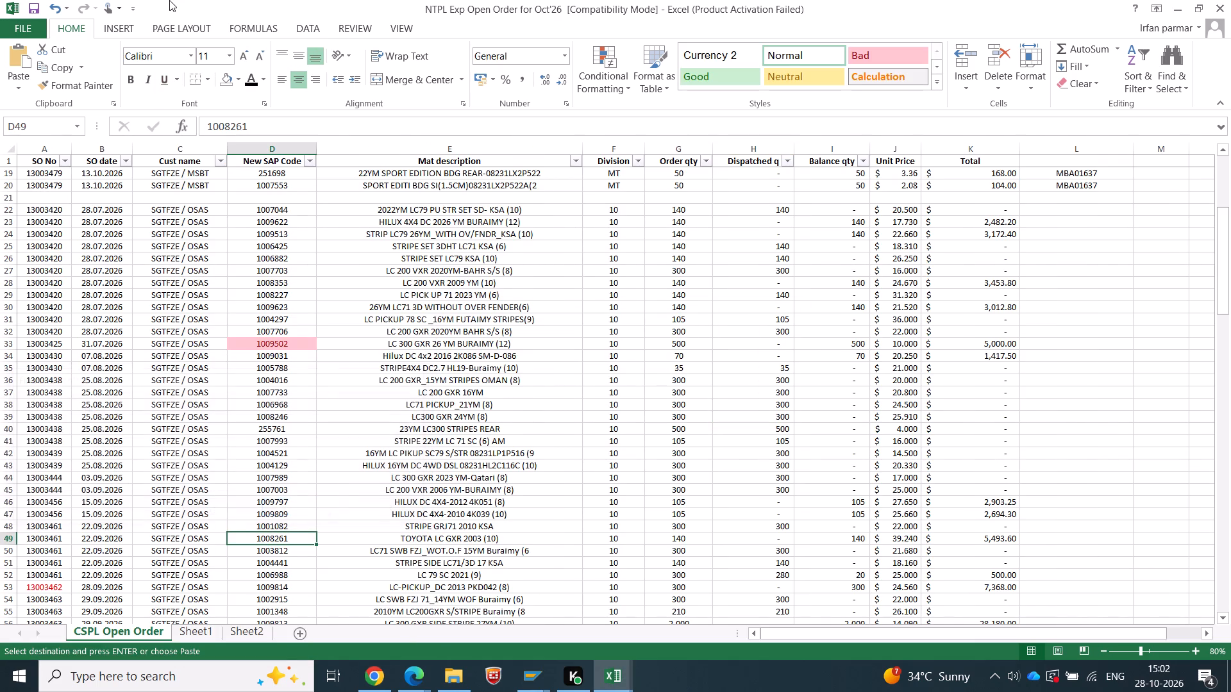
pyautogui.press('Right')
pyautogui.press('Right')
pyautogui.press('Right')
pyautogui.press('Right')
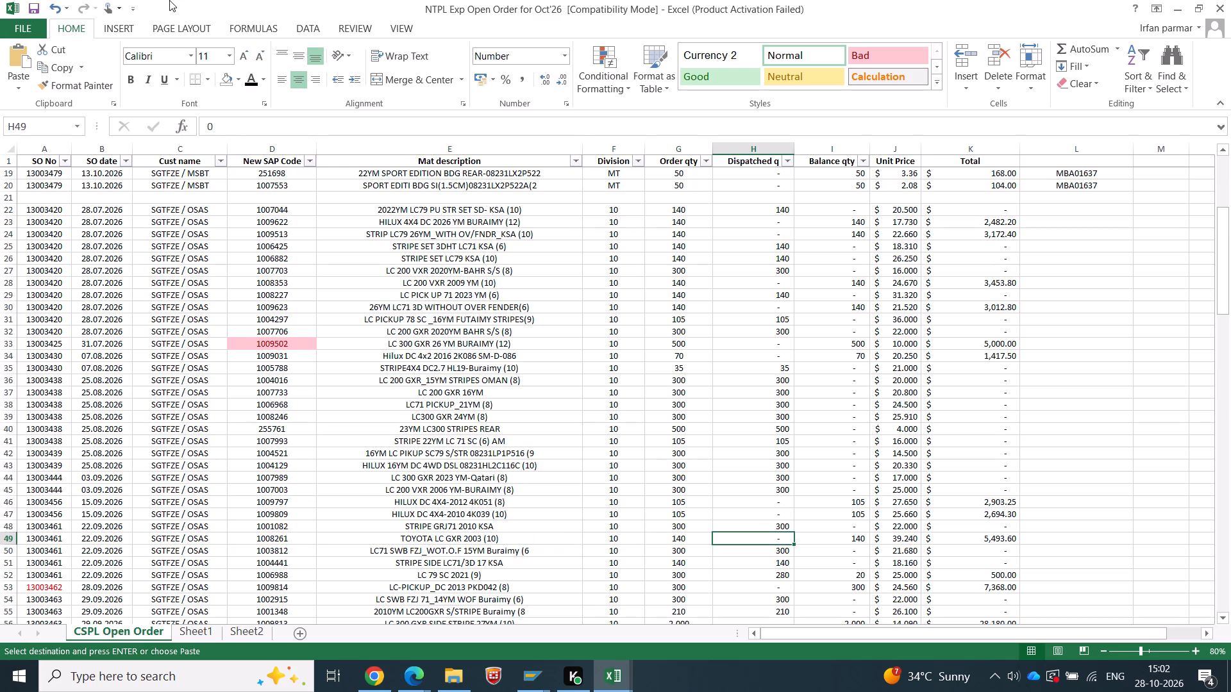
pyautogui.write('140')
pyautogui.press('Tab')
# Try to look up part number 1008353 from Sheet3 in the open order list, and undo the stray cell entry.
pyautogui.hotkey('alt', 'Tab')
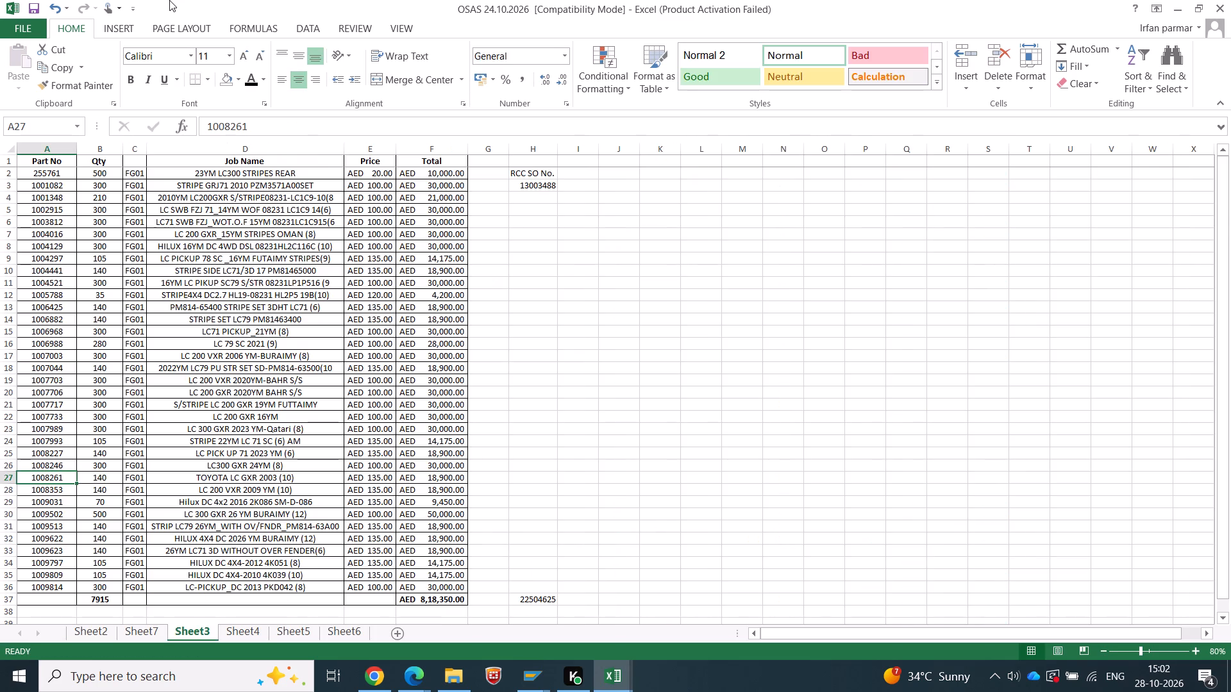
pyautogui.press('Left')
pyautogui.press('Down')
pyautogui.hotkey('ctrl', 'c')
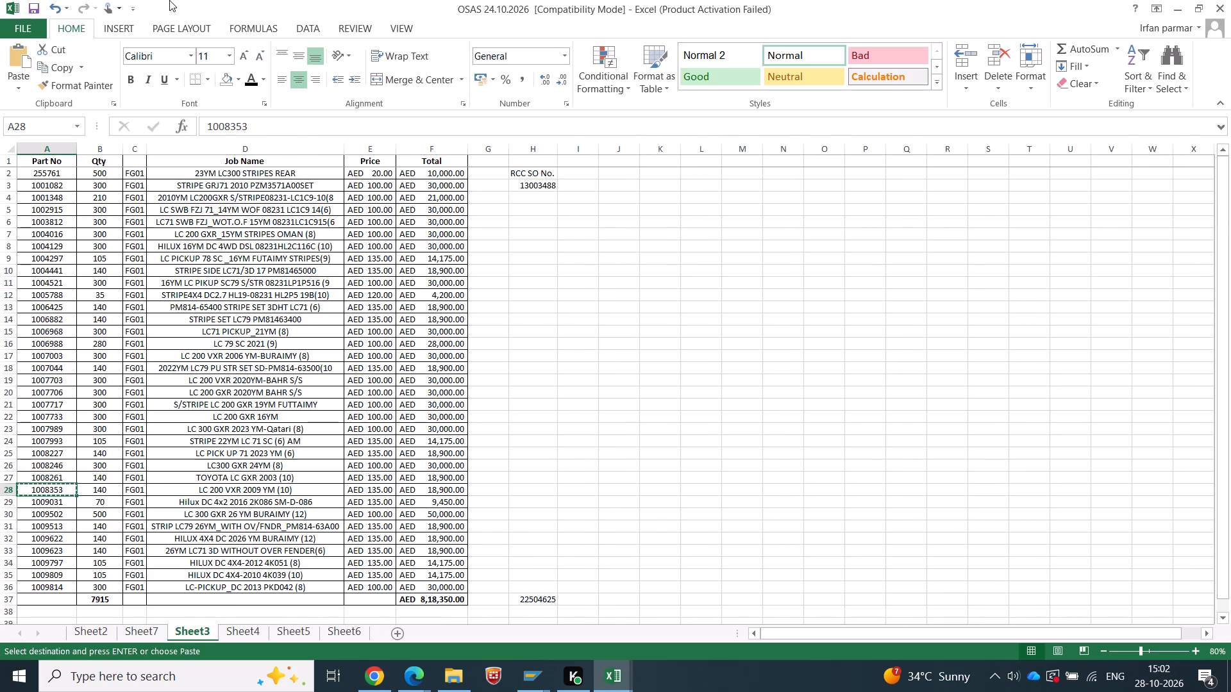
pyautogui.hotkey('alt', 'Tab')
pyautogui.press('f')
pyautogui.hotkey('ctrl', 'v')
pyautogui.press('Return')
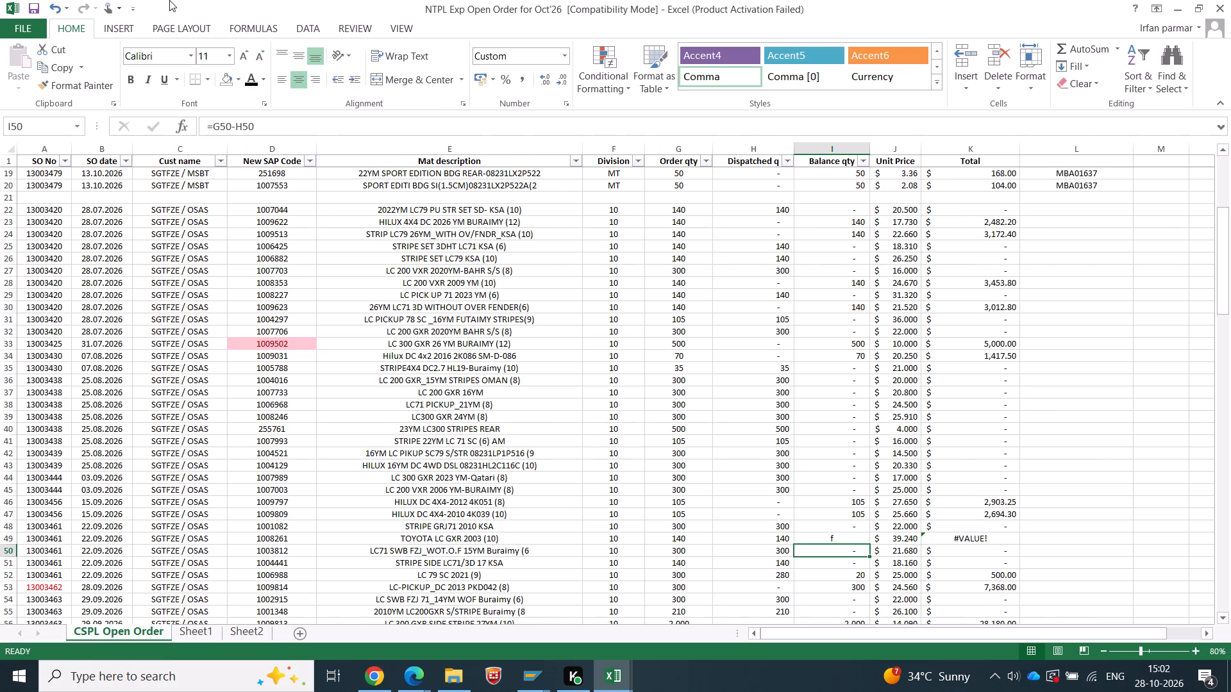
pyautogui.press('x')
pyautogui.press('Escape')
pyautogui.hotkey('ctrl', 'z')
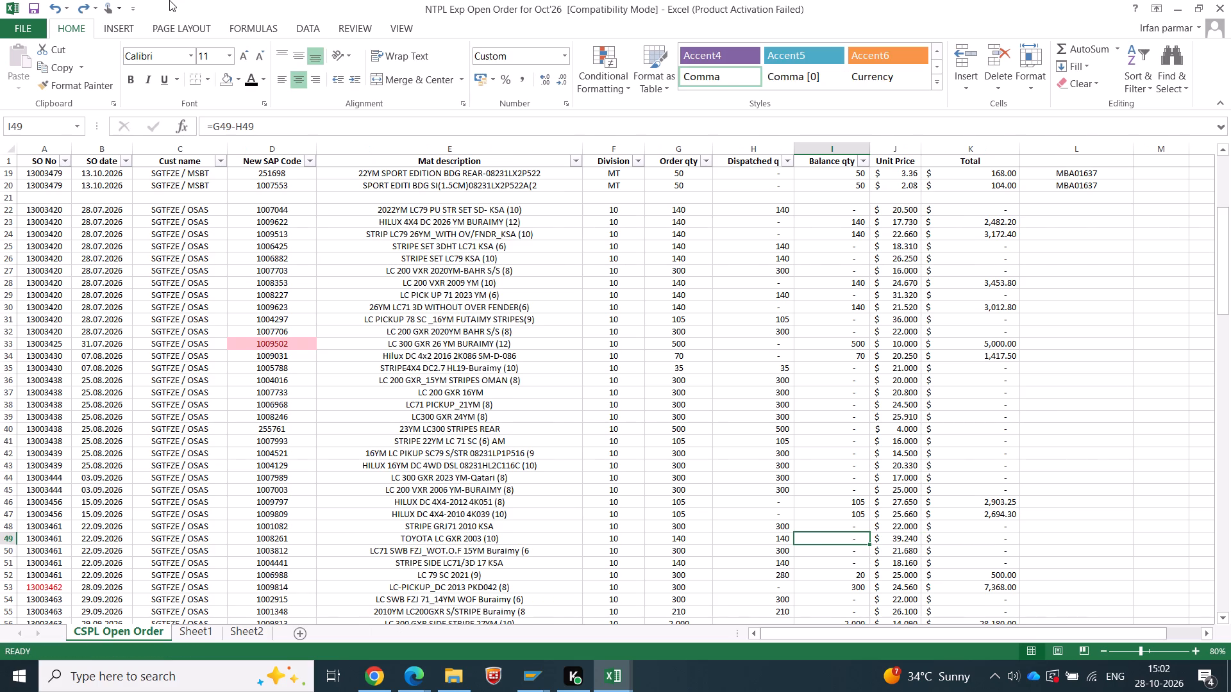
# Find part number 1008353 from Sheet3 in the open order list and enter 140 as its dispatched quantity.
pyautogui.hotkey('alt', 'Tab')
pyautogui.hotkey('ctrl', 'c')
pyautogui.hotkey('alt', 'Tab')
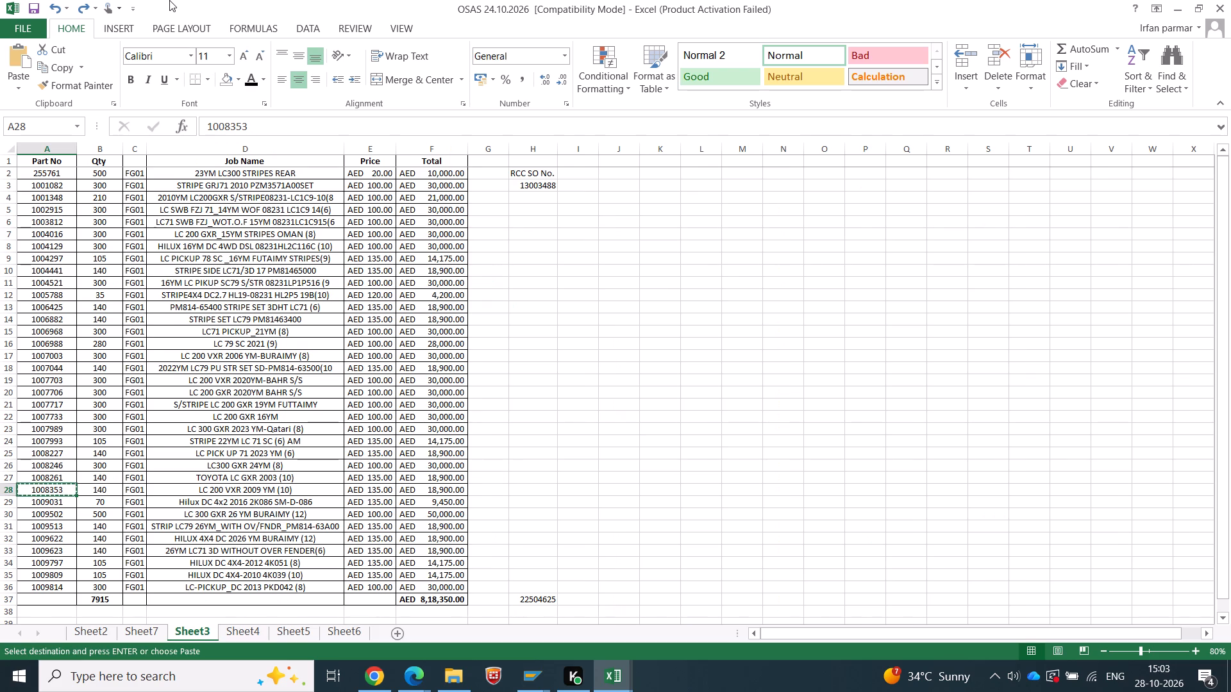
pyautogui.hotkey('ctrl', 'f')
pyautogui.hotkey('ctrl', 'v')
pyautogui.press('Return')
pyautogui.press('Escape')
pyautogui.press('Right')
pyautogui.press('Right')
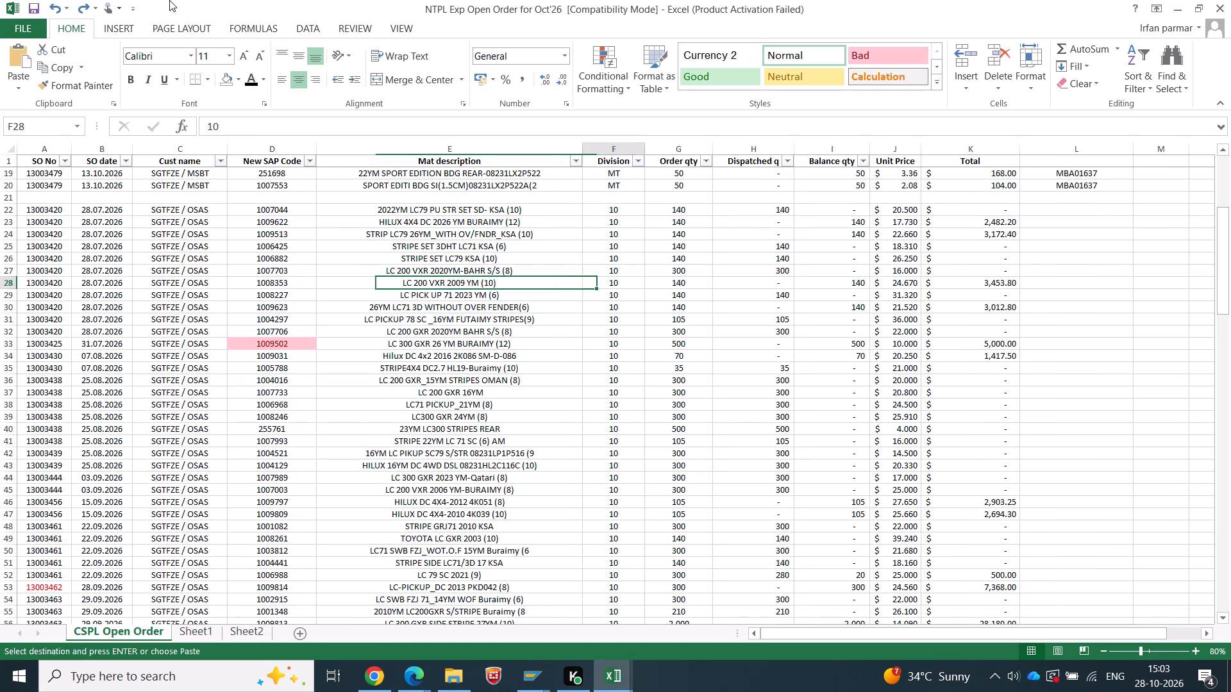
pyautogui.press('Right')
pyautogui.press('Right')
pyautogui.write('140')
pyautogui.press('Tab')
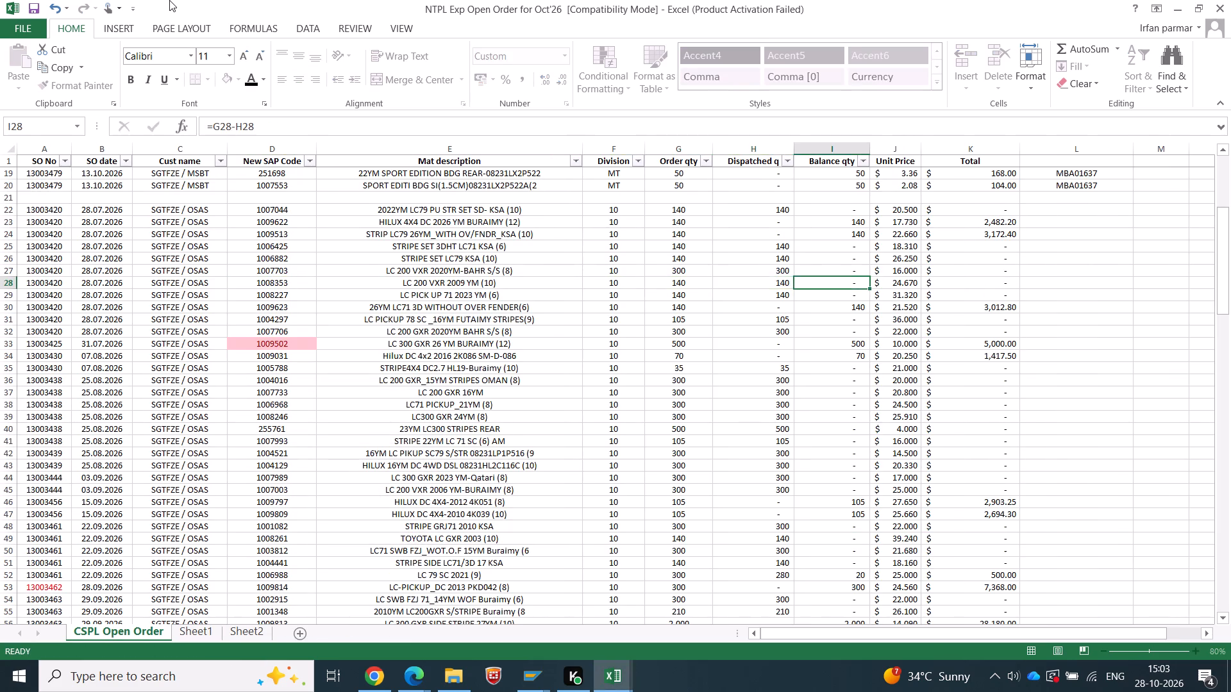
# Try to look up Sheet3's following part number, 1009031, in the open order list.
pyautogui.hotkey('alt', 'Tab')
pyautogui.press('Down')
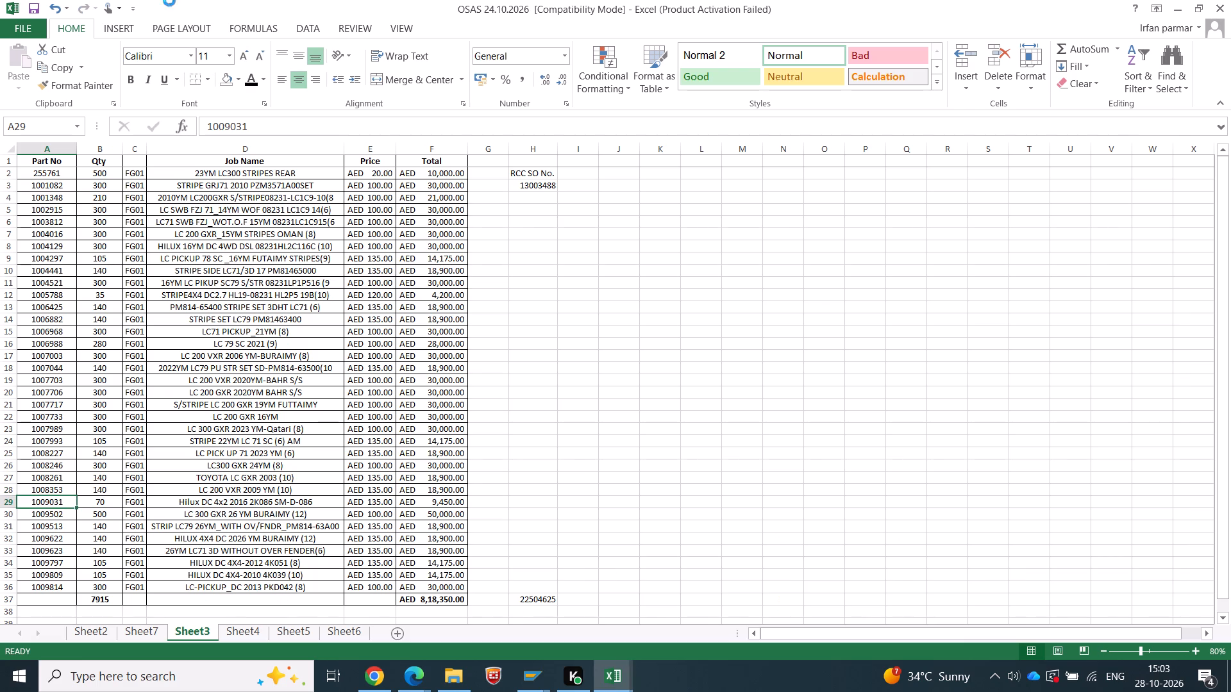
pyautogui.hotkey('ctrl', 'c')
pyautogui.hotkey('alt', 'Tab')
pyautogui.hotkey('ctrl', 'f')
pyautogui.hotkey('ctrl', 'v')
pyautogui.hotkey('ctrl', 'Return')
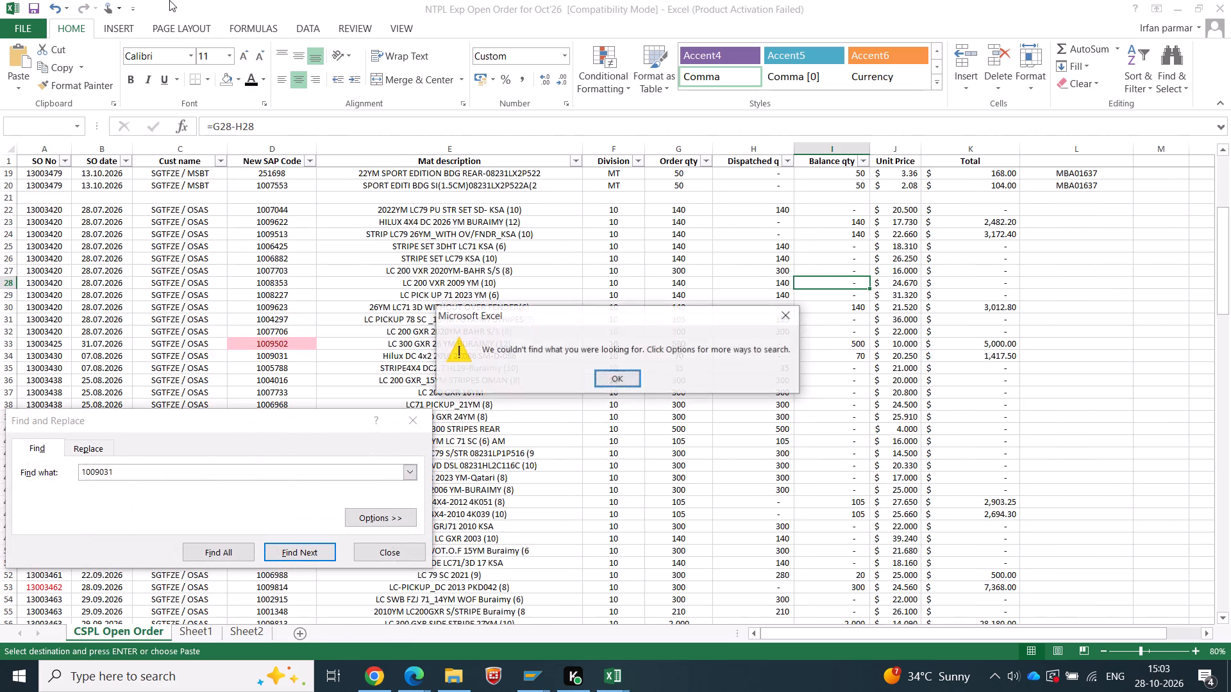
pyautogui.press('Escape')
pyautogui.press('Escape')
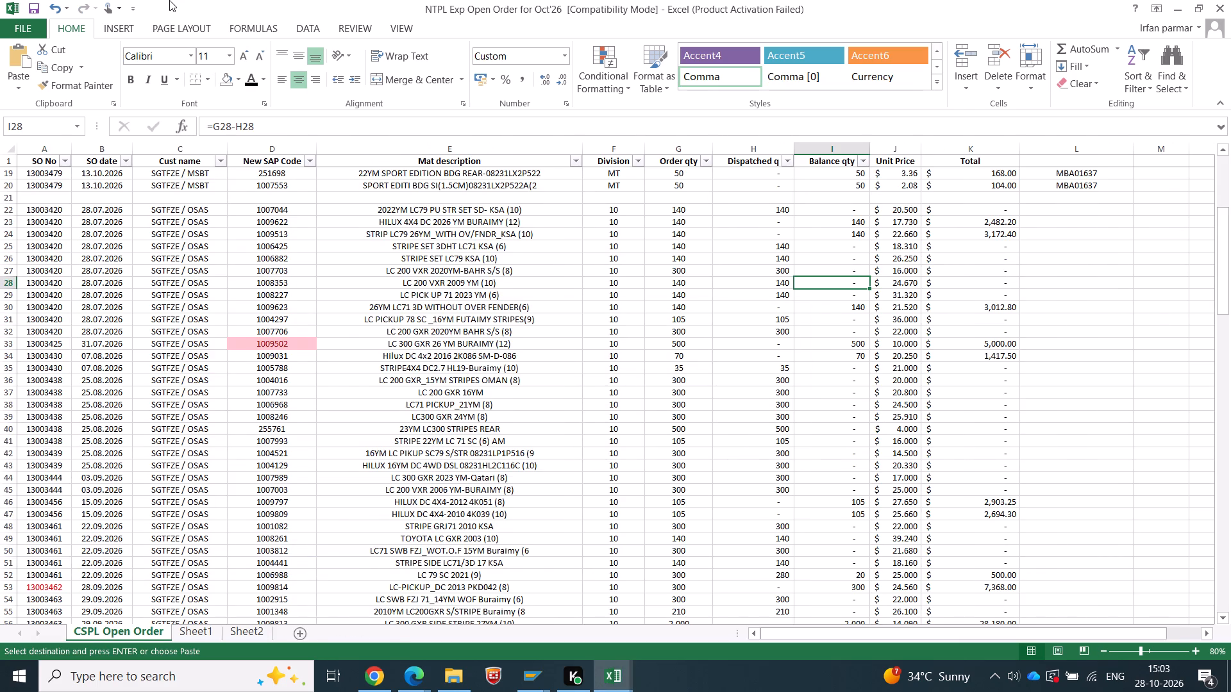
# Search the open order list for 9031 and enter 70 as the dispatched quantity of Sheet3's part number 1009031.
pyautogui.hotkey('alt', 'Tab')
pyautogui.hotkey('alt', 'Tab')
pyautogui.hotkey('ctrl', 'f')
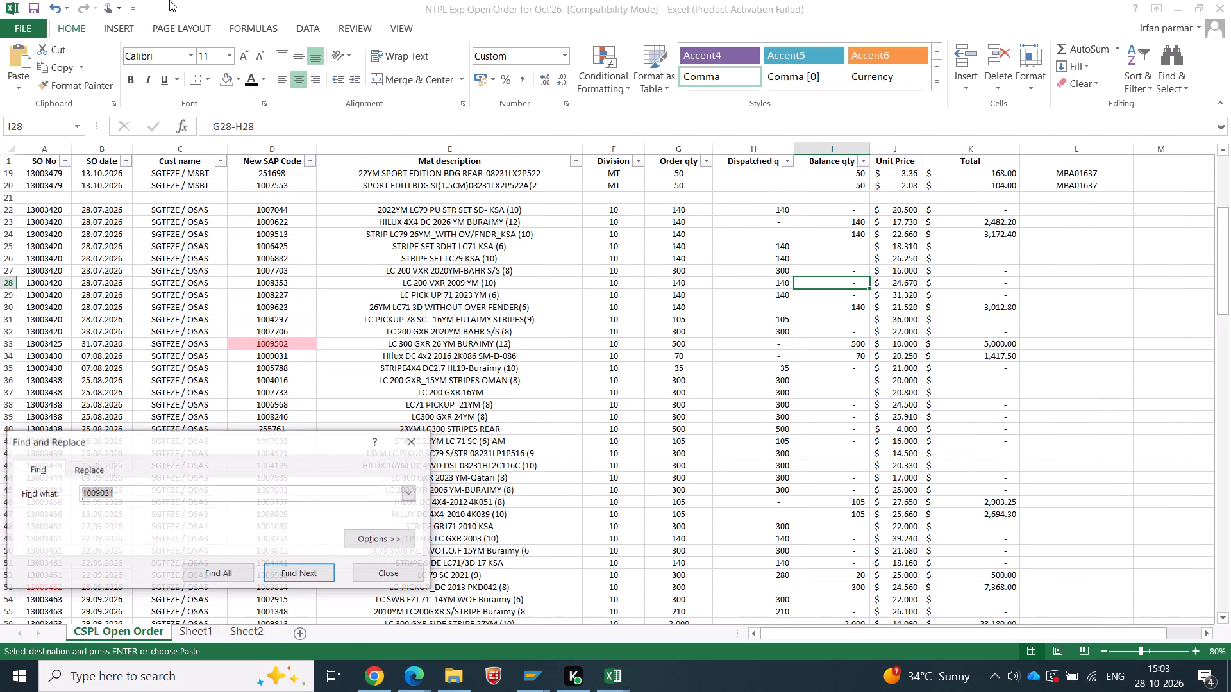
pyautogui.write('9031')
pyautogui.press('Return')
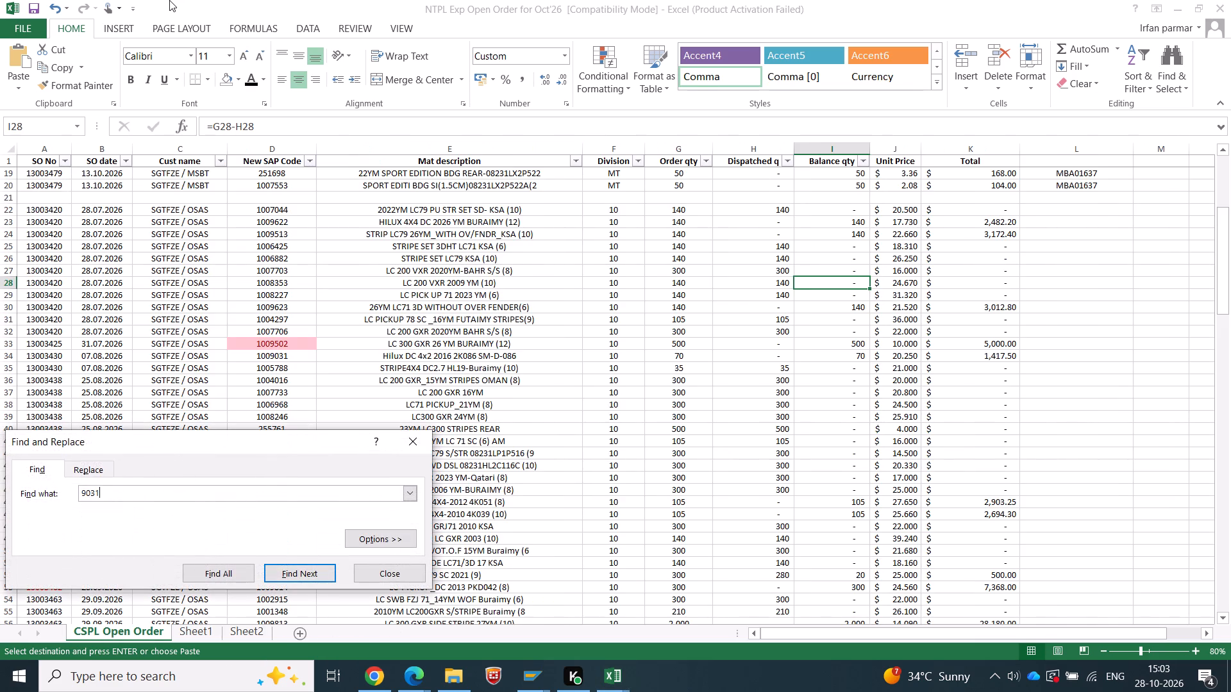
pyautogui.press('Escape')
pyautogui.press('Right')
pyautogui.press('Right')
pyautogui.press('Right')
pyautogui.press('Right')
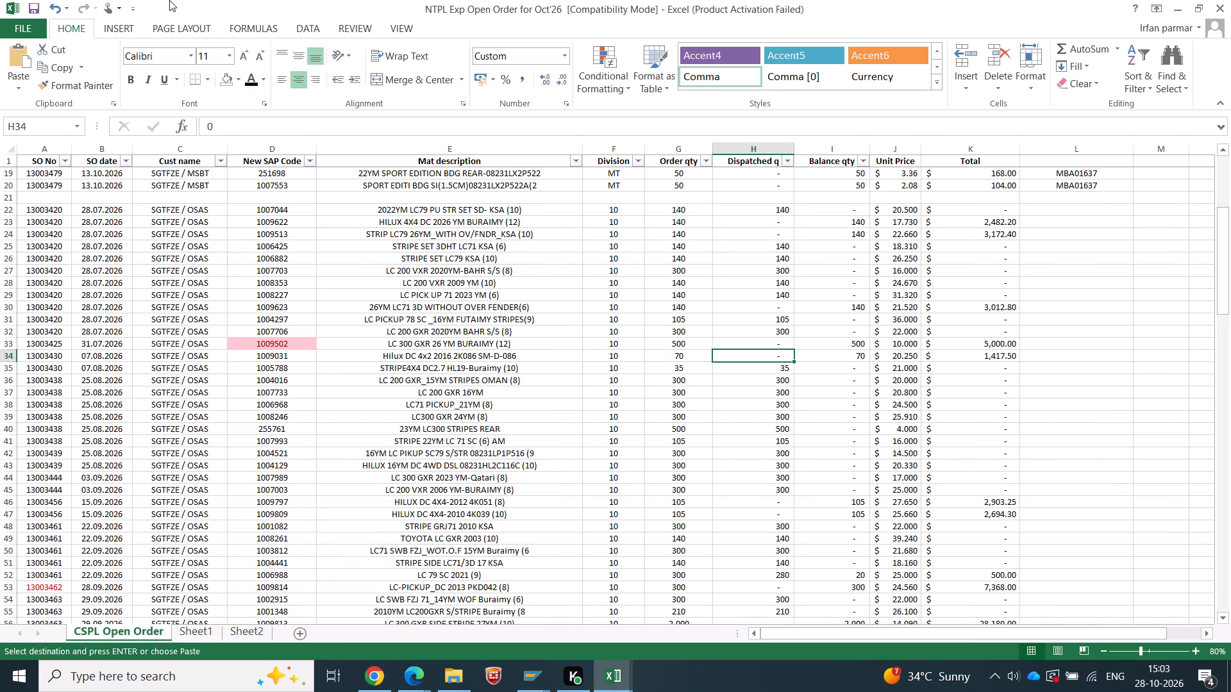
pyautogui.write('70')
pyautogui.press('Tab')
# Find part number 1009502 from Sheet3 in the open order list and enter 500 as the dispatched quantity for order 13003425.
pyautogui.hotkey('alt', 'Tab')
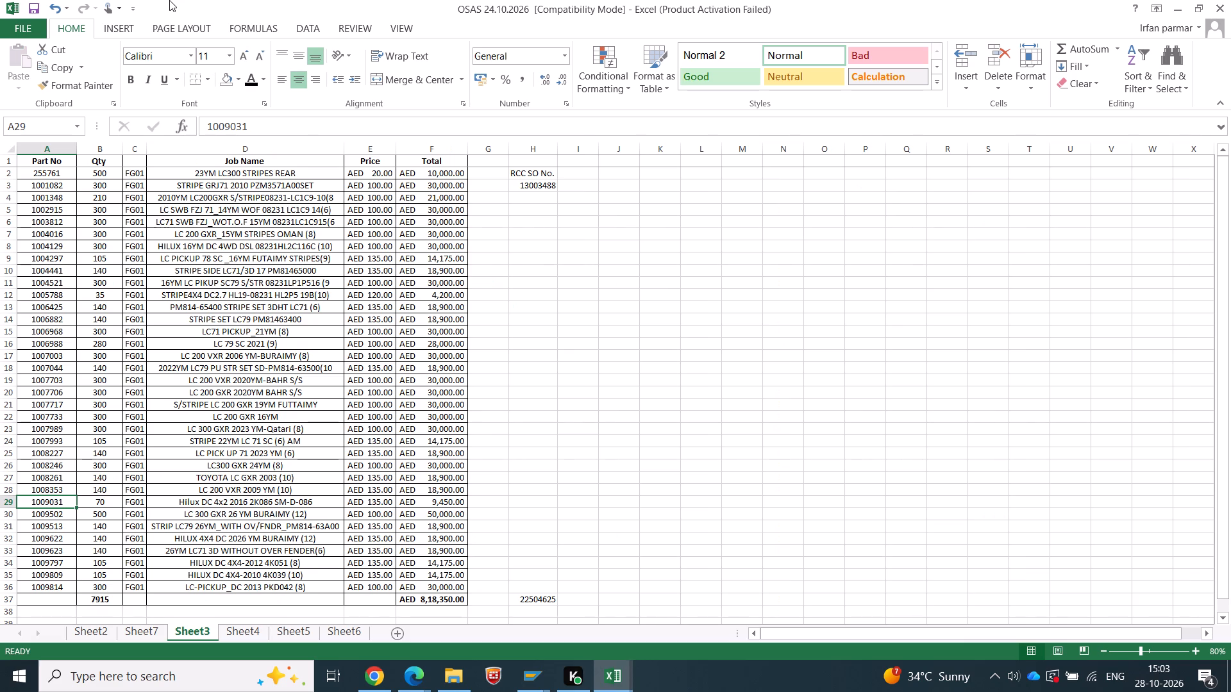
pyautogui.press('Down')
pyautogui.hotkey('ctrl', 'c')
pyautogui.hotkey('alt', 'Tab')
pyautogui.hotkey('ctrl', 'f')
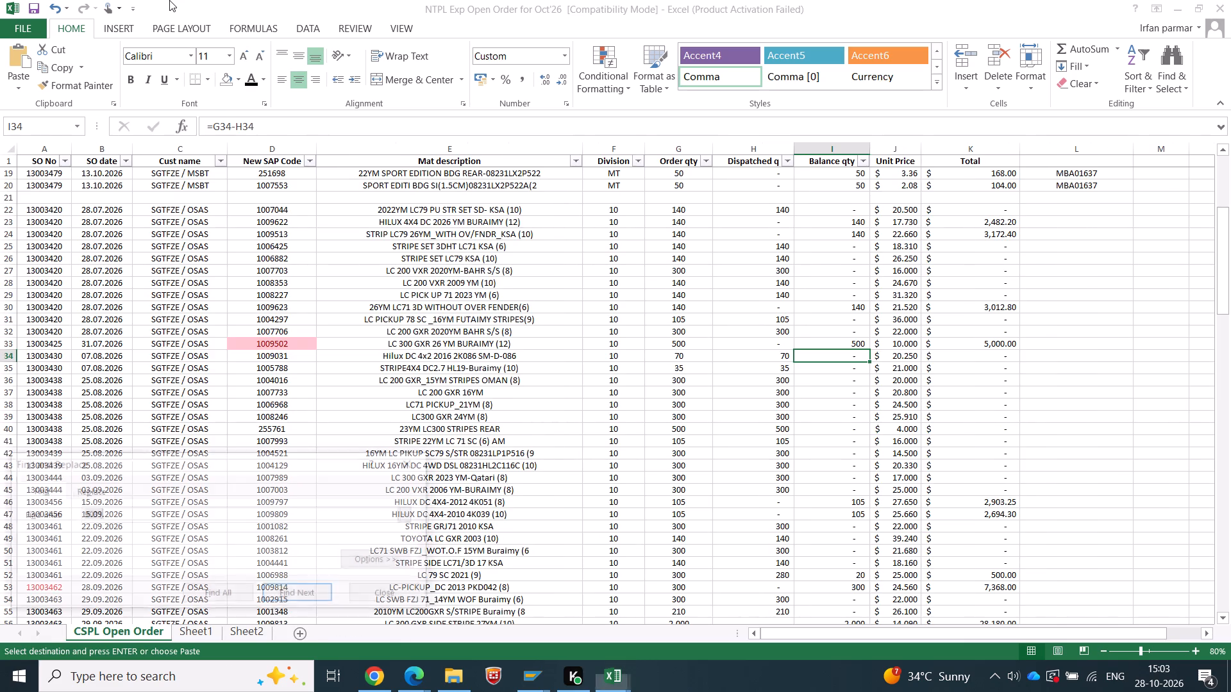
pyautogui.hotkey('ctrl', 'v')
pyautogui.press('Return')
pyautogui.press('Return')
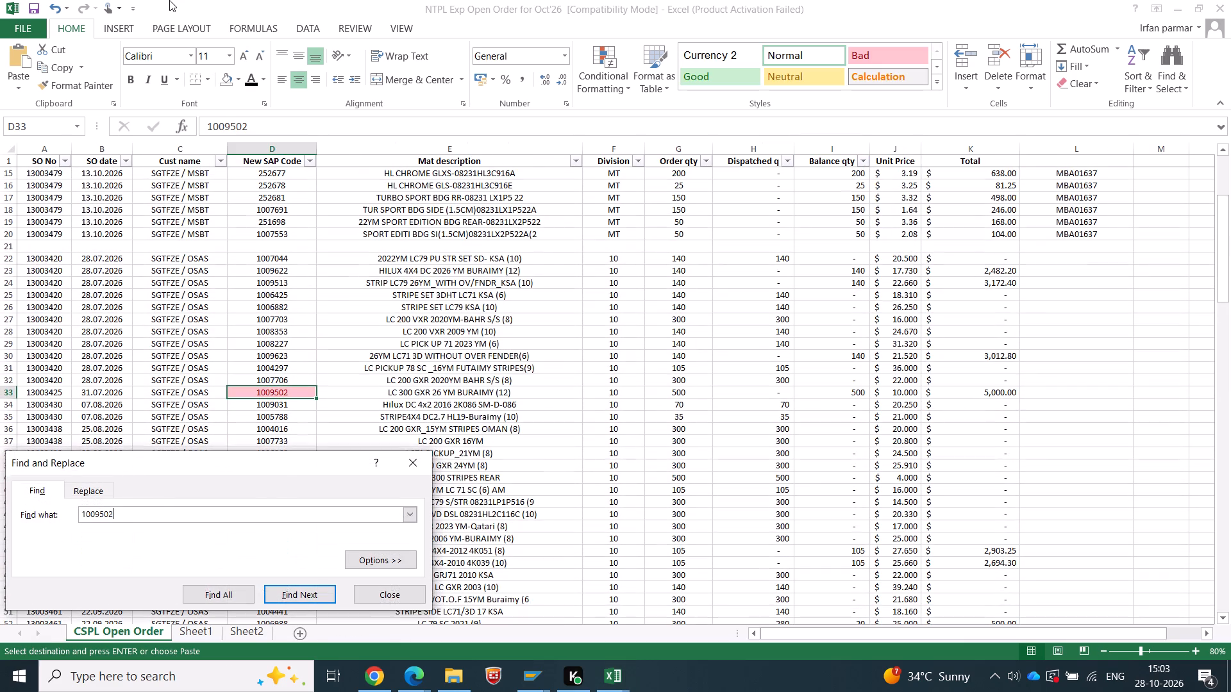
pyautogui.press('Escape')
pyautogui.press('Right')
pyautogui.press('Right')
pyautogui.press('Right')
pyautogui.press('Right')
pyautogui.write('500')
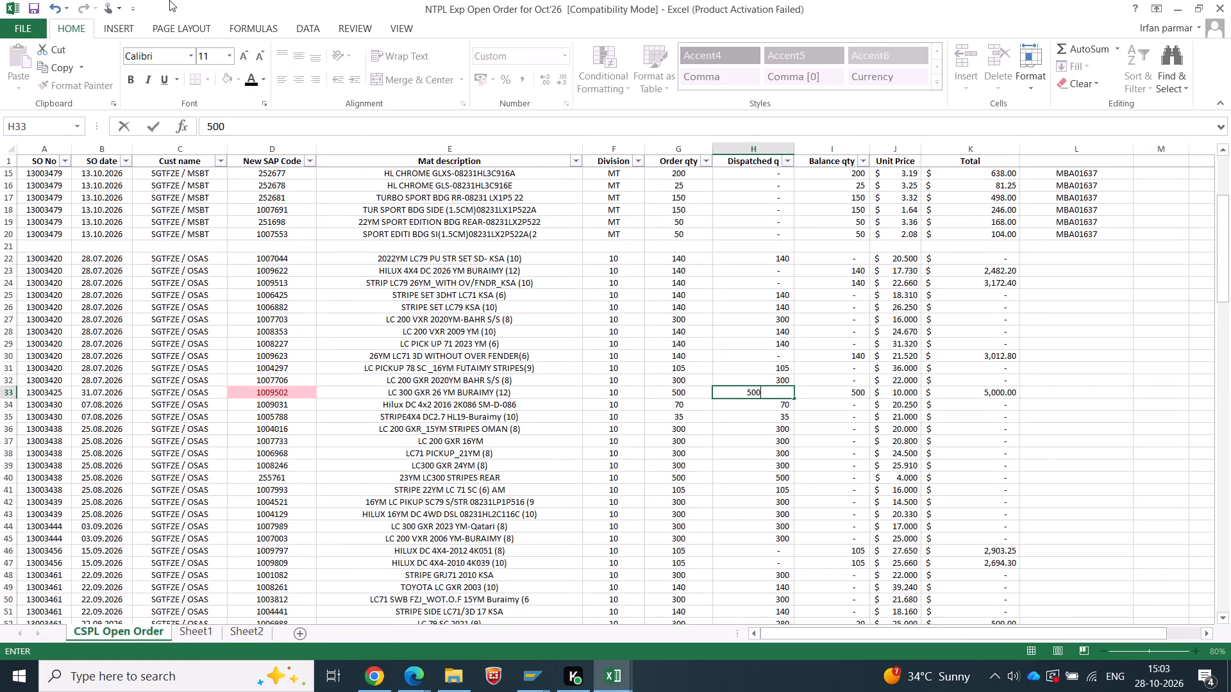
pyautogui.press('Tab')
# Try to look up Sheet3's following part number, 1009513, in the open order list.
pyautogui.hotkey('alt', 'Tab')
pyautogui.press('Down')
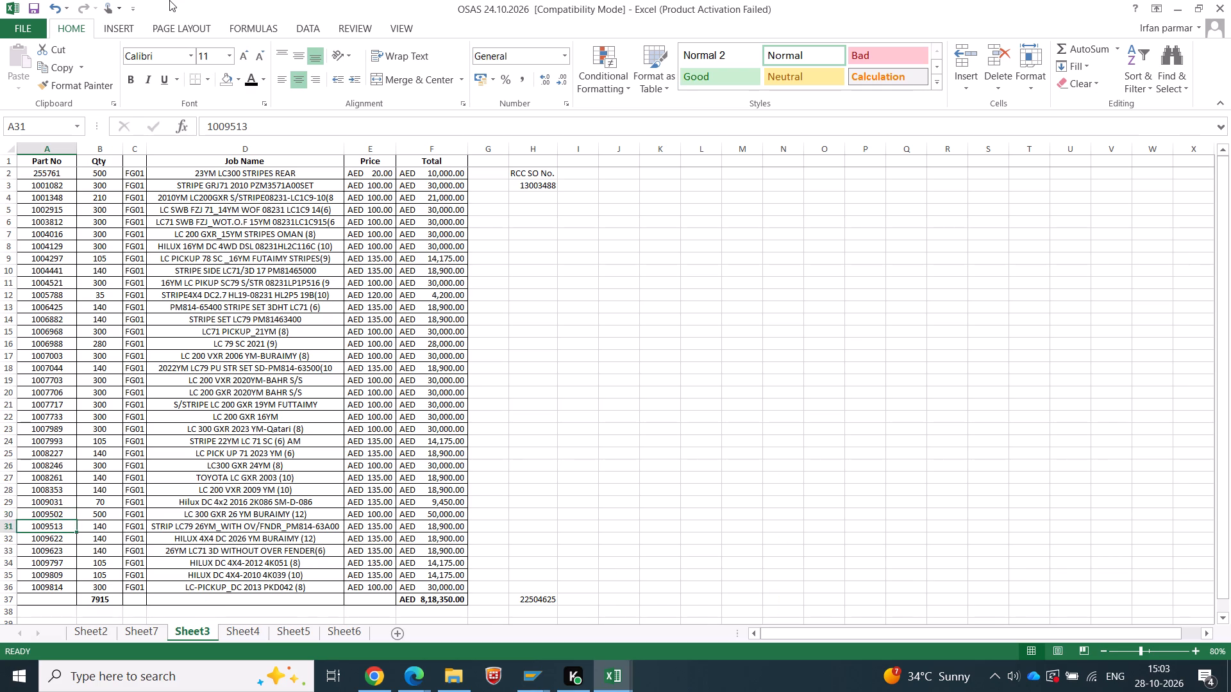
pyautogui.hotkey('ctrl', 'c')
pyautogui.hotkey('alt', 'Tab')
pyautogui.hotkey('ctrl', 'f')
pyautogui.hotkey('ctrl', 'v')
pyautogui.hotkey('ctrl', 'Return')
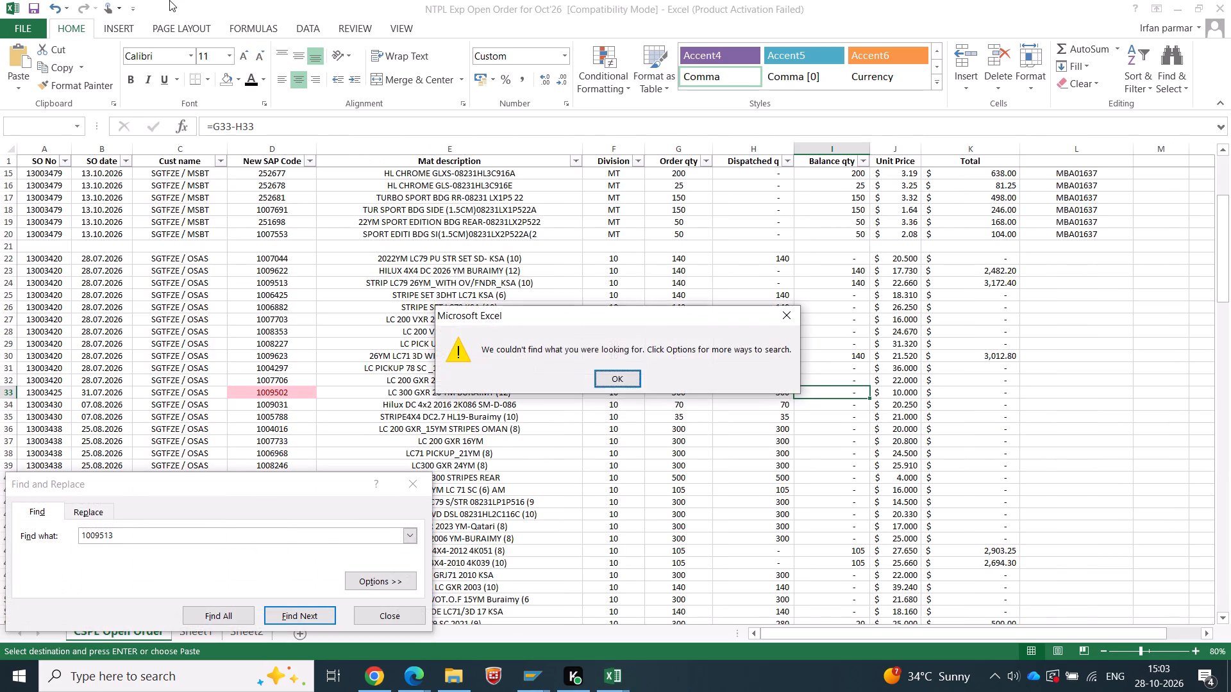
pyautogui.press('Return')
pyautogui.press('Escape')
# Search the open order list for 9513 and enter 140 as the dispatched quantity of Sheet3's part number 1009513.
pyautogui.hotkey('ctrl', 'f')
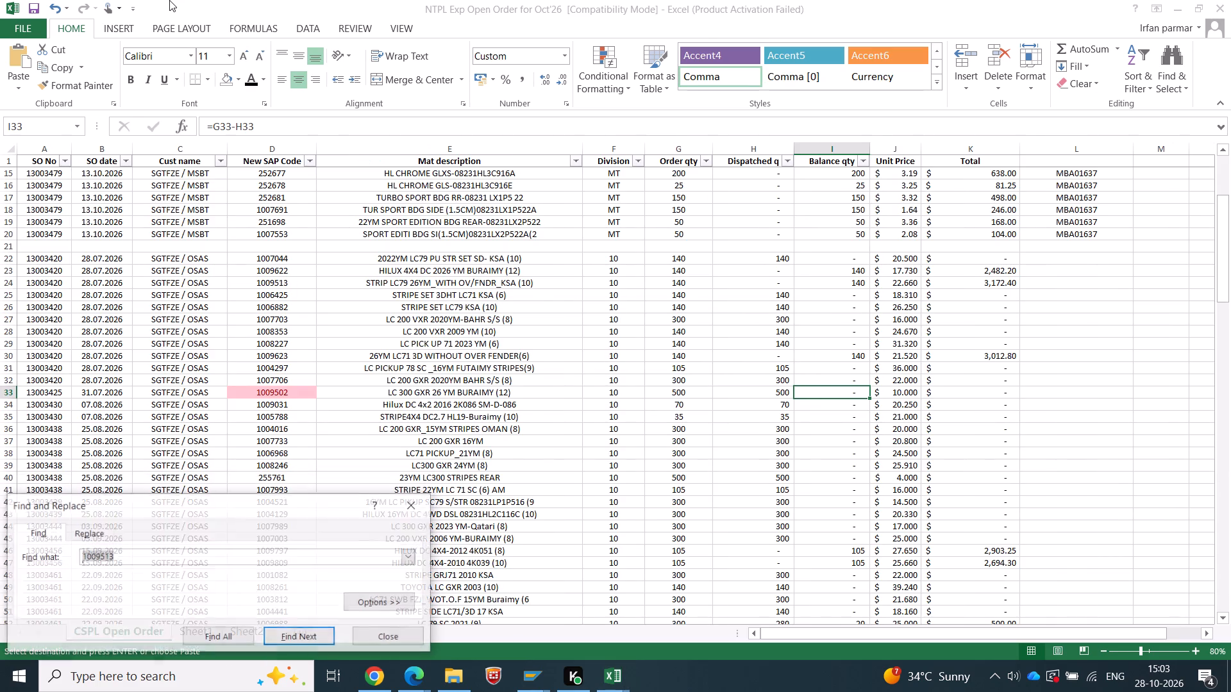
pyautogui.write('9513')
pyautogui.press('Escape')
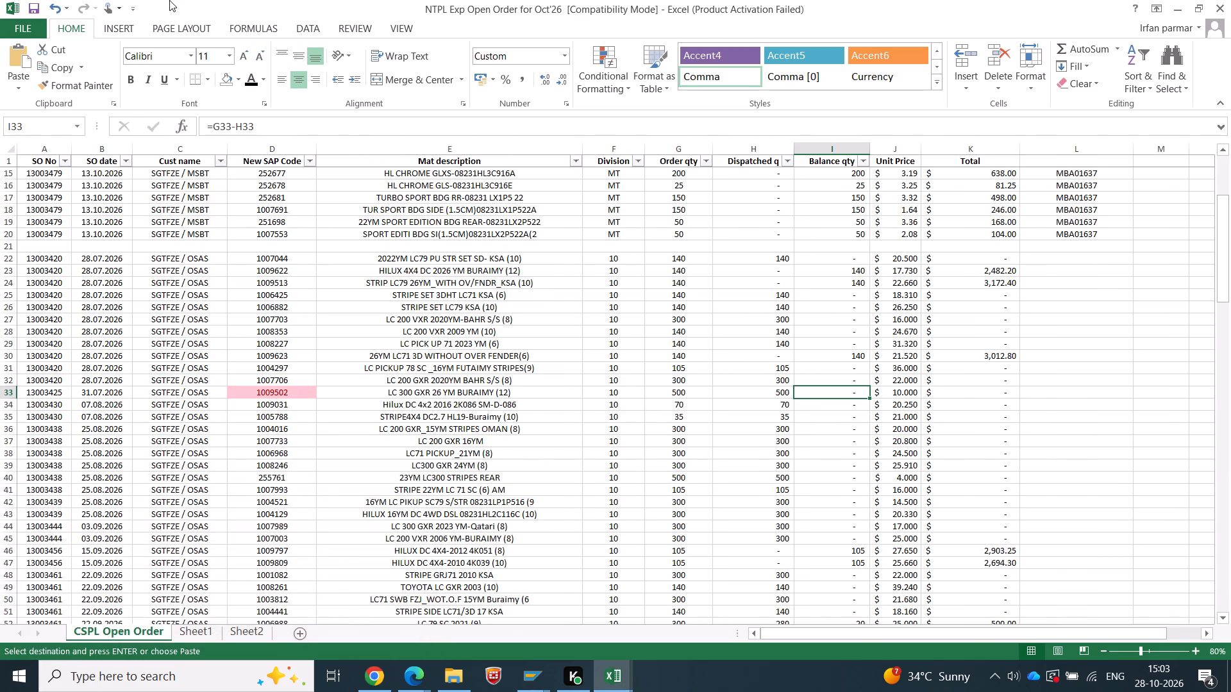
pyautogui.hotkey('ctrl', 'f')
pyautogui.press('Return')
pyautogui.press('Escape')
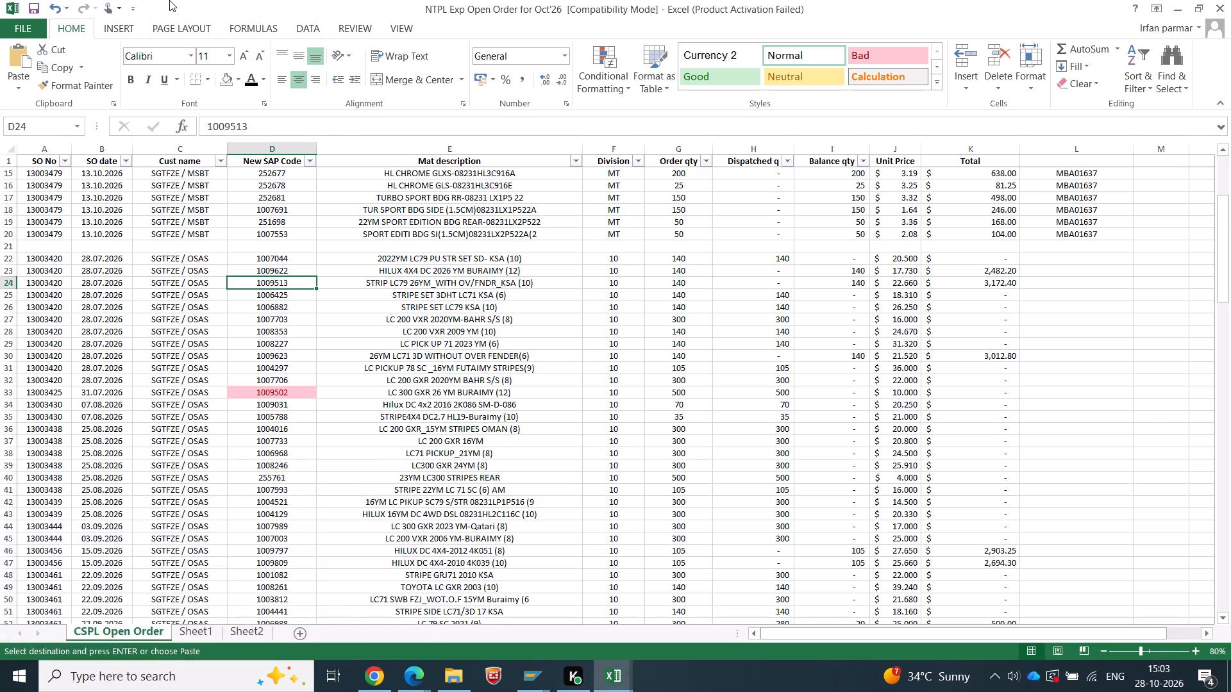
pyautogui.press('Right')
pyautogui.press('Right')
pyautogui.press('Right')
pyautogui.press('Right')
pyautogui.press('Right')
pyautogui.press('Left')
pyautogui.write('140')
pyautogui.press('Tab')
# Find part number 1009622 from Sheet3 in the open order list and fill its dispatched quantity with 140 from the row above.
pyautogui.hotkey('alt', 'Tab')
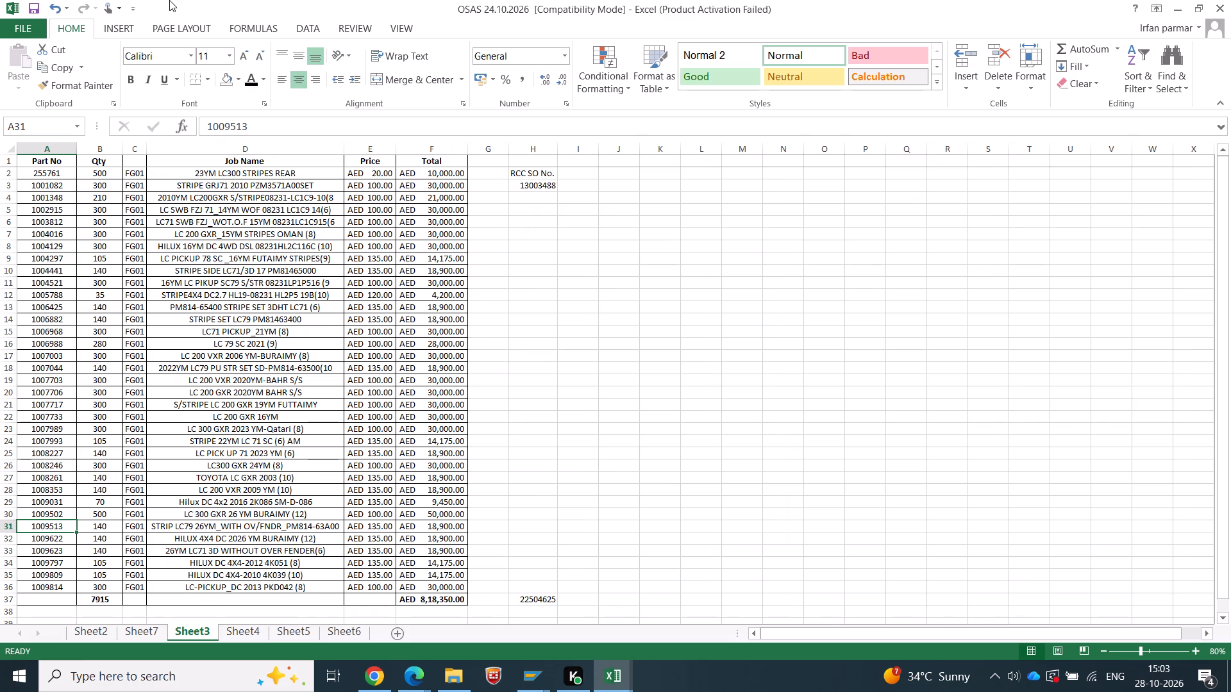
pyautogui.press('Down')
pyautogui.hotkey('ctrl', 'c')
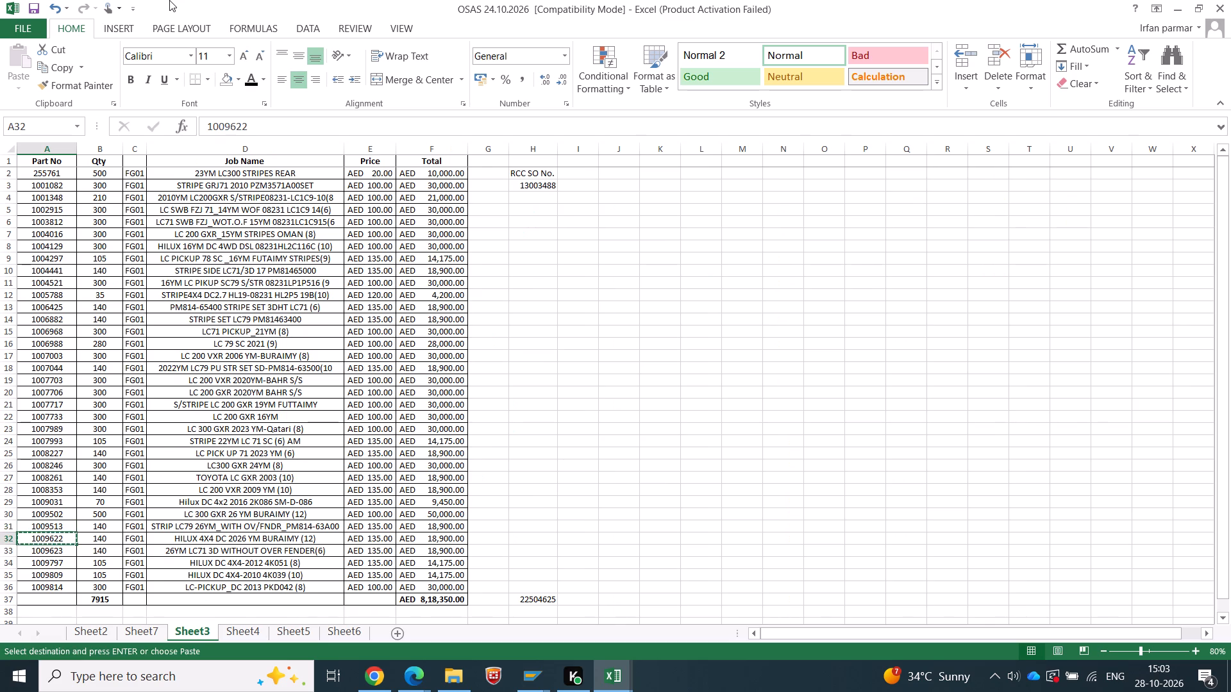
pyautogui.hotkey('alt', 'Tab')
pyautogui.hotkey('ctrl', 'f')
pyautogui.hotkey('ctrl', 'v')
pyautogui.press('Return')
pyautogui.press('Escape')
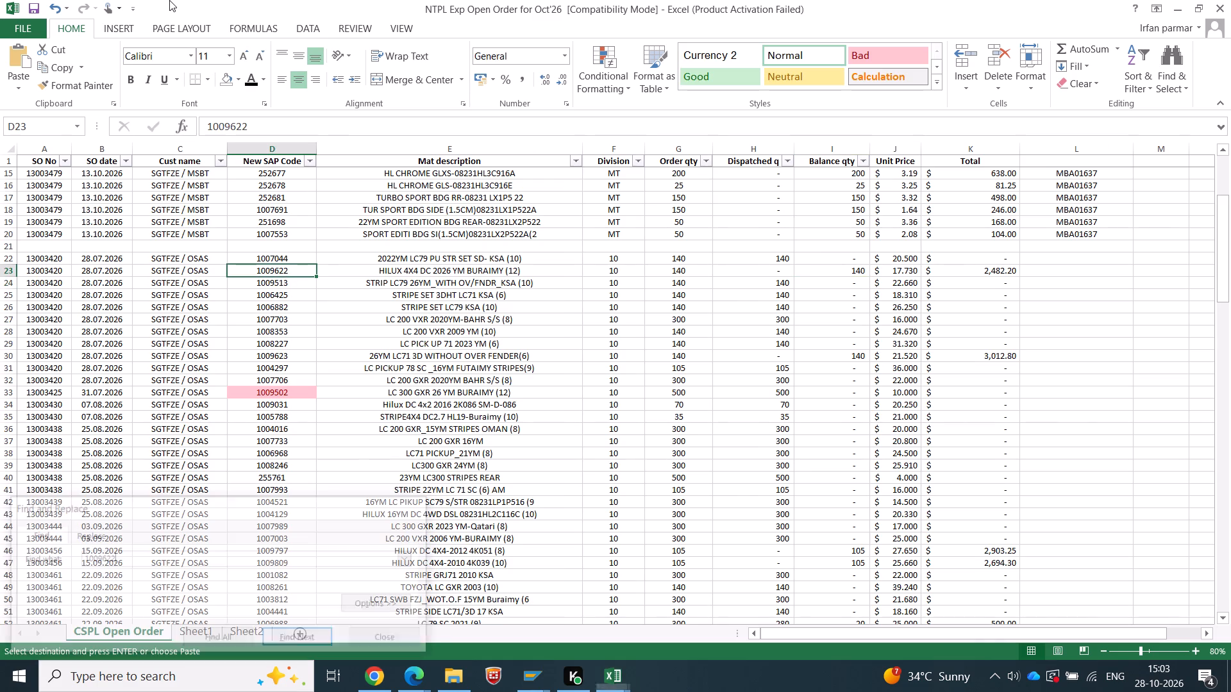
pyautogui.press('Right')
pyautogui.press('Right')
pyautogui.press('Right')
pyautogui.press('Right')
pyautogui.hotkey('ctrl', 'd')
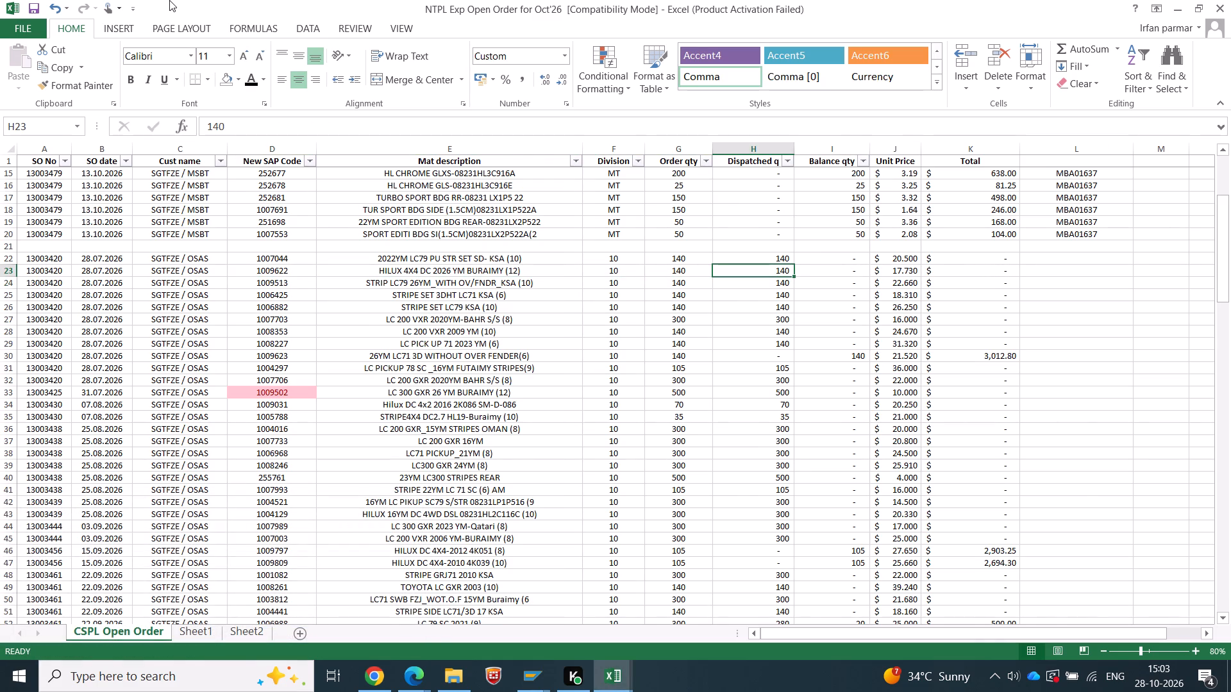
# Find part number 1009623 from Sheet3 in the open order list and fill its dispatched quantity with 140 from the row above.
pyautogui.hotkey('alt', 'Tab')
pyautogui.press('Down')
pyautogui.hotkey('ctrl', 'c')
pyautogui.hotkey('alt', 'Tab')
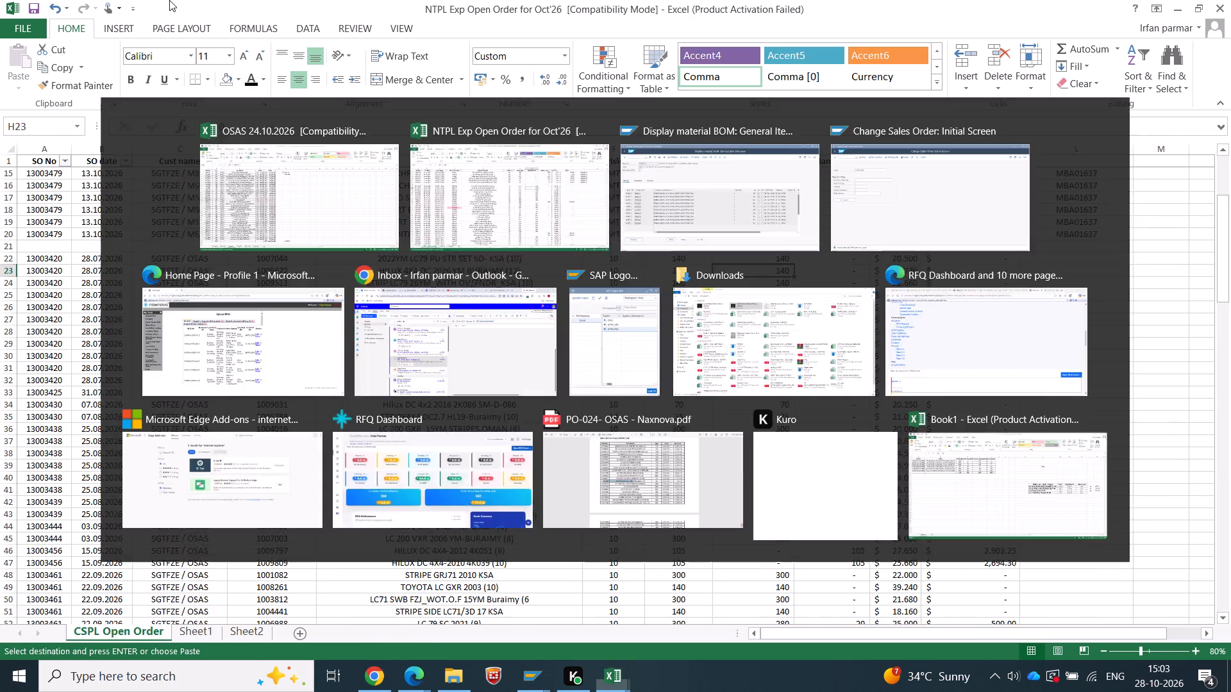
pyautogui.hotkey('ctrl', 'f')
pyautogui.hotkey('ctrl', 'v')
pyautogui.press('Return')
pyautogui.press('Escape')
pyautogui.press('Right')
pyautogui.press('Right')
pyautogui.press('Right')
pyautogui.press('Right')
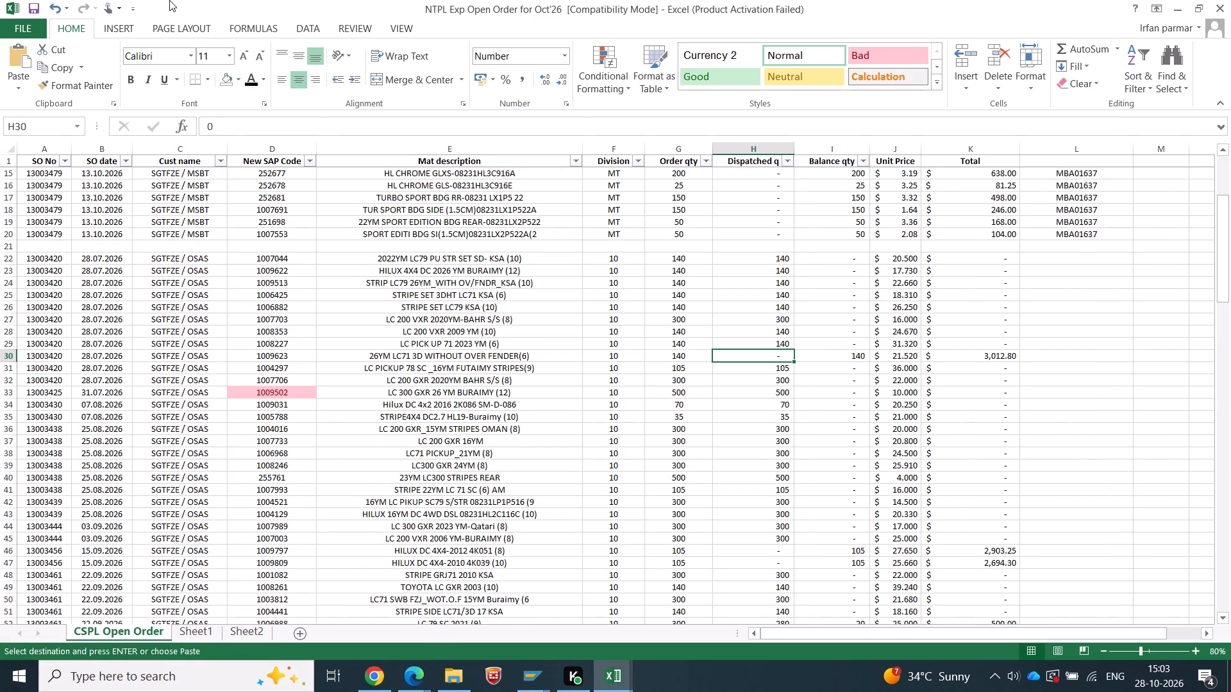
pyautogui.hotkey('ctrl', 'd')
# Find part number 1009797 from Sheet3 in the open order list and enter 105 as its dispatched quantity.
pyautogui.hotkey('alt', 'Tab')
pyautogui.press('Down')
pyautogui.hotkey('ctrl', 'c')
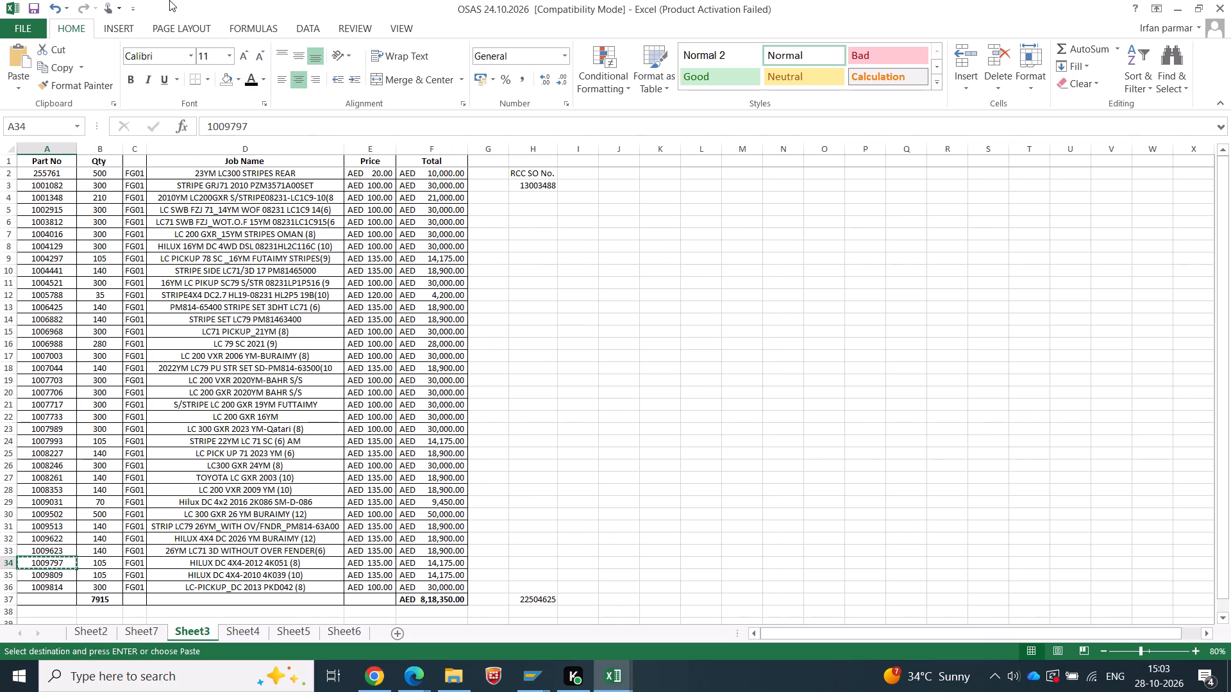
pyautogui.hotkey('alt', 'Tab')
pyautogui.hotkey('ctrl', 'f')
pyautogui.hotkey('ctrl', 'v')
pyautogui.press('Return')
pyautogui.press('Escape')
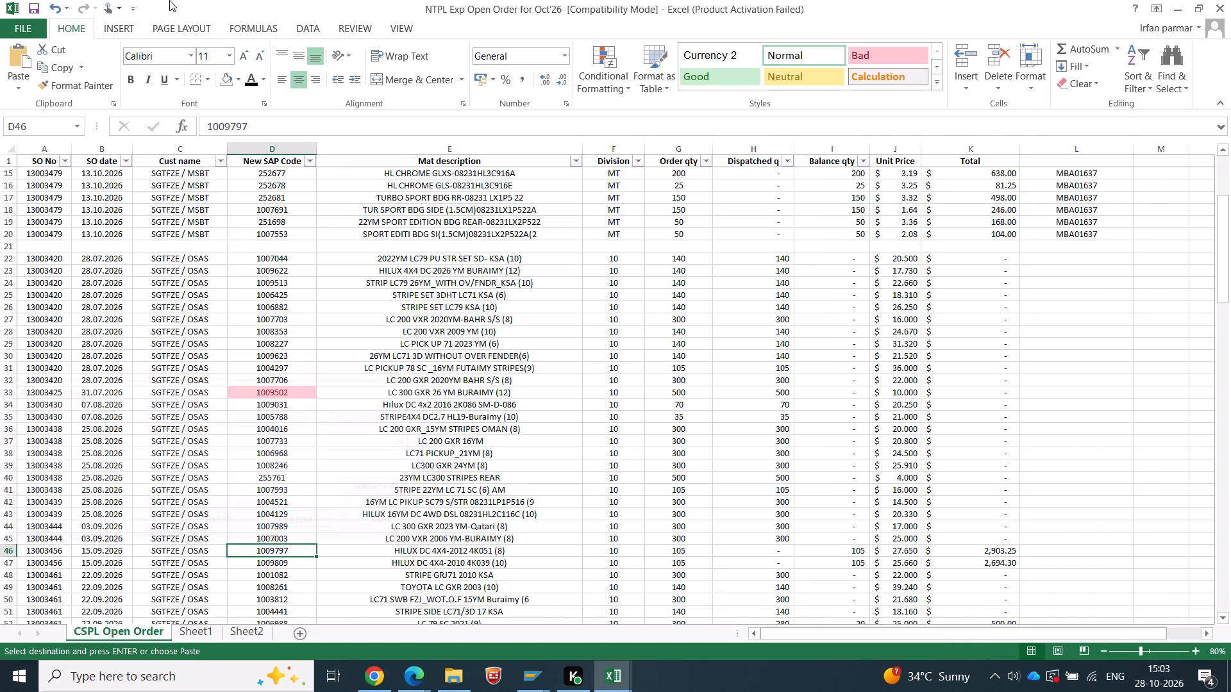
pyautogui.press('Right')
pyautogui.press('Right')
pyautogui.press('Right')
pyautogui.press('Right')
pyautogui.write('105')
pyautogui.press('Tab')
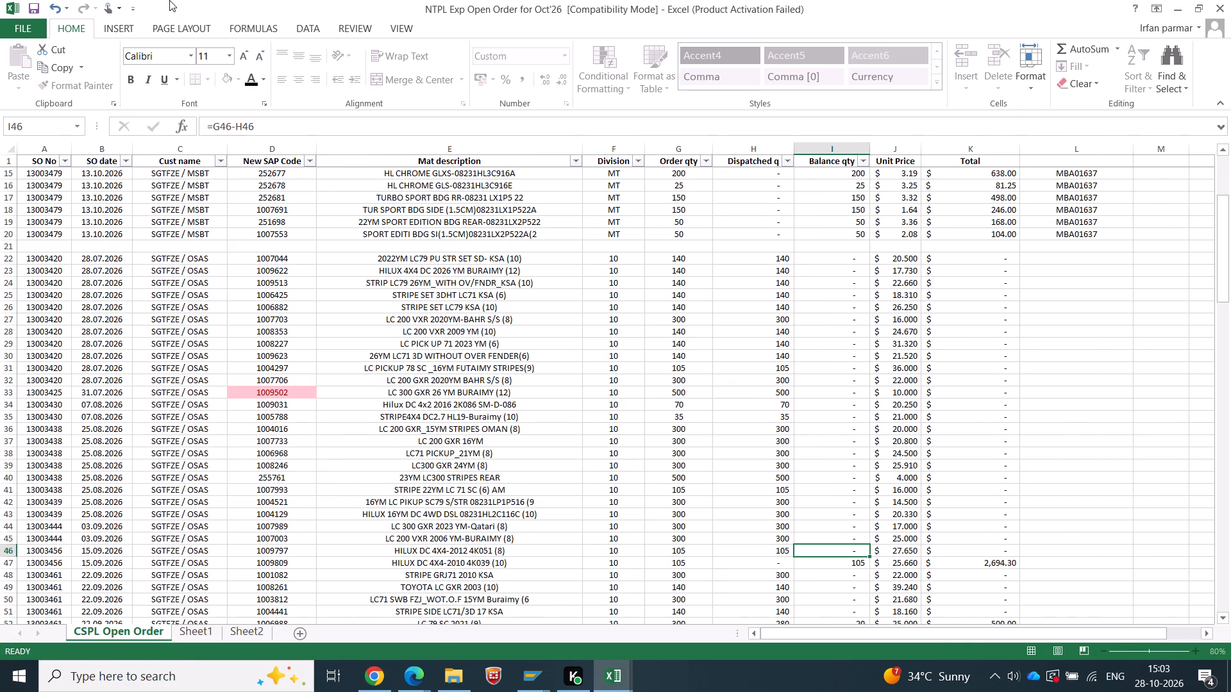
# Find part number 1009809 from Sheet3 in the open order list and fill its dispatched quantity with 105 from the row above.
pyautogui.hotkey('alt', 'Tab')
pyautogui.press('Down')
pyautogui.hotkey('ctrl', 'c')
pyautogui.hotkey('alt', 'Tab')
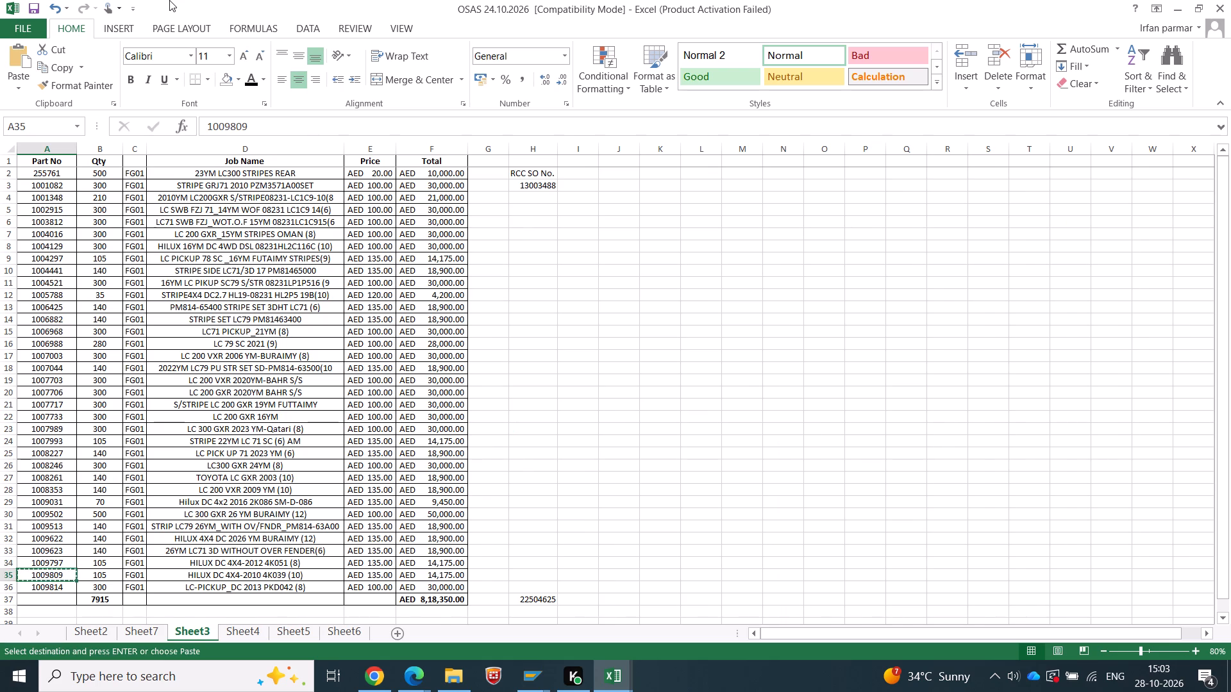
pyautogui.hotkey('ctrl', 'f')
pyautogui.hotkey('ctrl', 'v')
pyautogui.press('Return')
pyautogui.press('Escape')
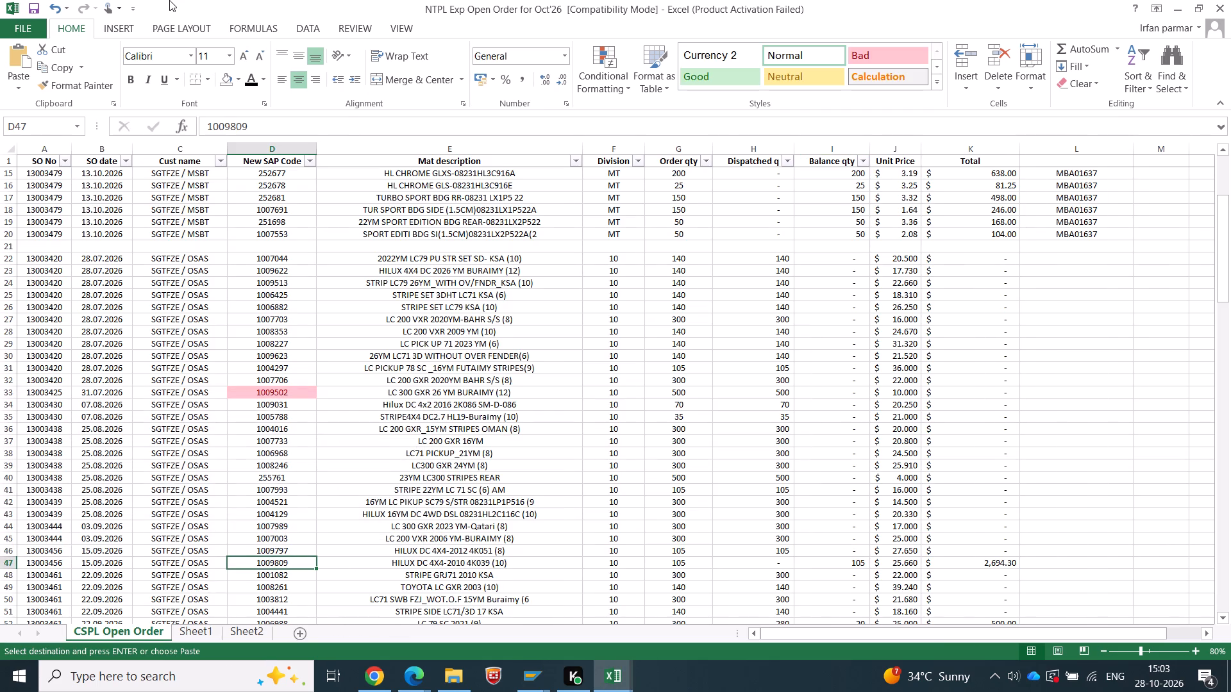
pyautogui.press('Right')
pyautogui.press('Right')
pyautogui.press('Right')
pyautogui.press('Right')
pyautogui.hotkey('ctrl', 'd')
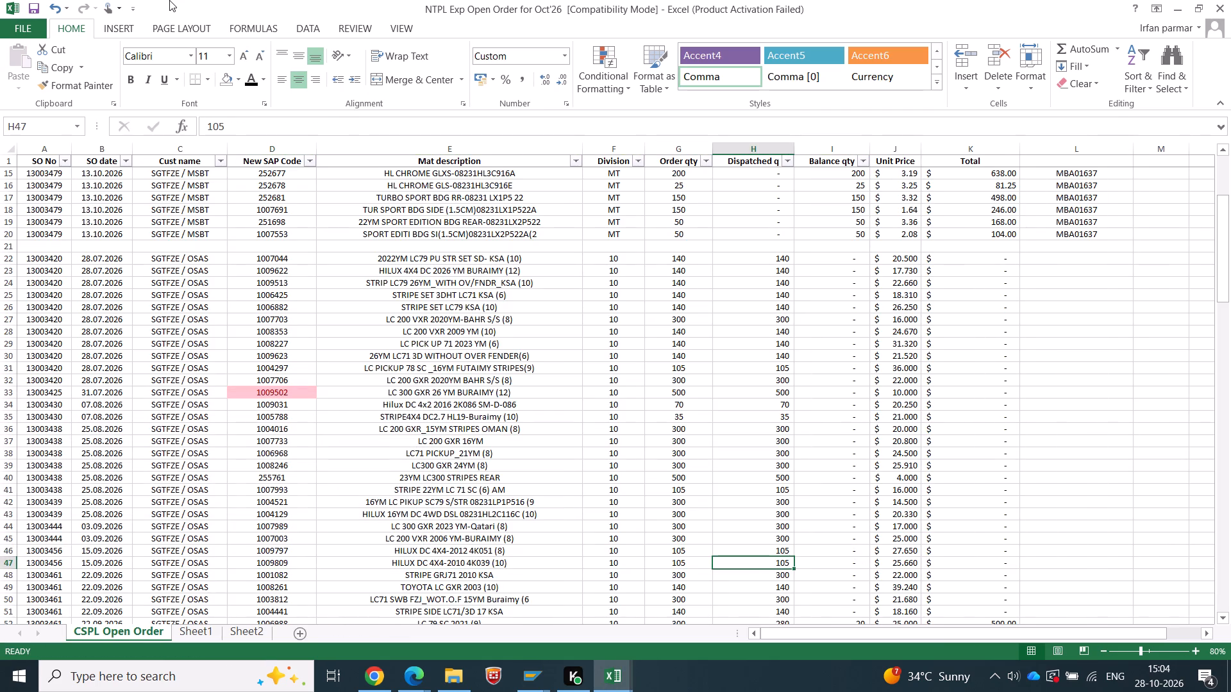
# Find part number 1009814 from Sheet3 in the open order list and enter 300 as its dispatched quantity.
pyautogui.hotkey('alt', 'Tab')
pyautogui.press('Down')
pyautogui.hotkey('ctrl', 'c')
pyautogui.hotkey('alt', 'Tab')
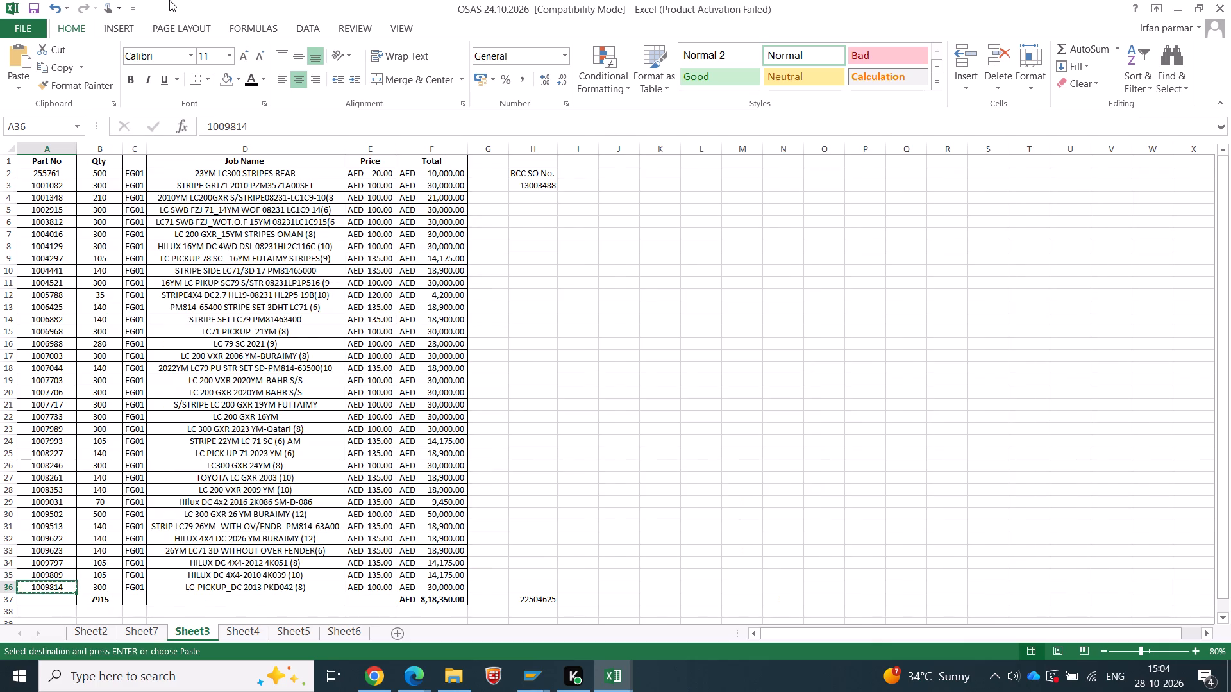
pyautogui.hotkey('ctrl', 'f')
pyautogui.hotkey('ctrl', 'v')
pyautogui.press('Return')
pyautogui.press('Escape')
pyautogui.press('Right')
pyautogui.press('Right')
pyautogui.press('Right')
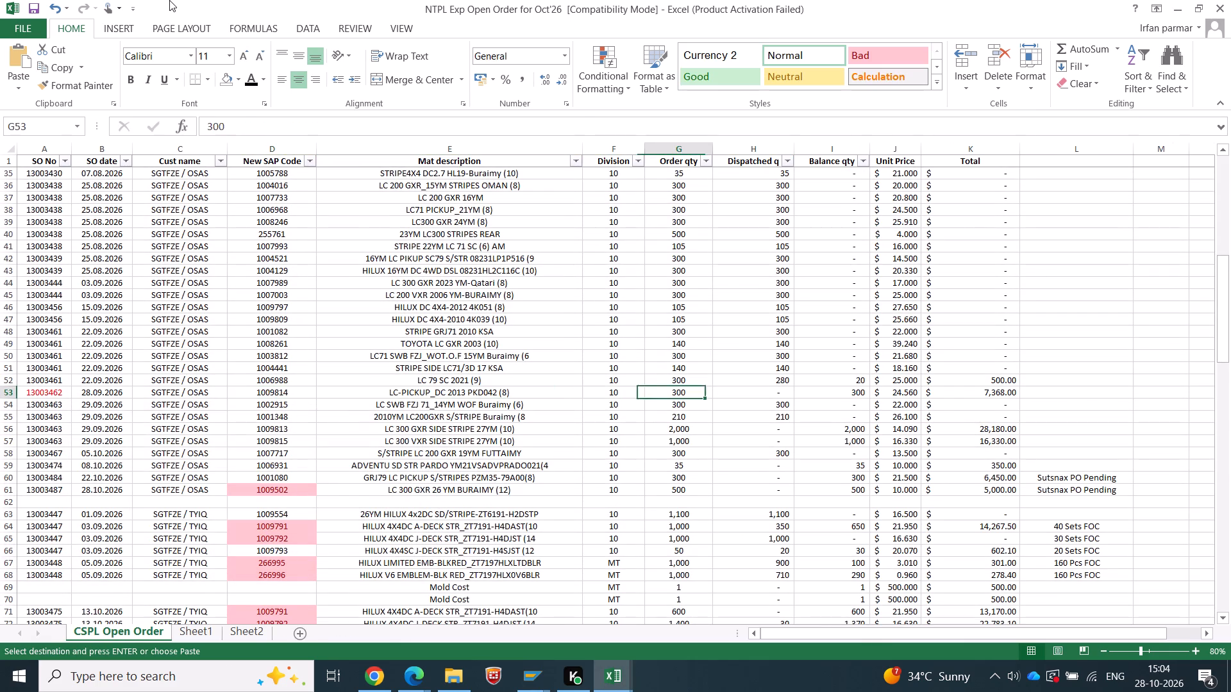
pyautogui.press('Right')
pyautogui.write('300')
pyautogui.press('Tab')
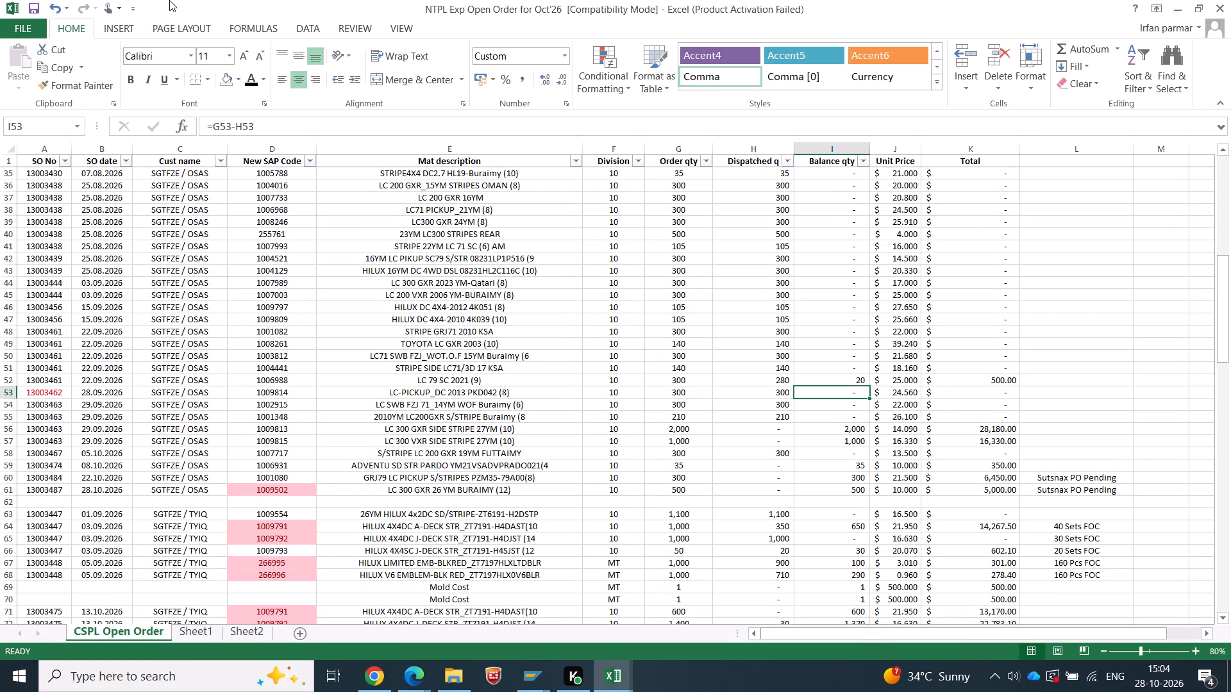
# Save the October open order workbook.
pyautogui.hotkey('ctrl', 's')
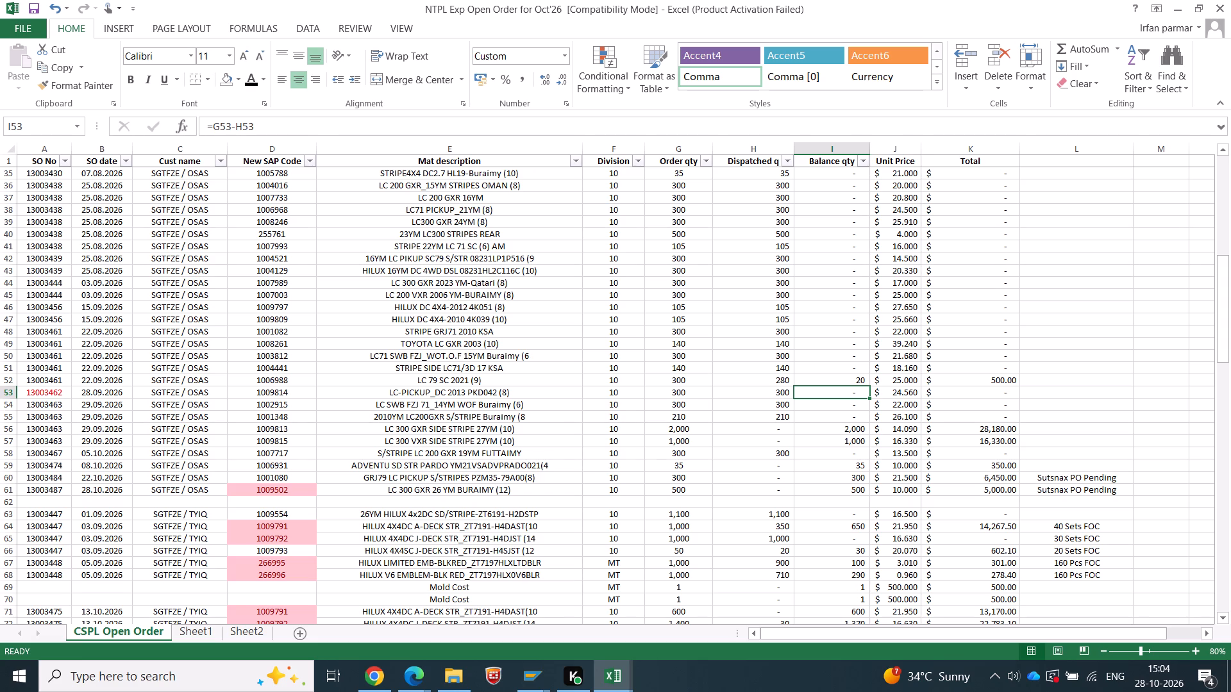
# Review the OSAS rows' quantities and totals and look over the rest of the October open order list.
pyautogui.moveTo(842, 455); pyautogui.dragTo(233, 459)
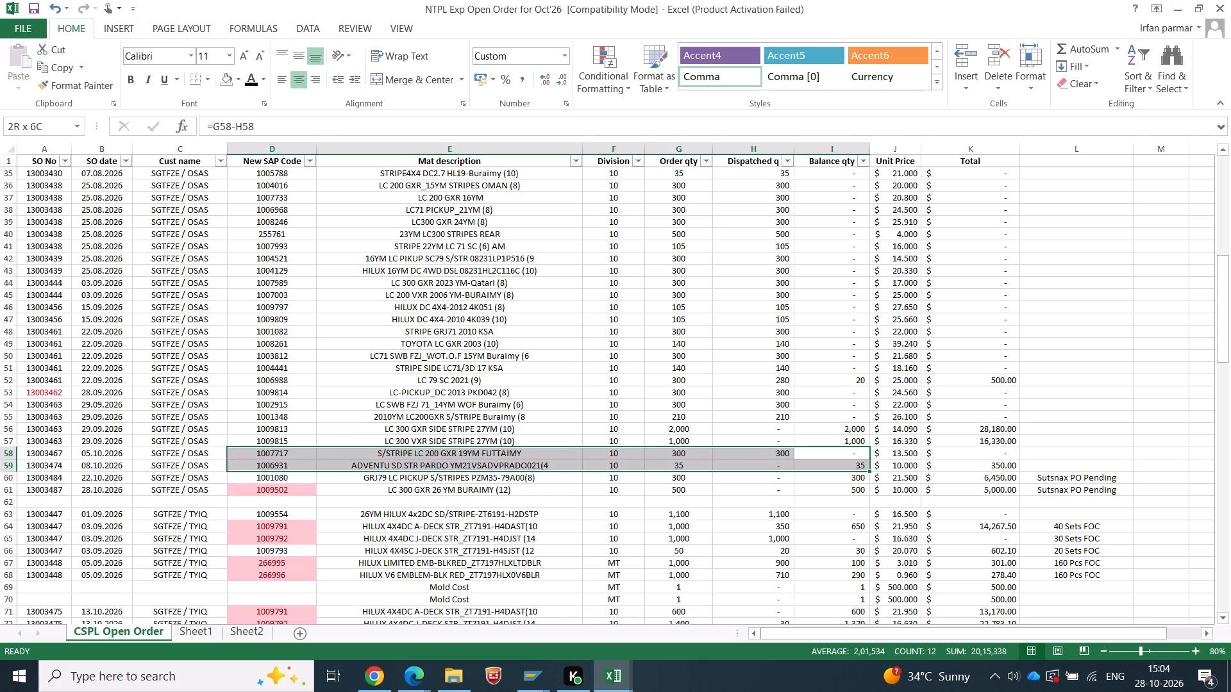
pyautogui.moveTo(233, 459); pyautogui.dragTo(163, 456)
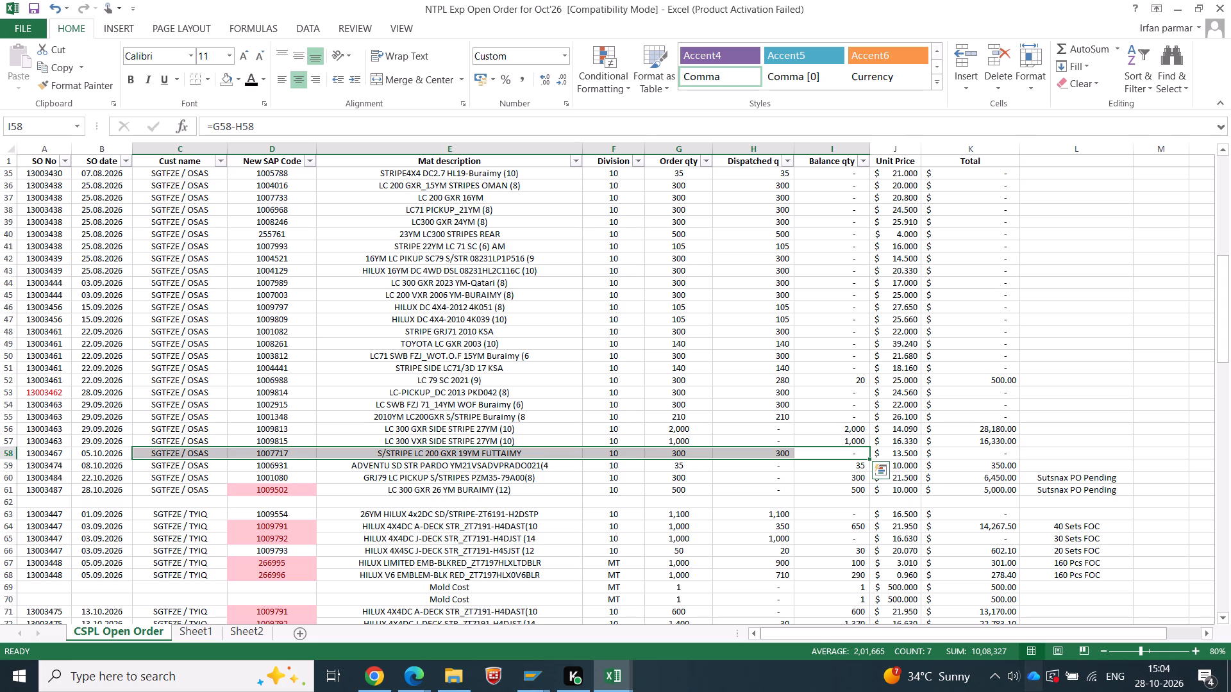
pyautogui.moveTo(825, 389); pyautogui.dragTo(256, 393)
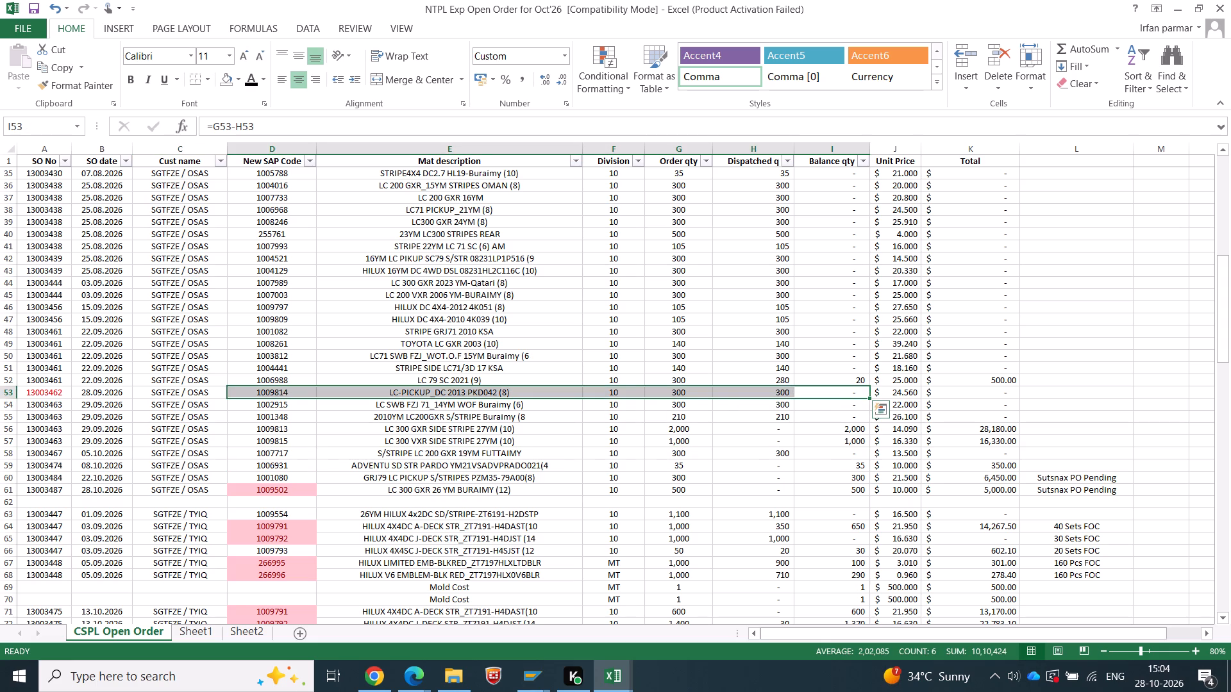
pyautogui.moveTo(972, 377); pyautogui.dragTo(982, 488)
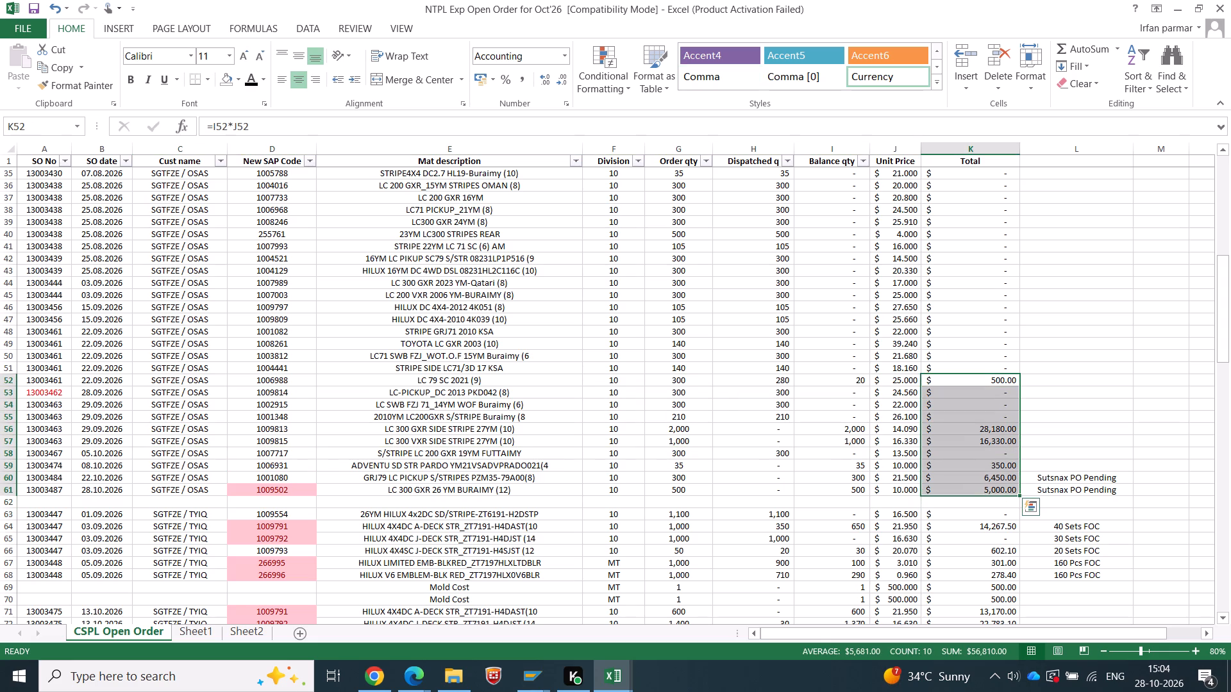
pyautogui.click(1078, 347)
pyautogui.scroll(-8, 954, 371)
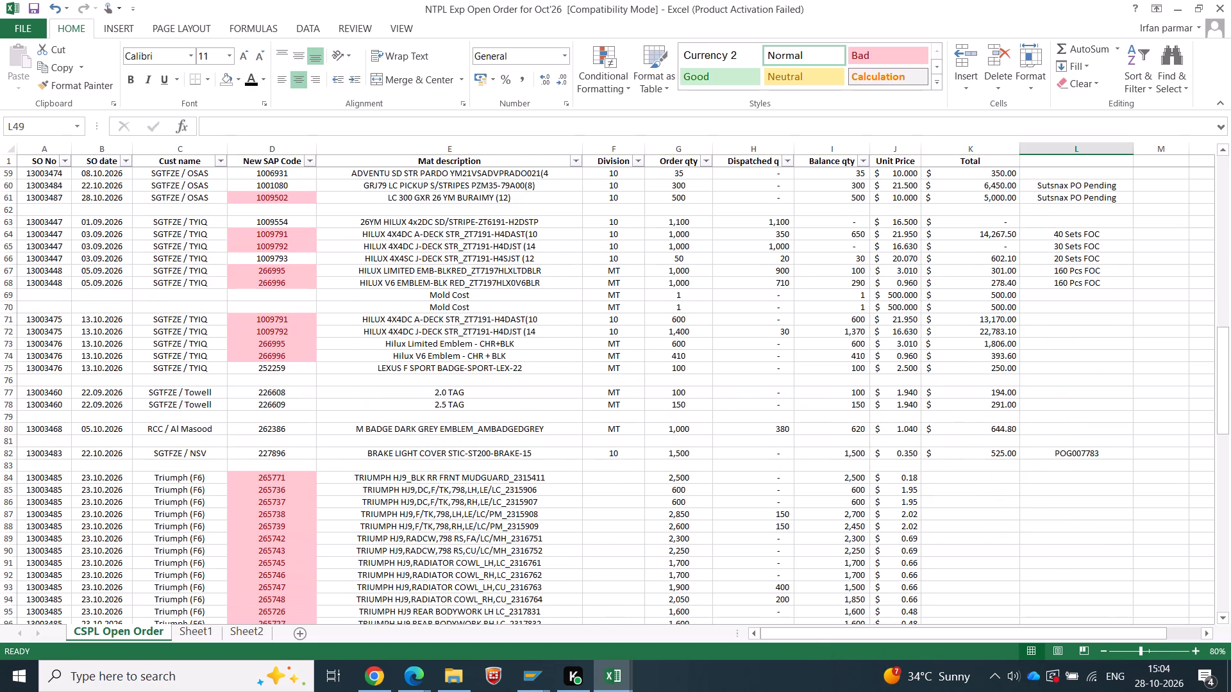
pyautogui.moveTo(1226, 377); pyautogui.dragTo(1227, 555)
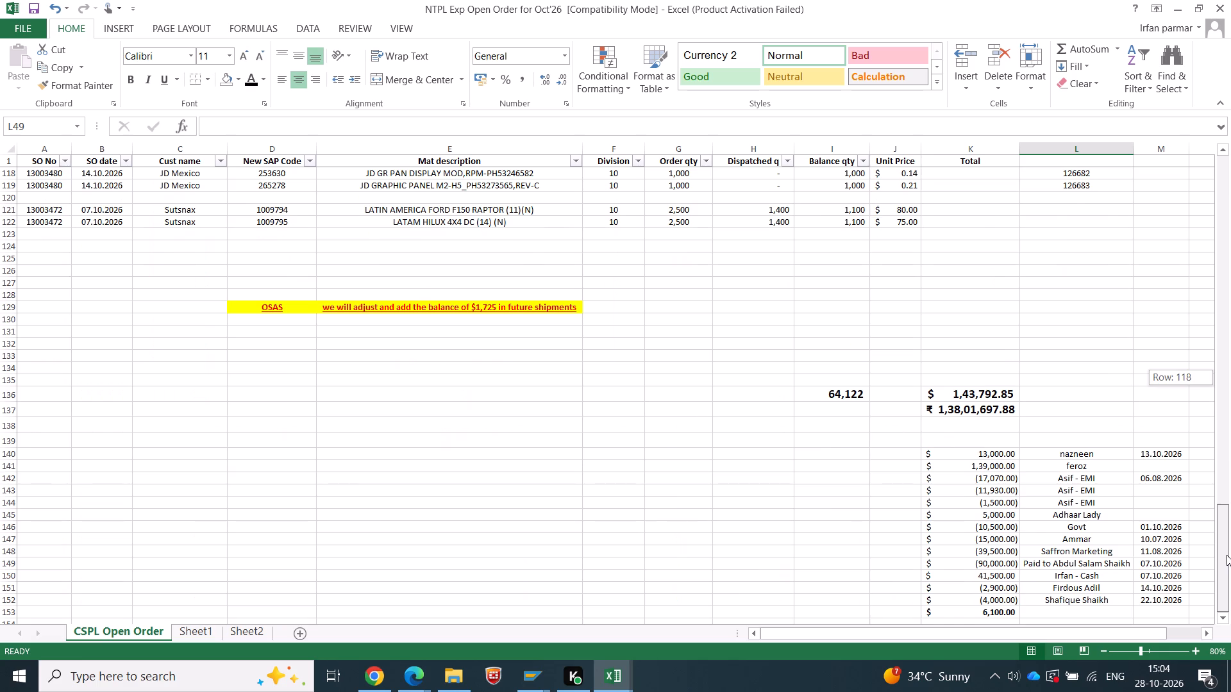
pyautogui.moveTo(1227, 555); pyautogui.dragTo(1206, 160)
pyautogui.scroll(-5, 442, 430)
pyautogui.scroll(2, 437, 422)
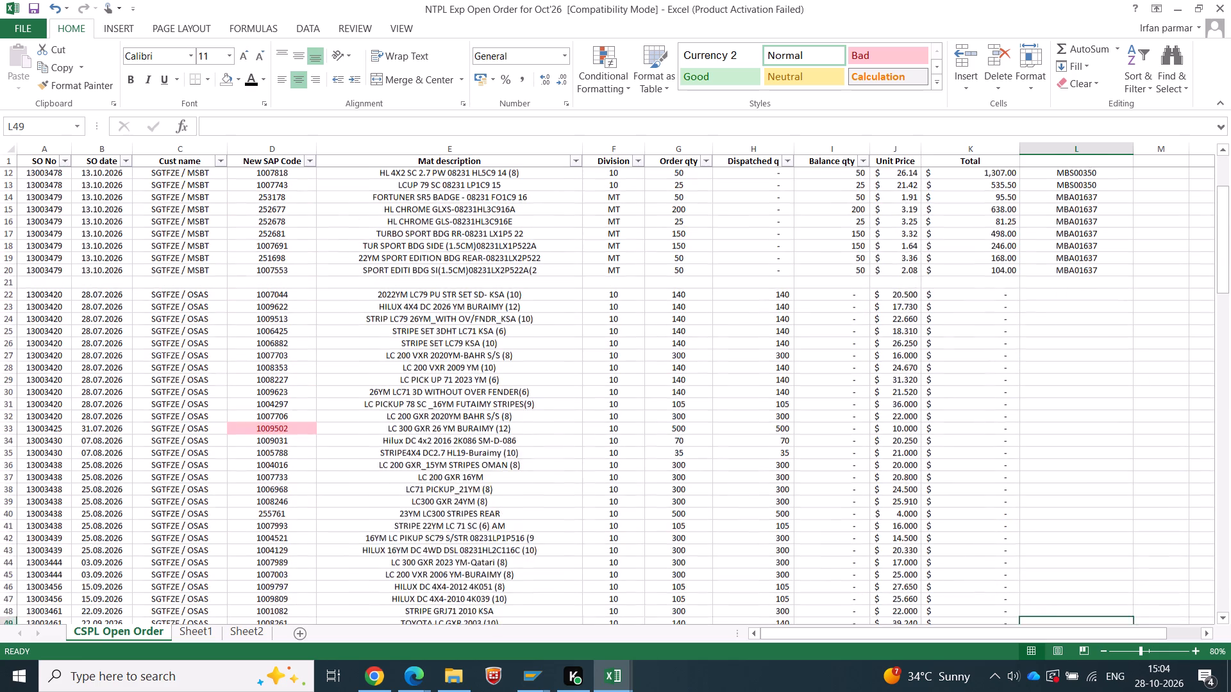
# Save the October open order workbook.
pyautogui.hotkey('ctrl', 's')
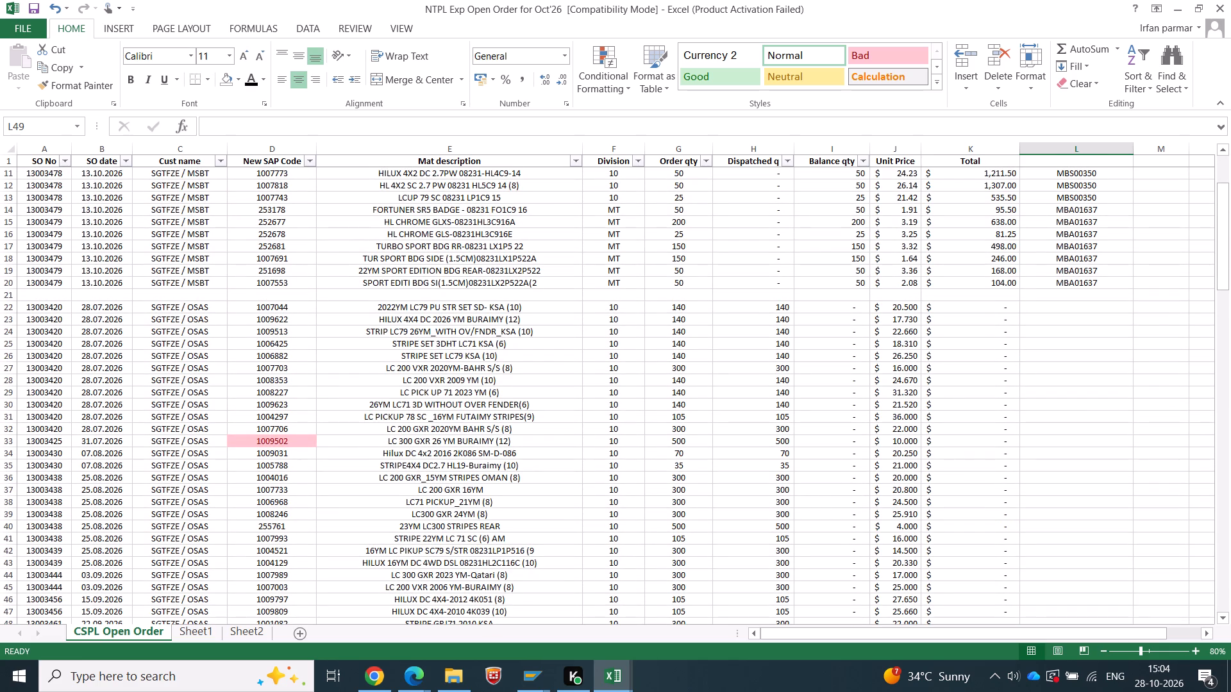
pyautogui.click(44, 309)
pyautogui.hotkey('ctrl', 'c')
pyautogui.hotkey('alt', 'Tab')
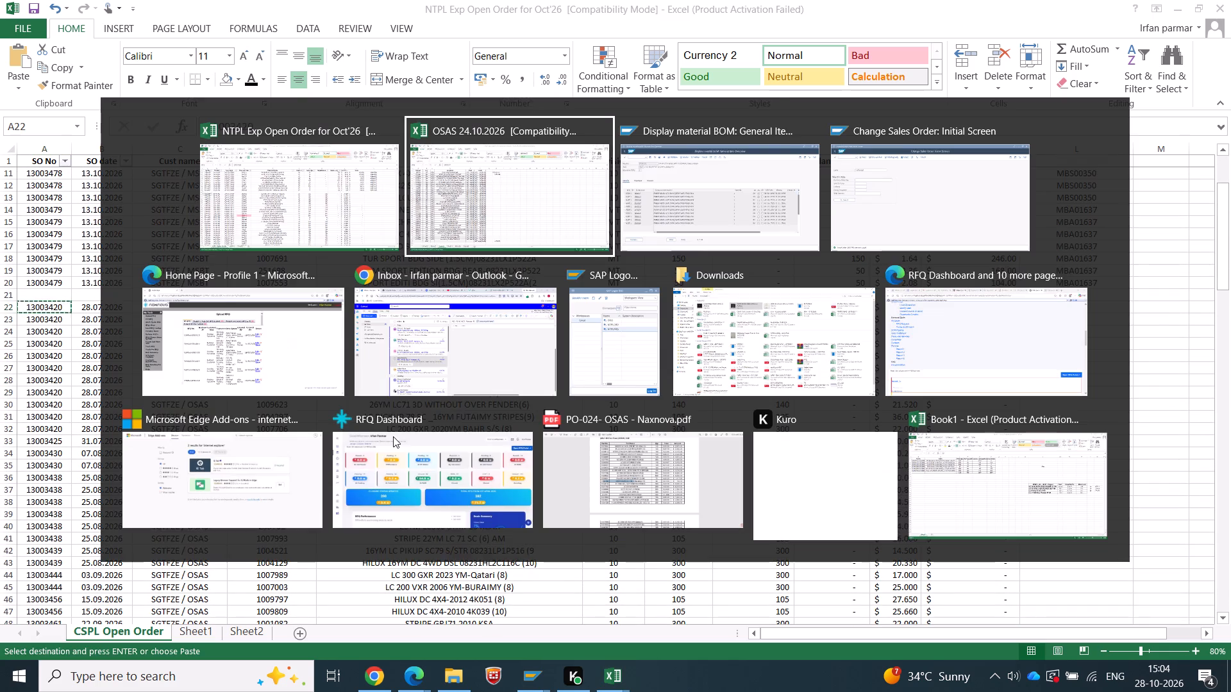
pyautogui.hotkey('alt', 'Tab')
pyautogui.hotkey('alt', 'Tab')
pyautogui.hotkey('alt', 'Tab')
pyautogui.hotkey('alt', 'Tab')
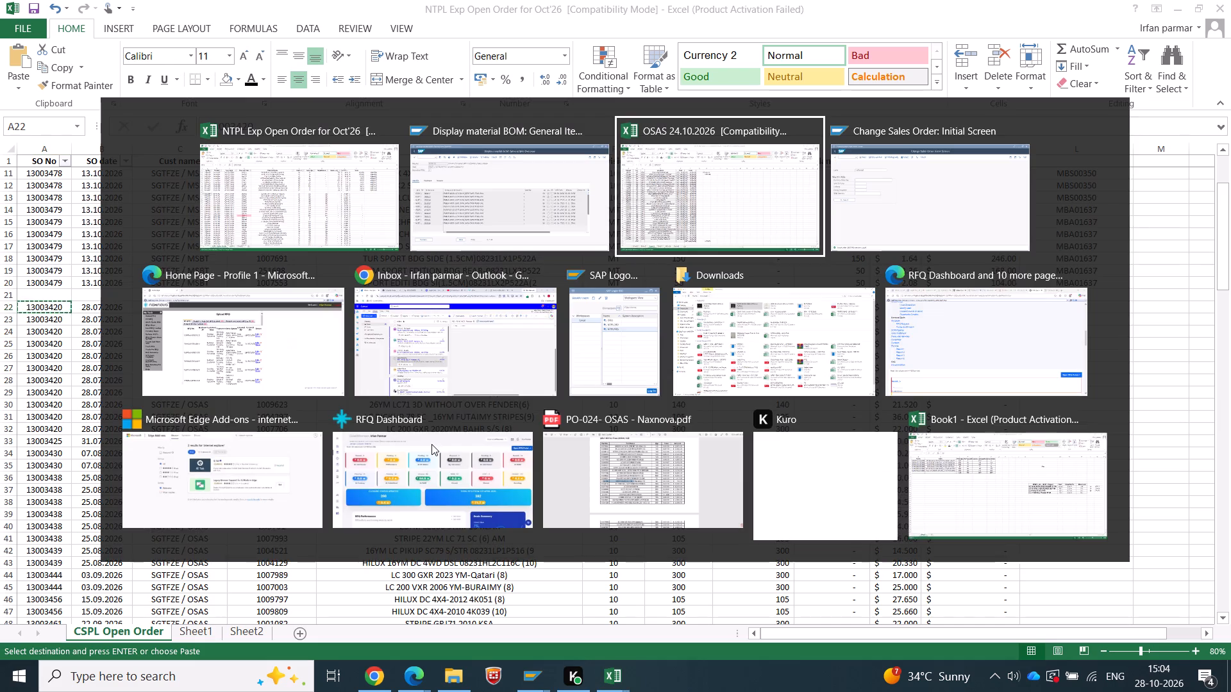
pyautogui.hotkey('alt', 'Tab')
pyautogui.hotkey('ctrl', 'v')
pyautogui.press('Return')
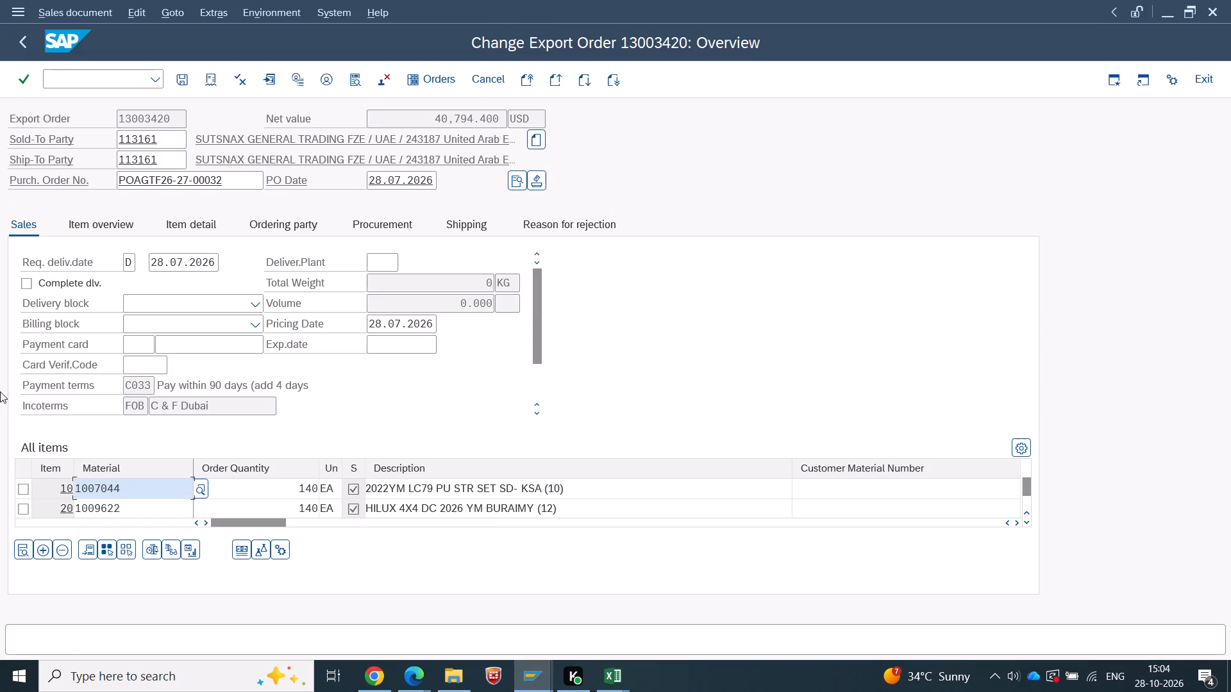
# Check export order 13003420's item overview against its rows in the Excel open order list, and delete the order in SAP.
pyautogui.click(85, 224)
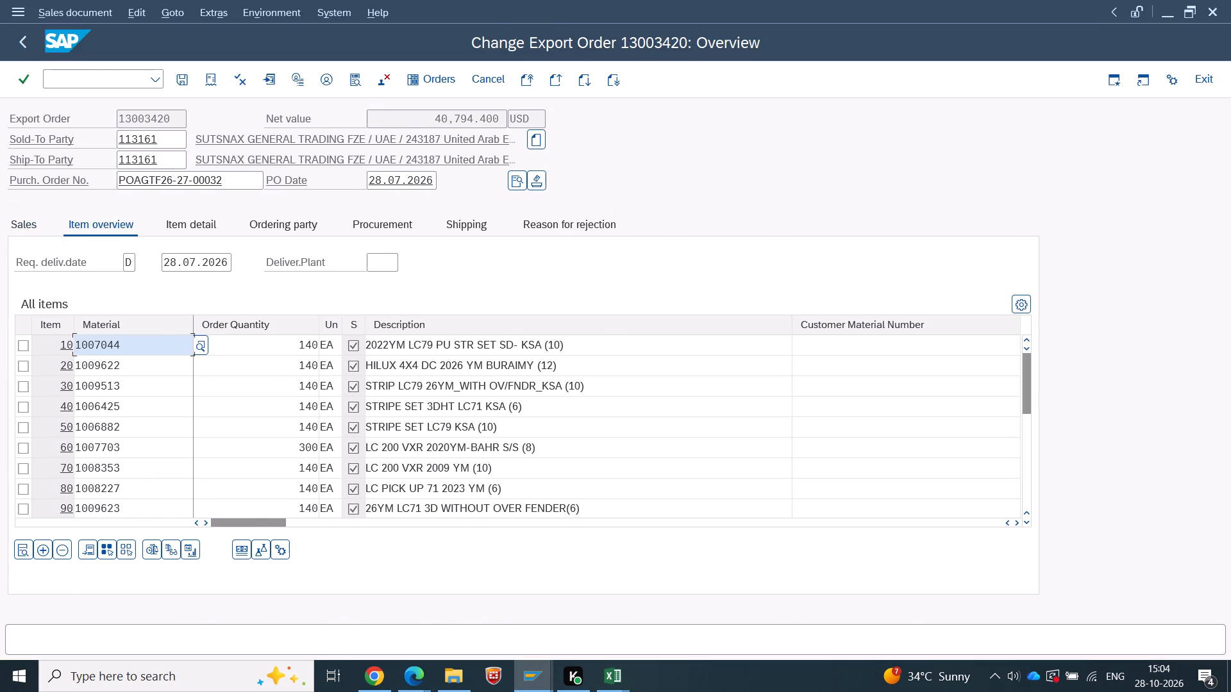
pyautogui.hotkey('alt', 'Tab')
pyautogui.moveTo(49, 308); pyautogui.dragTo(54, 430)
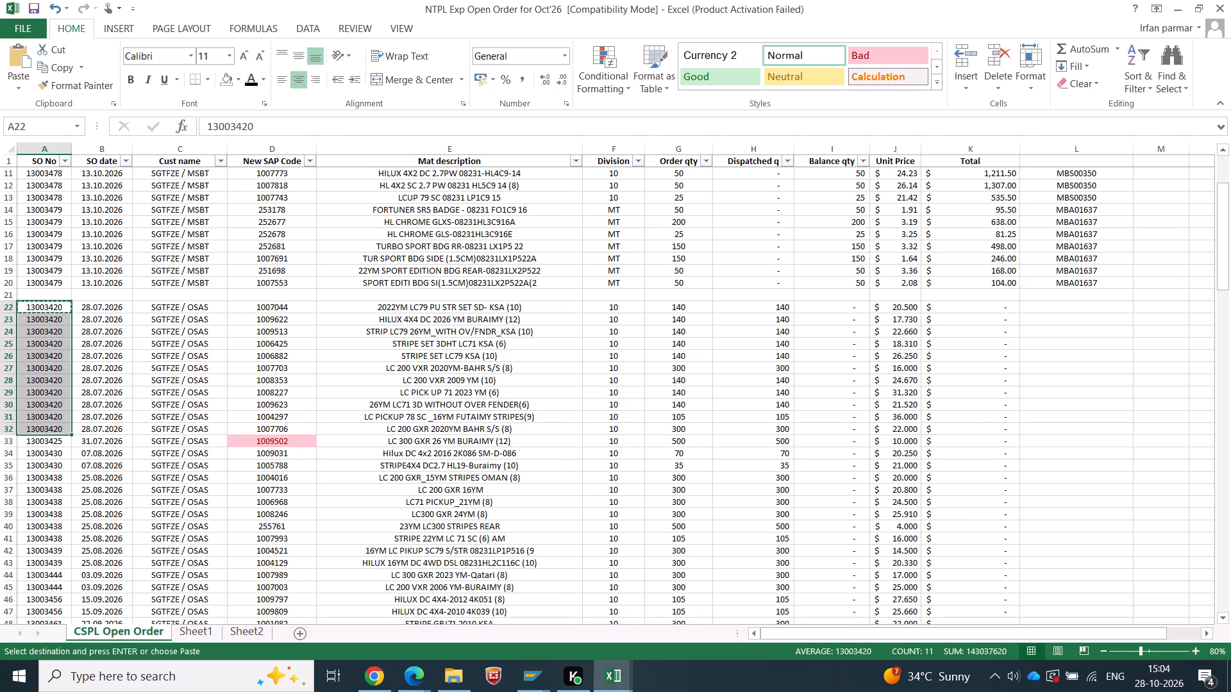
pyautogui.hotkey('alt', 'Tab')
pyautogui.scroll(-1, 191, 402)
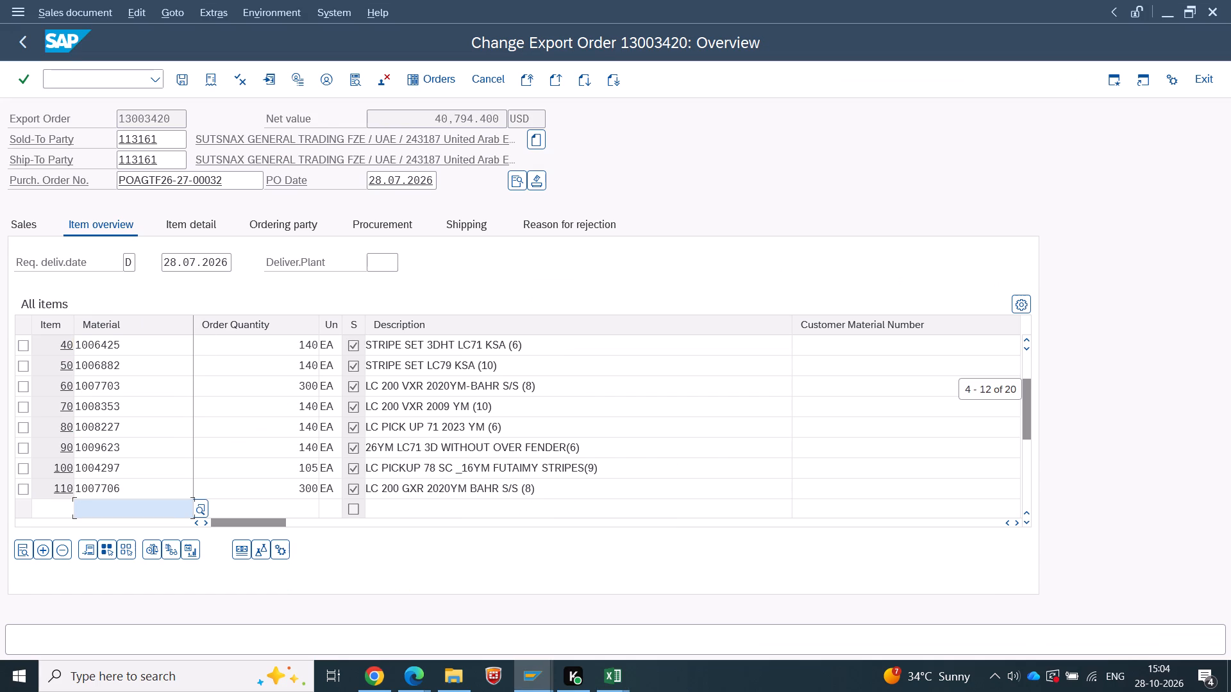
pyautogui.hotkey('alt', 'Tab')
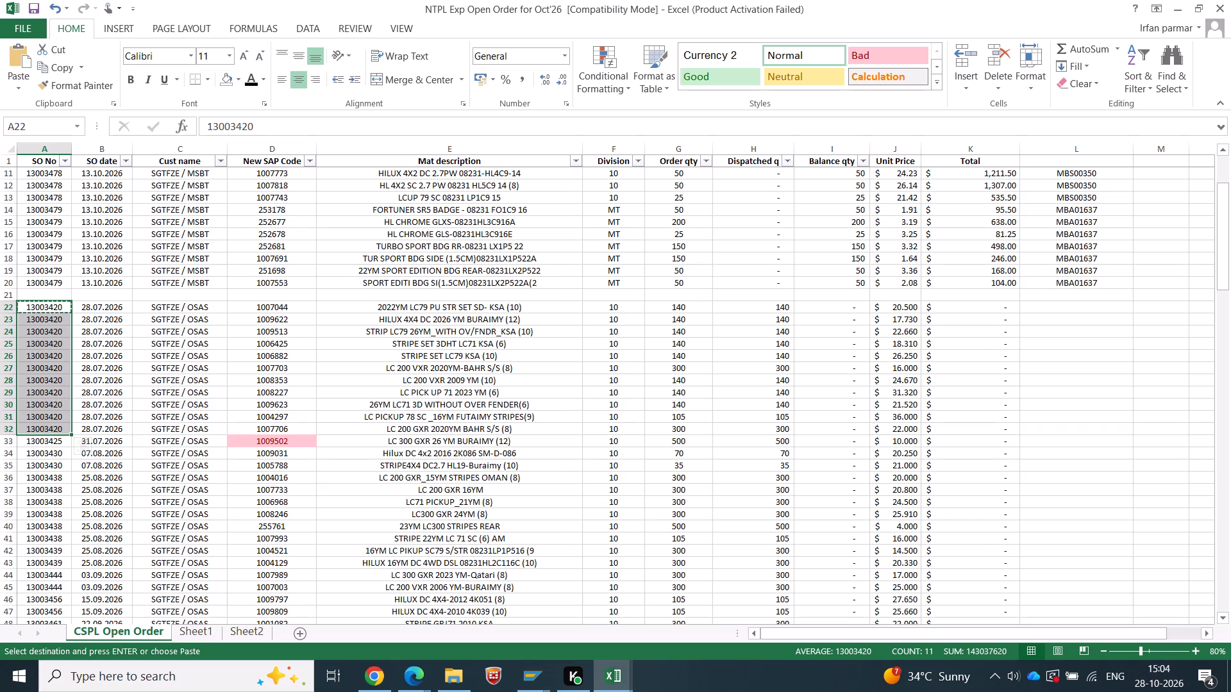
pyautogui.hotkey('alt', 'Tab')
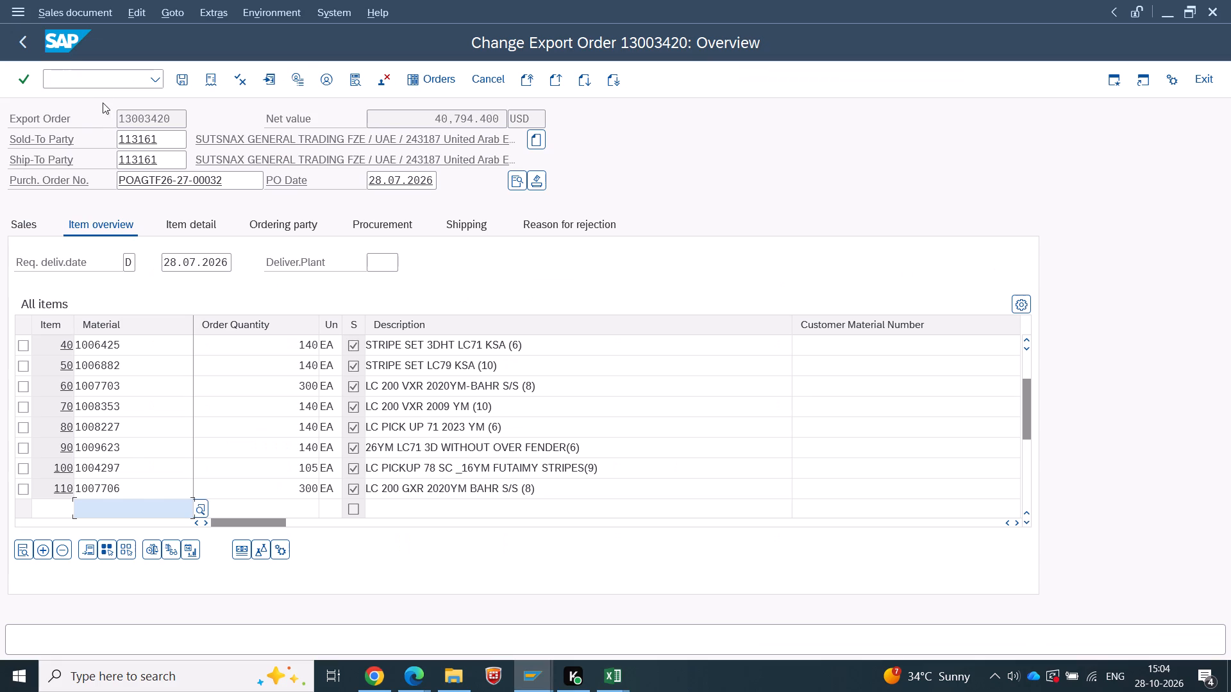
pyautogui.click(84, 21)
pyautogui.click(84, 12)
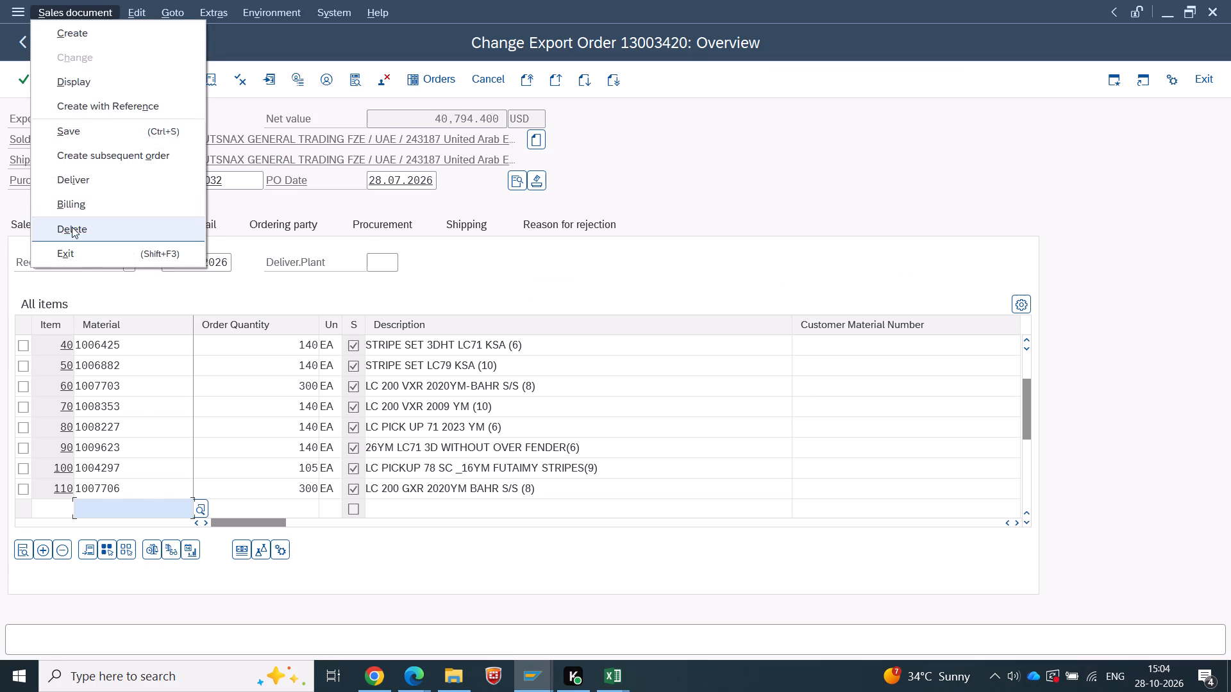
pyautogui.click(72, 227)
pyautogui.click(246, 339)
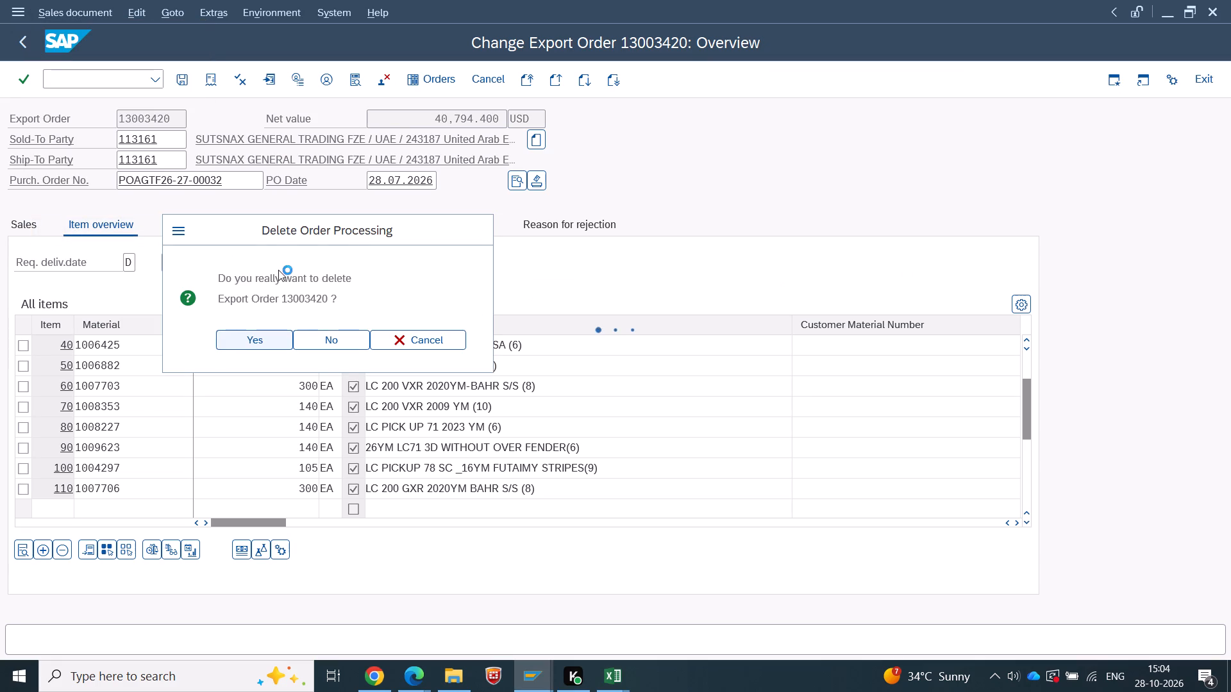
pyautogui.press('Return')
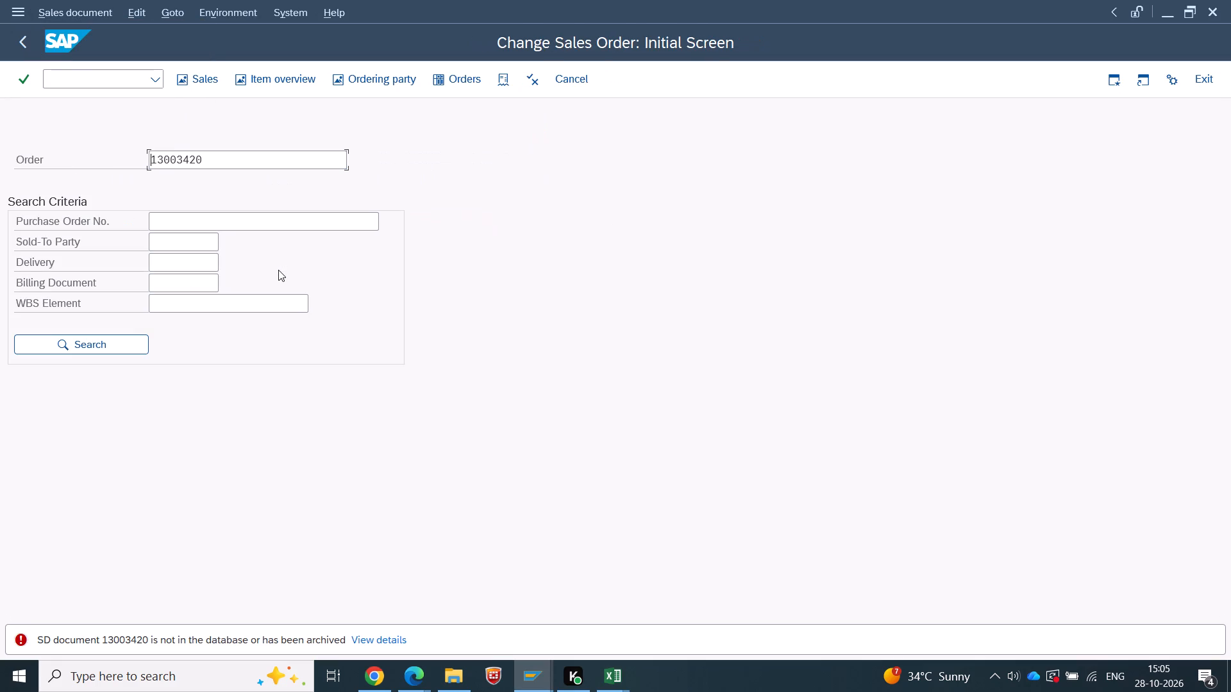
# Switch to Excel and delete all rows of order 13003420 from the open order list.
pyautogui.hotkey('alt', 'Tab')
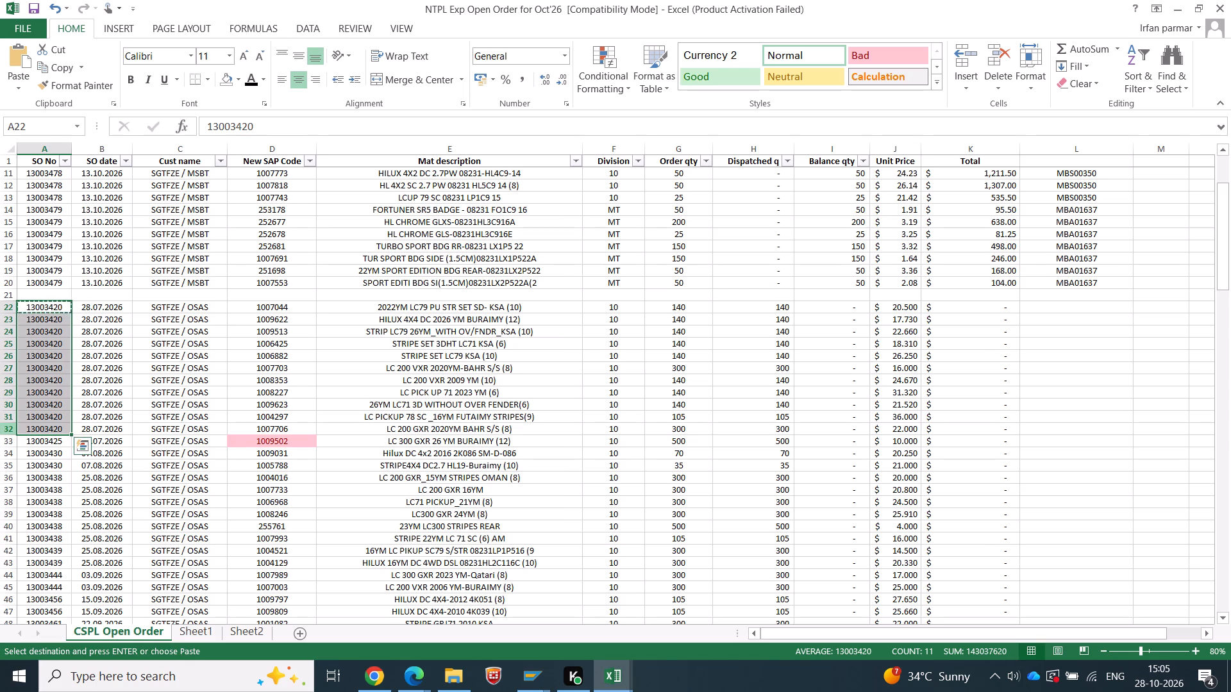
pyautogui.moveTo(13, 427); pyautogui.dragTo(0, 302)
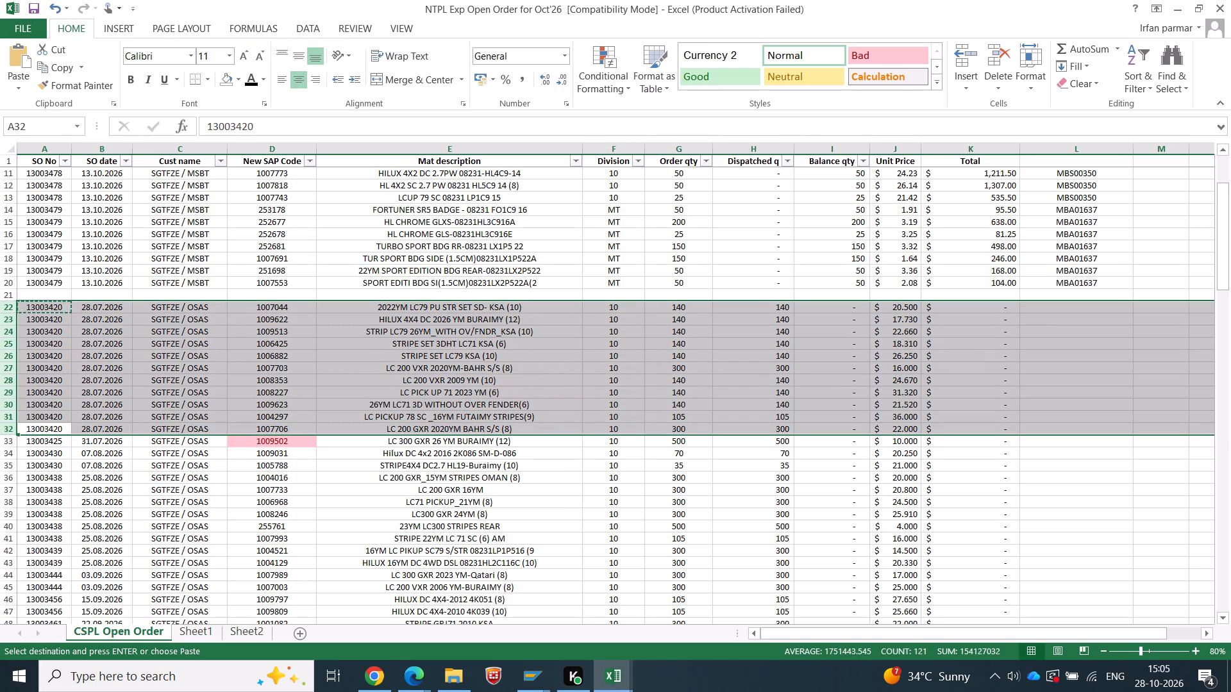
pyautogui.rightClick(12, 367)
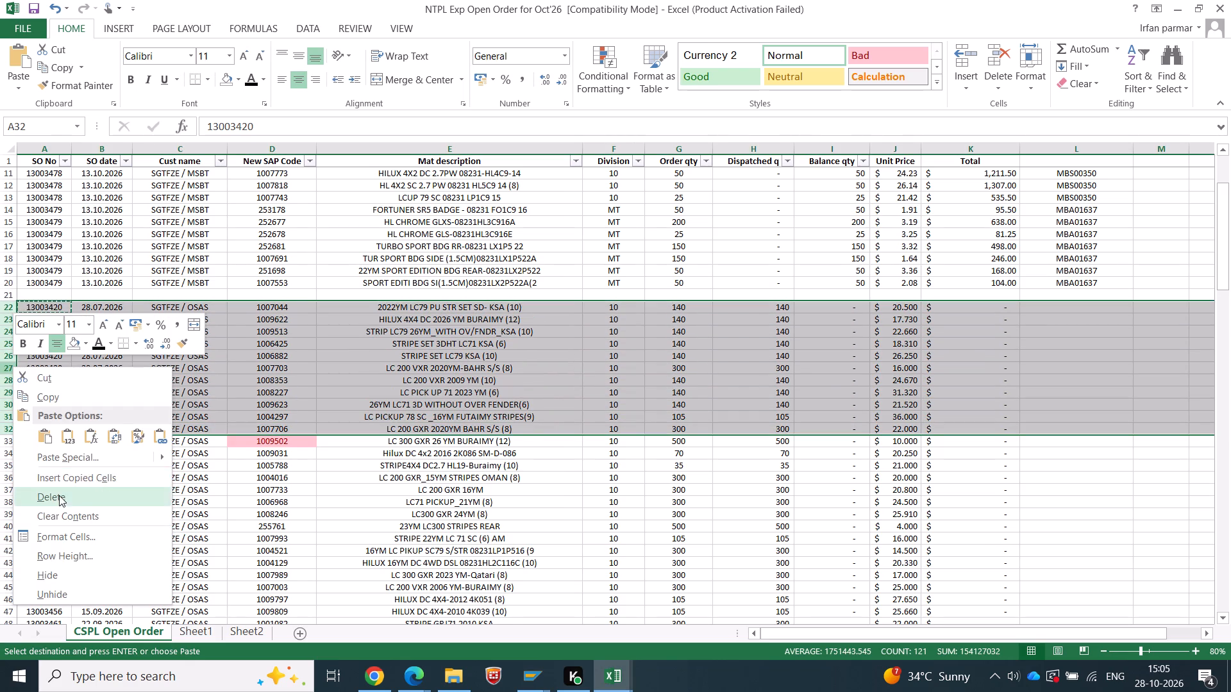
pyautogui.click(59, 495)
pyautogui.click(413, 408)
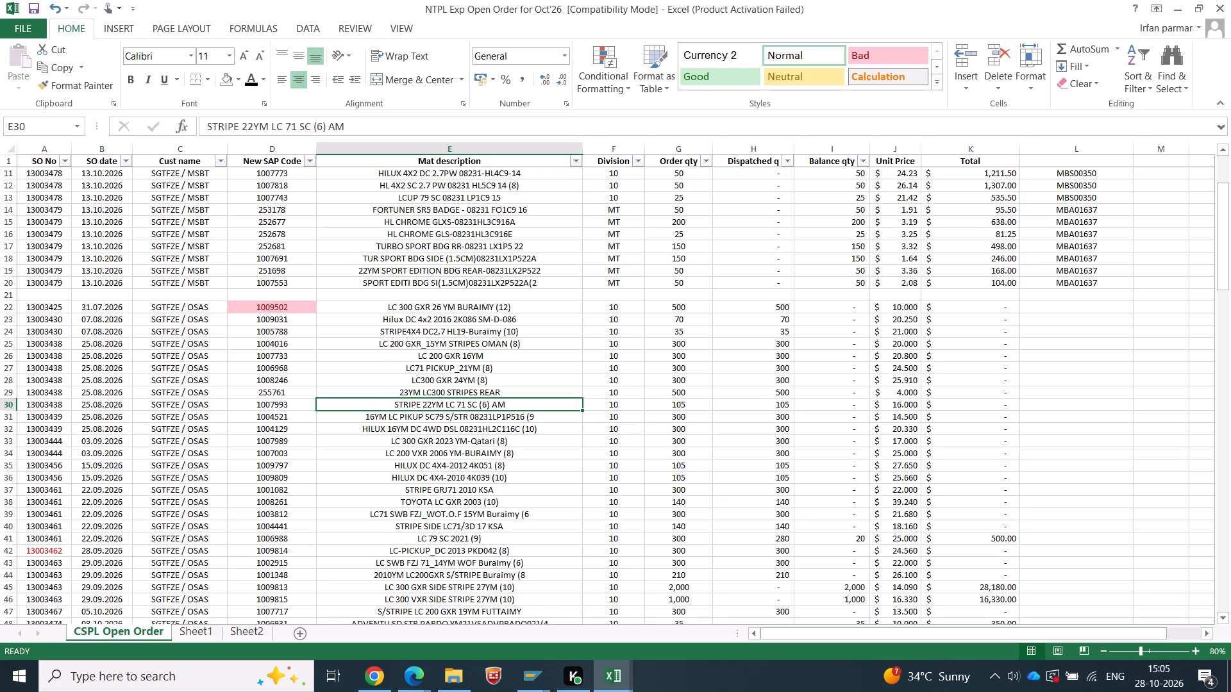
pyautogui.click(59, 301)
pyautogui.hotkey('ctrl', 'c')
pyautogui.hotkey('alt', 'Tab')
pyautogui.hotkey('ctrl', 'v')
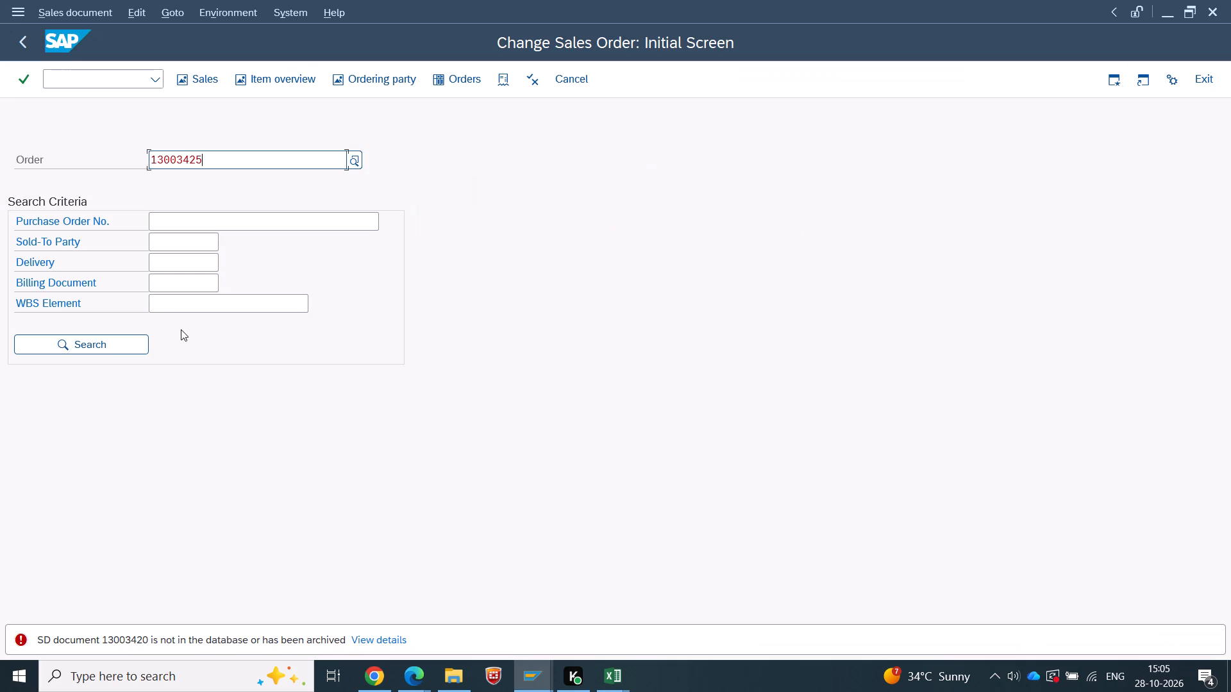
pyautogui.press('Return')
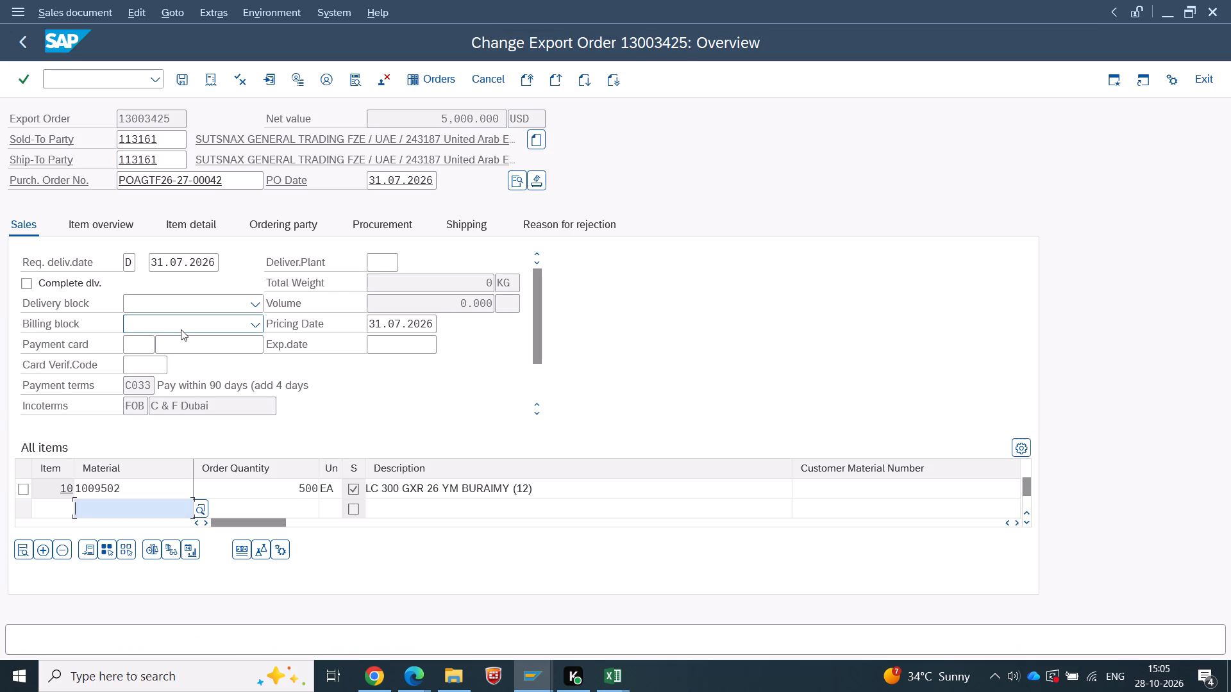
pyautogui.hotkey('alt', 'Tab')
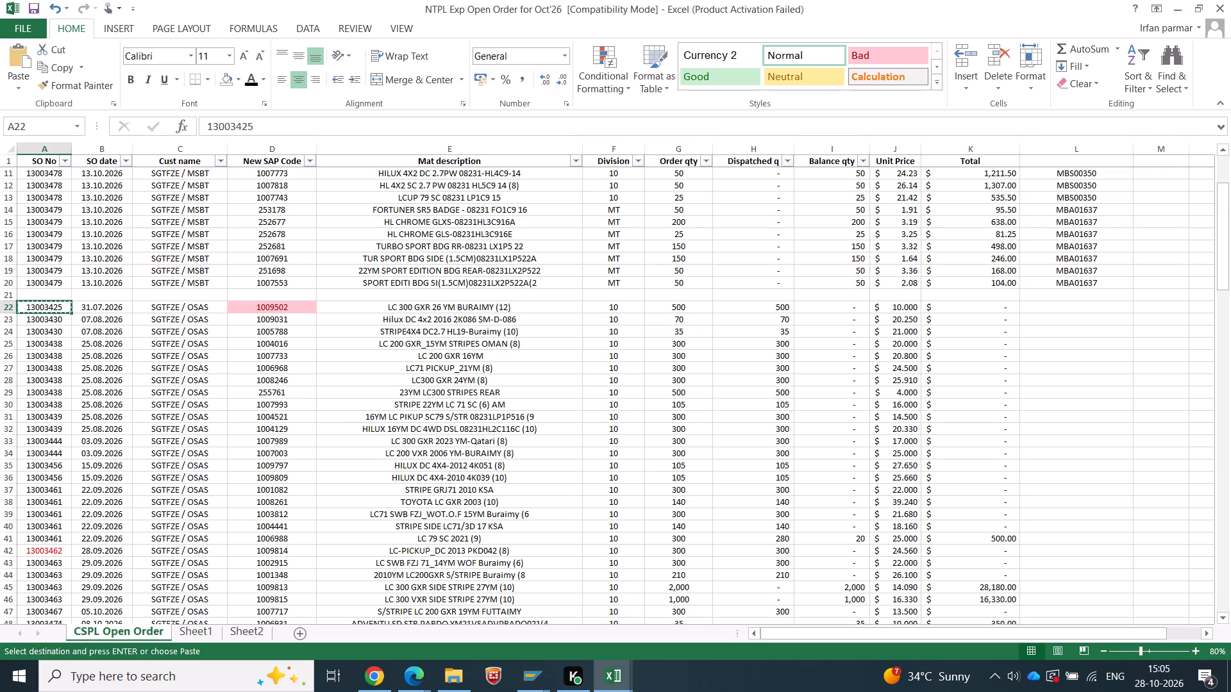
pyautogui.hotkey('alt', 'Tab')
pyautogui.click(89, 13)
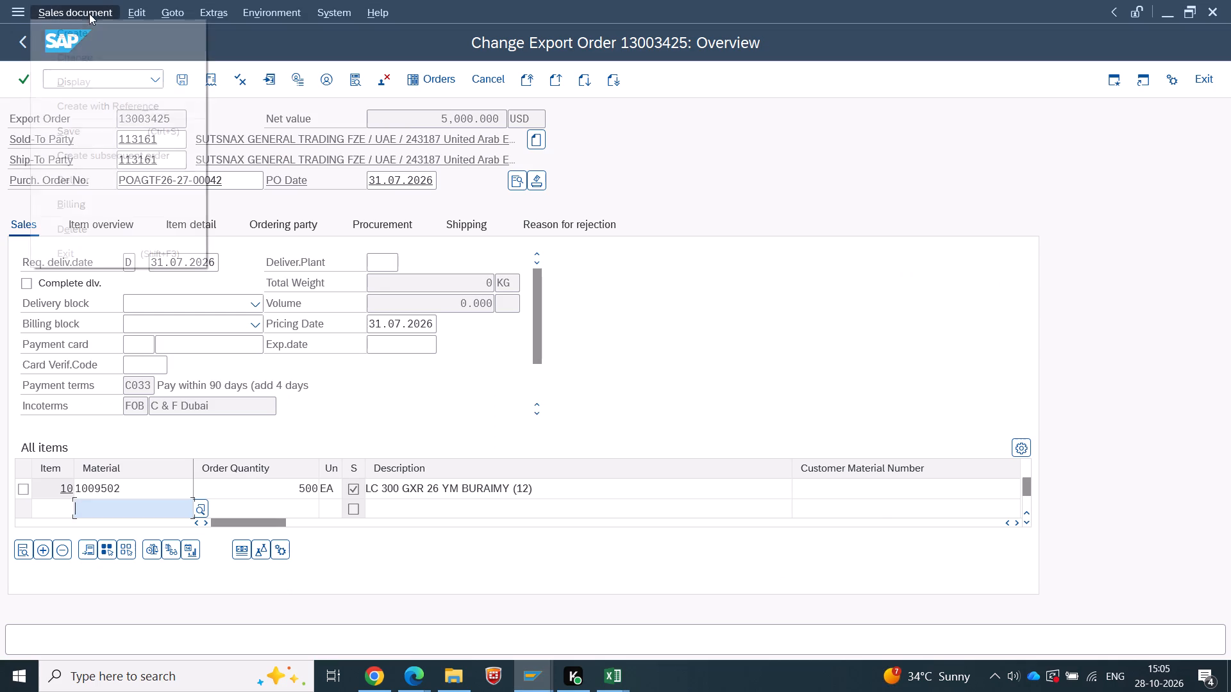
pyautogui.click(88, 224)
pyautogui.click(260, 337)
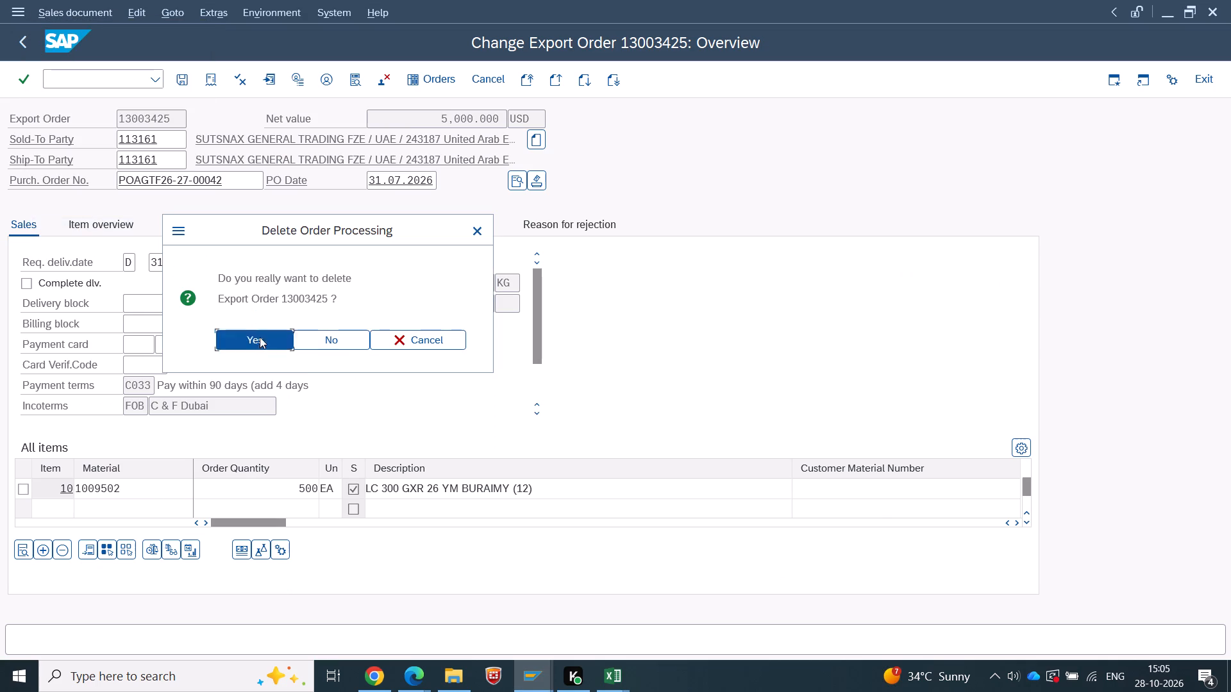
pyautogui.press('Return')
pyautogui.hotkey('alt', 'Tab')
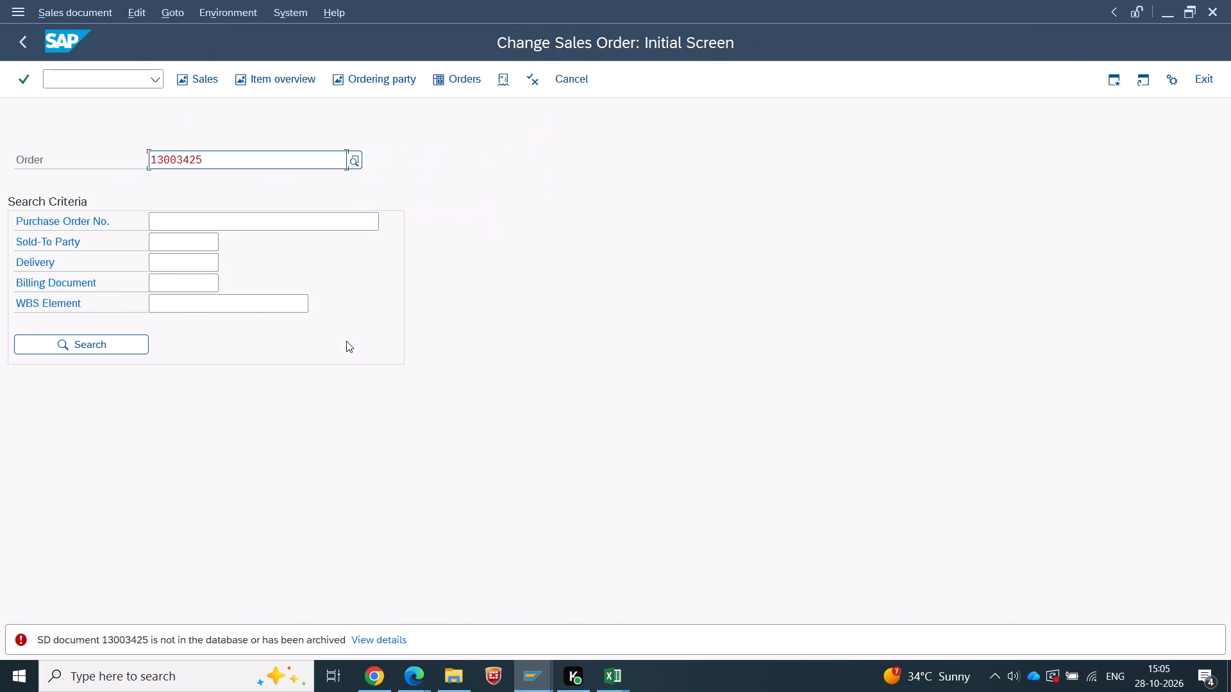
pyautogui.click(8, 305)
pyautogui.rightClick(8, 305)
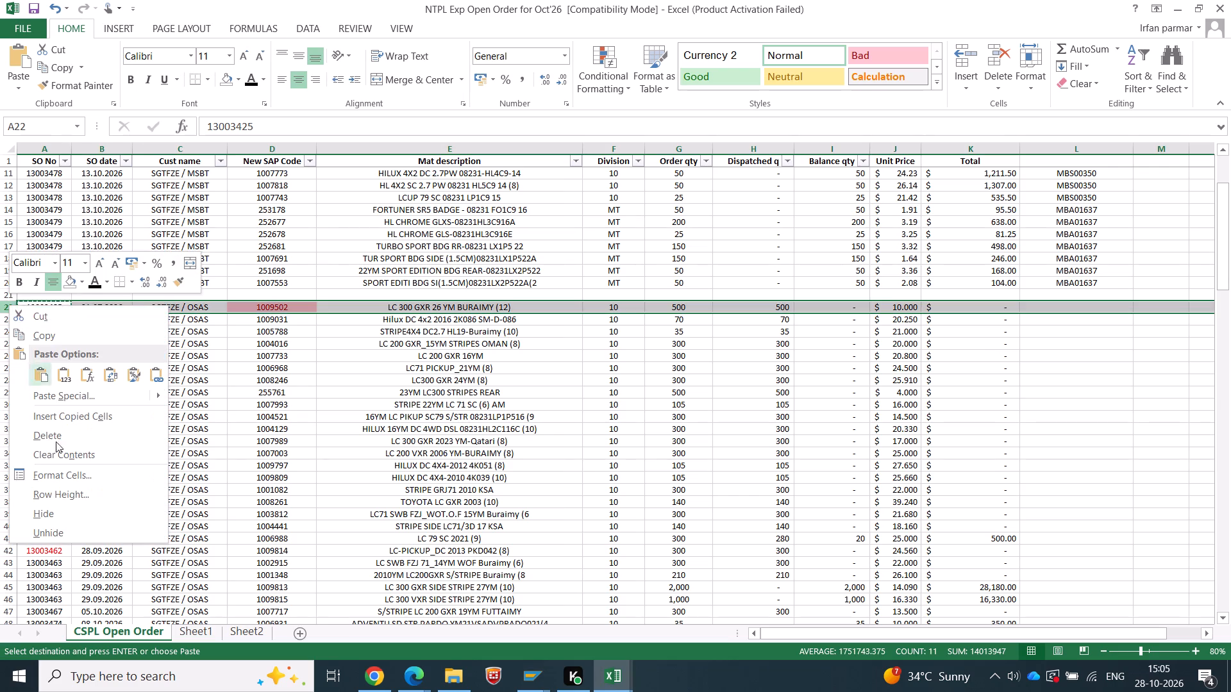
pyautogui.click(54, 439)
# Copy order number 13003430 from the first OSAS row and open that order's item overview in SAP.
pyautogui.click(51, 308)
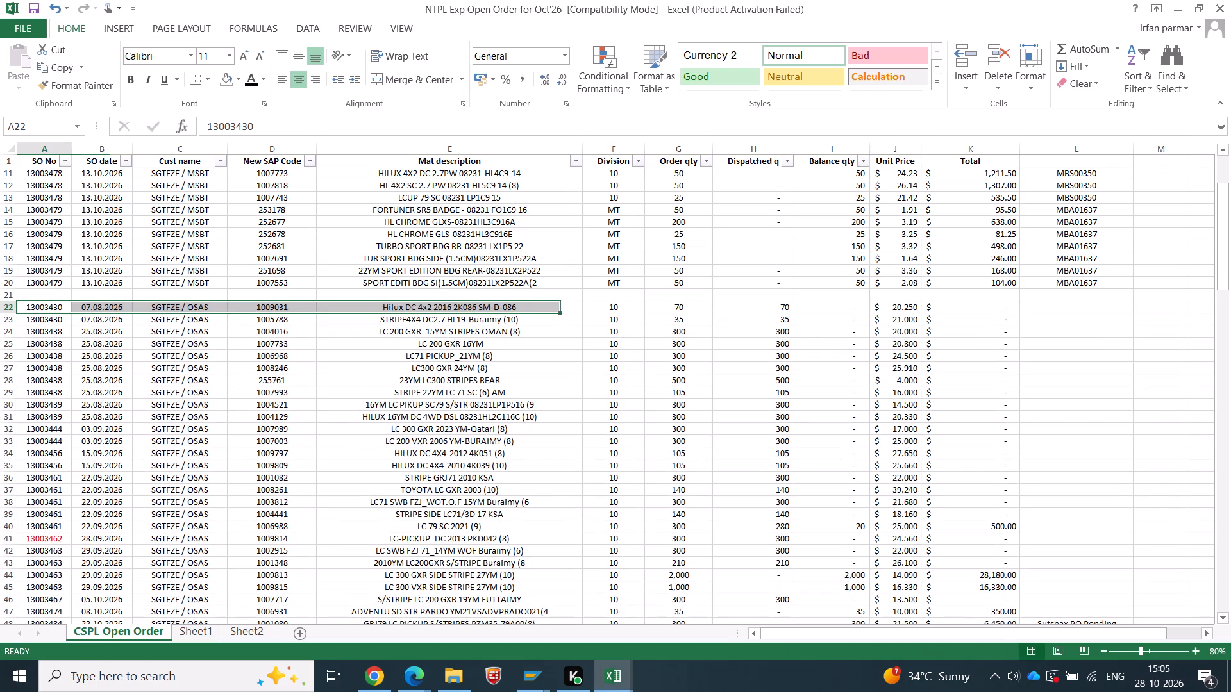
pyautogui.hotkey('ctrl', 'c')
pyautogui.hotkey('alt', 'Tab')
pyautogui.hotkey('ctrl', 'v')
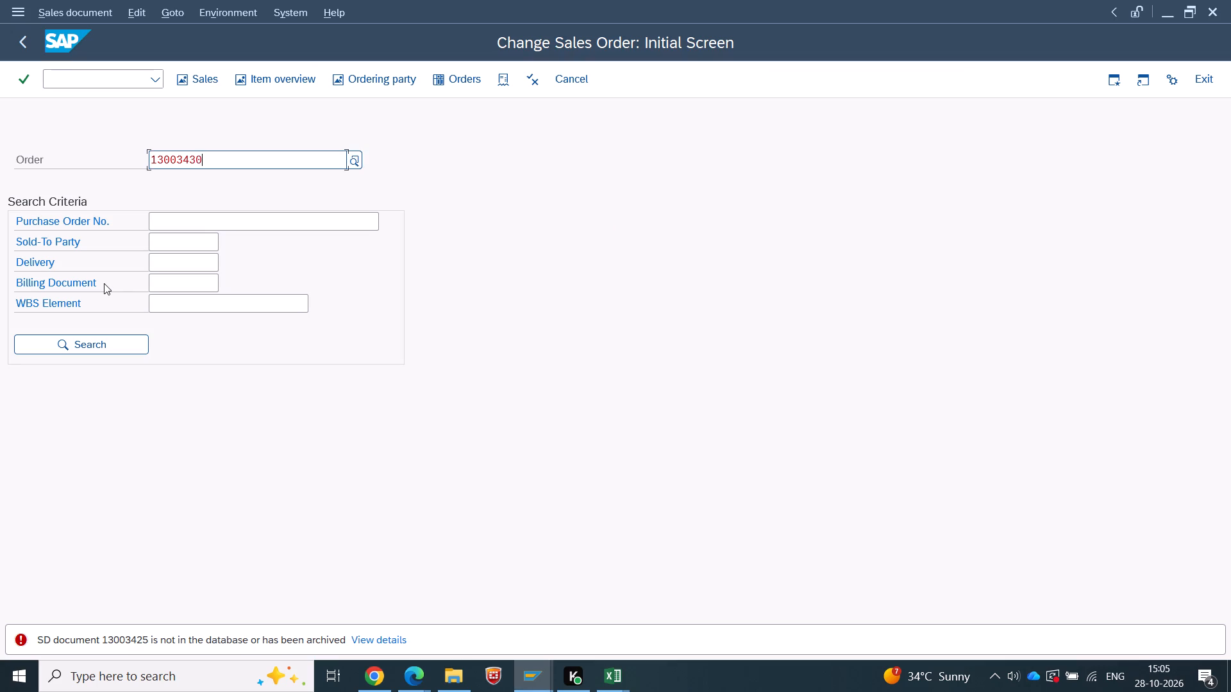
pyautogui.press('Return')
pyautogui.click(106, 219)
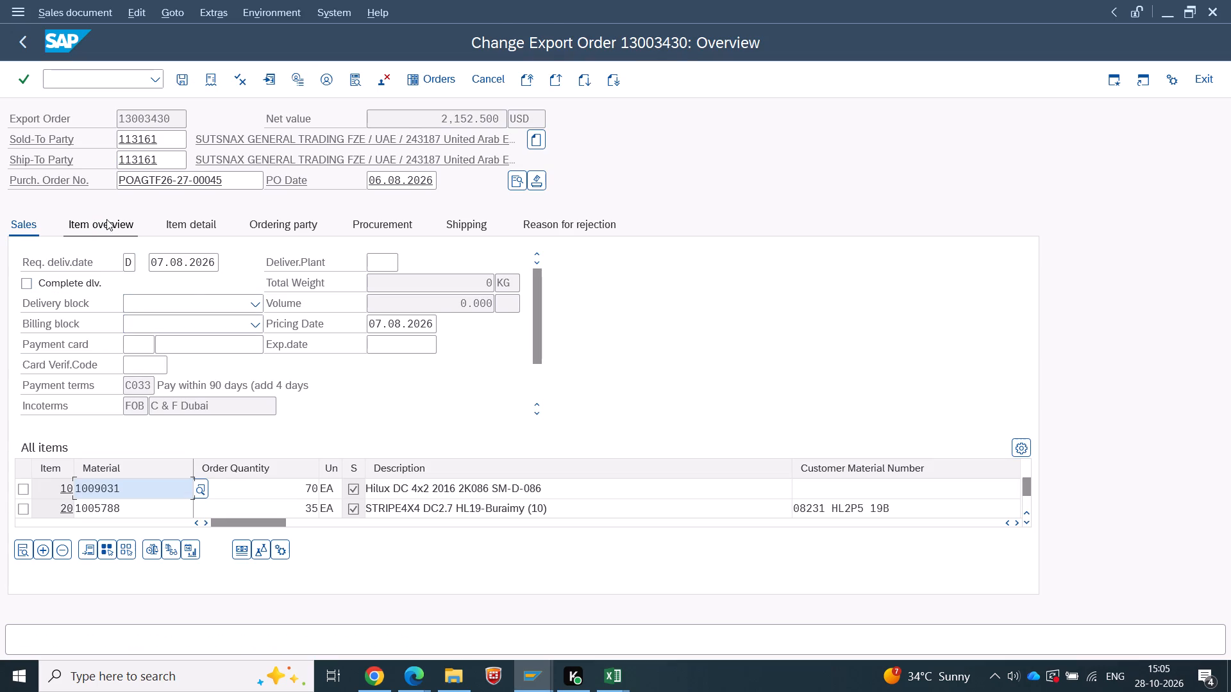
# Switch to Excel and delete both rows of order 13003430 from the open order list.
pyautogui.hotkey('alt', 'Tab')
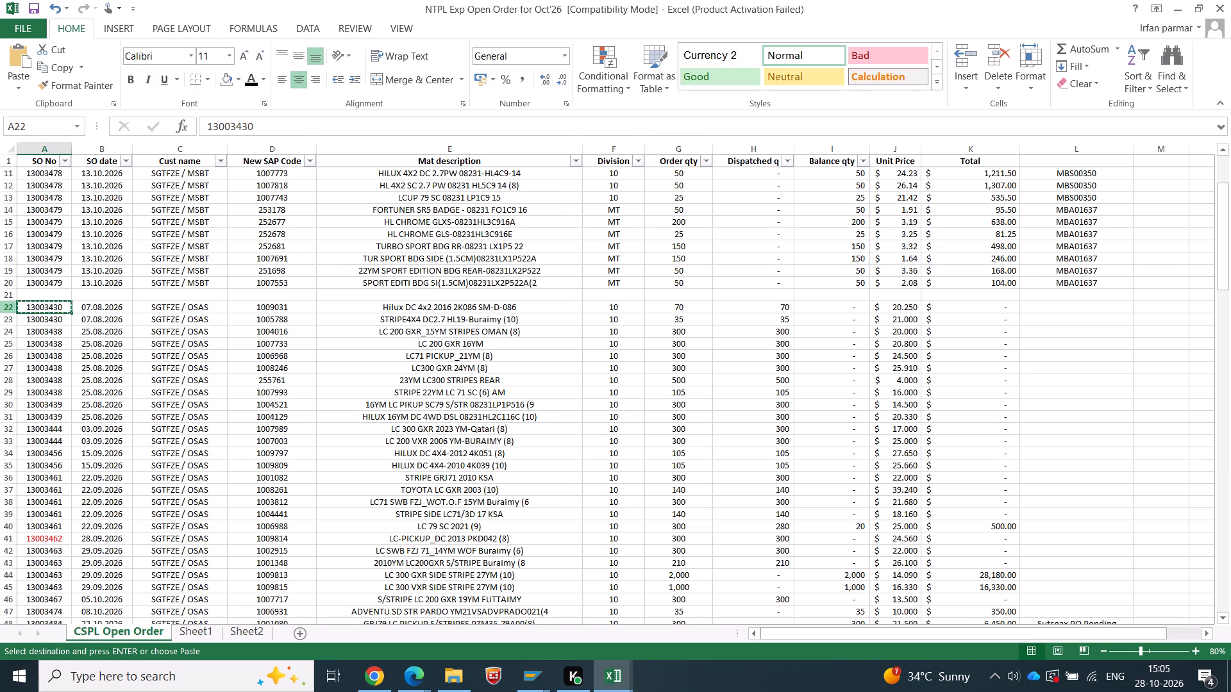
pyautogui.moveTo(5, 307); pyautogui.dragTo(5, 318)
pyautogui.rightClick(6, 313)
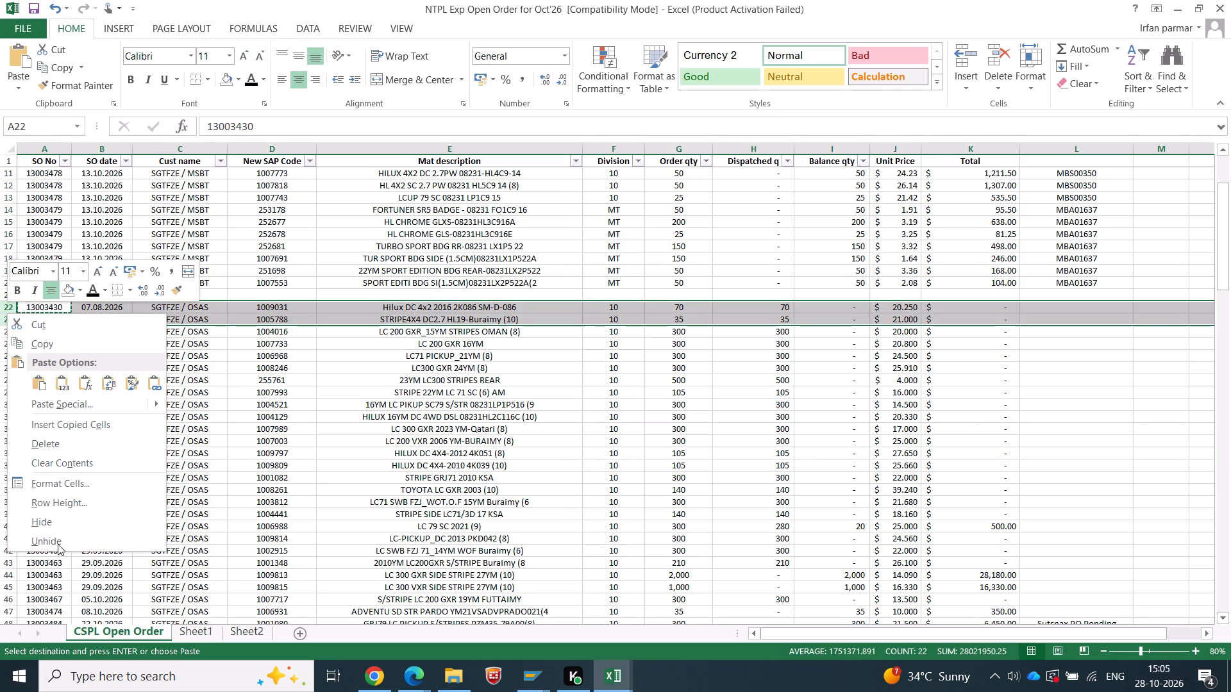
pyautogui.click(49, 445)
pyautogui.click(560, 418)
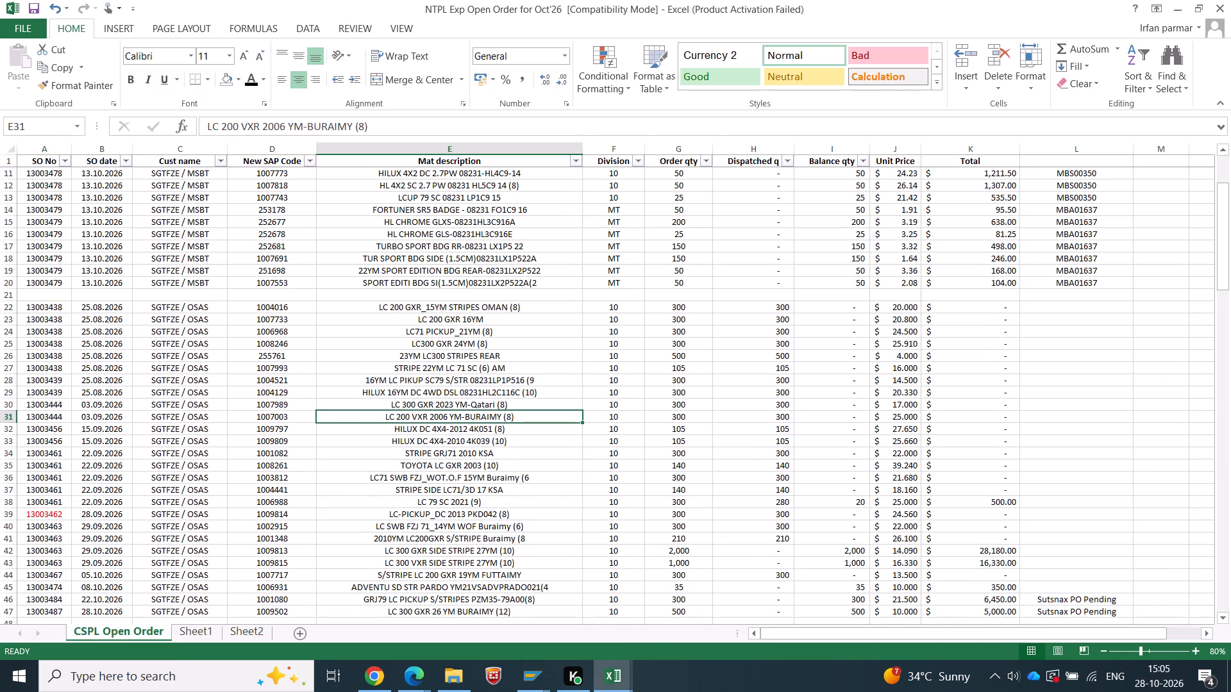
# Copy order number 13003438 from the first OSAS row, and delete the open export order 13003430 in SAP.
pyautogui.click(53, 308)
pyautogui.hotkey('ctrl', 'c')
pyautogui.hotkey('alt', 'Tab')
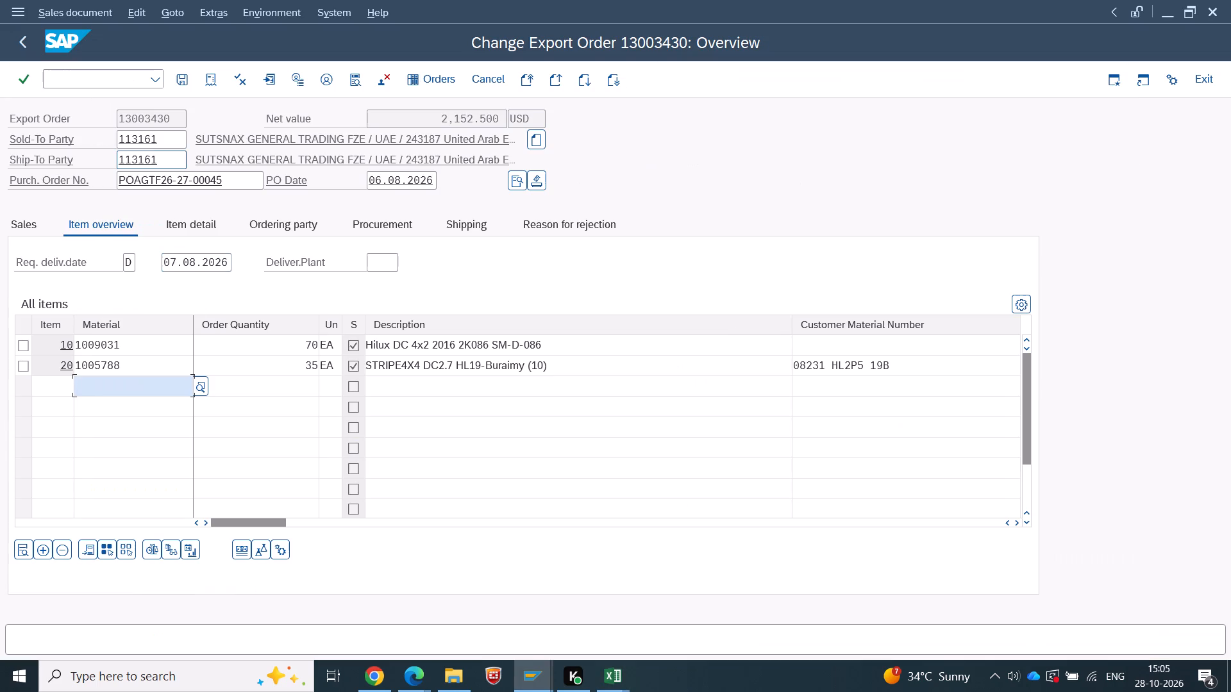
pyautogui.click(58, 19)
pyautogui.click(70, 11)
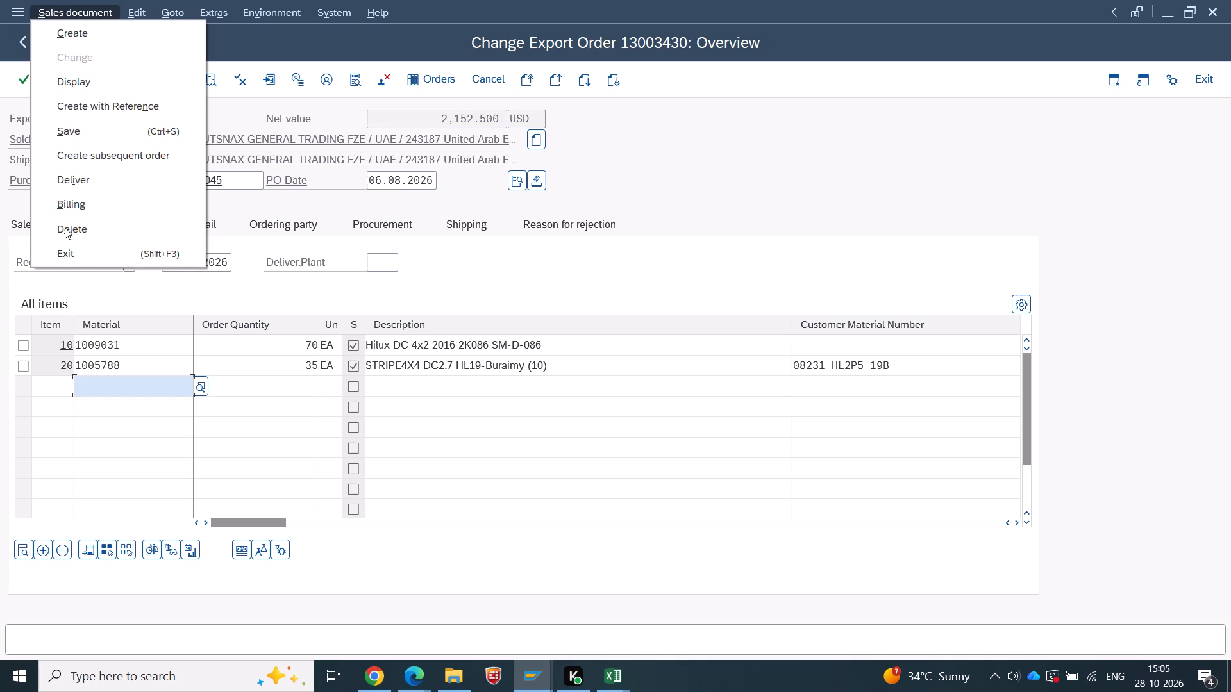
pyautogui.click(65, 229)
pyautogui.click(265, 345)
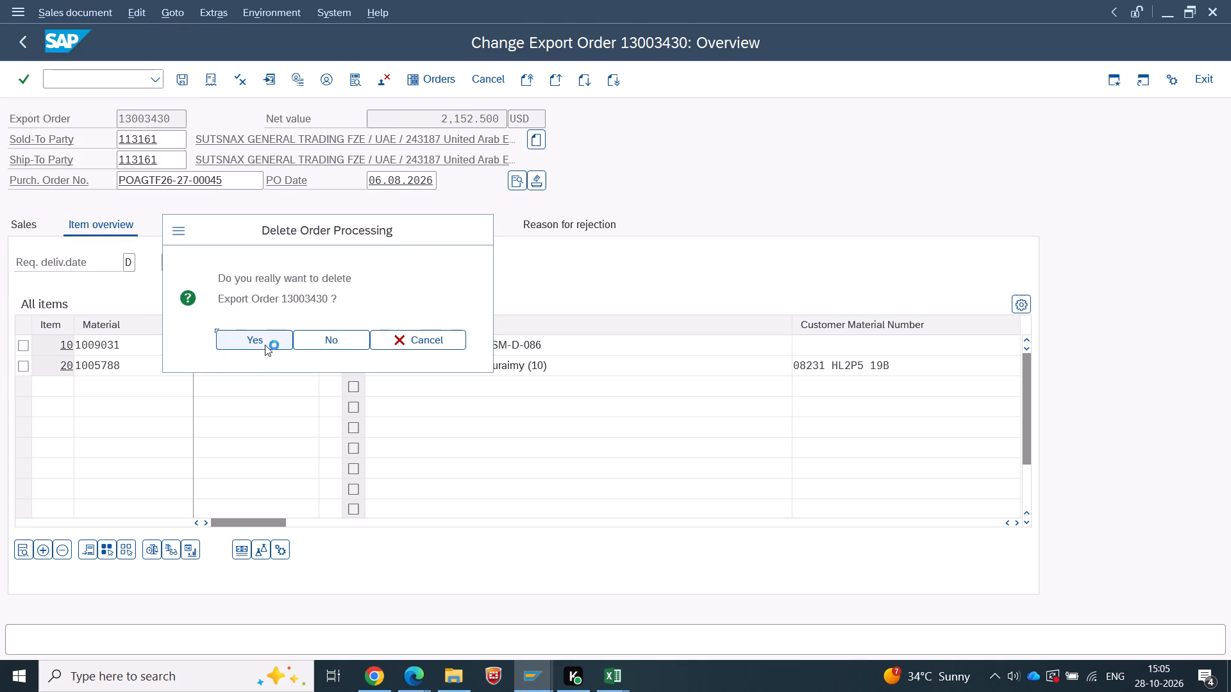
pyautogui.press('Return')
pyautogui.press('Return')
# Open order 13003438 in SAP with the copied number and check its item overview against its rows in Excel.
pyautogui.hotkey('ctrl', 'v')
pyautogui.press('Return')
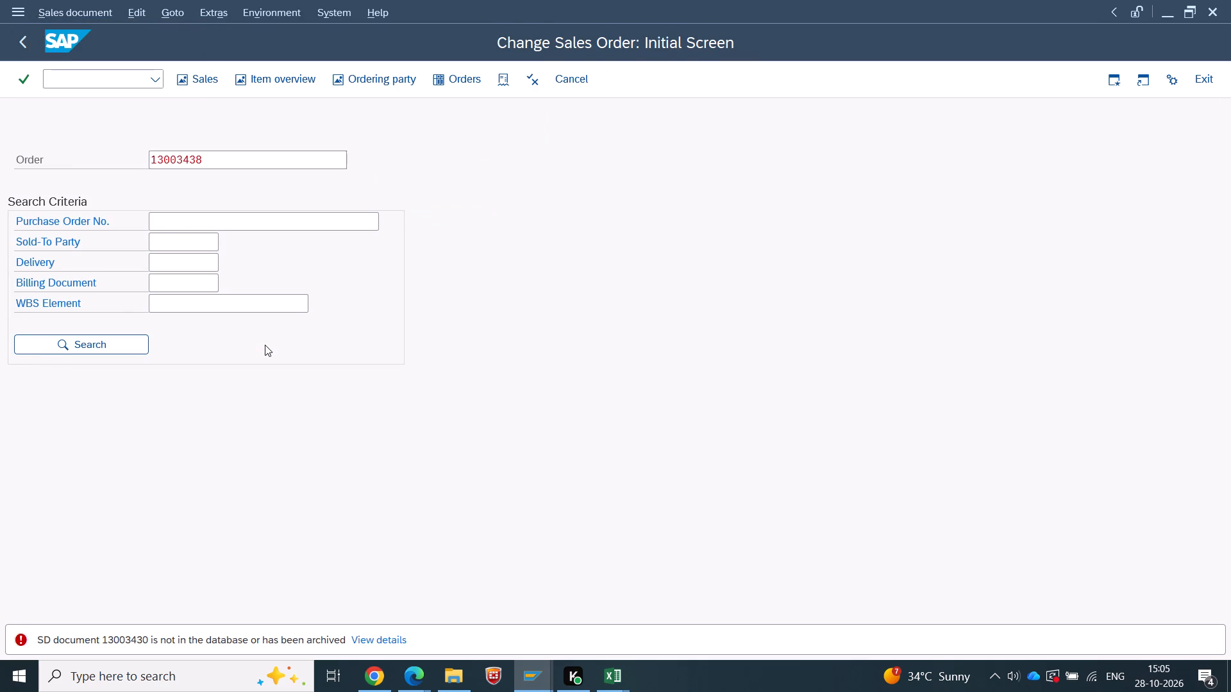
pyautogui.click(124, 211)
pyautogui.click(124, 227)
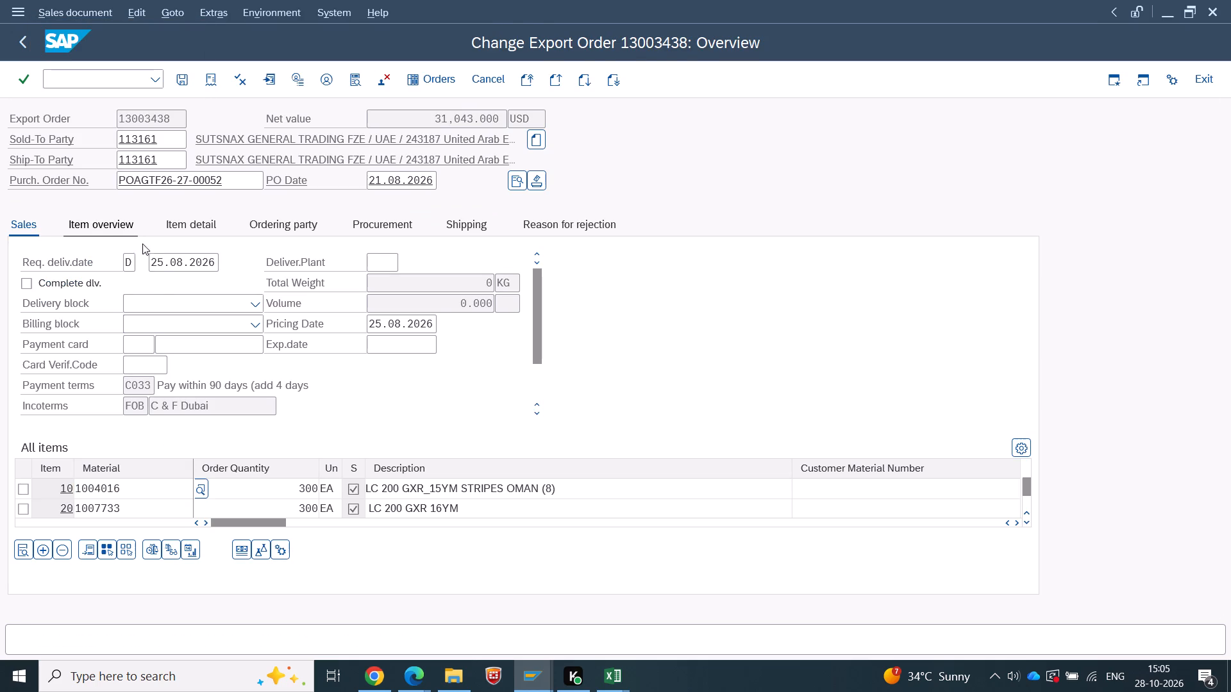
pyautogui.hotkey('alt', 'Tab')
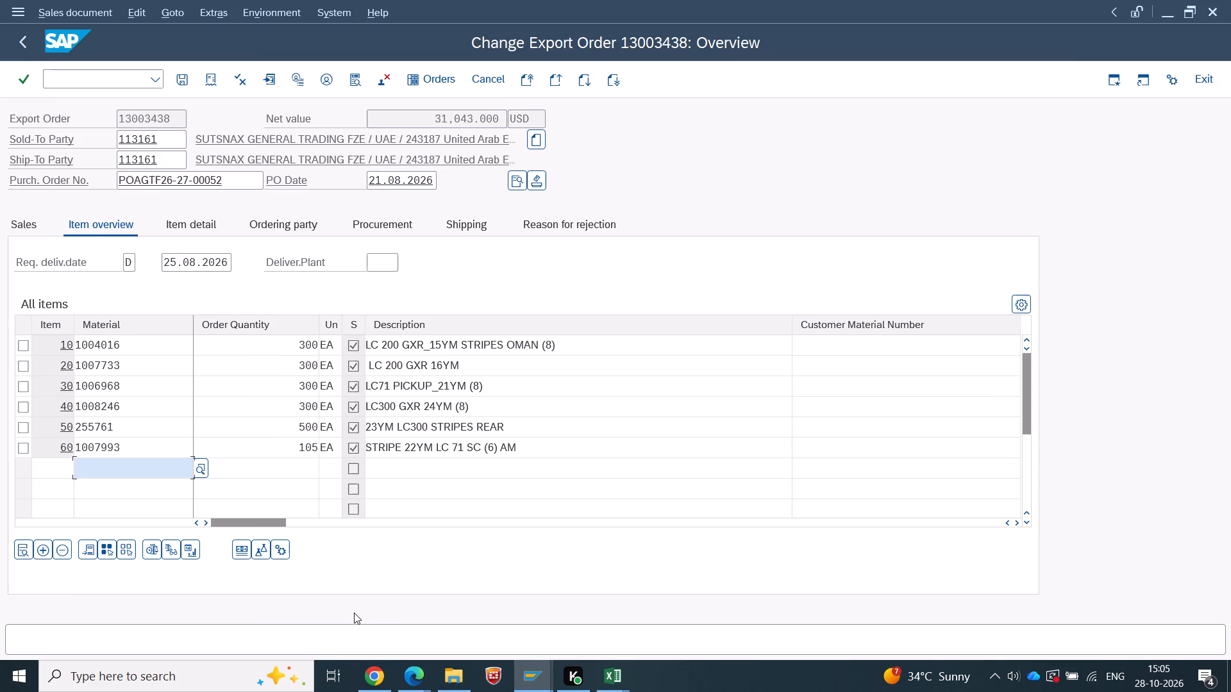
pyautogui.moveTo(53, 306); pyautogui.dragTo(49, 342)
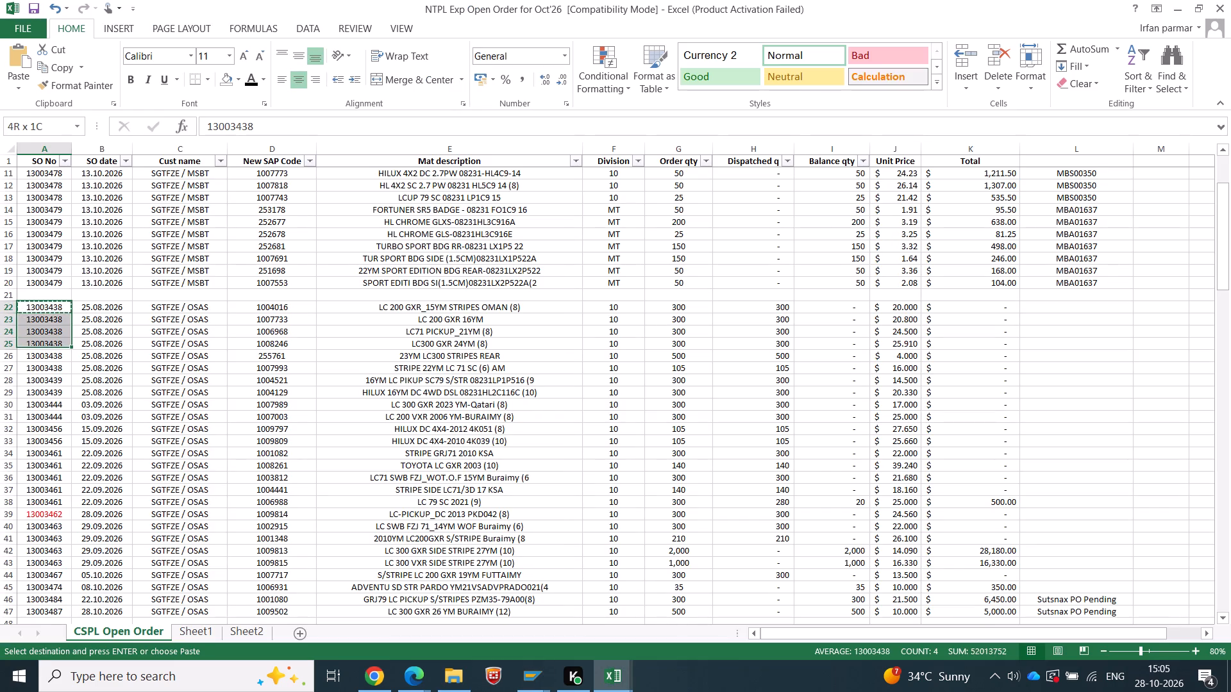
pyautogui.moveTo(49, 342); pyautogui.dragTo(47, 369)
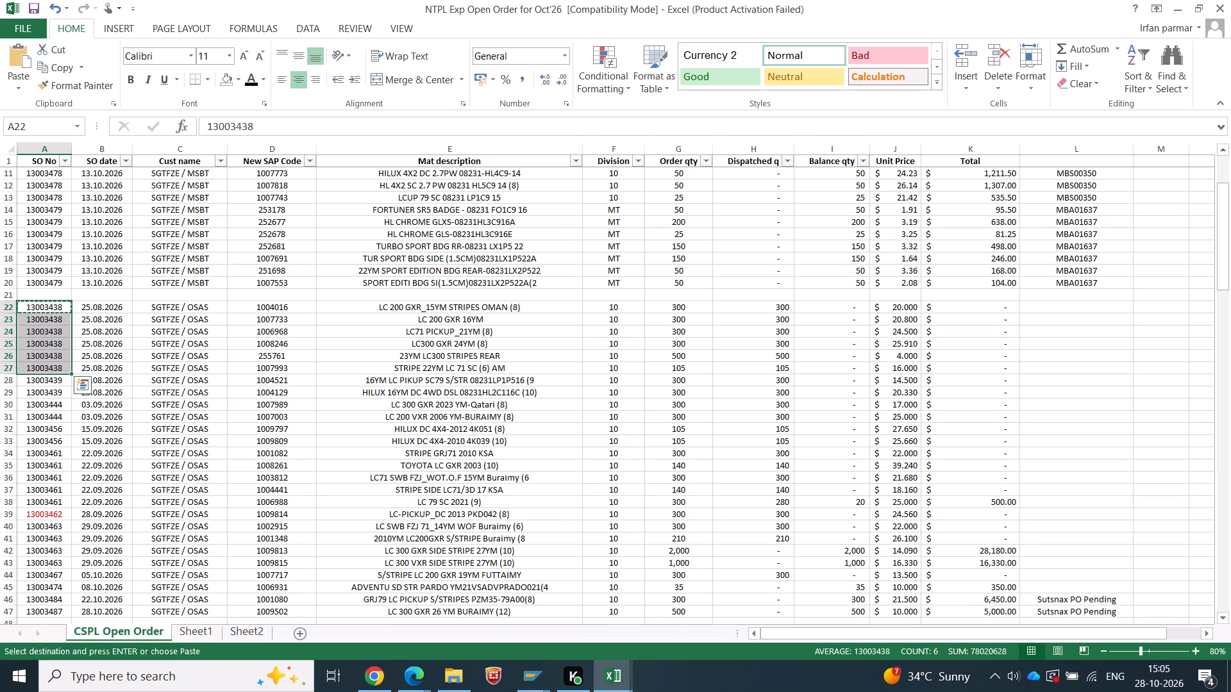
# Switch back to SAP and delete export order 13003438.
pyautogui.hotkey('alt', 'Tab')
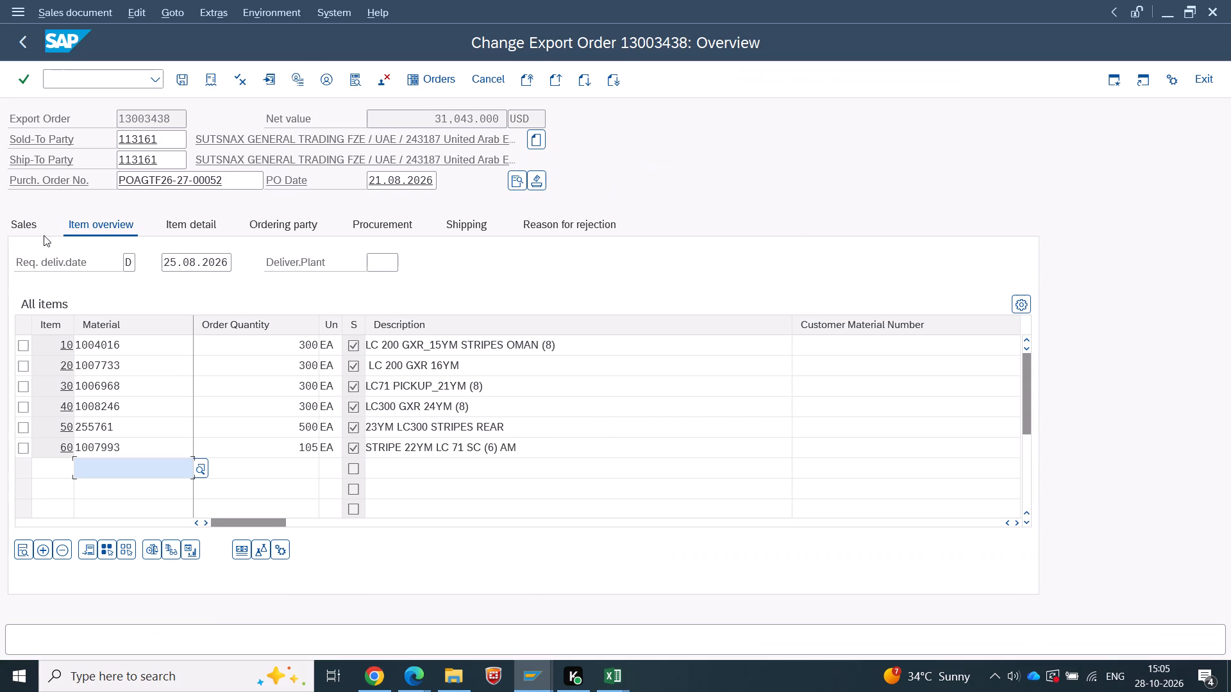
pyautogui.click(72, 15)
pyautogui.click(60, 230)
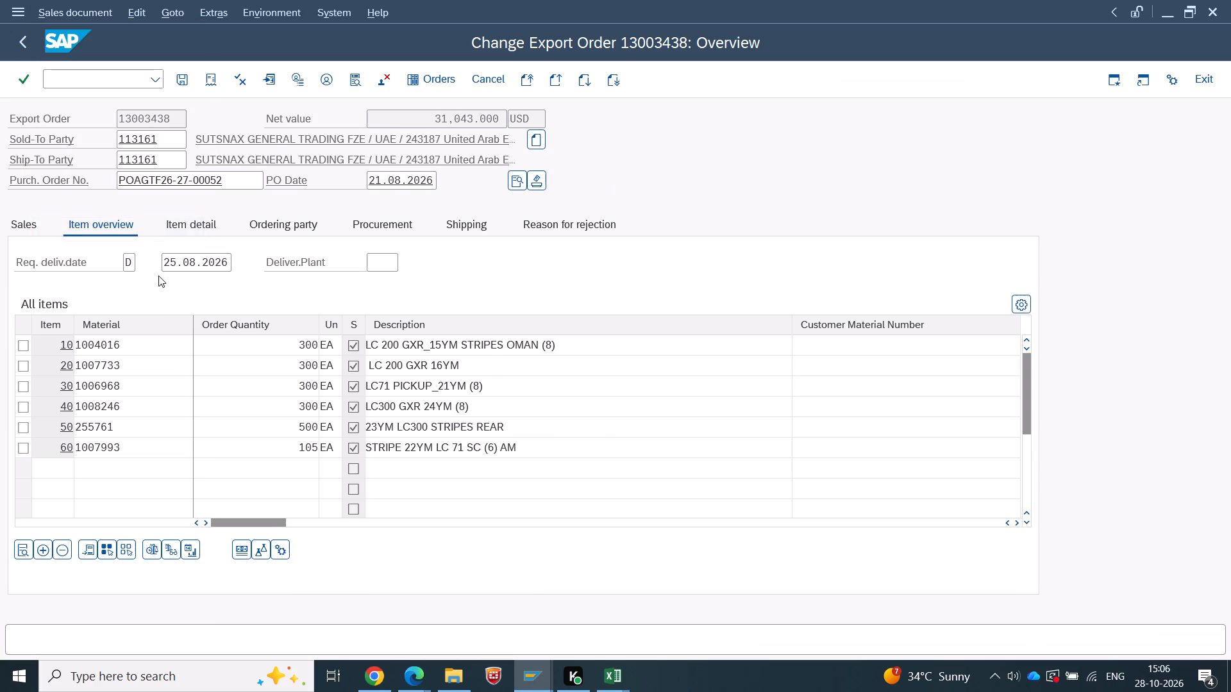
pyautogui.click(260, 338)
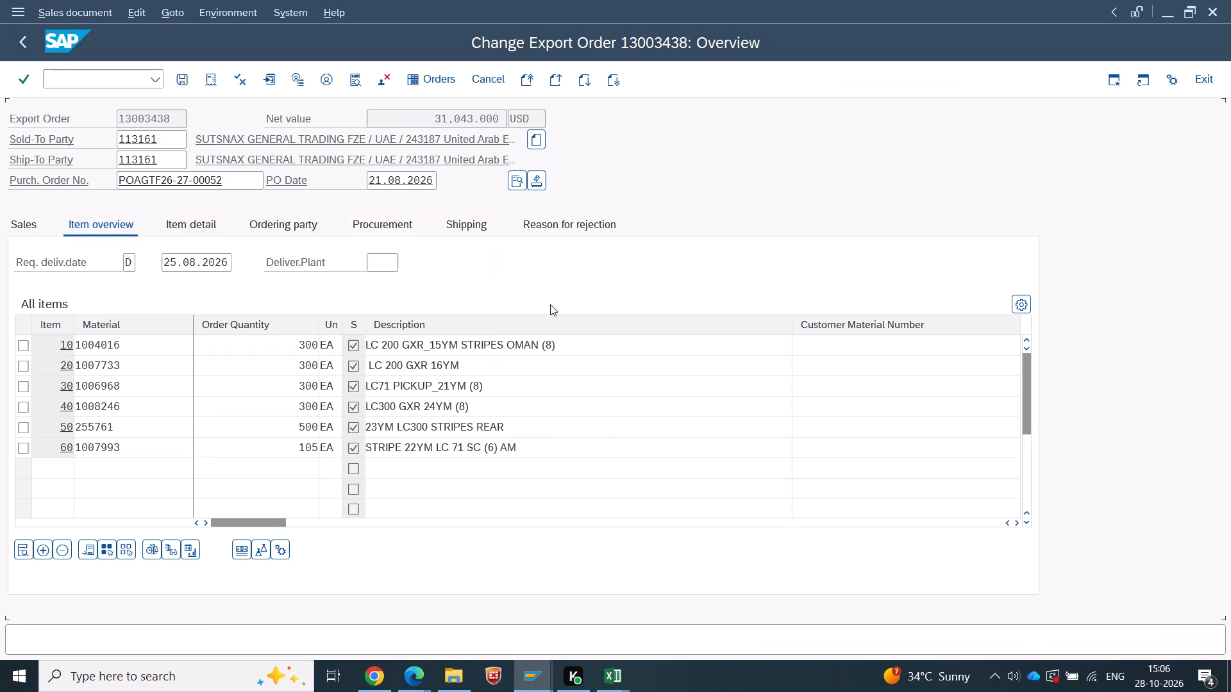
pyautogui.hotkey('alt', 'Tab')
pyautogui.moveTo(13, 308); pyautogui.dragTo(6, 367)
pyautogui.rightClick(6, 356)
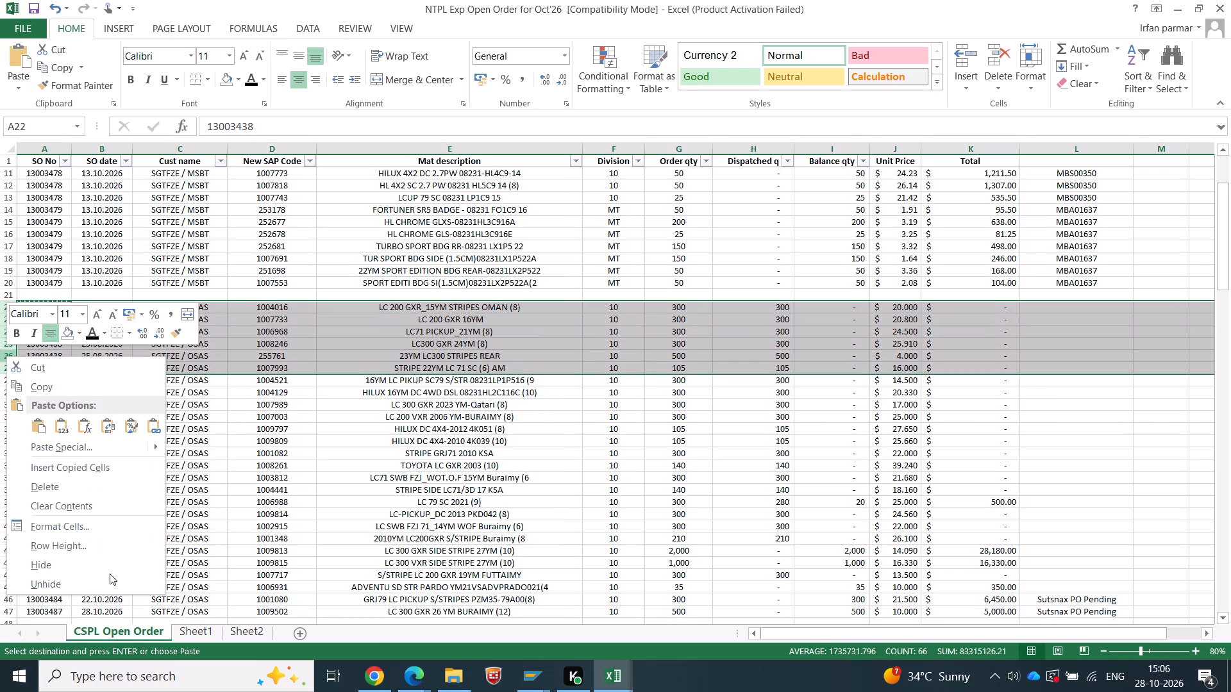
pyautogui.click(49, 490)
pyautogui.click(449, 436)
pyautogui.click(28, 296)
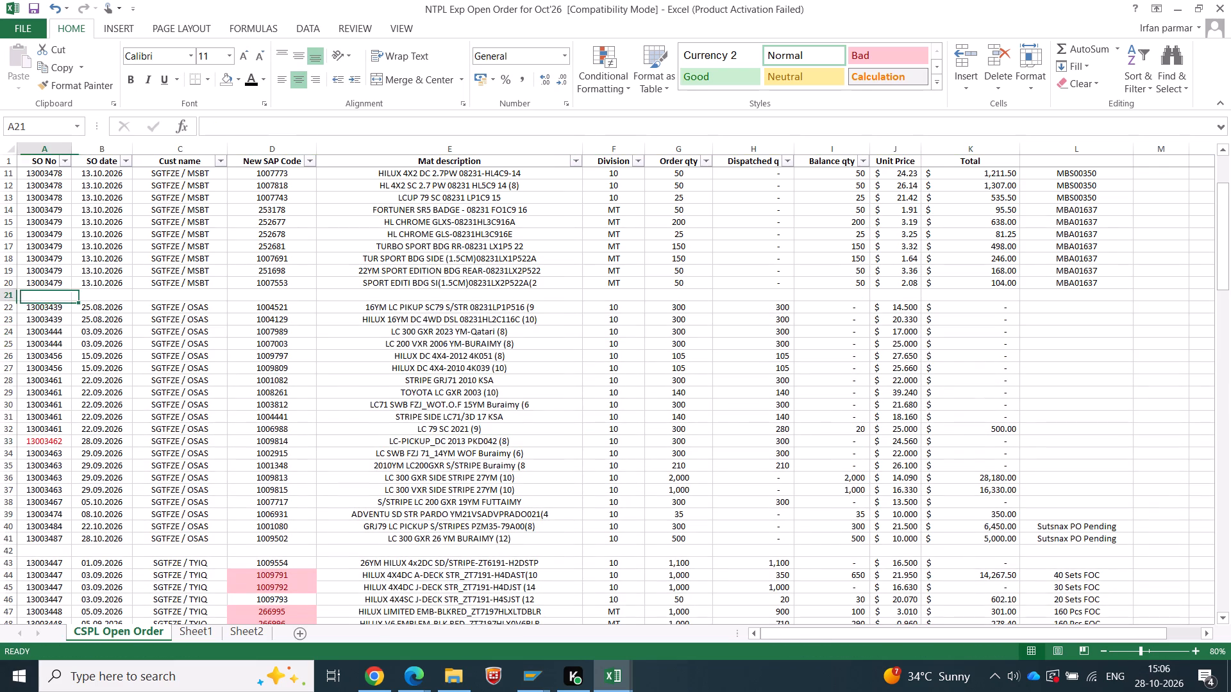
# Copy order number 13003439, open that order in SAP and check its item overview against its rows in Excel.
pyautogui.click(34, 309)
pyautogui.hotkey('ctrl', 'c')
pyautogui.hotkey('alt', 'Tab')
pyautogui.hotkey('ctrl', 'v')
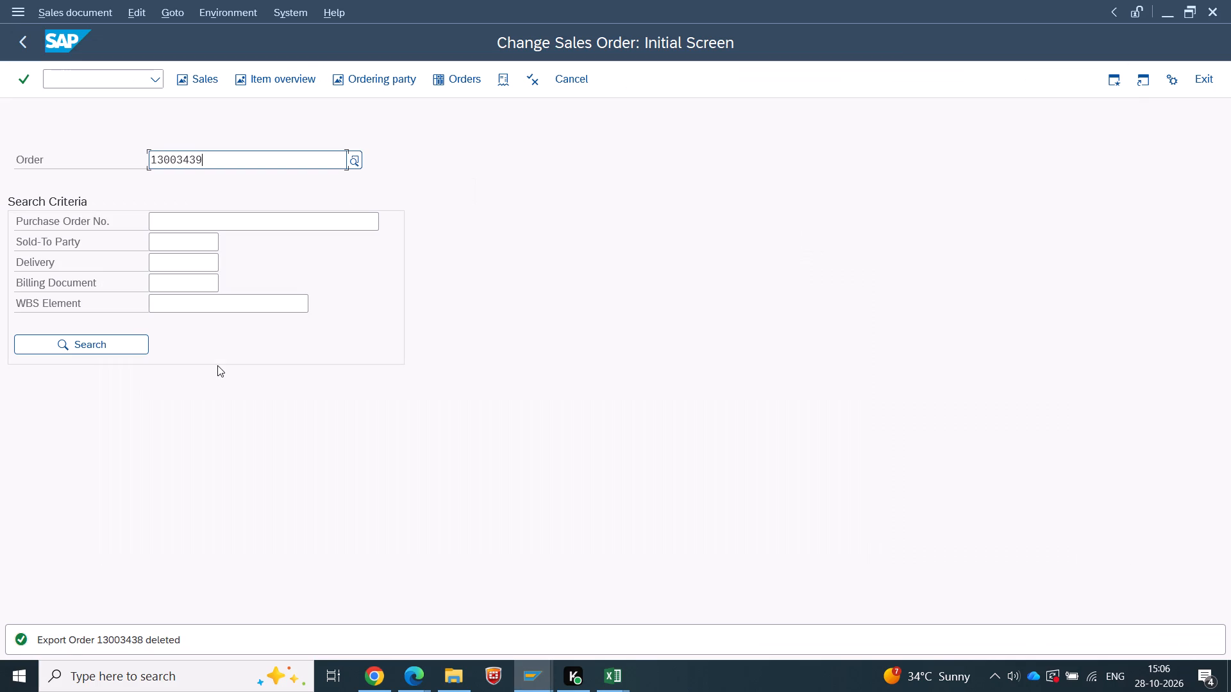
pyautogui.hotkey('ctrl', '.')
pyautogui.press('Return')
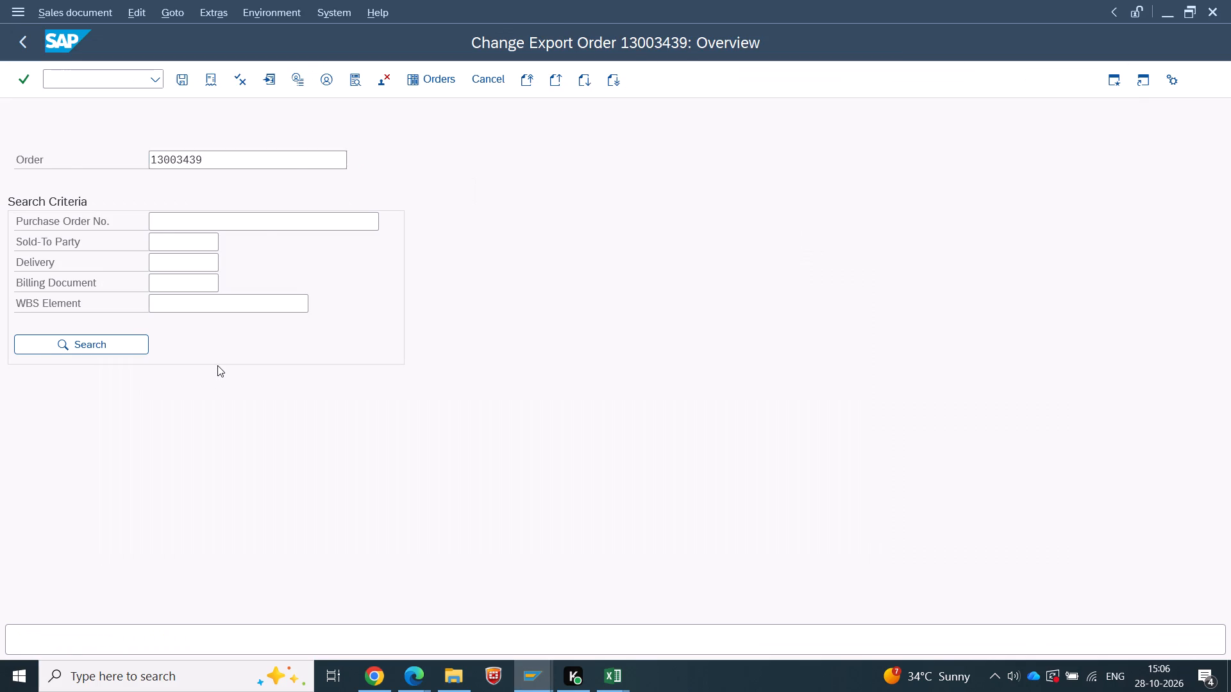
pyautogui.click(78, 231)
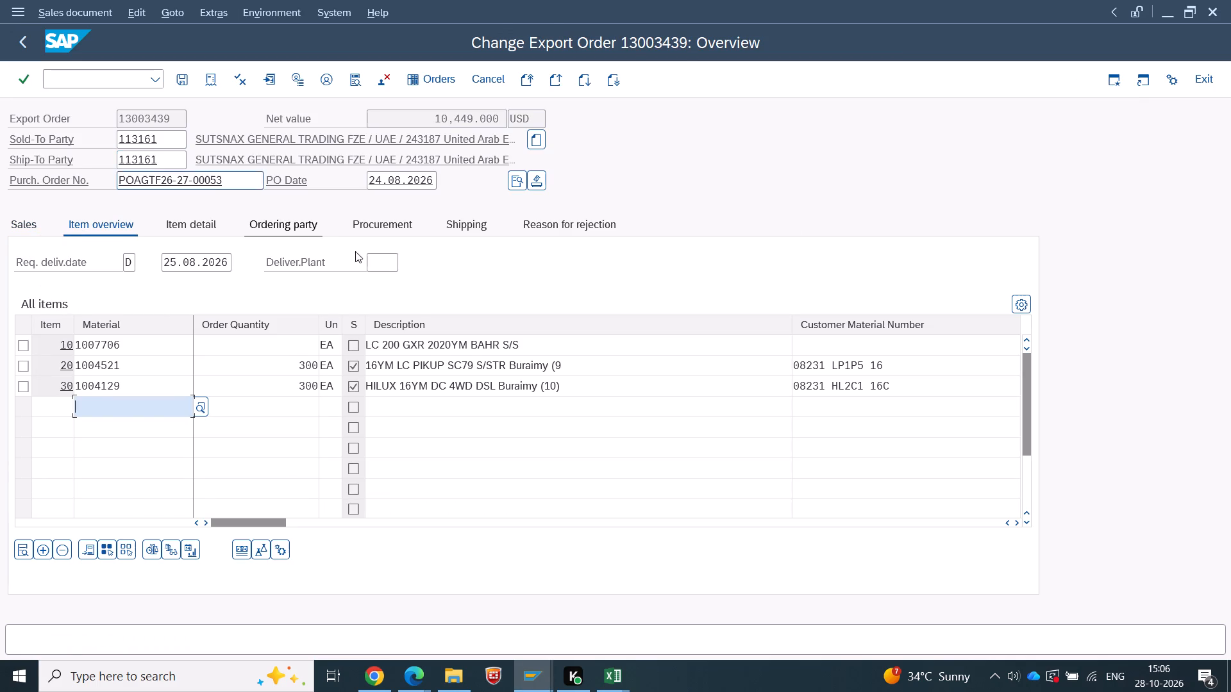
pyautogui.hotkey('alt', 'Tab')
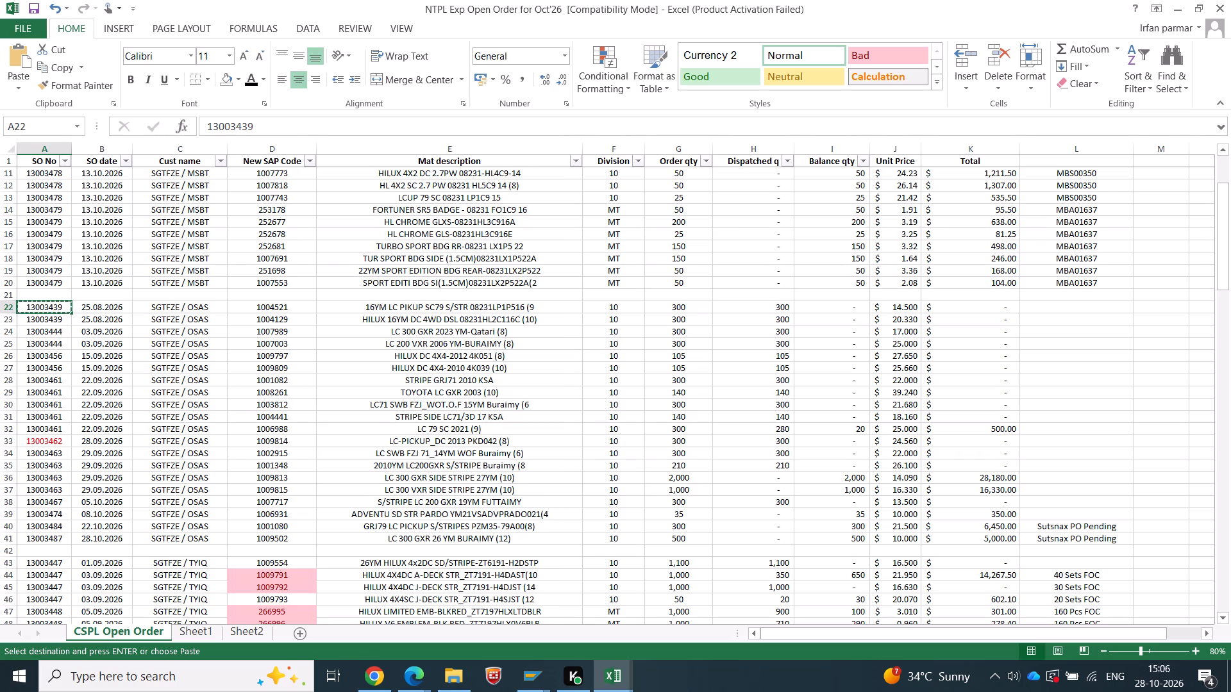
pyautogui.click(39, 310)
pyautogui.moveTo(39, 309); pyautogui.dragTo(324, 327)
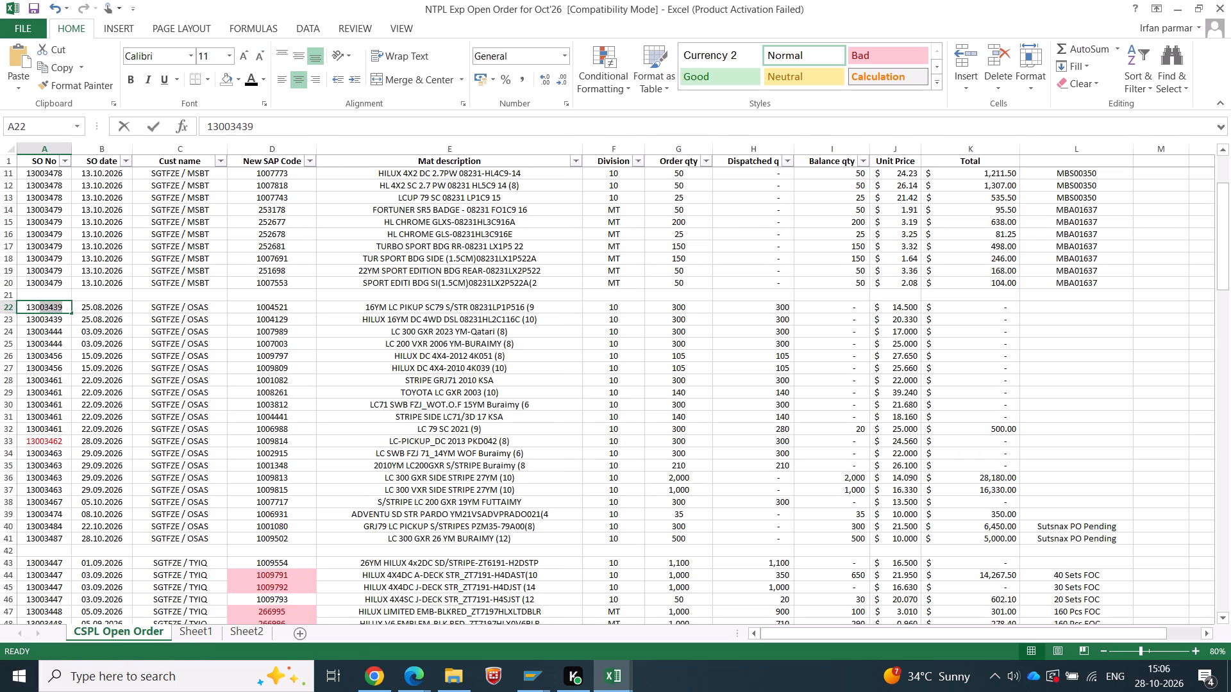
pyautogui.moveTo(324, 327); pyautogui.dragTo(314, 325)
pyautogui.click(299, 325)
pyautogui.moveTo(57, 308); pyautogui.dragTo(301, 322)
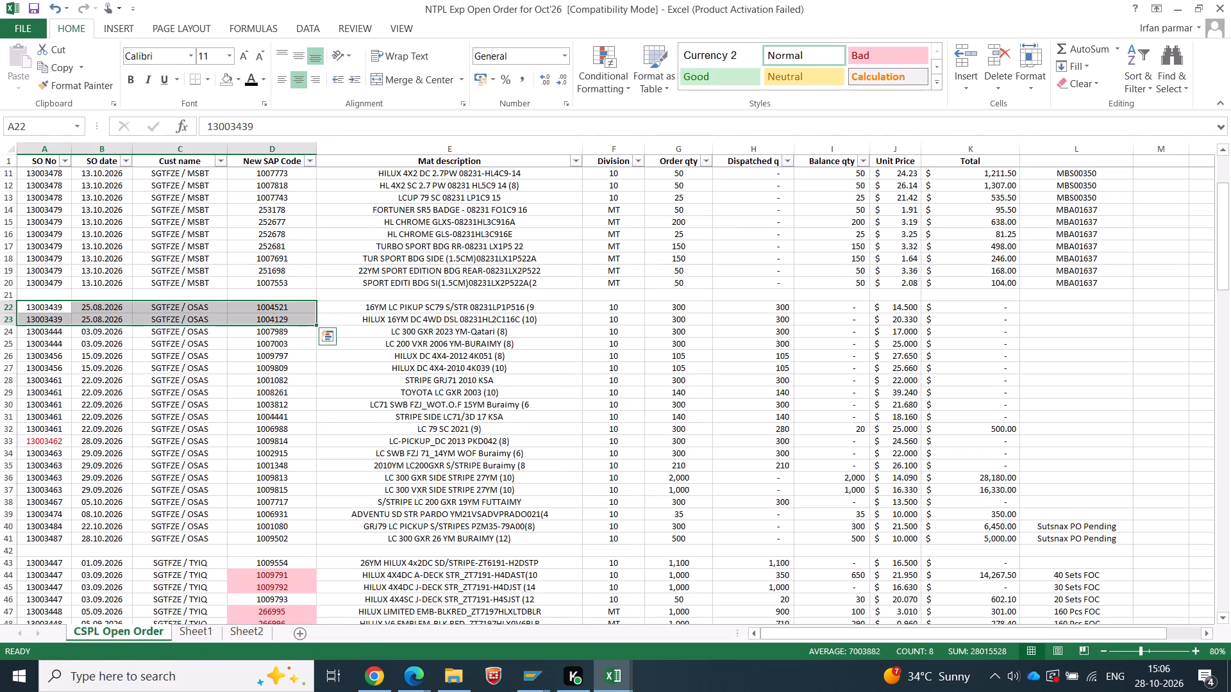
pyautogui.hotkey('alt', 'Tab')
pyautogui.click(72, 7)
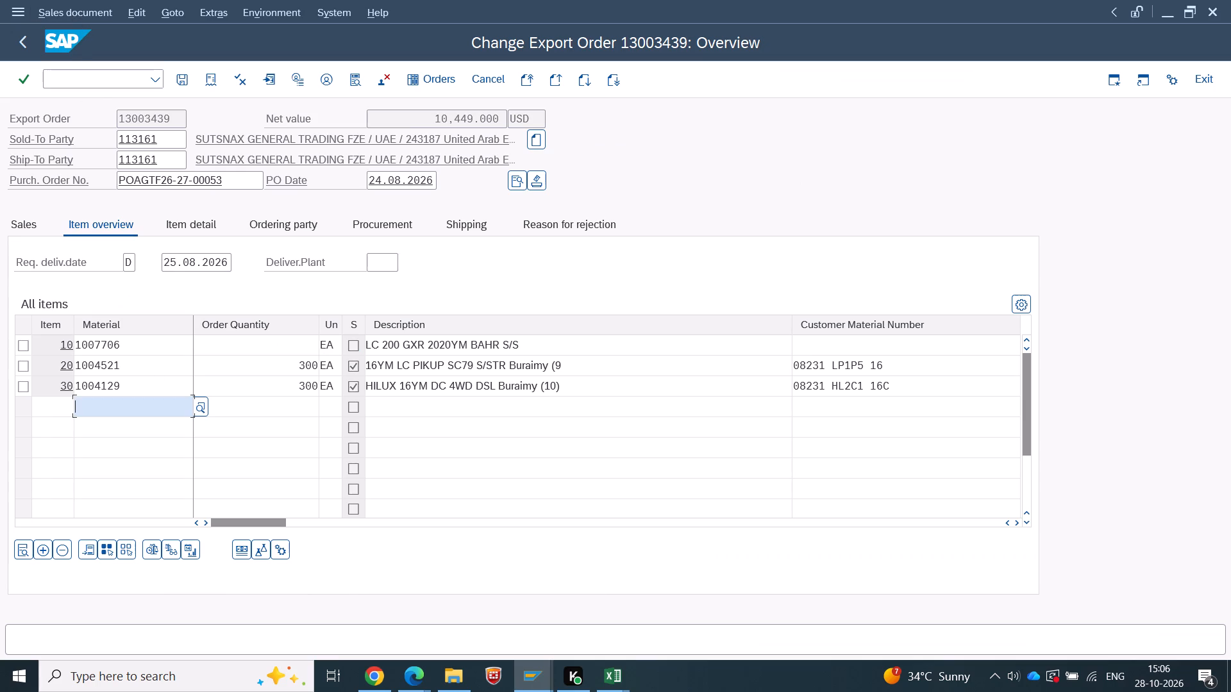
pyautogui.click(76, 17)
pyautogui.click(62, 225)
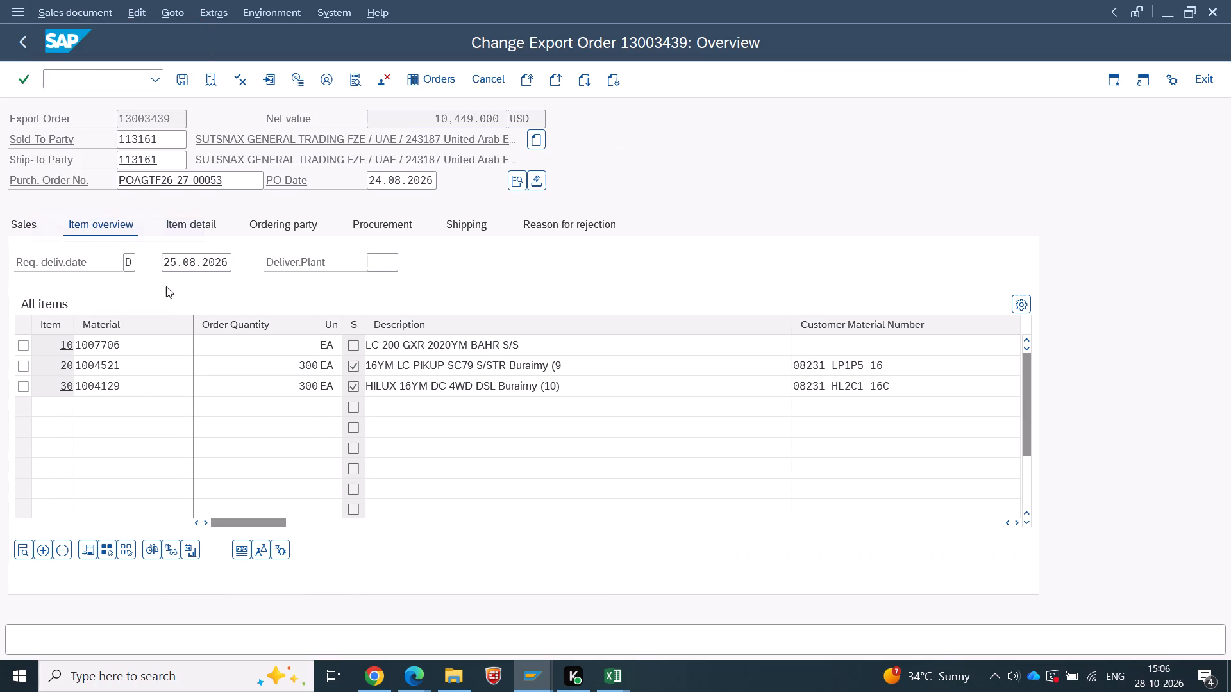
pyautogui.click(256, 333)
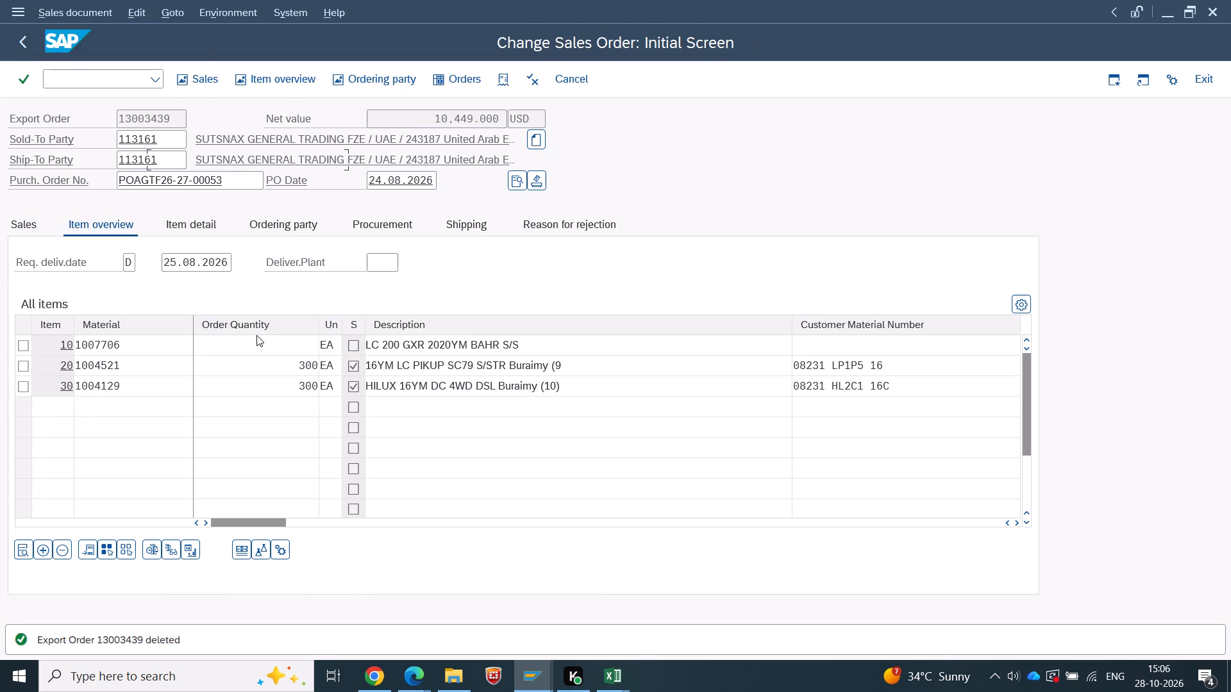
# Switch to Excel and delete both rows of order 13003439 from the open order list.
pyautogui.hotkey('alt', 'Tab')
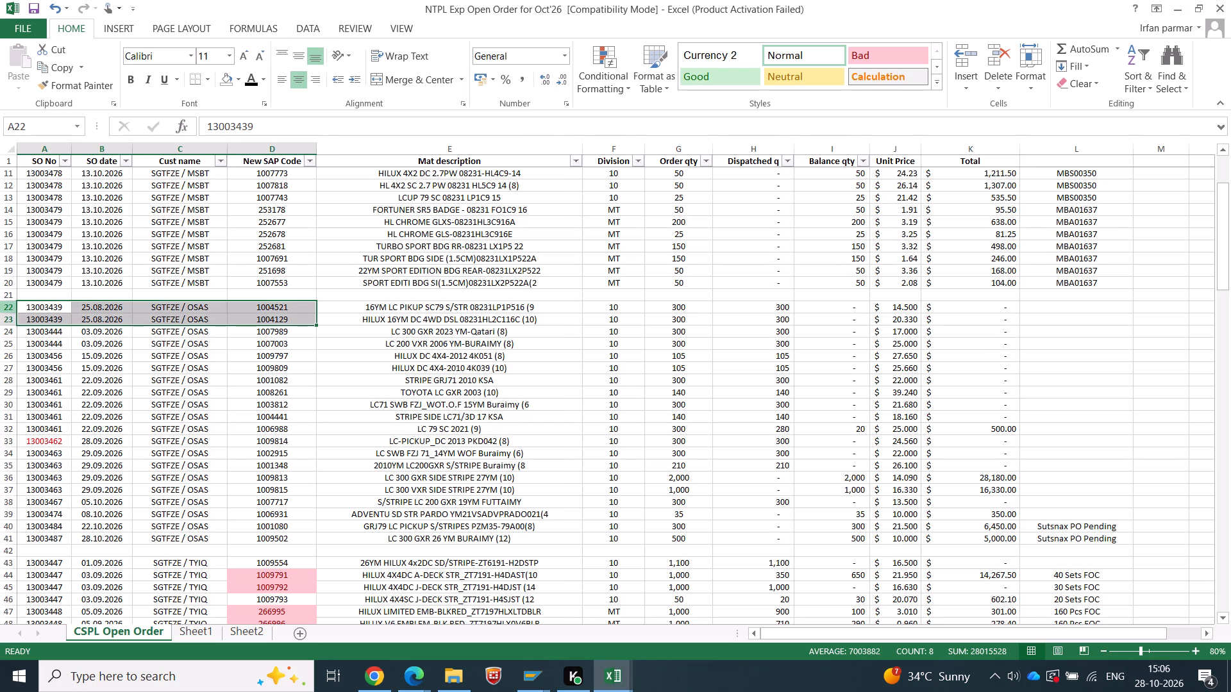
pyautogui.moveTo(13, 305); pyautogui.dragTo(13, 317)
pyautogui.rightClick(13, 317)
pyautogui.click(45, 449)
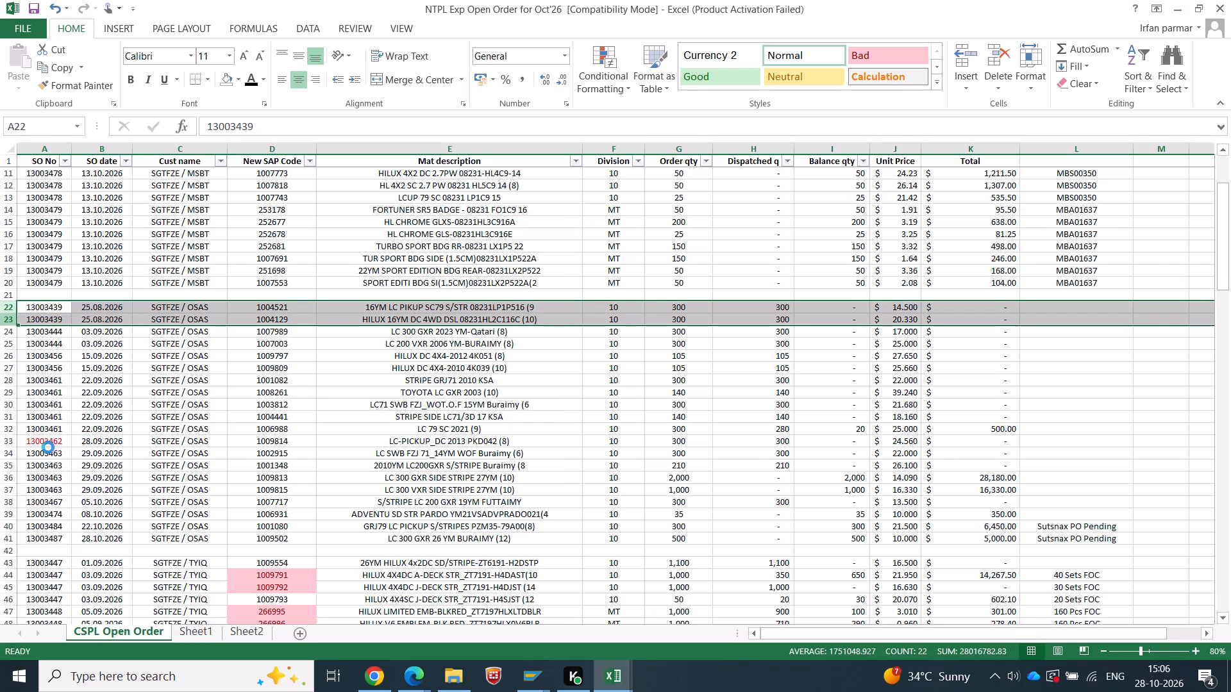
pyautogui.click(566, 395)
# Copy order number 13003444, open that order in SAP and check its item overview against its rows in Excel.
pyautogui.click(54, 308)
pyautogui.hotkey('ctrl', 'c')
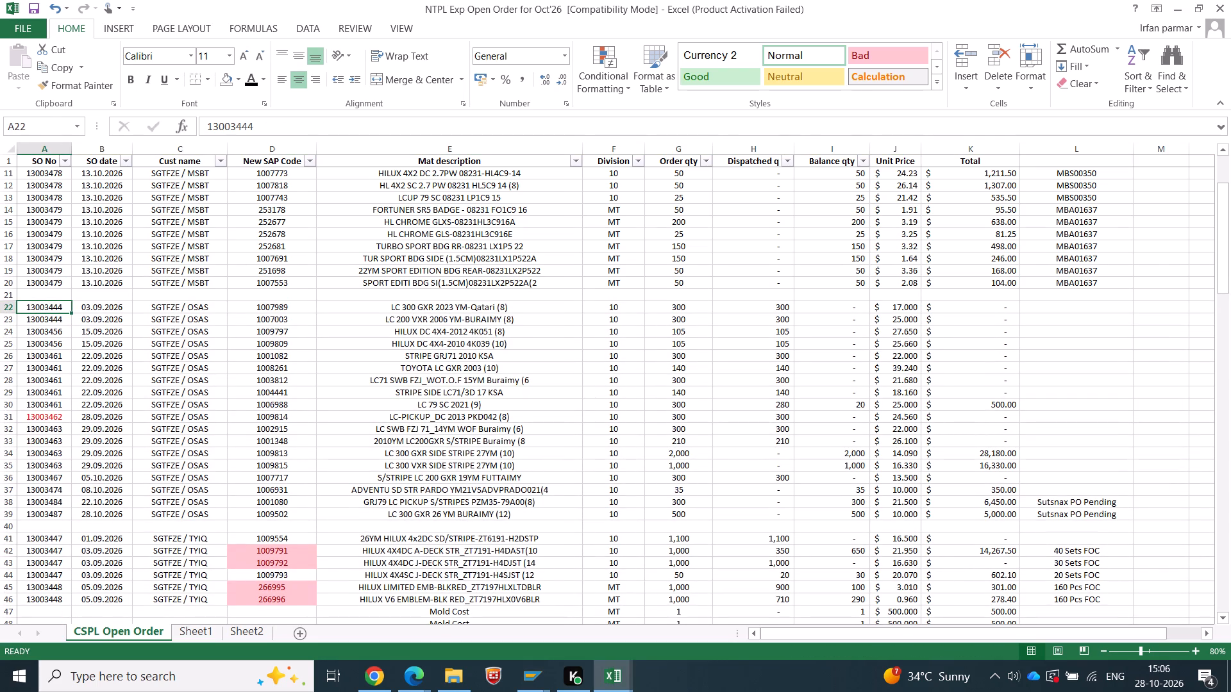
pyautogui.hotkey('alt', 'Tab')
pyautogui.hotkey('ctrl', 'v')
pyautogui.press('Return')
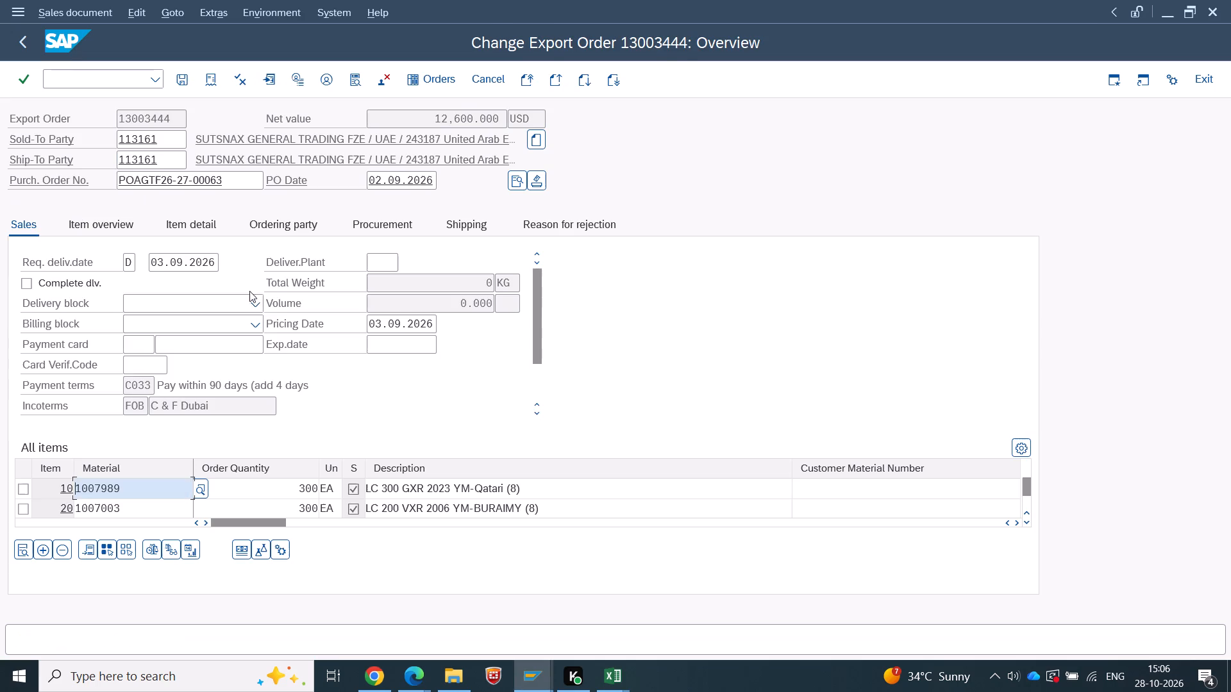
pyautogui.click(94, 231)
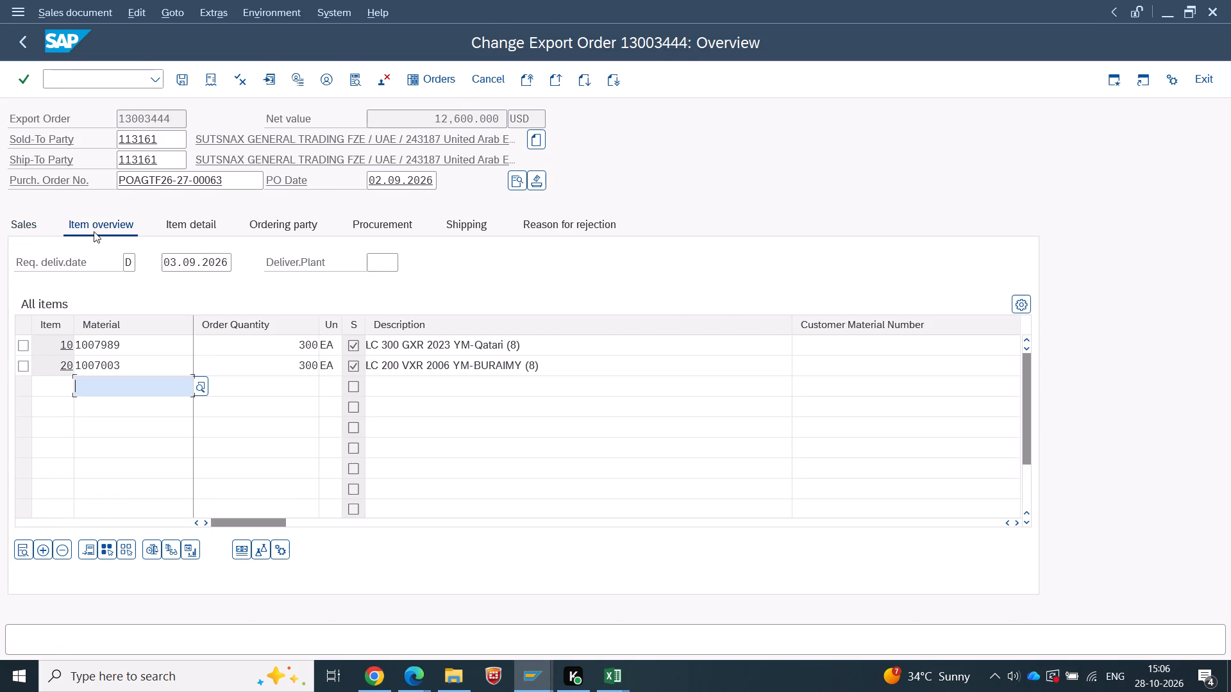
pyautogui.hotkey('alt', 'Tab')
pyautogui.moveTo(12, 304); pyautogui.dragTo(10, 317)
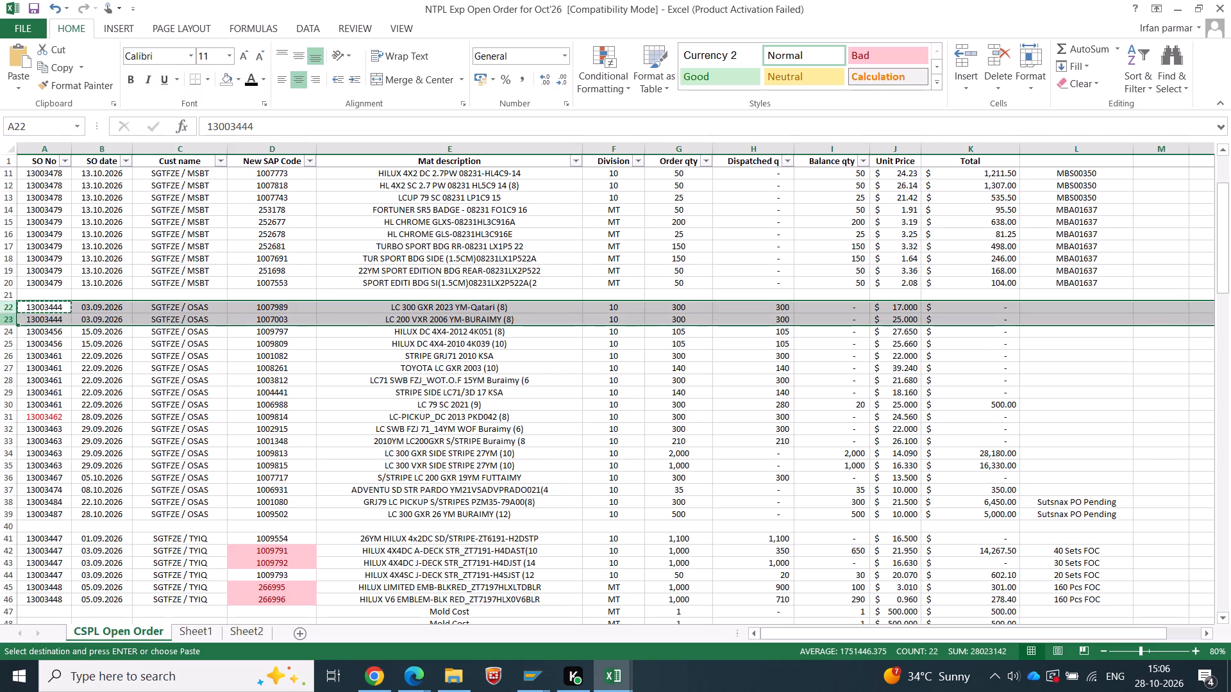
pyautogui.hotkey('alt', 'Tab')
pyautogui.click(89, 18)
pyautogui.click(76, 224)
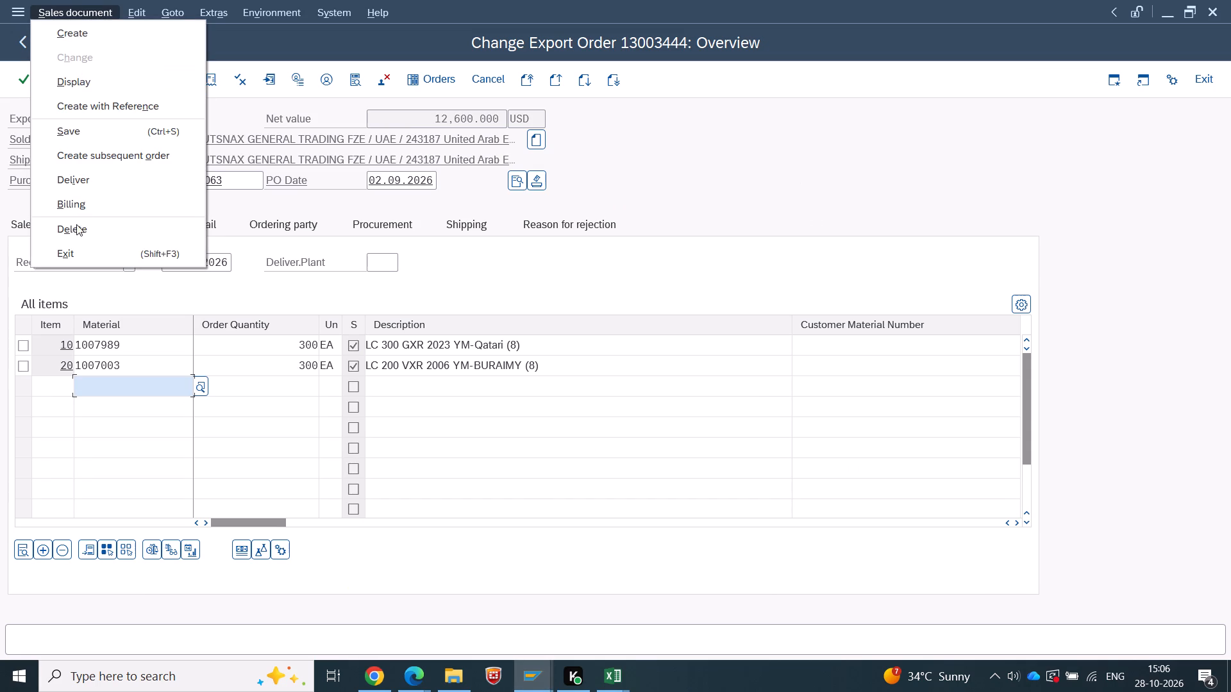
pyautogui.click(259, 329)
pyautogui.click(257, 340)
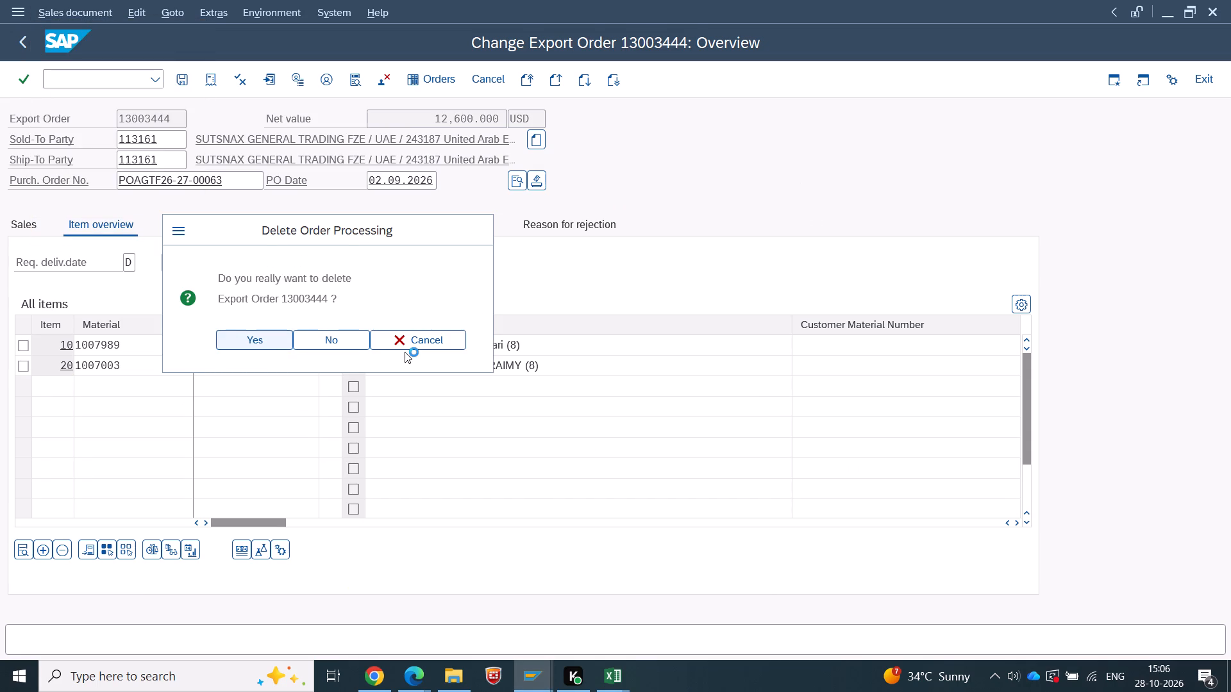
# Switch to Excel and delete both rows of order 13003444 from the open order list.
pyautogui.hotkey('alt', 'Tab')
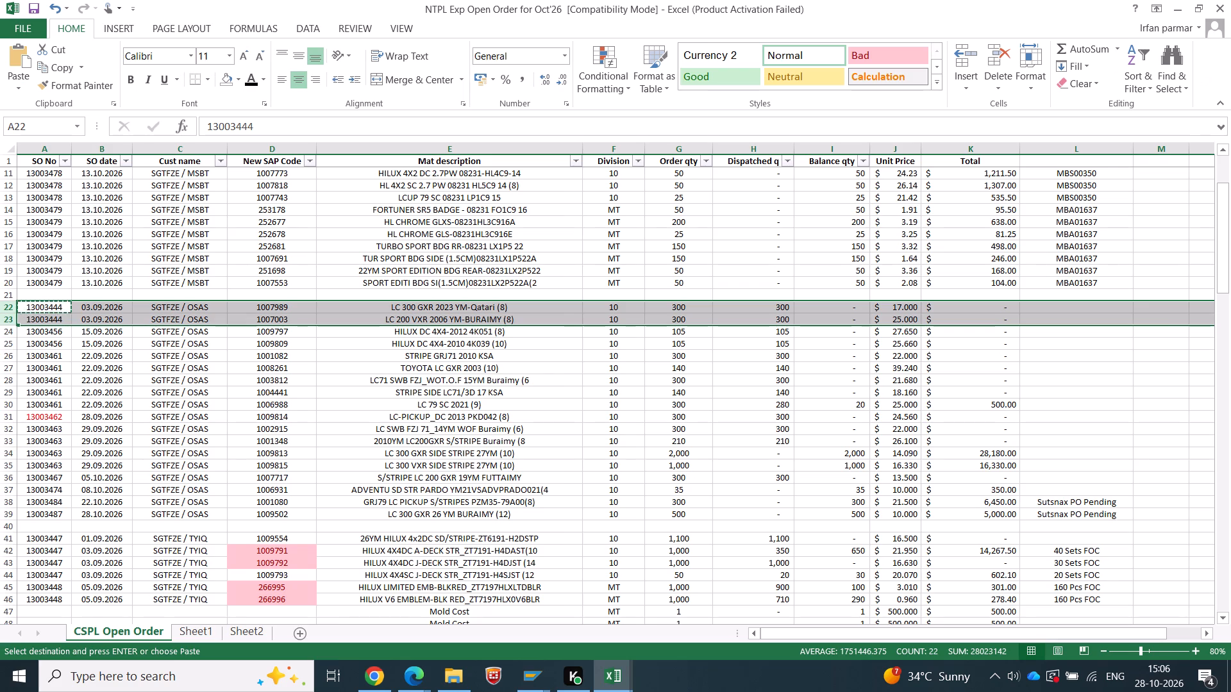
pyautogui.rightClick(15, 315)
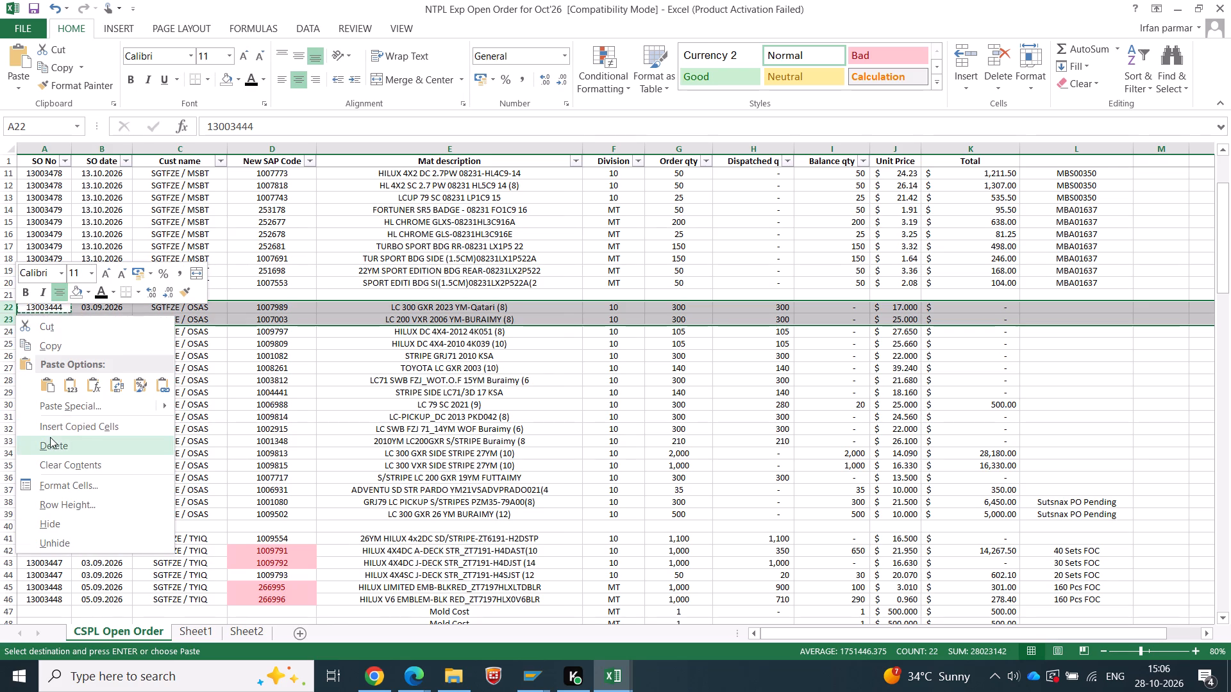
pyautogui.click(50, 437)
pyautogui.click(348, 411)
# Copy order number 13003456 from the open order list and paste it as the order number in SAP.
pyautogui.click(58, 314)
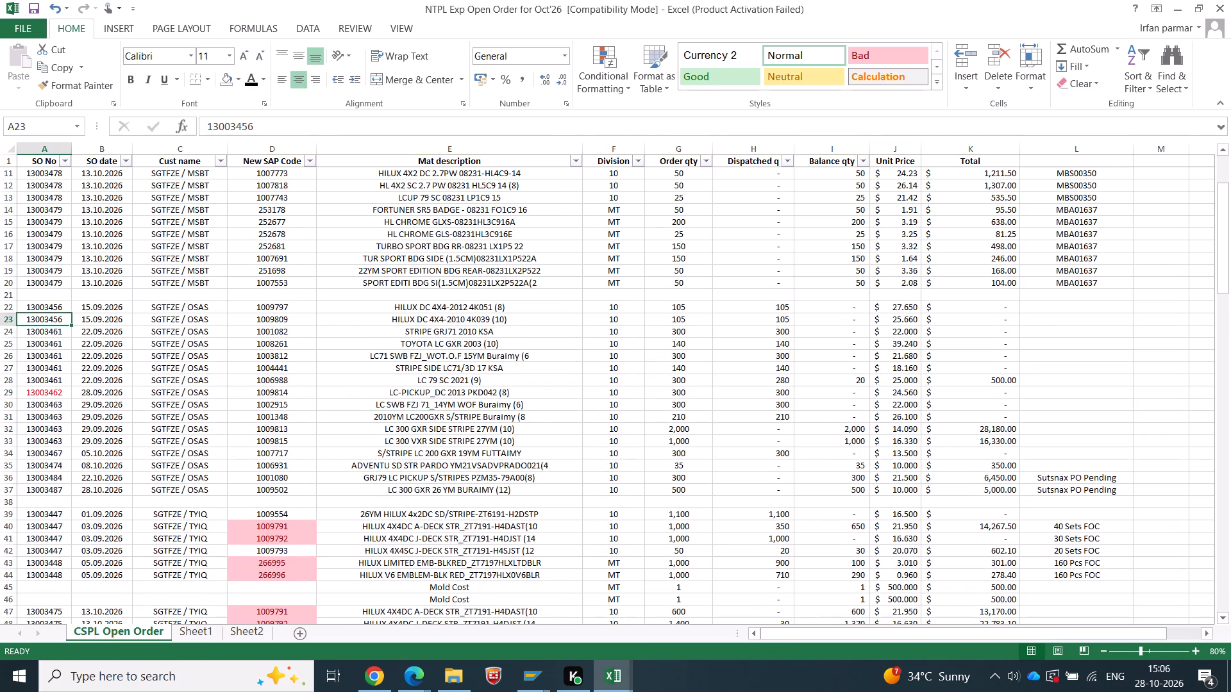
pyautogui.hotkey('ctrl', 'c')
pyautogui.hotkey('alt', 'Tab')
pyautogui.hotkey('ctrl', 'v')
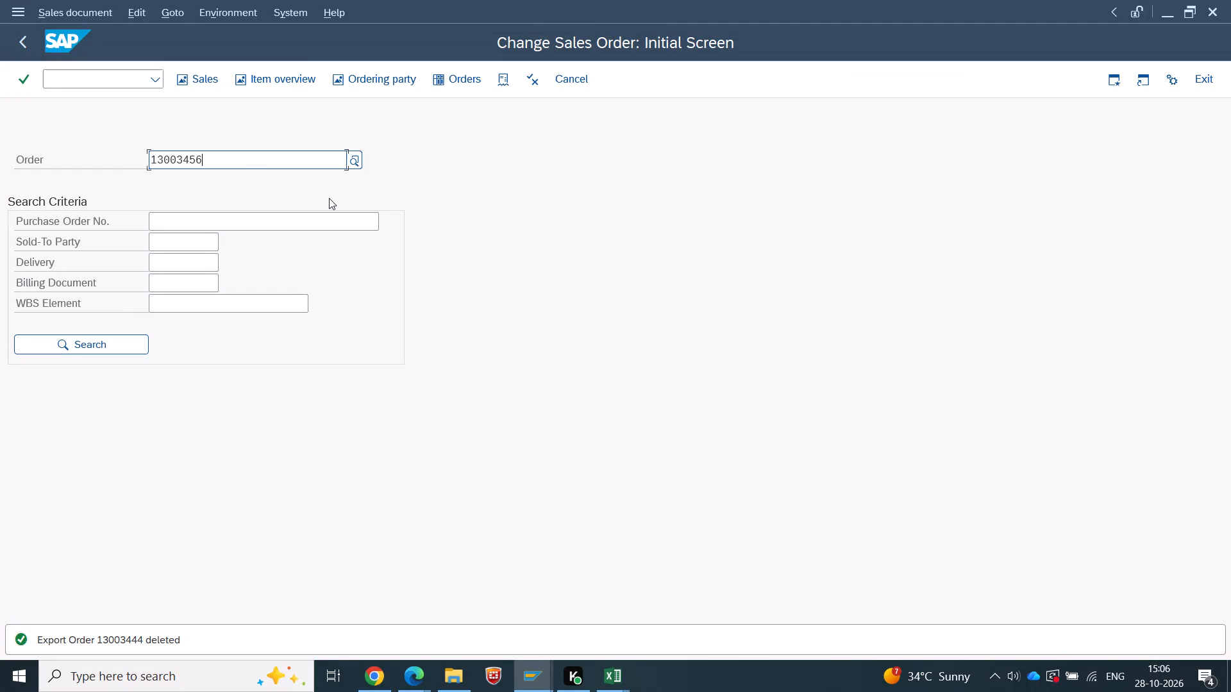
# Change the order number in SAP to 13003444 and try to open that order to check its deletion.
pyautogui.press('z')
pyautogui.hotkey('ctrl', 'z')
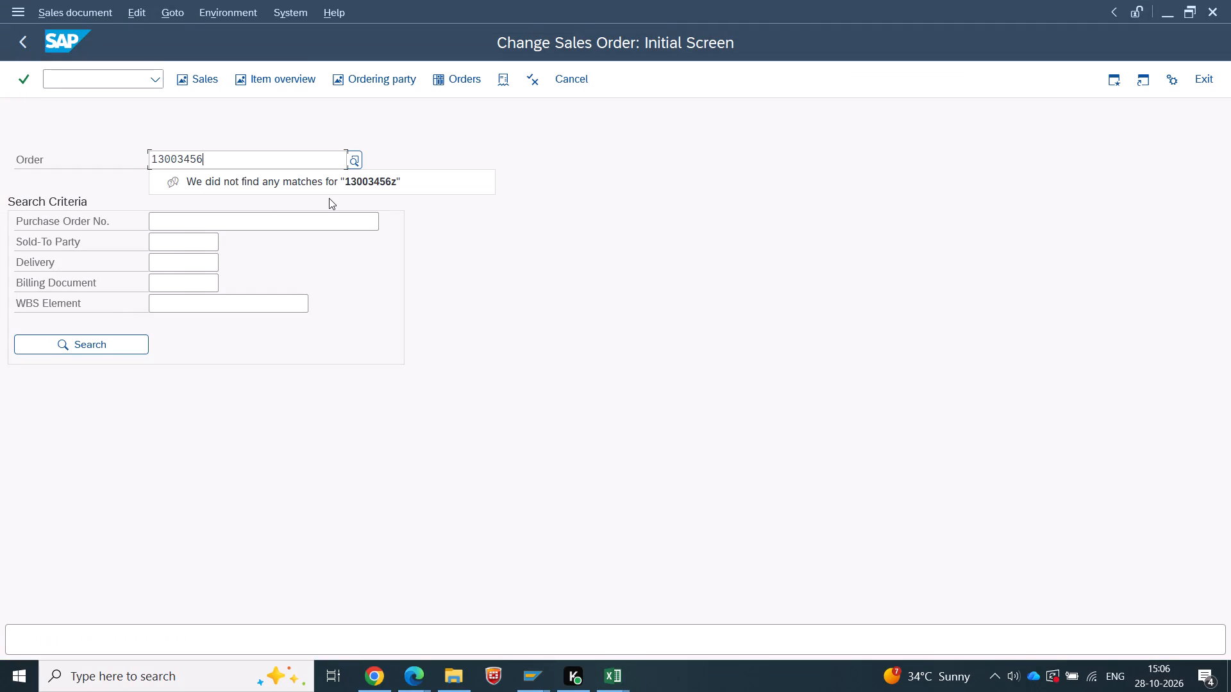
pyautogui.hotkey('ctrl', 'z')
pyautogui.hotkey('ctrl', 'z')
pyautogui.hotkey('ctrl', 'z')
pyautogui.hotkey('ctrl', 'z')
pyautogui.press('BackSpace')
pyautogui.press('BackSpace')
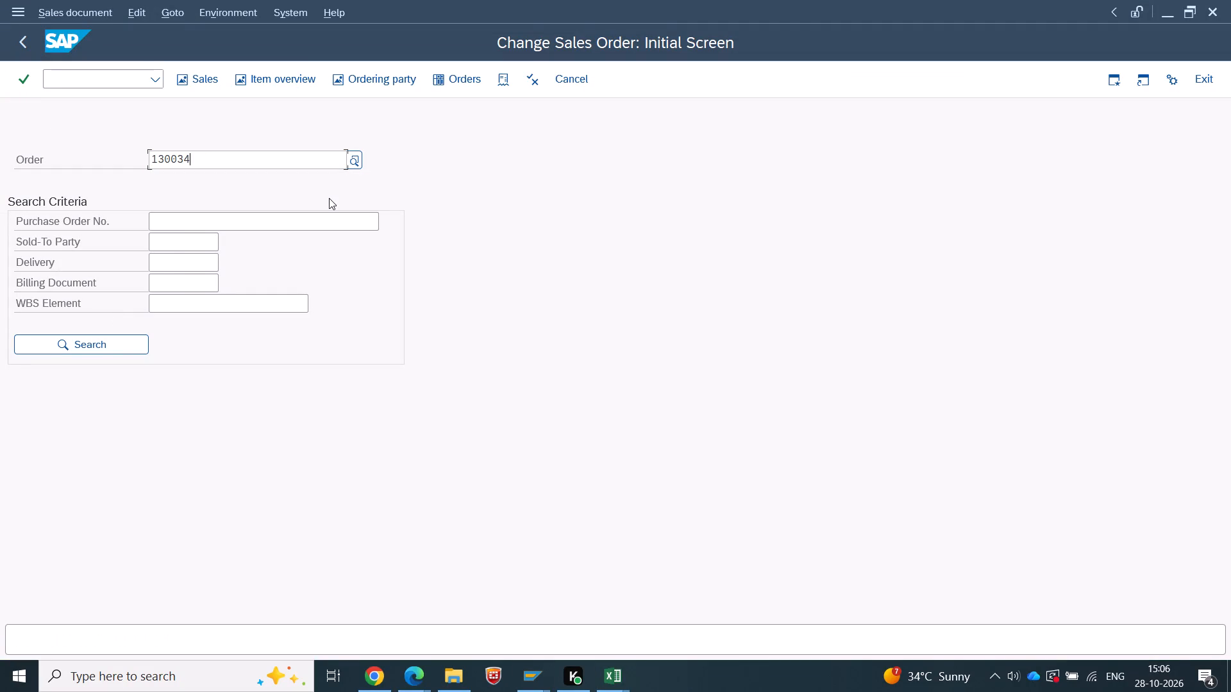
pyautogui.write('44')
pyautogui.press('Return')
pyautogui.press('Return')
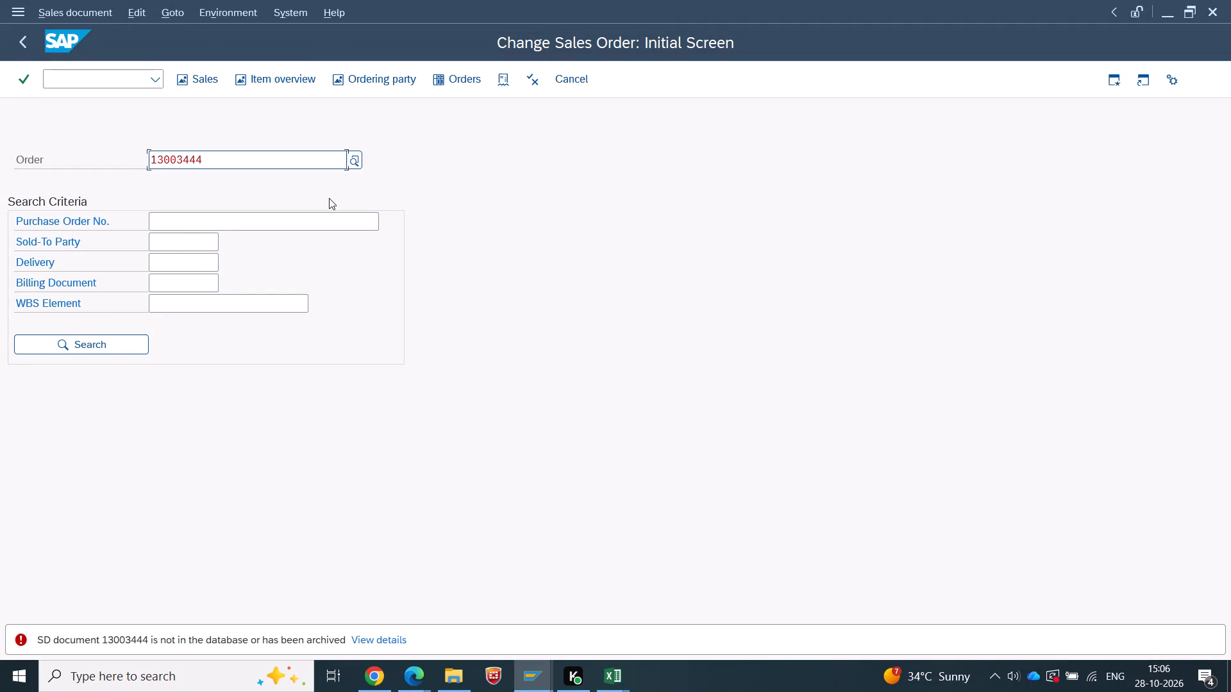
# Open order 13003456 in SAP and check its item overview against its rows in Excel.
pyautogui.hotkey('ctrl', 'v')
pyautogui.press('Return')
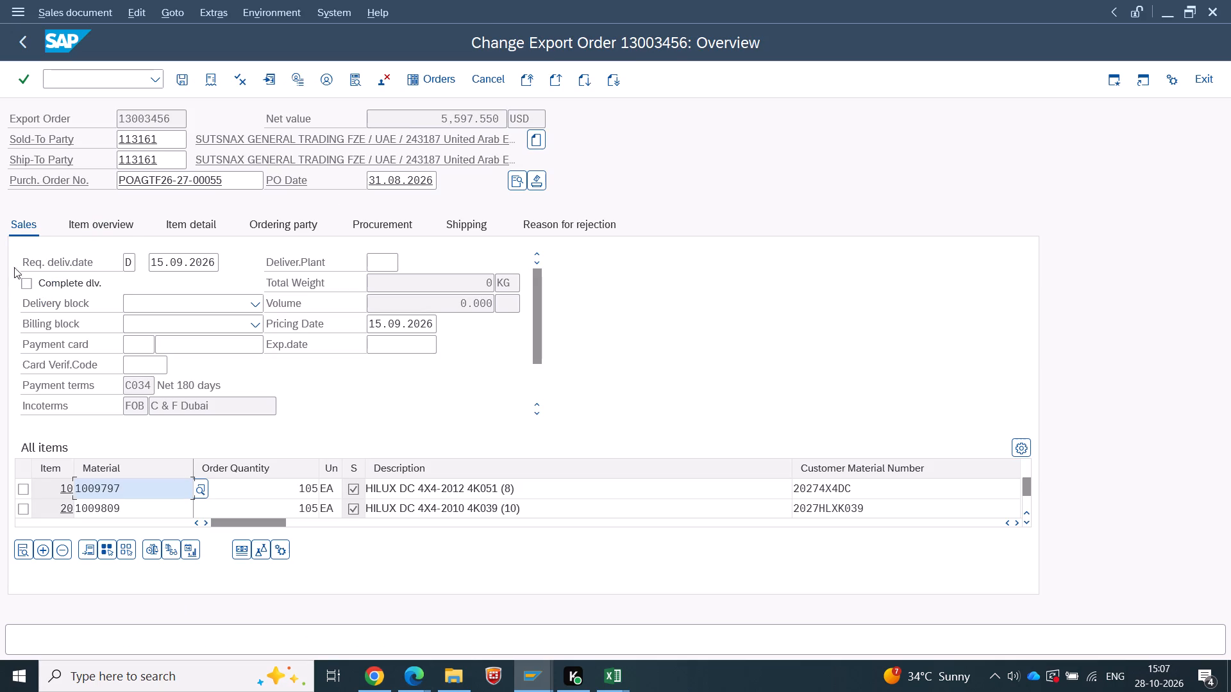
pyautogui.click(95, 229)
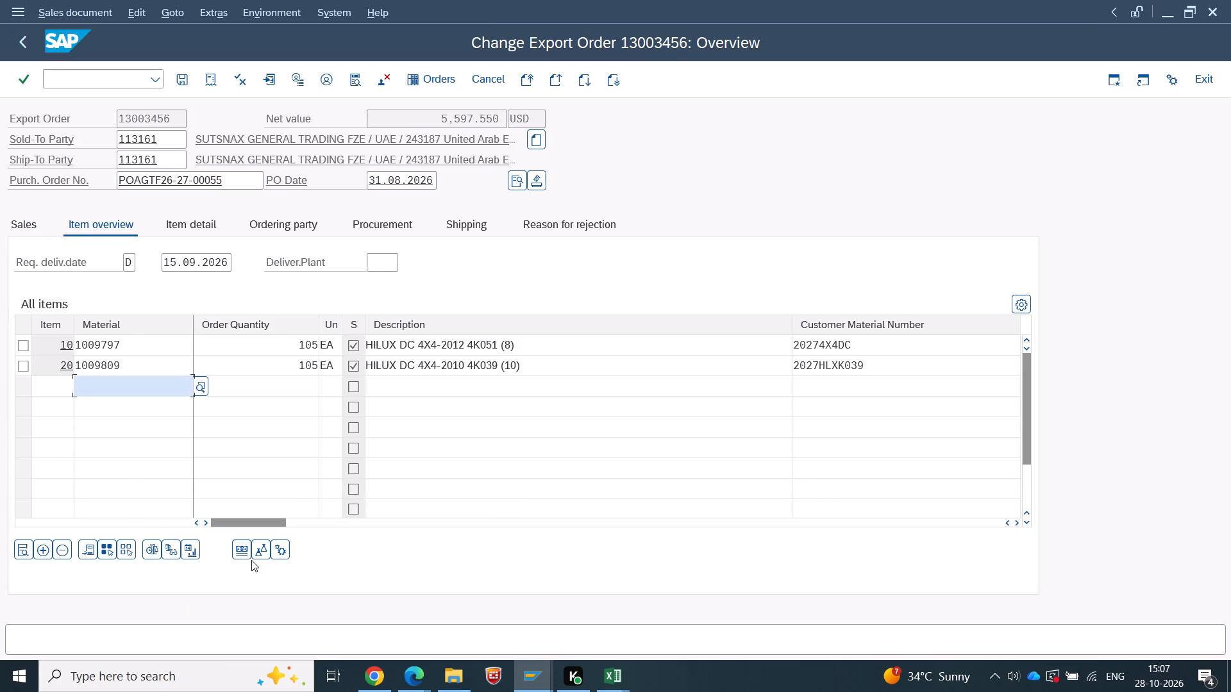
pyautogui.hotkey('alt', 'Tab')
# Switch back to SAP and delete export order 13003456.
pyautogui.hotkey('alt', 'Tab')
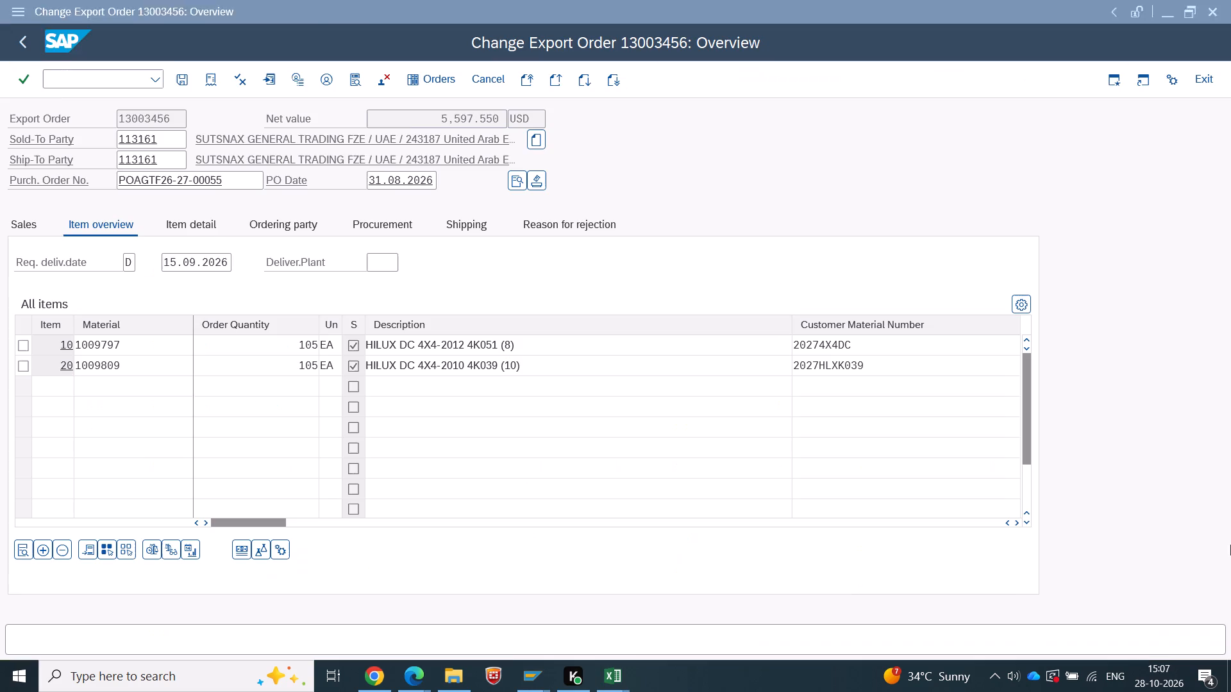
pyautogui.click(63, 20)
pyautogui.click(67, 12)
pyautogui.click(76, 233)
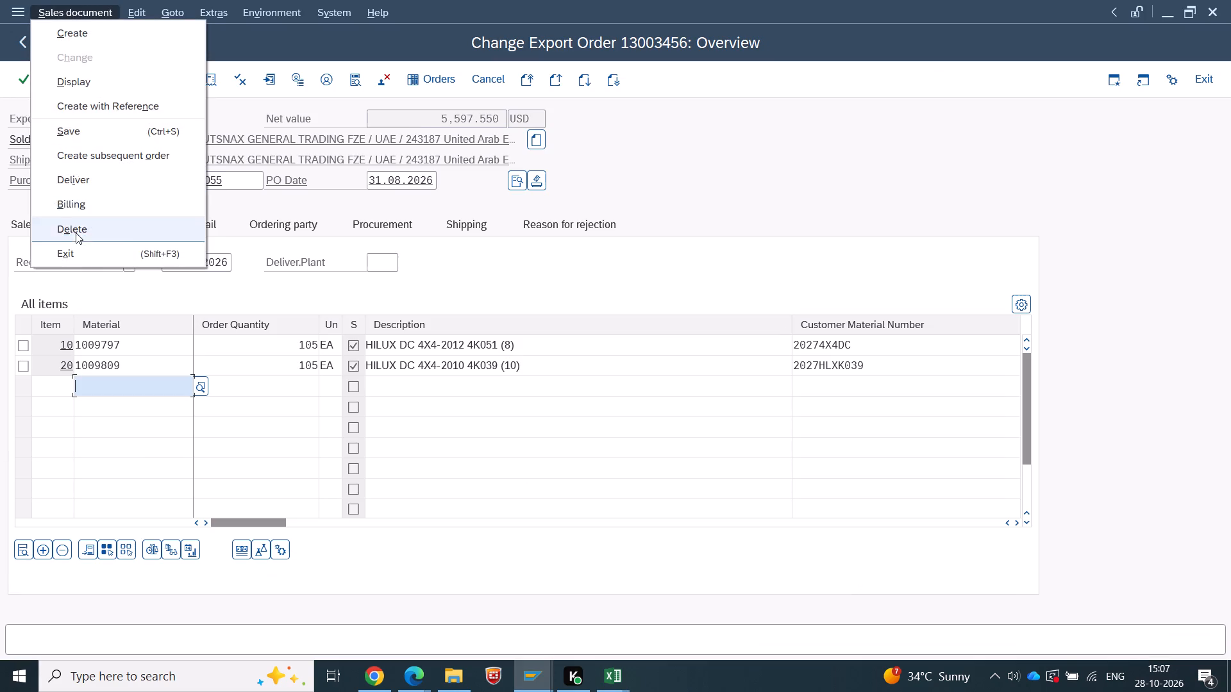
pyautogui.click(263, 347)
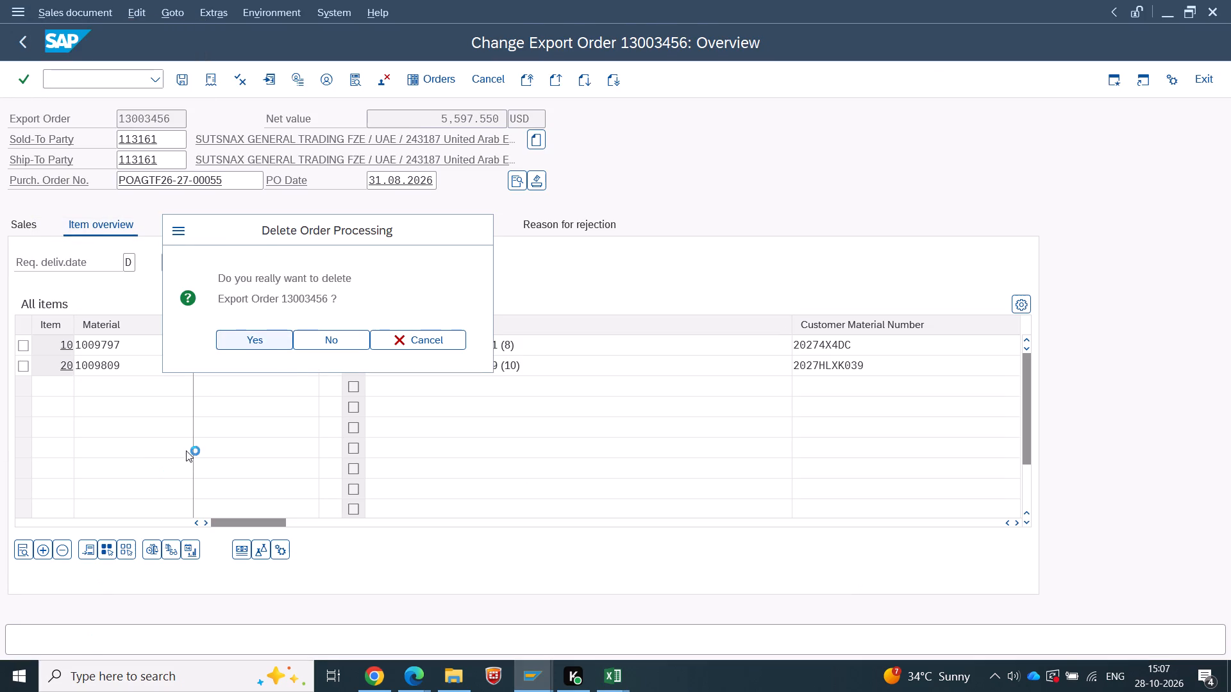
# Switch to Excel and delete both rows of order 13003456 from the open order list.
pyautogui.hotkey('alt', 'Tab')
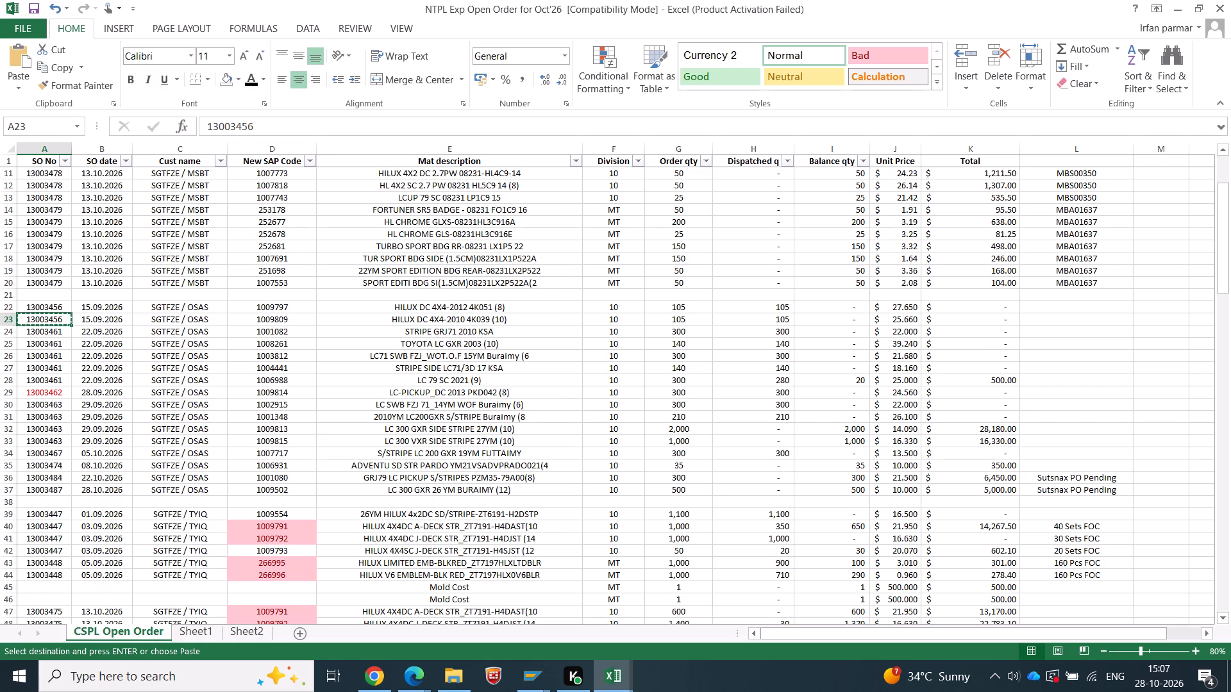
pyautogui.moveTo(7, 308); pyautogui.dragTo(3, 320)
pyautogui.rightClick(3, 320)
pyautogui.click(52, 450)
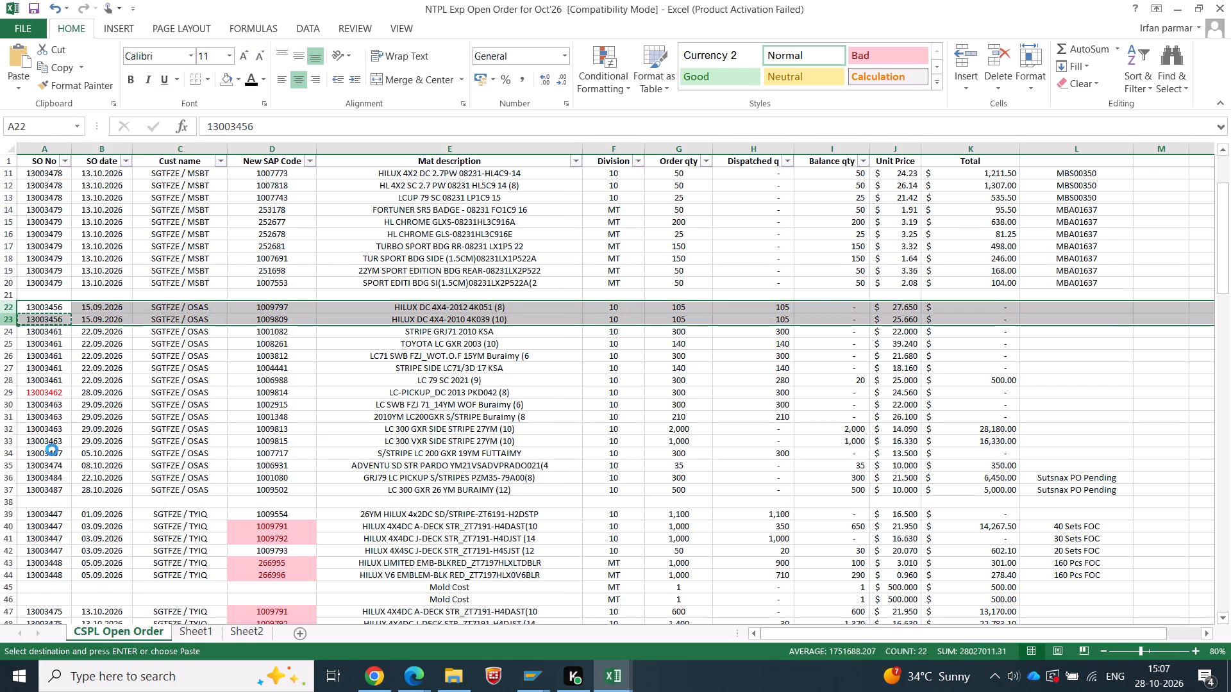
pyautogui.click(263, 413)
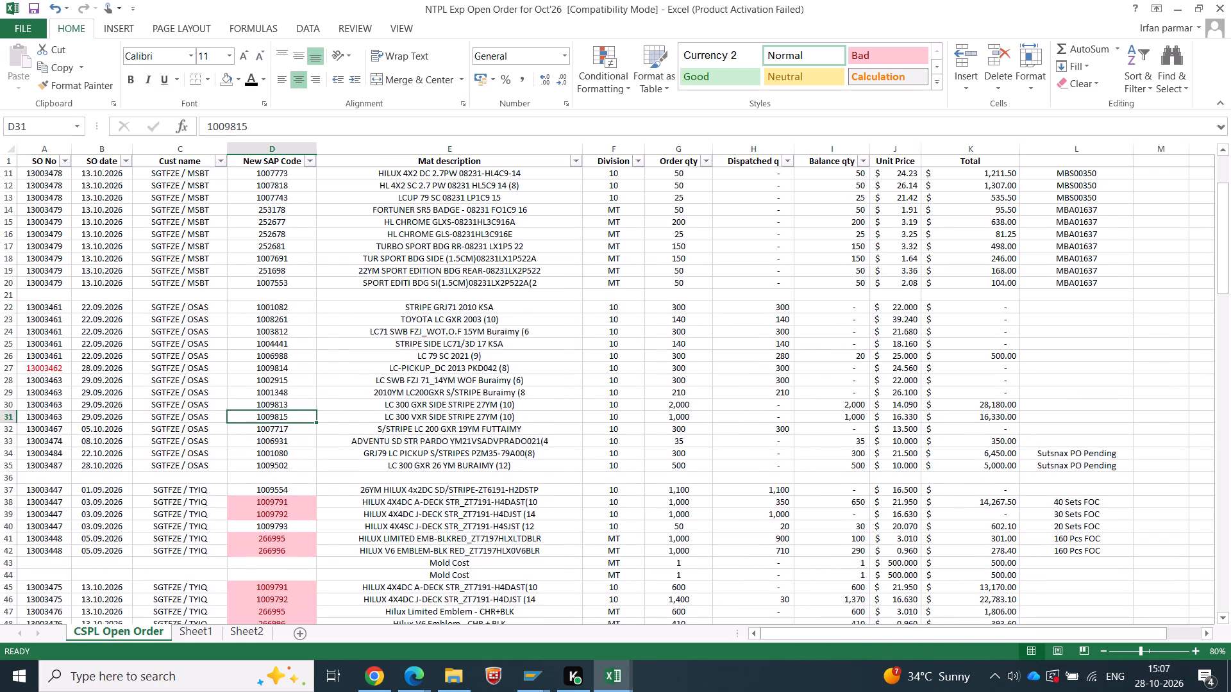
# Copy order number 13003461, open that order in SAP and check its item overview against its rows in Excel.
pyautogui.click(38, 302)
pyautogui.hotkey('ctrl', 'c')
pyautogui.hotkey('alt', 'Tab')
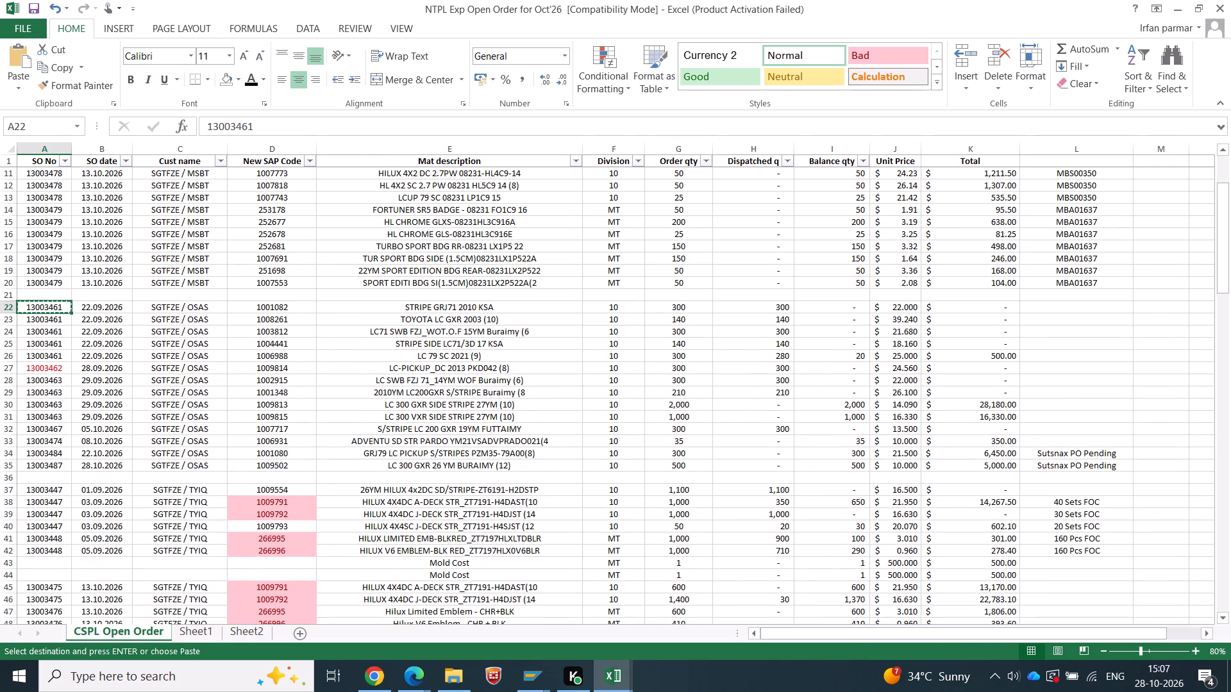
pyautogui.hotkey('ctrl', 'v')
pyautogui.press('Return')
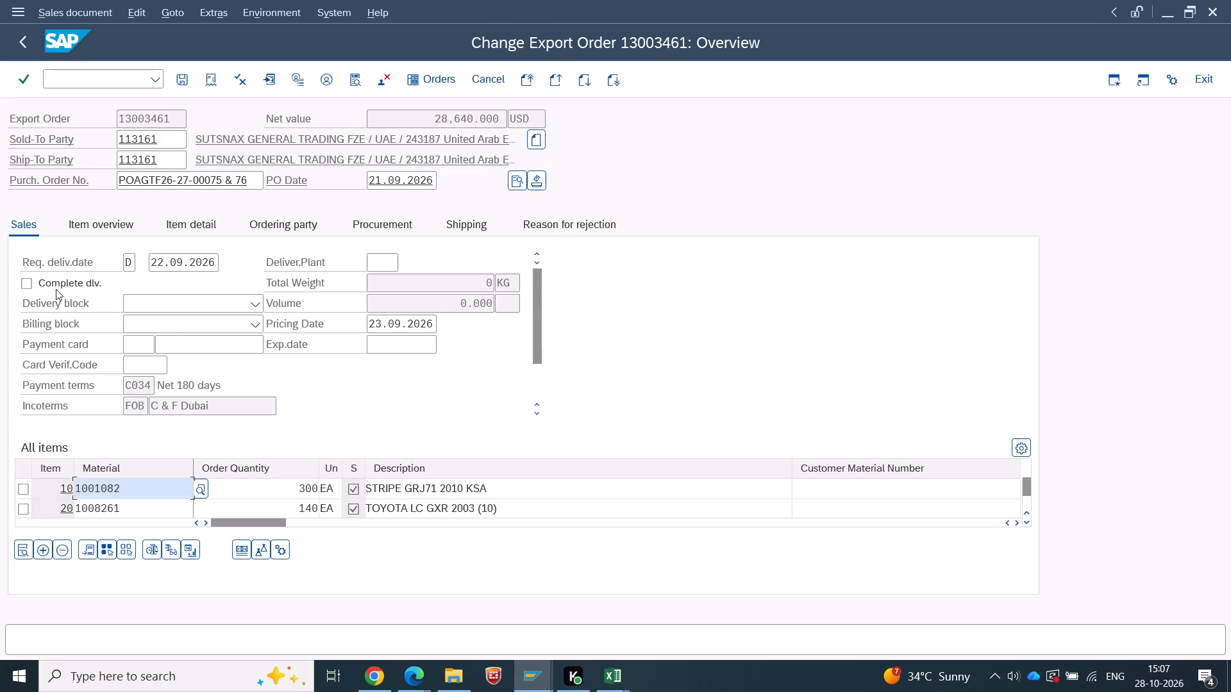
pyautogui.click(87, 224)
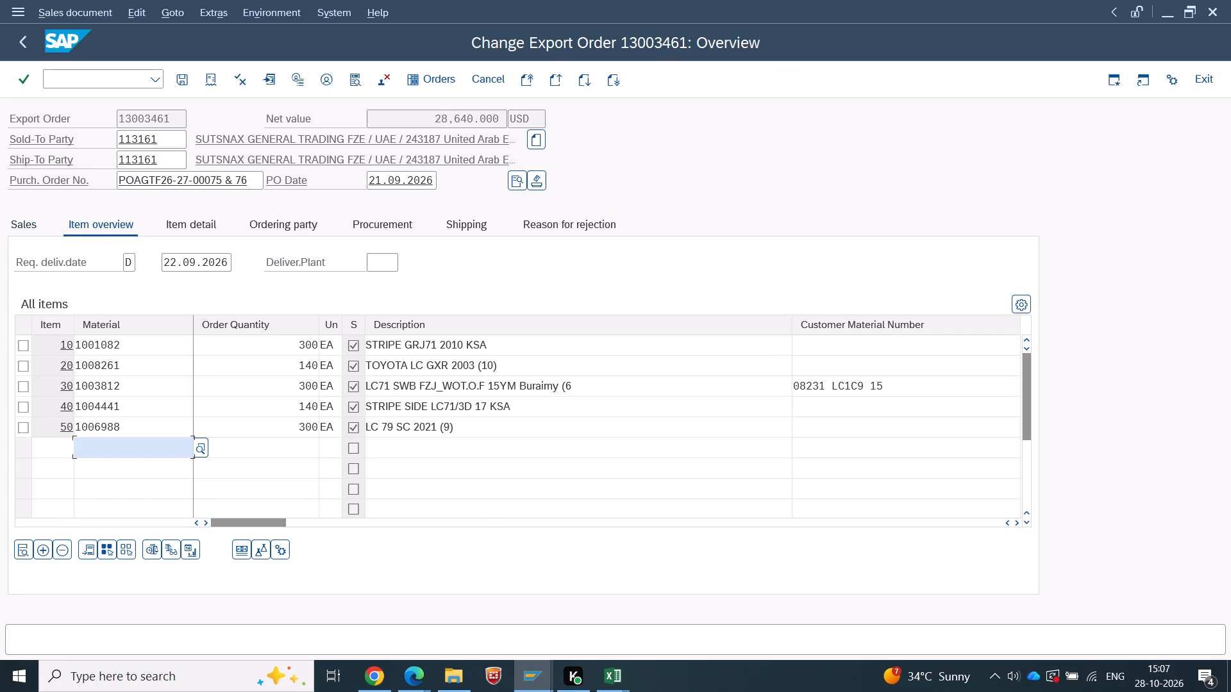
pyautogui.hotkey('alt', 'Tab')
pyautogui.moveTo(44, 306); pyautogui.dragTo(42, 357)
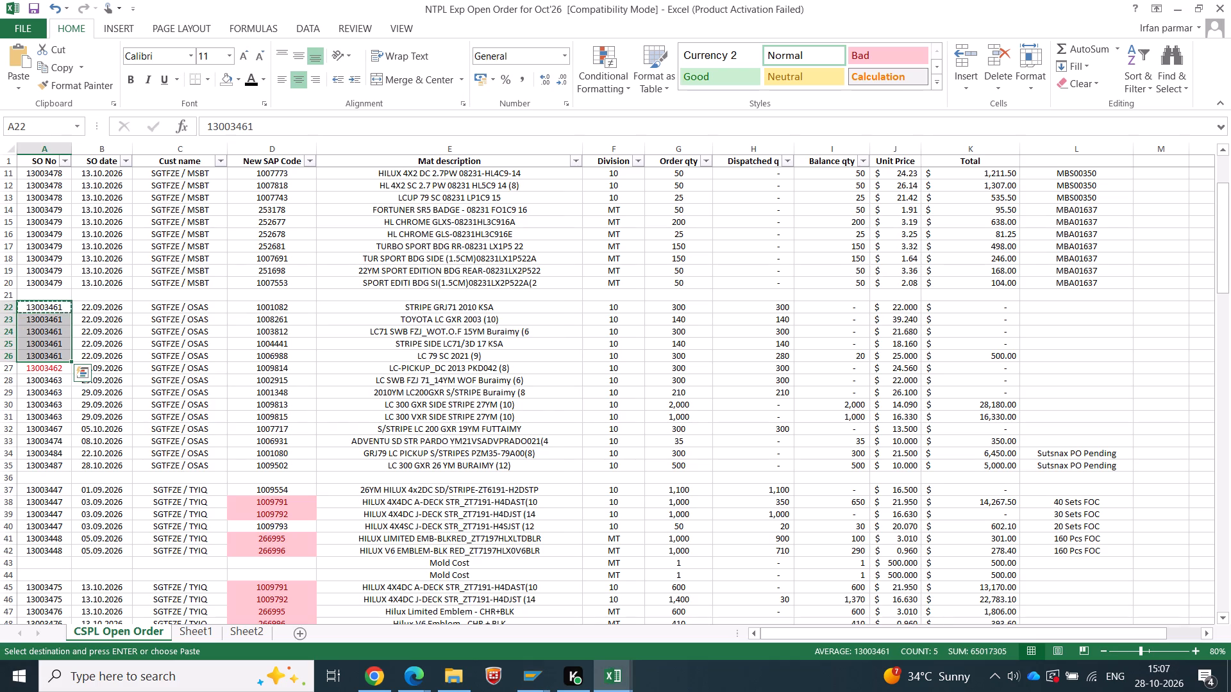
pyautogui.moveTo(47, 308); pyautogui.dragTo(1062, 359)
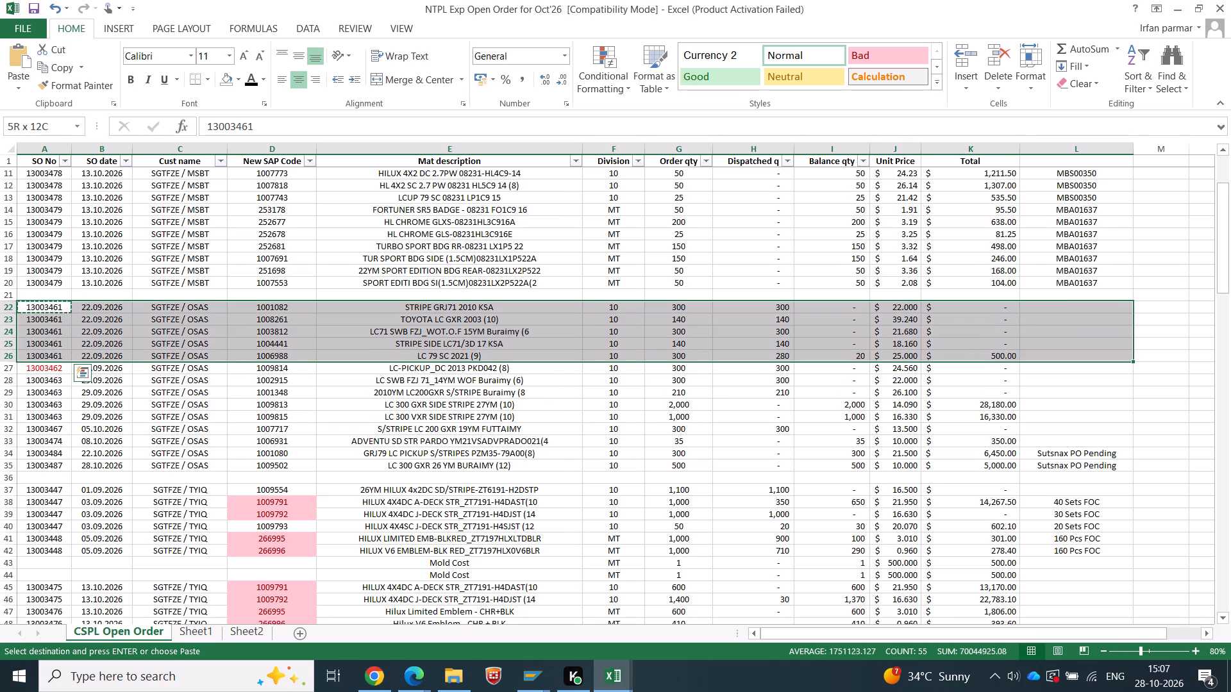
pyautogui.moveTo(1062, 359); pyautogui.dragTo(0, 358)
# Switch back to SAP and delete export order 13003461.
pyautogui.hotkey('alt', 'Tab')
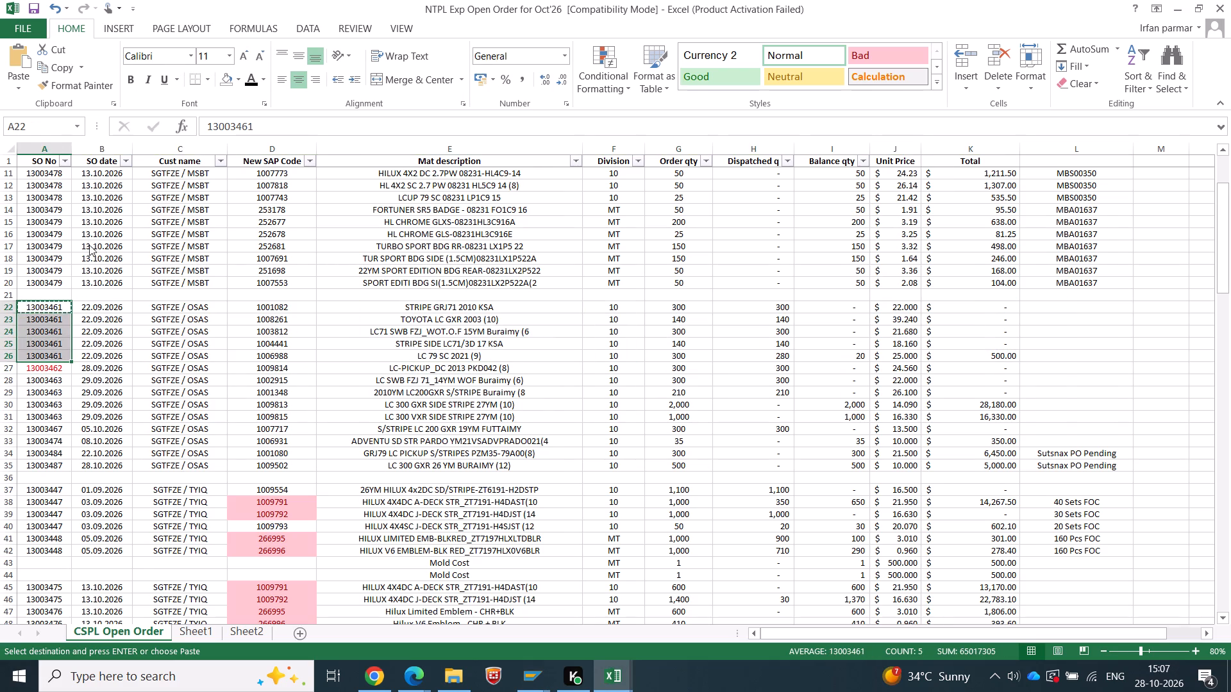
pyautogui.click(60, 15)
pyautogui.click(65, 234)
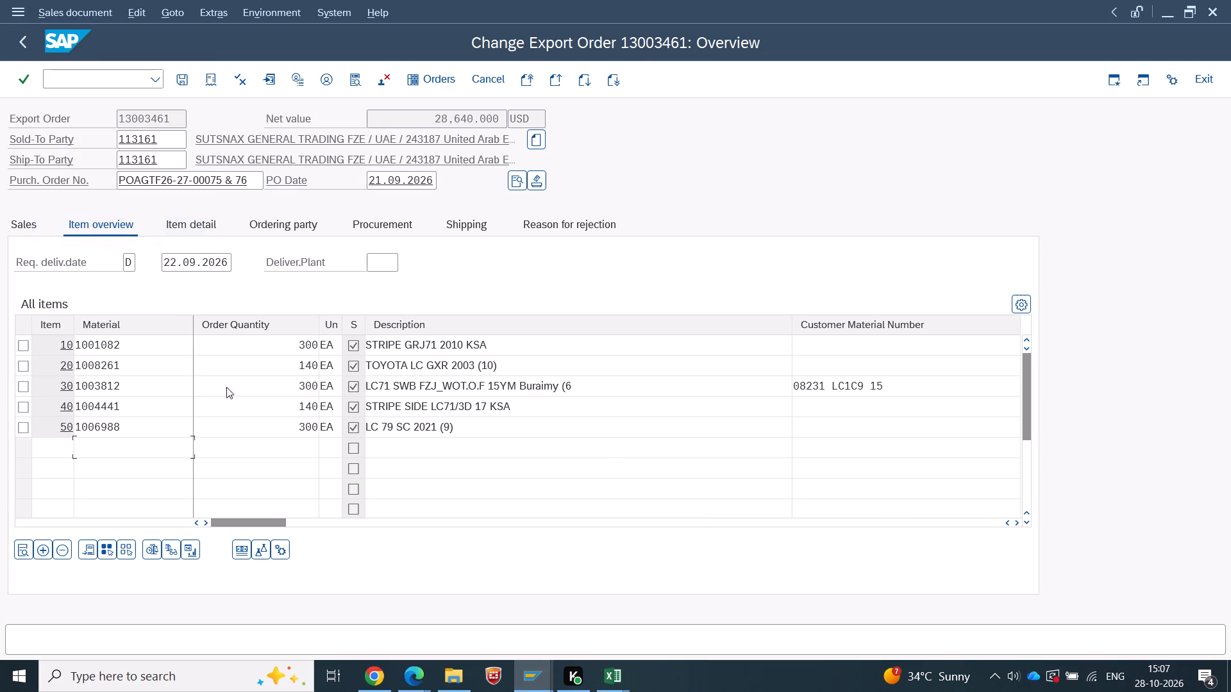
pyautogui.click(251, 340)
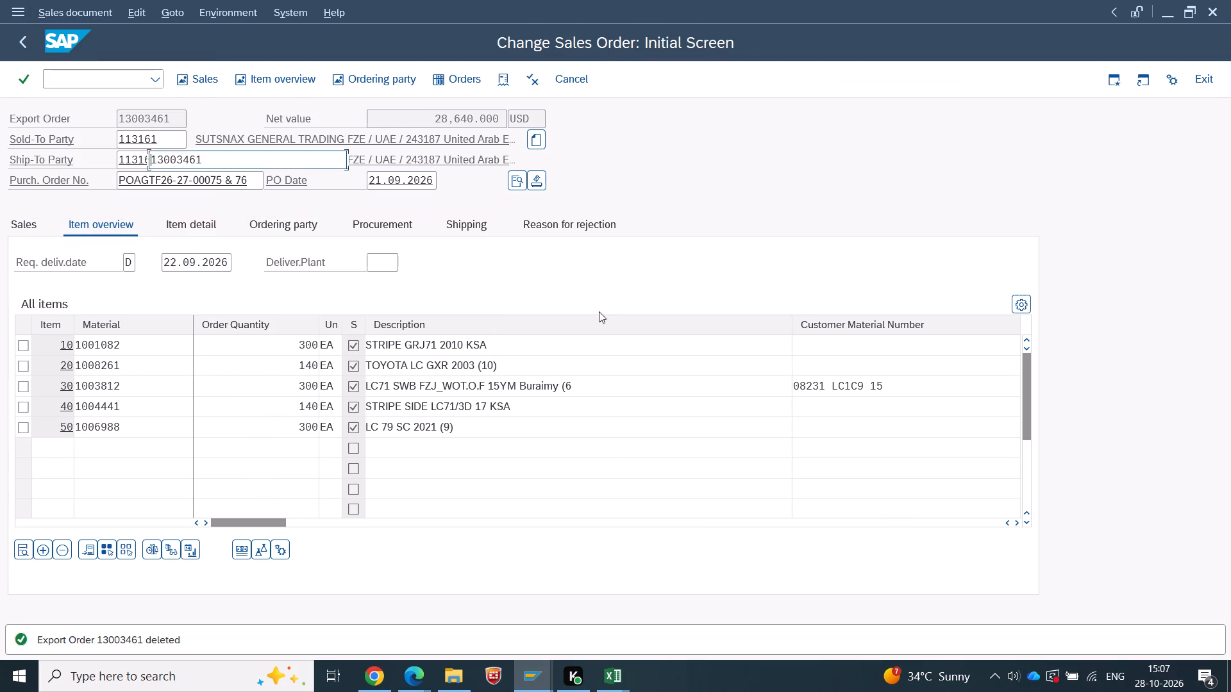
# Switch to Excel and delete all five rows of order 13003461 from the open order list.
pyautogui.hotkey('alt', 'Tab')
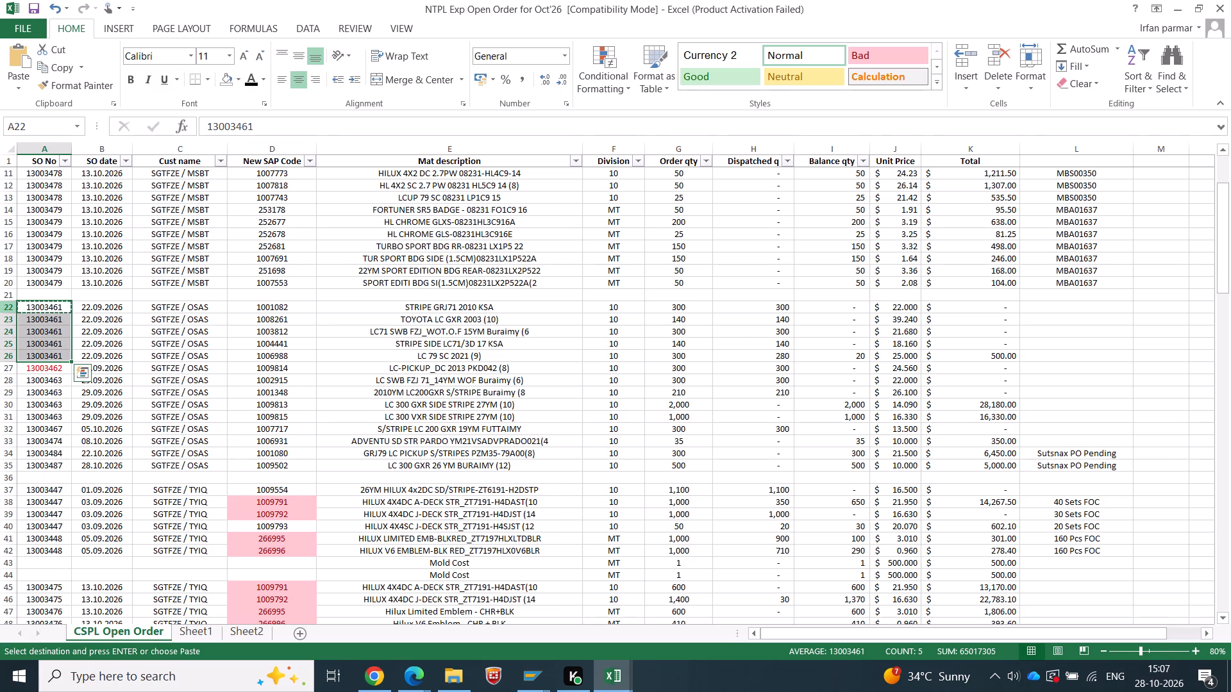
pyautogui.moveTo(4, 306); pyautogui.dragTo(3, 359)
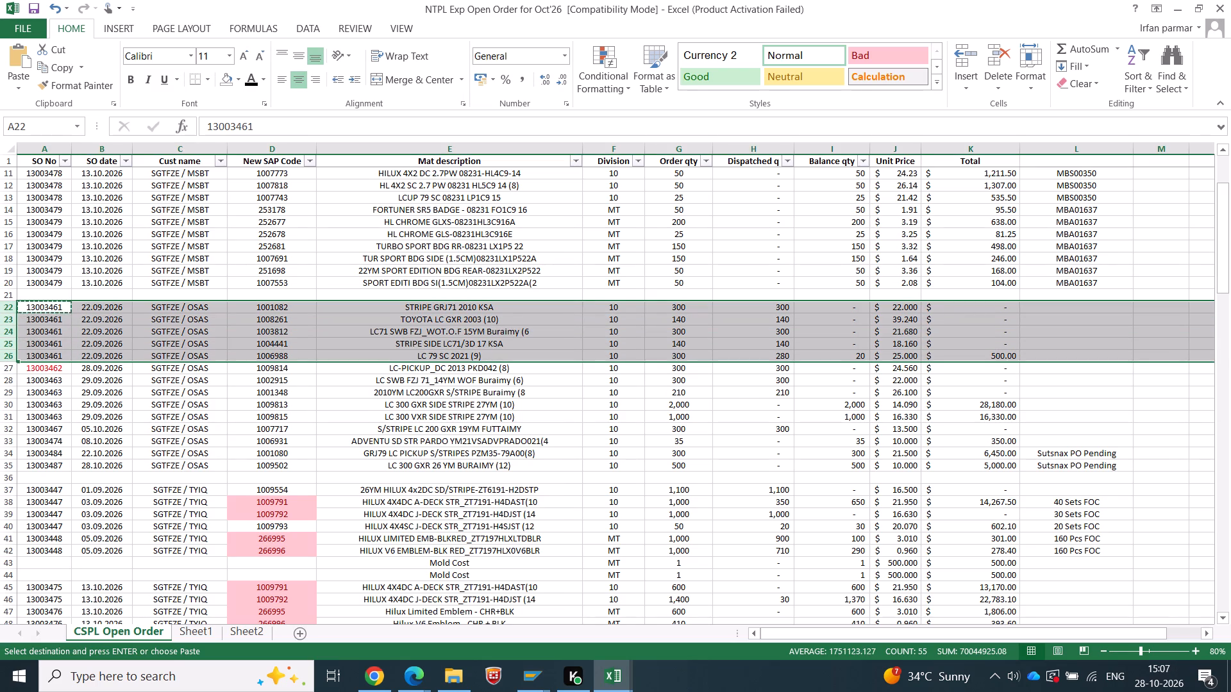
pyautogui.rightClick(0, 320)
pyautogui.click(45, 452)
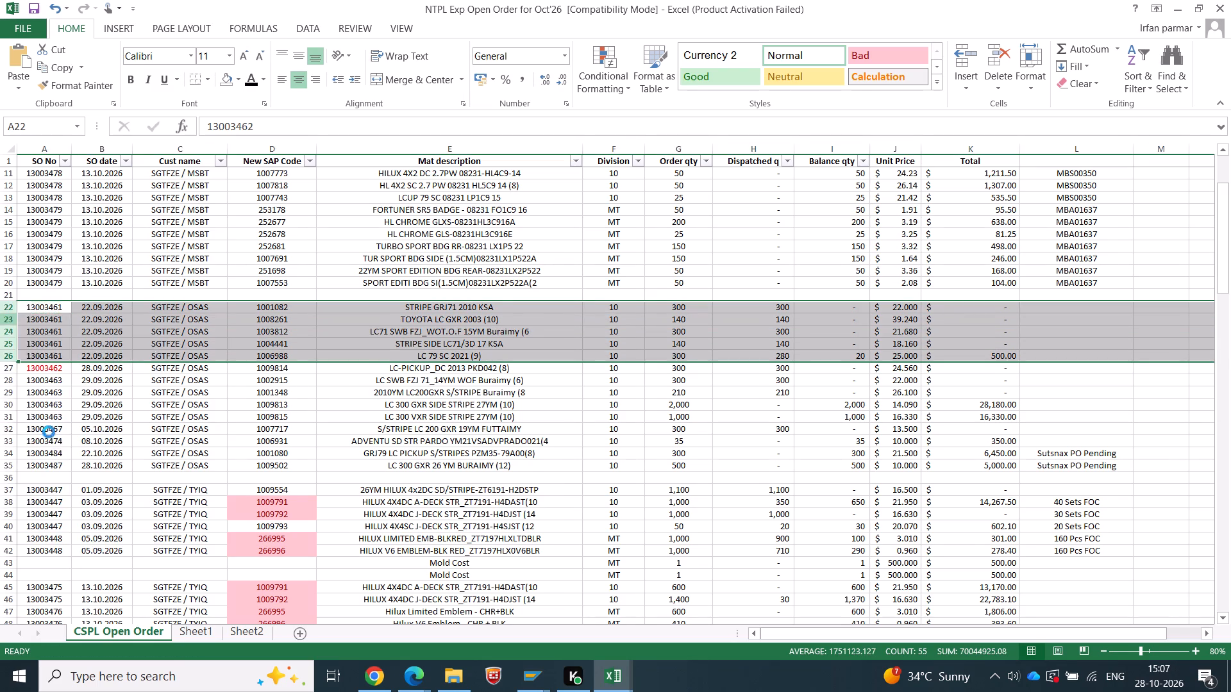
pyautogui.click(35, 309)
pyautogui.hotkey('ctrl', 'c')
pyautogui.hotkey('alt', 'Tab')
pyautogui.hotkey('ctrl', 'v')
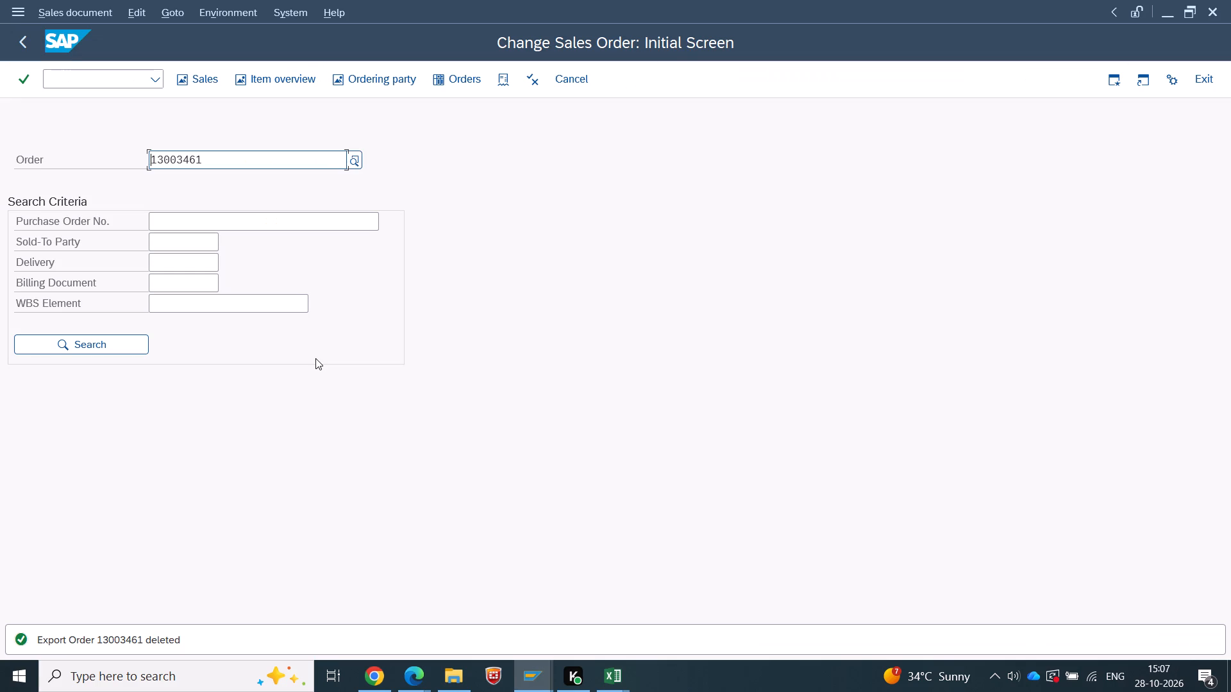
pyautogui.press('Return')
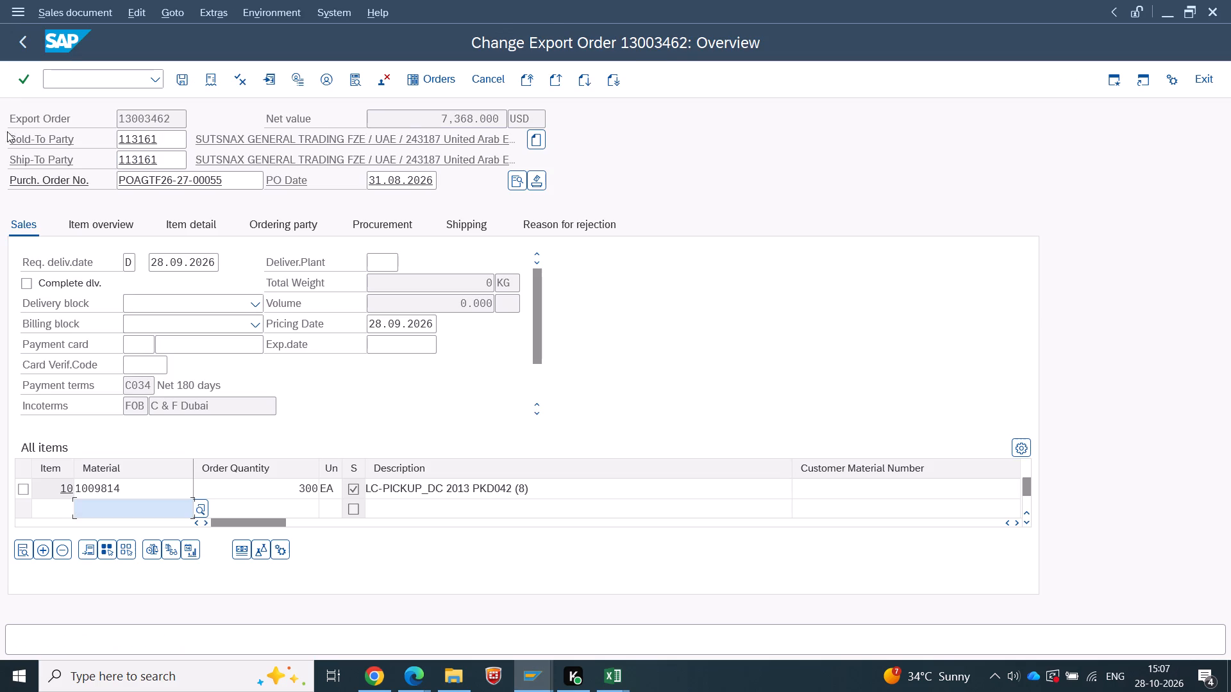
pyautogui.click(69, 7)
pyautogui.click(76, 21)
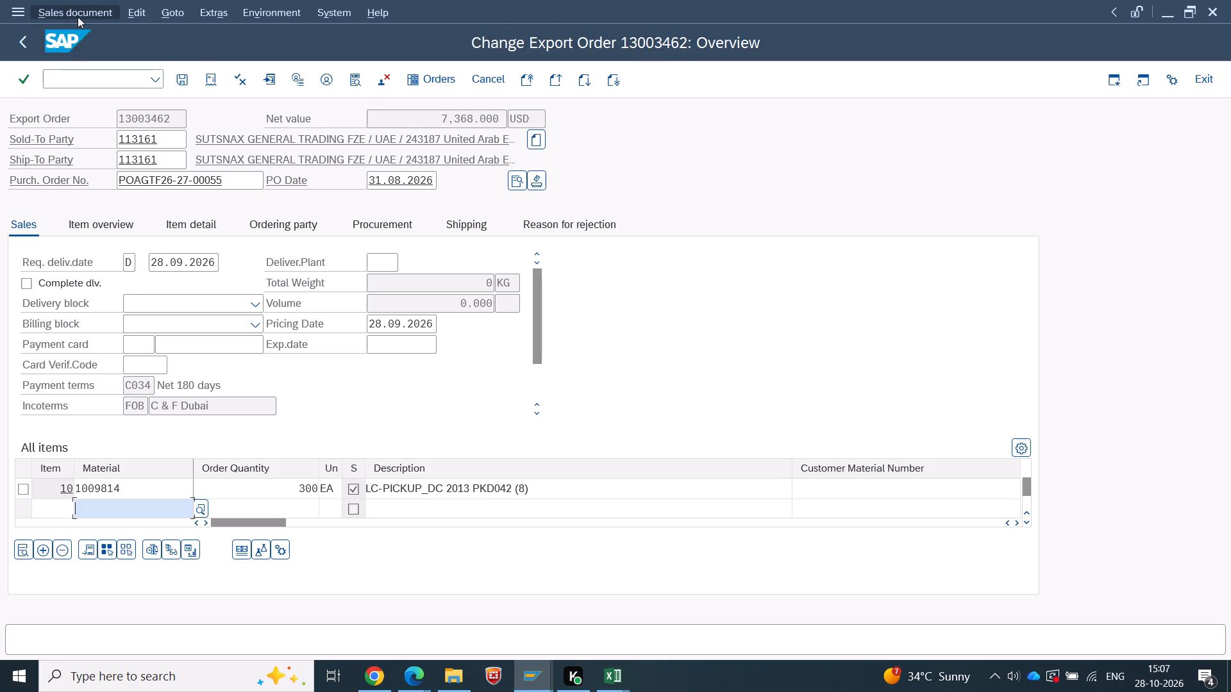
pyautogui.click(78, 17)
pyautogui.click(67, 224)
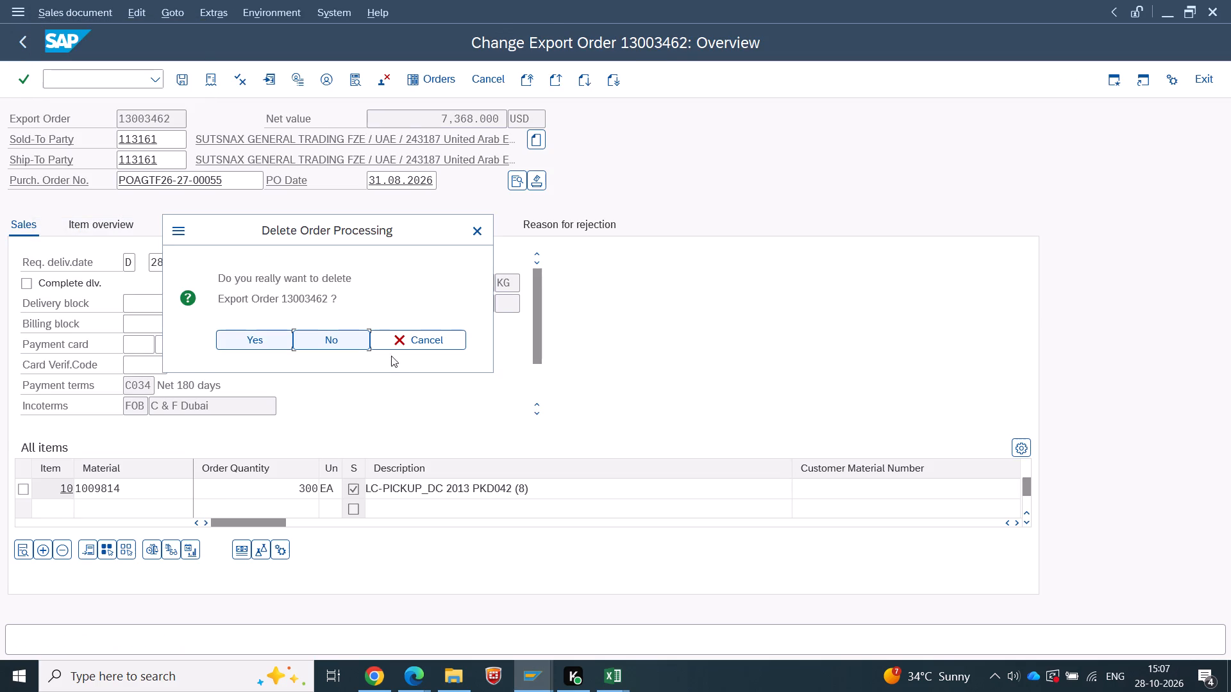
pyautogui.click(239, 335)
# Try to reopen order 13003462 in SAP to check its deletion, and try 1 as the order number.
pyautogui.press('Return')
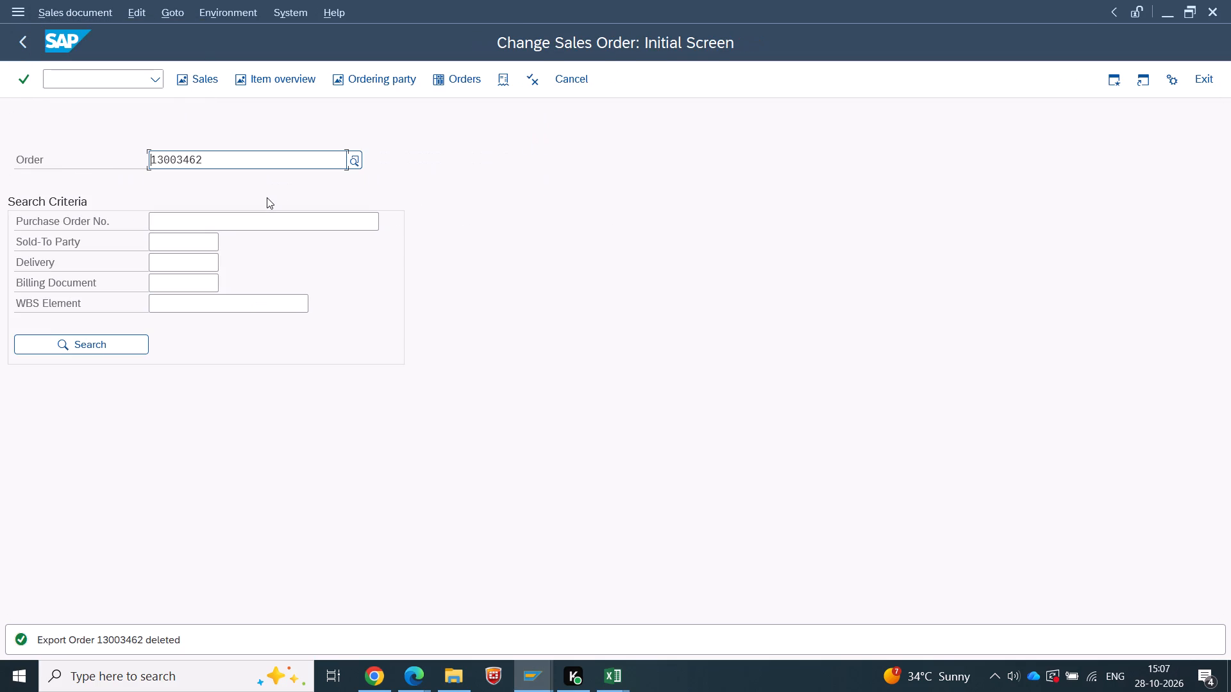
pyautogui.click(197, 160)
pyautogui.press('1')
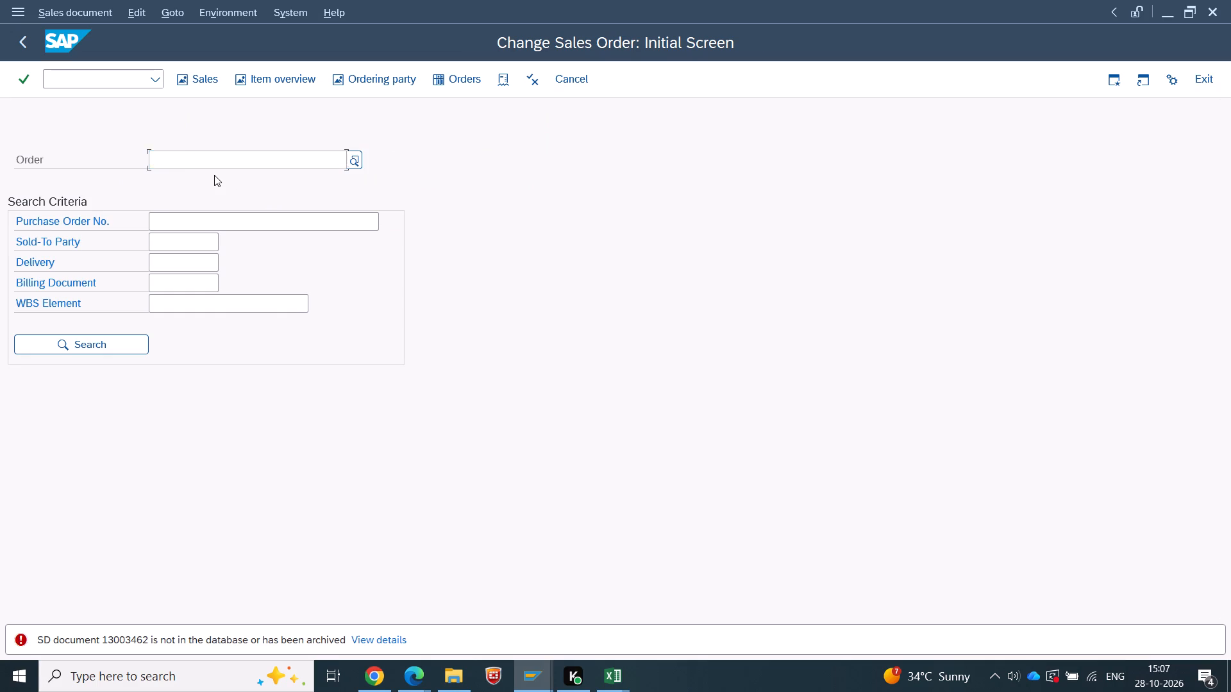
pyautogui.press('Return')
pyautogui.hotkey('alt', 'Tab')
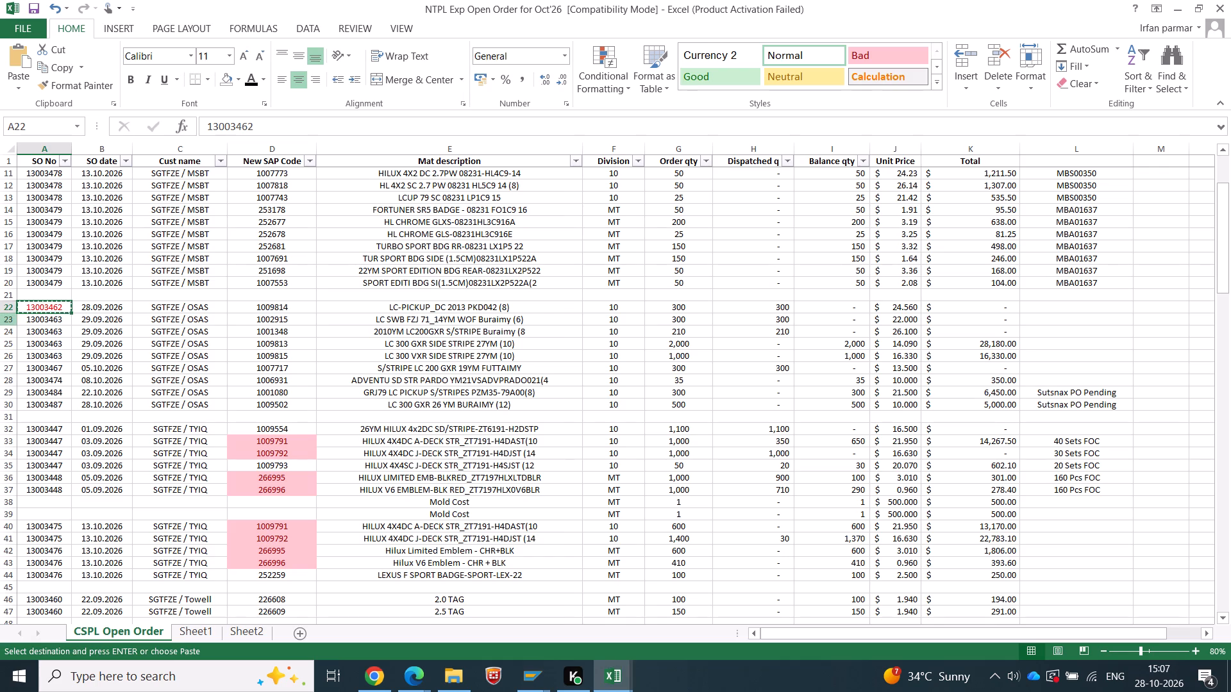
pyautogui.click(12, 306)
pyautogui.rightClick(12, 306)
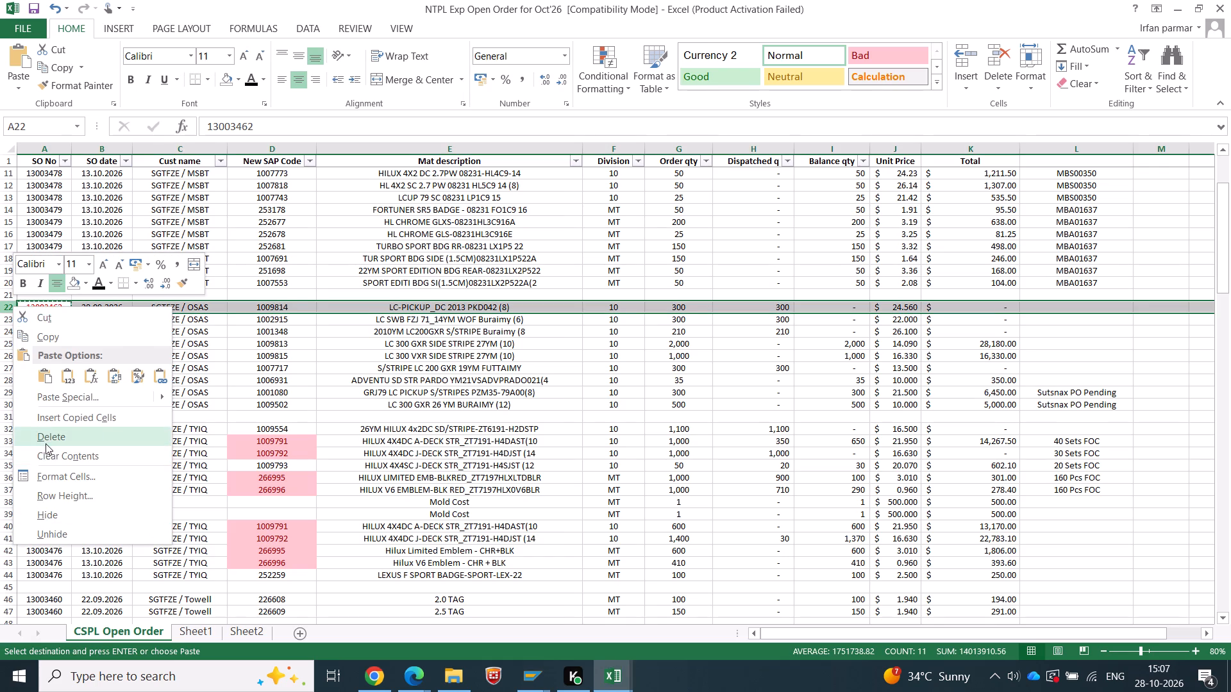
pyautogui.click(46, 443)
pyautogui.click(954, 429)
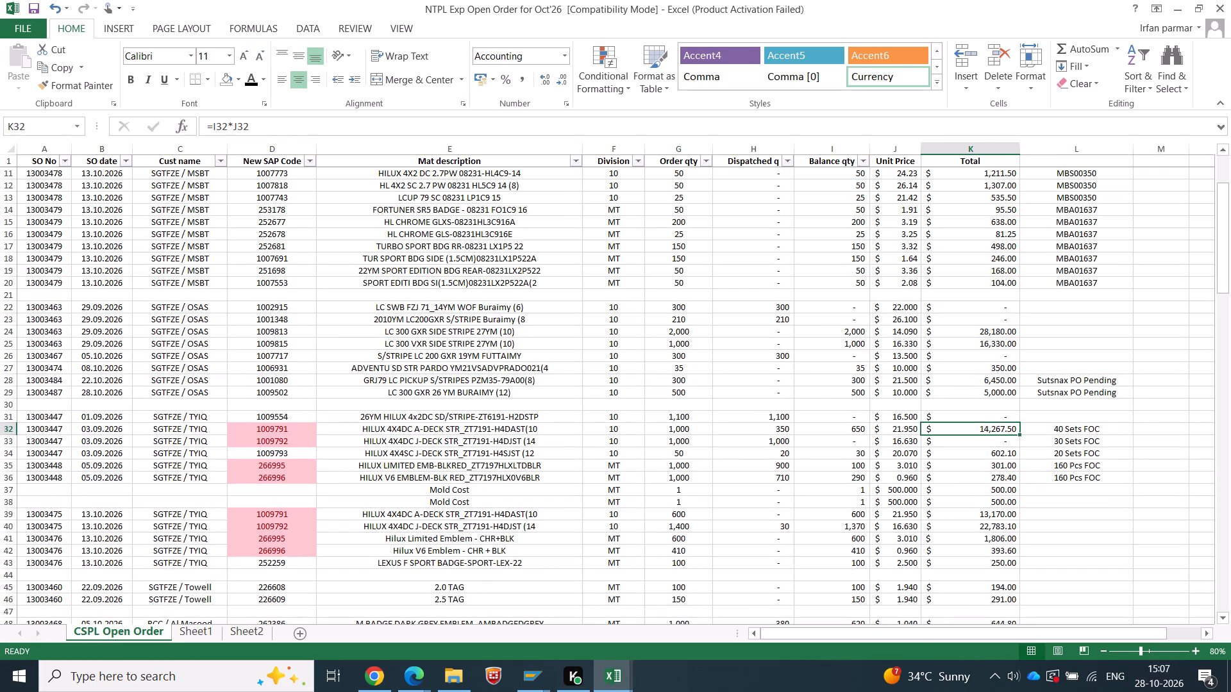
pyautogui.click(40, 302)
pyautogui.hotkey('ctrl', 'c')
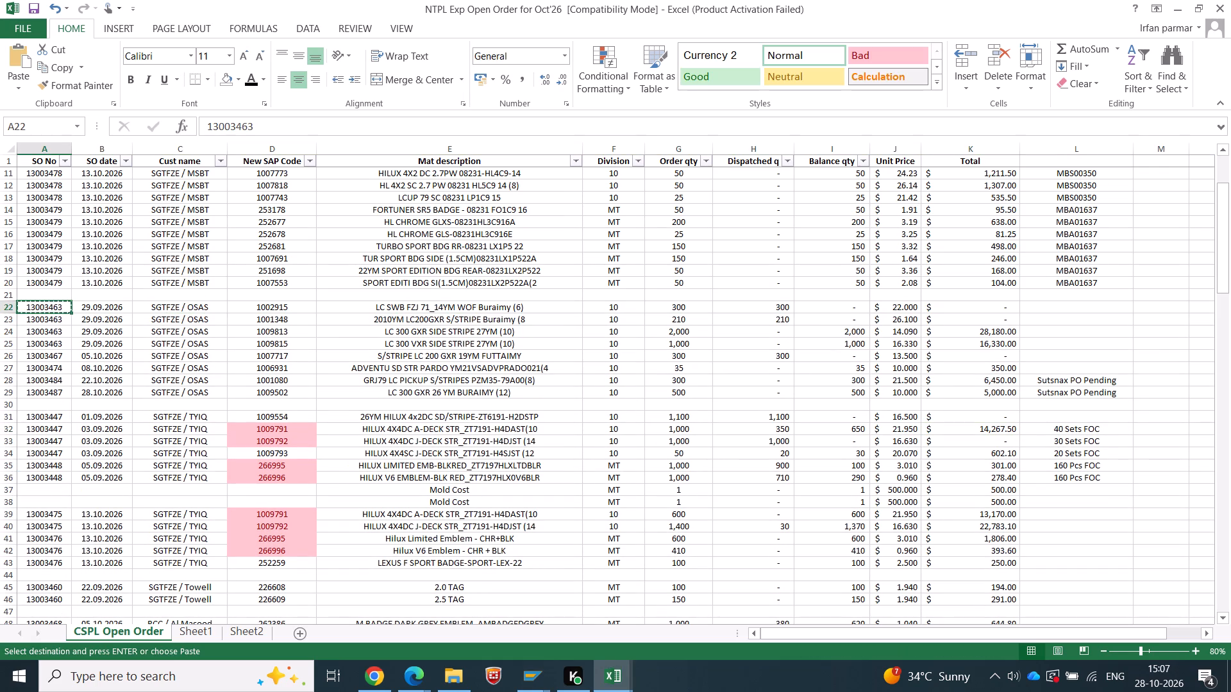
pyautogui.hotkey('alt', 'Tab')
pyautogui.hotkey('ctrl', 'v')
pyautogui.press('Return')
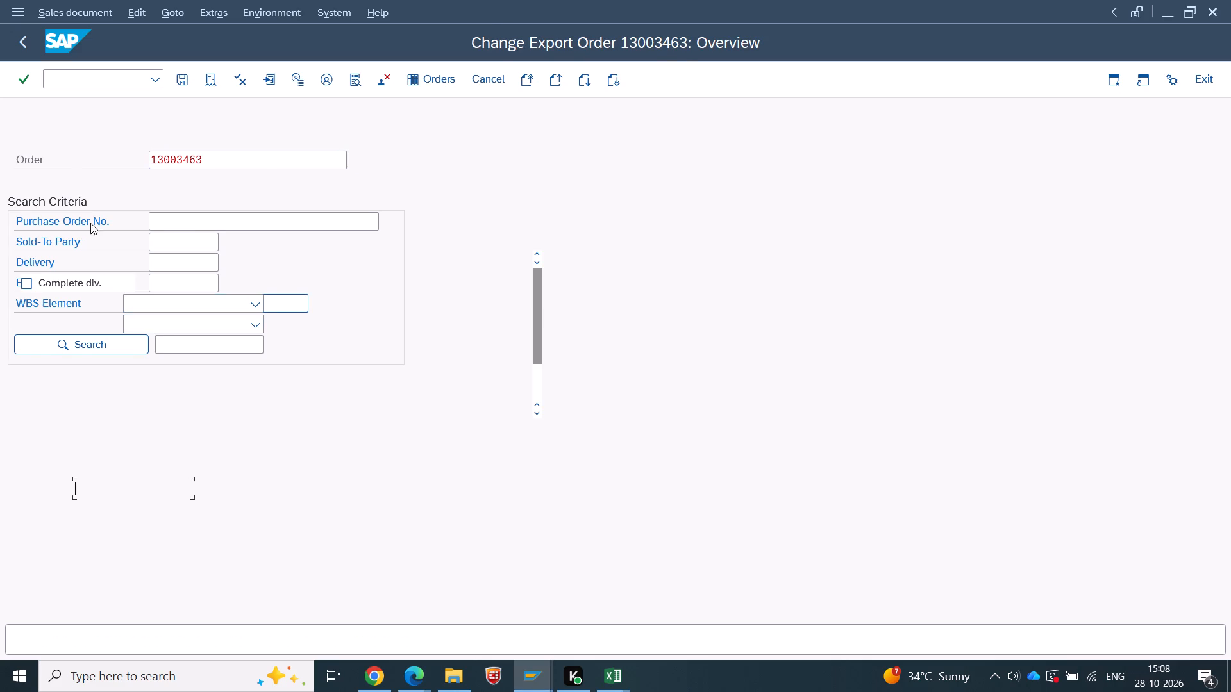
pyautogui.click(102, 211)
pyautogui.click(101, 221)
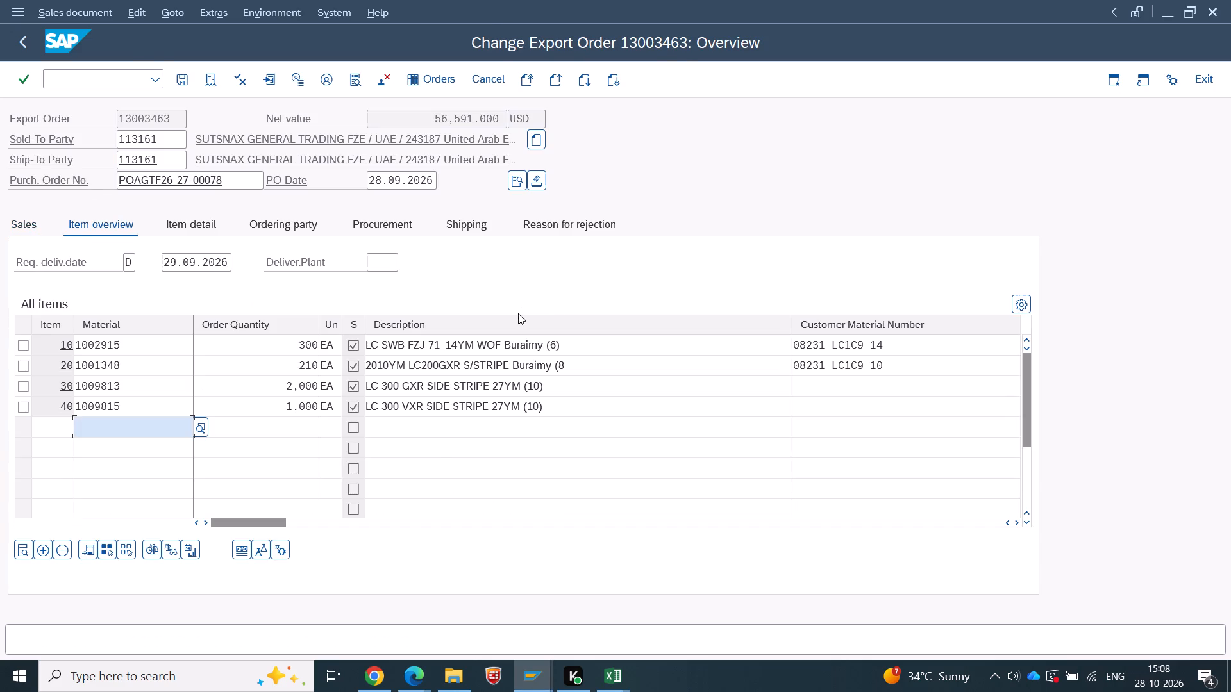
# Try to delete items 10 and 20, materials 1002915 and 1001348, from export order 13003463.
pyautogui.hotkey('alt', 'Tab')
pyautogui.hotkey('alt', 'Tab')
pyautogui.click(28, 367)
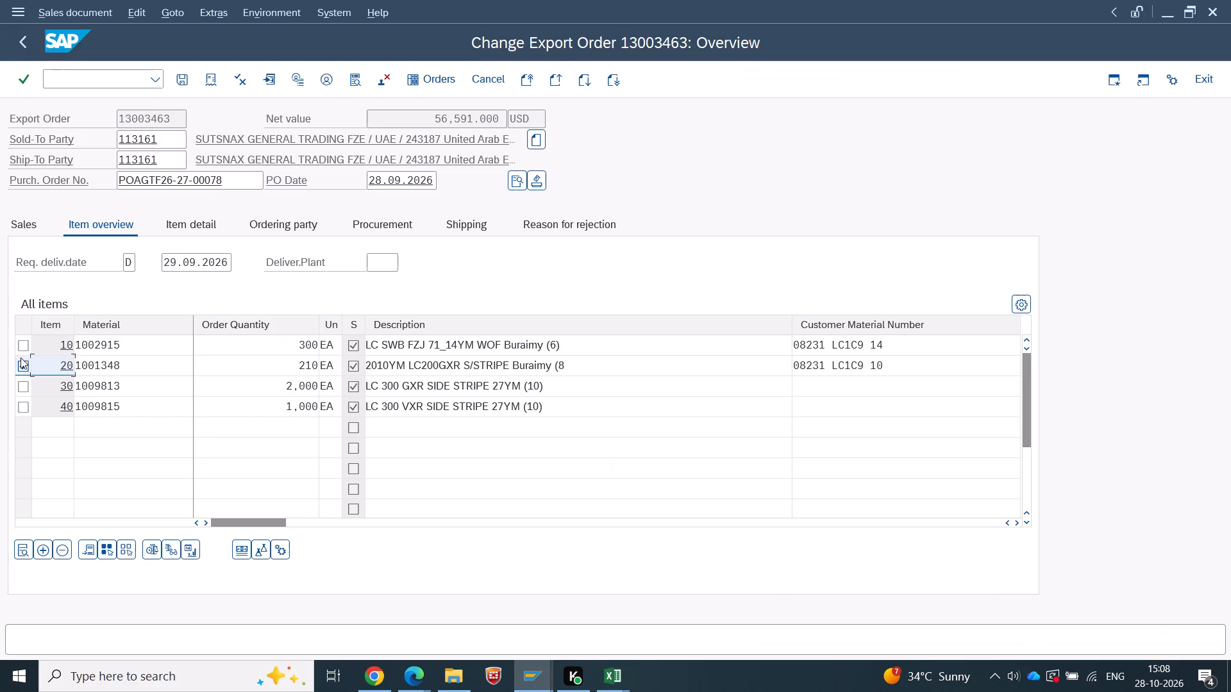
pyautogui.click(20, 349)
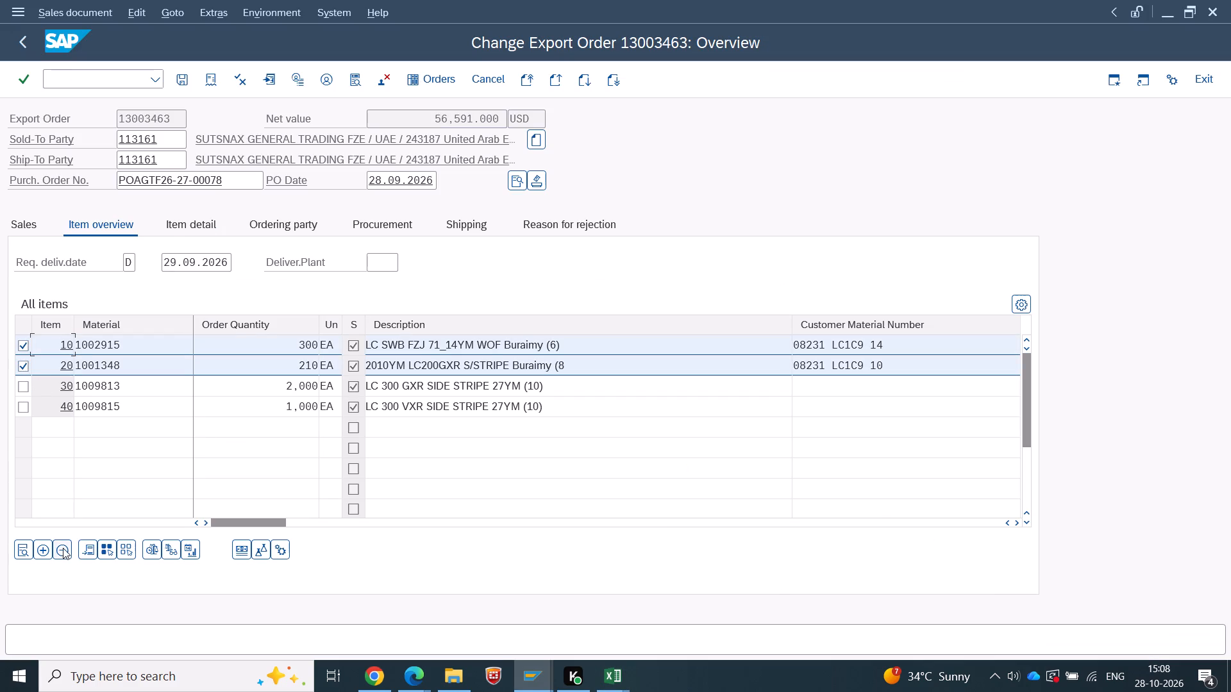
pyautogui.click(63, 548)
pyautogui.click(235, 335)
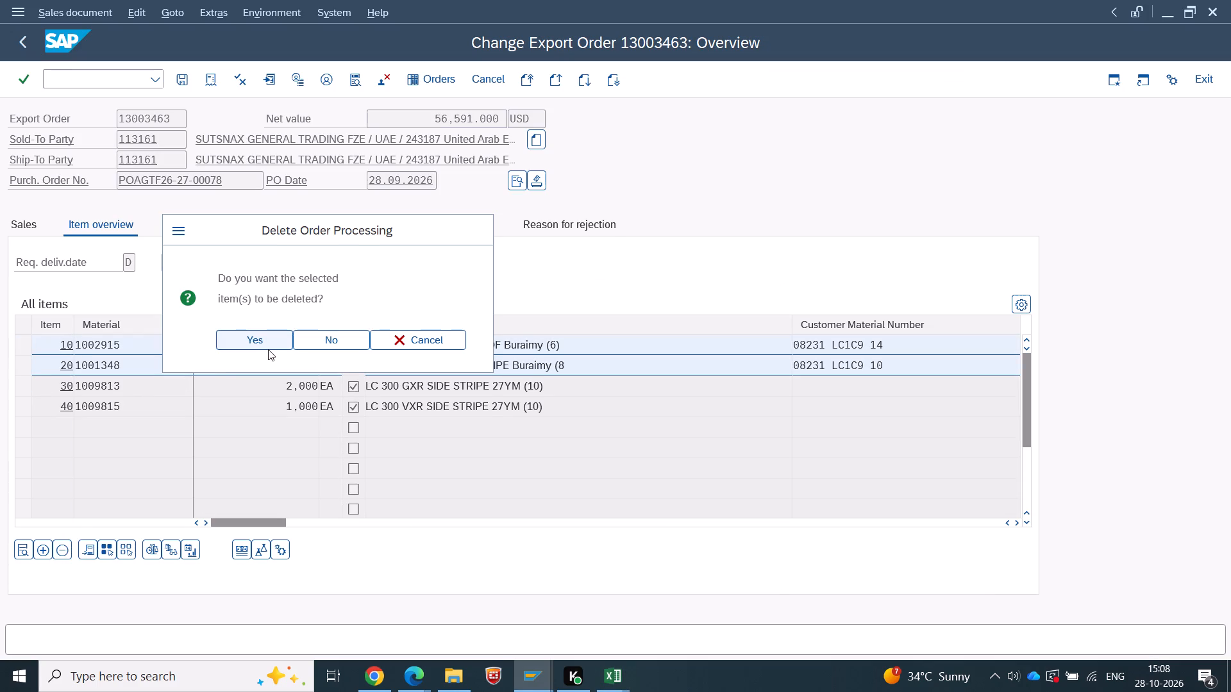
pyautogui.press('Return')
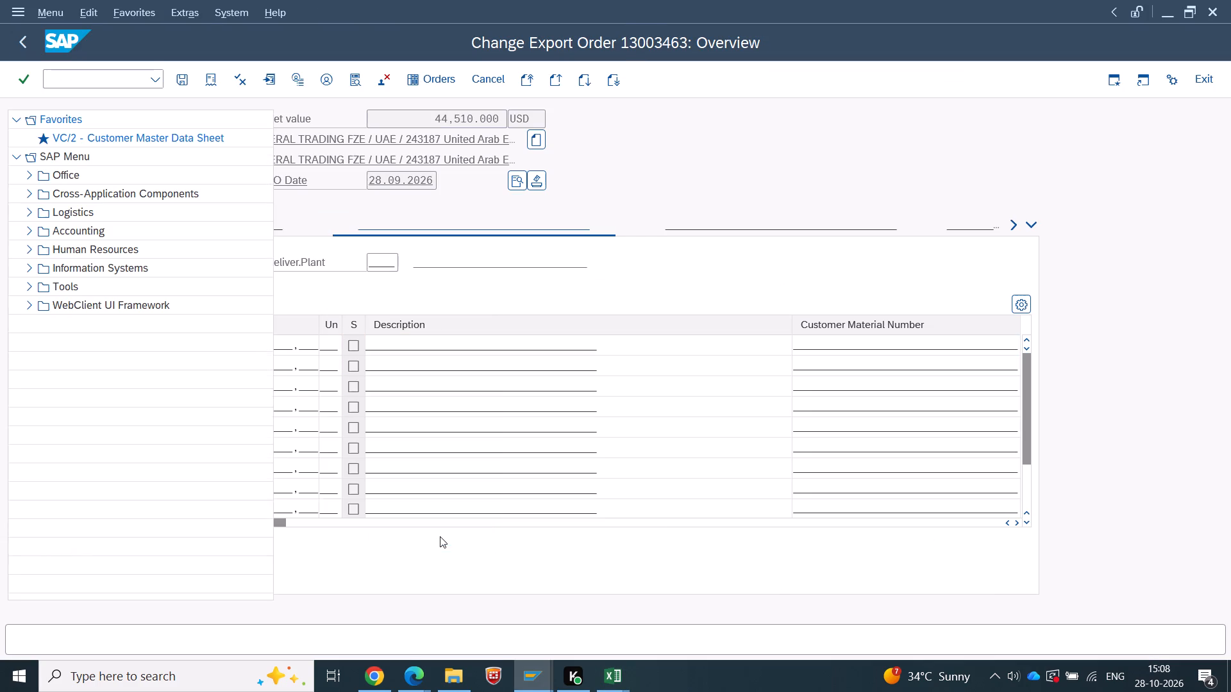
# Reopen export order 13003463 through transaction va02 and show its item overview, checking against the order's rows in Excel.
pyautogui.write('va02')
pyautogui.press('Return')
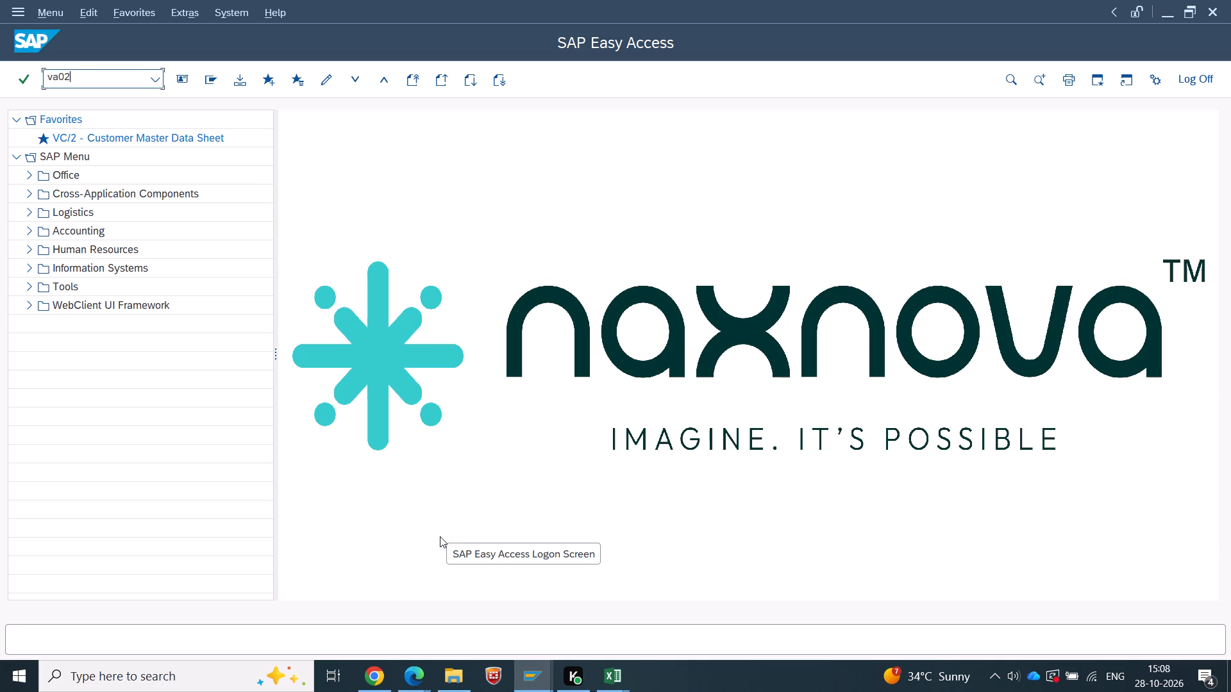
pyautogui.press('Return')
pyautogui.hotkey('alt', 'Tab')
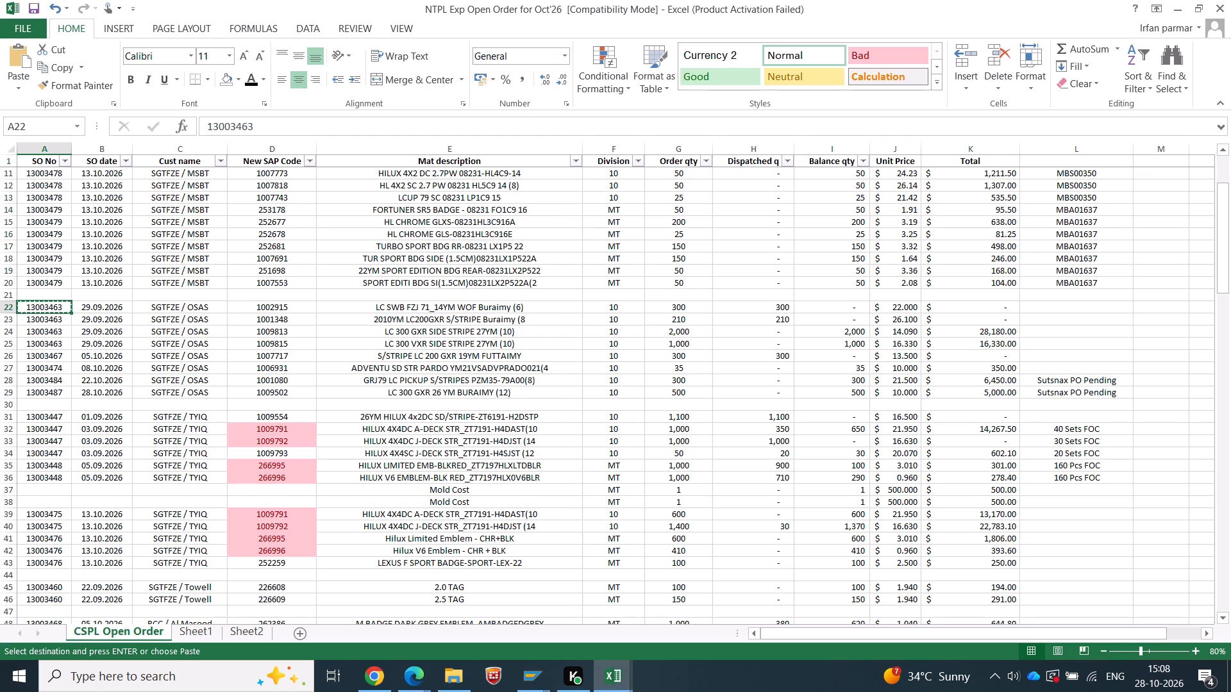
pyautogui.moveTo(13, 306); pyautogui.dragTo(12, 339)
pyautogui.hotkey('alt', 'Tab')
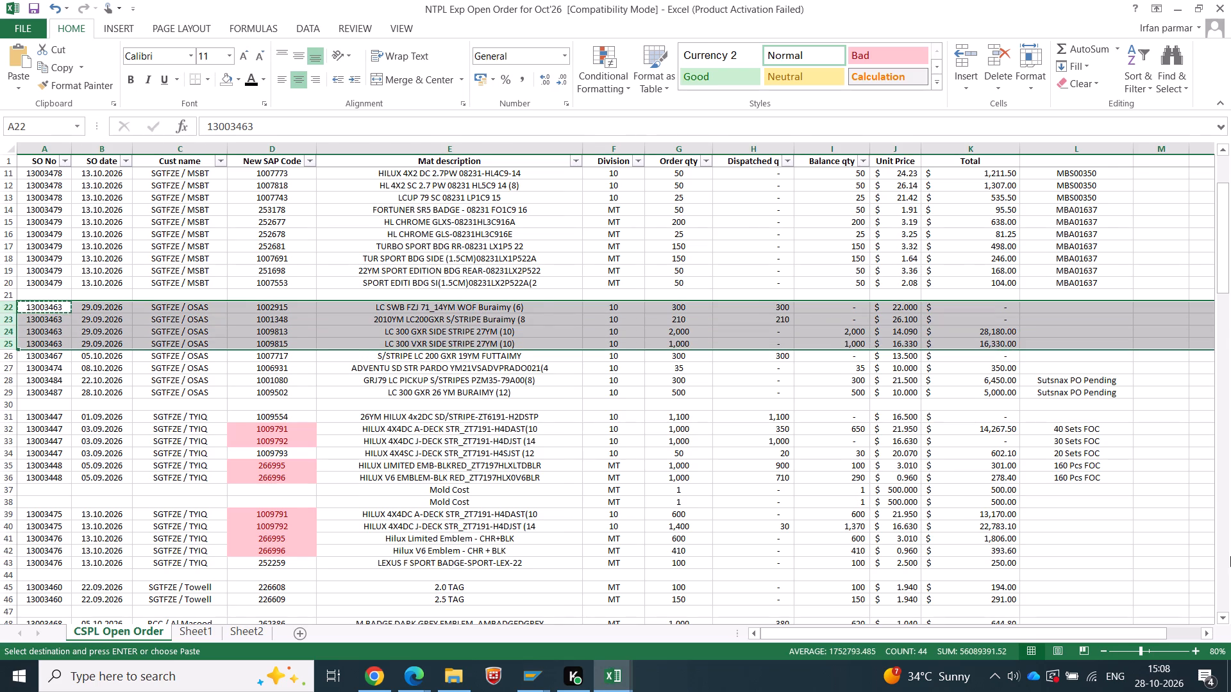
pyautogui.click(87, 227)
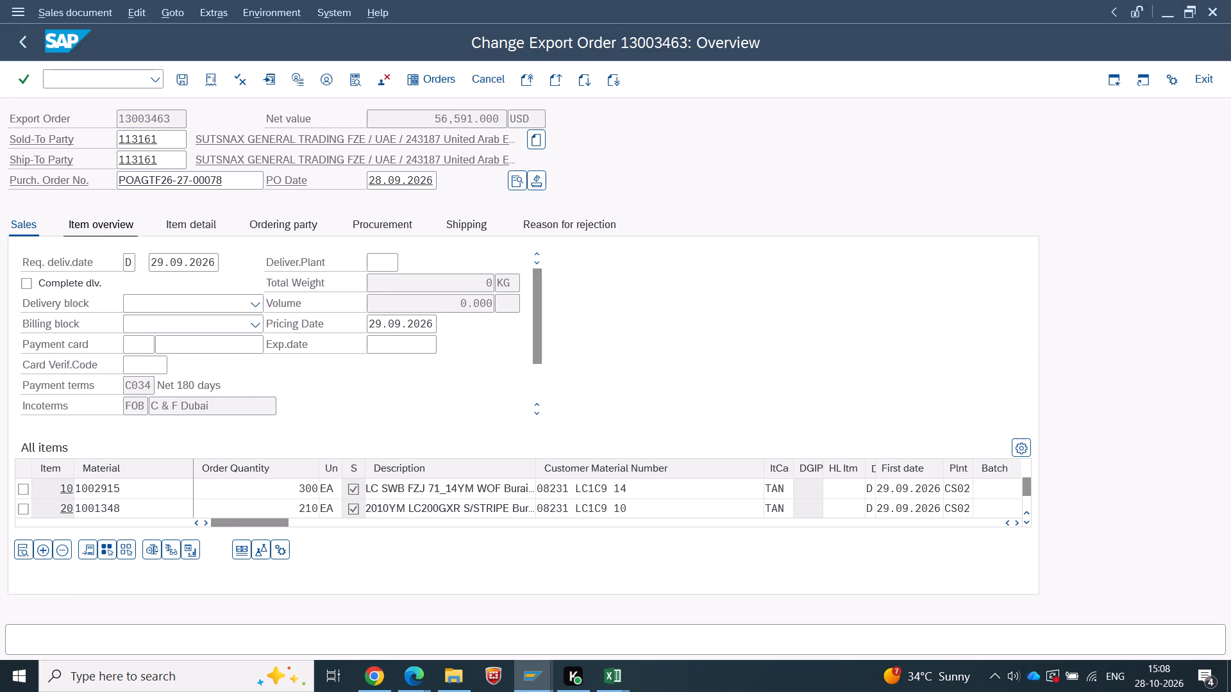
# Set the order quantity of items 10 and 20, materials 1002915 and 1001348, to 0 in export order 13003463.
pyautogui.moveTo(279, 342); pyautogui.dragTo(610, 342)
pyautogui.press('0')
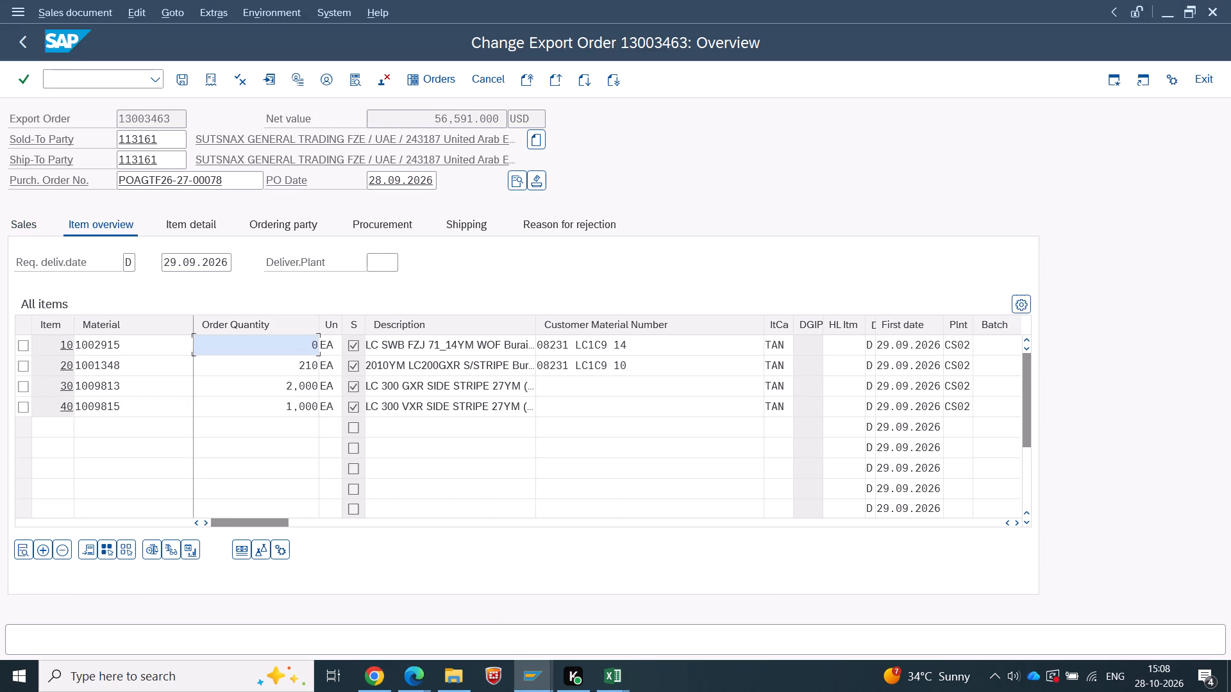
pyautogui.moveTo(237, 364); pyautogui.dragTo(603, 389)
pyautogui.press('0')
pyautogui.press('Return')
pyautogui.press('Return')
pyautogui.press('Return')
pyautogui.press('Return')
pyautogui.press('Return')
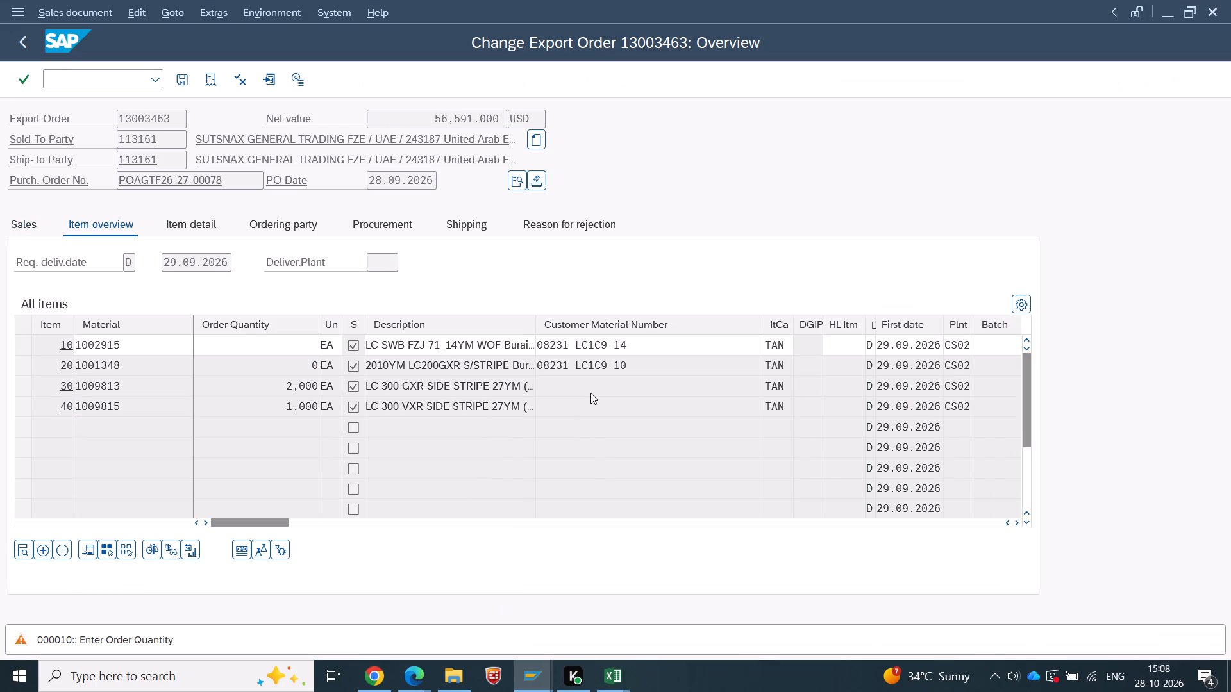
pyautogui.press('Return')
pyautogui.press('Return')
pyautogui.press('Return')
pyautogui.press('Return')
pyautogui.press('Return')
pyautogui.press('Return')
pyautogui.press('Return')
pyautogui.press('Return')
pyautogui.press('Return')
pyautogui.press('Return')
pyautogui.press('Return')
pyautogui.press('Return')
pyautogui.press('Return')
pyautogui.press('Return')
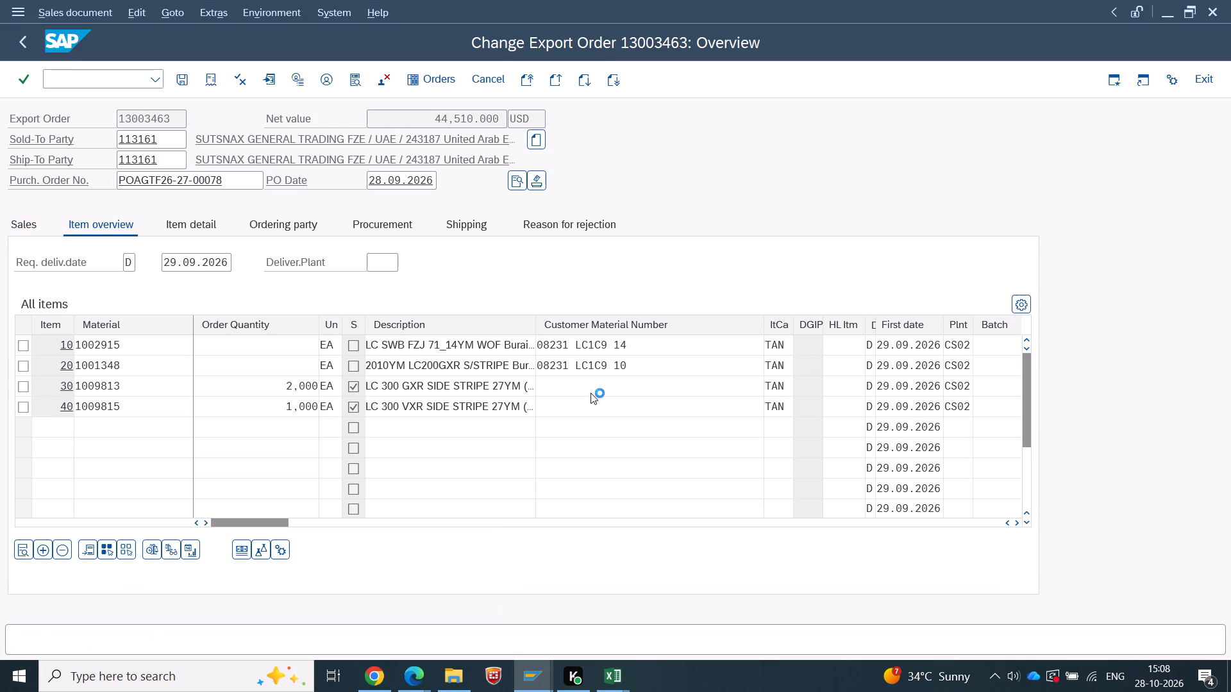
pyautogui.press('Return')
# Save export order 13003463 as an incomplete document.
pyautogui.click(180, 77)
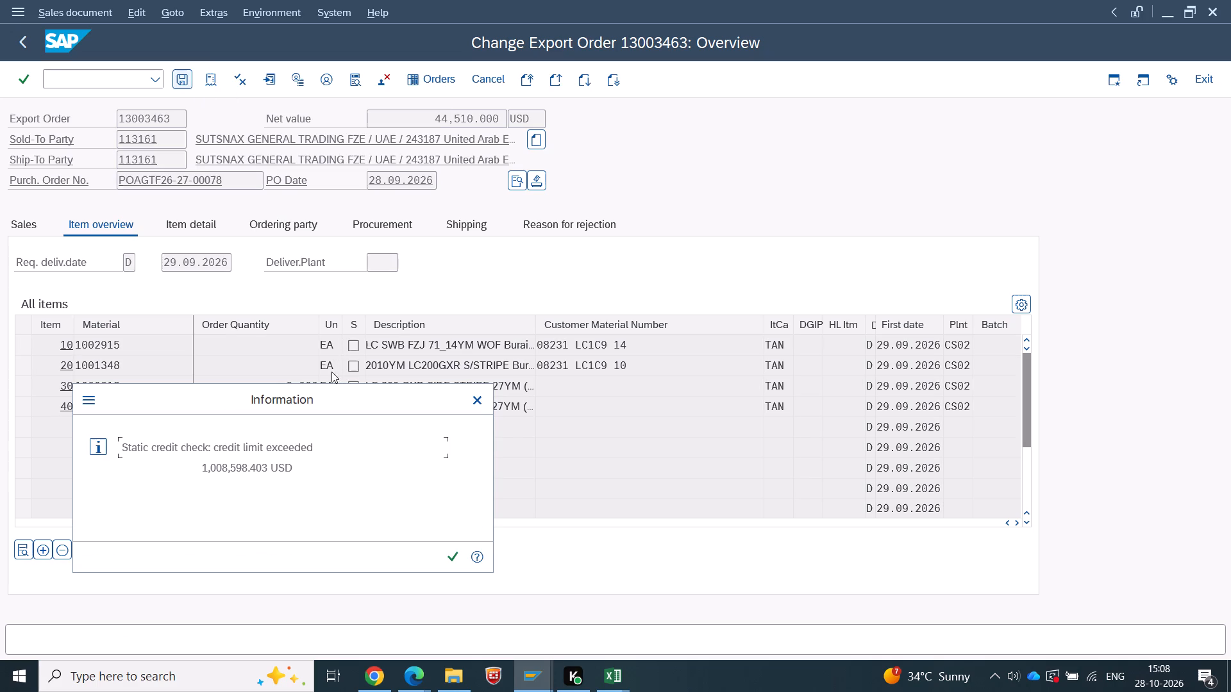
pyautogui.click(453, 556)
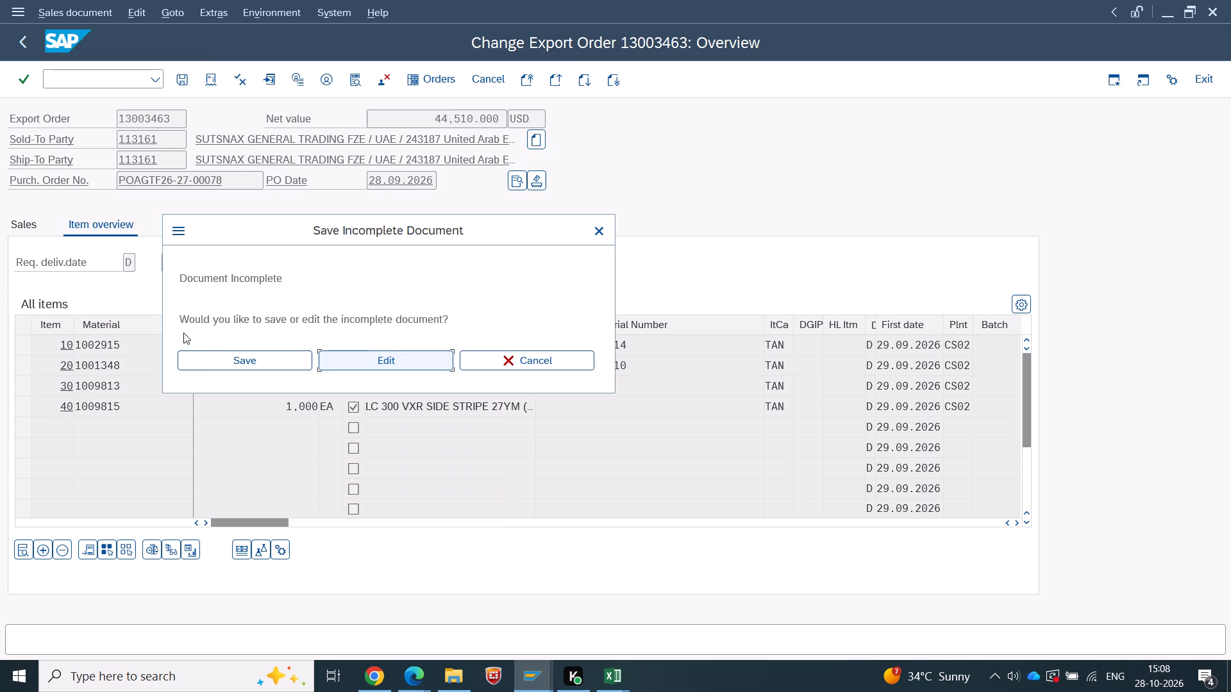
pyautogui.click(213, 369)
# Switch to Excel and delete the order 13003463 rows for SAP codes 1002915 and 1001348 from the open order list.
pyautogui.hotkey('alt', 'Tab')
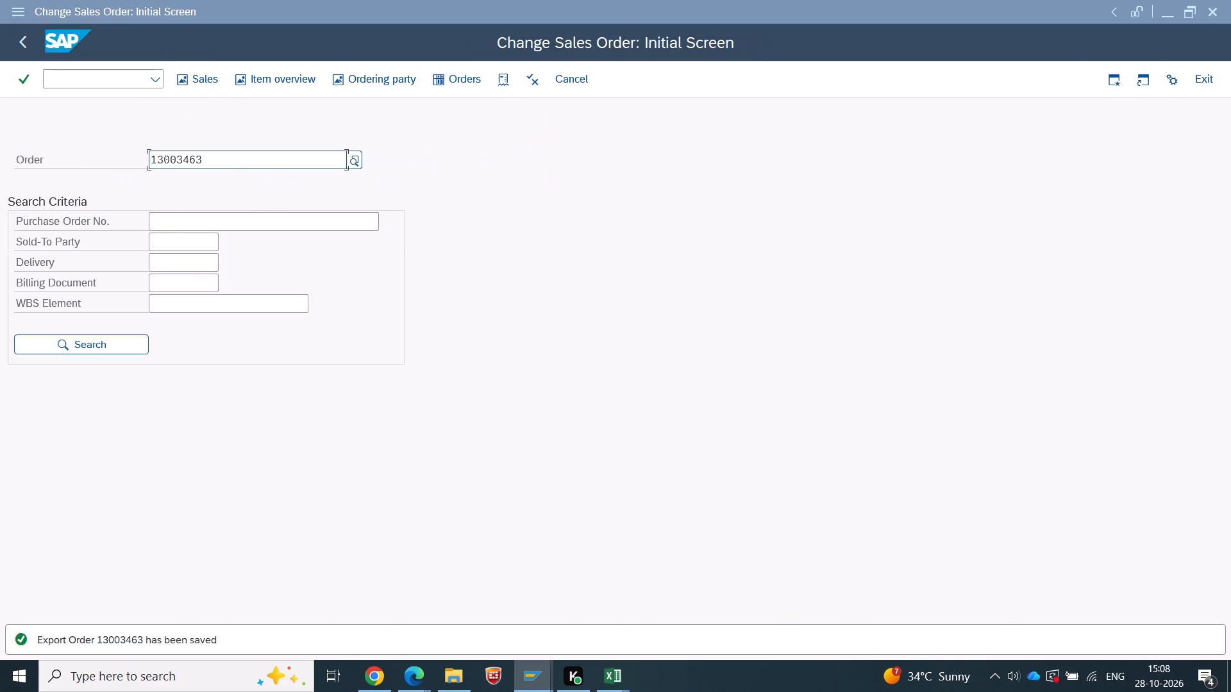
pyautogui.moveTo(5, 319); pyautogui.dragTo(5, 309)
pyautogui.rightClick(4, 315)
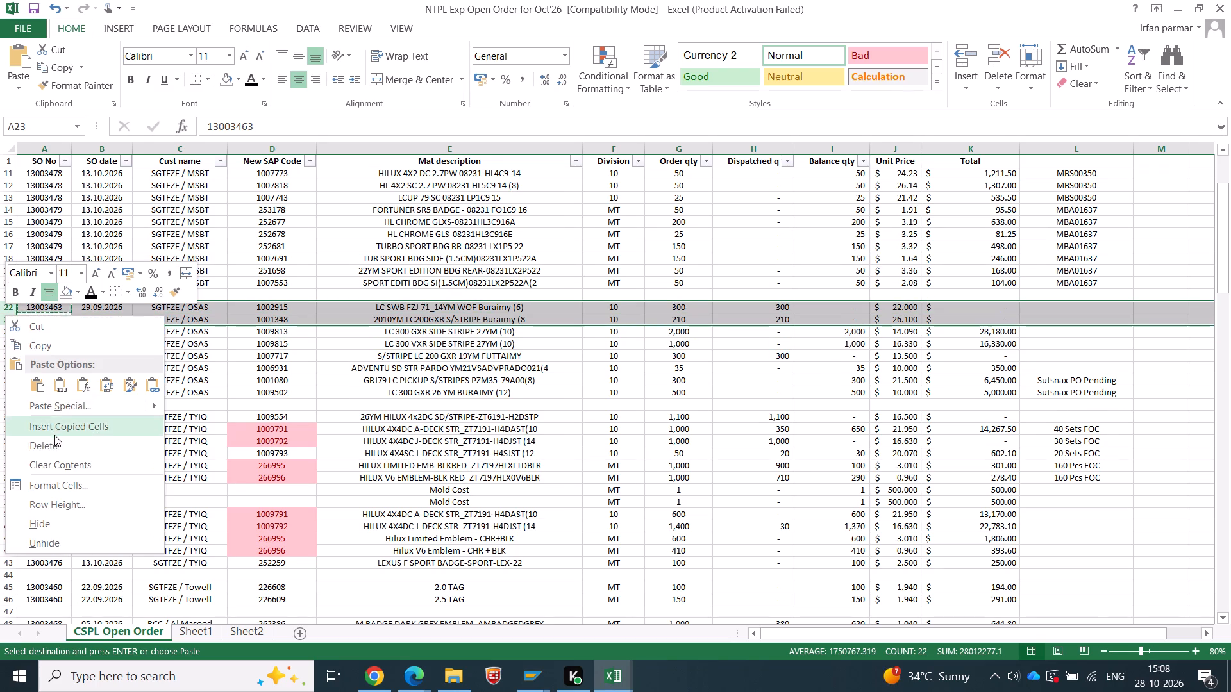
pyautogui.click(54, 441)
pyautogui.click(792, 360)
pyautogui.moveTo(801, 328); pyautogui.dragTo(0, 341)
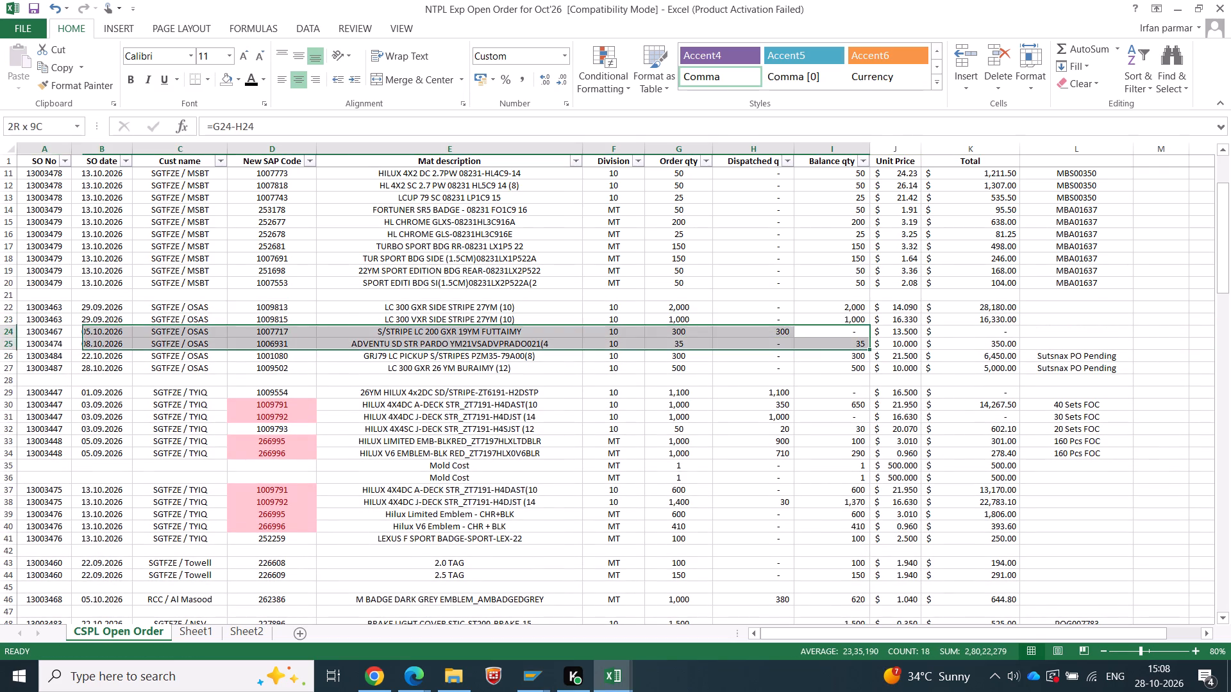
pyautogui.moveTo(0, 341); pyautogui.dragTo(9, 328)
pyautogui.click(42, 334)
pyautogui.hotkey('ctrl', 'c')
pyautogui.hotkey('alt', 'Tab')
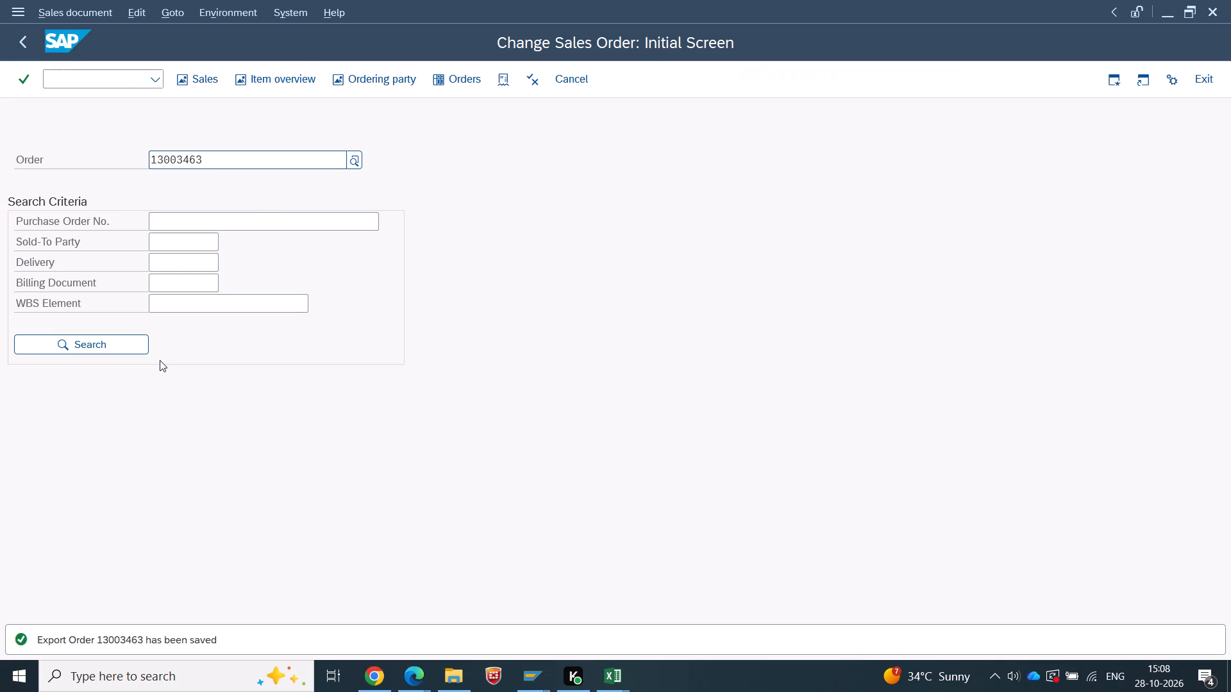
pyautogui.hotkey('ctrl', 'v')
pyautogui.hotkey('ctrl', 'Return')
pyautogui.press('.')
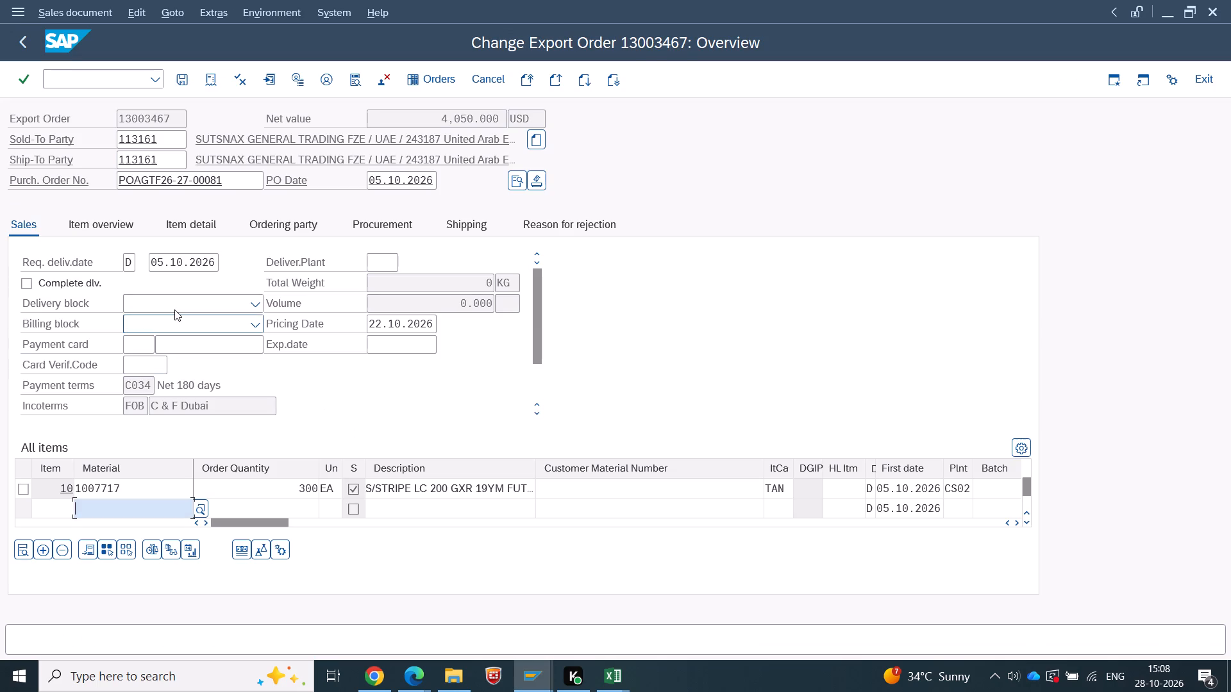
# Check order 13003467's row in Excel, and delete export order 13003467 in SAP.
pyautogui.hotkey('alt', 'Tab')
pyautogui.click(9, 331)
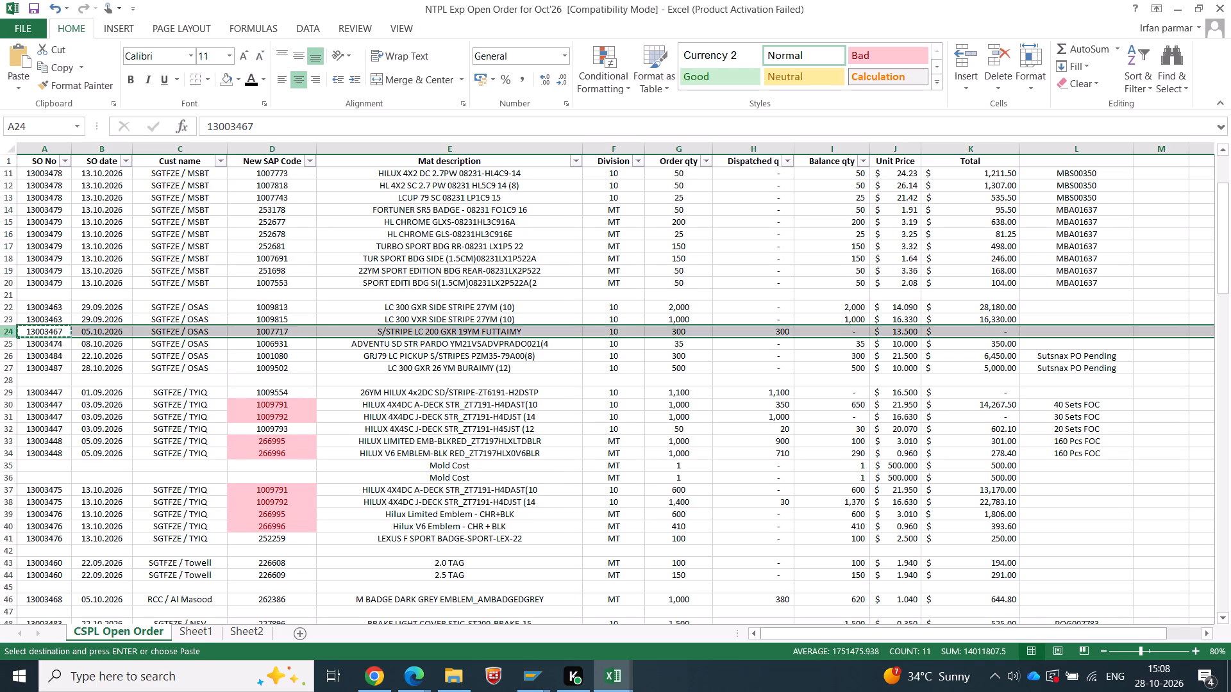
pyautogui.hotkey('alt', 'Tab')
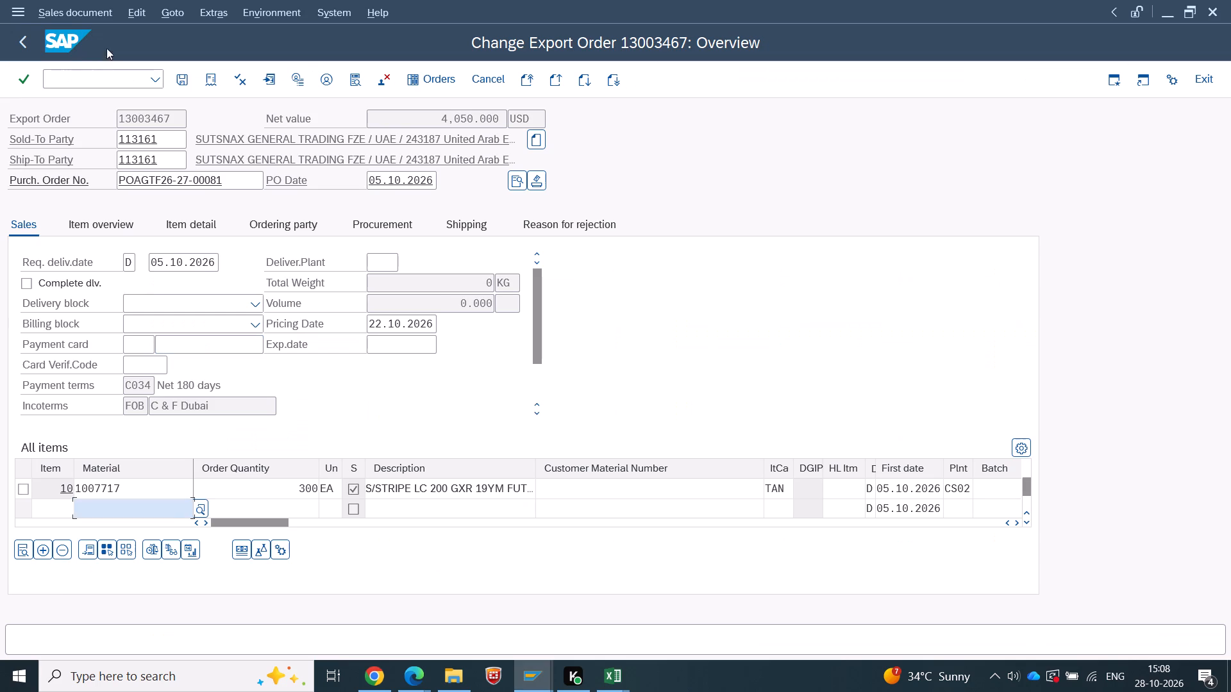
pyautogui.click(70, 15)
pyautogui.click(68, 226)
pyautogui.click(248, 320)
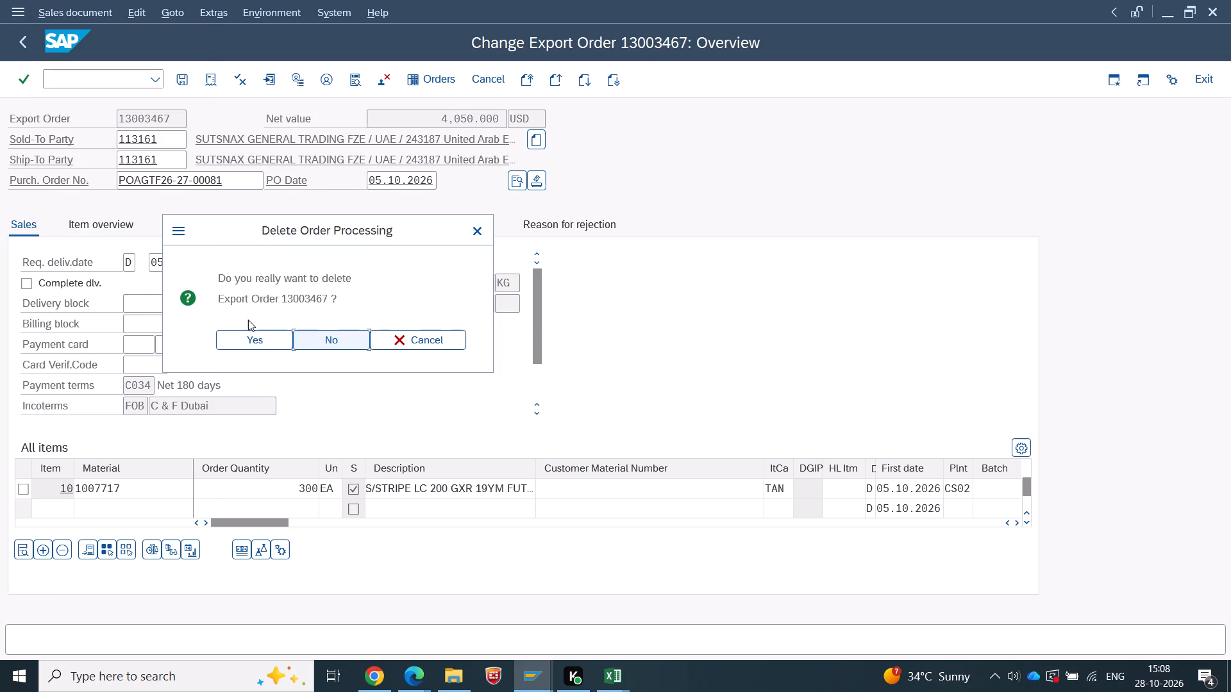
pyautogui.click(247, 333)
# Switch to Excel and delete the row of order 13003467 from the open order list.
pyautogui.hotkey('alt', 'Tab')
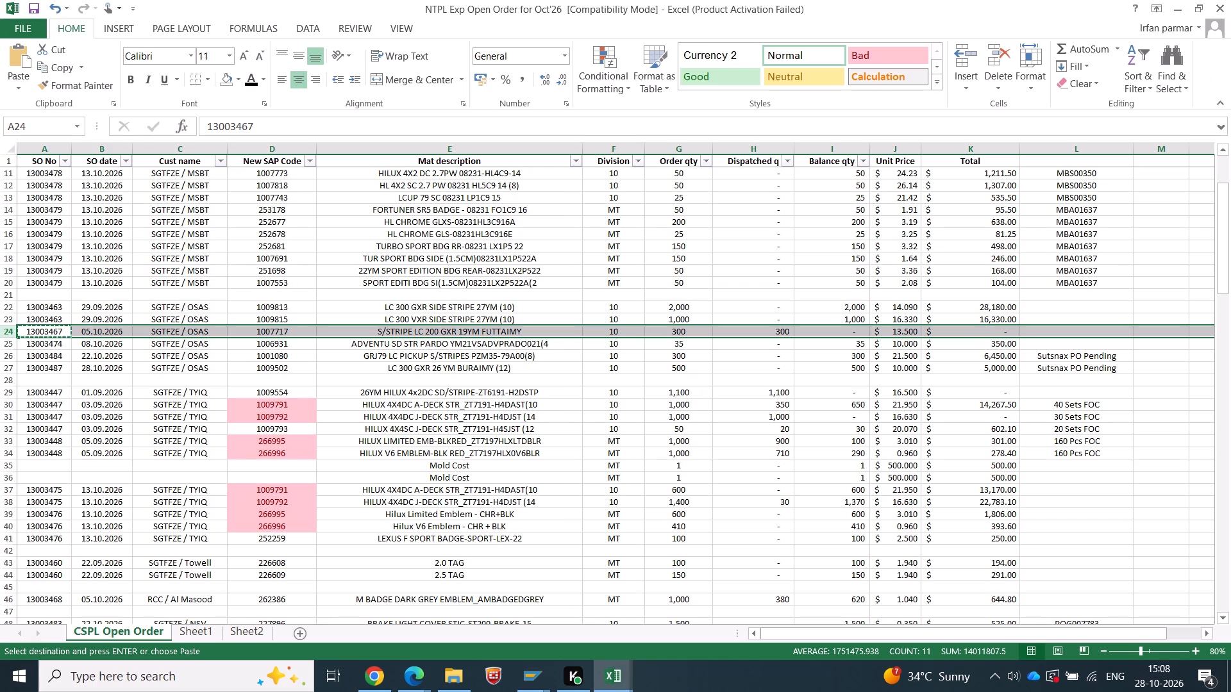
pyautogui.click(4, 331)
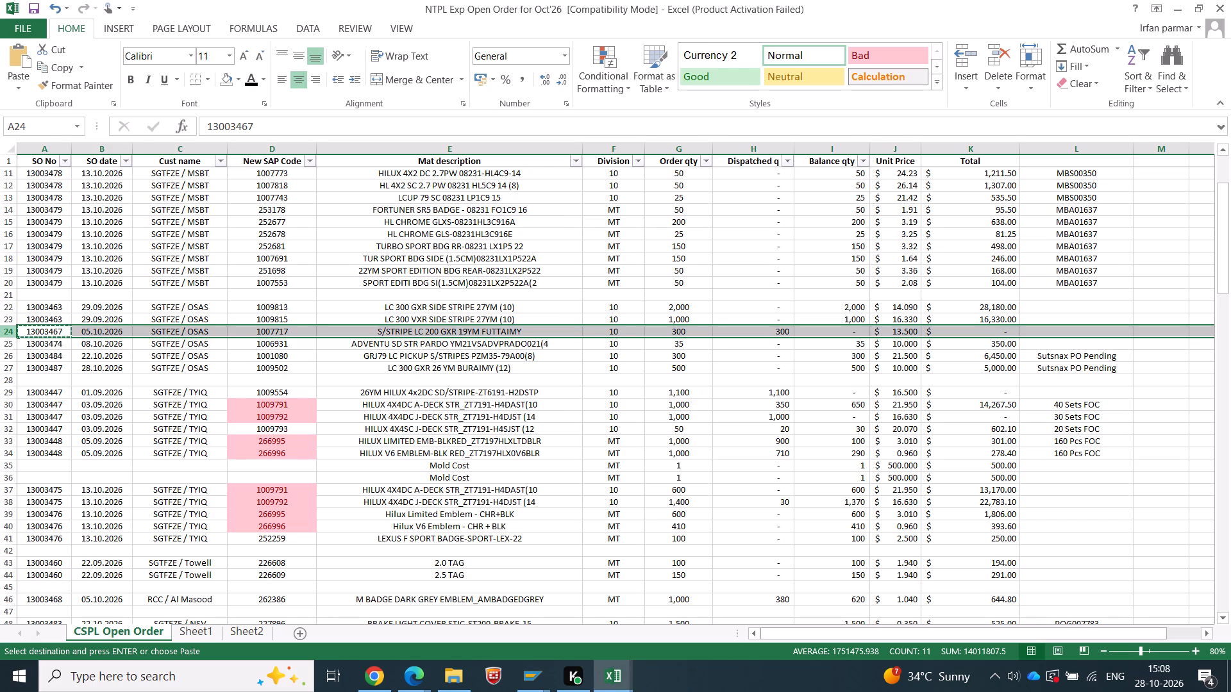
pyautogui.rightClick(4, 331)
pyautogui.click(51, 463)
pyautogui.click(298, 372)
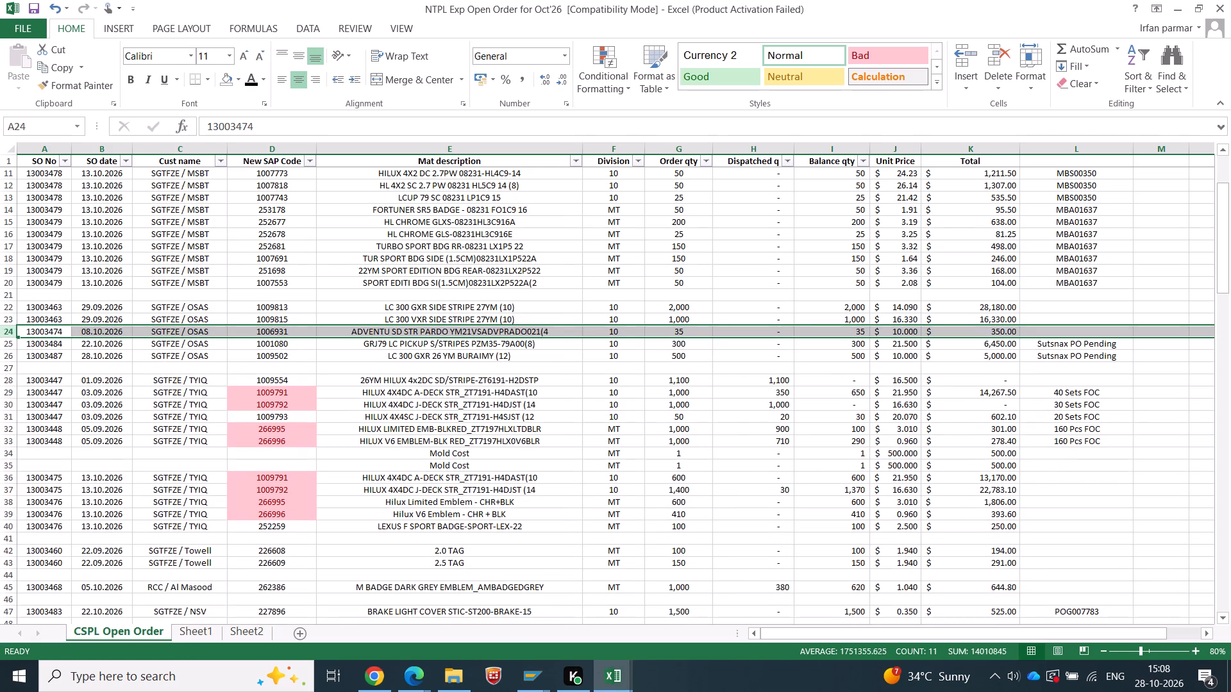
# Save the open order workbook.
pyautogui.hotkey('ctrl', 's')
pyautogui.hotkey('ctrl', 's')
pyautogui.hotkey('ctrl', 's')
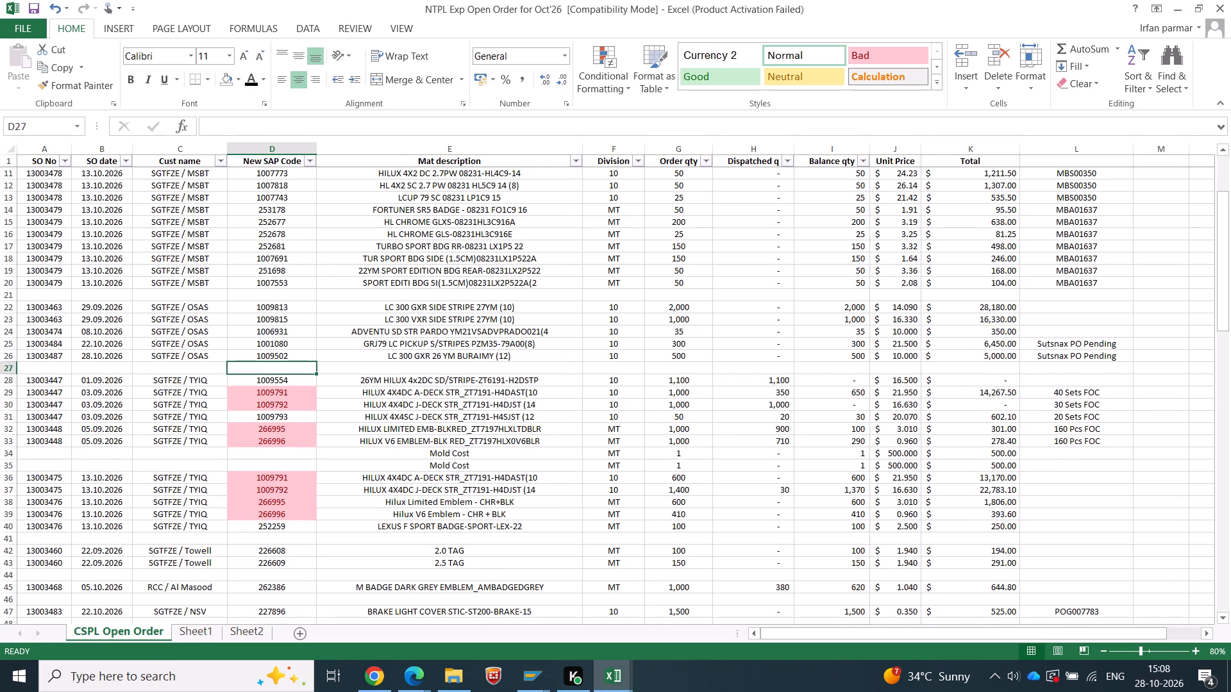
# Review the lower part of the open order list, down to the OSAS balance note and the totals.
pyautogui.click(462, 315)
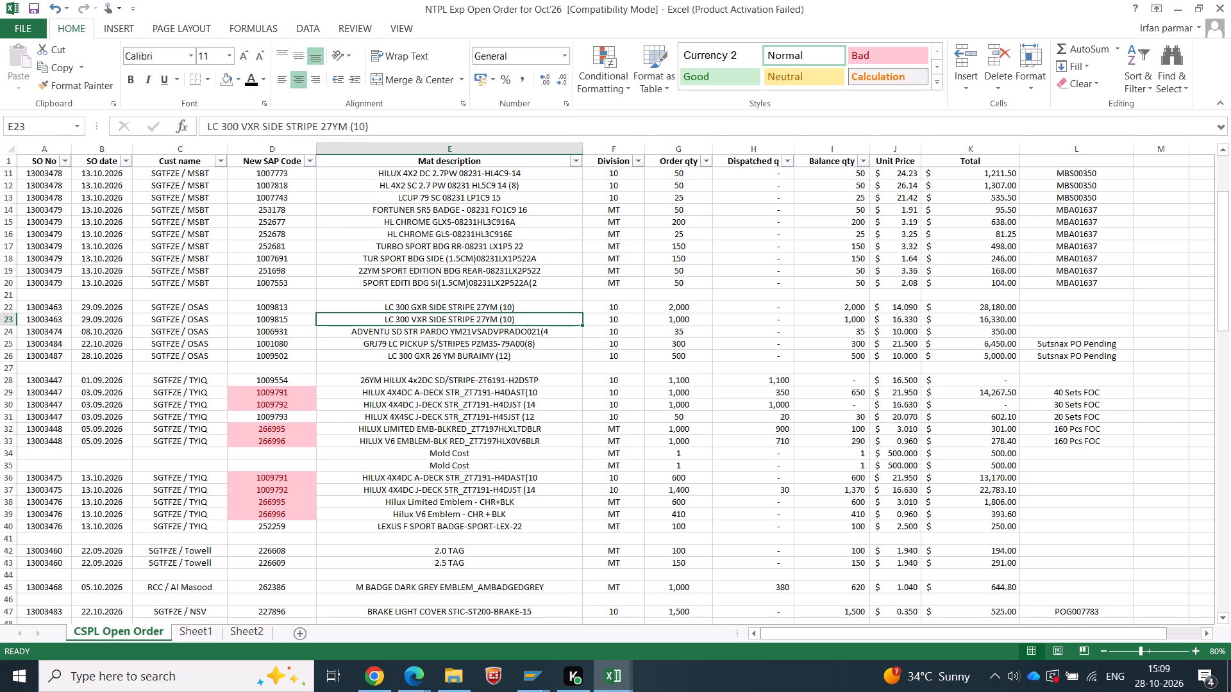
pyautogui.scroll(-16, 1077, 390)
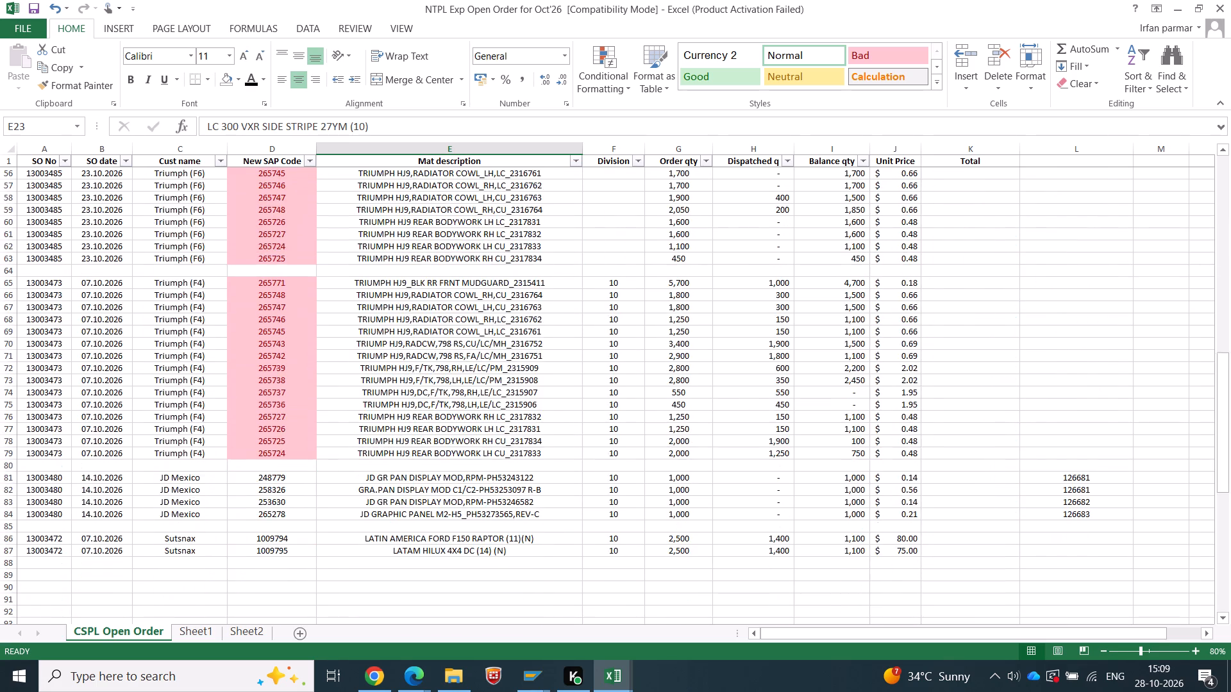
pyautogui.scroll(-6, 1066, 341)
pyautogui.scroll(-4, 1183, 392)
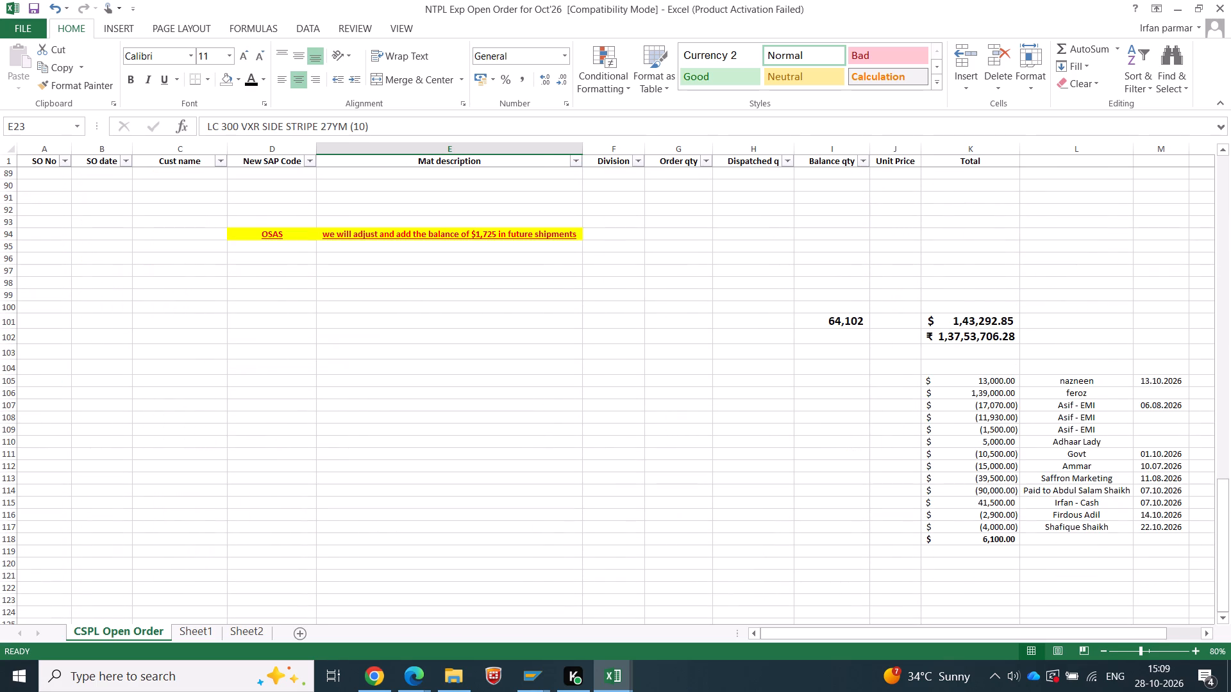
pyautogui.scroll(8, 795, 364)
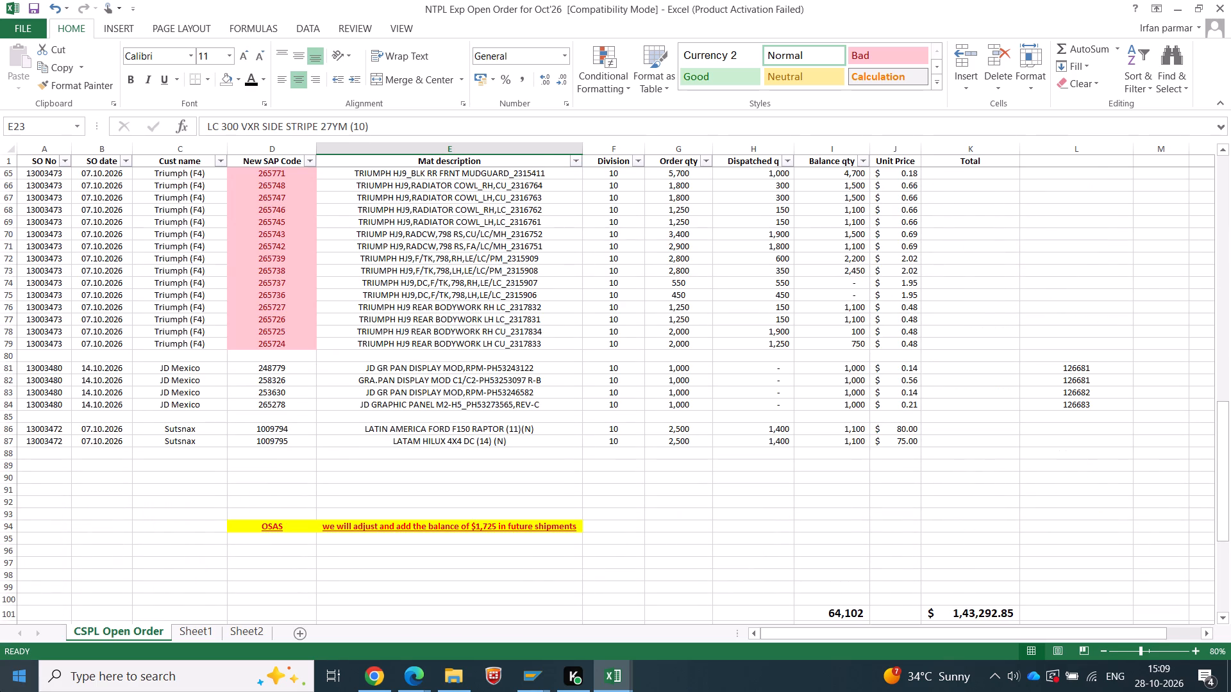
# Check the JD Mexico rows, then save the October open order workbook and close it.
pyautogui.scroll(1, 893, 387)
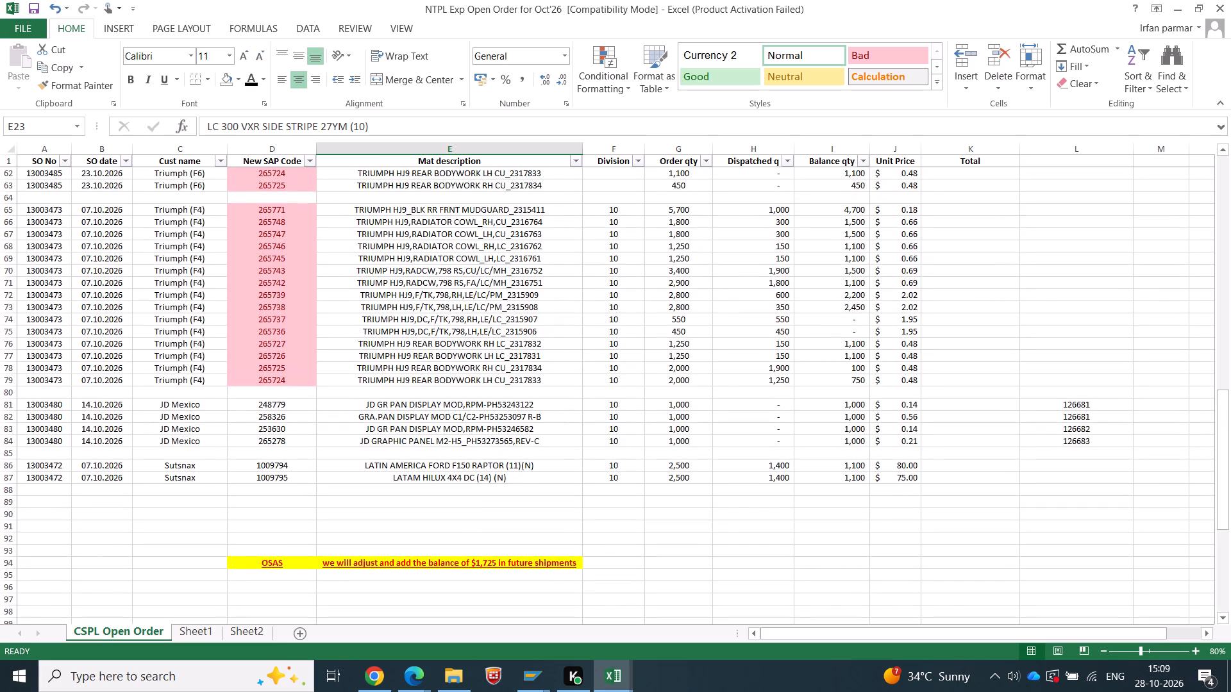
pyautogui.hscroll(2, 893, 387)
pyautogui.hscroll(1, 821, 406)
pyautogui.moveTo(29, 404); pyautogui.dragTo(44, 420)
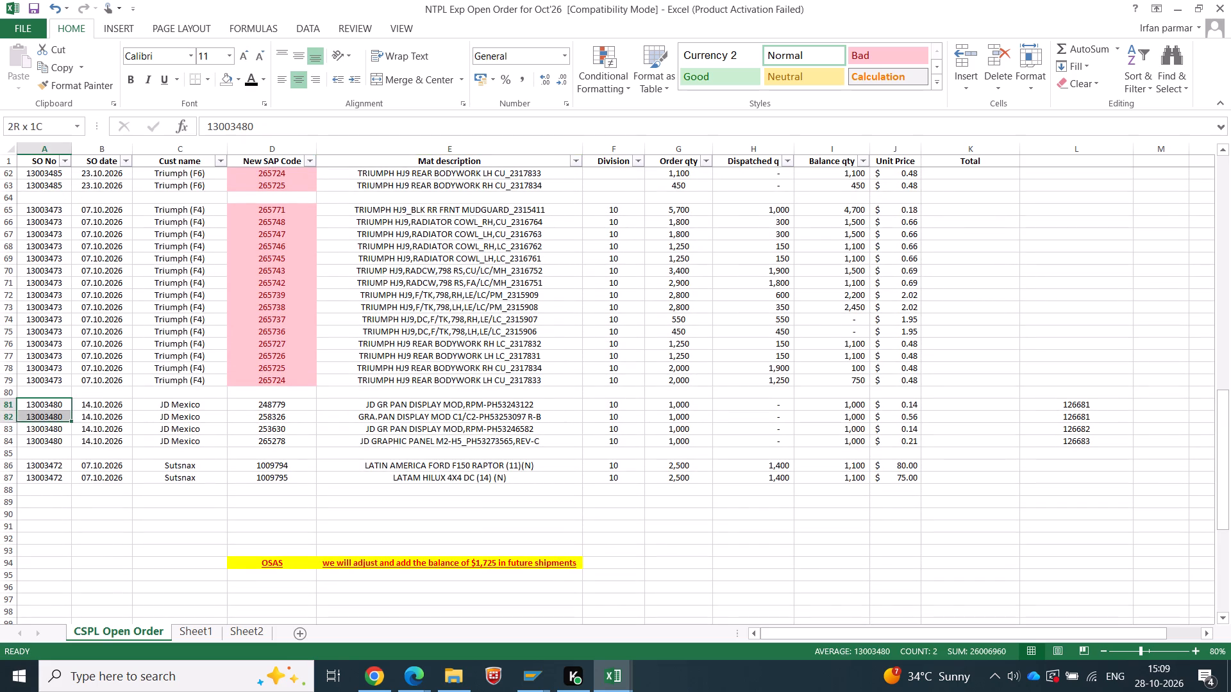
pyautogui.moveTo(44, 420); pyautogui.dragTo(692, 419)
pyautogui.hotkey('ctrl', 's')
pyautogui.click(700, 457)
pyautogui.scroll(8, 732, 409)
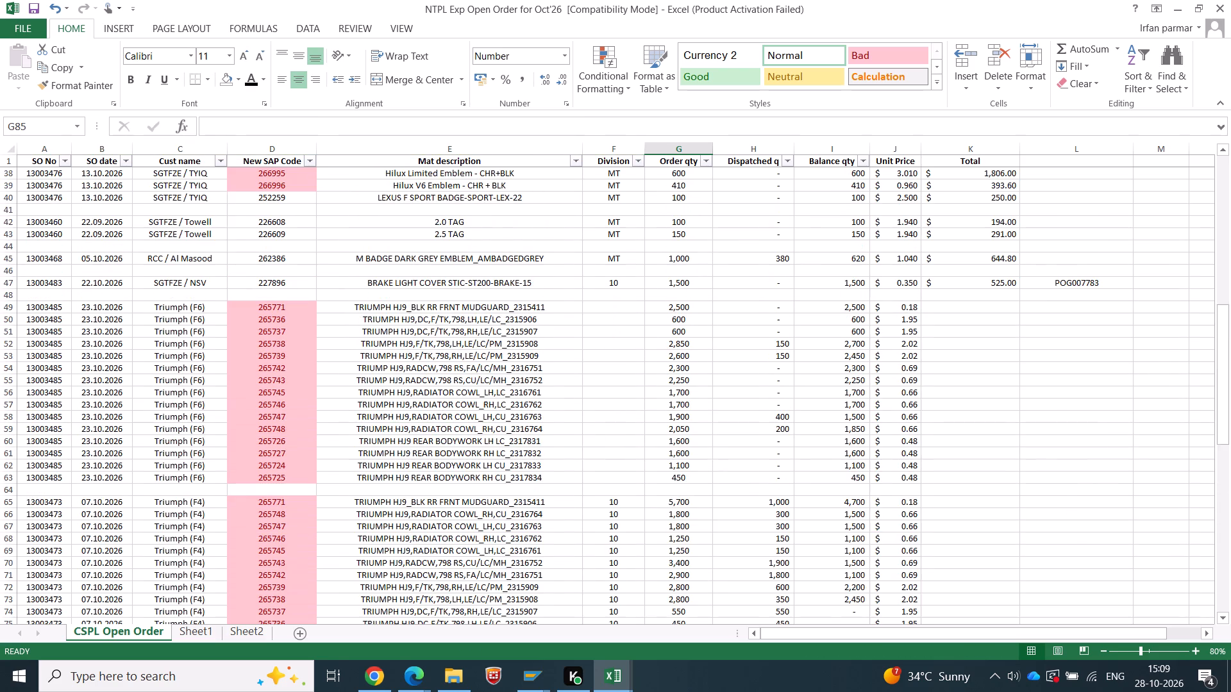
pyautogui.scroll(8, 735, 410)
pyautogui.scroll(20, 736, 422)
pyautogui.scroll(1, 736, 422)
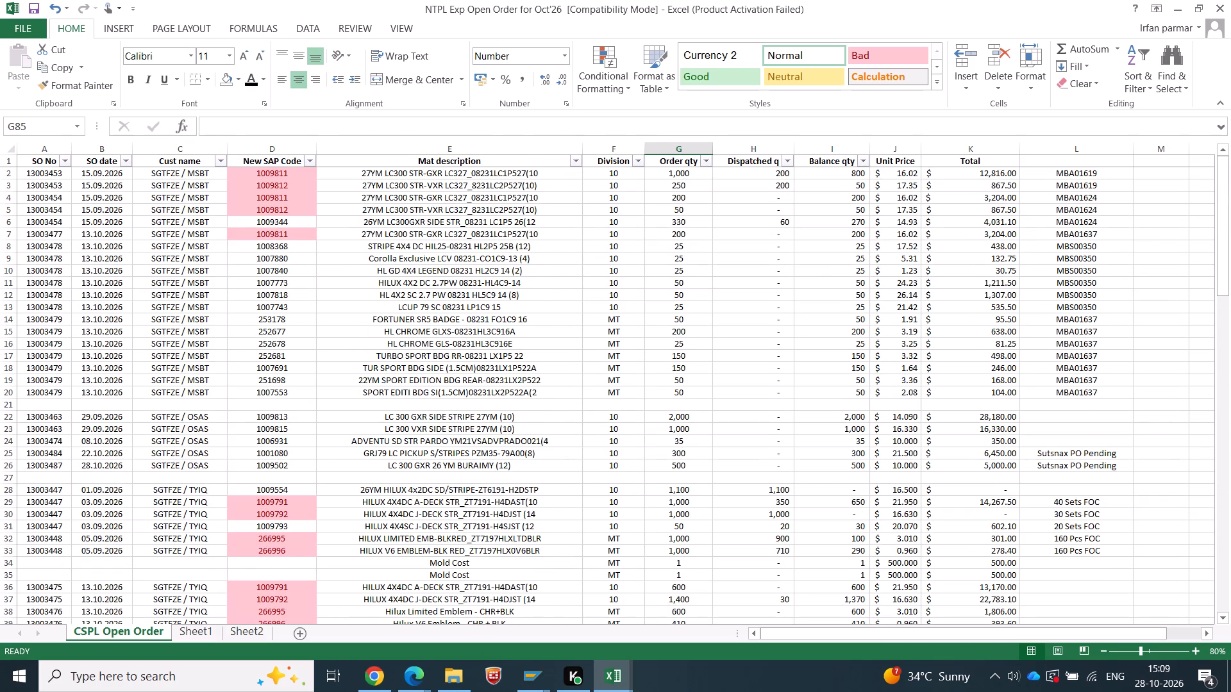
pyautogui.click(1218, 7)
# Save the OSAS 24.10.2026 workbook.
pyautogui.click(617, 330)
pyautogui.scroll(5, 488, 304)
pyautogui.hotkey('ctrl', 's')
pyautogui.click(683, 437)
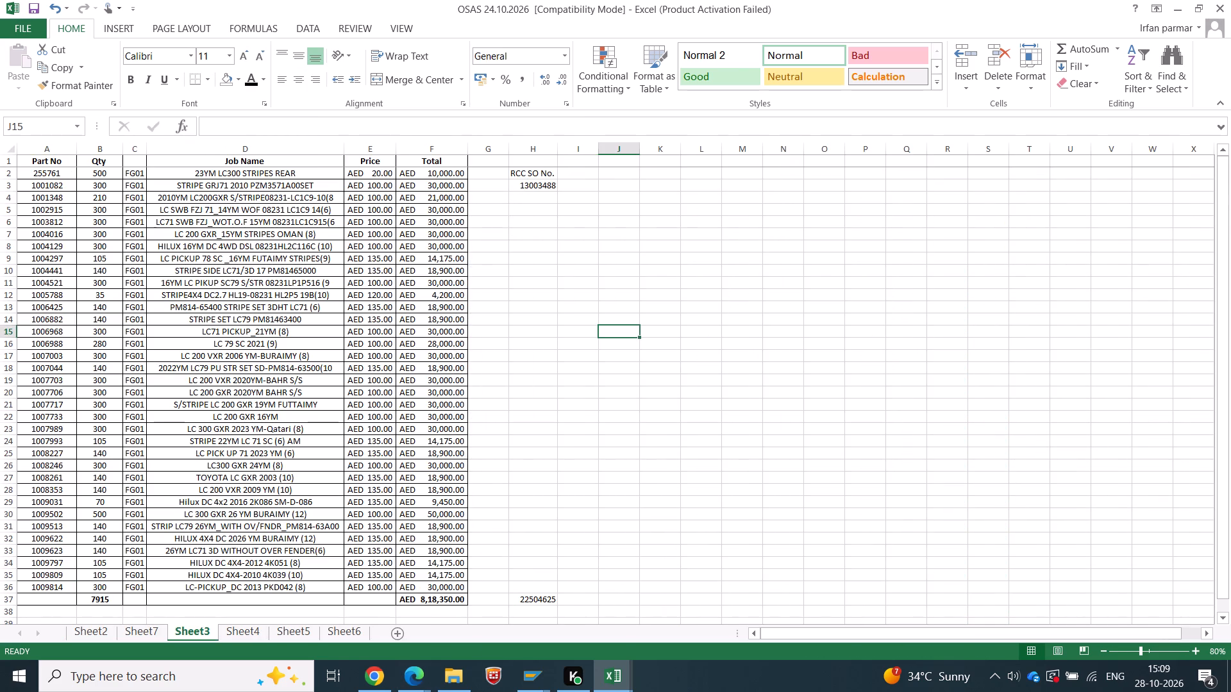
# Switch to File Explorer, go back to the Export Invoice folder, and search it for earlier OSAS invoices.
pyautogui.click(451, 679)
pyautogui.click(17, 44)
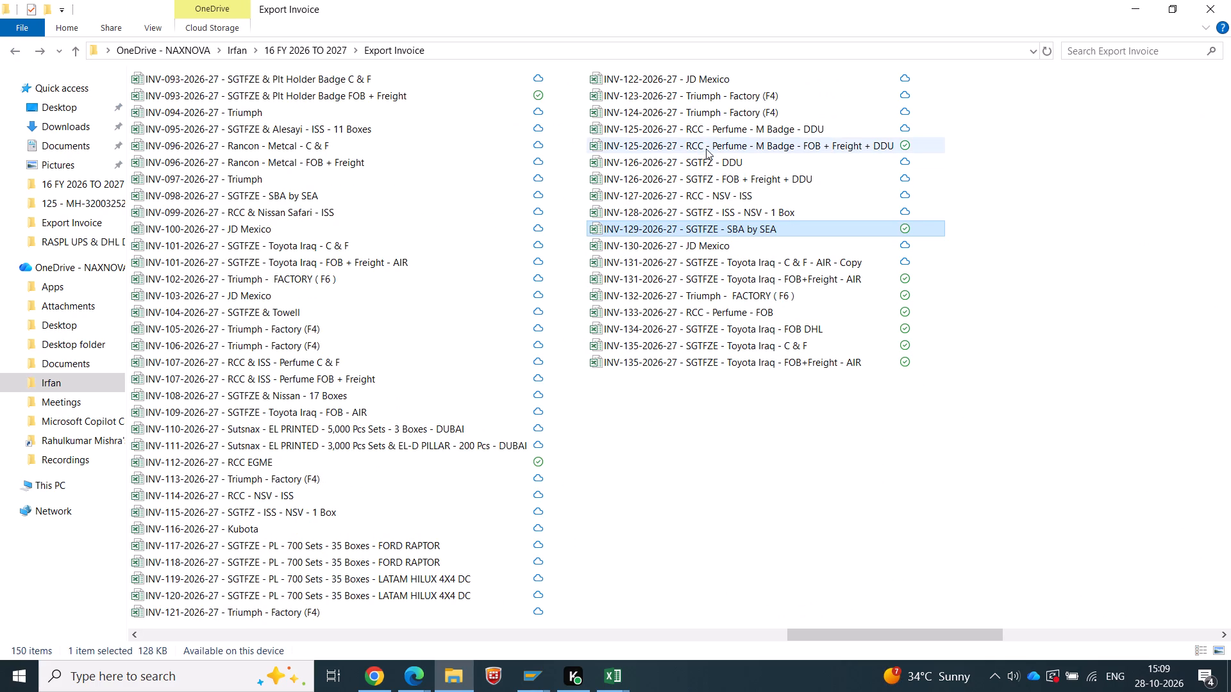
pyautogui.click(701, 75)
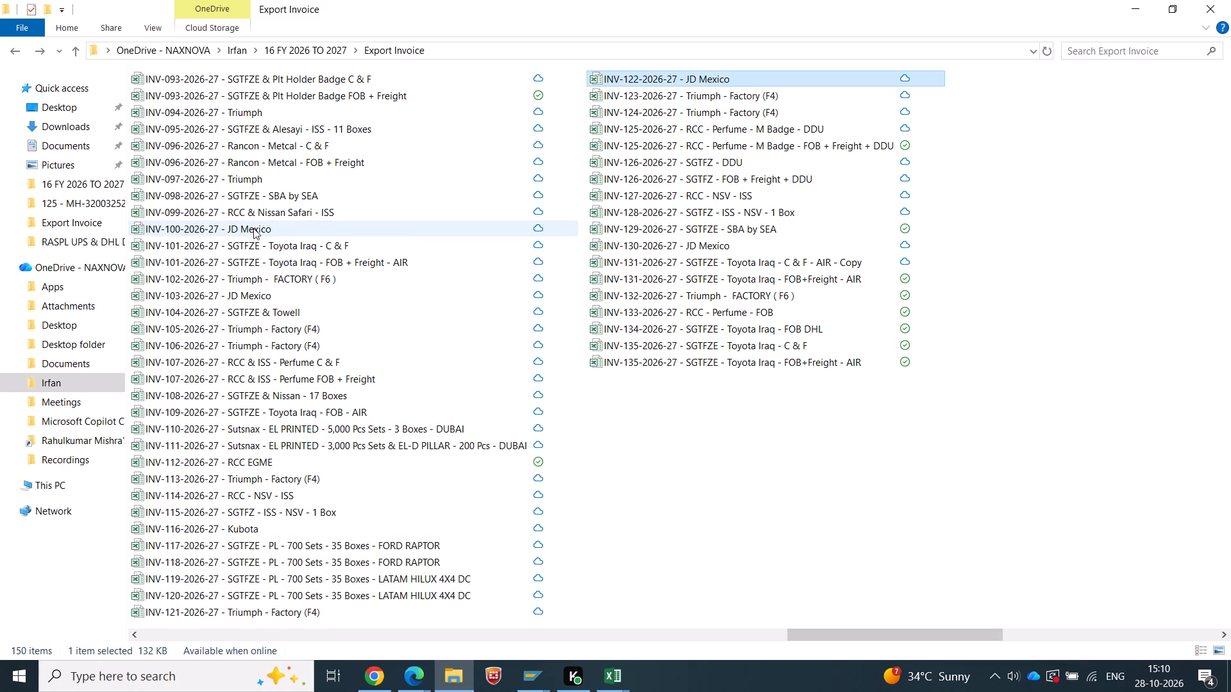
pyautogui.scroll(1, 319, 294)
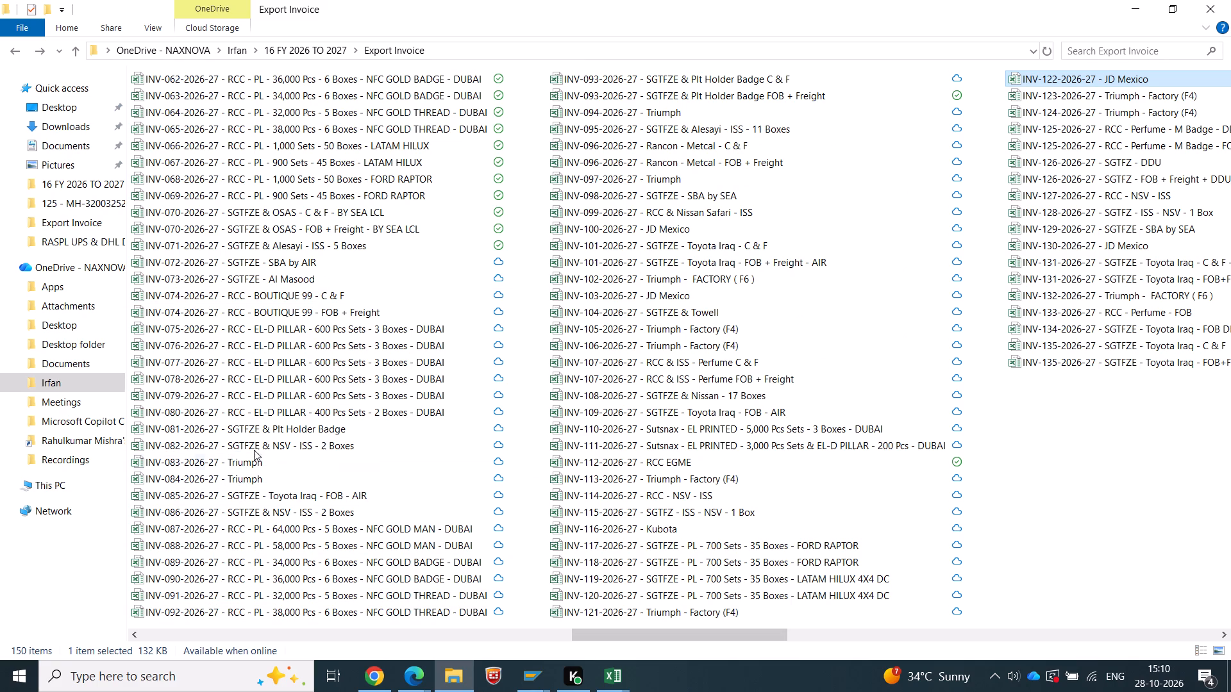
pyautogui.click(290, 229)
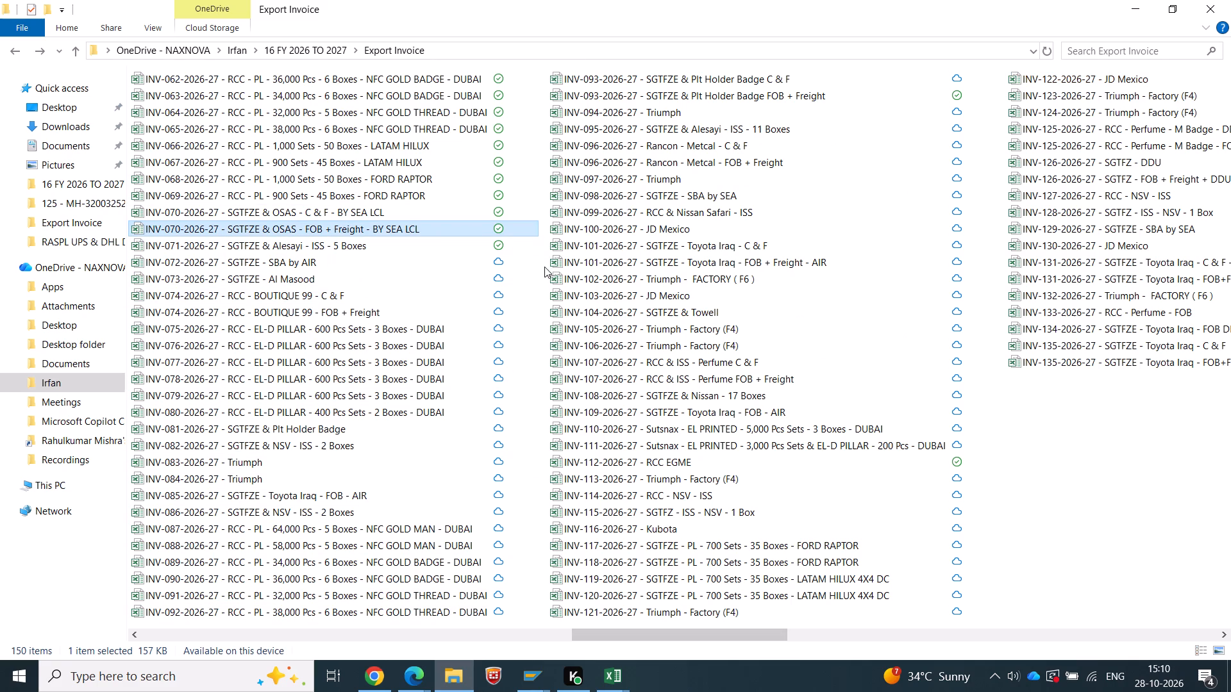
pyautogui.scroll(1, 446, 274)
pyautogui.click(1101, 49)
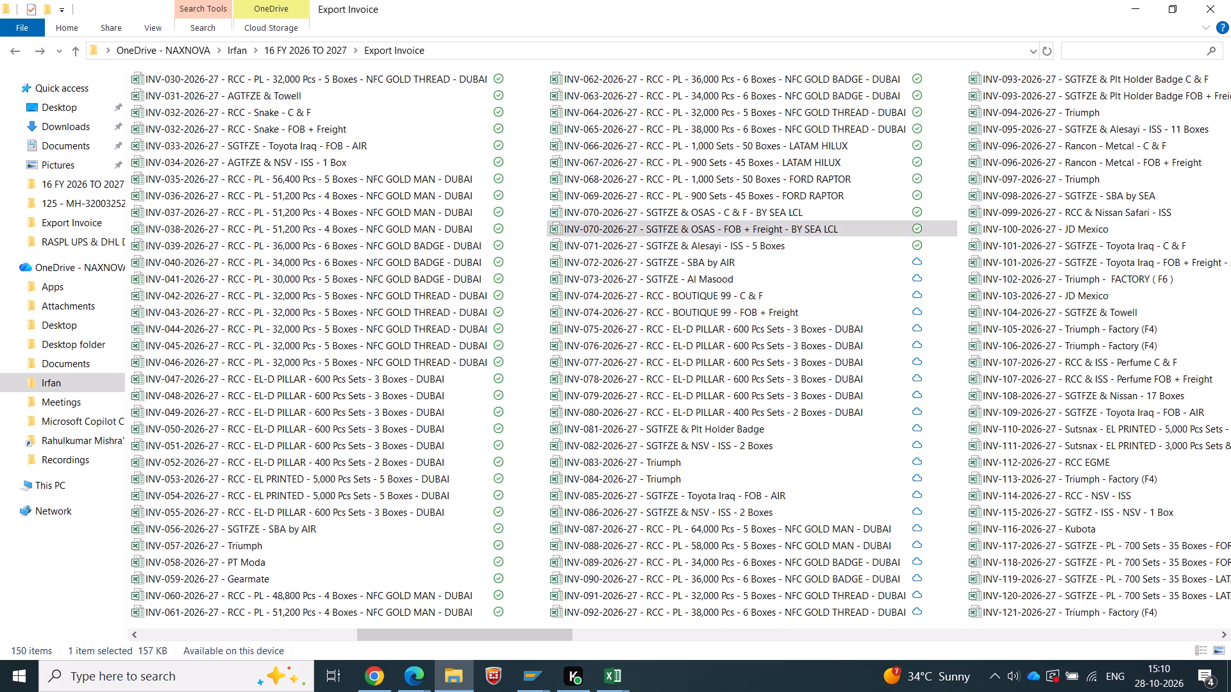
pyautogui.write('OSAS')
pyautogui.scroll(7, 683, 217)
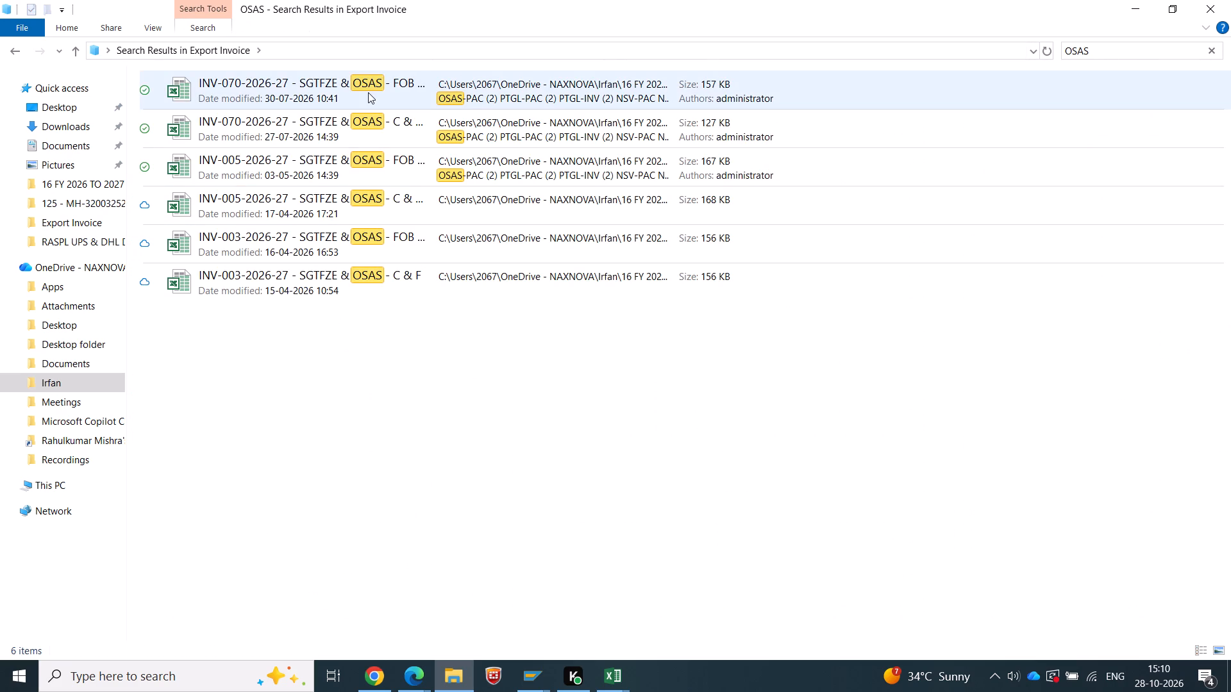
pyautogui.click(369, 92)
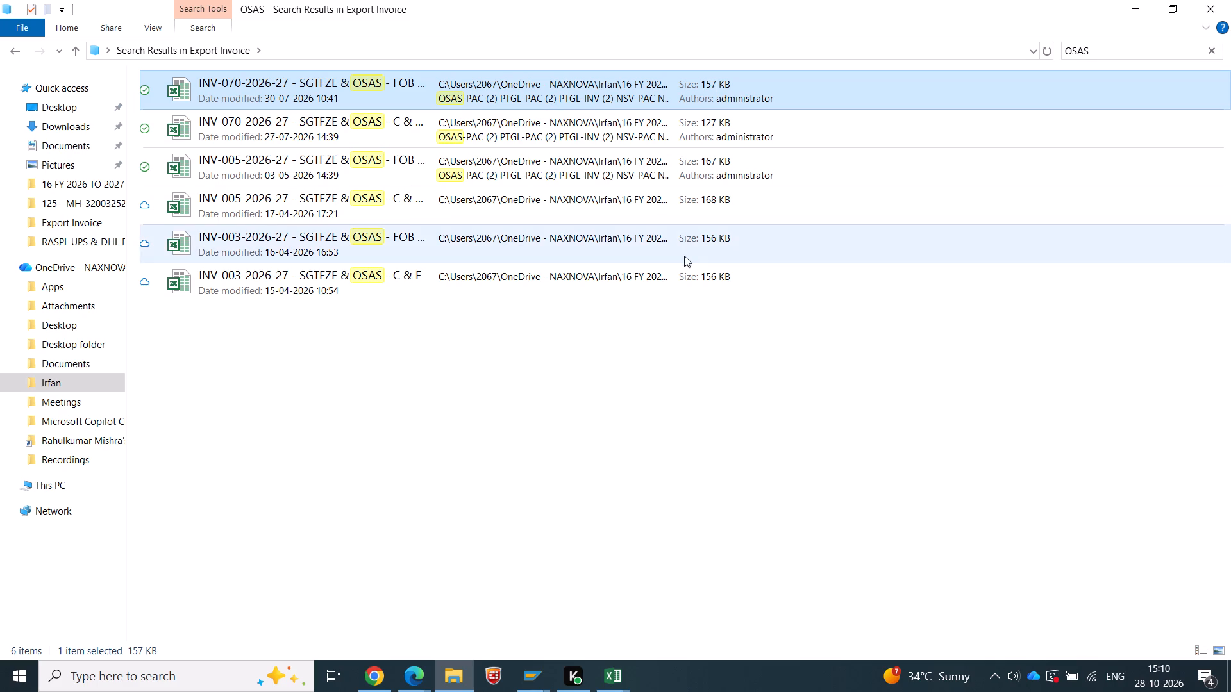
pyautogui.click(17, 51)
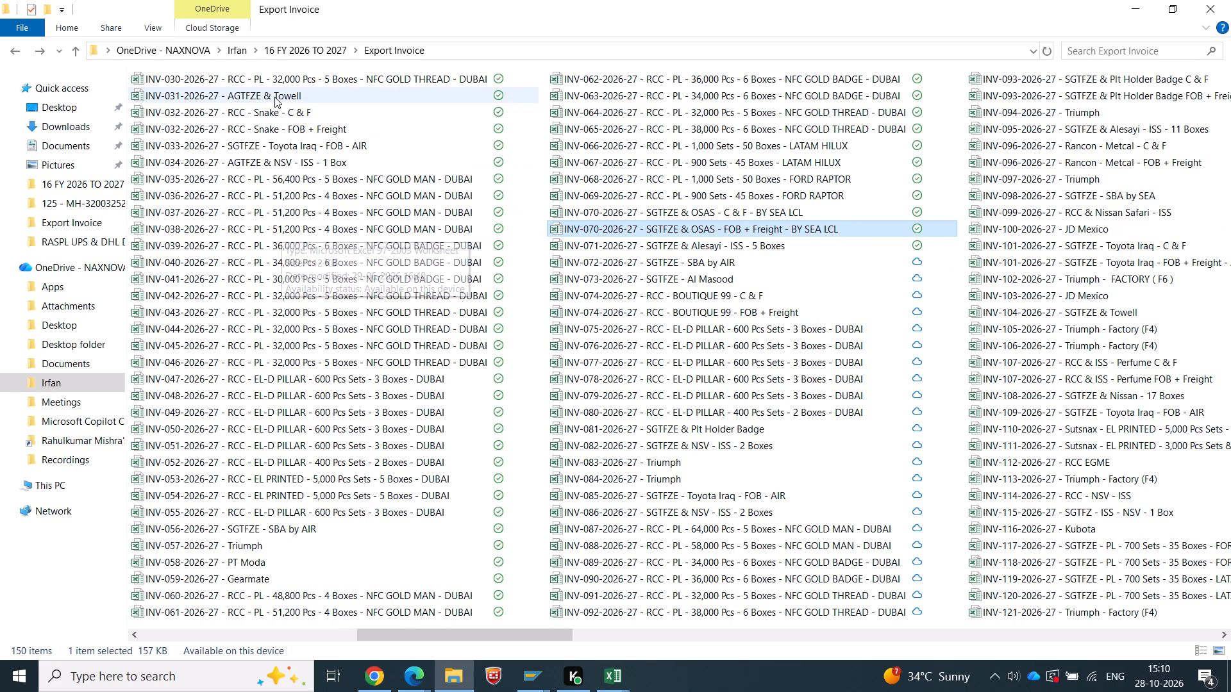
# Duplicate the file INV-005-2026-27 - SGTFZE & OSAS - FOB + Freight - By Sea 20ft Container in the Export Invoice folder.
pyautogui.scroll(4, 298, 264)
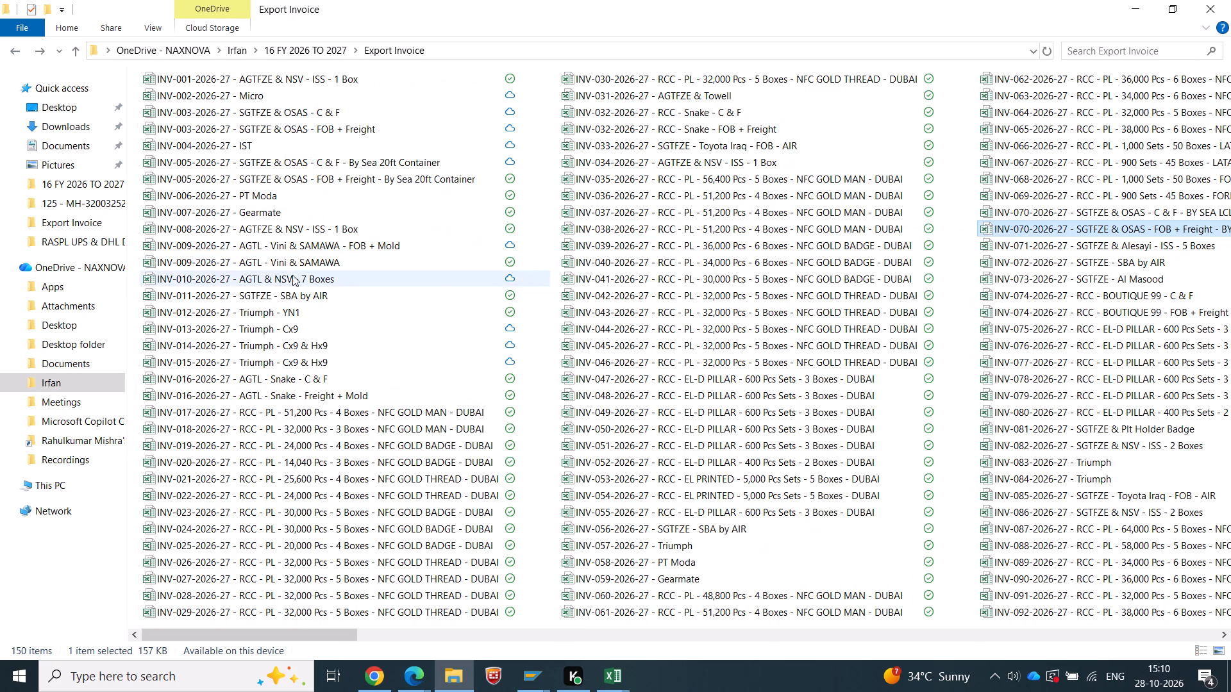
pyautogui.click(290, 165)
pyautogui.click(298, 172)
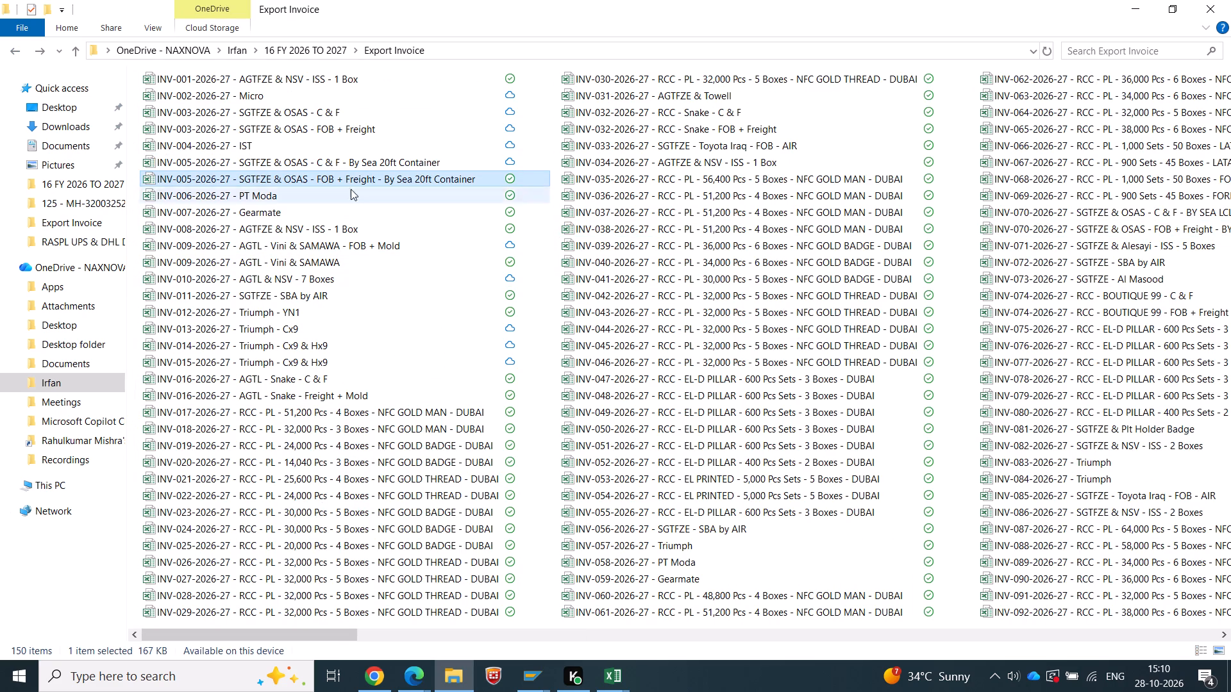
pyautogui.click(348, 167)
pyautogui.click(366, 181)
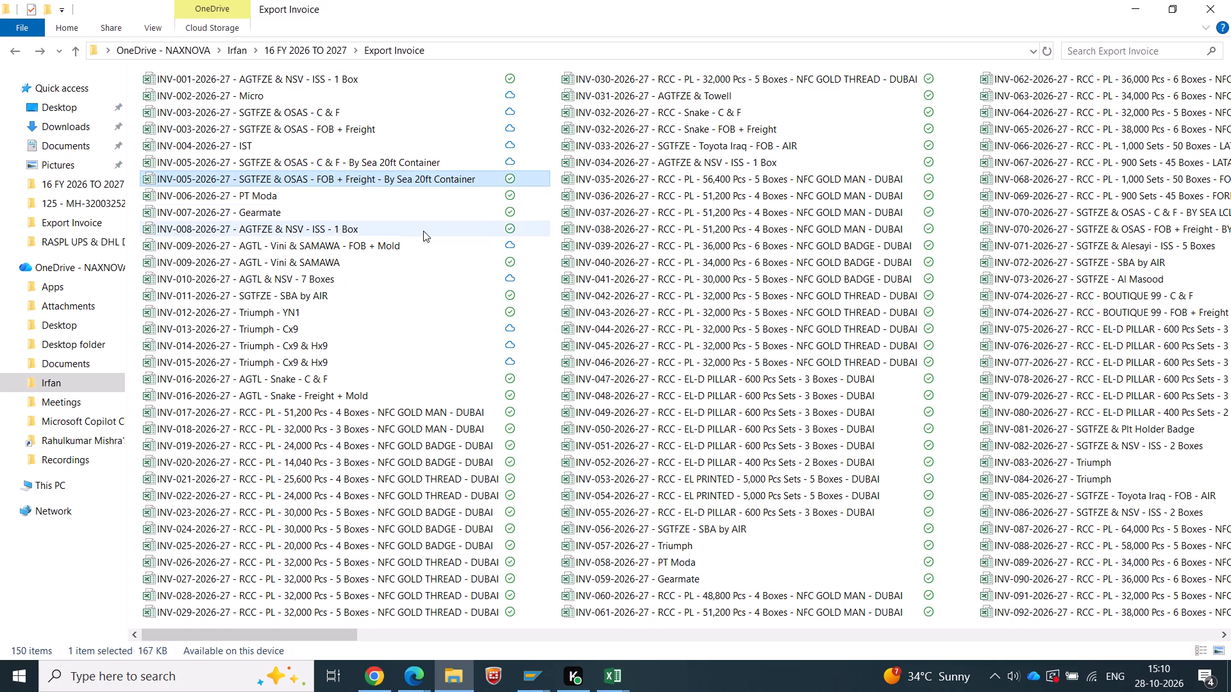
pyautogui.hotkey('ctrl', 'c')
pyautogui.hotkey('ctrl', 'c')
pyautogui.hotkey('ctrl', 'c')
pyautogui.hotkey('ctrl', 'v')
# In the duplicated invoice file's name, change the invoice number to 136 and remove the " - Copy" ending.
pyautogui.scroll(-14, 610, 290)
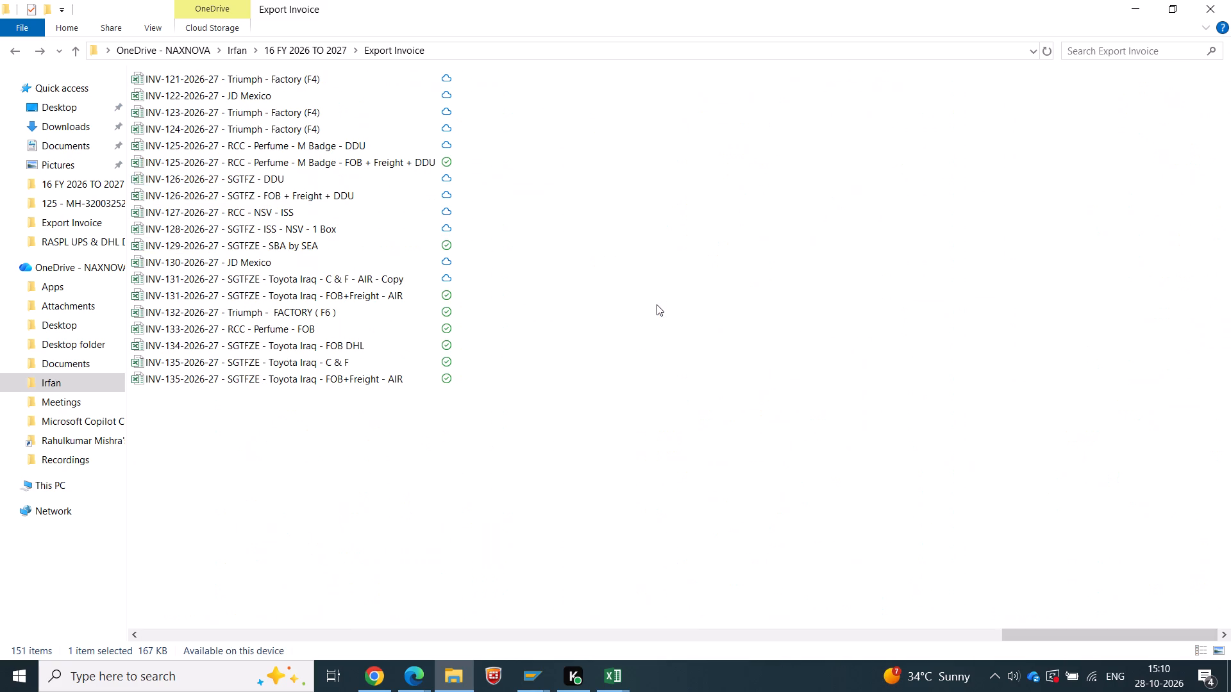
pyautogui.scroll(20, 596, 314)
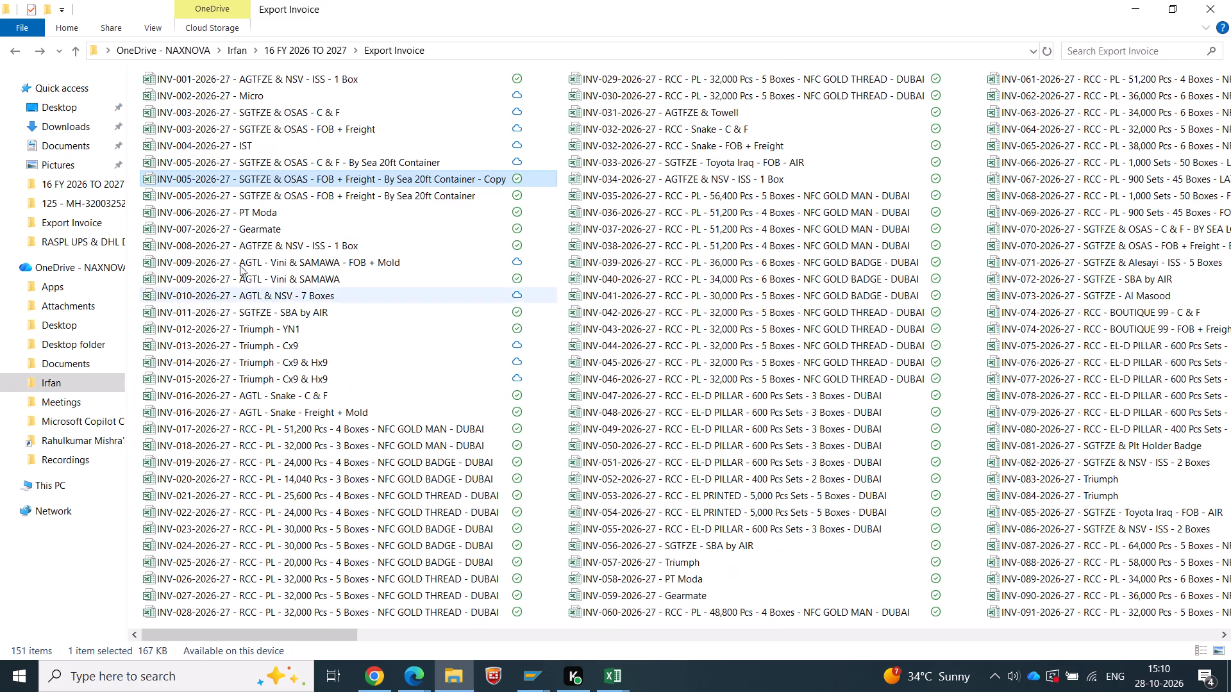
pyautogui.scroll(1, 236, 262)
pyautogui.press('F2')
pyautogui.click(185, 181)
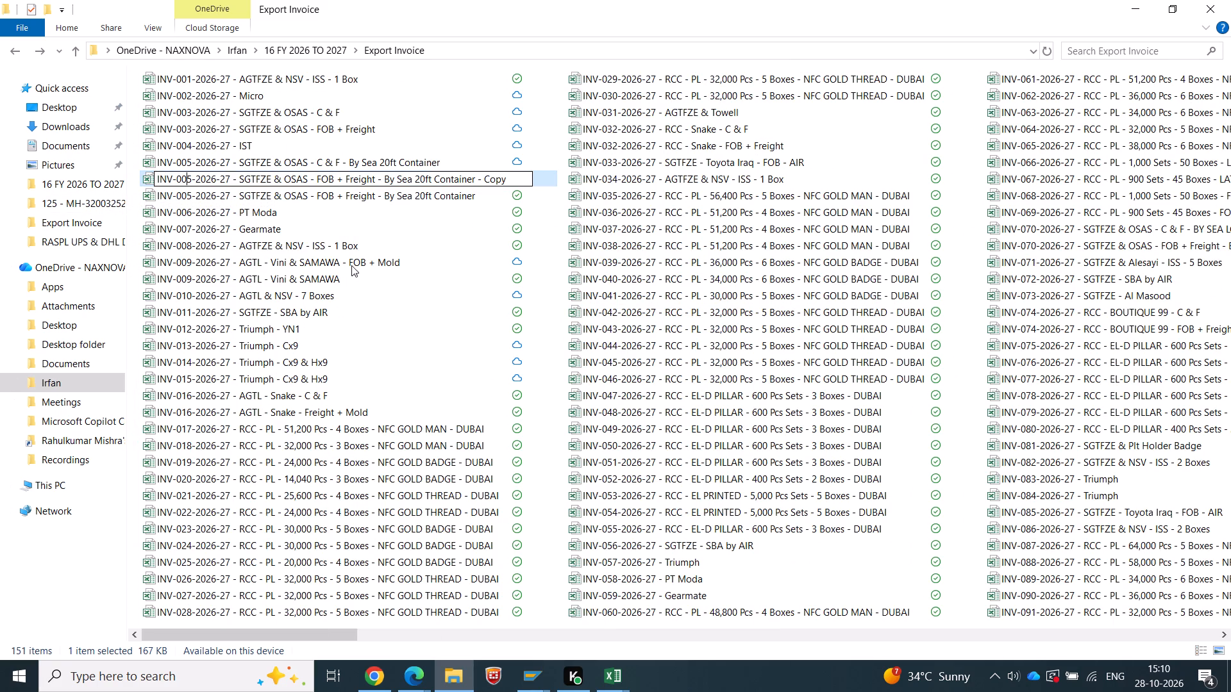
pyautogui.press('Right')
pyautogui.hotkey('shift', 'Left')
pyautogui.hotkey('shift', 'Left')
pyautogui.hotkey('shift', 'Left')
pyautogui.write('136')
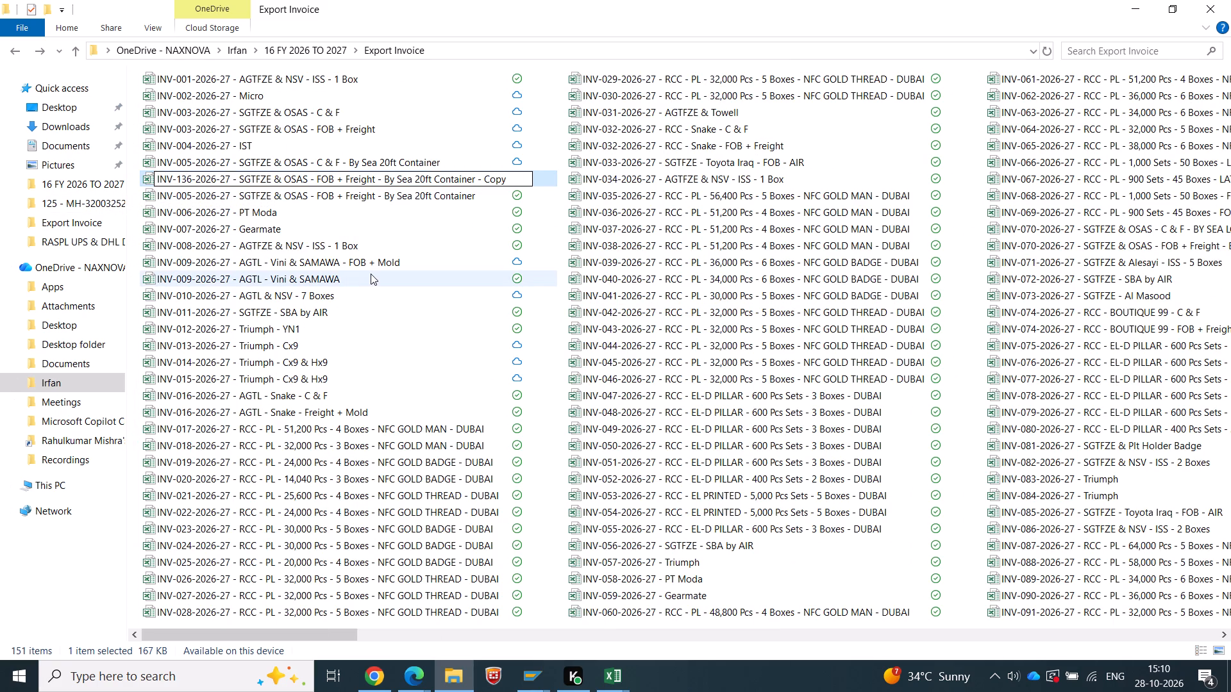
pyautogui.press('Right')
pyautogui.press('Right')
pyautogui.press('Right')
pyautogui.press('Right')
pyautogui.press('Right')
pyautogui.press('Right')
pyautogui.press('Right')
pyautogui.press('Right')
pyautogui.press('Right')
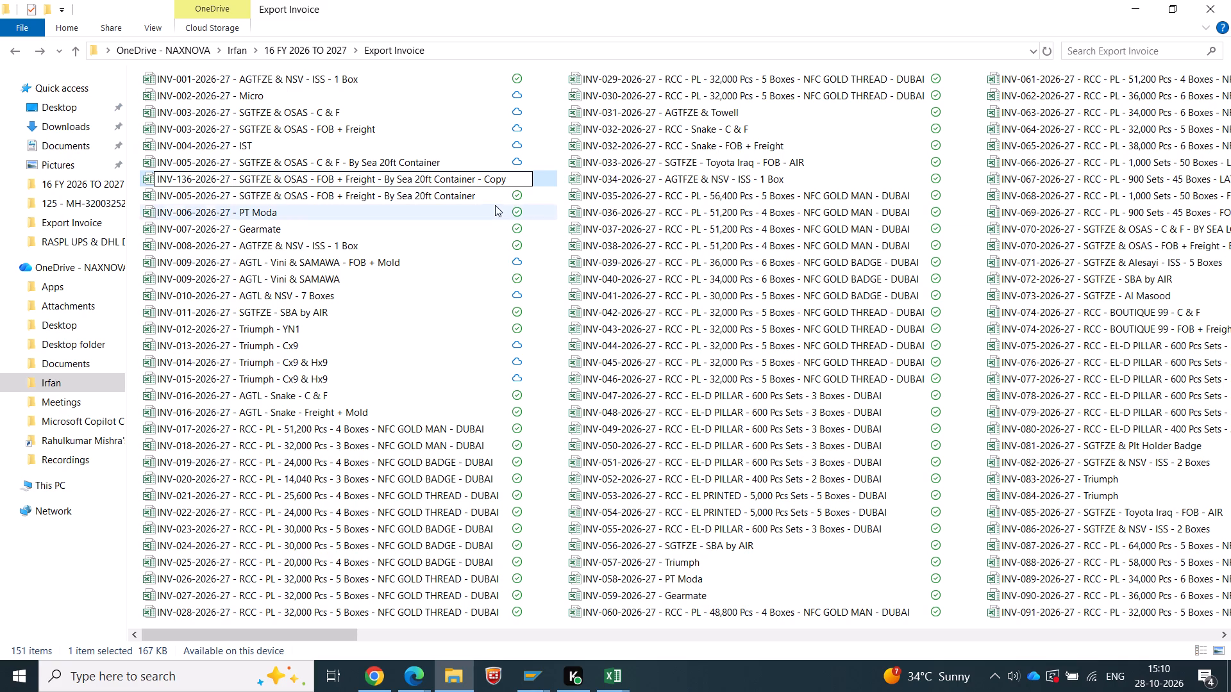
pyautogui.moveTo(476, 185); pyautogui.dragTo(632, 194)
pyautogui.press('BackSpace')
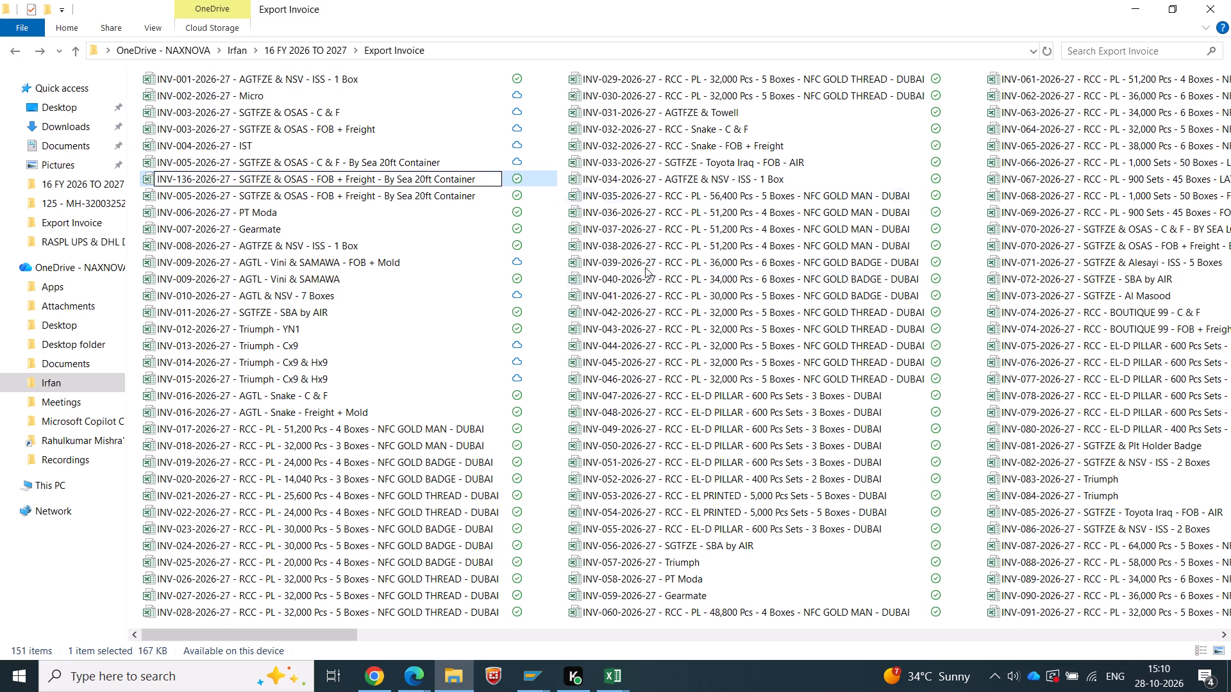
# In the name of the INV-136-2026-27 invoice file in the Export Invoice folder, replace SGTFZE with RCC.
pyautogui.click(778, 301)
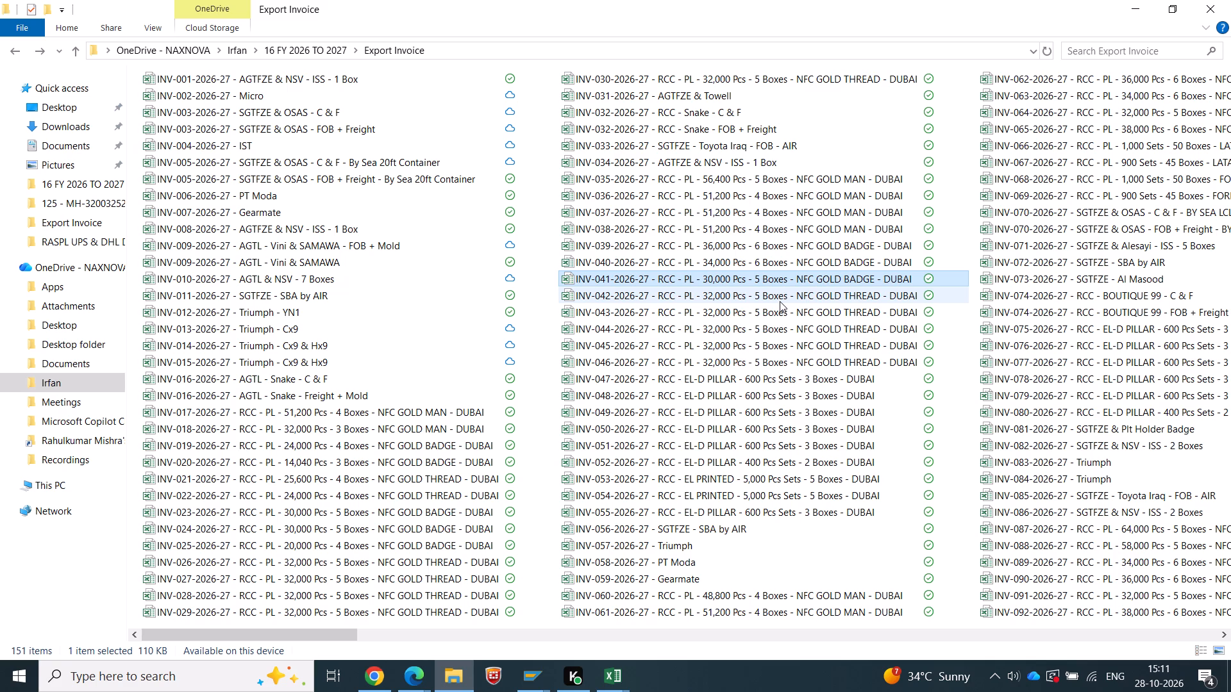
pyautogui.press('Right')
pyautogui.press('Right')
pyautogui.press('Right')
pyautogui.press('Right')
pyautogui.press('Right')
pyautogui.press('Right')
pyautogui.press('Right')
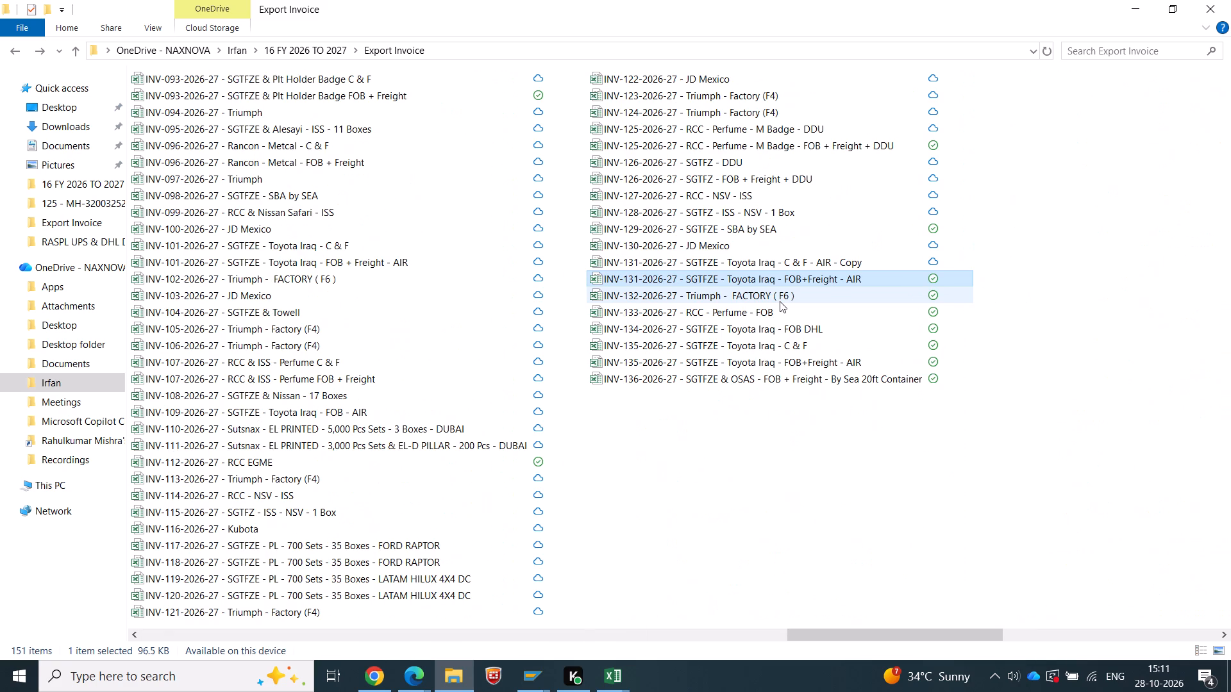
pyautogui.press('Right')
pyautogui.press('Down')
pyautogui.press('Down')
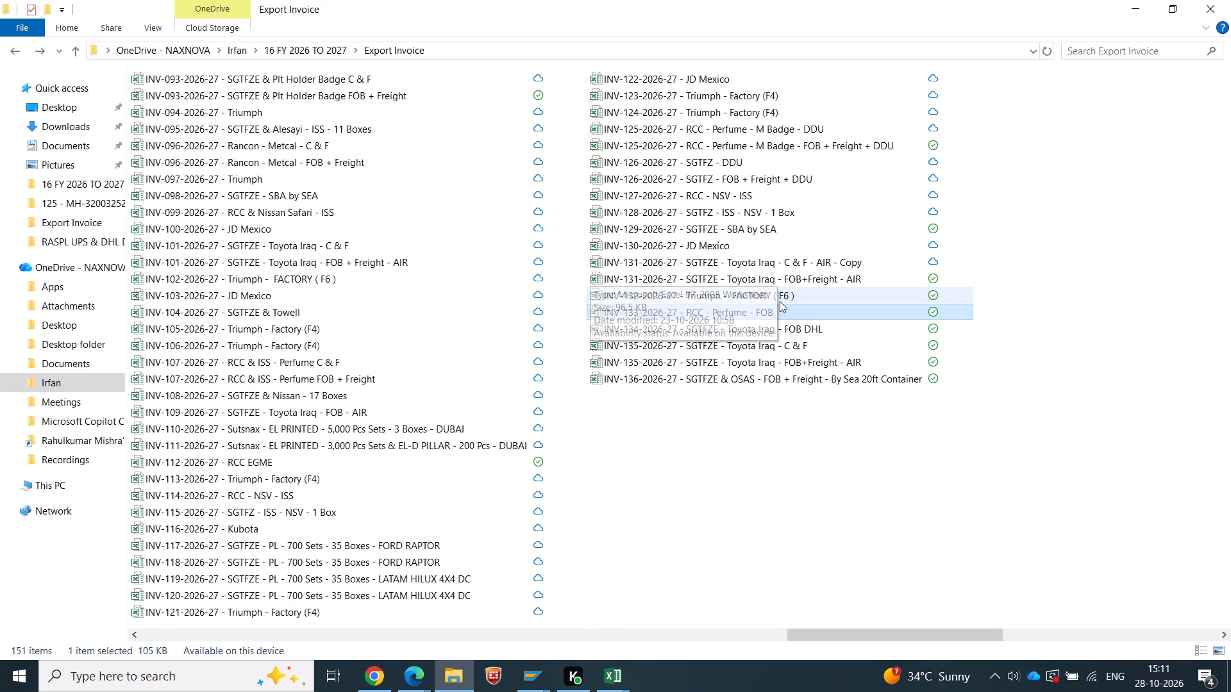
pyautogui.press('Down')
pyautogui.press('Down')
pyautogui.press('Down')
pyautogui.press('Down')
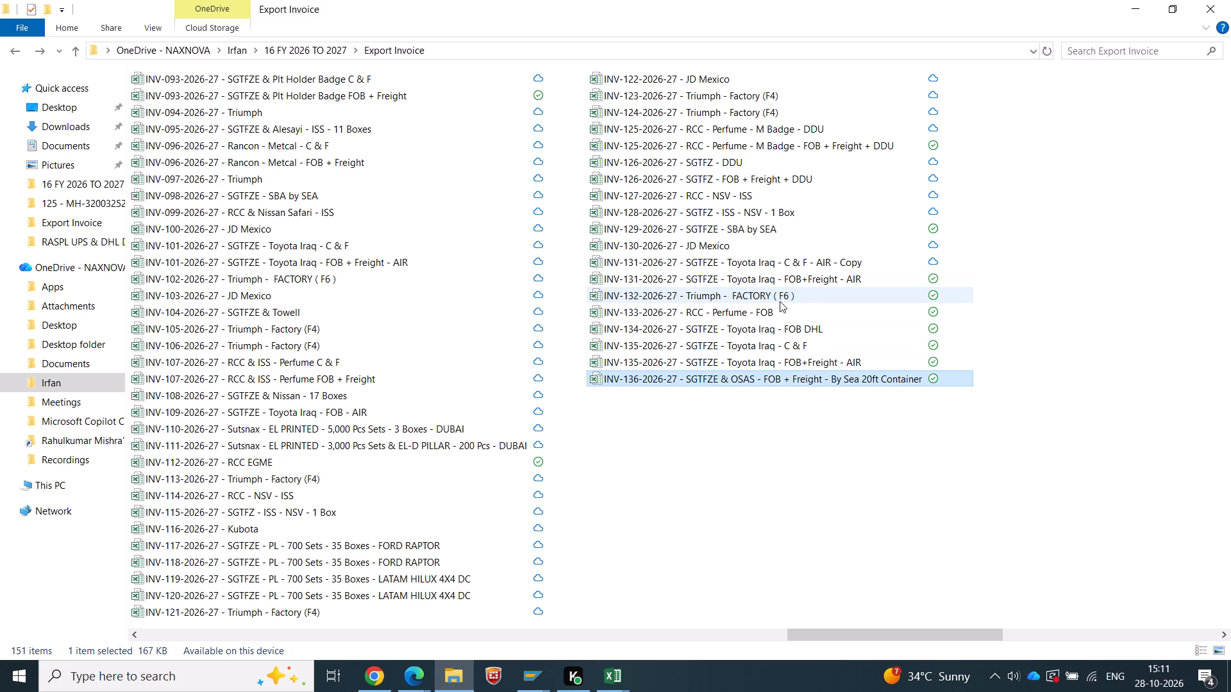
pyautogui.click(695, 378)
pyautogui.press('F2')
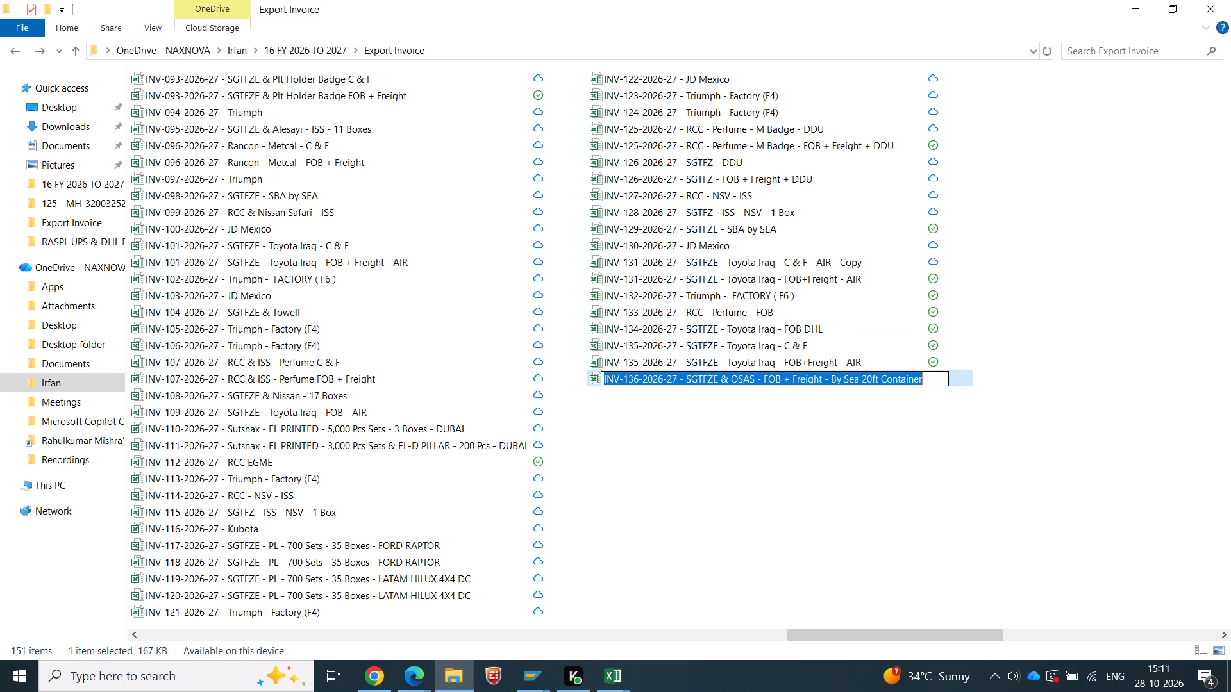
pyautogui.click(716, 377)
pyautogui.press('BackSpace')
pyautogui.press('BackSpace')
pyautogui.press('BackSpace')
pyautogui.press('BackSpace')
pyautogui.press('BackSpace')
pyautogui.press('BackSpace')
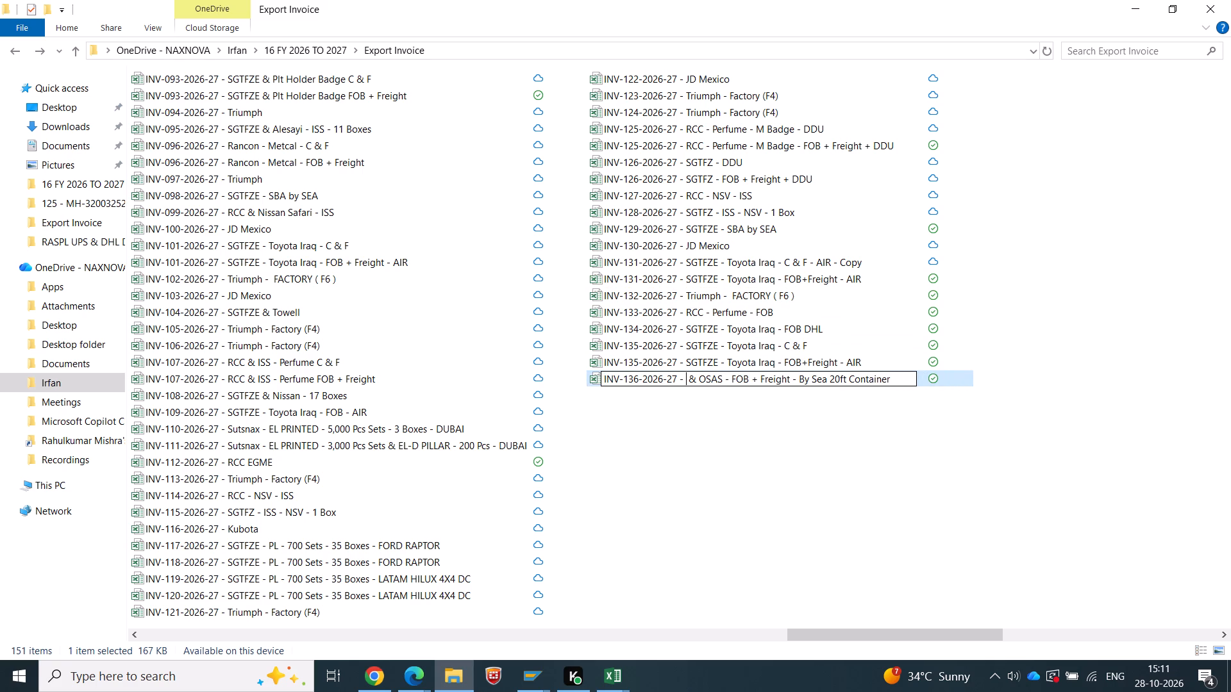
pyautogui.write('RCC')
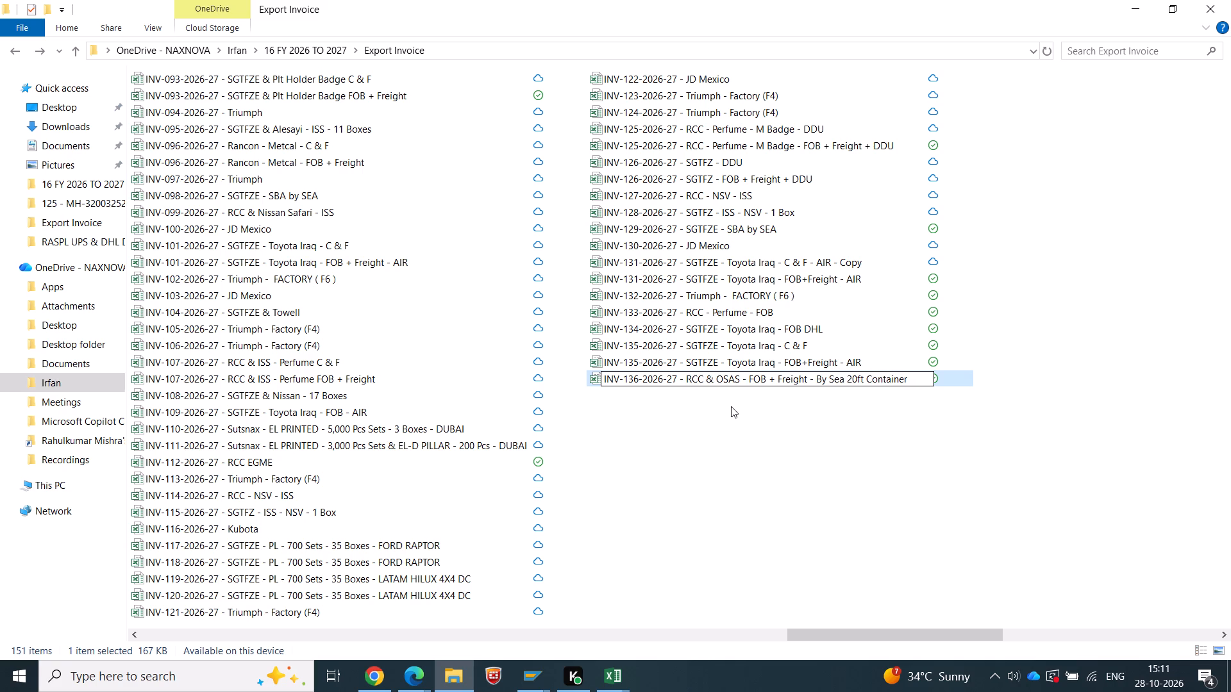
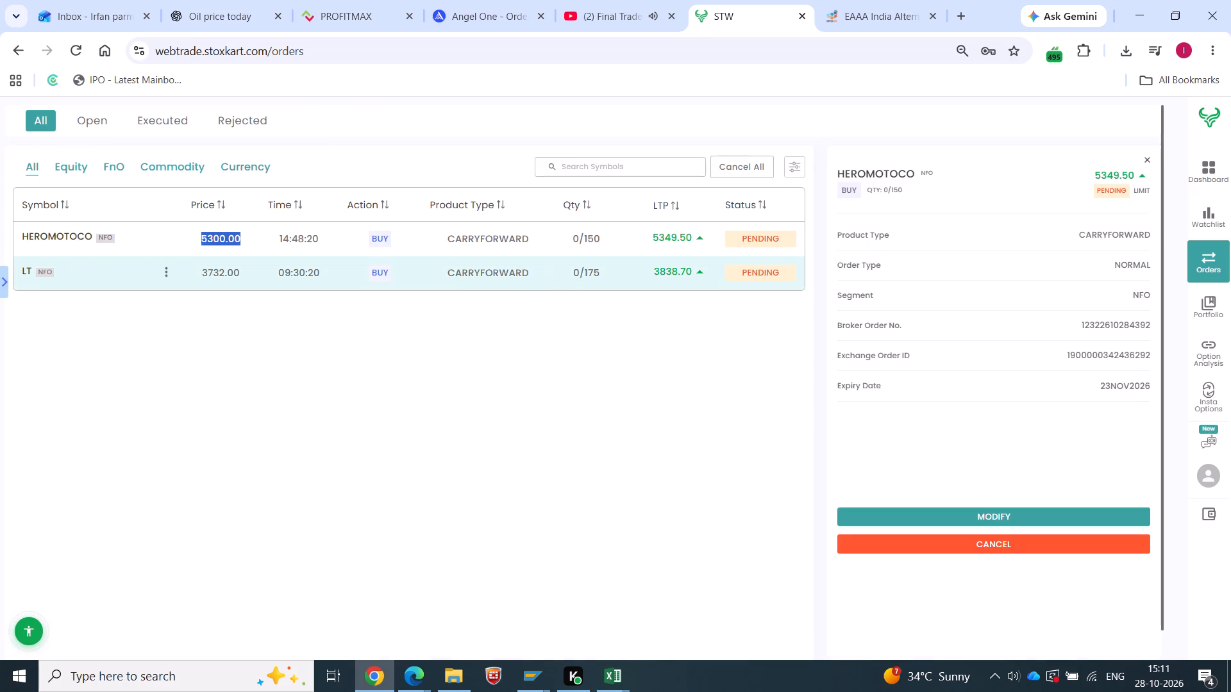
# Close the HEROMOTOCO order's details on the Stoxkart orders page.
pyautogui.click(1152, 162)
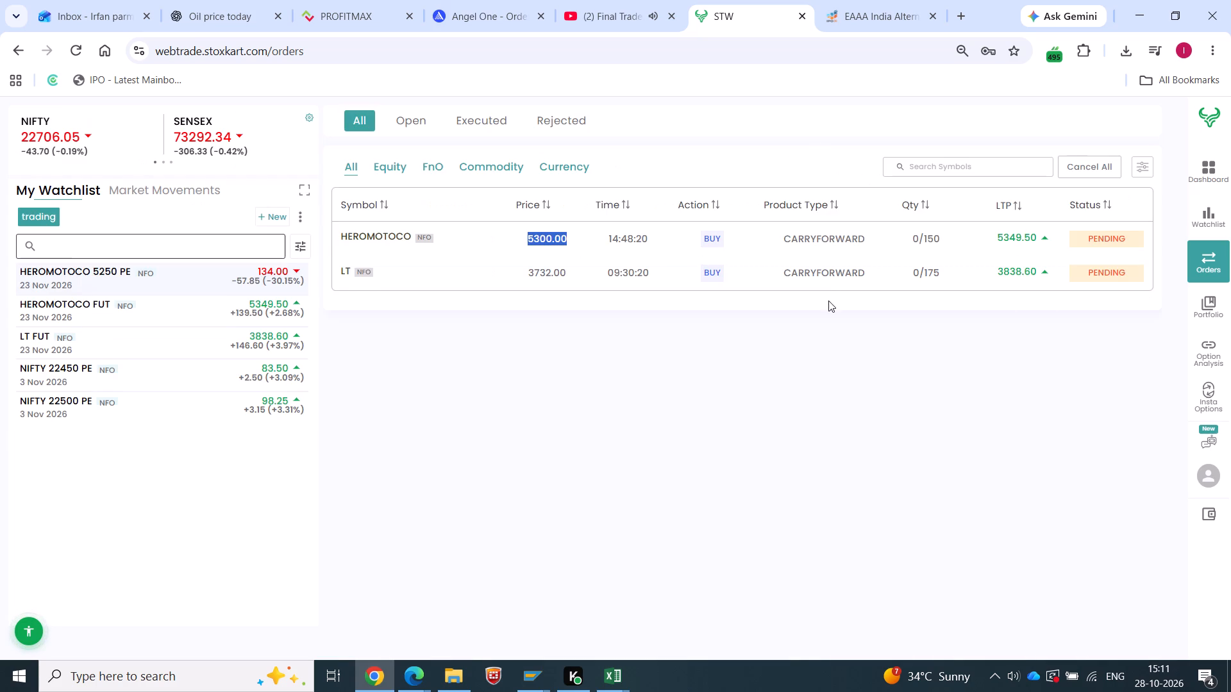
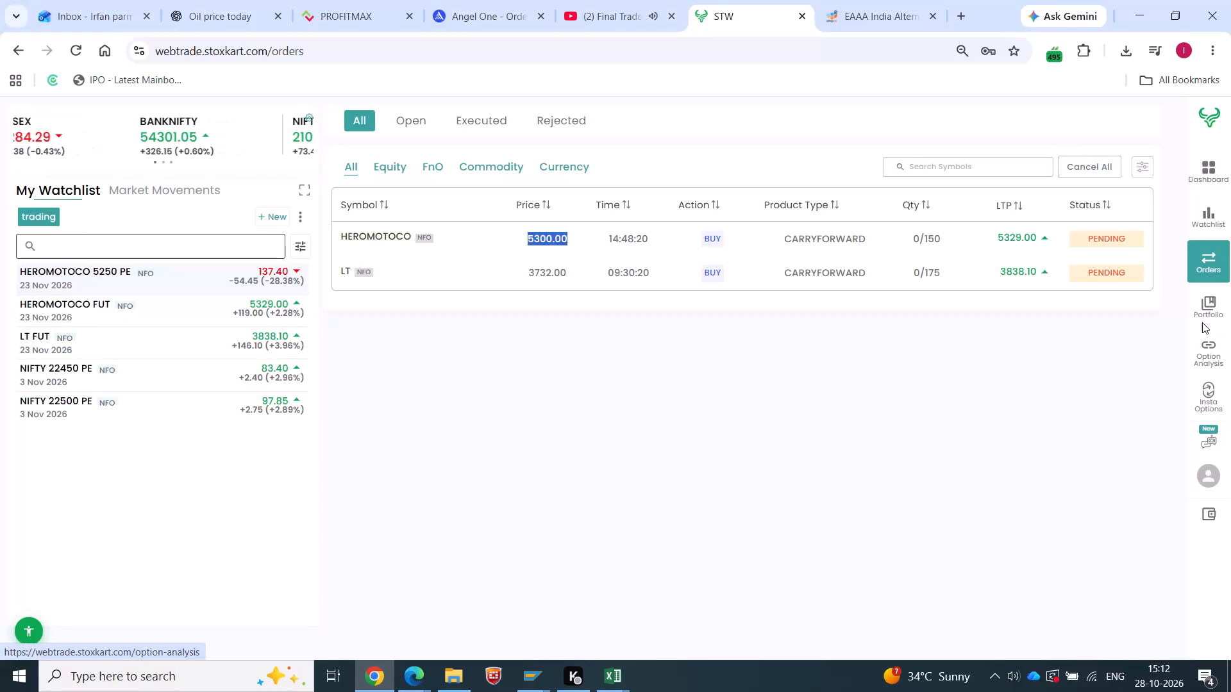
# Open the Stoxkart portfolio positions to check the open NIFTY trades.
pyautogui.click(1210, 303)
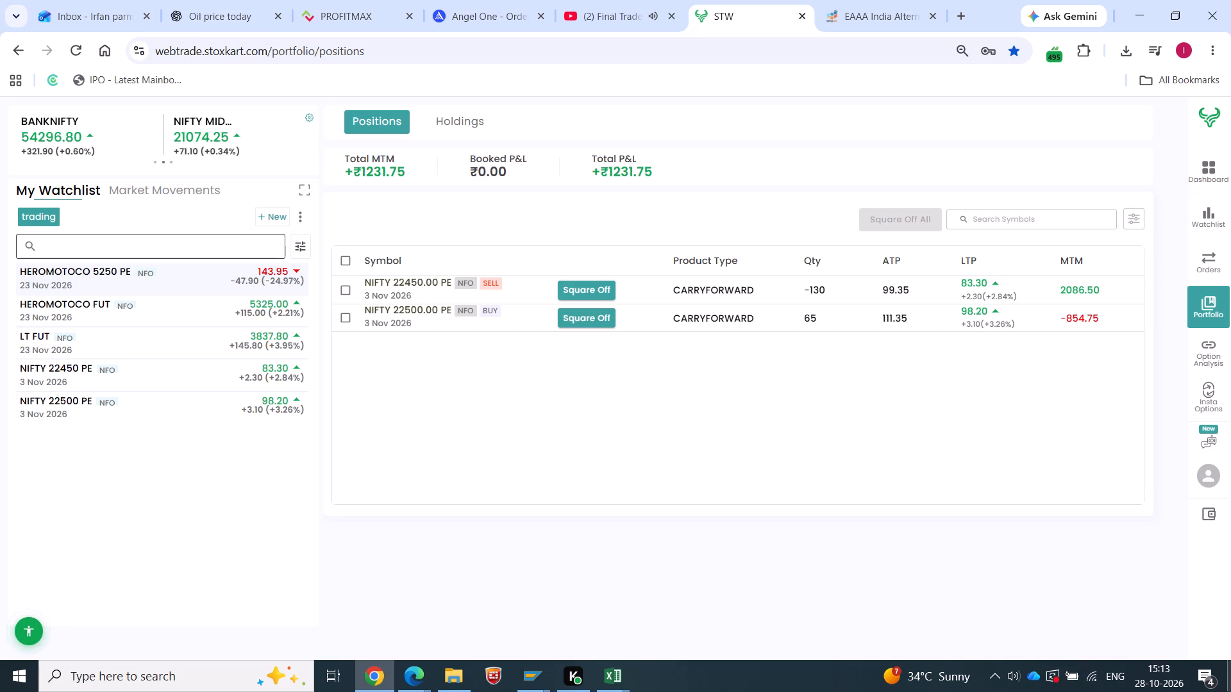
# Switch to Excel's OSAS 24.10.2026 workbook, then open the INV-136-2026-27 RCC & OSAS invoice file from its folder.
pyautogui.click(608, 681)
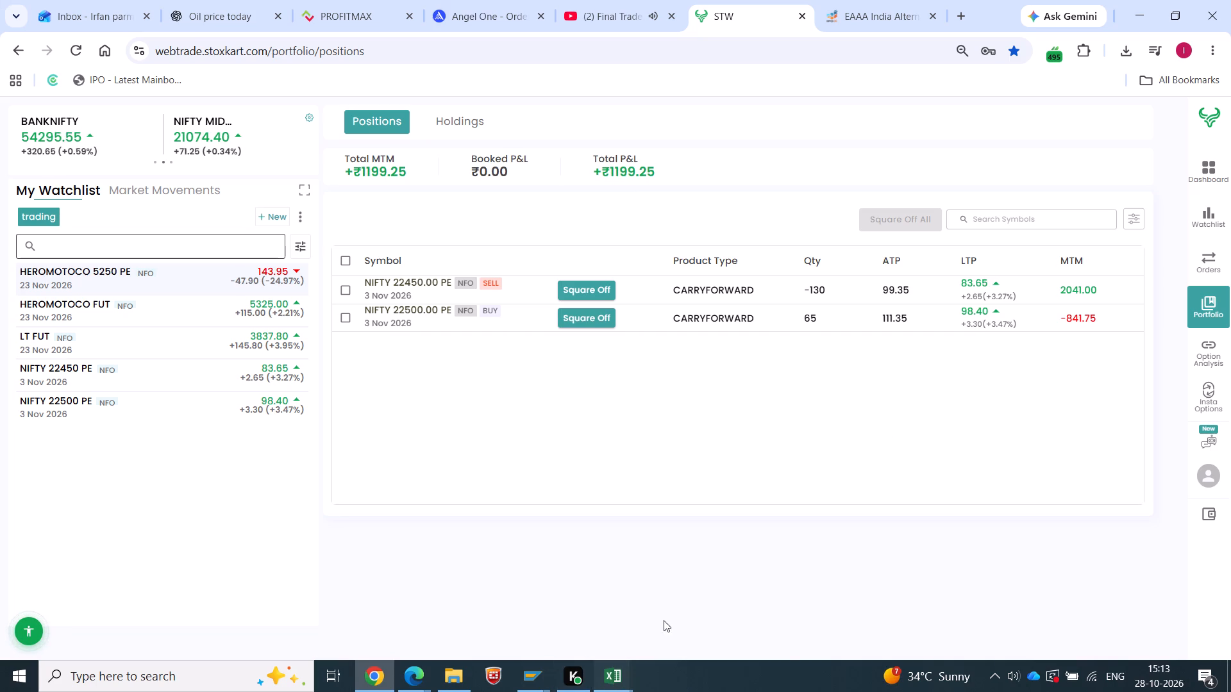
pyautogui.click(678, 610)
pyautogui.scroll(4, 530, 449)
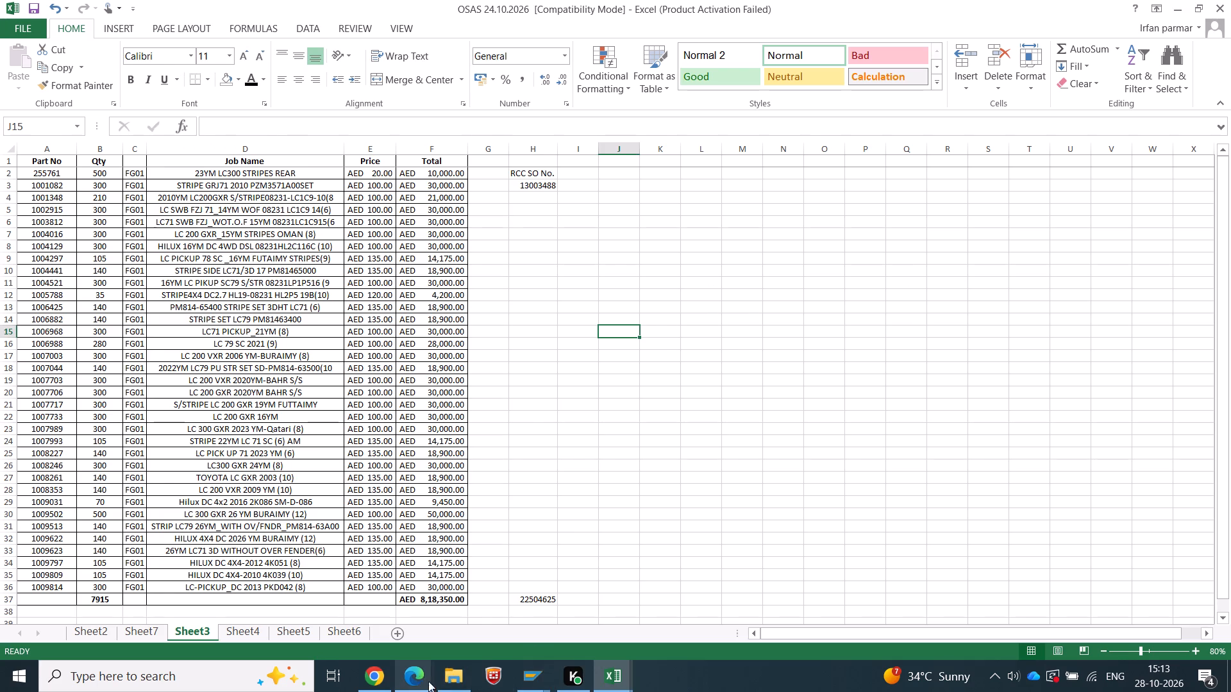
pyautogui.click(448, 682)
pyautogui.doubleClick(700, 379)
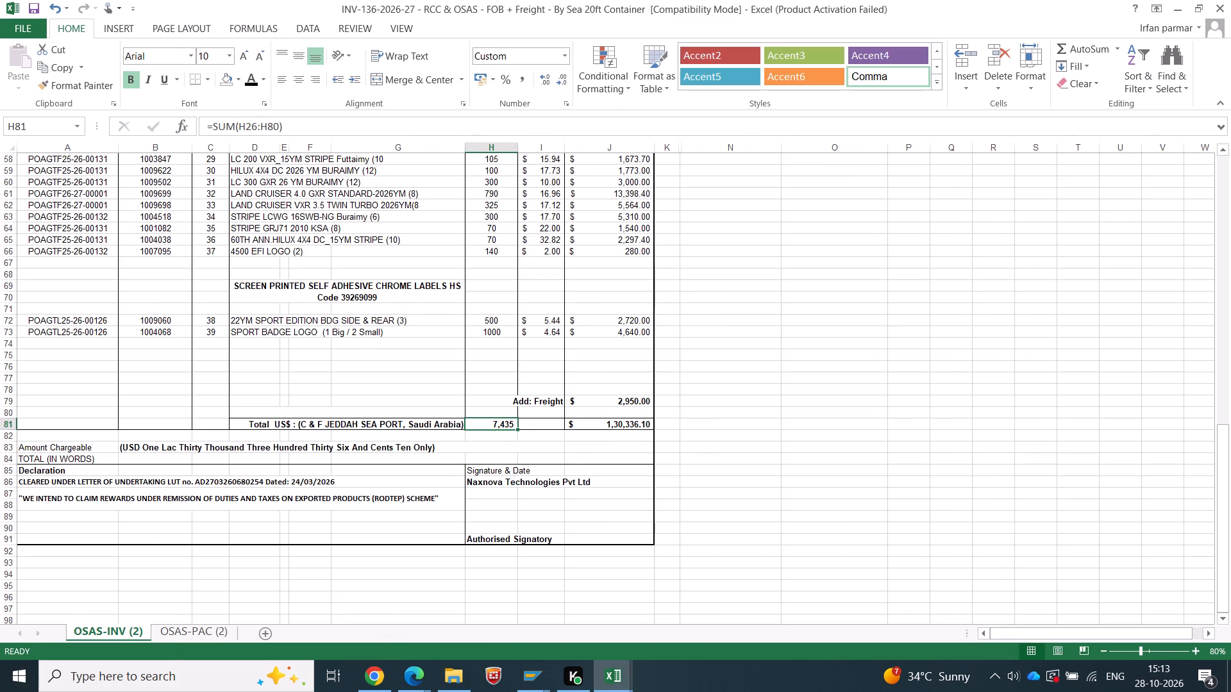
# Clear the buyer's name and address block on the OSAS-PAC (2) packing list, keeping the heading.
pyautogui.click(174, 628)
pyautogui.scroll(13, 180, 473)
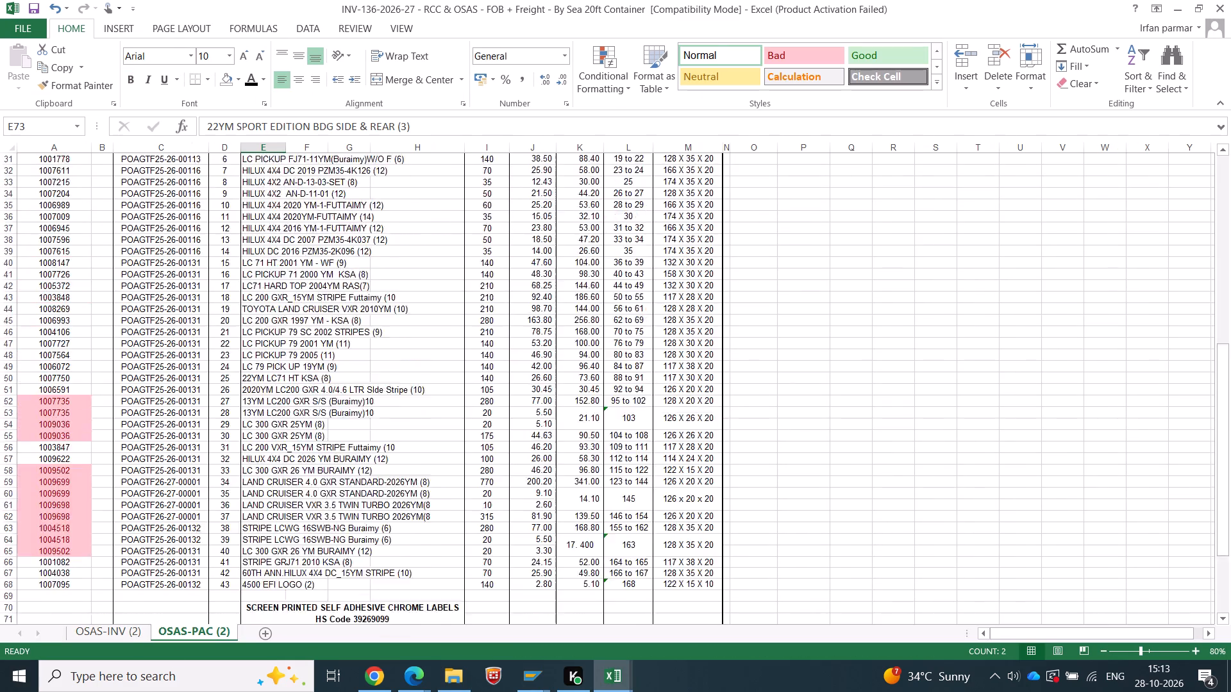
pyautogui.scroll(20, 180, 473)
pyautogui.scroll(13, 180, 473)
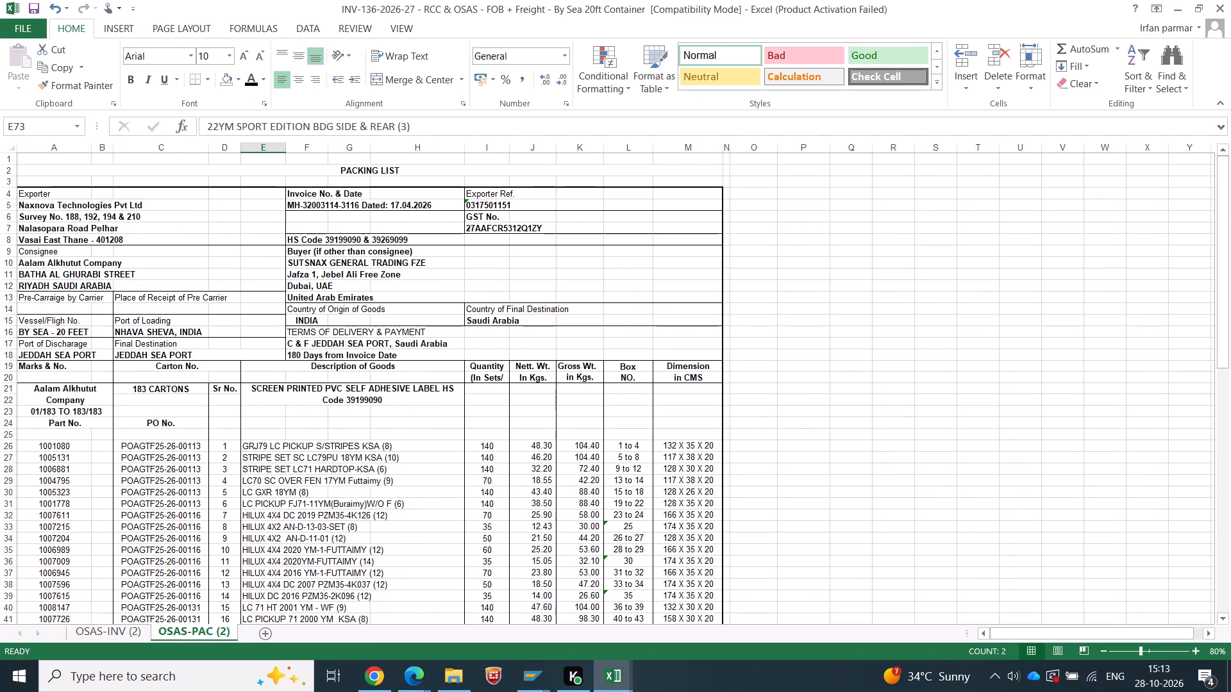
pyautogui.moveTo(34, 263); pyautogui.dragTo(38, 282)
pyautogui.moveTo(312, 264); pyautogui.dragTo(309, 300)
pyautogui.press('Delete')
# Clear the notify party / buyer details under their heading on the OSAS-INV (2) sheet.
pyautogui.click(113, 638)
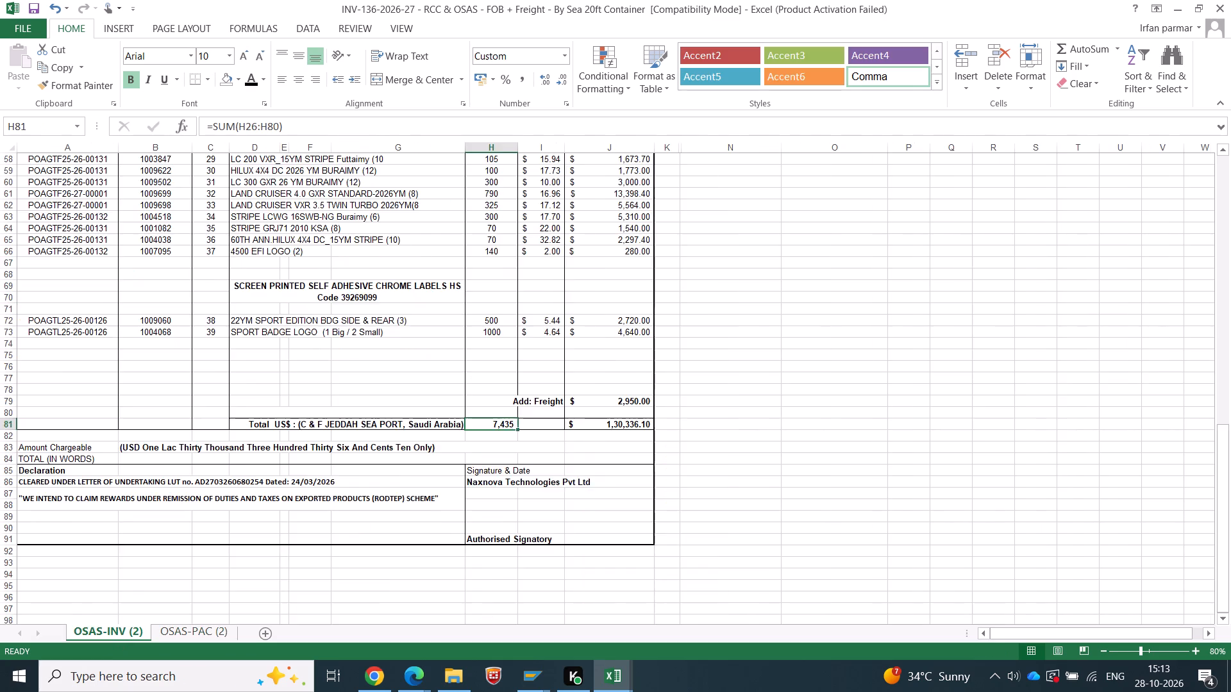
pyautogui.scroll(20, 319, 216)
pyautogui.scroll(3, 319, 216)
pyautogui.moveTo(305, 263); pyautogui.dragTo(303, 293)
pyautogui.press('Delete')
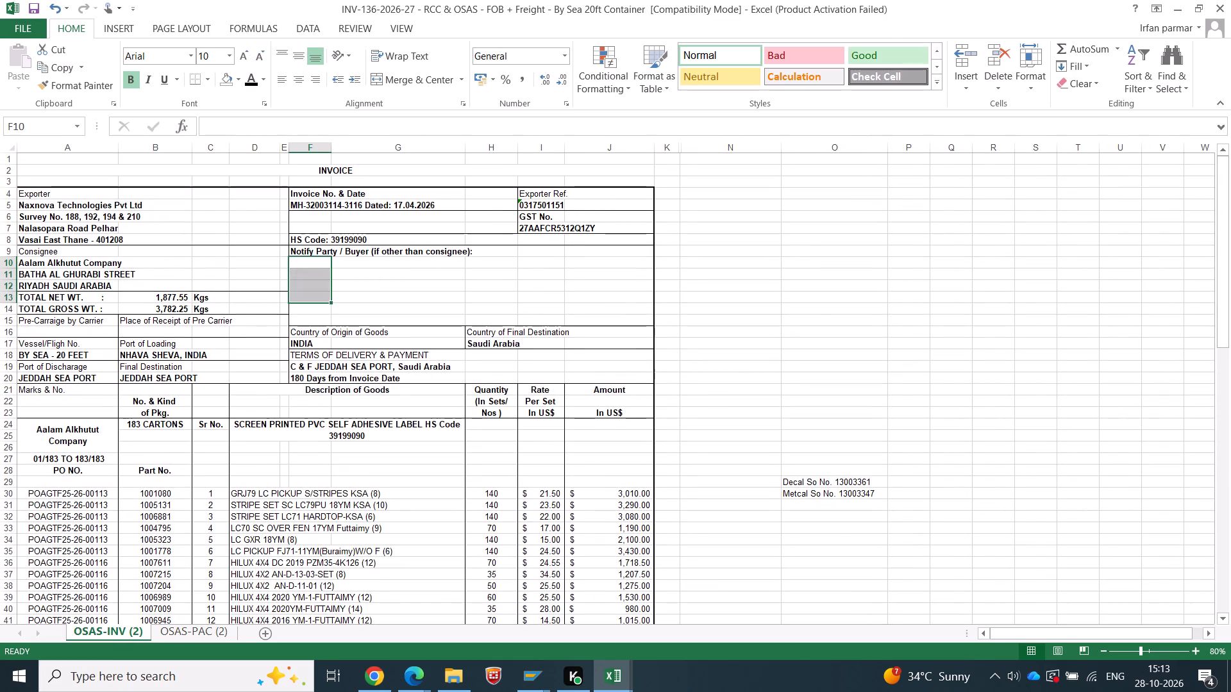
pyautogui.click(413, 454)
# Check the carton count on Sheet2 of OSAS 24.10.2026 and set the packing list's carton number to 217 CARTONS.
pyautogui.click(176, 632)
pyautogui.scroll(5, 267, 457)
pyautogui.scroll(-6, 274, 456)
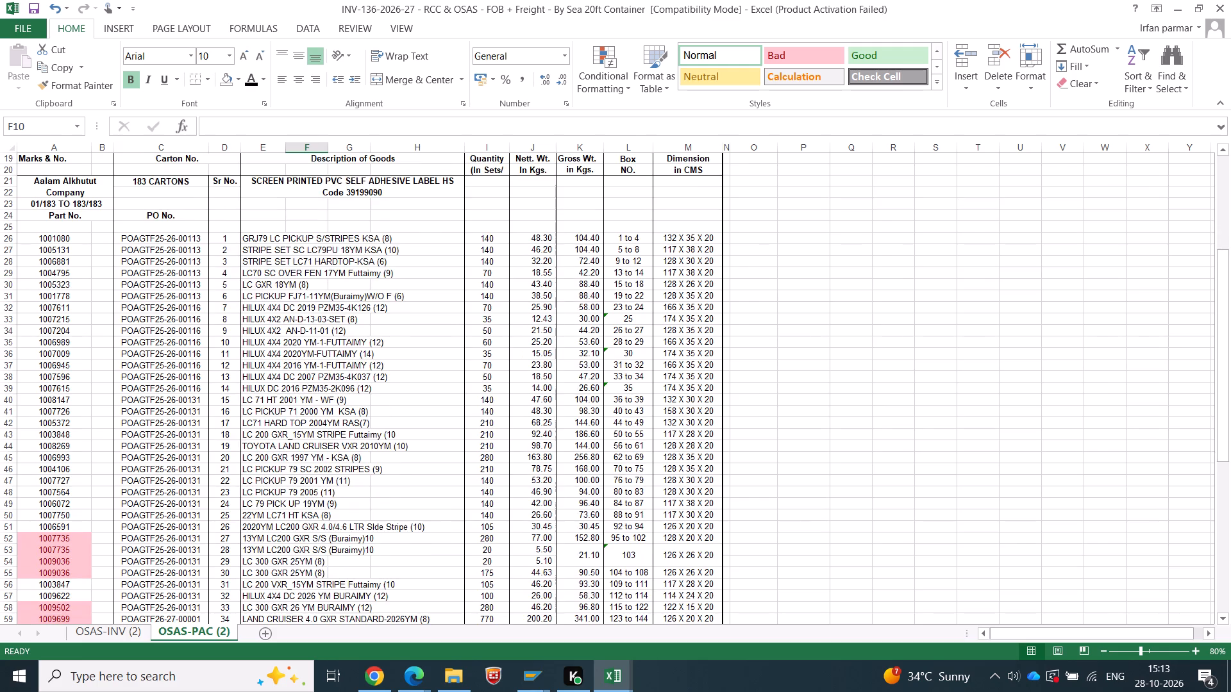
pyautogui.scroll(3, 162, 376)
pyautogui.hotkey('alt', 'Tab')
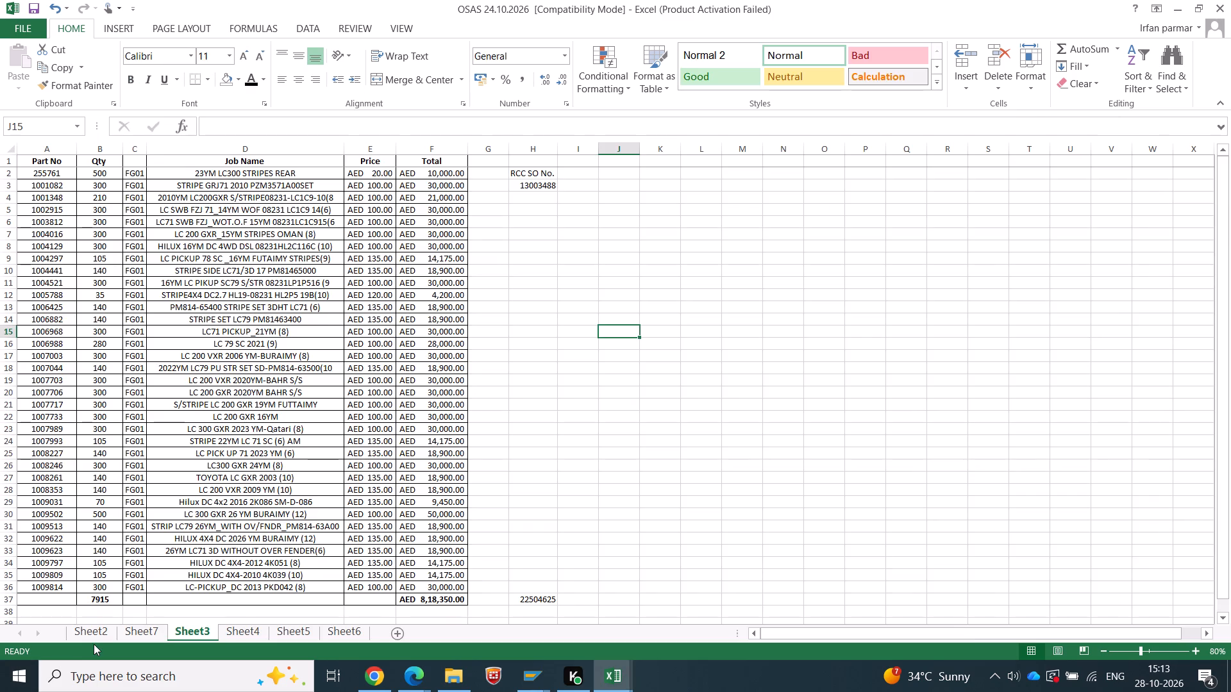
pyautogui.click(94, 635)
pyautogui.scroll(20, 177, 372)
pyautogui.scroll(12, 177, 372)
pyautogui.hotkey('alt', 'Tab')
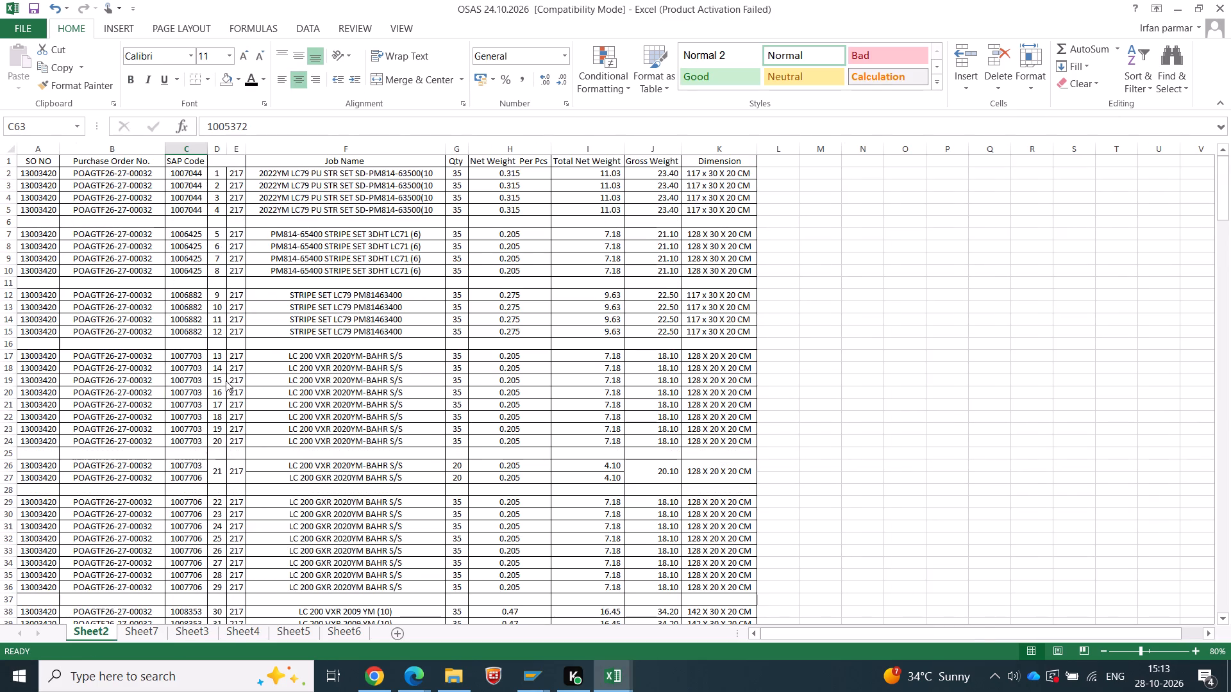
pyautogui.doubleClick(142, 287)
pyautogui.doubleClick(144, 286)
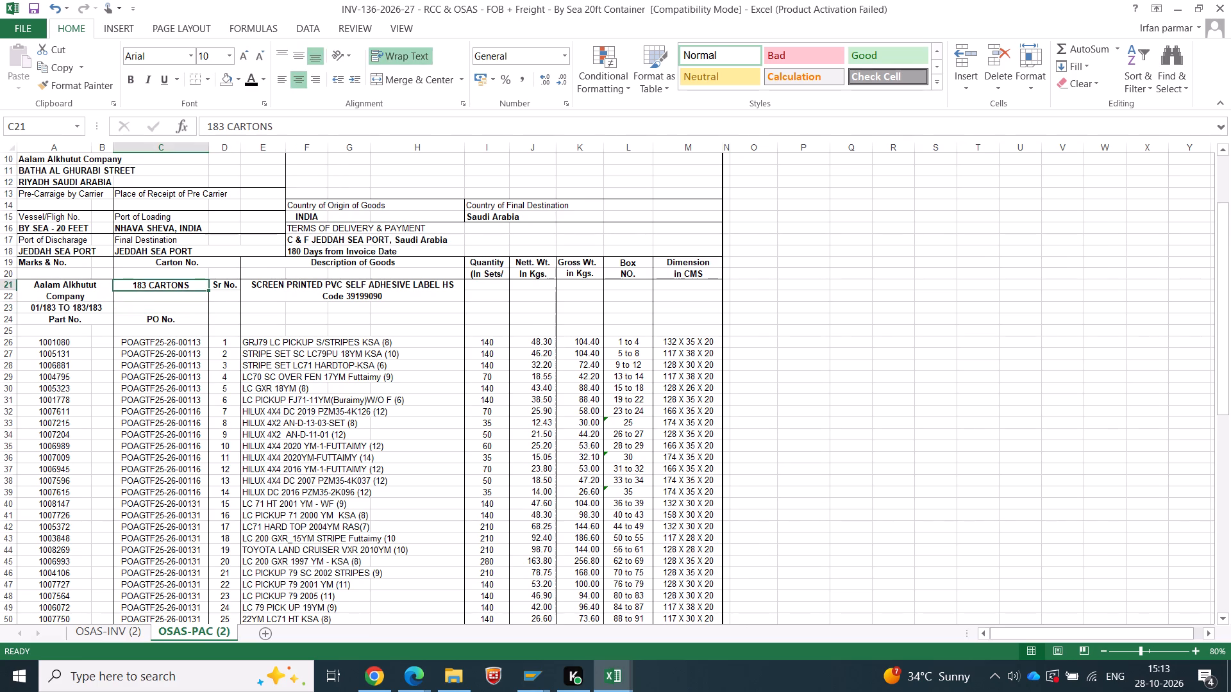
pyautogui.moveTo(144, 291); pyautogui.dragTo(92, 291)
pyautogui.write('217')
pyautogui.press('Return')
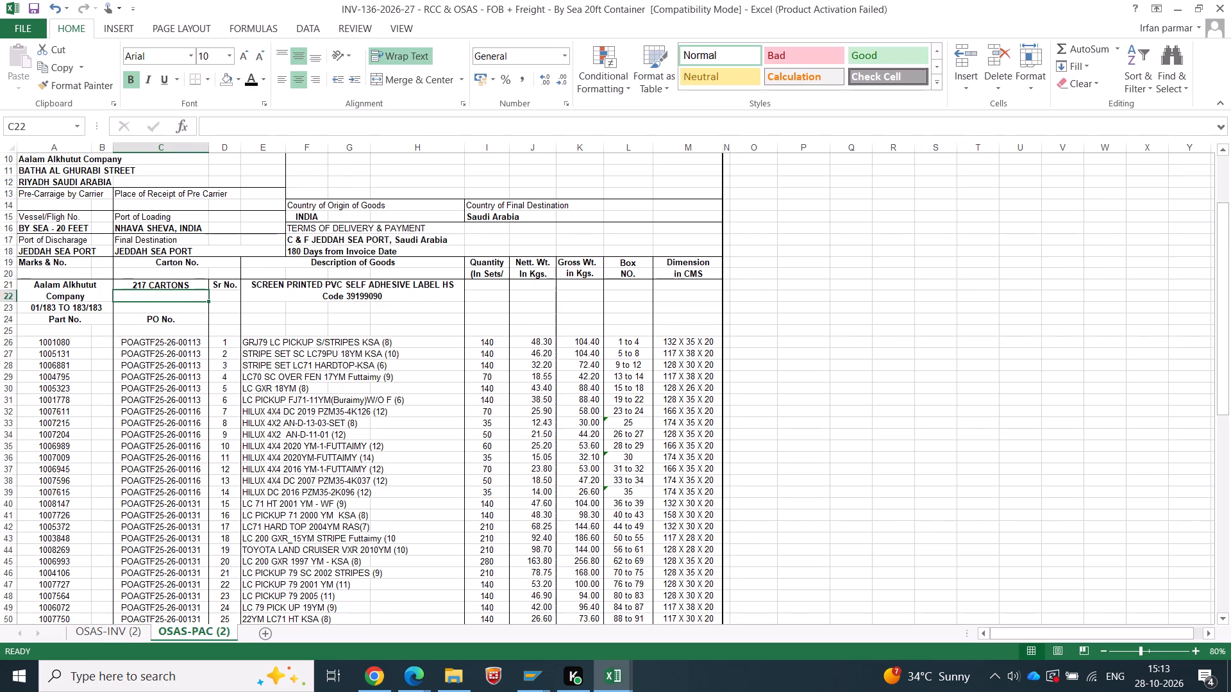
# Edit the carton range under the packing list's consignee marks so that it ends in 217/217.
pyautogui.click(65, 308)
pyautogui.press('F2')
pyautogui.hotkey('shift', 'Left')
pyautogui.hotkey('shift', 'Left')
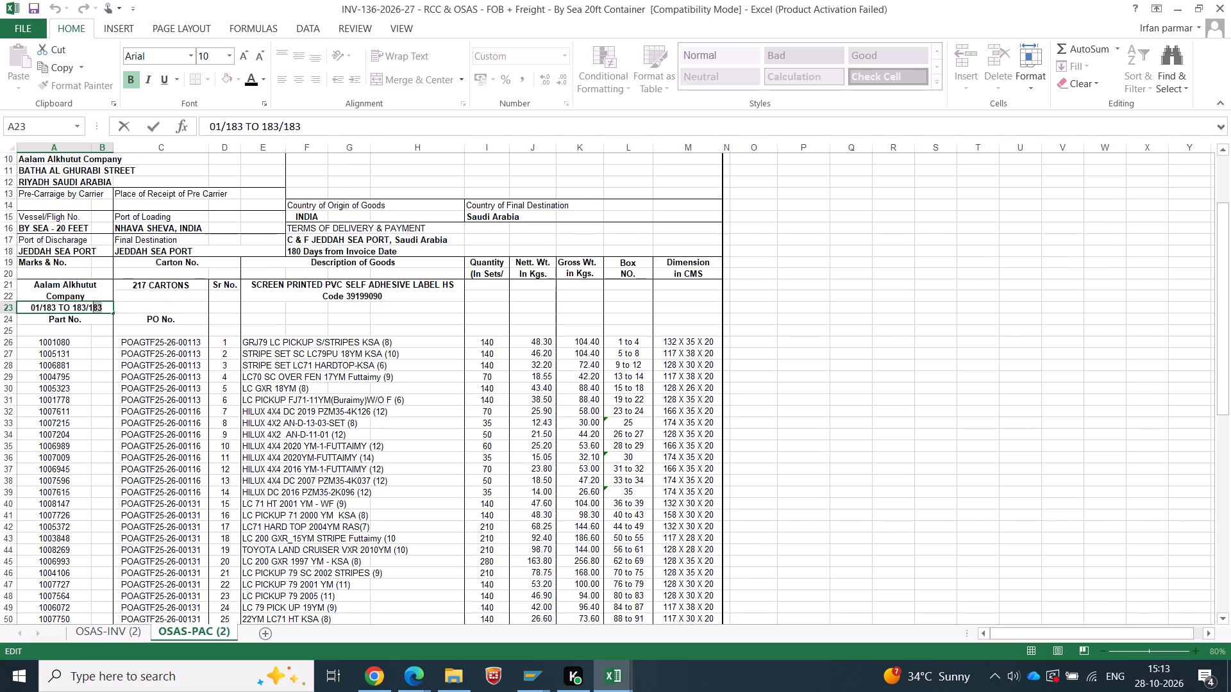
pyautogui.hotkey('shift', 'Left')
pyautogui.hotkey('shift', 'Right')
pyautogui.hotkey('shift', 'Left')
pyautogui.write('217')
pyautogui.press('Left')
pyautogui.press('Left')
pyautogui.press('Left')
pyautogui.press('Left')
pyautogui.hotkey('shift', 'Left')
pyautogui.hotkey('shift', 'Left')
pyautogui.hotkey('shift', 'Left')
pyautogui.write('217')
# Change the total in the first part of the carton range so it reads 01/217 TO 217/217.
pyautogui.press('Left')
pyautogui.press('Left')
pyautogui.press('Left')
pyautogui.press('Left')
pyautogui.press('Left')
pyautogui.press('Left')
pyautogui.press('Left')
pyautogui.hotkey('shift', 'Left')
pyautogui.hotkey('shift', 'Left')
pyautogui.hotkey('shift', 'Left')
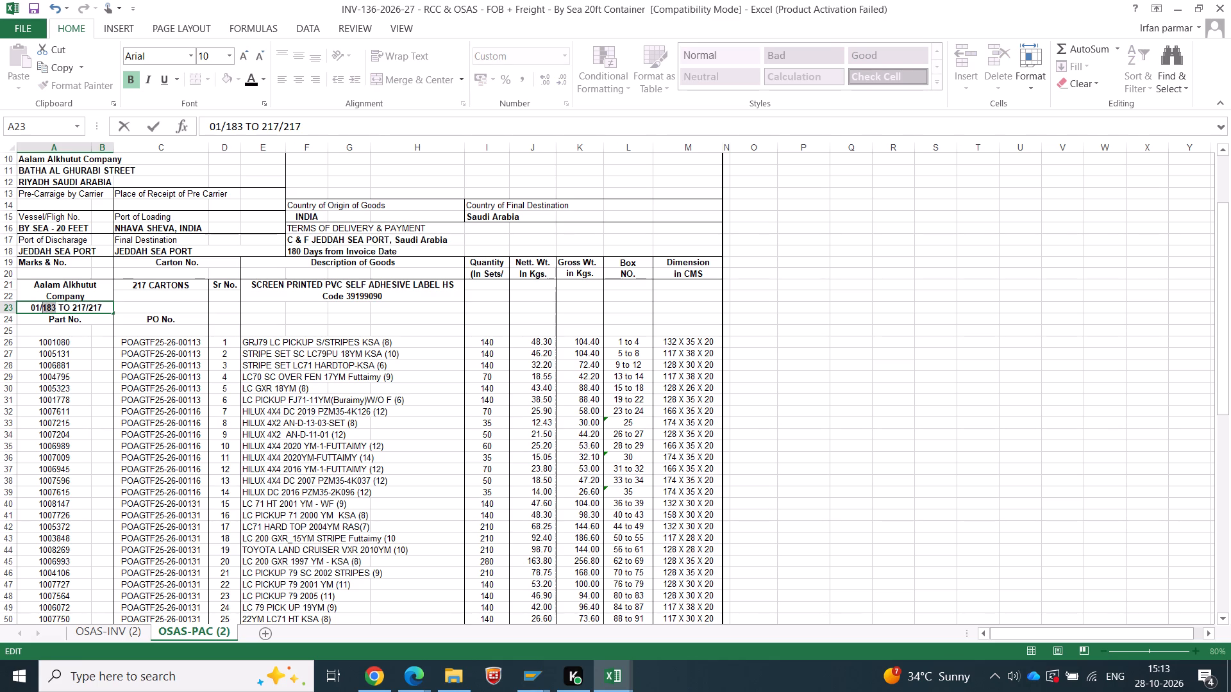
pyautogui.write('217')
# Add spaces around the slashes so the carton range reads 01/ 217 TO 217 / 217.
pyautogui.press('Left')
pyautogui.press('Left')
pyautogui.press('Left')
pyautogui.press('space')
pyautogui.press('Right')
pyautogui.press('Right')
pyautogui.press('Right')
pyautogui.press('Right')
pyautogui.press('Right')
pyautogui.press('Right')
pyautogui.press('Right')
pyautogui.press('Right')
pyautogui.press('Right')
pyautogui.press('Right')
pyautogui.press('space')
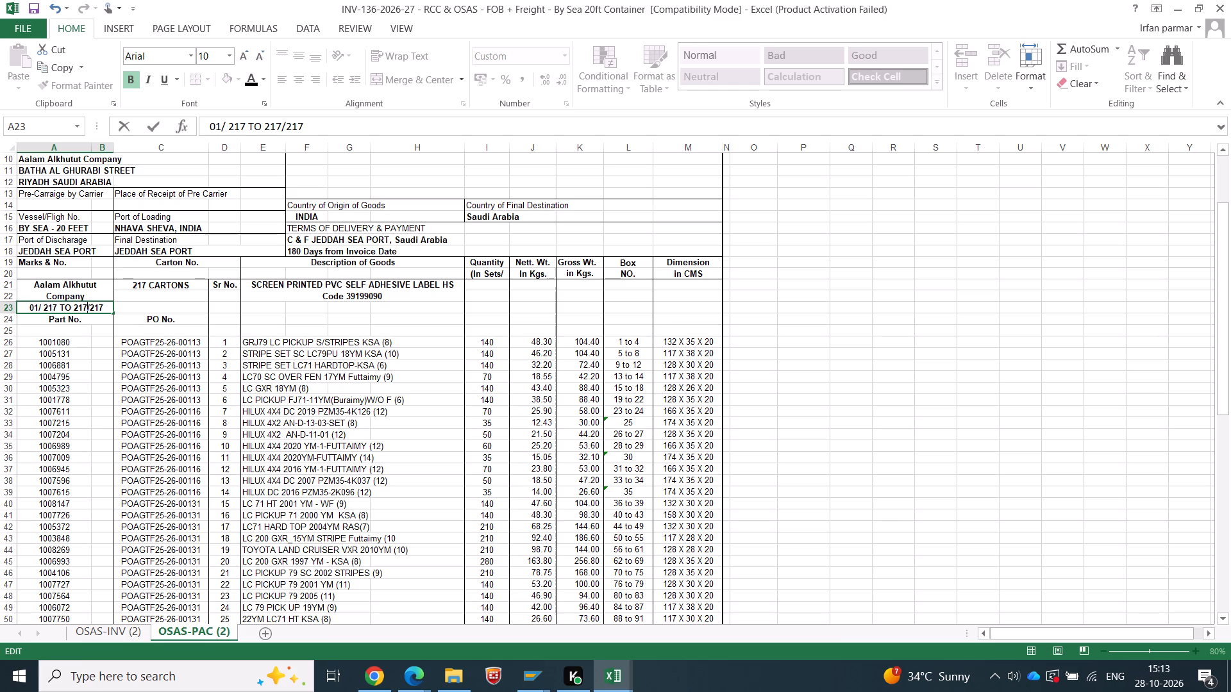
pyautogui.press('Right')
pyautogui.press('space')
pyautogui.press('Right')
pyautogui.press('Return')
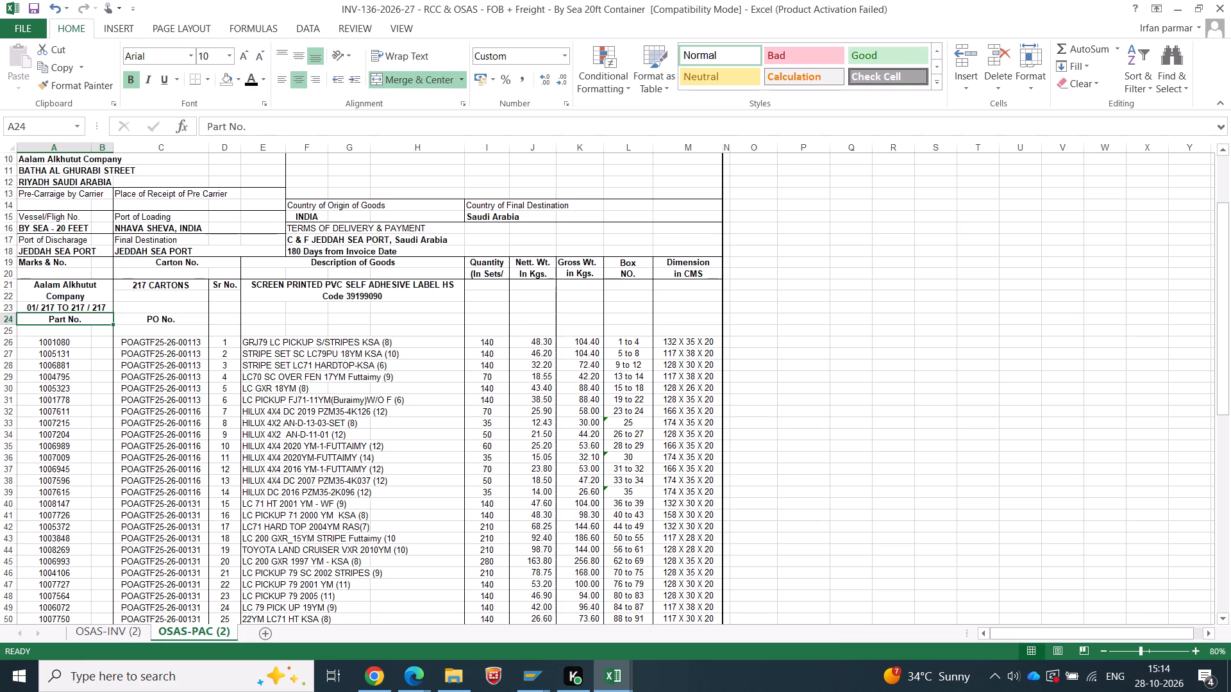
# Clear all the old PVC label item lines on the packing list, from row 26 down to the chrome labels heading.
pyautogui.click(112, 632)
pyautogui.scroll(-4, 194, 402)
pyautogui.click(164, 638)
pyautogui.scroll(-5, 231, 457)
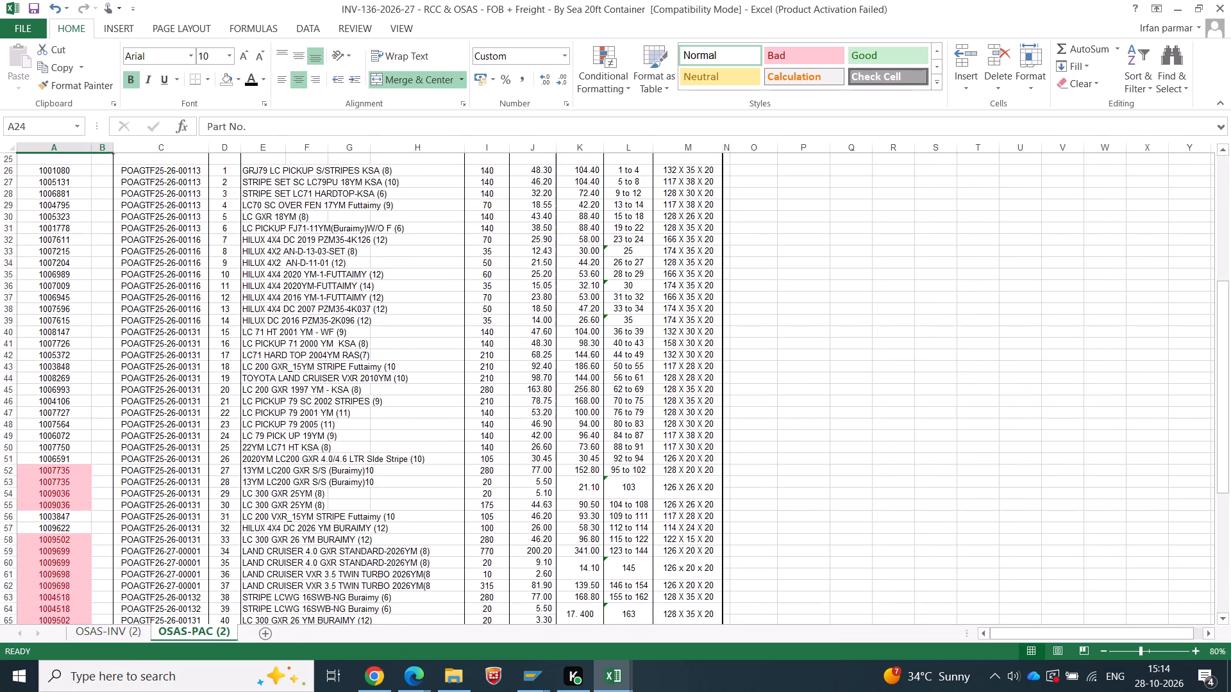
pyautogui.scroll(2, 188, 377)
pyautogui.moveTo(49, 240); pyautogui.dragTo(667, 677)
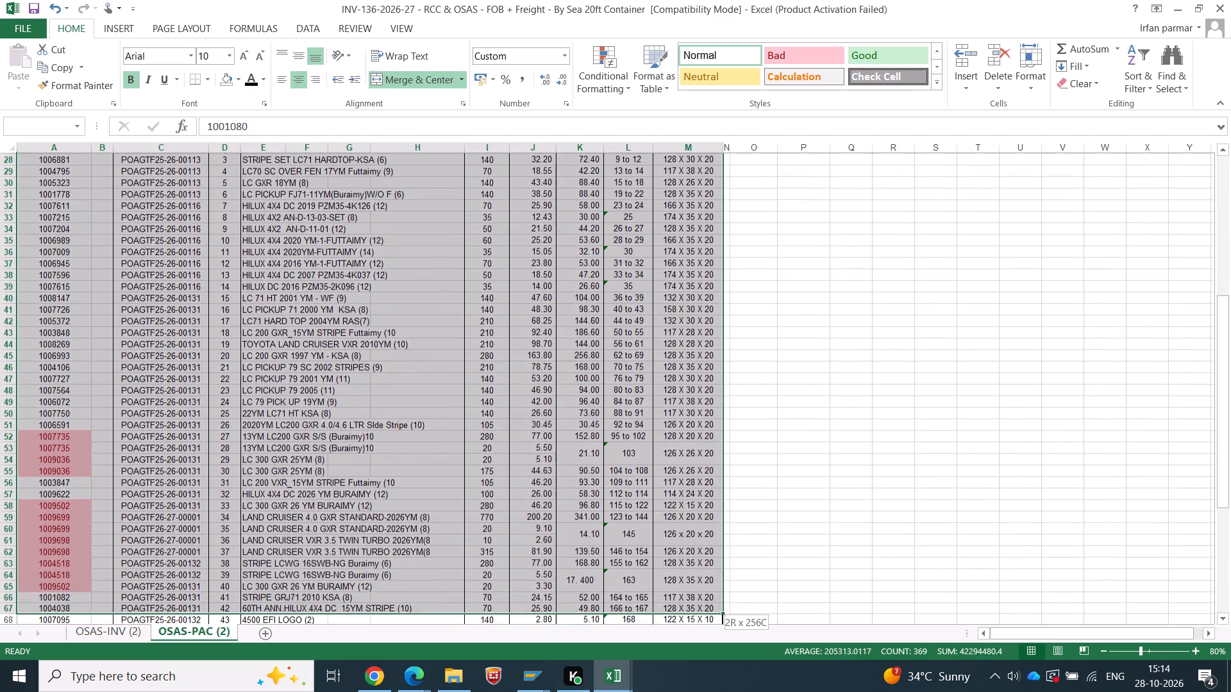
pyautogui.moveTo(667, 677); pyautogui.dragTo(672, 592)
pyautogui.press('Delete')
pyautogui.click(586, 406)
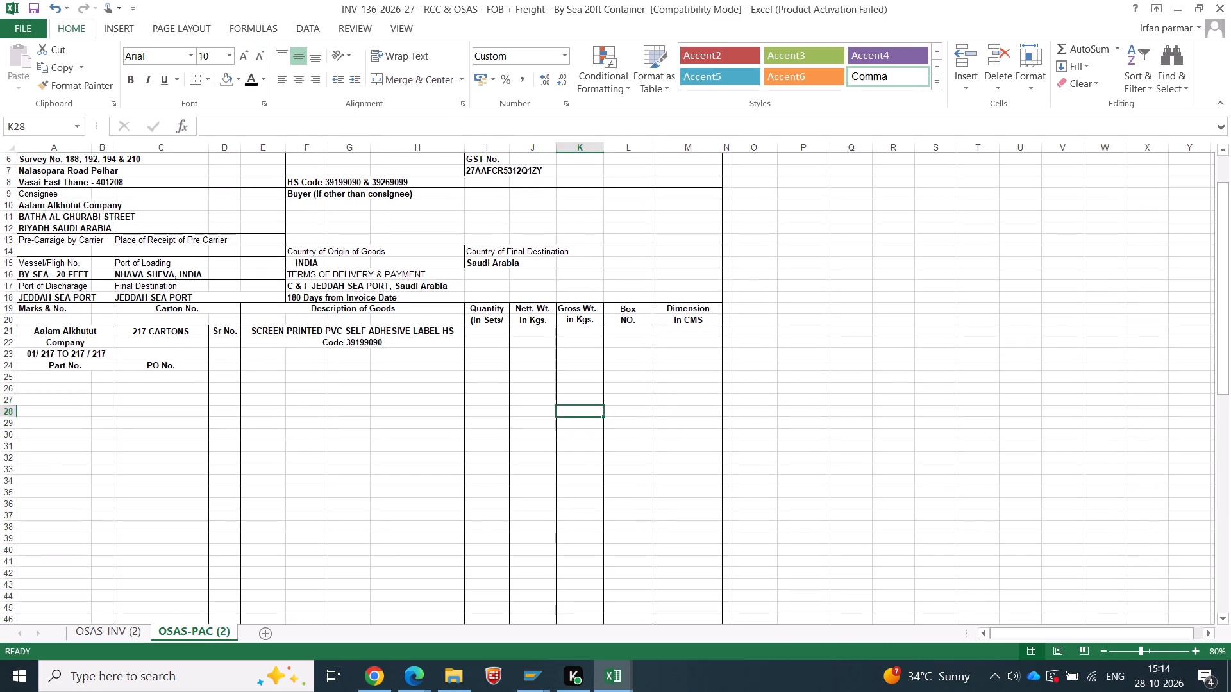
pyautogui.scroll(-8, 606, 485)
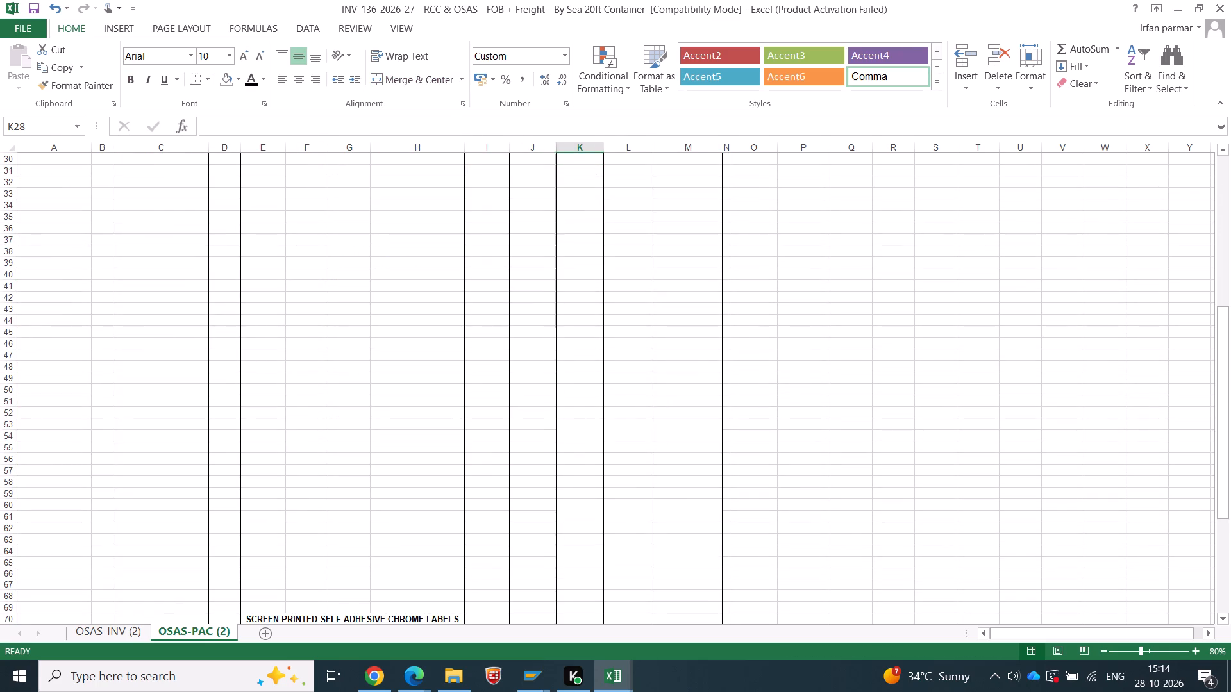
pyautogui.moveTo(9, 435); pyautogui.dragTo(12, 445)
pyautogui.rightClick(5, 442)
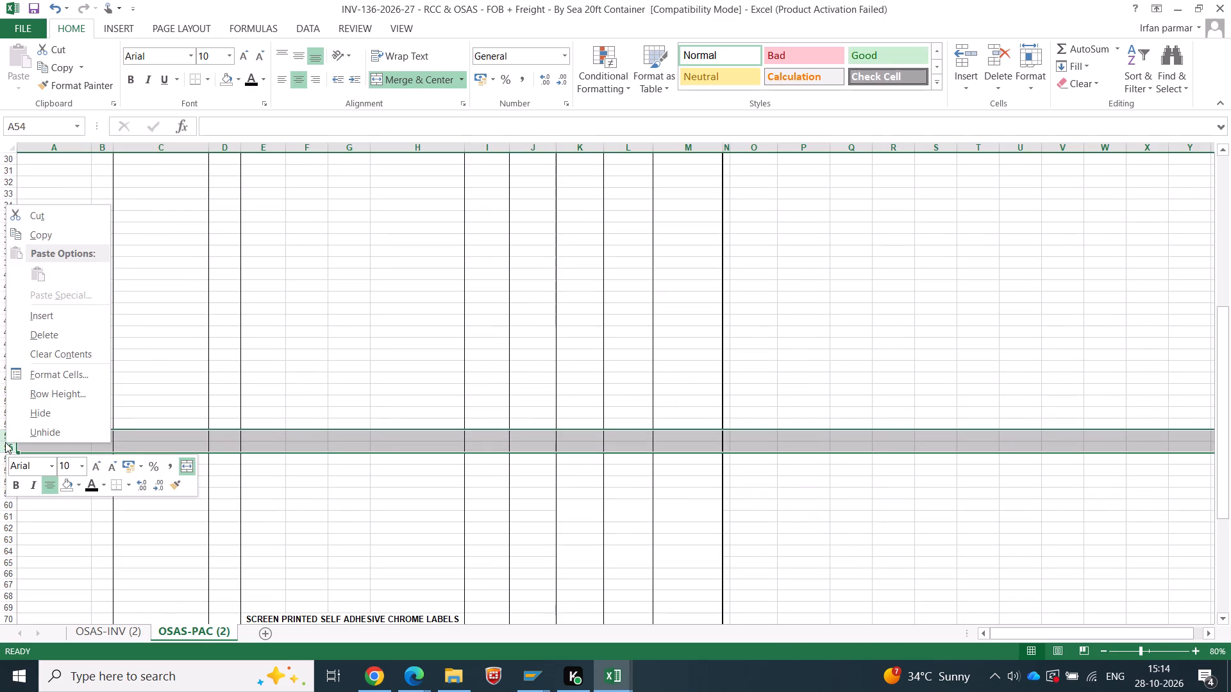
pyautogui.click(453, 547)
# Delete the leftover merged-cell row pairs from the emptied packing list area: rows 53–54, 58–59 and 60–61 in turn.
pyautogui.click(717, 425)
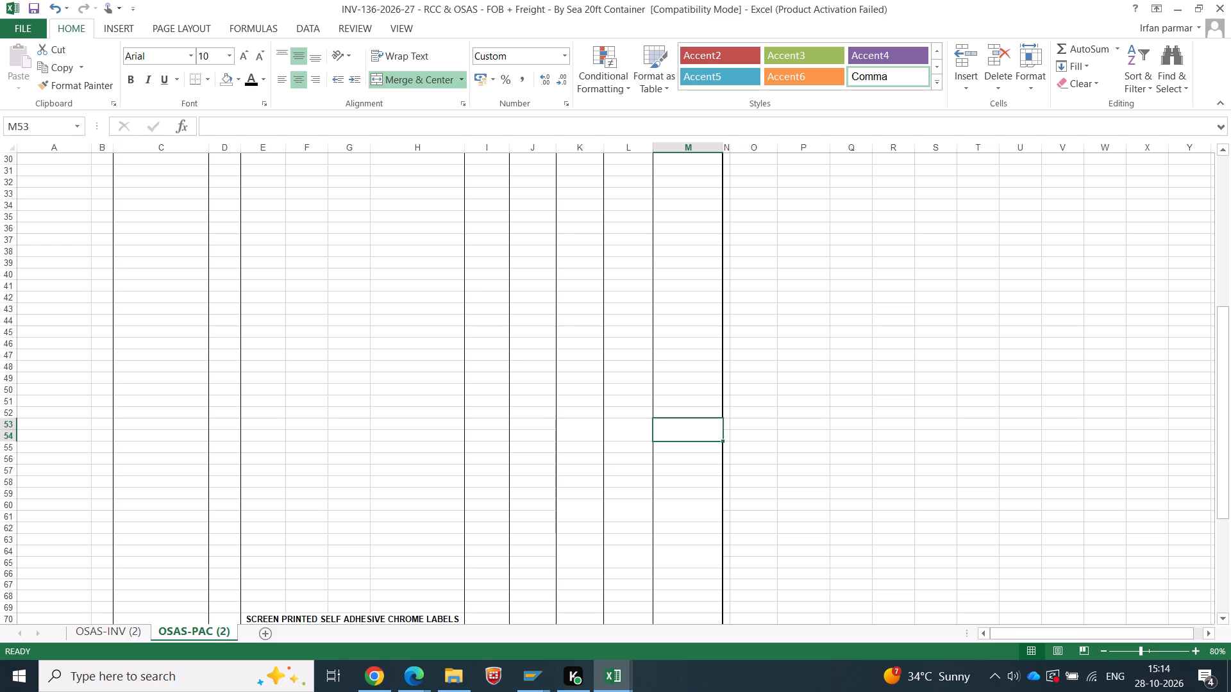
pyautogui.moveTo(6, 423); pyautogui.dragTo(6, 434)
pyautogui.rightClick(6, 434)
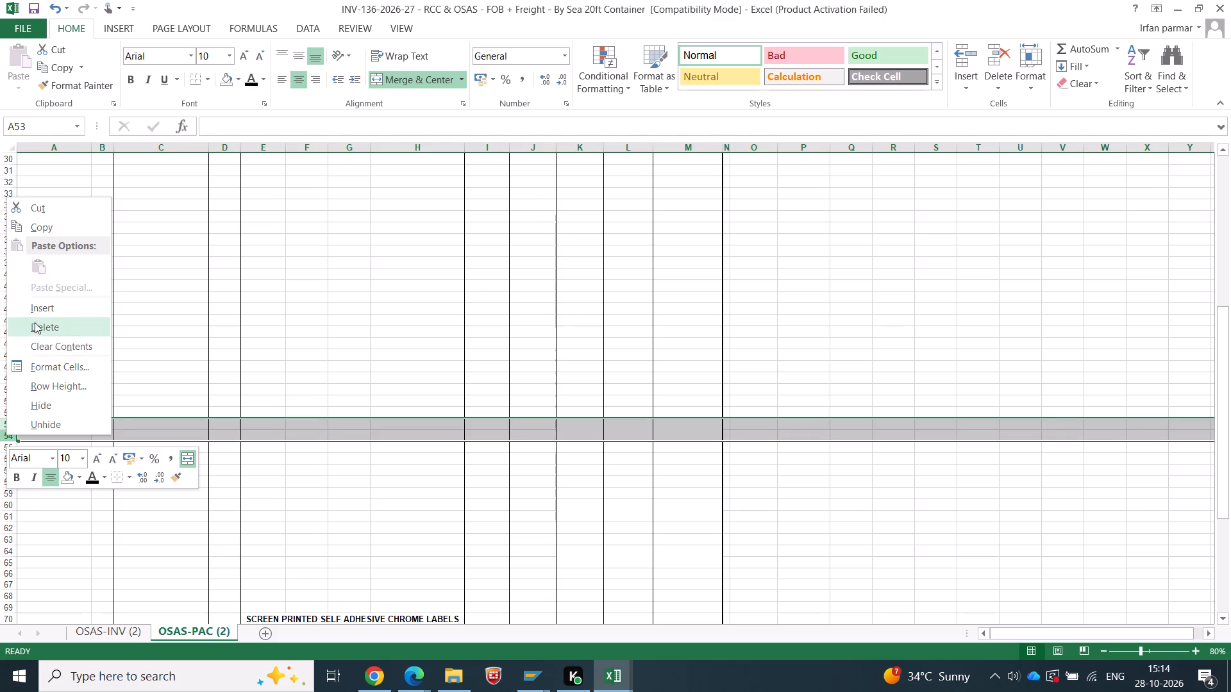
pyautogui.click(35, 322)
pyautogui.click(678, 495)
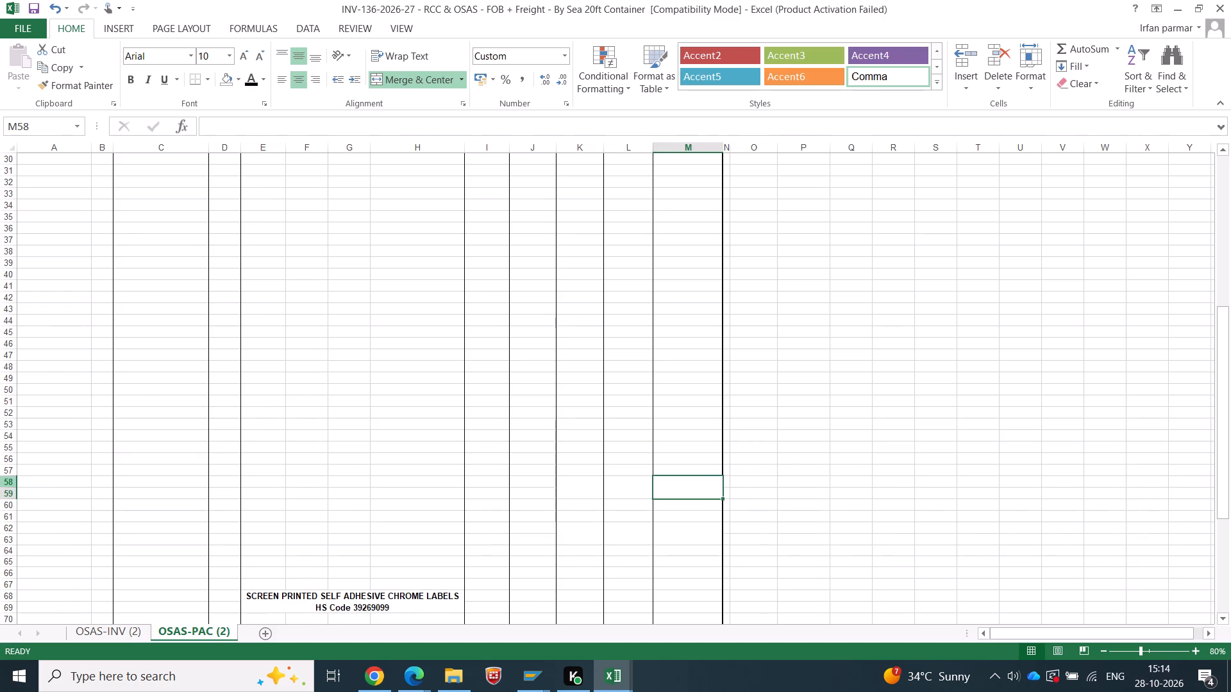
pyautogui.moveTo(11, 482); pyautogui.dragTo(10, 488)
pyautogui.press('F4')
pyautogui.click(689, 508)
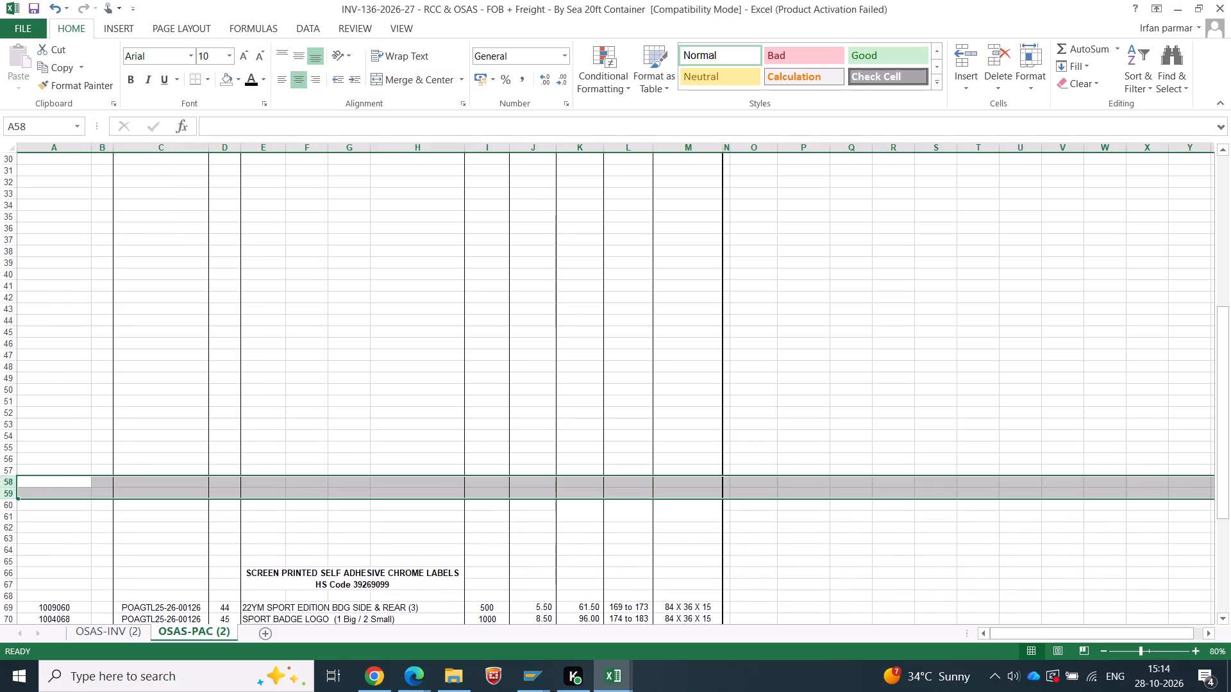
pyautogui.moveTo(8, 507); pyautogui.dragTo(8, 520)
pyautogui.press('F4')
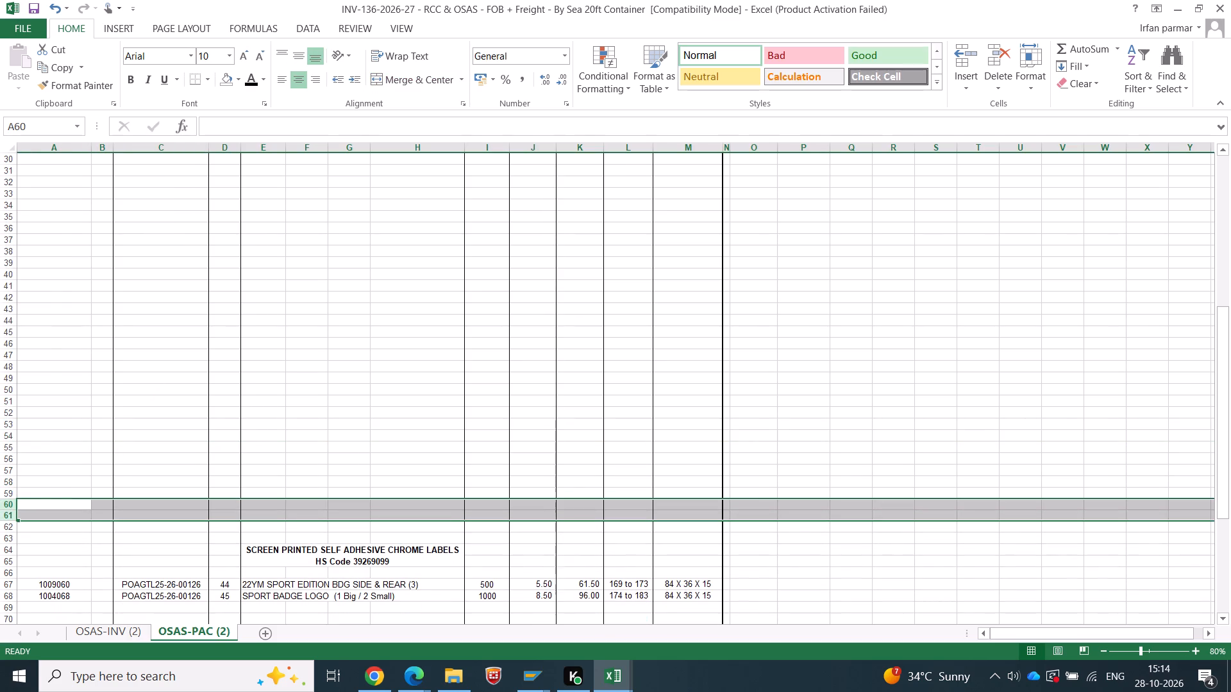
# Remove the packing list's chrome labels section by deleting its two heading rows and clearing its two sport badge item lines.
pyautogui.click(1, 554)
pyautogui.moveTo(6, 549); pyautogui.dragTo(6, 556)
pyautogui.press('F4')
pyautogui.click(172, 509)
pyautogui.moveTo(36, 561); pyautogui.dragTo(559, 561)
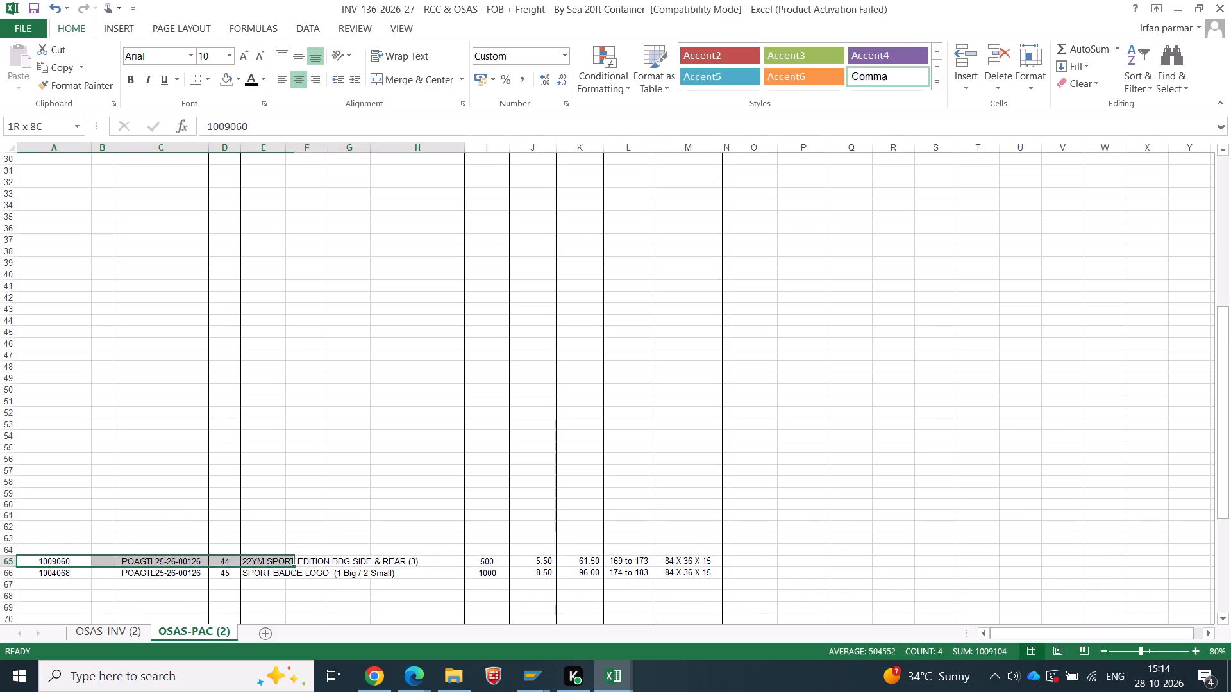
pyautogui.moveTo(559, 561); pyautogui.dragTo(701, 573)
pyautogui.press('Delete')
pyautogui.click(571, 466)
# Copy SAP code 1007044 from Sheet2 of OSAS 24.10.2026 into the packing list's Part No. column, row 26, as values only.
pyautogui.scroll(-7, 552, 478)
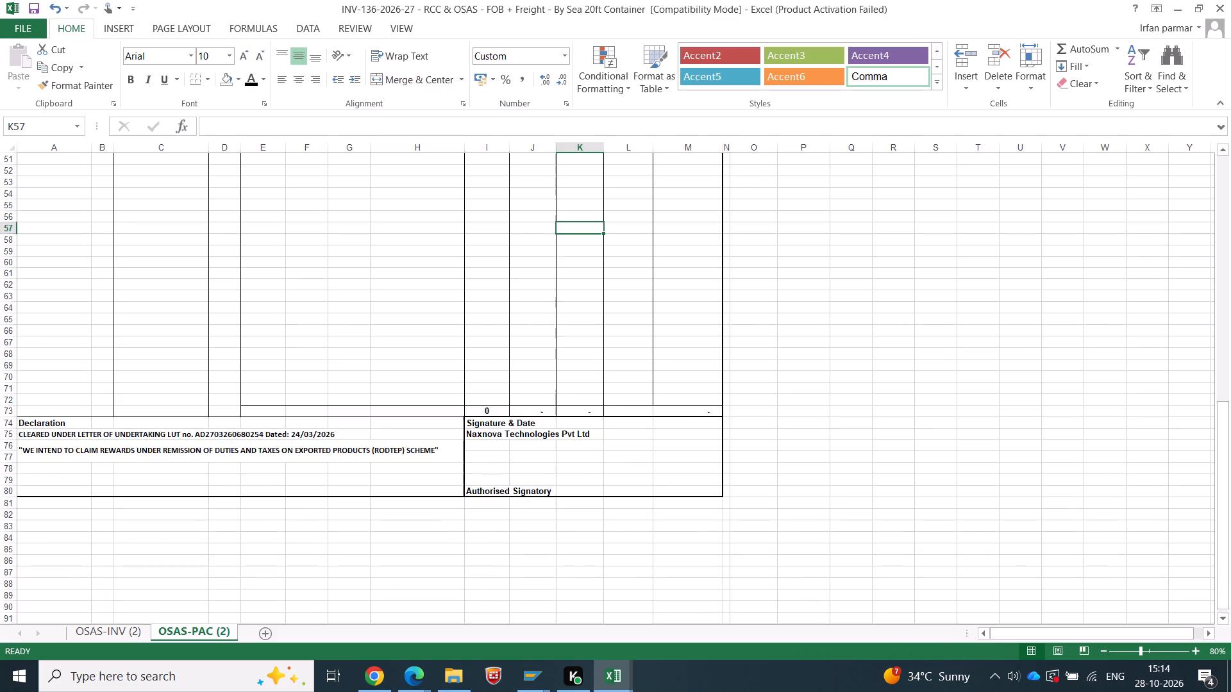
pyautogui.scroll(13, 542, 484)
pyautogui.click(192, 340)
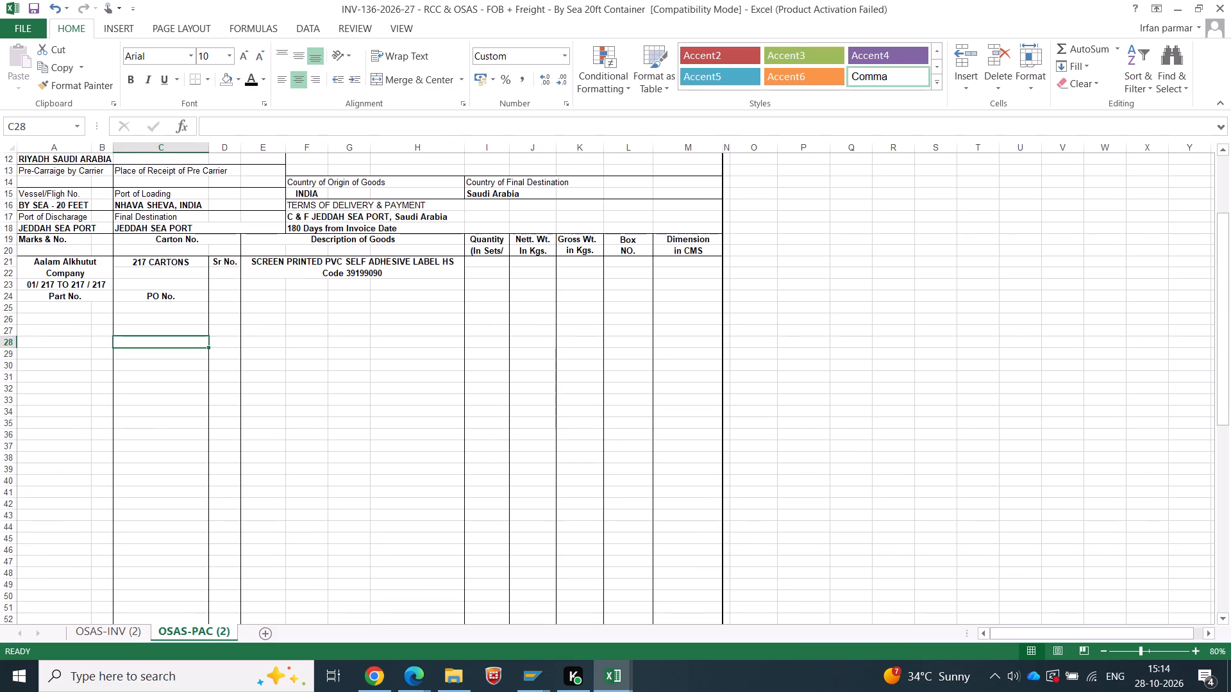
pyautogui.click(140, 630)
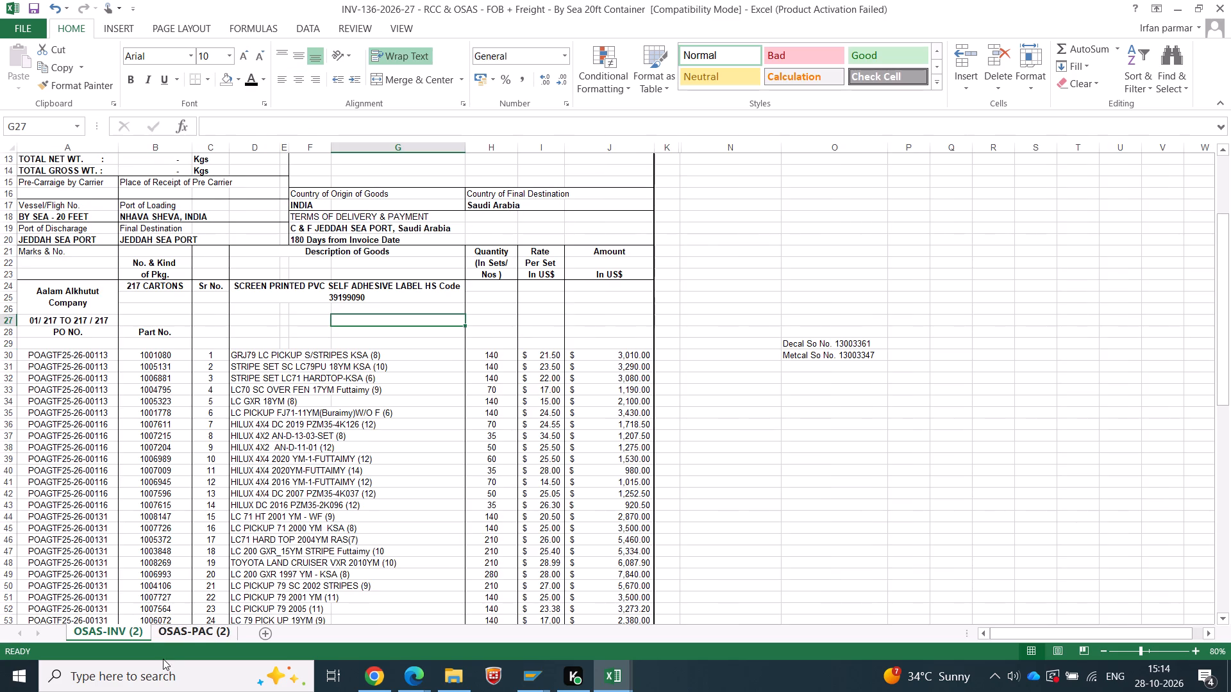
pyautogui.click(180, 636)
pyautogui.hotkey('alt', 'Tab')
pyautogui.scroll(13, 71, 345)
pyautogui.click(184, 181)
pyautogui.hotkey('ctrl', 'c')
pyautogui.hotkey('alt', 'Tab')
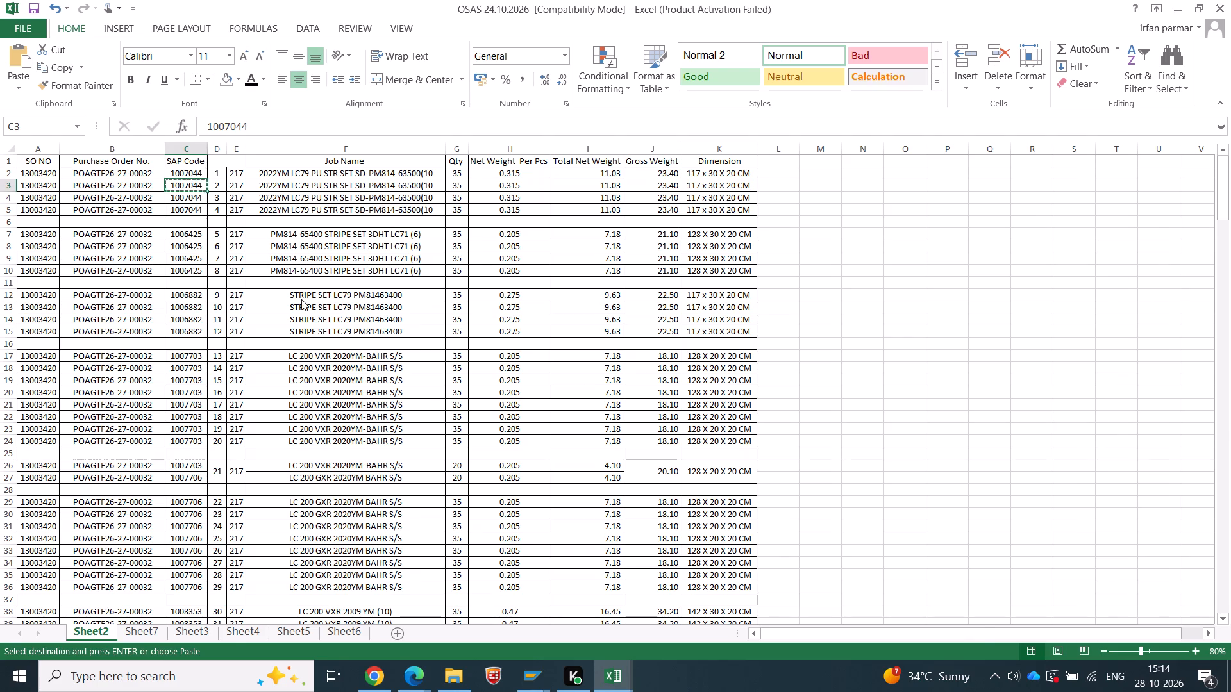
pyautogui.rightClick(71, 323)
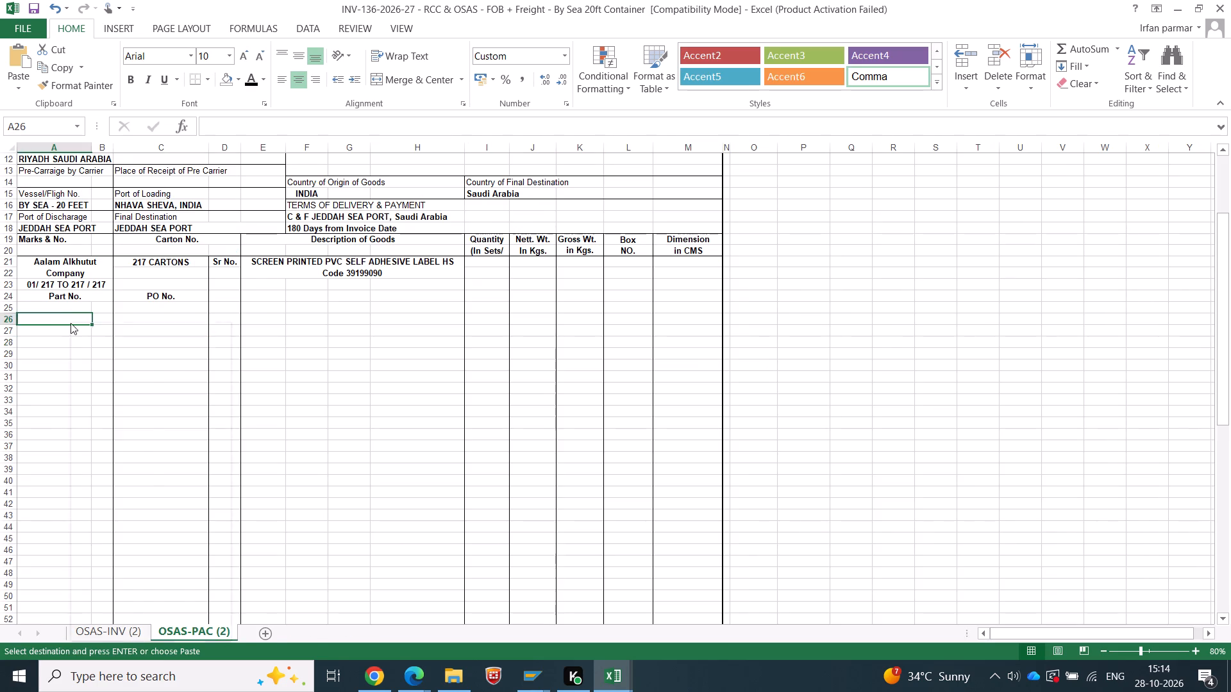
pyautogui.click(129, 395)
pyautogui.press('Tab')
pyautogui.press('Tab')
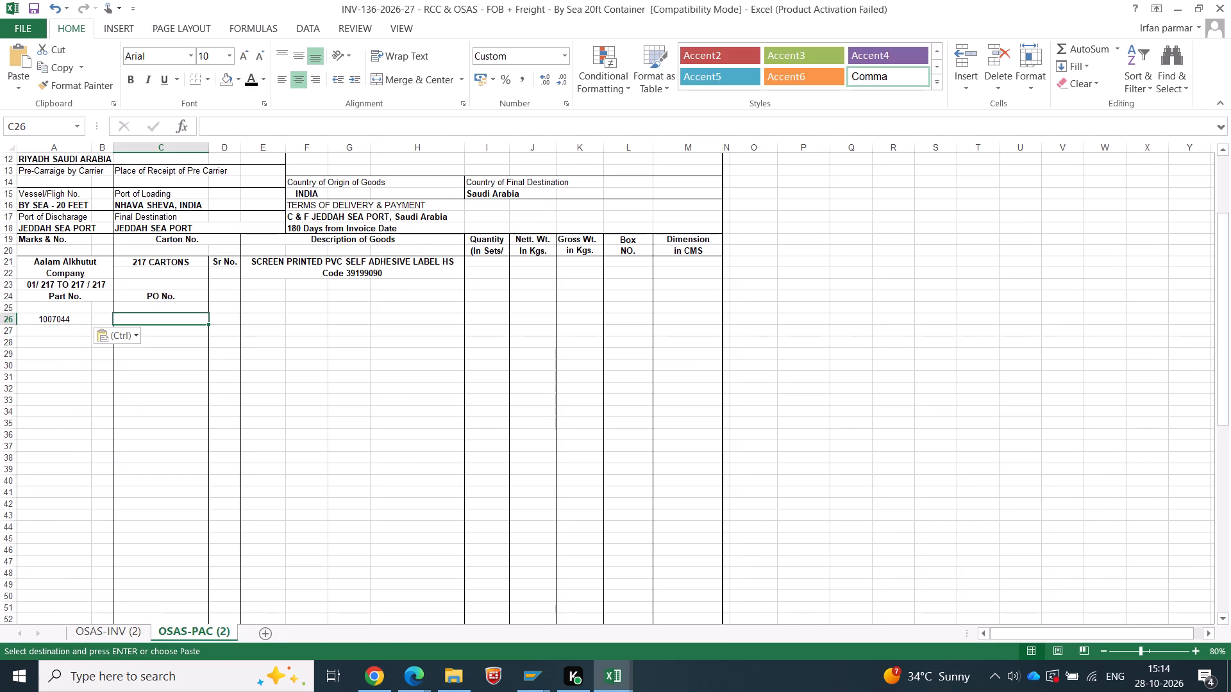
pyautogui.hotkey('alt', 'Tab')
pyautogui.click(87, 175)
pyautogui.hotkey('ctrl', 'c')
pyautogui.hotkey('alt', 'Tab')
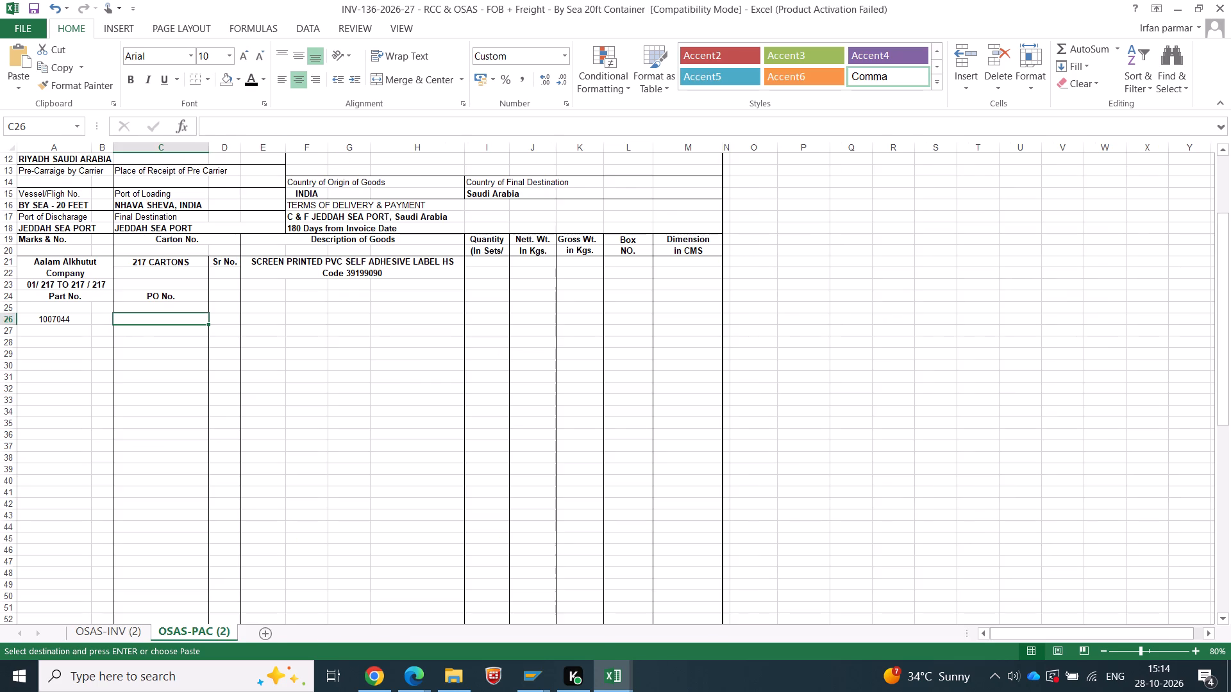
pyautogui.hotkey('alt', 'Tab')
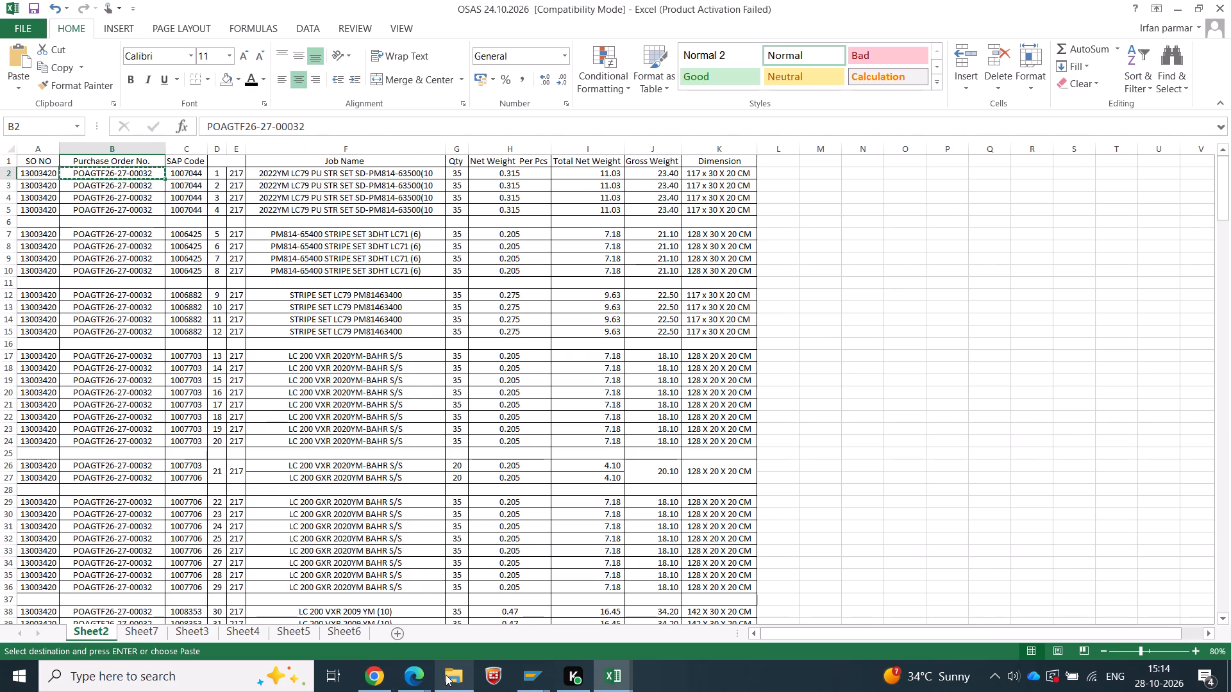
# Copy the RCC SO number 13003488 from Sheet3 of the OSAS 24.10.2026 workbook.
pyautogui.click(533, 680)
pyautogui.click(549, 605)
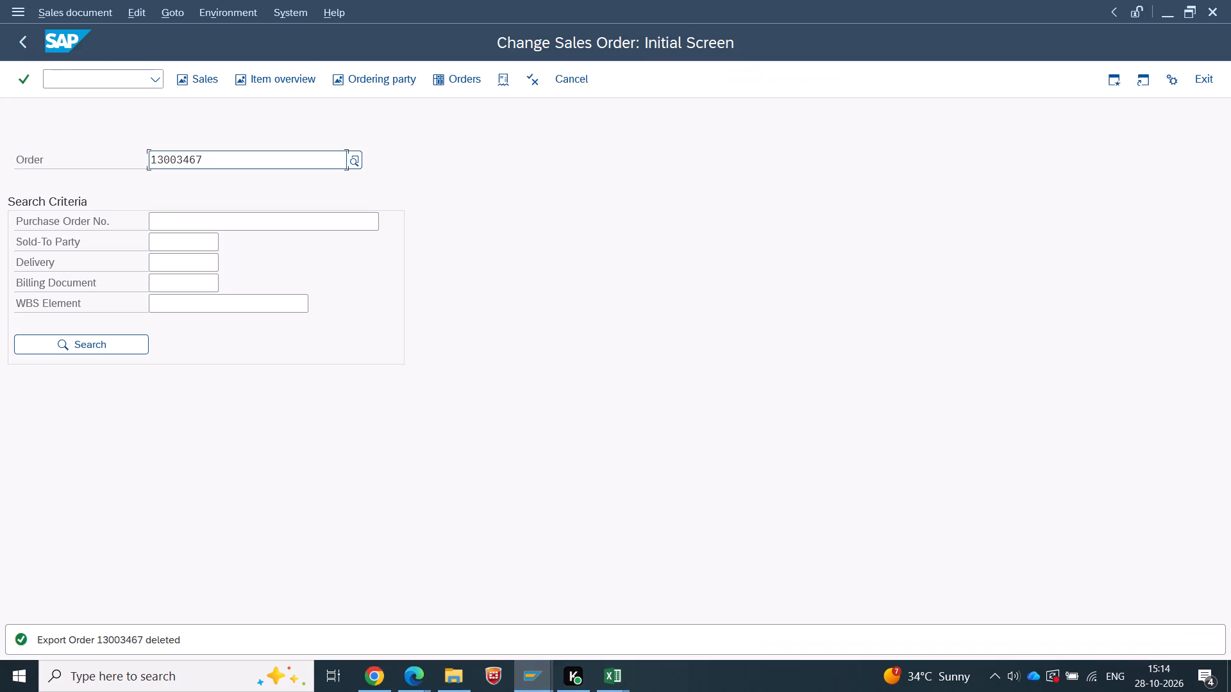
pyautogui.hotkey('alt', 'Tab')
pyautogui.hotkey('alt', 'Tab')
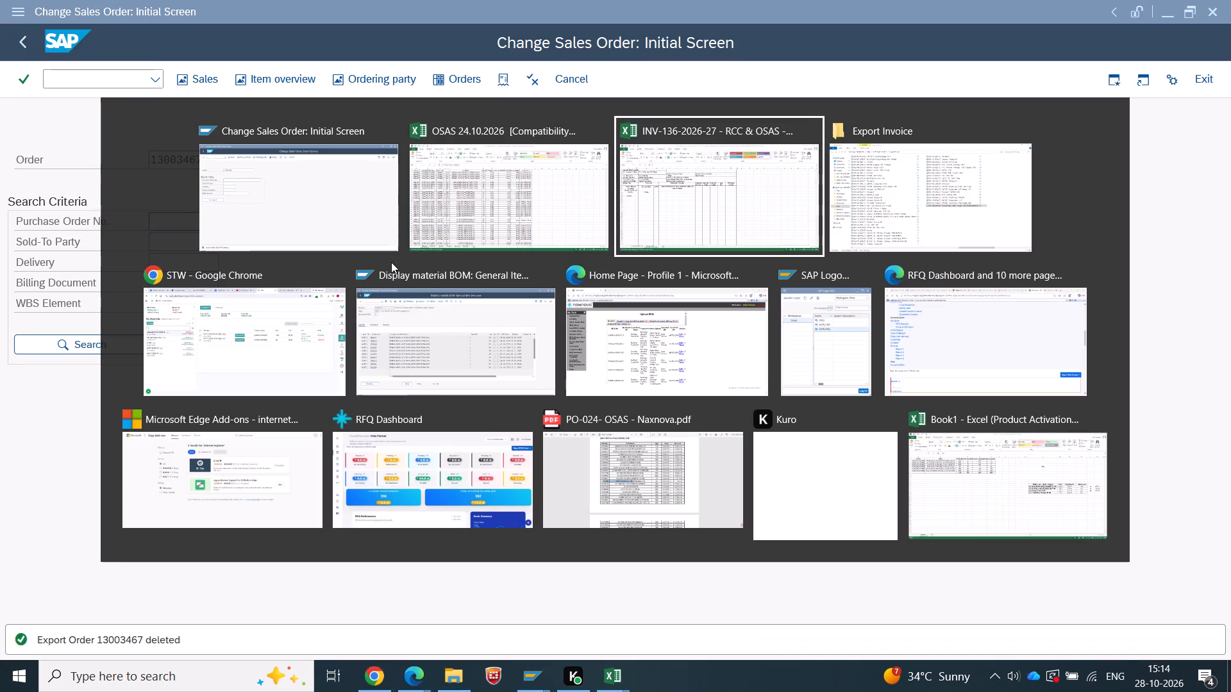
pyautogui.hotkey('alt', 'Tab')
pyautogui.hotkey('alt', 'Tab')
pyautogui.hotkey('alt', 'Tab')
pyautogui.hotkey('alt', 'Tab')
pyautogui.hotkey('alt', 'Tab')
pyautogui.hotkey('alt', 'Tab')
pyautogui.hotkey('alt', 'Tab')
pyautogui.hotkey('alt', 'Tab')
pyautogui.hotkey('alt', 'Tab')
pyautogui.hotkey('alt', 'Tab')
pyautogui.hotkey('alt', 'Tab')
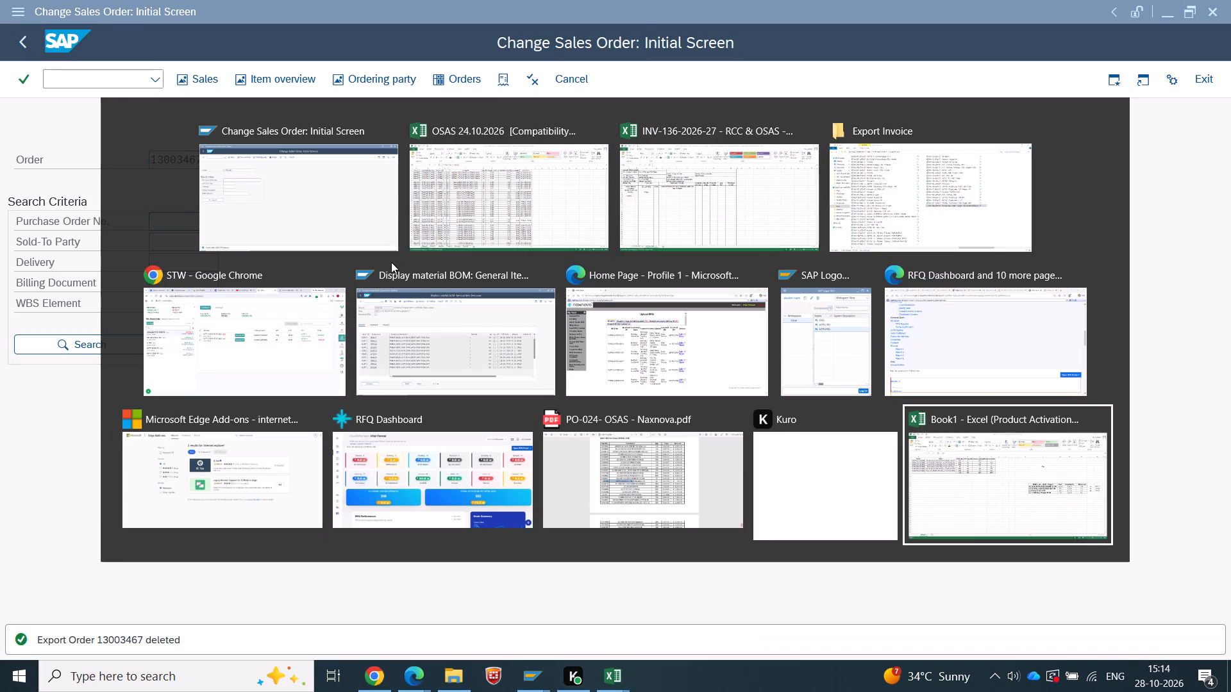
pyautogui.hotkey('alt', 'Tab')
pyautogui.hotkey('alt', 'Tab')
pyautogui.click(194, 642)
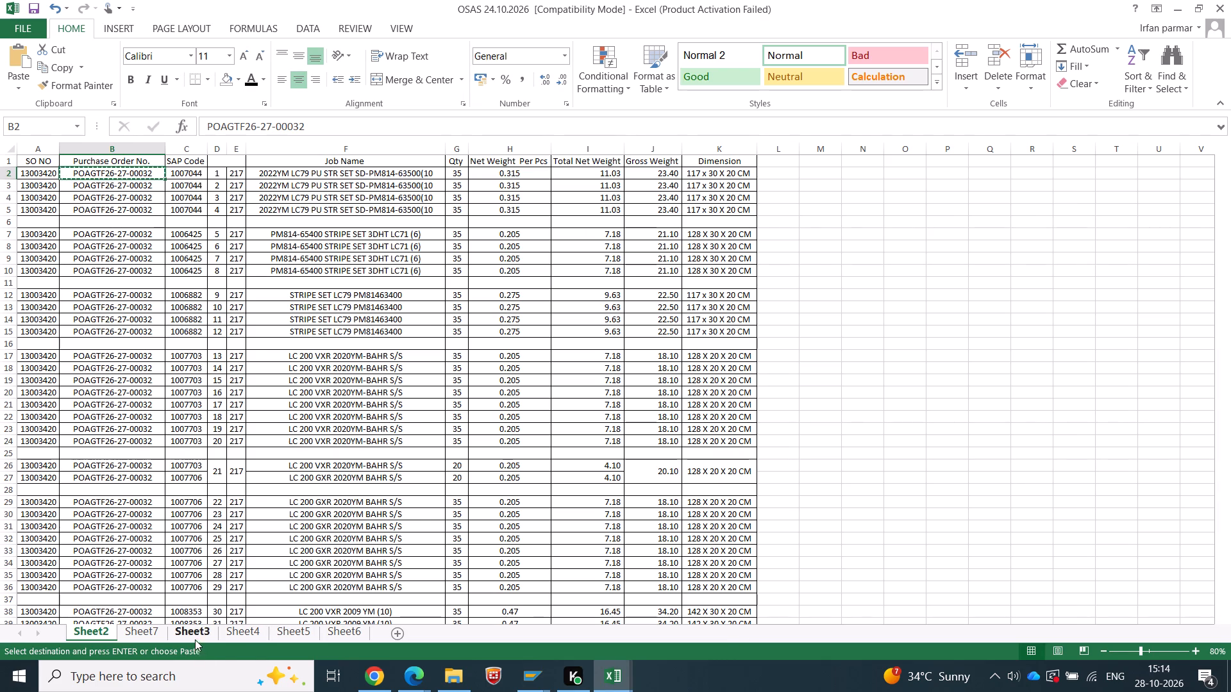
pyautogui.click(195, 634)
pyautogui.scroll(6, 235, 415)
pyautogui.click(526, 183)
pyautogui.hotkey('ctrl', 'c')
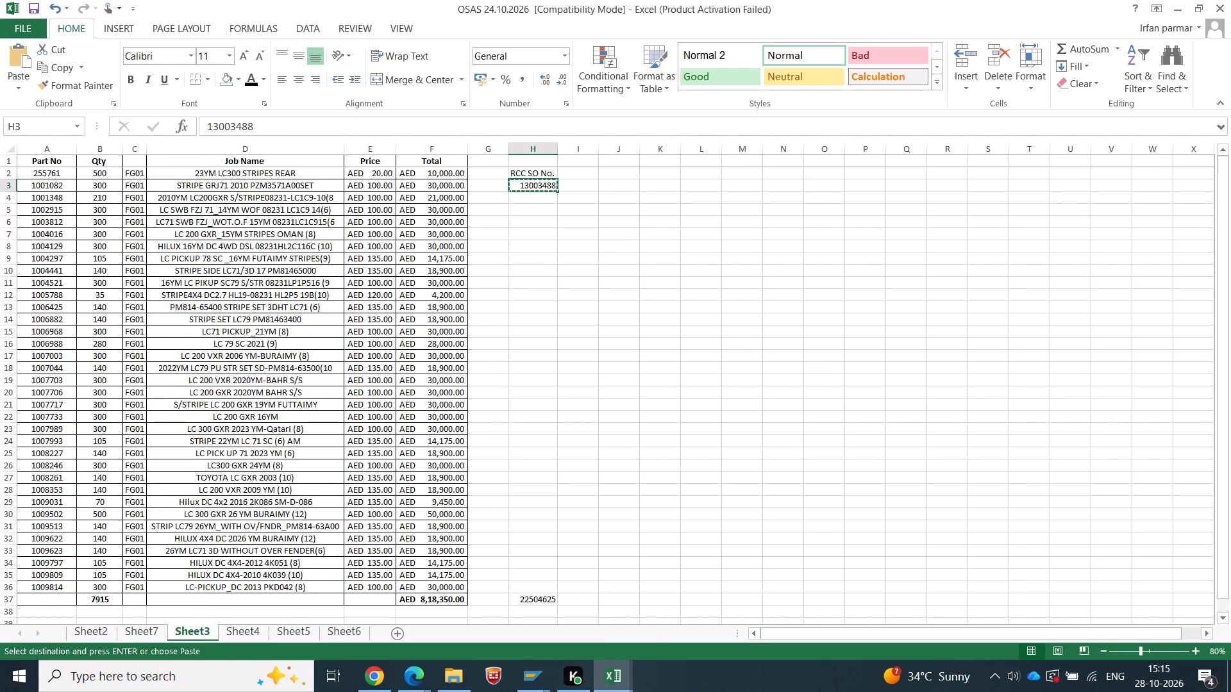
# Switch to SAP and open sales order 13003488 for change.
pyautogui.hotkey('alt', 'Tab')
pyautogui.hotkey('ctrl', 'v')
pyautogui.press('4')
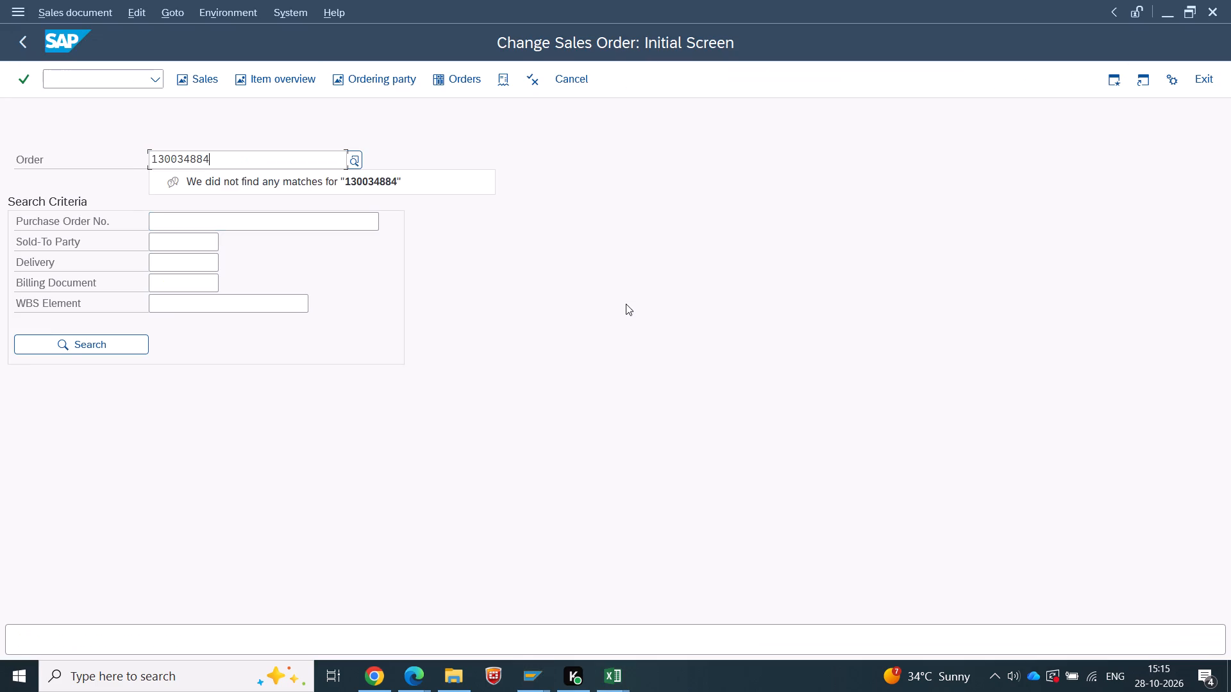
pyautogui.press('BackSpace')
pyautogui.press('Return')
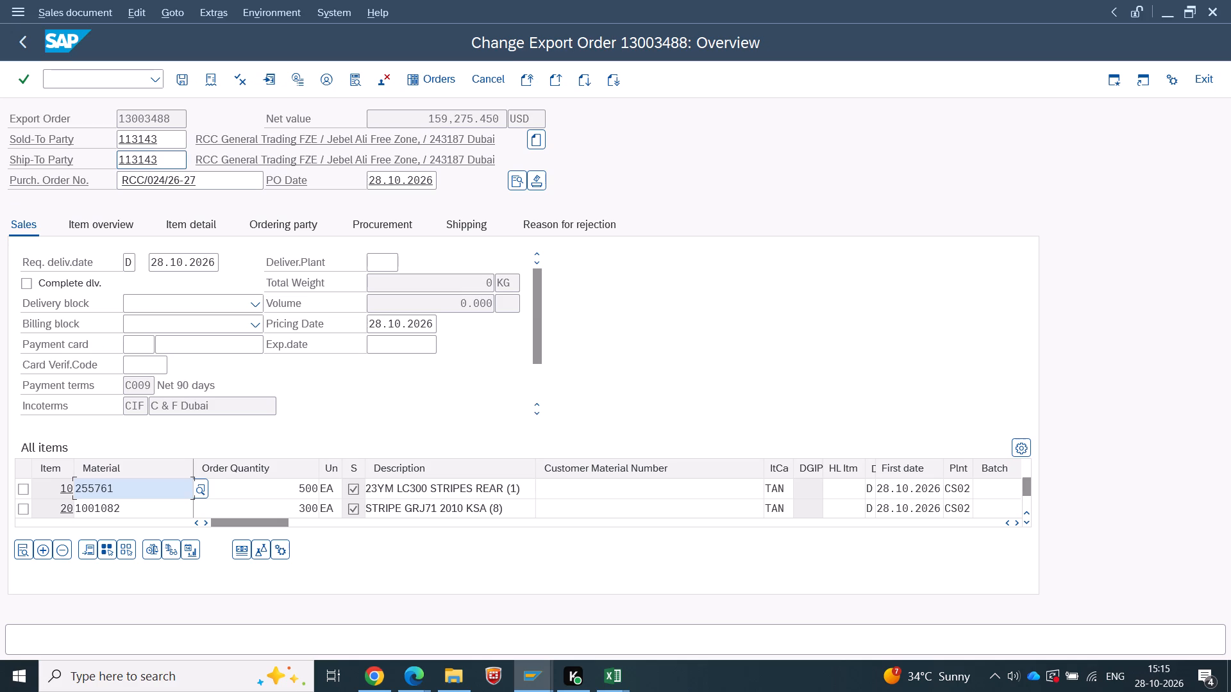
# Copy the order's purchase order number RCC/024/26-27 from SAP into the packing list's PO No. column, row 26.
pyautogui.moveTo(207, 182); pyautogui.dragTo(12, 172)
pyautogui.hotkey('ctrl', 'c')
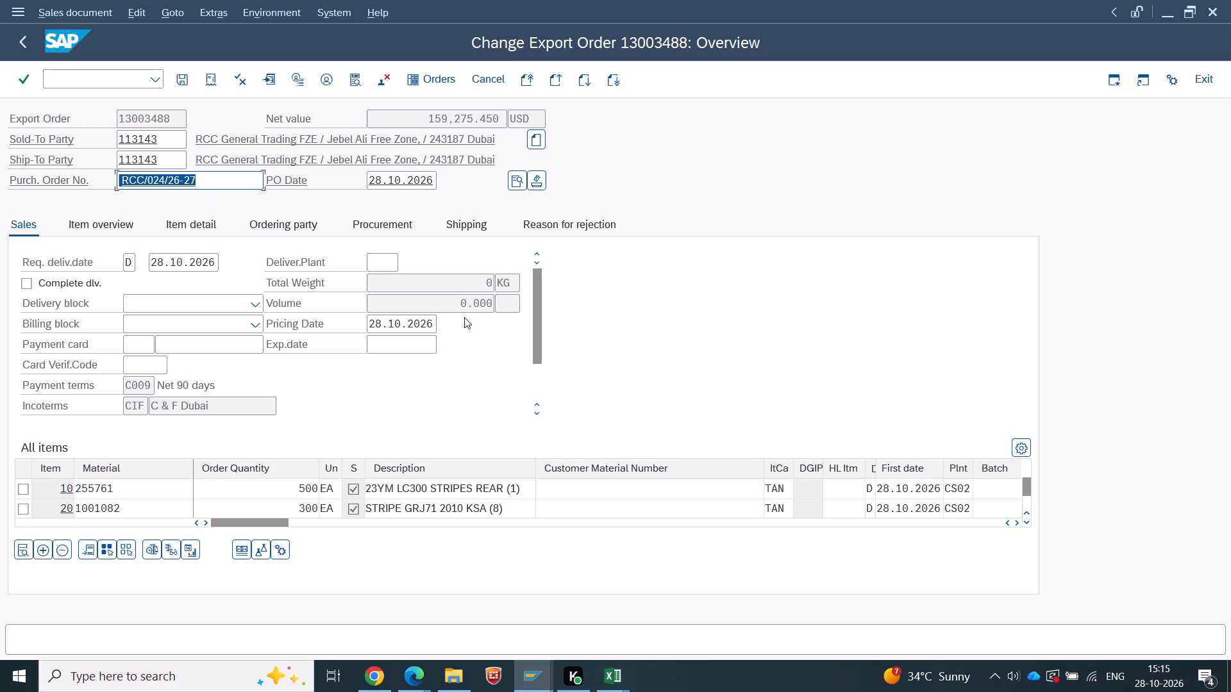
pyautogui.hotkey('alt', 'Tab')
pyautogui.scroll(2, 364, 325)
pyautogui.hotkey('alt', 'Tab')
pyautogui.hotkey('alt', 'Tab')
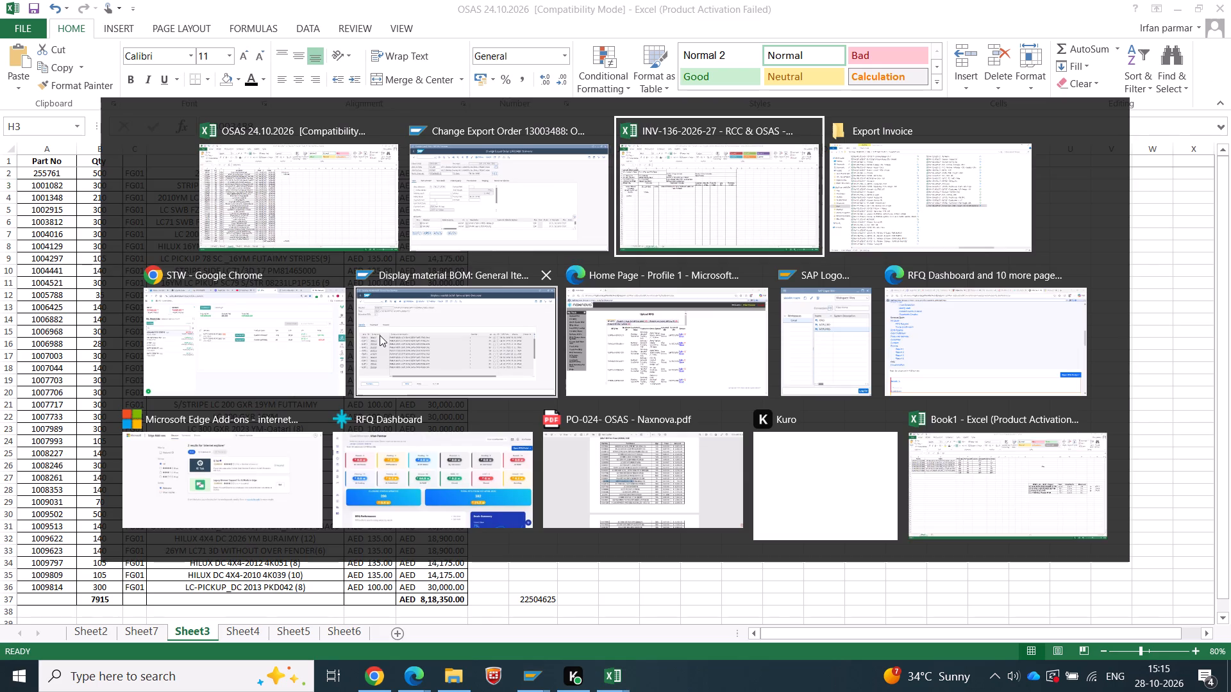
pyautogui.hotkey('ctrl', 'v')
# Enter serial number 1 for the first item line on the packing list.
pyautogui.press('Tab')
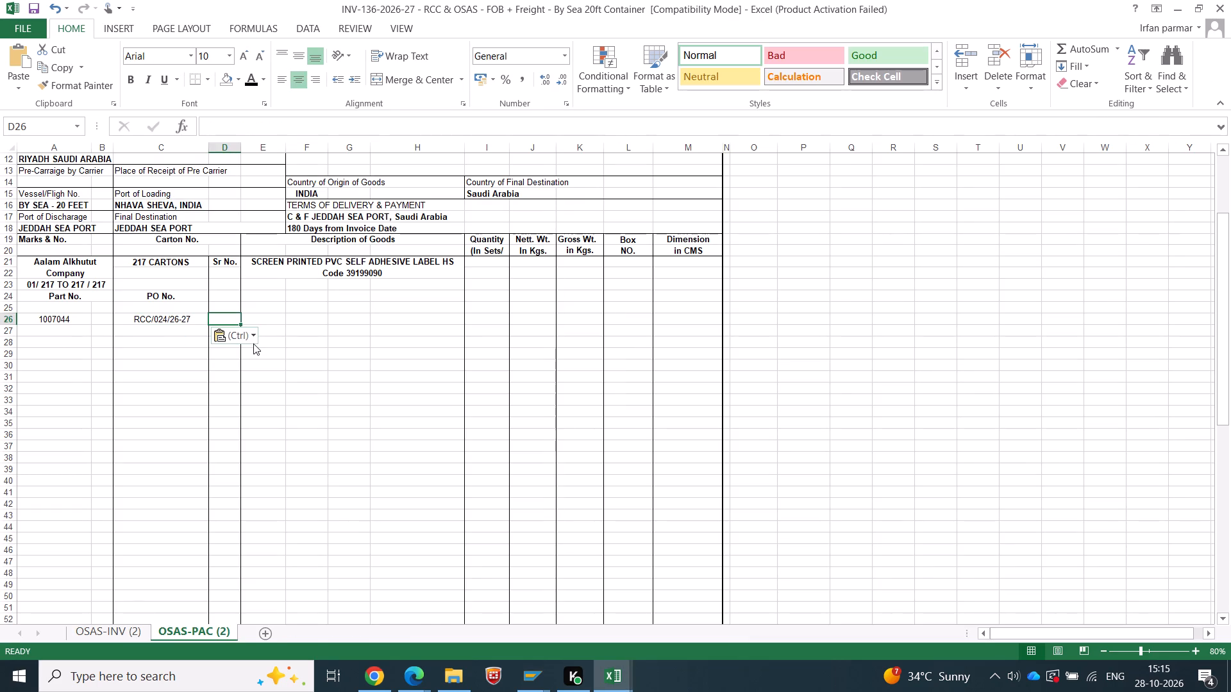
pyautogui.press('1')
pyautogui.press('Tab')
pyautogui.hotkey('alt', 'Tab')
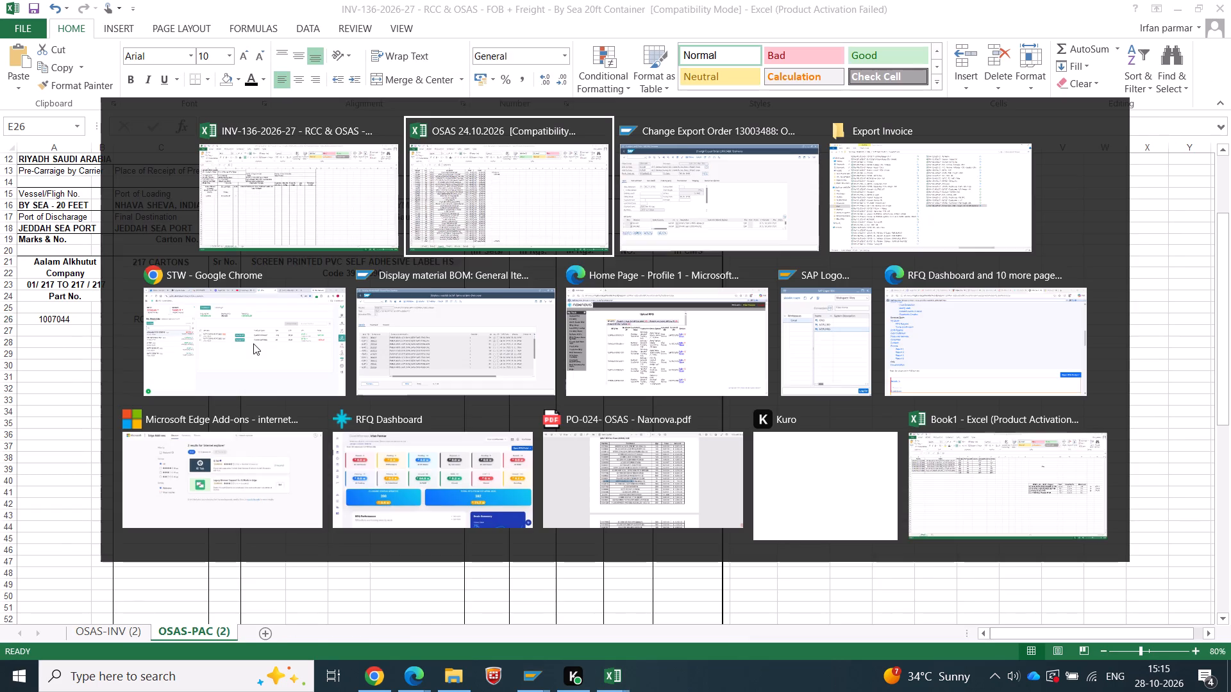
pyautogui.click(99, 634)
pyautogui.scroll(12, 190, 218)
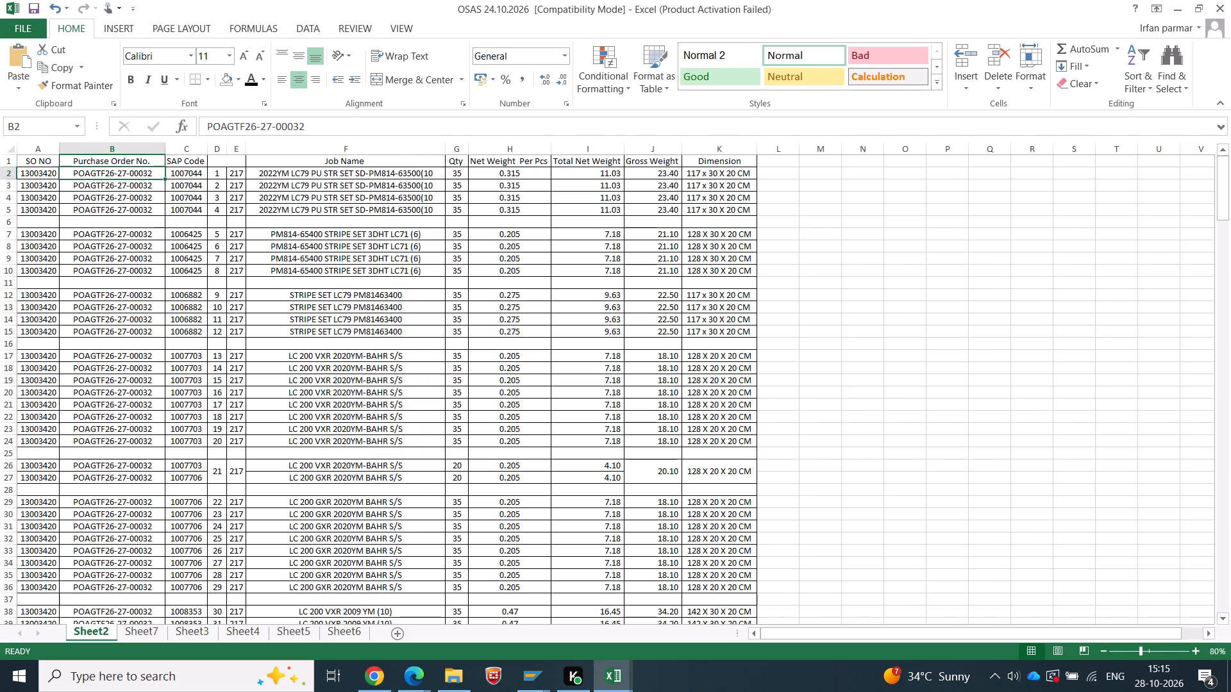
pyautogui.click(306, 189)
pyautogui.hotkey('ctrl', 'c')
pyautogui.hotkey('alt', 'Tab')
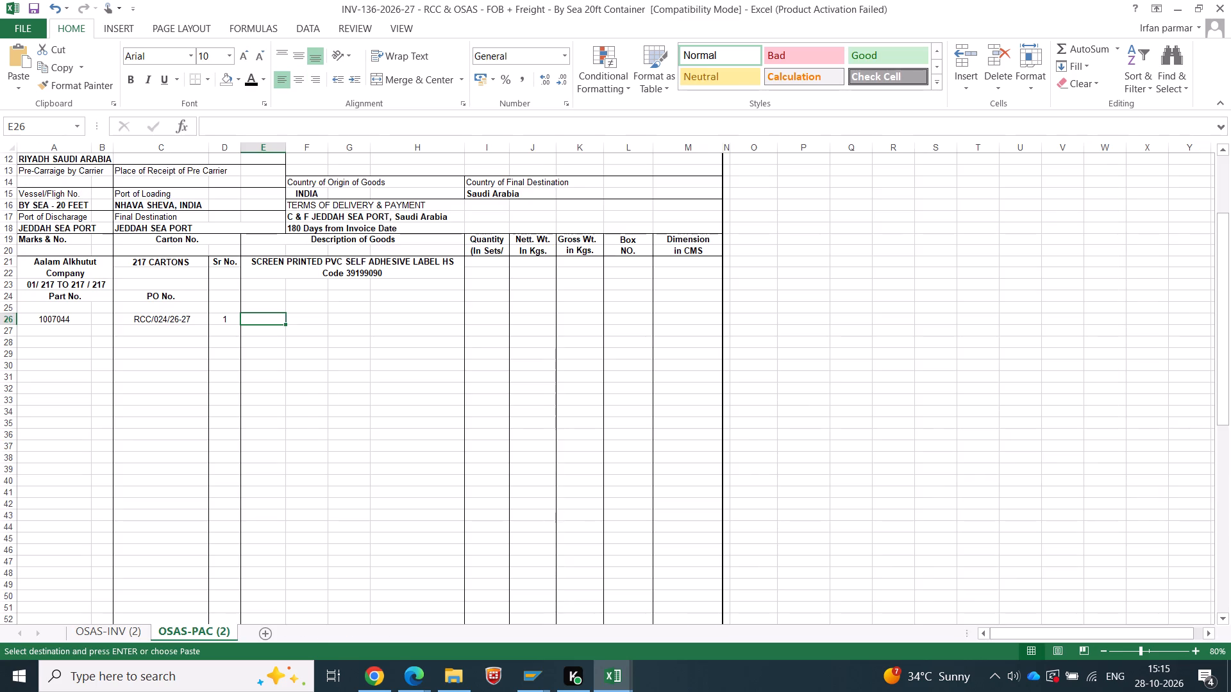
pyautogui.rightClick(247, 320)
pyautogui.click(301, 390)
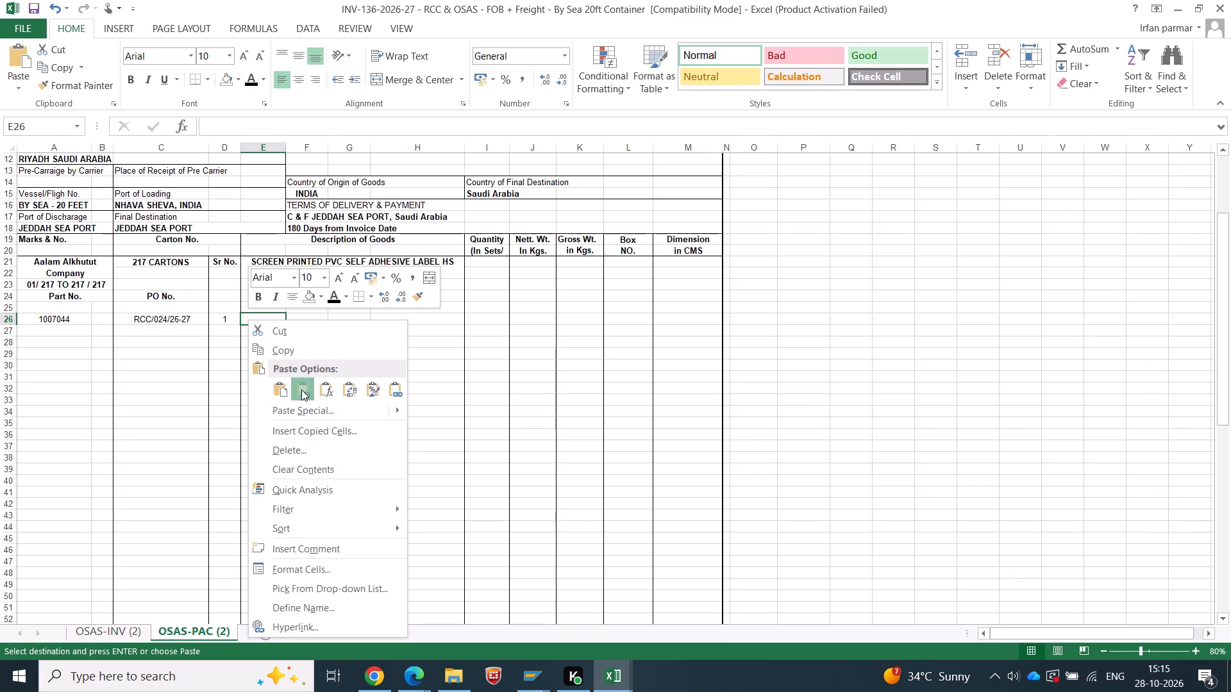
pyautogui.press('Tab')
pyautogui.press('Tab')
pyautogui.press('Tab')
pyautogui.press('Tab')
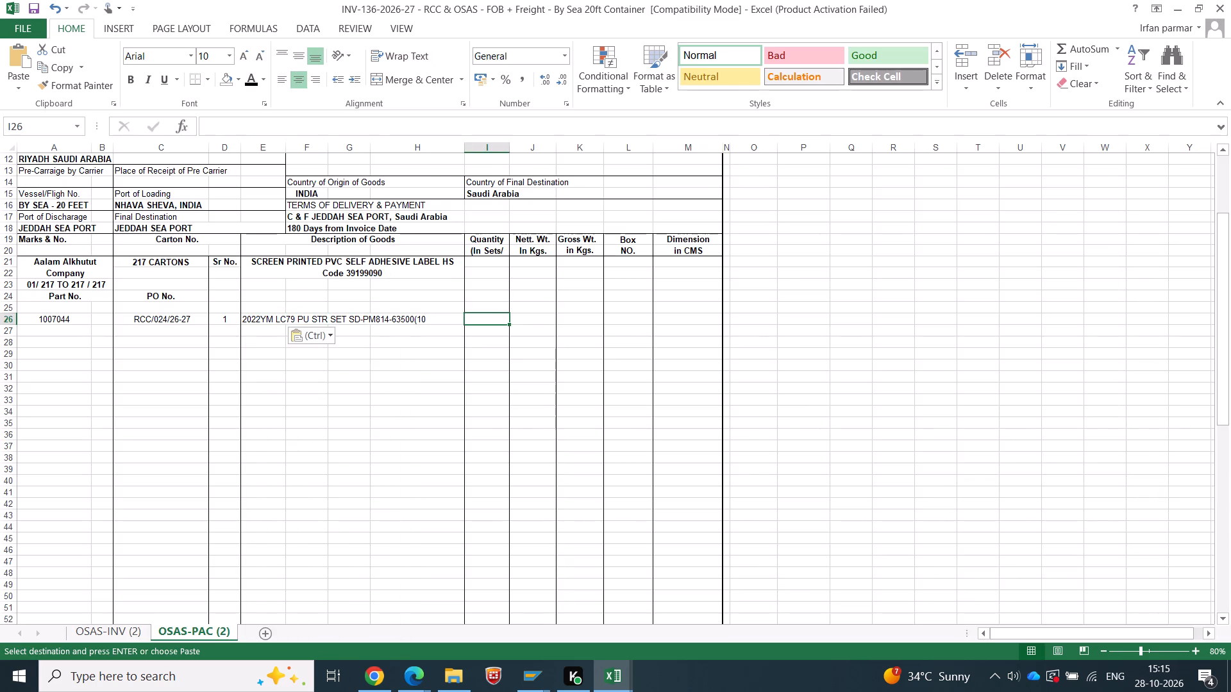
# In Sheet2 of OSAS 24.10.2026, sum the 1007044 block's quantity, total net weight and gross weight in blank row 6.
pyautogui.hotkey('alt', 'Tab')
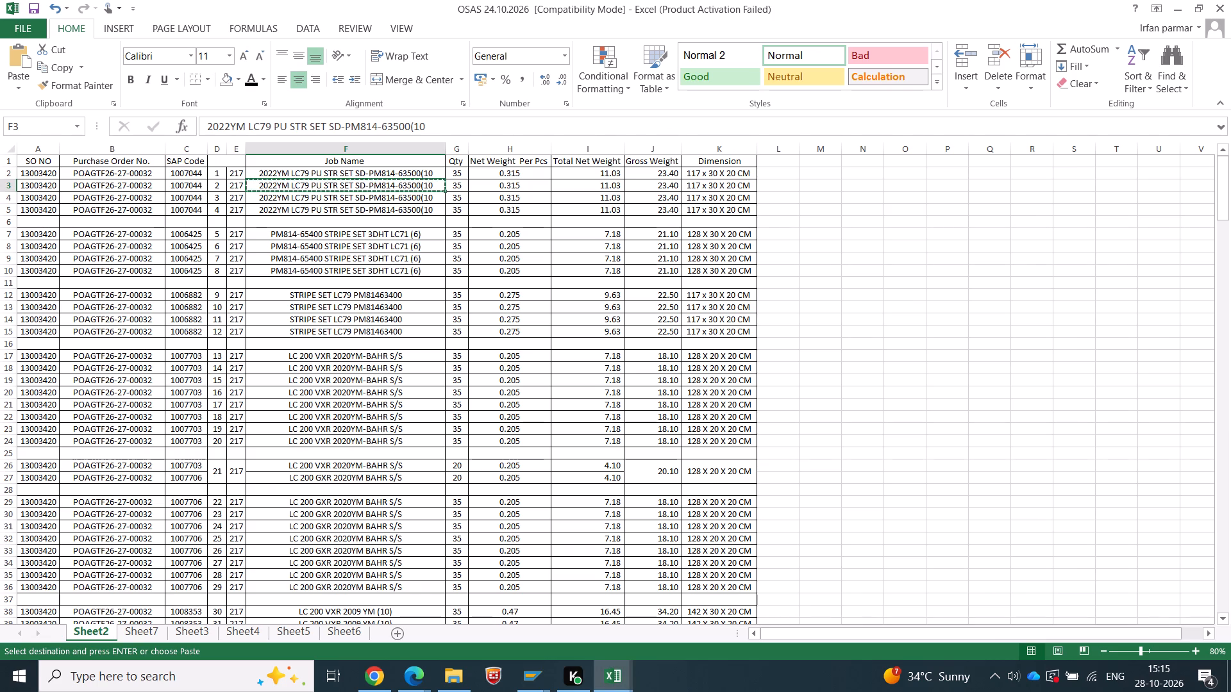
pyautogui.hotkey('alt', 'Tab')
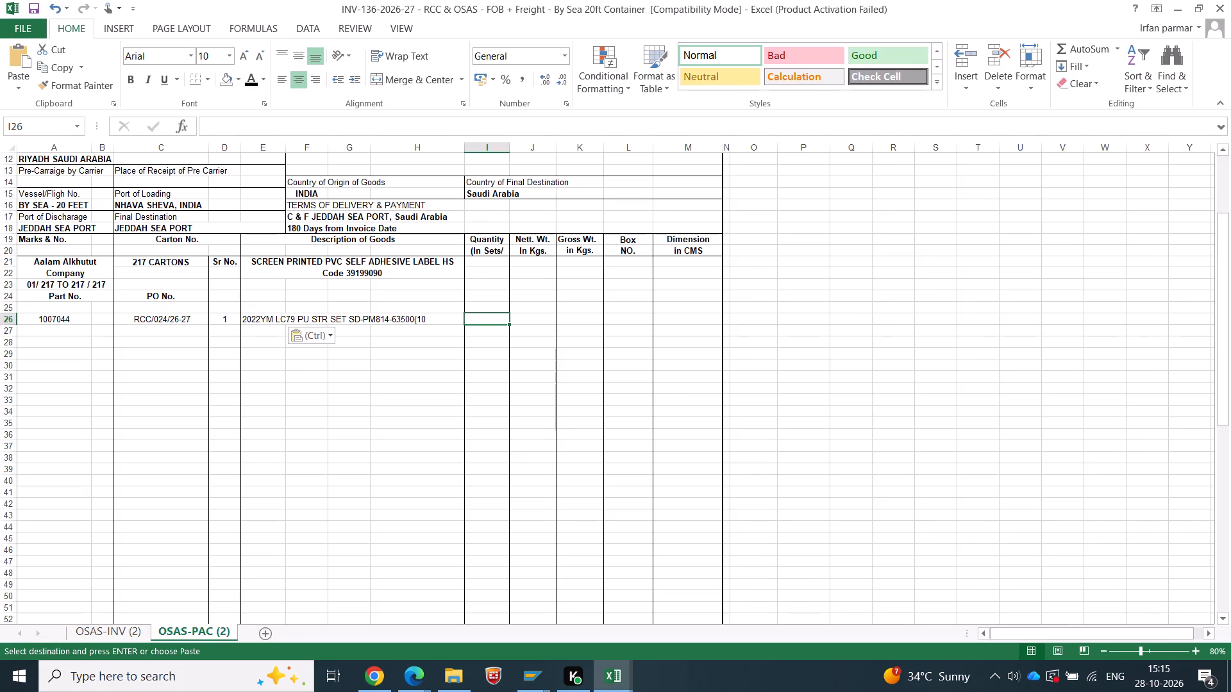
pyautogui.hotkey('alt', 'Tab')
pyautogui.click(447, 220)
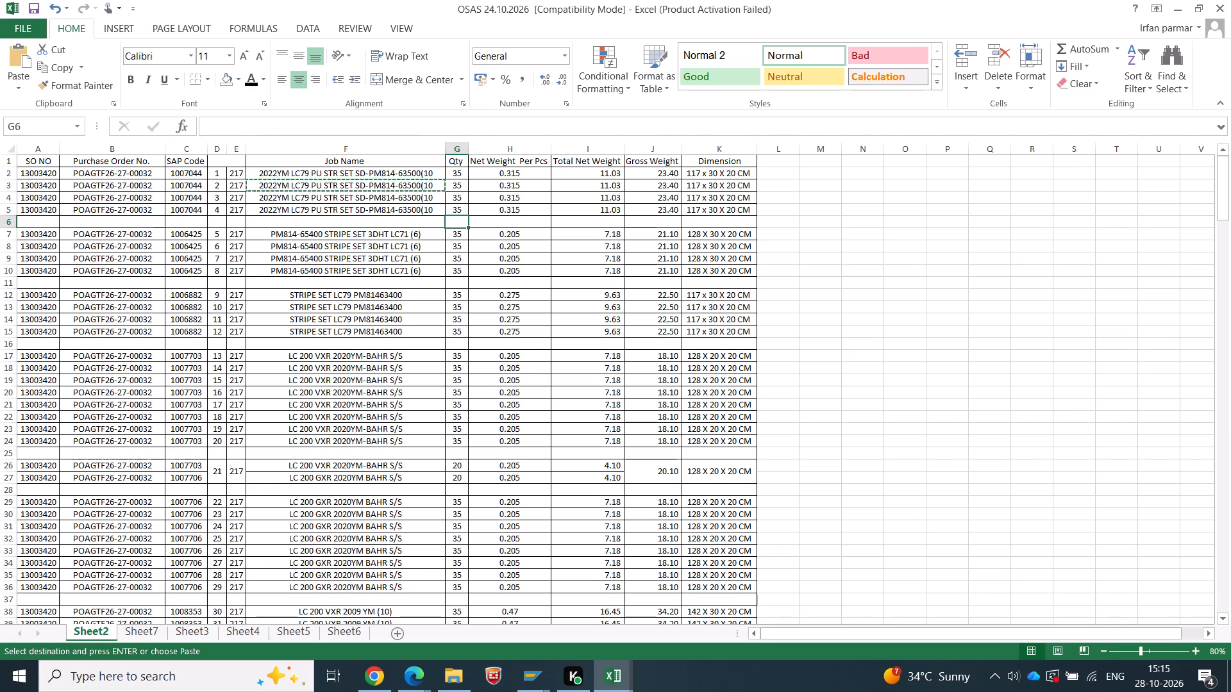
pyautogui.hotkey('alt', '=')
pyautogui.press('Return')
pyautogui.press('Up')
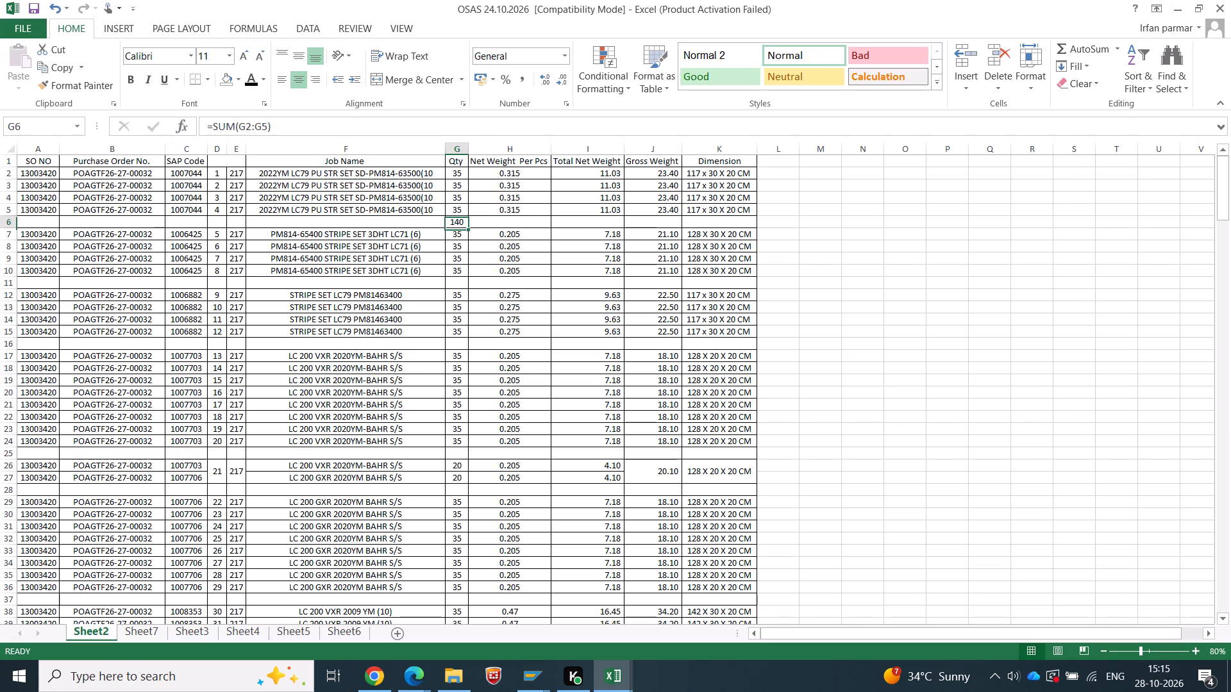
pyautogui.hotkey('ctrl', 'c')
pyautogui.press('Right')
pyautogui.press('Right')
pyautogui.hotkey('shift', 'Right')
pyautogui.press('Return')
pyautogui.press('Left')
pyautogui.press('Left')
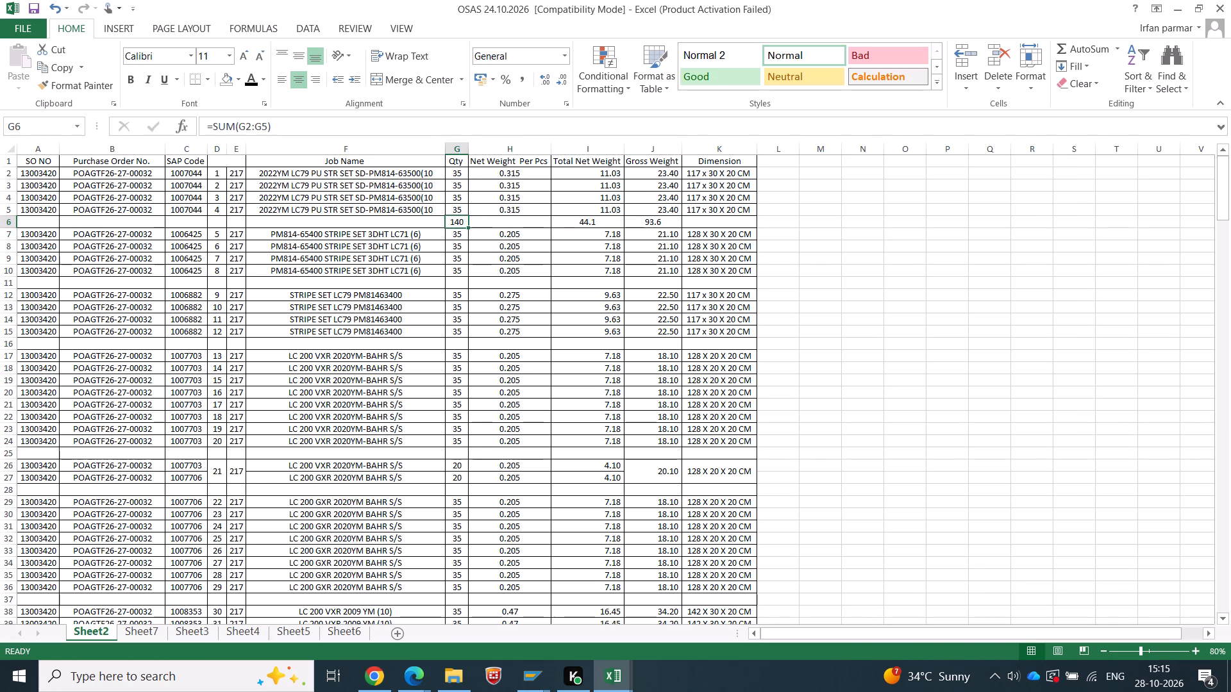
# Copy the 1007044 quantity total of 140 into the packing list's Quantity column, row 26, as a value.
pyautogui.hotkey('ctrl', 'c')
pyautogui.hotkey('alt', 'Tab')
pyautogui.rightClick(486, 322)
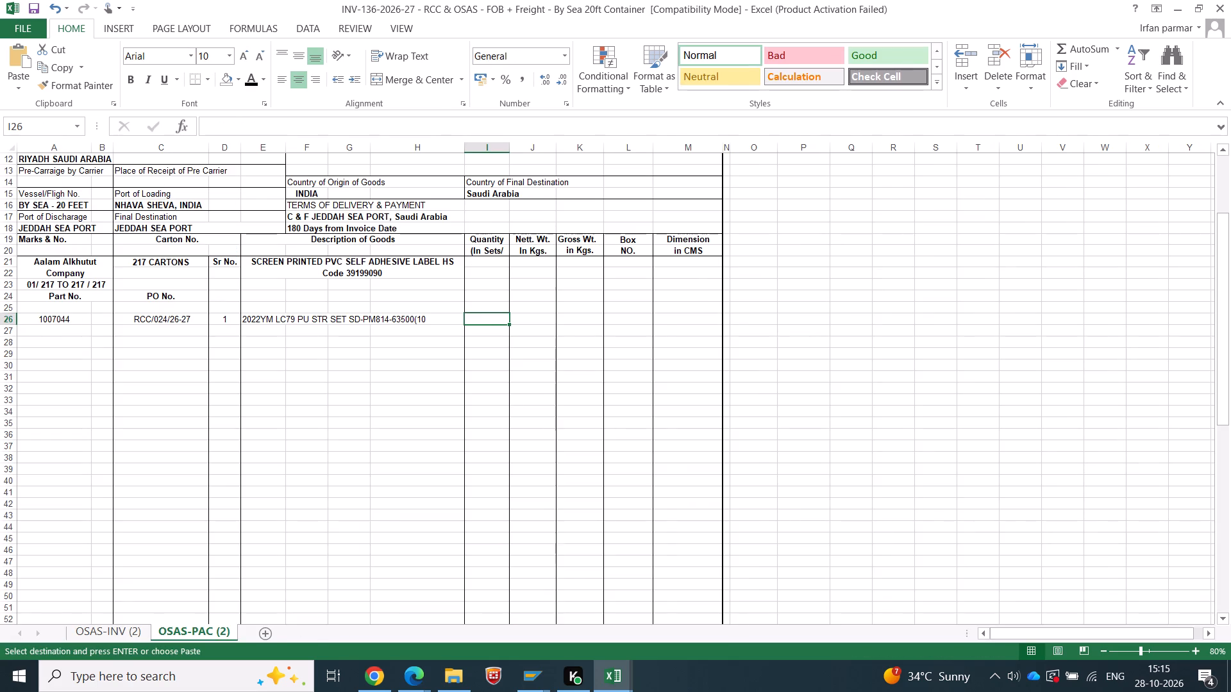
pyautogui.rightClick(504, 316)
pyautogui.click(560, 381)
# Copy the 1007044 weight totals into row 26 of the packing list as values: net 44.10 and gross 93.60.
pyautogui.hotkey('alt', 'Tab')
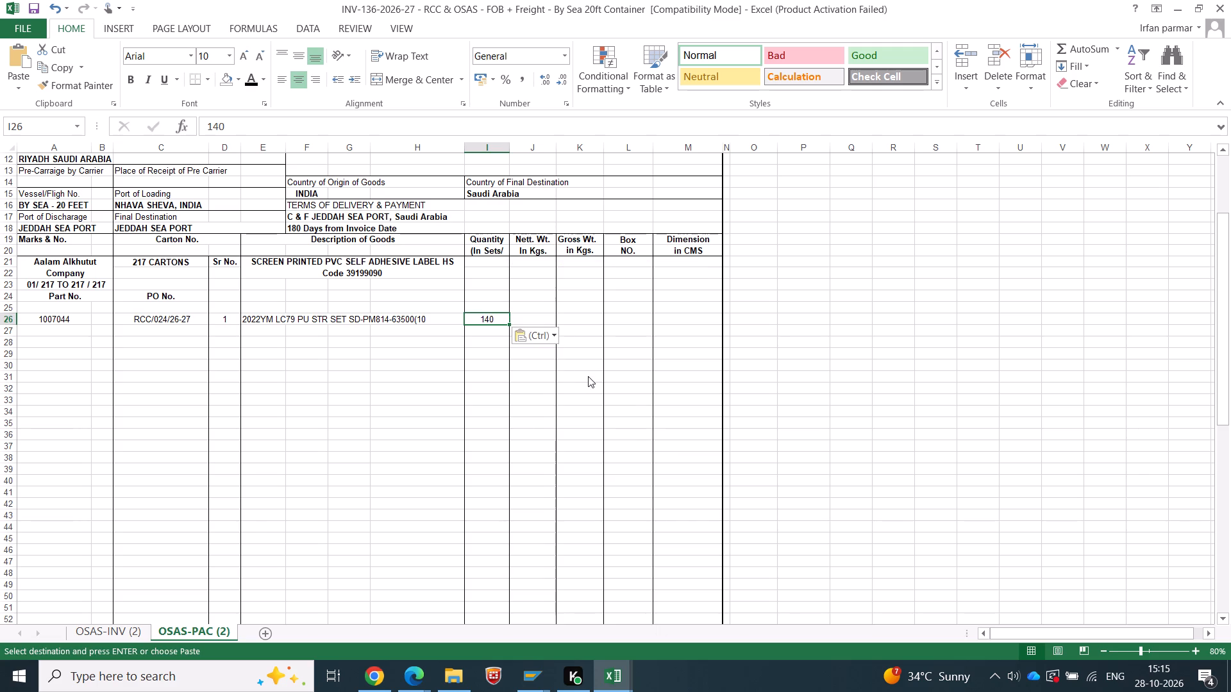
pyautogui.moveTo(585, 222); pyautogui.dragTo(646, 222)
pyautogui.hotkey('ctrl', 'c')
pyautogui.hotkey('alt', 'Tab')
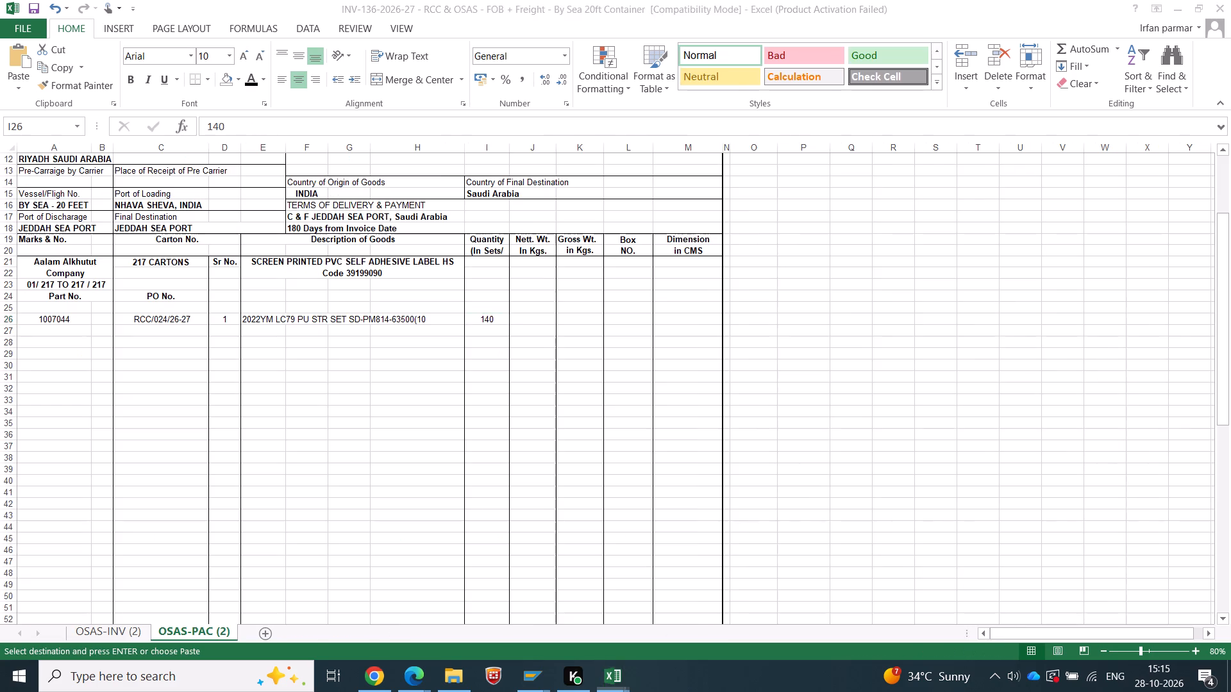
pyautogui.rightClick(535, 322)
pyautogui.click(585, 383)
# Enter box number range 1 to 4 for the 1007044 line on the packing list.
pyautogui.click(610, 314)
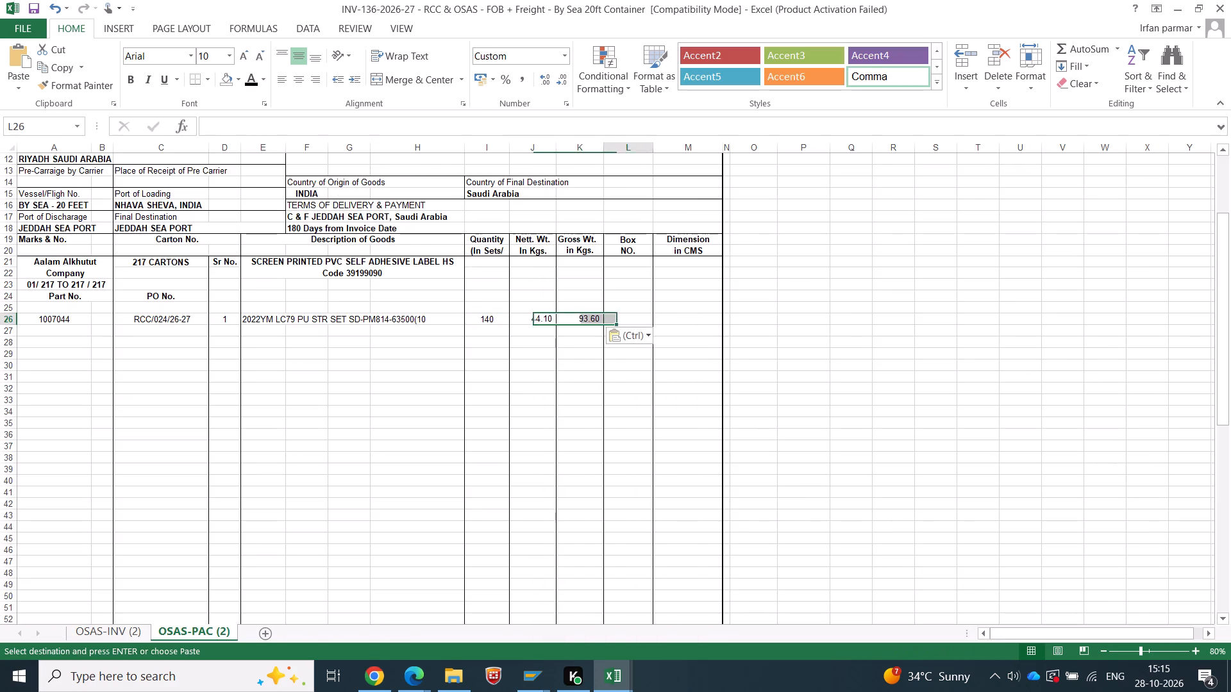
pyautogui.hotkey('alt', 'Tab')
pyautogui.hotkey('alt', 'Tab')
pyautogui.write('1 to 4')
pyautogui.press('Tab')
# Copy the carton dimension 117 x 30 X 20 CM from Sheet2 into the packing list's Dimension column, row 26, as a value.
pyautogui.hotkey('alt', 'Tab')
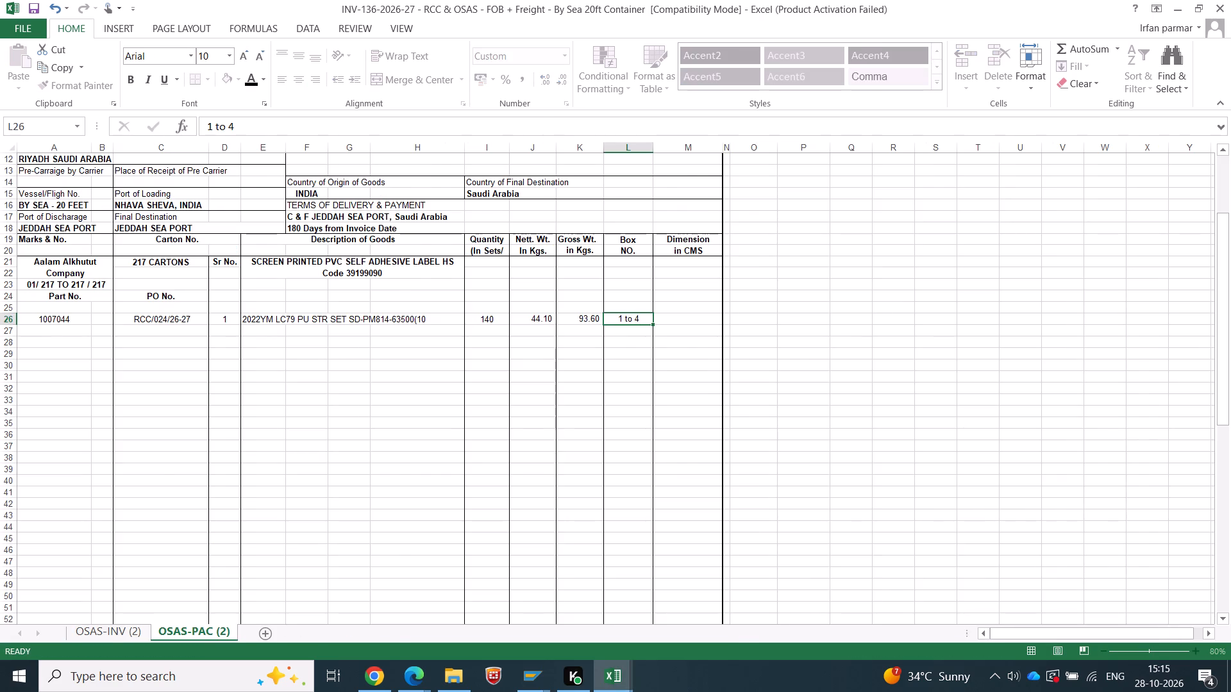
pyautogui.click(726, 192)
pyautogui.hotkey('ctrl', 'c')
pyautogui.hotkey('alt', 'Tab')
pyautogui.rightClick(682, 317)
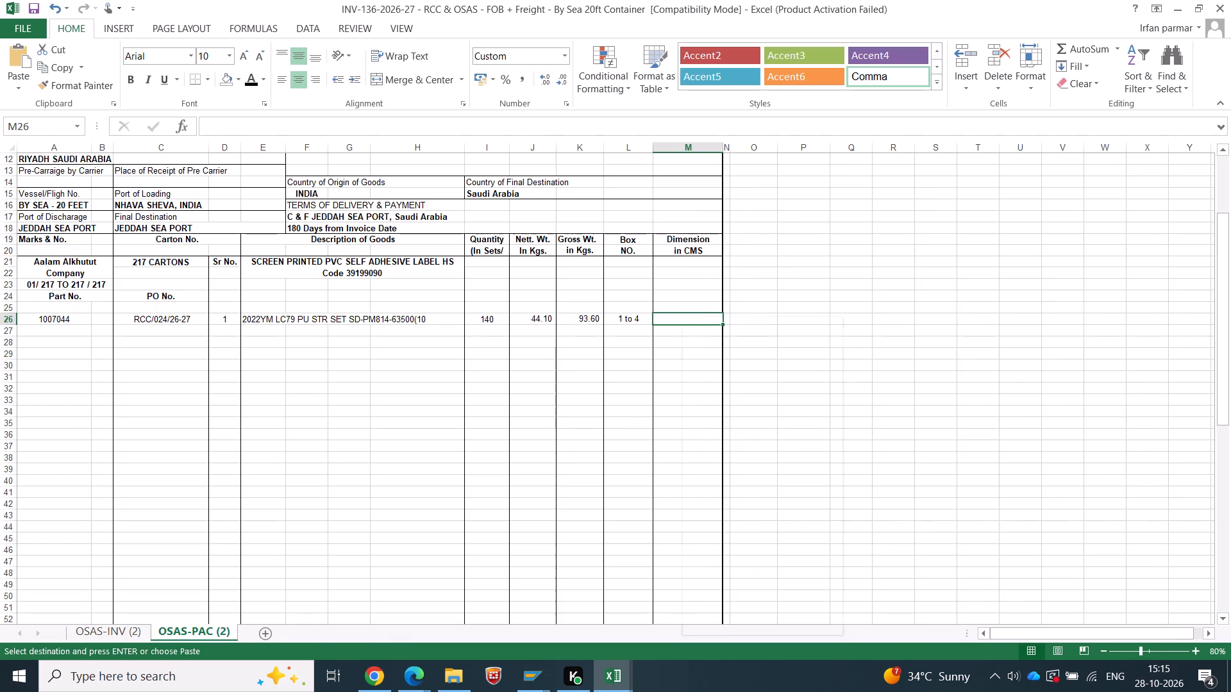
pyautogui.click(735, 381)
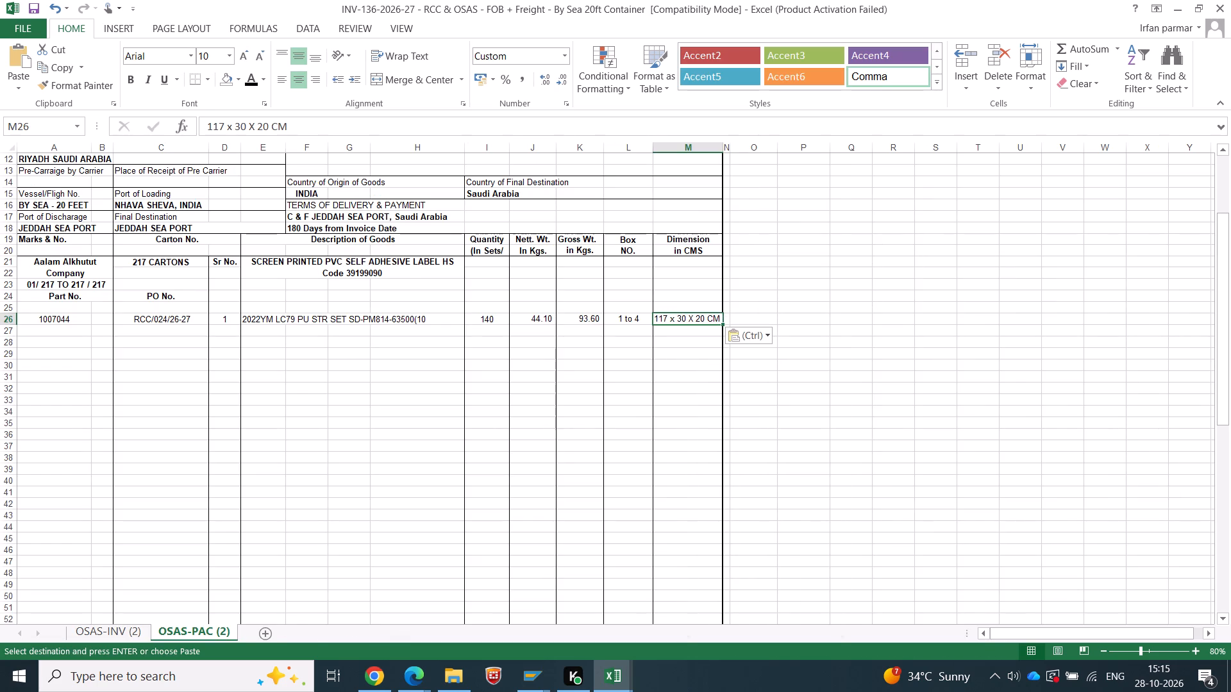
# Remove the CM suffix from the carton dimension in row 26 of the packing list.
pyautogui.moveTo(266, 129); pyautogui.dragTo(309, 132)
pyautogui.press('\\')
pyautogui.press('BackSpace')
pyautogui.press('Return')
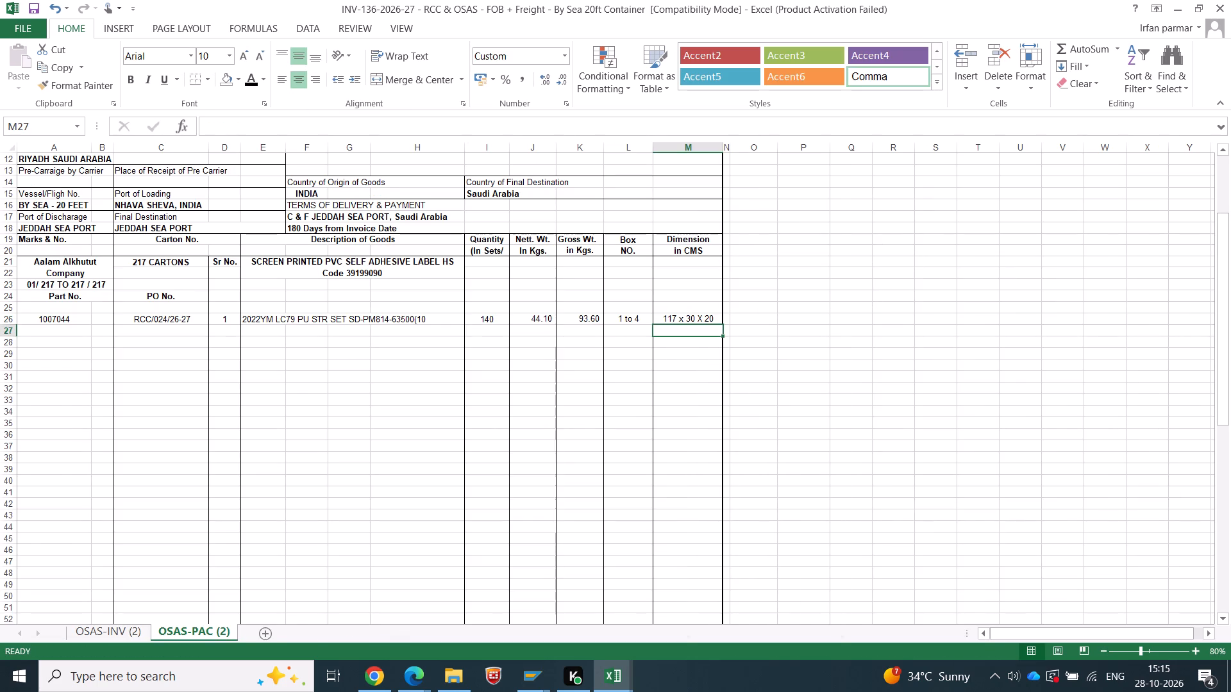
# Change the lowercase x in the row 26 dimension to a capital so it reads 117 X 30 X 20.
pyautogui.hotkey('alt', 'Tab')
pyautogui.hotkey('alt', 'Tab')
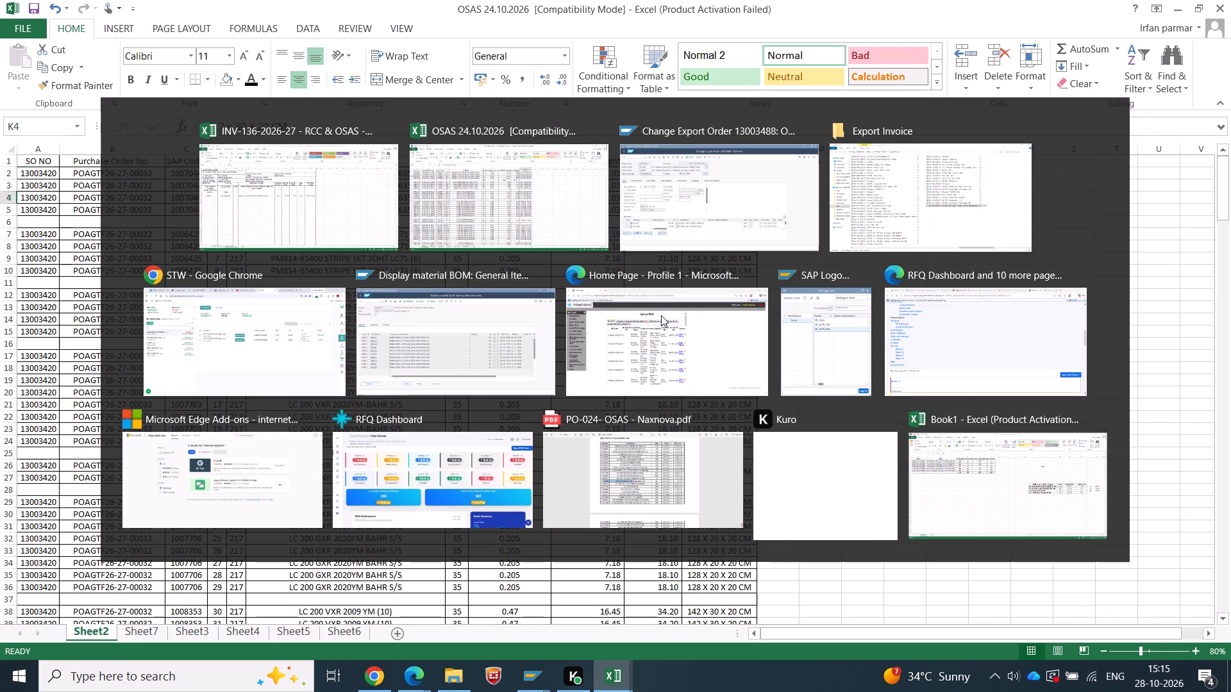
pyautogui.doubleClick(682, 317)
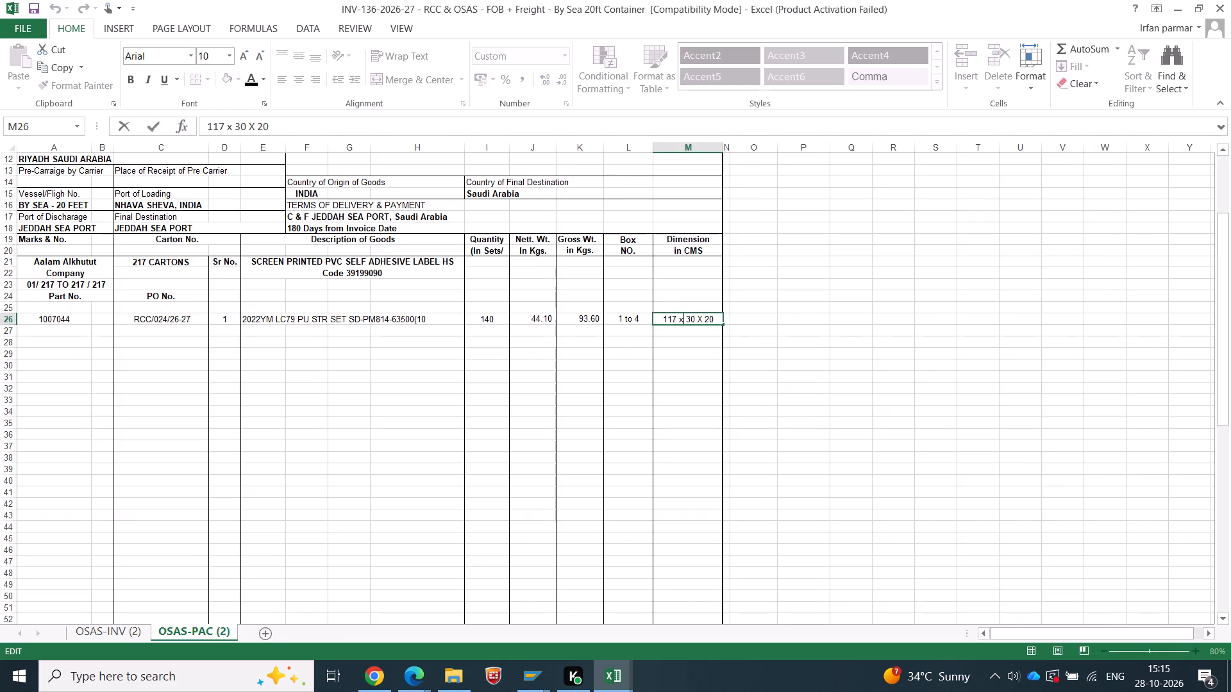
pyautogui.hotkey('shift', 'Up')
pyautogui.hotkey('shift', 'Left')
pyautogui.hotkey('shift', 'x')
pyautogui.press('Left')
pyautogui.press('Left')
pyautogui.press('Left')
pyautogui.press('Left')
pyautogui.press('Left')
pyautogui.press('Left')
pyautogui.press('Left')
pyautogui.press('Left')
pyautogui.press('Left')
pyautogui.press('Left')
pyautogui.press('Left')
pyautogui.press('Left')
pyautogui.press('Left')
pyautogui.press('Left')
pyautogui.press('Left')
pyautogui.press('Left')
pyautogui.press('Left')
pyautogui.press('Left')
pyautogui.press('Right')
pyautogui.press('Right')
pyautogui.press('Right')
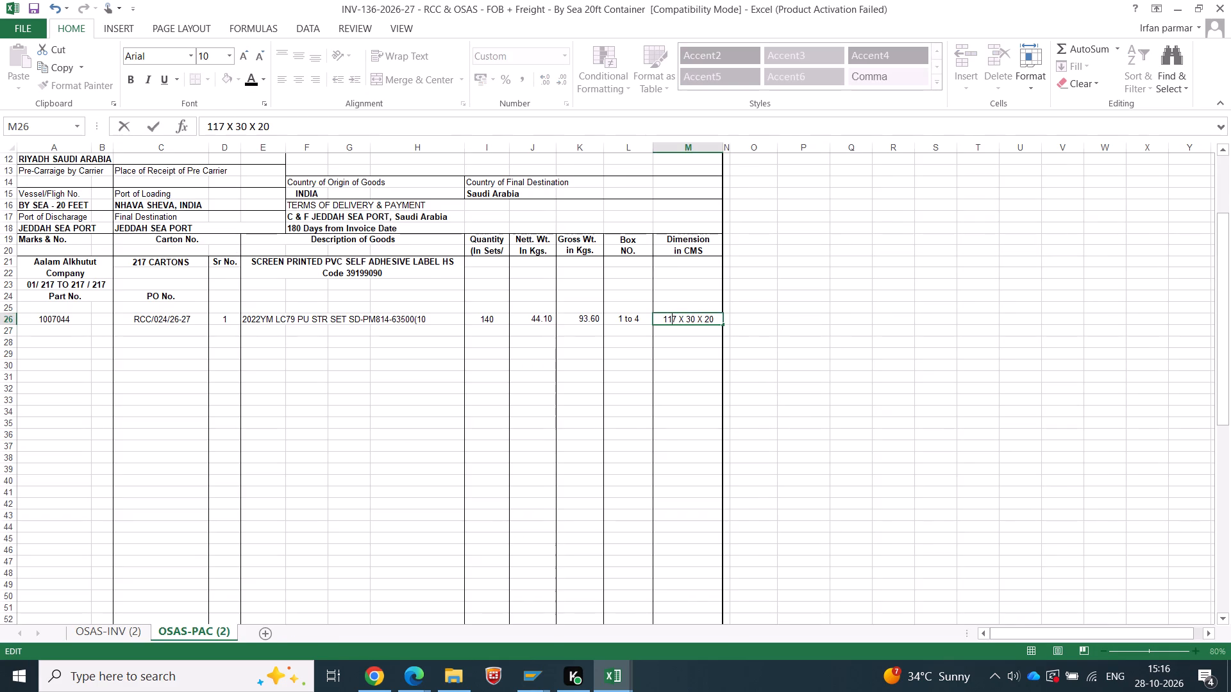
pyautogui.press('Right')
pyautogui.press('Right')
pyautogui.press('Right')
pyautogui.press('Right')
pyautogui.press('Right')
pyautogui.press('Right')
pyautogui.press('Right')
pyautogui.press('Right')
pyautogui.press('Right')
pyautogui.press('Right')
pyautogui.press('Right')
pyautogui.press('Right')
pyautogui.press('Return')
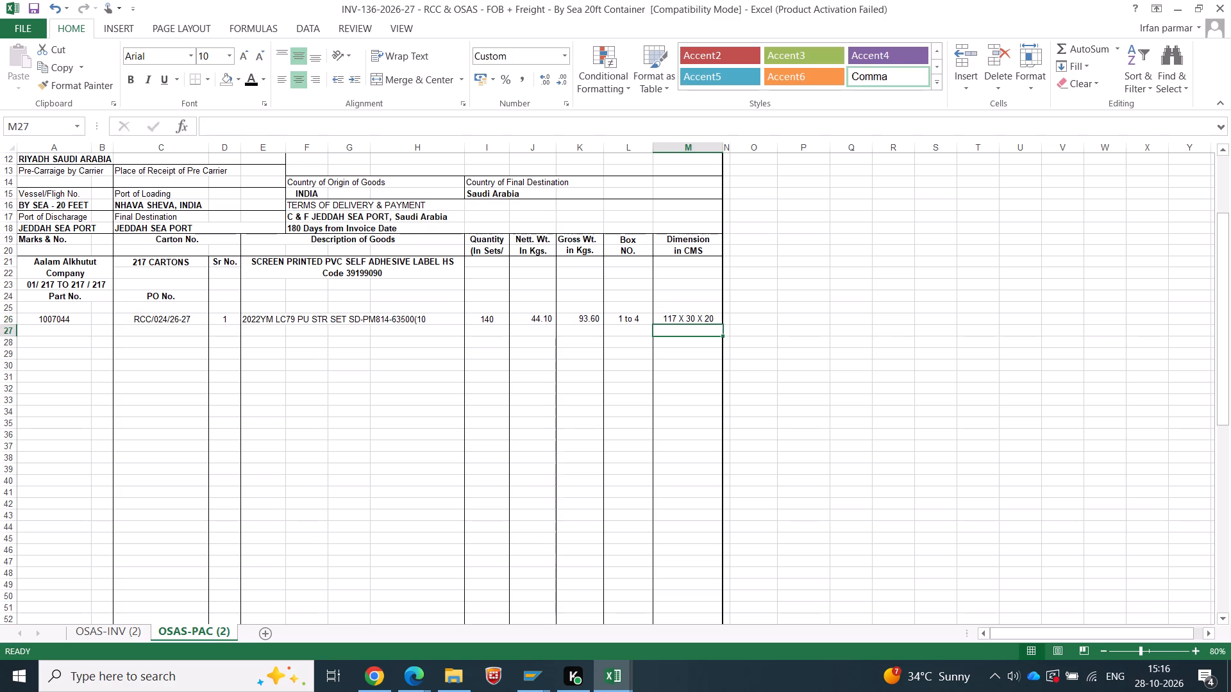
# Clear the temporary quantity and weight totals from row 6 of Sheet2 in the OSAS 24.10.2026 workbook.
pyautogui.hotkey('alt', 'Tab')
pyautogui.moveTo(455, 219); pyautogui.dragTo(706, 215)
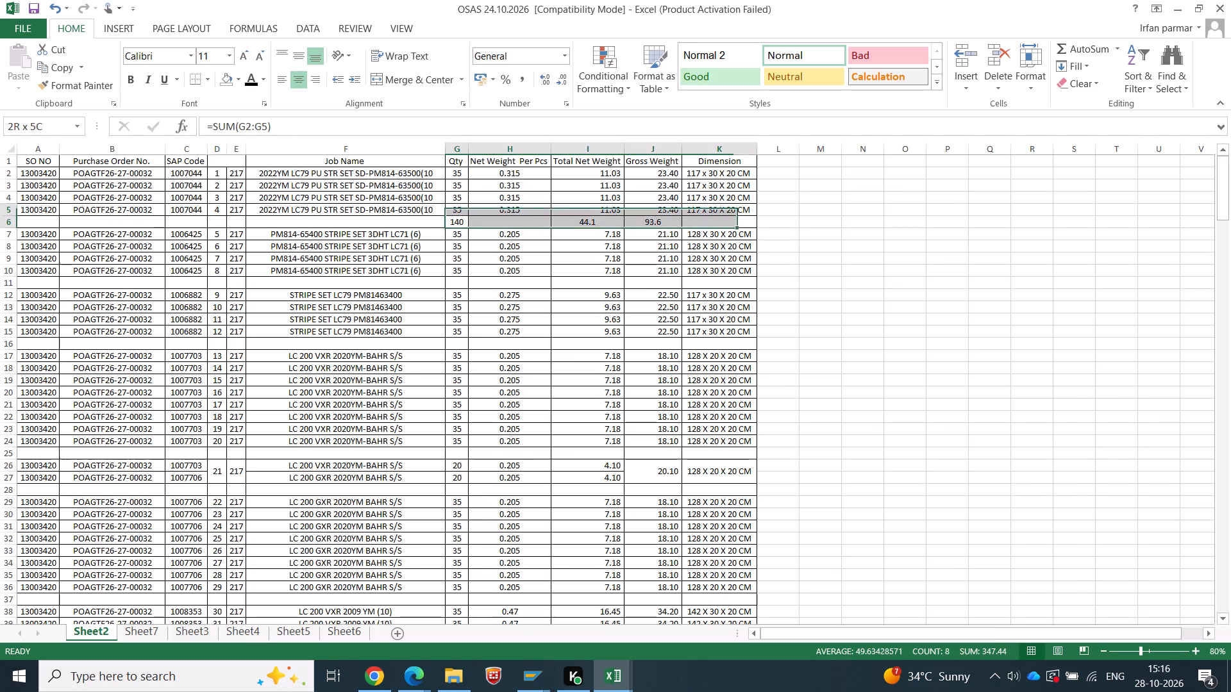
pyautogui.moveTo(706, 215); pyautogui.dragTo(661, 223)
pyautogui.press('Delete')
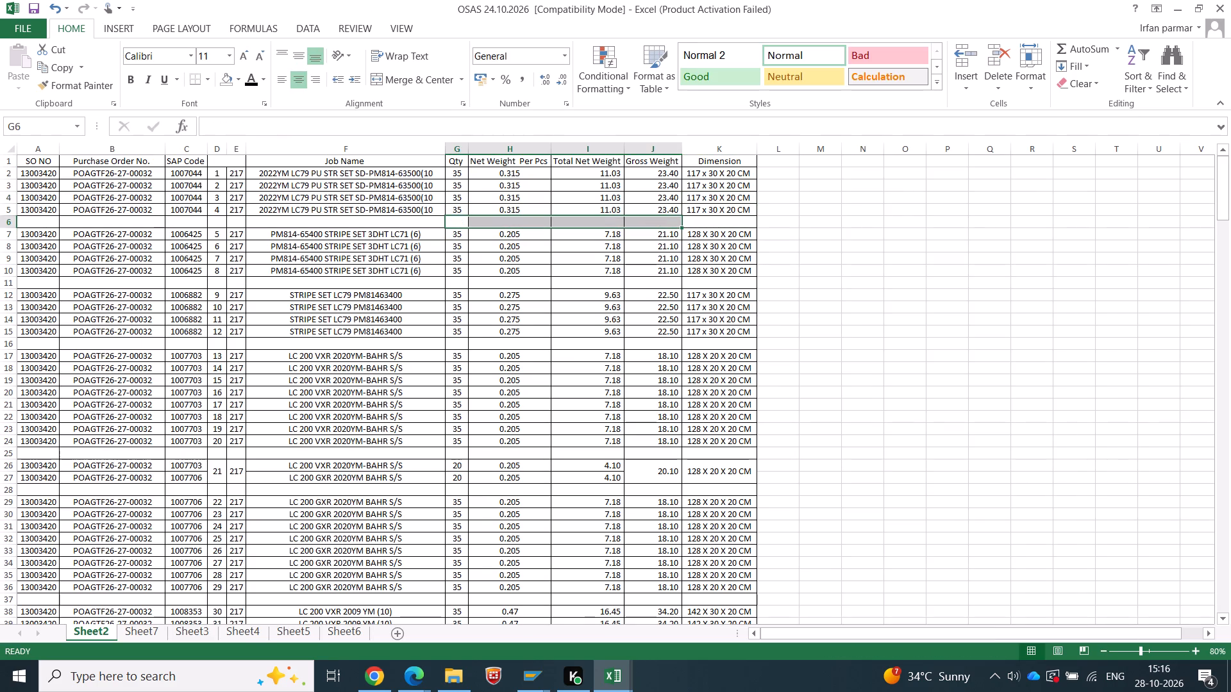
# Copy SAP code 1006425 from Sheet2 into the packing list's Part No. column, row 27, as a value.
pyautogui.click(187, 237)
pyautogui.hotkey('ctrl', 'c')
pyautogui.hotkey('alt', 'Tab')
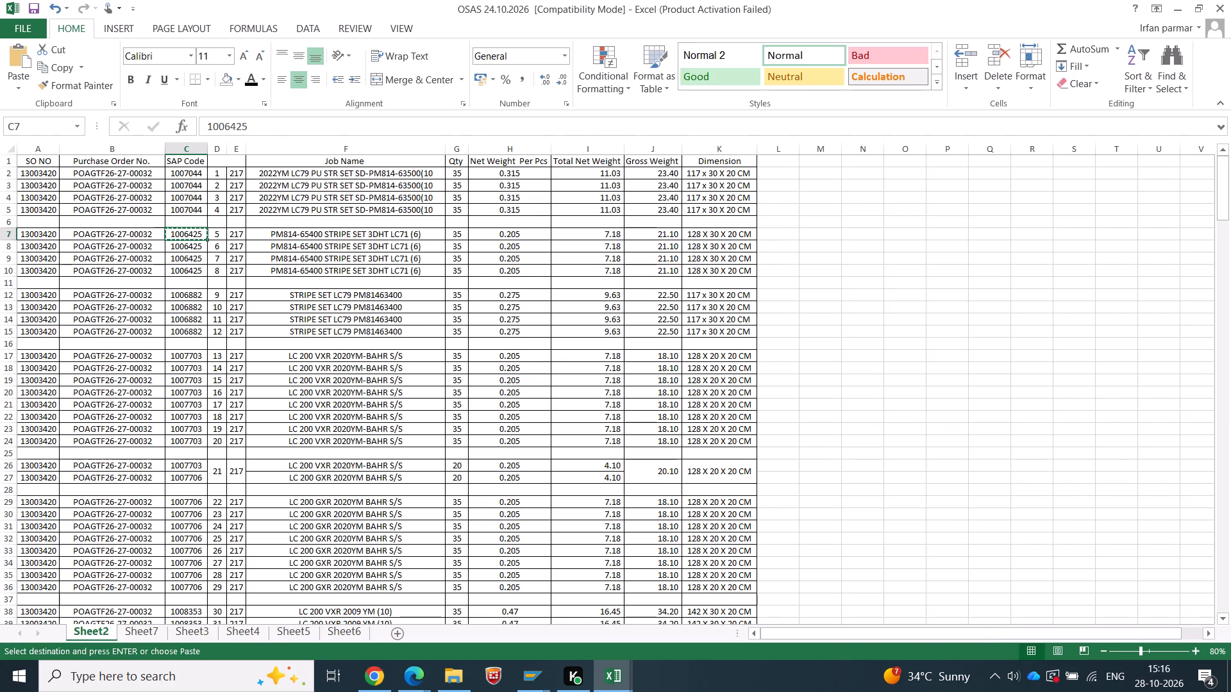
pyautogui.rightClick(60, 332)
pyautogui.click(120, 398)
pyautogui.hotkey('alt', 'Tab')
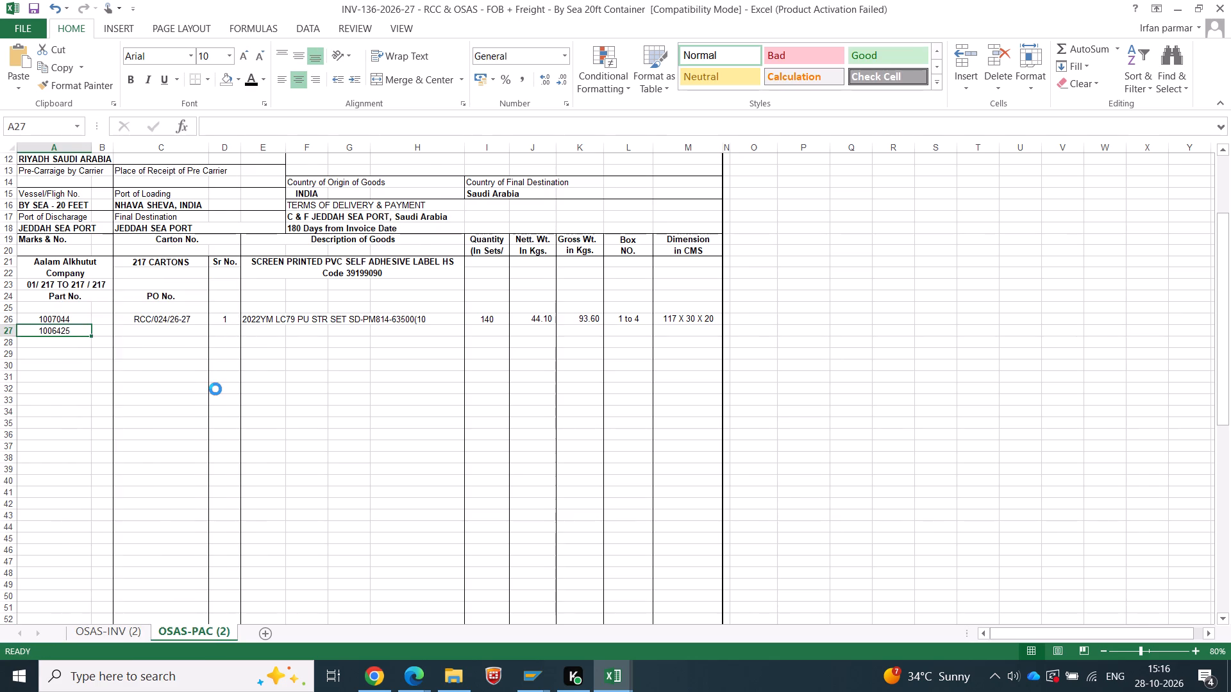
pyautogui.hotkey('alt', 'Tab')
# Fill PO number RCC/024/26-27 down into row 27 of the packing list.
pyautogui.press('Tab')
pyautogui.press('Tab')
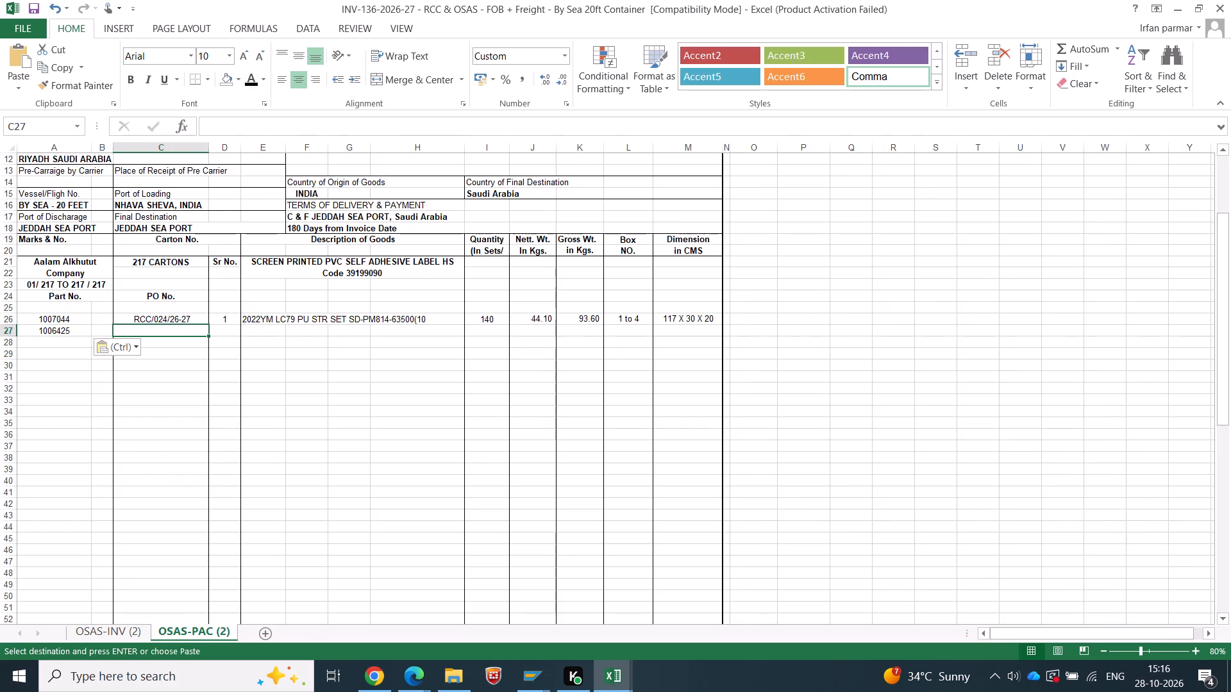
pyautogui.hotkey('ctrl', 'd')
# Enter a formula in the packing list's Sr No. cell D27 that adds 1 to D26.
pyautogui.click(224, 329)
pyautogui.press('+')
pyautogui.press('Up')
pyautogui.write('+1')
pyautogui.press('Return')
# Copy the D27 serial number formula down the Sr No. column through the blank item rows below.
pyautogui.press('Up')
pyautogui.hotkey('ctrl', 'c')
pyautogui.hotkey('shift', 'Down')
pyautogui.hotkey('shift', 'Down')
pyautogui.hotkey('shift', 'Down')
pyautogui.hotkey('shift', 'Down')
pyautogui.hotkey('shift', 'Down')
pyautogui.hotkey('shift', 'Down')
pyautogui.hotkey('shift', 'Down')
pyautogui.hotkey('shift', 'Down')
pyautogui.hotkey('shift', 'Down')
pyautogui.hotkey('shift', 'Down')
pyautogui.hotkey('shift', 'Down')
pyautogui.hotkey('shift', 'Down')
pyautogui.hotkey('shift', 'Down')
pyautogui.hotkey('shift', 'Down')
pyautogui.hotkey('shift', 'Down')
pyautogui.hotkey('shift', 'Down')
pyautogui.hotkey('shift', 'Down')
pyautogui.hotkey('shift', 'Down')
pyautogui.hotkey('shift', 'Down')
pyautogui.hotkey('shift', 'Down')
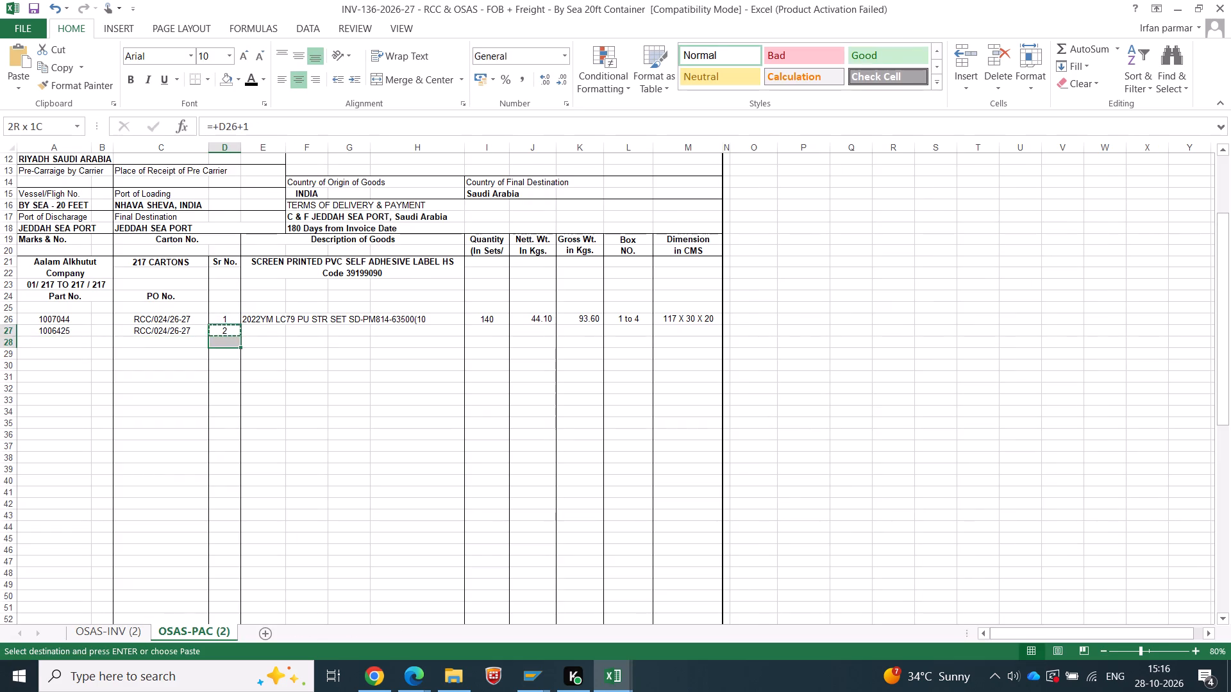
pyautogui.hotkey('shift', 'Down')
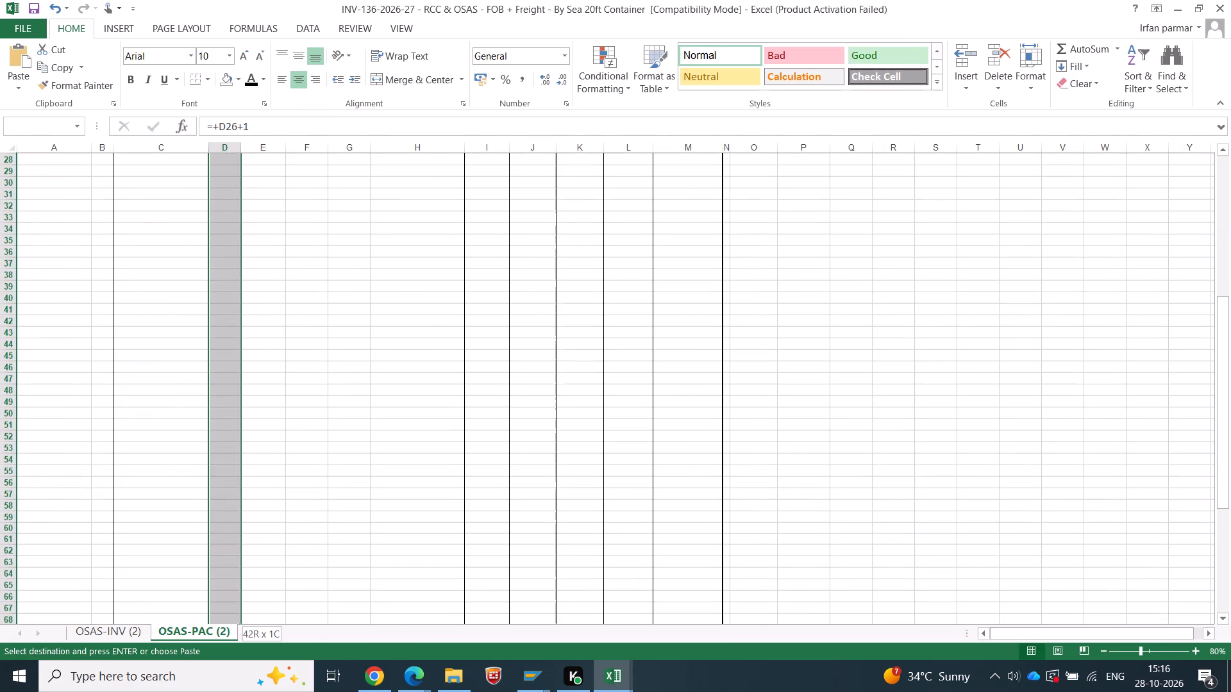
pyautogui.hotkey('shift', 'Up')
pyautogui.press('Return')
pyautogui.click(372, 450)
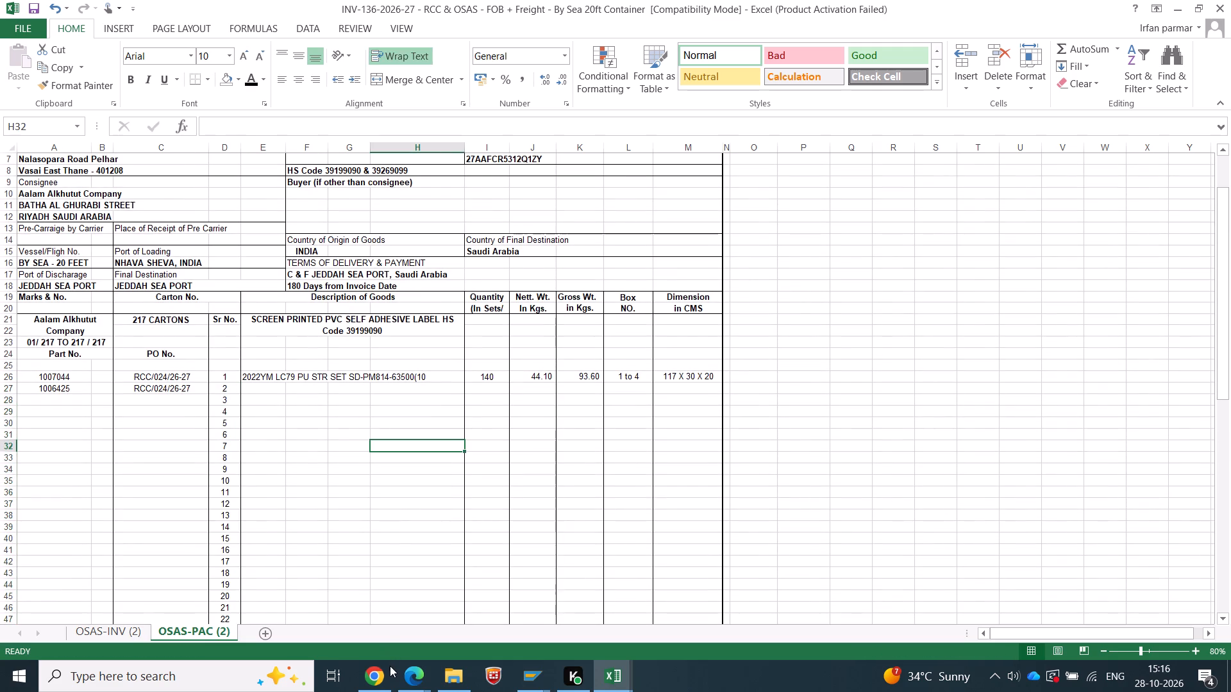
# Switch to Angel One in Chrome, search for trent and add TRENT NSE to mywatchlist.
pyautogui.click(390, 674)
pyautogui.click(455, 6)
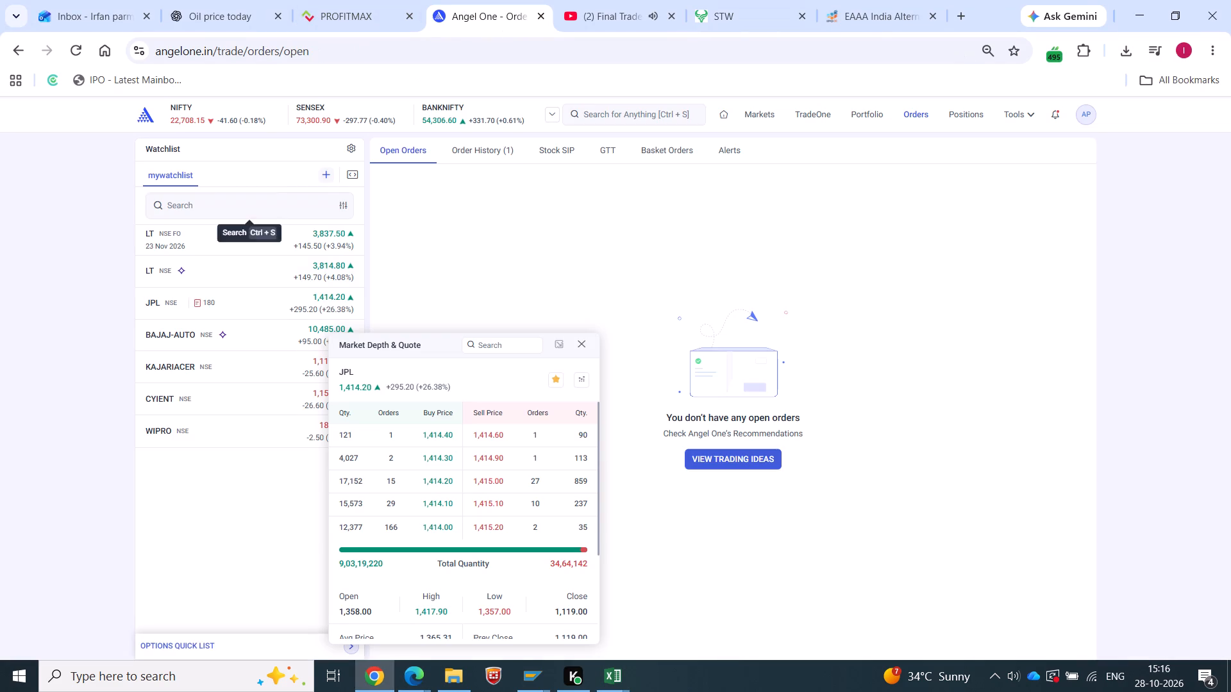
pyautogui.click(192, 187)
pyautogui.click(192, 202)
pyautogui.click(627, 115)
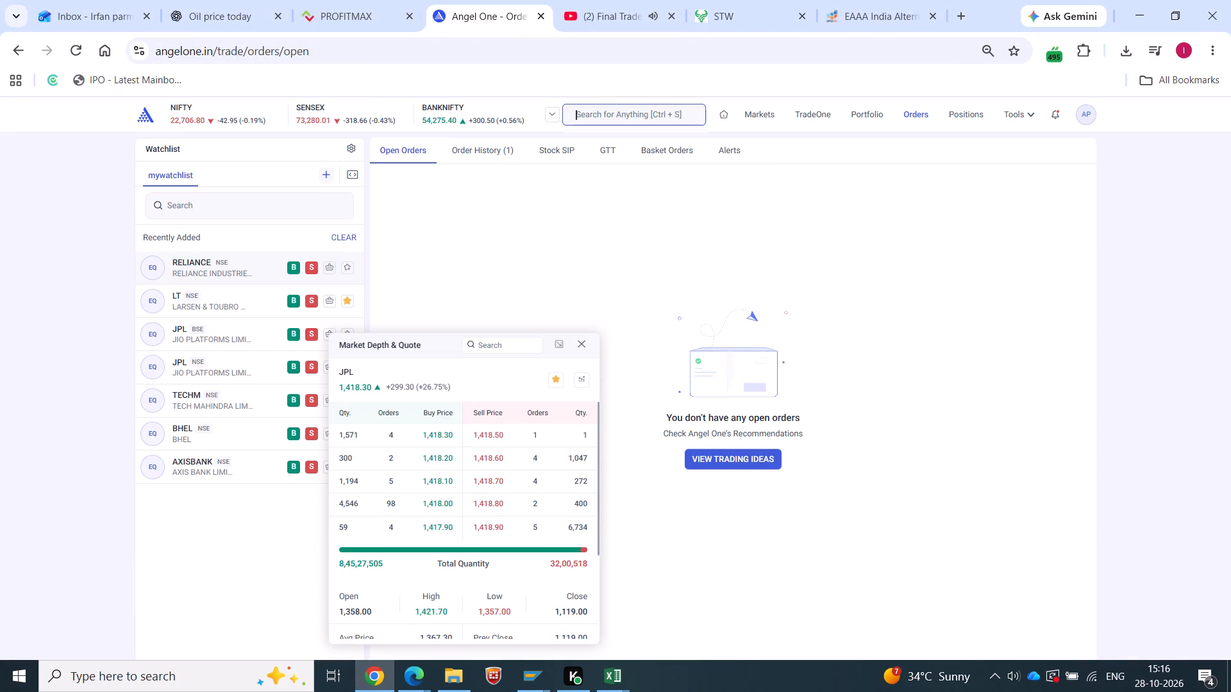
pyautogui.write('trent')
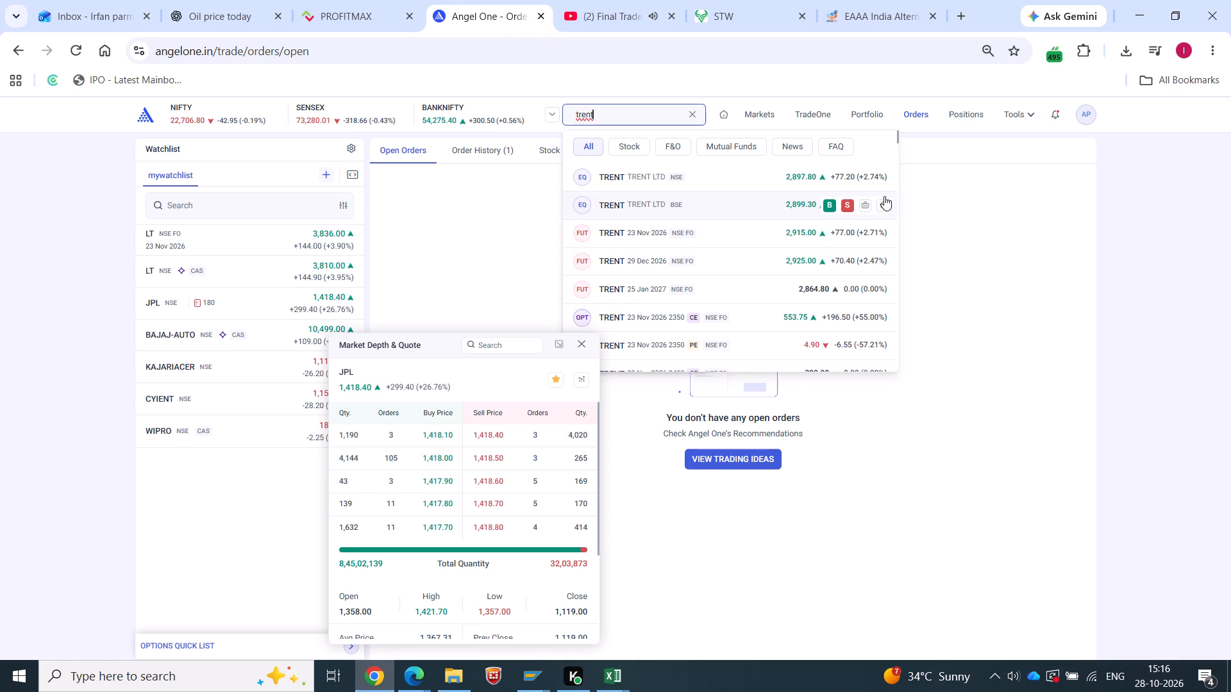
pyautogui.click(884, 179)
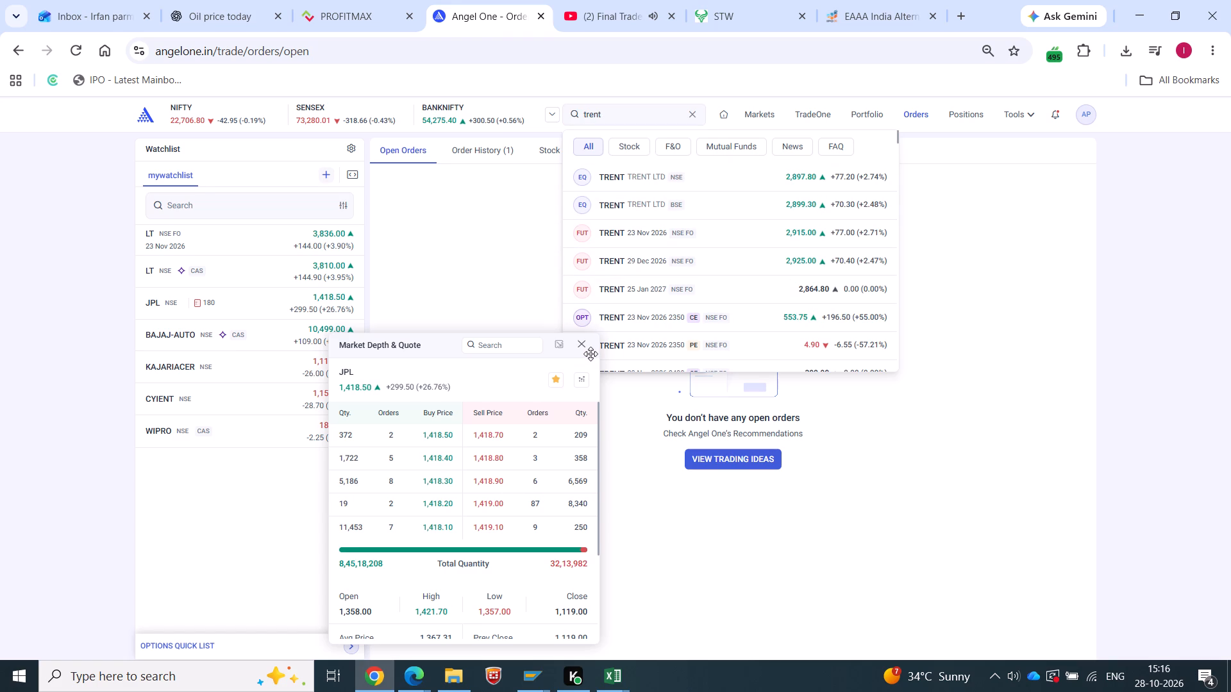
# Close the JPL market depth window and open the TRENT option chain from the watchlist.
pyautogui.click(582, 347)
pyautogui.scroll(6, 328, 321)
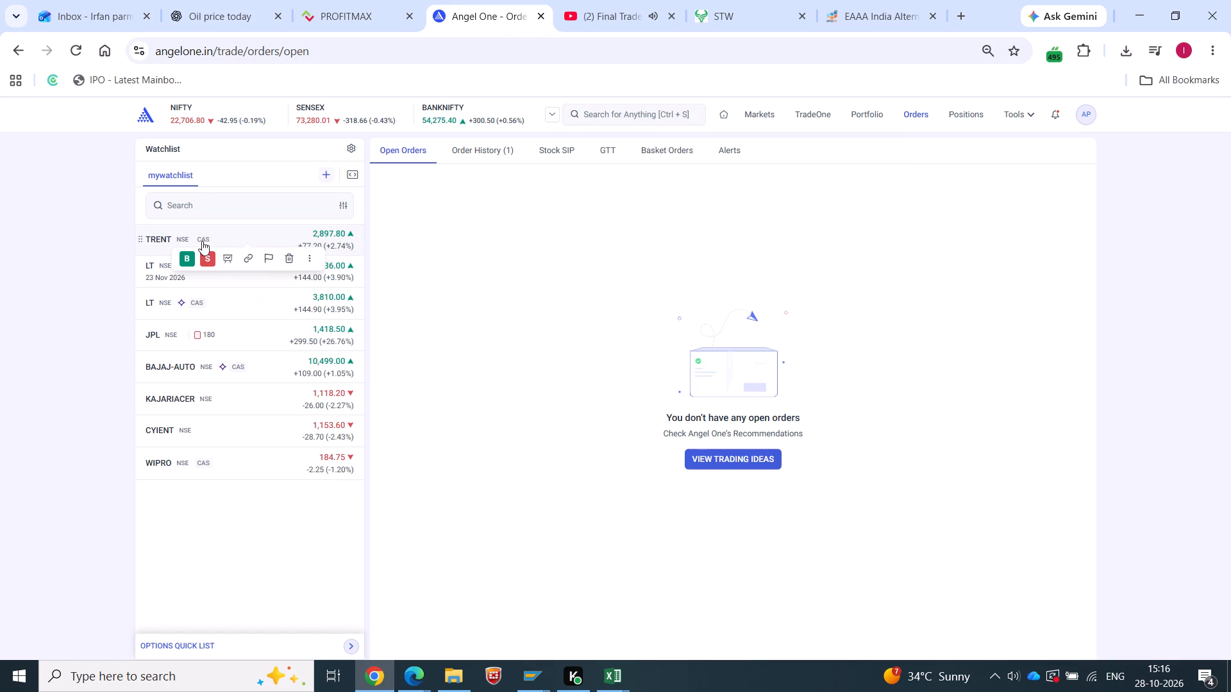
pyautogui.click(241, 260)
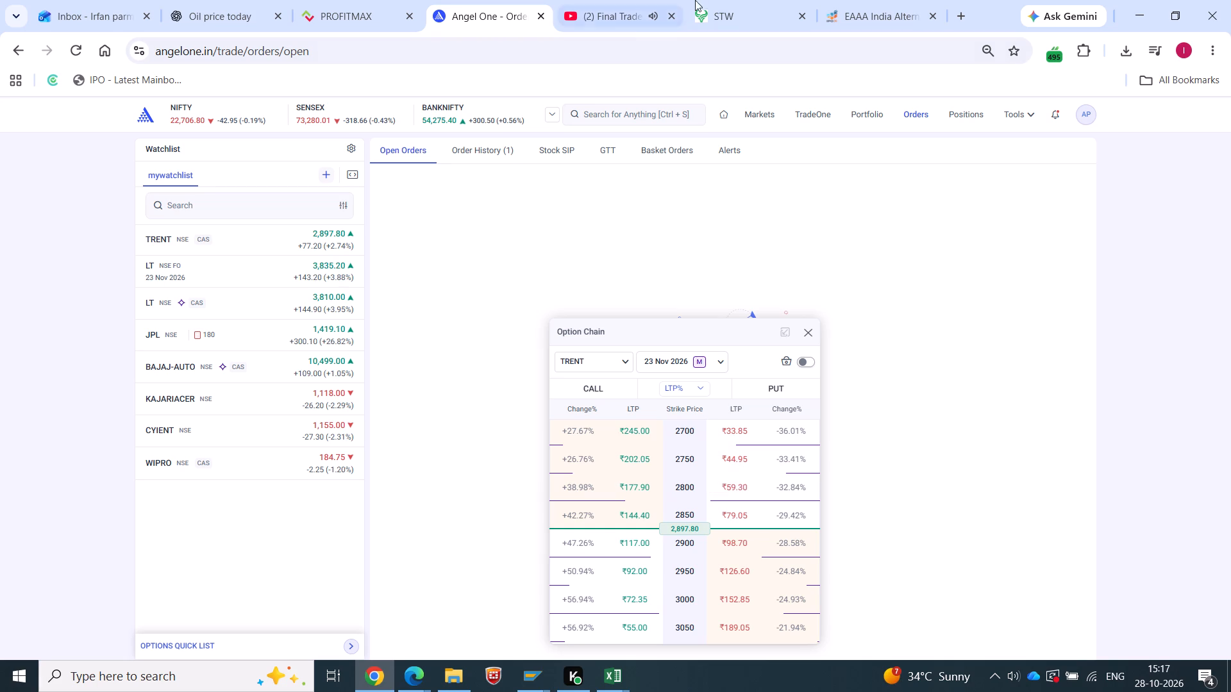
# In Stoxkart, search for TRENT 2900 and add its 23 Nov 2026 CE and PE contracts to the trading watchlist.
pyautogui.click(746, 0)
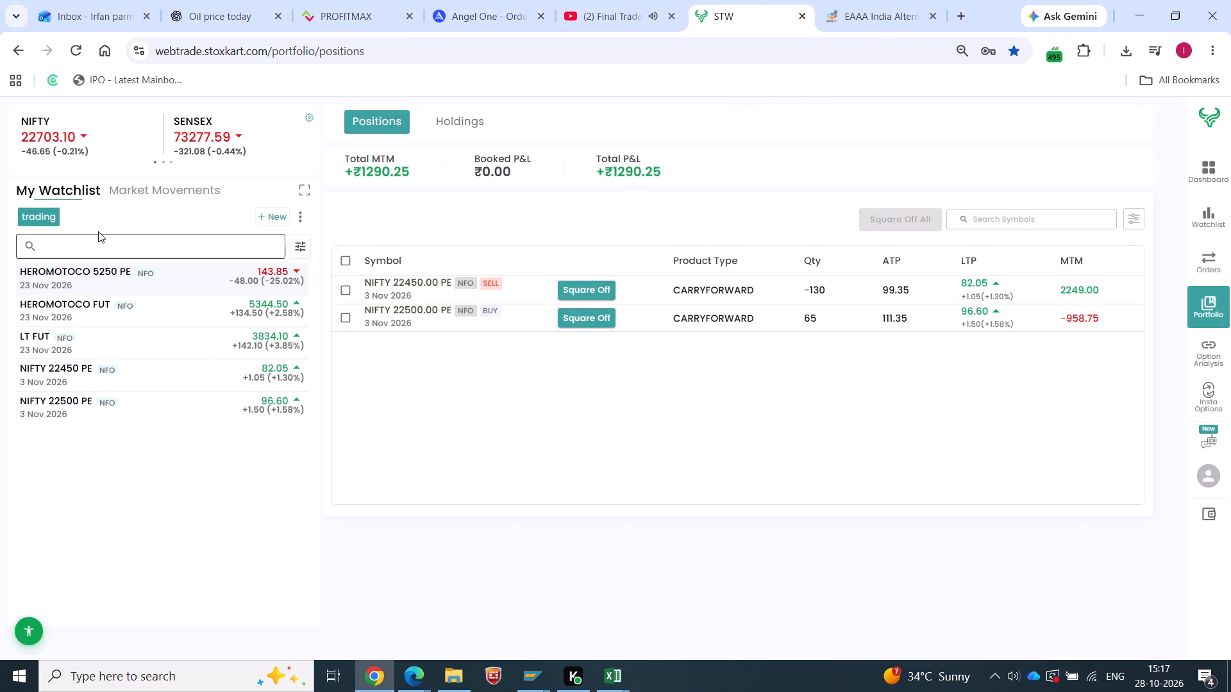
pyautogui.click(98, 231)
pyautogui.click(103, 242)
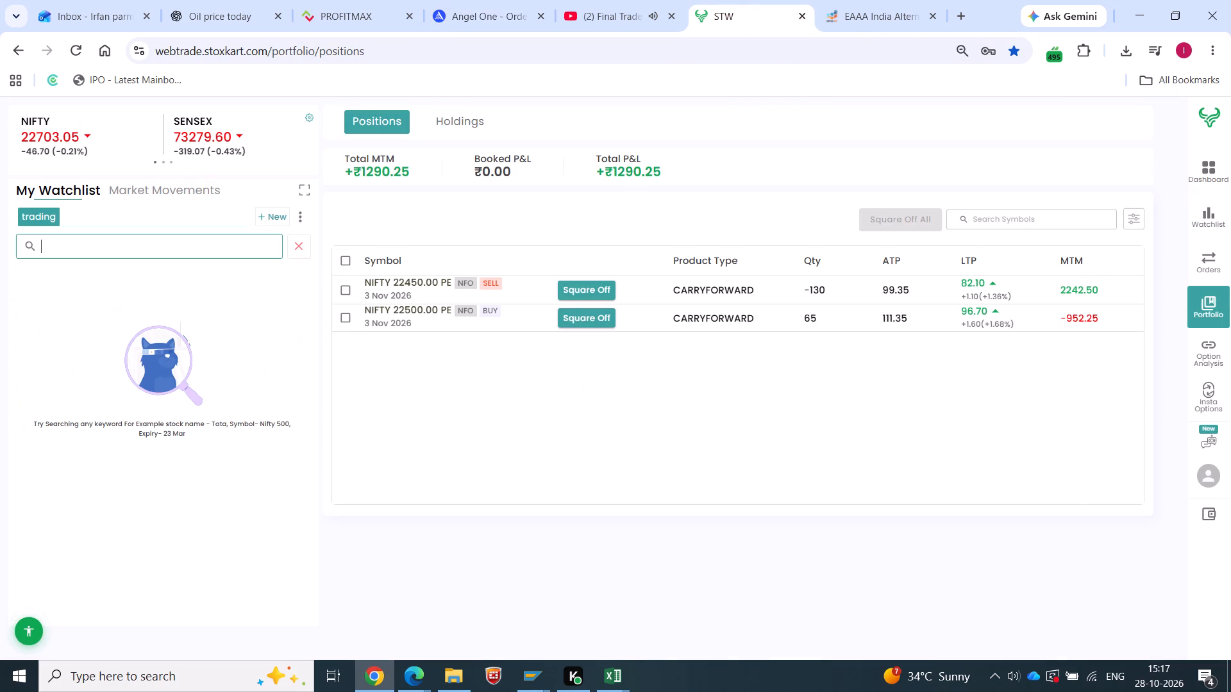
pyautogui.write('trent')
pyautogui.press('space')
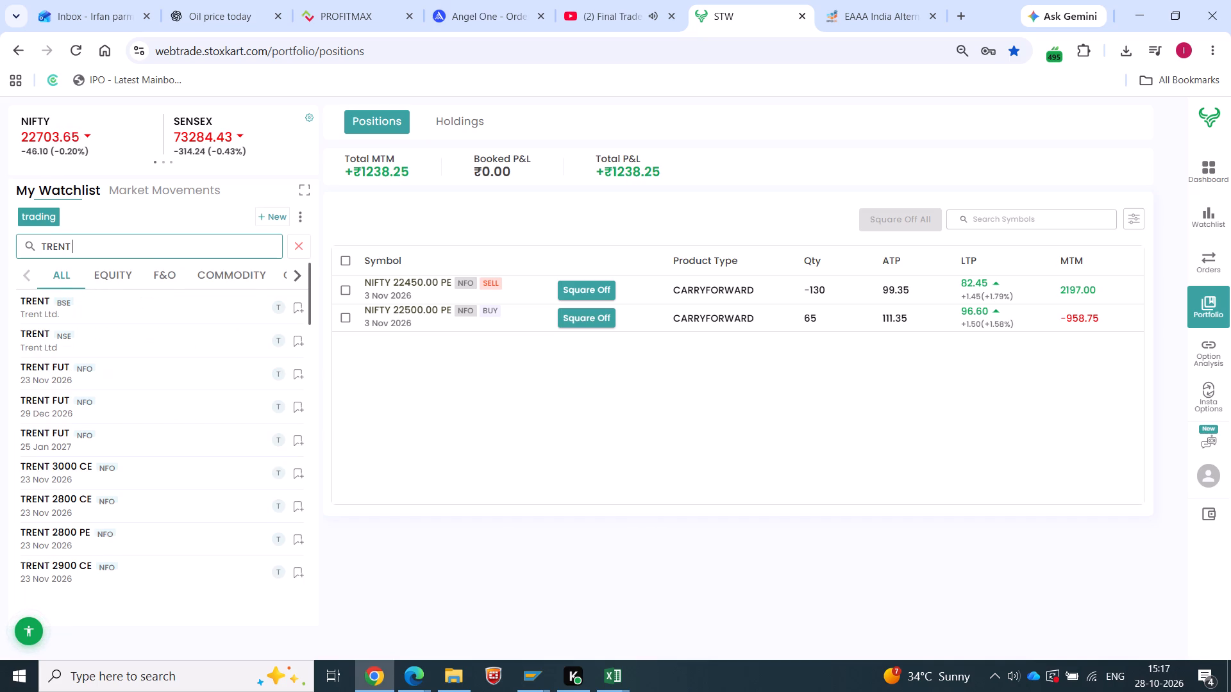
pyautogui.write('2900')
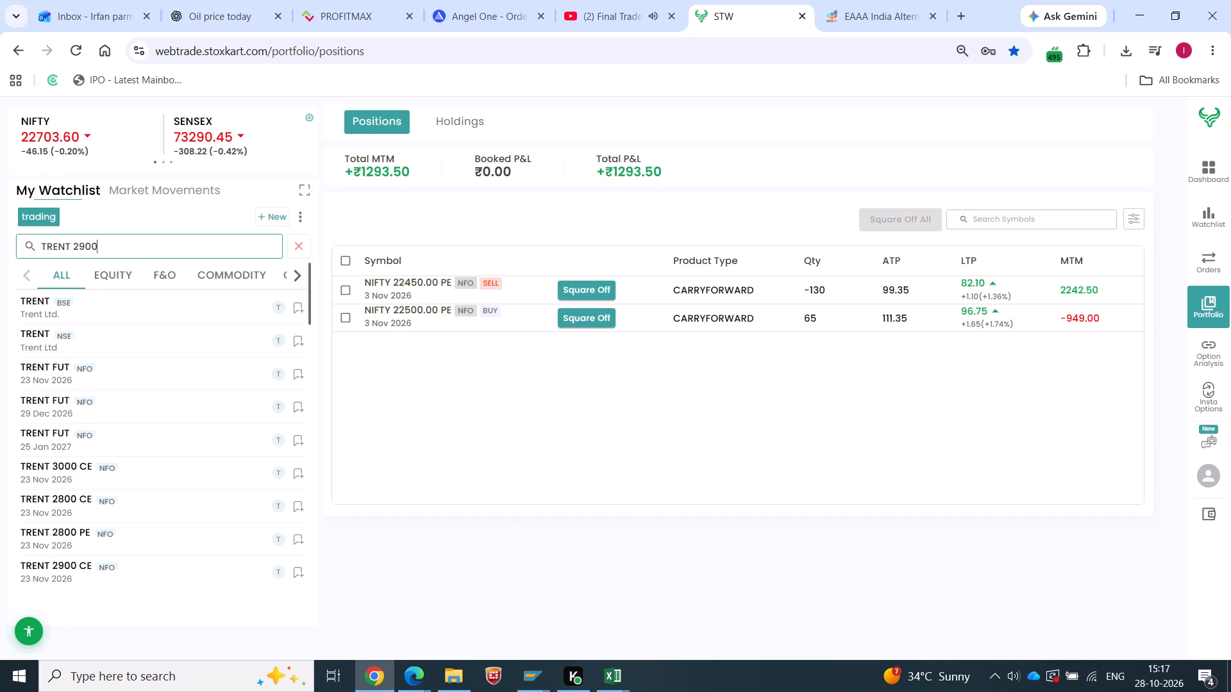
pyautogui.click(299, 309)
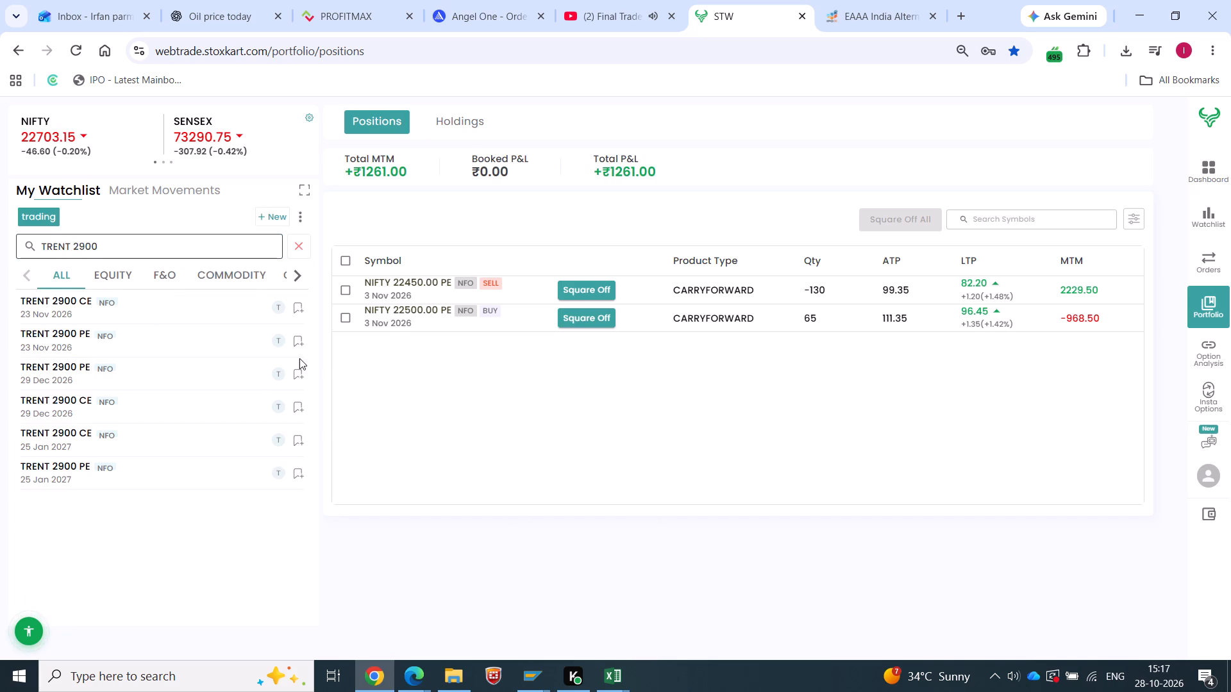
pyautogui.click(300, 346)
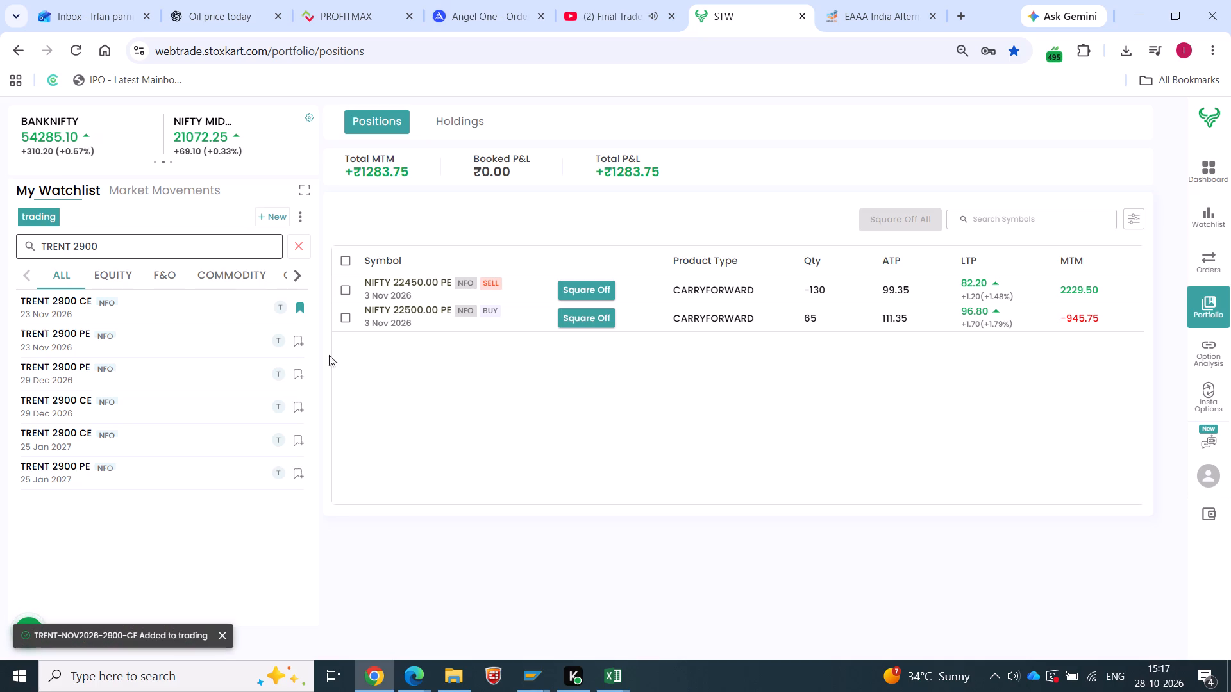
pyautogui.click(301, 244)
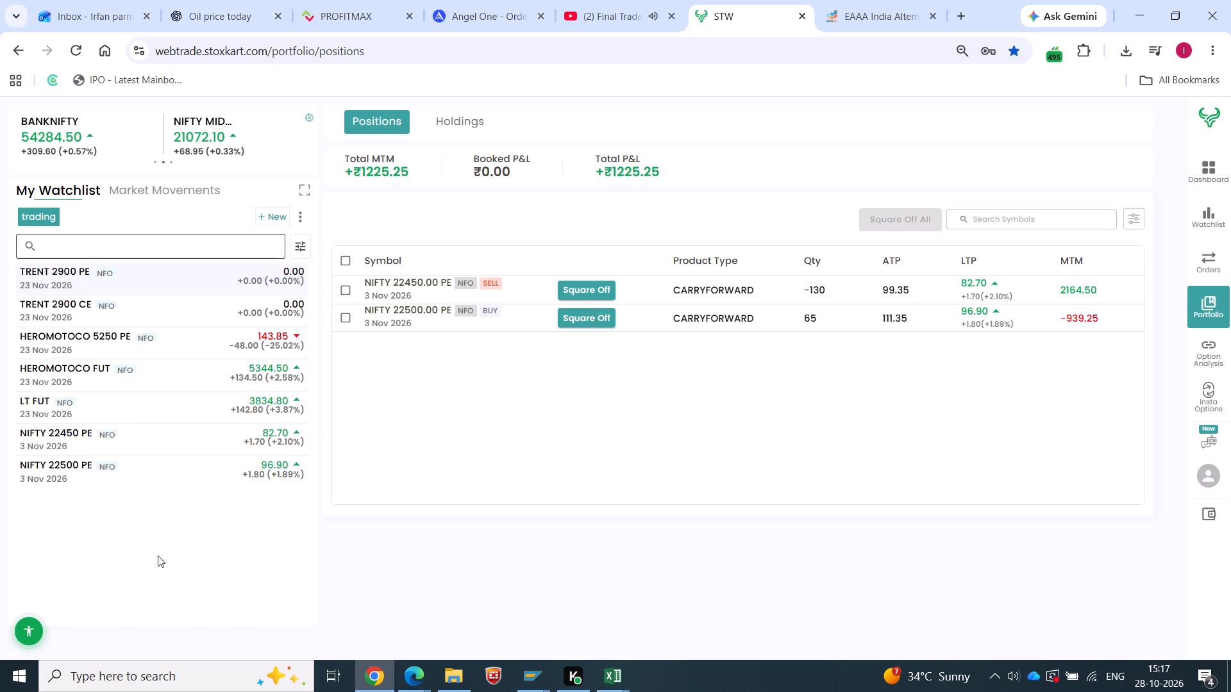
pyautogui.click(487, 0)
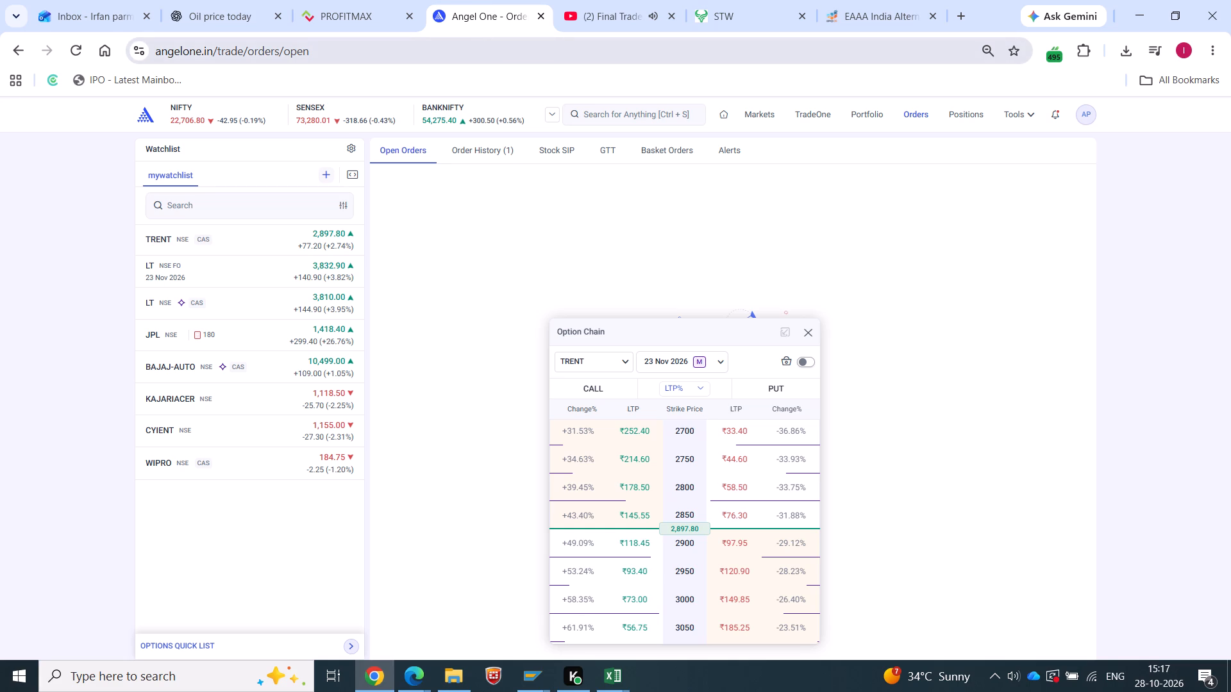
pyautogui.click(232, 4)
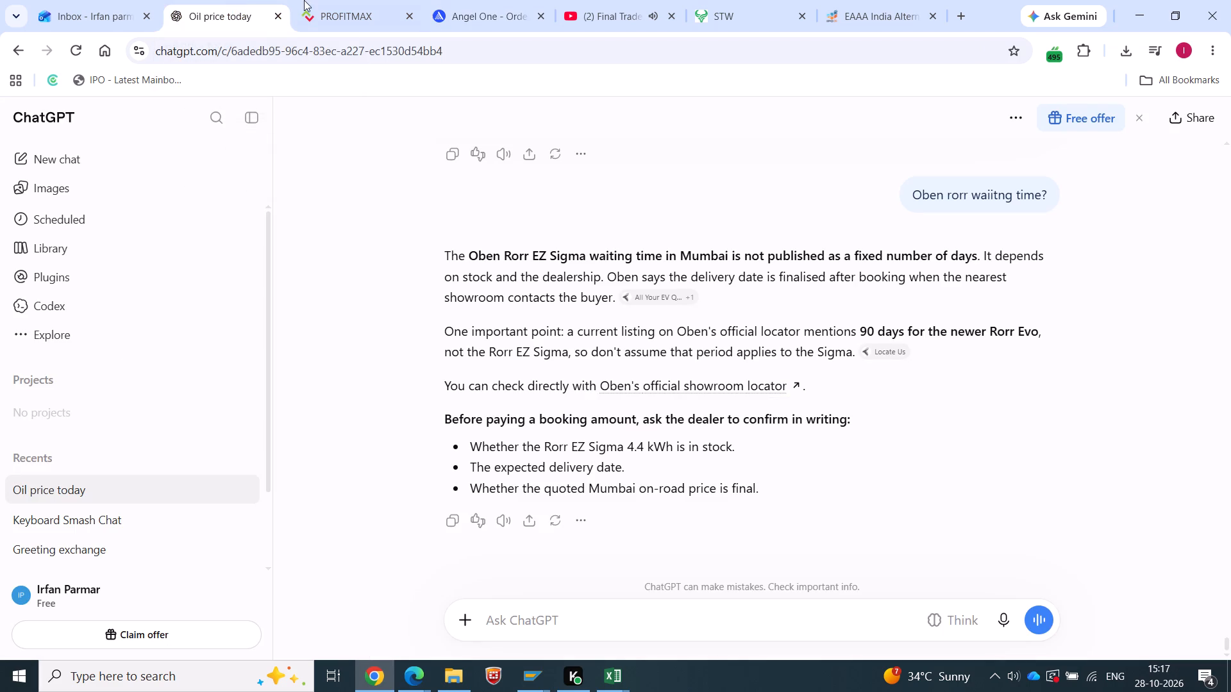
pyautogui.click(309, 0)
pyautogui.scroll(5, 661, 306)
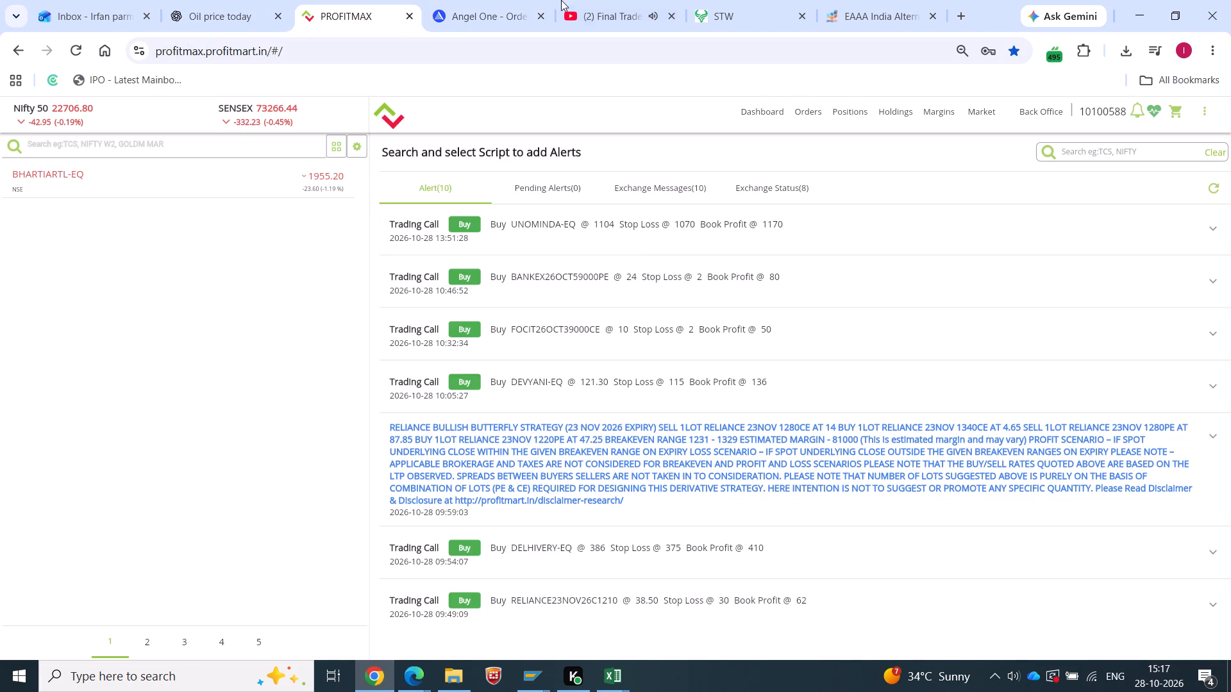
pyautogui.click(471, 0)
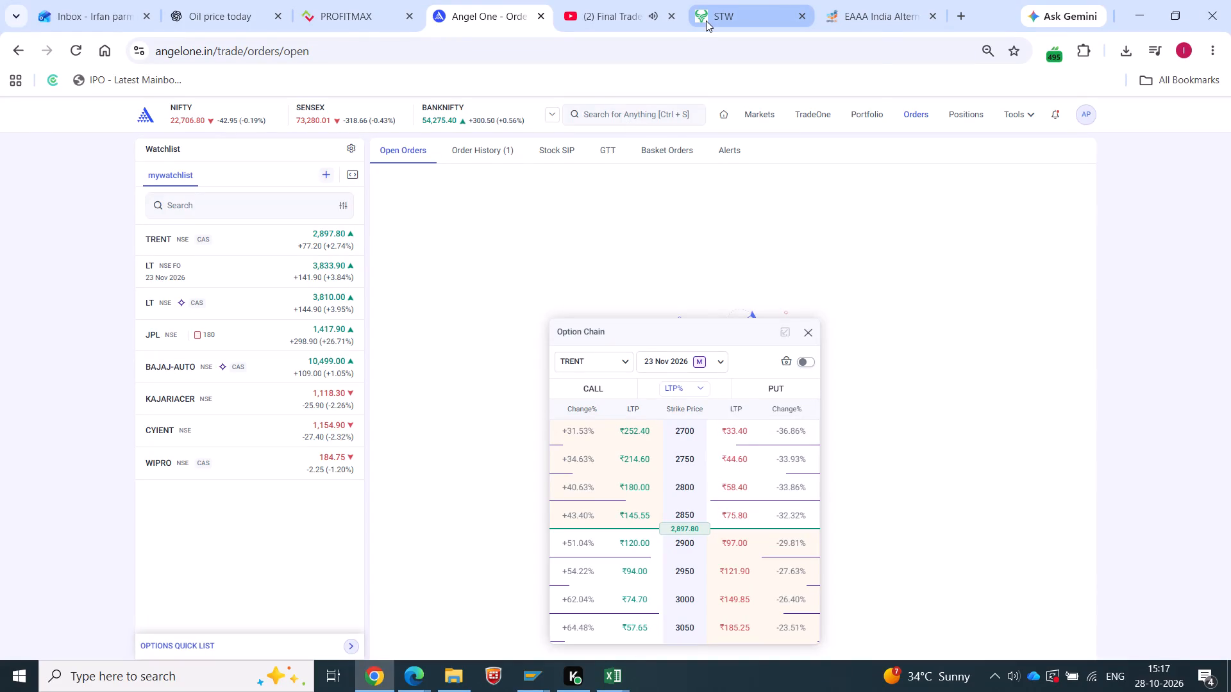
# Open the buy order form for the 23 Nov 2026 TRENT 2900 CE contract in Stoxkart.
pyautogui.click(708, 19)
pyautogui.click(147, 541)
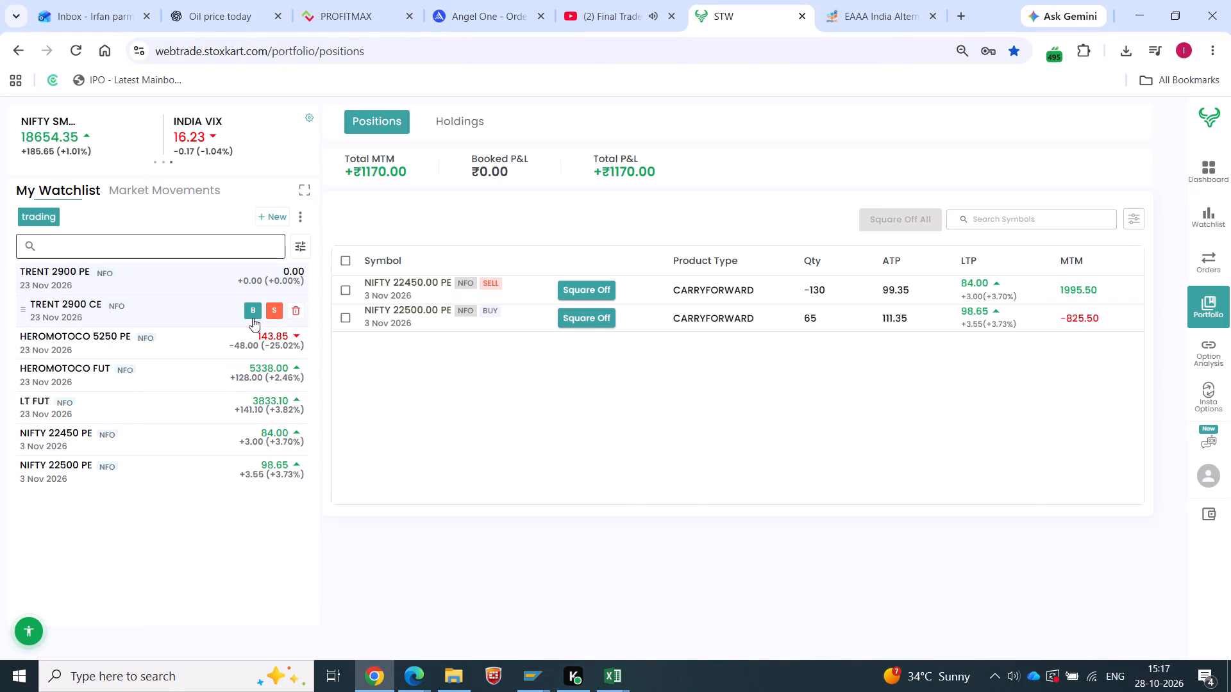
pyautogui.click(253, 318)
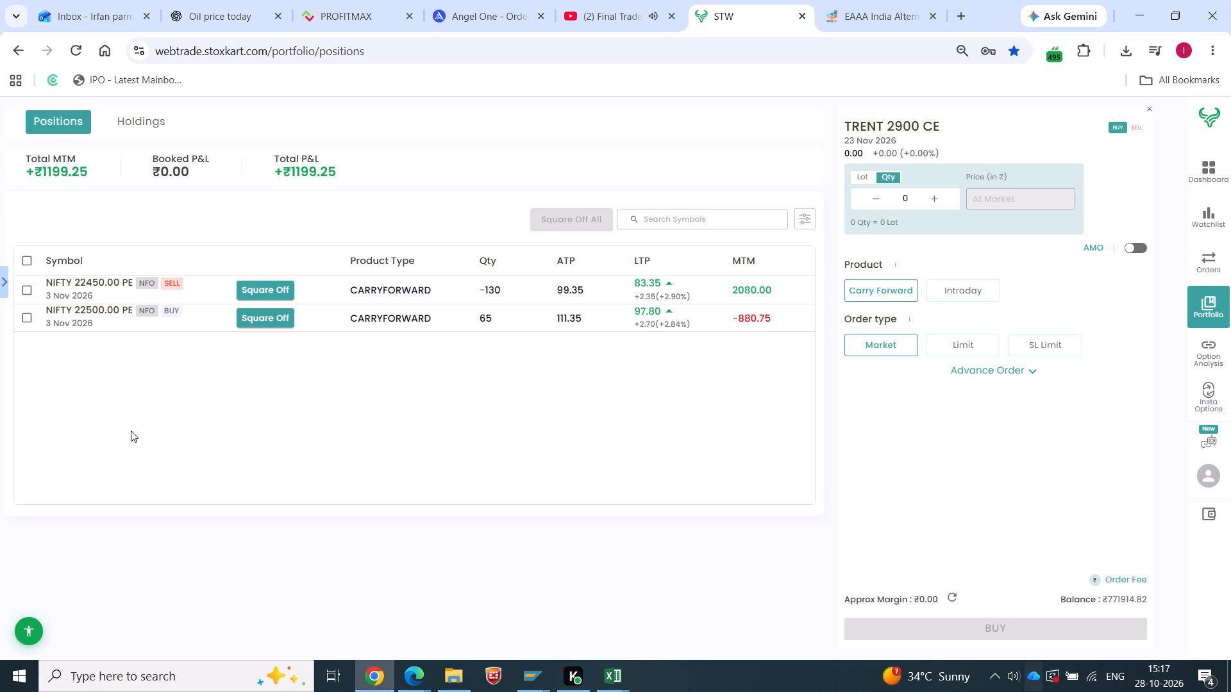
# Reload the Stoxkart positions page.
pyautogui.click(77, 52)
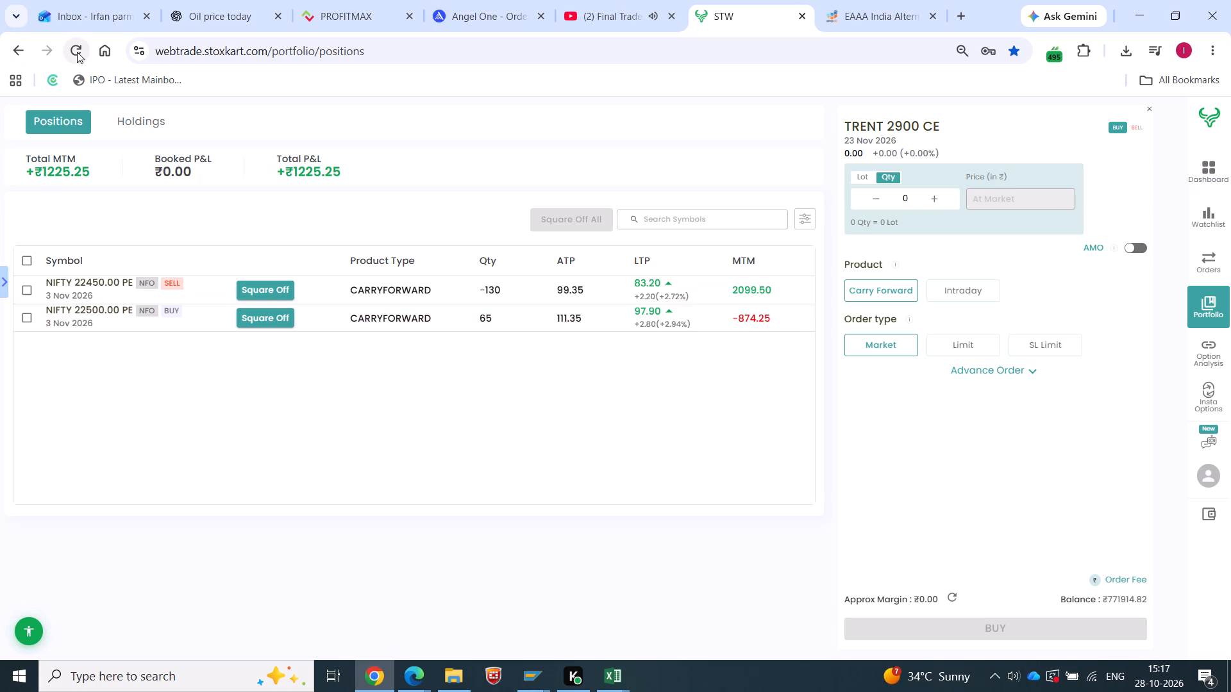
# Switch to Excel and copy the job name PM814-65400 STRIPE SET 3DHT LC71 (6) from OSAS 24.10.2026 into the description of packing-list line 2.
pyautogui.click(617, 688)
pyautogui.click(804, 601)
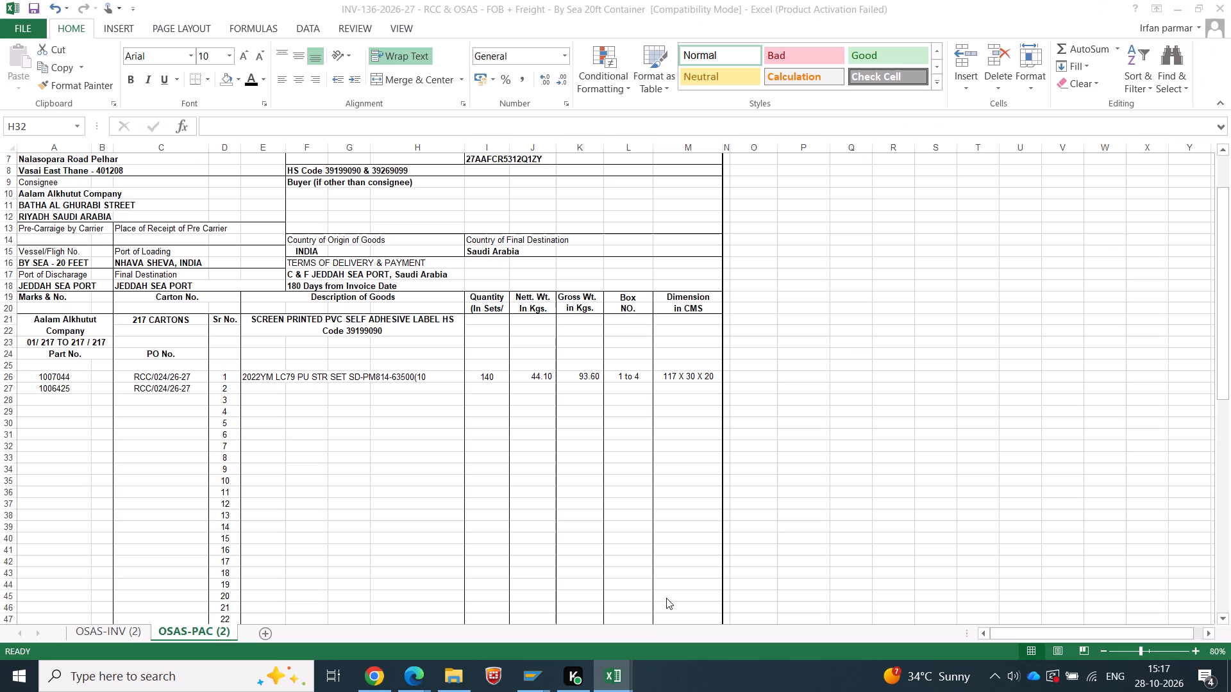
pyautogui.hotkey('alt', 'Tab')
pyautogui.hotkey('alt', 'Tab')
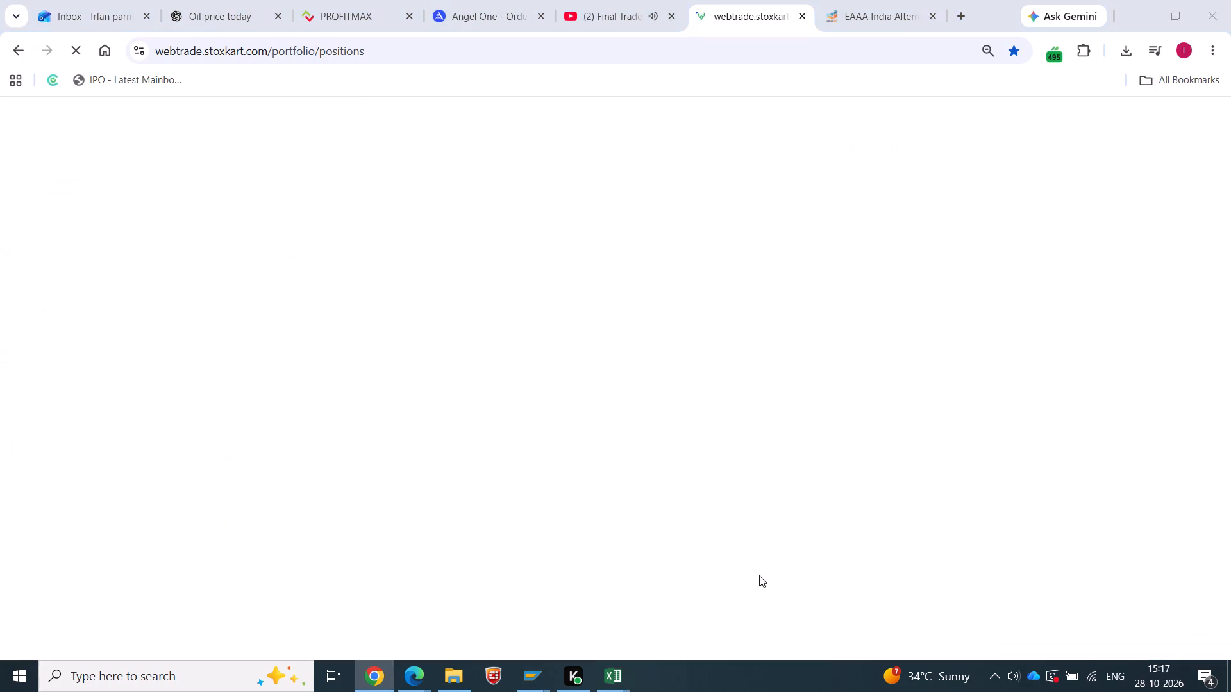
pyautogui.hotkey('alt', 'Tab')
pyautogui.hotkey('alt', 'Tab')
pyautogui.hotkey('alt', 'Tab')
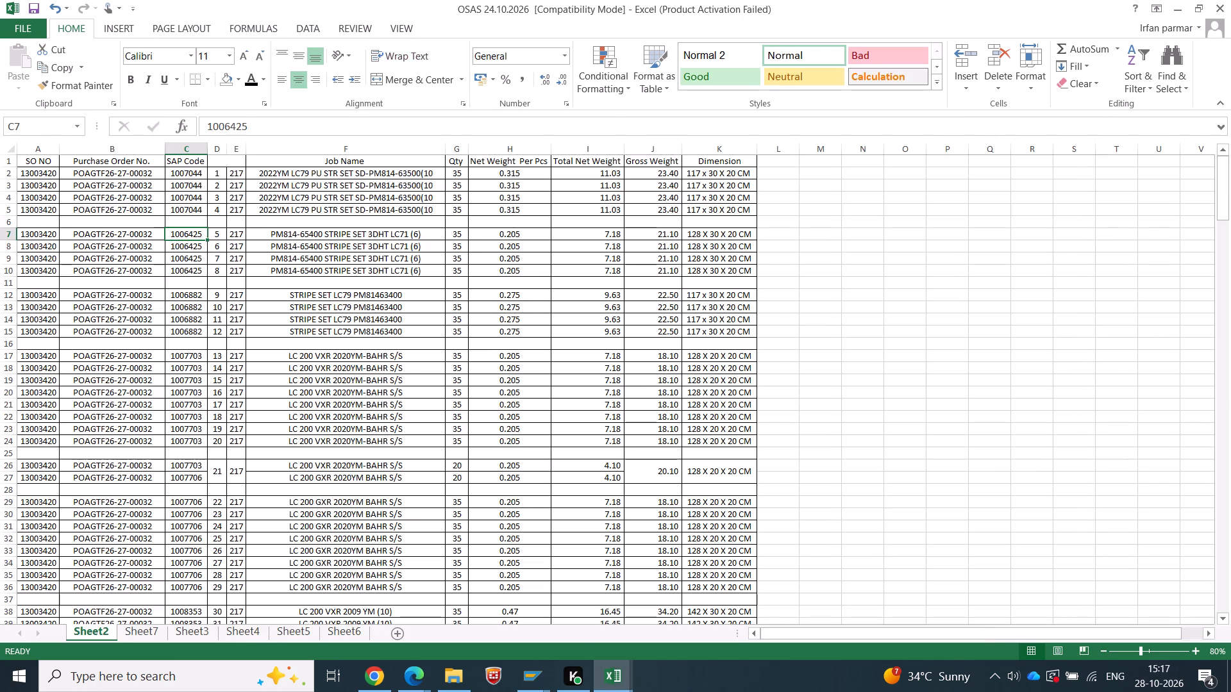
pyautogui.hotkey('alt', 'Tab')
pyautogui.press('Tab')
pyautogui.press('Tab')
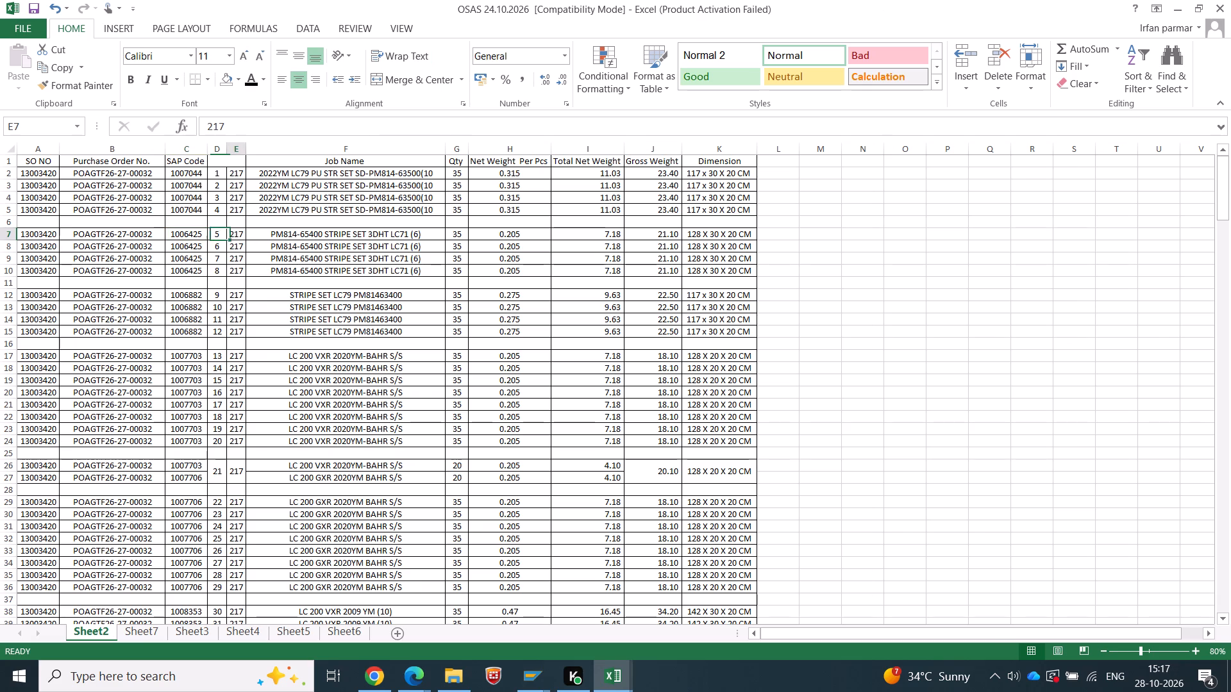
pyautogui.press('Tab')
pyautogui.hotkey('ctrl', 'c')
pyautogui.hotkey('alt', 'Tab')
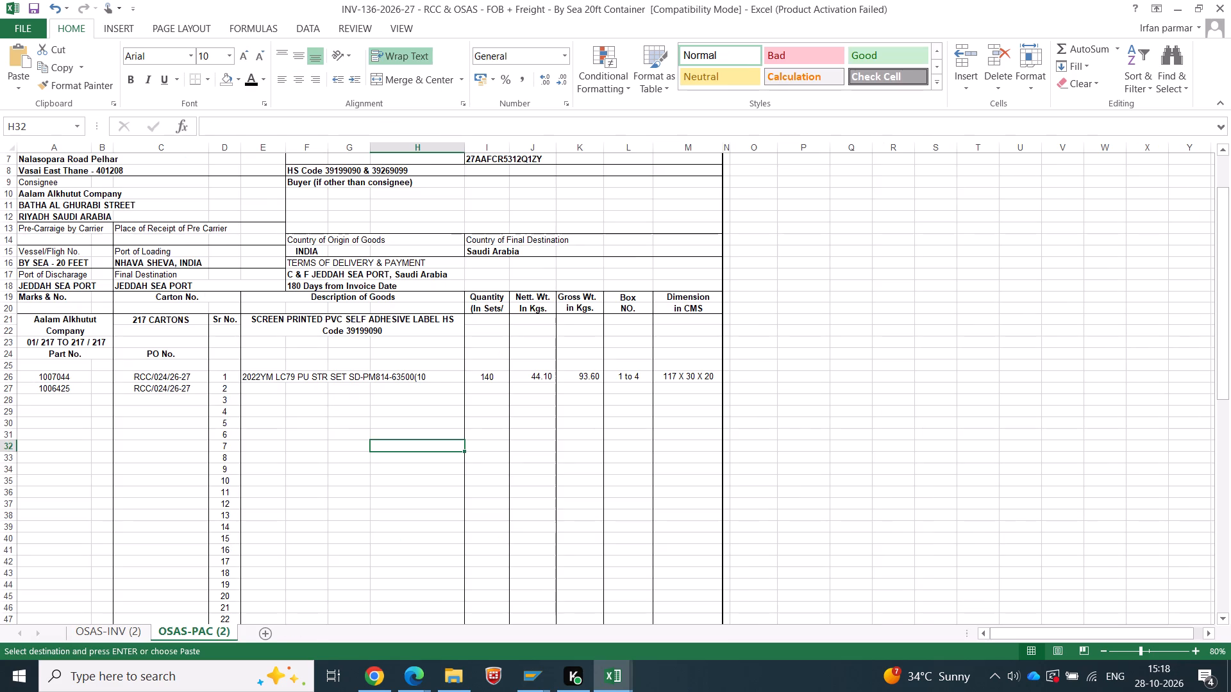
pyautogui.rightClick(261, 388)
pyautogui.click(322, 133)
# In row 11 of the OSAS 24.10.2026 sheet, sum the quantity, total net weight and gross weight of the four 1006425 cartons.
pyautogui.press('Tab')
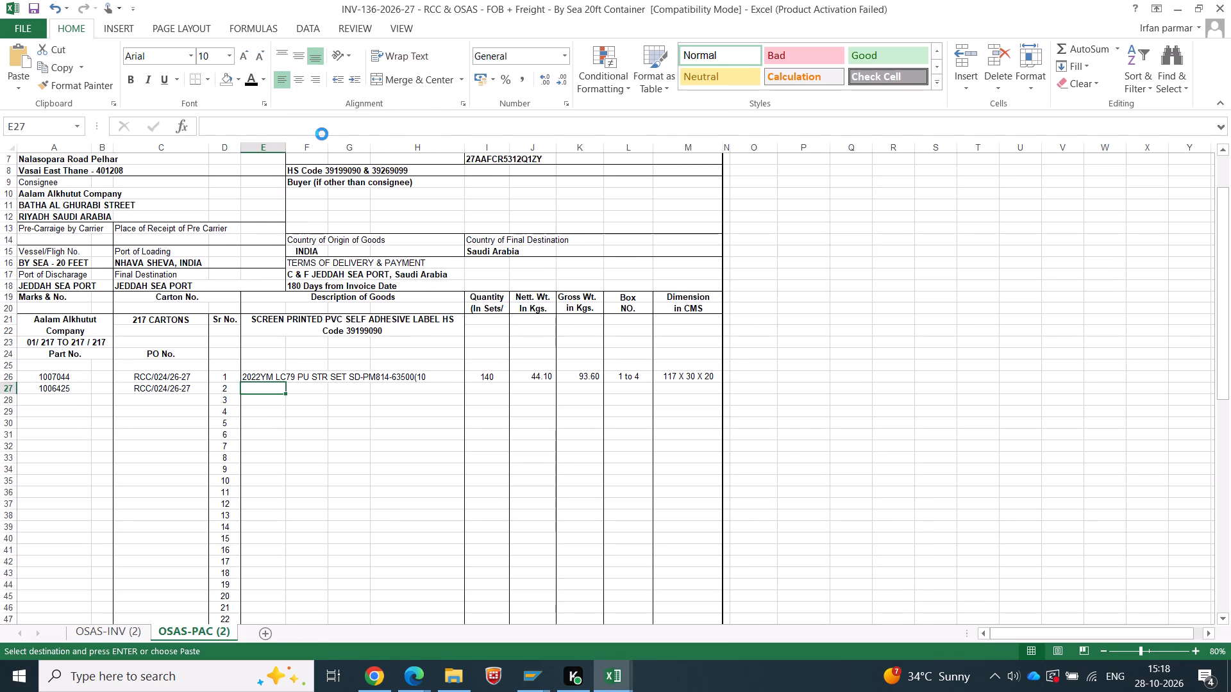
pyautogui.press('Tab')
pyautogui.press('Tab')
pyautogui.press('Tab')
pyautogui.hotkey('alt', 'Tab')
pyautogui.click(455, 284)
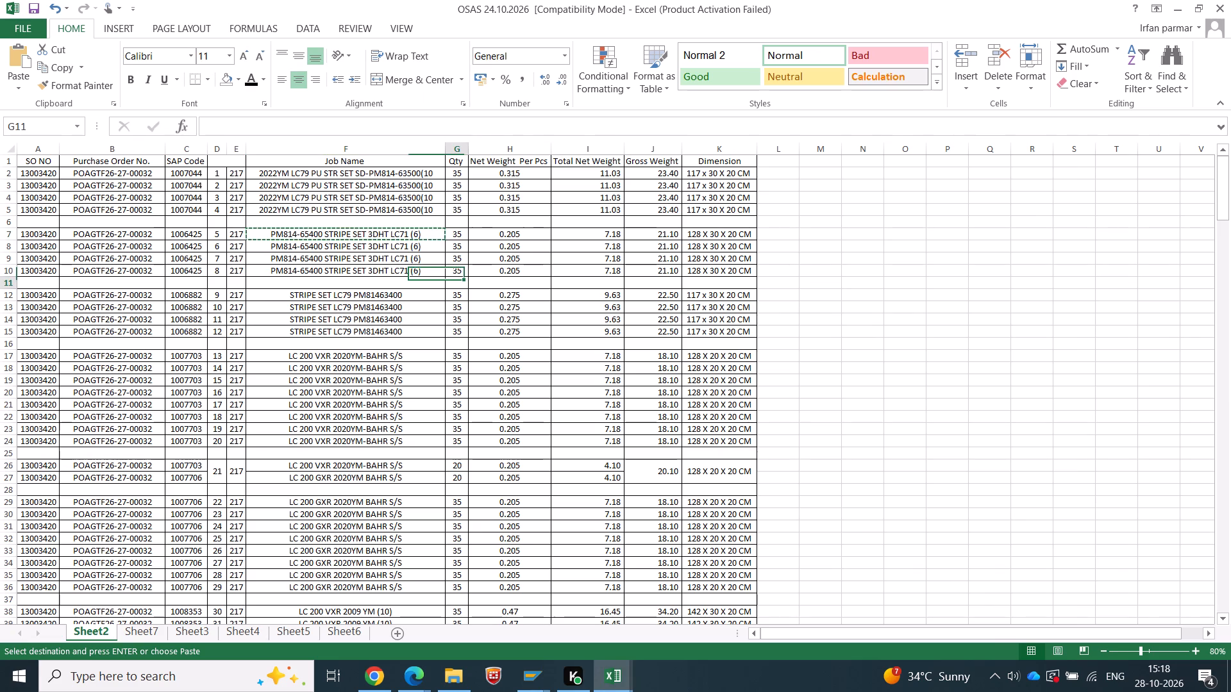
pyautogui.hotkey('alt', '=')
pyautogui.press('Return')
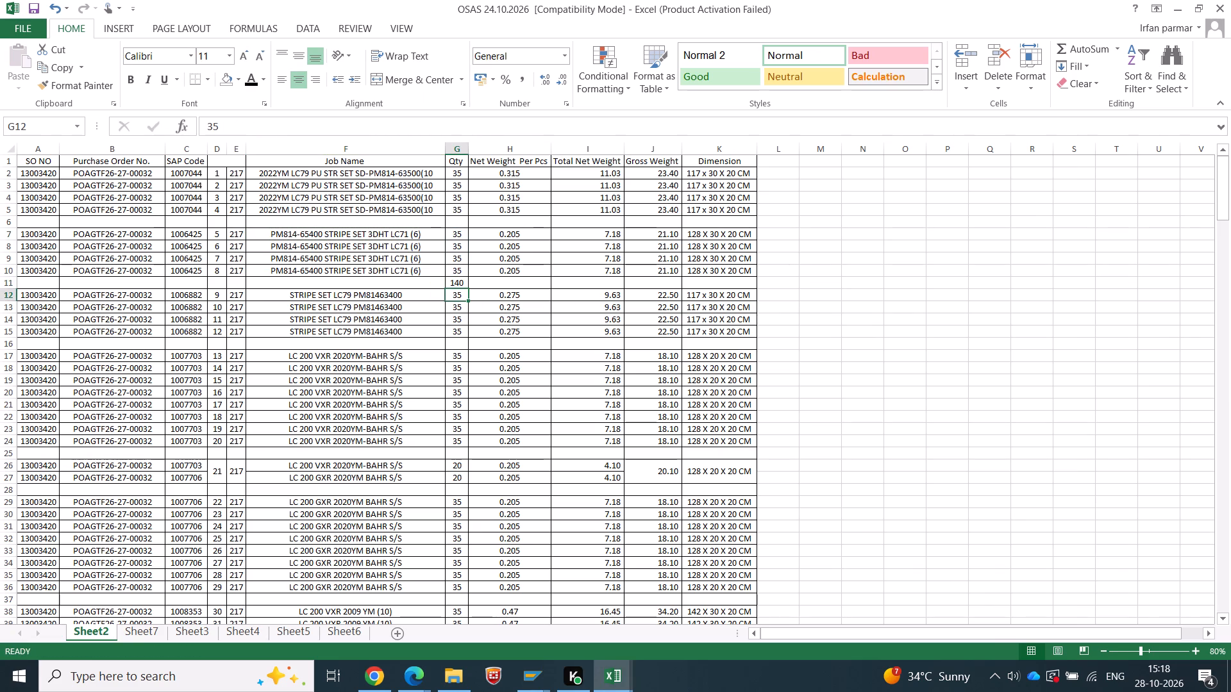
pyautogui.press('Up')
pyautogui.hotkey('ctrl', 'c')
pyautogui.press('Right')
pyautogui.press('Right')
pyautogui.hotkey('shift', 'Right')
pyautogui.press('Return')
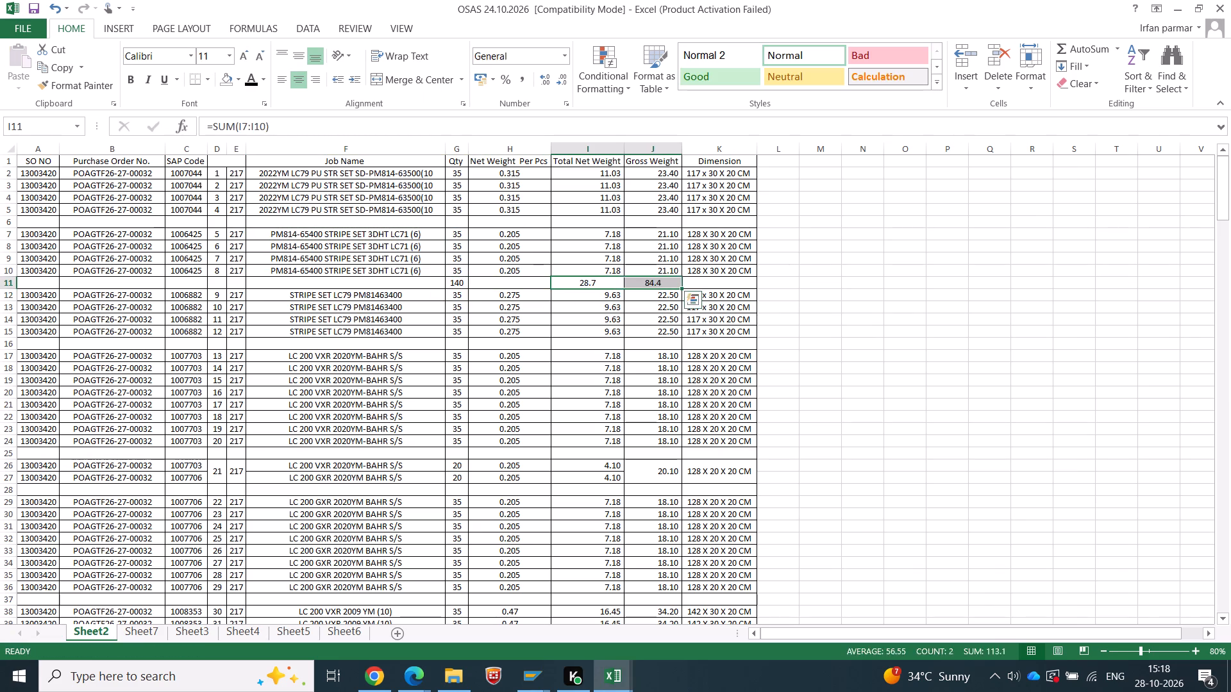
# Fill in the quantity 140 for part 1006425 on line 2 of the OSAS-PAC (2) packing list.
pyautogui.press('Left')
pyautogui.press('Left')
pyautogui.hotkey('ctrl', 'c')
pyautogui.hotkey('alt', 'Tab')
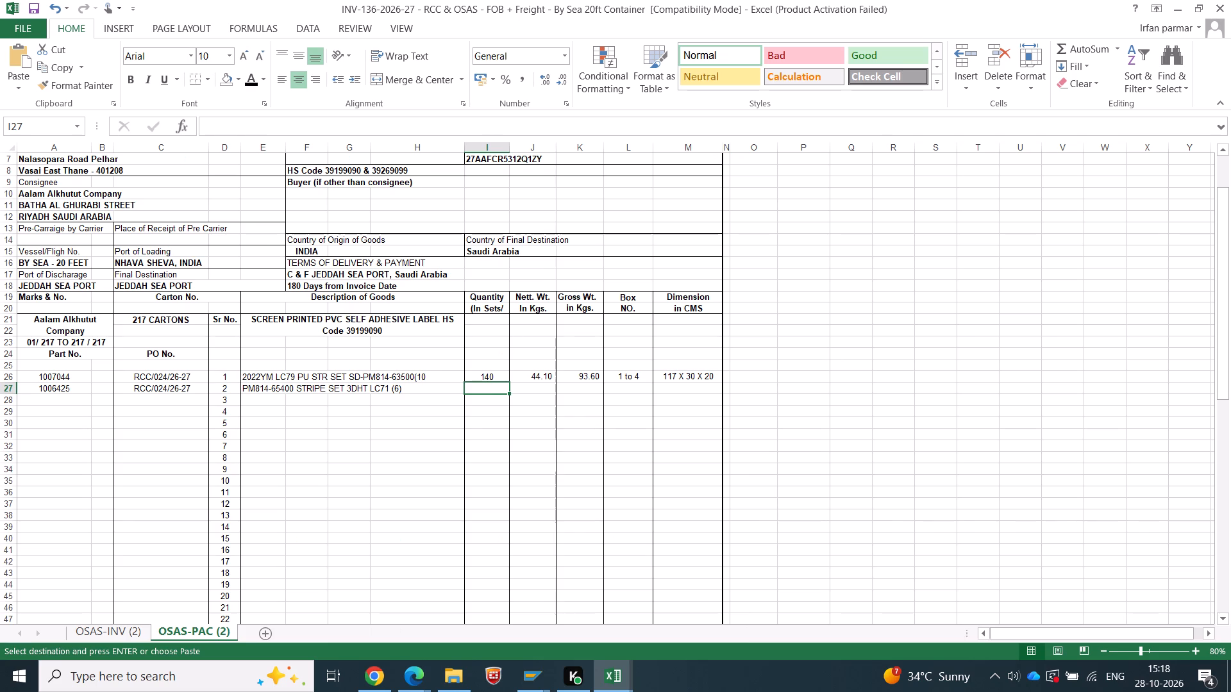
pyautogui.hotkey('ctrl', 'd')
# Copy the summed net and gross weights as values, 28.70 and 84.40, into packing-list line 2.
pyautogui.hotkey('alt', 'Tab')
pyautogui.moveTo(581, 279); pyautogui.dragTo(658, 283)
pyautogui.hotkey('ctrl', 'c')
pyautogui.hotkey('alt', 'Tab')
pyautogui.rightClick(530, 386)
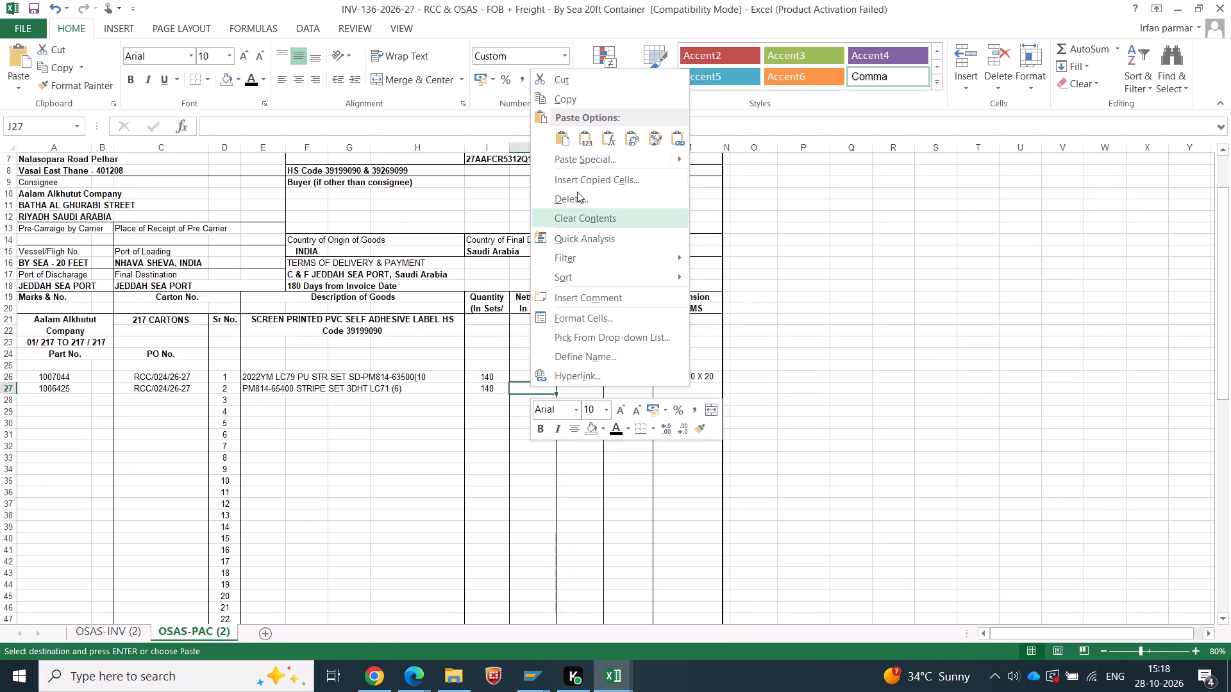
pyautogui.click(584, 140)
# Enter the box number "5 to 8" for packing-list line 2.
pyautogui.click(619, 386)
pyautogui.hotkey('alt', 'Tab')
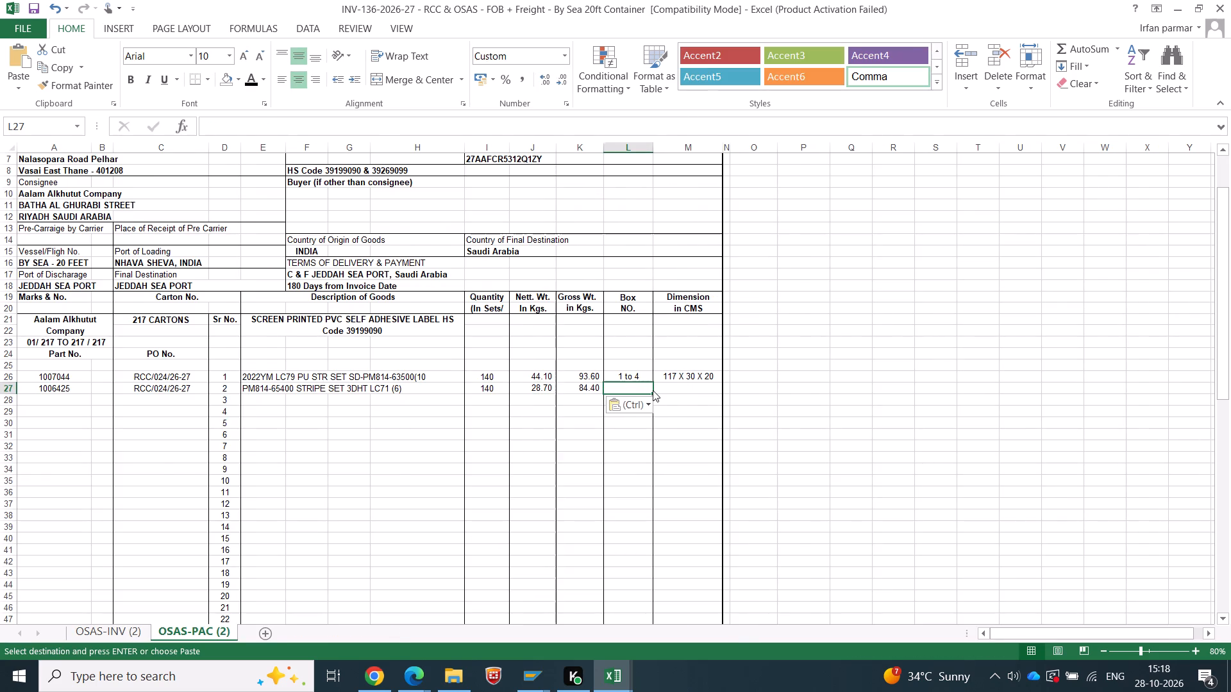
pyautogui.hotkey('alt', 'Tab')
pyautogui.write('5 to 8')
pyautogui.press('Tab')
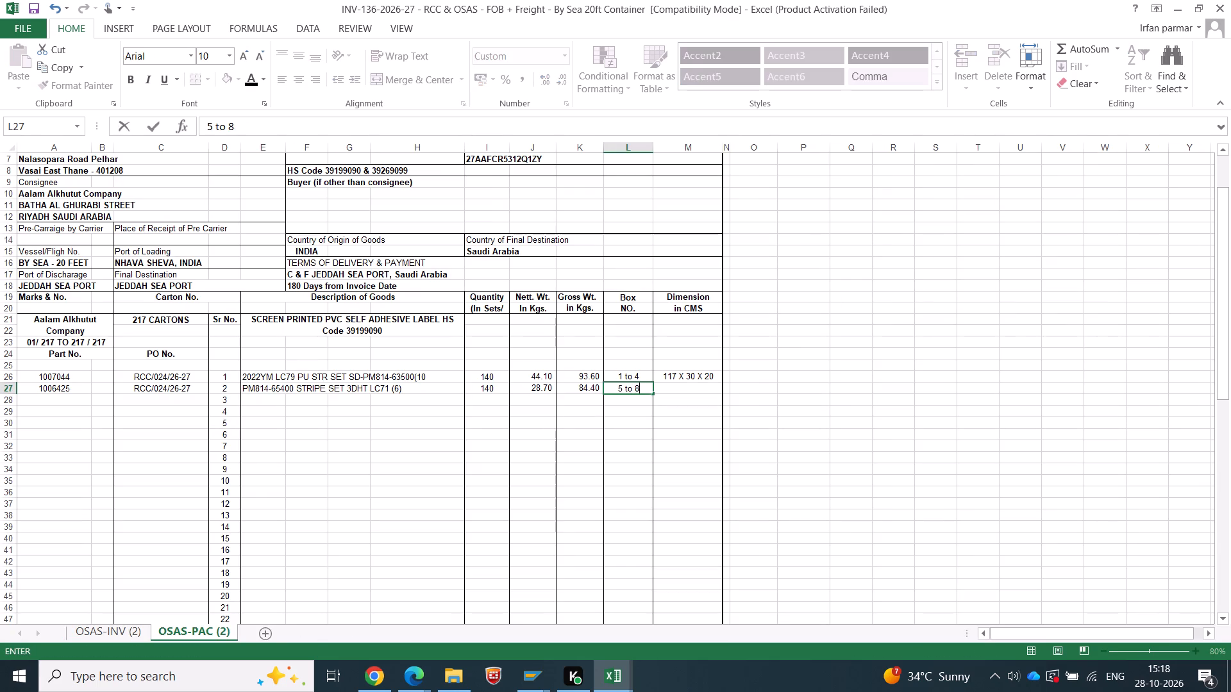
# Copy the dimension 128 X 30 X 20 from the source sheet into packing-list line 2 and save the invoice workbook.
pyautogui.hotkey('alt', 'Tab')
pyautogui.click(699, 249)
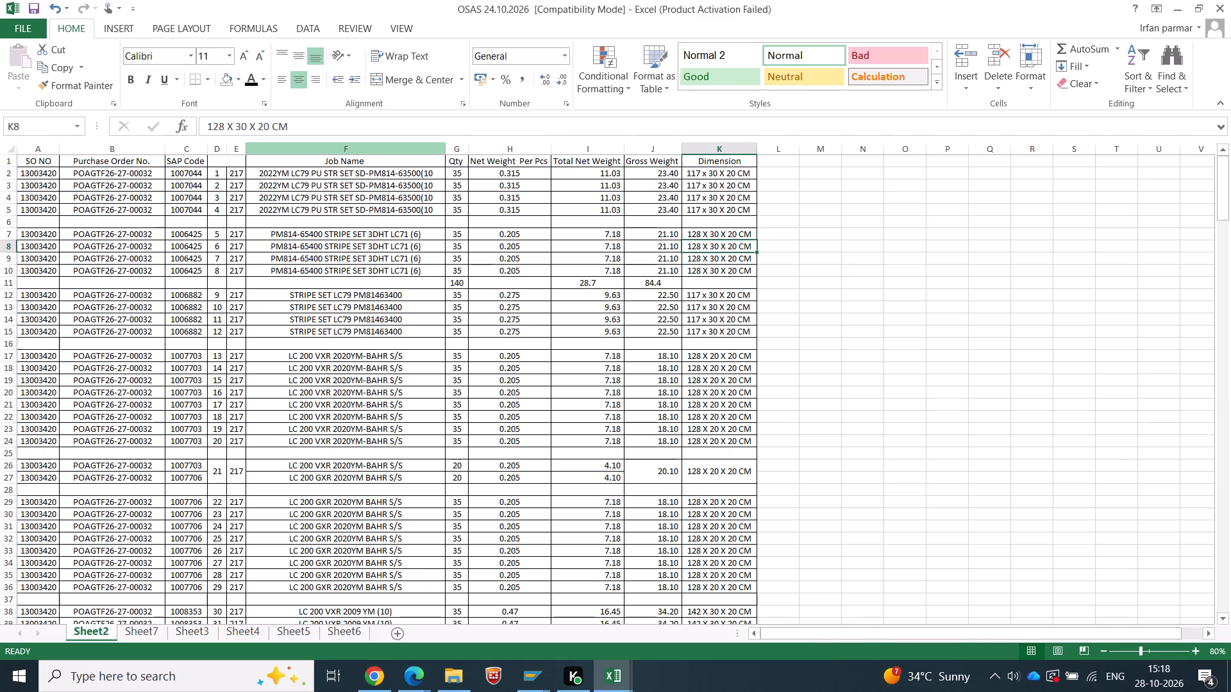
pyautogui.moveTo(270, 125); pyautogui.dragTo(0, 66)
pyautogui.hotkey('ctrl', 'c')
pyautogui.hotkey('alt', 'Tab')
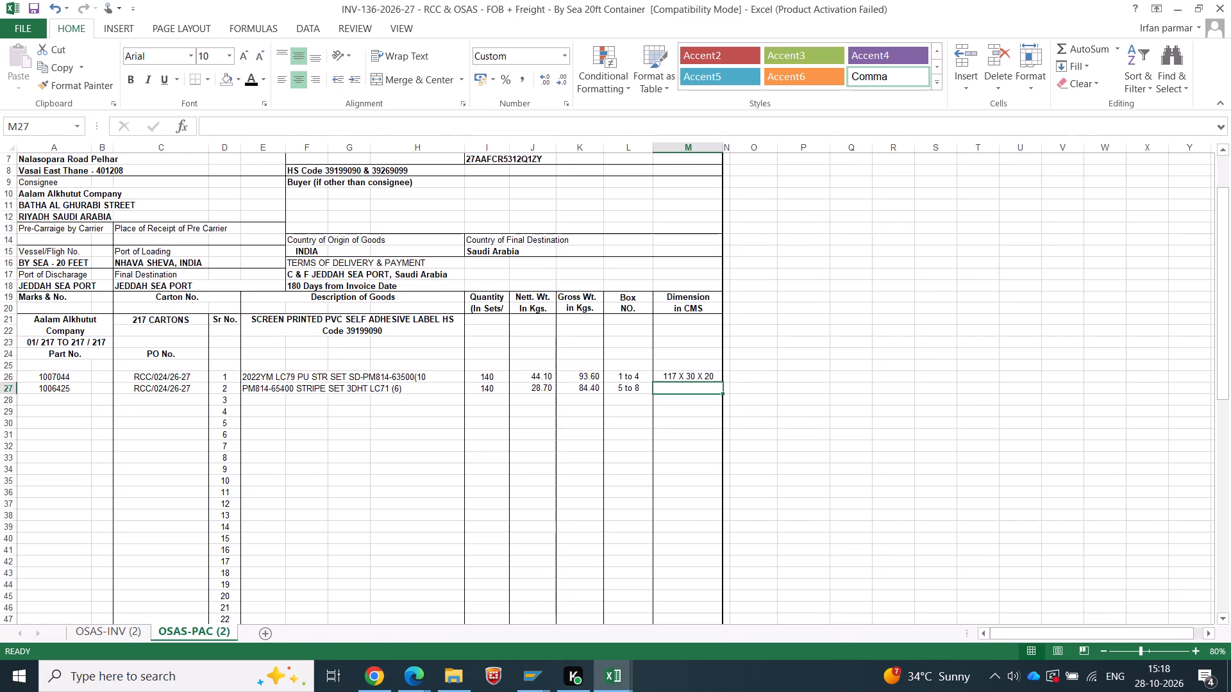
pyautogui.hotkey('ctrl', 'v')
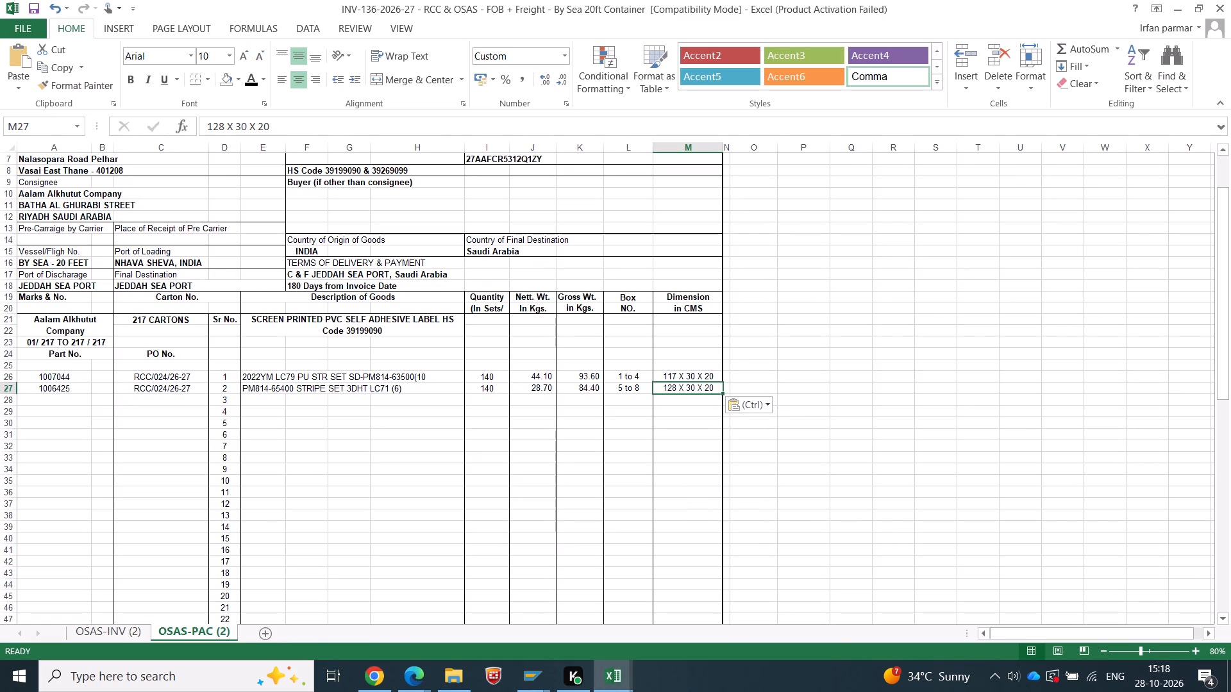
pyautogui.click(680, 427)
pyautogui.hotkey('ctrl', 's')
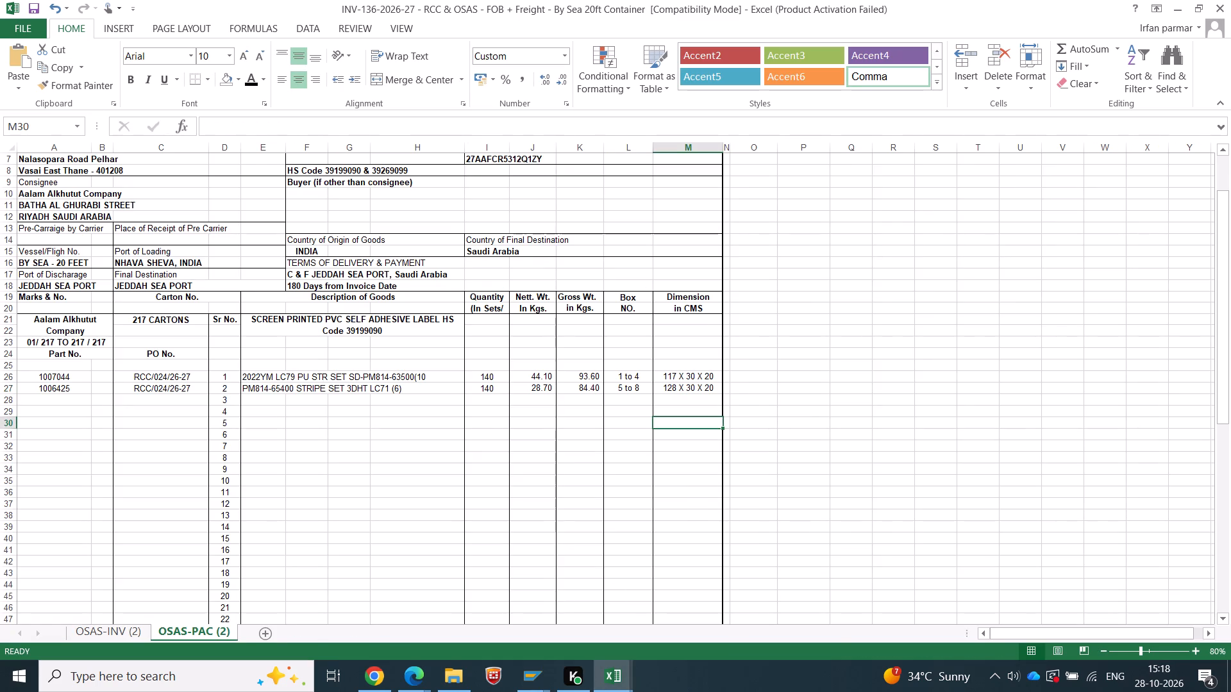
# Clear the temporary quantity and weight sums from row 11 of the OSAS 24.10.2026 sheet.
pyautogui.hotkey('alt', 'Tab')
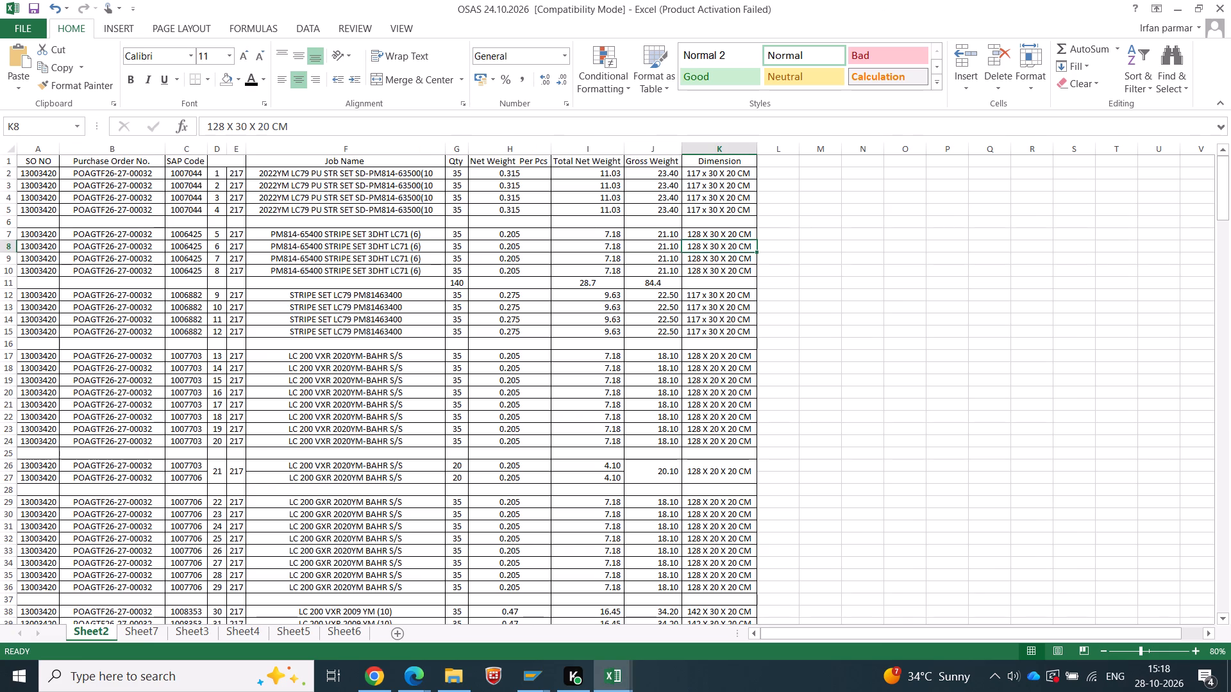
pyautogui.moveTo(455, 282); pyautogui.dragTo(659, 280)
pyautogui.press('Delete')
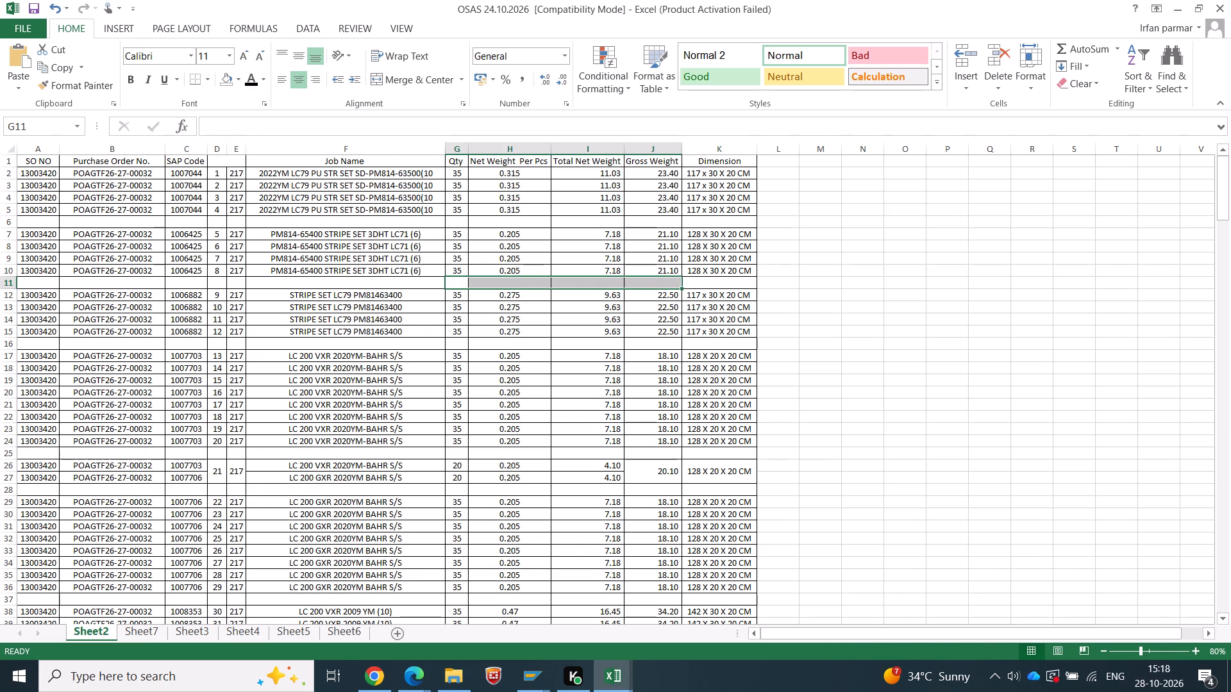
# Switch to Chrome and check the open NIFTY positions and the trading watchlist in Stoxkart.
pyautogui.click(380, 673)
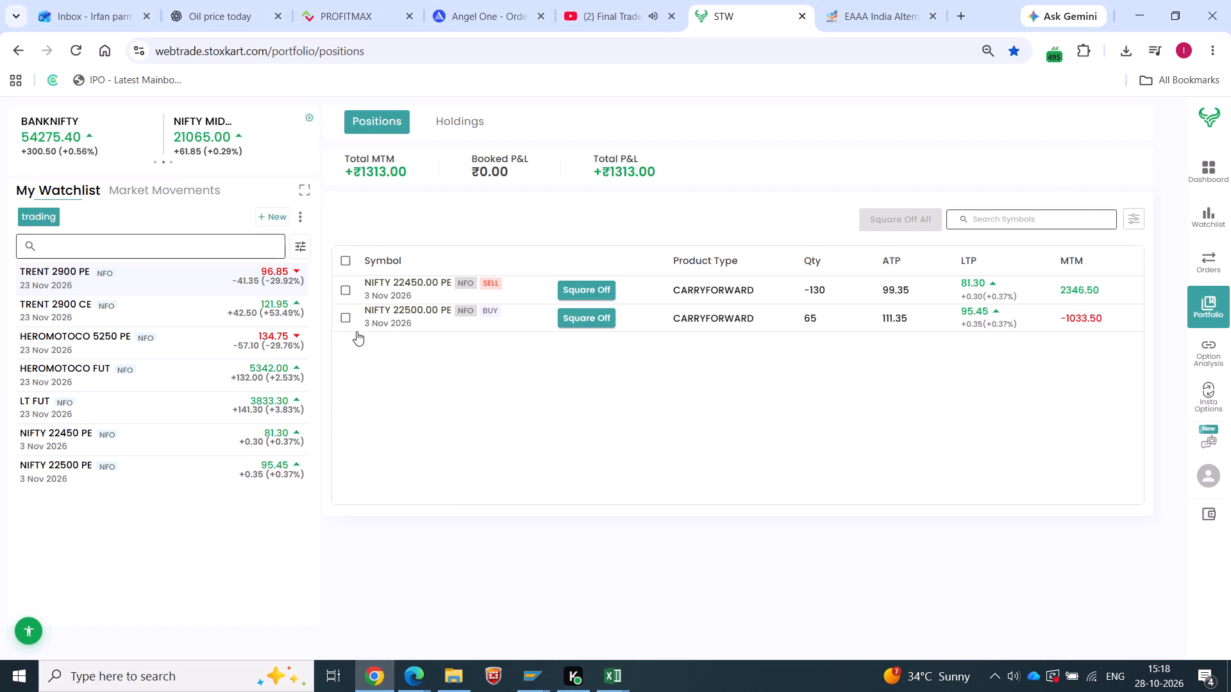
pyautogui.scroll(5, 303, 263)
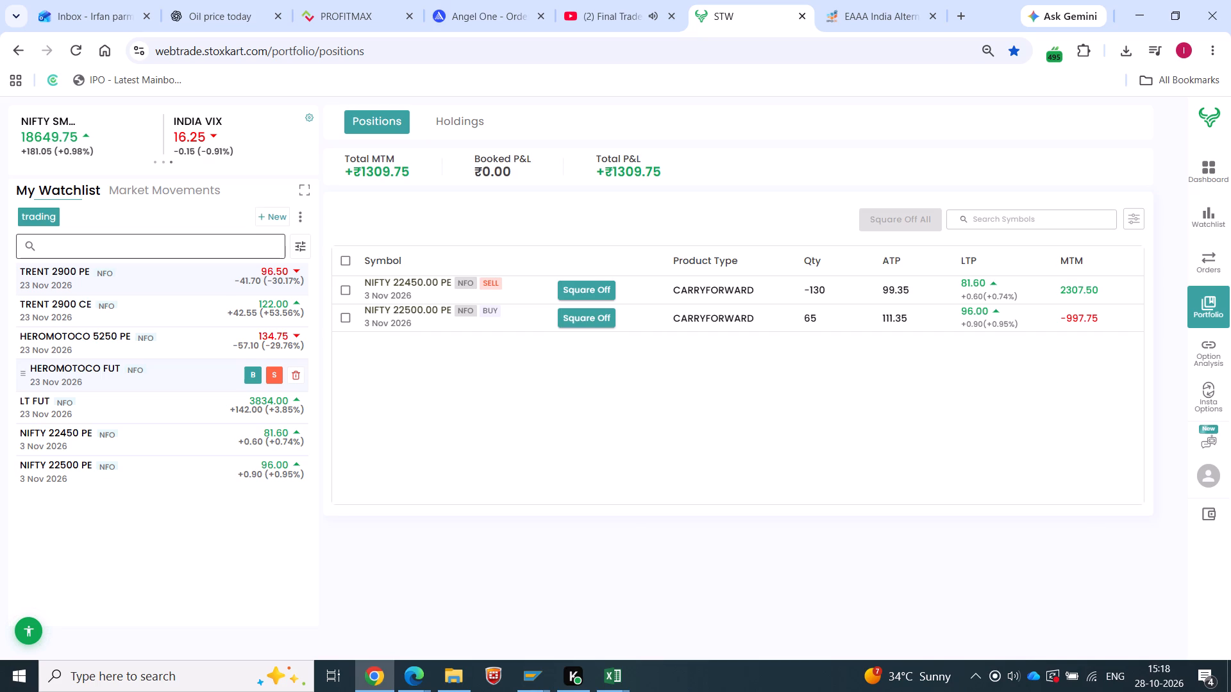
pyautogui.hotkey('alt', 'Tab')
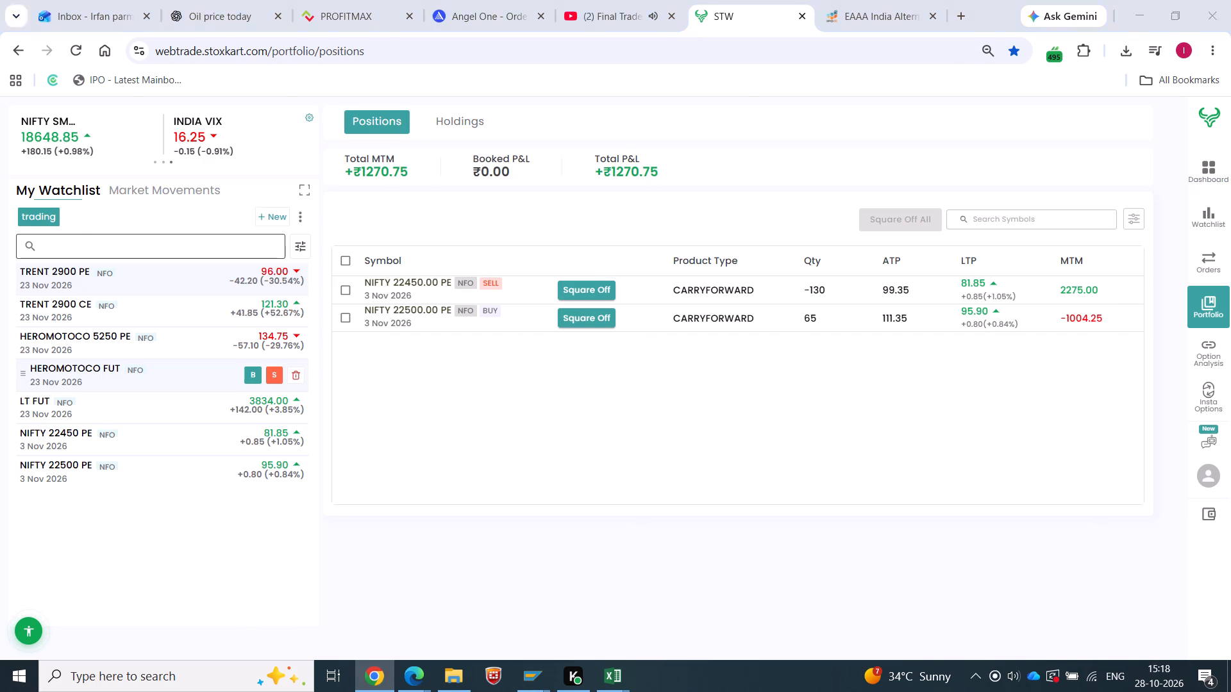
pyautogui.hotkey('alt', 'Tab')
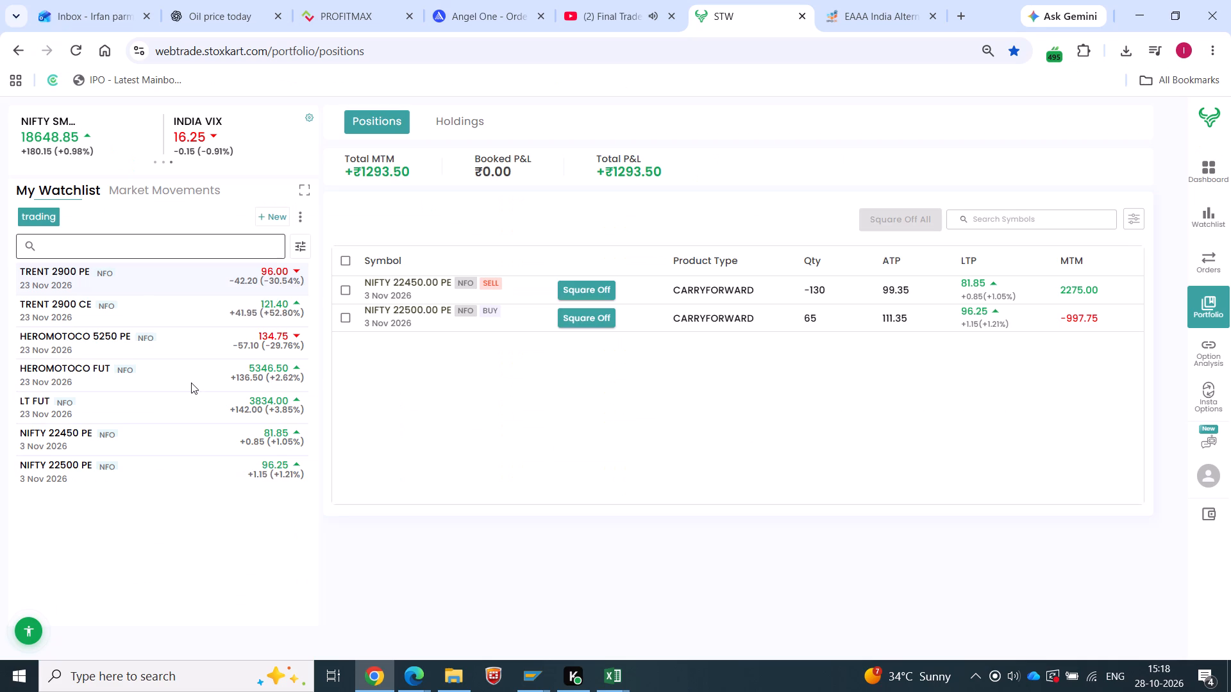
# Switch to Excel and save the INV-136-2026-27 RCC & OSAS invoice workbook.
pyautogui.hotkey('alt', 'Tab')
pyautogui.hotkey('alt', 'Tab')
pyautogui.hotkey('ctrl', 's')
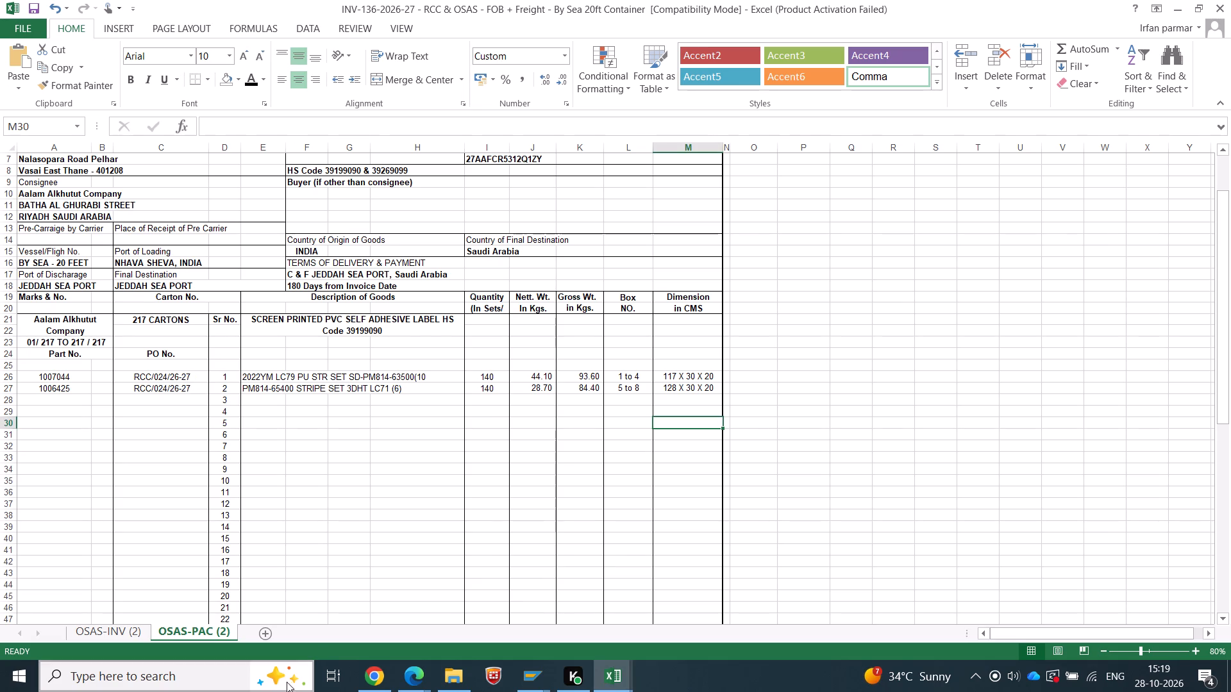
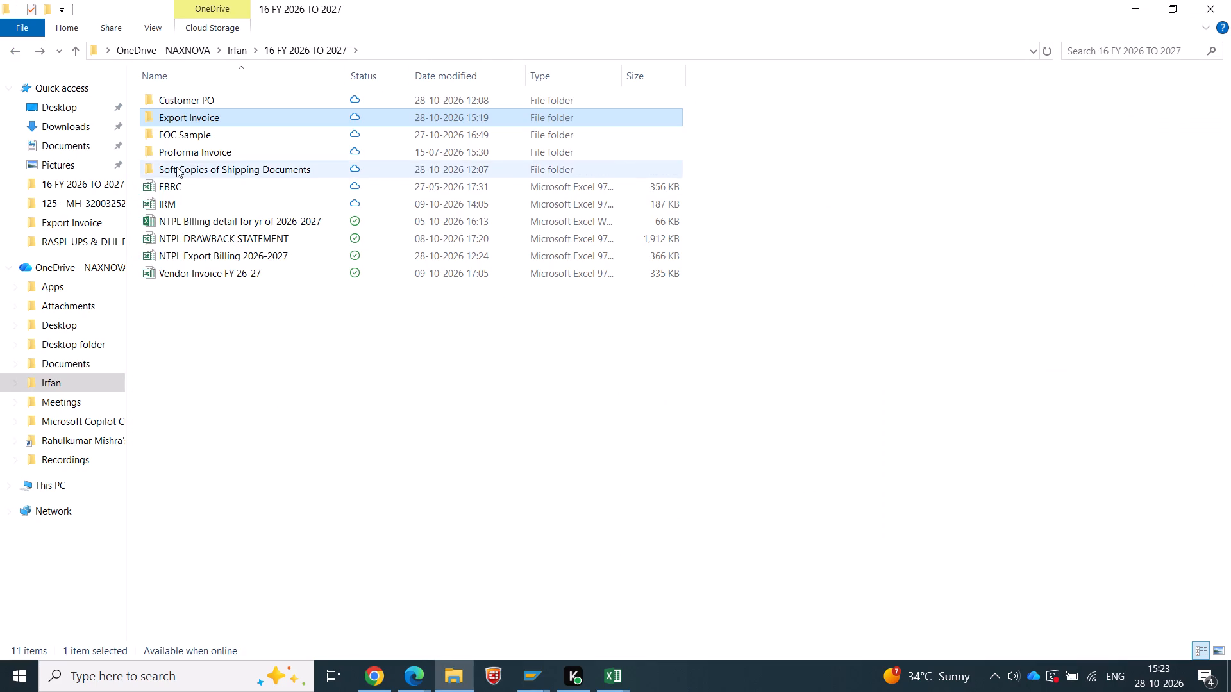
pyautogui.scroll(-1, 957, 372)
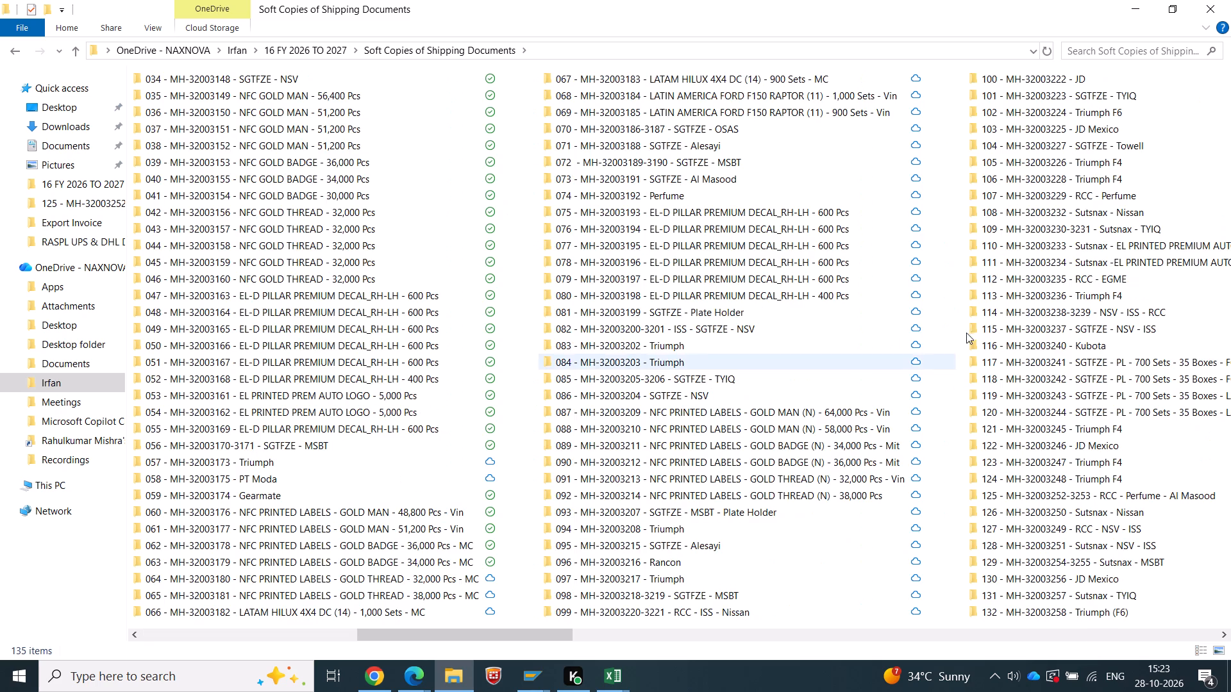
pyautogui.scroll(-1, 965, 332)
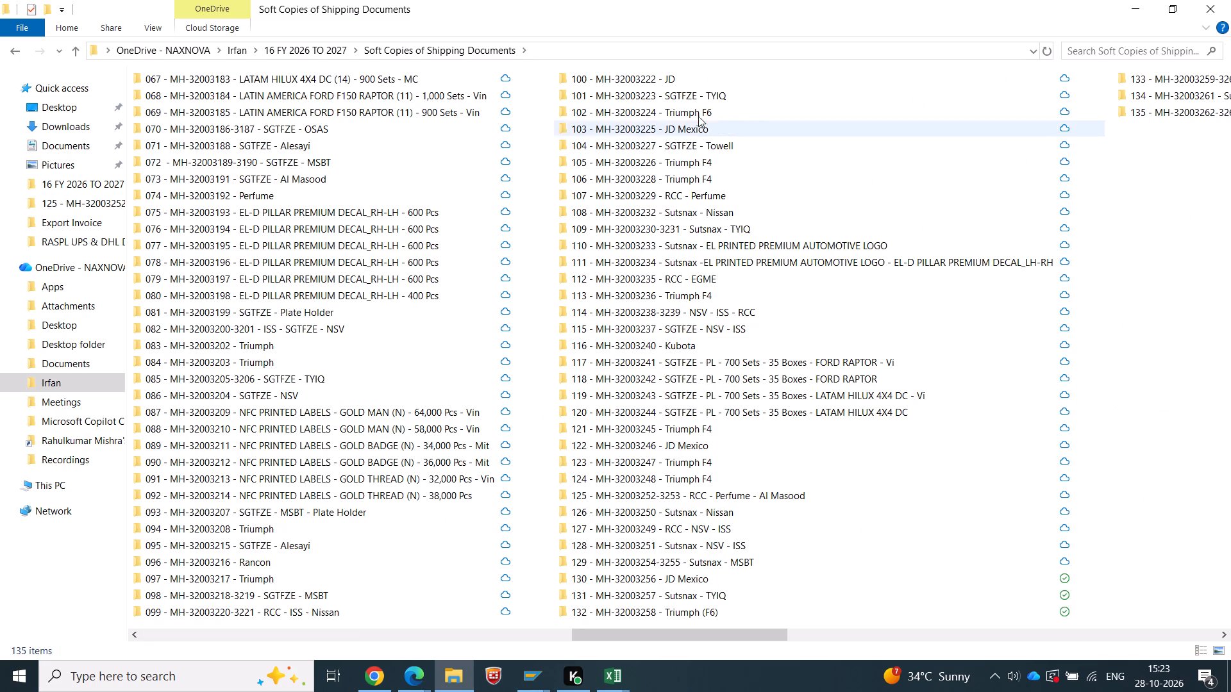
pyautogui.doubleClick(696, 92)
pyautogui.doubleClick(225, 187)
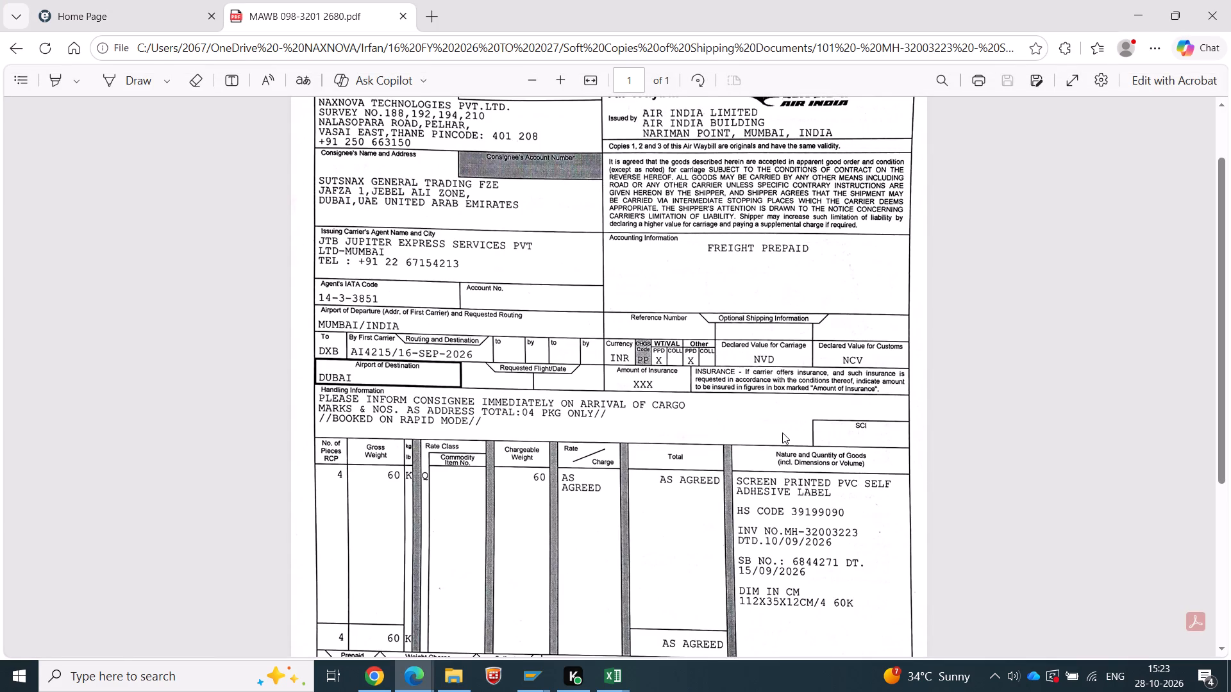
pyautogui.scroll(3, 783, 433)
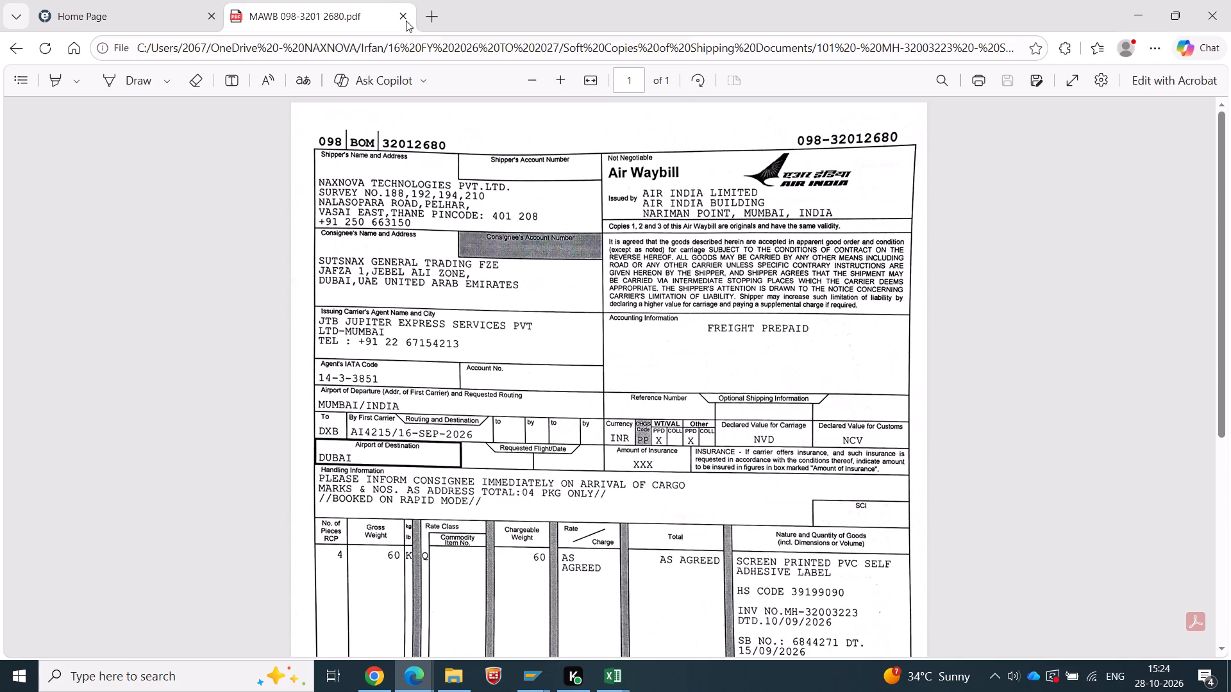
pyautogui.click(398, 15)
pyautogui.click(1215, 21)
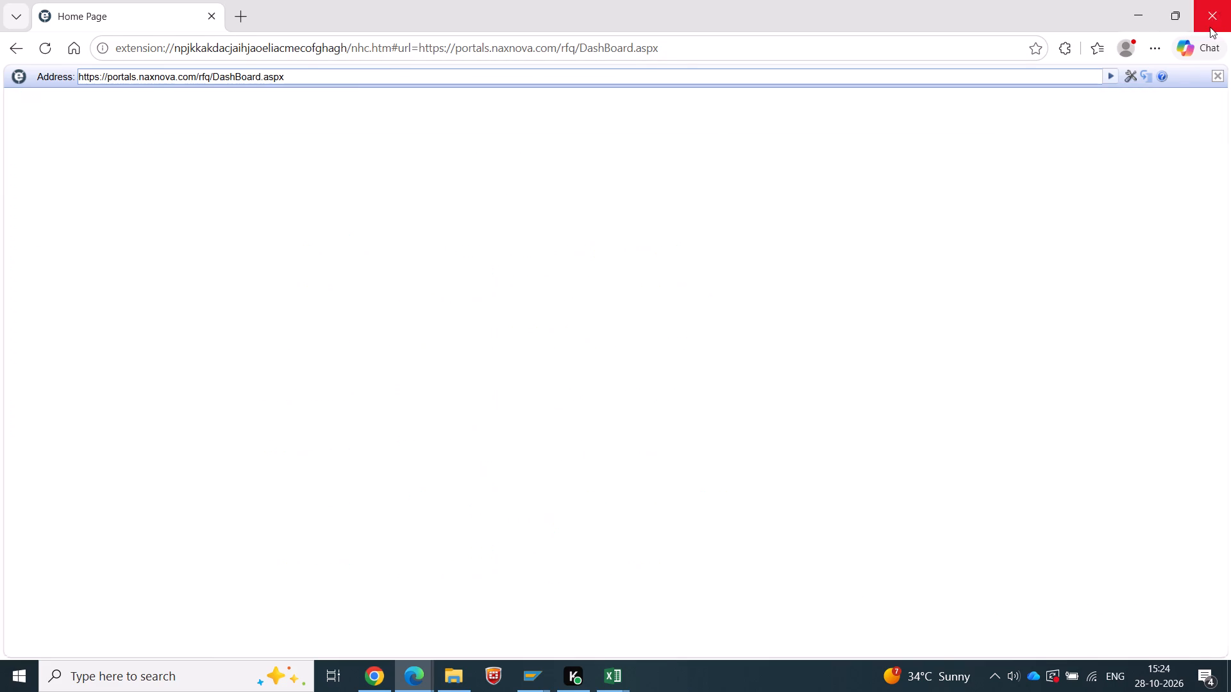
pyautogui.hotkey('alt', 'Tab')
pyautogui.hotkey('alt', 'Tab')
pyautogui.press('BackSpace')
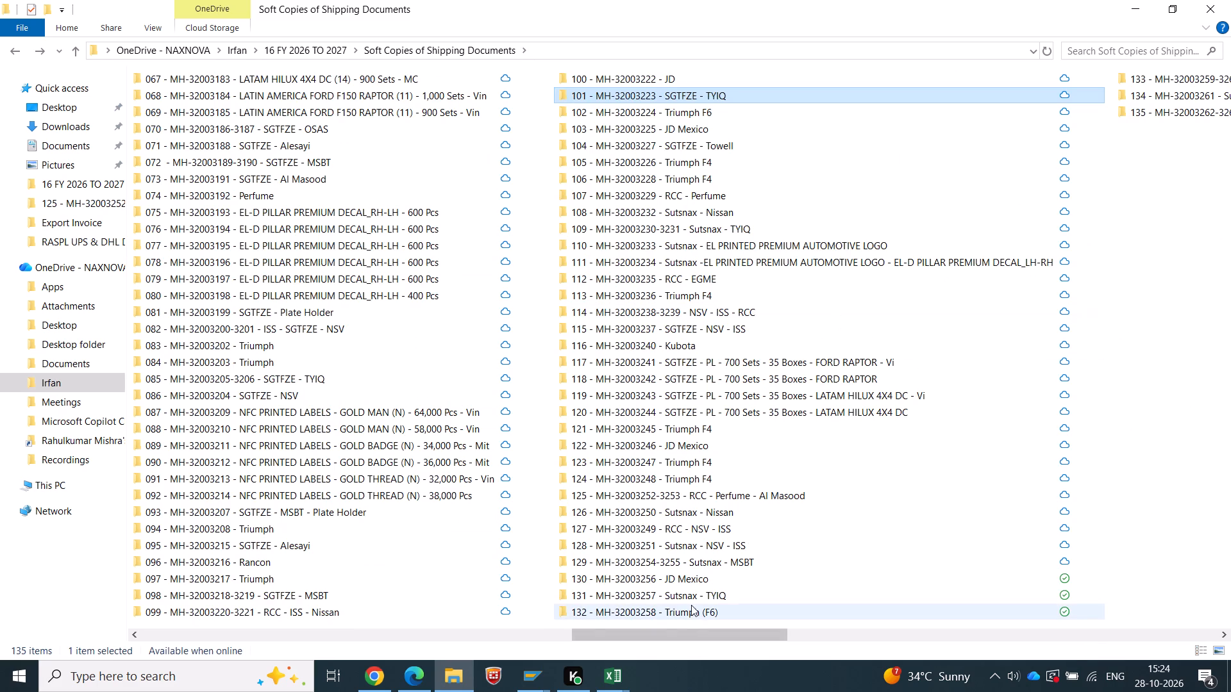
pyautogui.doubleClick(691, 595)
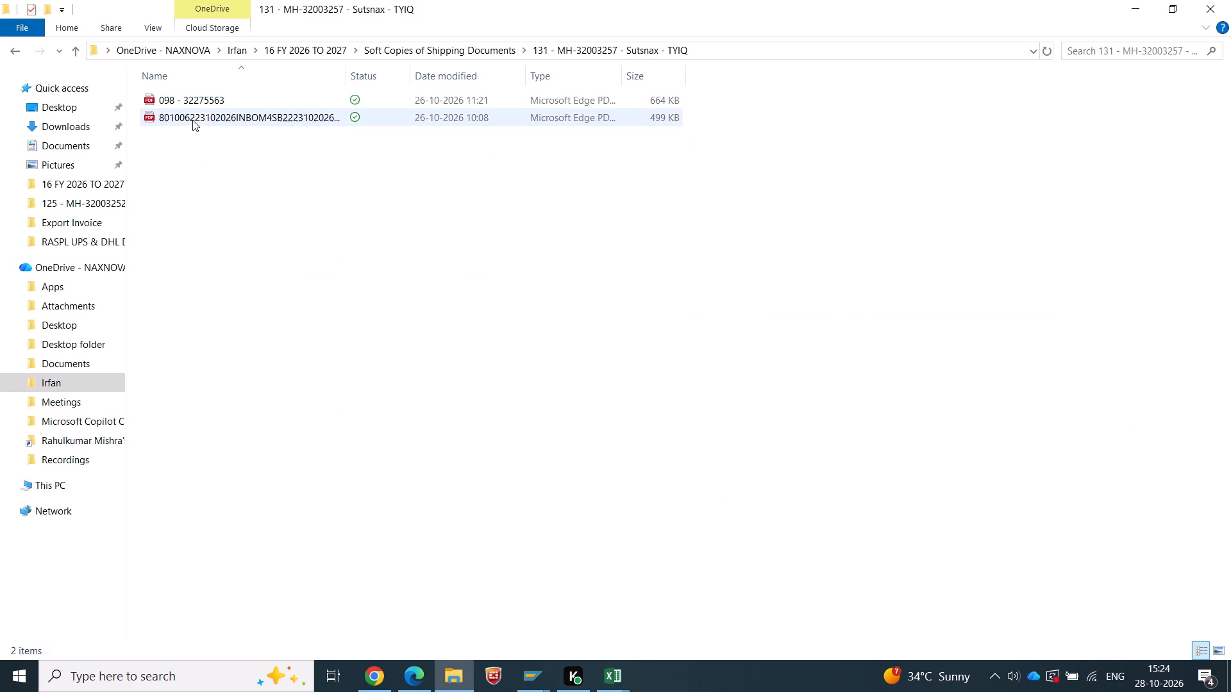
pyautogui.click(191, 108)
pyautogui.doubleClick(192, 99)
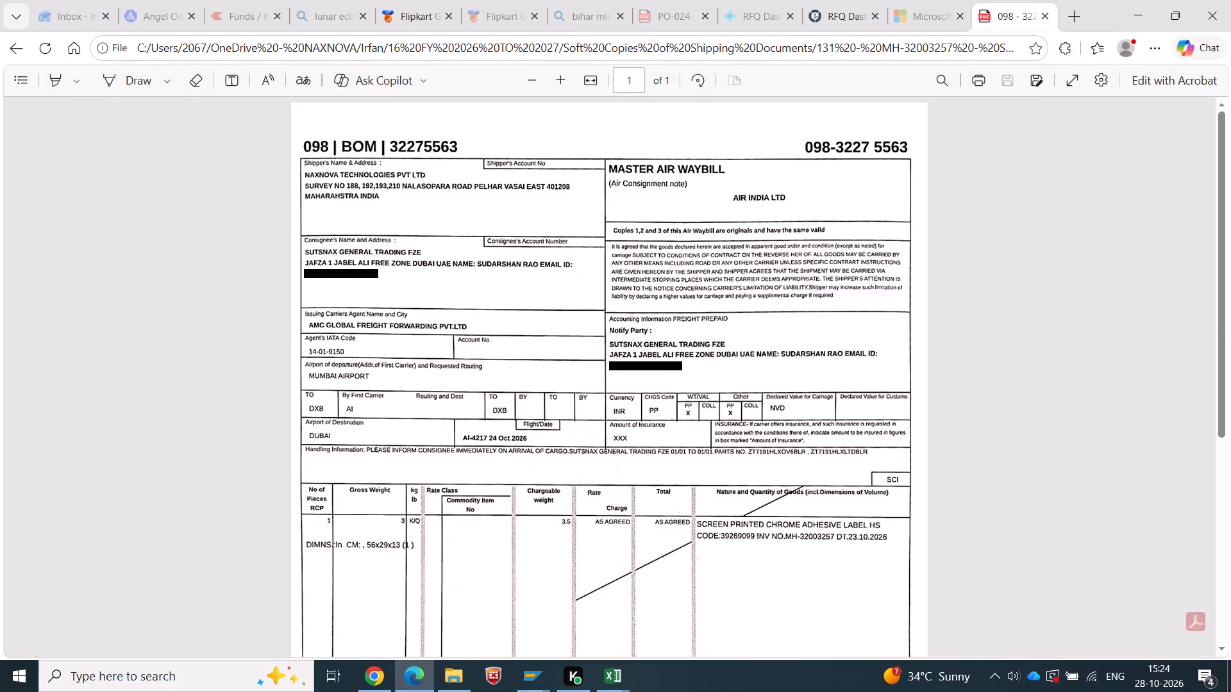
pyautogui.scroll(-3, 691, 282)
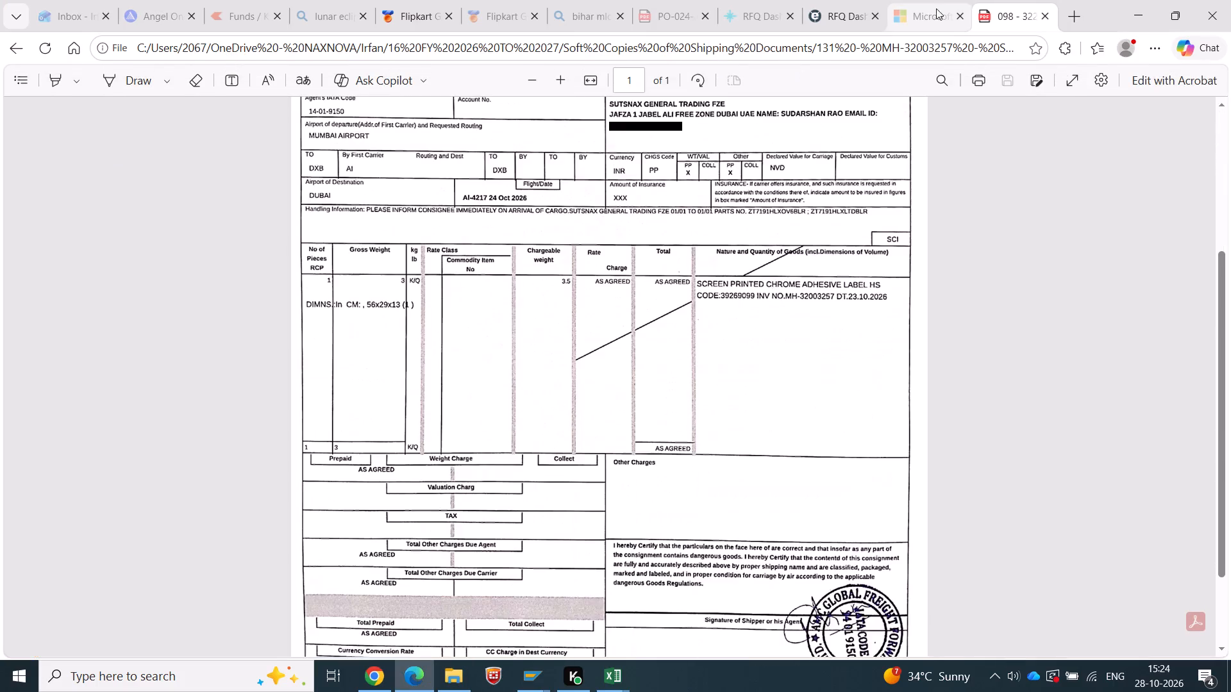
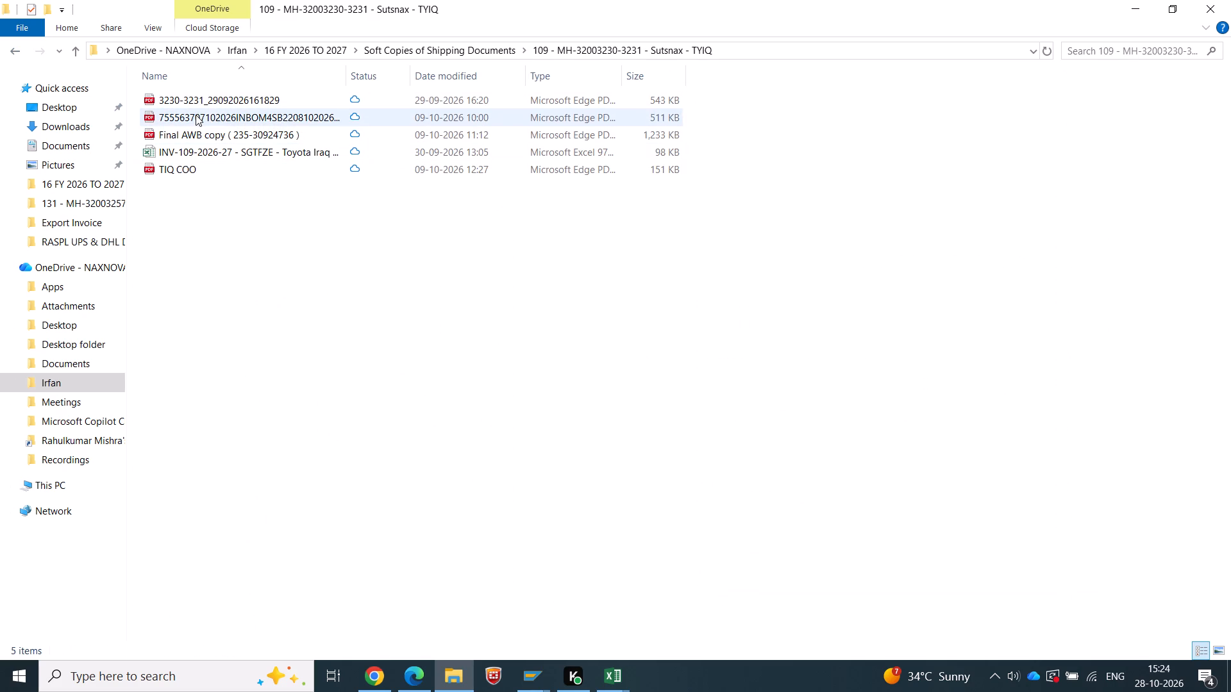
# Open the Final AWB copy PDF from the 109 Sutsnax - TYIQ shipping folder and start a screen snip of the air waybill.
pyautogui.doubleClick(195, 138)
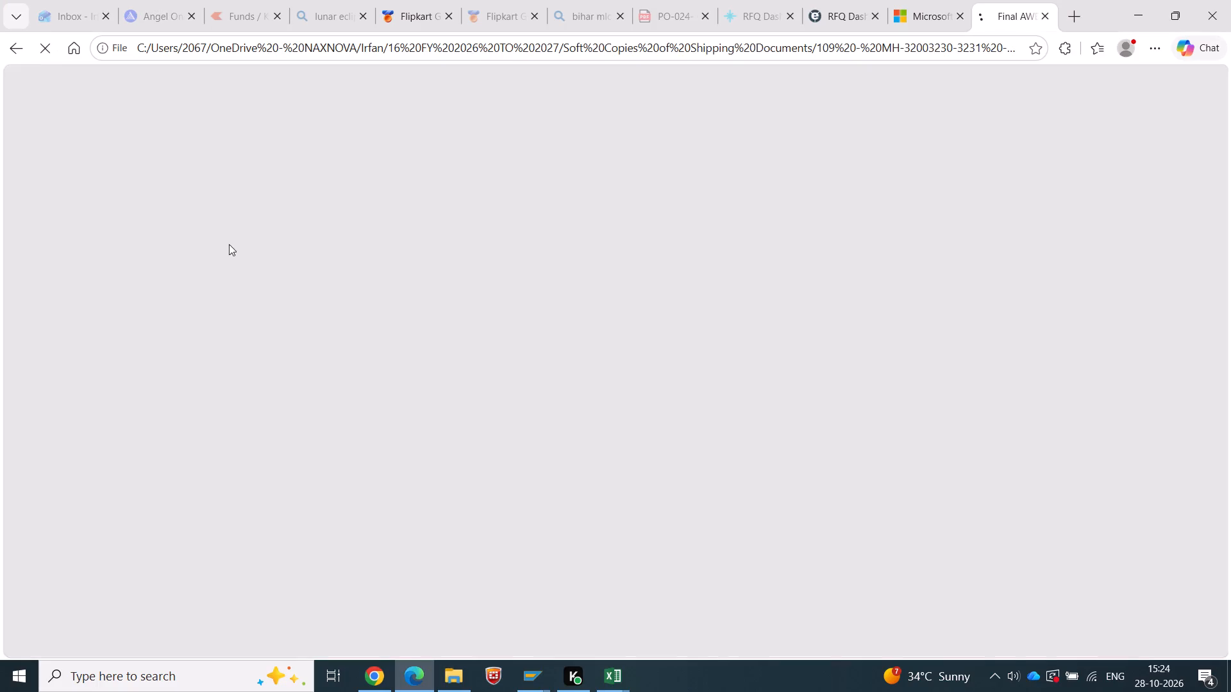
pyautogui.scroll(-1, 491, 457)
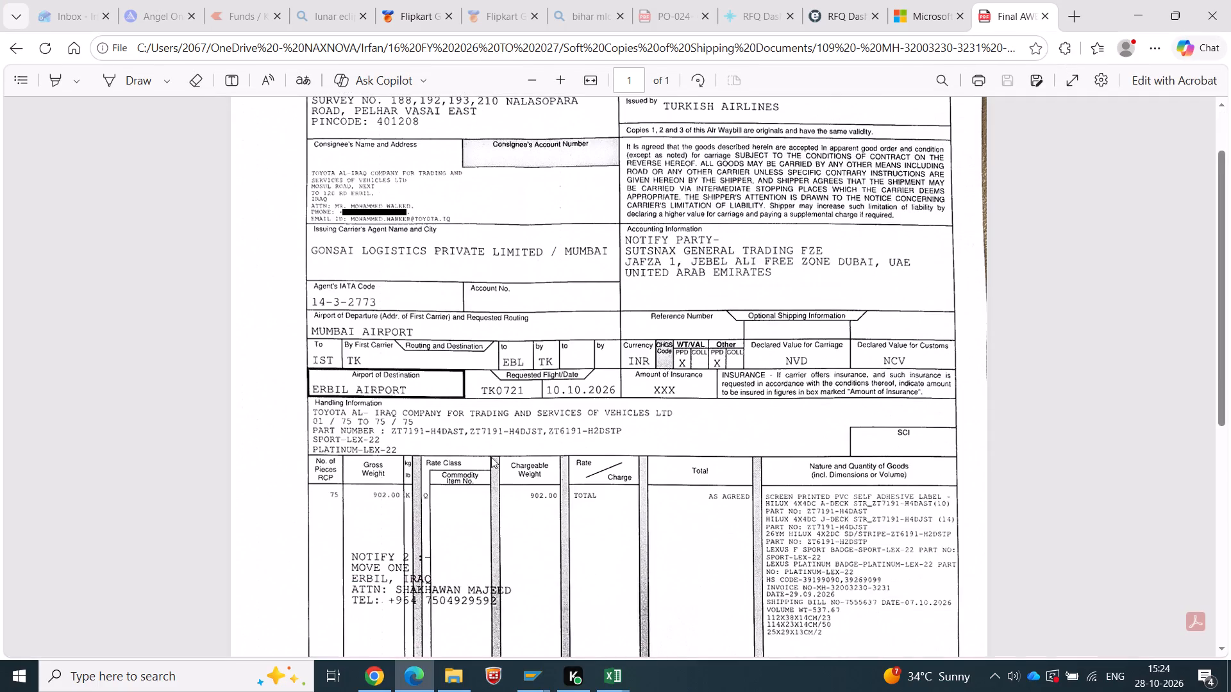
pyautogui.scroll(-1, 491, 457)
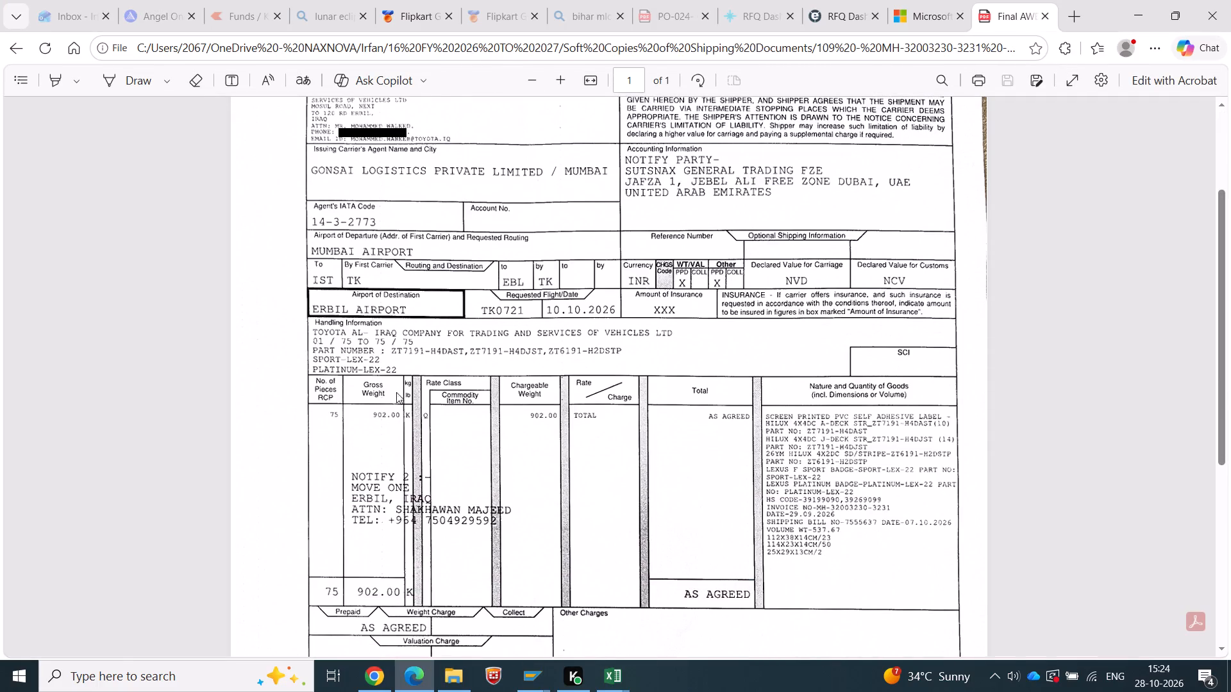
pyautogui.press('shift+super+s')
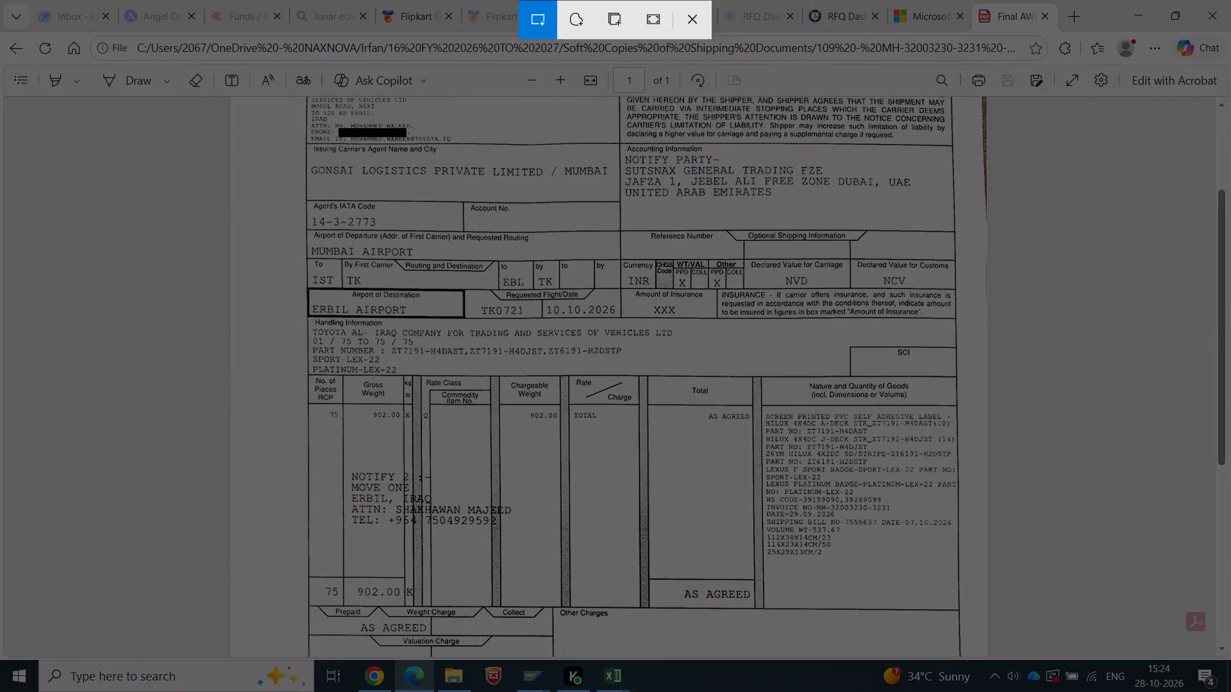
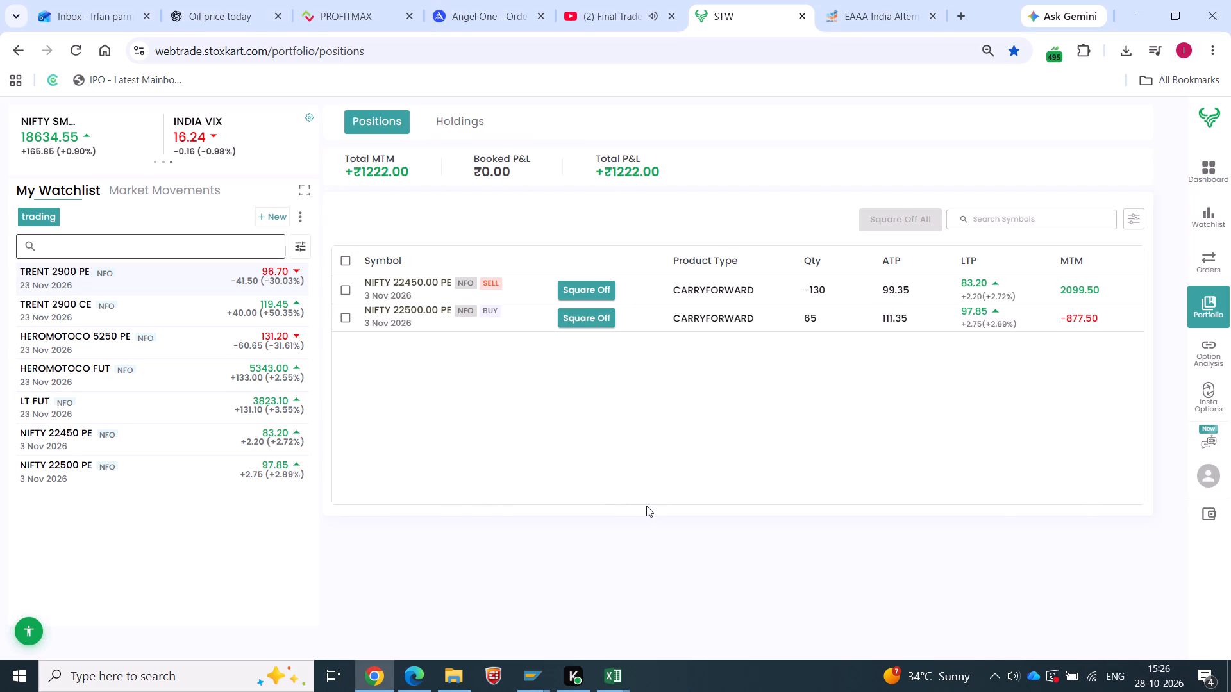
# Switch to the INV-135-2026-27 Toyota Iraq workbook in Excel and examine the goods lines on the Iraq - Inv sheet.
pyautogui.click(615, 679)
pyautogui.click(835, 613)
pyautogui.scroll(-7, 503, 491)
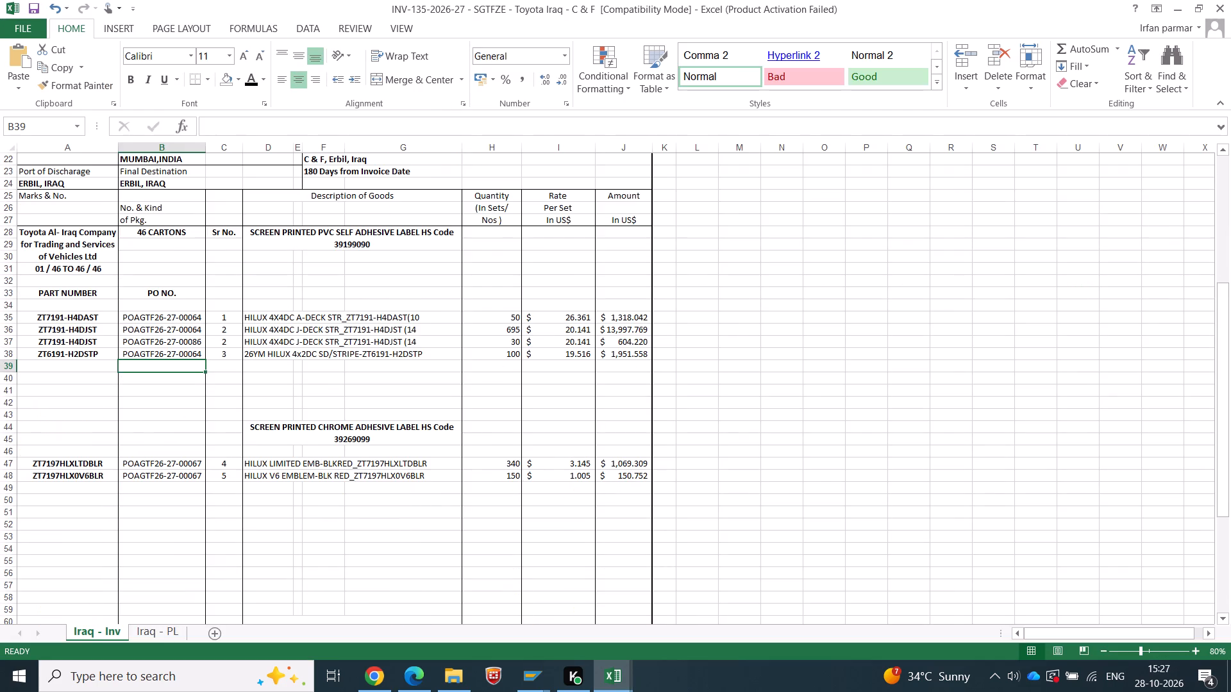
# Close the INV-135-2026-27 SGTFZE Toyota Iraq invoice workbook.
pyautogui.click(1223, 13)
pyautogui.click(644, 504)
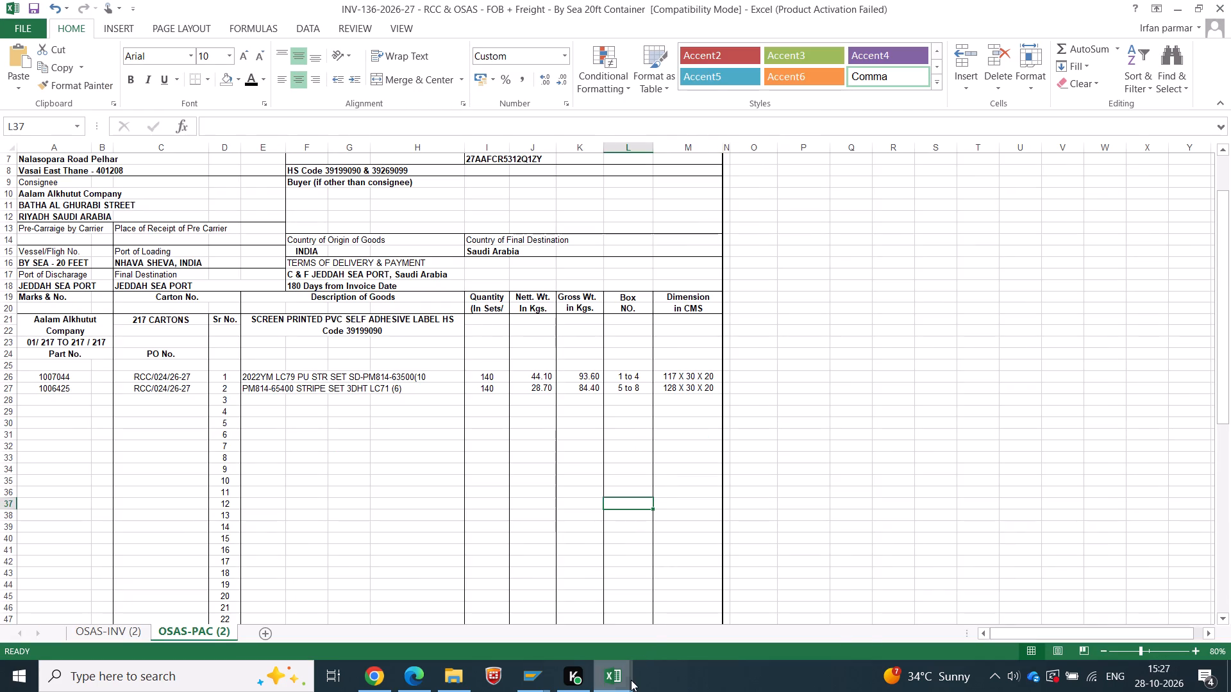
# Copy SAP code 1006882 from Sheet2 of the OSAS 24.10.2026 workbook as a value into Part No. cell A28 of INV-136's OSAS-PAC (2) sheet.
pyautogui.click(631, 680)
pyautogui.click(582, 621)
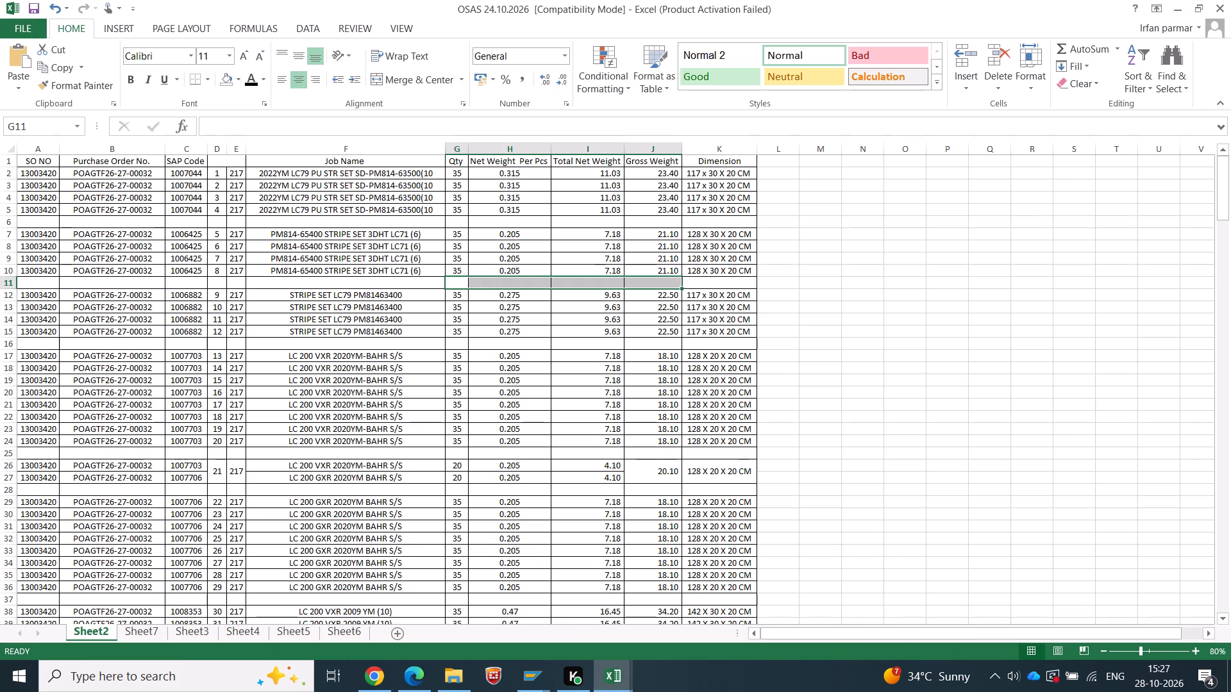
pyautogui.moveTo(114, 343); pyautogui.dragTo(115, 335)
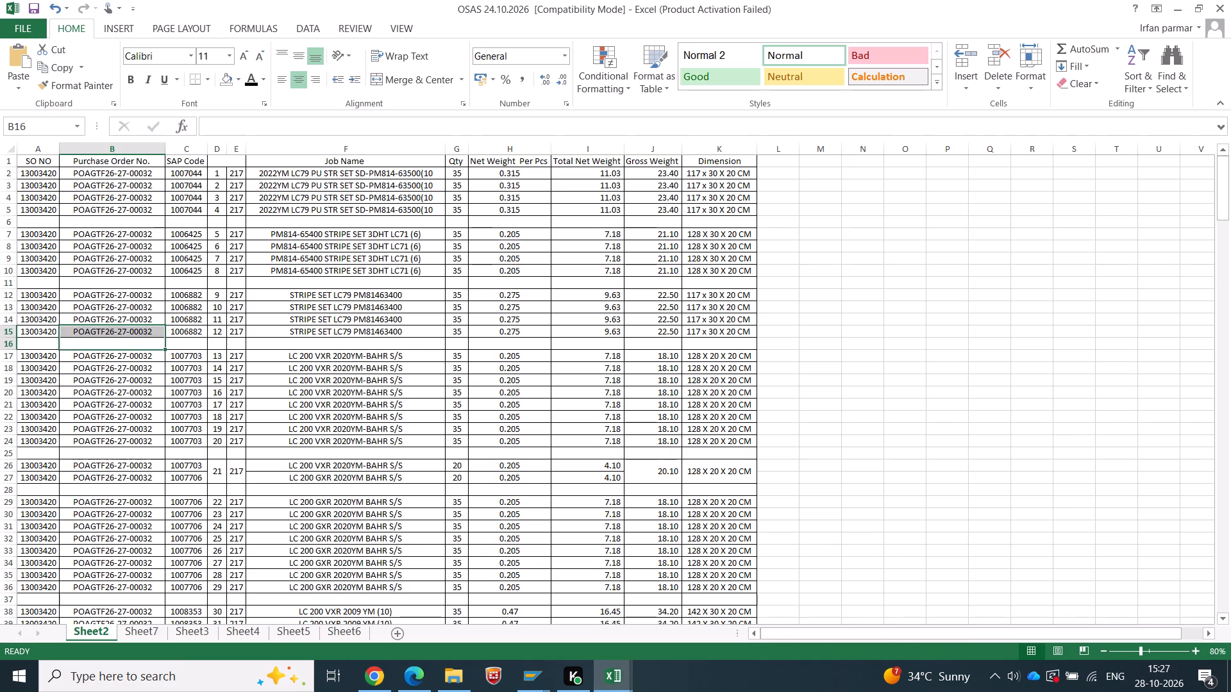
pyautogui.hotkey('alt', 'Tab')
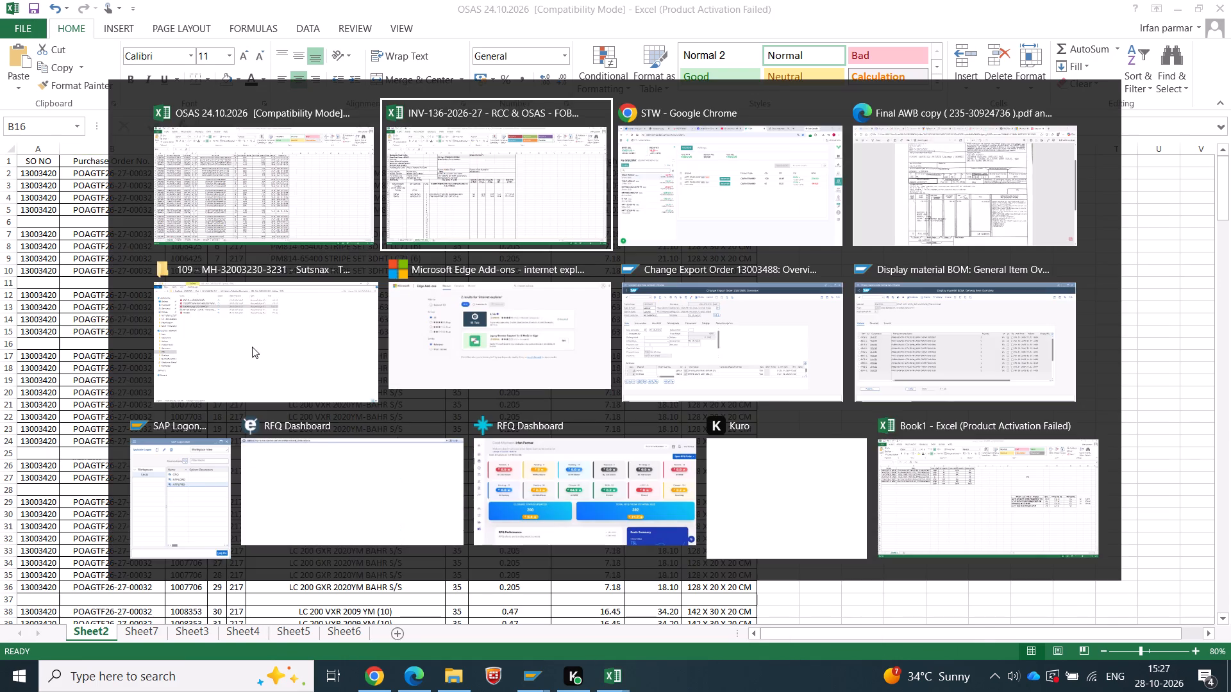
pyautogui.click(53, 392)
pyautogui.click(52, 402)
pyautogui.hotkey('alt', 'Tab')
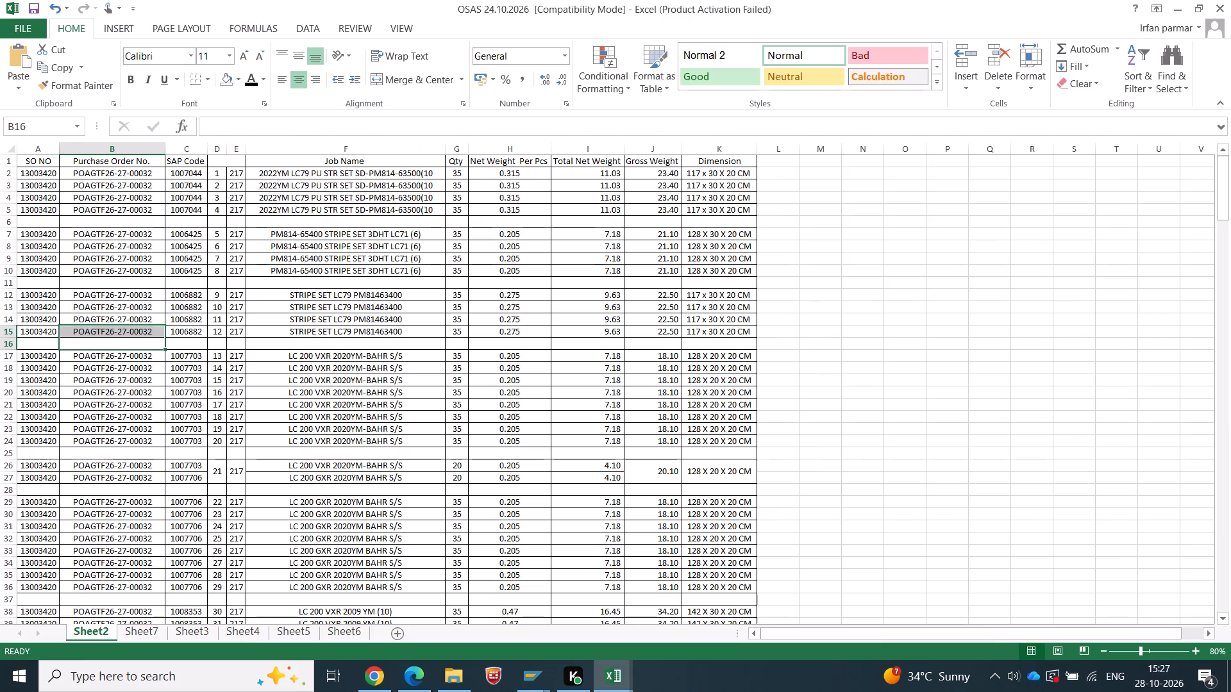
pyautogui.scroll(6, 208, 264)
pyautogui.click(196, 343)
pyautogui.click(196, 329)
pyautogui.hotkey('ctrl', 'c')
pyautogui.hotkey('alt', 'Tab')
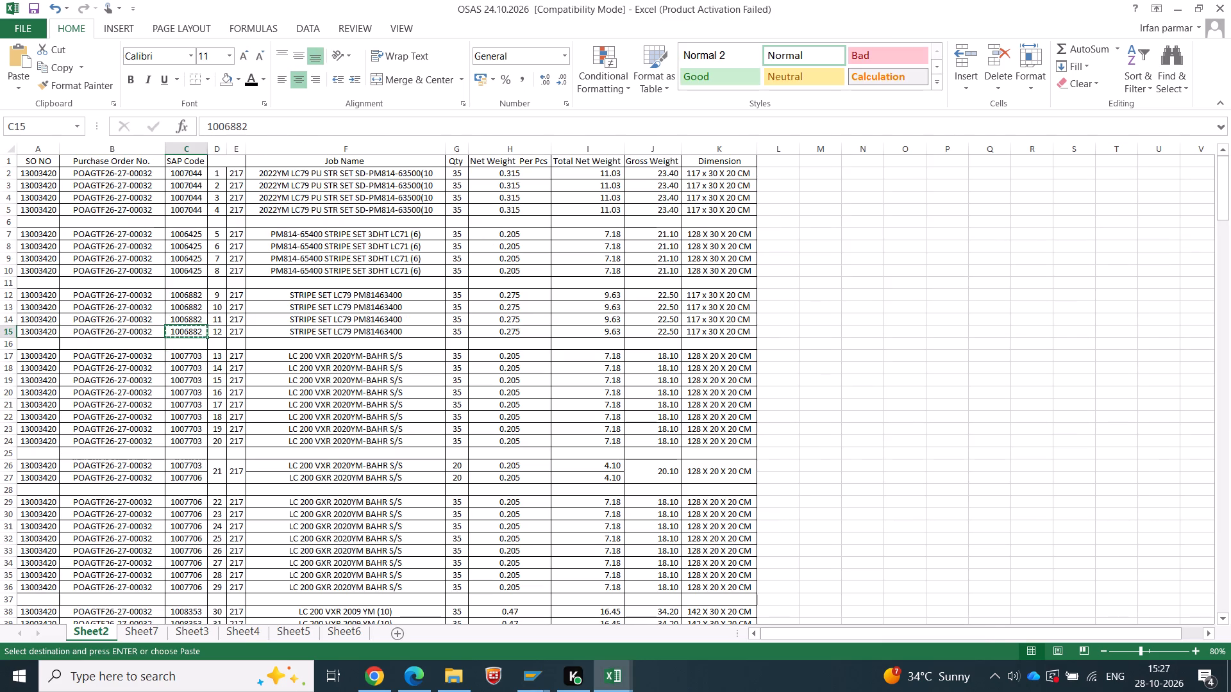
pyautogui.rightClick(62, 400)
pyautogui.click(125, 142)
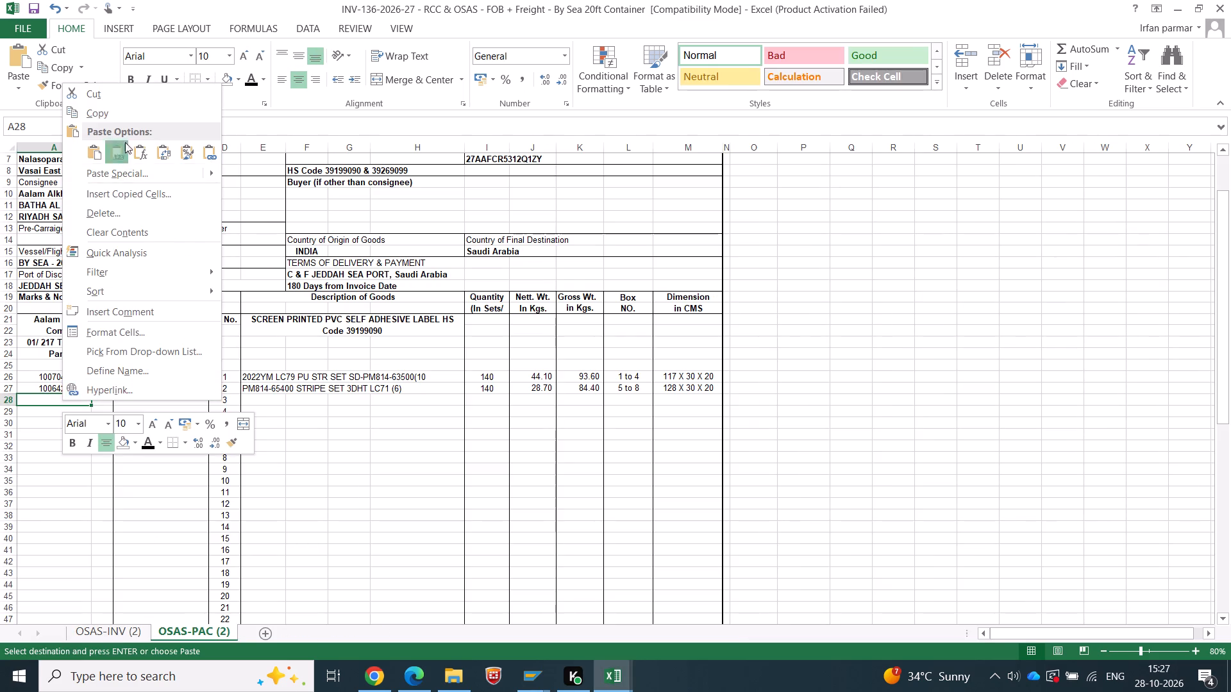
pyautogui.press('Tab')
# Fill the PO number RCC/024/26-27 down from the row above into item 3 of the packing list.
pyautogui.hotkey('alt', 'Tab')
pyautogui.hotkey('alt', 'Tab')
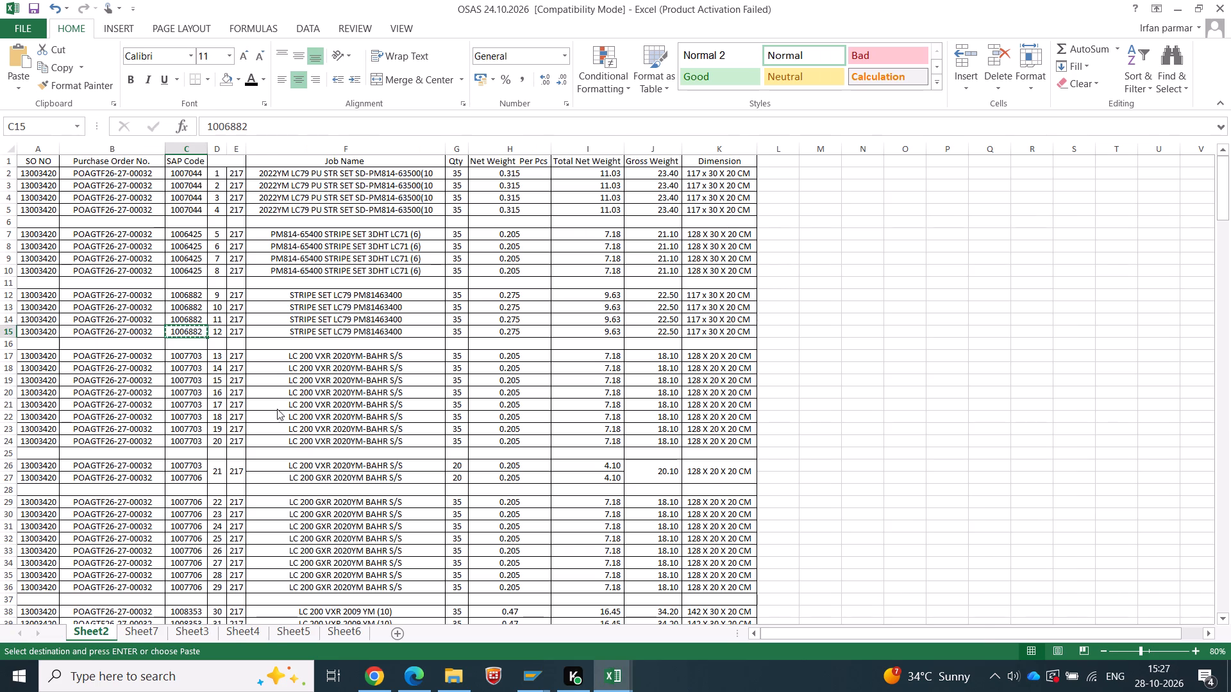
pyautogui.press('Tab')
pyautogui.hotkey('ctrl', 'd')
pyautogui.press('Tab')
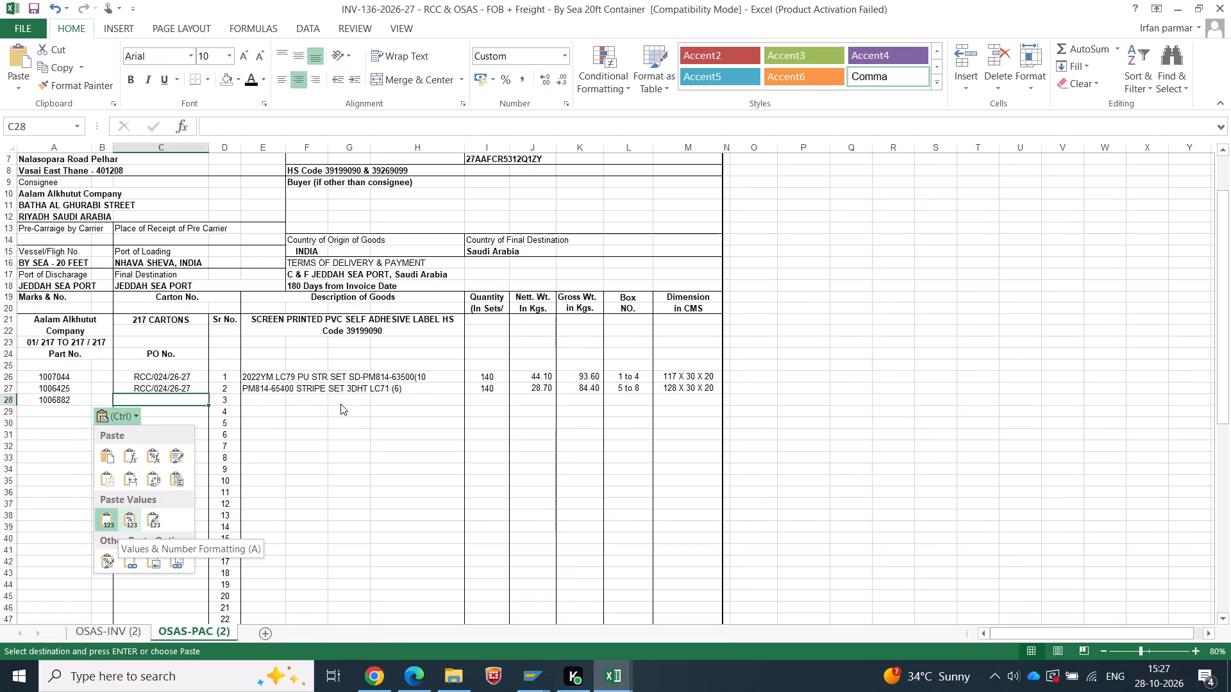
pyautogui.press('Escape')
pyautogui.press('Escape')
pyautogui.press('Escape')
pyautogui.hotkey('ctrl', 'd')
pyautogui.press('Tab')
pyautogui.press('Tab')
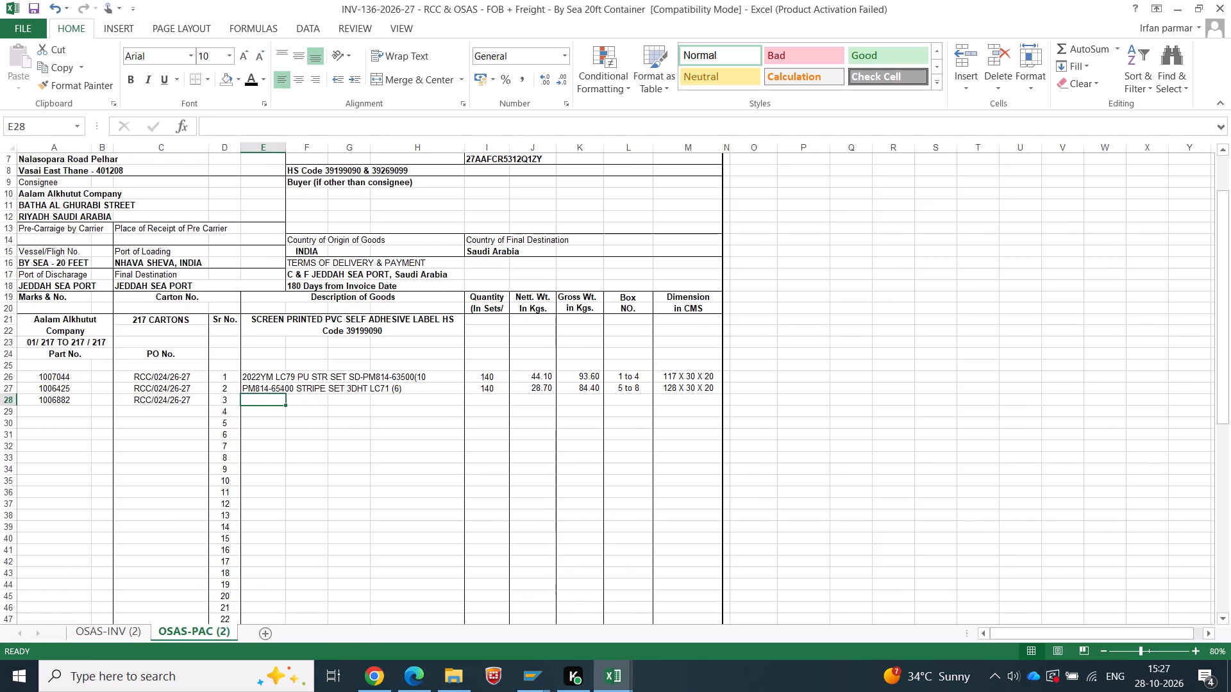
# Copy the job name STRIPE SET LC79 PM81463400 from the OSAS workbook as a value into item 3's Description of Goods.
pyautogui.hotkey('alt', 'Tab')
pyautogui.press('Tab')
pyautogui.press('Tab')
pyautogui.press('Tab')
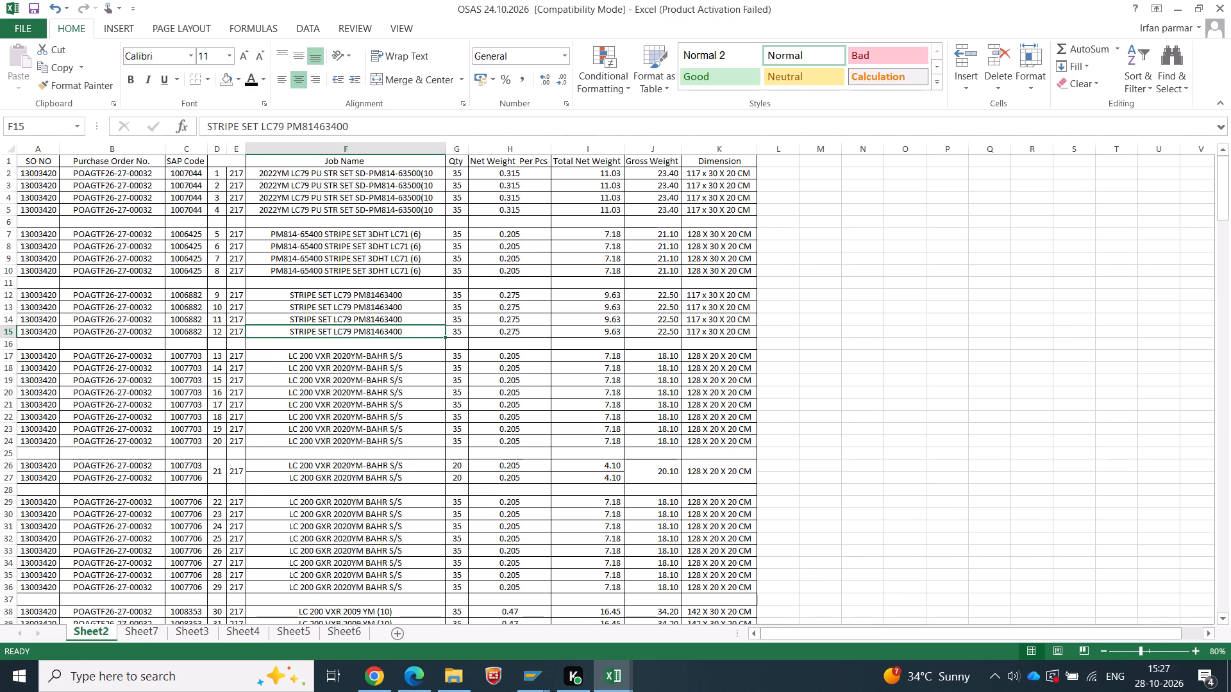
pyautogui.hotkey('ctrl', 'c')
pyautogui.hotkey('alt', 'Tab')
pyautogui.rightClick(275, 403)
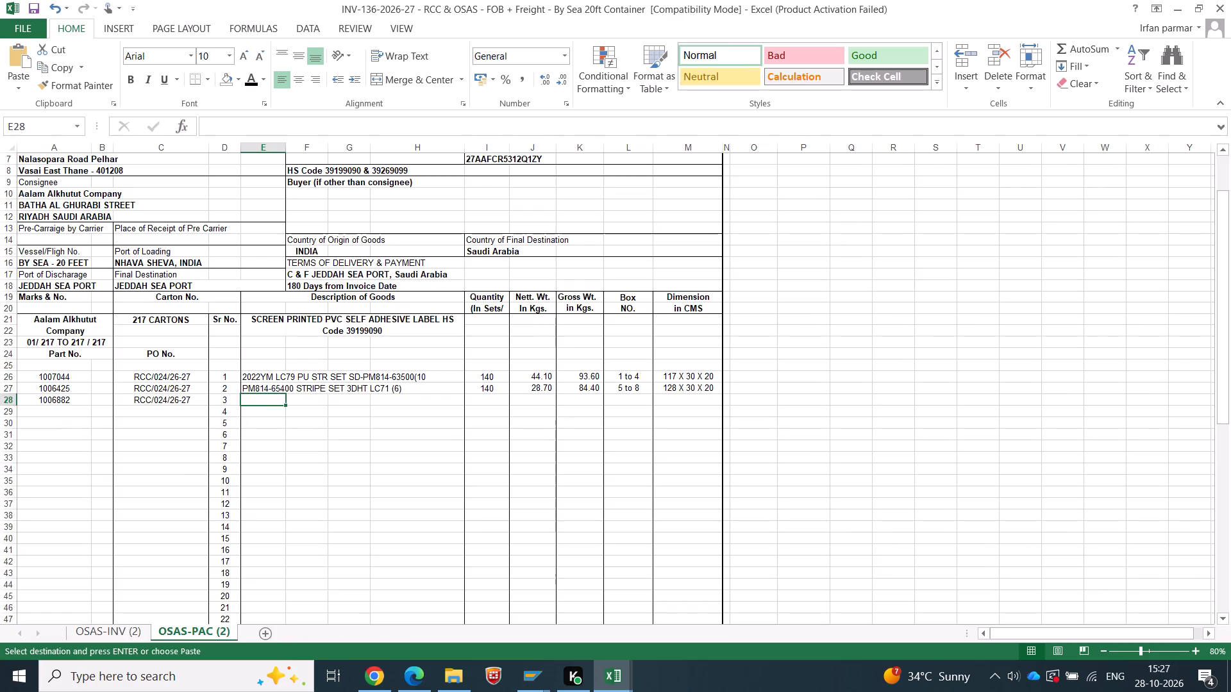
pyautogui.rightClick(275, 400)
pyautogui.click(331, 152)
pyautogui.press('Tab')
pyautogui.press('Tab')
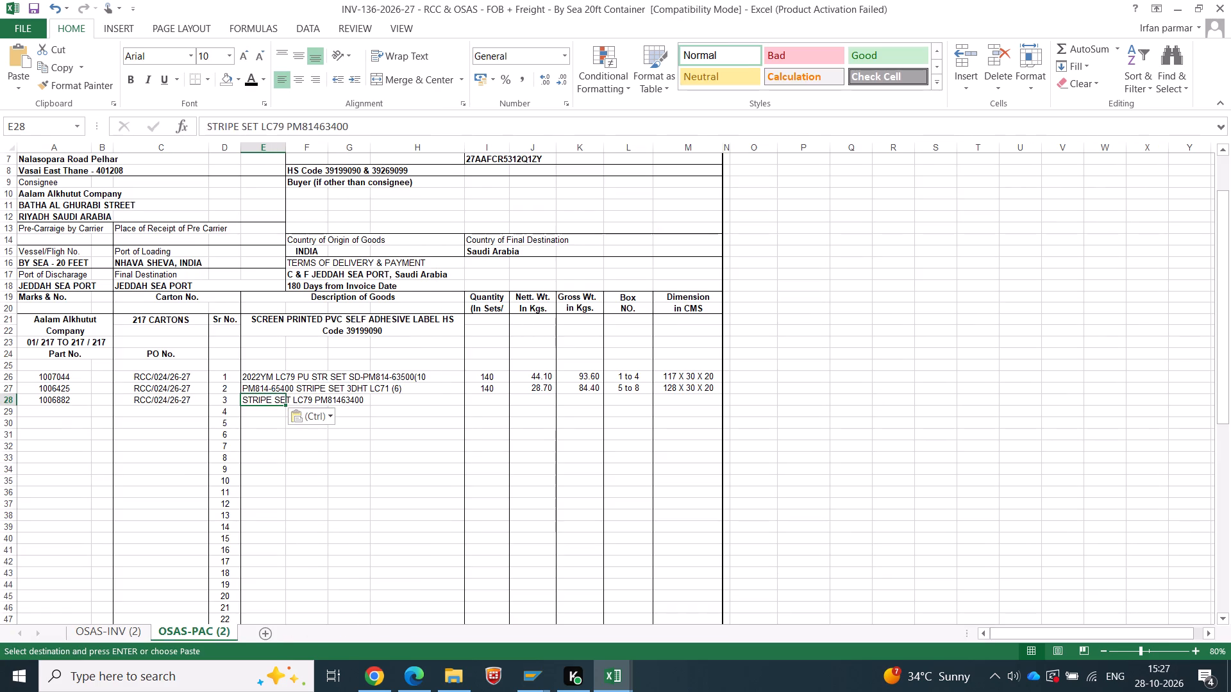
pyautogui.press('Tab')
pyautogui.press('Tab')
pyautogui.press('Tab')
# In row 16 of the OSAS workbook, sum the quantity, total net weight and gross weight of rows 12 to 15.
pyautogui.hotkey('alt', 'Tab')
pyautogui.press('Tab')
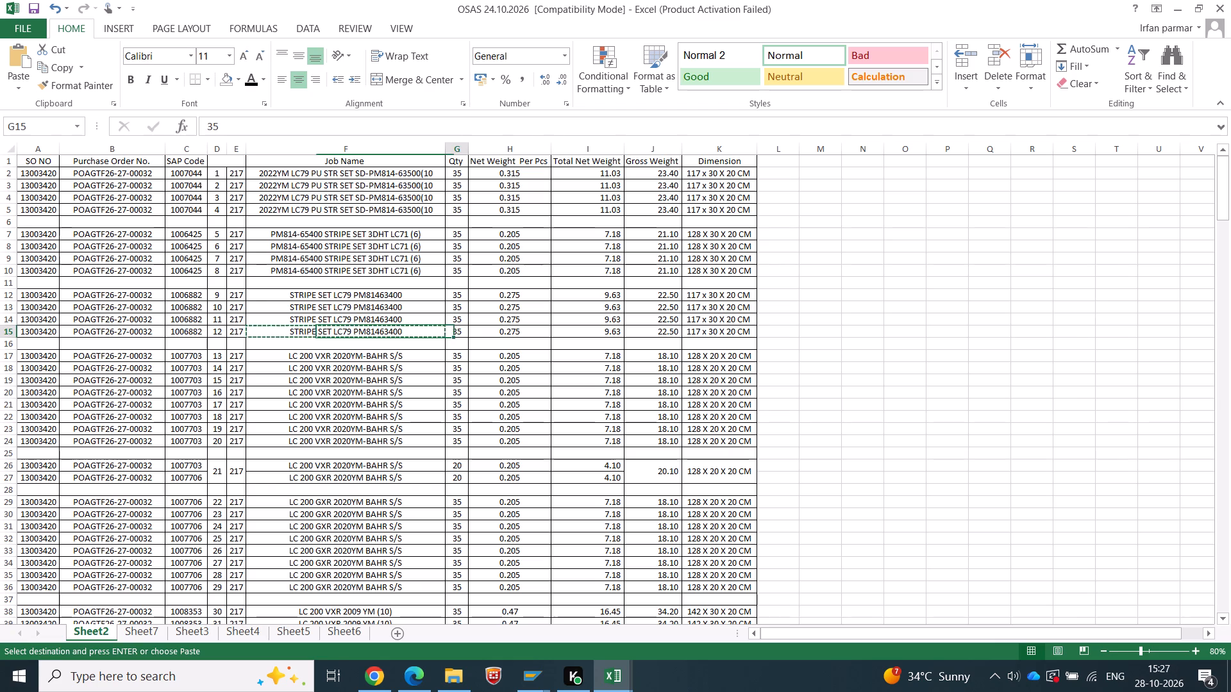
pyautogui.click(467, 342)
pyautogui.hotkey('alt', 'Tab')
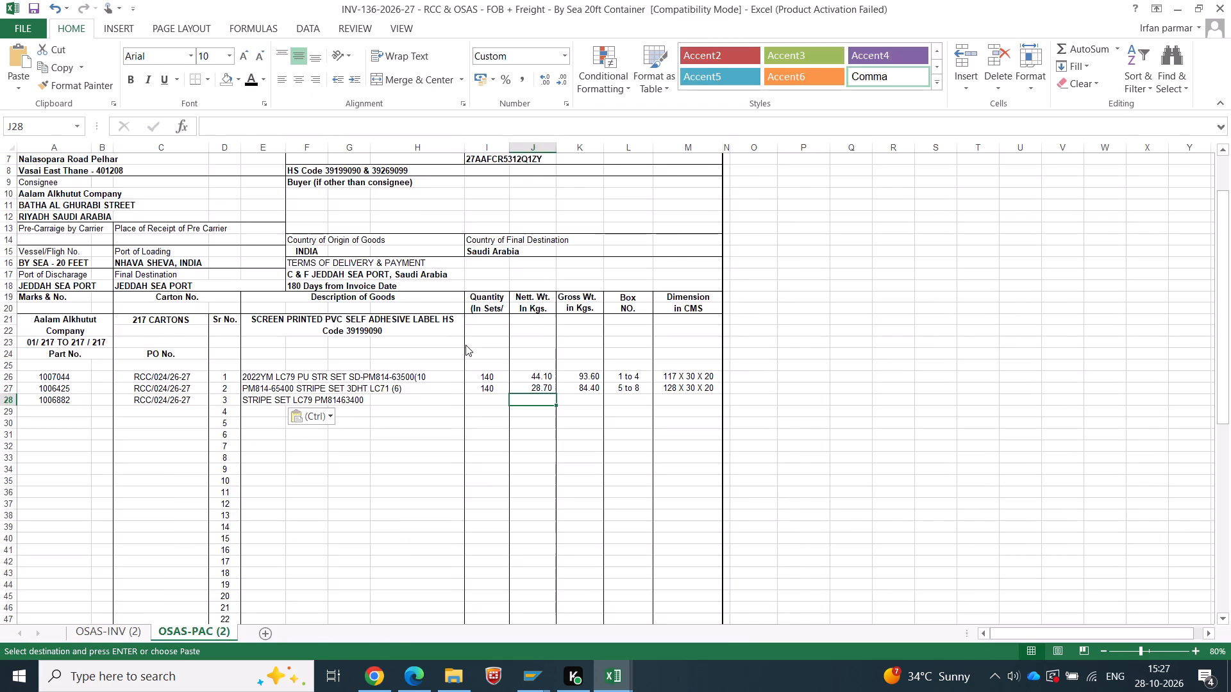
pyautogui.hotkey('alt', 'Tab')
pyautogui.hotkey('alt', 'Tab')
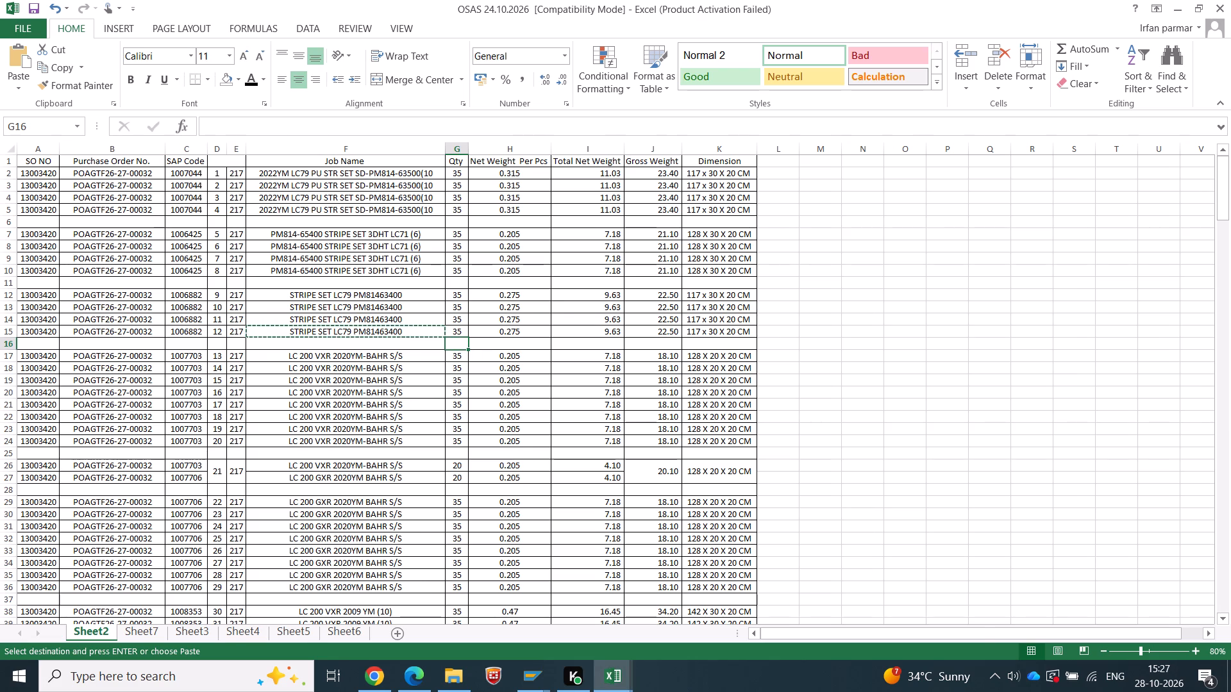
pyautogui.hotkey('alt', 'Tab')
pyautogui.hotkey('alt', '=')
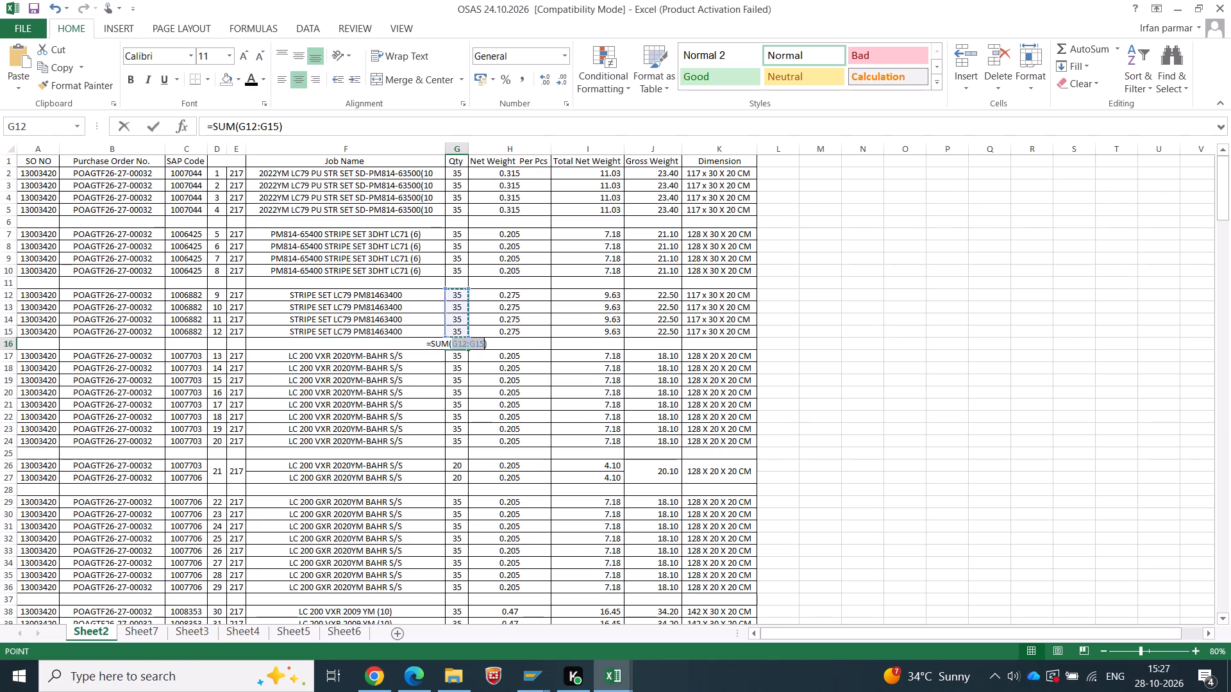
pyautogui.press('Return')
pyautogui.press('Up')
pyautogui.hotkey('ctrl', 'c')
pyautogui.press('Right')
pyautogui.press('Right')
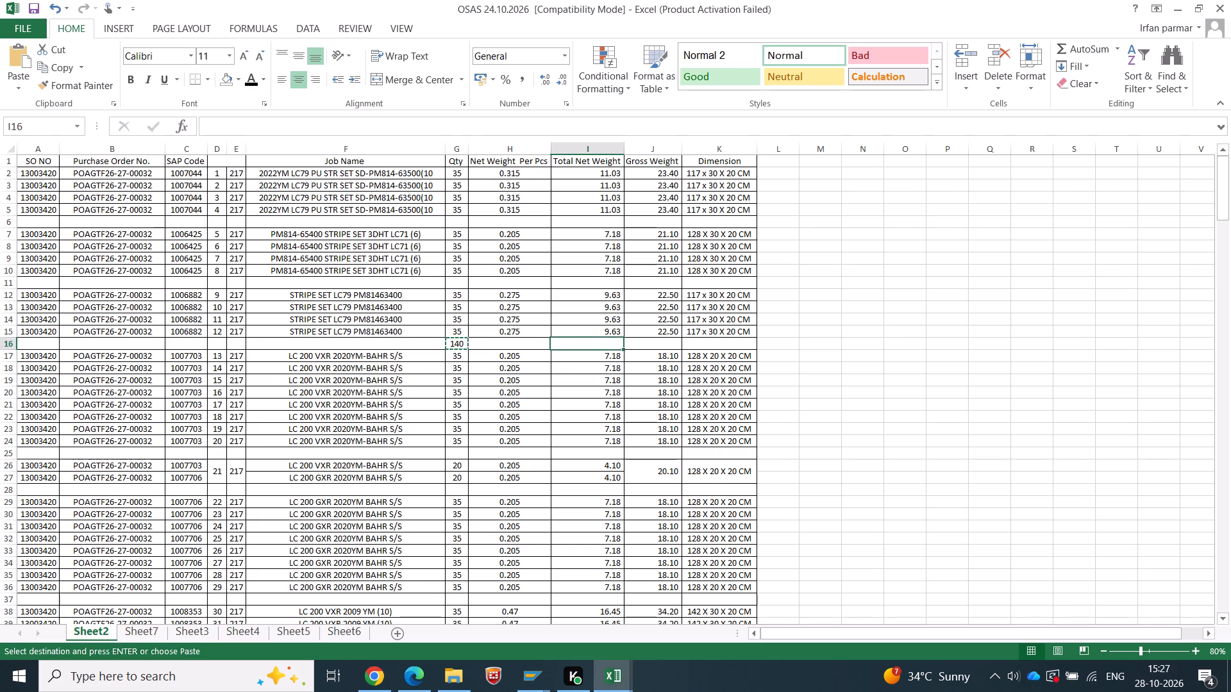
pyautogui.hotkey('shift', 'Right')
pyautogui.press('Return')
pyautogui.press('Left')
pyautogui.press('Right')
pyautogui.press('Right')
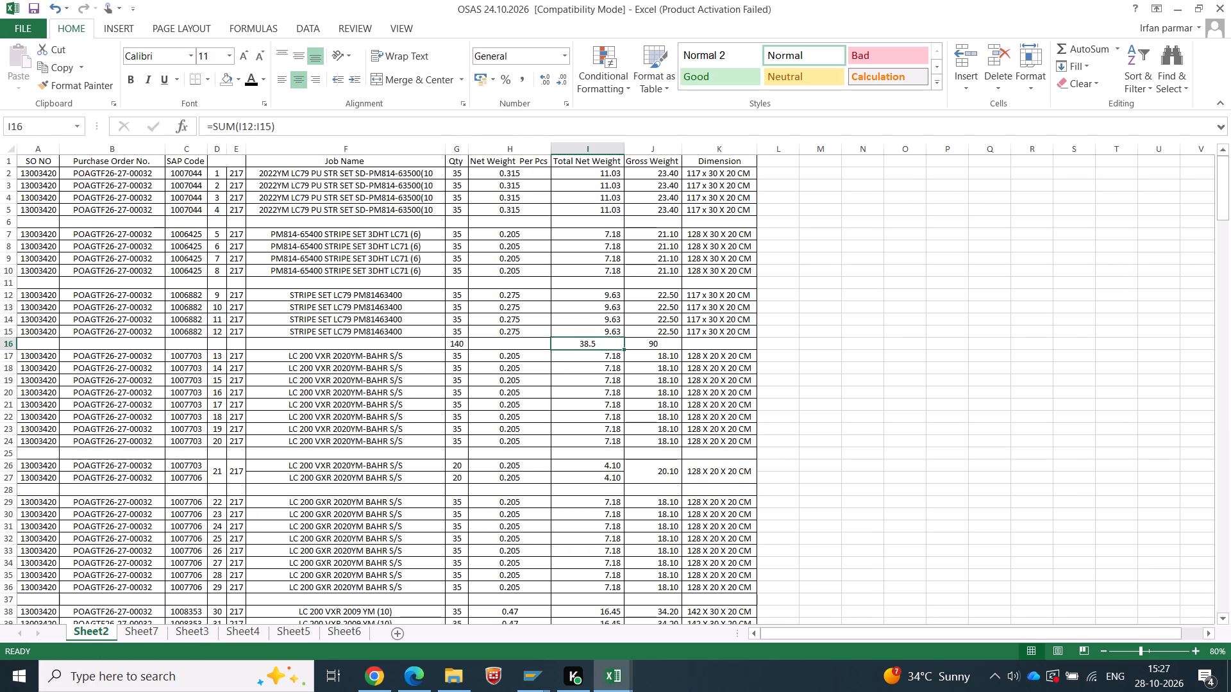
# Fill item 3's quantity of 140 in the packing list and paste its net weight 38.50 and gross weight 90.00 as values.
pyautogui.hotkey('alt', 'Tab')
pyautogui.press('Left')
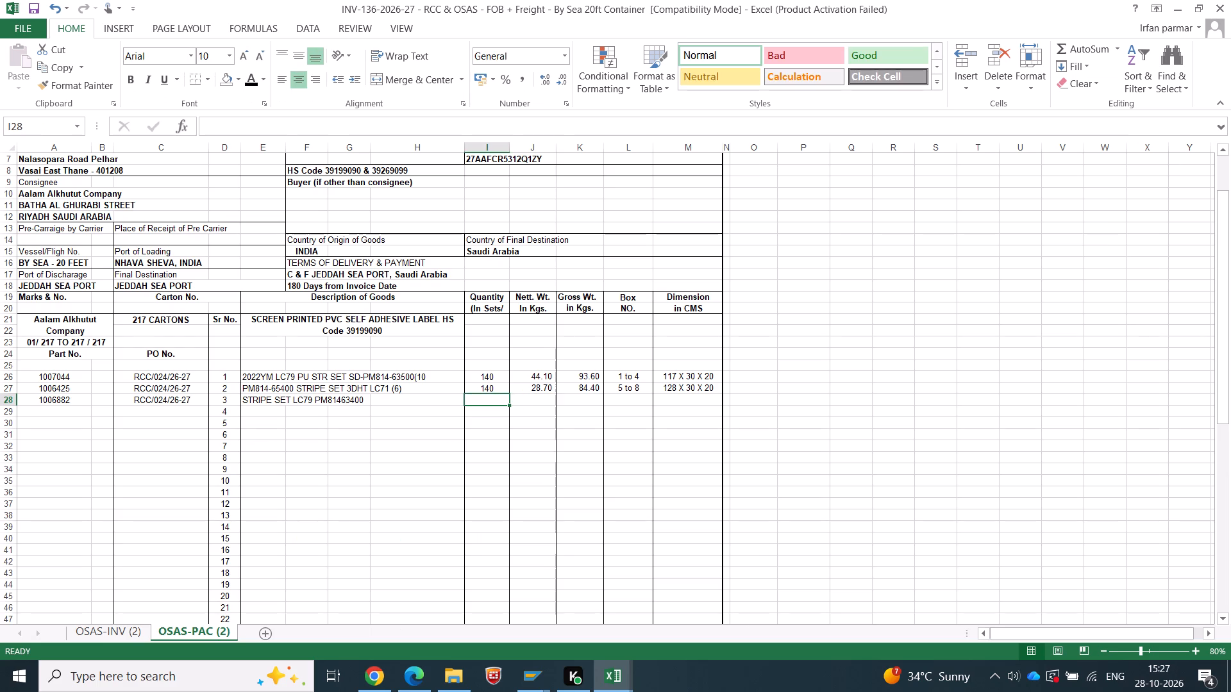
pyautogui.hotkey('ctrl', 'd')
pyautogui.press('Right')
pyautogui.hotkey('alt', 'Tab')
pyautogui.press('Left')
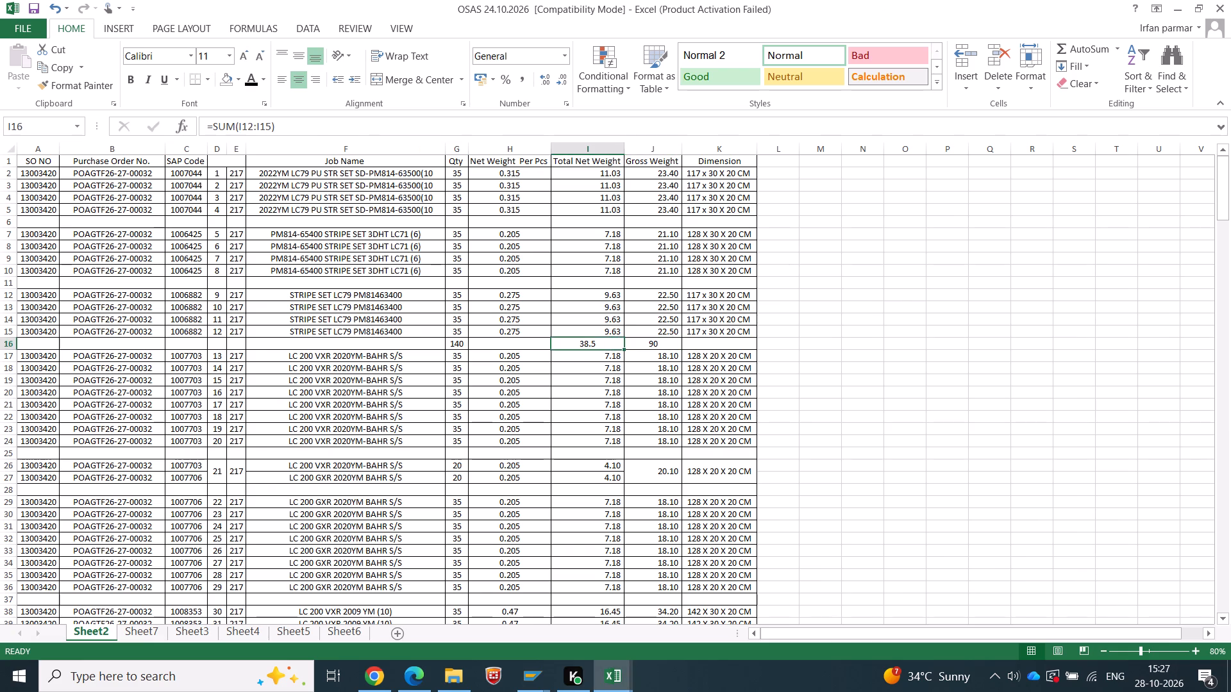
pyautogui.hotkey('shift', 'Right')
pyautogui.hotkey('ctrl', 'c')
pyautogui.hotkey('alt', 'Tab')
pyautogui.rightClick(529, 399)
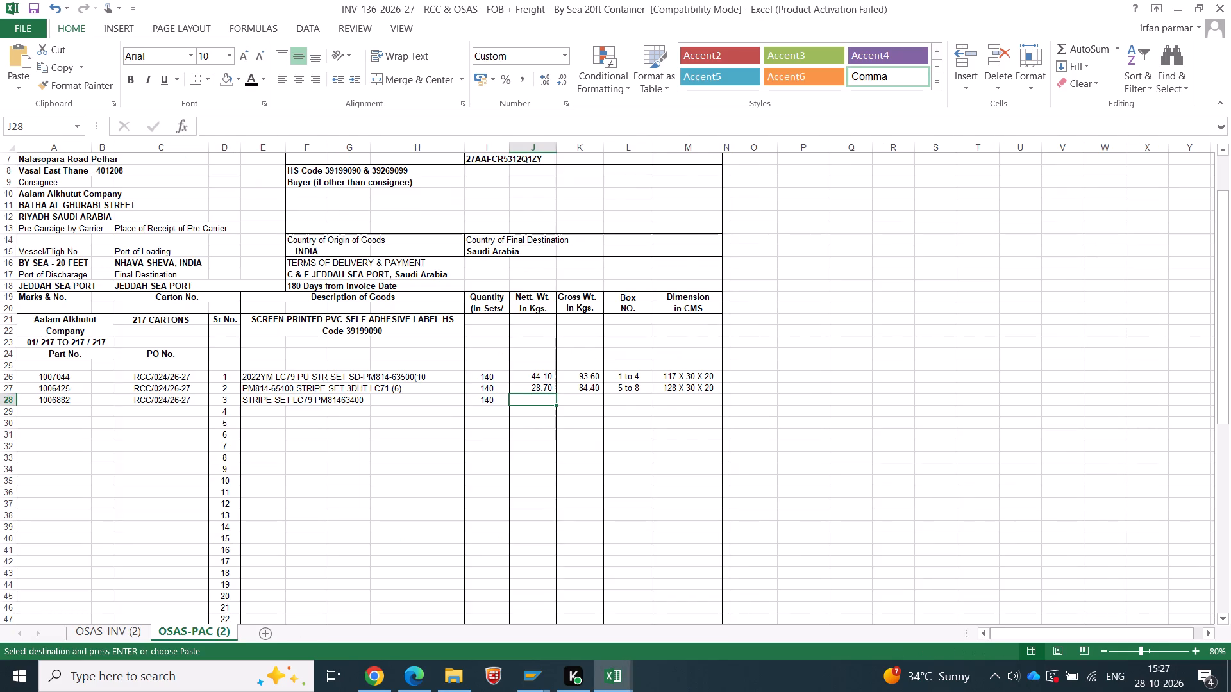
pyautogui.click(584, 159)
# Enter box numbers 9 to 12 for item 3 in the packing list.
pyautogui.press('Right')
pyautogui.press('Right')
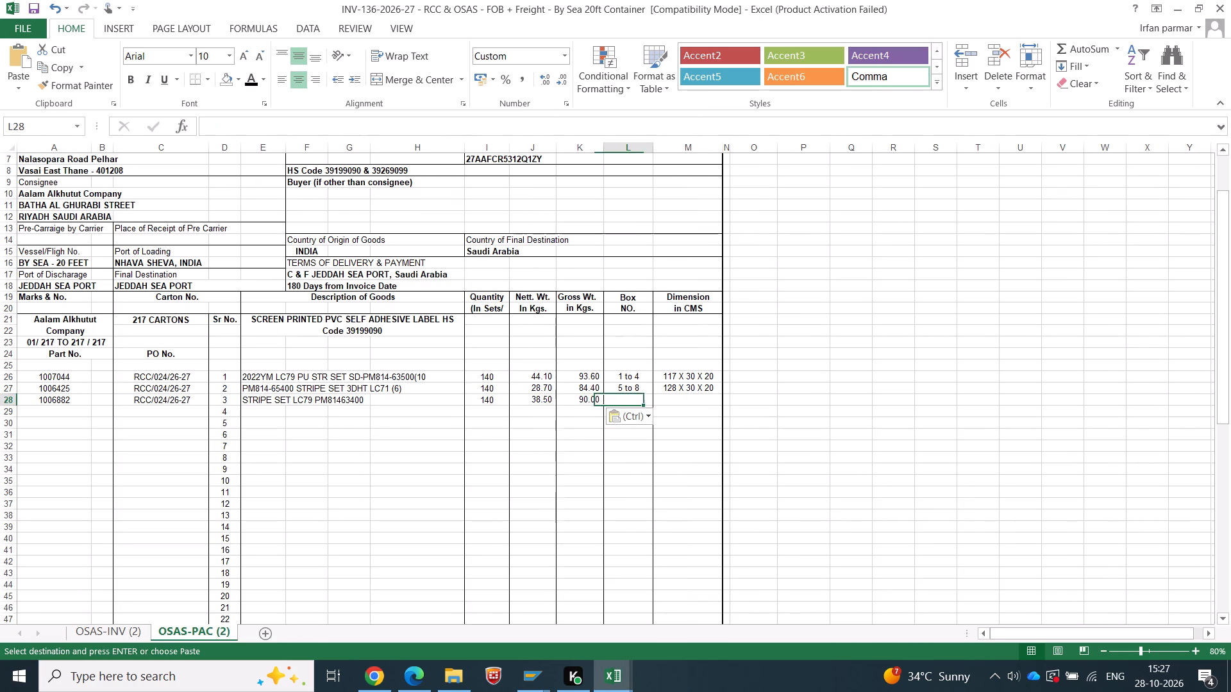
pyautogui.hotkey('alt', 'Tab')
pyautogui.hotkey('alt', 'Tab')
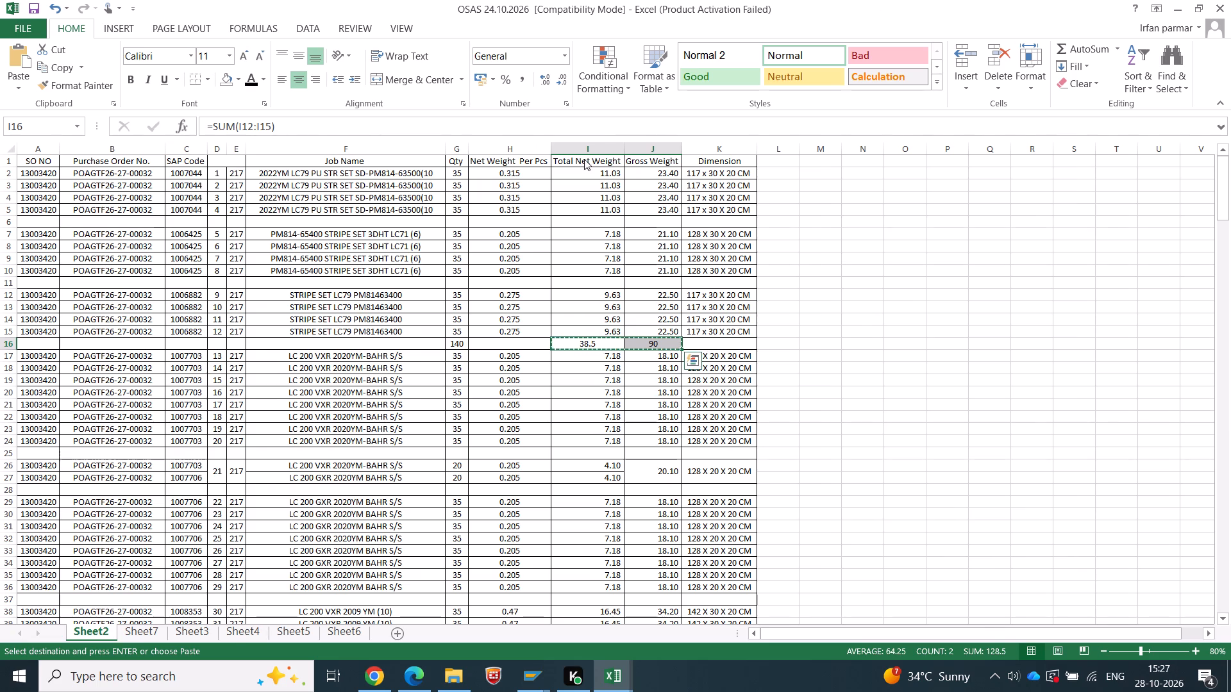
pyautogui.write('9 to 12')
pyautogui.press('Tab')
# Enter item 3's dimension as 117 X 30 X 20, matching the source sheet and using the format of item 1's dimension cell.
pyautogui.hotkey('alt', 'Tab')
pyautogui.press('Tab')
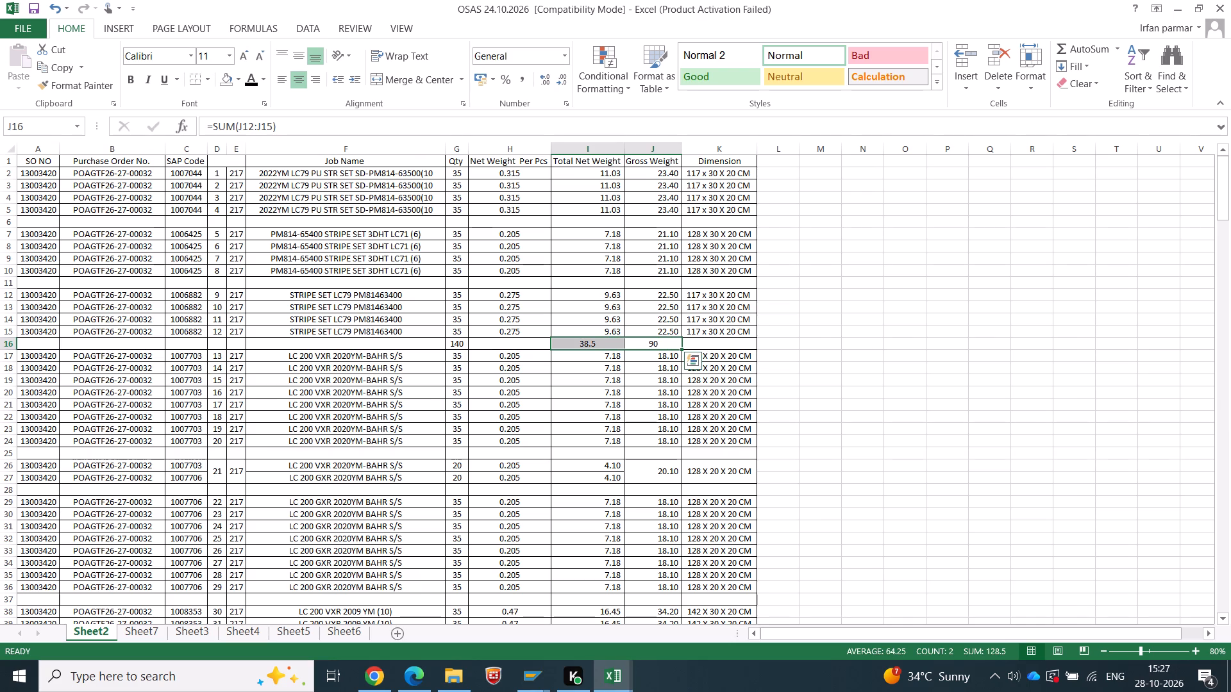
pyautogui.click(731, 299)
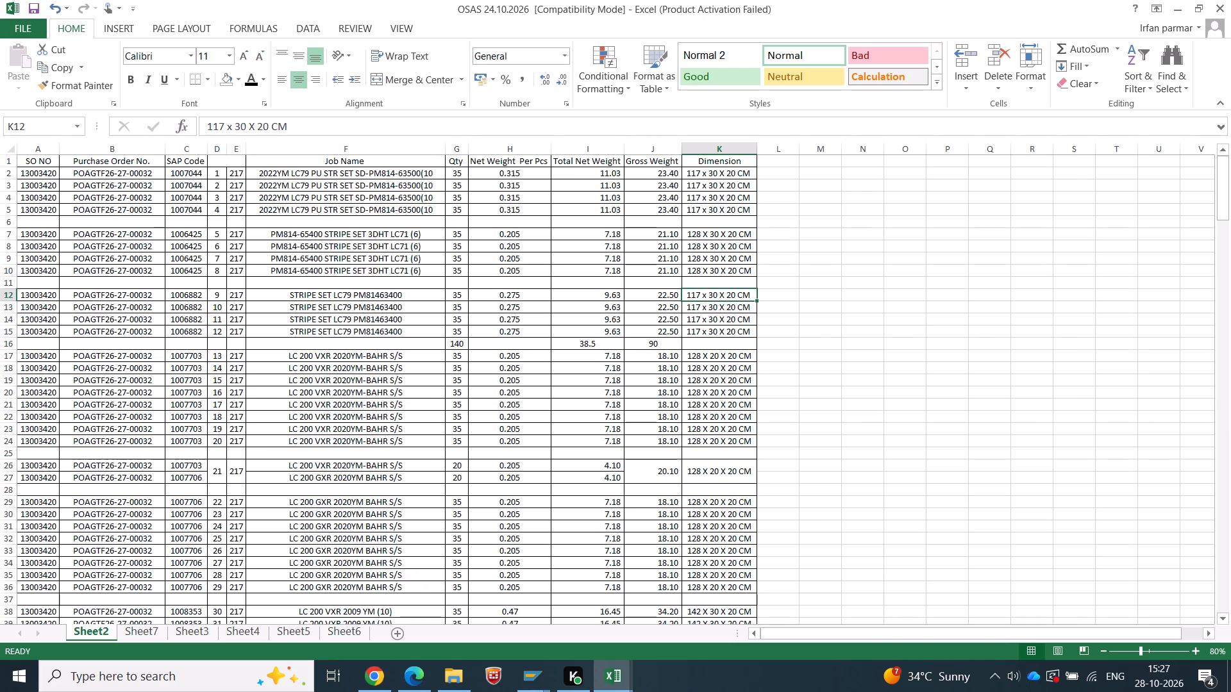
pyautogui.moveTo(268, 130); pyautogui.dragTo(39, 126)
pyautogui.hotkey('ctrl', 'c')
pyautogui.hotkey('alt', 'Tab')
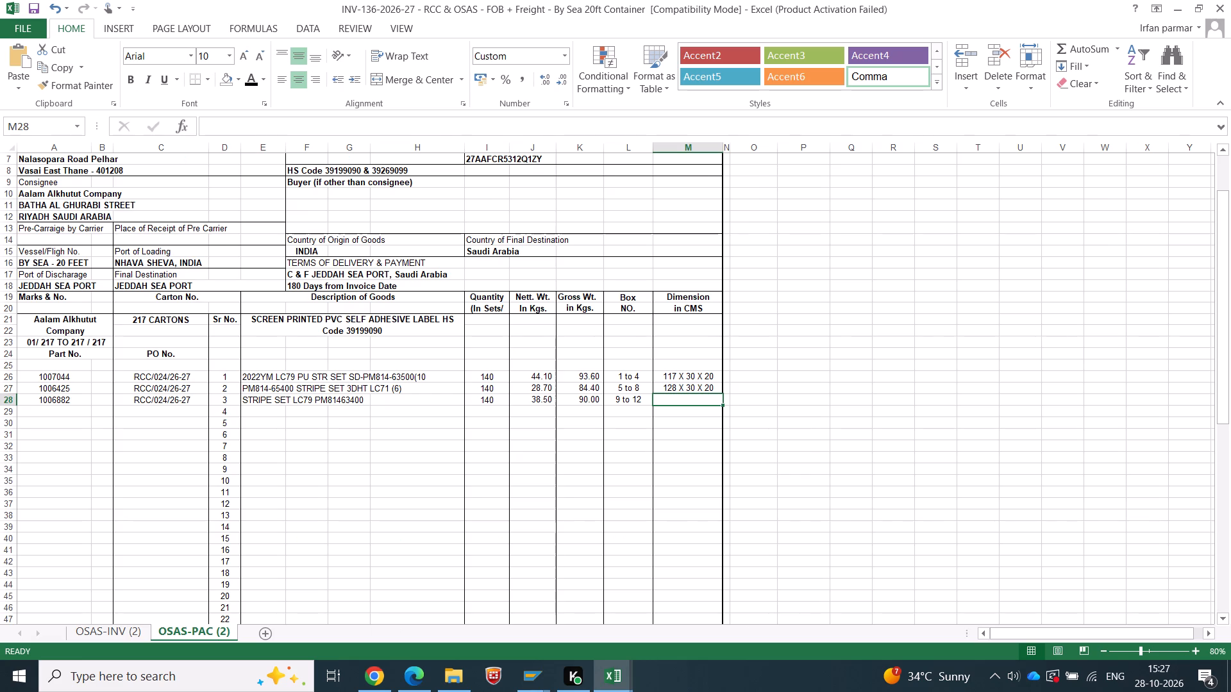
pyautogui.hotkey('ctrl', 'v')
pyautogui.click(673, 379)
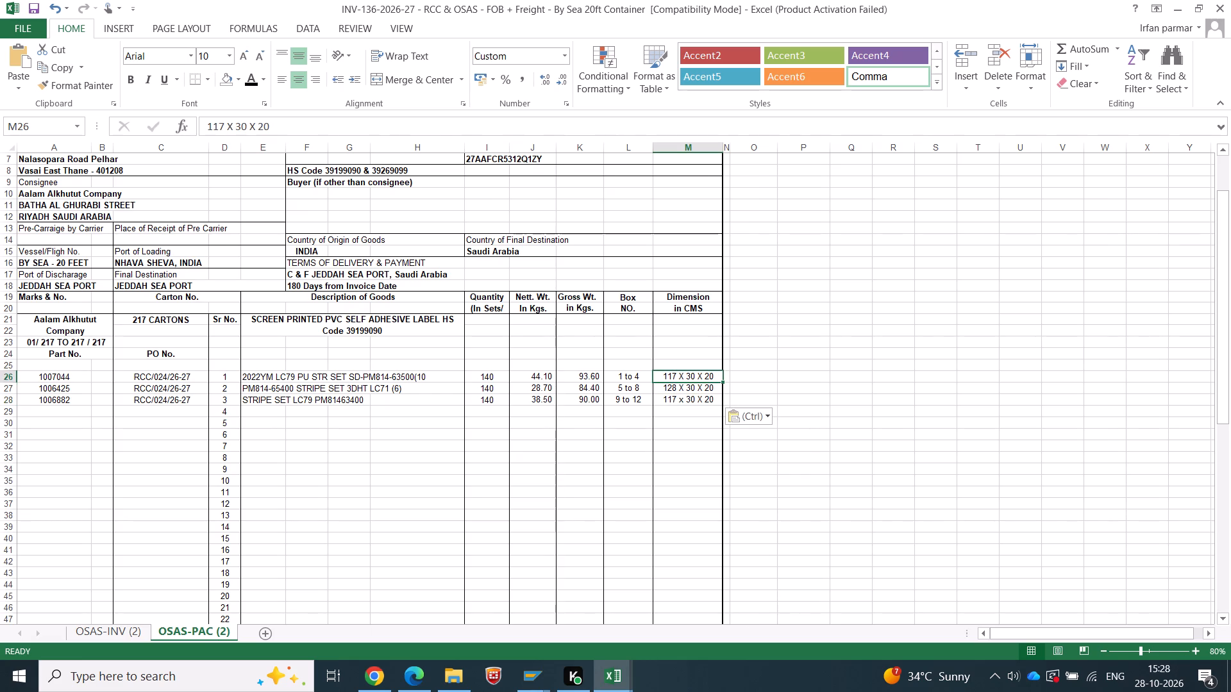
pyautogui.hotkey('ctrl', 'c')
pyautogui.press('Down')
pyautogui.press('Down')
pyautogui.press('Return')
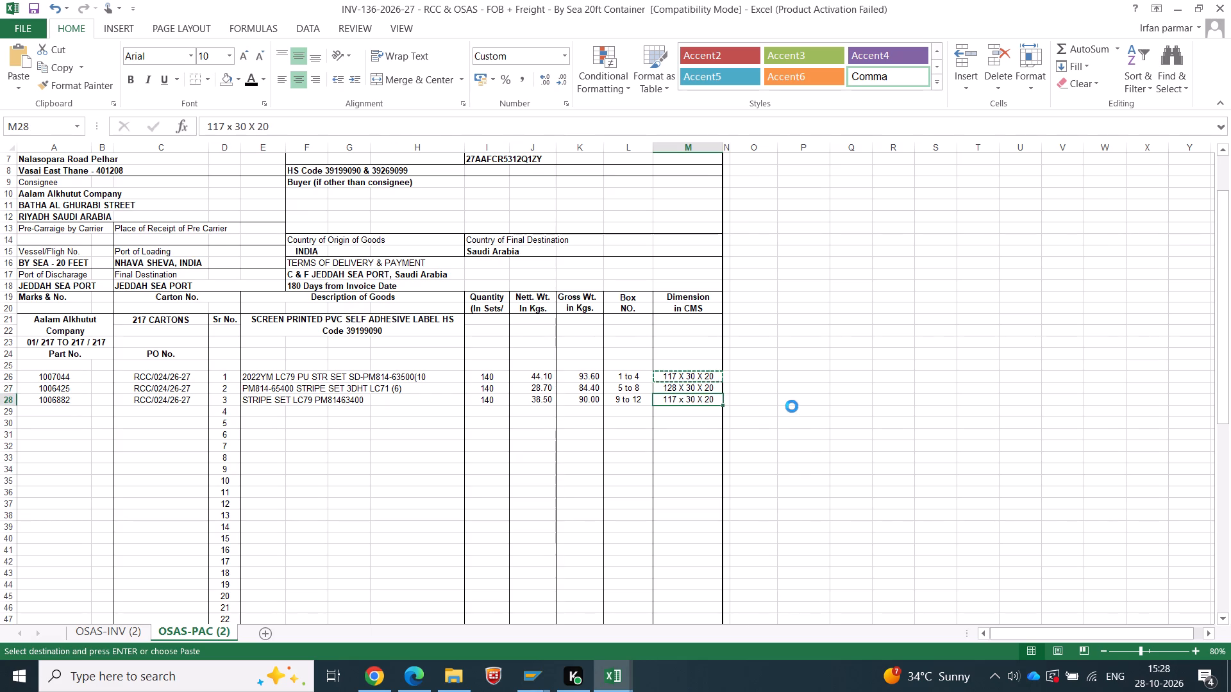
pyautogui.press('Down')
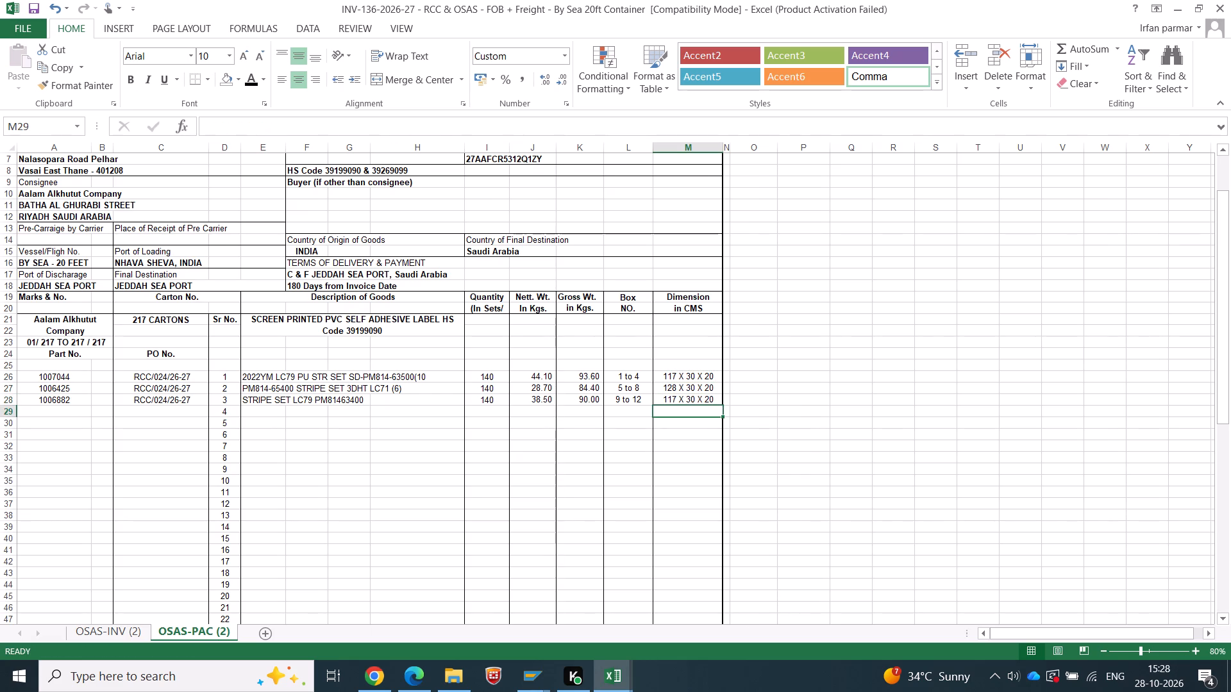
# Clear the temporary subtotals from row 16 of the OSAS workbook's Sheet2.
pyautogui.hotkey('alt', 'Tab')
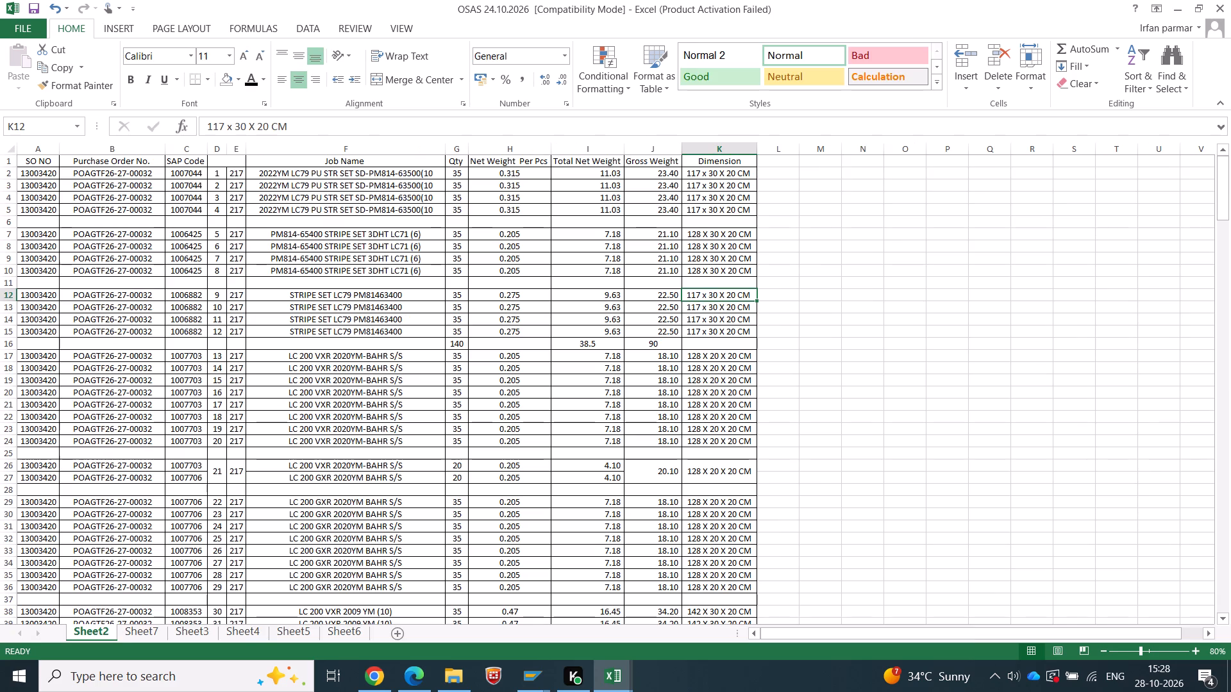
pyautogui.scroll(2, 778, 402)
pyautogui.moveTo(687, 343); pyautogui.dragTo(537, 343)
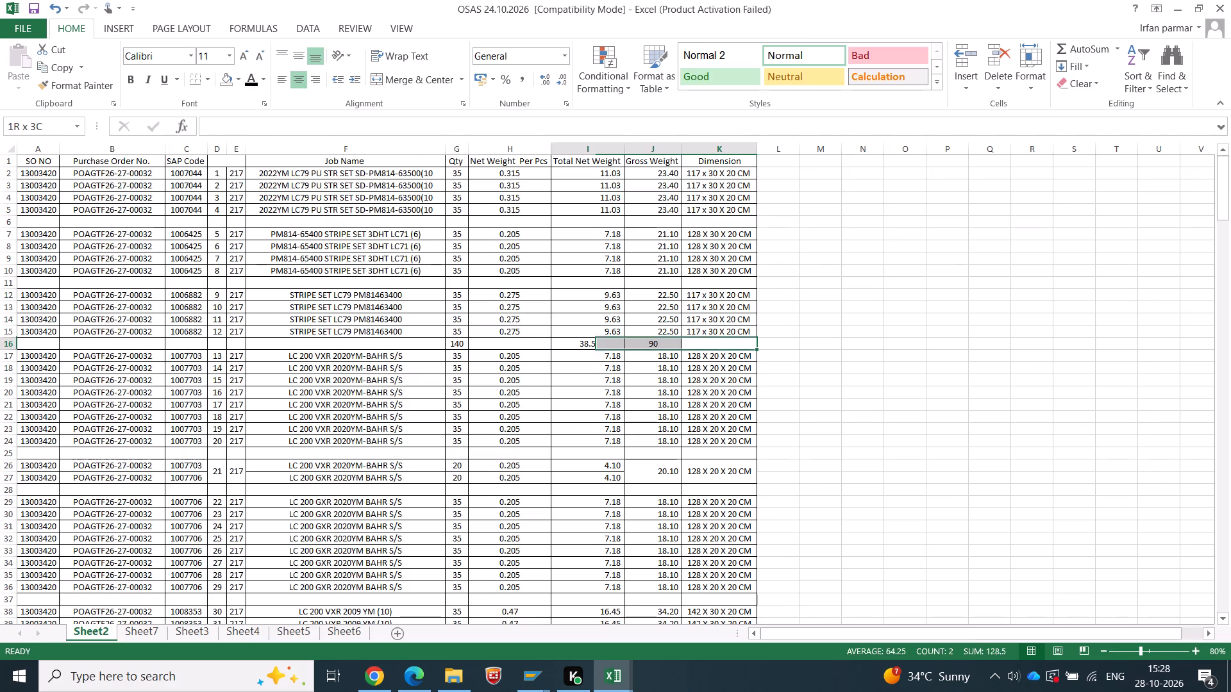
pyautogui.moveTo(537, 343); pyautogui.dragTo(401, 340)
pyautogui.press('Delete')
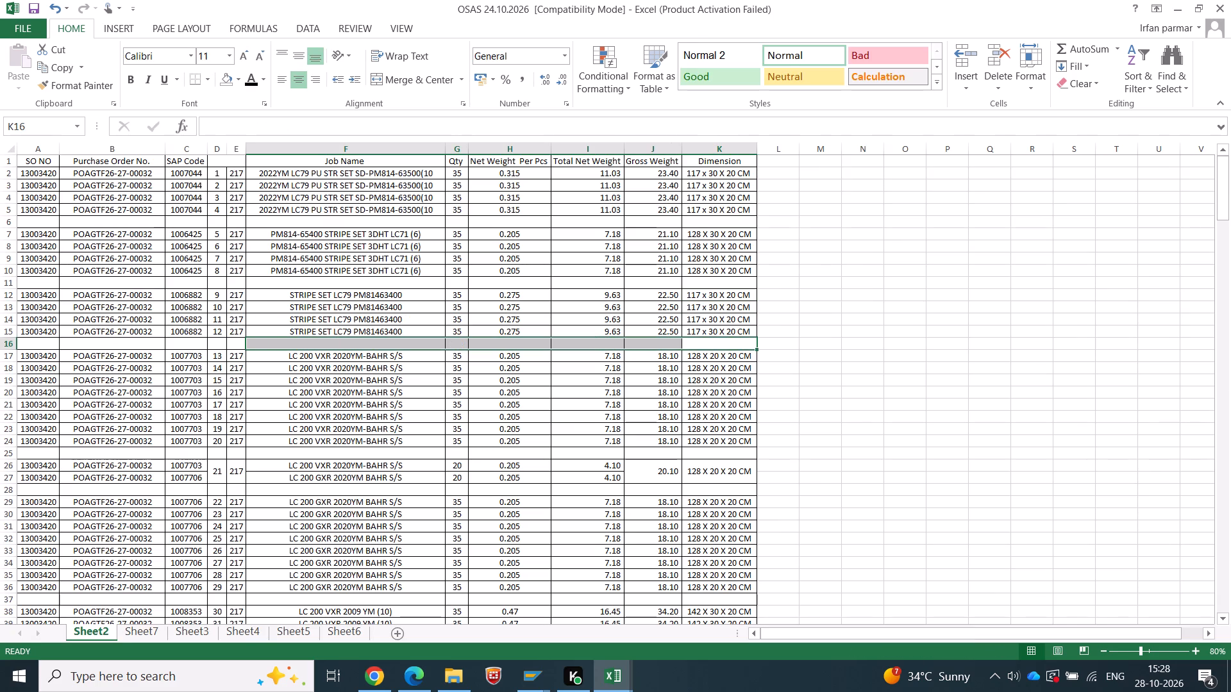
# Copy SAP code 1007703 from the OSAS workbook as a value into the packing list's Part No. cell for item 4.
pyautogui.click(172, 371)
pyautogui.hotkey('ctrl', 'c')
pyautogui.hotkey('alt', 'Tab')
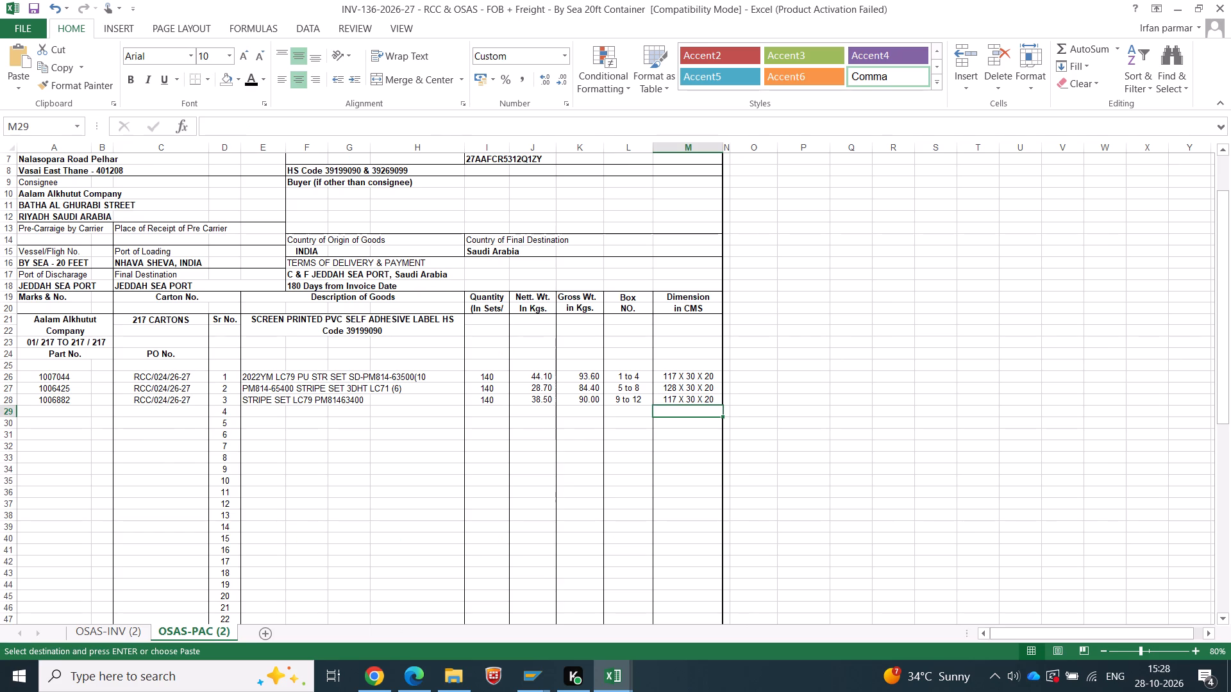
pyautogui.rightClick(47, 418)
pyautogui.rightClick(44, 411)
pyautogui.click(96, 161)
pyautogui.press('Tab')
pyautogui.press('Tab')
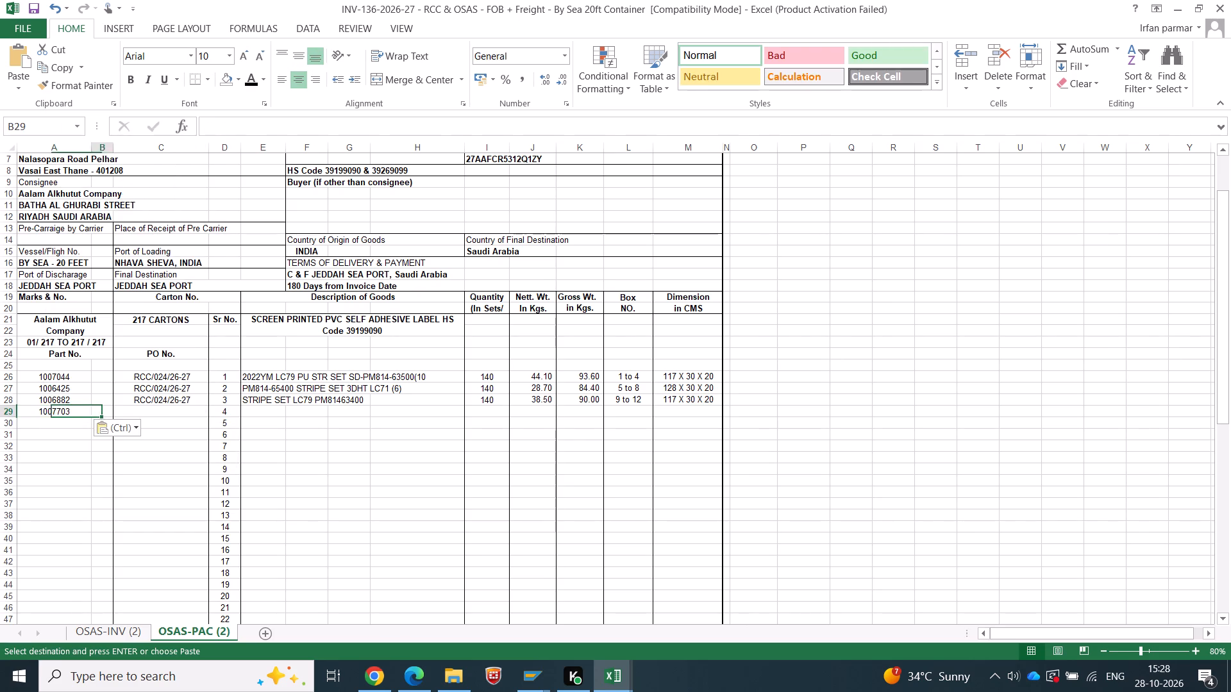
# Fill PO No. RCC/024/26-27 down from item 3 to item 4 in the packing list.
pyautogui.hotkey('alt', 'Tab')
pyautogui.press('Tab')
pyautogui.press('Tab')
pyautogui.press('Tab')
pyautogui.press('Tab')
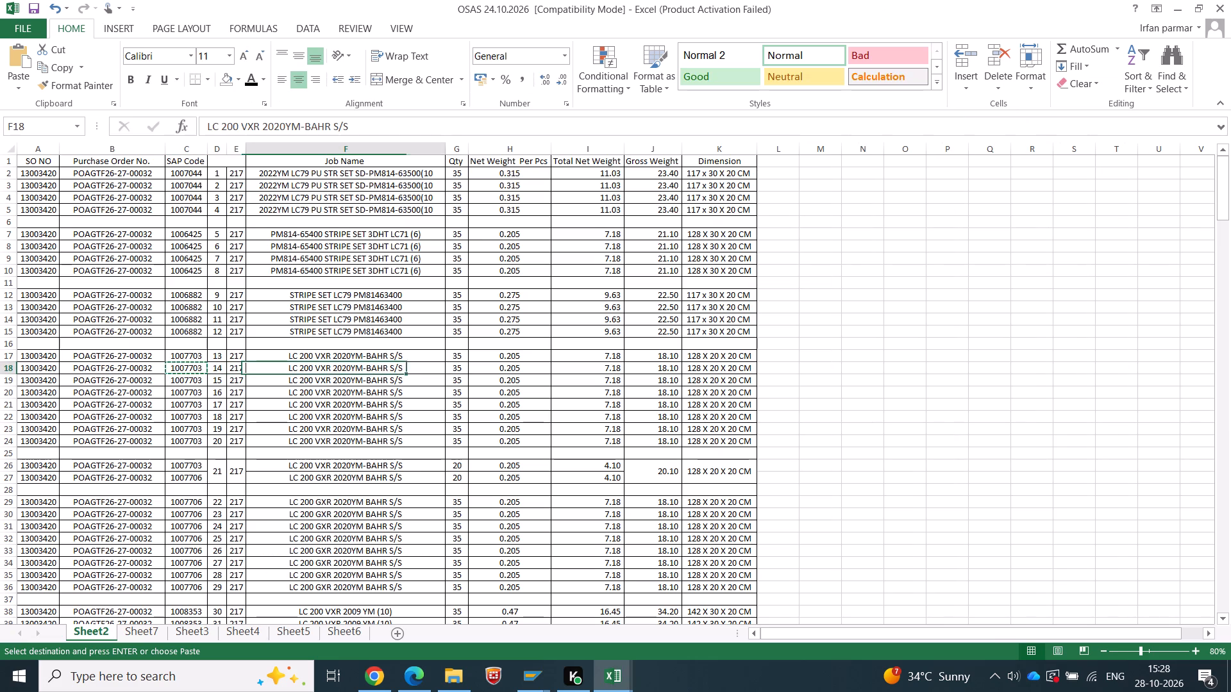
pyautogui.hotkey('ctrl', 'c')
pyautogui.hotkey('alt', 'Tab')
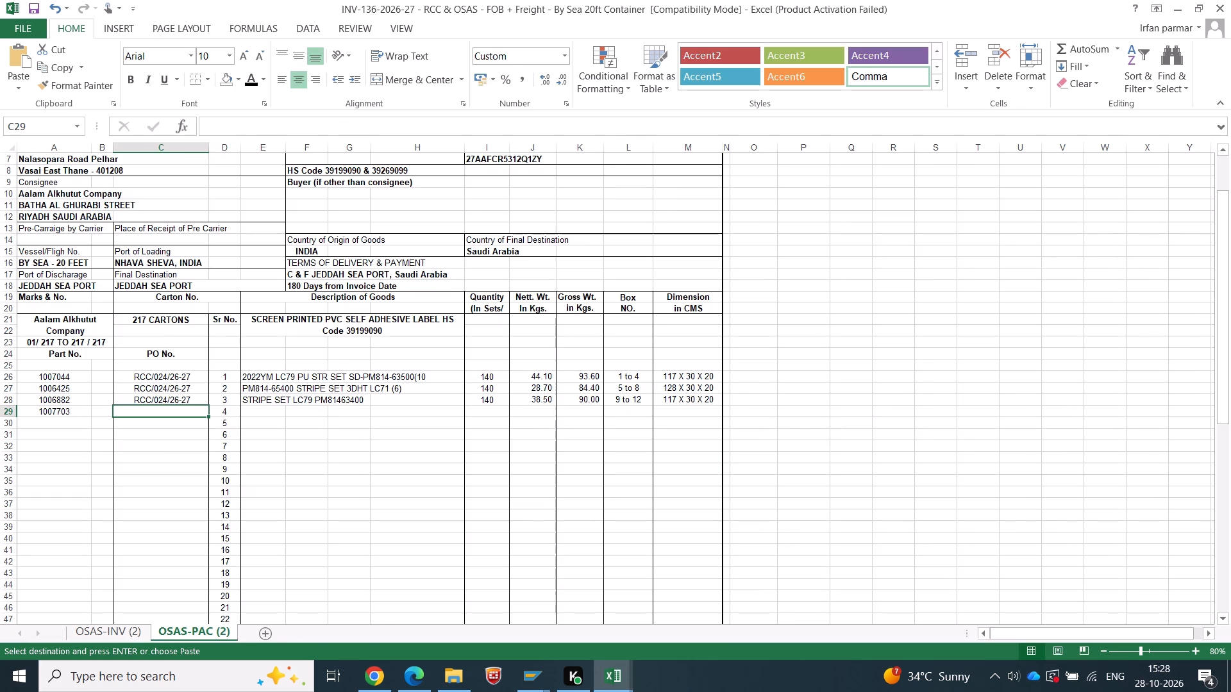
pyautogui.hotkey('ctrl', 'd')
# Copy job name LC 200 VXR 2020YM-BAHR S/S from the OSAS workbook as a value into item 4's Description of Goods.
pyautogui.rightClick(253, 414)
pyautogui.hotkey('alt', 'Tab')
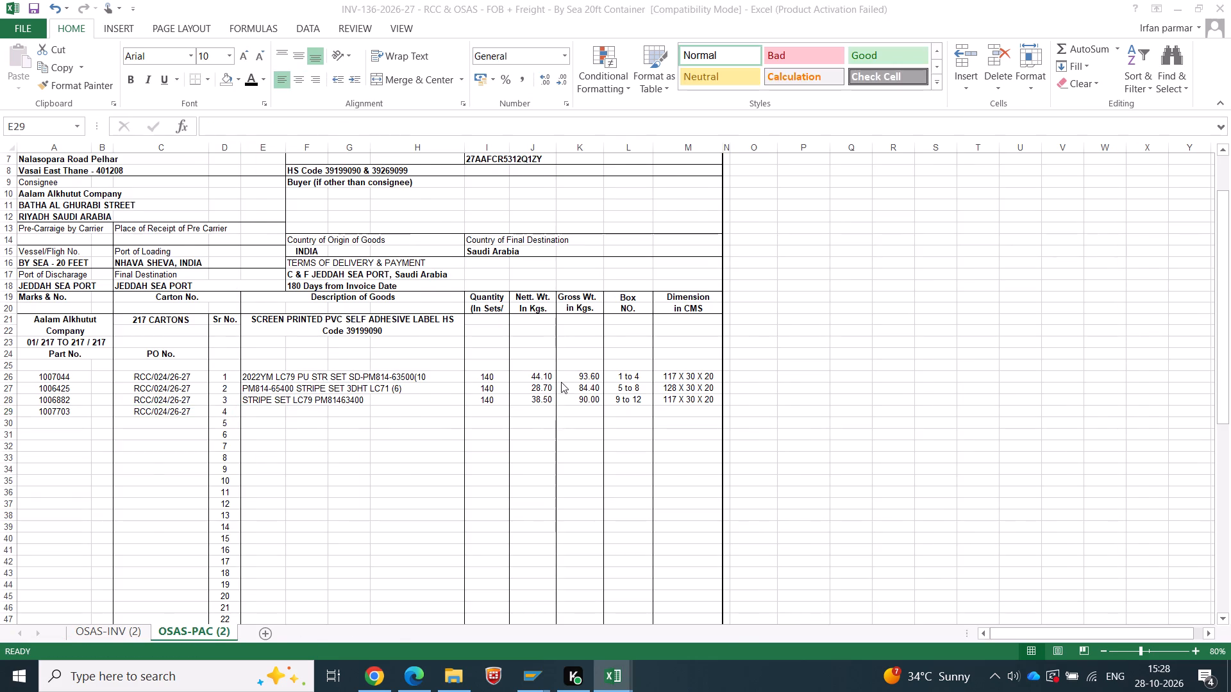
pyautogui.hotkey('ctrl', 'c')
pyautogui.hotkey('alt', 'Tab')
pyautogui.rightClick(253, 411)
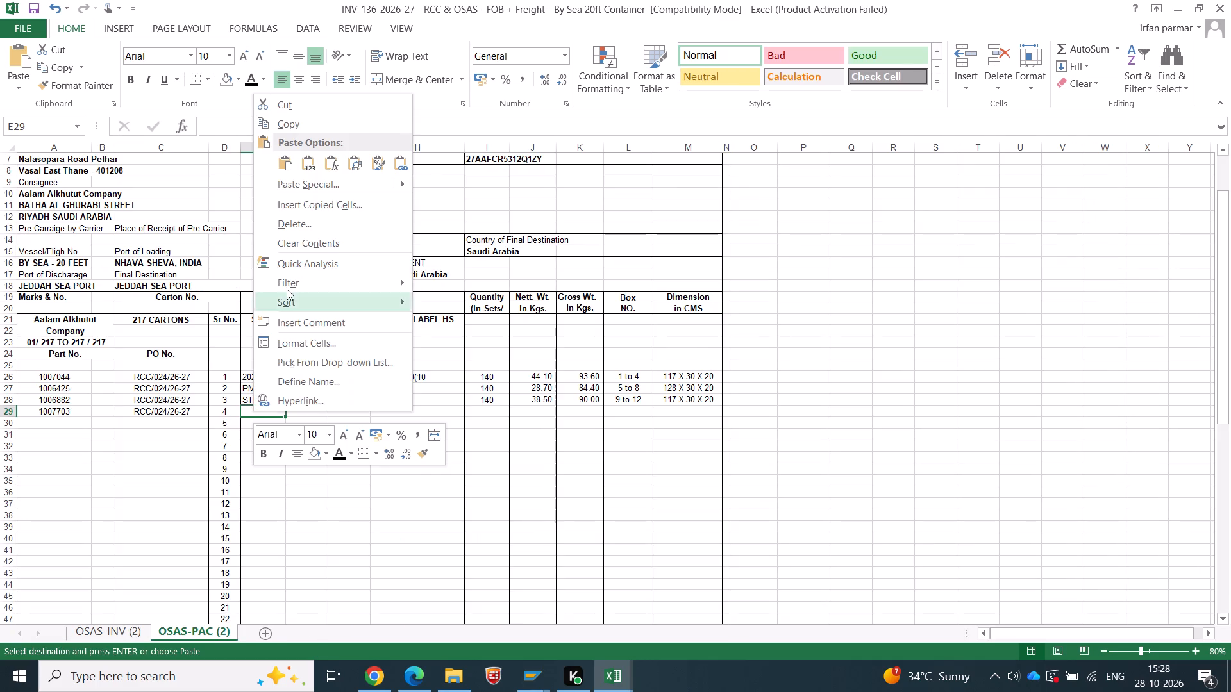
pyautogui.click(307, 163)
# Add temporary Qty, Total Net Weight and Gross Weight subtotals for boxes 13 to 20 in row 25 of the OSAS workbook's Sheet2.
pyautogui.hotkey('alt', 'Tab')
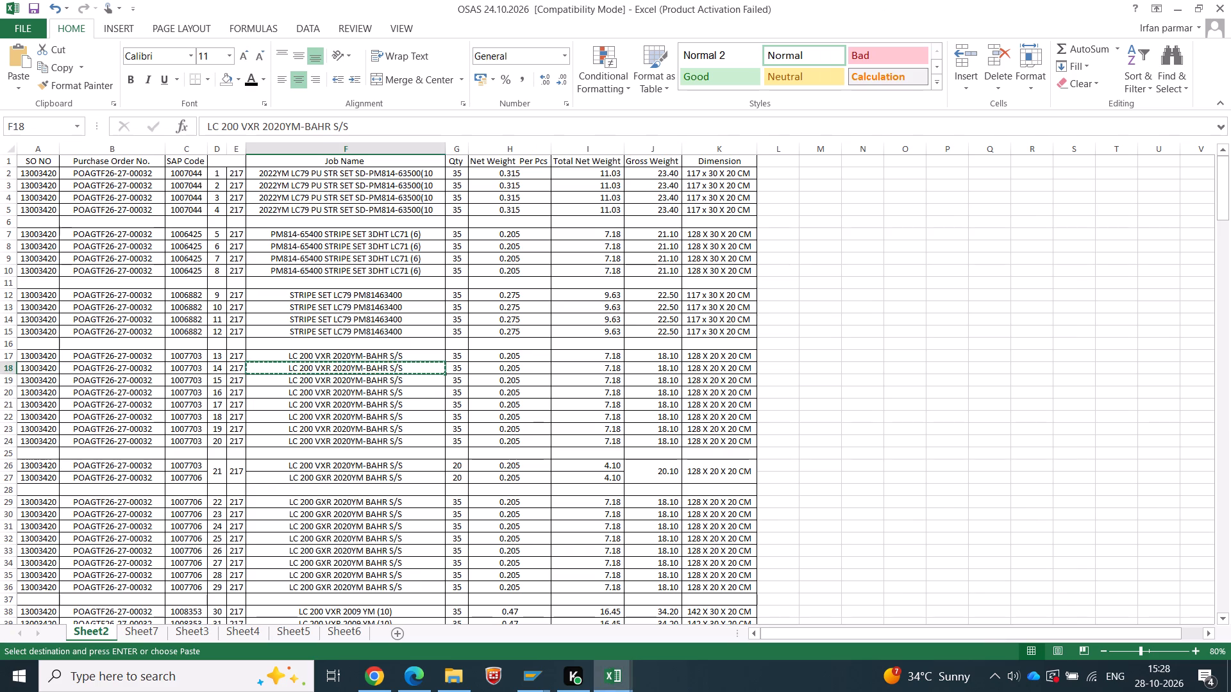
pyautogui.press('Right')
pyautogui.press('Down')
pyautogui.press('Down')
pyautogui.press('Down')
pyautogui.press('Down')
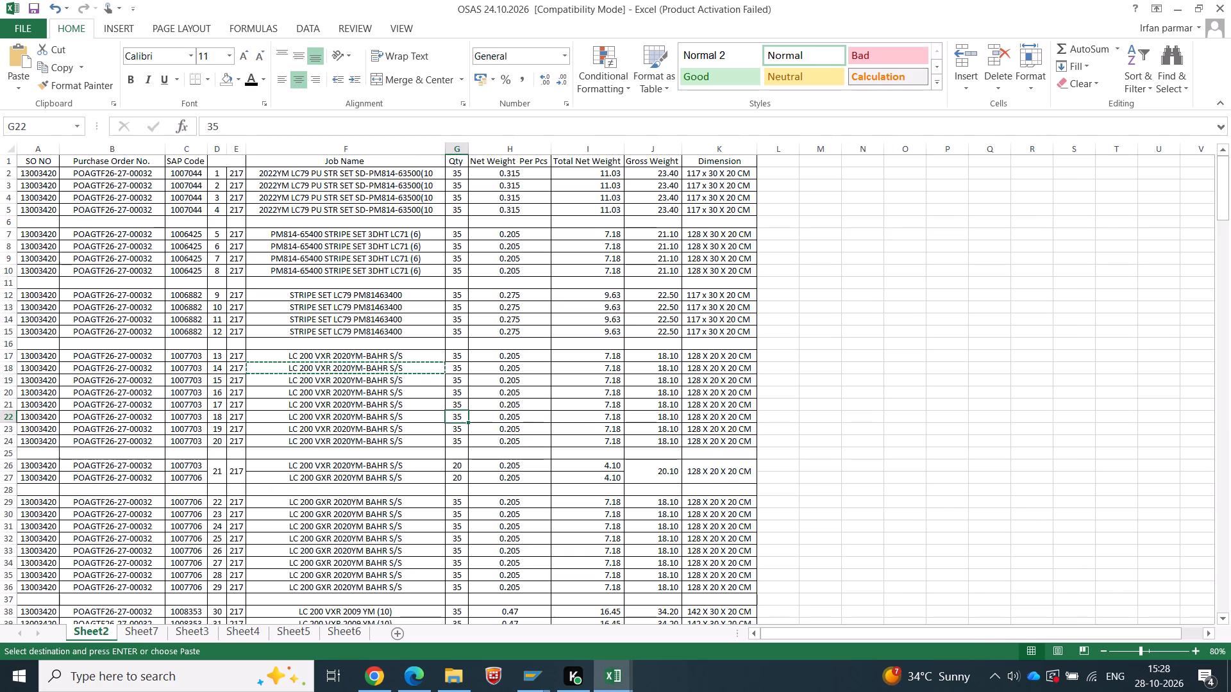
pyautogui.press('Down')
pyautogui.press('Down')
pyautogui.press('Down')
pyautogui.hotkey('alt', '=')
pyautogui.press('Return')
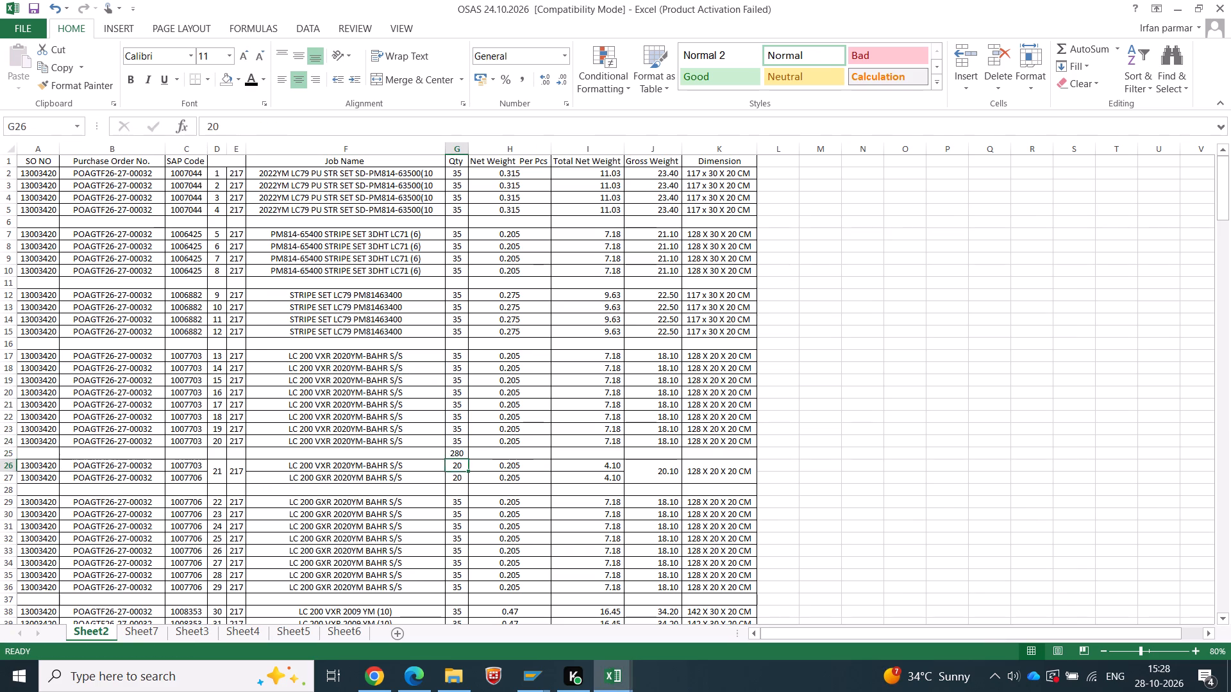
pyautogui.press('Up')
pyautogui.hotkey('ctrl', 'c')
pyautogui.press('Right')
pyautogui.press('Right')
pyautogui.hotkey('shift', 'Right')
pyautogui.press('Return')
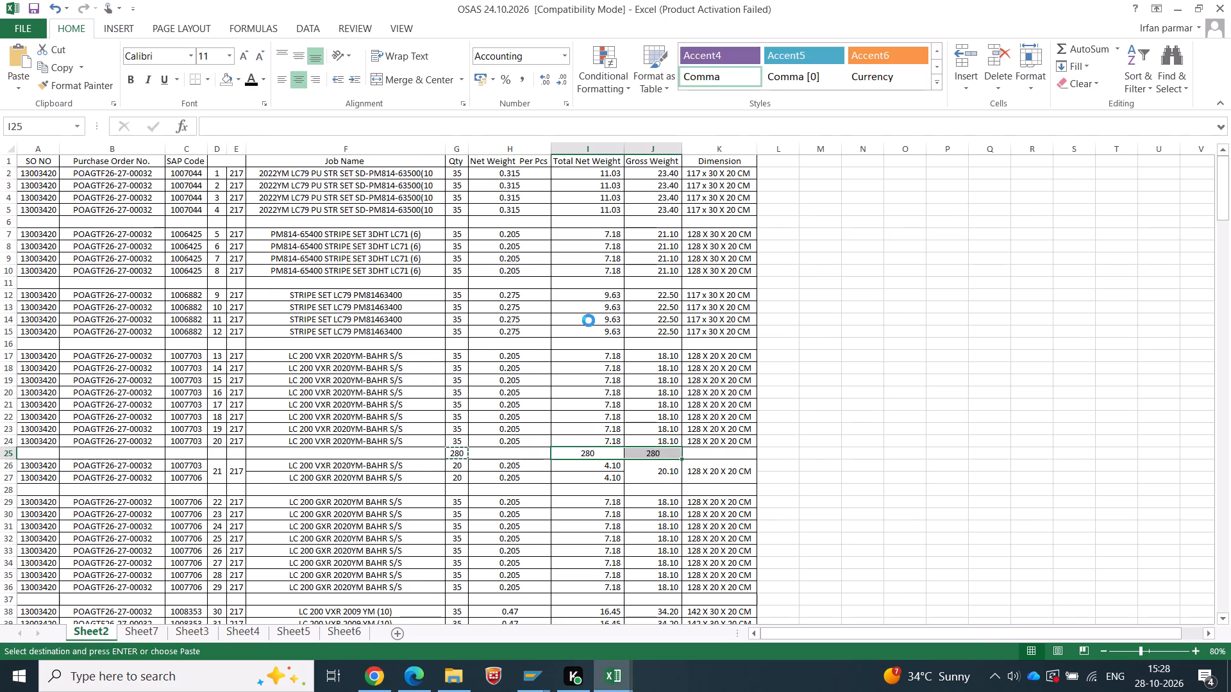
# Copy the quantity subtotal 280 from the OSAS workbook as a value into item 4's Quantity cell.
pyautogui.press('Left')
pyautogui.press('Left')
pyautogui.hotkey('ctrl', 'c')
pyautogui.hotkey('alt', 'Tab')
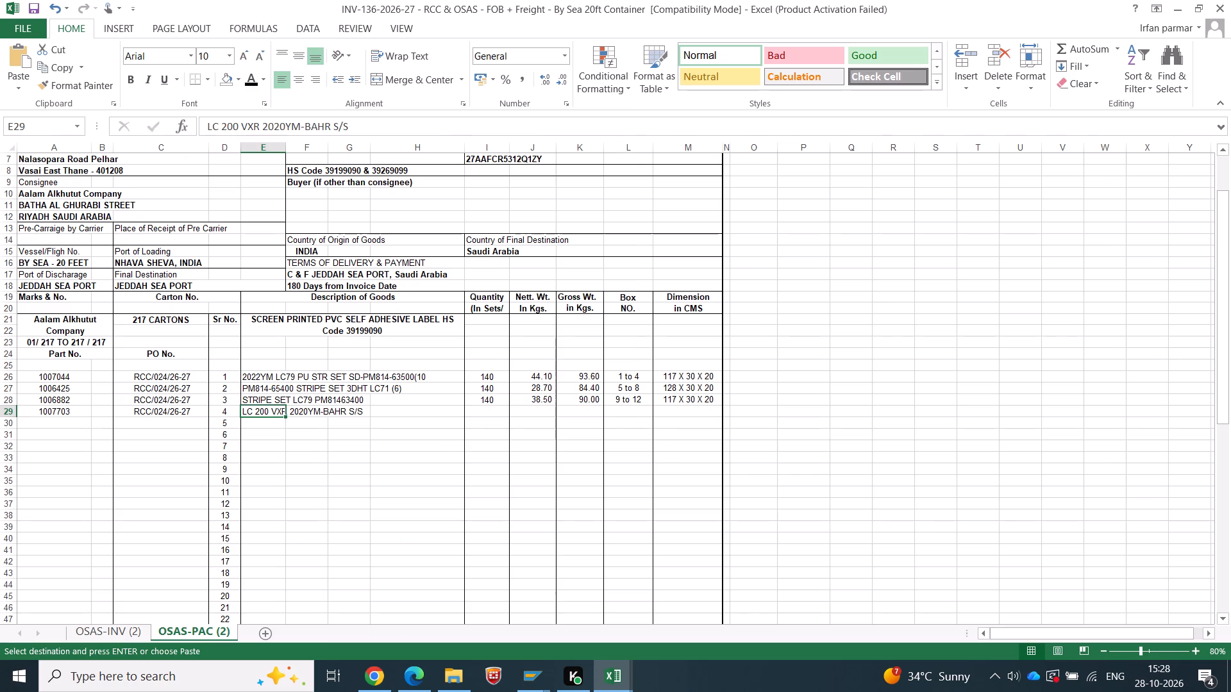
pyautogui.rightClick(474, 411)
pyautogui.click(523, 165)
# Copy the net and gross weight subtotals 57.4 and 144.8 from the OSAS workbook as values into item 4's weight cells.
pyautogui.hotkey('alt', 'Tab')
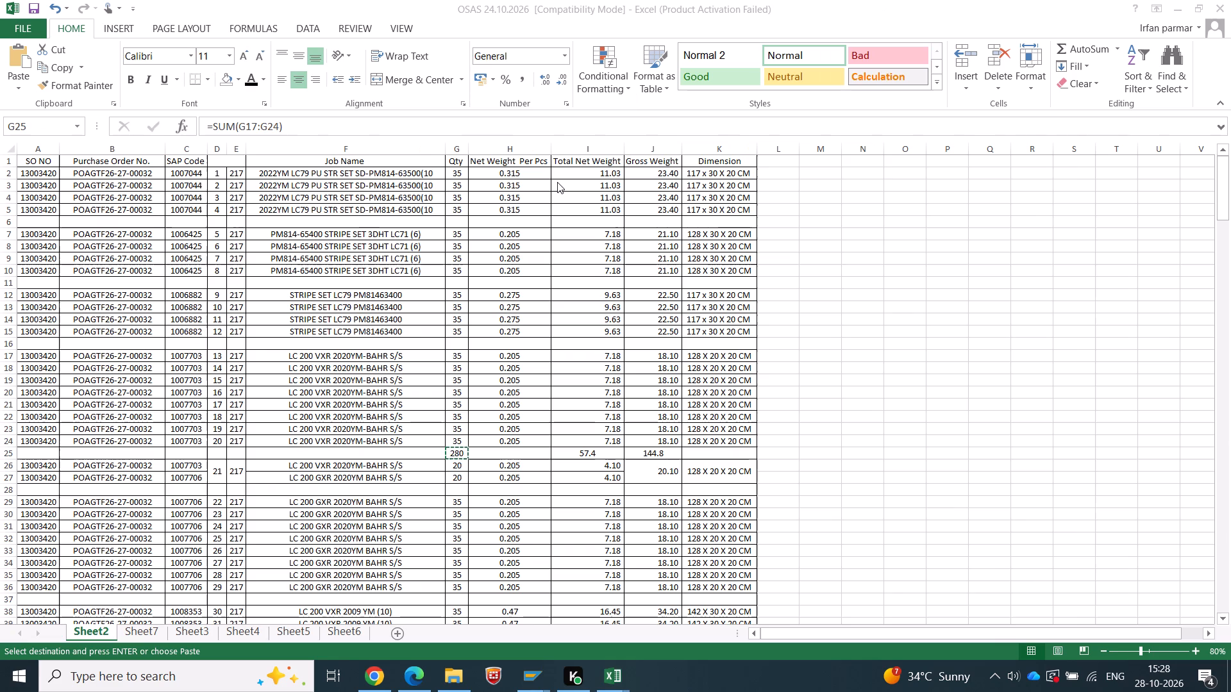
pyautogui.press('Right')
pyautogui.press('Right')
pyautogui.hotkey('shift', 'Right')
pyautogui.hotkey('ctrl', 'c')
pyautogui.hotkey('alt', 'Tab')
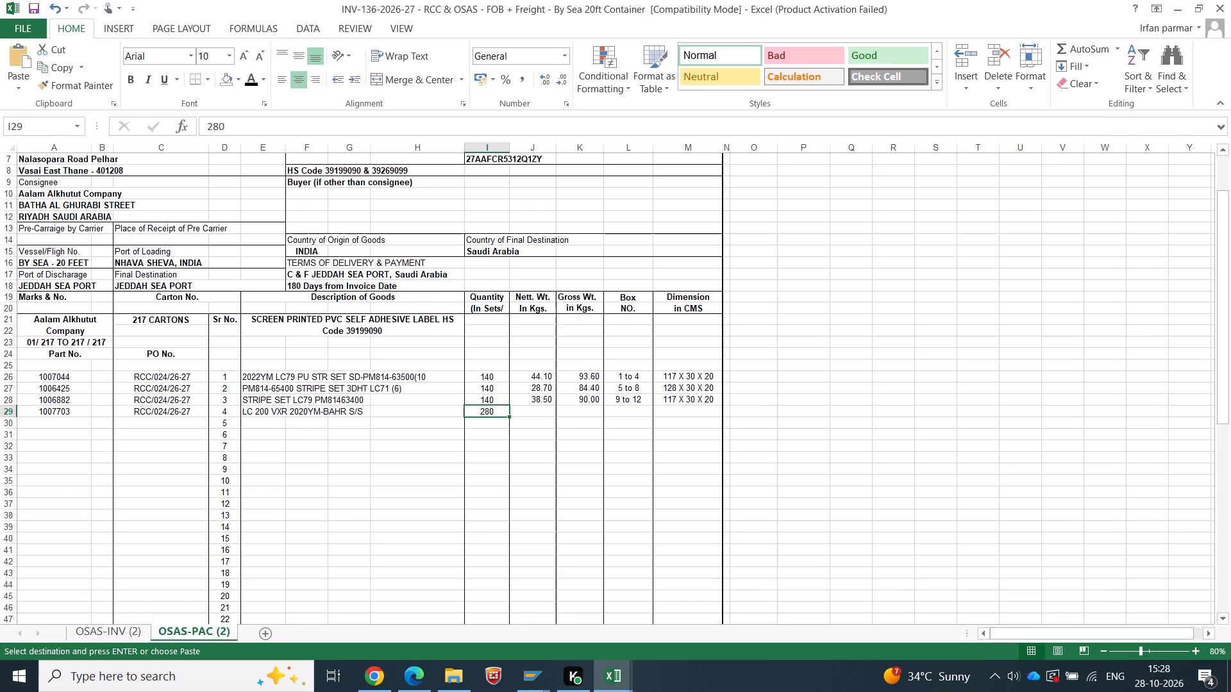
pyautogui.rightClick(540, 409)
pyautogui.click(595, 154)
pyautogui.hotkey('alt', 'Tab')
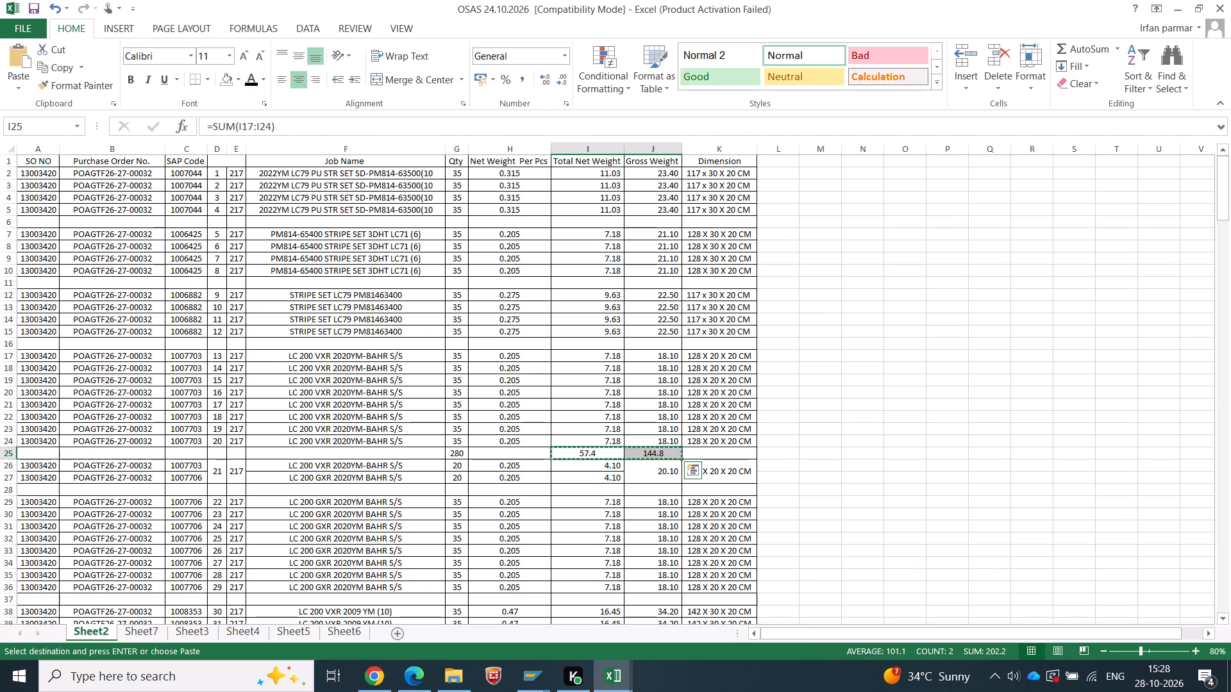
pyautogui.hotkey('alt', 'Tab')
# Enter box numbers 13 to 20 for item 4 in the packing list.
pyautogui.press('Right')
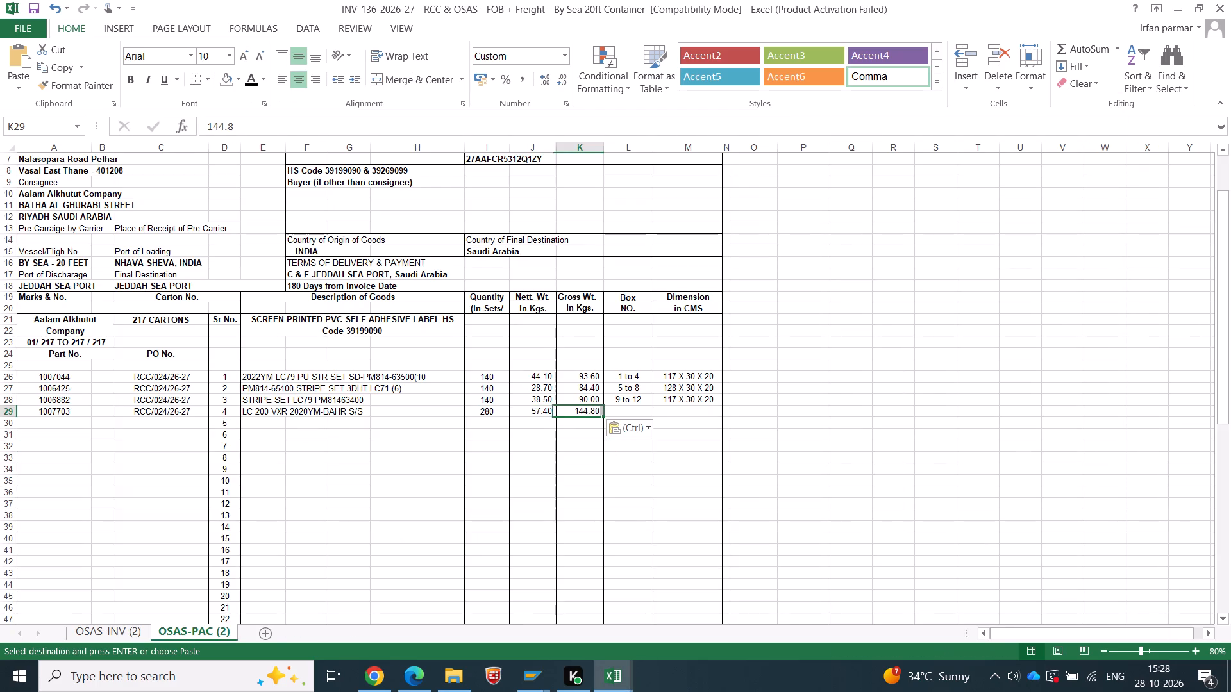
pyautogui.press('Right')
pyautogui.hotkey('alt', 'Tab')
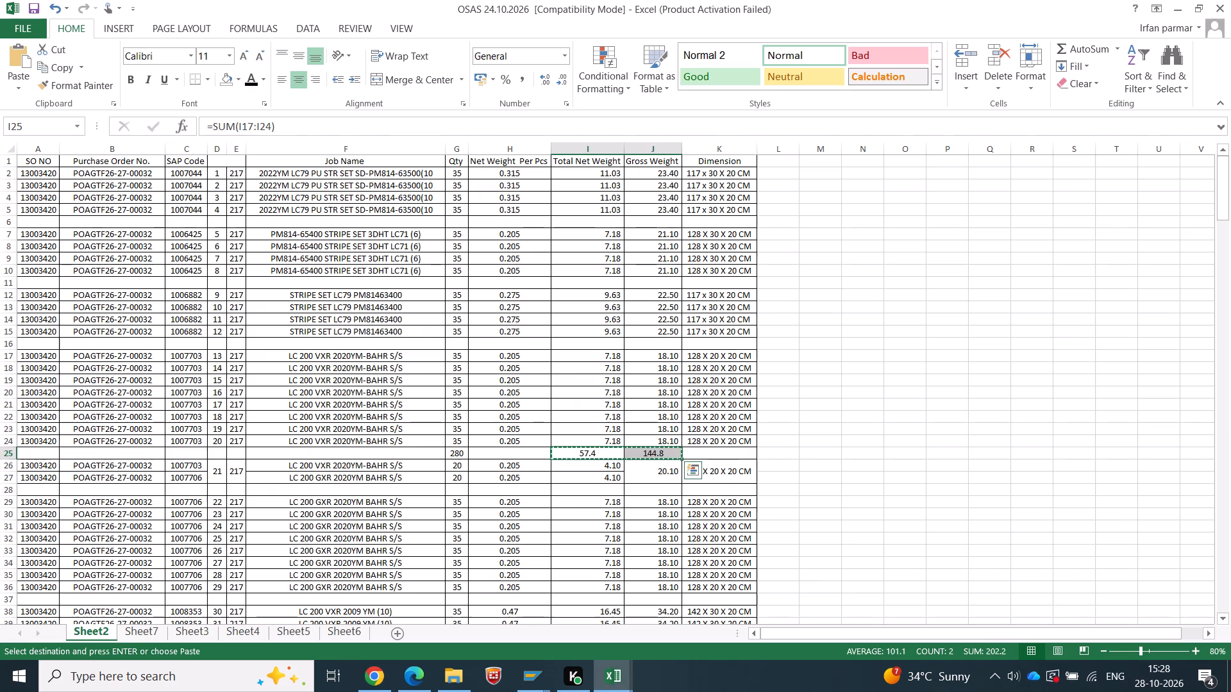
pyautogui.hotkey('alt', 'Tab')
pyautogui.write('13 to 20')
pyautogui.press('Tab')
# Enter item 4's dimension as 128 X 20 X 20, copied from the OSAS workbook without the CM suffix.
pyautogui.hotkey('alt', 'Tab')
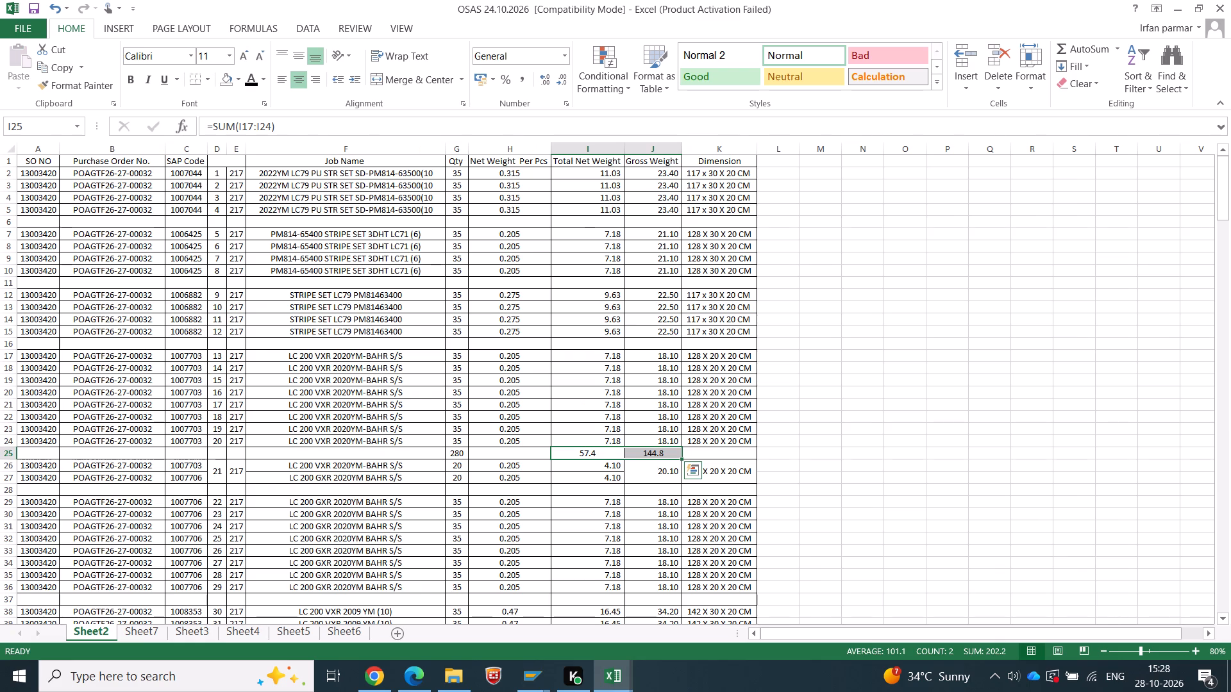
pyautogui.hotkey('alt', 'Tab')
pyautogui.hotkey('alt', 'Tab')
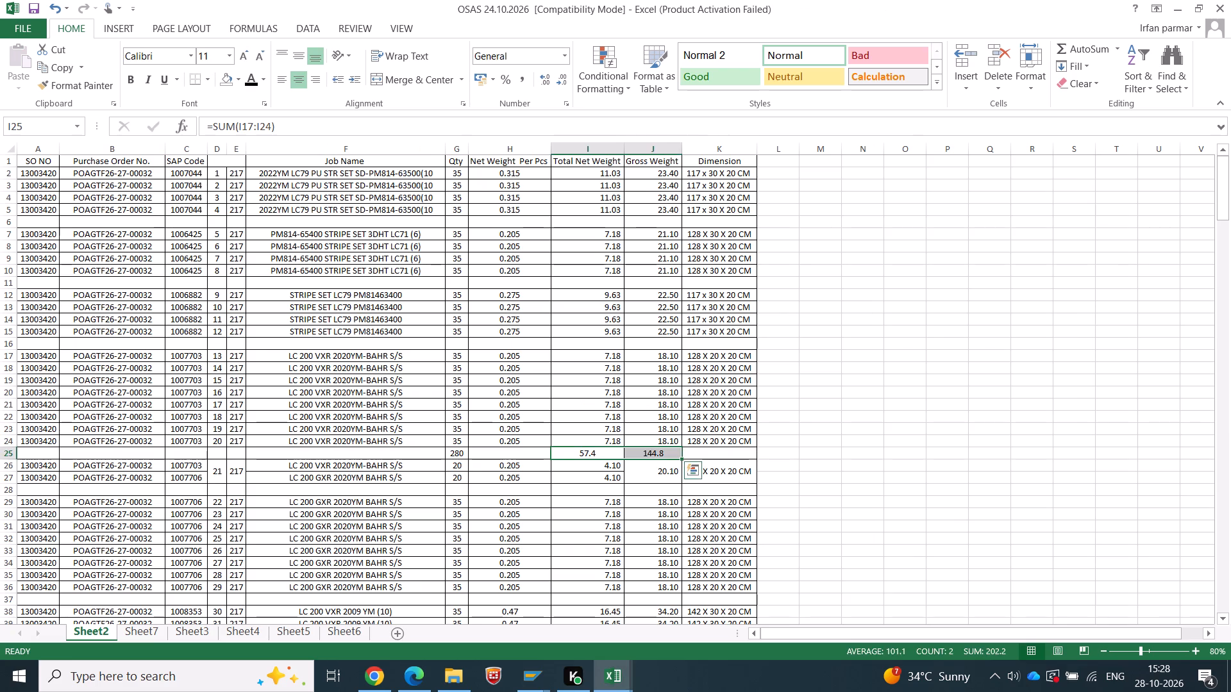
pyautogui.click(700, 399)
pyautogui.hotkey('alt', 'Tab')
pyautogui.hotkey('alt', 'Tab')
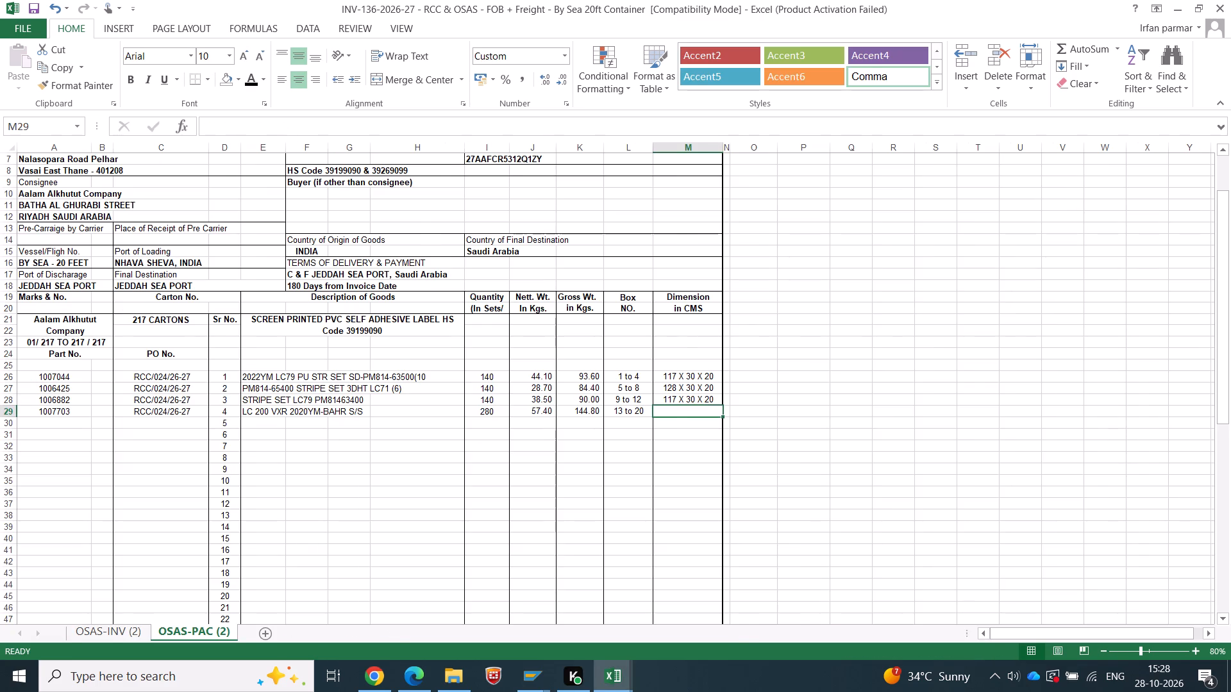
pyautogui.moveTo(314, 128); pyautogui.dragTo(105, 128)
pyautogui.hotkey('ctrl', 'c')
pyautogui.hotkey('alt', 'Tab')
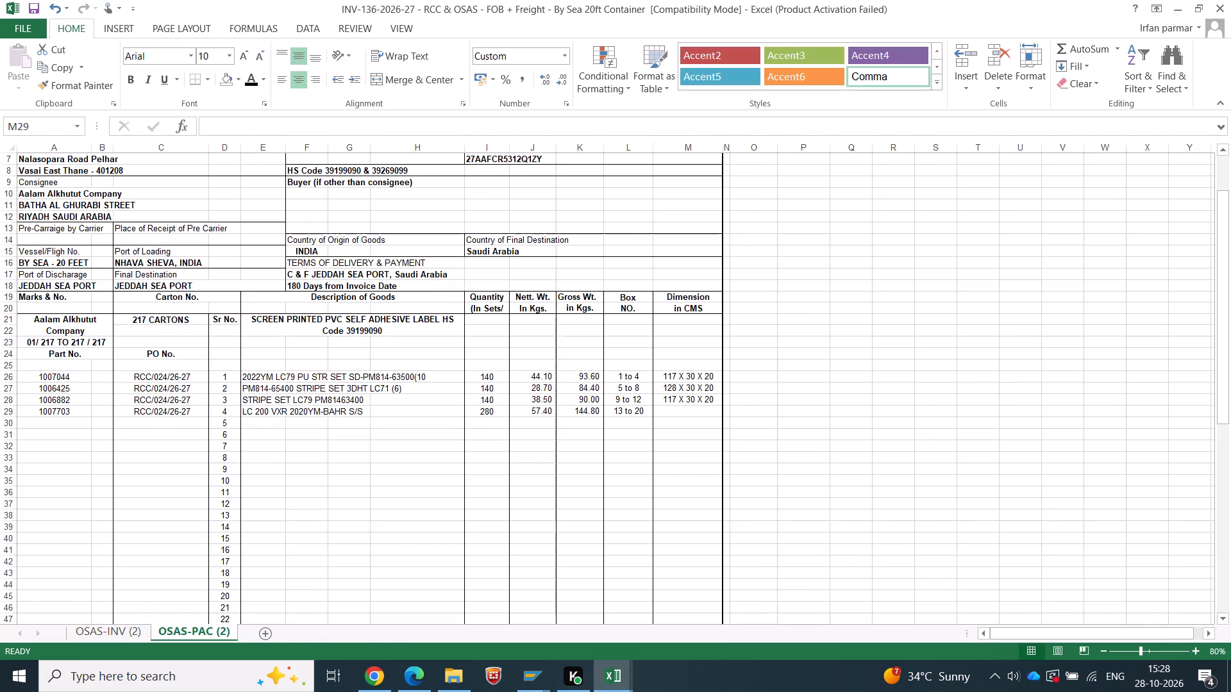
pyautogui.hotkey('ctrl', 'v')
pyautogui.press('F2')
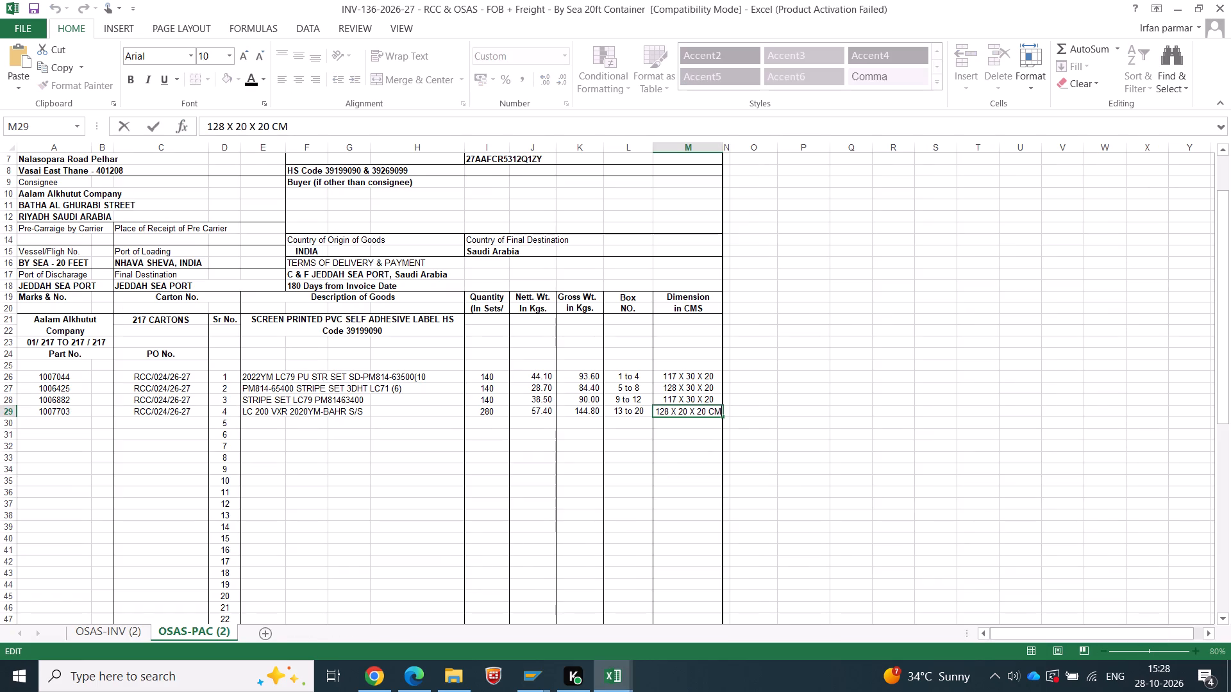
pyautogui.press('BackSpace')
pyautogui.press('BackSpace')
pyautogui.press('BackSpace')
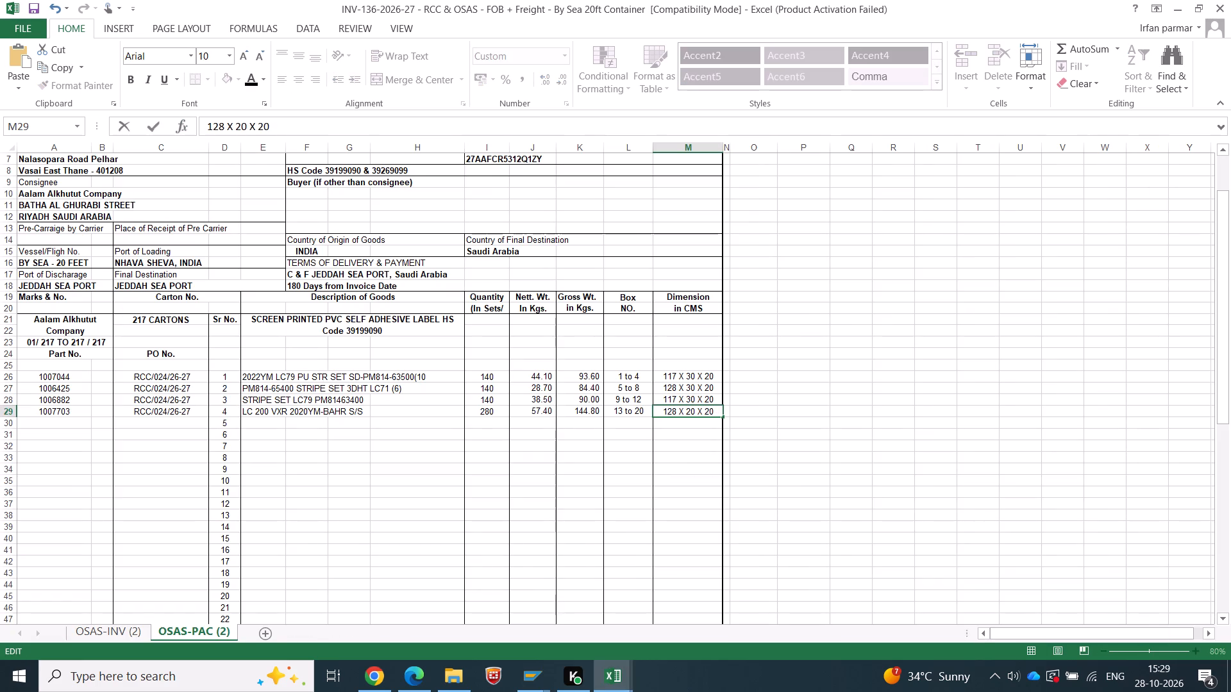
pyautogui.press('Return')
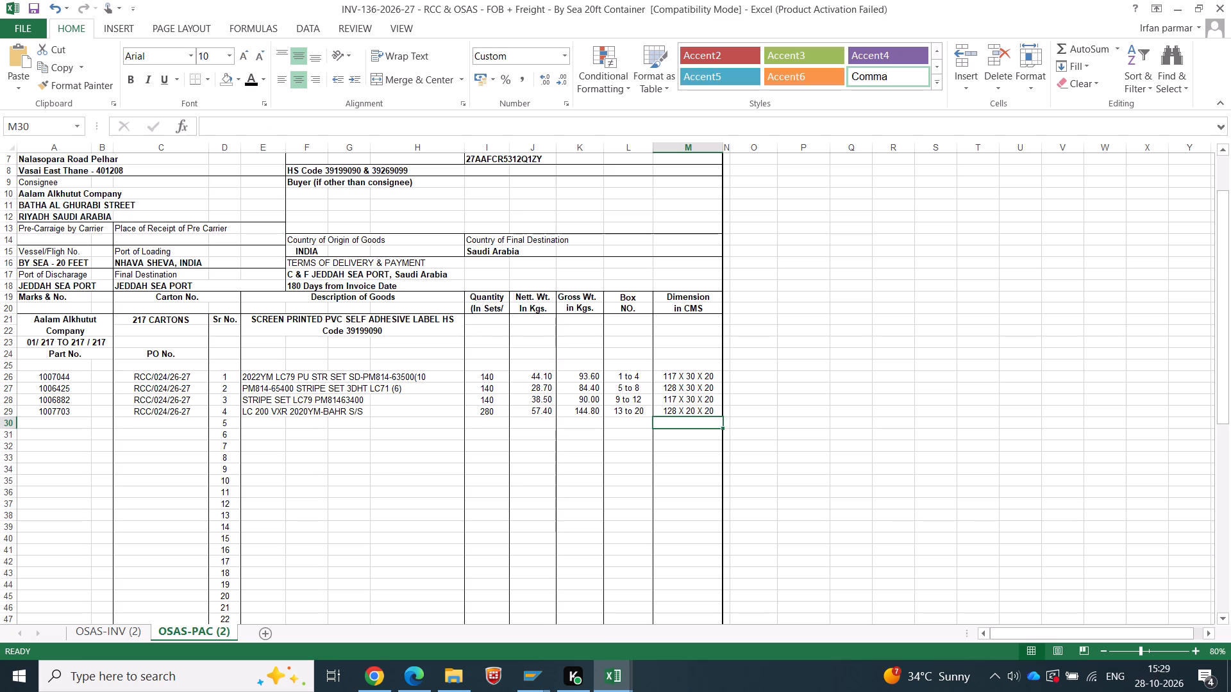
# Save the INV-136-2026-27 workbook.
pyautogui.click(30, 7)
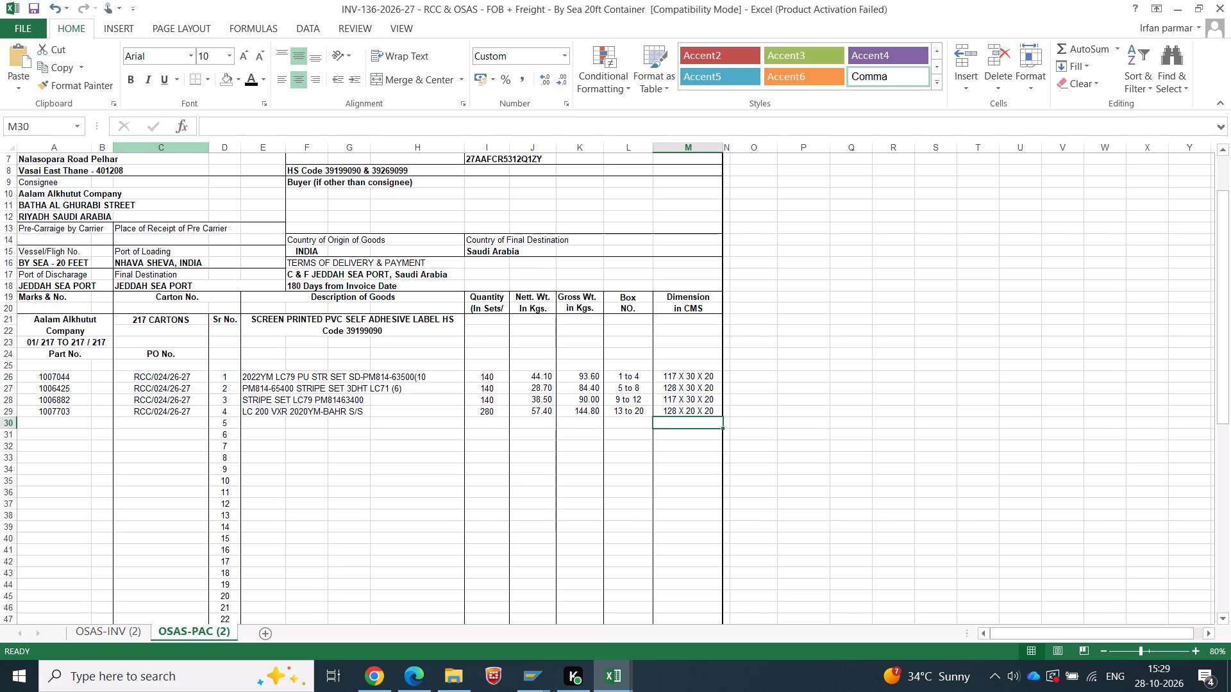
# Switch to the Stoxkart page in Chrome, add the 23 Nov 2026 CDSL FUT contract to the trading watchlist and open its details.
pyautogui.click(376, 677)
pyautogui.click(139, 235)
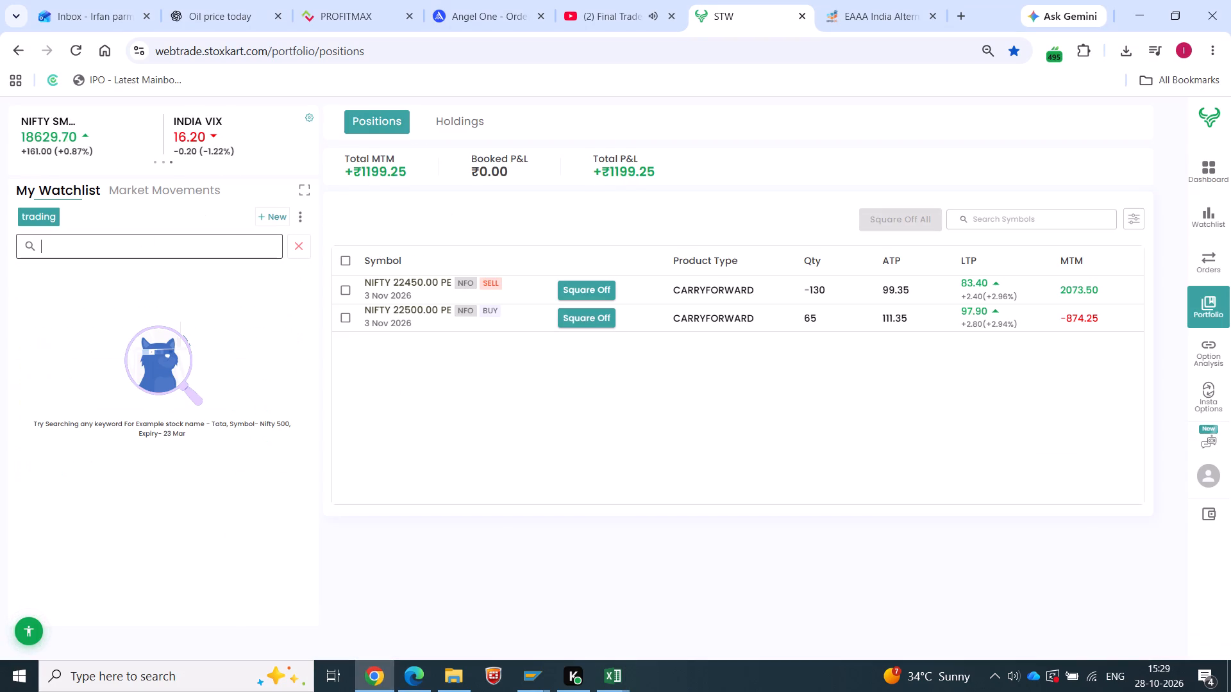
pyautogui.write('CDSL')
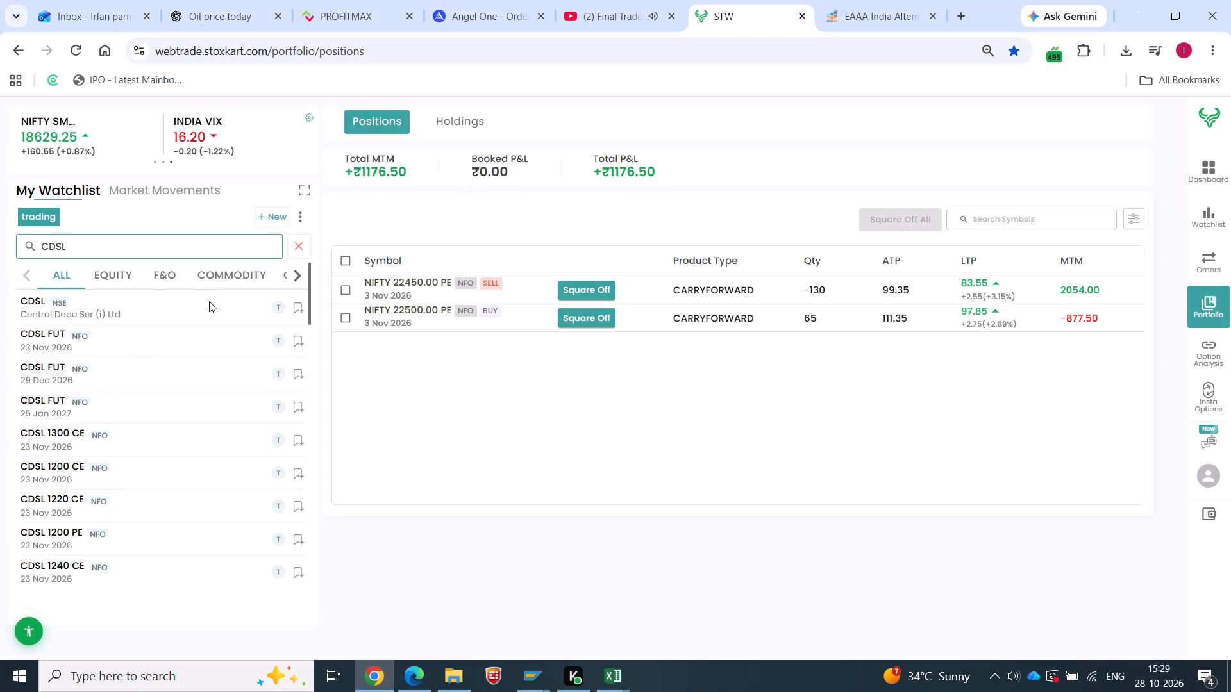
pyautogui.click(165, 278)
pyautogui.click(295, 306)
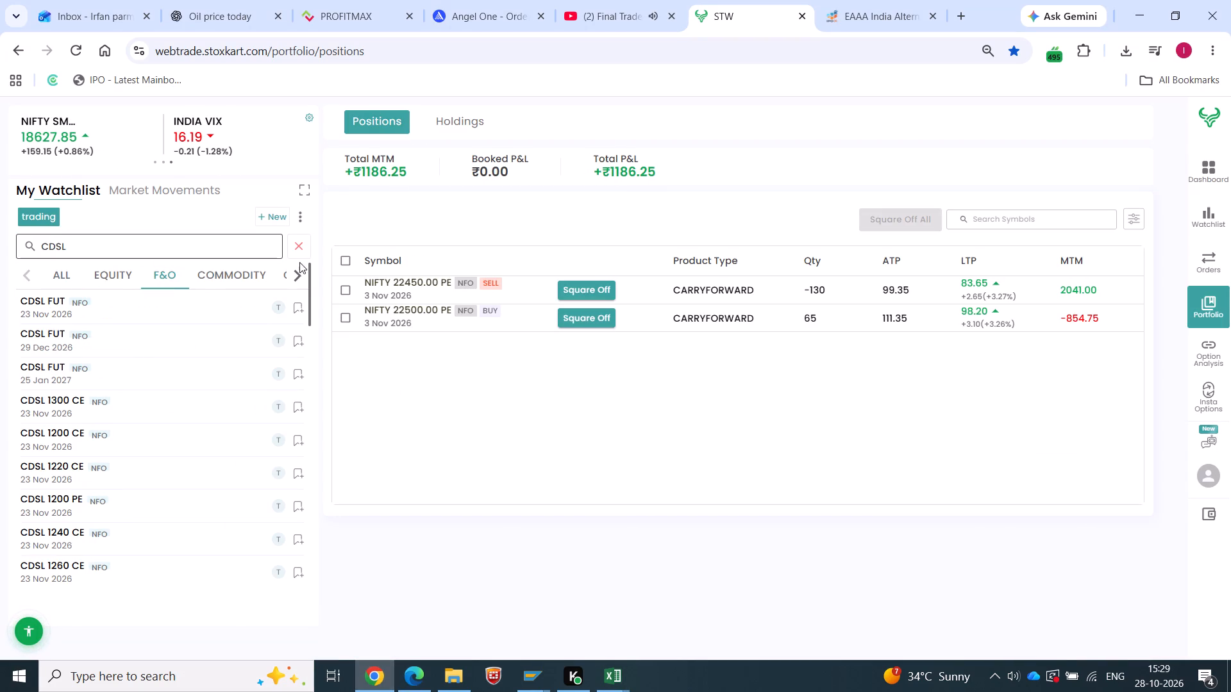
pyautogui.click(299, 251)
pyautogui.scroll(4, 23, 374)
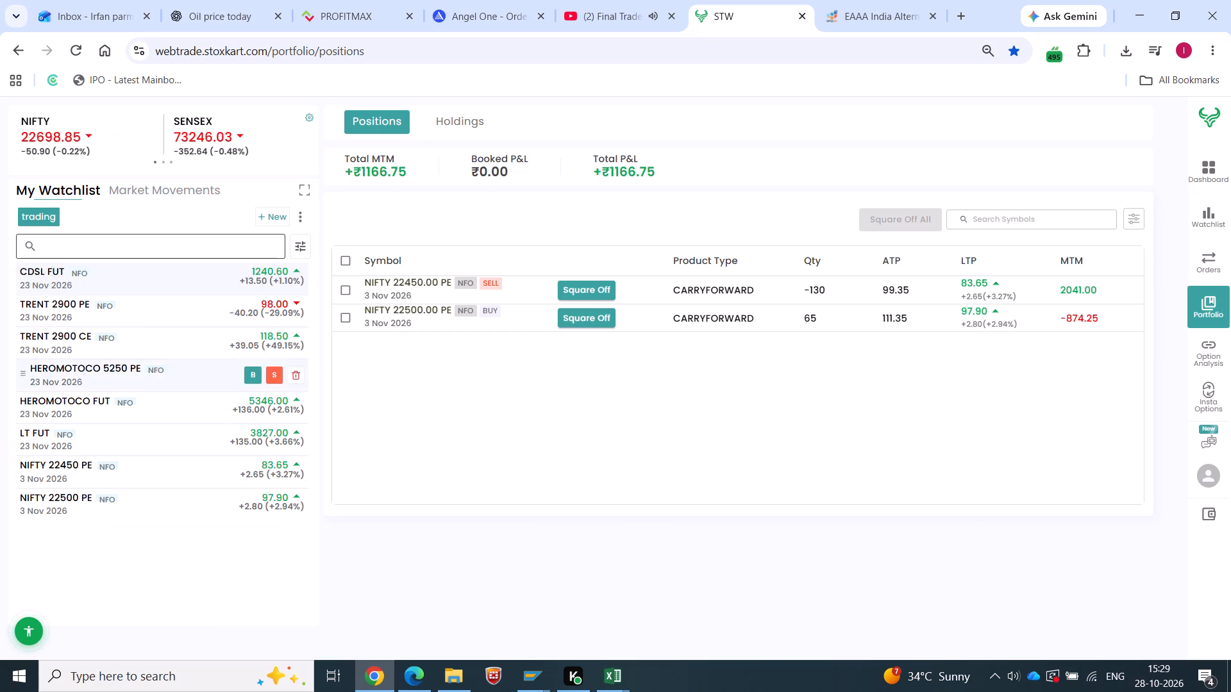
pyautogui.click(60, 281)
# Rewind the Zee Business Final Trade live stream on YouTube to the CDSL Fut recommendation.
pyautogui.click(599, 3)
pyautogui.press('Left')
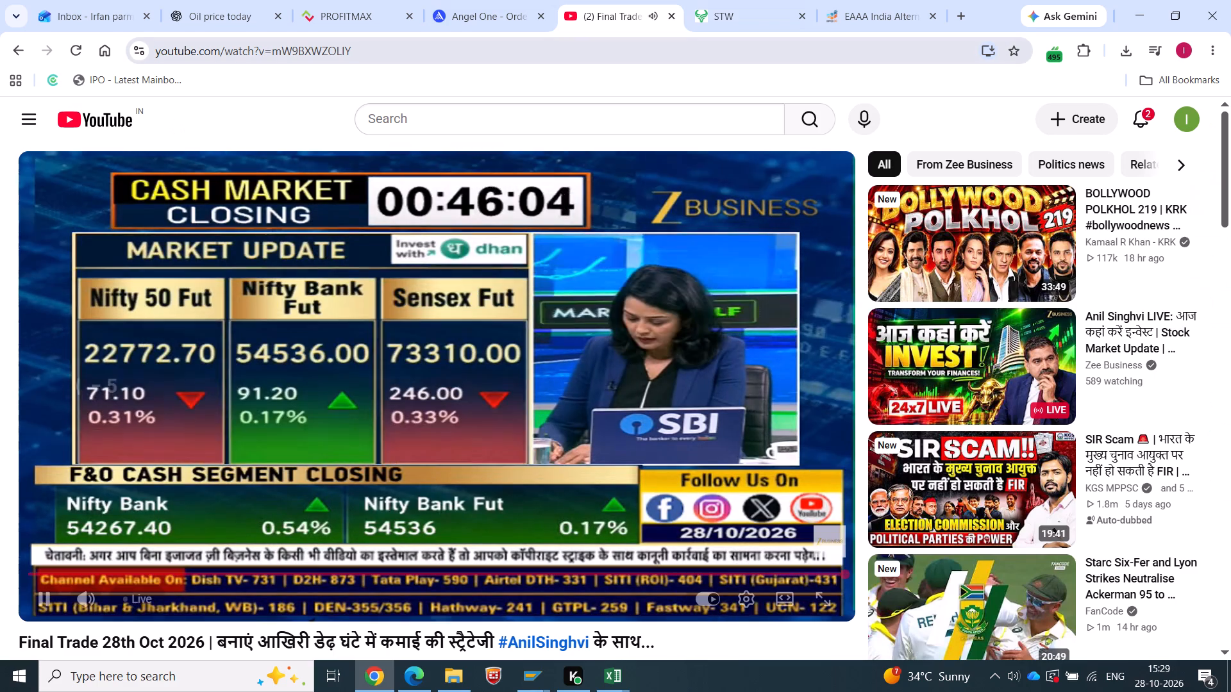
pyautogui.press('Left')
pyautogui.press('Left')
pyautogui.press('Left')
pyautogui.press('Left')
pyautogui.press('Left')
pyautogui.press('Left')
pyautogui.press('Left')
pyautogui.press('Left')
pyautogui.press('Left')
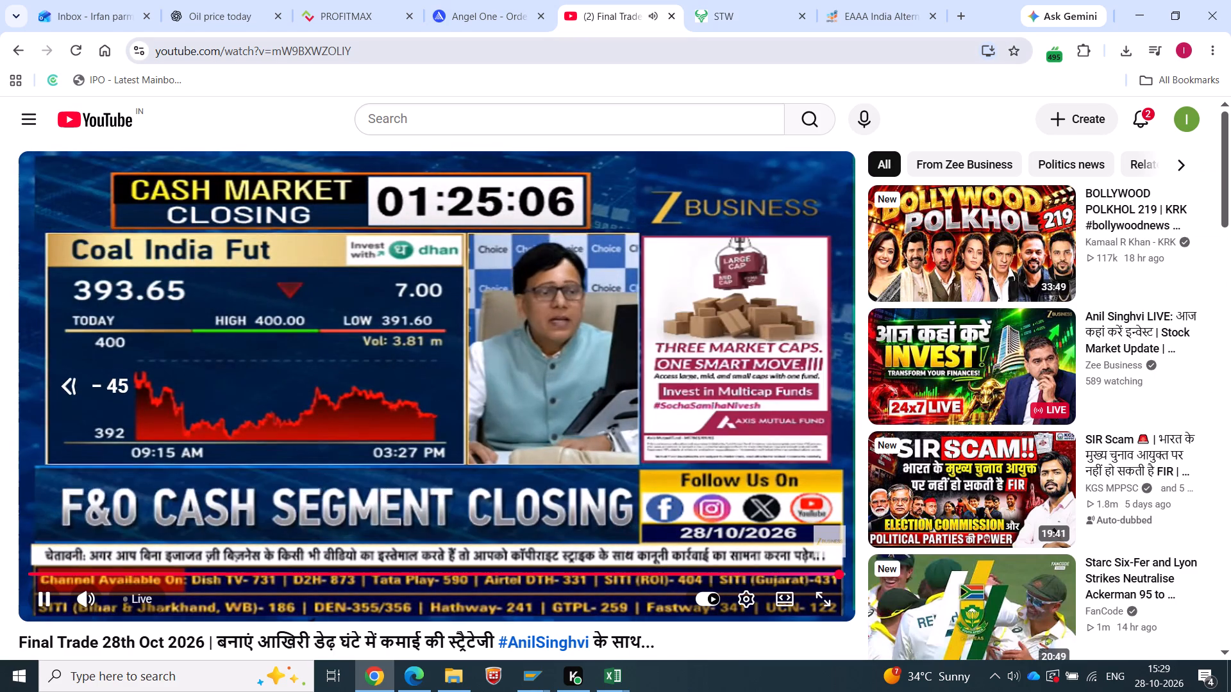
pyautogui.press('Left')
pyautogui.press('Left')
pyautogui.press('Left')
pyautogui.press('Left')
pyautogui.press('Left')
pyautogui.press('Left')
pyautogui.press('Left')
pyautogui.press('Left')
pyautogui.press('Left')
pyautogui.press('Left')
pyautogui.press('Left')
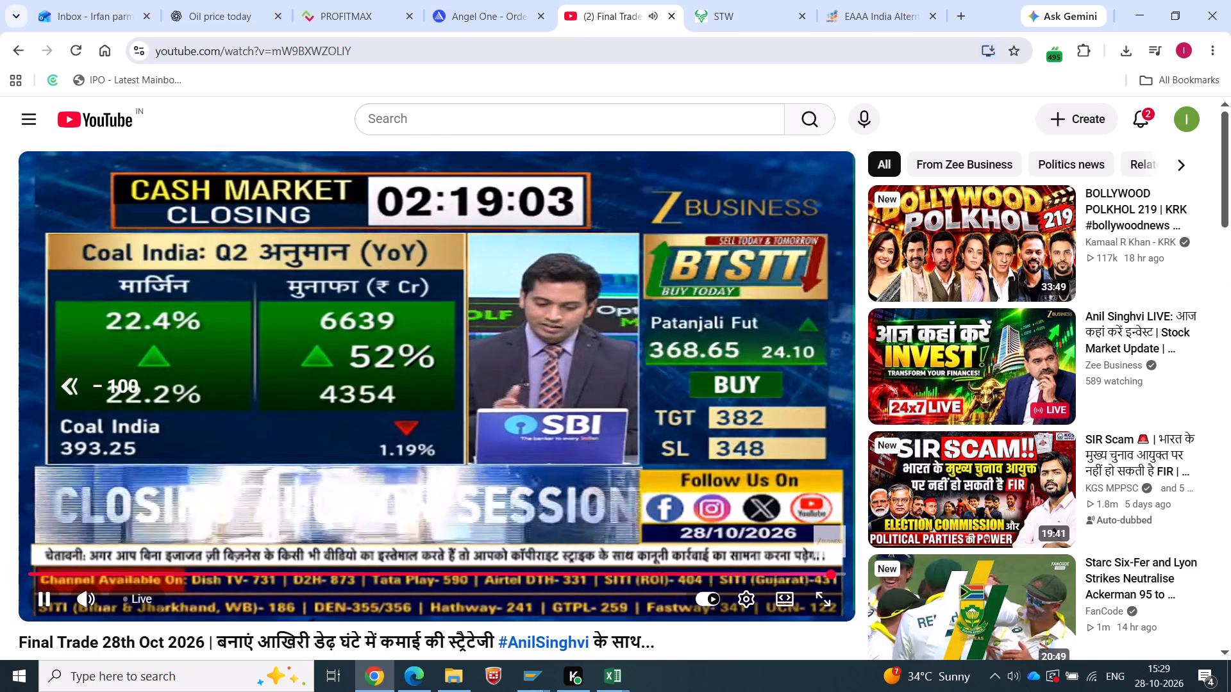
pyautogui.press('Left')
pyautogui.press('Left')
pyautogui.press('Left')
pyautogui.press('Left')
pyautogui.press('Left')
pyautogui.press('Left')
pyautogui.press('Left')
pyautogui.press('Left')
pyautogui.press('Left')
pyautogui.press('Left')
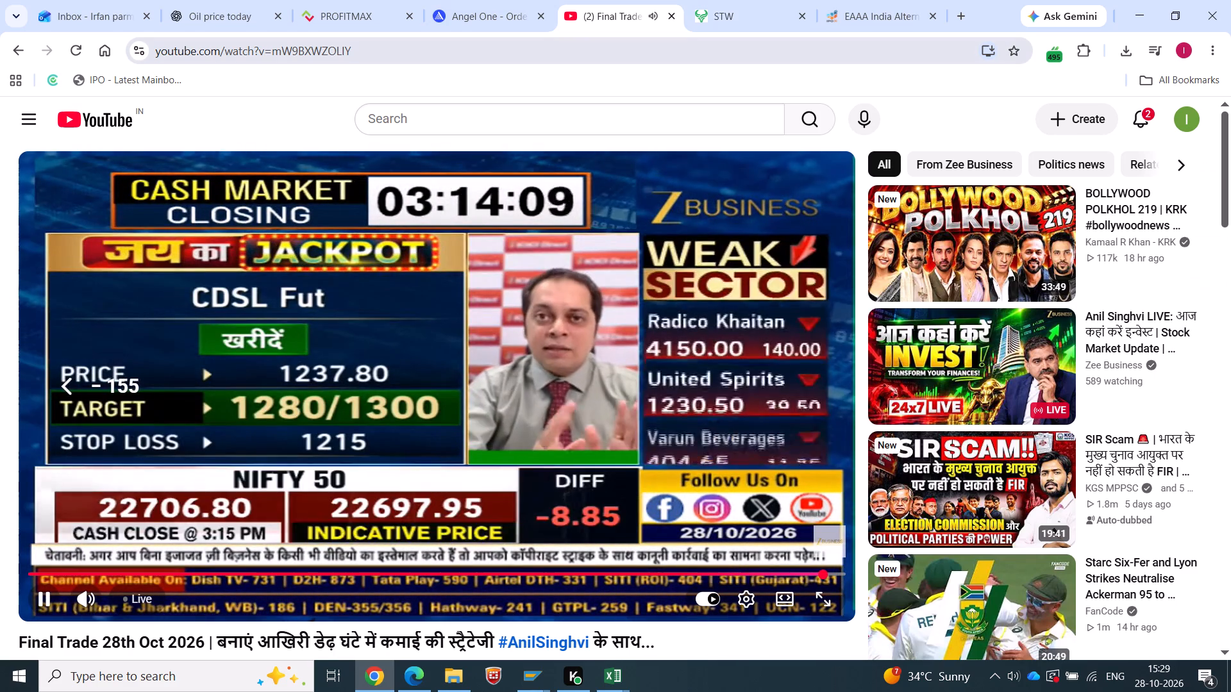
pyautogui.press('Left')
pyautogui.press('Left')
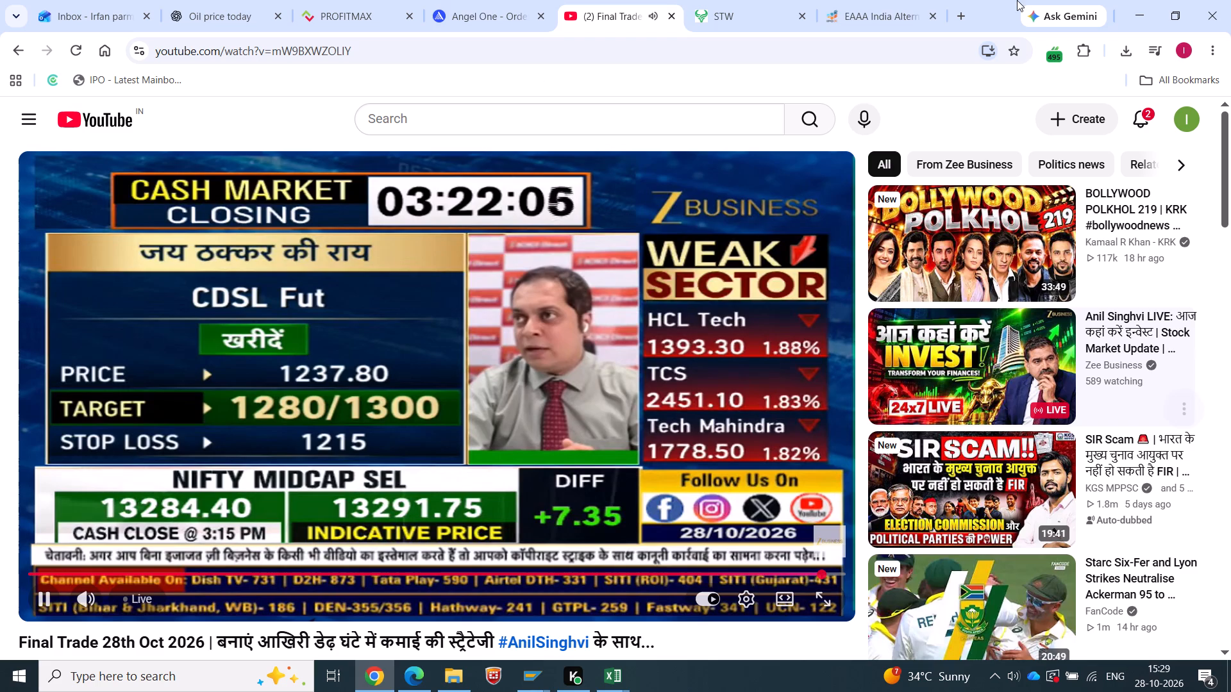
# Open a buy order form for CDSL FUT in Stoxkart and view the contract's option chain.
pyautogui.click(740, 18)
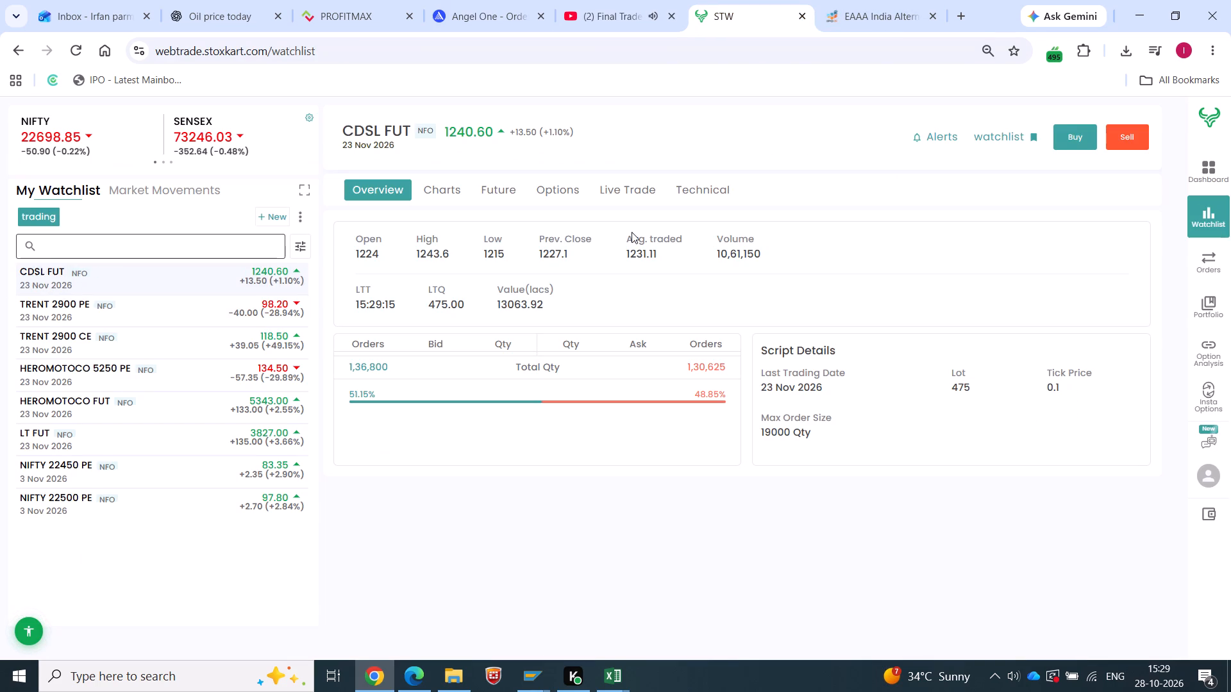
pyautogui.click(250, 279)
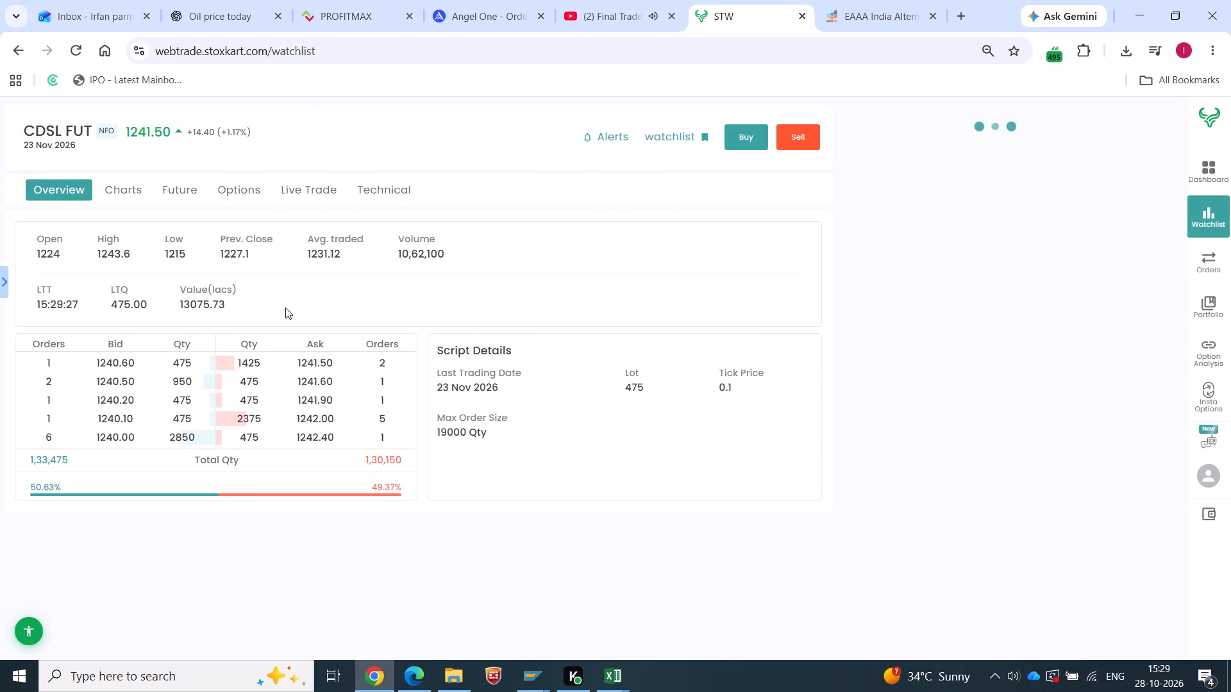
pyautogui.click(242, 196)
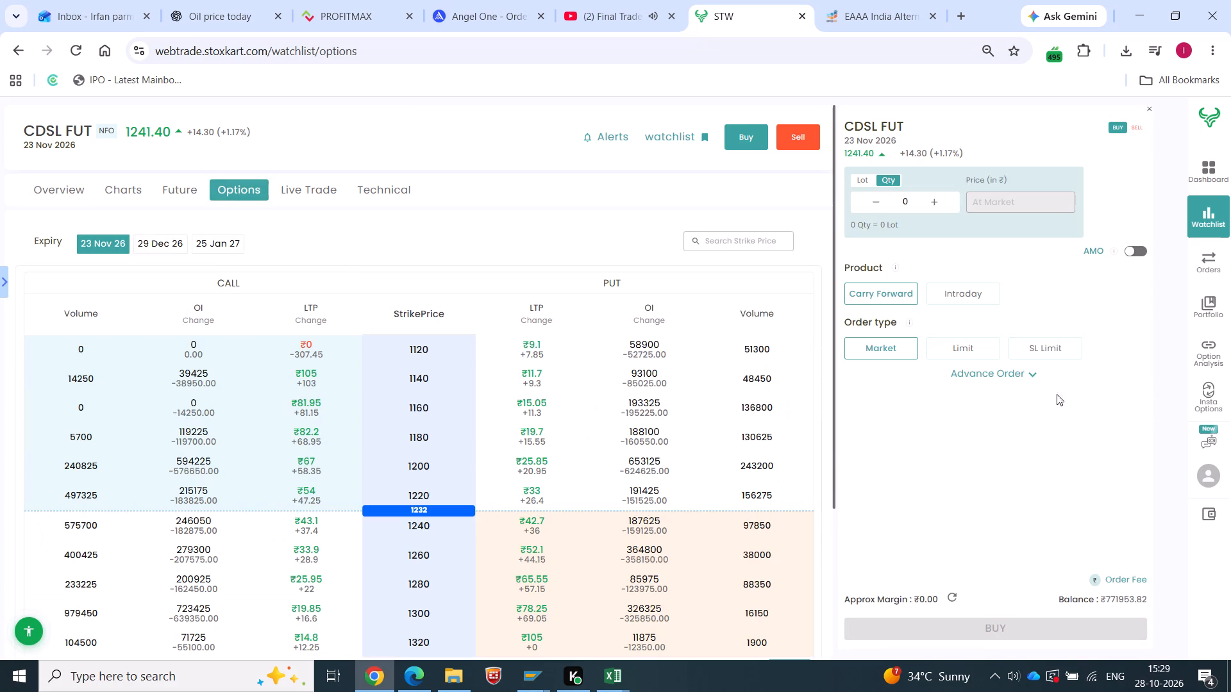
# Return to the YouTube live stream to review the CDSL Fut recommendation.
pyautogui.click(608, 2)
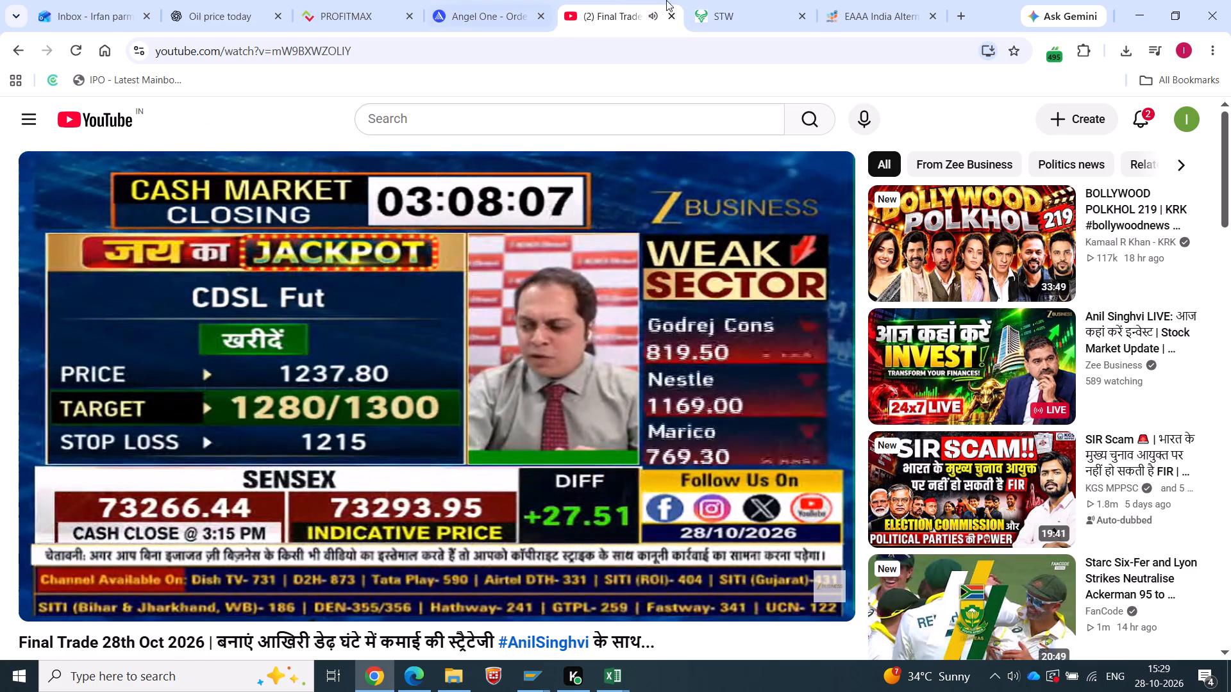
# In Stoxkart, place a carry-forward limit buy order for 475 CDSL FUT (23 Nov 2026) at 1237 and view the order.
pyautogui.click(706, 0)
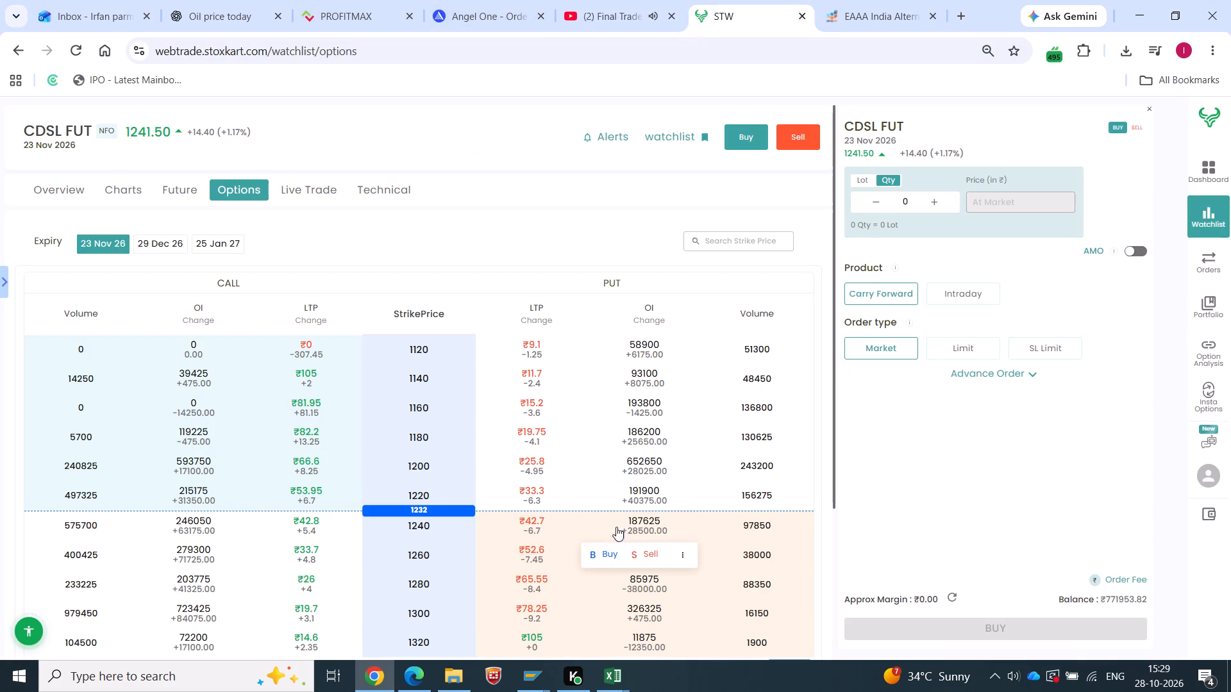
pyautogui.click(1150, 110)
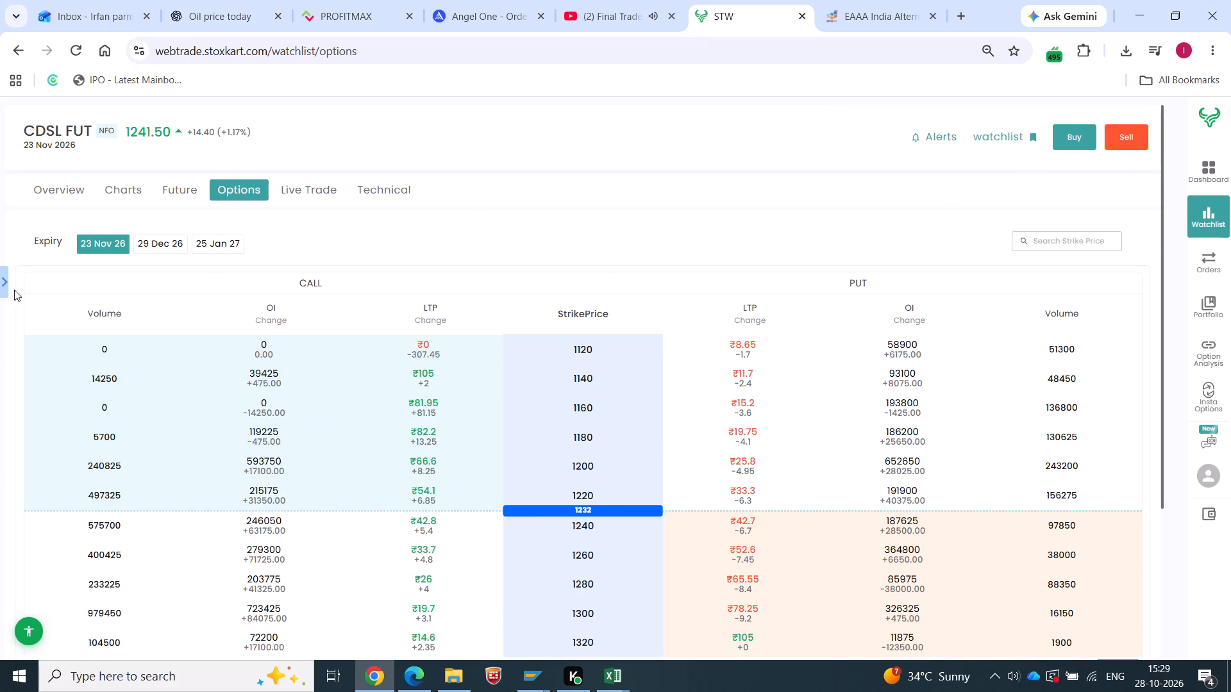
pyautogui.click(4, 286)
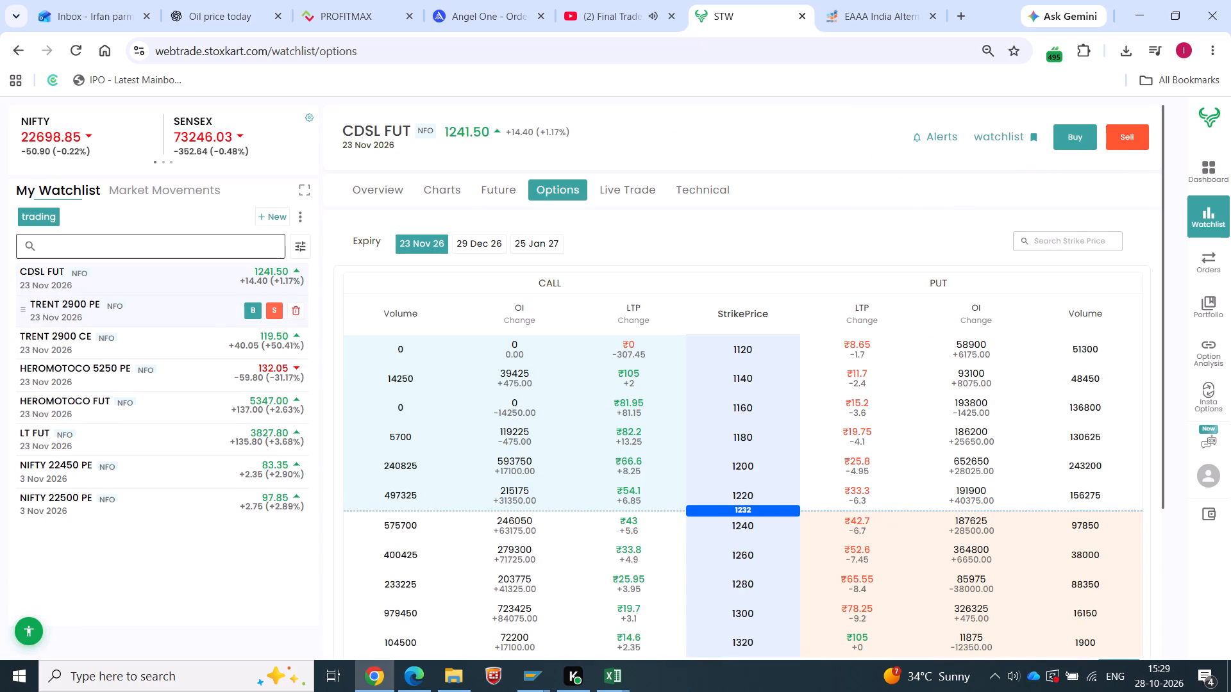
pyautogui.click(253, 277)
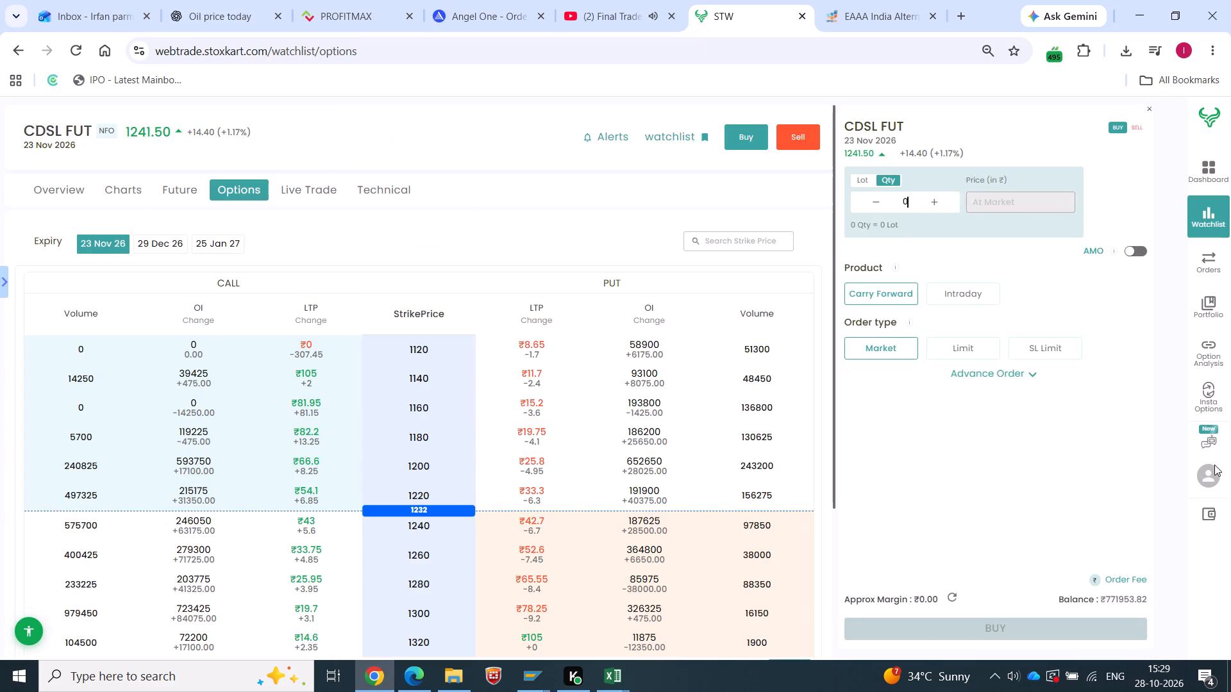
pyautogui.click(937, 203)
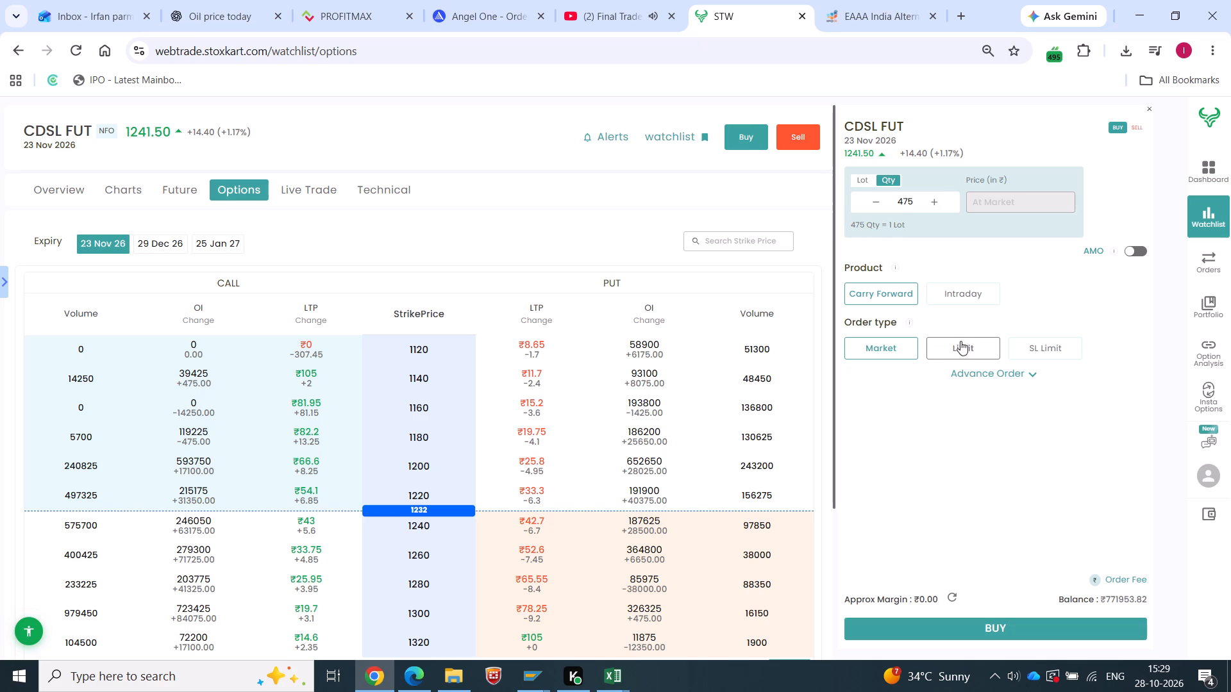
pyautogui.click(962, 345)
pyautogui.moveTo(983, 200); pyautogui.dragTo(1047, 212)
pyautogui.write('37')
pyautogui.click(1052, 635)
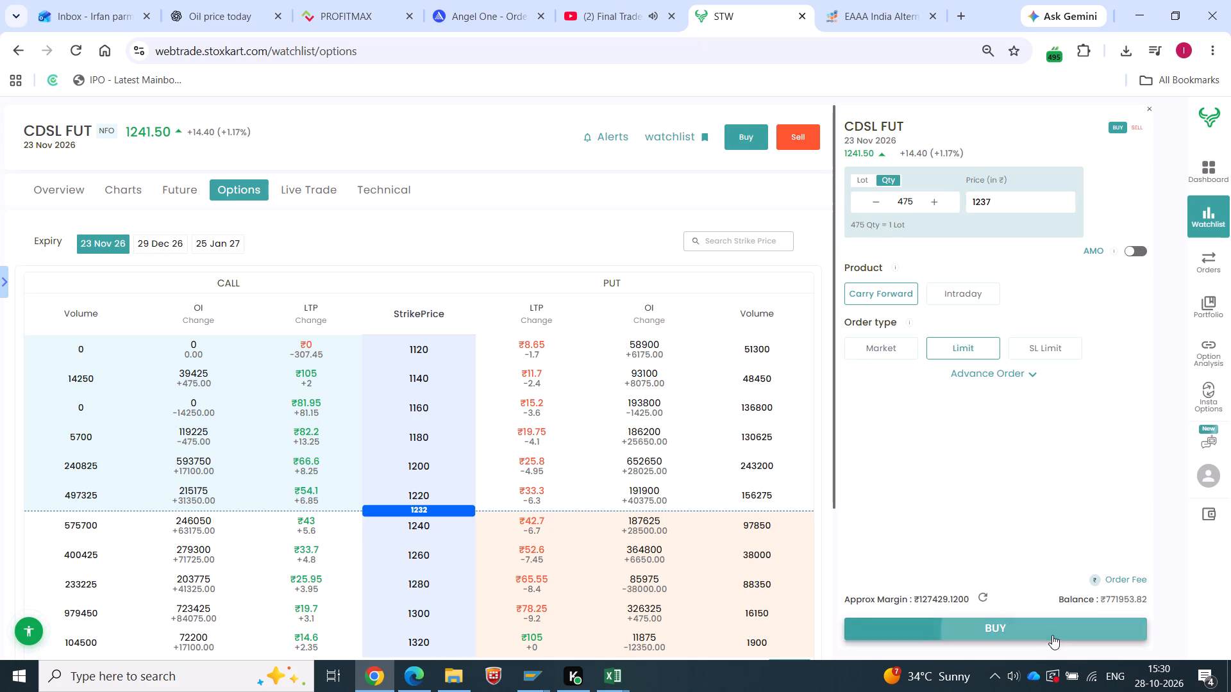
pyautogui.click(671, 458)
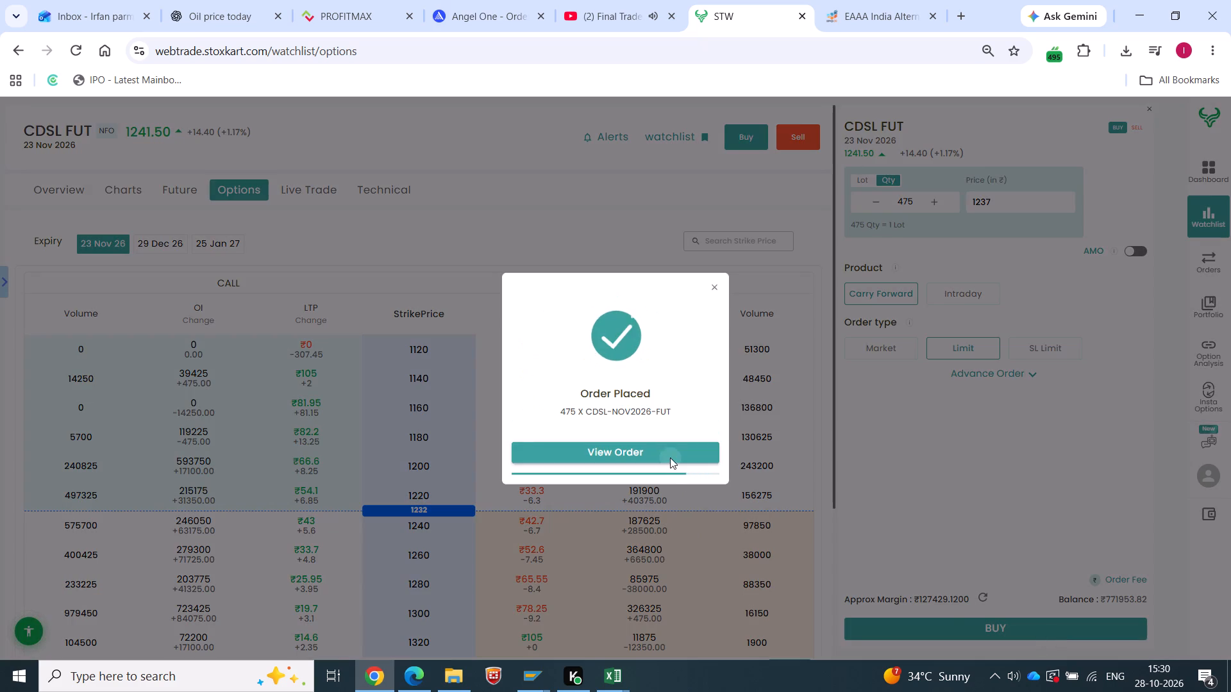
# Search for cdsl 1220, add the 23 Nov 2026 CDSL 1220 PE to the trading watchlist and clear the search.
pyautogui.click(94, 239)
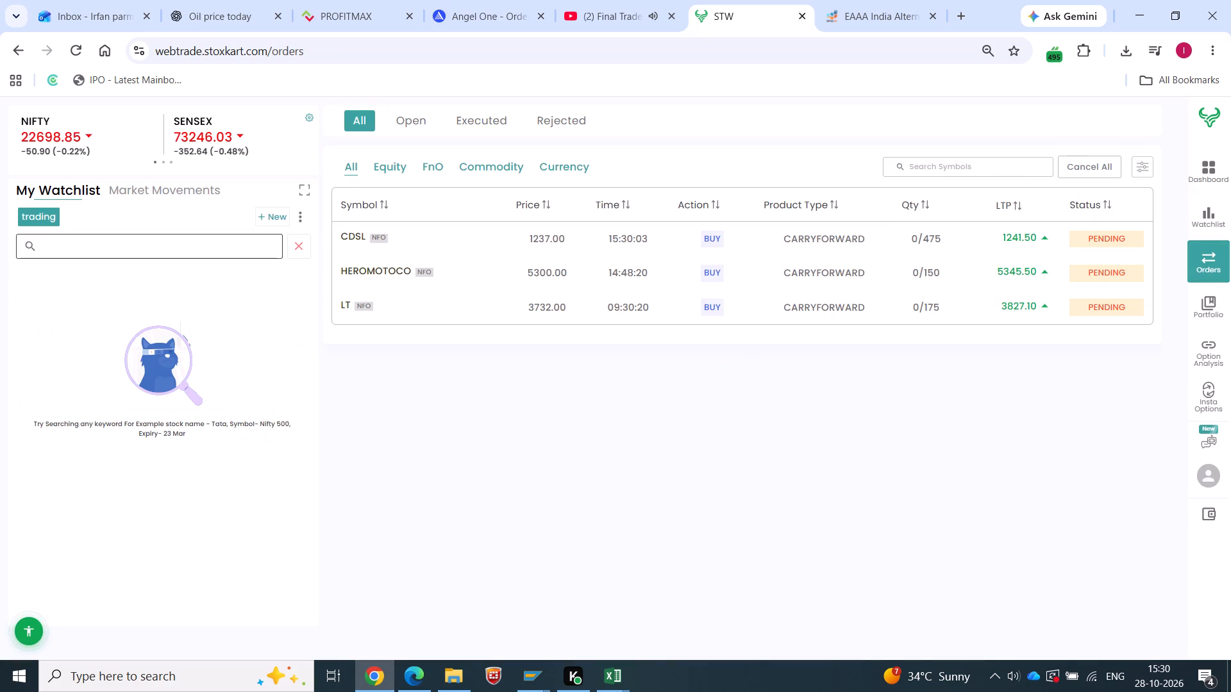
pyautogui.write('cdsl 1220')
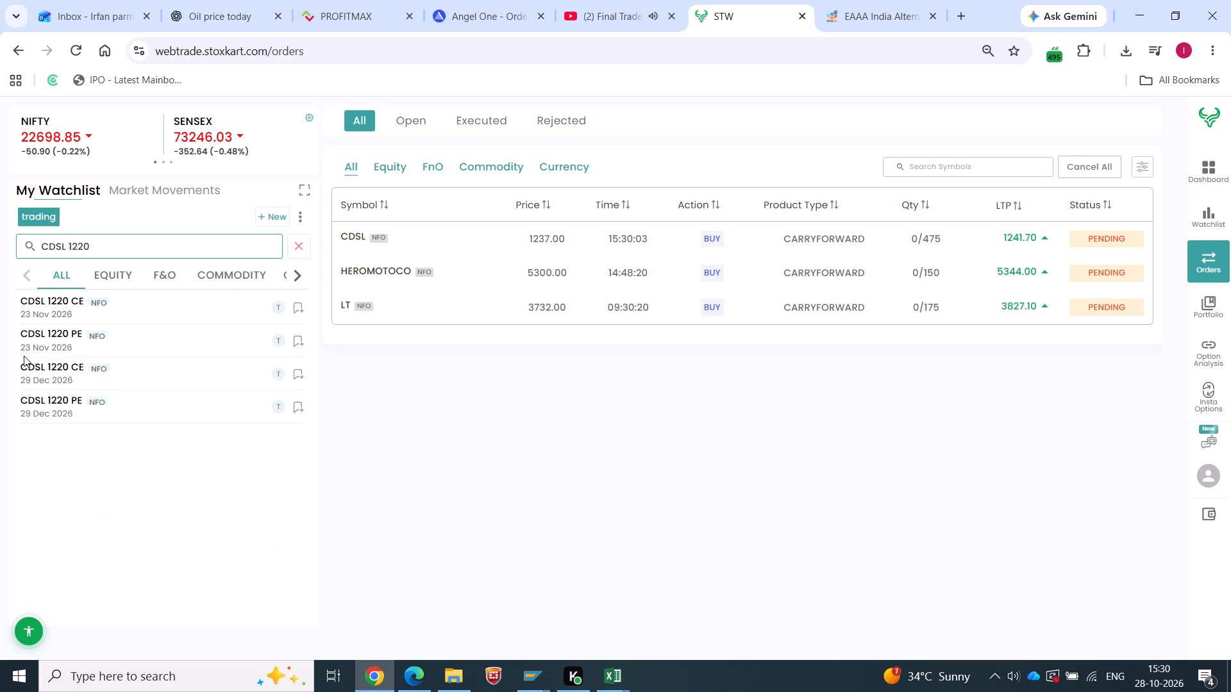
pyautogui.click(297, 340)
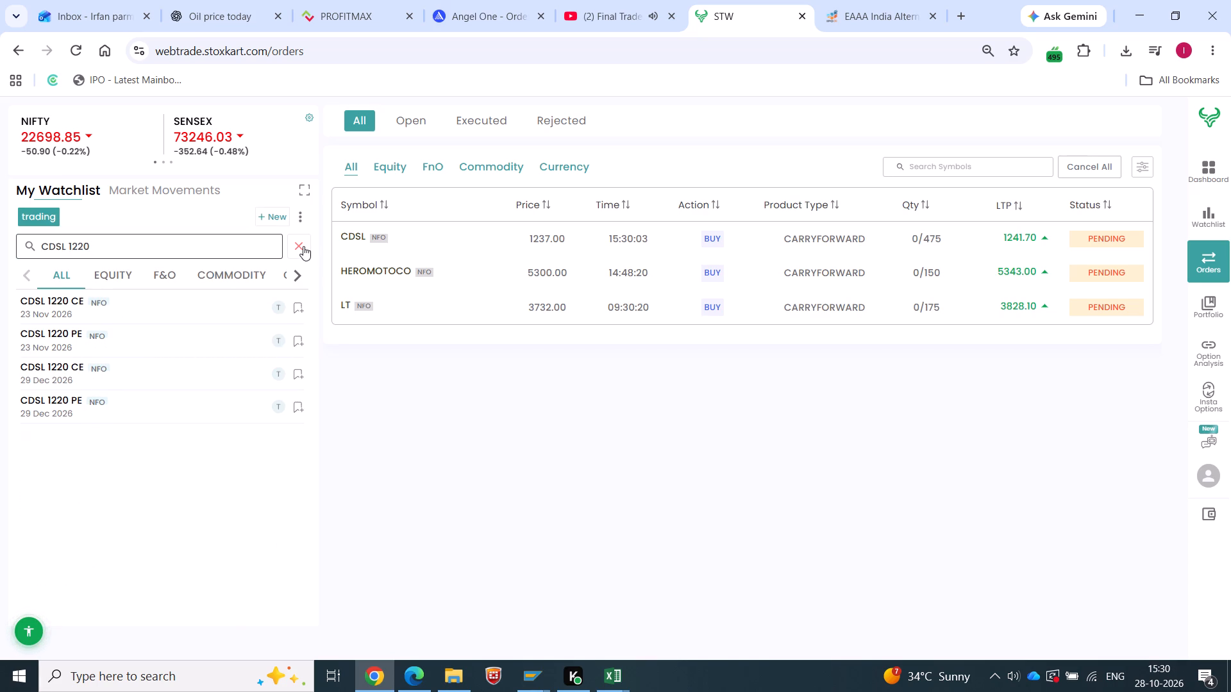
pyautogui.click(303, 245)
pyautogui.click(775, 534)
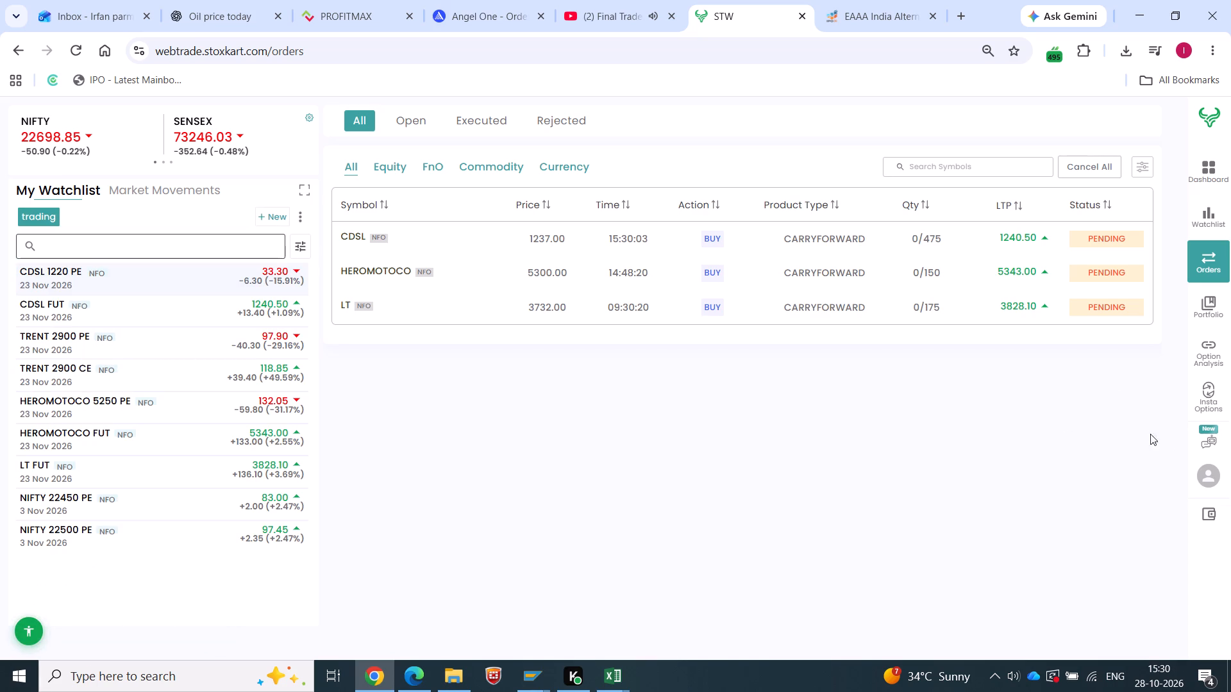
pyautogui.scroll(6, 1150, 431)
# Switch to the Zee Business live stream on YouTube and rewind it to the CDSL Fut recommendation.
pyautogui.click(627, 0)
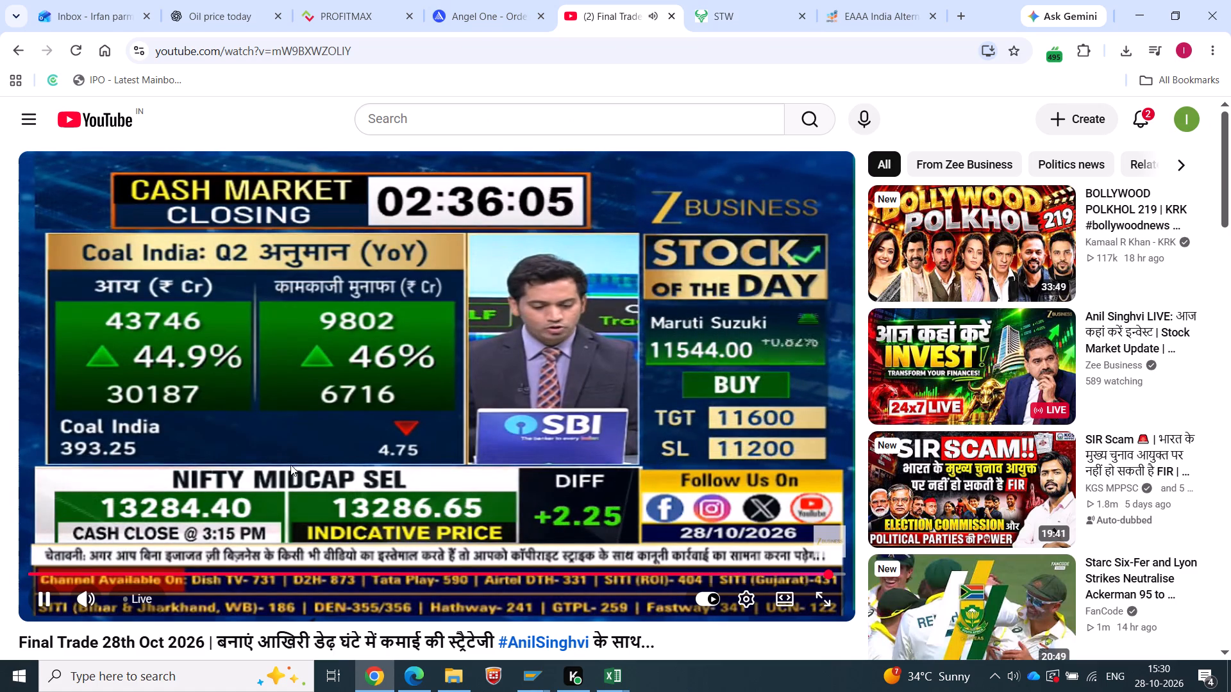
pyautogui.press('Left')
pyautogui.press('Left')
pyautogui.press('Left')
pyautogui.press('Left')
pyautogui.press('Left')
pyautogui.press('Left')
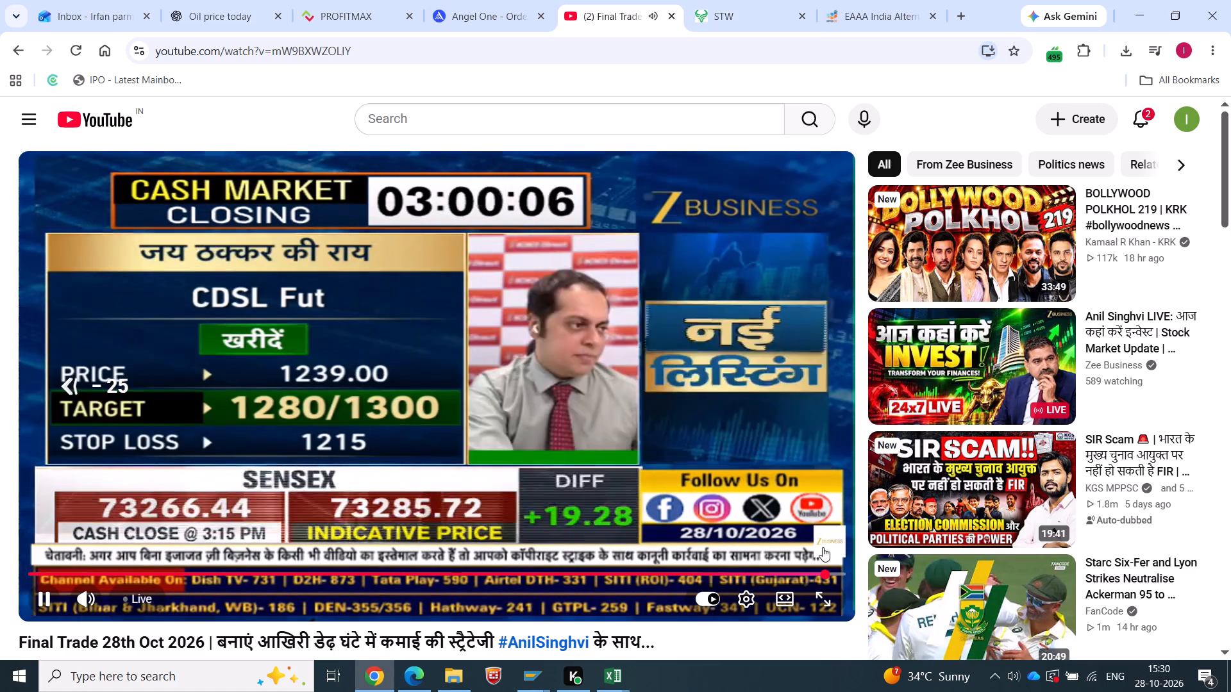
pyautogui.press('Left')
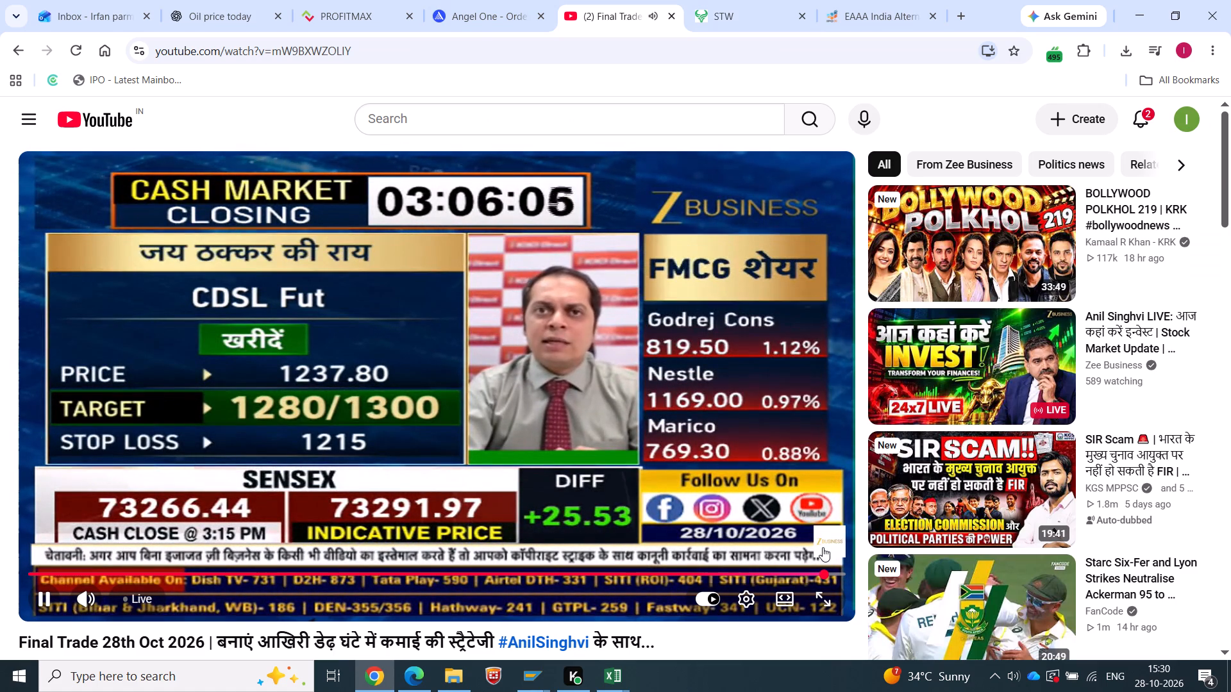
# Skip forward through the Zee Business stream's market closing coverage and return to the live broadcast.
pyautogui.press('Right')
pyautogui.press('Right')
pyautogui.press('Right')
pyautogui.press('Right')
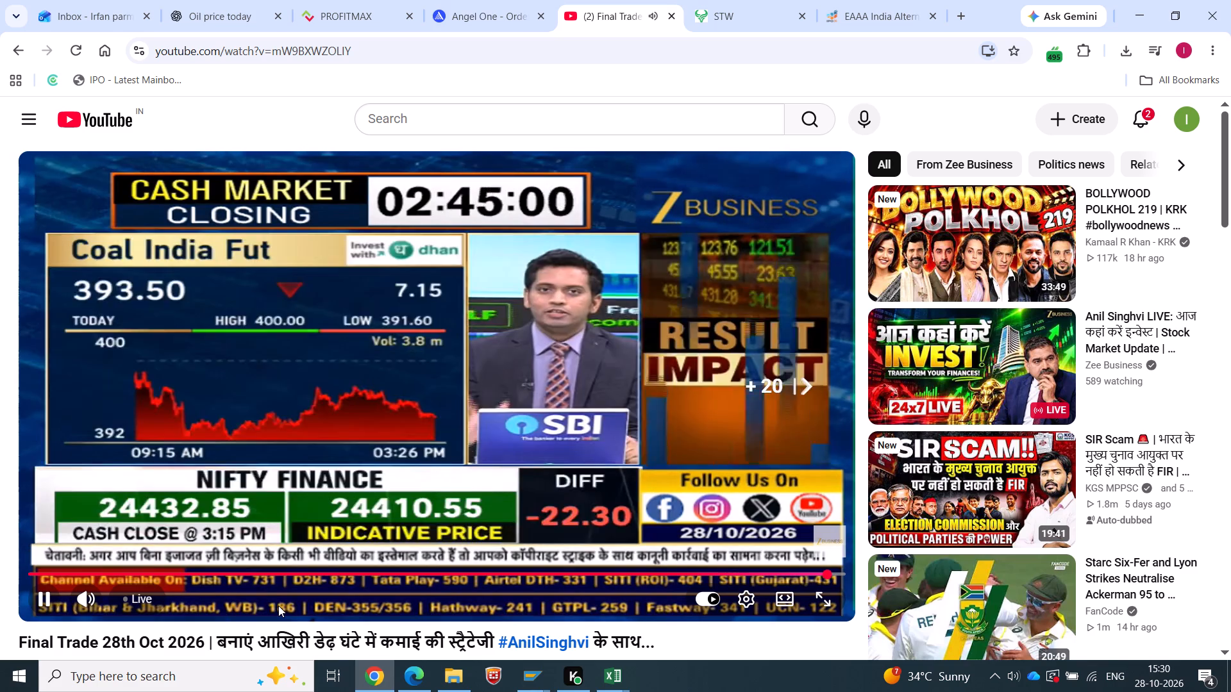
pyautogui.press('Right')
pyautogui.press('Right')
pyautogui.press('Right')
pyautogui.press('Right')
pyautogui.press('Right')
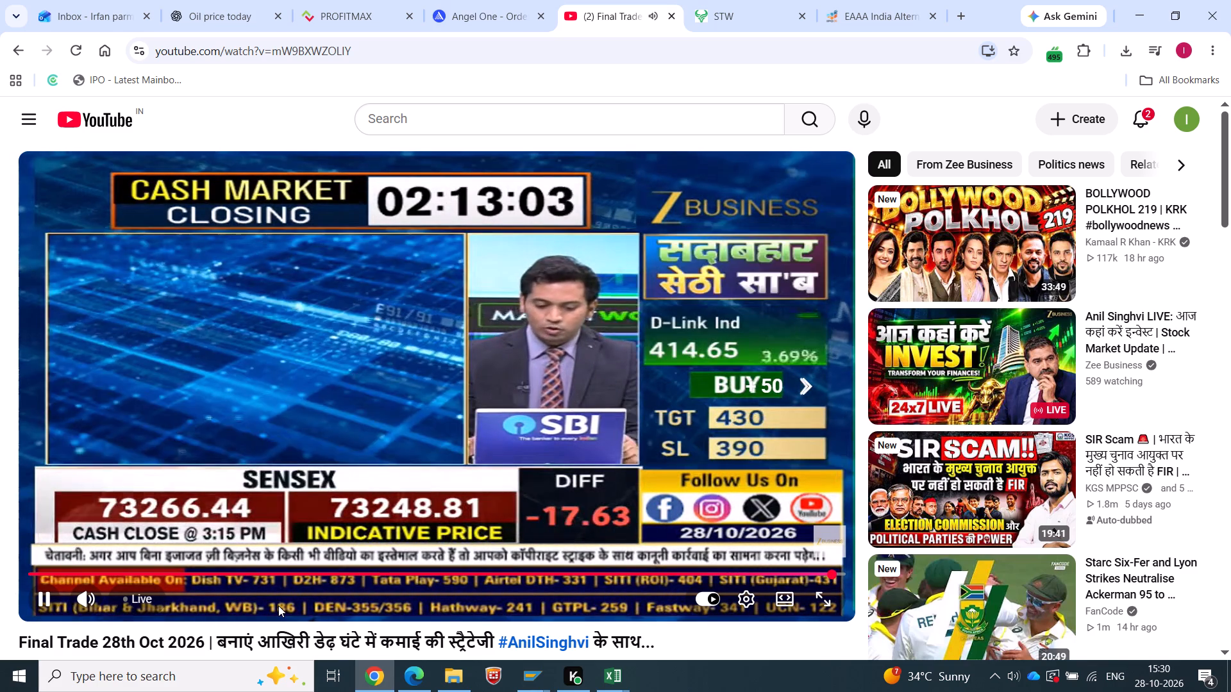
pyautogui.press('Right')
pyautogui.press('Right')
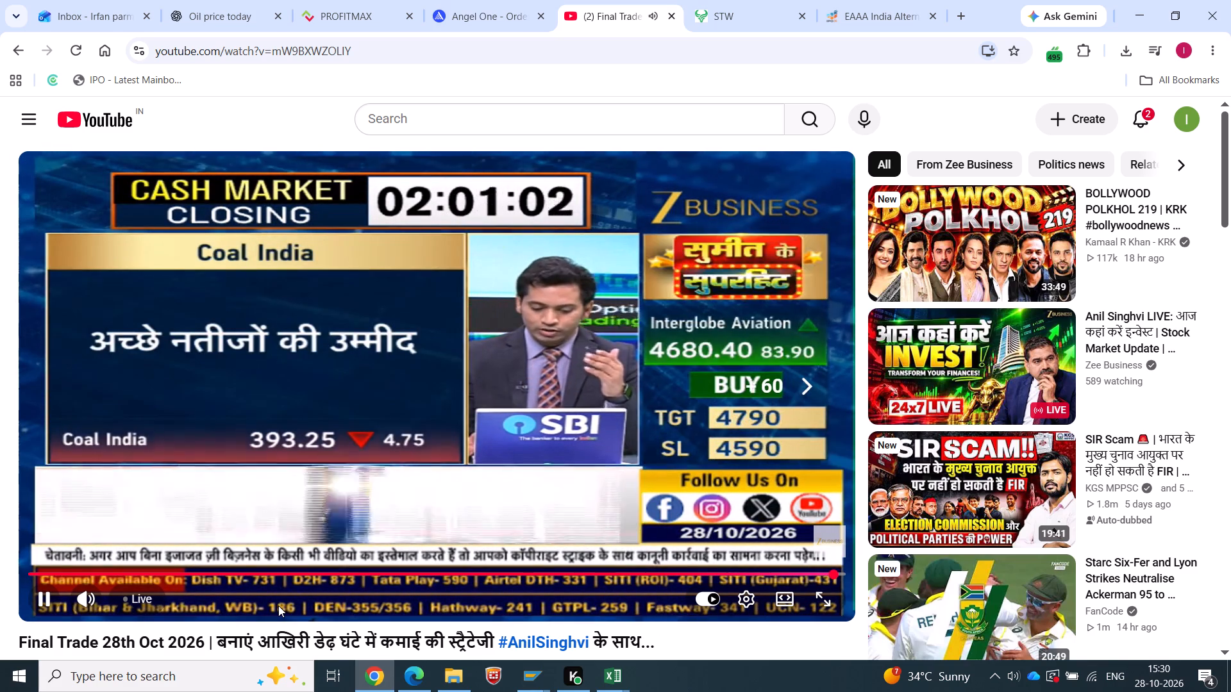
pyautogui.press('Right')
pyautogui.press('Right')
pyautogui.press('Right')
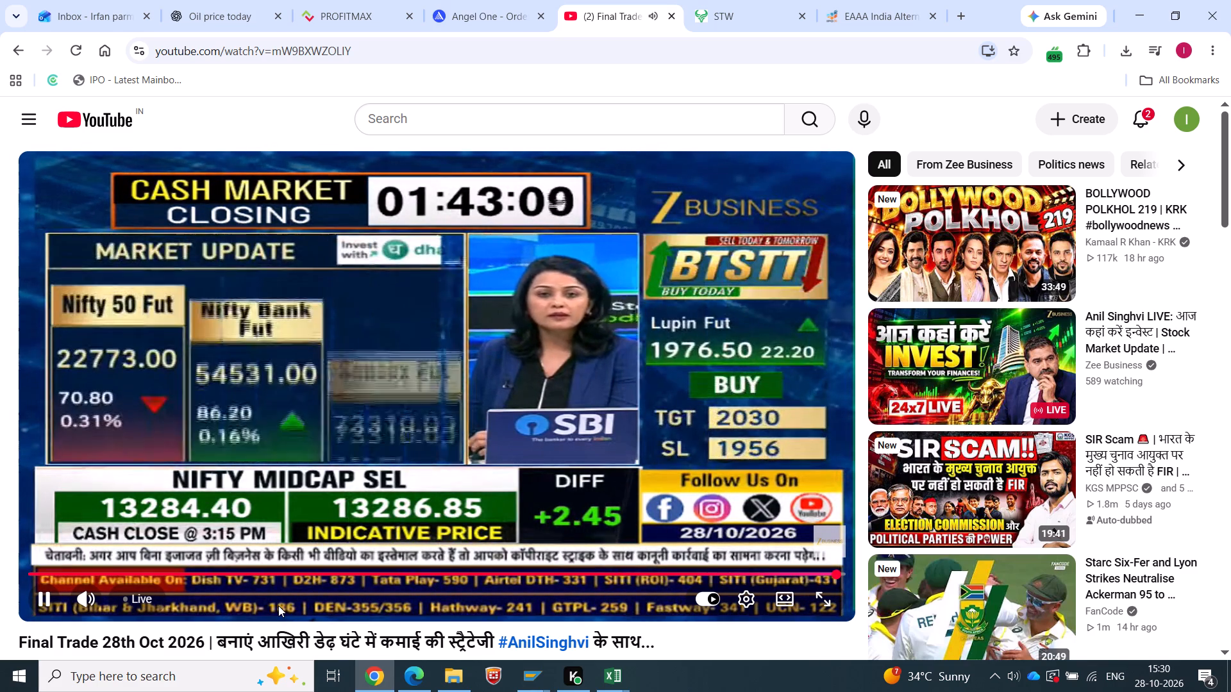
pyautogui.press('Right')
pyautogui.press('Right')
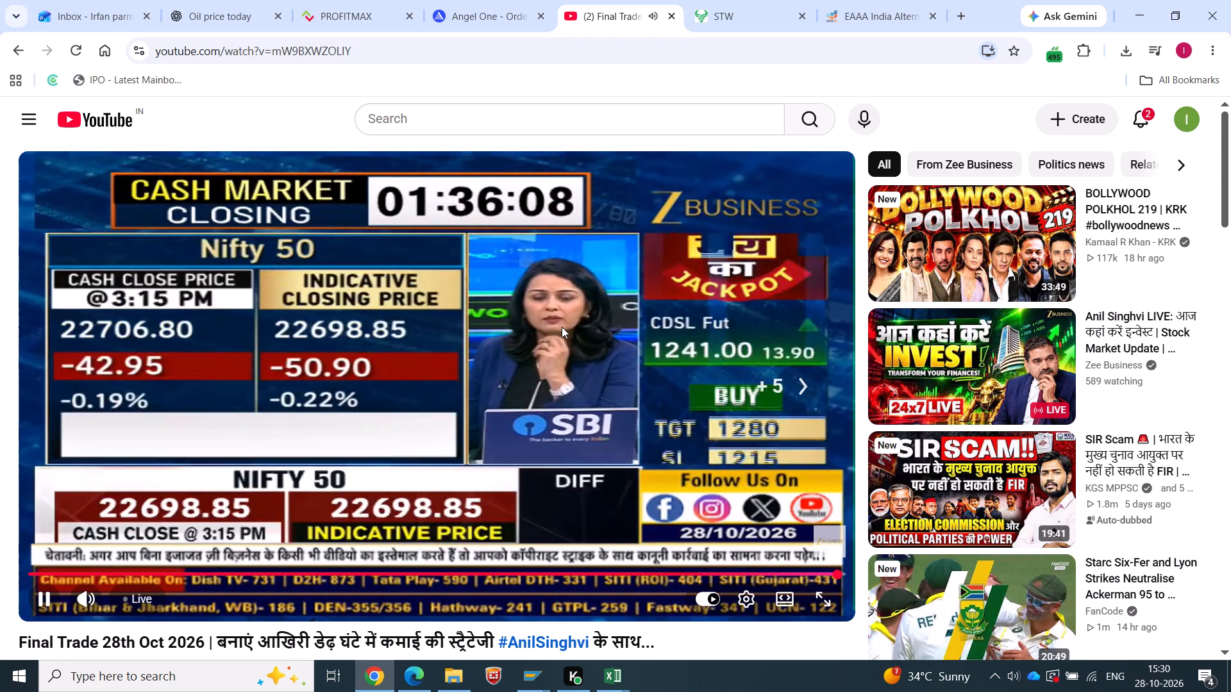
pyautogui.press('Right')
pyautogui.press('Right')
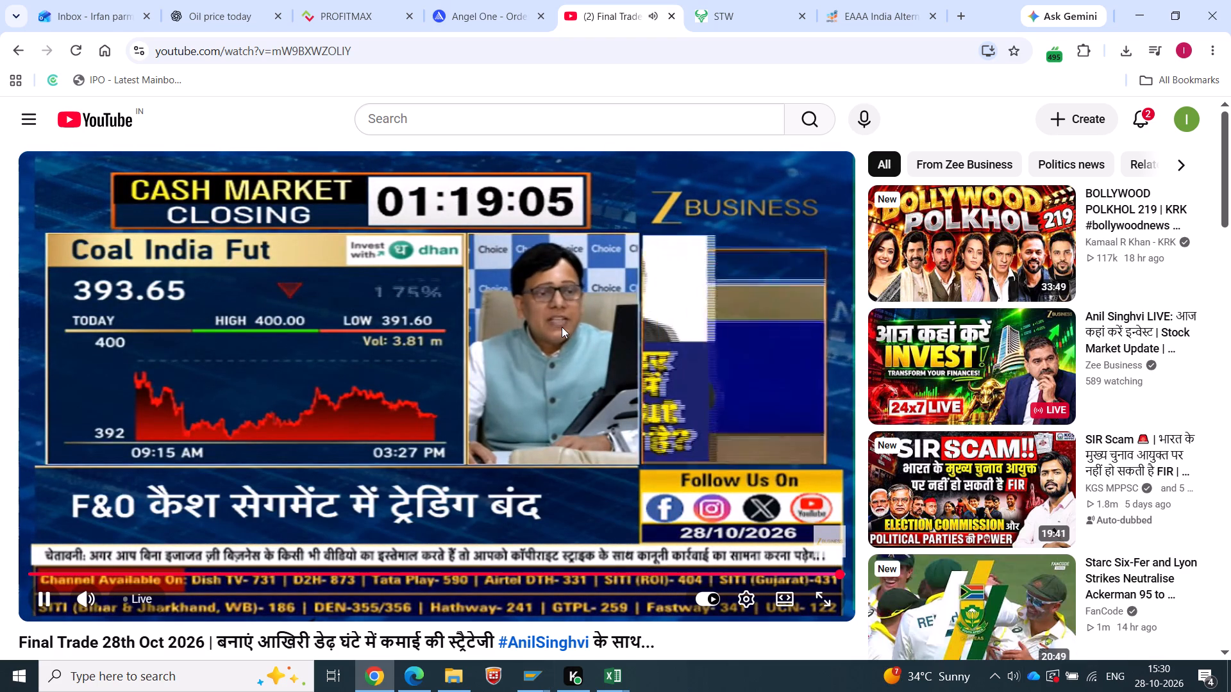
pyautogui.press('Left')
pyautogui.press('Left')
pyautogui.press('Left')
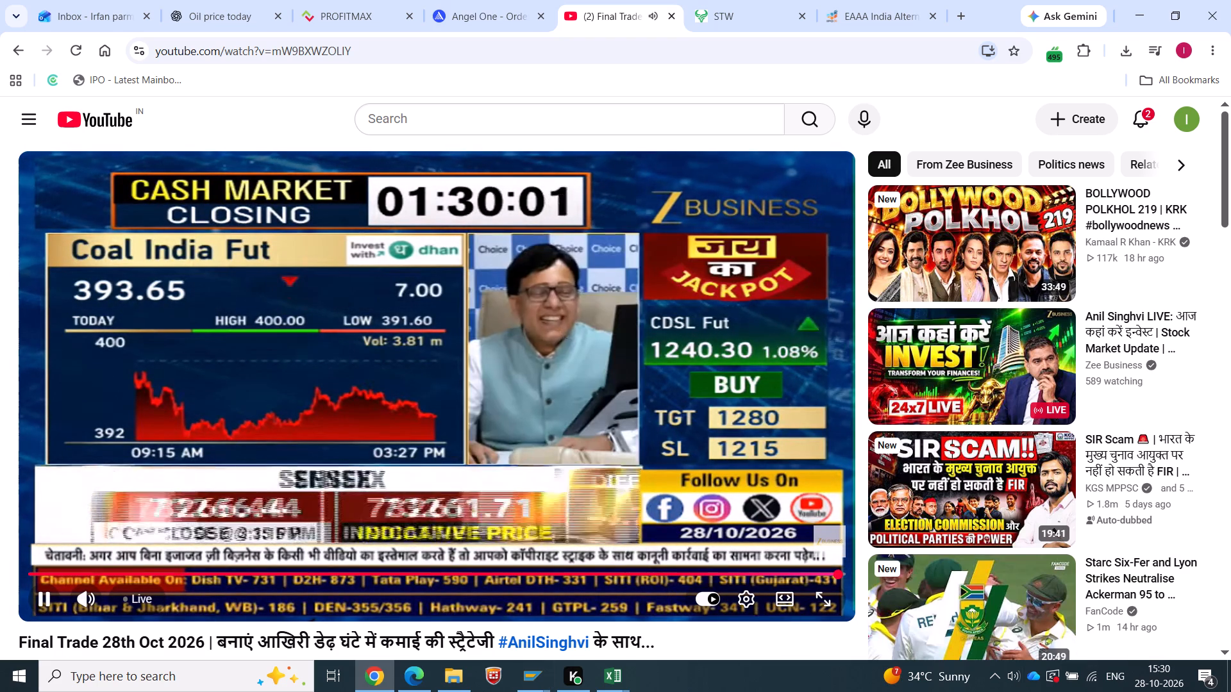
pyautogui.press('Right')
pyautogui.press('Right')
pyautogui.press('Right')
pyautogui.press('Right')
pyautogui.press('Right')
pyautogui.press('Right')
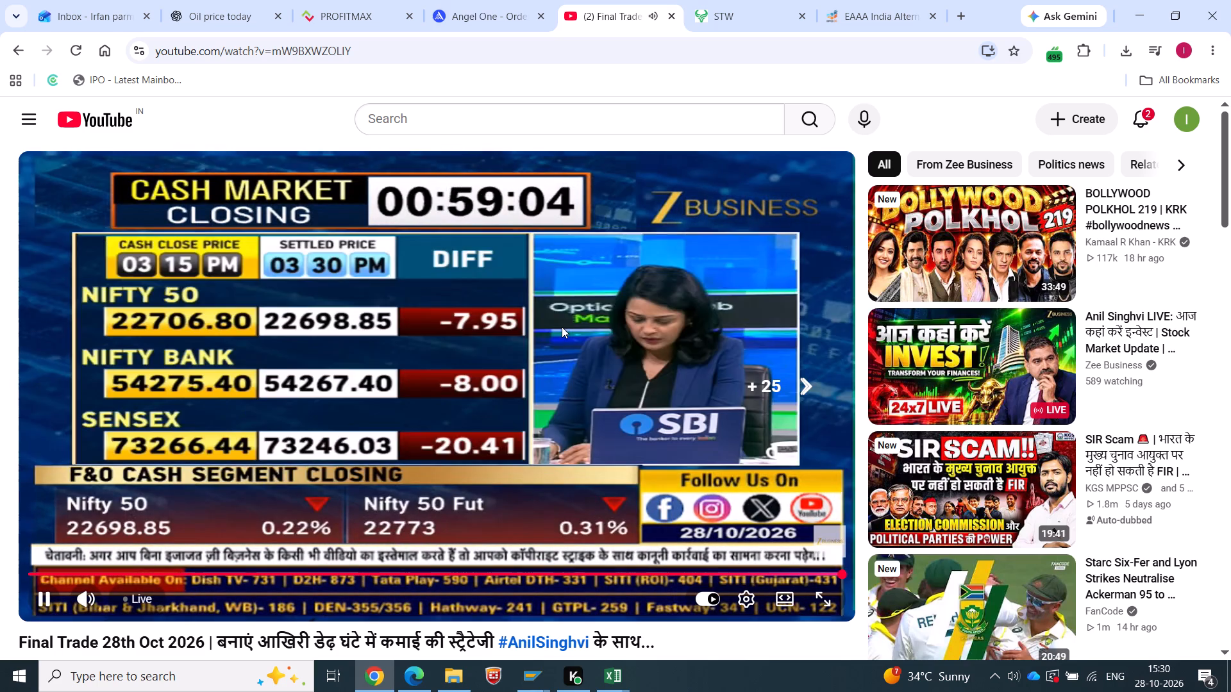
pyautogui.press('Right')
pyautogui.press('Right')
pyautogui.press('Right')
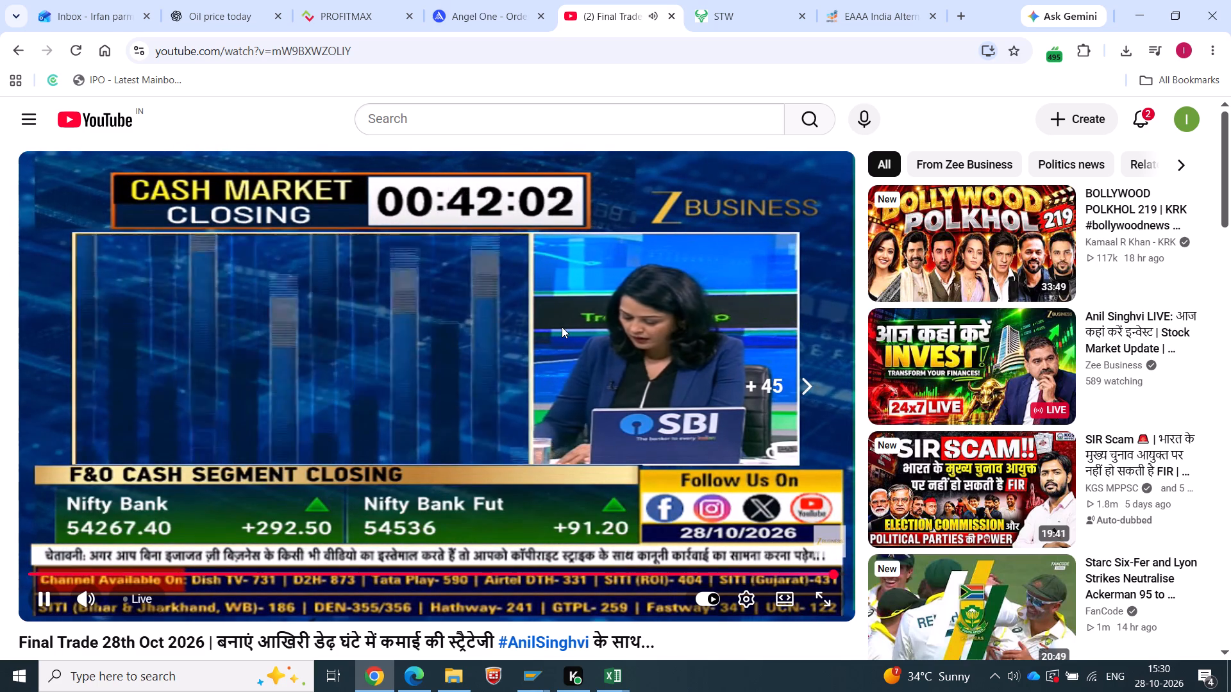
pyautogui.press('Right')
pyautogui.press('Right')
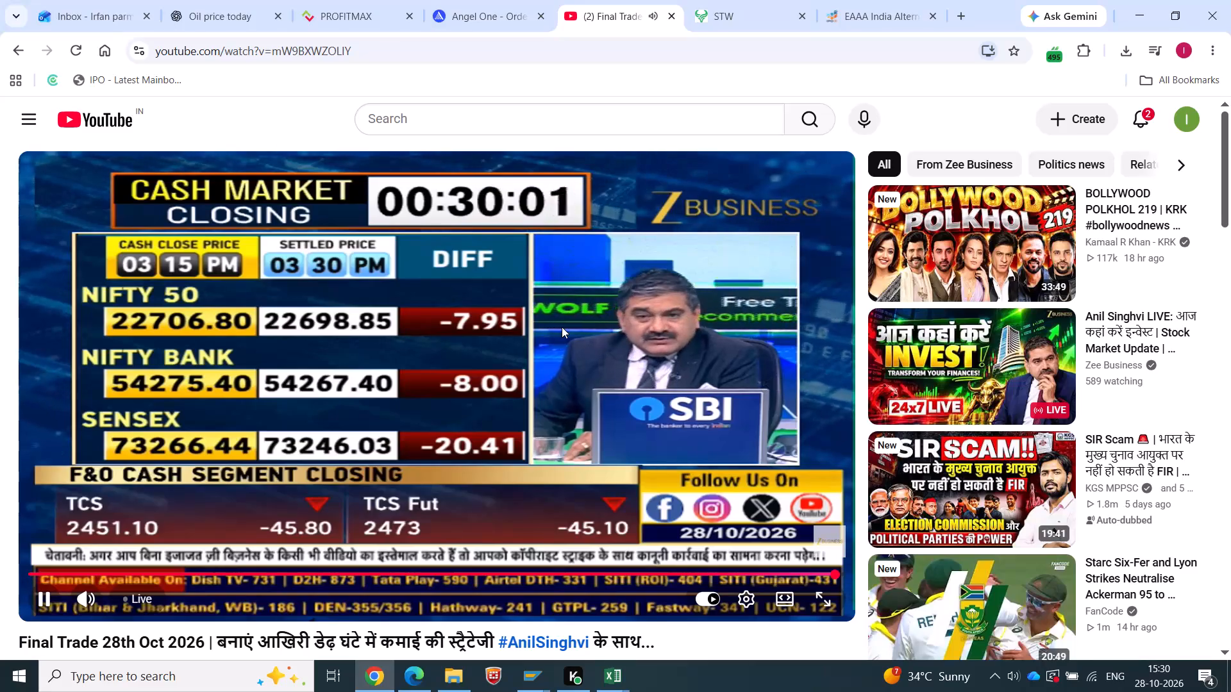
pyautogui.click(142, 596)
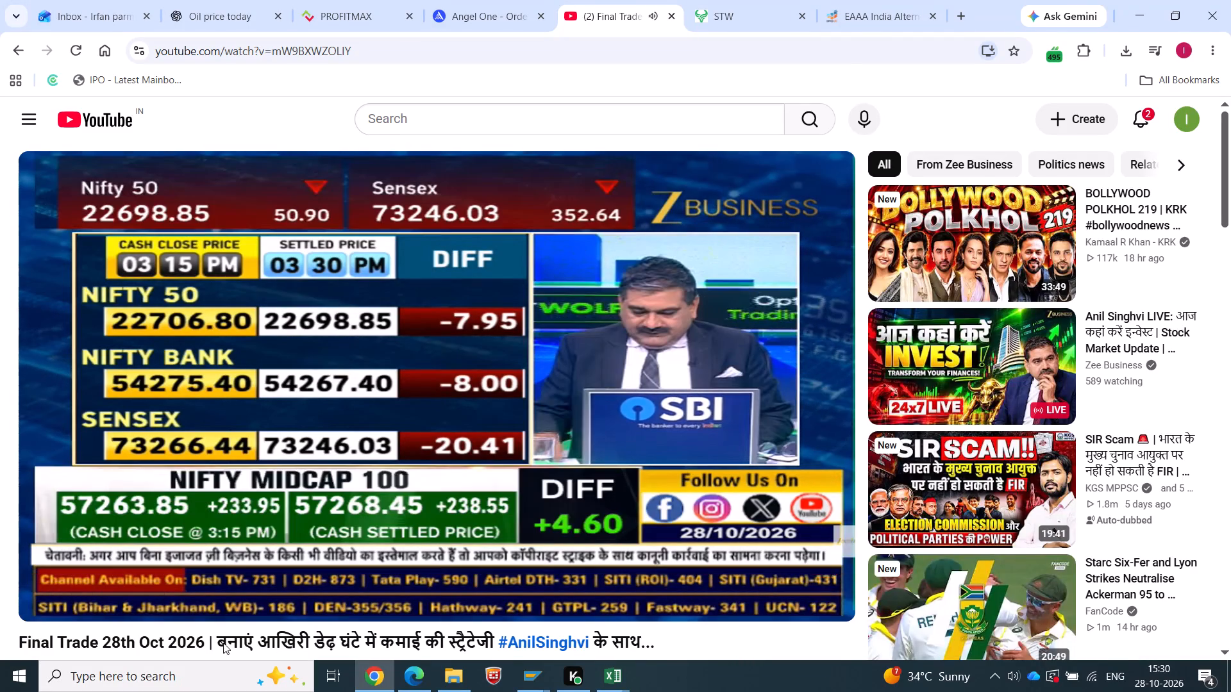
# Open the EAAA India Alternatives IPO page on IPO Ji, review its GMP and live subscription details, and reload it.
pyautogui.click(851, 0)
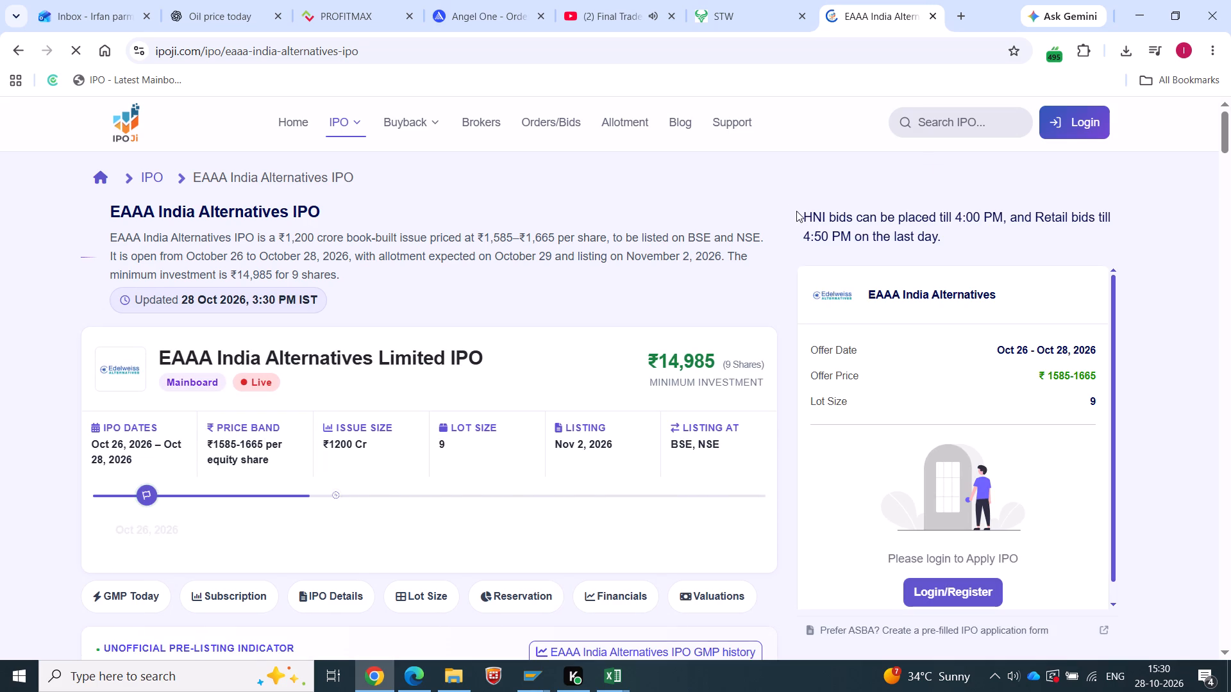
pyautogui.scroll(-4, 816, 153)
pyautogui.scroll(-4, 684, 124)
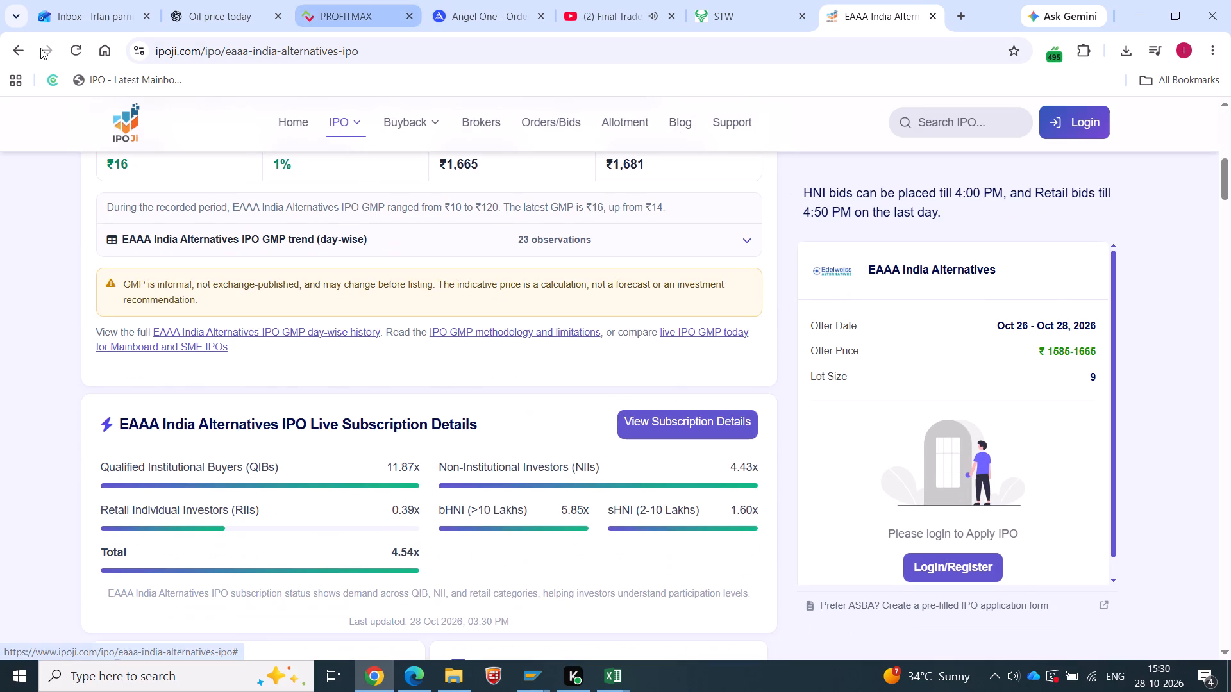
pyautogui.click(80, 51)
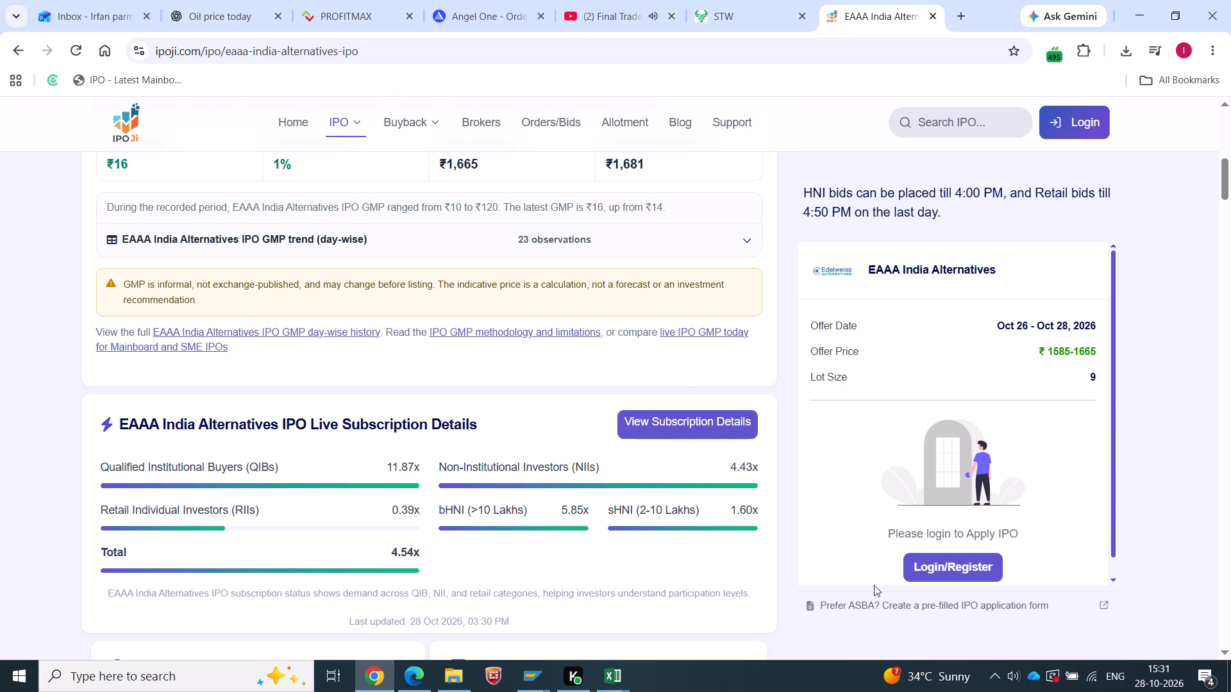
# Look over the PROFITMAX alerts, switch to the Angel One orders page and close the TRENT option chain.
pyautogui.click(239, 0)
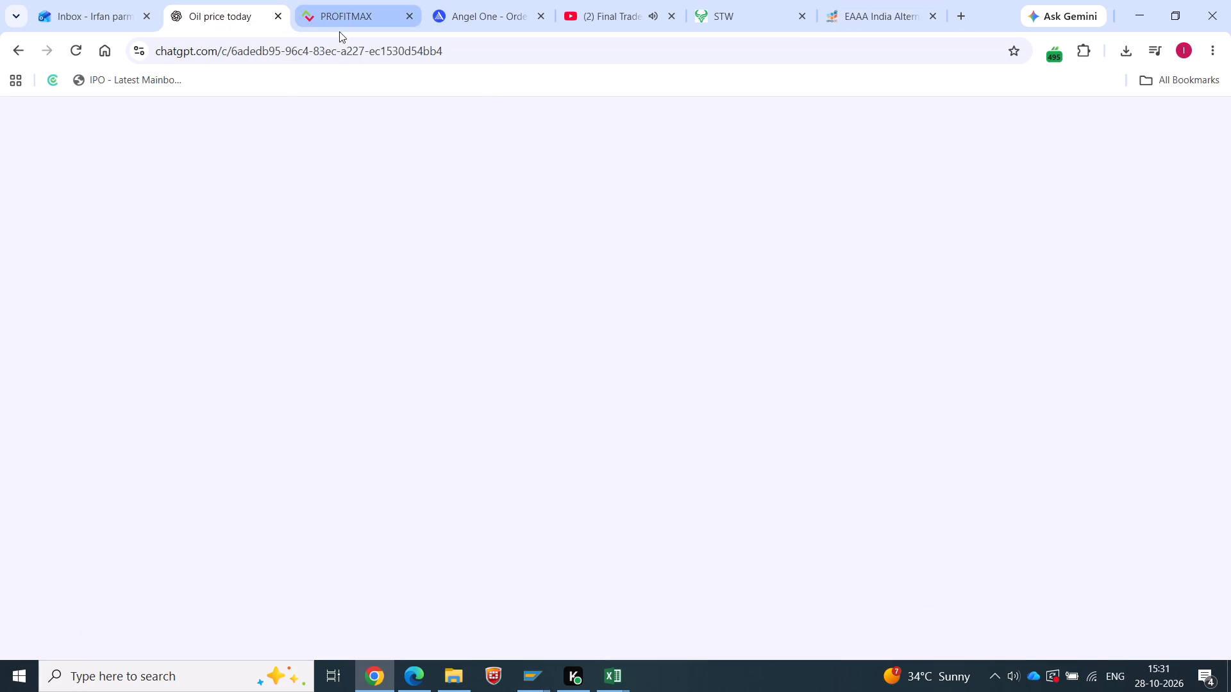
pyautogui.click(340, 28)
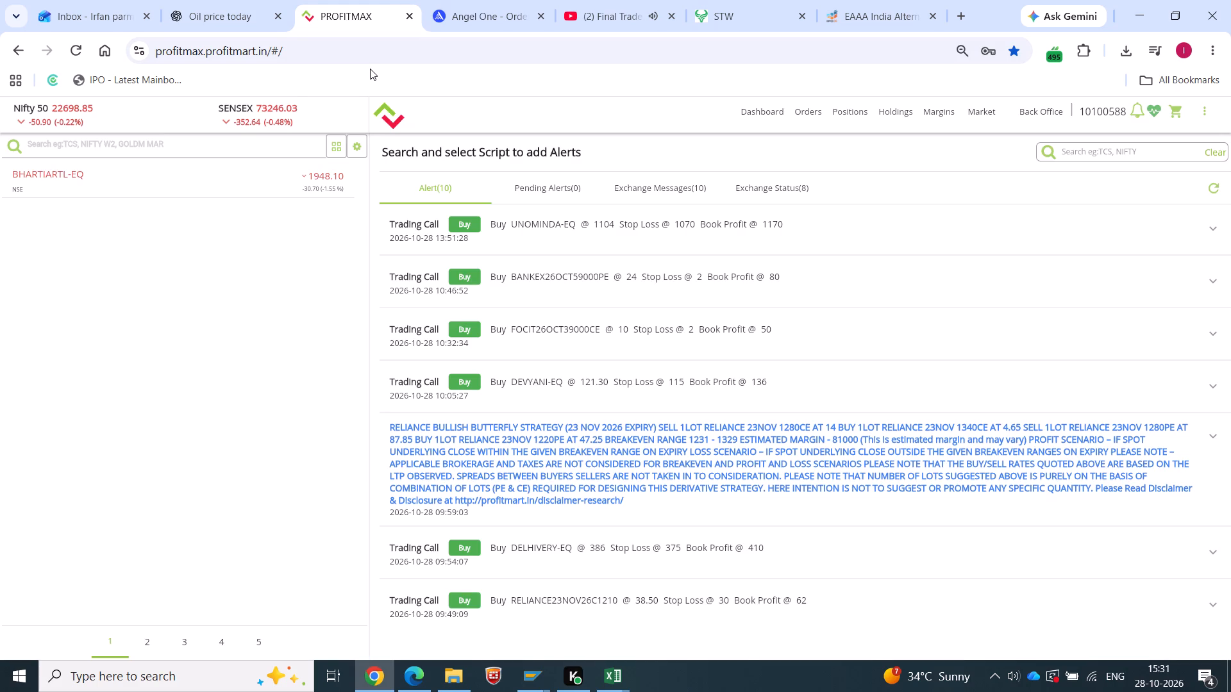
pyautogui.scroll(6, 555, 225)
pyautogui.click(476, 0)
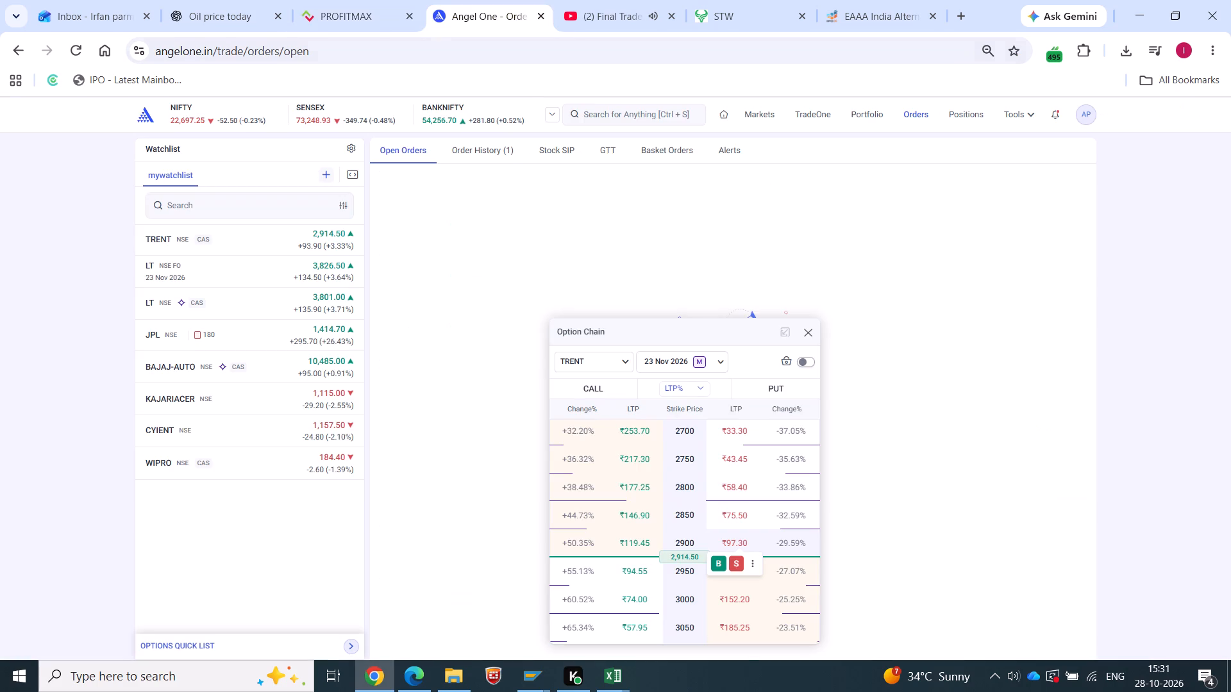
pyautogui.click(807, 333)
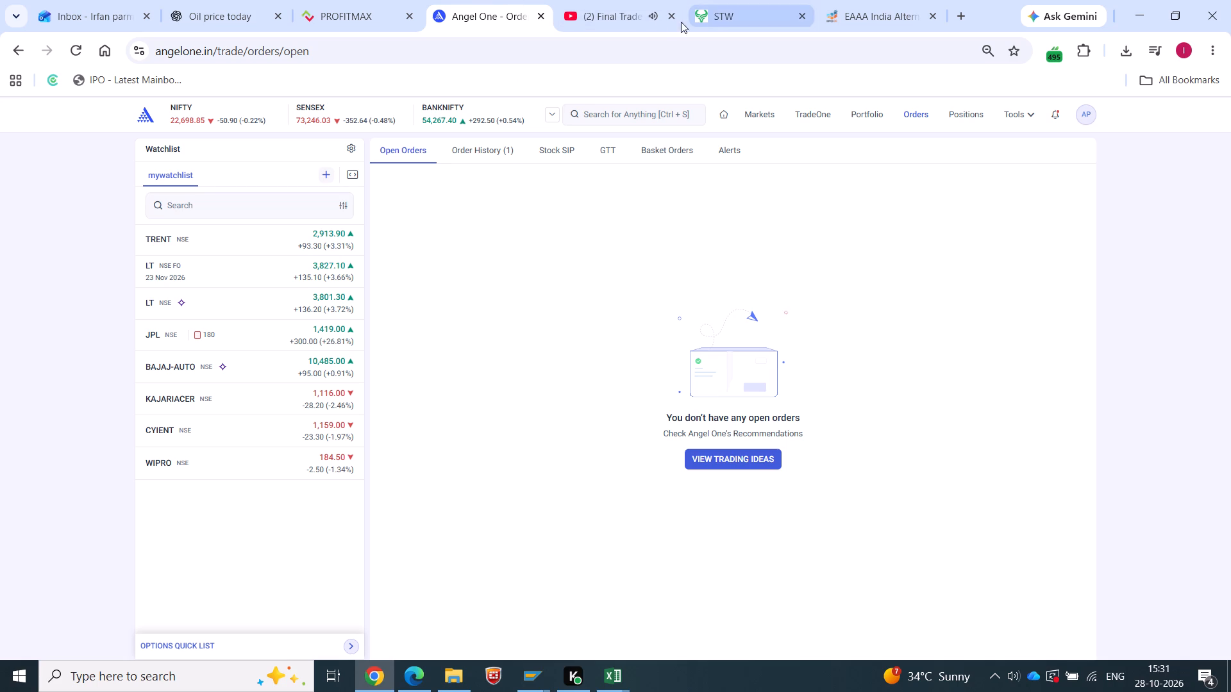
# Remove the TRENT 2900 PE and TRENT 2900 CE contracts from the trading watchlist in Stoxkart.
pyautogui.click(708, 12)
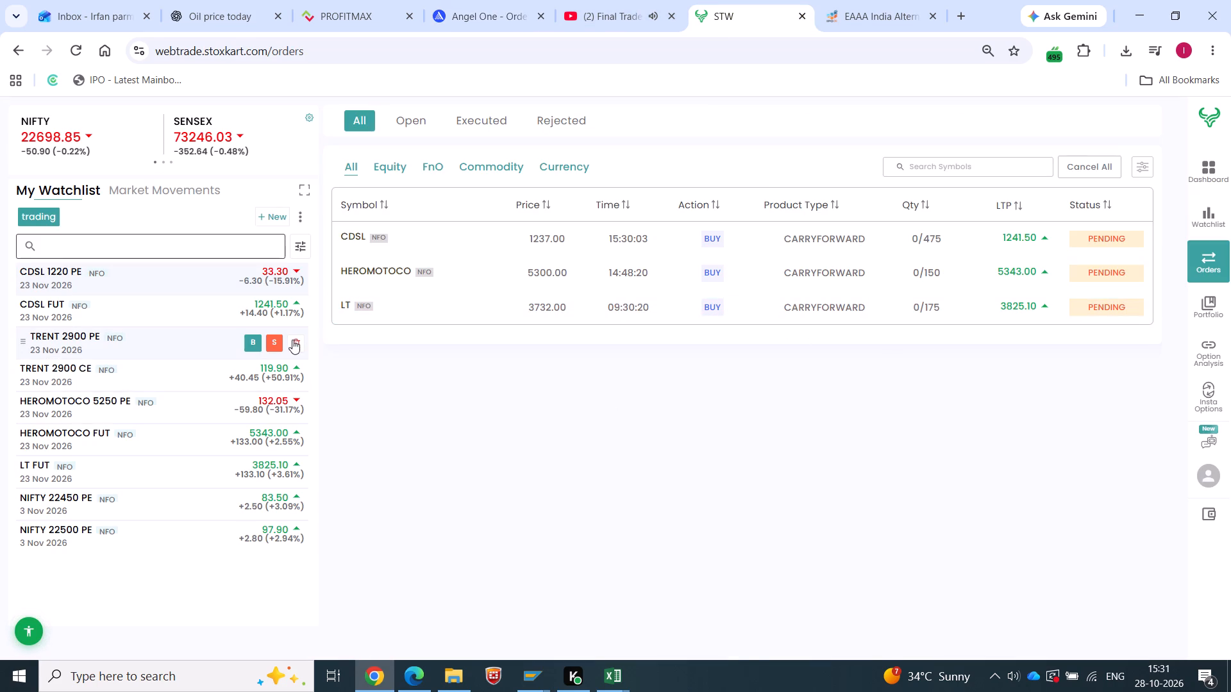
pyautogui.click(294, 340)
pyautogui.click(658, 401)
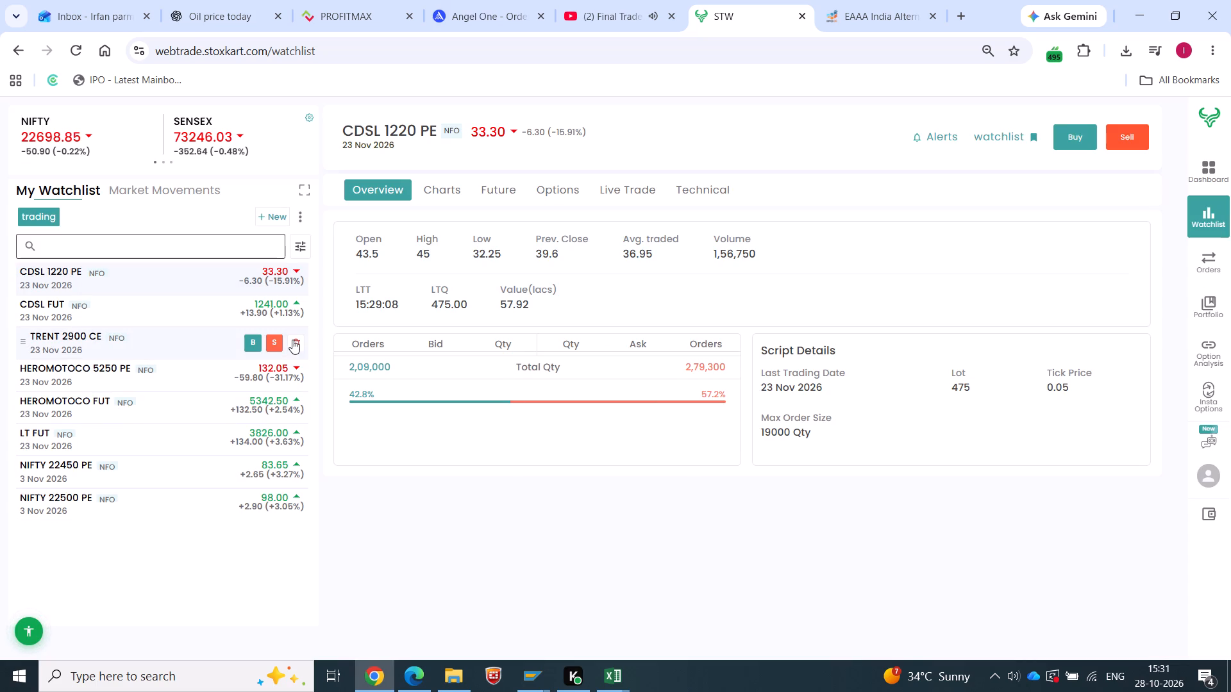
pyautogui.click(292, 340)
pyautogui.click(645, 410)
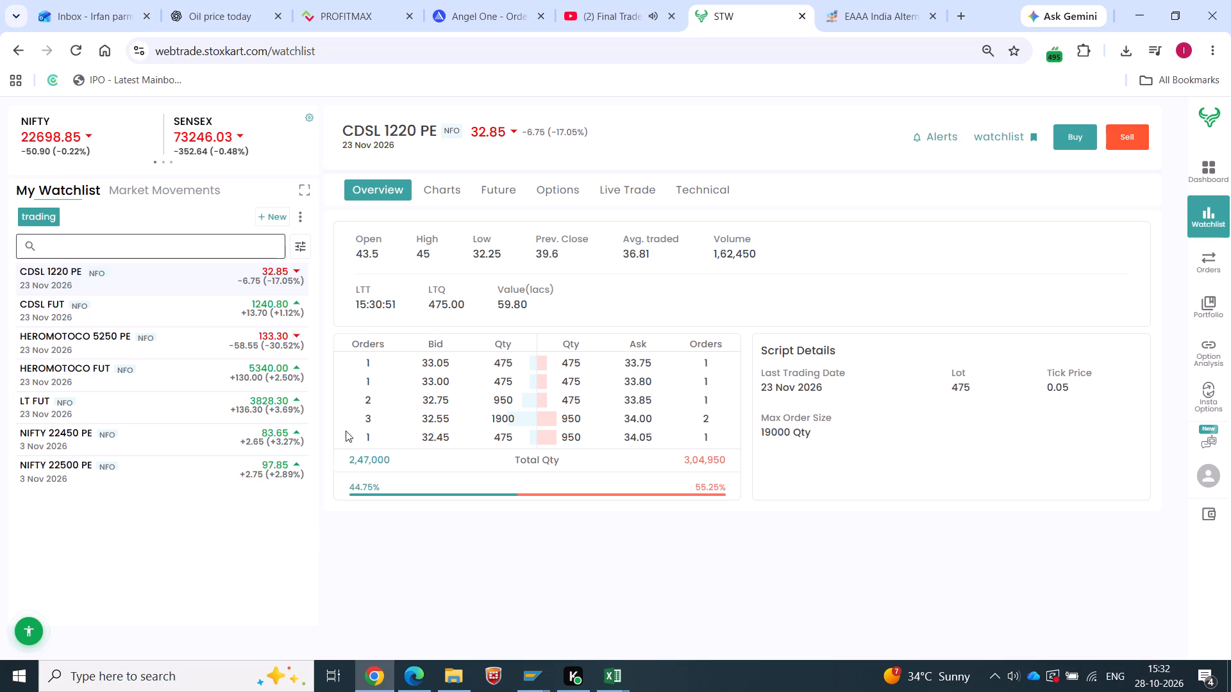
# Check the Zee Business live broadcast and return to the CDSL 1220 PE overview in Stoxkart.
pyautogui.click(468, 0)
pyautogui.click(574, 0)
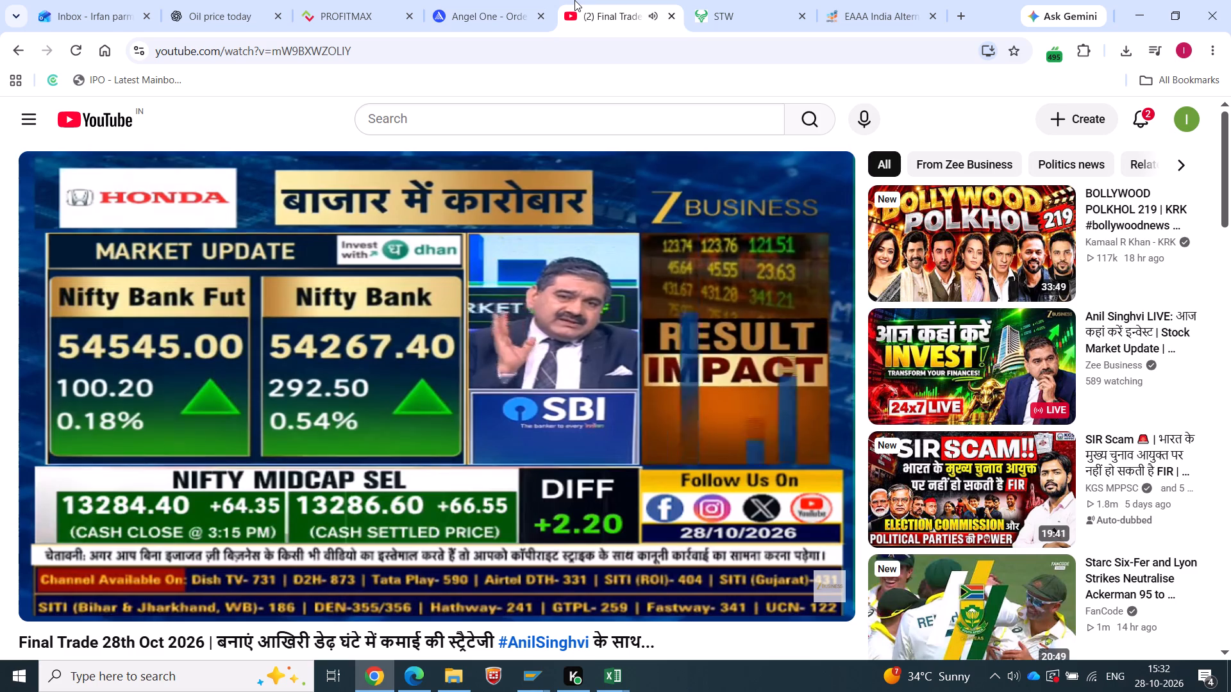
pyautogui.click(706, 0)
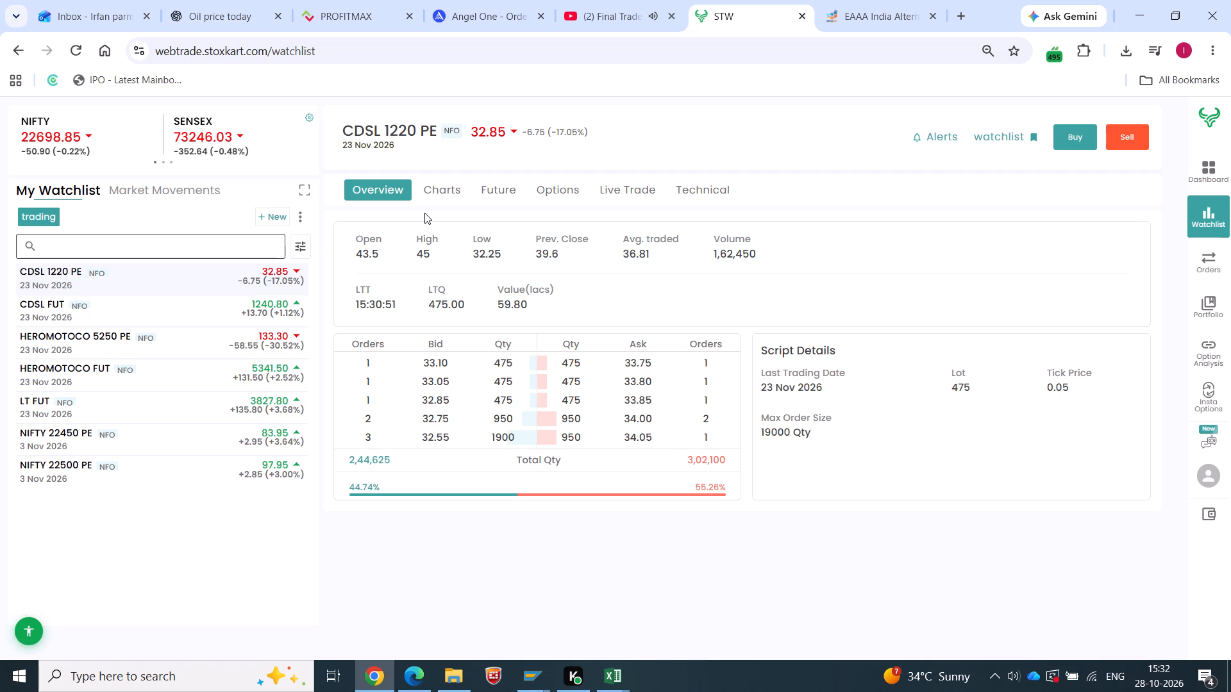
pyautogui.scroll(-1, 424, 213)
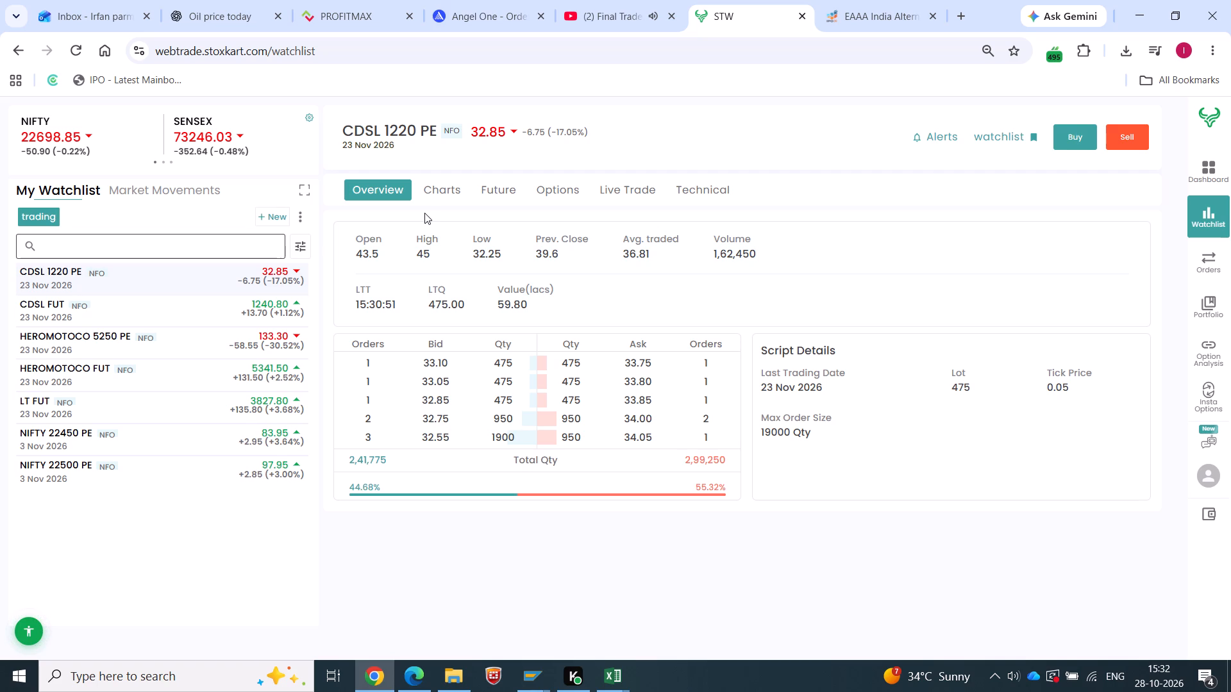
pyautogui.click(424, 213)
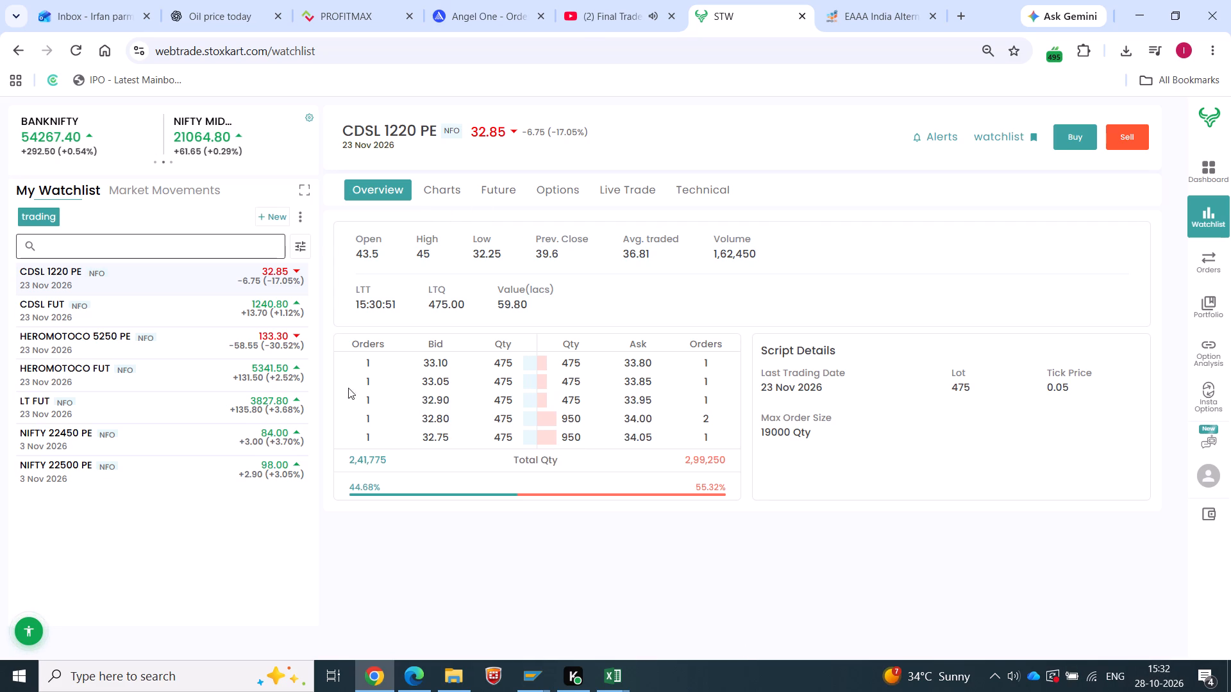
# Look through the open IPO, oil price, PROFITMAX, Angel One and Zee Business pages, ending back in Stoxkart.
pyautogui.click(896, 9)
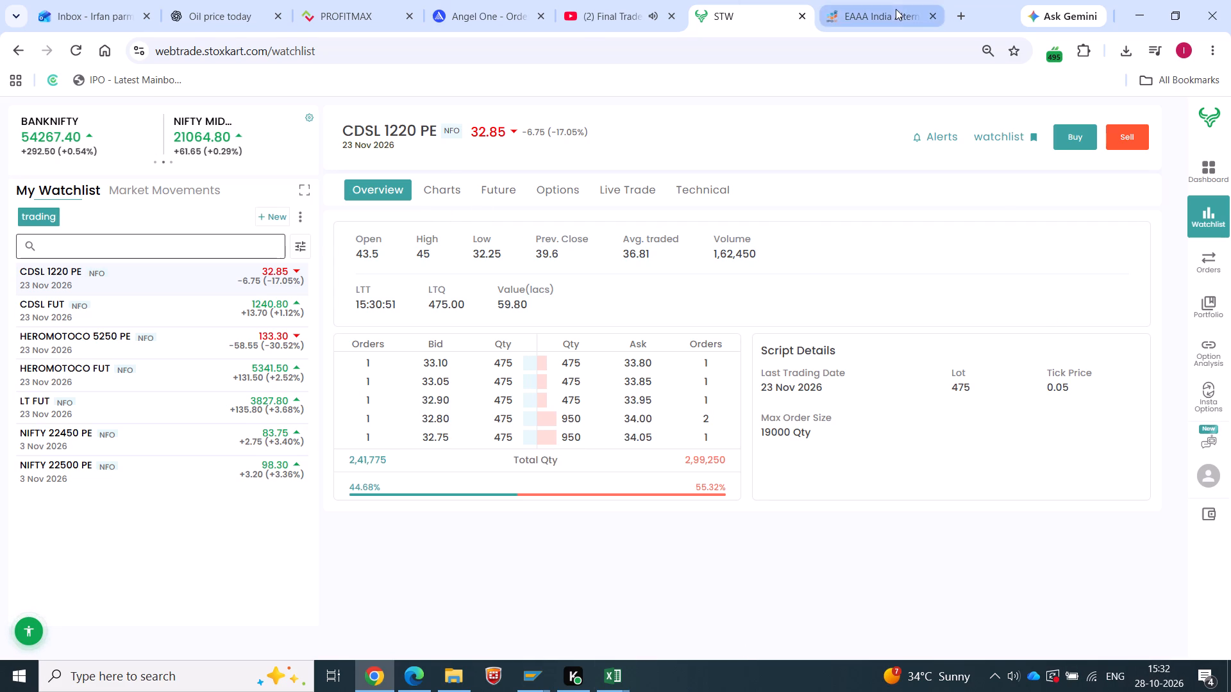
pyautogui.scroll(-5, 635, 351)
pyautogui.scroll(6, 620, 304)
pyautogui.click(242, 0)
pyautogui.scroll(7, 276, 126)
pyautogui.click(336, 11)
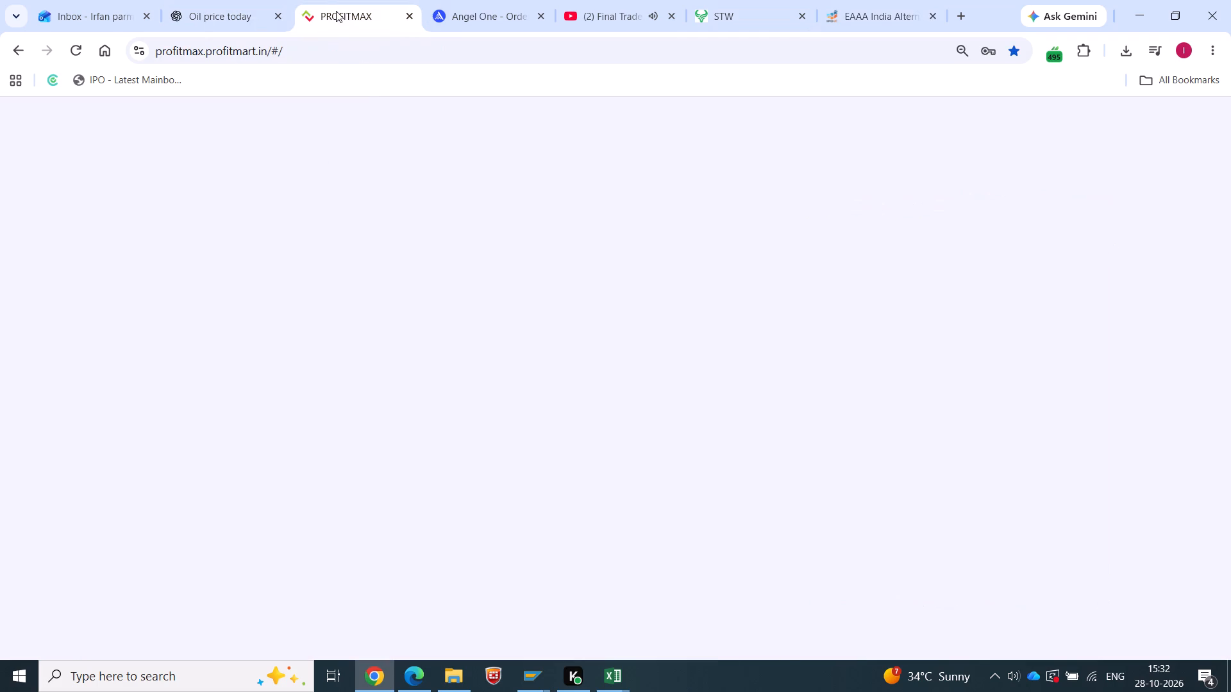
pyautogui.scroll(5, 439, 167)
pyautogui.click(483, 0)
pyautogui.click(607, 4)
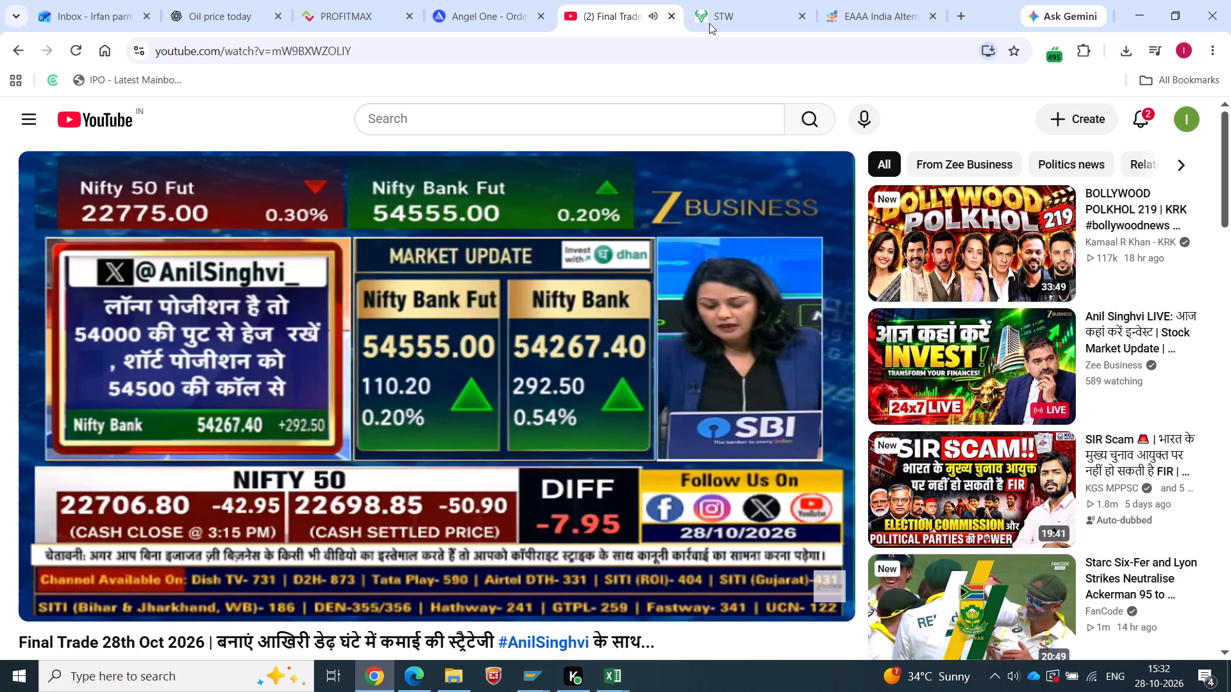
pyautogui.click(760, 19)
pyautogui.scroll(8, 994, 197)
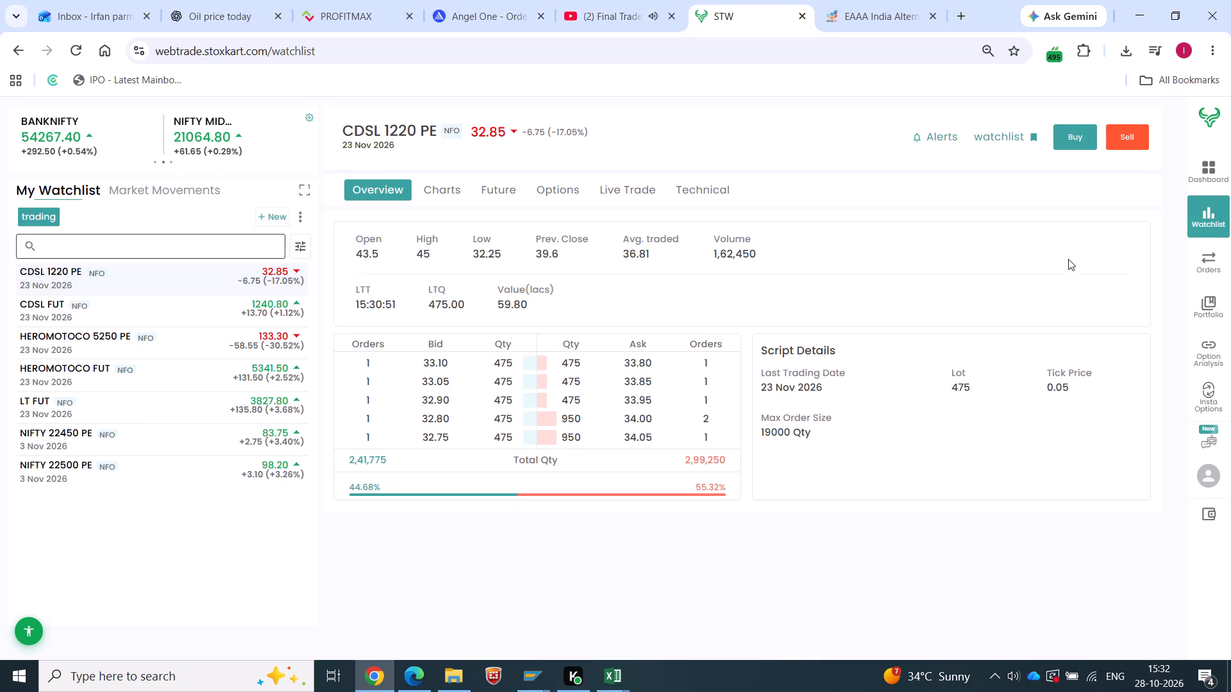
# Open the Stoxkart order book, examine the details of the pending HEROMOTOCO buy order and close them.
pyautogui.click(1213, 317)
pyautogui.click(1210, 256)
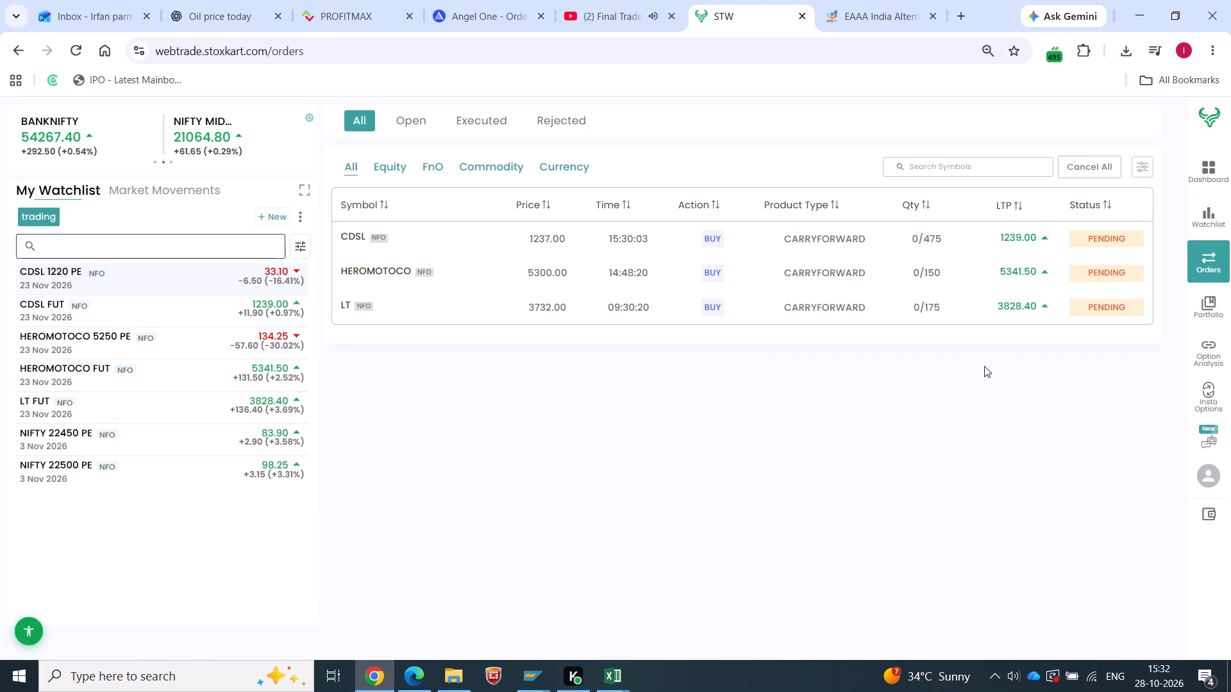
pyautogui.scroll(5, 984, 367)
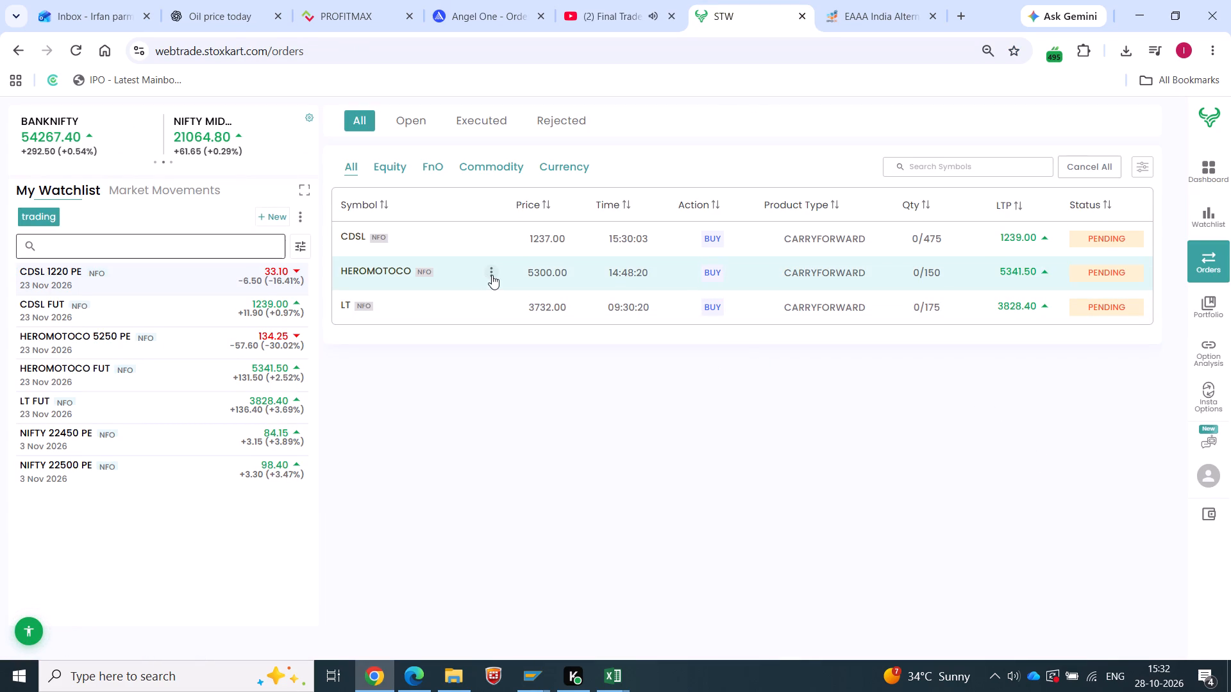
pyautogui.click(923, 277)
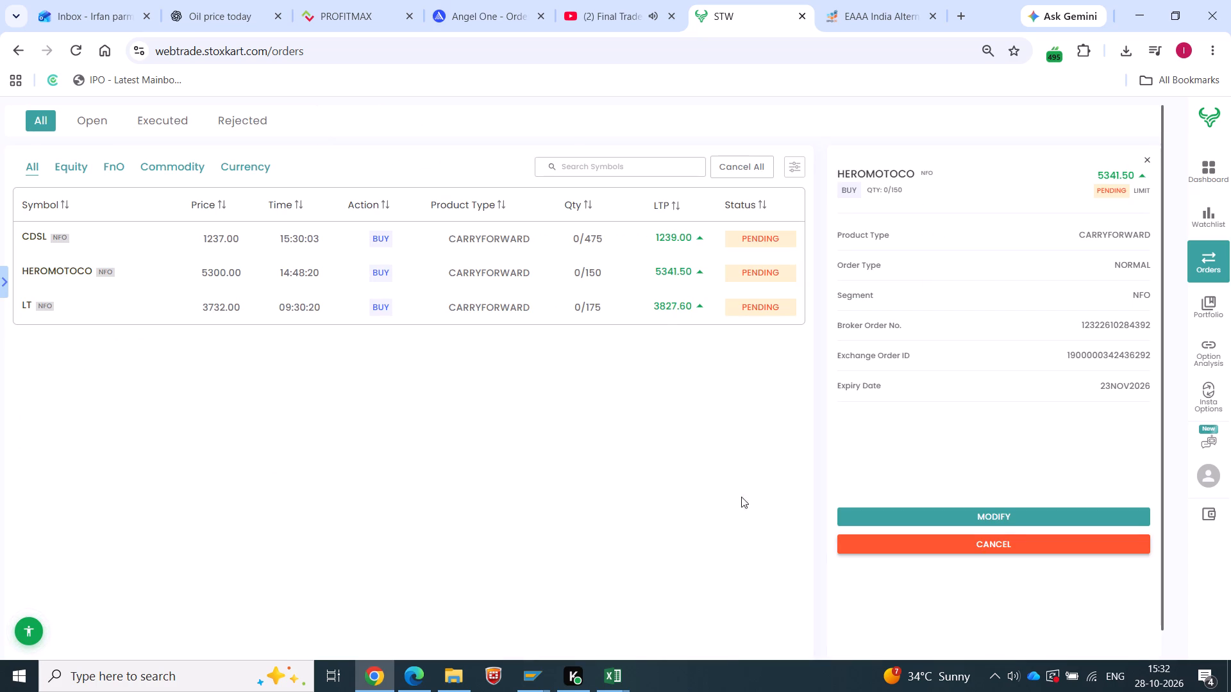
pyautogui.click(1149, 156)
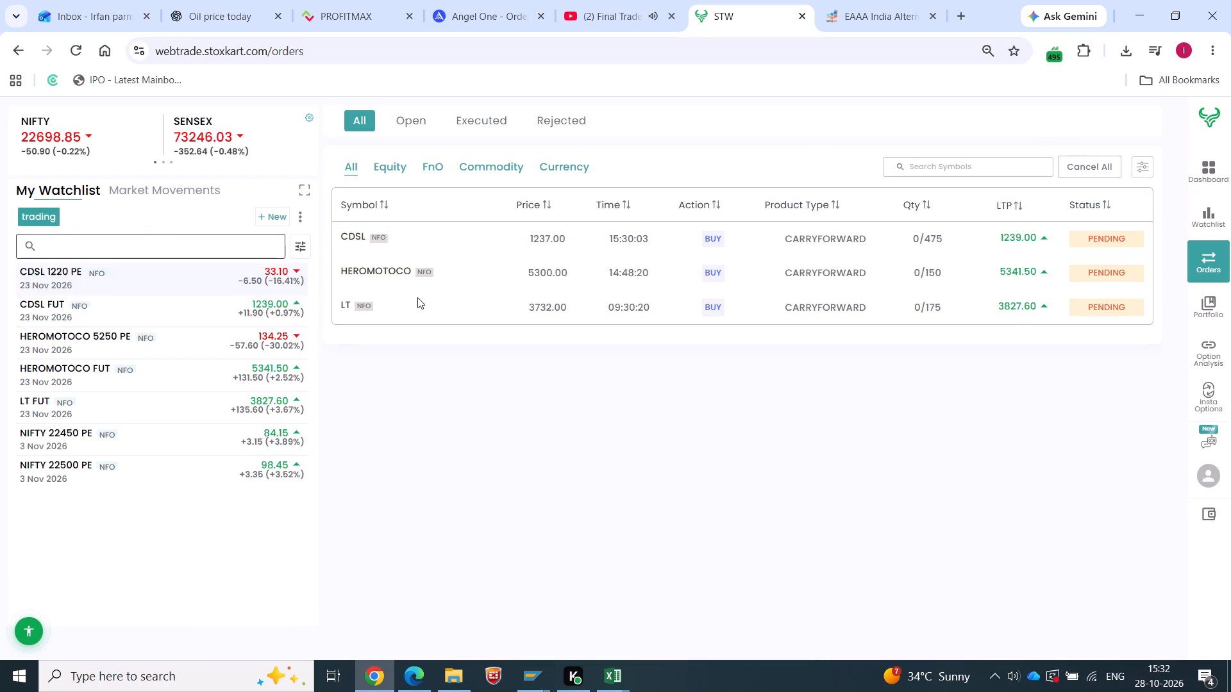
# Cancel the pending LT carryforward buy order priced at 3732.00 for 175 quantity.
pyautogui.click(417, 298)
pyautogui.click(967, 548)
pyautogui.click(623, 400)
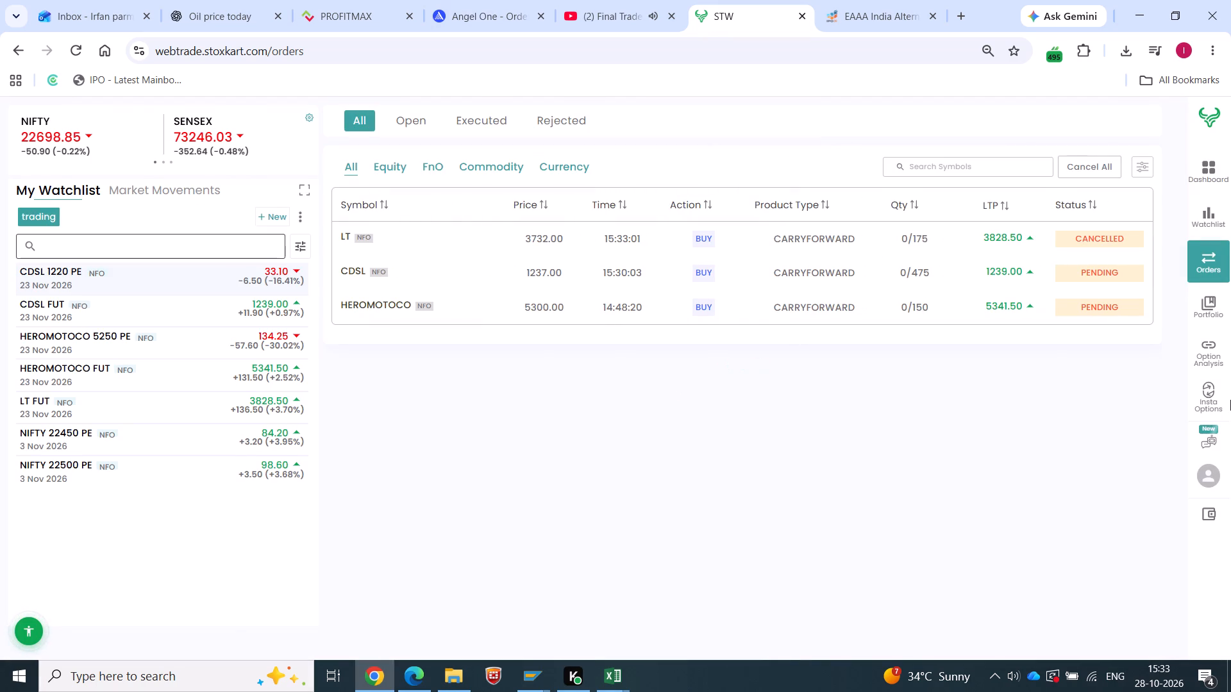
# Cancel the pending HEROMOTOCO carryforward buy order priced at 5300.00 for 150 quantity.
pyautogui.click(414, 130)
pyautogui.click(356, 130)
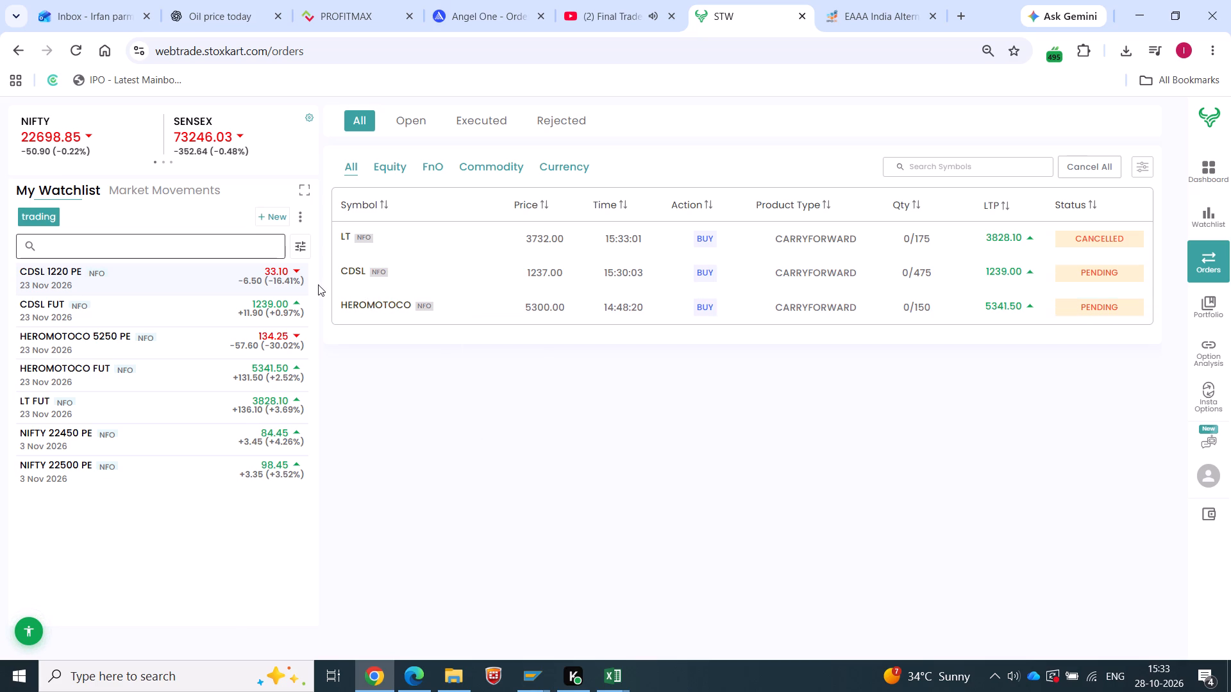
pyautogui.click(362, 294)
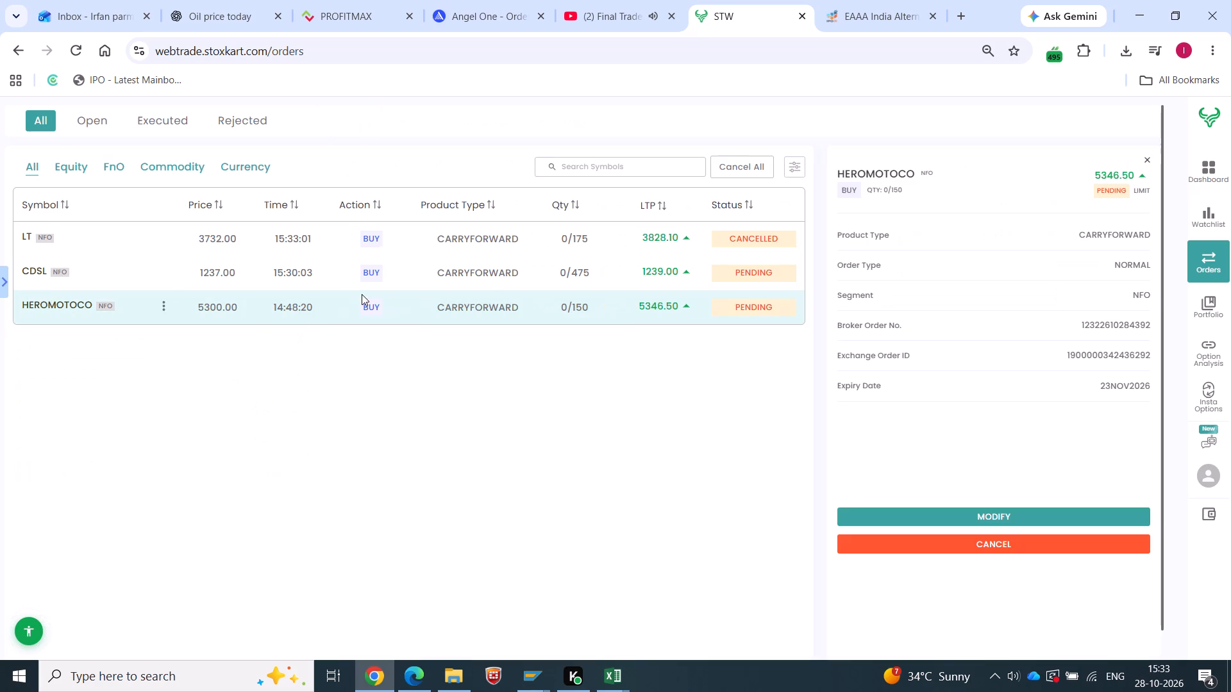
pyautogui.click(1023, 547)
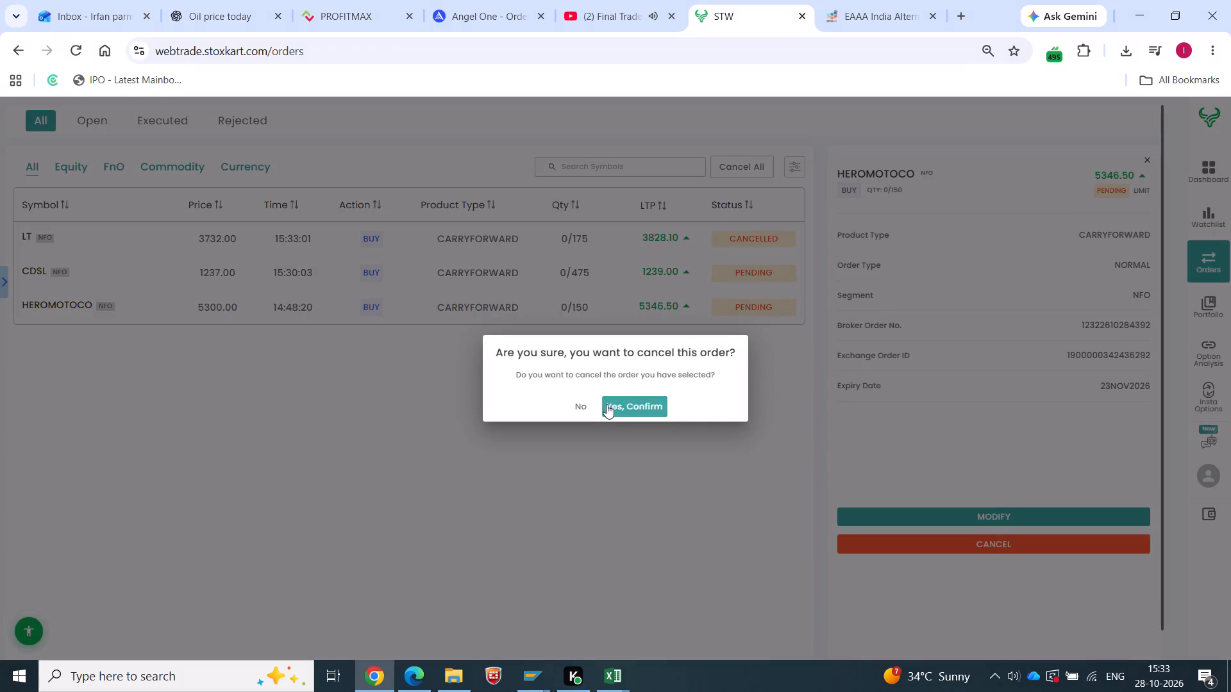
pyautogui.click(607, 404)
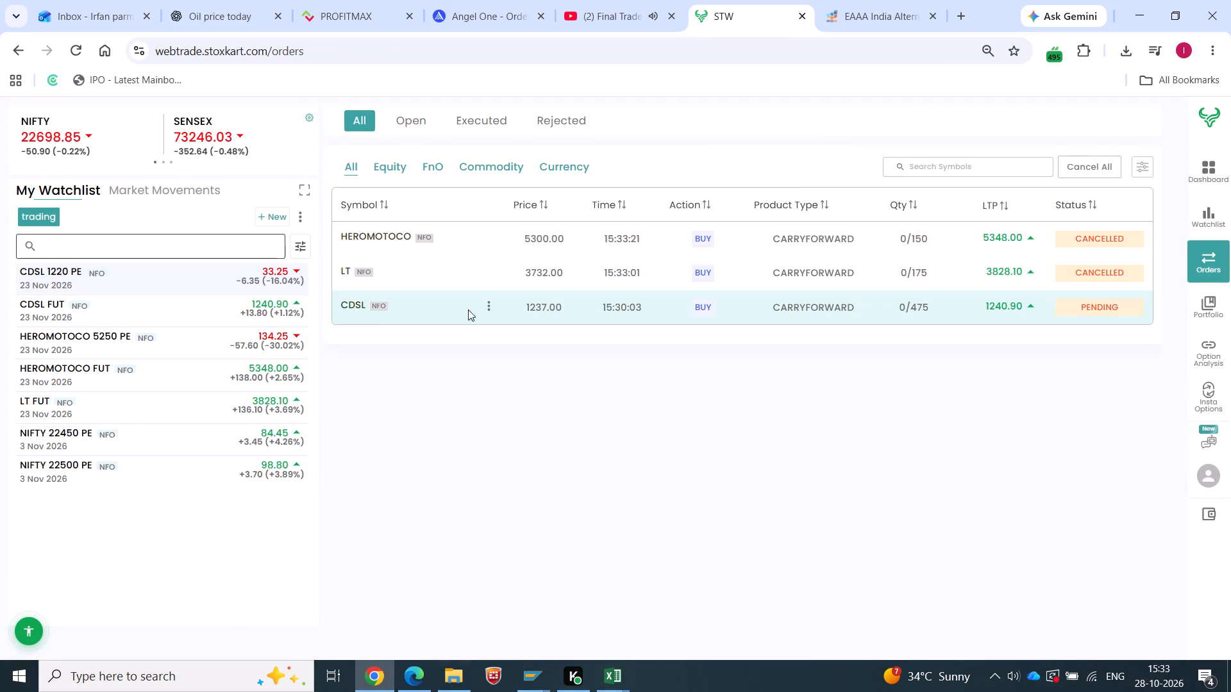
# Cancel the pending CDSL carryforward buy order priced at 1237.00 for 475 quantity.
pyautogui.click(641, 311)
pyautogui.click(1054, 547)
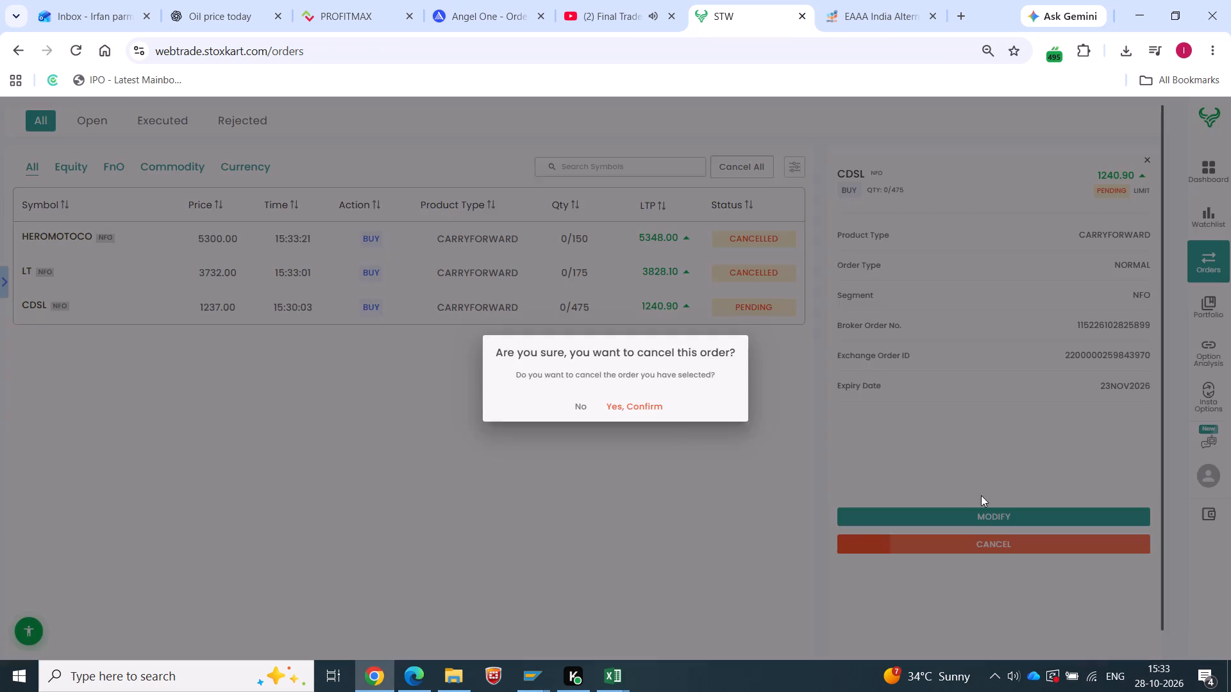
pyautogui.click(641, 407)
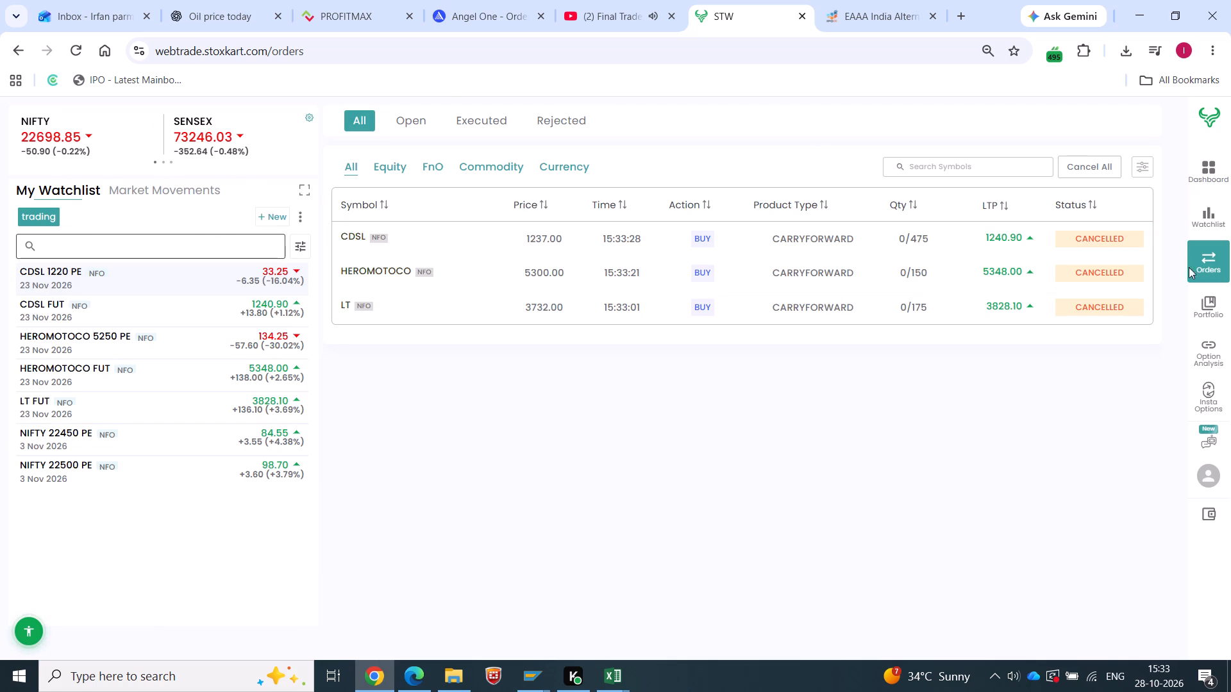
# Open the account's fund summary to check the available trading balance.
pyautogui.click(1203, 517)
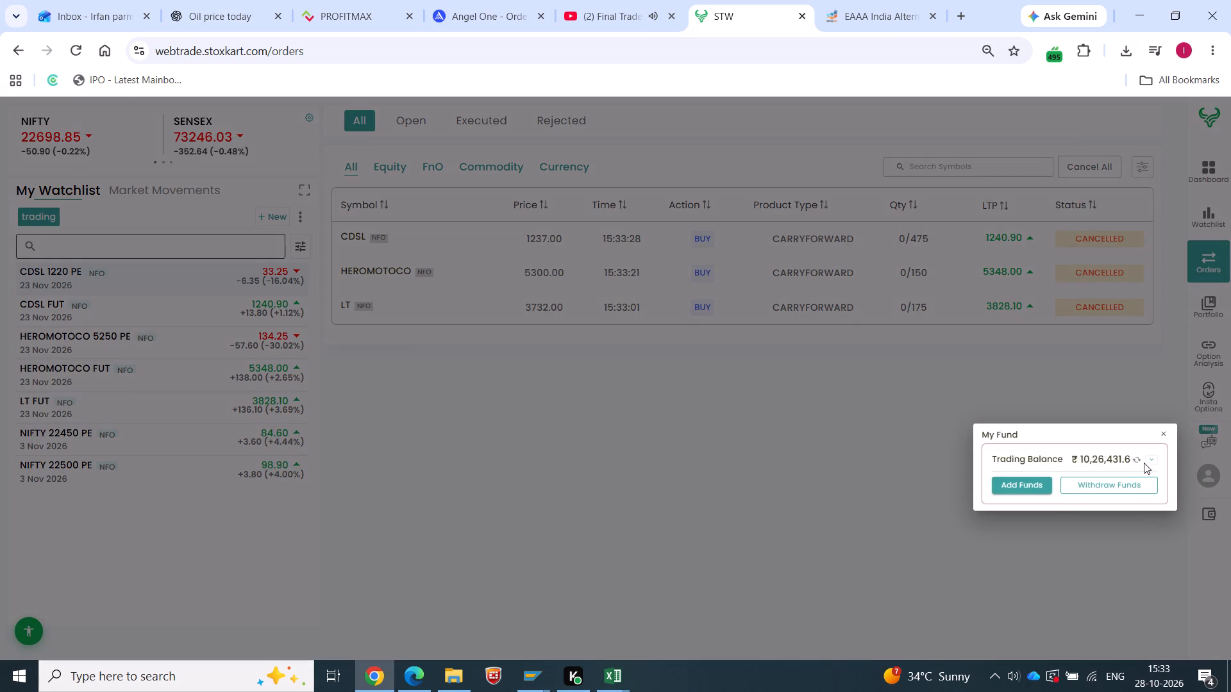
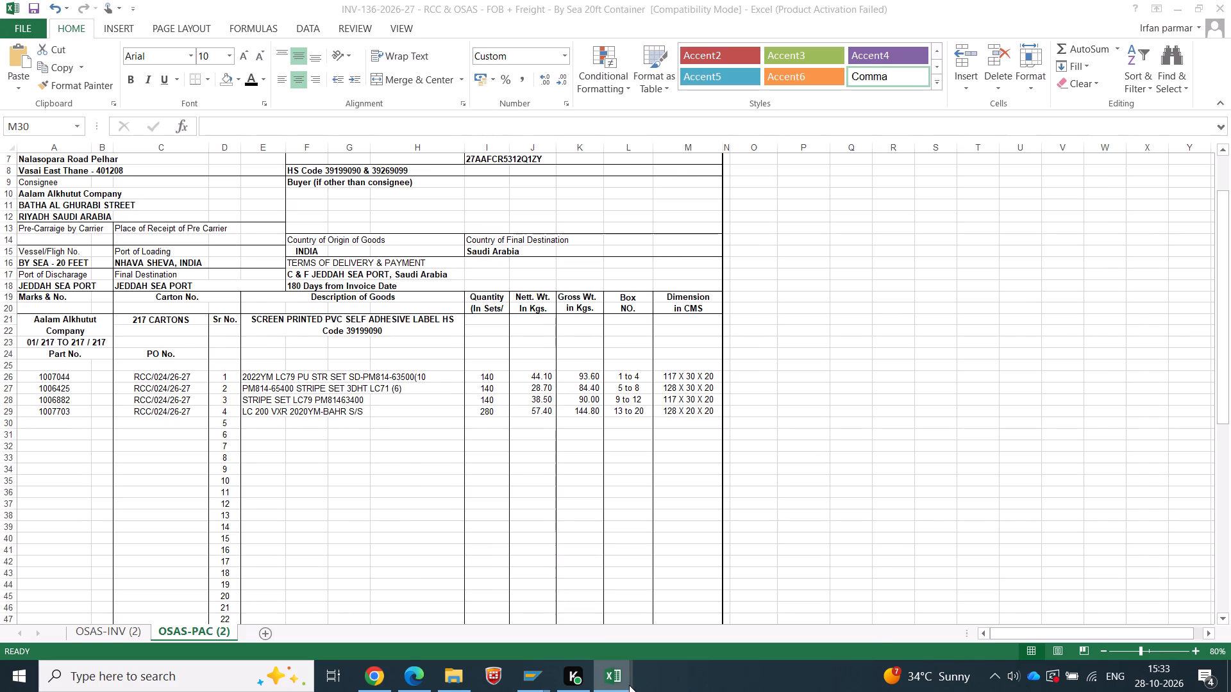
# Copy the next item's part number from the other open window into cell A30 of invoice 136's OSAS-PAC (2) packing list.
pyautogui.hotkey('alt', 'Tab')
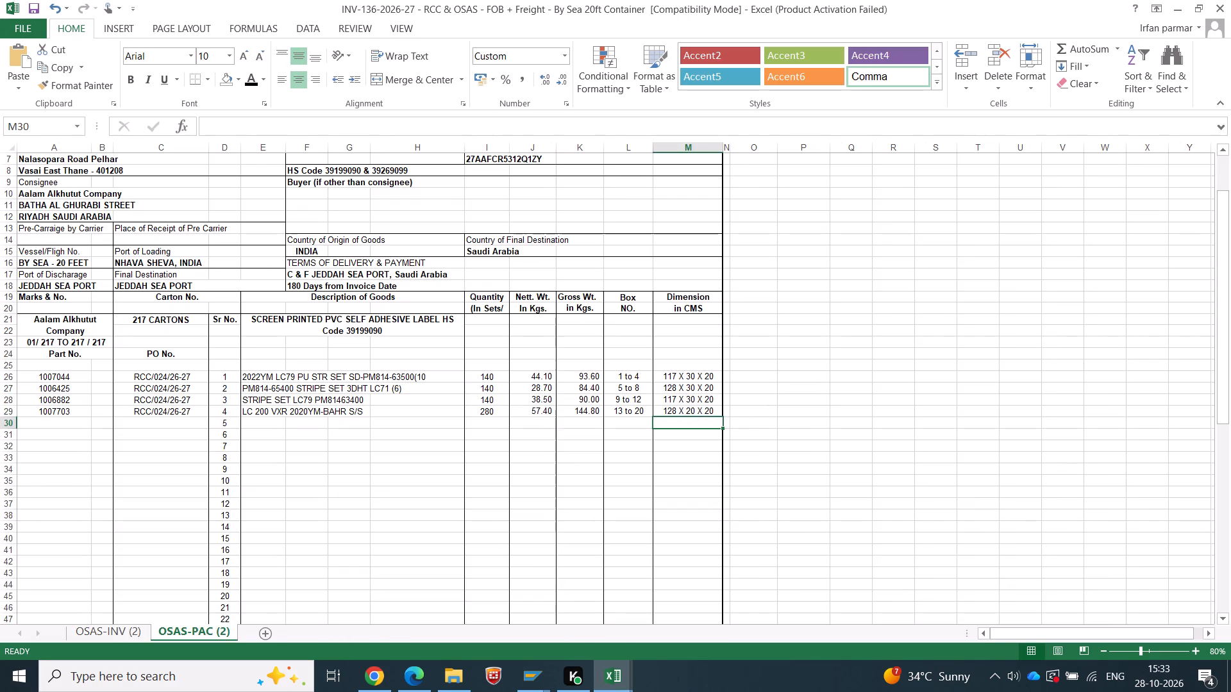
pyautogui.click(124, 411)
pyautogui.click(37, 411)
pyautogui.hotkey('alt', 'Tab')
pyautogui.scroll(-2, 228, 390)
pyautogui.moveTo(192, 396); pyautogui.dragTo(192, 402)
pyautogui.hotkey('ctrl', 'c')
pyautogui.hotkey('alt', 'Tab')
pyautogui.rightClick(60, 421)
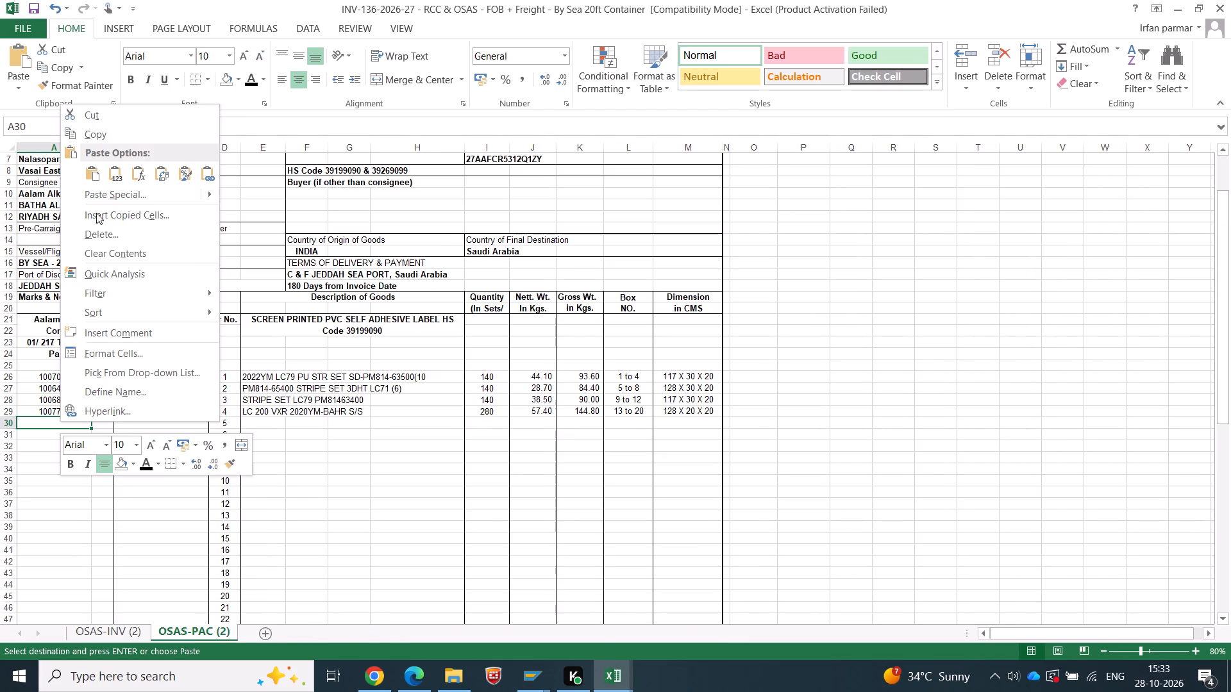
# Fill Sr No. 5 and 6 with part numbers 1007703 and 1007706, their LC 200 VXR and GXR descriptions and PO RCC/024/26-27.
pyautogui.click(113, 174)
pyautogui.hotkey('alt', 'Tab')
pyautogui.moveTo(317, 386); pyautogui.dragTo(322, 402)
pyautogui.hotkey('ctrl', 'c')
pyautogui.hotkey('alt', 'Tab')
pyautogui.rightClick(255, 420)
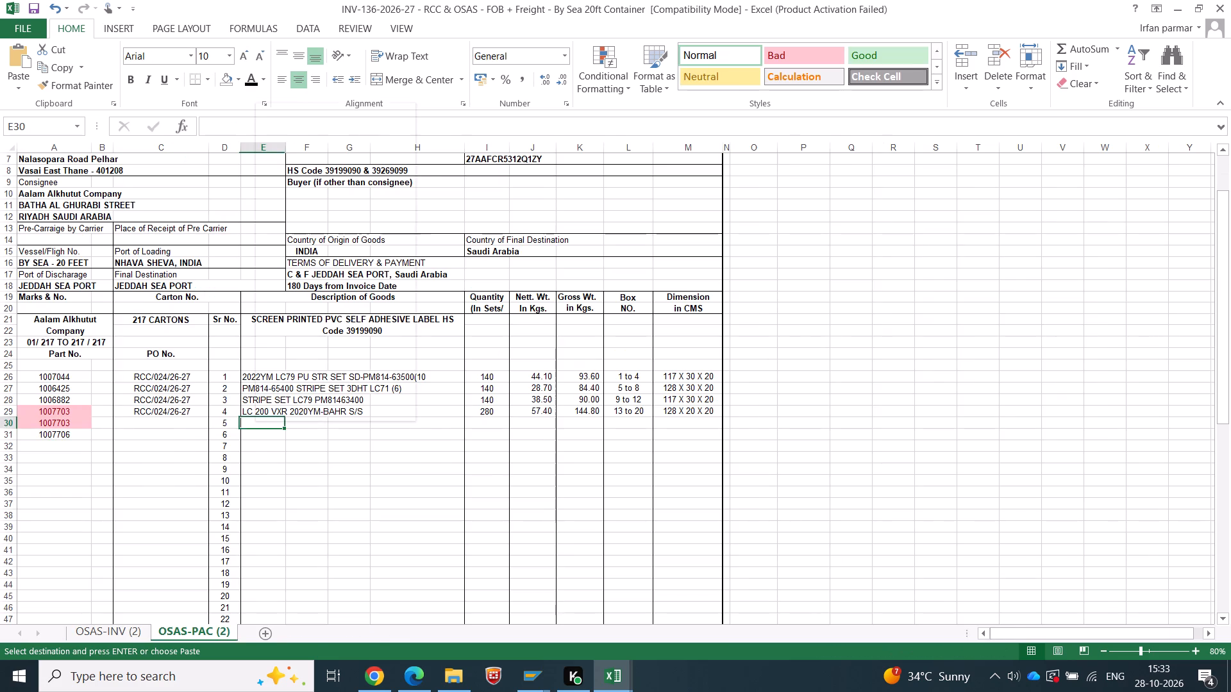
pyautogui.click(314, 172)
pyautogui.moveTo(155, 413); pyautogui.dragTo(156, 430)
pyautogui.hotkey('ctrl', 'd')
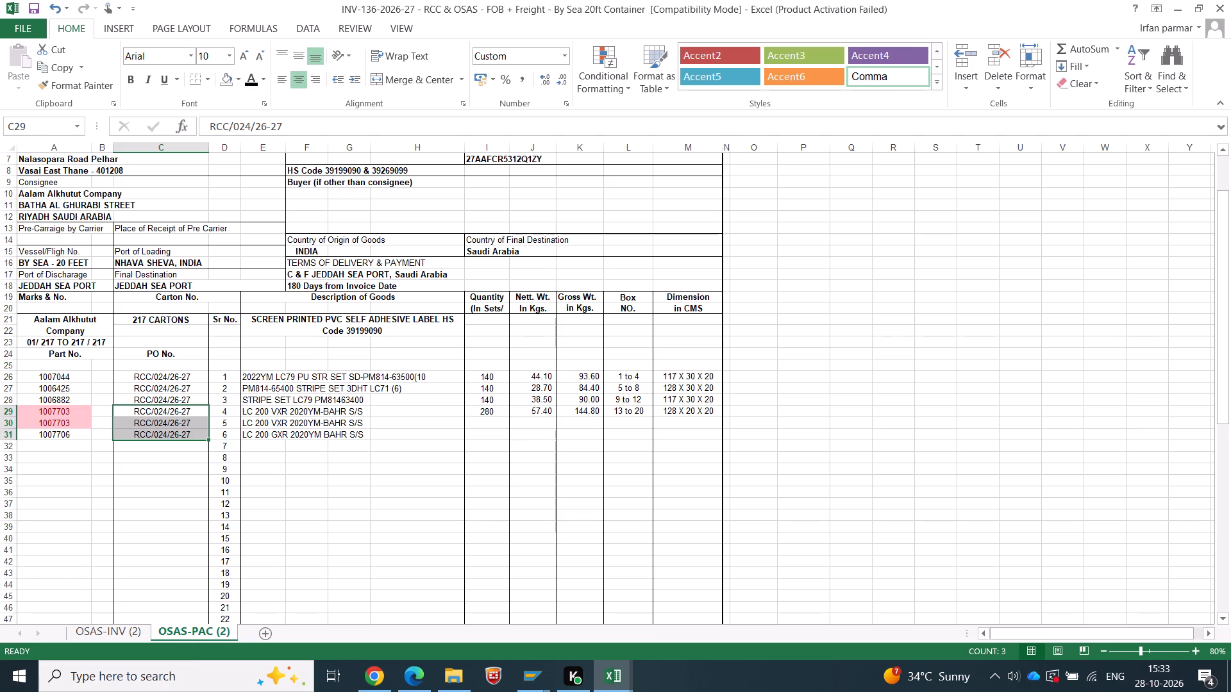
# In the OSAS 24.10.2026 workbook, clear the subtotals below the rows for boxes 13 to 20.
pyautogui.hotkey('alt', 'Tab')
pyautogui.click(461, 390)
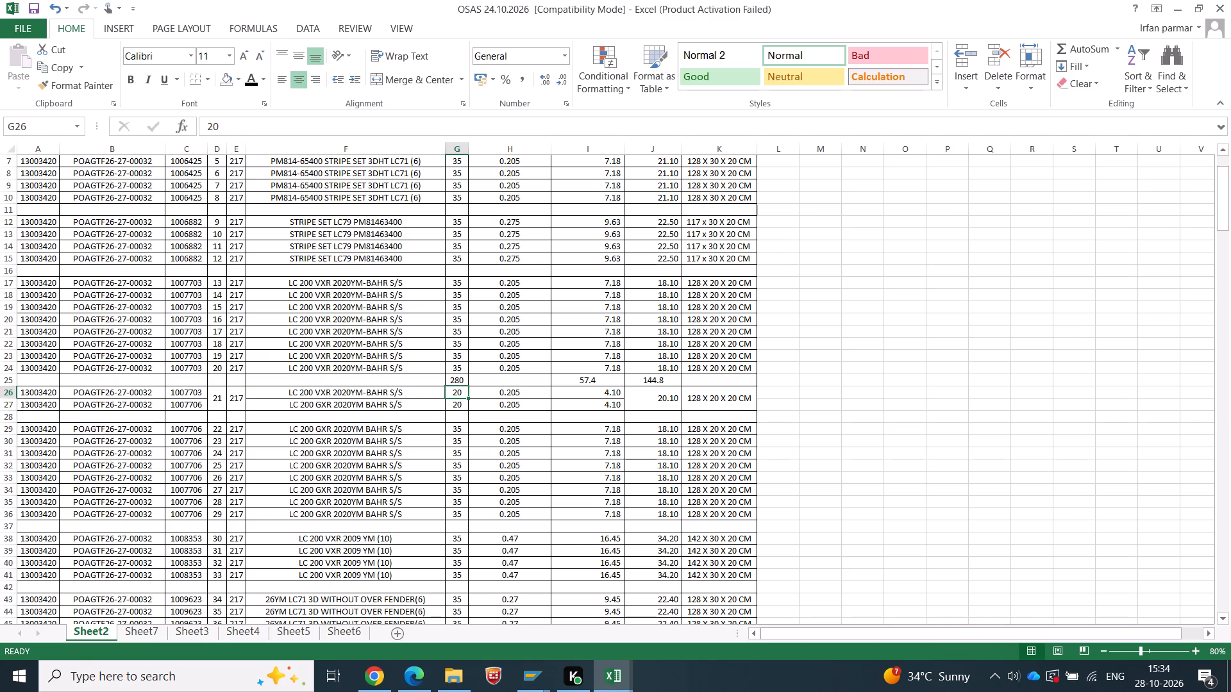
pyautogui.moveTo(455, 379); pyautogui.dragTo(658, 376)
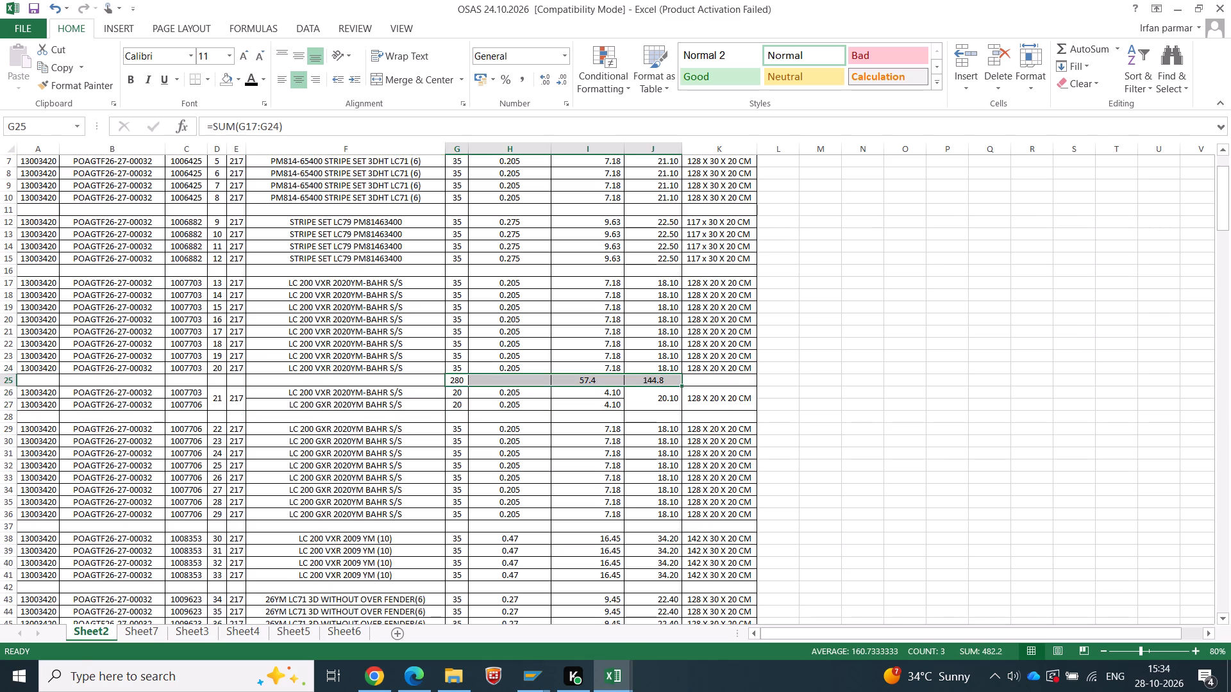
pyautogui.press('Delete')
# Copy the box 21 quantities (20 and 20) and net weights (4.10 each) as values into packing list Sr No. 5 and 6.
pyautogui.click(451, 395)
pyautogui.hotkey('ctrl', 'c')
pyautogui.hotkey('alt', 'Tab')
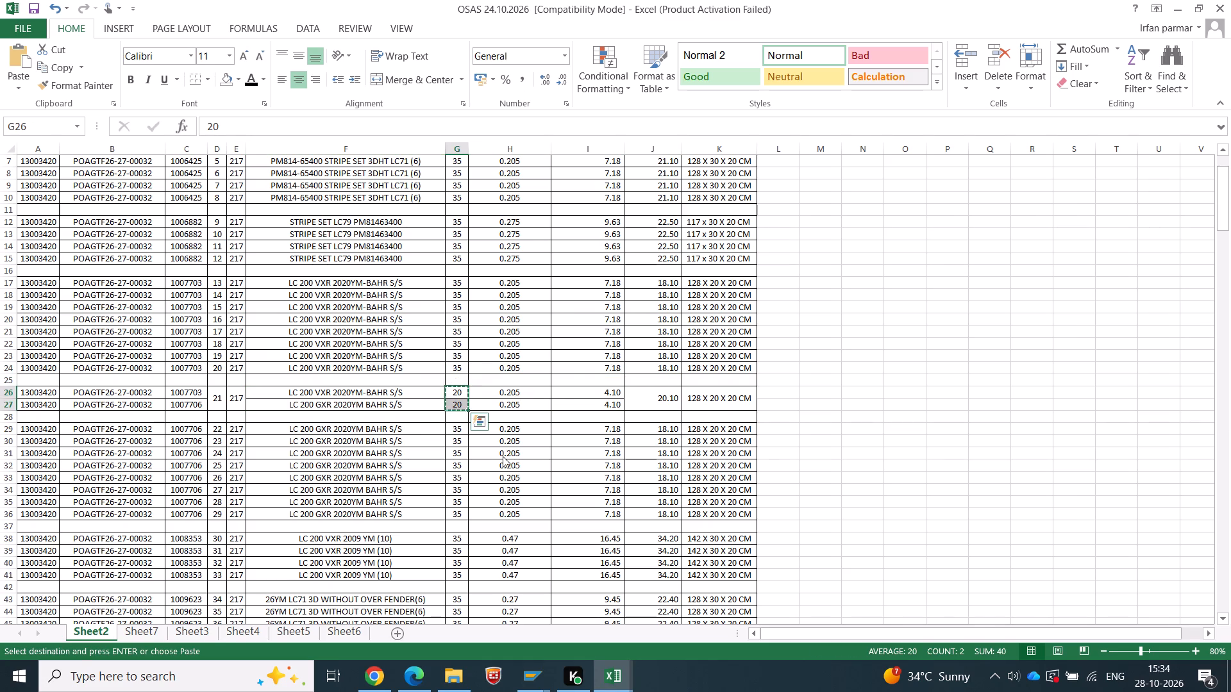
pyautogui.click(477, 424)
pyautogui.rightClick(480, 423)
pyautogui.click(530, 172)
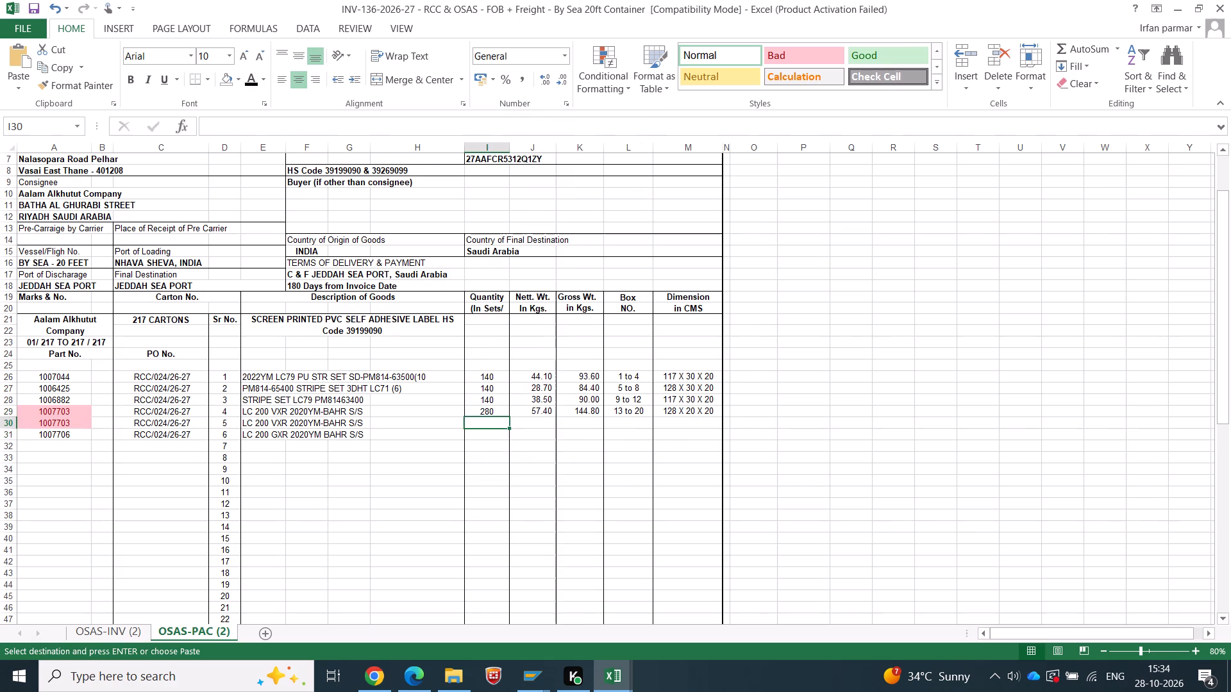
pyautogui.hotkey('alt', 'Tab')
pyautogui.click(608, 399)
pyautogui.moveTo(603, 393); pyautogui.dragTo(603, 402)
pyautogui.hotkey('ctrl', 'c')
pyautogui.hotkey('alt', 'Tab')
pyautogui.rightClick(537, 429)
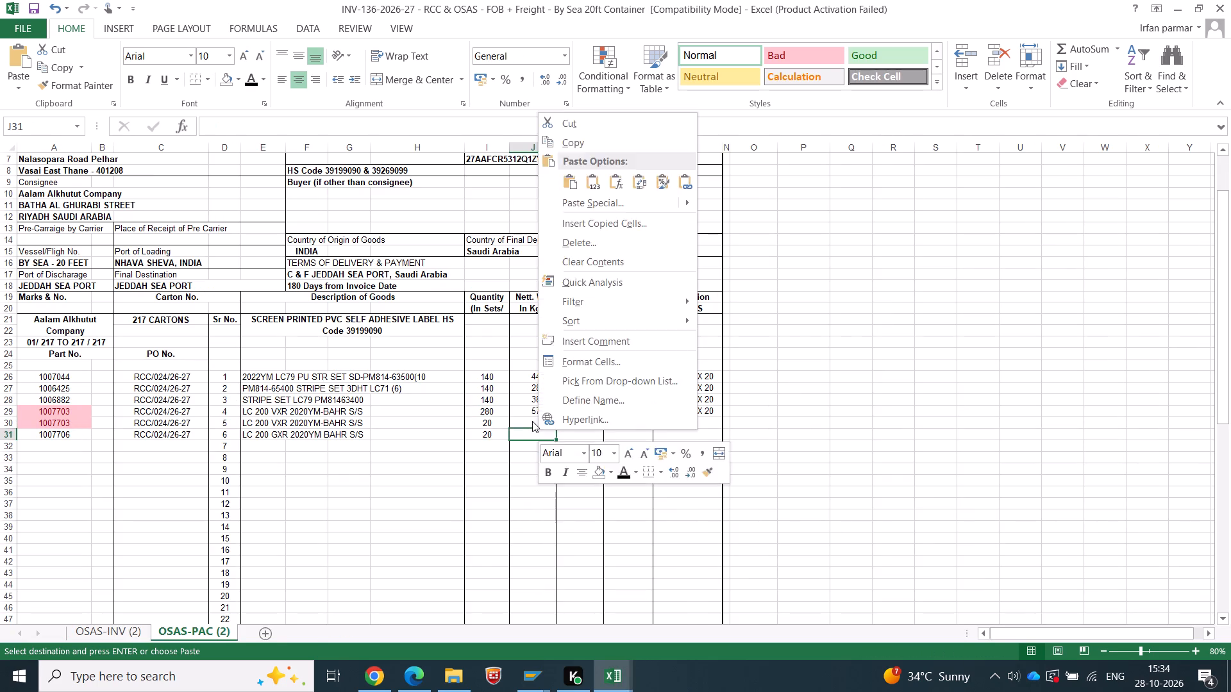
pyautogui.rightClick(532, 421)
pyautogui.click(588, 172)
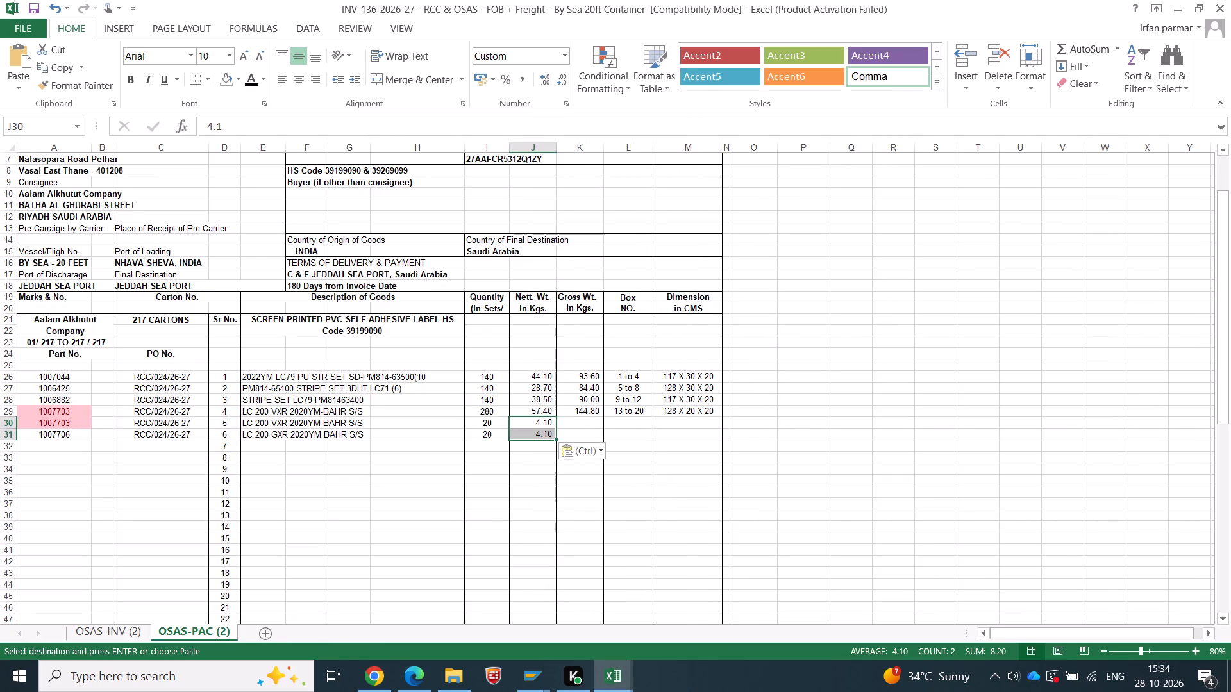
# Merge the Sr No. 5 and 6 cells vertically in each of the gross weight, box number and dimension columns.
pyautogui.moveTo(563, 426); pyautogui.dragTo(564, 437)
pyautogui.click(399, 55)
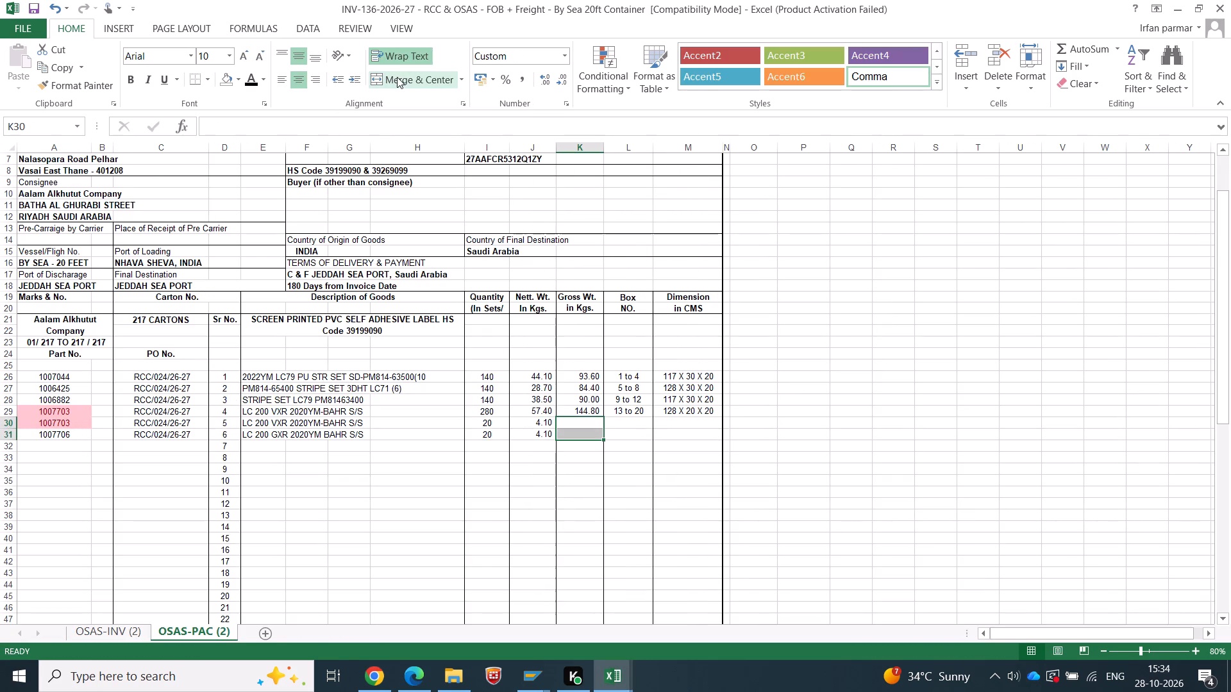
pyautogui.hotkey('ctrl', 'z')
pyautogui.click(397, 77)
pyautogui.press('Right')
pyautogui.hotkey('shift', 'Down')
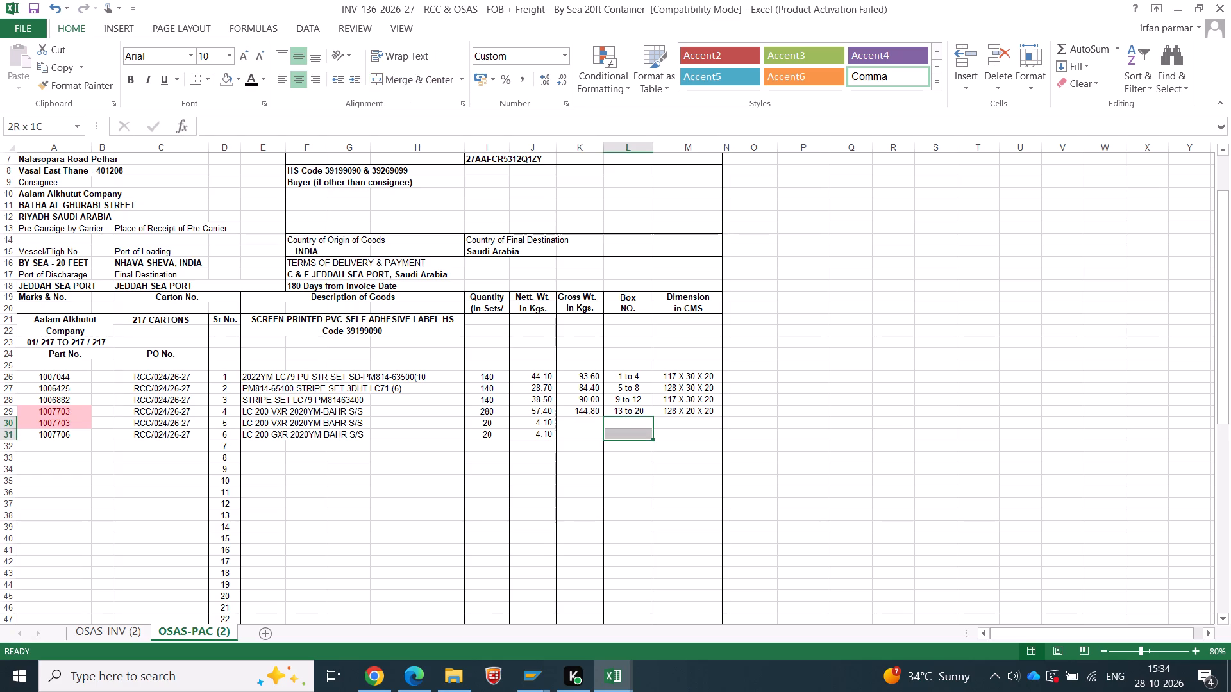
pyautogui.press('F4')
pyautogui.press('Right')
pyautogui.hotkey('shift', 'Down')
pyautogui.press('F4')
pyautogui.press('Down')
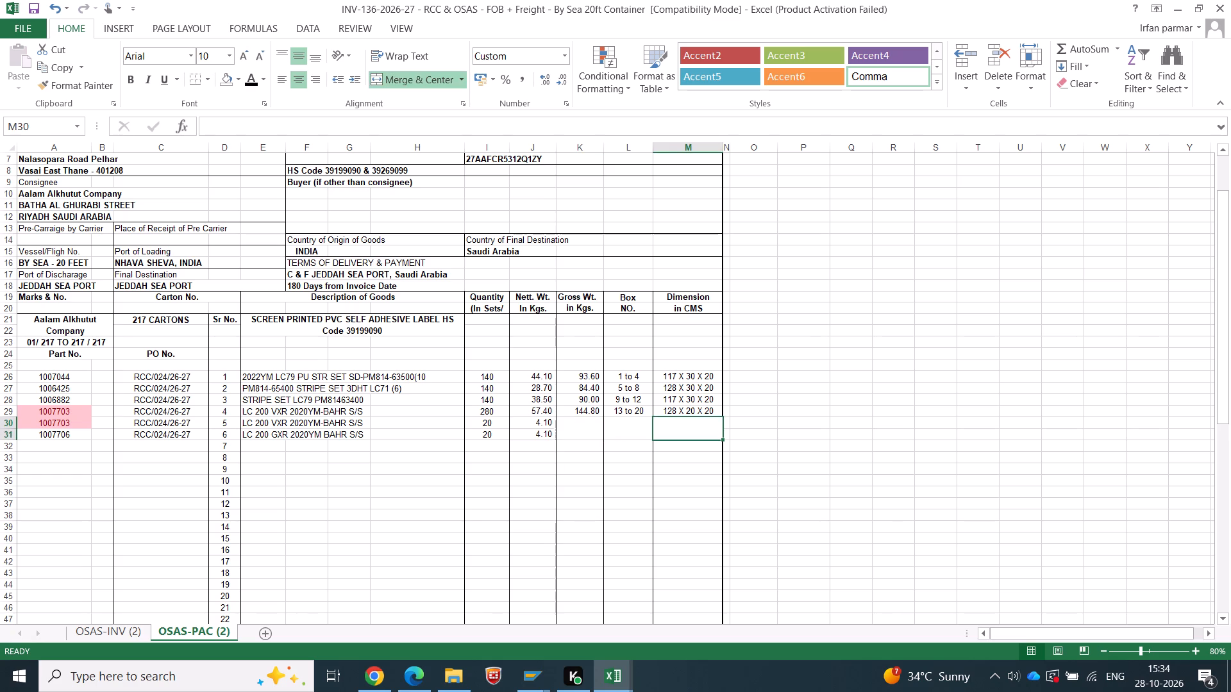
# Enter gross weight 20.1, box number 21 and dimension 128 X 20 X 20 in the merged cells for Sr No. 5 and 6.
pyautogui.hotkey('alt', 'Tab')
pyautogui.click(682, 396)
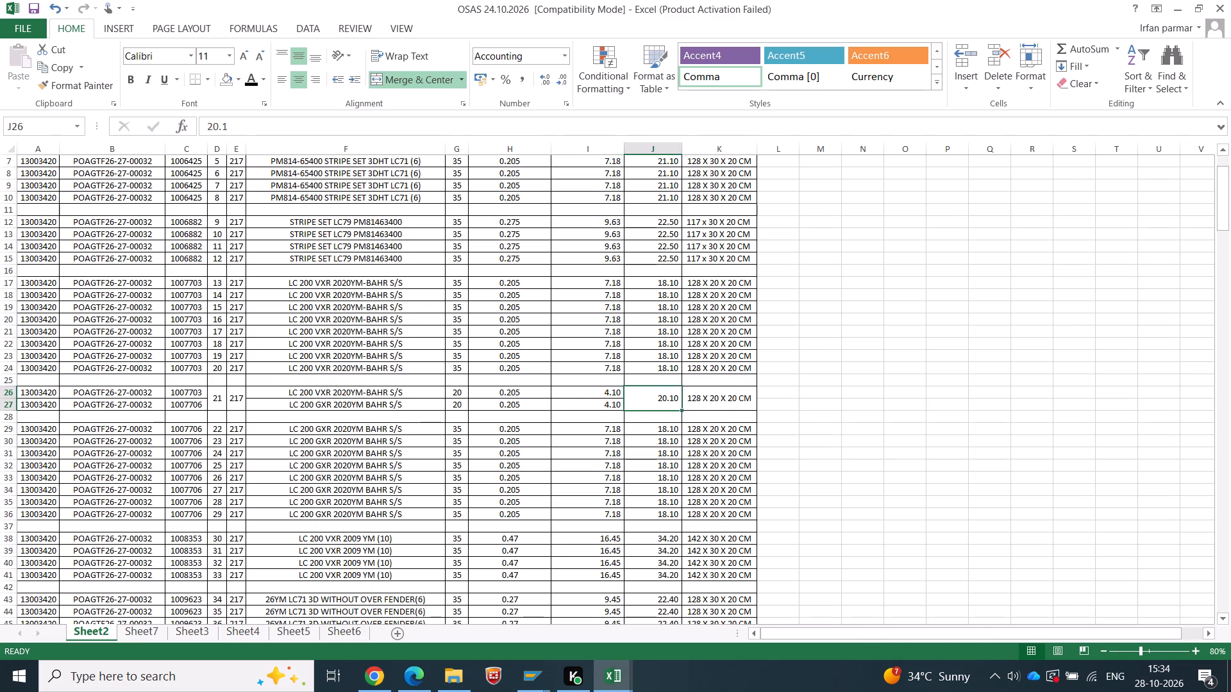
pyautogui.hotkey('alt', 'Tab')
pyautogui.click(570, 429)
pyautogui.write('20.1')
pyautogui.press('Tab')
pyautogui.write("'21")
pyautogui.press('Tab')
pyautogui.hotkey('alt', 'Tab')
pyautogui.press('Tab')
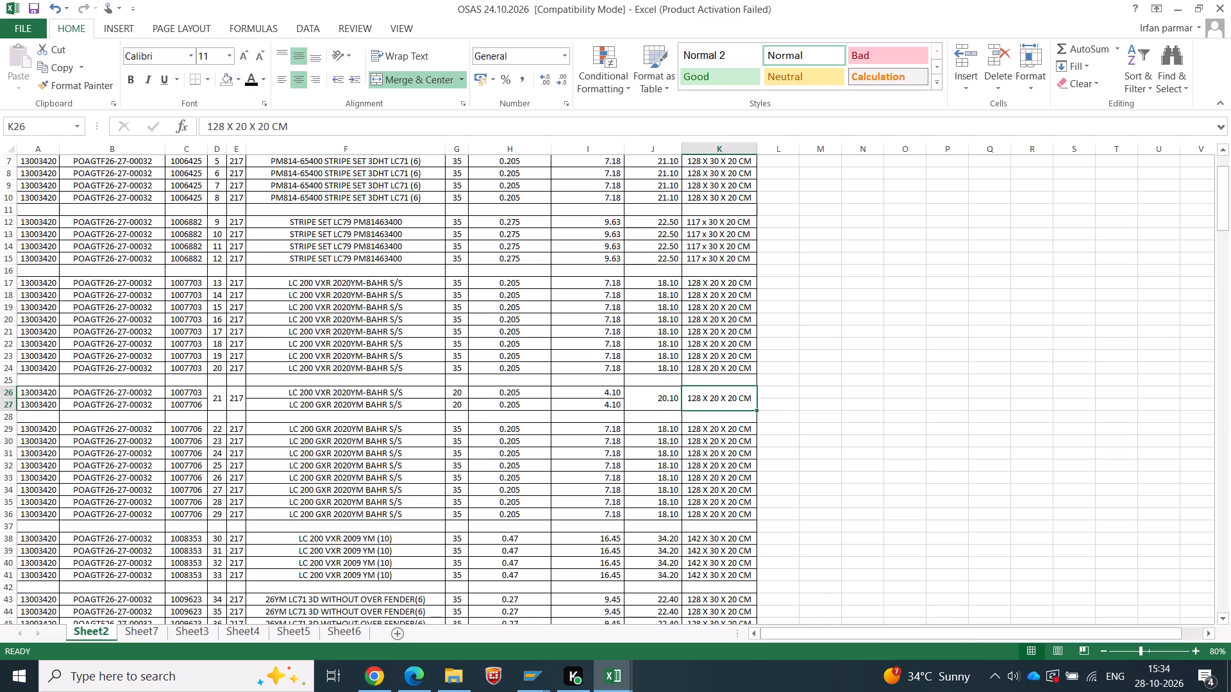
pyautogui.moveTo(269, 125); pyautogui.dragTo(6, 111)
pyautogui.hotkey('ctrl', 'c')
pyautogui.hotkey('alt', 'Tab')
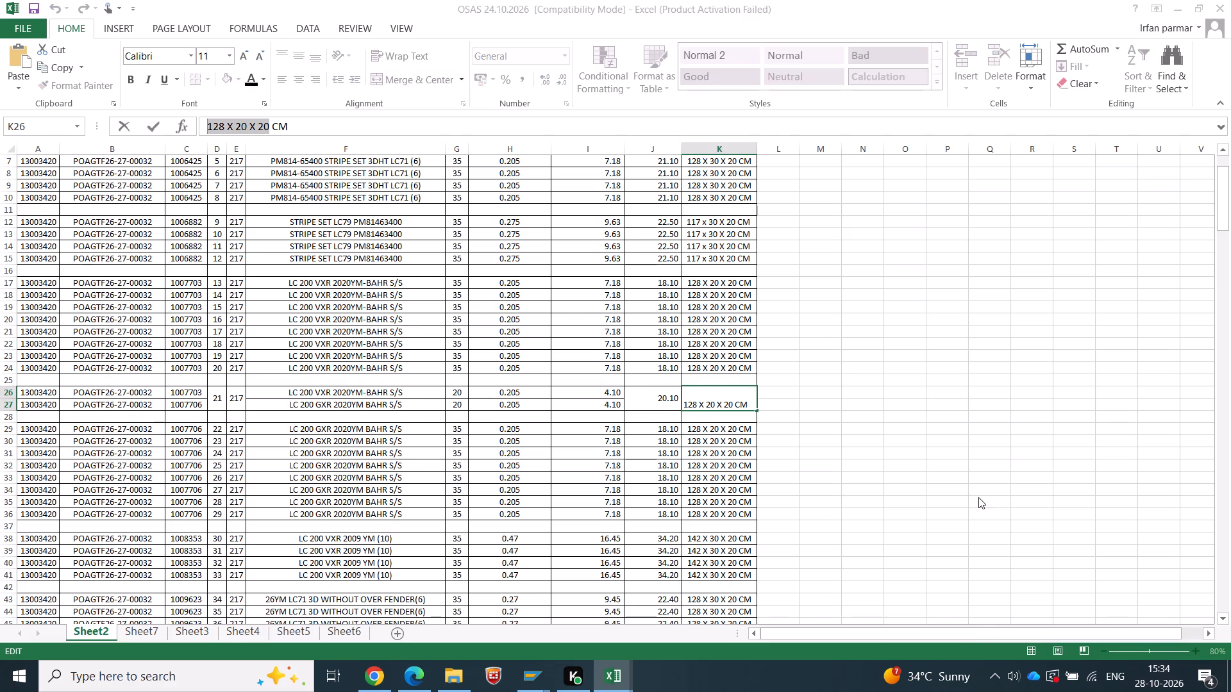
pyautogui.doubleClick(696, 436)
pyautogui.hotkey('ctrl', 'v')
pyautogui.click(860, 448)
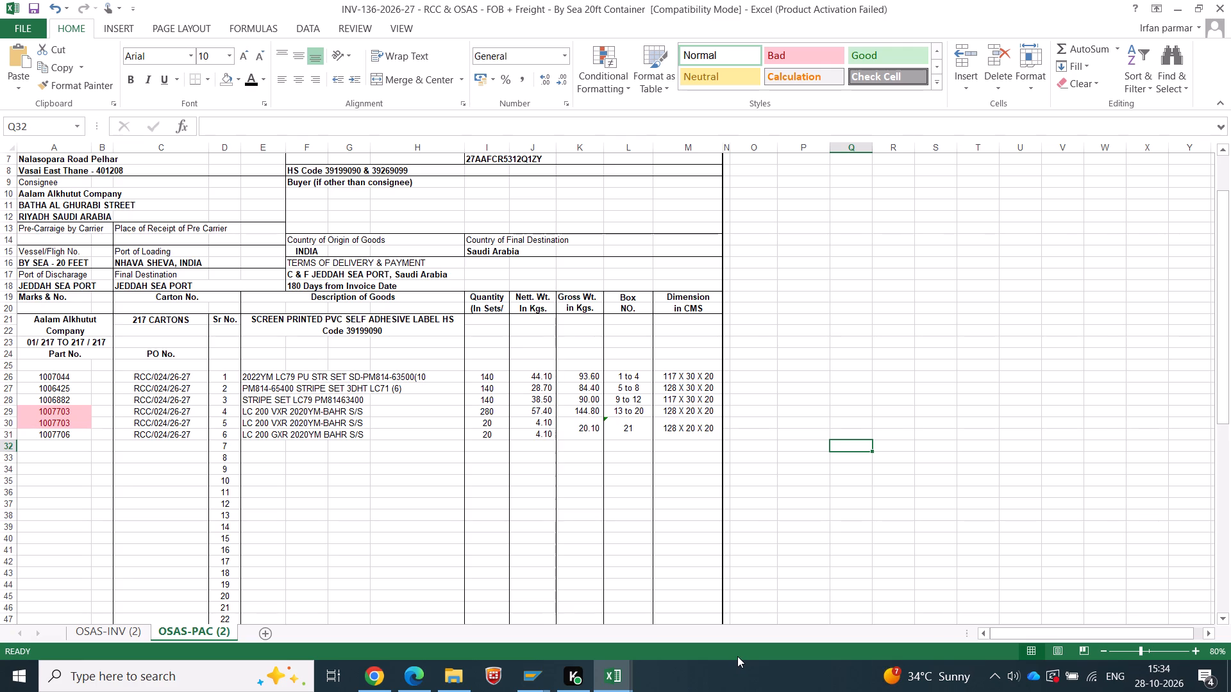
# Fill Sr No. 7 down from the row above with part number 1007706, PO RCC/024/26-27 and description LC 200 GXR 2020YM BAHR S/S.
pyautogui.hotkey('alt', 'Tab')
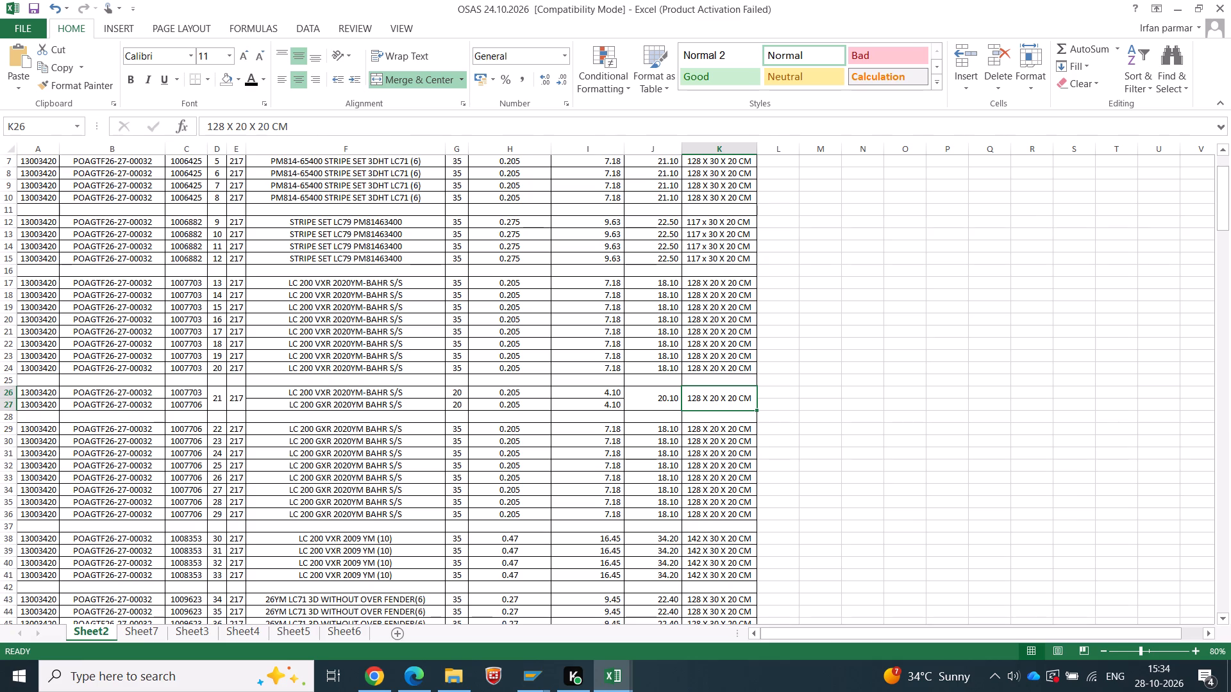
pyautogui.click(188, 435)
pyautogui.hotkey('alt', 'Tab')
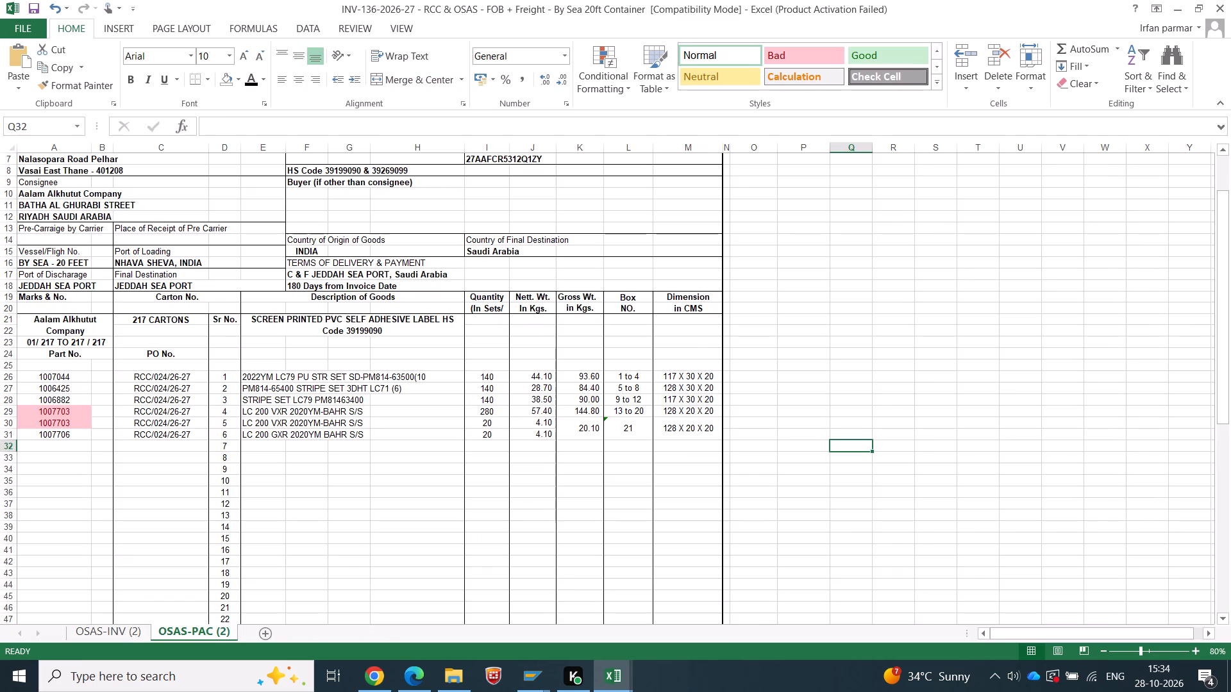
pyautogui.click(44, 449)
pyautogui.hotkey('ctrl', 'd')
pyautogui.click(145, 442)
pyautogui.hotkey('ctrl', 'd')
pyautogui.click(261, 447)
pyautogui.hotkey('ctrl', 'd')
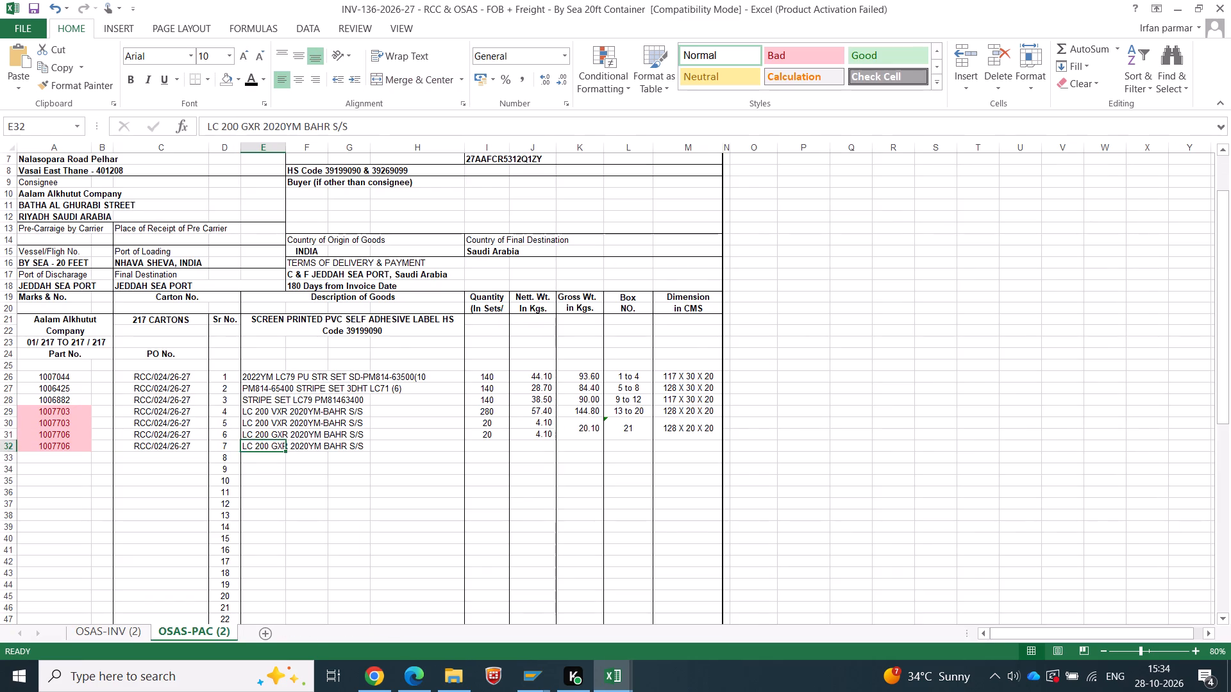
# In the OSAS workbook, sum the quantity, net weight and gross weight of boxes 22 to 29 in the empty row below them.
pyautogui.hotkey('alt', 'Tab')
pyautogui.click(458, 527)
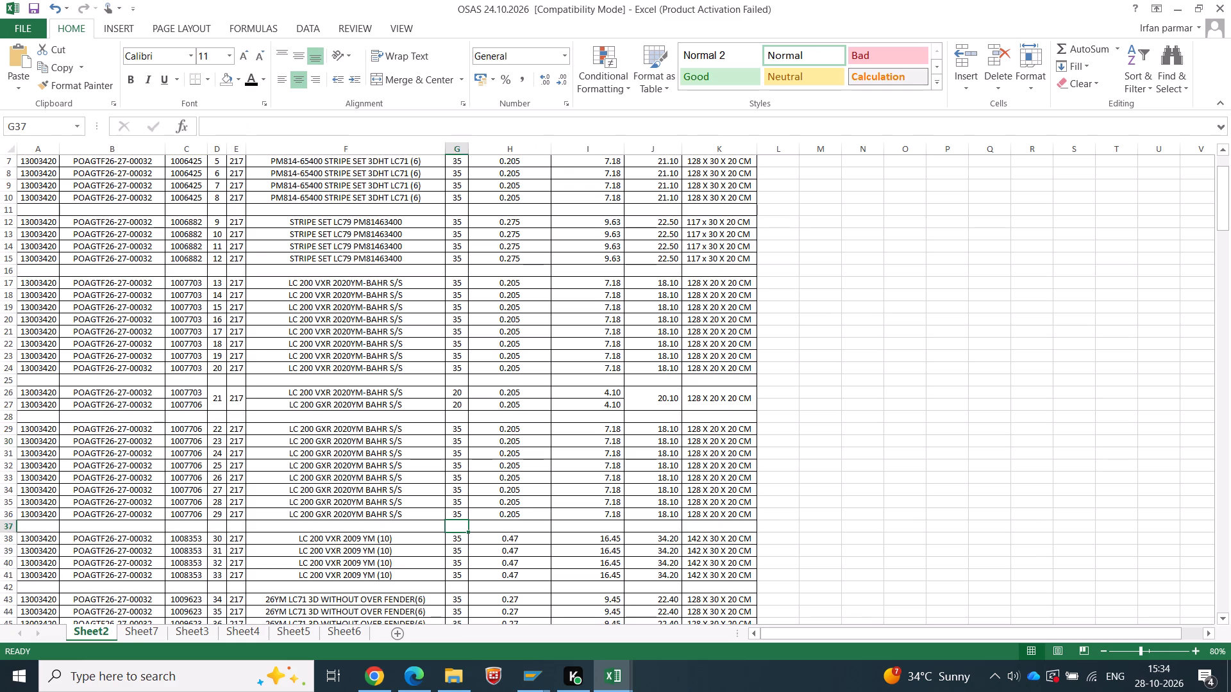
pyautogui.hotkey('alt', '=')
pyautogui.press('Return')
pyautogui.press('Up')
pyautogui.hotkey('ctrl', 'c')
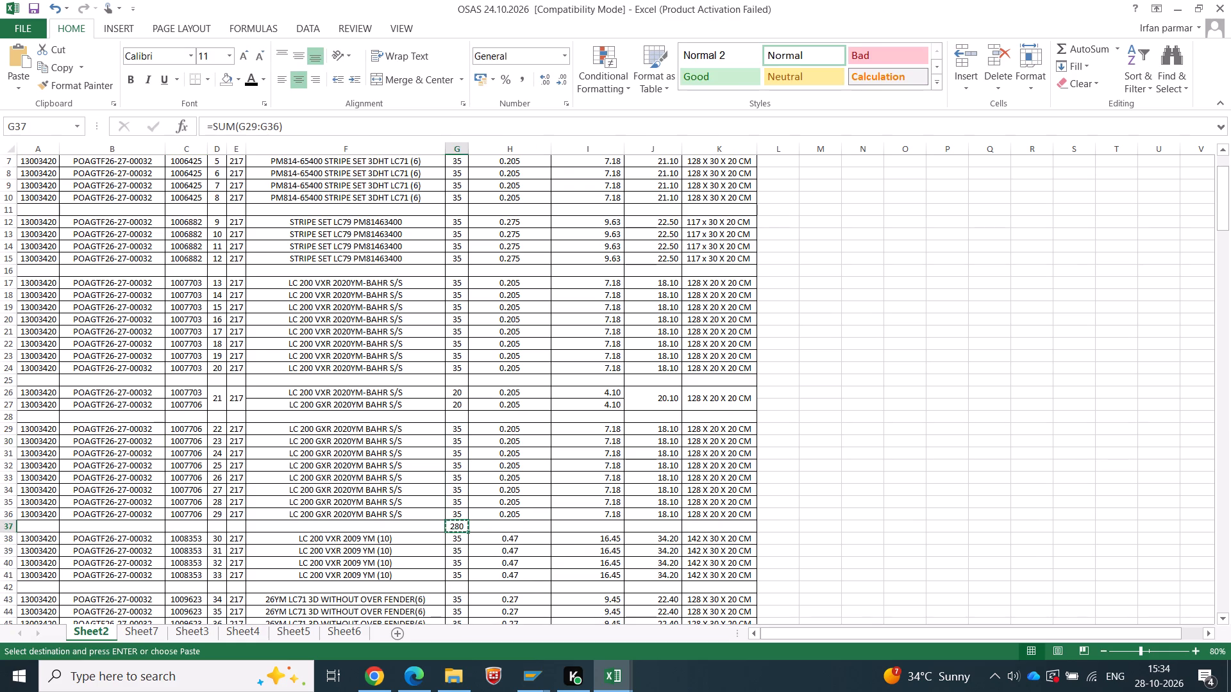
pyautogui.press('Right')
pyautogui.press('Right')
pyautogui.hotkey('shift', 'Right')
pyautogui.press('Return')
# Copy the summed quantity of 280 for boxes 22 to 29 as a value into packing list Sr No. 7.
pyautogui.press('Left')
pyautogui.press('Left')
pyautogui.hotkey('ctrl', 'c')
pyautogui.hotkey('alt', 'Tab')
pyautogui.rightClick(477, 446)
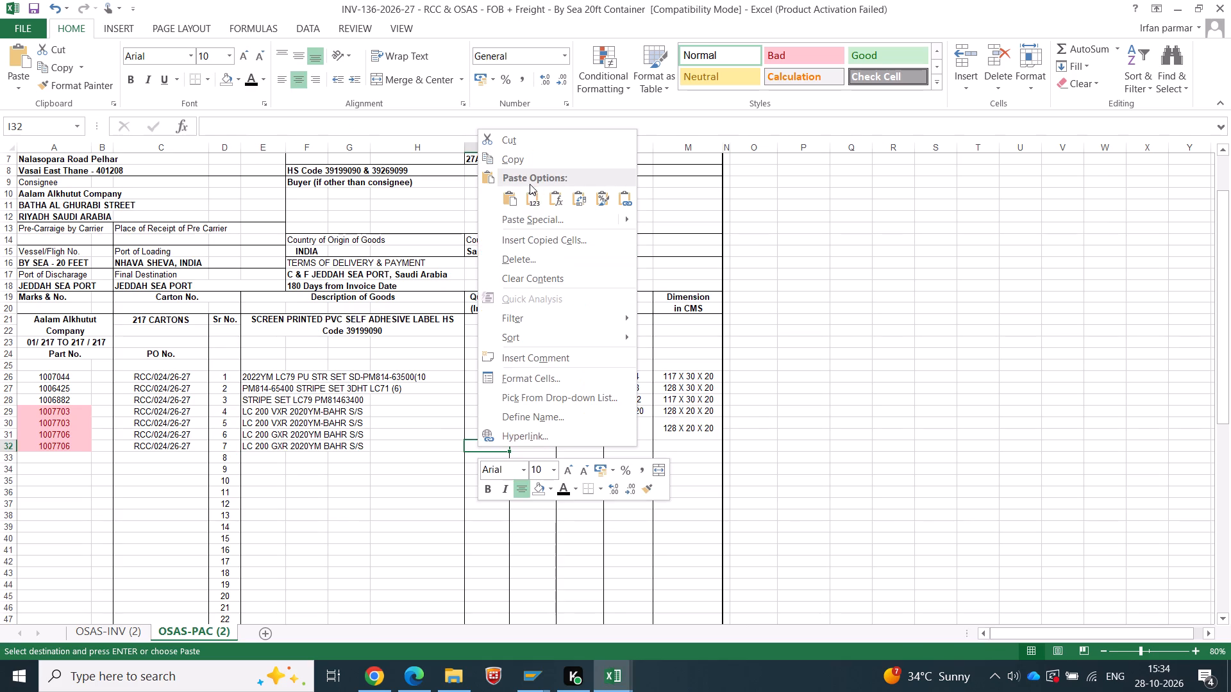
pyautogui.click(530, 184)
pyautogui.click(533, 194)
pyautogui.press('Tab')
# Copy the summed net weight 57.4 and gross weight 144.8 for boxes 22 to 29 as values into packing list Sr No. 7.
pyautogui.hotkey('alt', 'Tab')
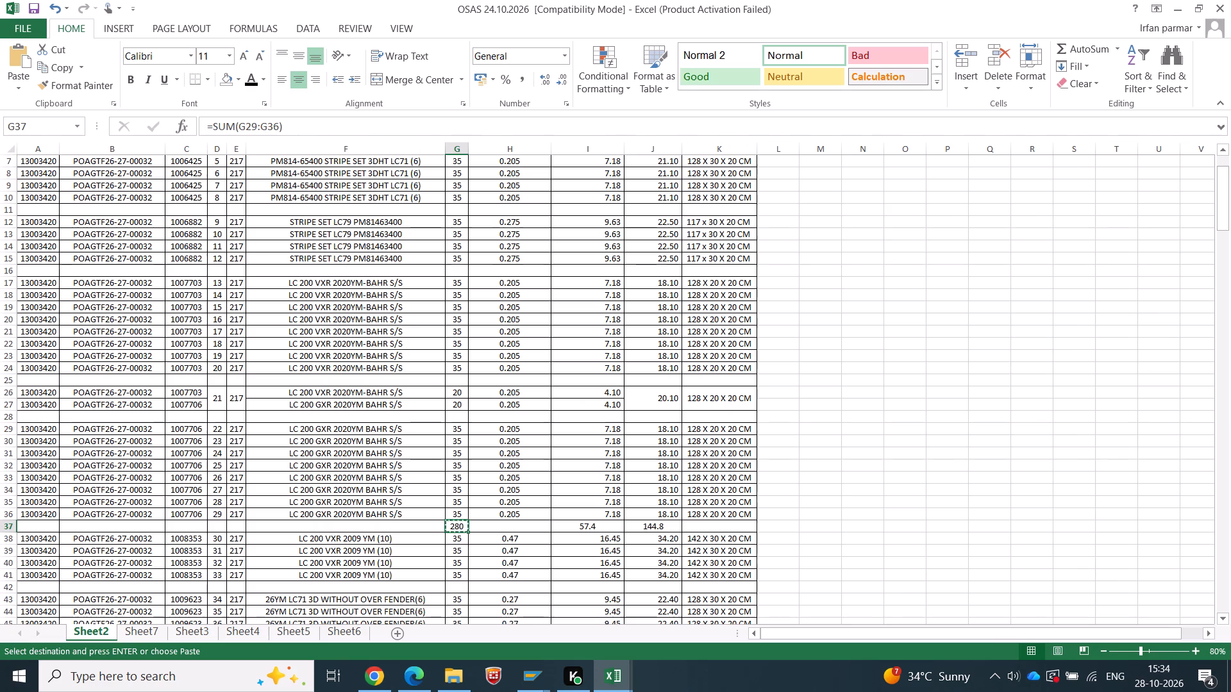
pyautogui.moveTo(592, 527); pyautogui.dragTo(644, 525)
pyautogui.press('c')
pyautogui.hotkey('alt', 'Tab')
pyautogui.hotkey('alt', 'Tab')
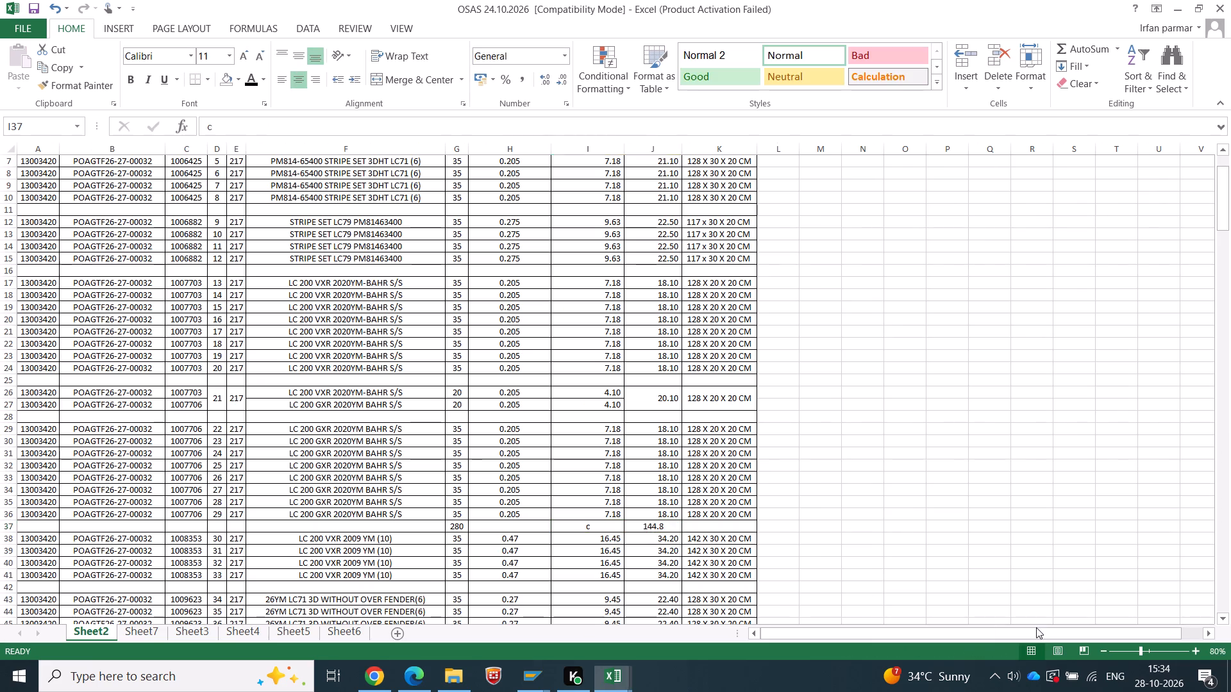
pyautogui.press('Escape')
pyautogui.press('Escape')
pyautogui.hotkey('ctrl', 'z')
pyautogui.click(860, 545)
pyautogui.moveTo(570, 527); pyautogui.dragTo(666, 527)
pyautogui.hotkey('ctrl', 'c')
pyautogui.hotkey('alt', 'Tab')
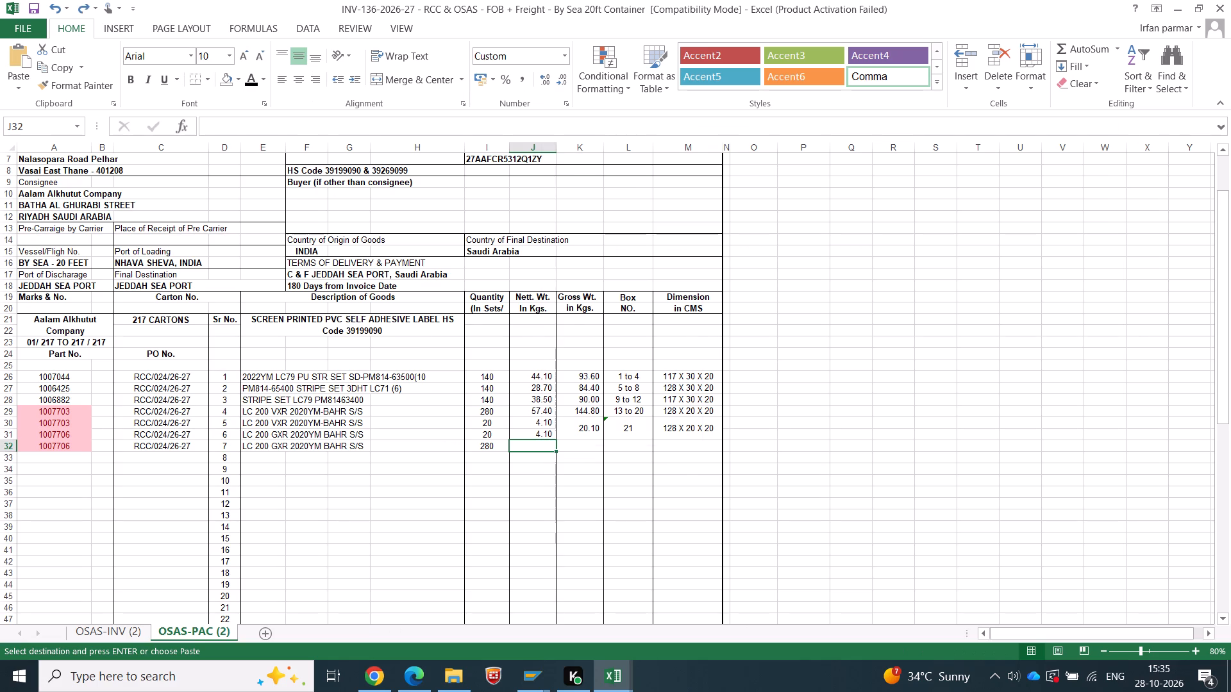
pyautogui.rightClick(542, 444)
pyautogui.click(596, 197)
# Enter the box number range 22 to 29 for Sr No. 7 in the packing list.
pyautogui.click(639, 445)
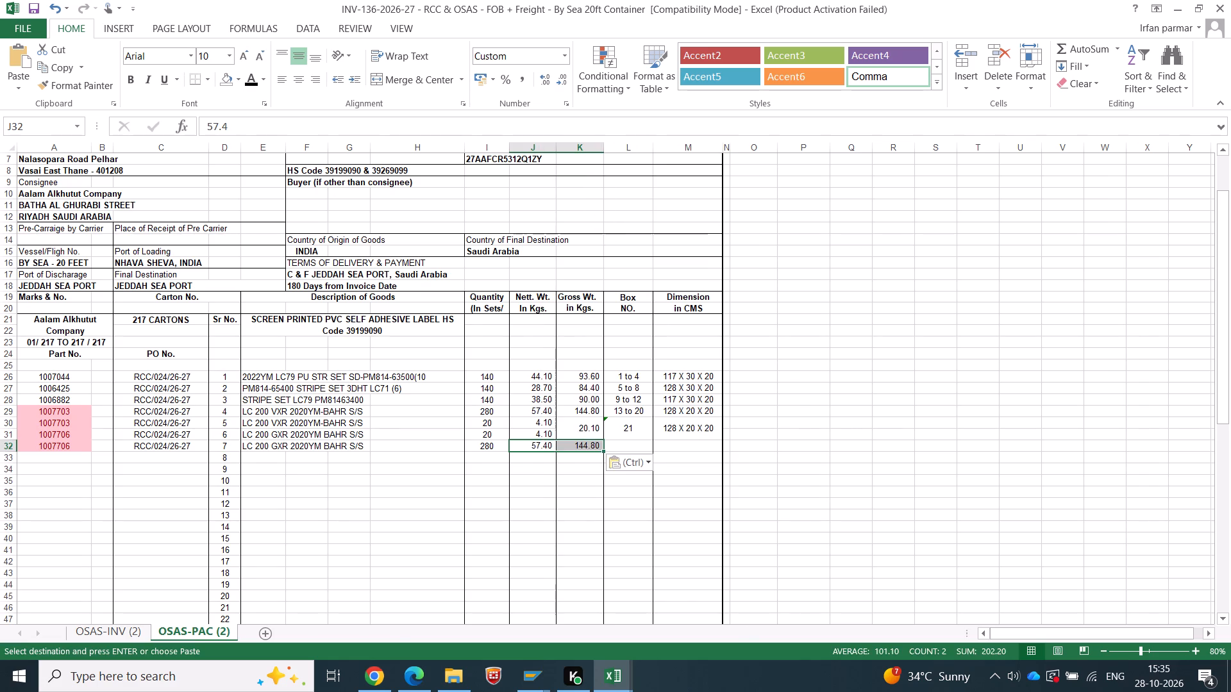
pyautogui.hotkey('alt', 'Tab')
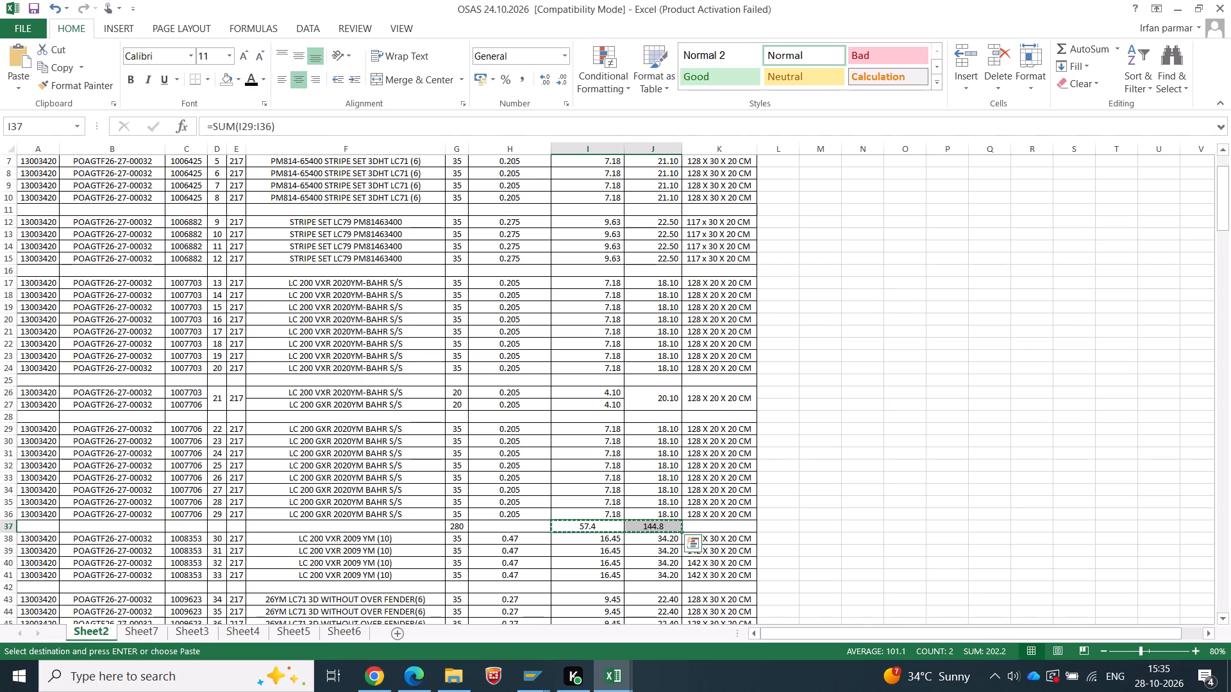
pyautogui.hotkey('alt', 'Tab')
pyautogui.write('22 to 29')
pyautogui.press('Tab')
# Copy the dimension for Sr No. 7 from the OSAS workbook, trim it to 128 X 20 X 20, and save the packing list.
pyautogui.hotkey('alt', 'Tab')
pyautogui.press('Tab')
pyautogui.click(710, 485)
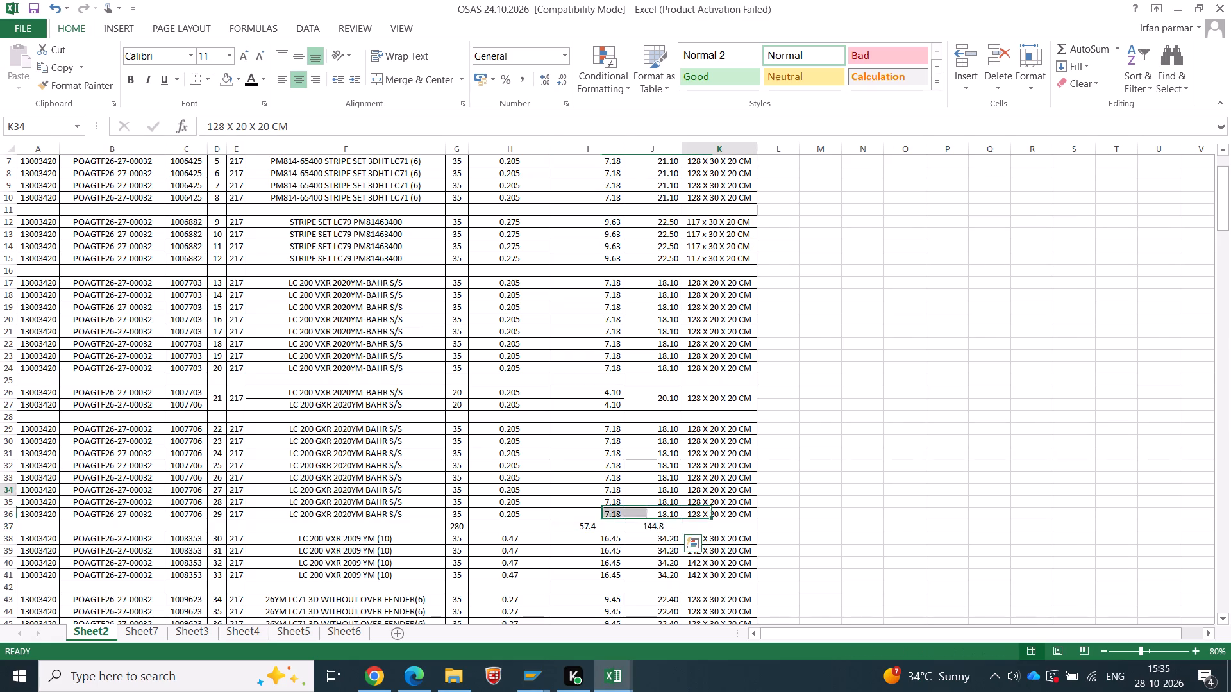
pyautogui.hotkey('ctrl', 'c')
pyautogui.hotkey('alt', 'Tab')
pyautogui.rightClick(705, 448)
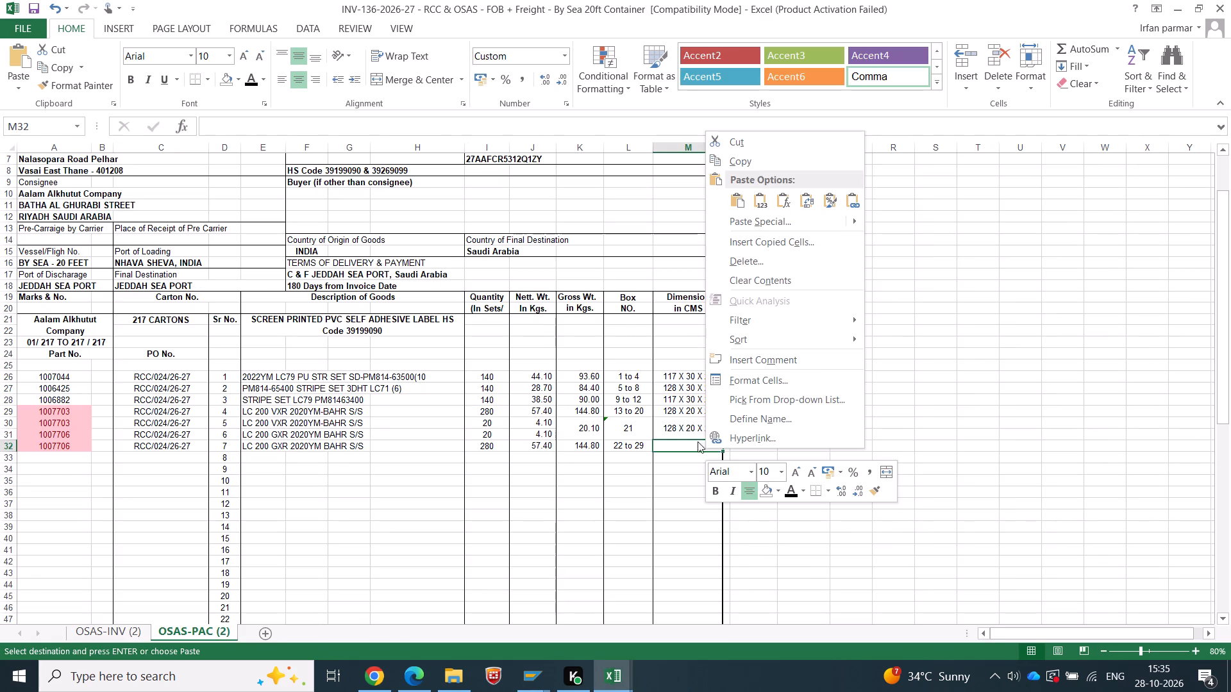
pyautogui.click(758, 204)
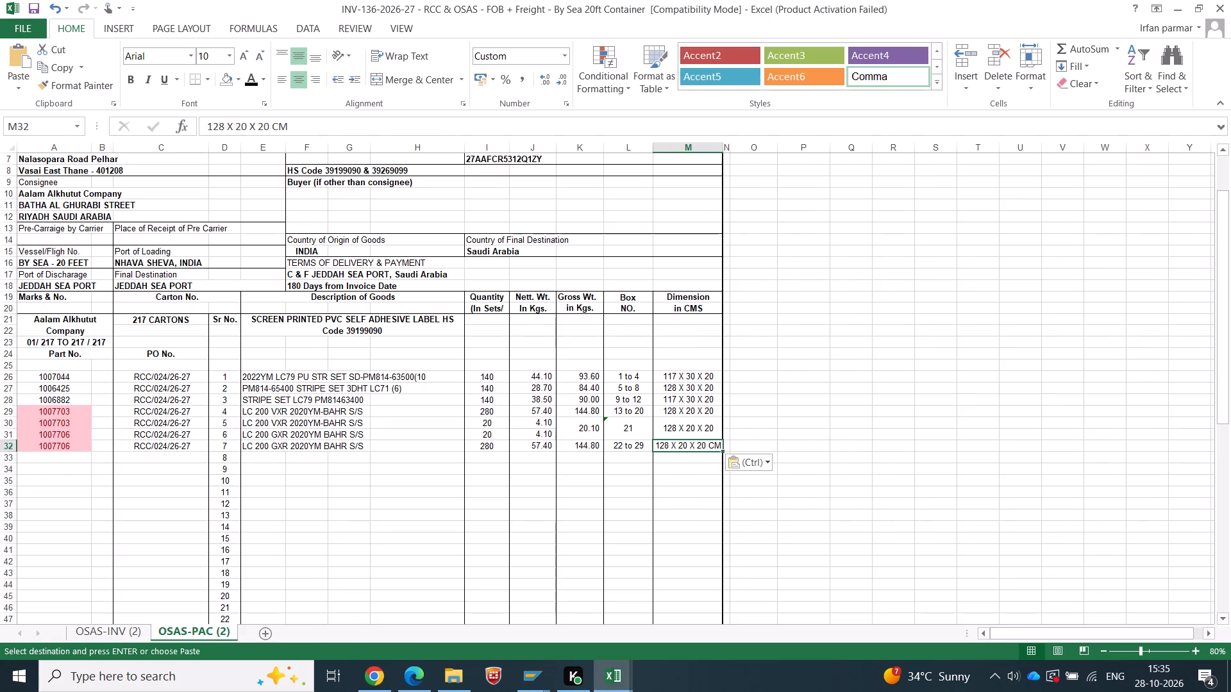
pyautogui.moveTo(269, 124); pyautogui.dragTo(533, 126)
pyautogui.press('BackSpace')
pyautogui.press('Return')
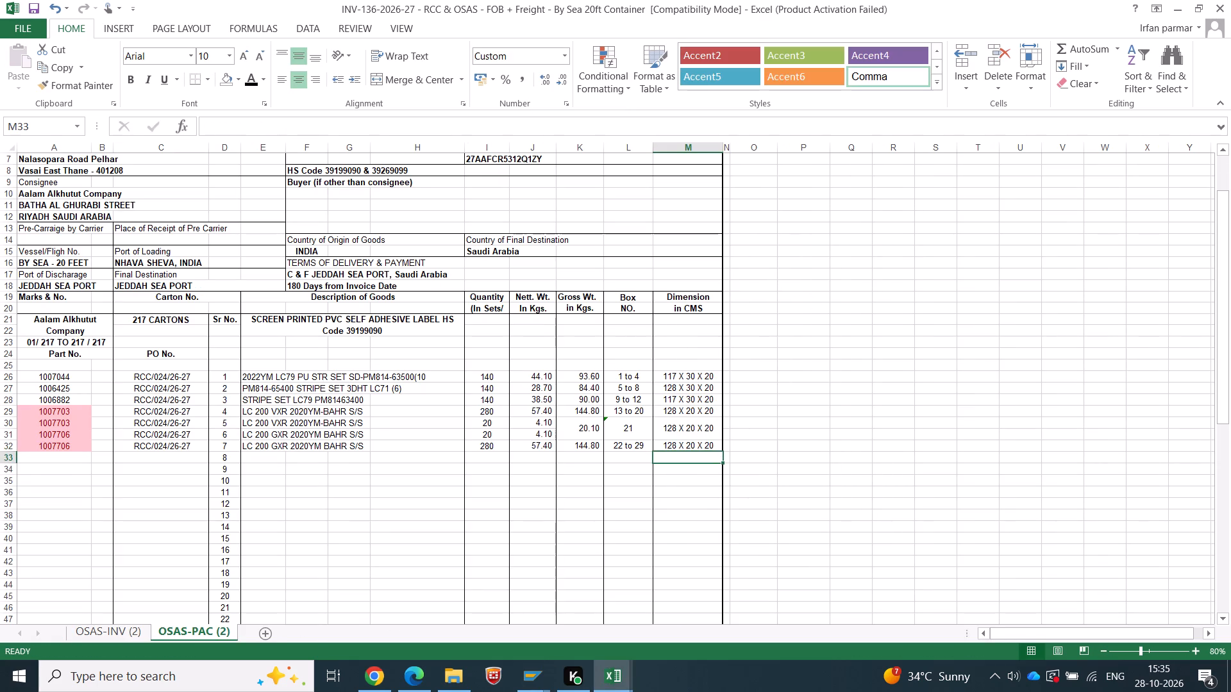
pyautogui.hotkey('ctrl', 's')
# In the OSAS workbook, clear the subtotals below the rows for boxes 22 to 29.
pyautogui.hotkey('alt', 'Tab')
pyautogui.scroll(-1, 705, 362)
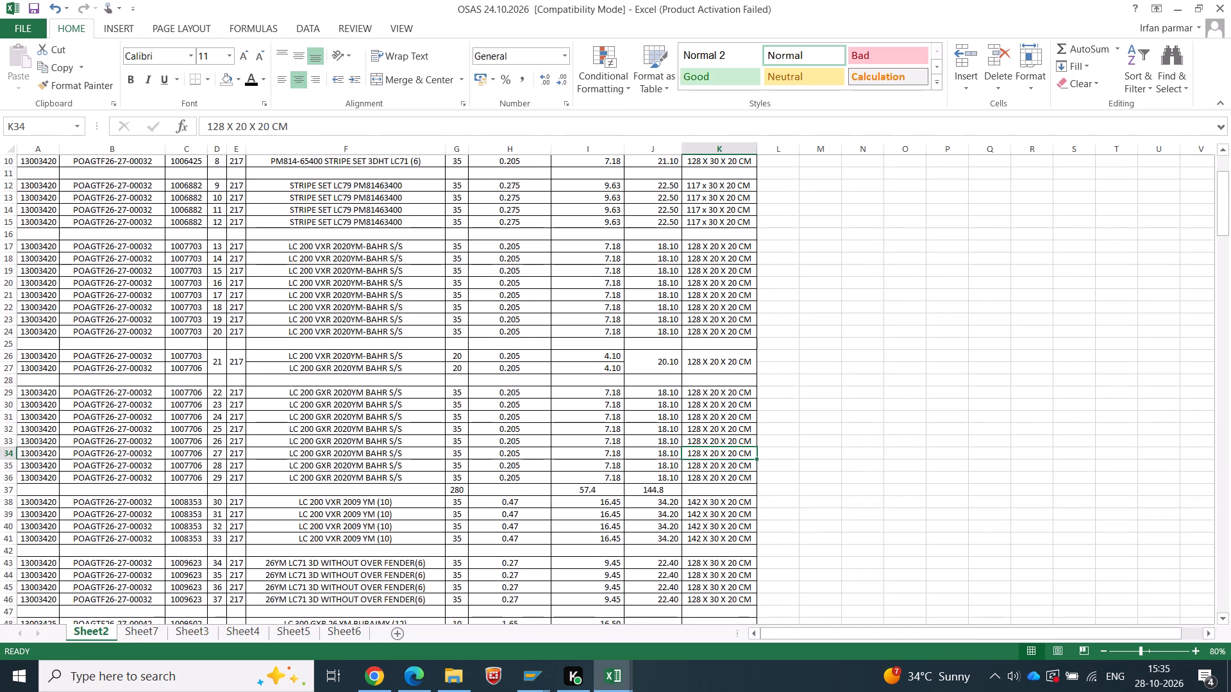
pyautogui.moveTo(456, 491); pyautogui.dragTo(685, 491)
pyautogui.press('Delete')
# Copy part number 1008353 from the OSAS workbook as a value into packing list Sr No. 8 and fill down PO number RCC/024/26-27.
pyautogui.scroll(-2, 609, 444)
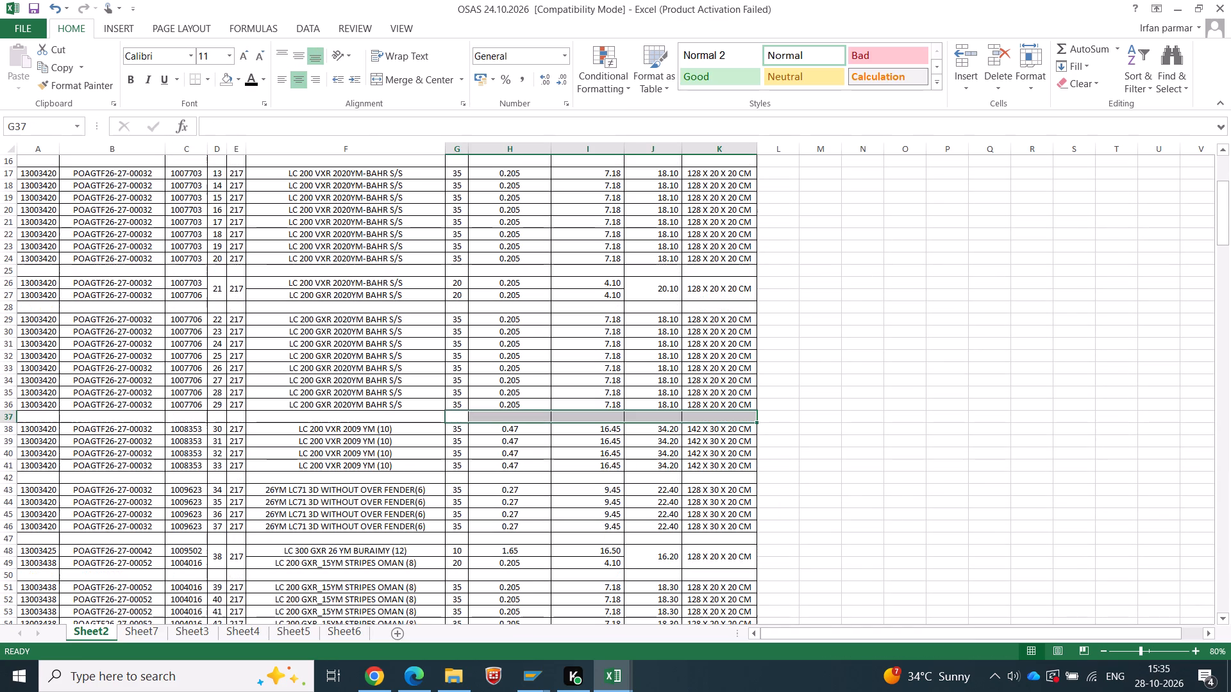
pyautogui.click(181, 434)
pyautogui.hotkey('ctrl', 'c')
pyautogui.hotkey('alt', 'Tab')
pyautogui.rightClick(60, 457)
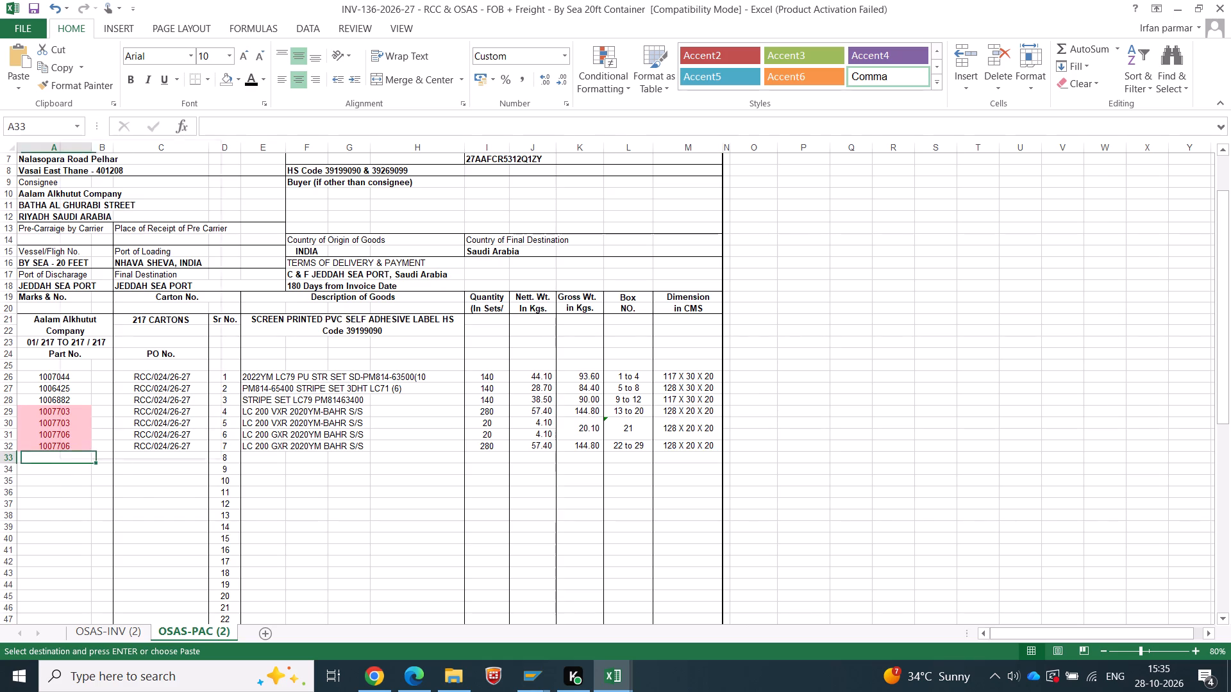
pyautogui.click(117, 211)
pyautogui.press('Tab')
pyautogui.press('Tab')
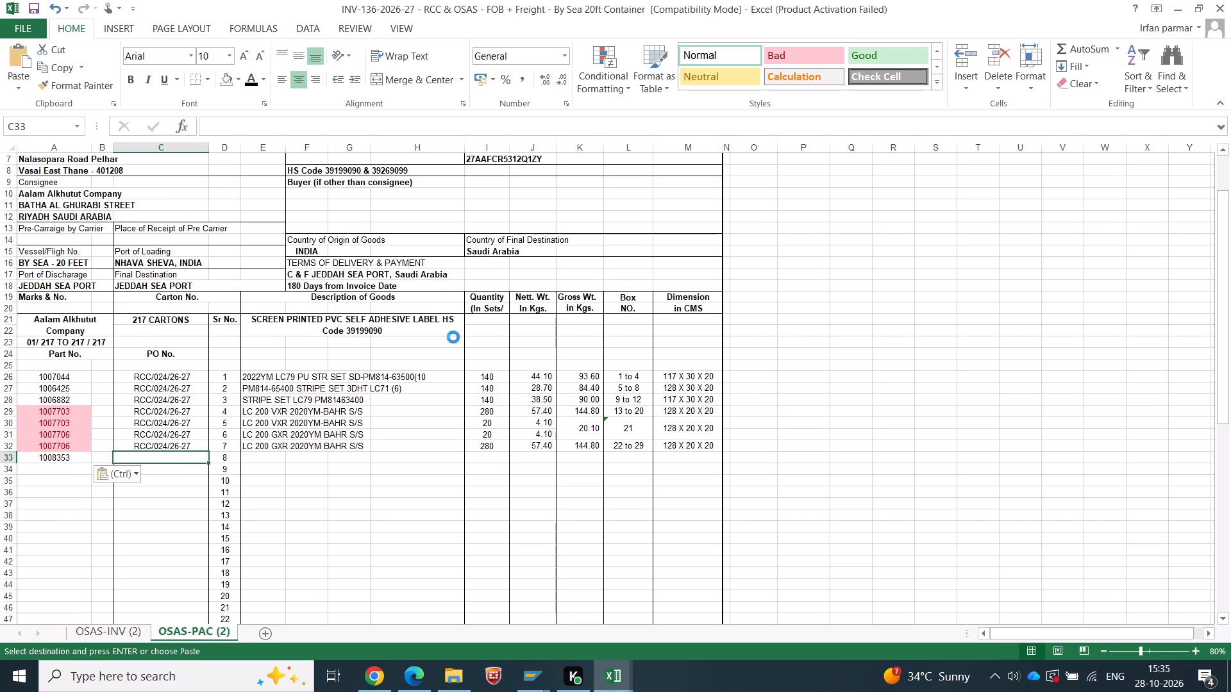
pyautogui.hotkey('ctrl', 'd')
# Copy the description LC 200 VXR 2009 YM (10) from the OSAS workbook as a value into packing list Sr No. 8.
pyautogui.press('Tab')
pyautogui.press('Tab')
pyautogui.hotkey('alt', 'Tab')
pyautogui.press('Tab')
pyautogui.press('Tab')
pyautogui.press('Tab')
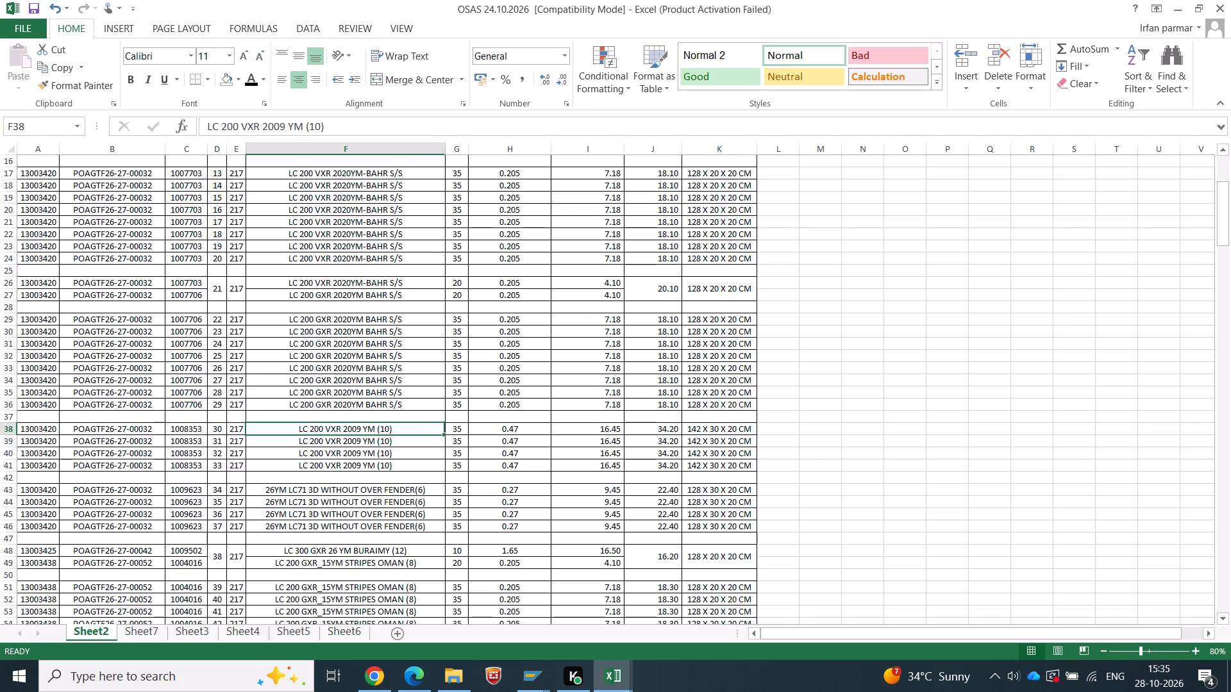
pyautogui.hotkey('ctrl', 'c')
pyautogui.hotkey('alt', 'Tab')
pyautogui.rightClick(253, 457)
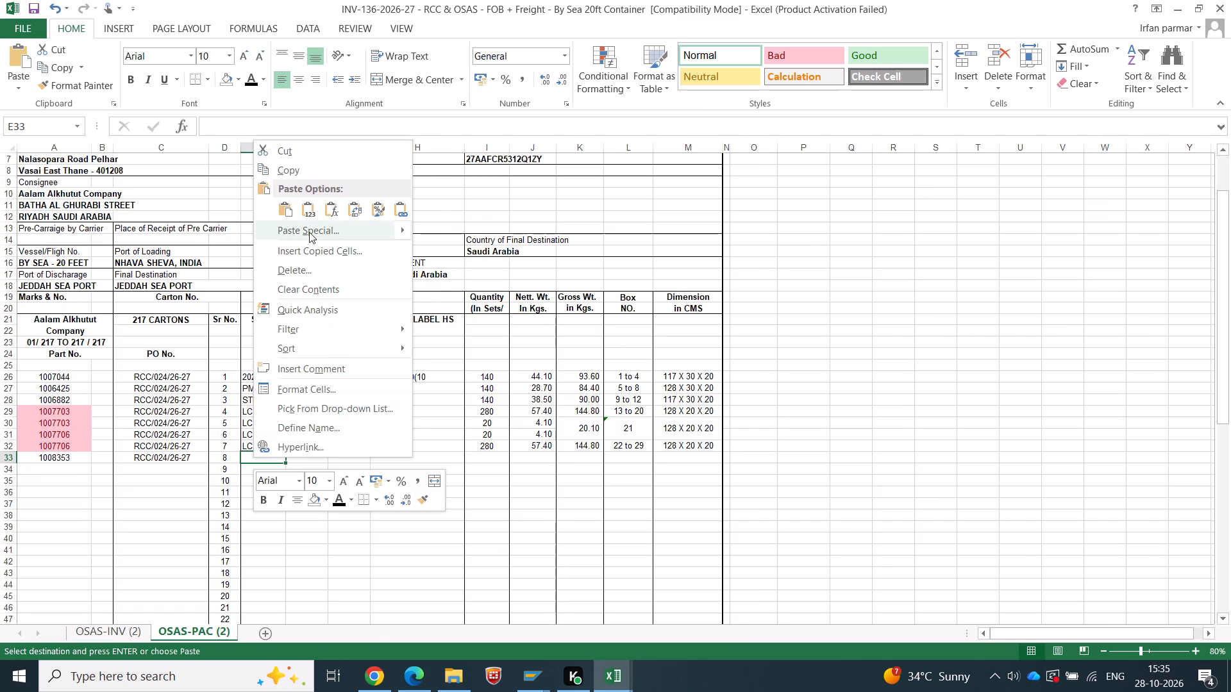
pyautogui.click(309, 212)
# In the OSAS workbook, sum the quantity, net weight and gross weight below the rows for boxes 30 to 33.
pyautogui.press('Tab')
pyautogui.press('Tab')
pyautogui.press('Tab')
pyautogui.press('Tab')
pyautogui.press('Tab')
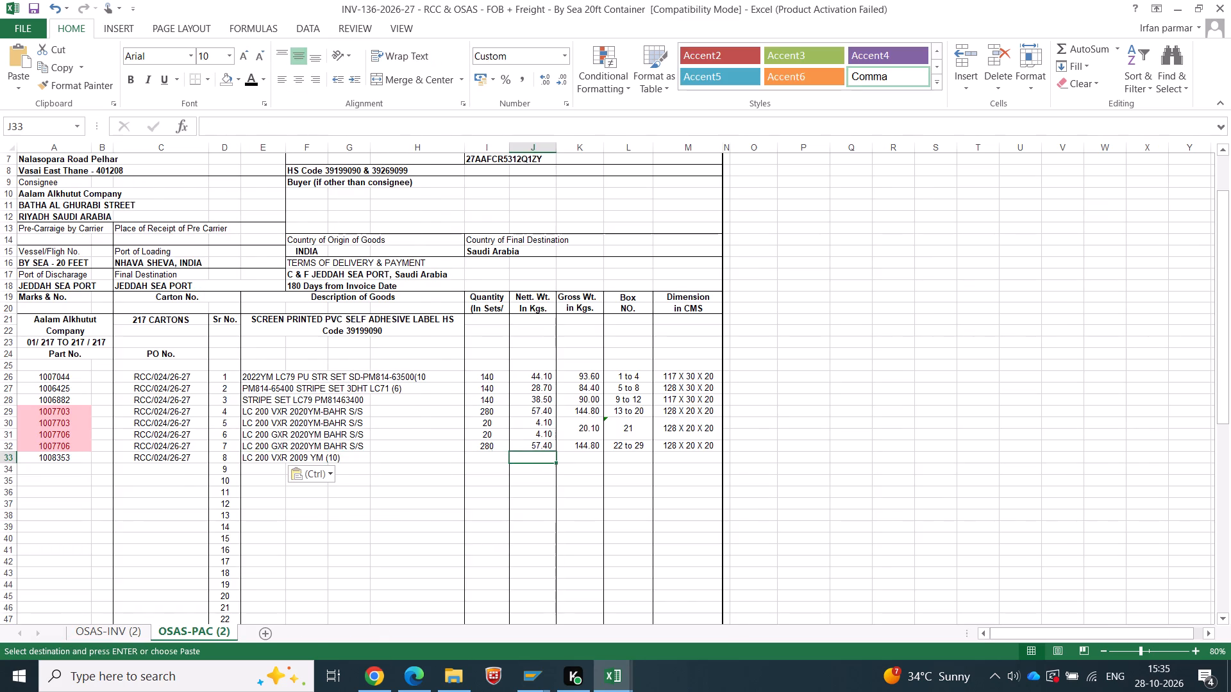
pyautogui.press('Left')
pyautogui.hotkey('alt', 'Tab')
pyautogui.click(456, 475)
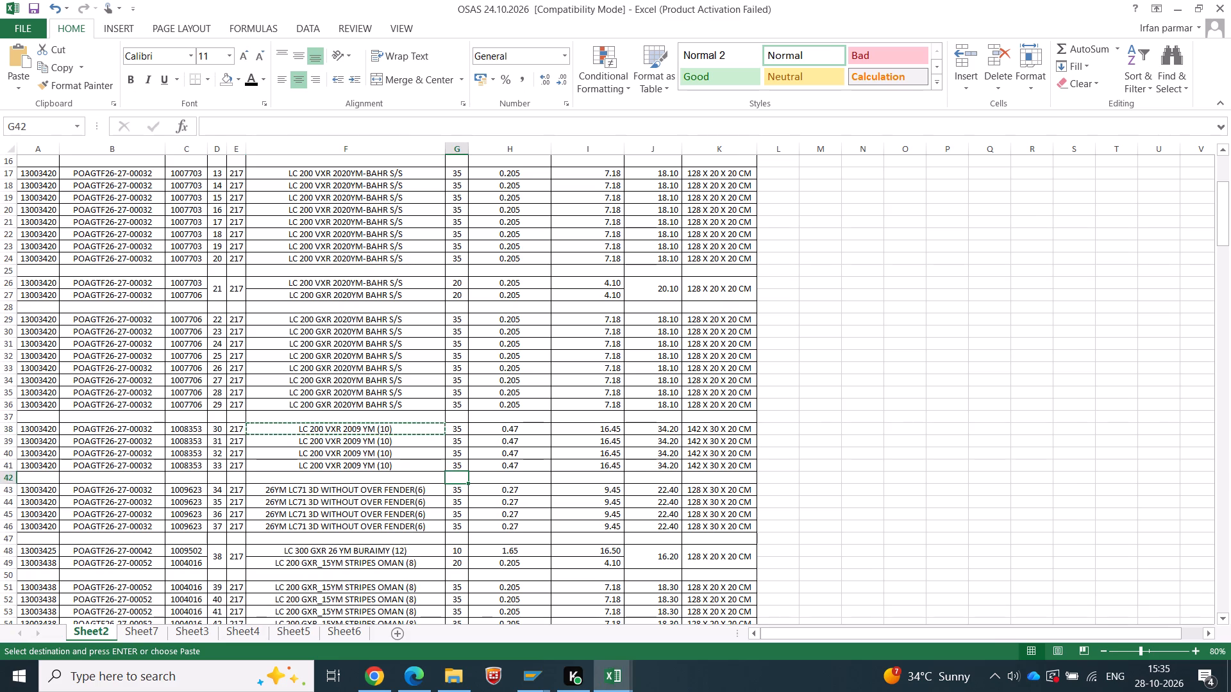
pyautogui.hotkey('alt', '=')
pyautogui.press('Return')
pyautogui.press('Up')
pyautogui.hotkey('ctrl', 'c')
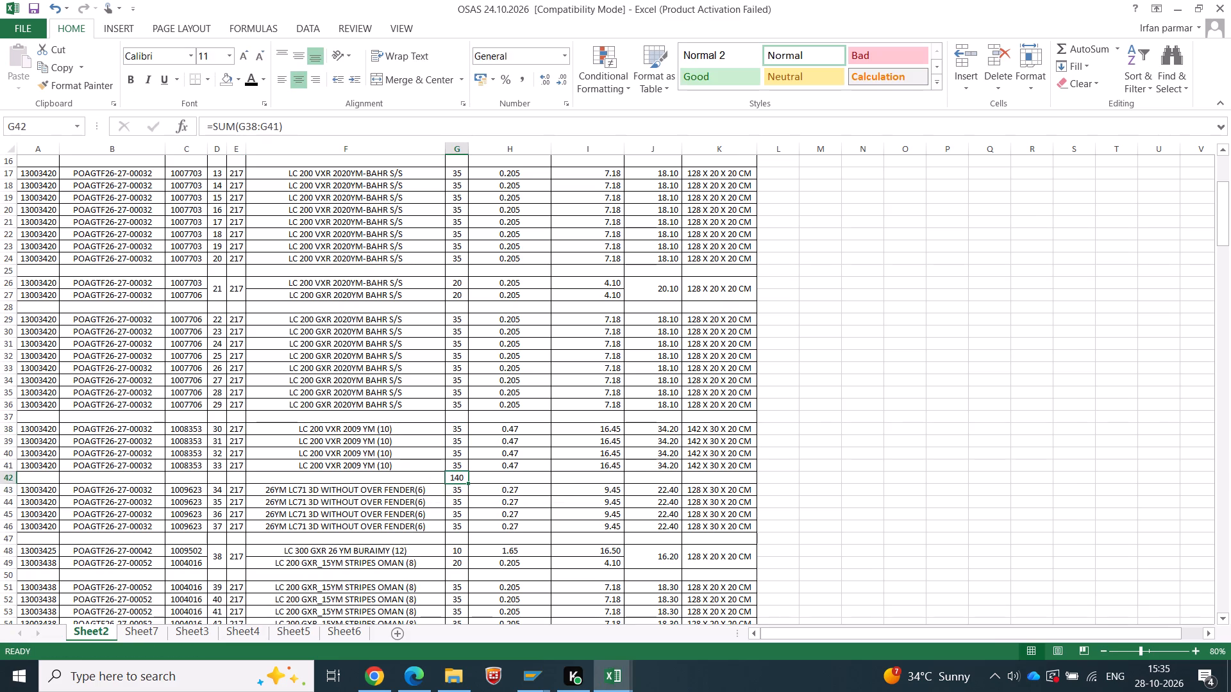
pyautogui.press('Right')
pyautogui.press('Right')
pyautogui.hotkey('shift', 'Right')
pyautogui.press('Return')
# Copy the summed quantity 140 for boxes 30 to 33 as a value into packing list Sr No. 8.
pyautogui.press('Left')
pyautogui.press('Left')
pyautogui.hotkey('ctrl', 'c')
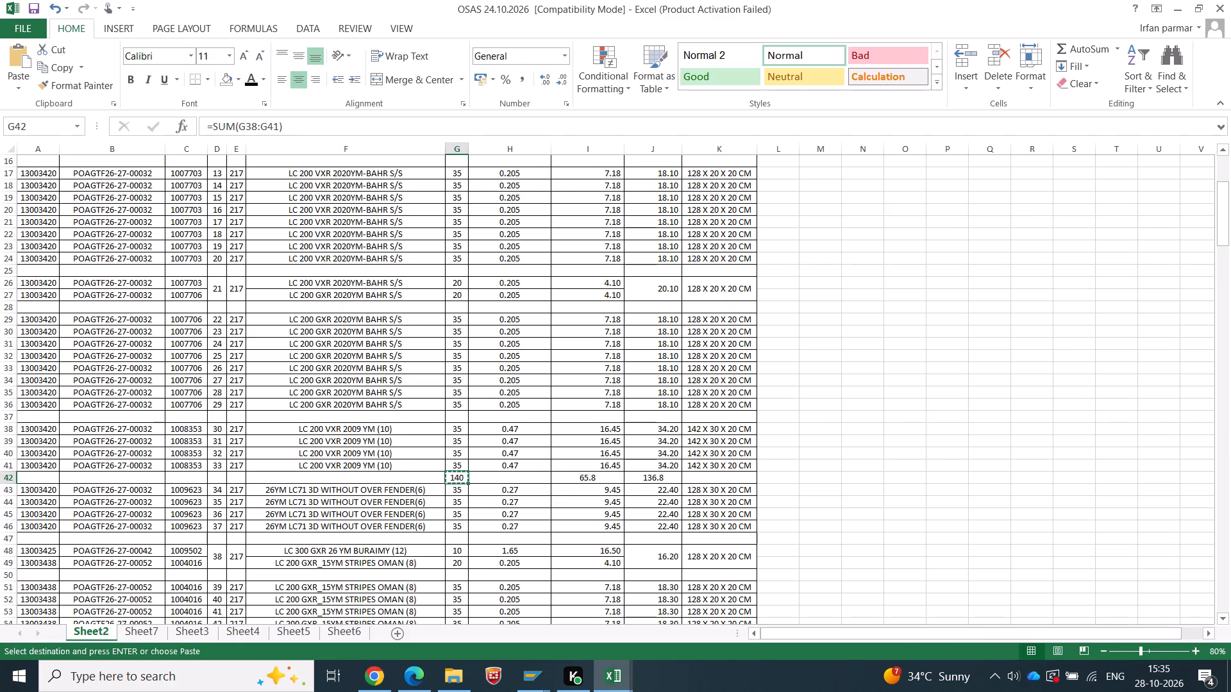
pyautogui.hotkey('alt', 'Tab')
pyautogui.rightClick(489, 455)
pyautogui.click(542, 202)
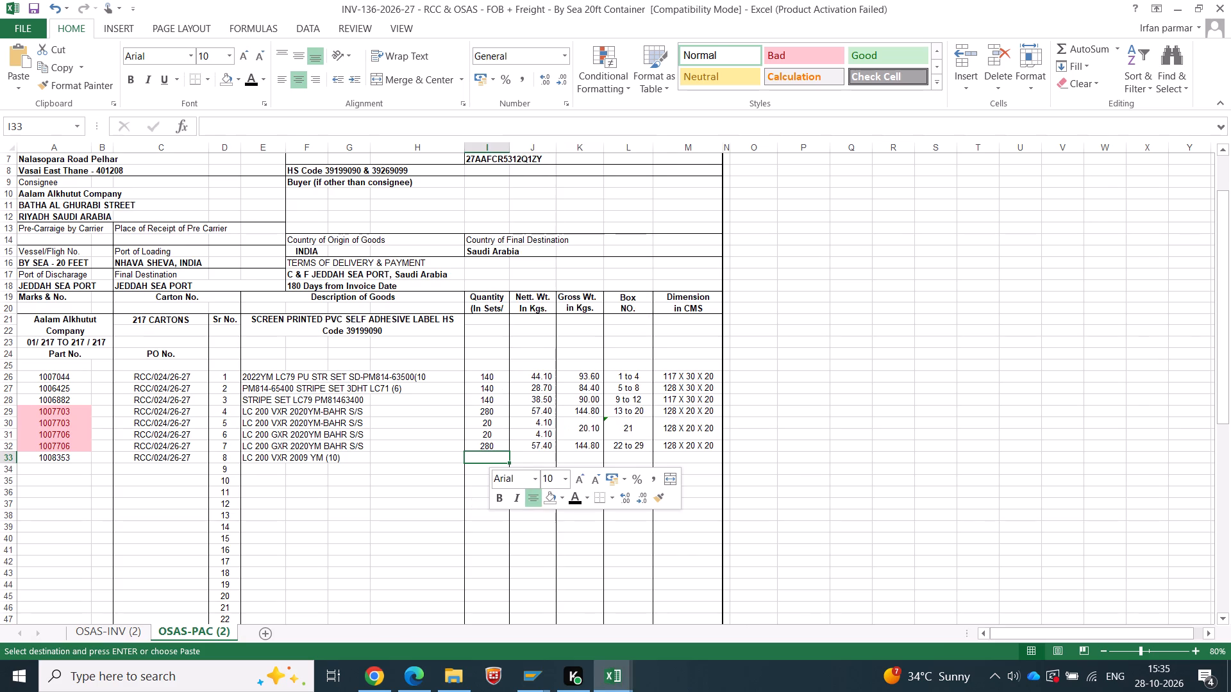
# Copy the summed net weight 65.8 and gross weight 136.8 for boxes 30 to 33 as values into packing list Sr No. 8.
pyautogui.hotkey('alt', 'Tab')
pyautogui.moveTo(576, 476); pyautogui.dragTo(633, 474)
pyautogui.hotkey('ctrl', 'c')
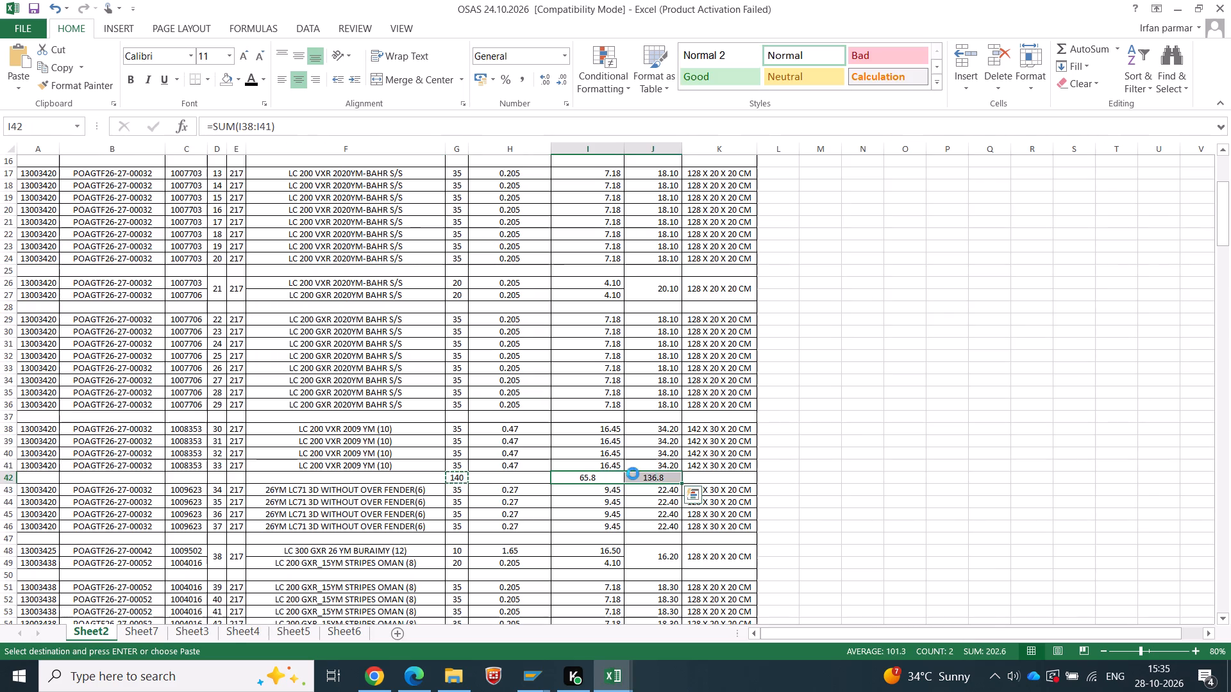
pyautogui.hotkey('alt', 'Tab')
pyautogui.rightClick(546, 457)
pyautogui.click(598, 212)
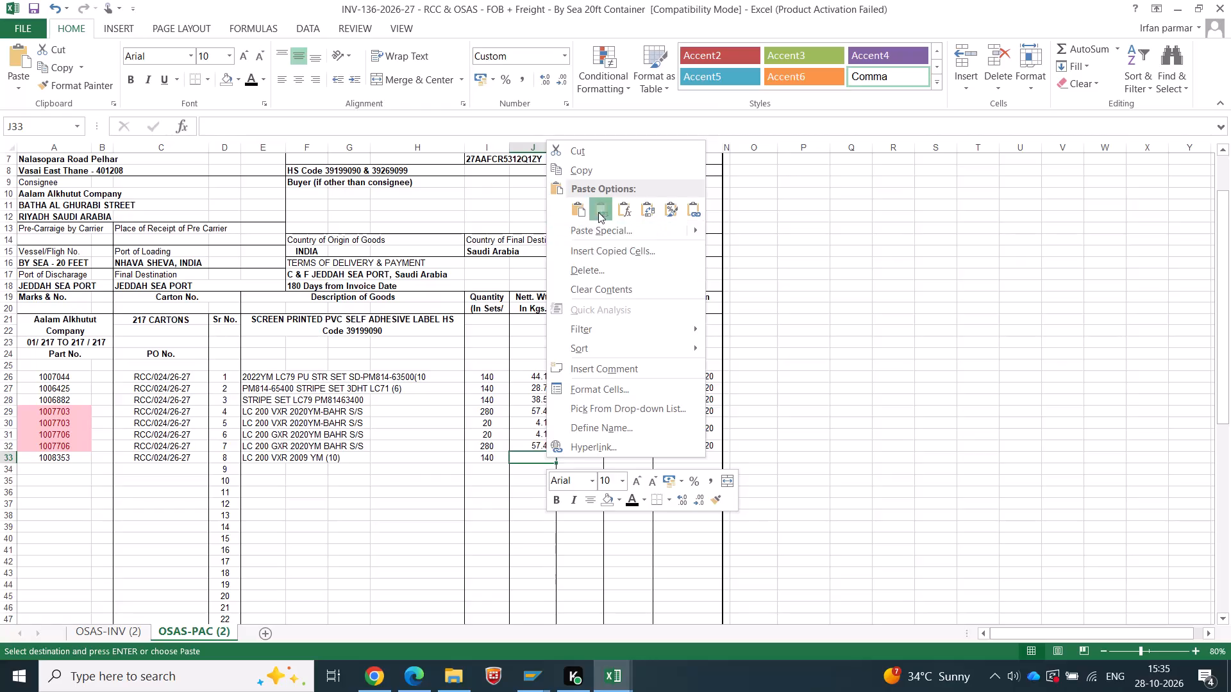
# Enter the box number range 30 to 33 for Sr No. 8 in the packing list, with spaces around "to".
pyautogui.click(628, 451)
pyautogui.click(629, 457)
pyautogui.hotkey('alt', 'Tab')
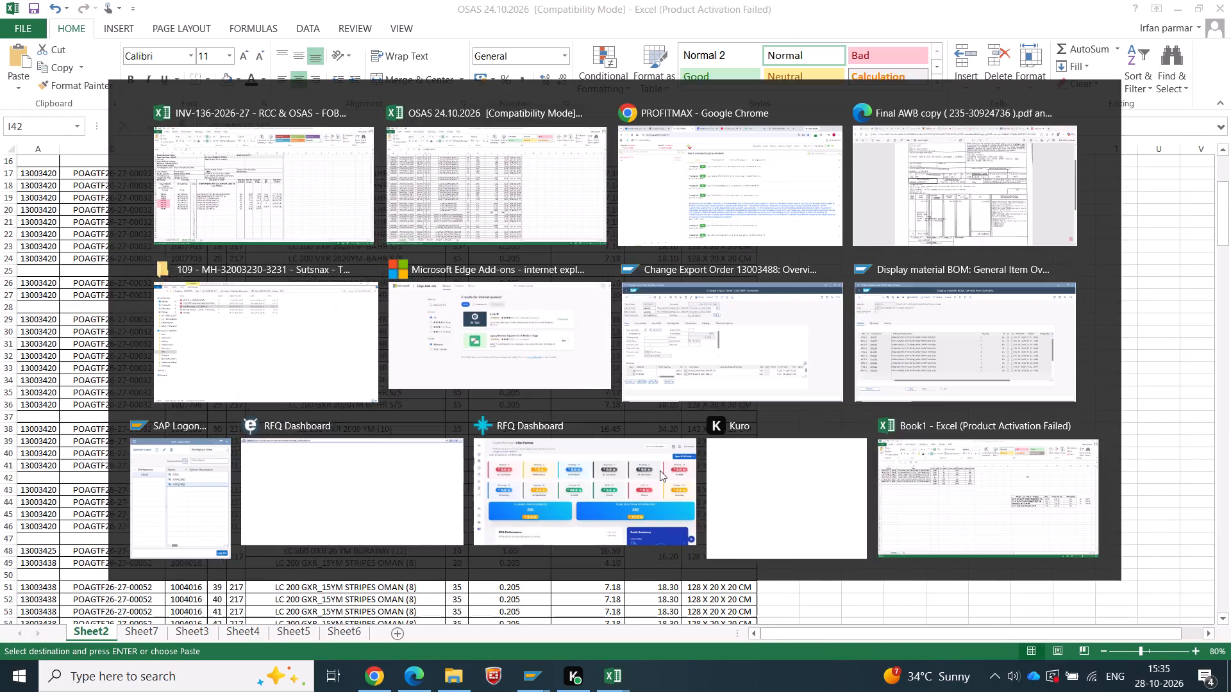
pyautogui.hotkey('alt', 'Tab')
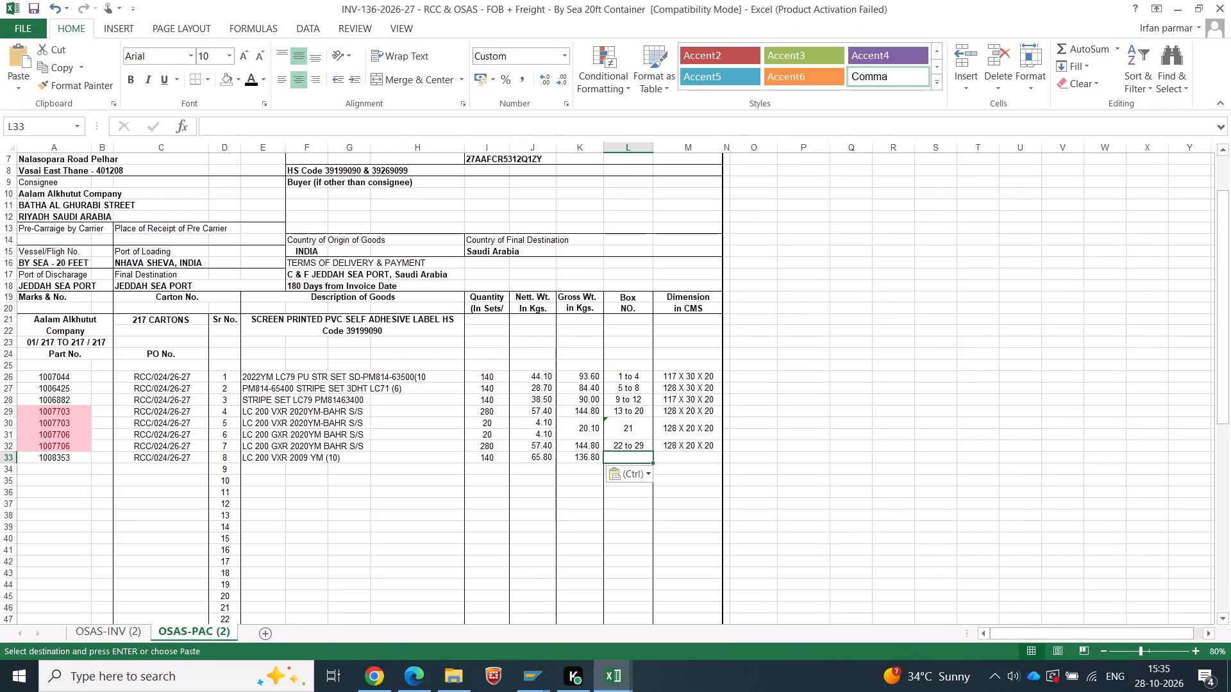
pyautogui.write('30to 33')
pyautogui.press('Left')
pyautogui.press('Left')
pyautogui.press('Right')
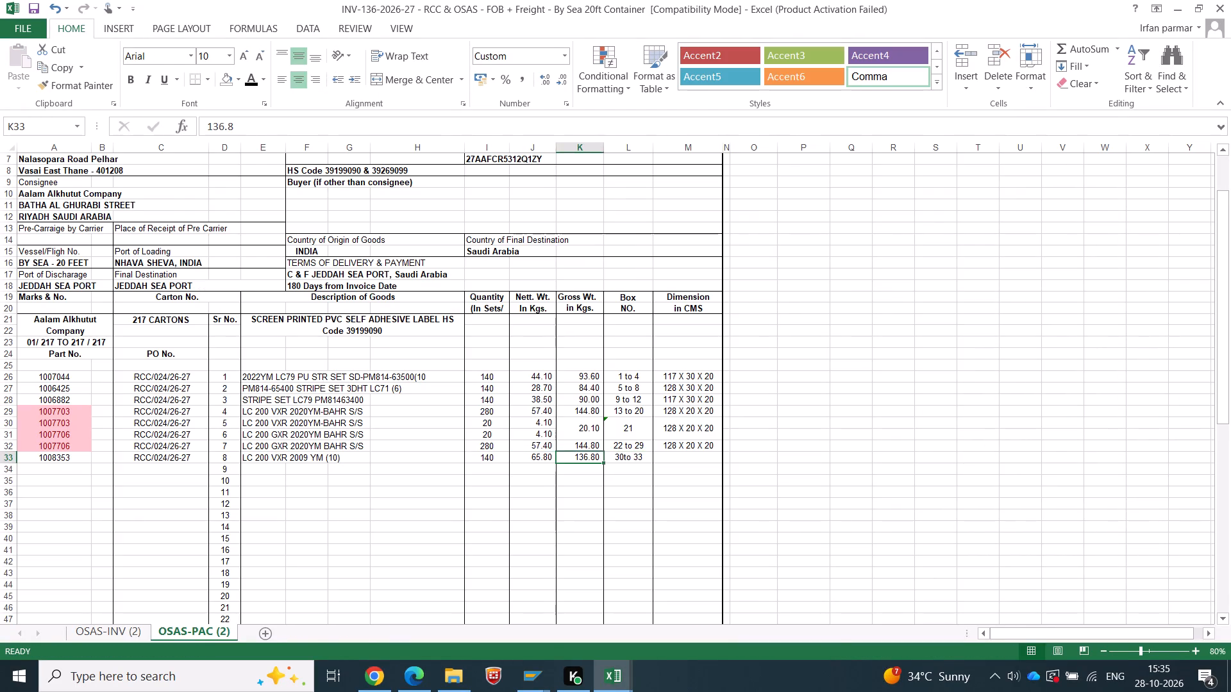
pyautogui.press('Right')
pyautogui.press('F2')
pyautogui.press('Left')
pyautogui.press('Left')
pyautogui.press('Left')
pyautogui.press('Left')
pyautogui.press('Left')
pyautogui.press('space')
pyautogui.press('Tab')
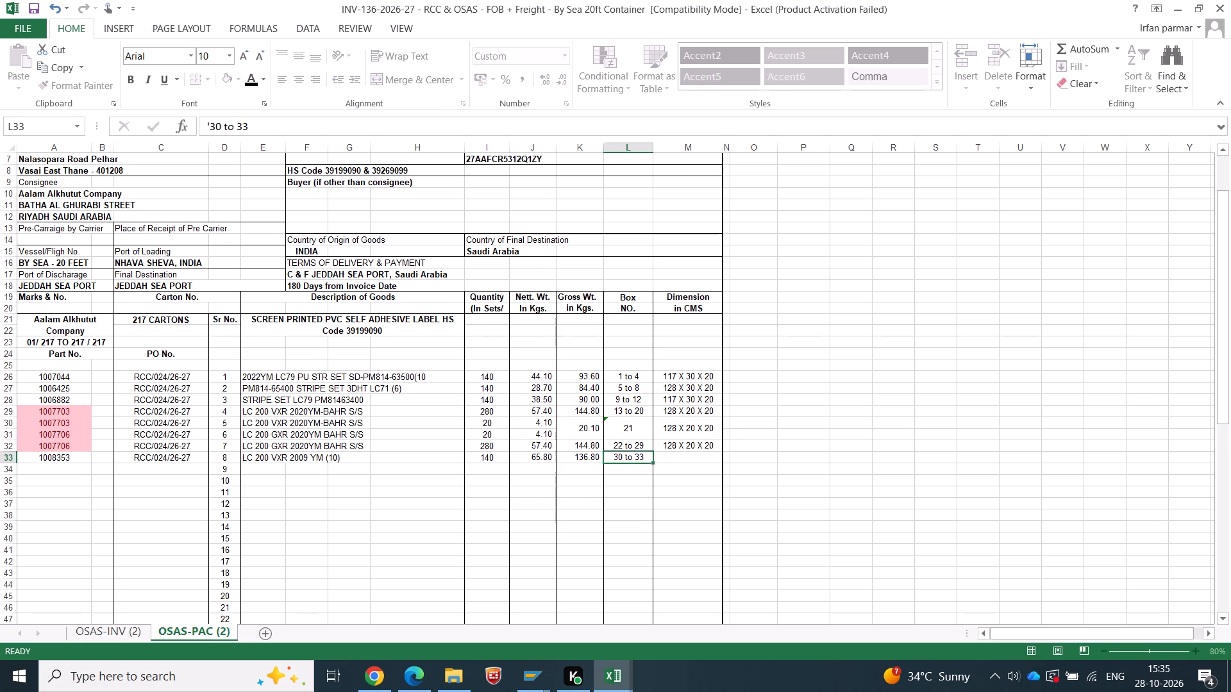
# Copy the dimension 142 X 30 X 20 without the CM unit from the OSAS workbook into packing list Sr No. 8.
pyautogui.hotkey('alt', 'Tab')
pyautogui.click(736, 450)
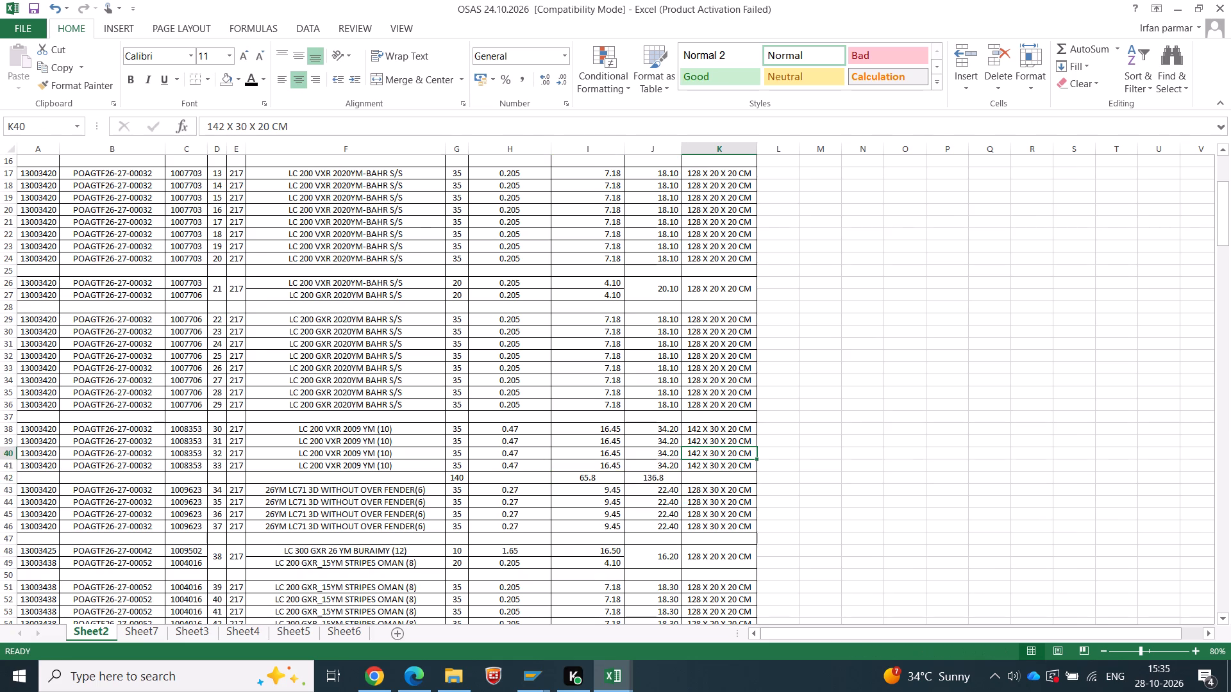
pyautogui.moveTo(267, 125); pyautogui.dragTo(8, 120)
pyautogui.hotkey('ctrl', 'c')
pyautogui.press('Tab')
pyautogui.hotkey('alt', 'Tab')
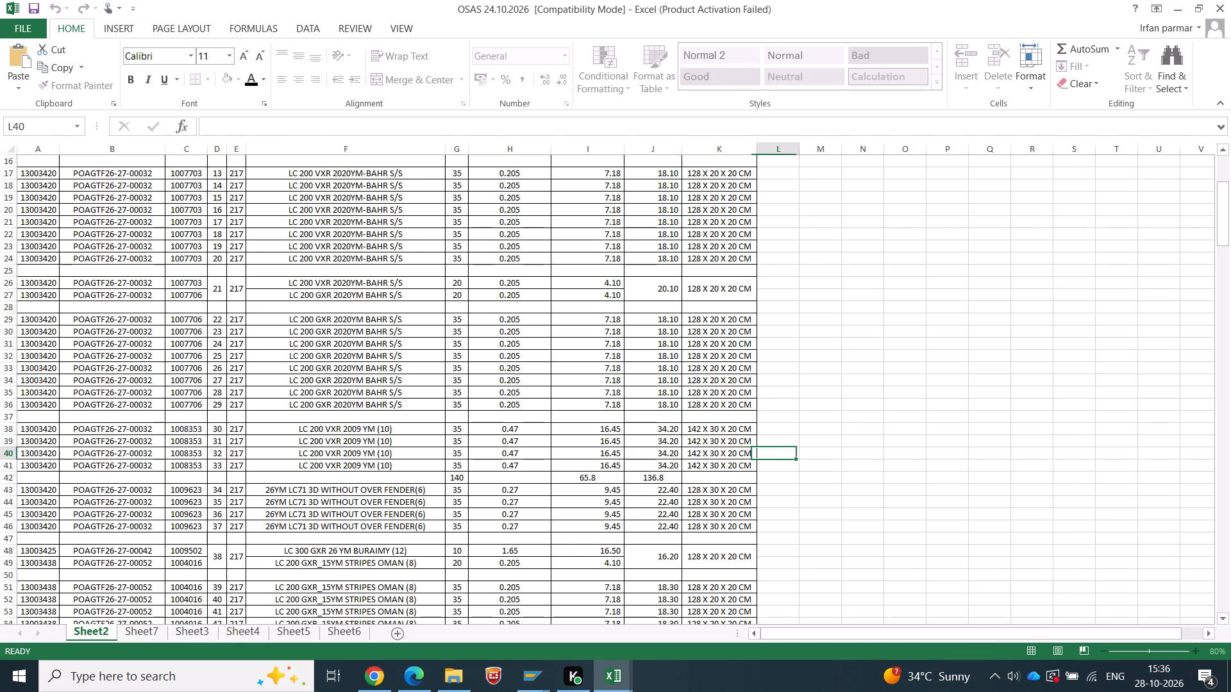
pyautogui.hotkey('ctrl', 'v')
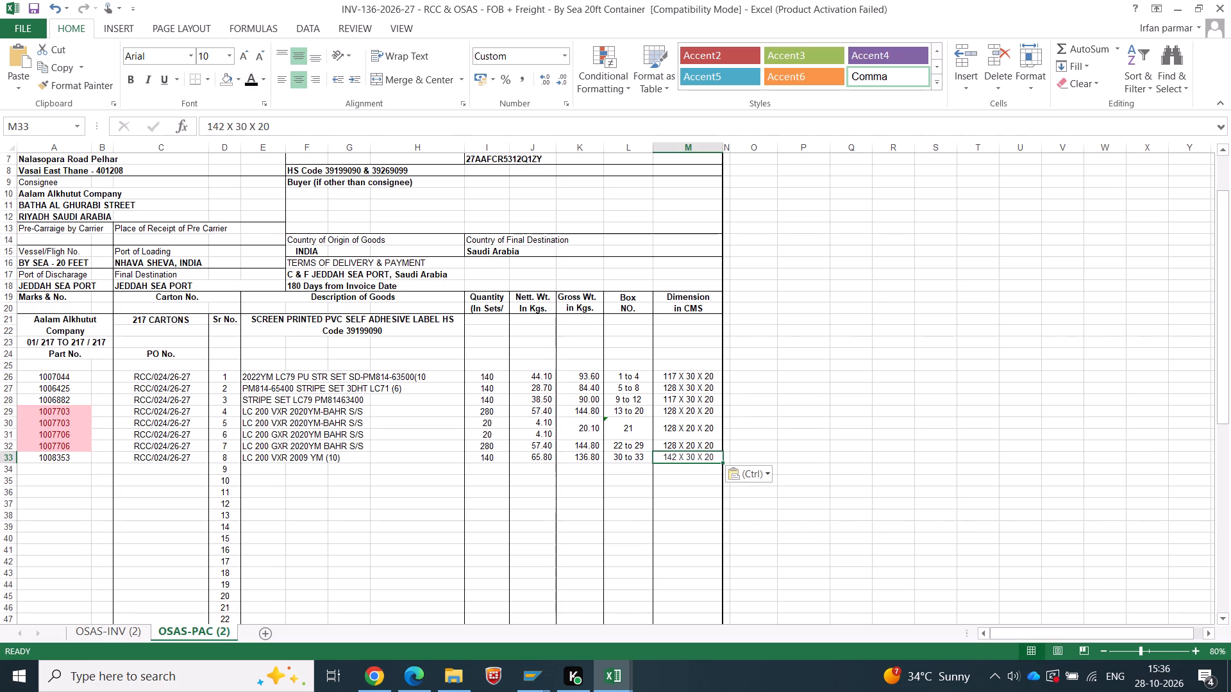
# Apply a thick box border around the packing list rows for Sr No. 5 and 6, which share box 21.
pyautogui.click(713, 551)
pyautogui.moveTo(704, 429); pyautogui.dragTo(0, 436)
pyautogui.click(206, 72)
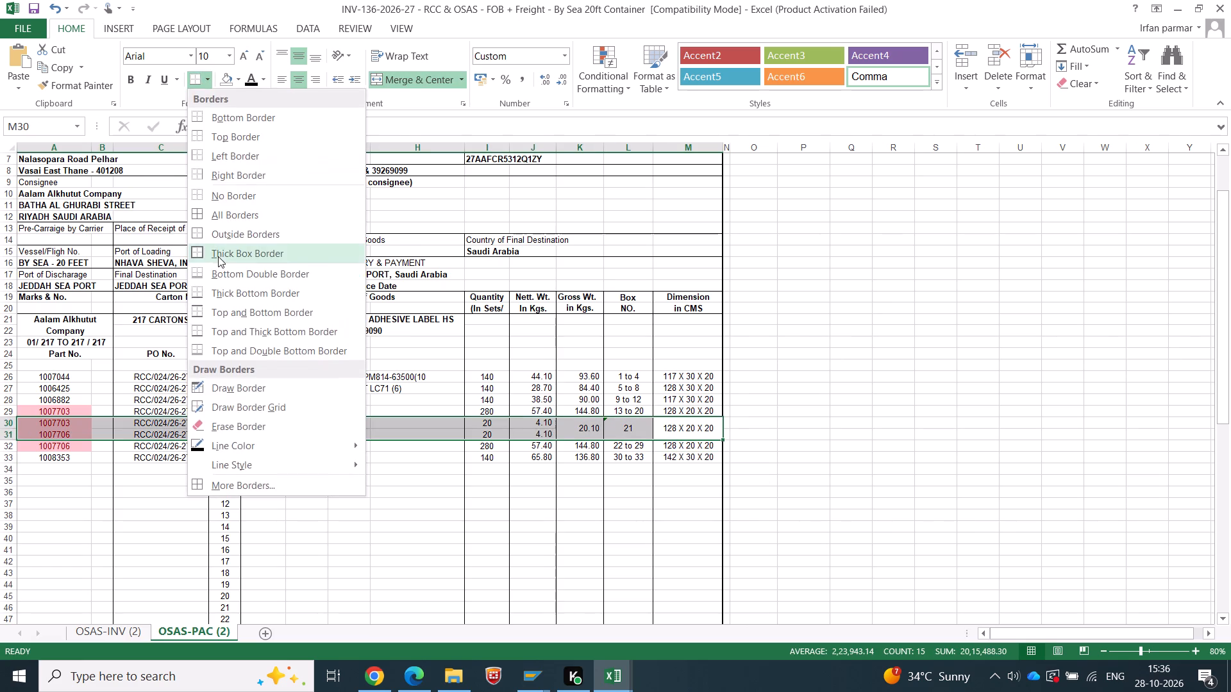
pyautogui.click(218, 256)
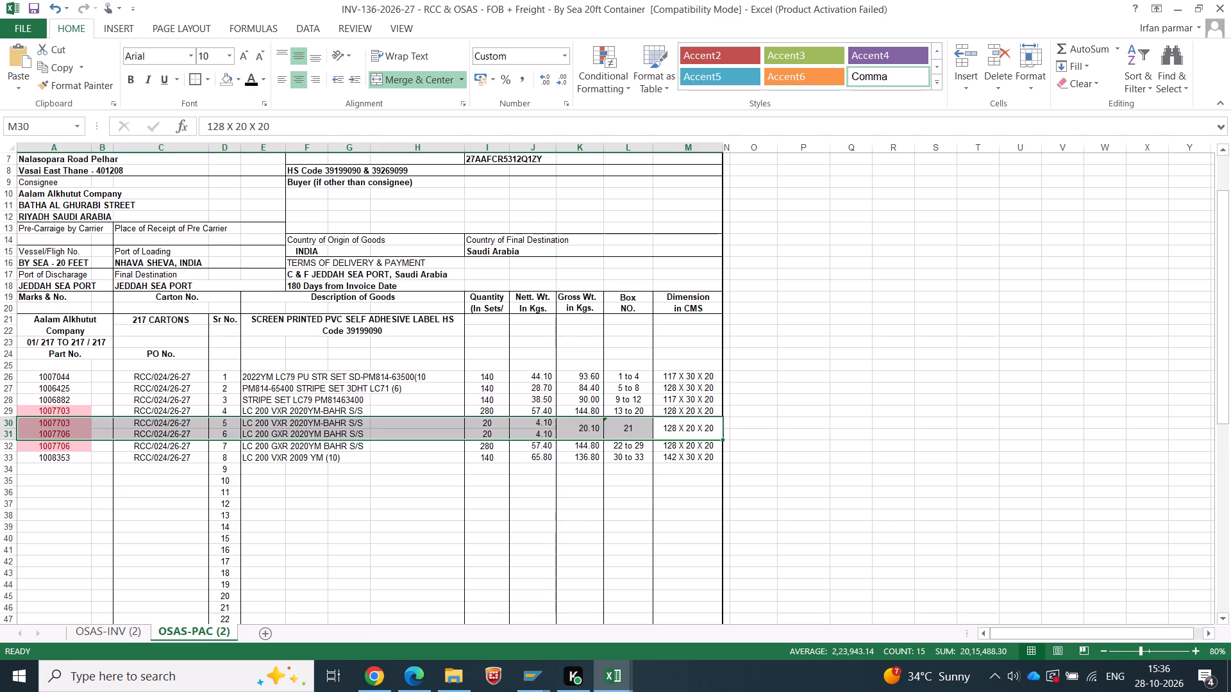
pyautogui.click(71, 472)
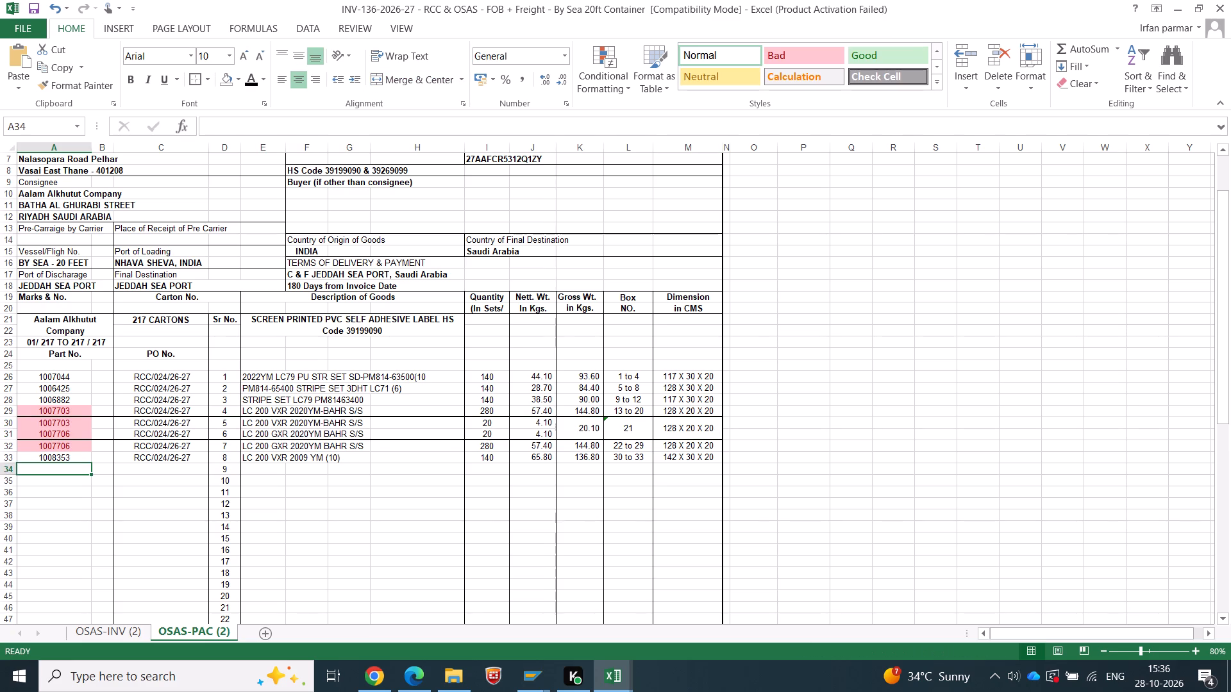
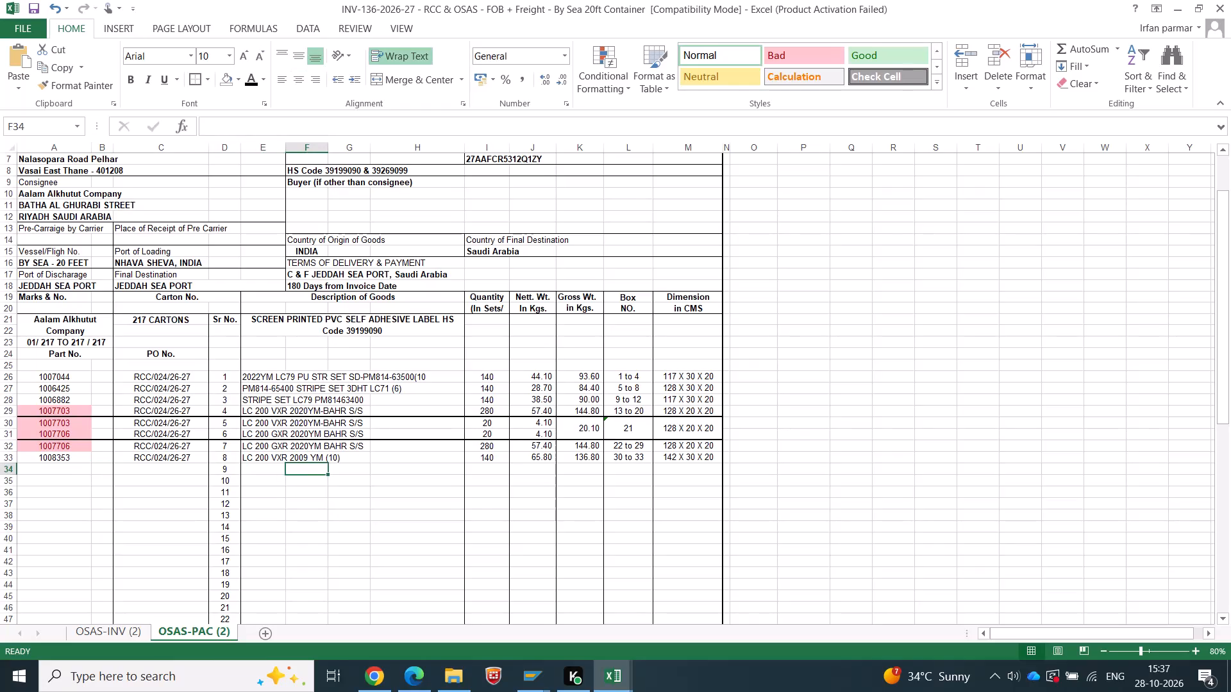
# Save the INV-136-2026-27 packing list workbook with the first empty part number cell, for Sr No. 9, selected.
pyautogui.click(56, 497)
pyautogui.click(55, 459)
pyautogui.click(52, 472)
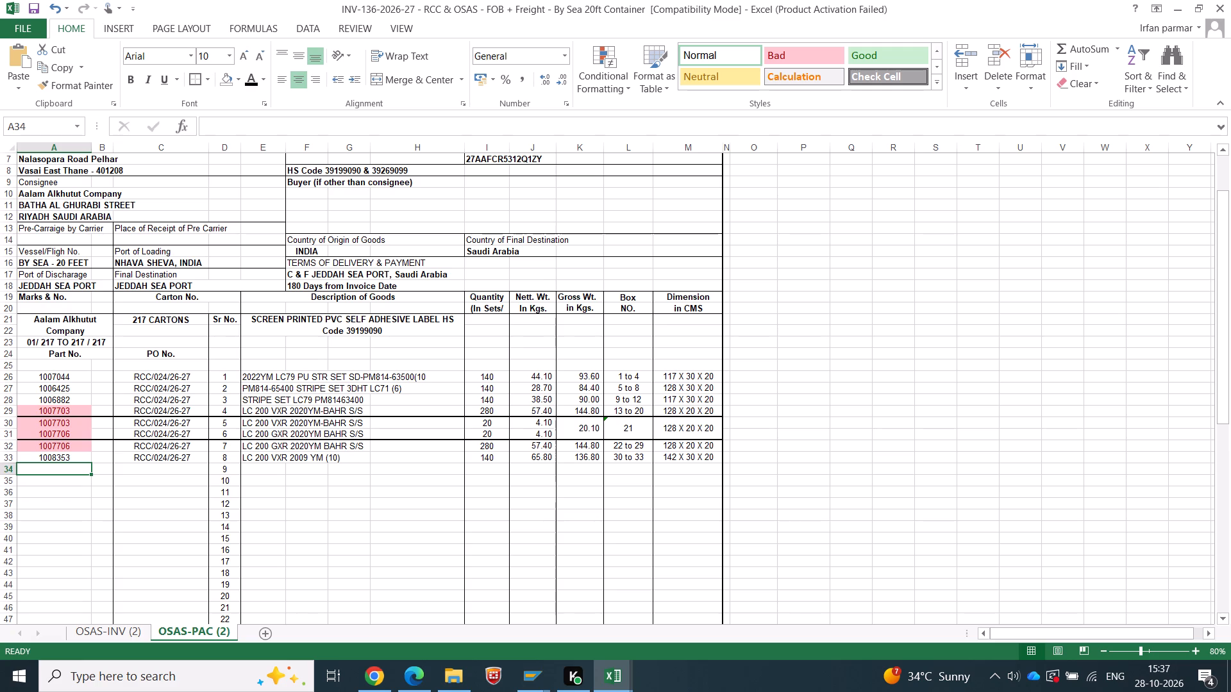
pyautogui.hotkey('ctrl', 's')
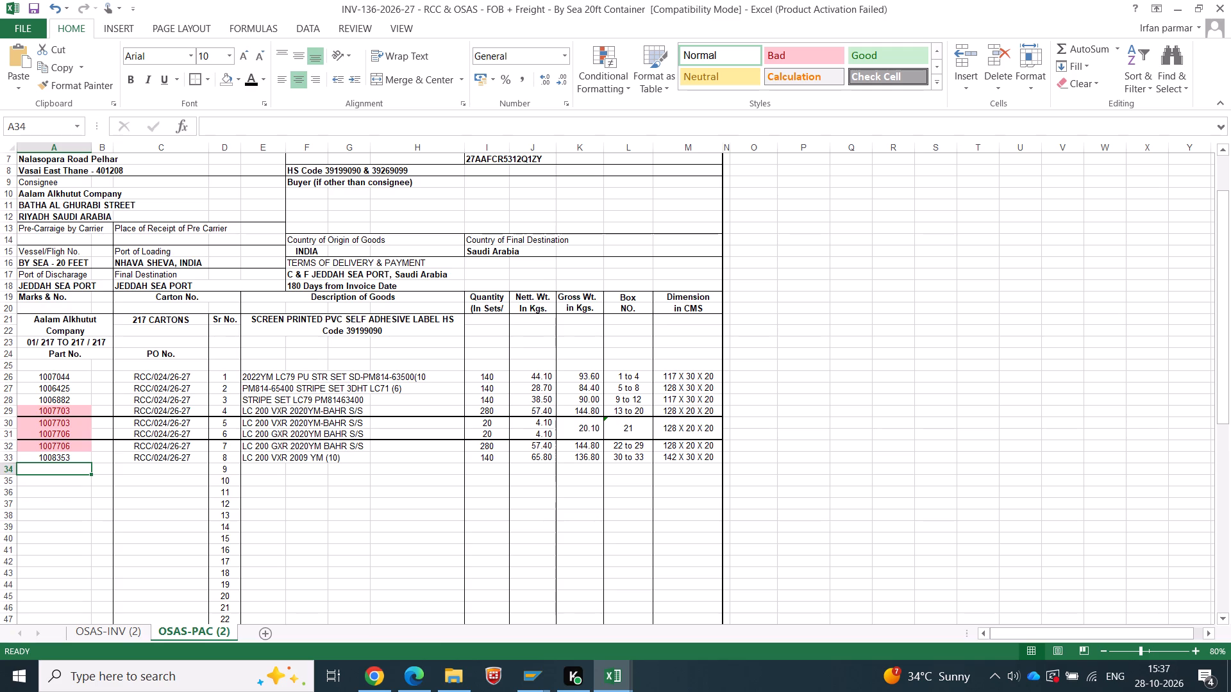
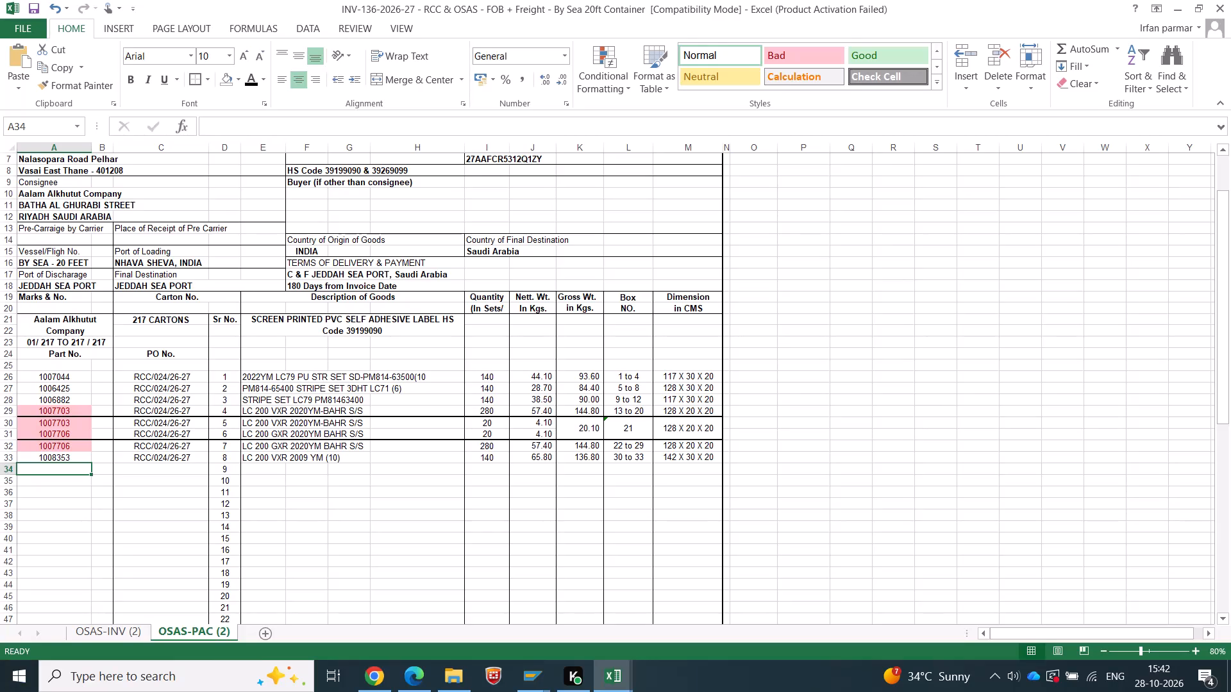
# In the OSAS 24.10.2026 workbook, clear the temporary totals in the blank row below the 1008353 cartons.
pyautogui.hotkey('alt', 'Tab')
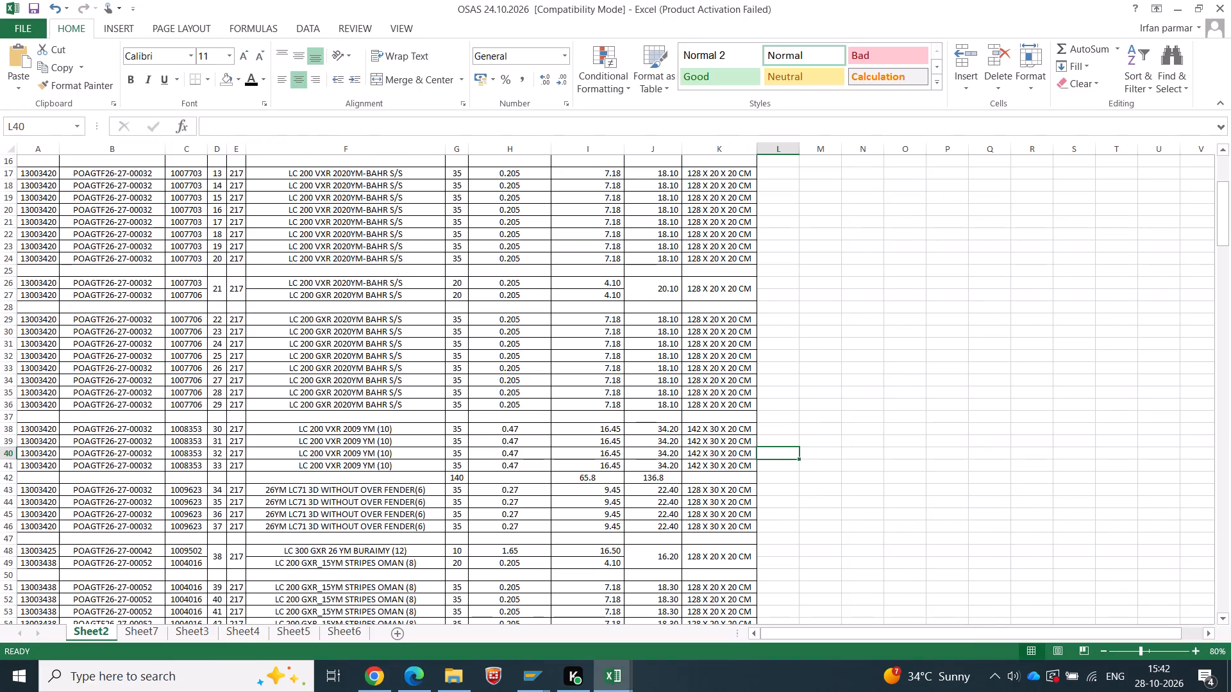
pyautogui.hotkey('alt', 'Tab')
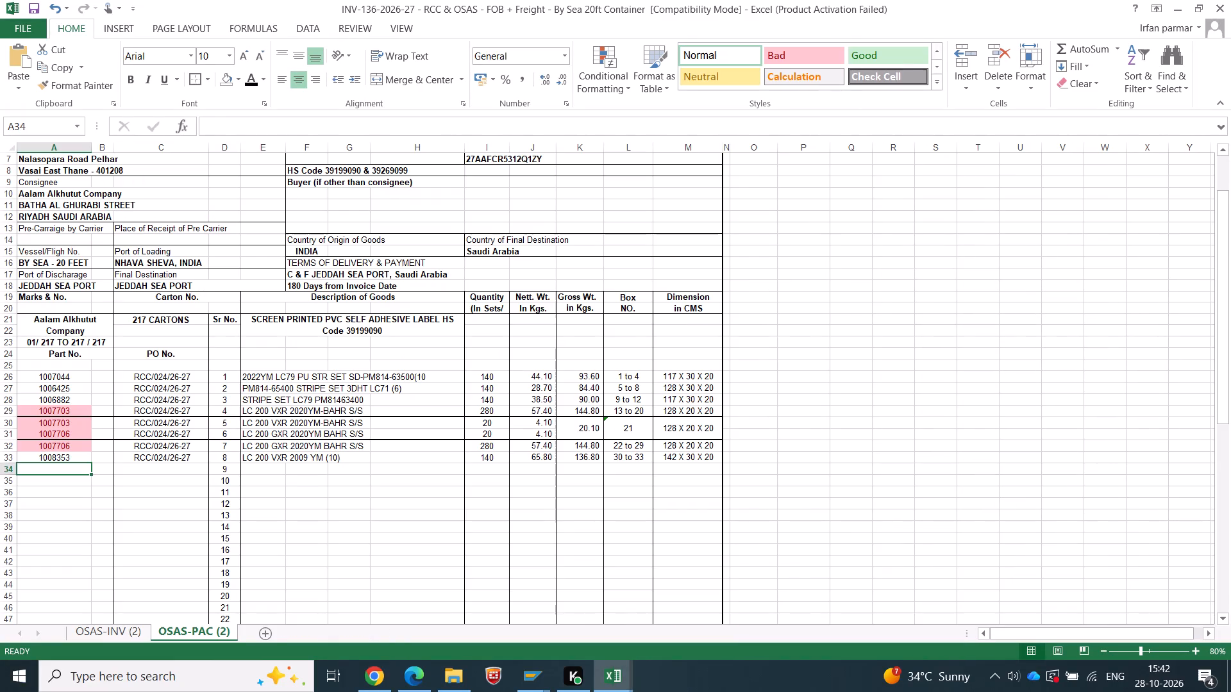
pyautogui.hotkey('alt', 'Tab')
pyautogui.moveTo(461, 478); pyautogui.dragTo(665, 480)
pyautogui.press('Delete')
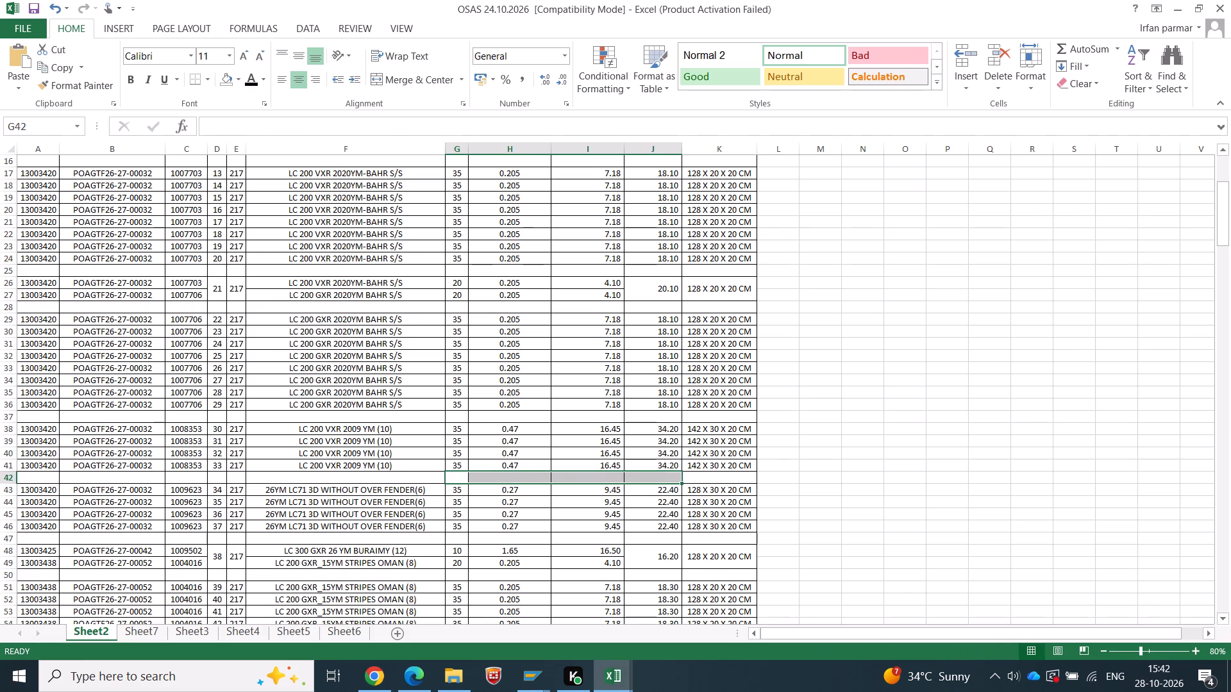
# Fill in part number 1009623 from the OSAS workbook and PO number RCC/024/26-27 for Sr No. 9 on the packing list.
pyautogui.click(190, 495)
pyautogui.hotkey('ctrl', 'c')
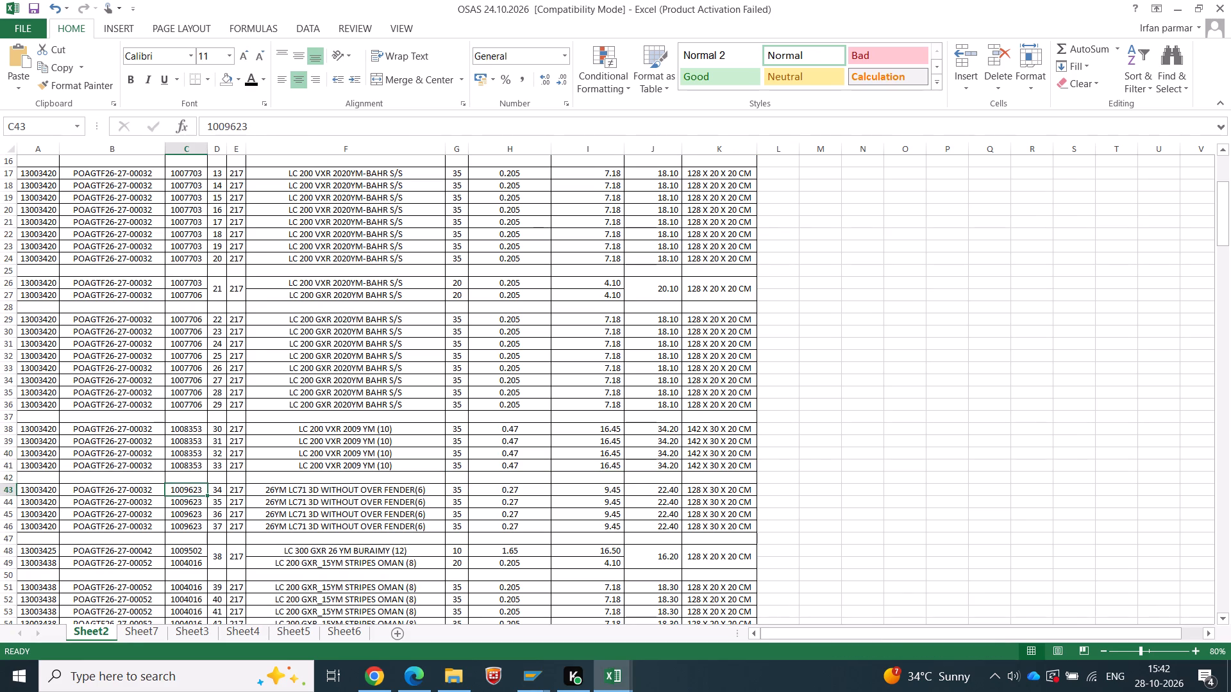
pyautogui.hotkey('alt', 'Tab')
pyautogui.rightClick(54, 472)
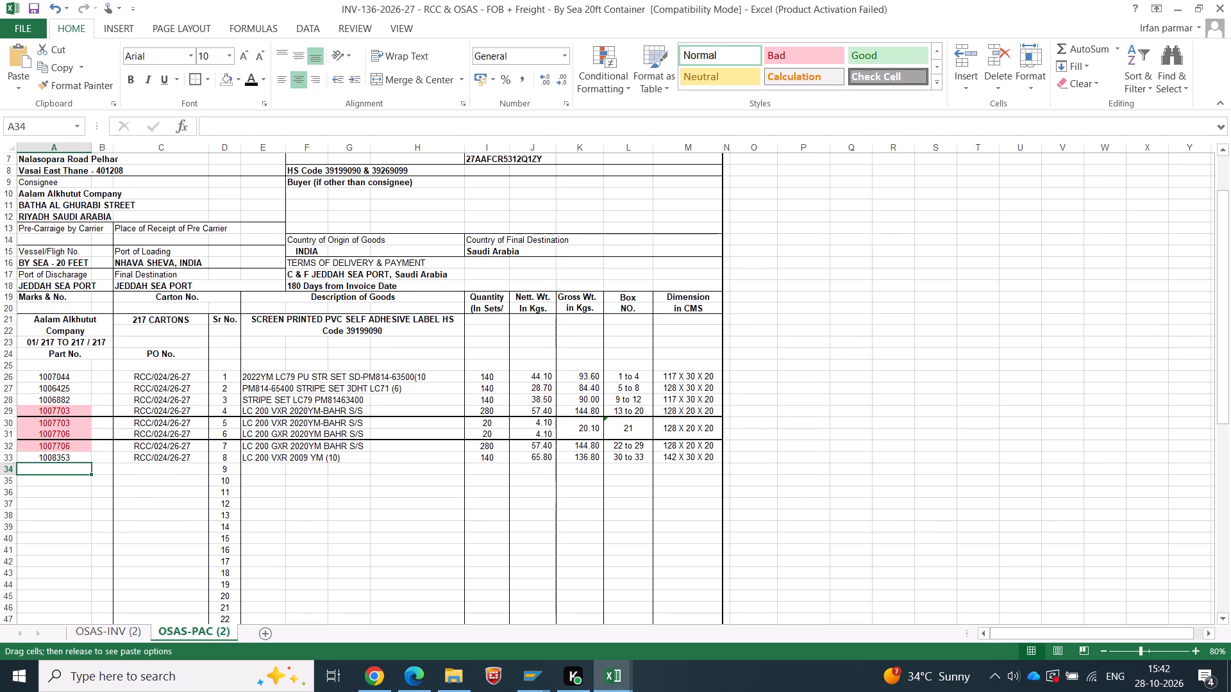
pyautogui.rightClick(54, 469)
pyautogui.click(111, 227)
pyautogui.press('Tab')
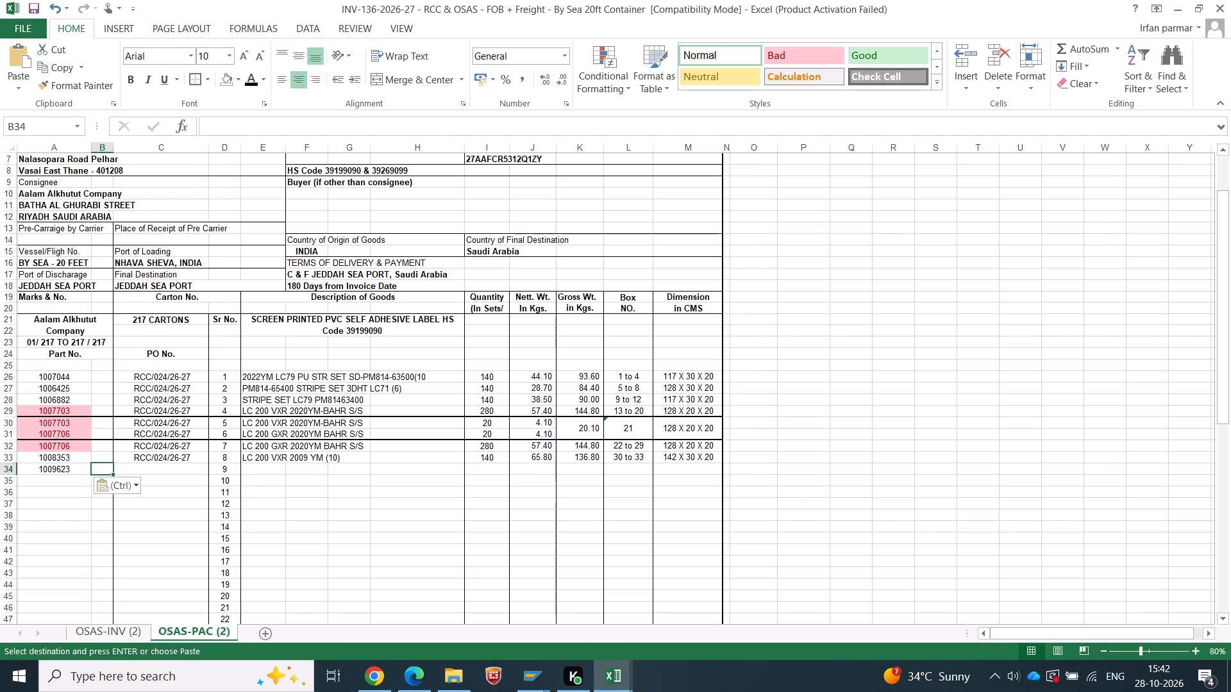
pyautogui.press('Tab')
pyautogui.hotkey('alt', 'Tab')
pyautogui.hotkey('alt', 'Tab')
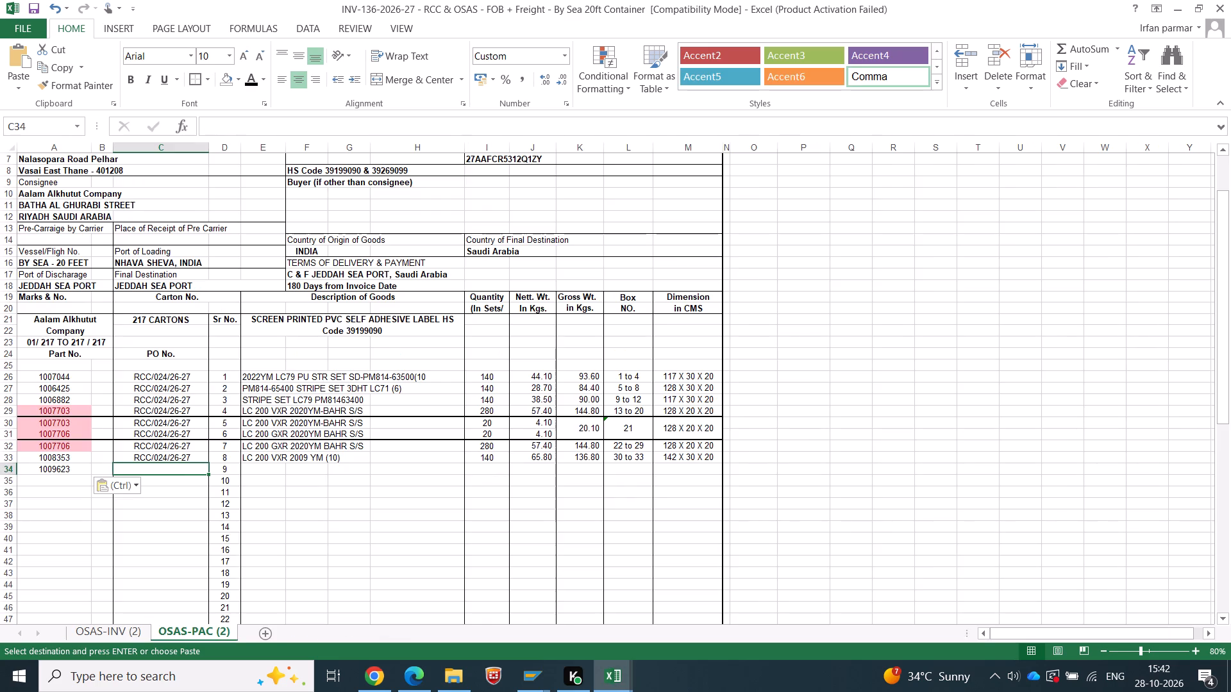
pyautogui.hotkey('ctrl', 'd')
# Copy the description 26YM LC71 3D WITHOUT OVER FENDER(6) from the OSAS workbook into the Sr No. 9 row as values.
pyautogui.press('Tab')
pyautogui.press('Tab')
pyautogui.hotkey('alt', 'Tab')
pyautogui.press('Tab')
pyautogui.press('Tab')
pyautogui.press('Tab')
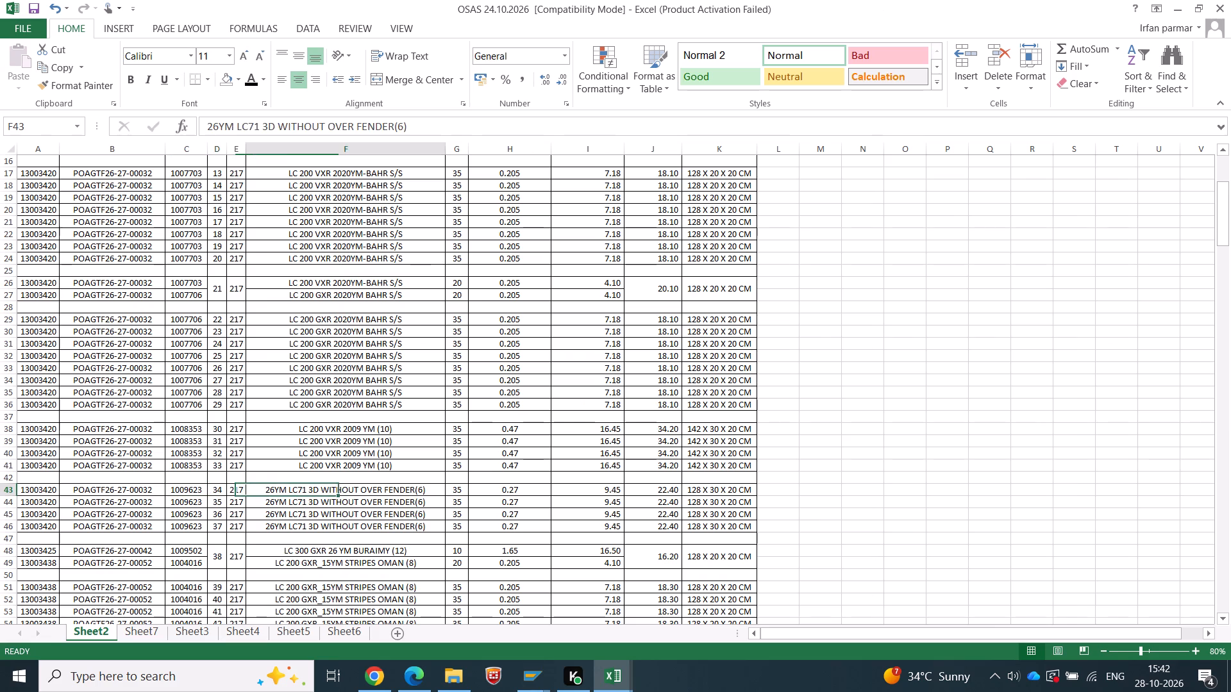
pyautogui.press('Tab')
pyautogui.press('Left')
pyautogui.hotkey('ctrl', 'c')
pyautogui.hotkey('alt', 'Tab')
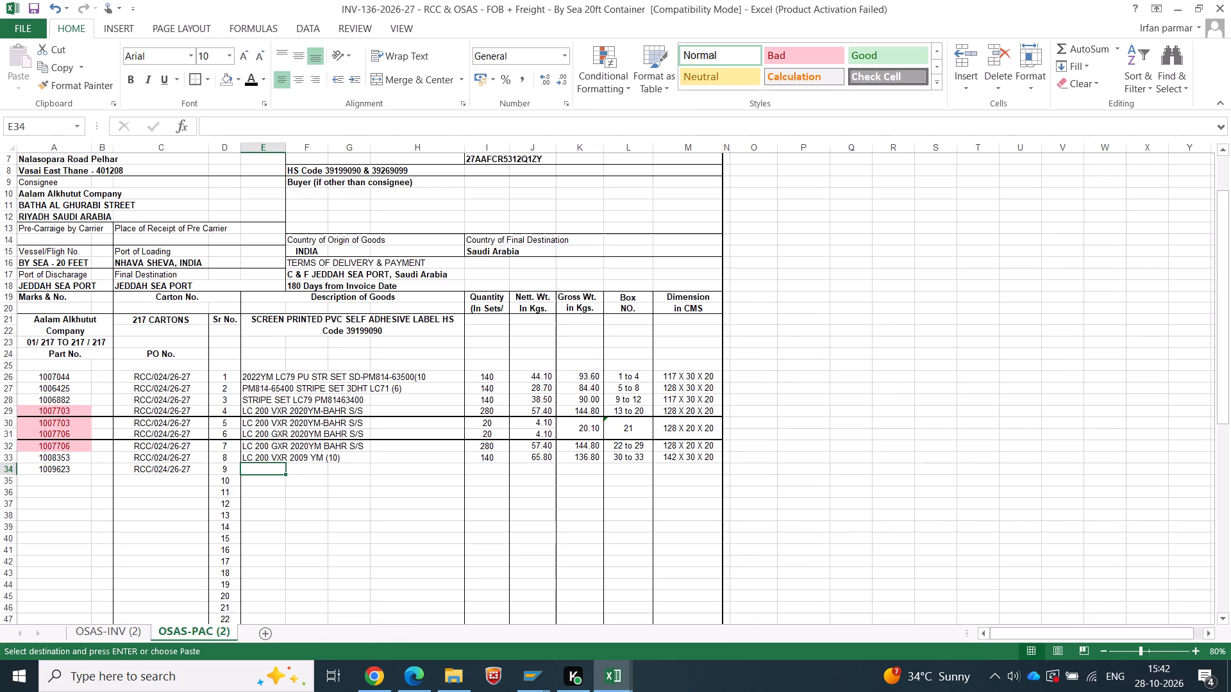
pyautogui.rightClick(266, 468)
pyautogui.click(321, 217)
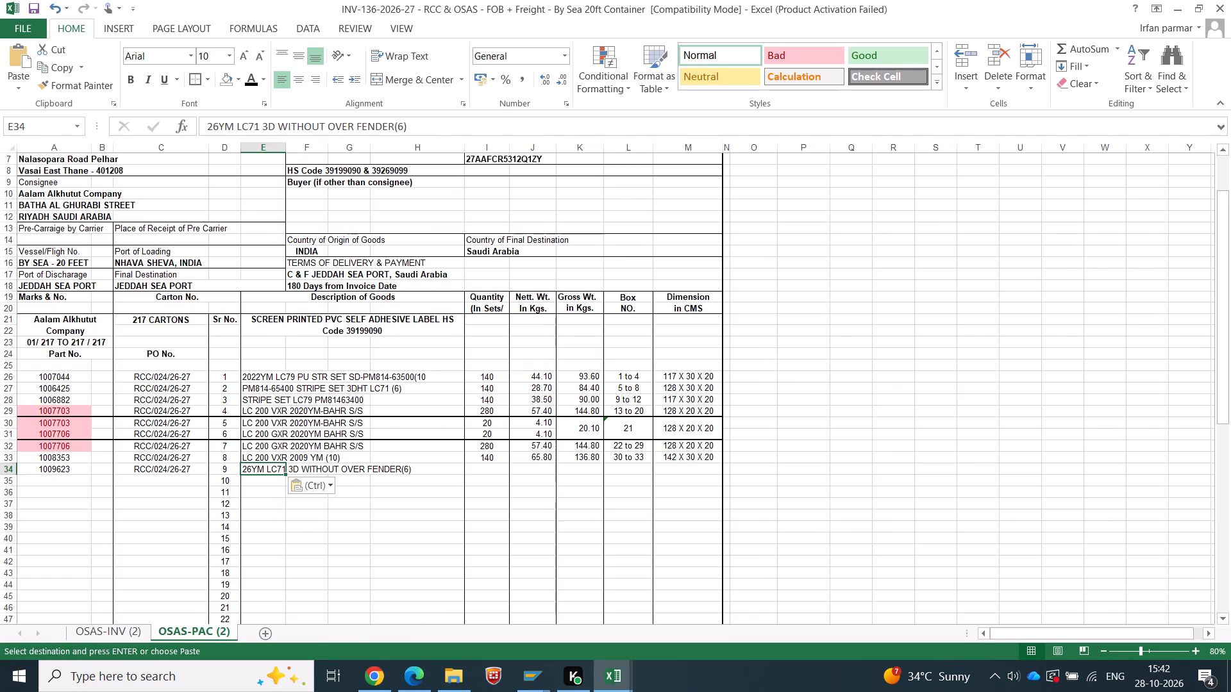
# Sum the quantities of cartons 34 to 37 in the blank row below them in the OSAS workbook.
pyautogui.press('Right')
pyautogui.press('Right')
pyautogui.press('Right')
pyautogui.press('Right')
pyautogui.hotkey('alt', 'Tab')
pyautogui.press('Right')
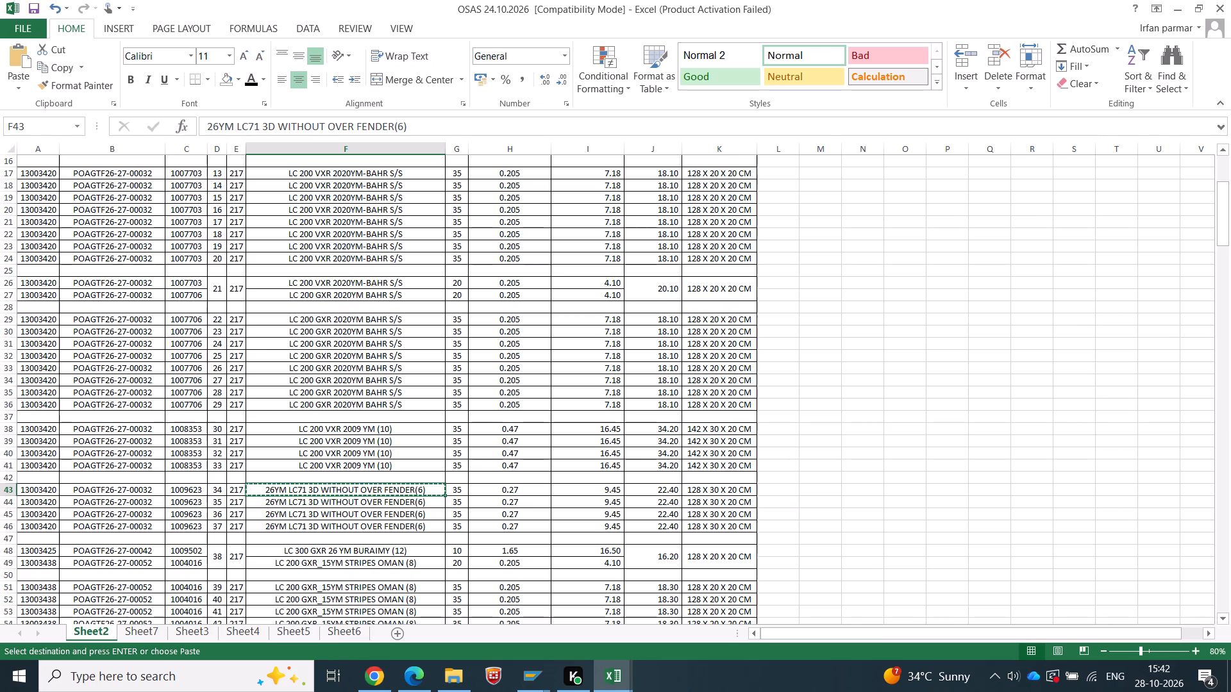
pyautogui.press('Down')
pyautogui.press('Down')
pyautogui.press('Down')
pyautogui.press('Down')
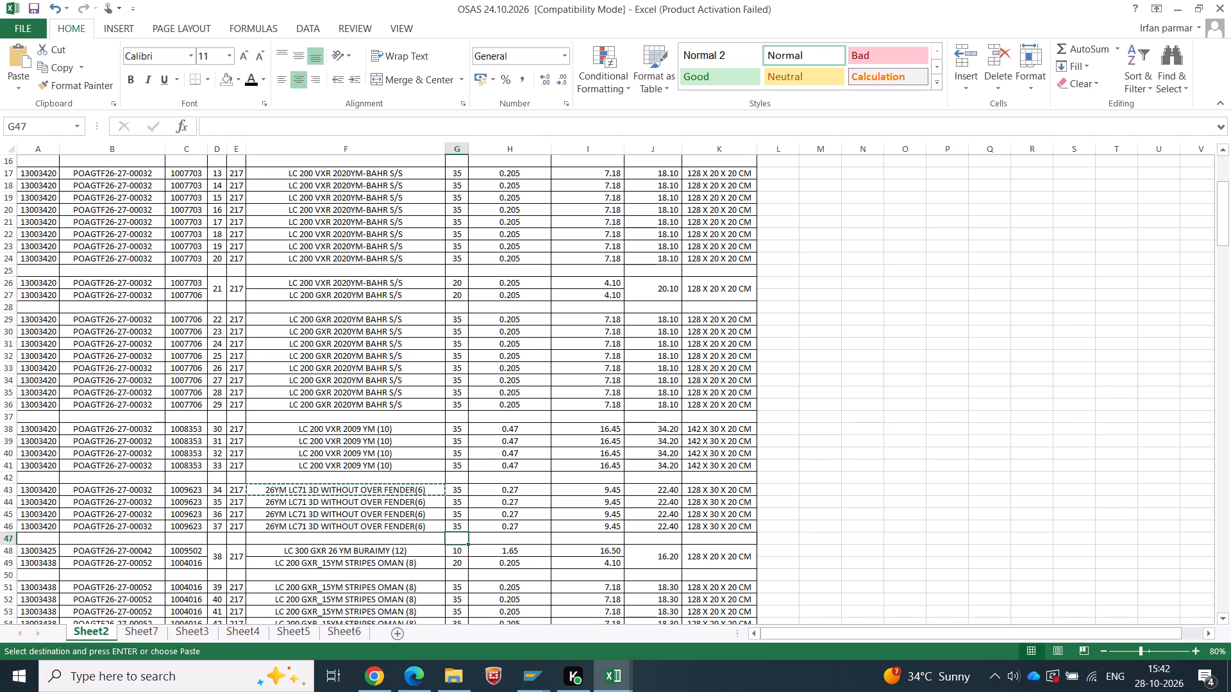
pyautogui.hotkey('alt', '=')
pyautogui.press('Return')
pyautogui.press('Up')
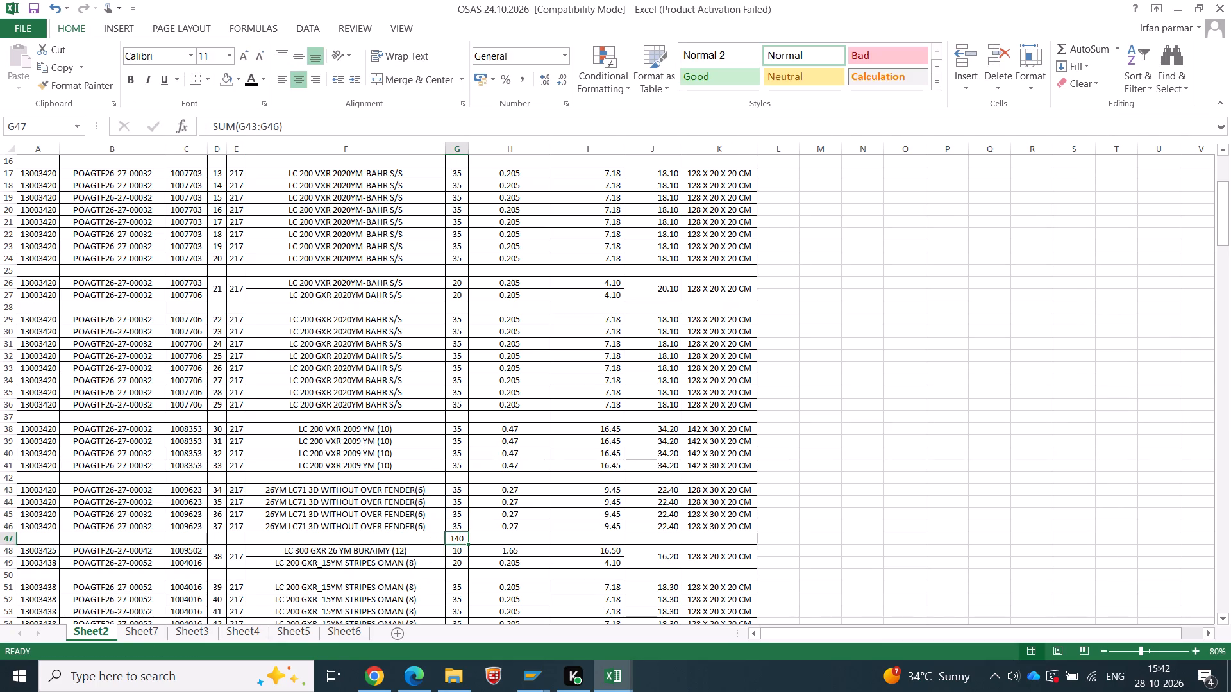
# Copy the quantity sum formula across to the net weight and gross weight columns of the same row.
pyautogui.hotkey('ctrl', 'c')
pyautogui.press('Right')
pyautogui.press('Right')
pyautogui.press('Right')
pyautogui.press('Left')
pyautogui.hotkey('shift', 'Right')
pyautogui.press('Return')
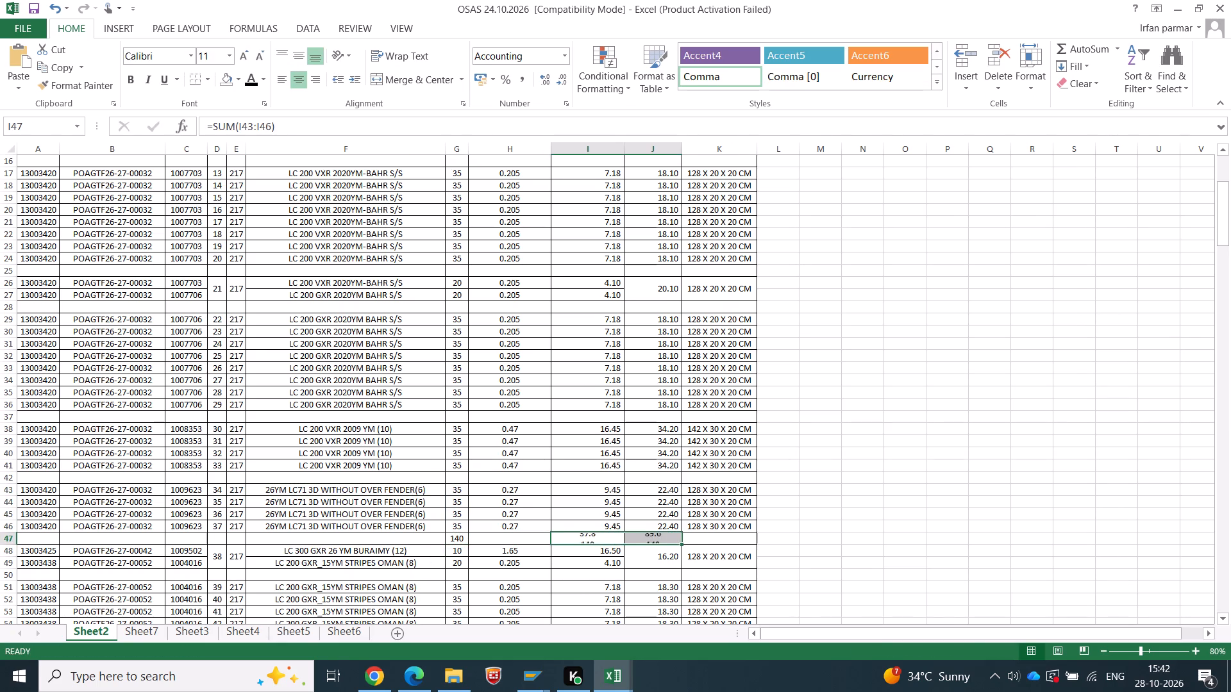
# Paste the summed quantity of 140 as a value into the Sr No. 9 quantity cell on the packing list.
pyautogui.press('Left')
pyautogui.press('Left')
pyautogui.press('Left')
pyautogui.press('Right')
pyautogui.hotkey('ctrl', 'c')
pyautogui.hotkey('alt', 'Tab')
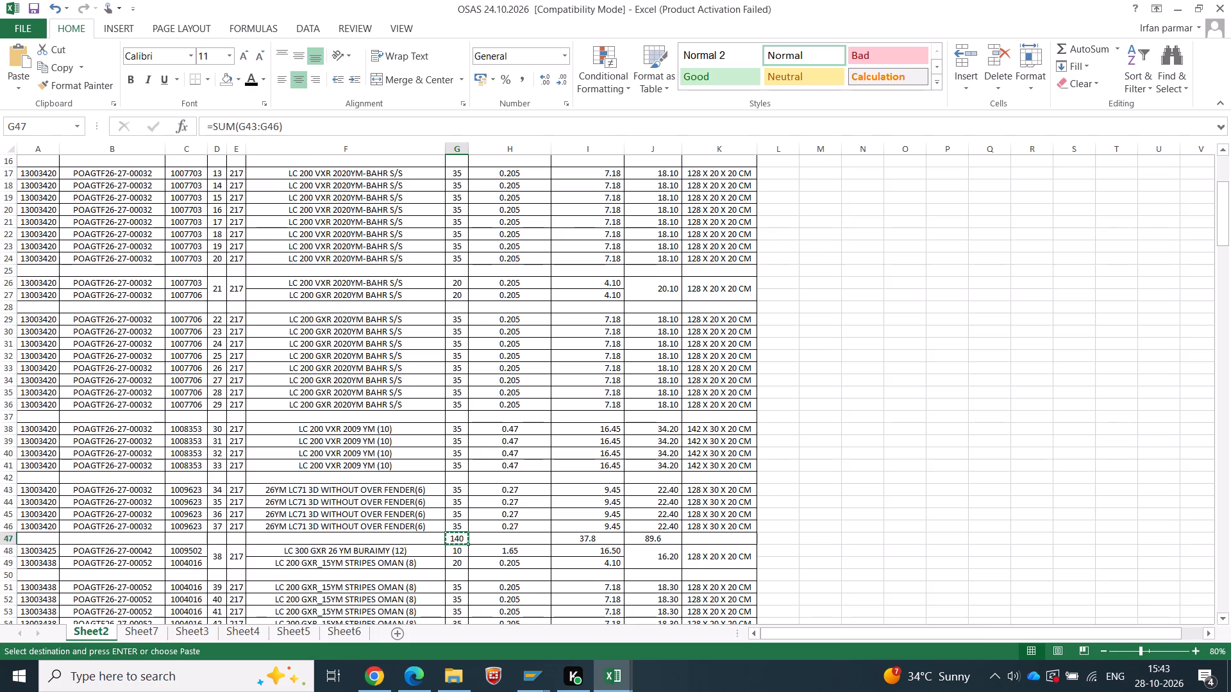
pyautogui.rightClick(499, 467)
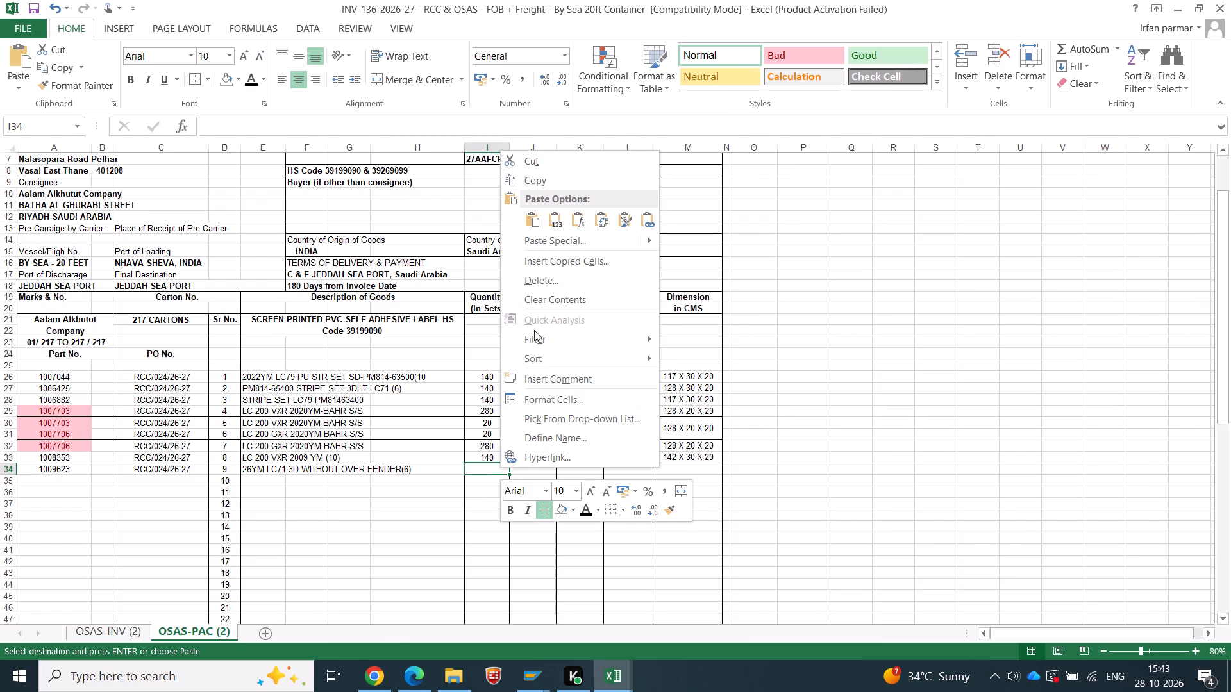
pyautogui.click(546, 219)
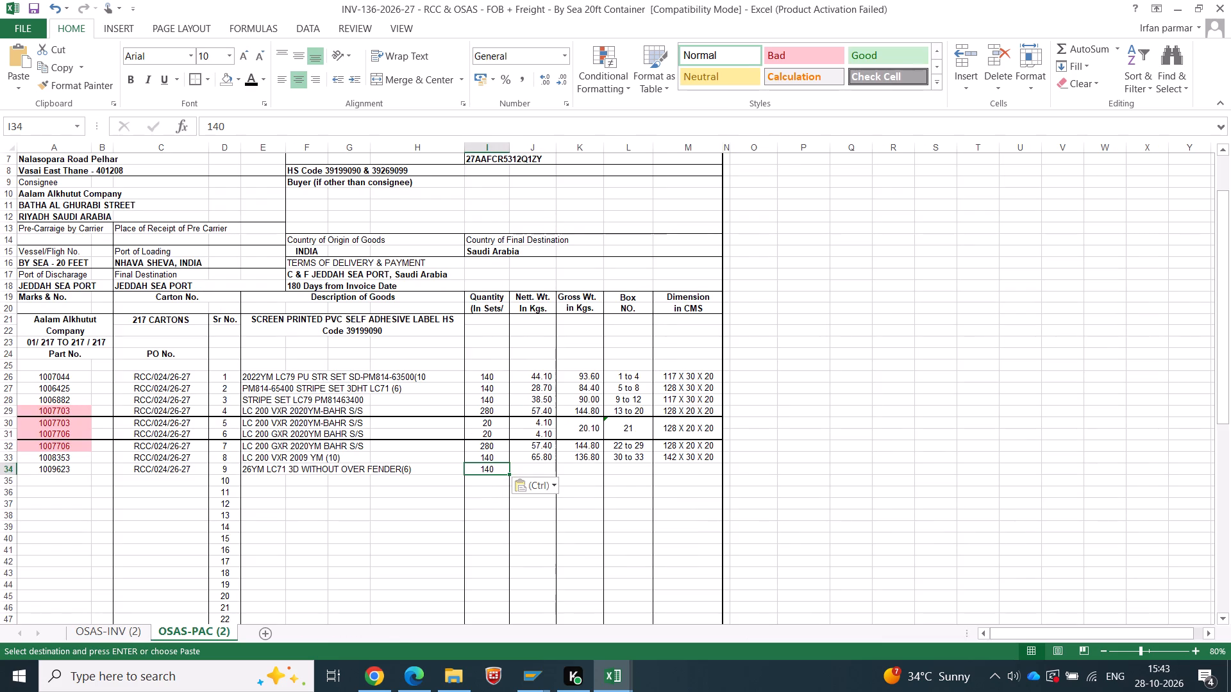
# Paste the summed net weight 37.80 and gross weight 89.60 as values into the Sr No. 9 row.
pyautogui.press('Tab')
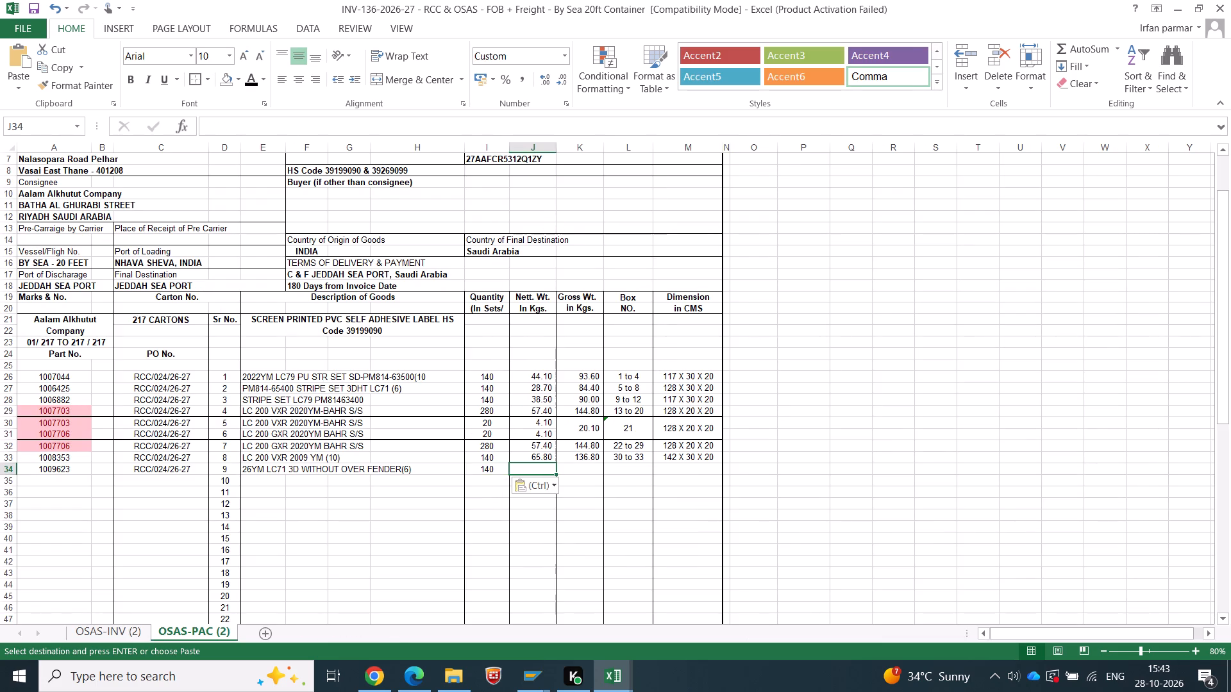
pyautogui.hotkey('alt', 'Tab')
pyautogui.moveTo(574, 536); pyautogui.dragTo(638, 537)
pyautogui.press('c')
pyautogui.hotkey('ctrl', 'c')
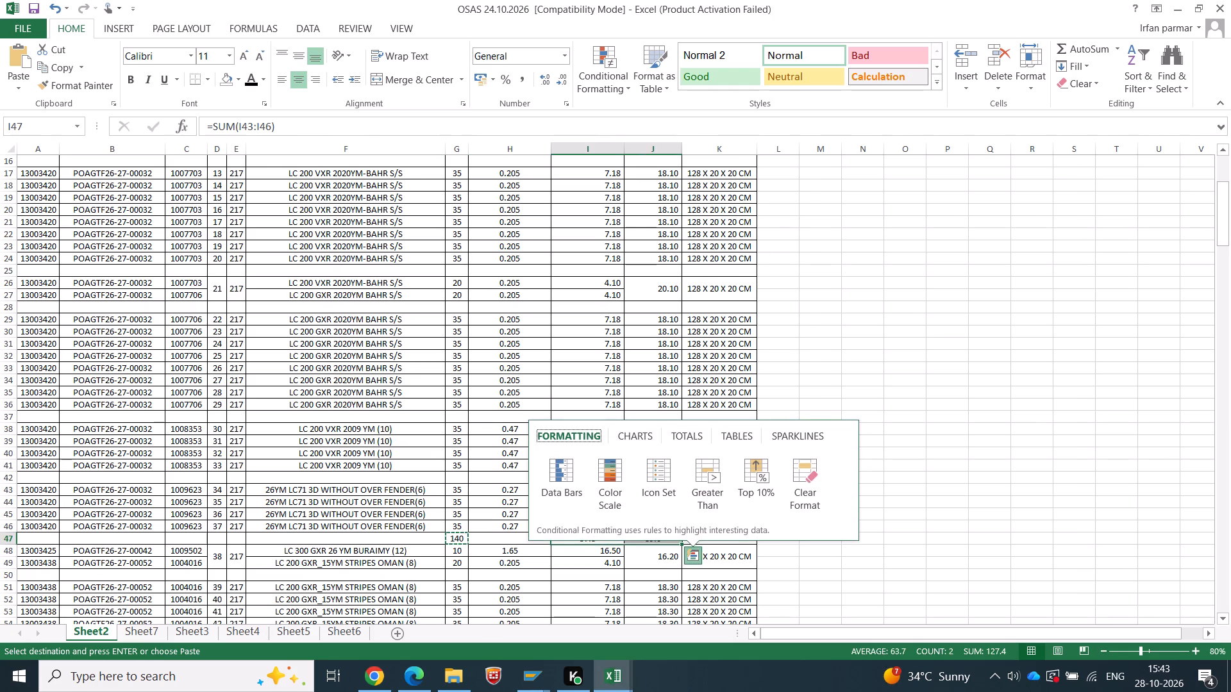
pyautogui.press('Escape')
pyautogui.hotkey('ctrl', 'c')
pyautogui.hotkey('alt', 'Tab')
pyautogui.click(530, 563)
pyautogui.hotkey('alt', 'Tab')
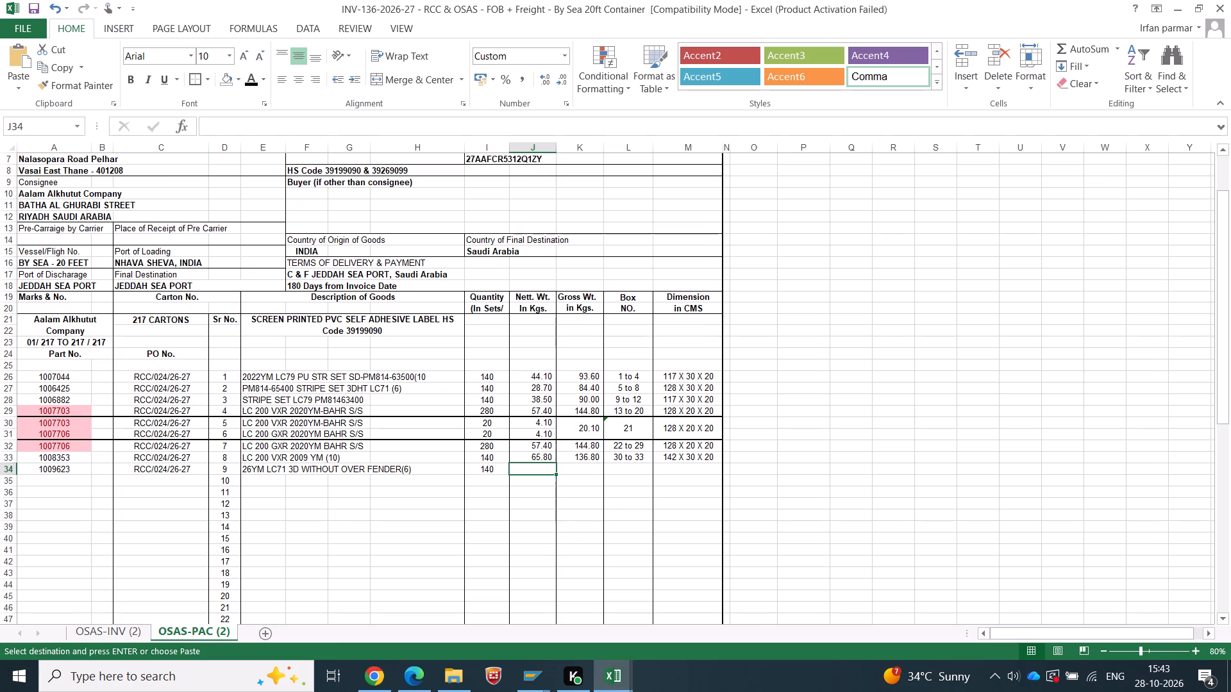
pyautogui.rightClick(546, 468)
pyautogui.click(601, 224)
# Enter the box number range 34 to 37 for Sr No. 9 on the packing list.
pyautogui.click(626, 463)
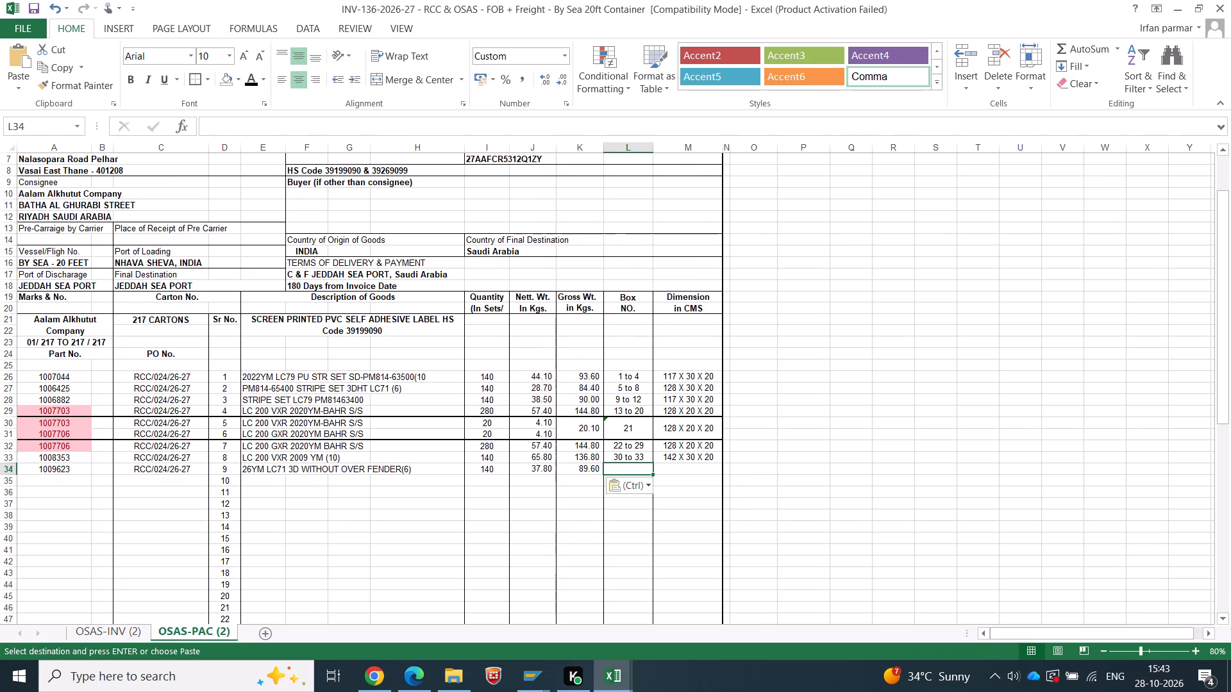
pyautogui.press('Escape')
pyautogui.hotkey('alt', 'Tab')
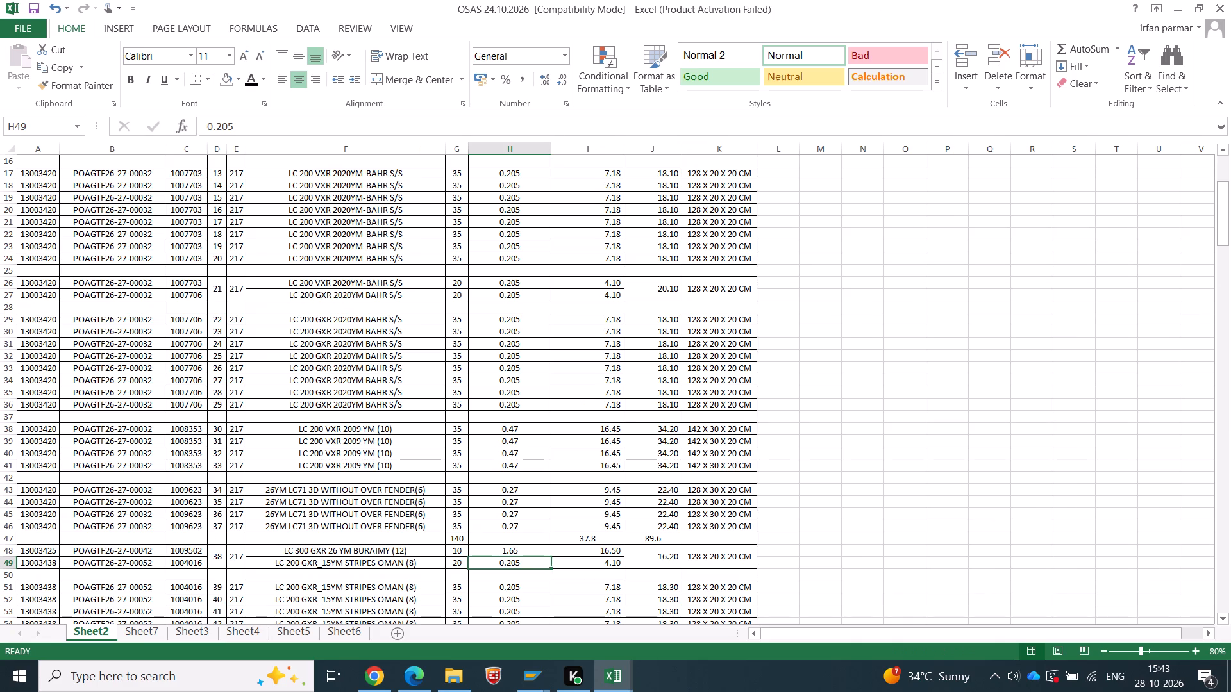
pyautogui.press('Up')
pyautogui.press('Up')
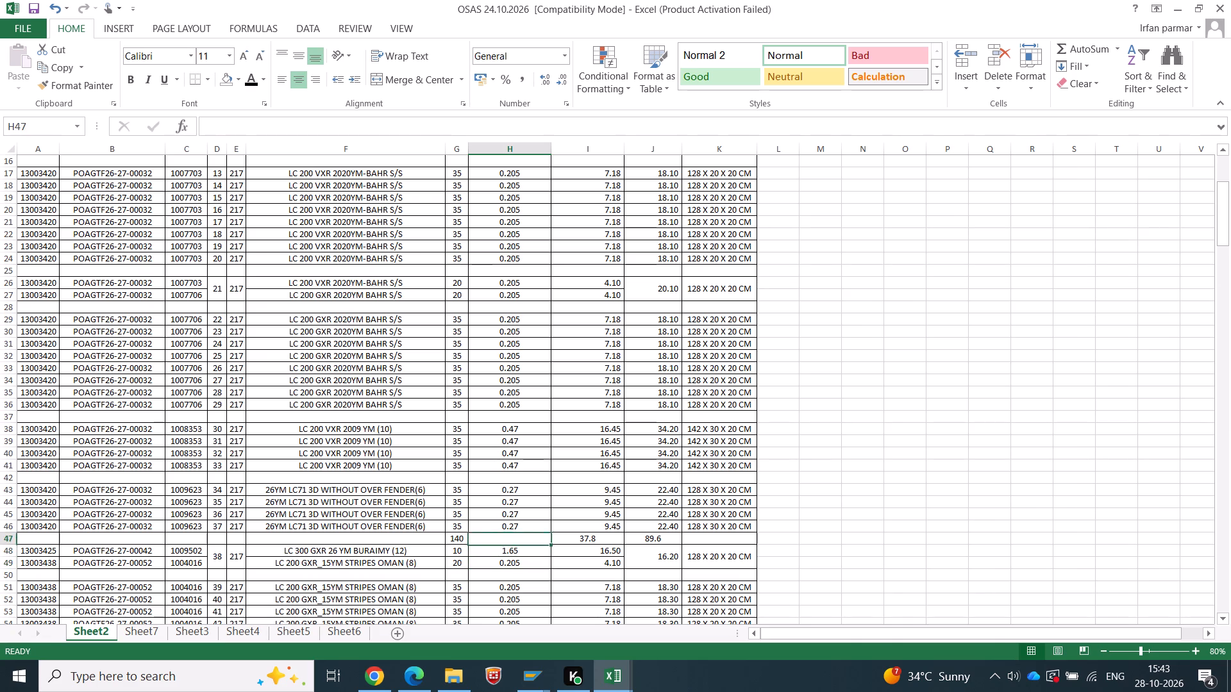
pyautogui.press('Up')
pyautogui.press('Down')
pyautogui.press('Left')
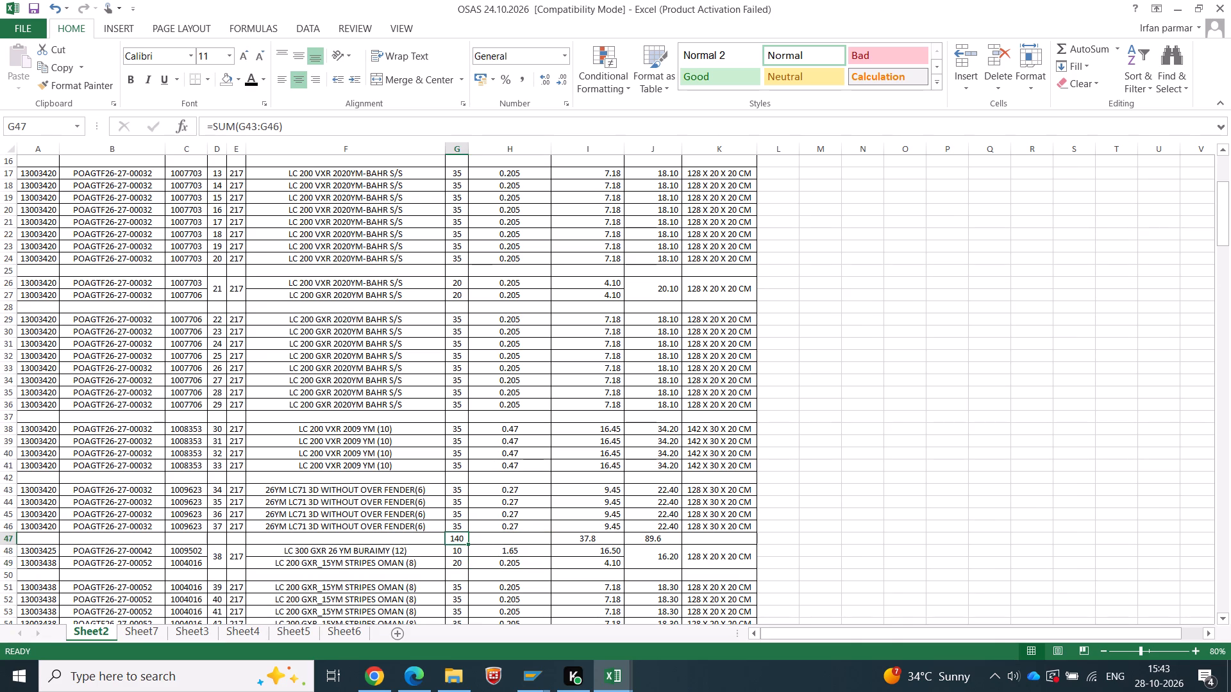
pyautogui.hotkey('alt', 'Tab')
pyautogui.write('340 to')
pyautogui.press('space')
pyautogui.write('37')
pyautogui.press('Left')
pyautogui.press('Left')
pyautogui.press('Left')
pyautogui.press('Right')
pyautogui.press('Right')
pyautogui.press('Right')
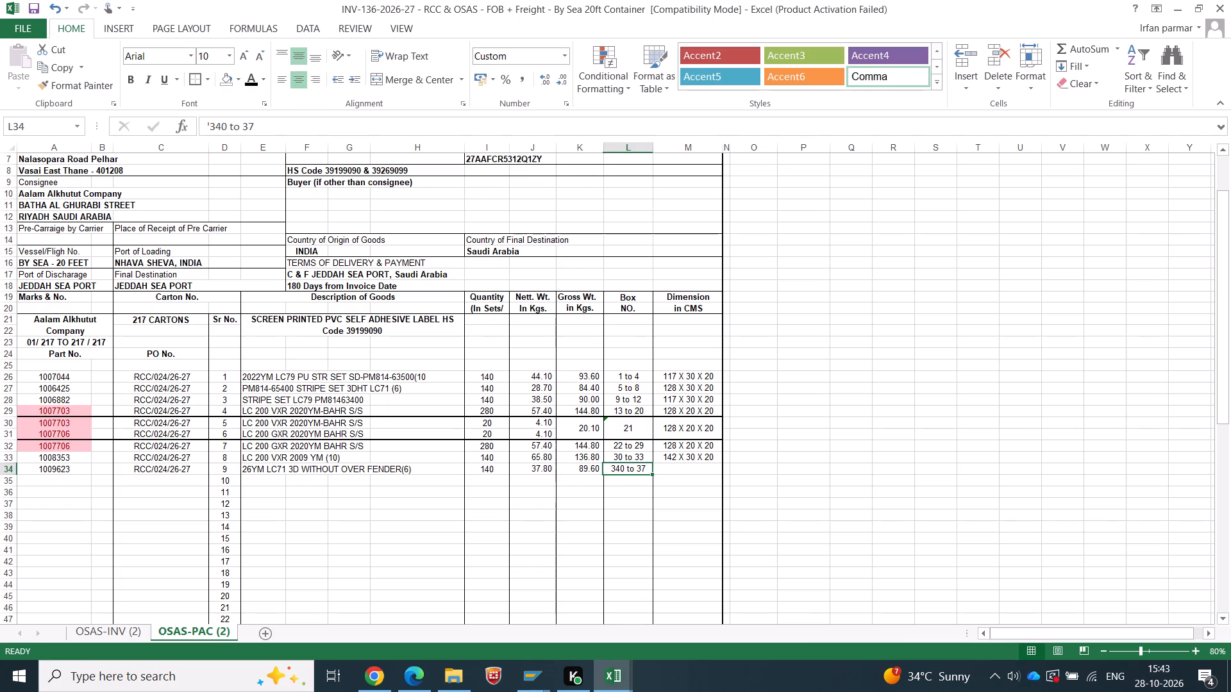
pyautogui.press('F2')
pyautogui.press('Left')
pyautogui.press('Left')
pyautogui.press('Left')
pyautogui.press('Left')
pyautogui.press('Left')
pyautogui.press('Left')
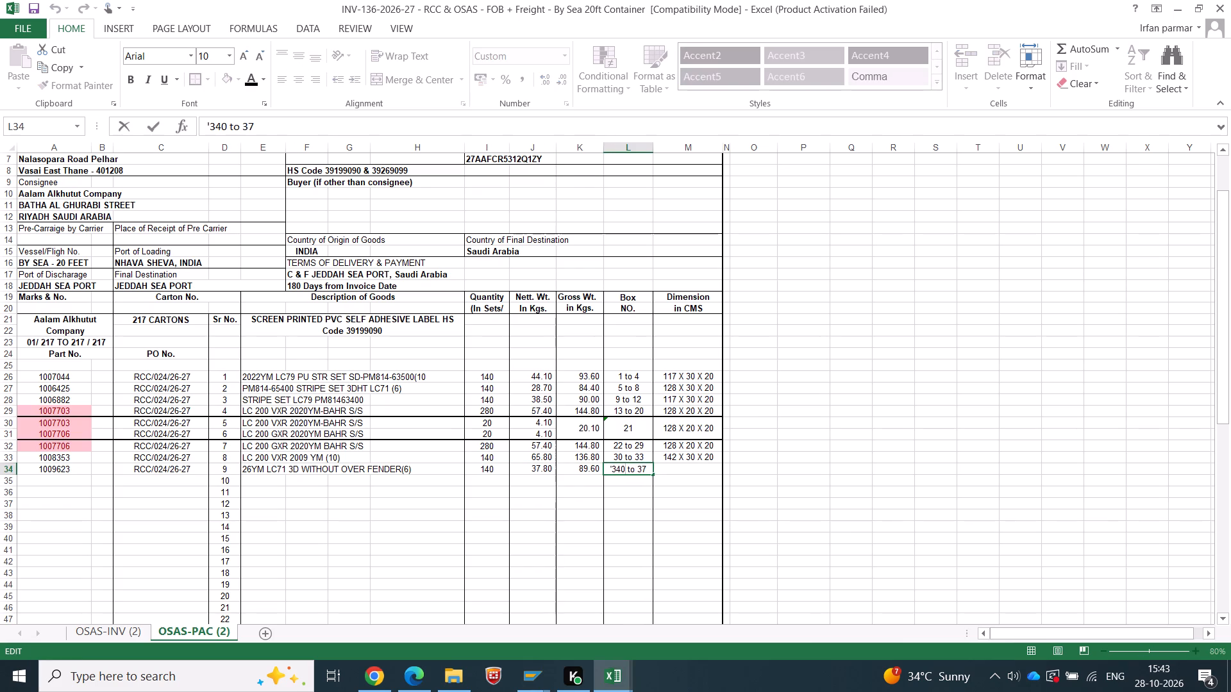
pyautogui.press('BackSpace')
# Copy the dimension text 128 X 30 X 20, without CM, from the 1009623 rows into the Sr No. 9 dimension cell.
pyautogui.press('Tab')
pyautogui.hotkey('alt', 'Tab')
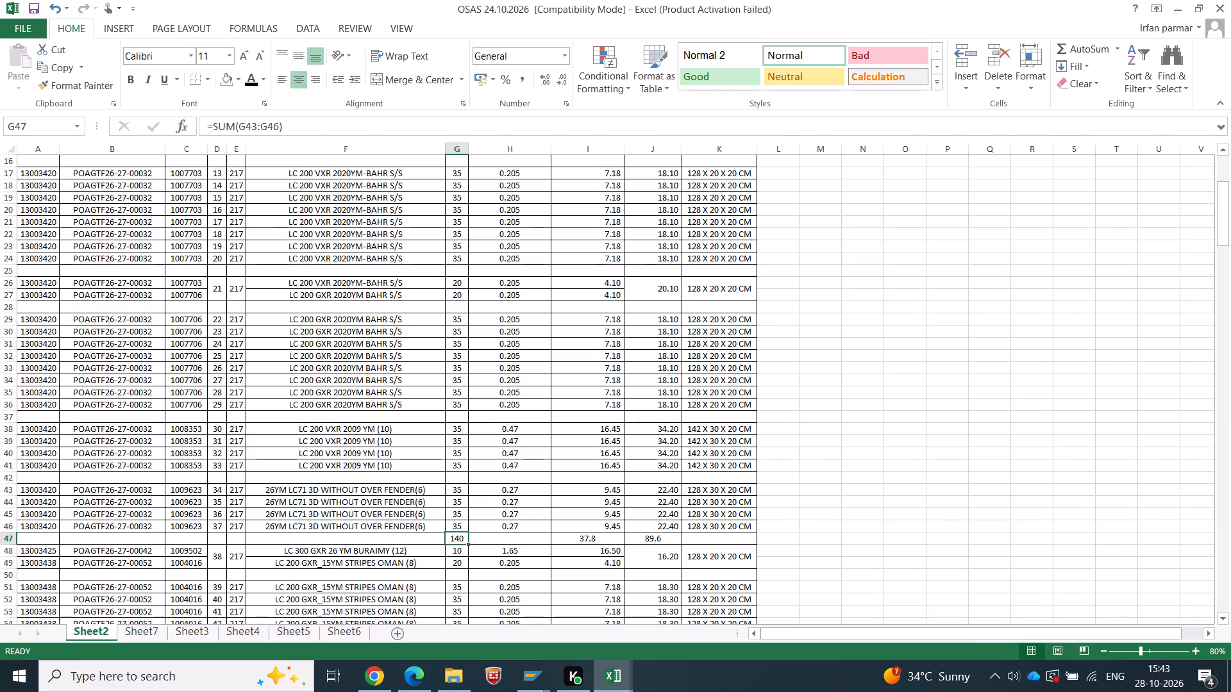
pyautogui.click(699, 507)
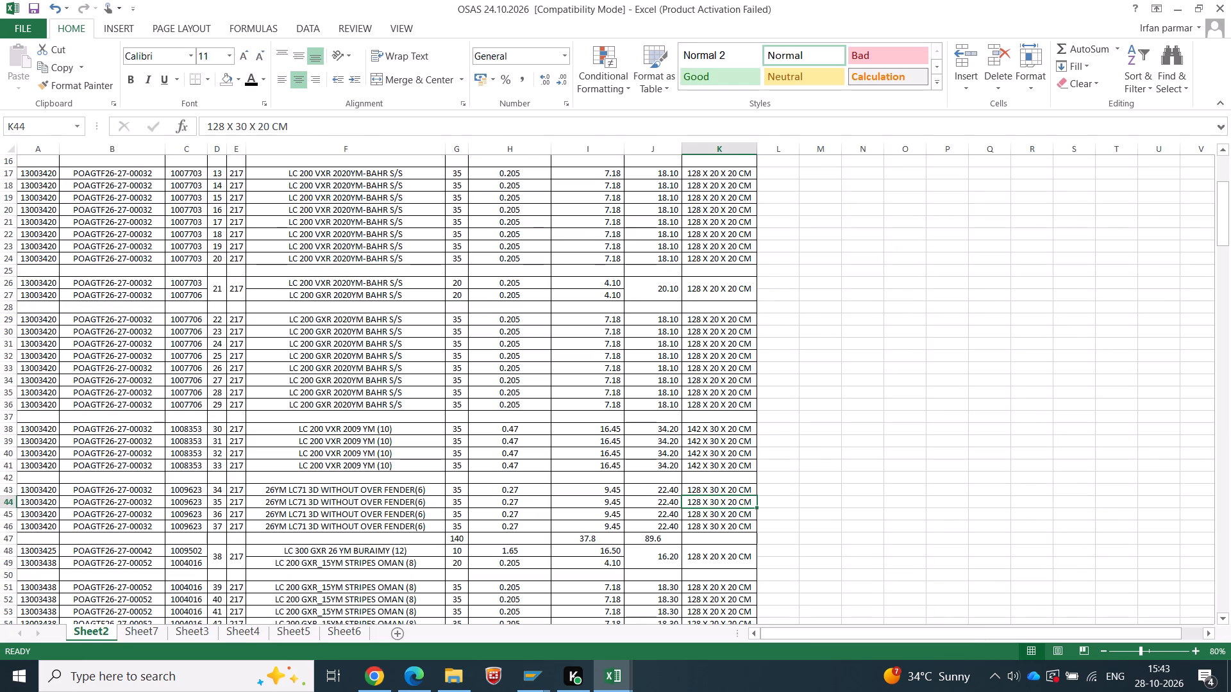
pyautogui.moveTo(267, 129); pyautogui.dragTo(90, 94)
pyautogui.hotkey('ctrl', 'c')
pyautogui.press('Tab')
pyautogui.hotkey('alt', 'Tab')
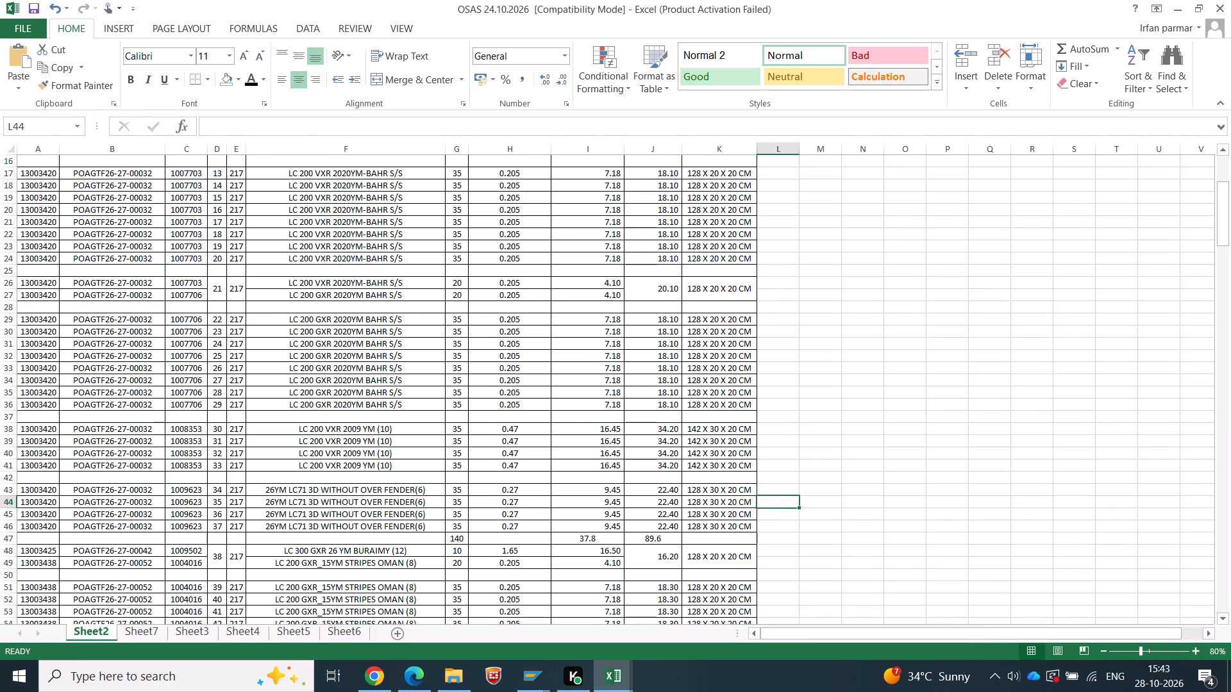
pyautogui.hotkey('ctrl', 'v')
# Clear the temporary totals in the blank row below the 1009623 cartons in the OSAS workbook.
pyautogui.hotkey('alt', 'Tab')
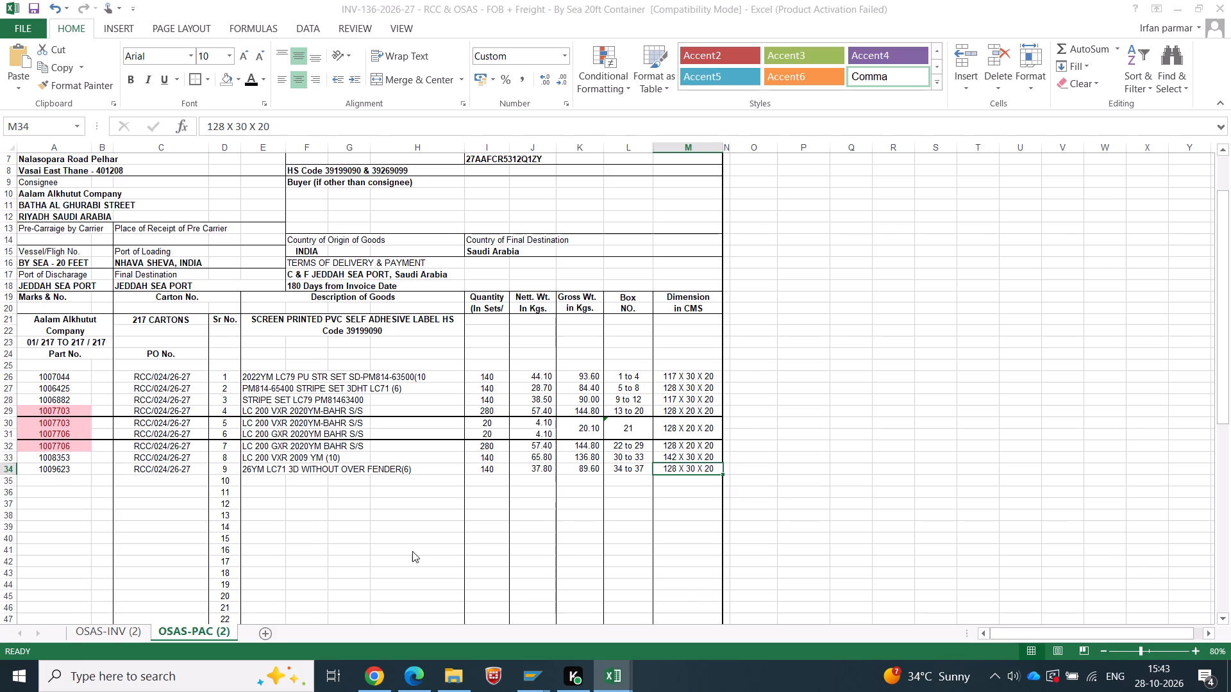
pyautogui.moveTo(687, 537); pyautogui.dragTo(448, 536)
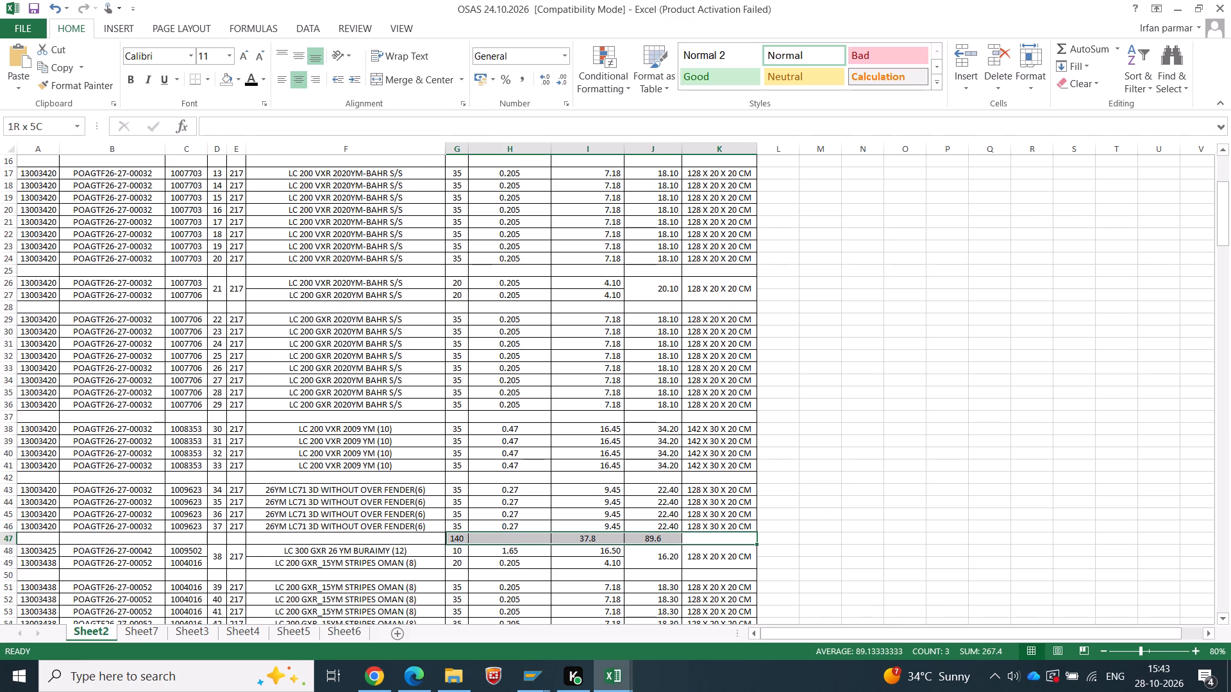
pyautogui.moveTo(448, 536); pyautogui.dragTo(446, 536)
pyautogui.press('Delete')
# Copy part numbers 1009502 and 1004016 of carton 38 from the OSAS workbook into the Sr No. 10 and 11 rows as values.
pyautogui.scroll(-2, 485, 524)
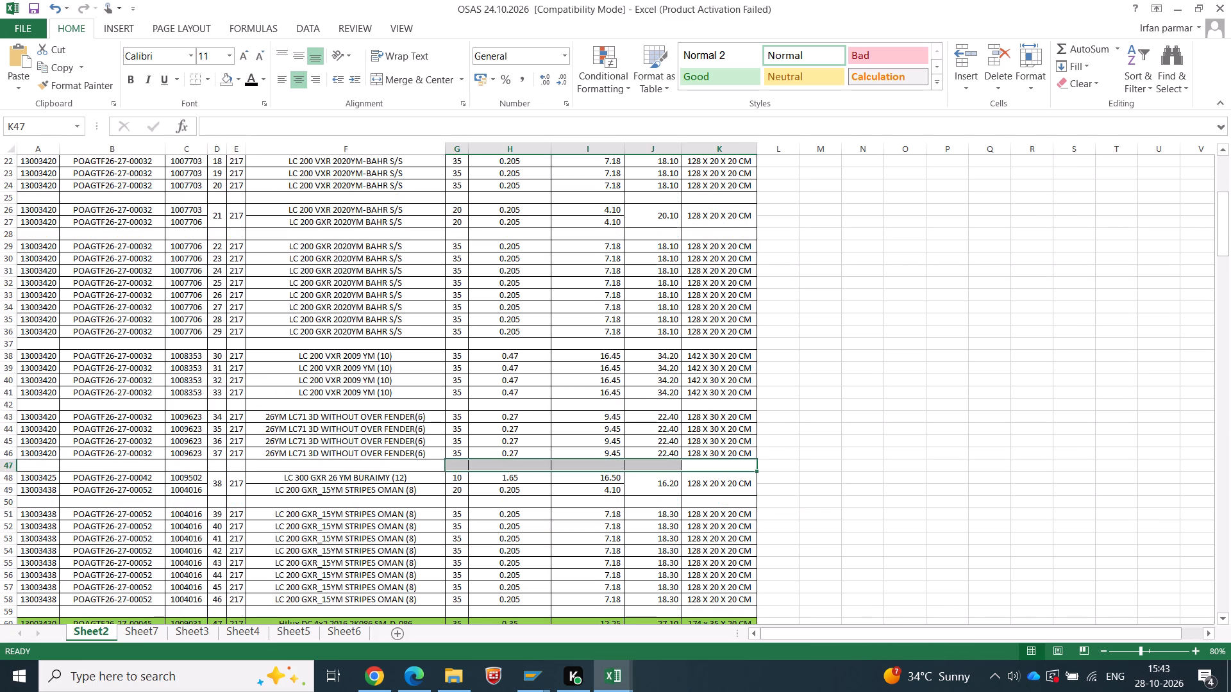
pyautogui.moveTo(94, 475); pyautogui.dragTo(110, 489)
pyautogui.moveTo(184, 480); pyautogui.dragTo(185, 486)
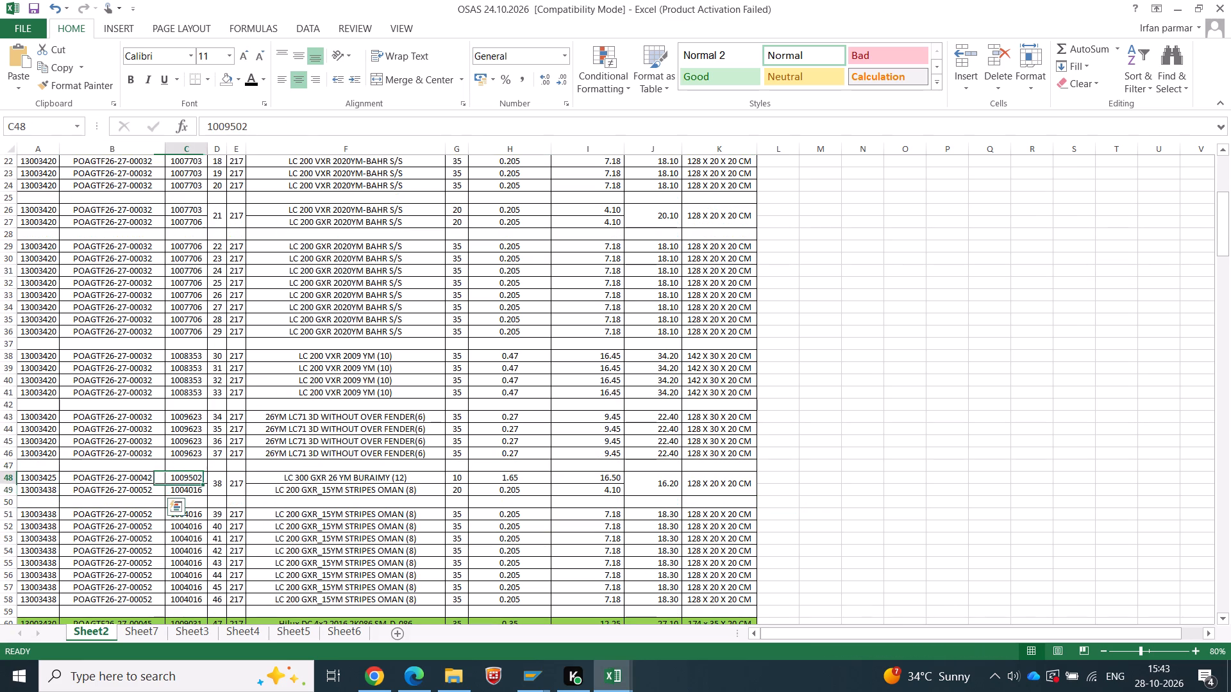
pyautogui.moveTo(185, 486); pyautogui.dragTo(185, 487)
pyautogui.hotkey('ctrl', 'c')
pyautogui.hotkey('alt', 'Tab')
pyautogui.rightClick(53, 474)
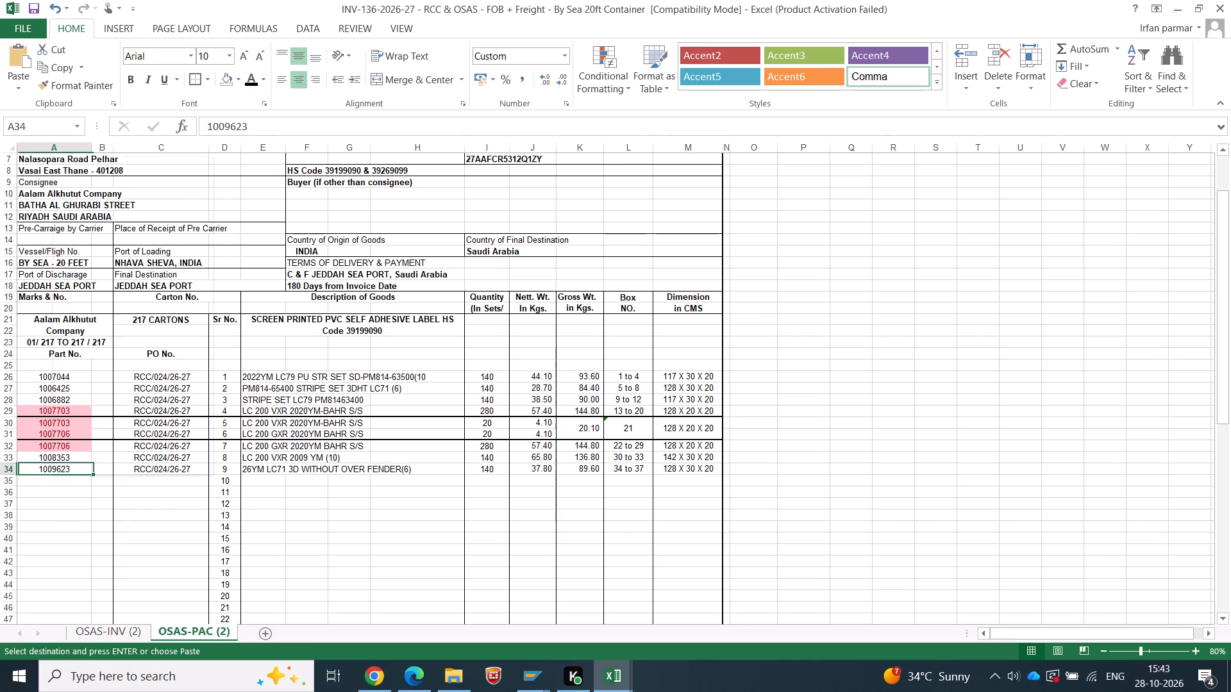
pyautogui.rightClick(50, 479)
pyautogui.click(110, 224)
# Paste the descriptions LC 300 GXR 26 YM BURAIMY (12) and LC 200 GXR_15YM STRIPES OMAN (8) as values into Sr No. 10 and 11.
pyautogui.hotkey('alt', 'Tab')
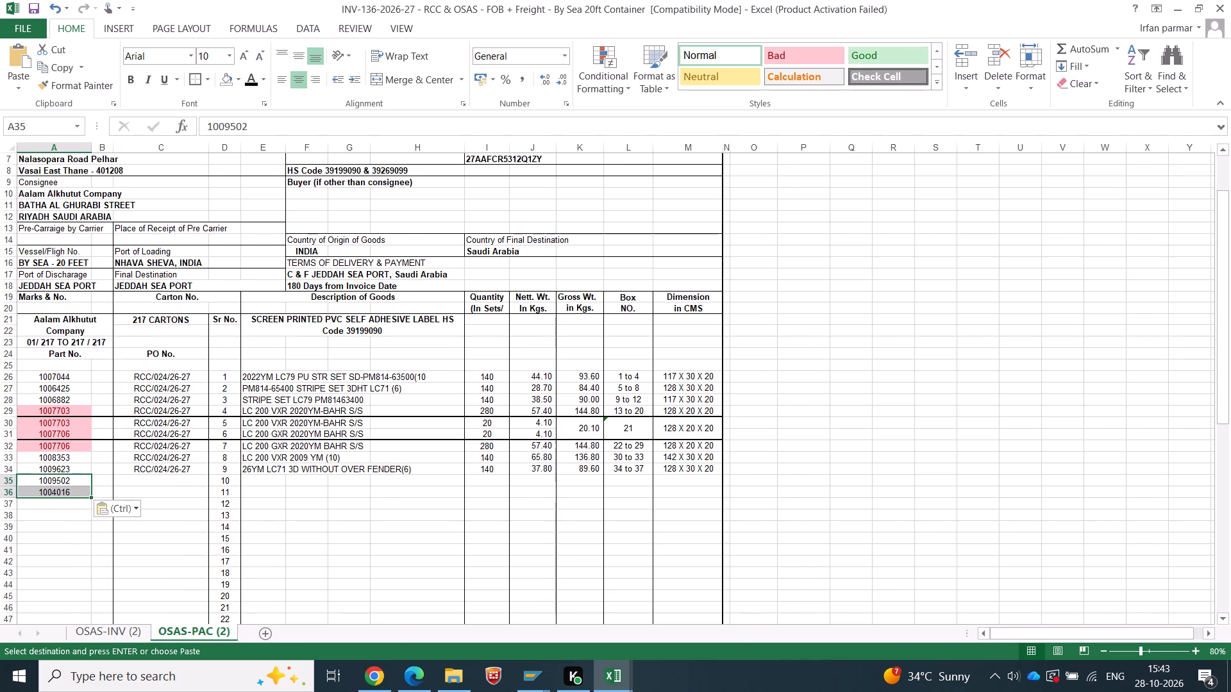
pyautogui.moveTo(315, 473); pyautogui.dragTo(314, 487)
pyautogui.hotkey('ctrl', 'c')
pyautogui.hotkey('alt', 'Tab')
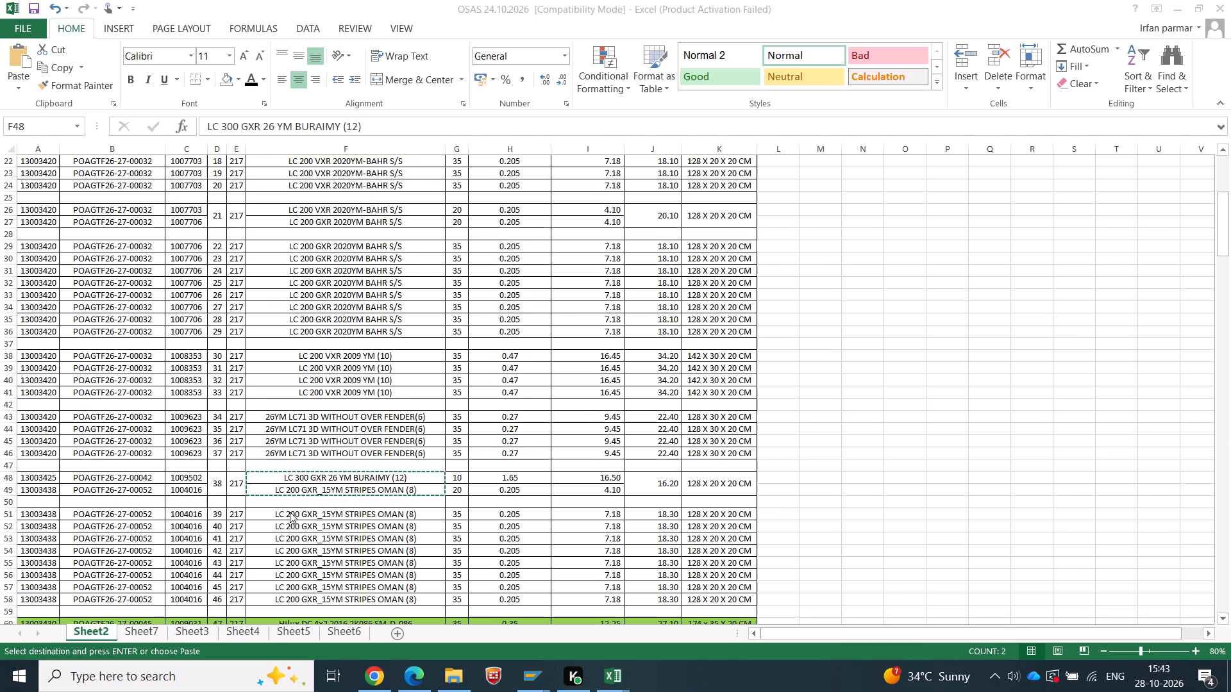
pyautogui.rightClick(255, 482)
pyautogui.click(304, 238)
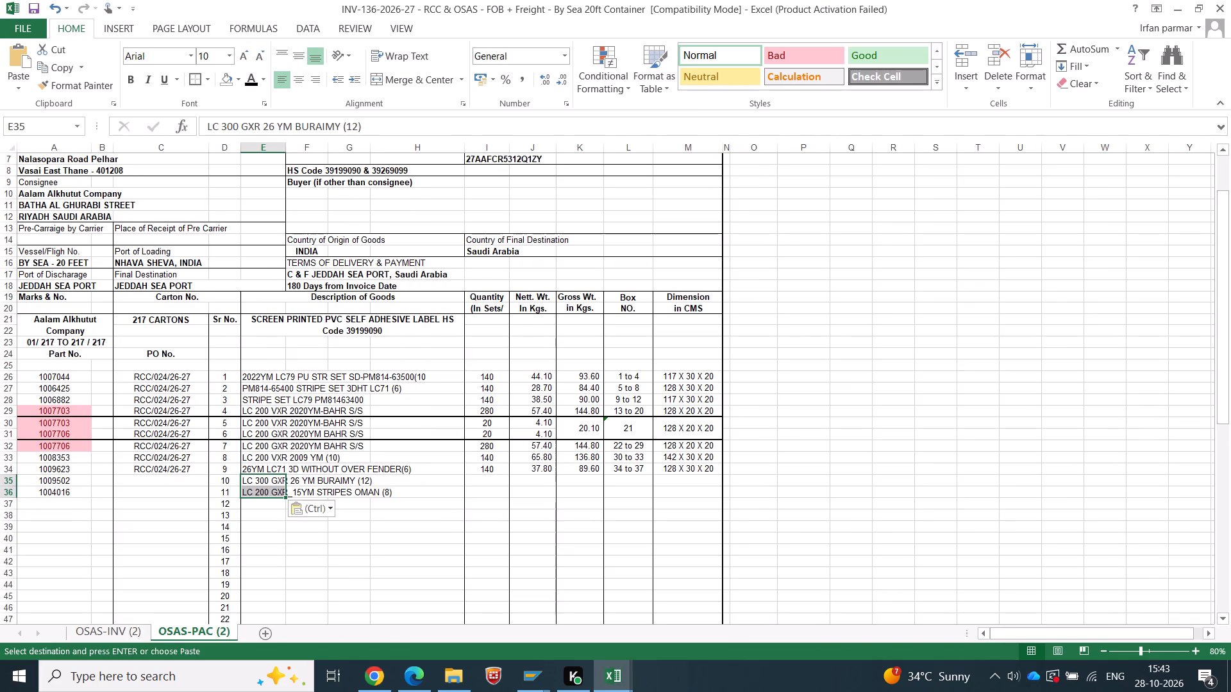
# Fill PO number RCC/024/26-27 down from Sr No. 9 to Sr No. 10 and 11.
pyautogui.moveTo(172, 468); pyautogui.dragTo(172, 490)
pyautogui.hotkey('ctrl', 'd')
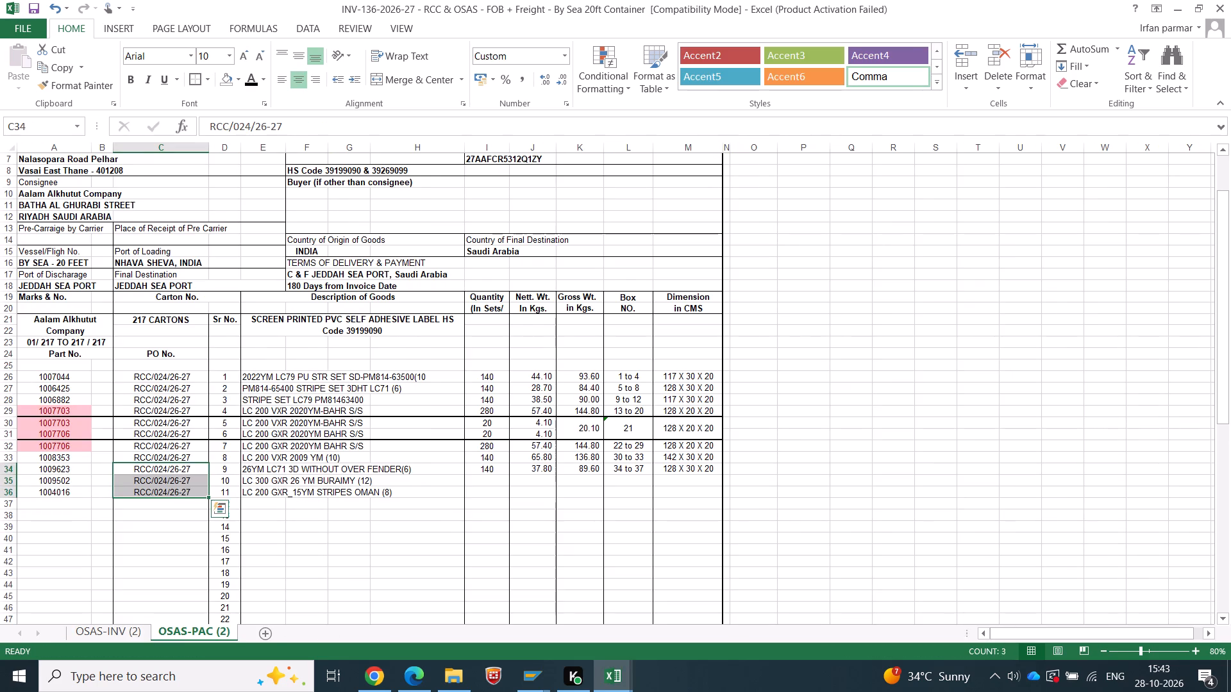
# Copy carton 38's quantities 10 and 20 from the OSAS workbook into Sr No. 10 and 11 as values.
pyautogui.hotkey('alt', 'Tab')
pyautogui.moveTo(467, 479); pyautogui.dragTo(459, 479)
pyautogui.moveTo(458, 477); pyautogui.dragTo(458, 486)
pyautogui.hotkey('ctrl', 'c')
pyautogui.hotkey('alt', 'Tab')
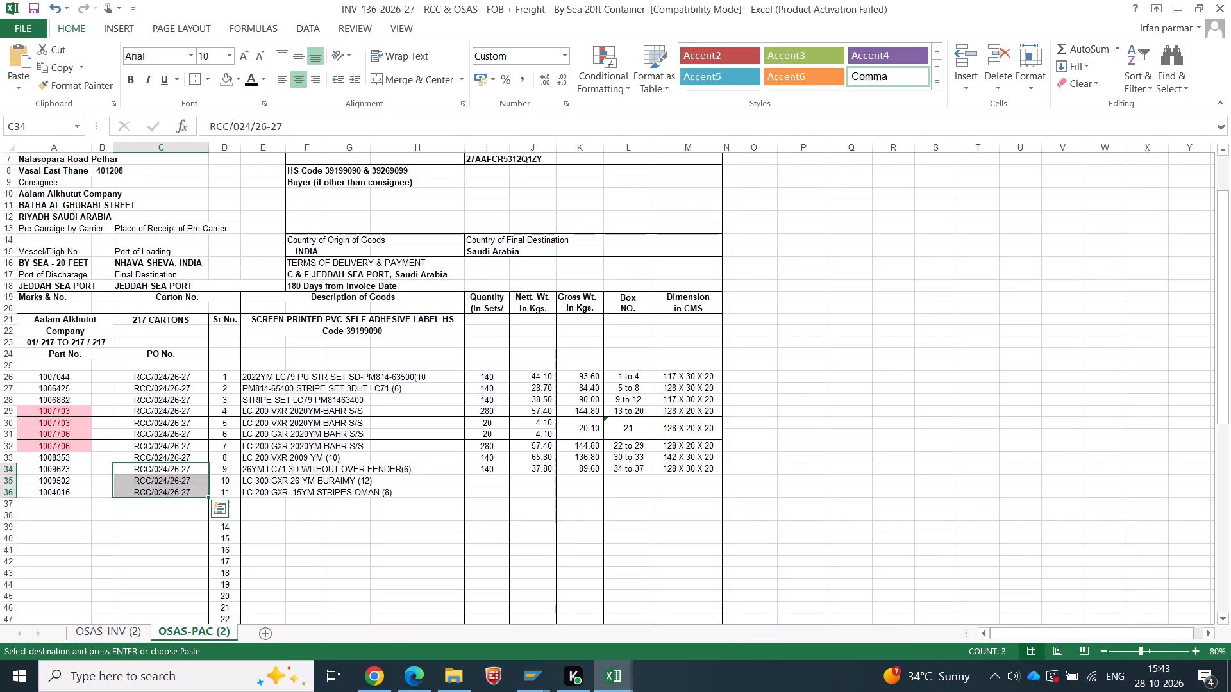
pyautogui.rightClick(476, 482)
pyautogui.click(526, 229)
# Copy carton 38's net weights 16.50 and 4.10 from the OSAS workbook into Sr No. 10 and 11 as values.
pyautogui.hotkey('alt', 'Tab')
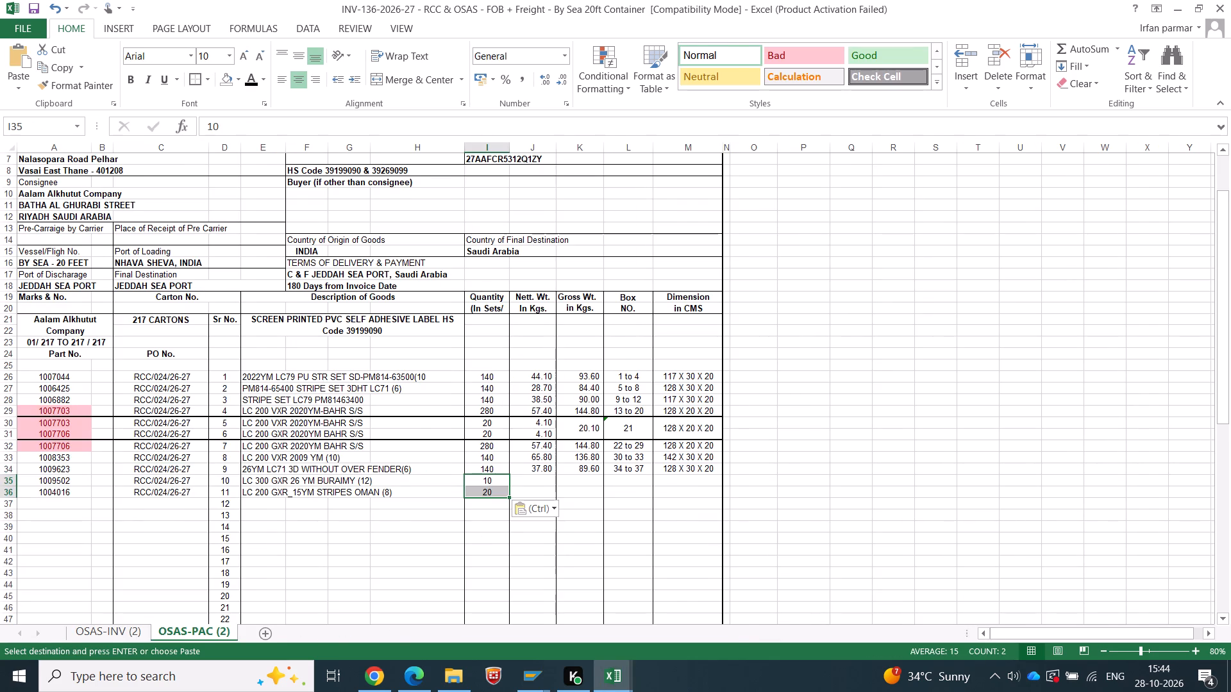
pyautogui.moveTo(618, 479); pyautogui.dragTo(615, 488)
pyautogui.hotkey('ctrl', 'c')
pyautogui.hotkey('alt', 'Tab')
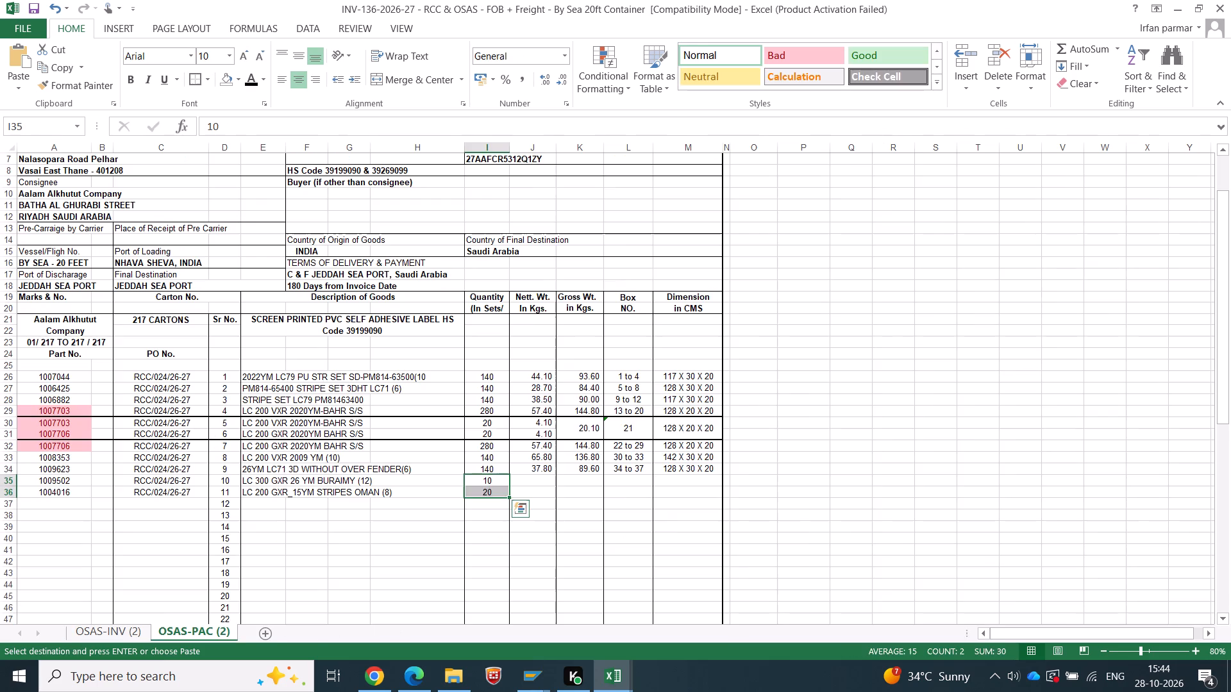
pyautogui.rightClick(530, 481)
pyautogui.click(598, 237)
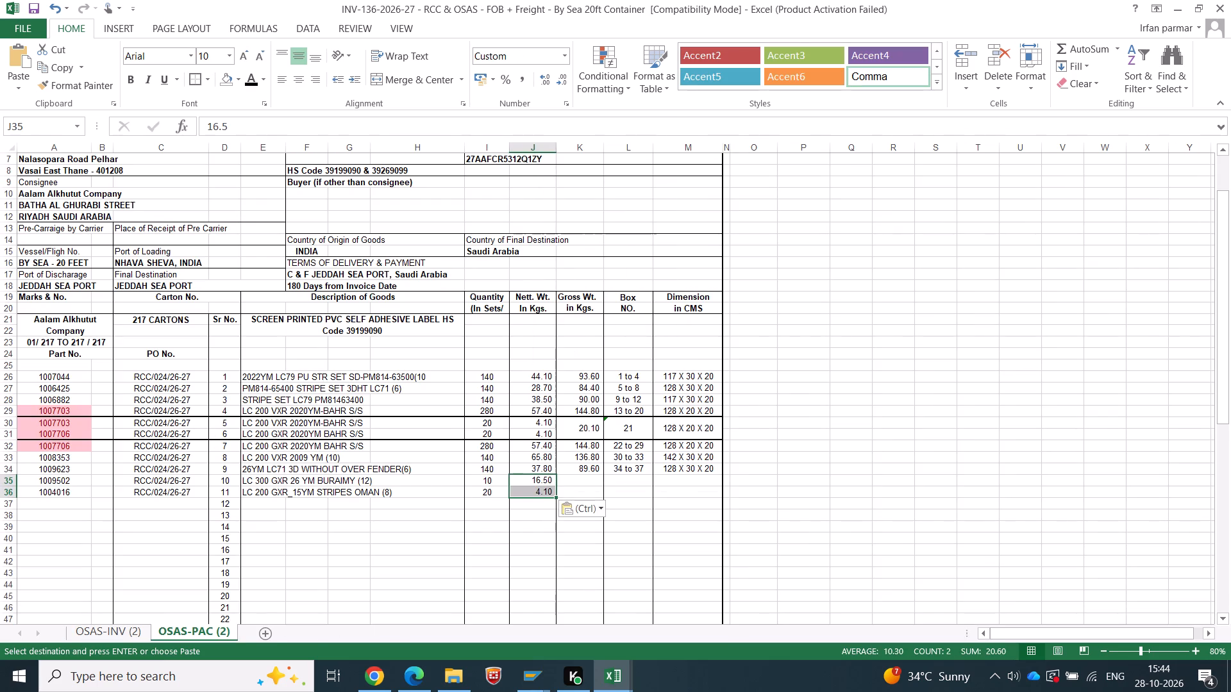
# Copy the merged gross weight, box number and dimension cells of Sr No. 5 and 6 onto Sr No. 10 and 11.
pyautogui.moveTo(594, 433); pyautogui.dragTo(662, 430)
pyautogui.hotkey('ctrl', 'c')
pyautogui.click(586, 484)
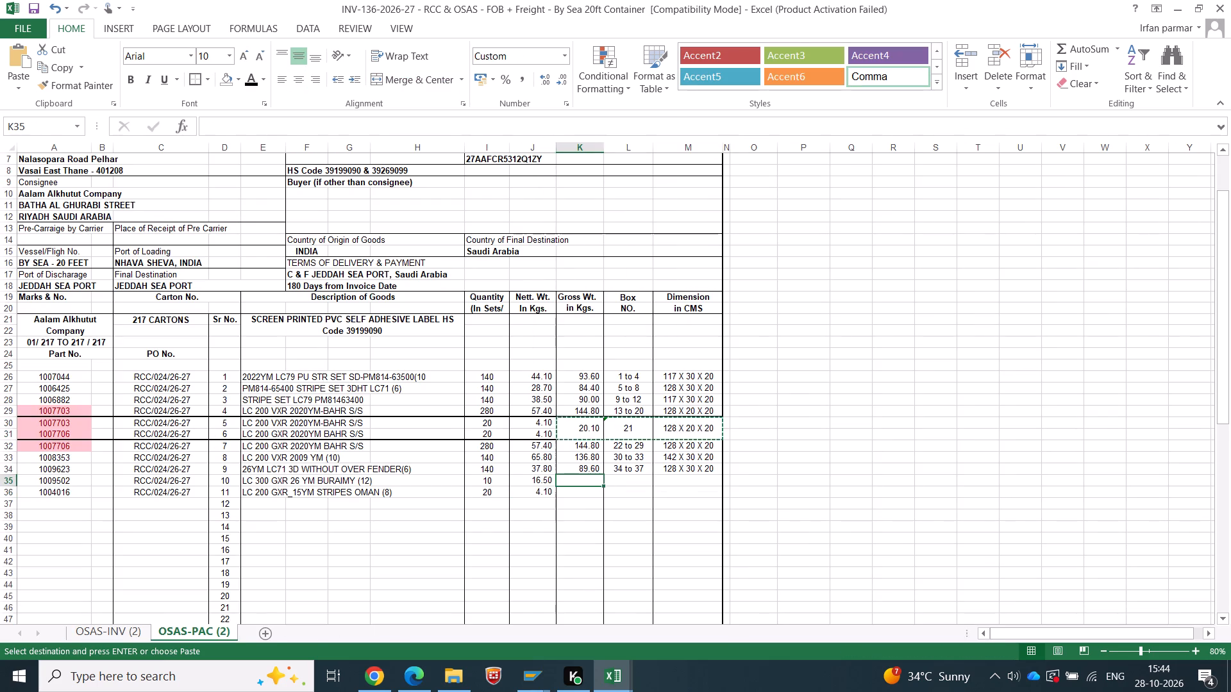
pyautogui.press('Return')
# Paste carton 38's gross weight 16.20 from the OSAS workbook as a value into the merged Sr No. 10 and 11 cell.
pyautogui.hotkey('alt', 'Tab')
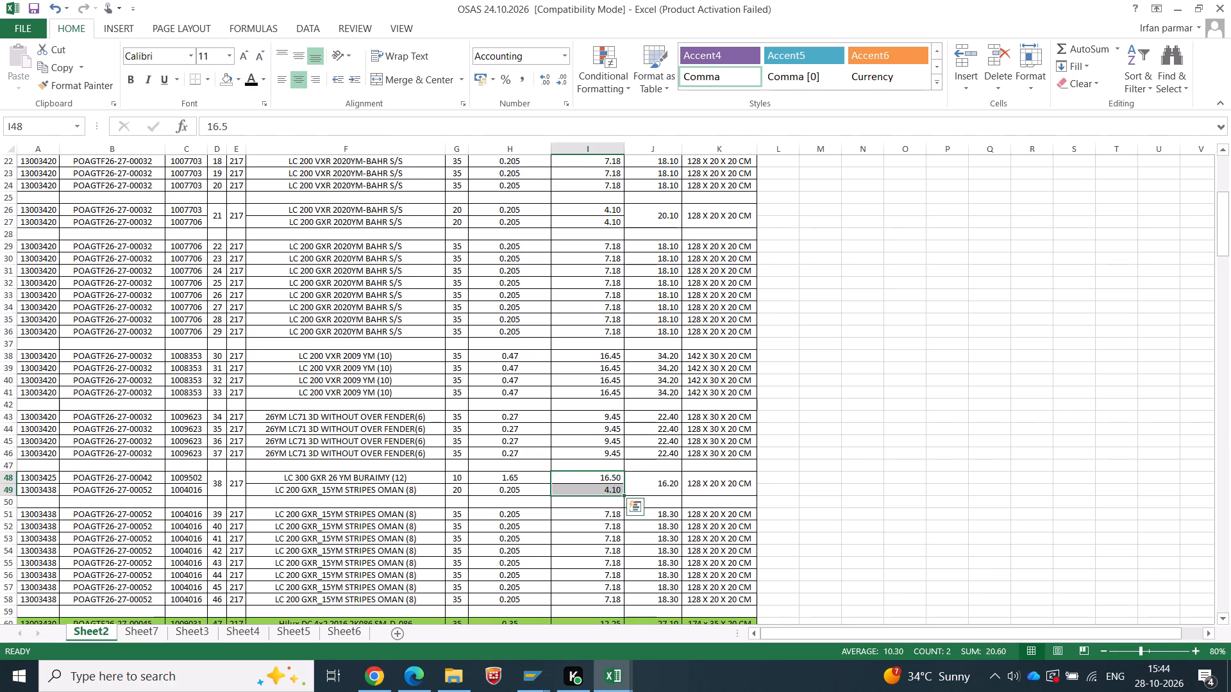
pyautogui.click(676, 478)
pyautogui.hotkey('ctrl', 'c')
pyautogui.hotkey('alt', 'Tab')
pyautogui.click(594, 486)
pyautogui.rightClick(594, 486)
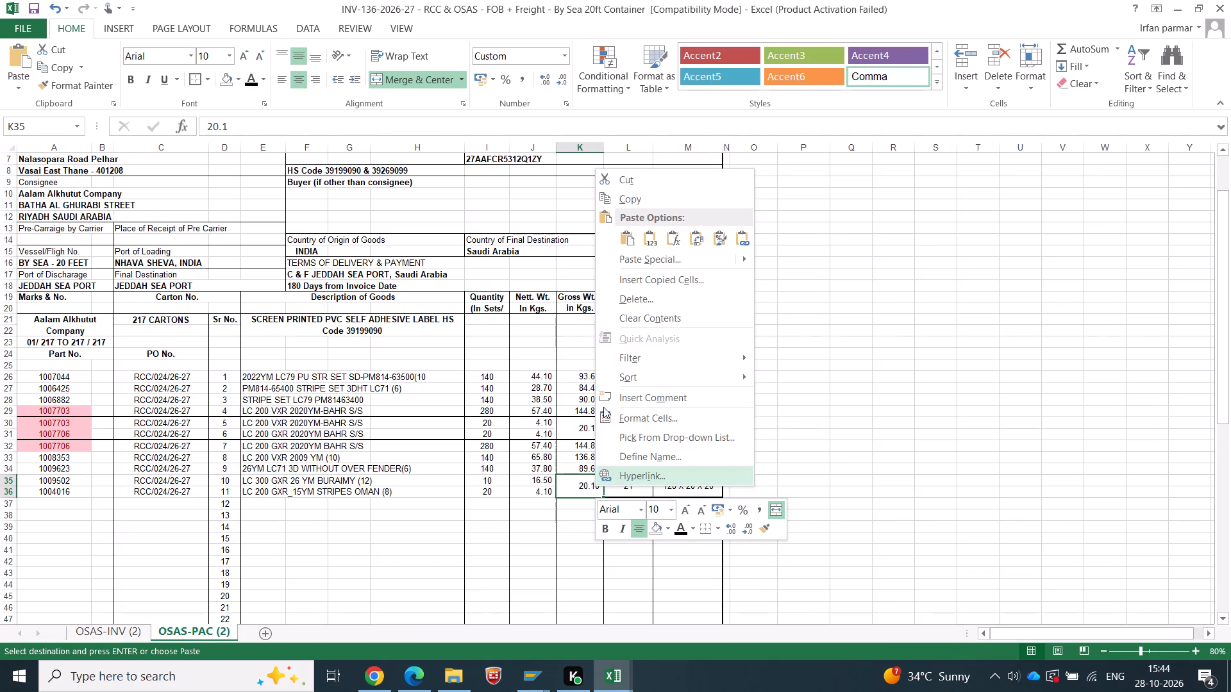
pyautogui.click(657, 230)
# Enter box number 22 as text for Sr No. 10 and 11, and check their dimension against carton 38 in the OSAS workbook.
pyautogui.press('Right')
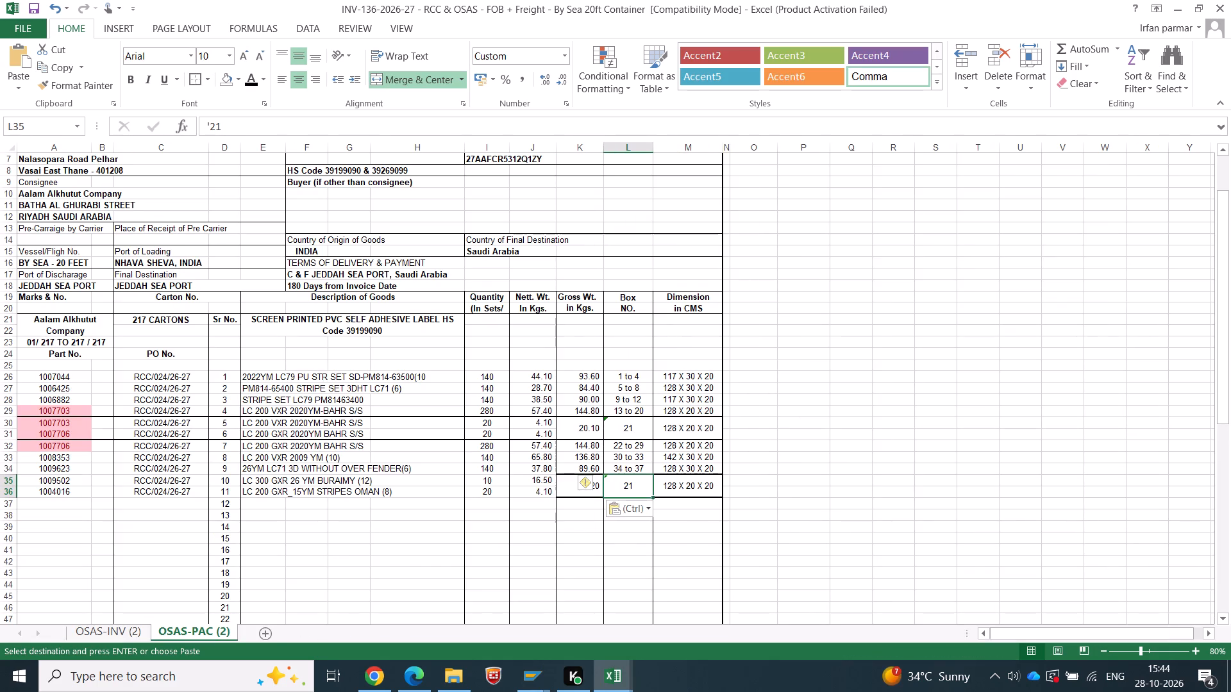
pyautogui.write("'22")
pyautogui.press('Tab')
pyautogui.hotkey('alt', 'Tab')
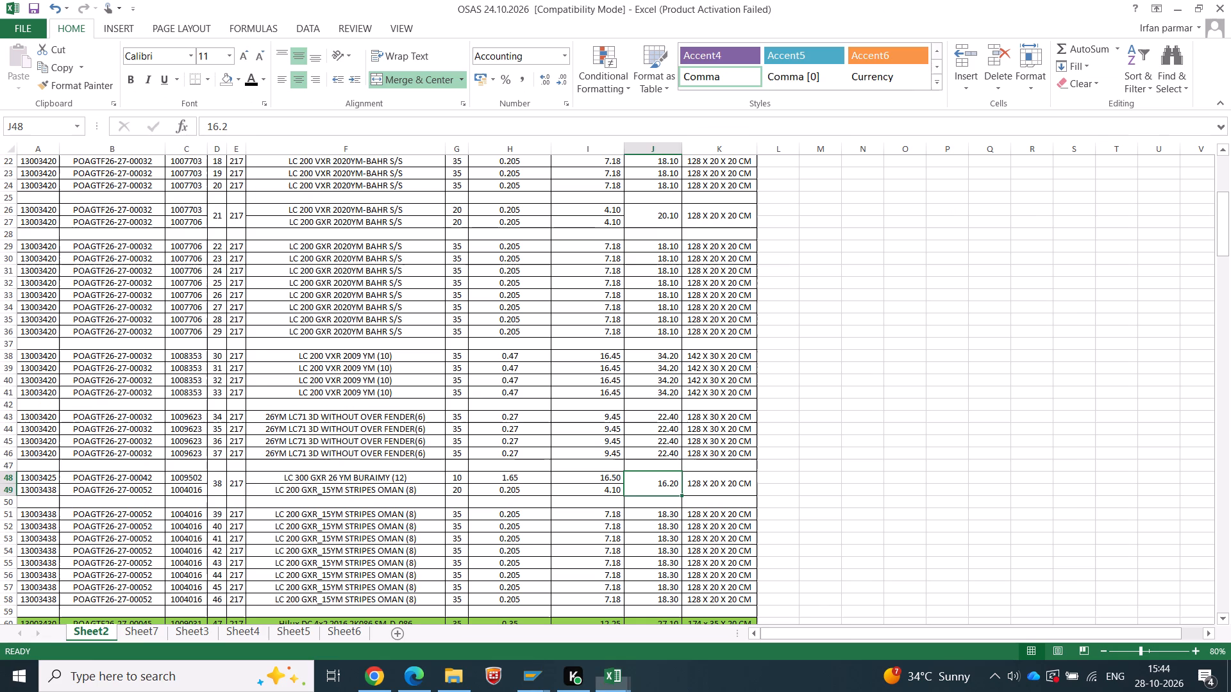
pyautogui.press('Tab')
pyautogui.hotkey('alt', 'Tab')
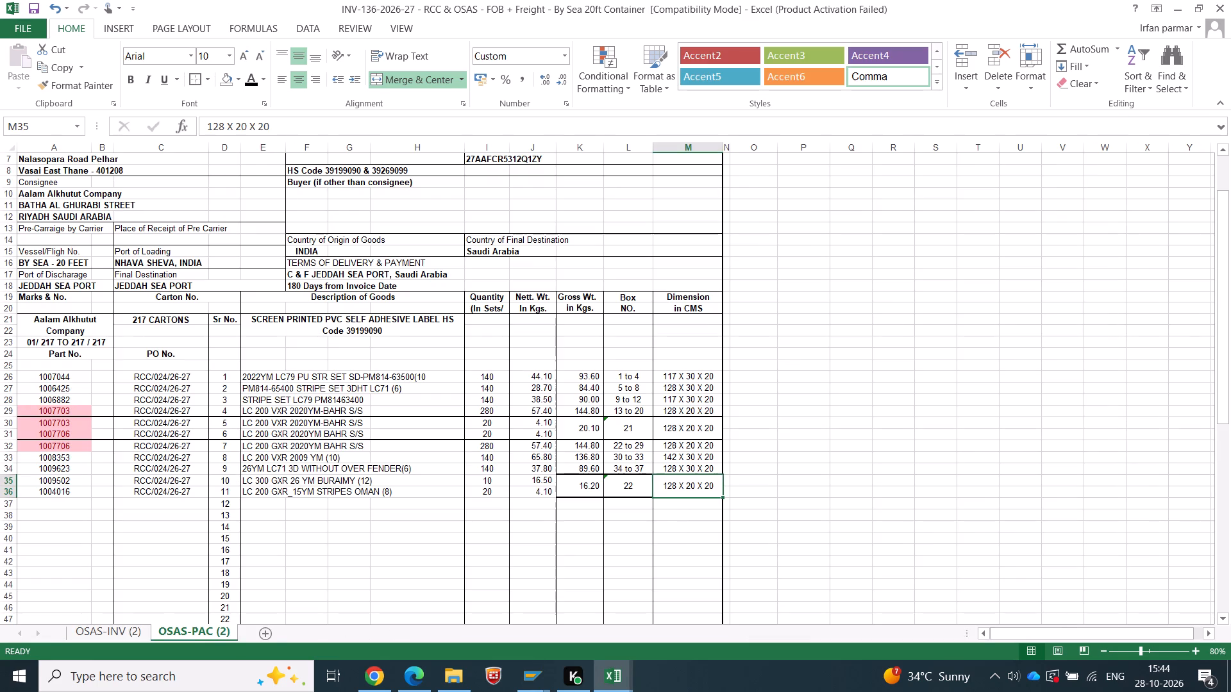
pyautogui.hotkey('alt', 'Tab')
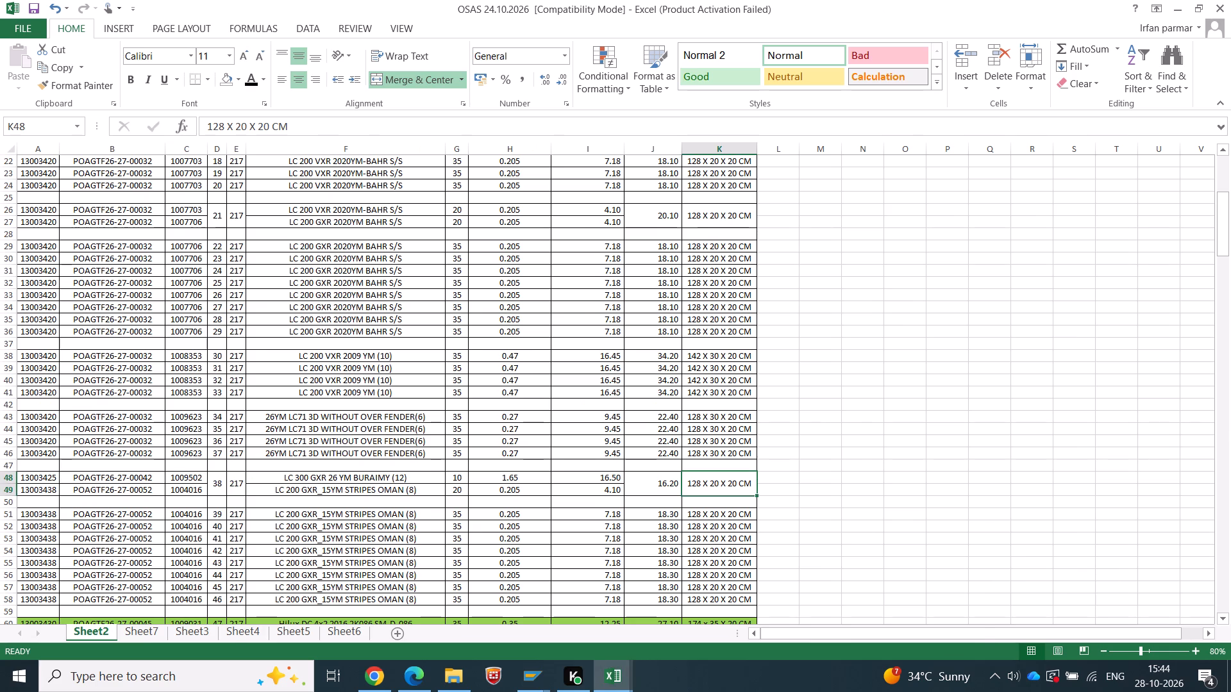
# Apply thick top and bottom borders across the Sr No. 10 and 11 rows, from part number to dimension.
pyautogui.hotkey('alt', 'Tab')
pyautogui.moveTo(684, 486); pyautogui.dragTo(0, 490)
pyautogui.click(197, 70)
pyautogui.click(326, 400)
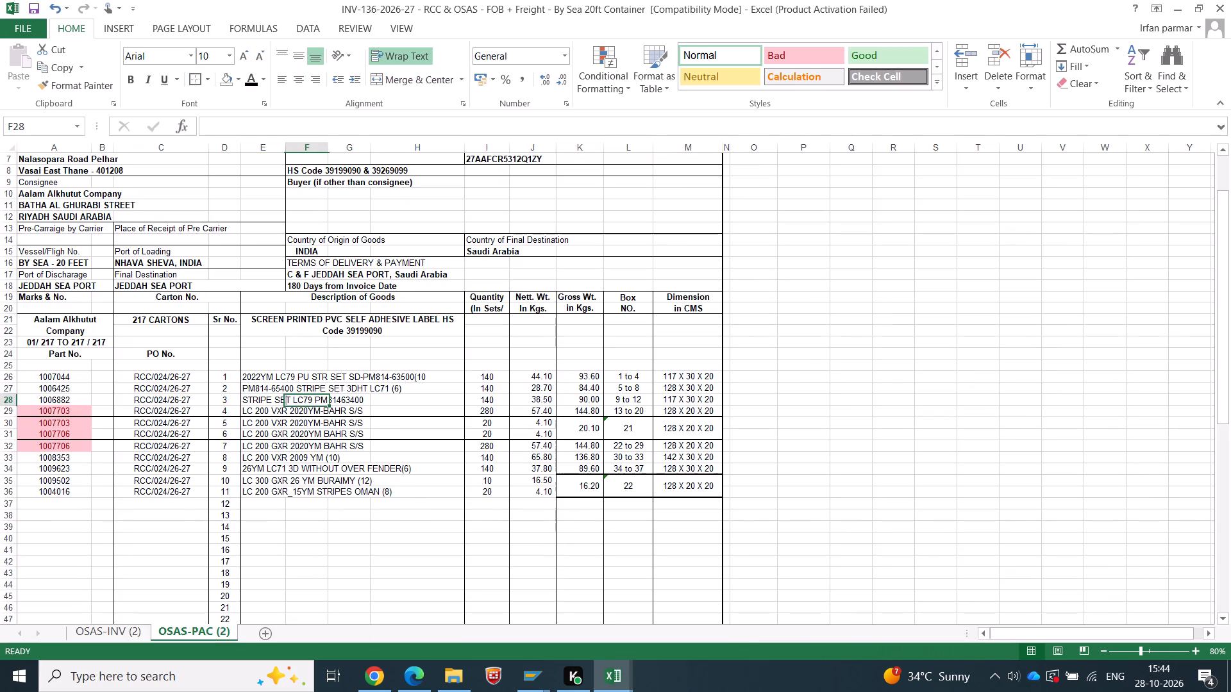
pyautogui.moveTo(685, 488); pyautogui.dragTo(0, 512)
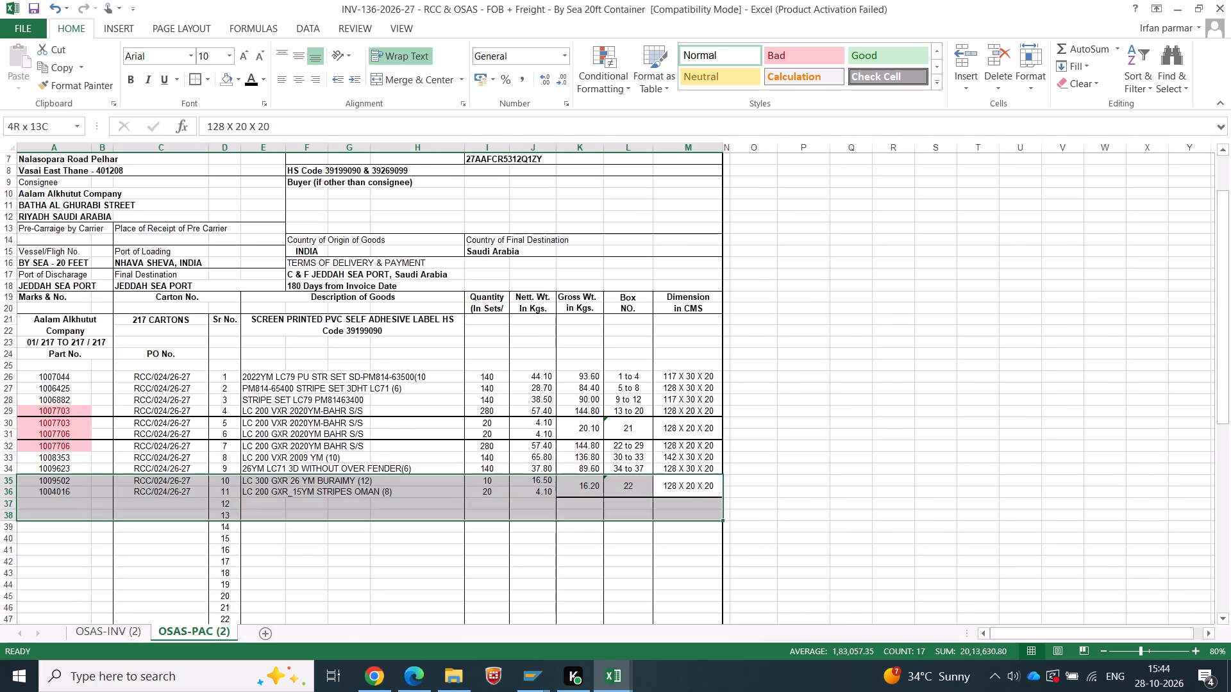
pyautogui.moveTo(0, 512); pyautogui.dragTo(0, 491)
pyautogui.click(196, 74)
pyautogui.click(257, 311)
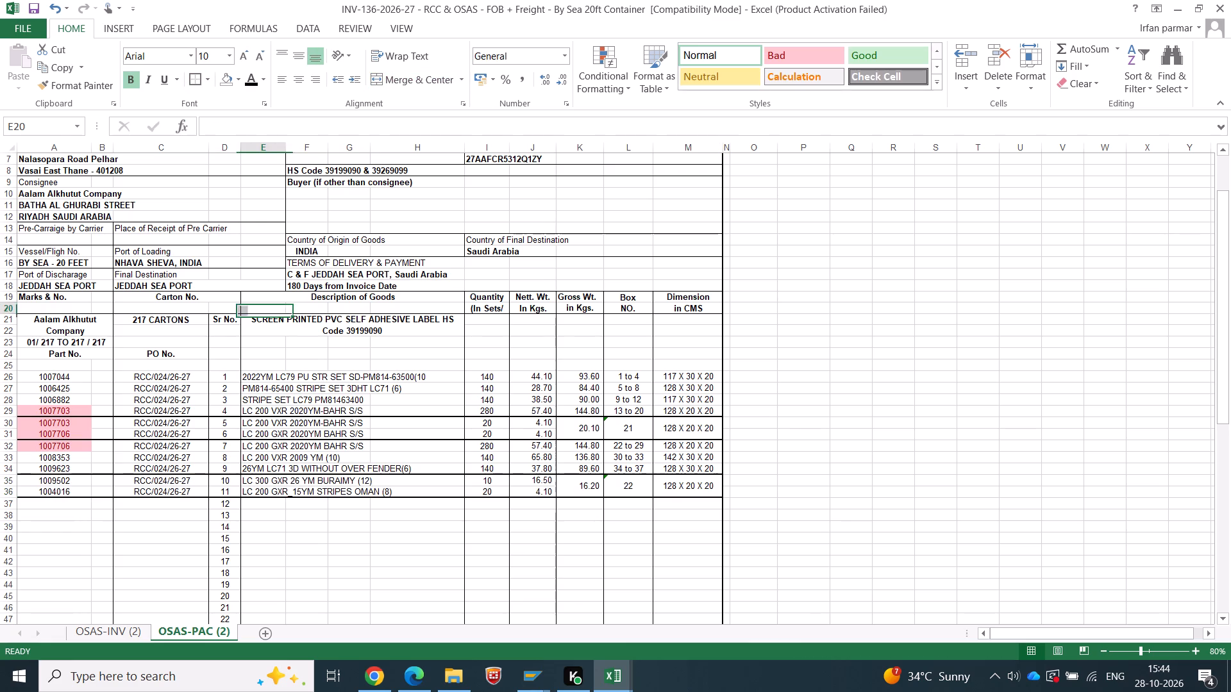
# Copy part number 1004016 from the carton 39 to 46 rows of the OSAS workbook into Sr No. 12 as a value.
pyautogui.scroll(-5, 505, 471)
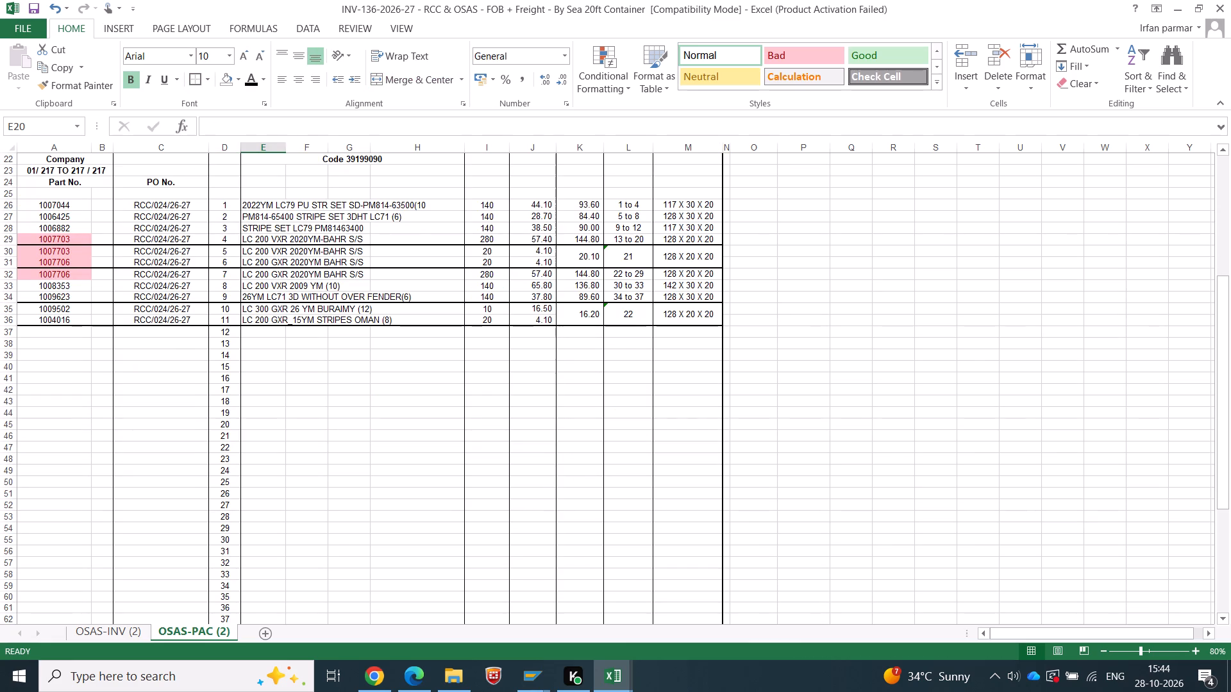
pyautogui.click(63, 336)
pyautogui.hotkey('alt', 'Tab')
pyautogui.scroll(-2, 557, 506)
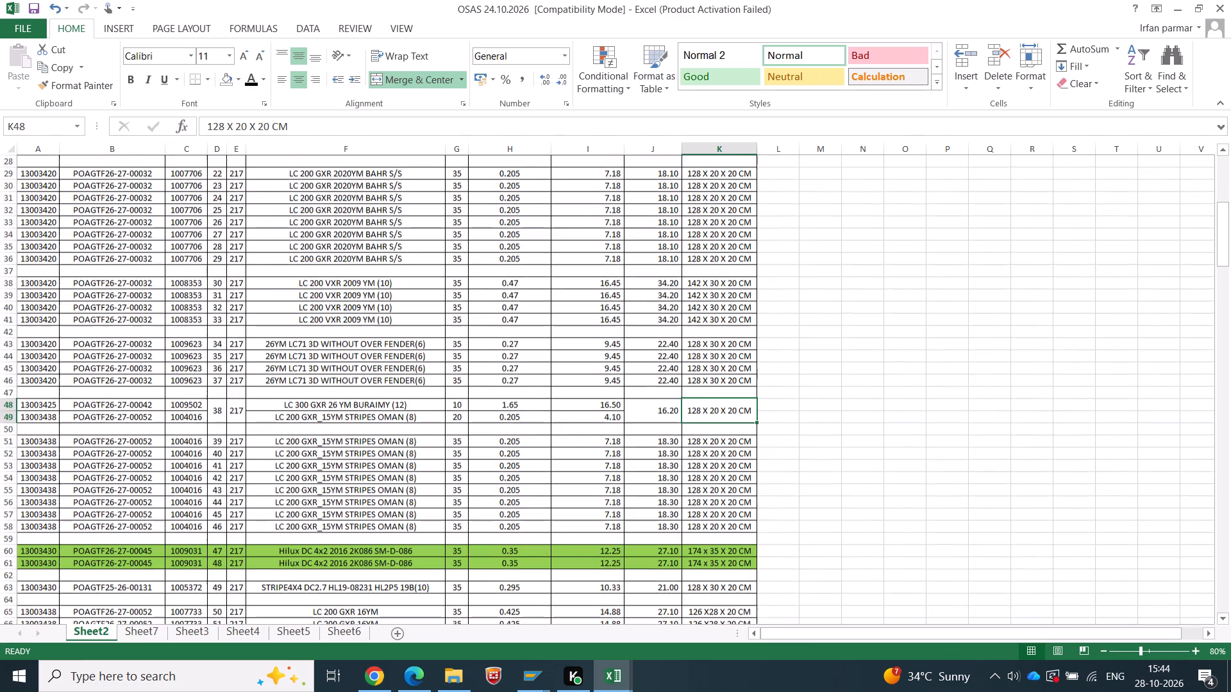
pyautogui.click(181, 450)
pyautogui.hotkey('ctrl', 'c')
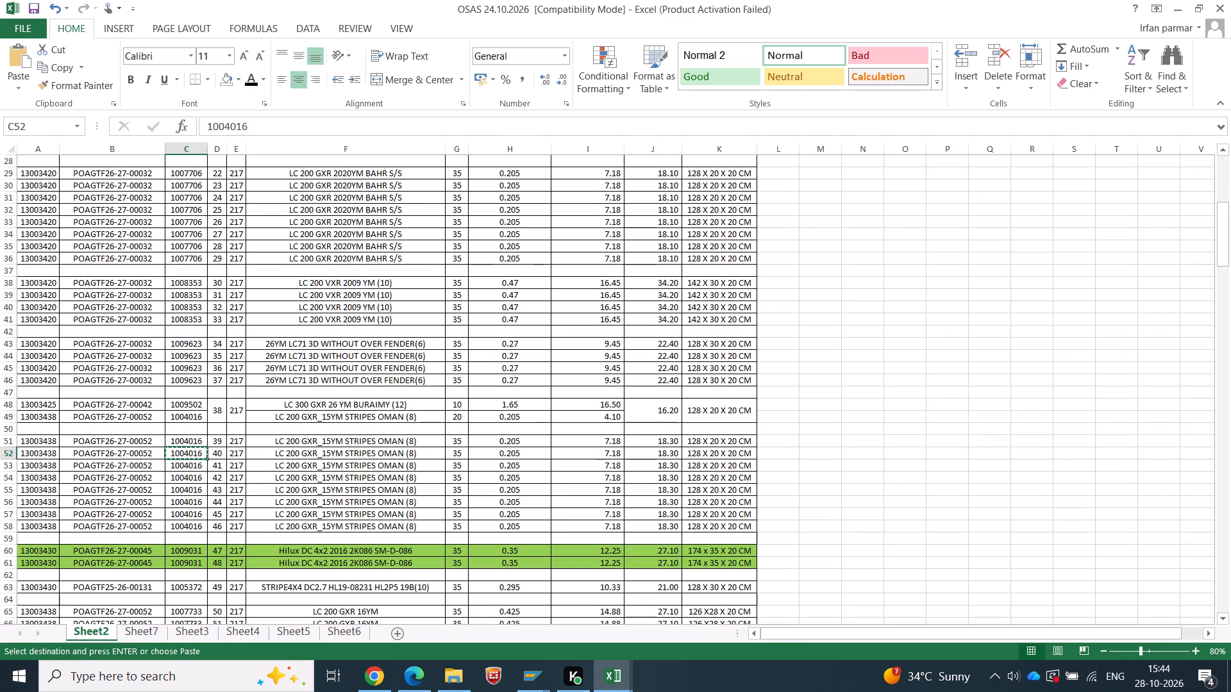
pyautogui.hotkey('alt', 'Tab')
pyautogui.rightClick(60, 329)
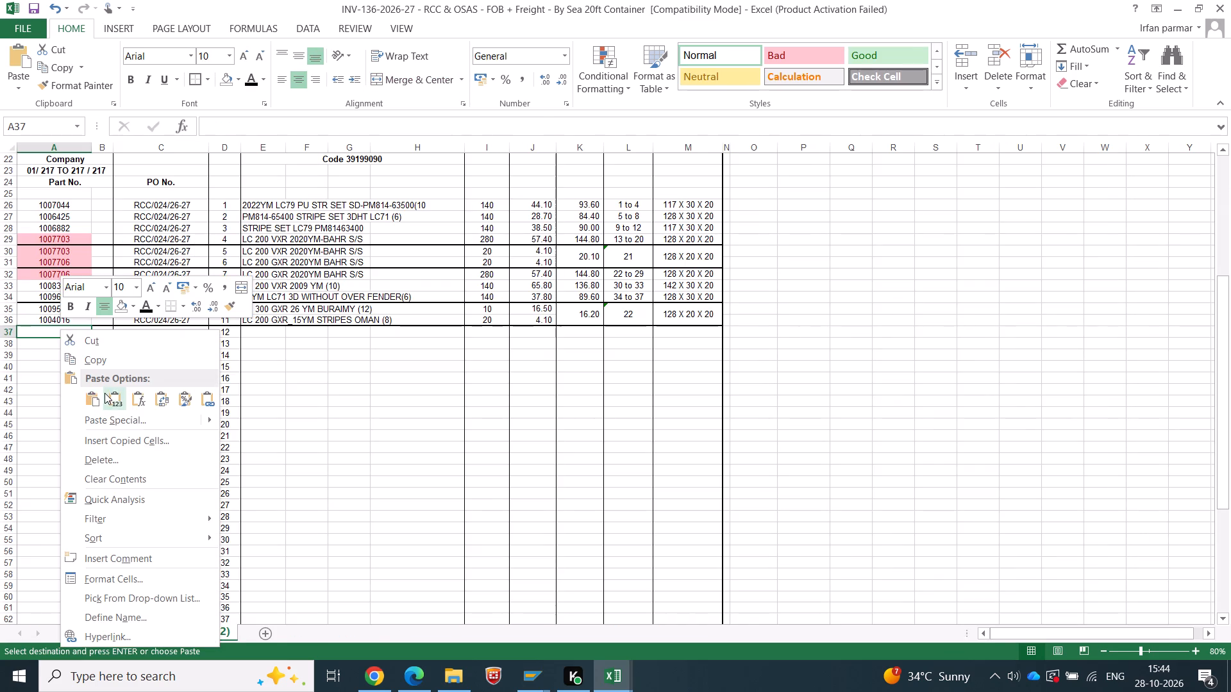
pyautogui.click(105, 392)
# Copy PO number RCC/024/26-27 from Sr No. 4 into the Sr No. 12 row.
pyautogui.click(169, 301)
pyautogui.click(169, 271)
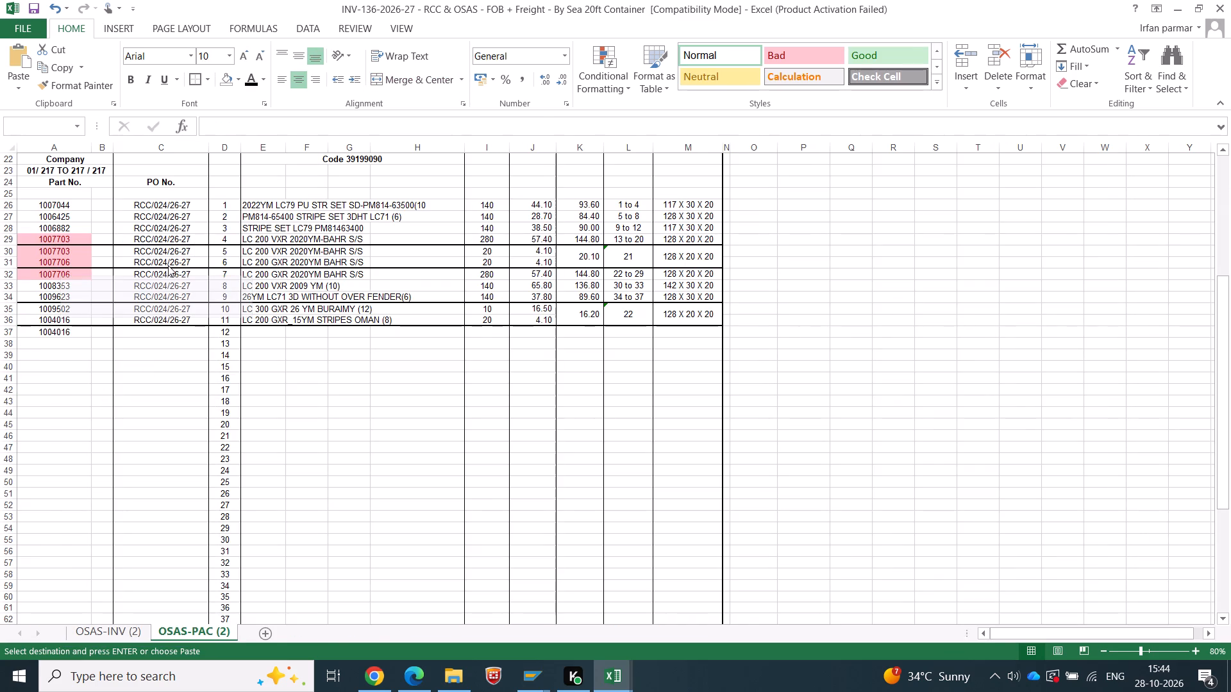
pyautogui.click(167, 235)
pyautogui.hotkey('ctrl', 'c')
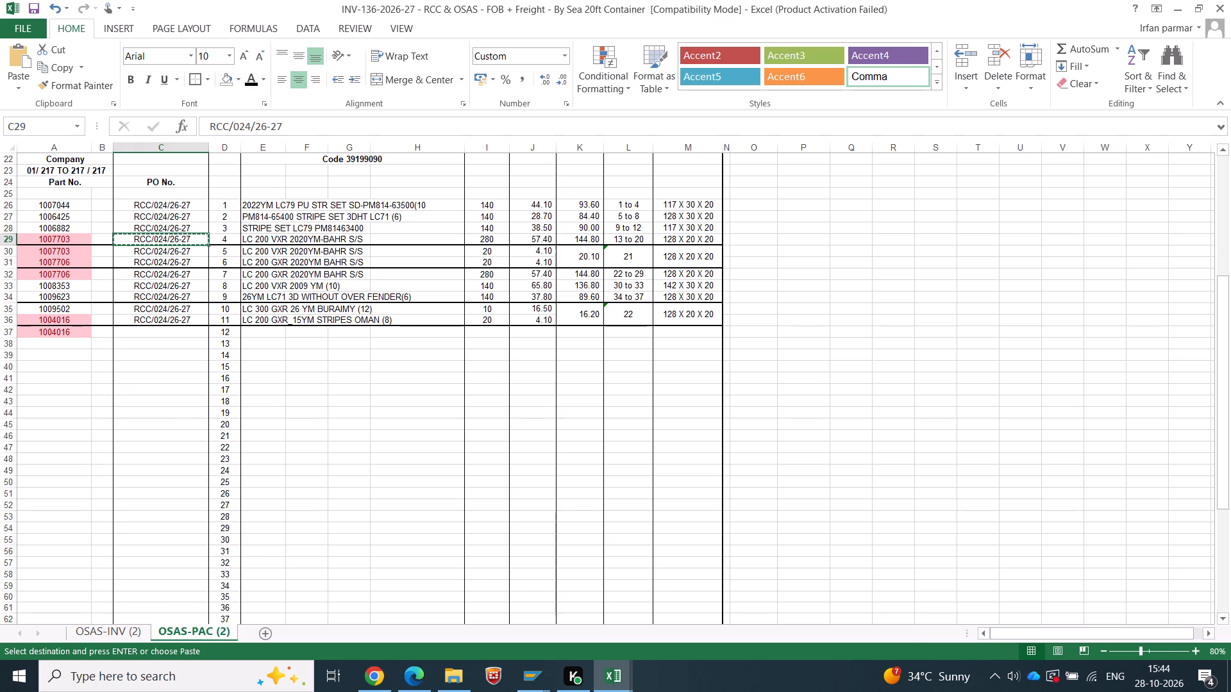
pyautogui.rightClick(152, 335)
pyautogui.click(209, 403)
# Copy the description LC 200 GXR_15YM STRIPES OMAN (8) from the OSAS workbook into Sr No. 12 as a value.
pyautogui.press('Tab')
pyautogui.press('Tab')
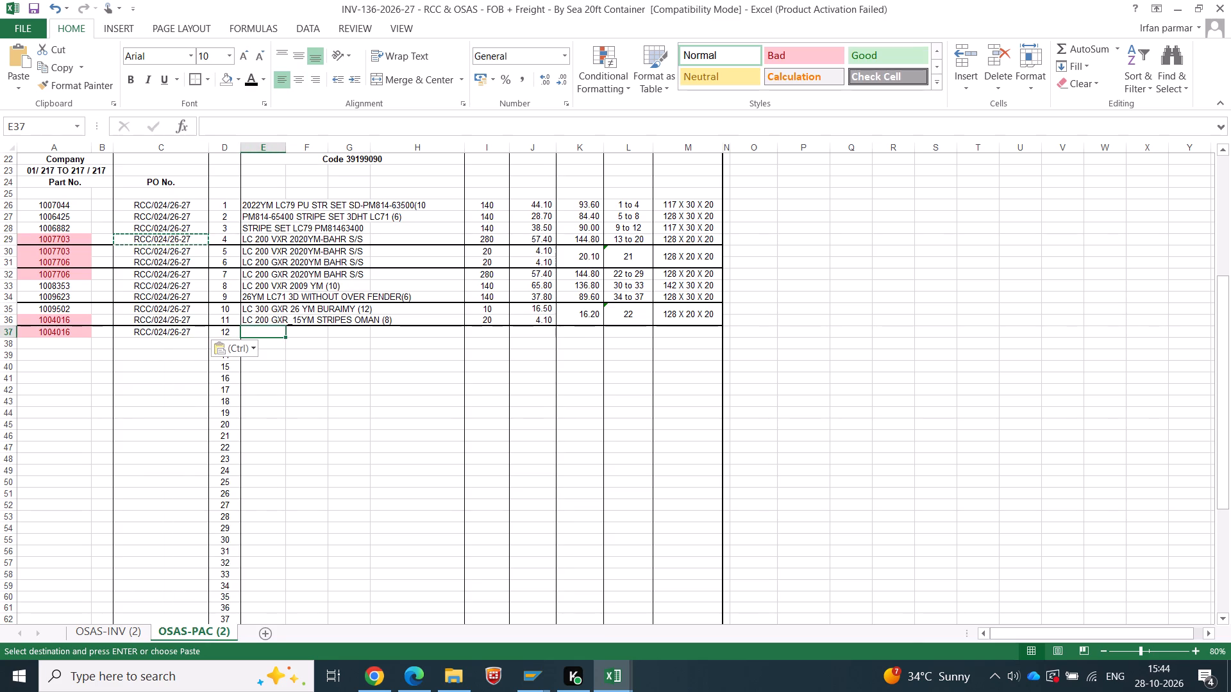
pyautogui.hotkey('alt', 'Tab')
pyautogui.press('Tab')
pyautogui.press('Tab')
pyautogui.press('Tab')
pyautogui.hotkey('ctrl', 'c')
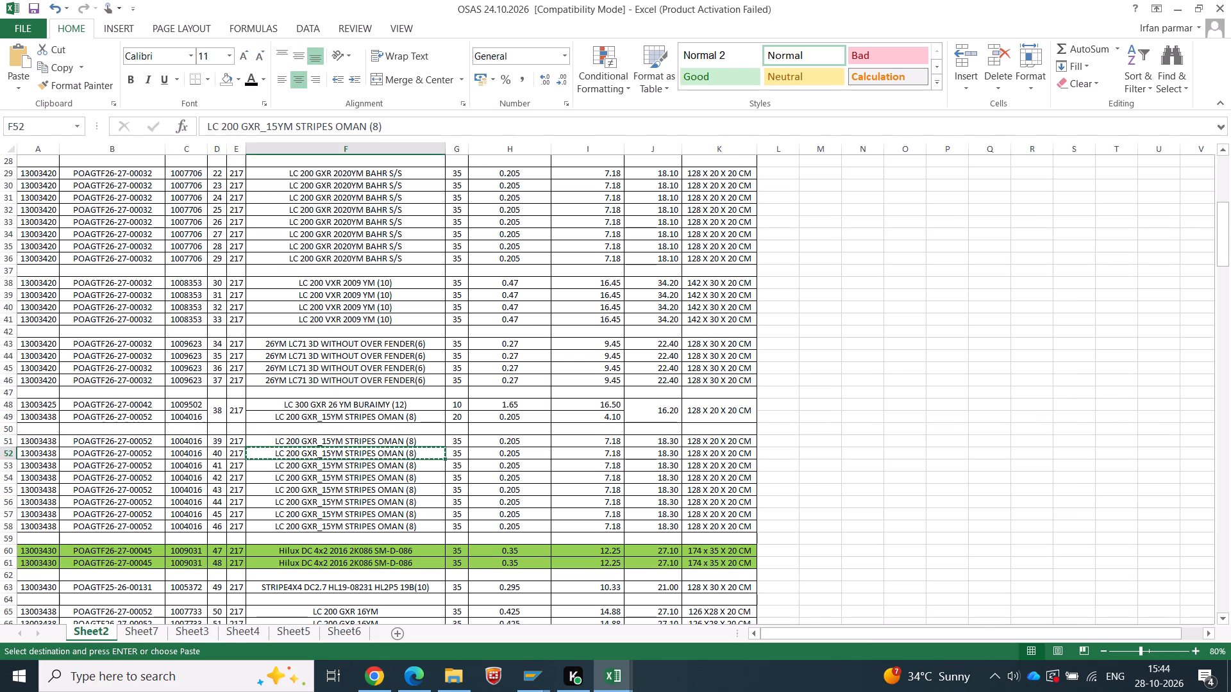
pyautogui.hotkey('alt', 'Tab')
pyautogui.rightClick(271, 332)
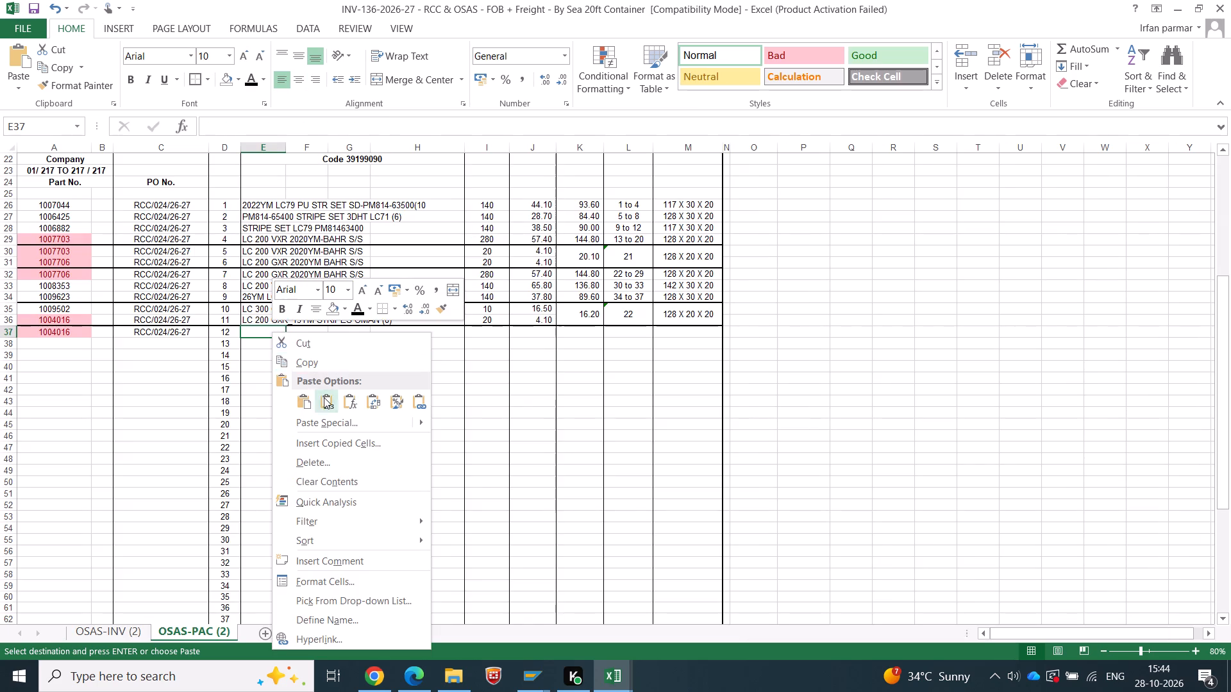
pyautogui.click(324, 397)
# Sum the quantity of cartons 39 to 46 in the blank row below them and copy the formula to net and gross weight.
pyautogui.press('Tab')
pyautogui.press('Tab')
pyautogui.press('Tab')
pyautogui.press('Tab')
pyautogui.hotkey('alt', 'Tab')
pyautogui.scroll(-2, 456, 419)
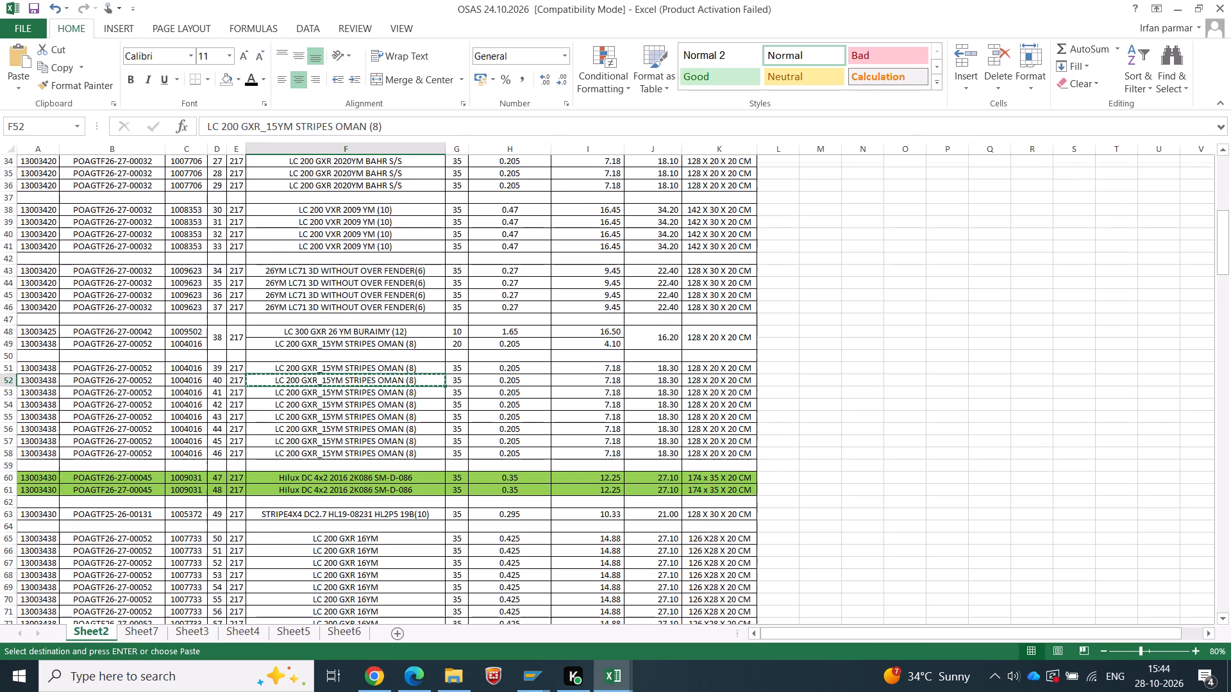
pyautogui.click(456, 462)
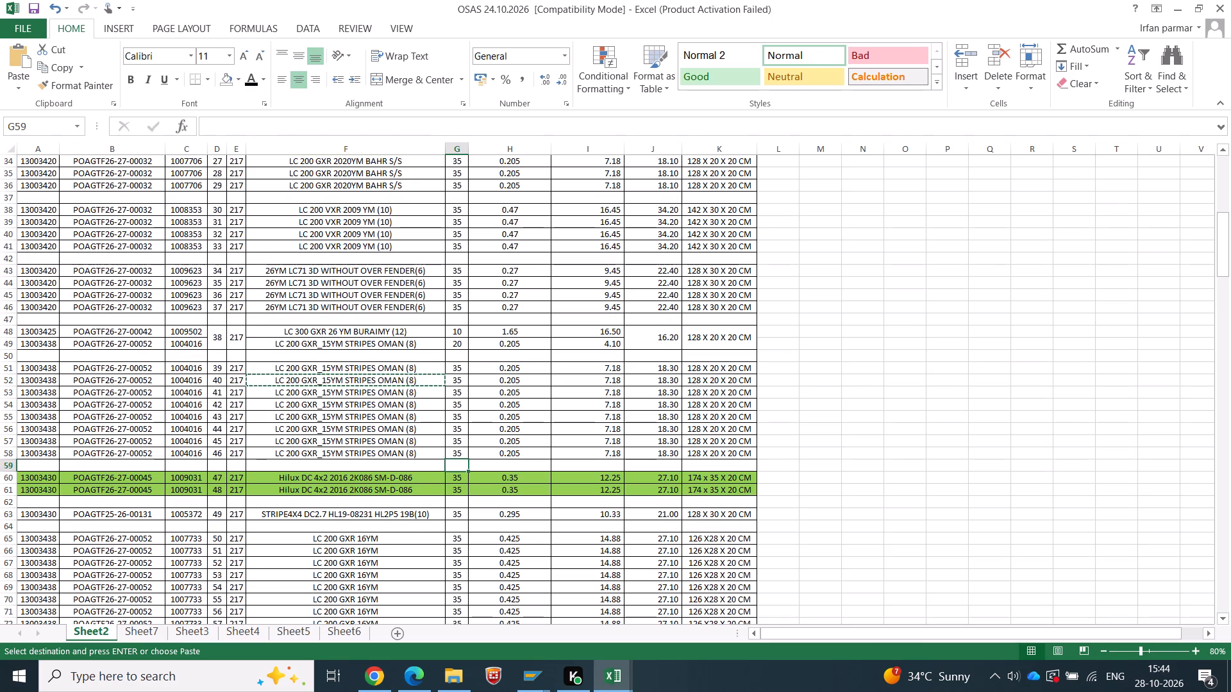
pyautogui.hotkey('alt', '=')
pyautogui.press('Return')
pyautogui.press('Up')
pyautogui.hotkey('ctrl', 'c')
pyautogui.press('Right')
pyautogui.press('Right')
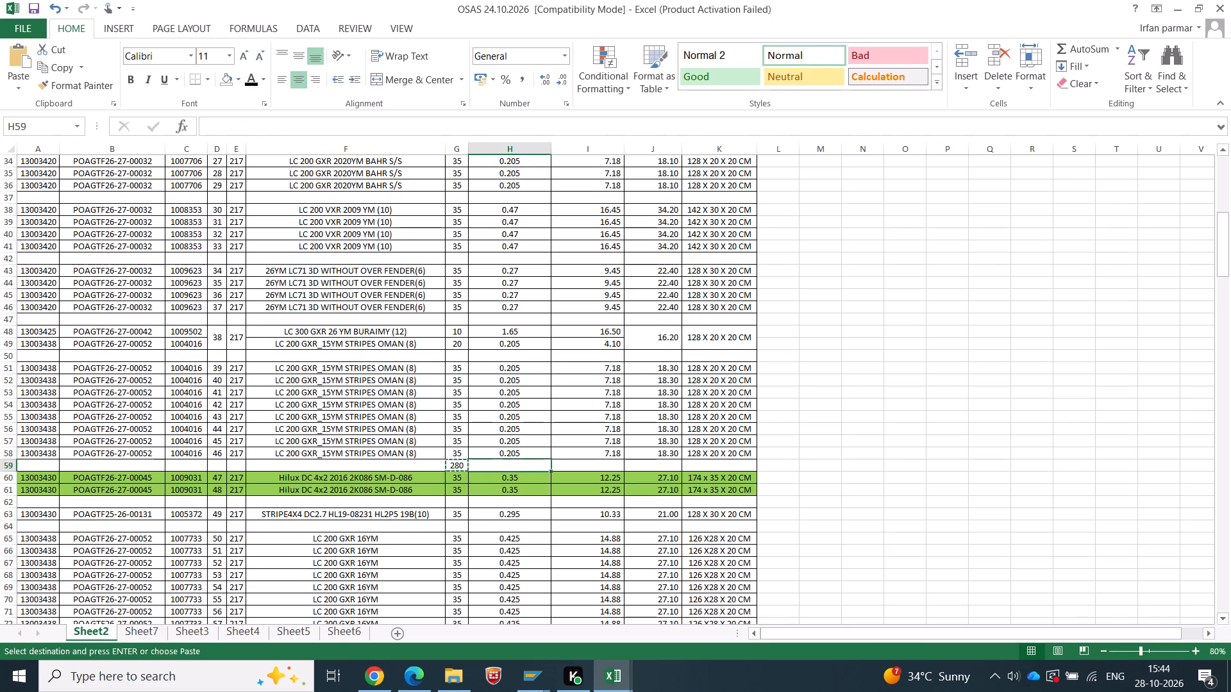
pyautogui.hotkey('shift', 'Right')
pyautogui.press('Return')
# Copy the quantity total 280 for cartons 39 to 46 from the OSAS workbook into Sr No. 12 as a value.
pyautogui.press('Left')
pyautogui.press('Left')
pyautogui.hotkey('ctrl', 'c')
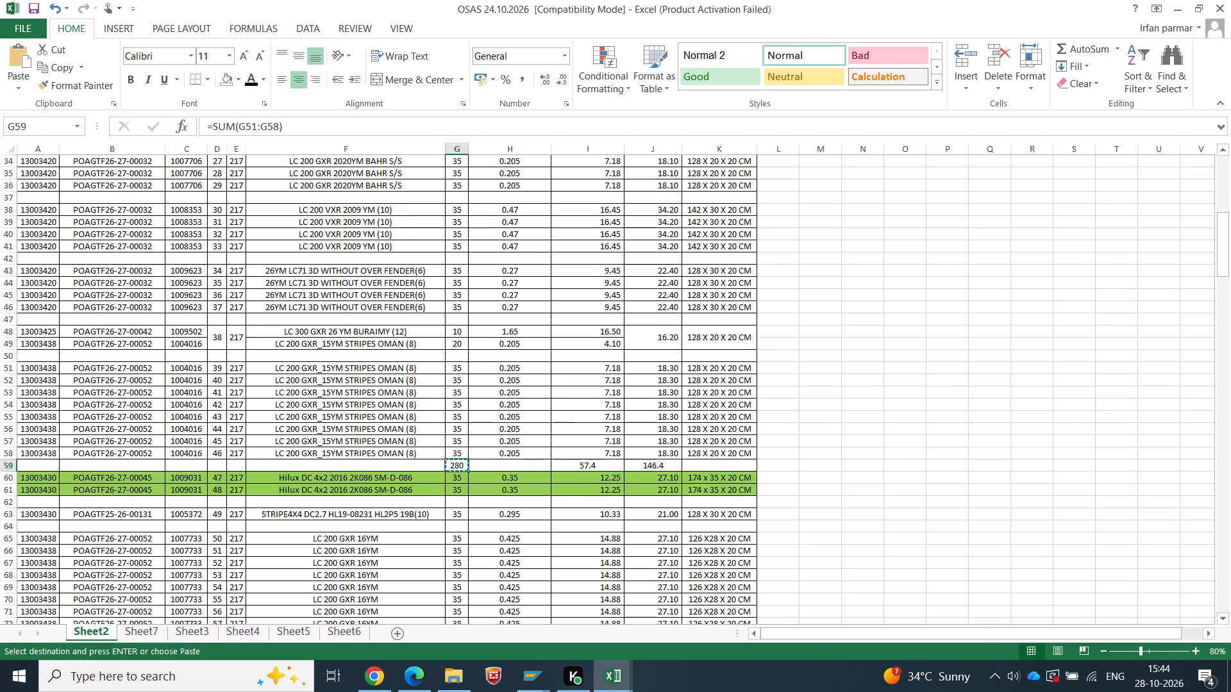
pyautogui.hotkey('alt', 'Tab')
pyautogui.rightClick(480, 333)
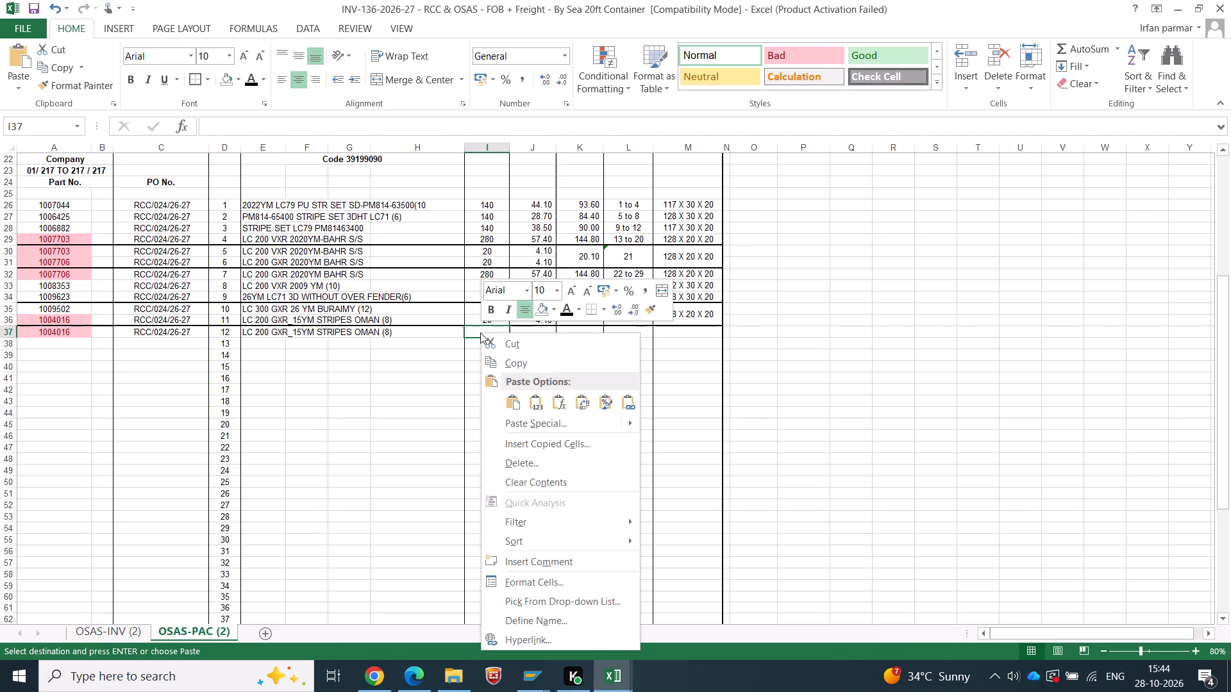
pyautogui.click(533, 391)
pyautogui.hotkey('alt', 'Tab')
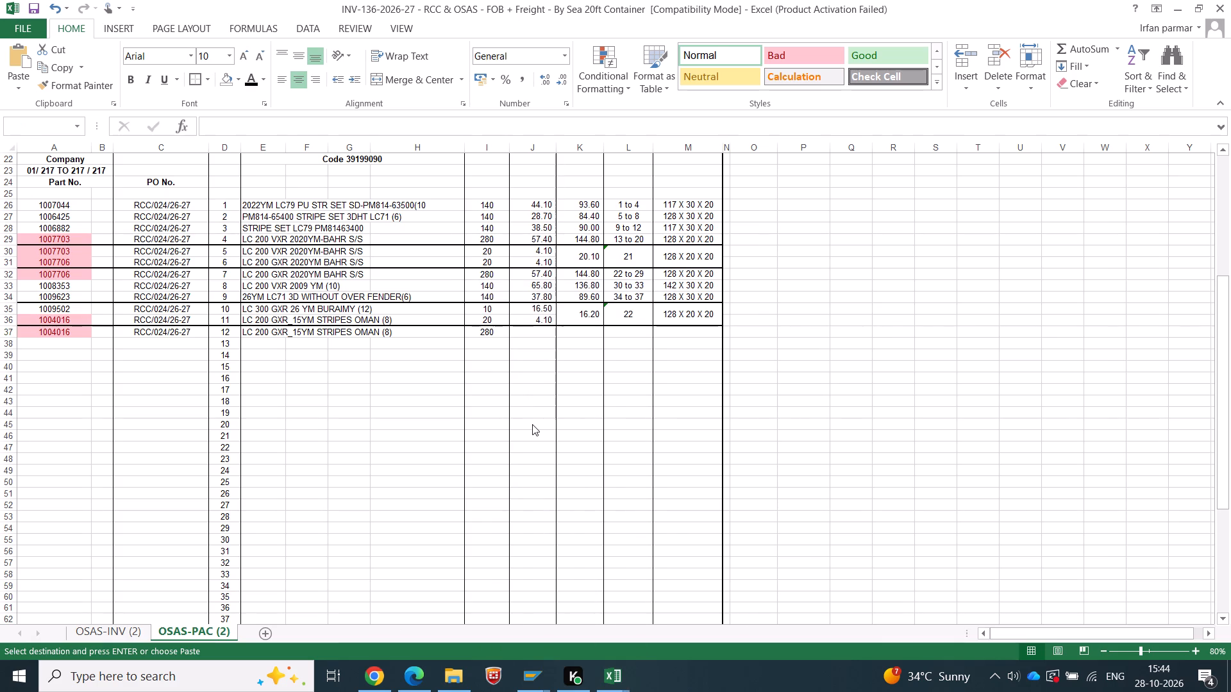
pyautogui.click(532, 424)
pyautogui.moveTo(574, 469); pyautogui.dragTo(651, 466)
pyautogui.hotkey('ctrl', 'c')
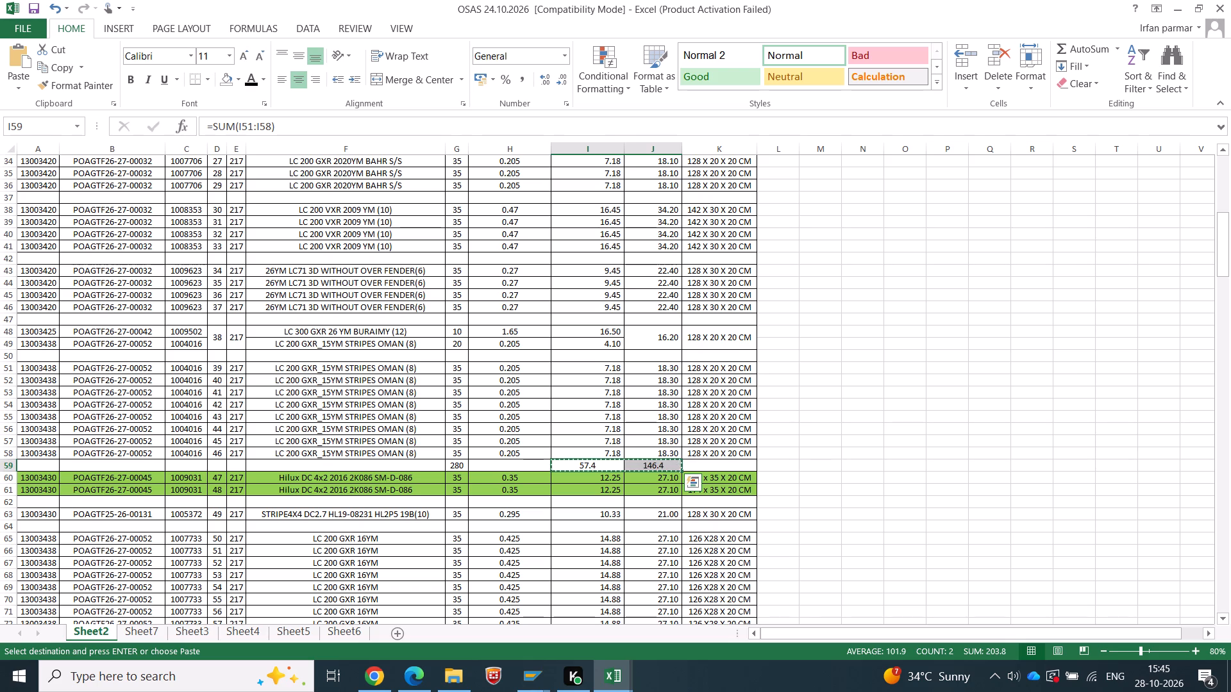
# Look through the later carton rows of the OSAS workbook and check the quantities for cartons 133 to 146.
pyautogui.scroll(10, 455, 217)
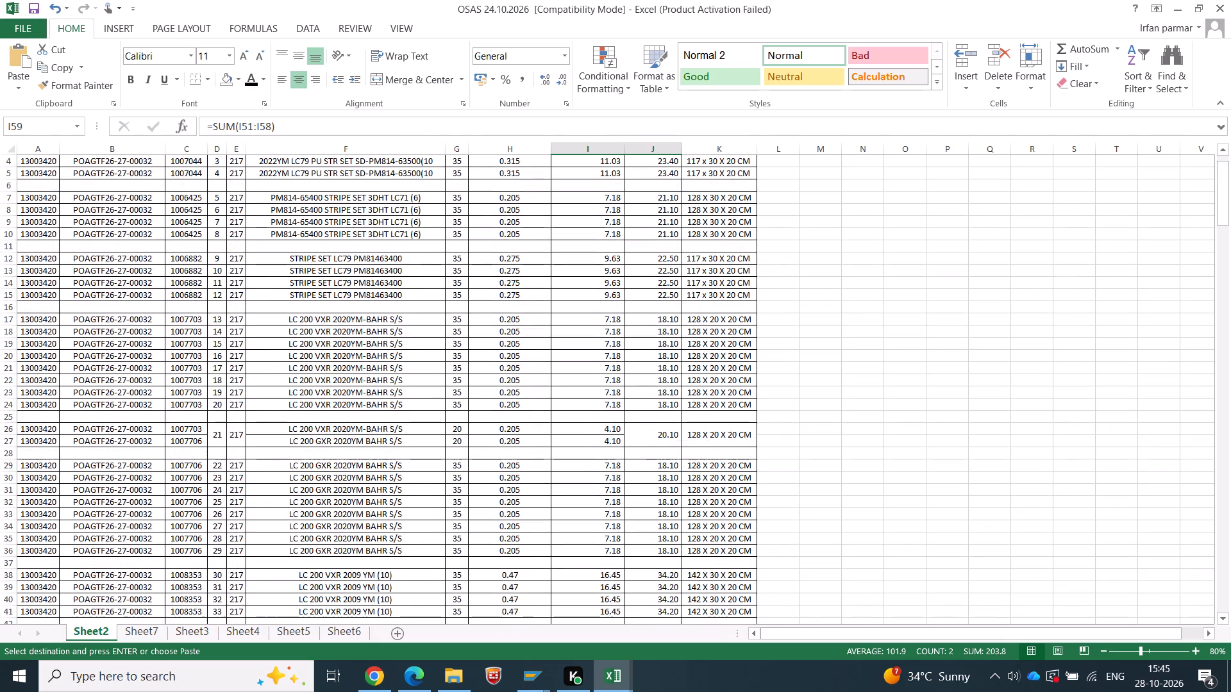
pyautogui.scroll(6, 455, 239)
pyautogui.scroll(-20, 455, 239)
pyautogui.scroll(-1, 455, 239)
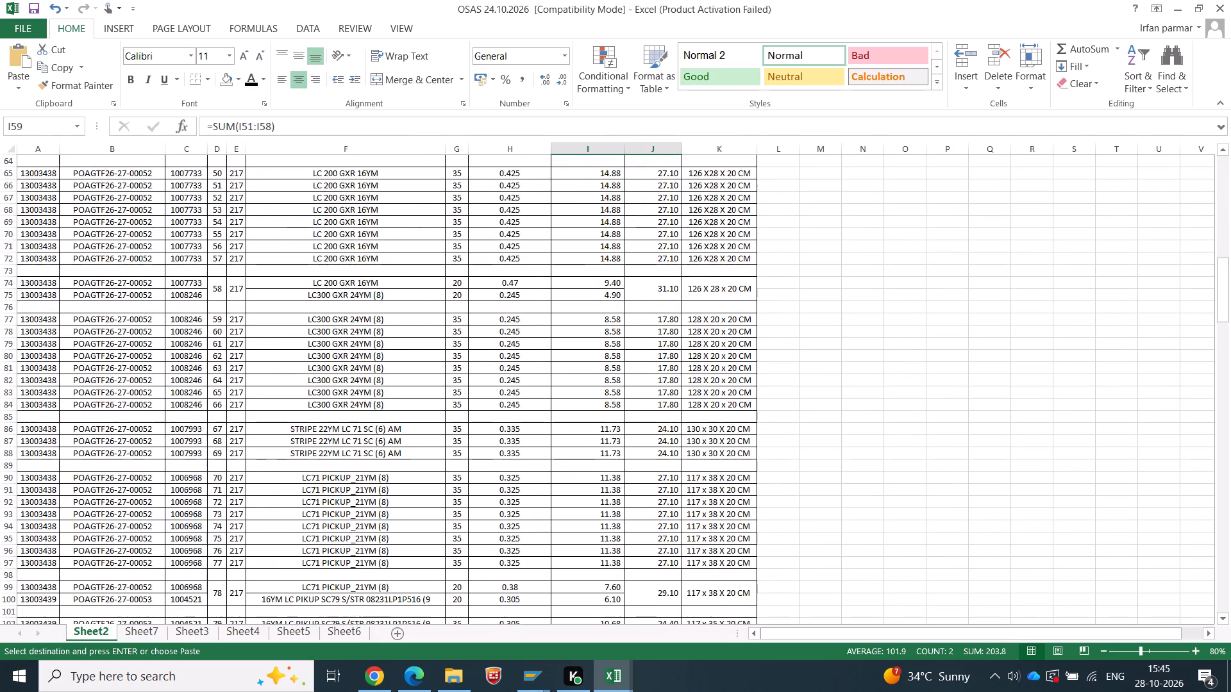
pyautogui.scroll(-19, 458, 240)
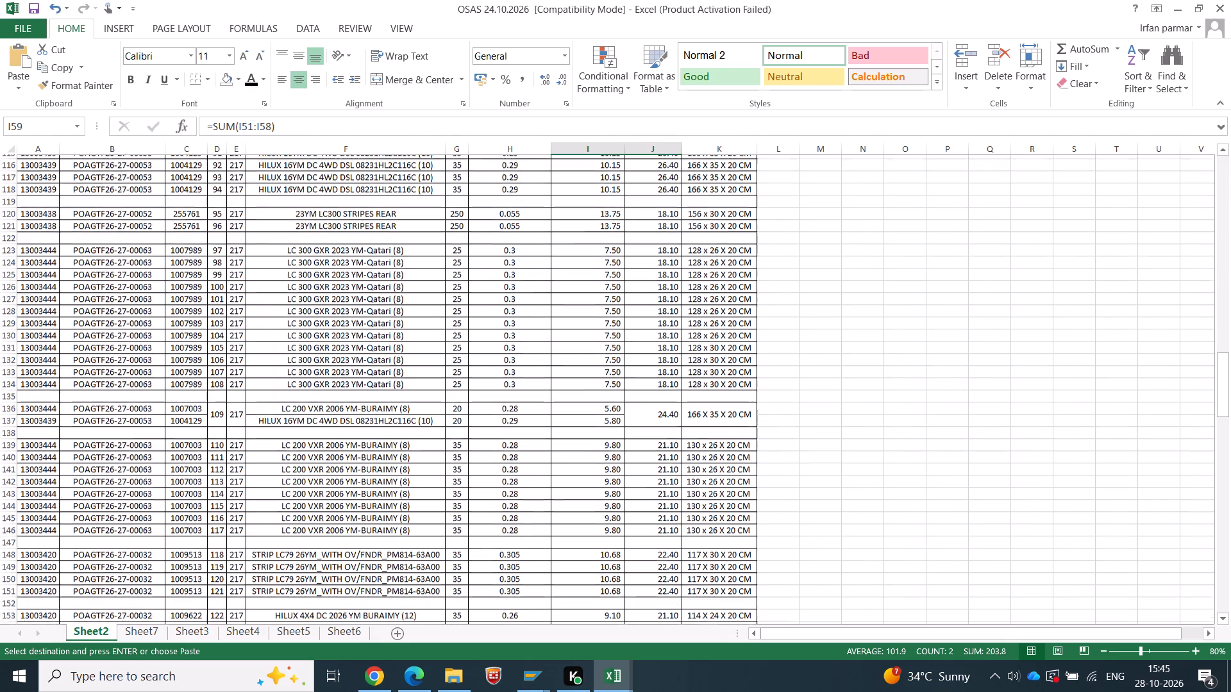
pyautogui.scroll(-5, 458, 240)
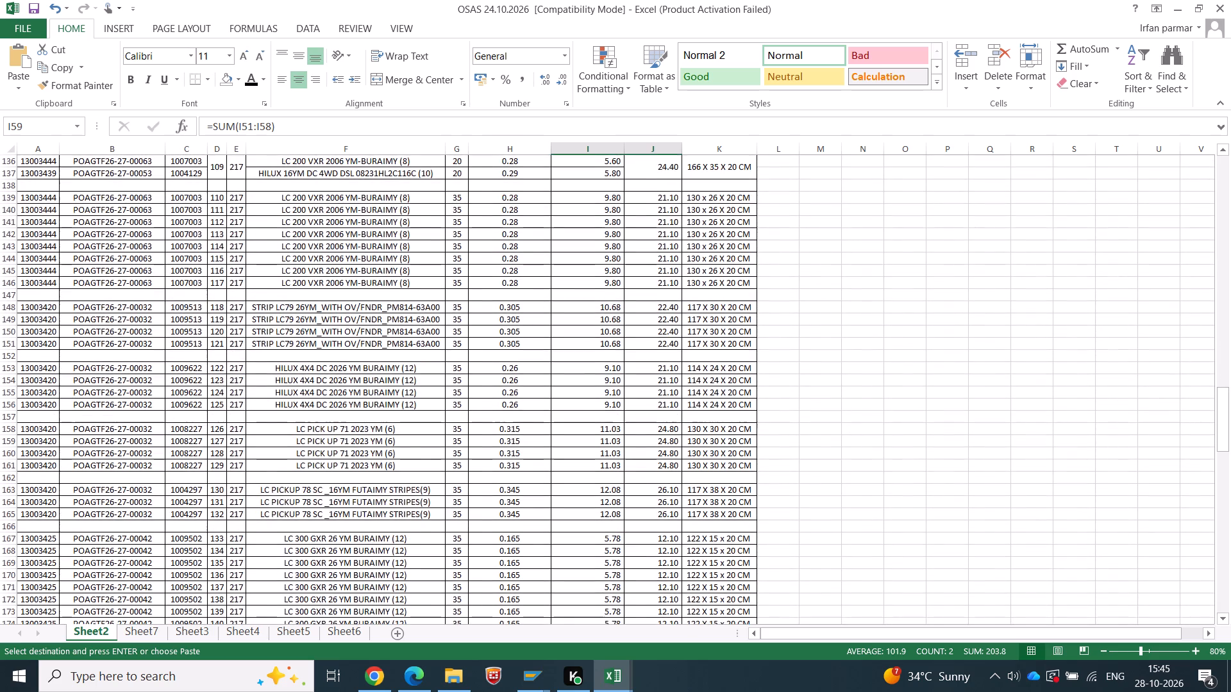
pyautogui.scroll(-4, 458, 240)
pyautogui.moveTo(453, 391); pyautogui.dragTo(465, 539)
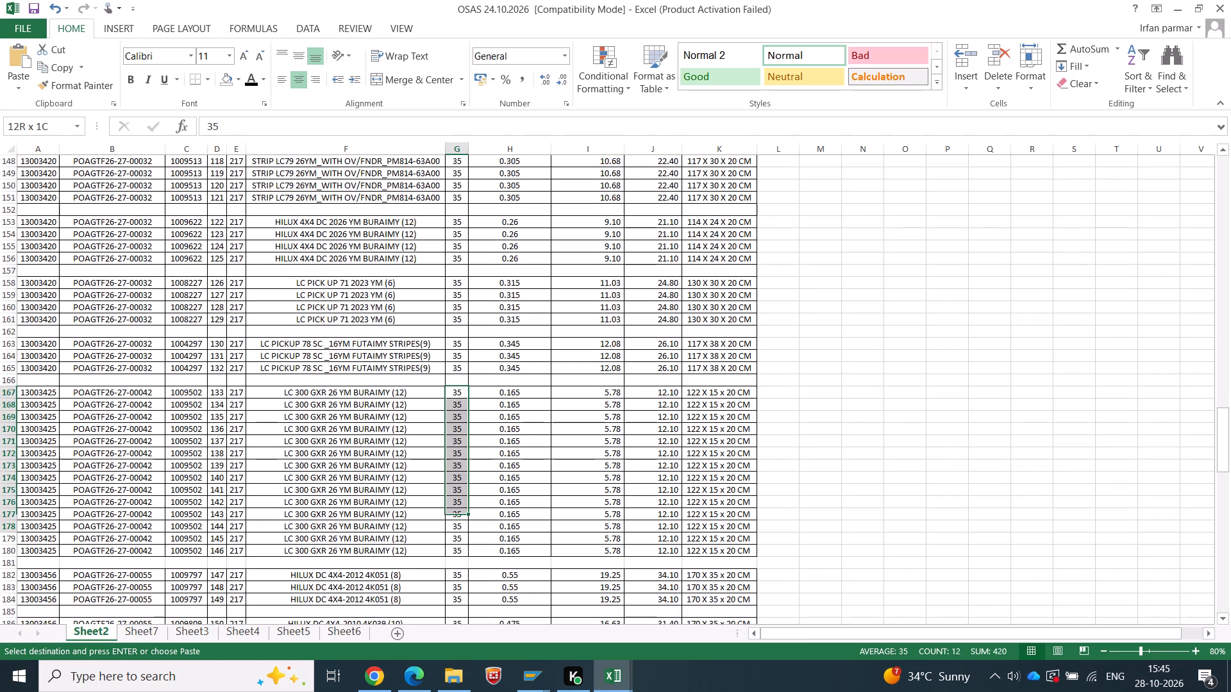
pyautogui.moveTo(465, 539); pyautogui.dragTo(462, 553)
pyautogui.scroll(17, 553, 420)
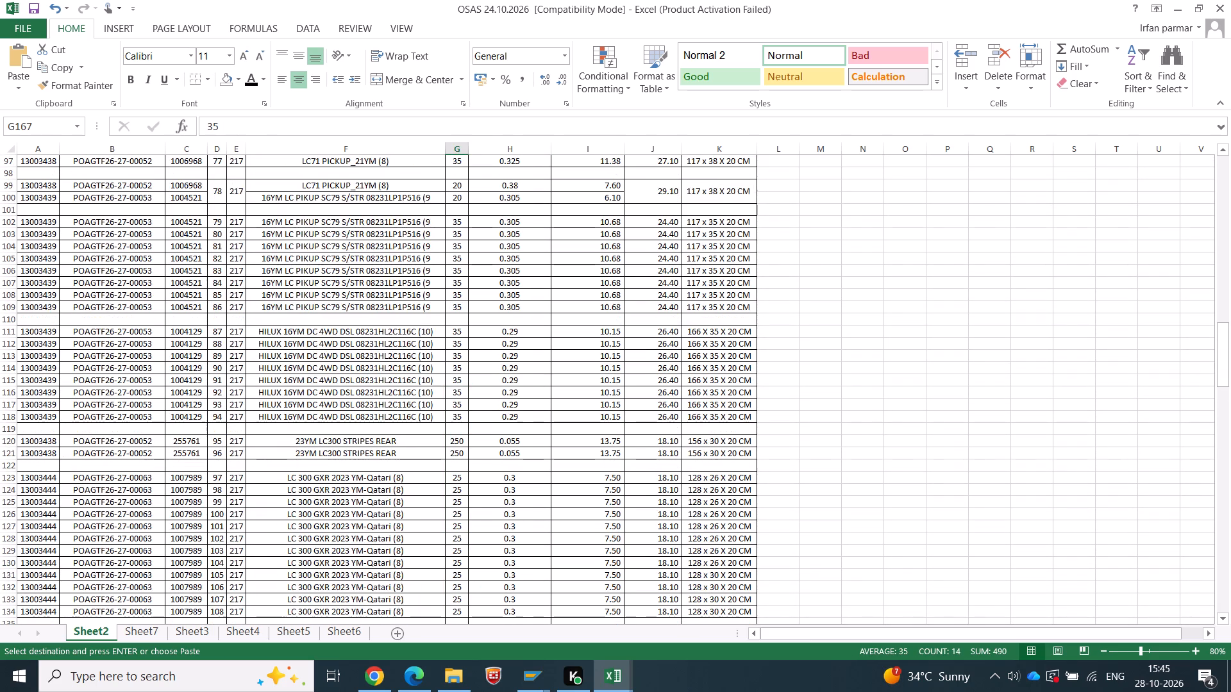
pyautogui.scroll(6, 557, 417)
# Search the OSAS workbook for Sr No. 12's part number, 1004016.
pyautogui.hotkey('alt', 'Tab')
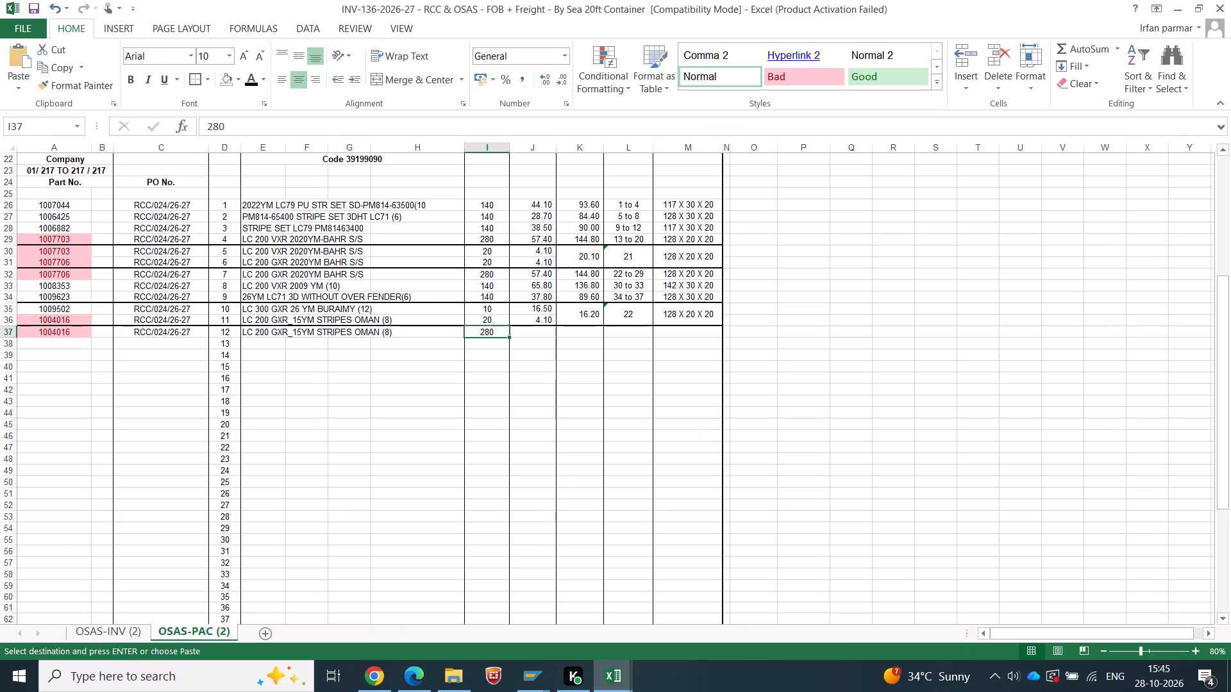
pyautogui.click(55, 331)
pyautogui.hotkey('ctrl', 'c')
pyautogui.hotkey('alt', 'Tab')
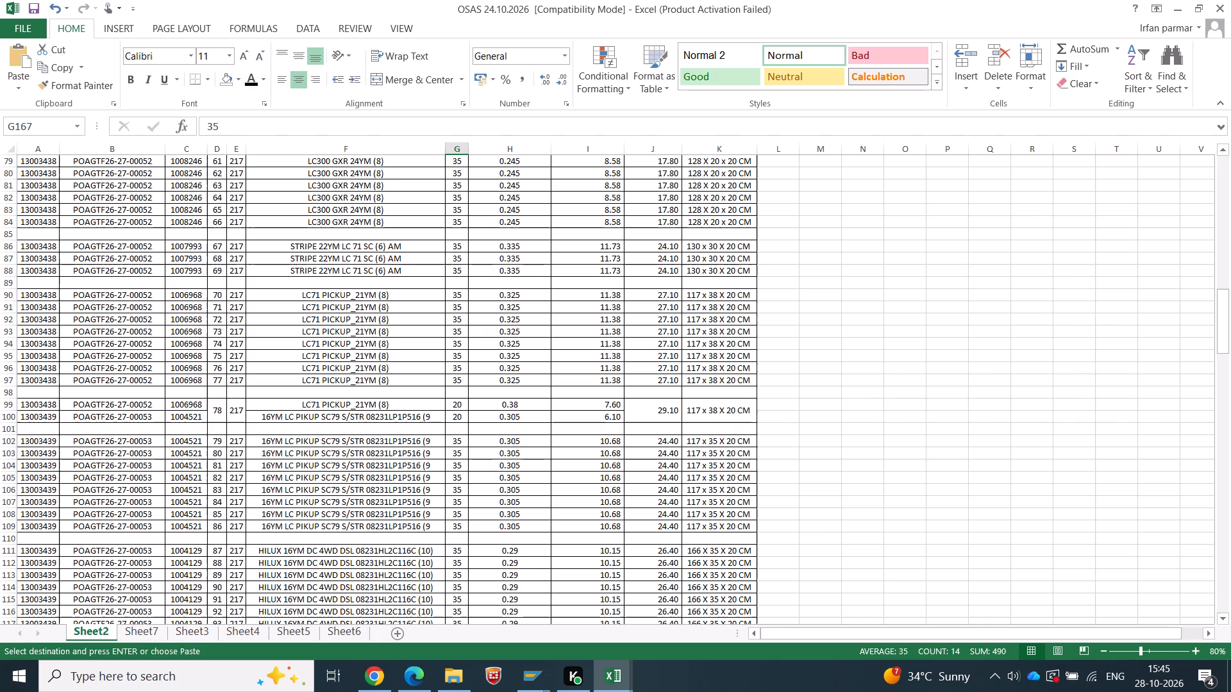
pyautogui.click(319, 369)
pyautogui.hotkey('ctrl', 'f')
pyautogui.hotkey('ctrl', 'v')
pyautogui.press('Return')
pyautogui.press('Escape')
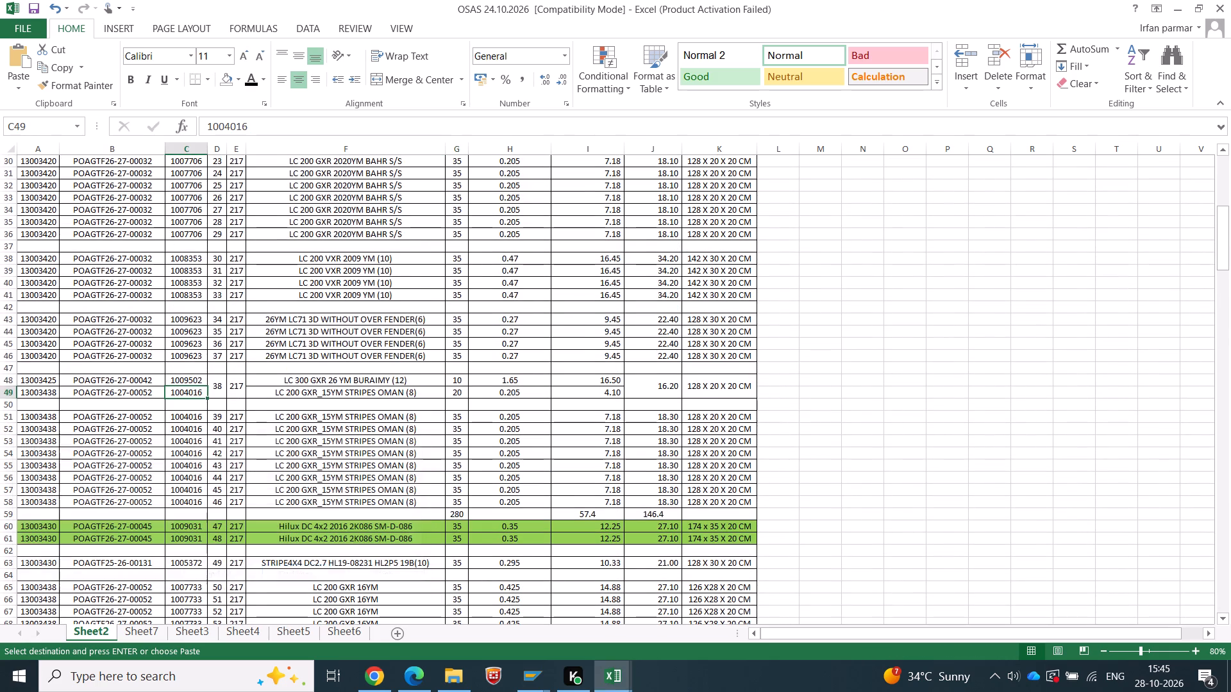
# Copy the net and gross weight totals 57.4 and 146.4 for cartons 39 to 46 into Sr No. 12 as values.
pyautogui.press('Down')
pyautogui.press('Down')
pyautogui.press('Down')
pyautogui.press('Down')
pyautogui.press('Down')
pyautogui.press('Down')
pyautogui.press('Down')
pyautogui.press('Right')
pyautogui.press('Right')
pyautogui.press('Right')
pyautogui.press('Right')
pyautogui.press('Right')
pyautogui.press('Right')
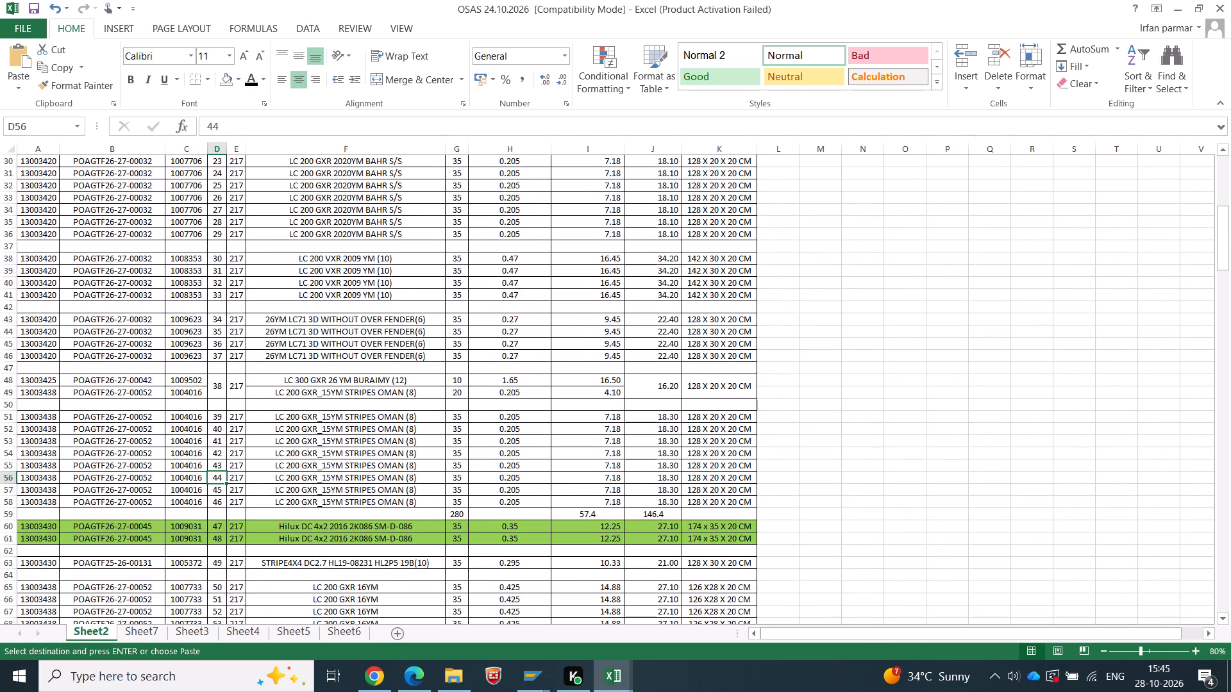
pyautogui.press('Down')
pyautogui.press('Down')
pyautogui.press('Down')
pyautogui.hotkey('shift', 'Right')
pyautogui.hotkey('ctrl', 'c')
pyautogui.hotkey('alt', 'Tab')
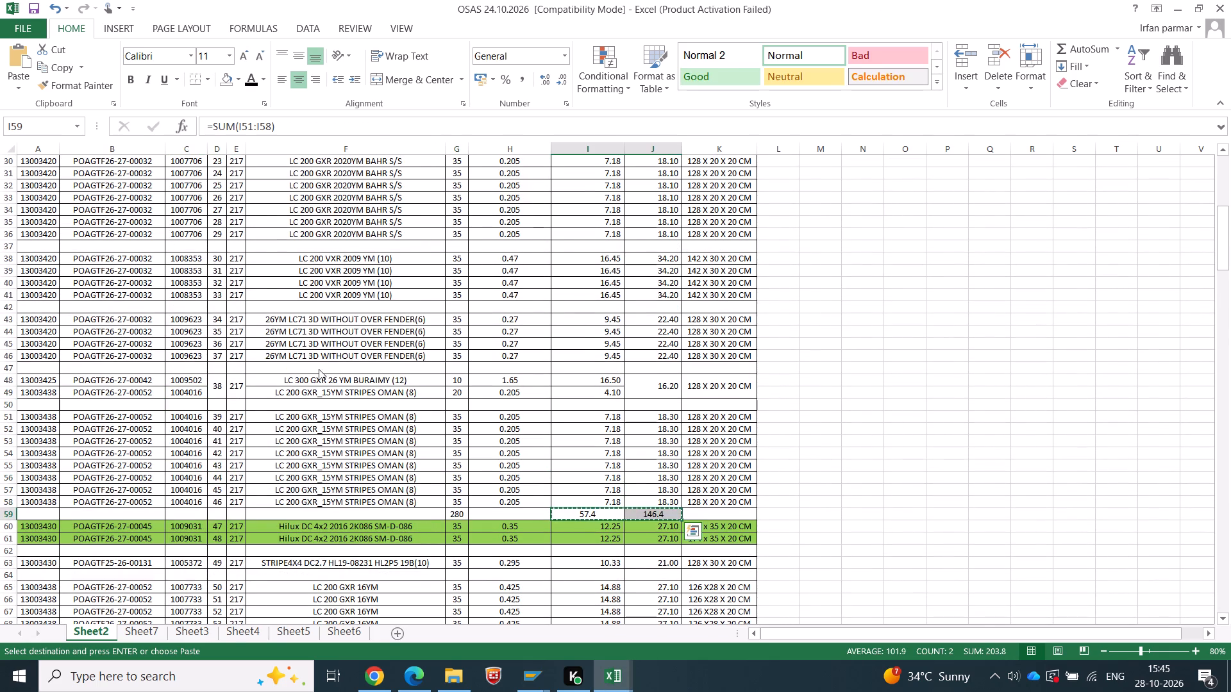
pyautogui.rightClick(533, 334)
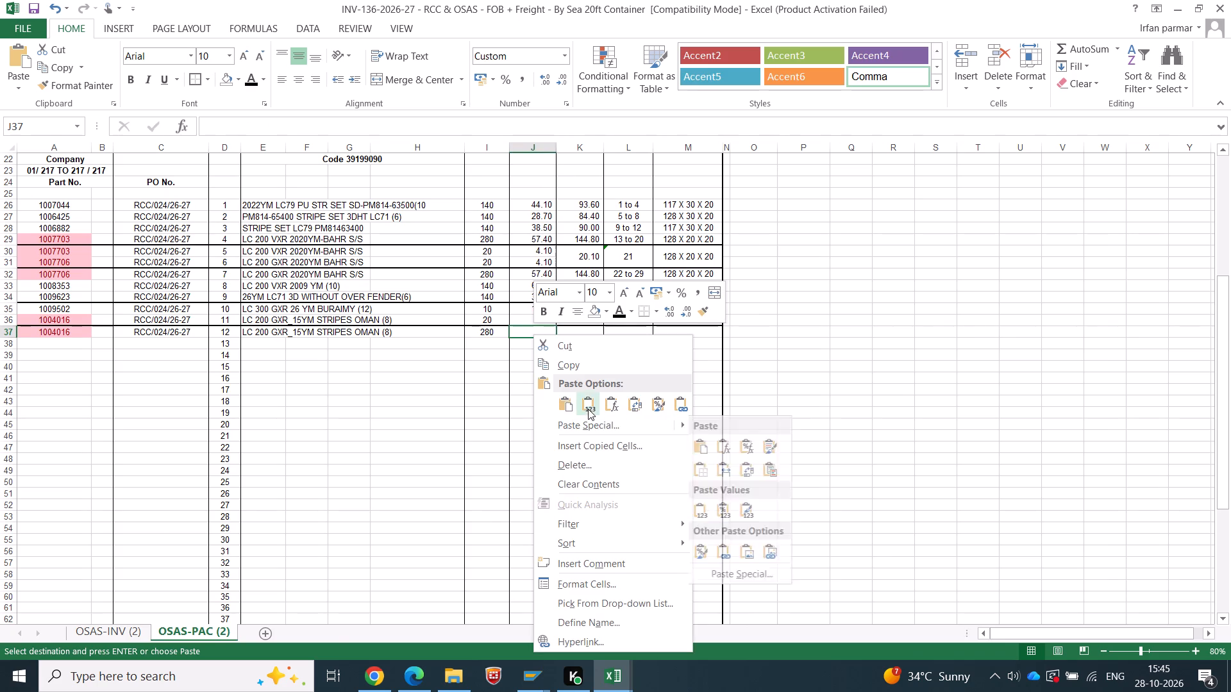
pyautogui.click(588, 409)
# Set the merged carton number for Sr No. 10 and 11 to 38, entered as text.
pyautogui.click(618, 339)
pyautogui.click(622, 334)
pyautogui.hotkey('alt', 'Tab')
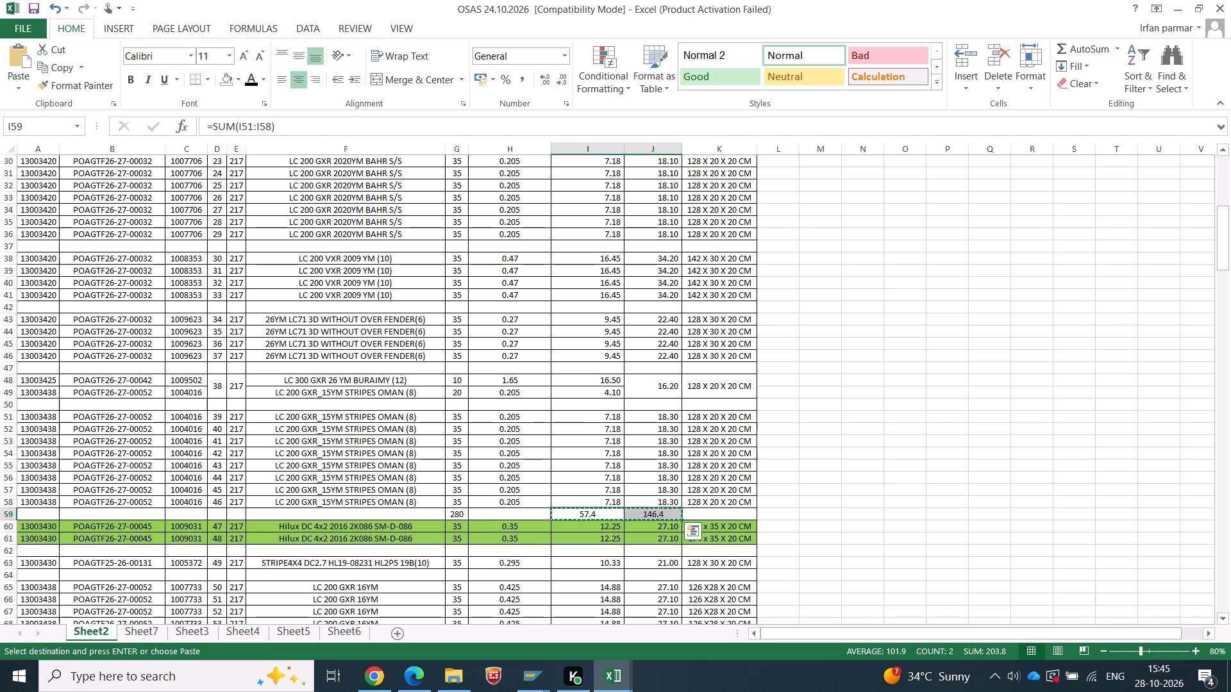
pyautogui.hotkey('alt', 'Tab')
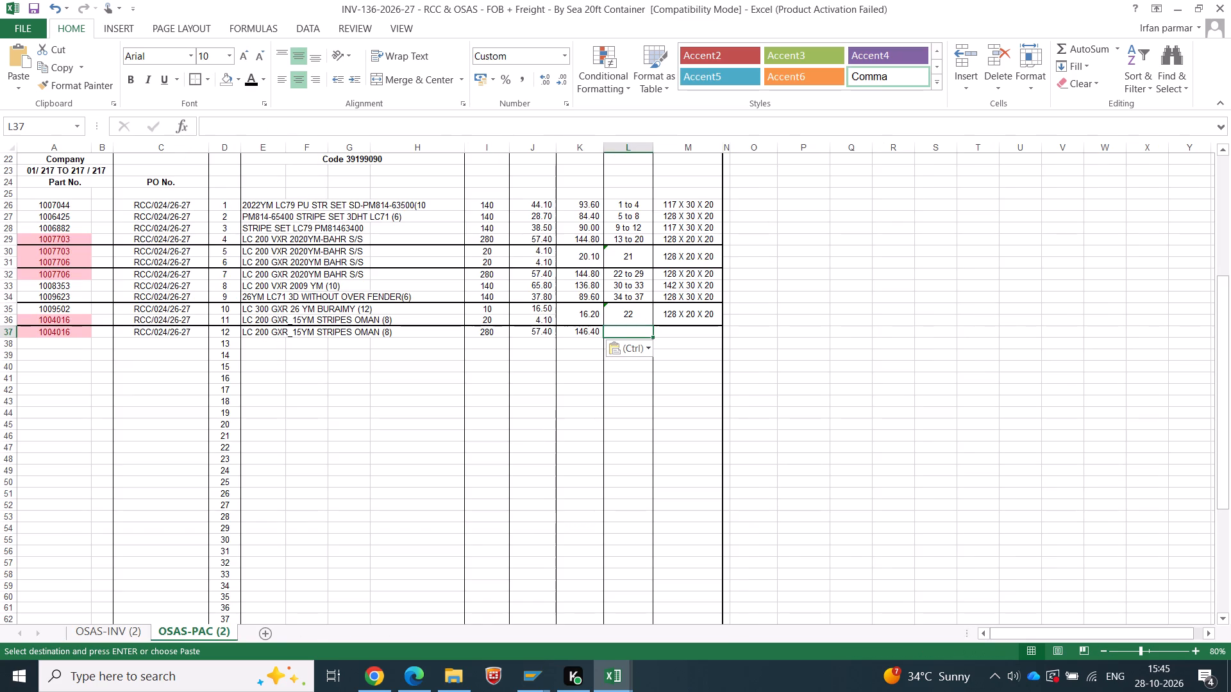
pyautogui.click(634, 315)
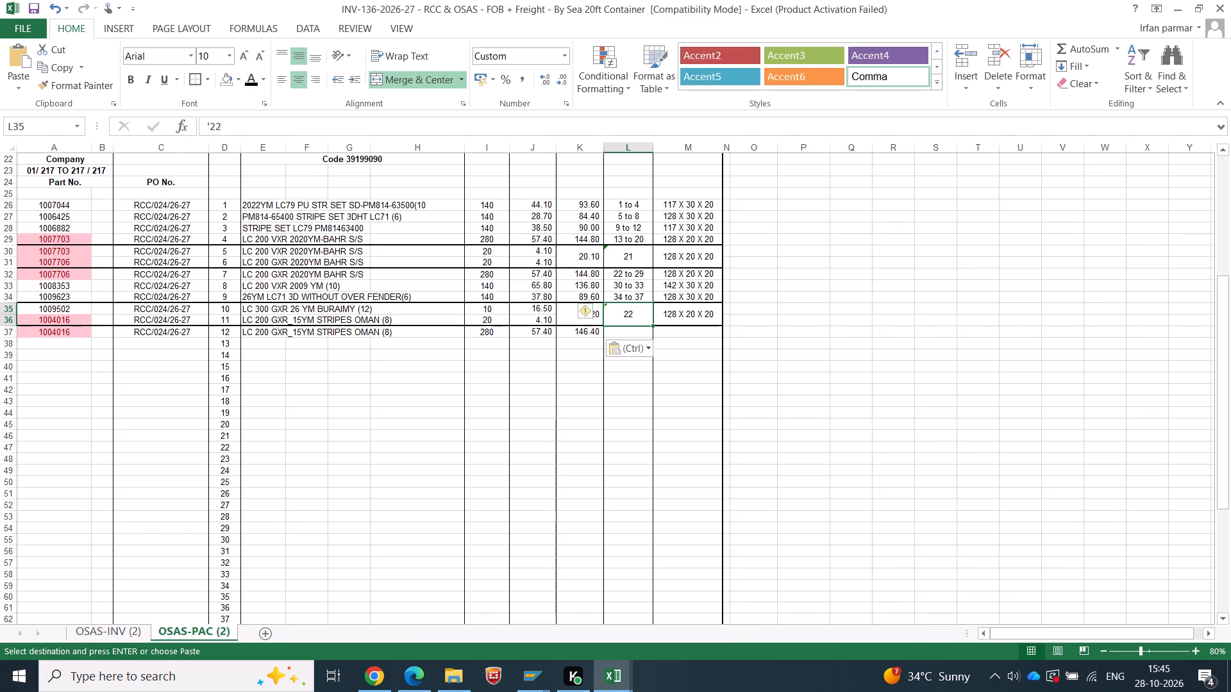
pyautogui.write("'38")
pyautogui.press('Return')
# Enter the carton range 39 to 46 for Sr No. 12.
pyautogui.hotkey('alt', 'Tab')
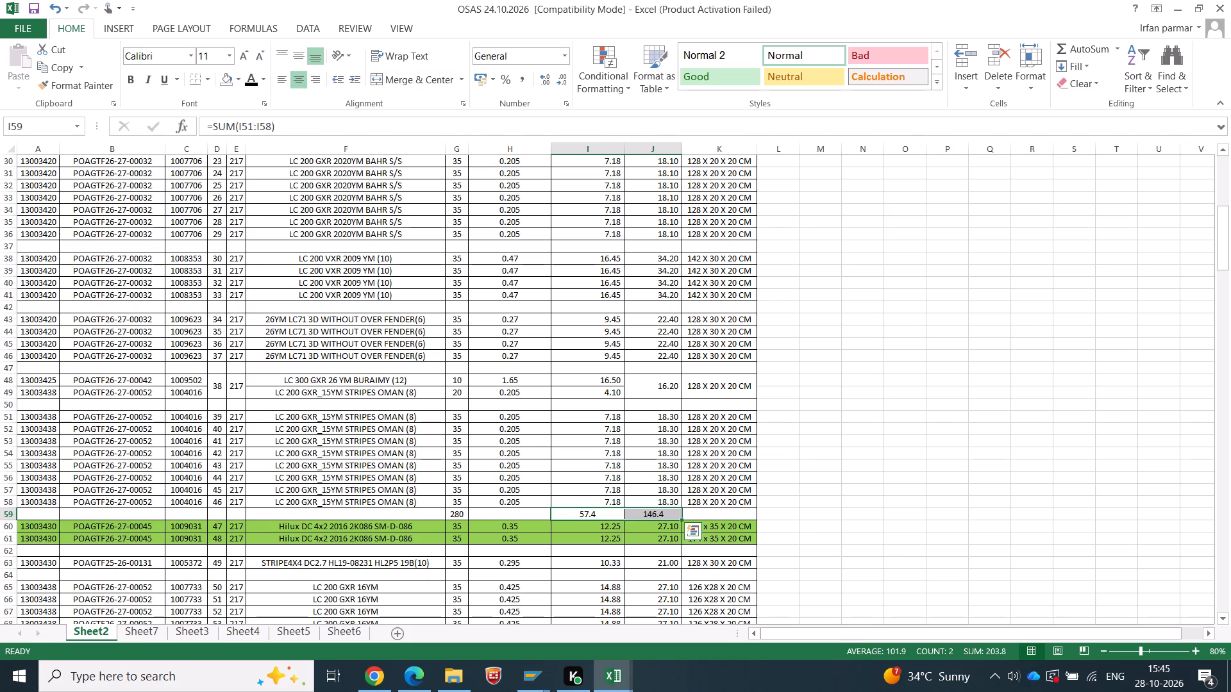
pyautogui.hotkey('alt', 'Tab')
pyautogui.write('39 to 46')
pyautogui.press('Tab')
# Check the carton size in the OSAS workbook and copy 128 X 20 X 20 from Sr No. 4 into Sr No. 12 as a value.
pyautogui.hotkey('alt', 'Tab')
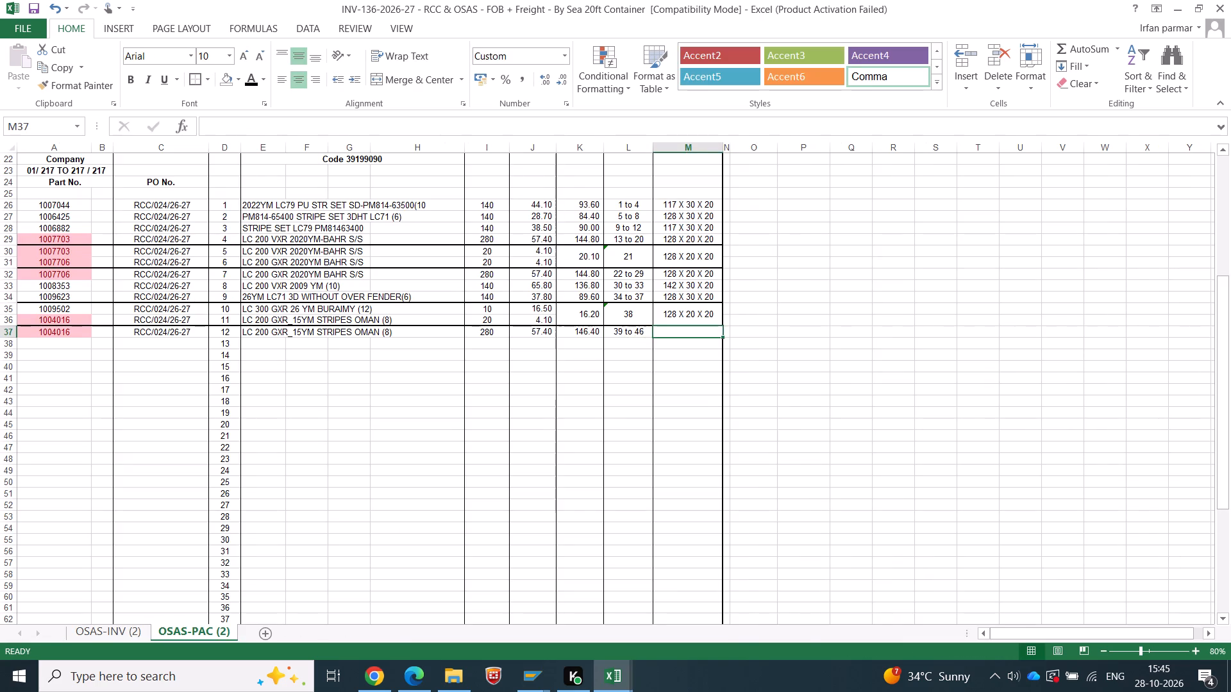
pyautogui.click(701, 491)
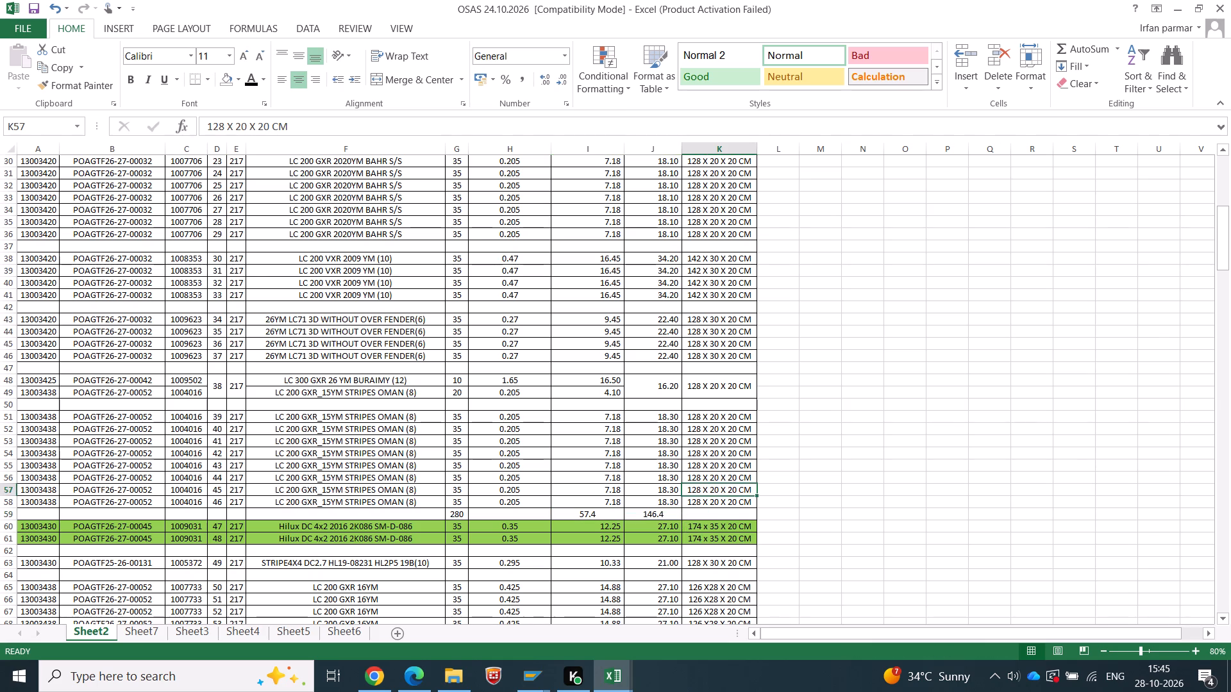
pyautogui.hotkey('alt', 'Tab')
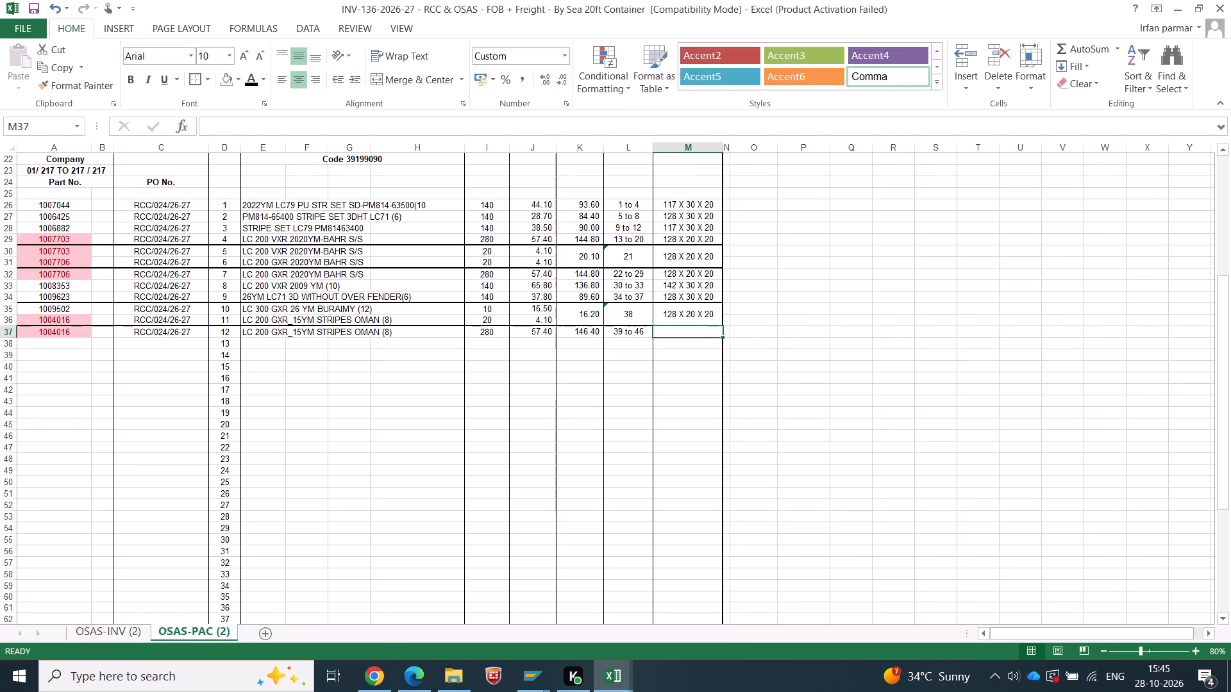
pyautogui.click(703, 238)
pyautogui.press('c')
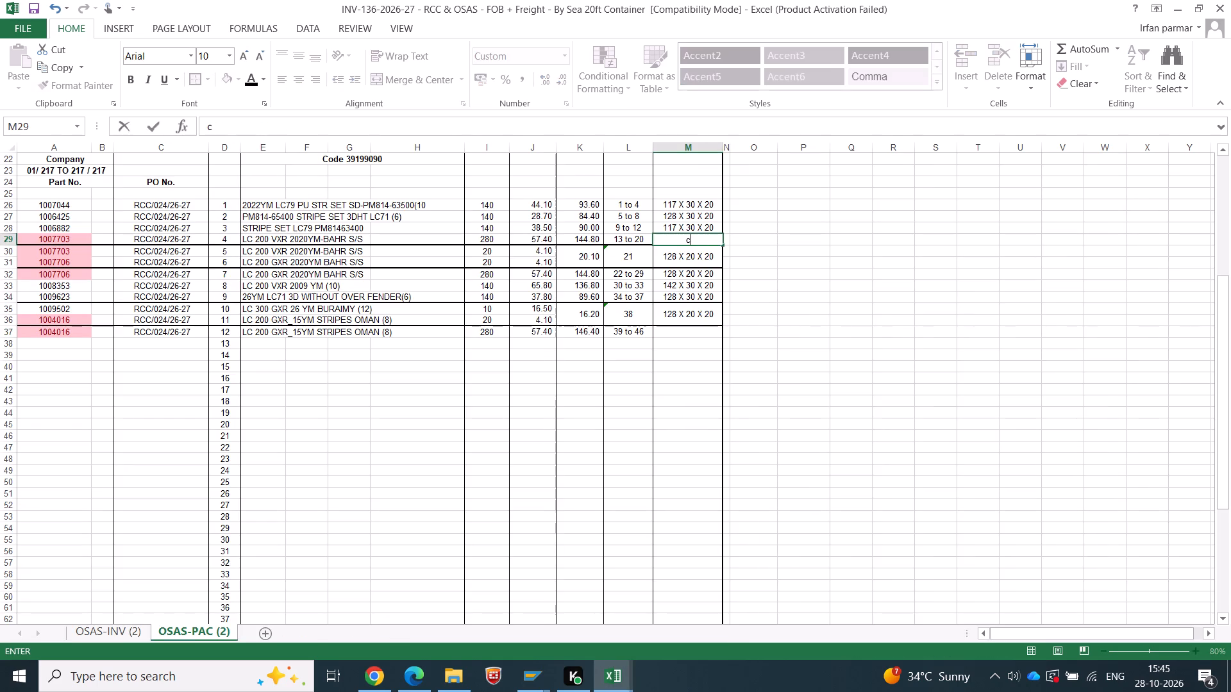
pyautogui.press('Escape')
pyautogui.press('Escape')
pyautogui.press('Escape')
pyautogui.hotkey('ctrl', 'c')
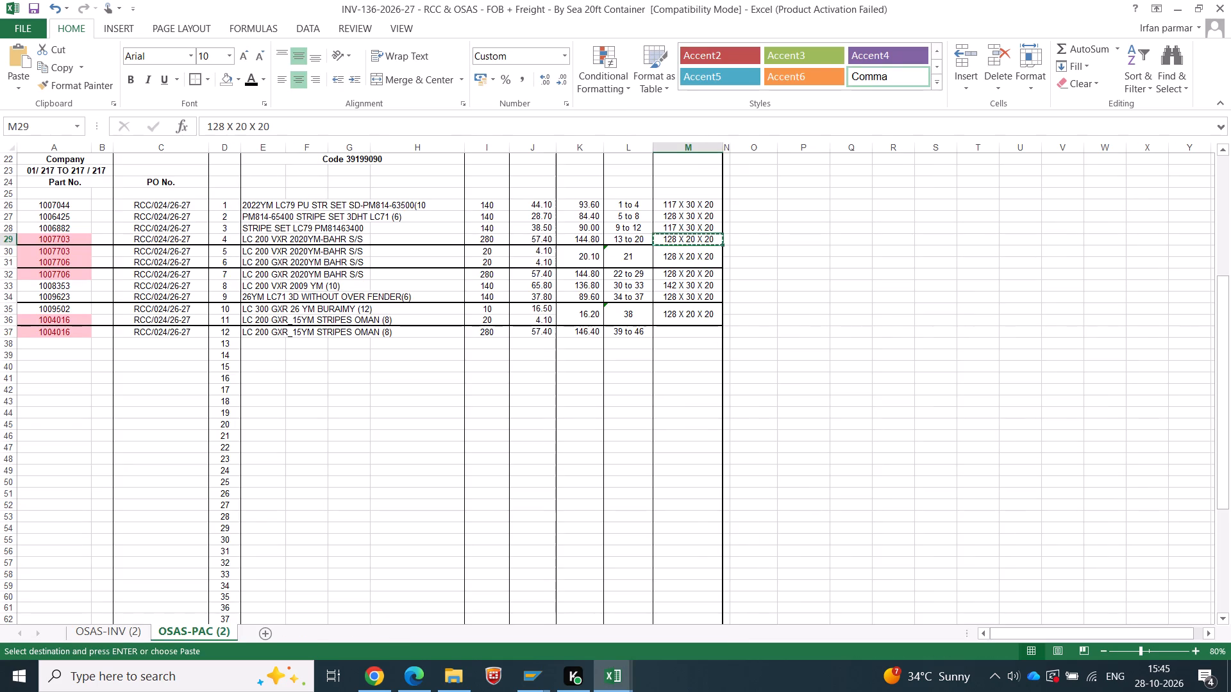
pyautogui.rightClick(696, 338)
pyautogui.rightClick(680, 332)
pyautogui.click(739, 402)
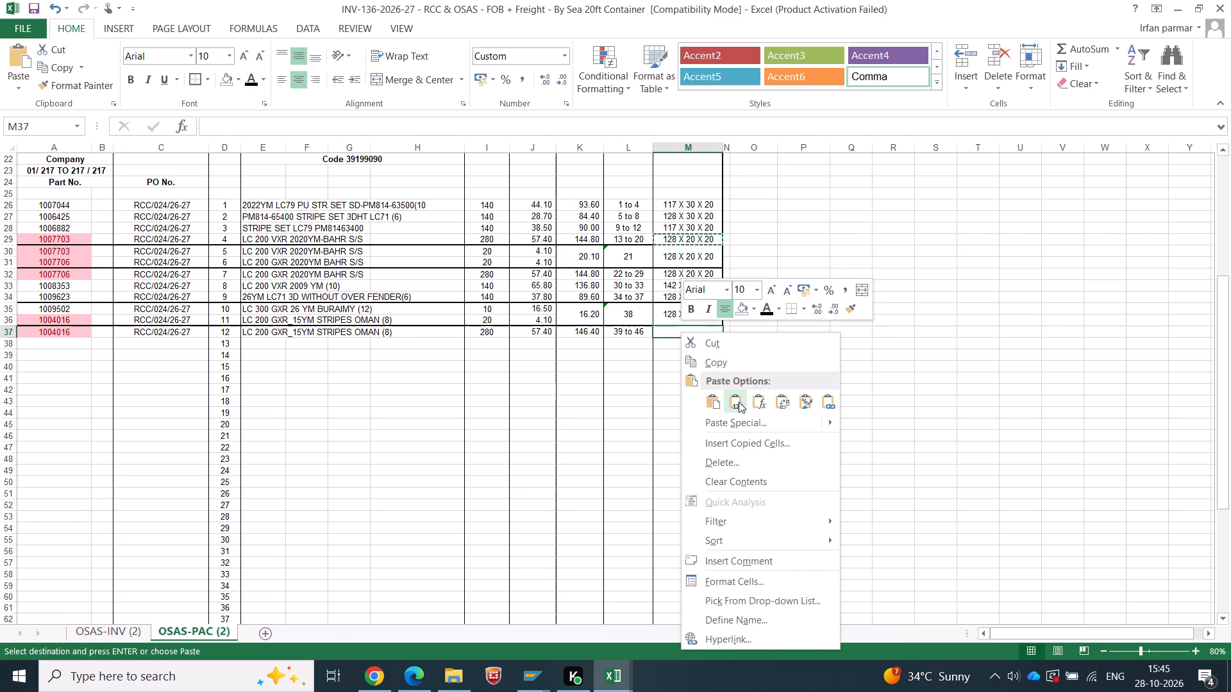
pyautogui.click(792, 306)
pyautogui.press('Escape')
# Delete the temporary totals below the carton 46 row in the OSAS workbook.
pyautogui.hotkey('alt', 'Tab')
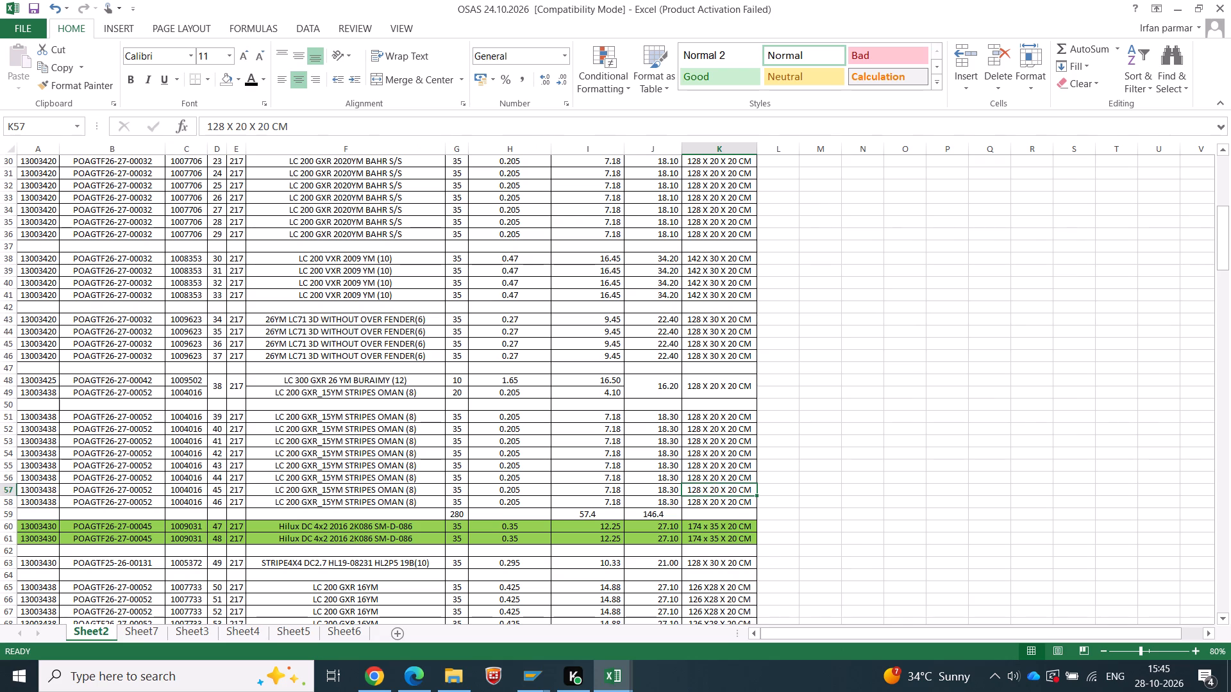
pyautogui.moveTo(726, 514); pyautogui.dragTo(433, 513)
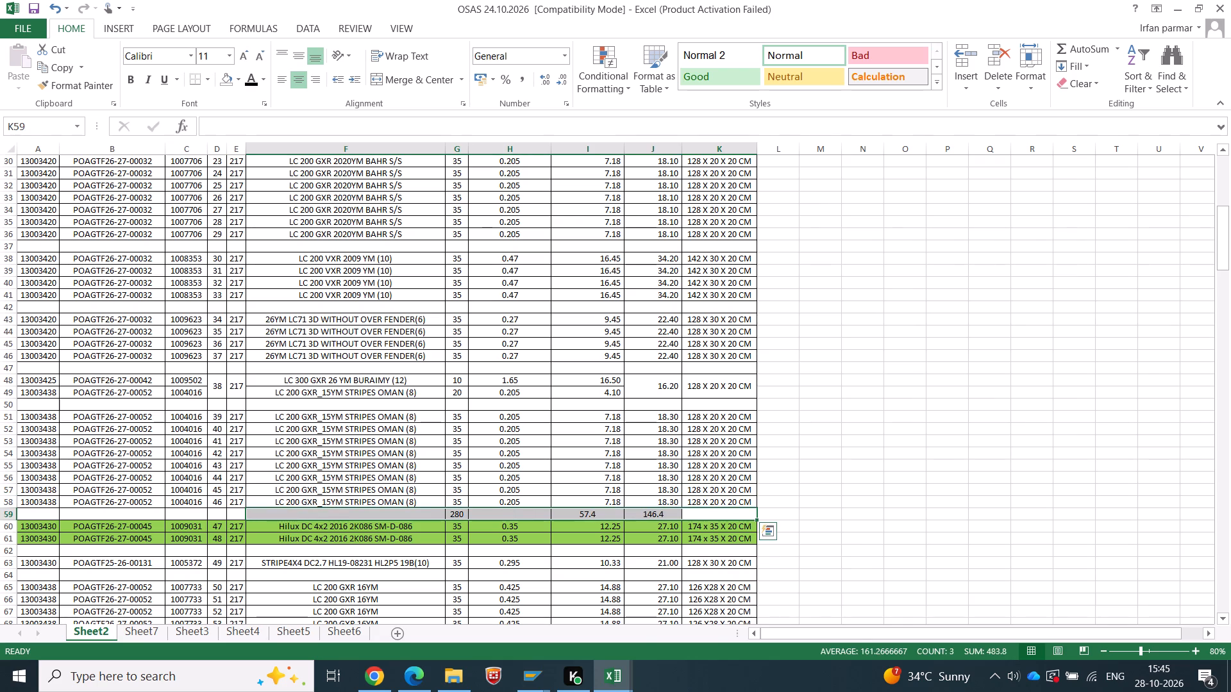
pyautogui.press('Delete')
pyautogui.click(458, 429)
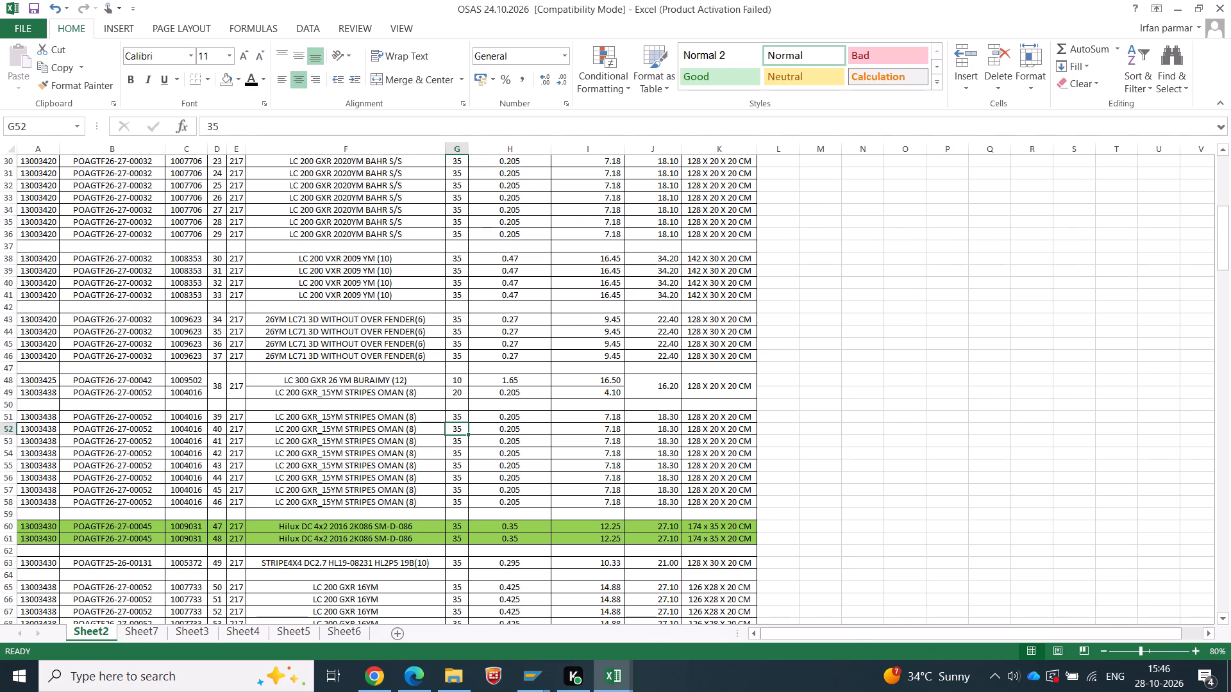
# Copy part number 1009031 from the green carton 48 row of the OSAS workbook into Sr No. 13 as a value.
pyautogui.click(192, 536)
pyautogui.hotkey('ctrl', 'c')
pyautogui.hotkey('alt', 'Tab')
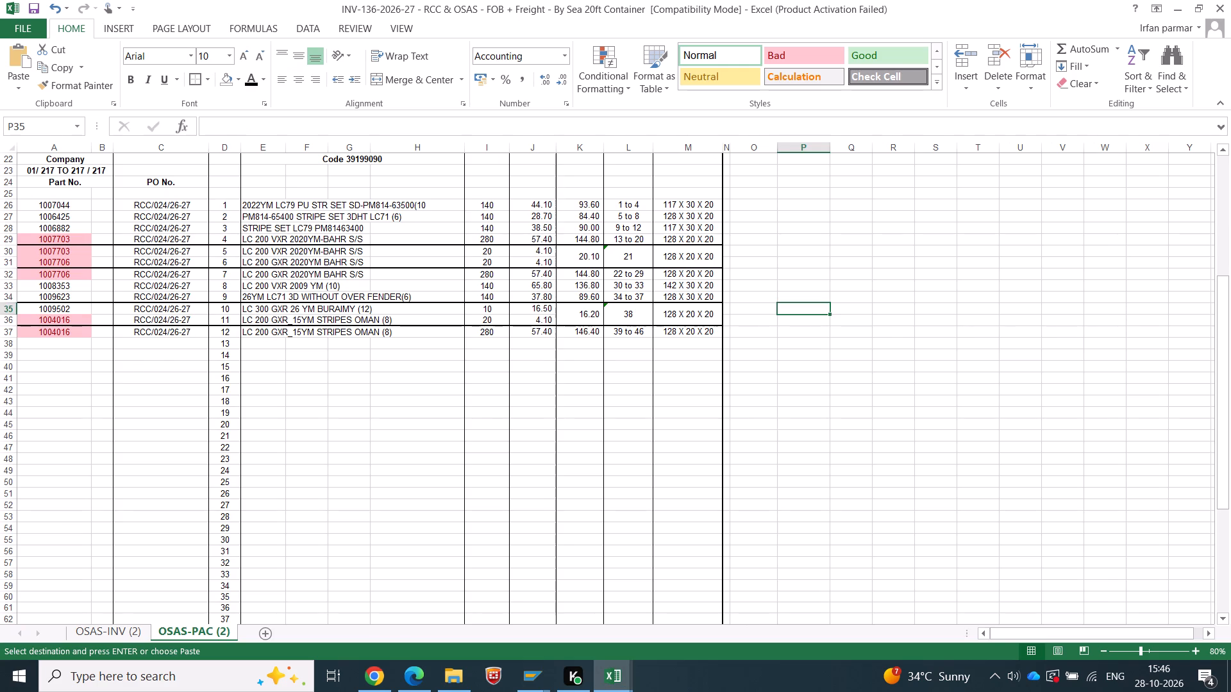
pyautogui.rightClick(49, 343)
pyautogui.click(103, 88)
# Fill PO number RCC/024/26-27 down from Sr No. 12 into the Sr No. 13 row.
pyautogui.press('Tab')
pyautogui.press('Tab')
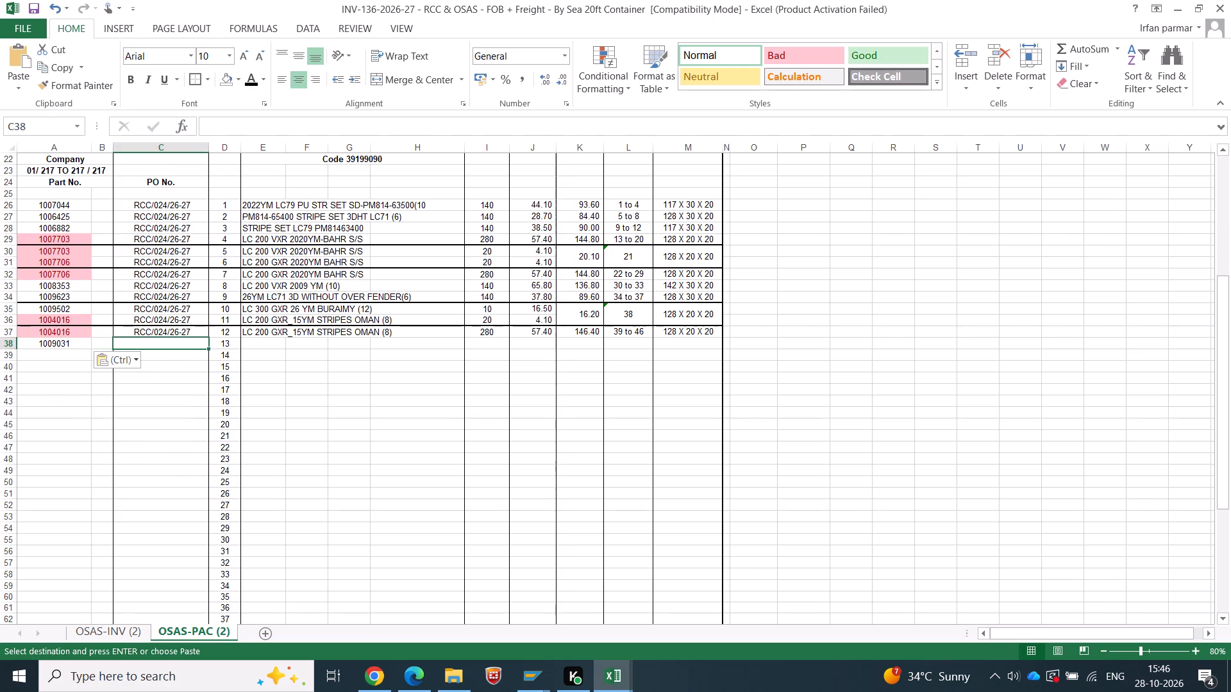
pyautogui.hotkey('ctrl', 'd')
pyautogui.press('Tab')
pyautogui.press('Tab')
pyautogui.hotkey('alt', 'Tab')
pyautogui.press('Tab')
pyautogui.press('Tab')
pyautogui.press('Tab')
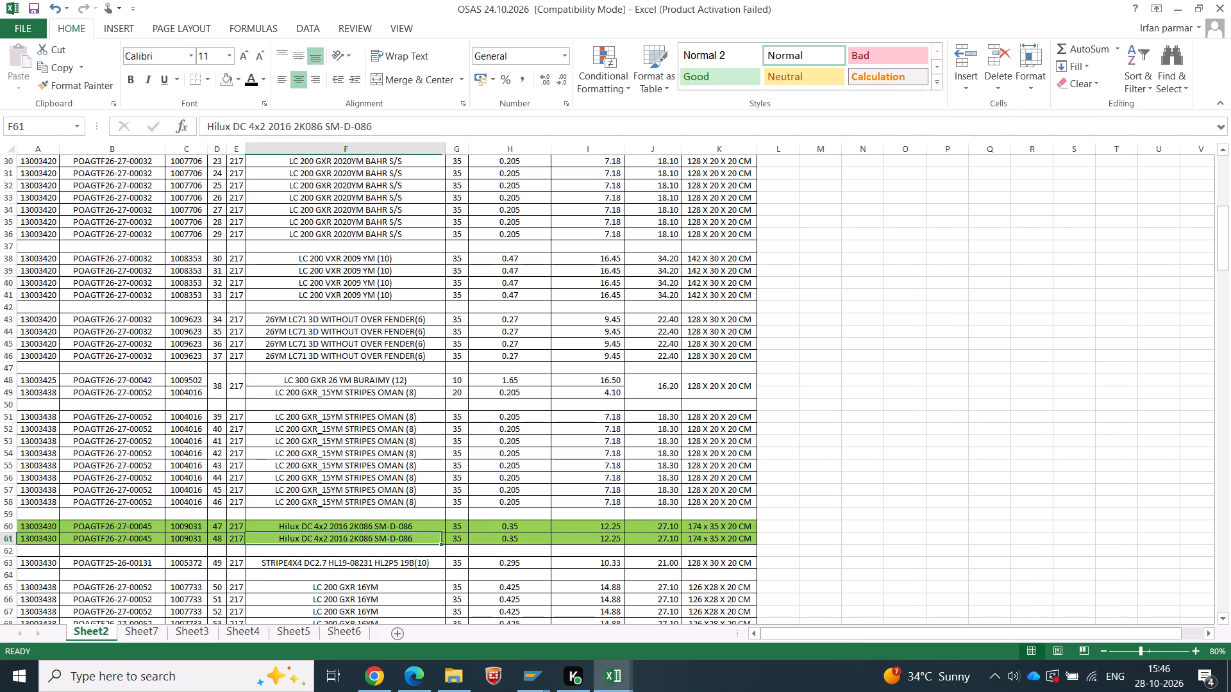
pyautogui.hotkey('ctrl', 'c')
pyautogui.hotkey('alt', 'Tab')
pyautogui.rightClick(258, 345)
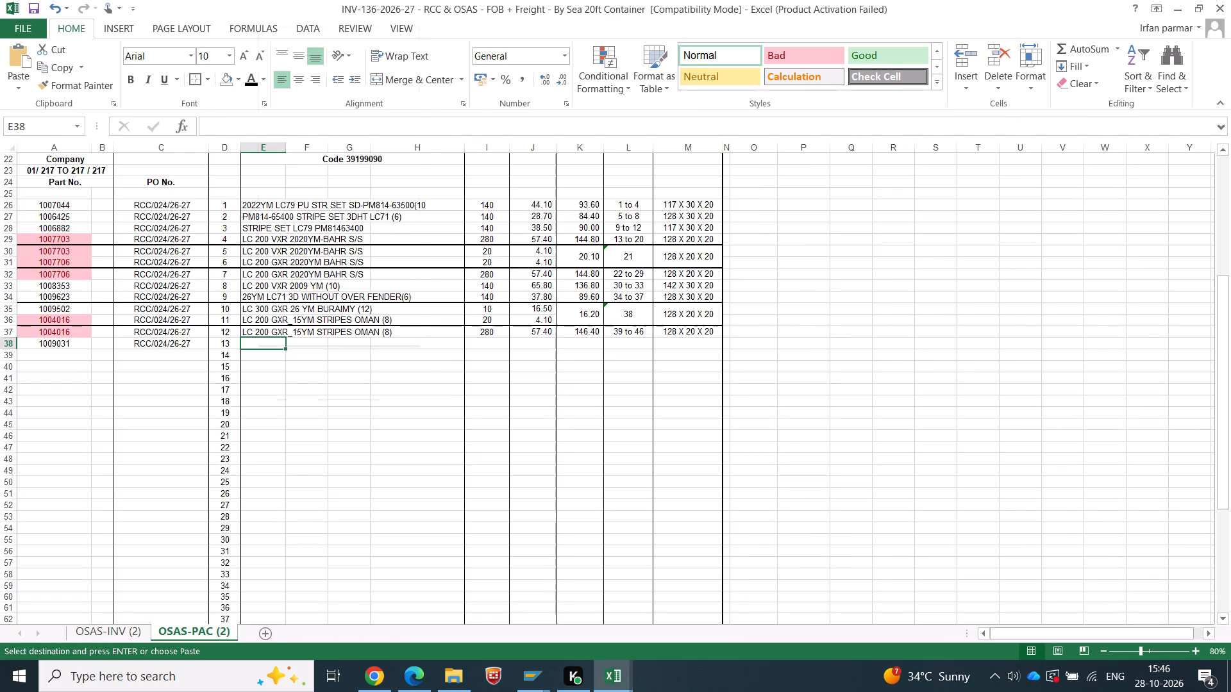
pyautogui.click(317, 95)
# Enter quantity 70 for Sr No. 13 in the packing list.
pyautogui.press('Tab')
pyautogui.press('Tab')
pyautogui.press('Tab')
pyautogui.press('Tab')
pyautogui.hotkey('alt', 'Tab')
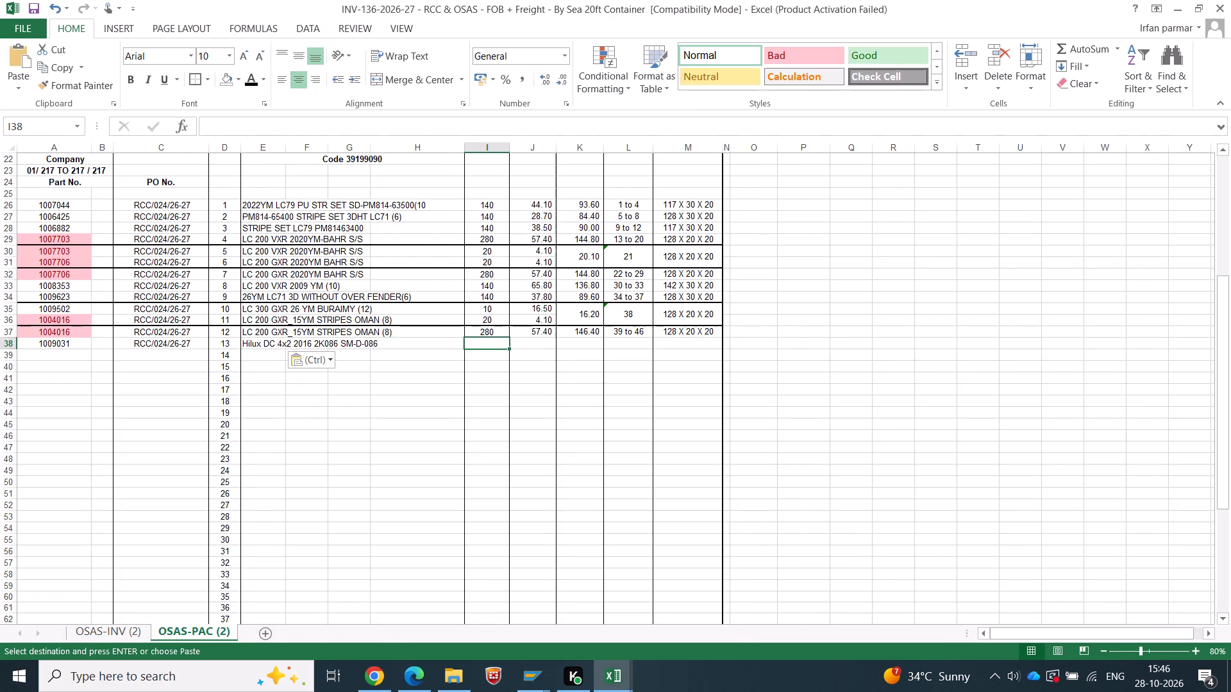
pyautogui.hotkey('alt', 'Tab')
pyautogui.write('70')
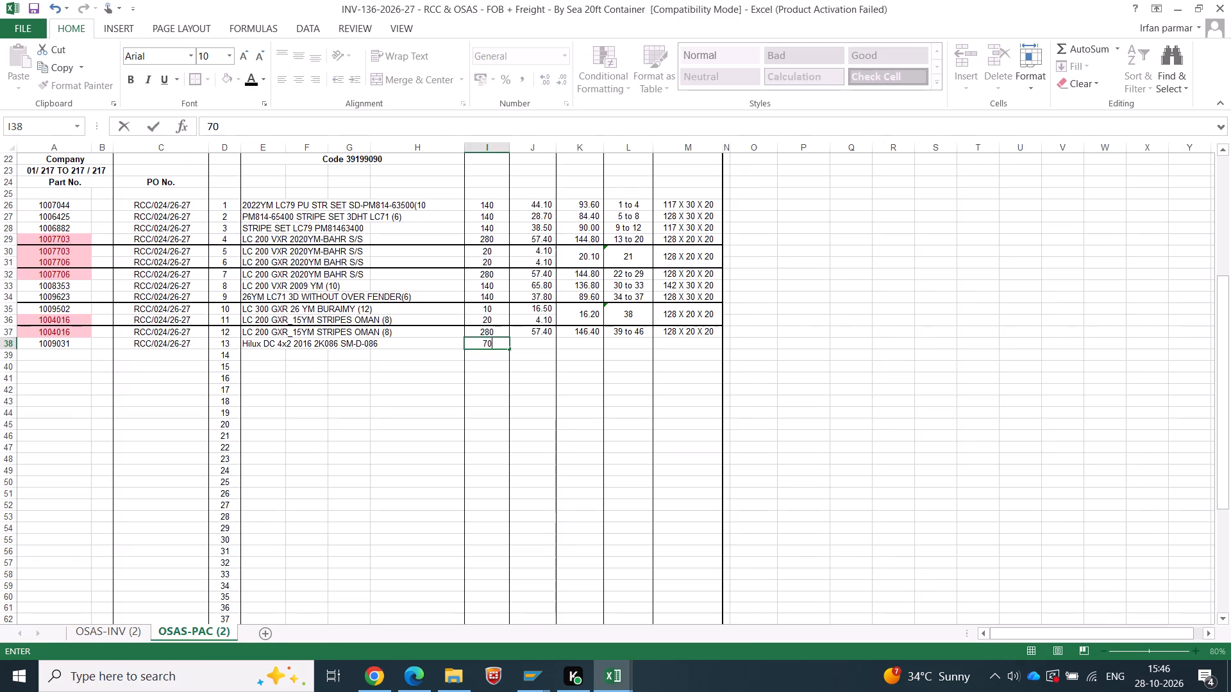
pyautogui.press('Tab')
# Sum both weight columns of cartons 47 and 48 in the blank row below them in the OSAS workbook.
pyautogui.hotkey('alt', 'Tab')
pyautogui.press('Down')
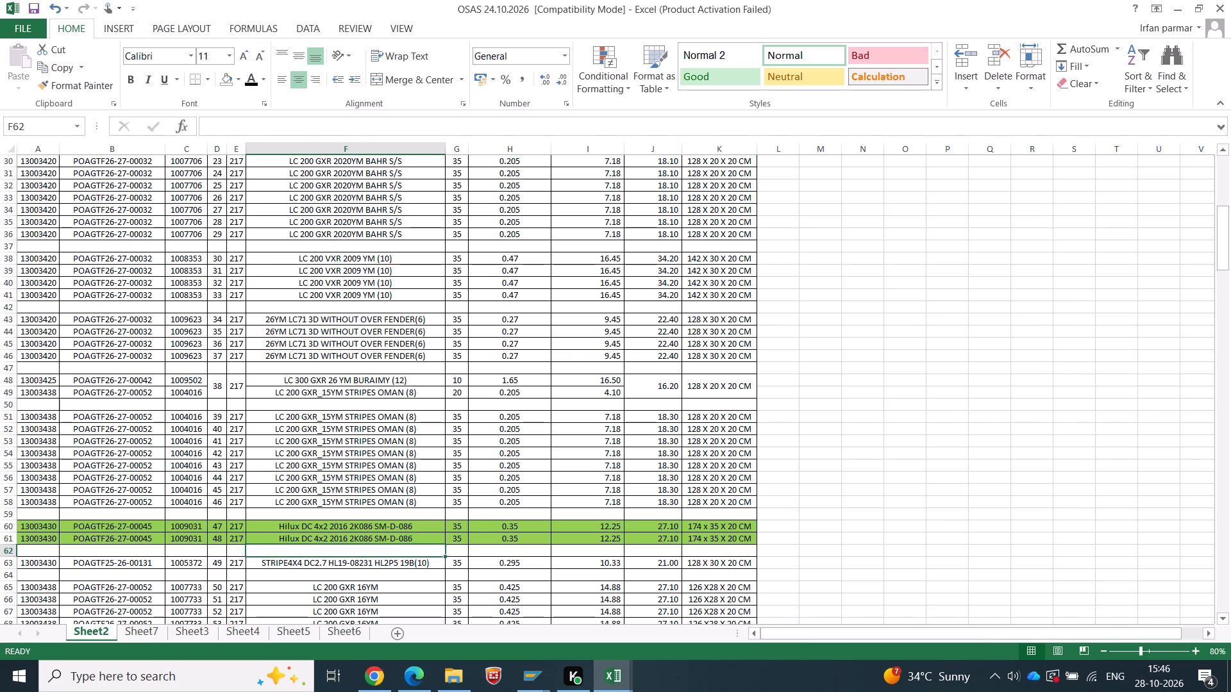
pyautogui.press('Right')
pyautogui.press('Right')
pyautogui.press('Right')
pyautogui.hotkey('alt', '=')
pyautogui.press('Return')
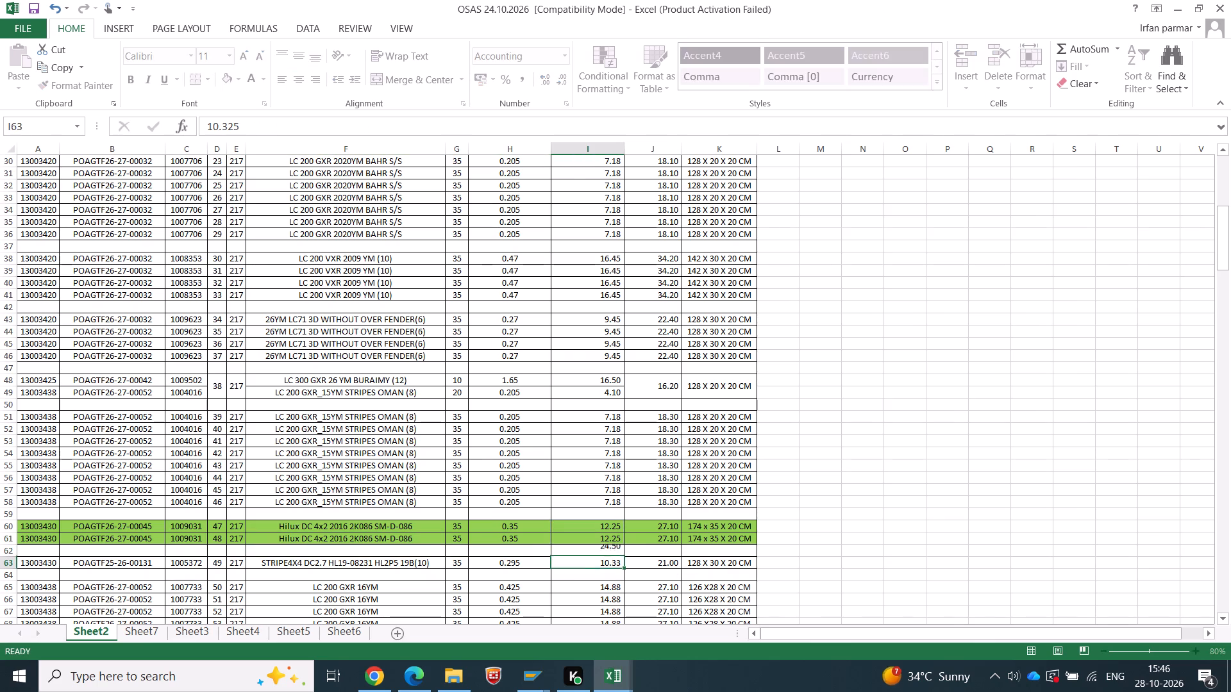
pyautogui.press('Up')
pyautogui.hotkey('ctrl', 'c')
pyautogui.press('Right')
pyautogui.press('Return')
# Copy the weight totals 24.50 and 54.20 from the OSAS workbook into Sr No. 13 as values.
pyautogui.press('Left')
pyautogui.hotkey('shift', 'Right')
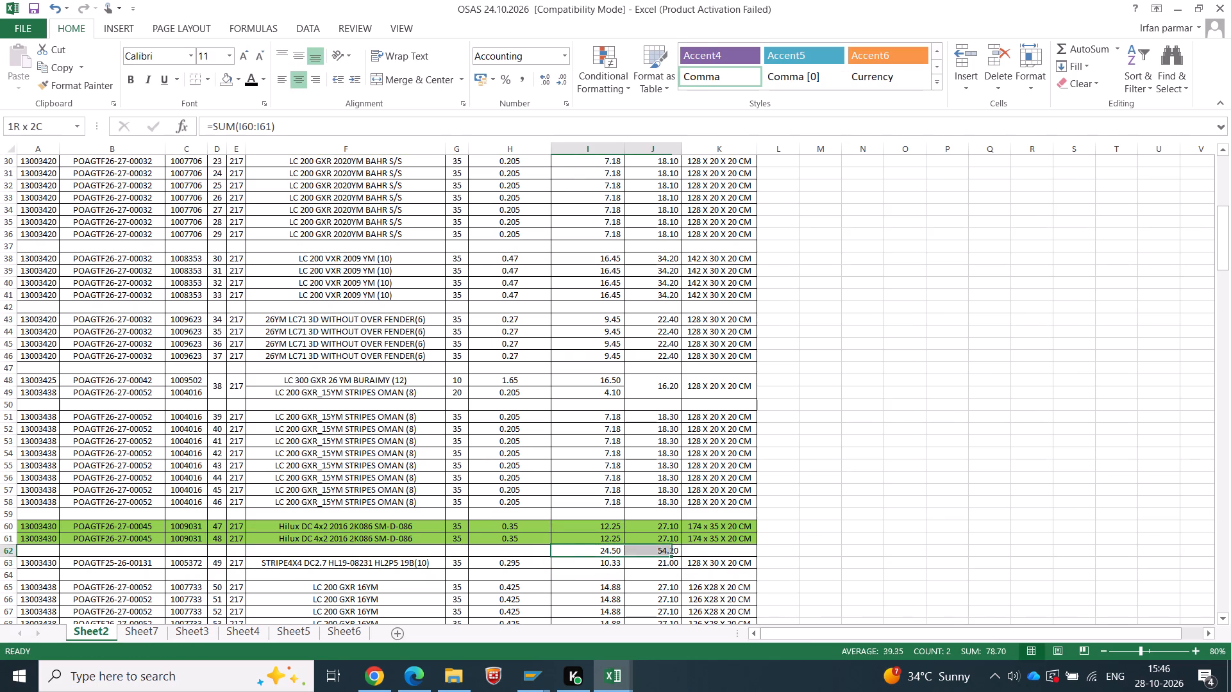
pyautogui.hotkey('ctrl', 'c')
pyautogui.hotkey('alt', 'Tab')
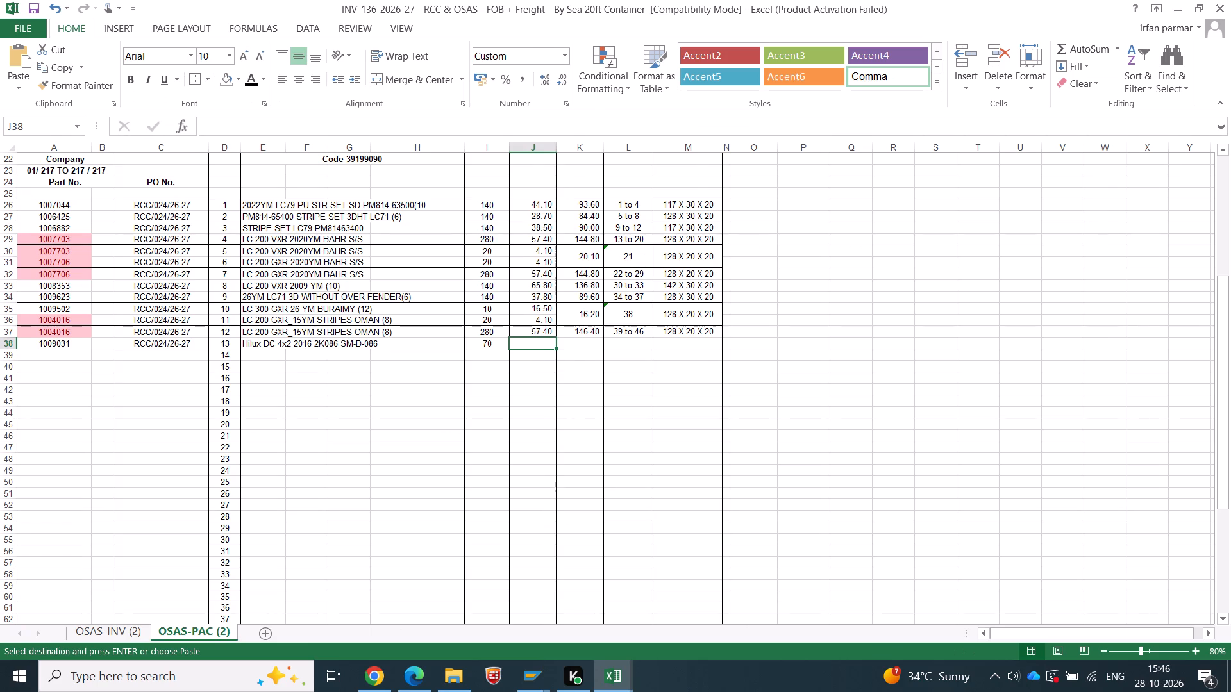
pyautogui.rightClick(533, 342)
pyautogui.click(585, 92)
# Enter the carton range 47 to 48 for Sr No. 13.
pyautogui.click(626, 338)
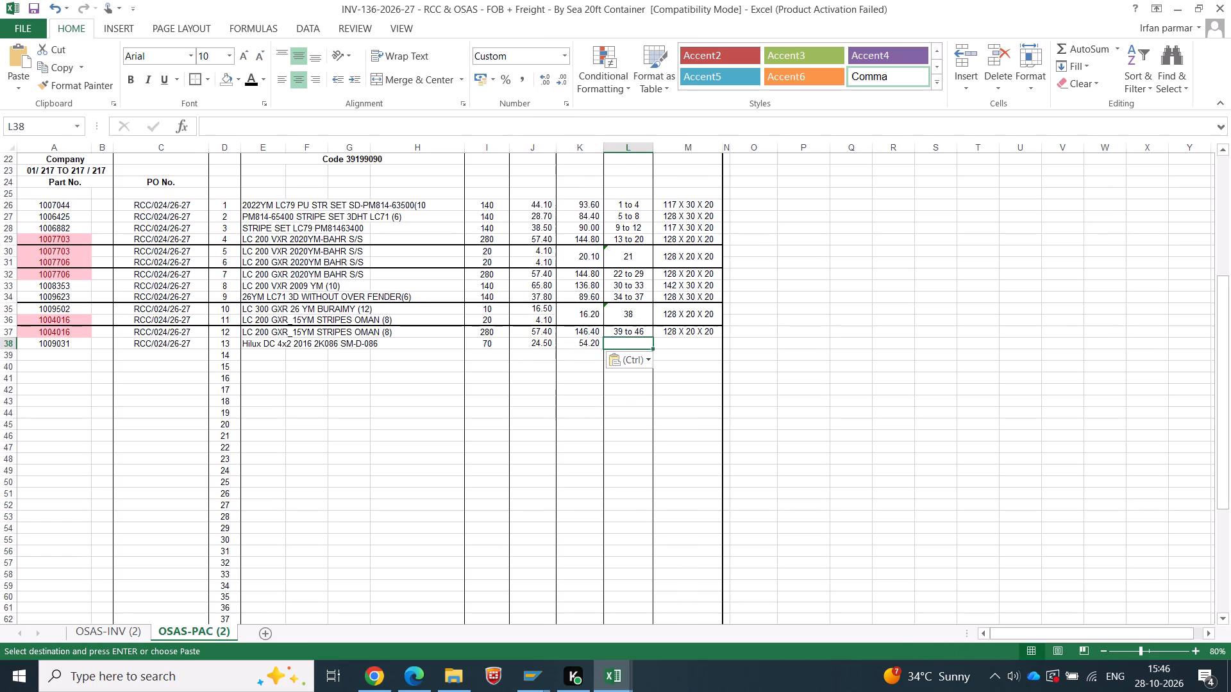
pyautogui.write('47 to 48')
pyautogui.press('Tab')
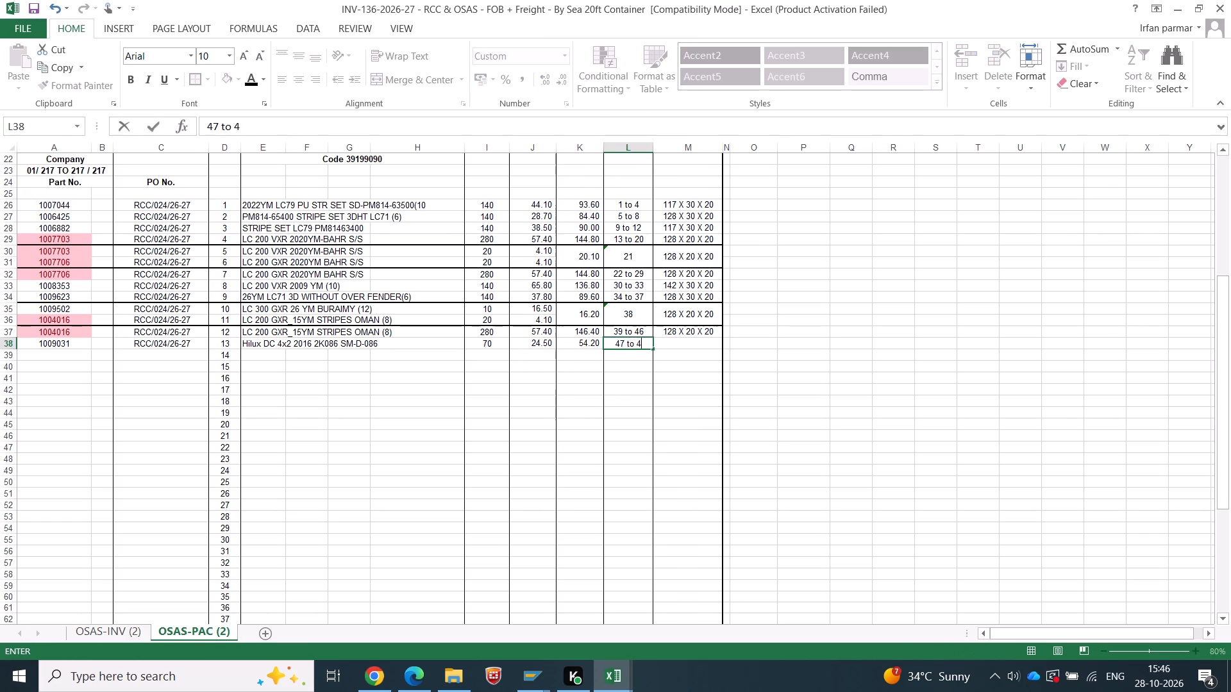
# Copy the carton 48 dimensions from the OSAS workbook into Sr No. 13 as a value and edit them to 174 X 35 X 20.
pyautogui.hotkey('alt', 'Tab')
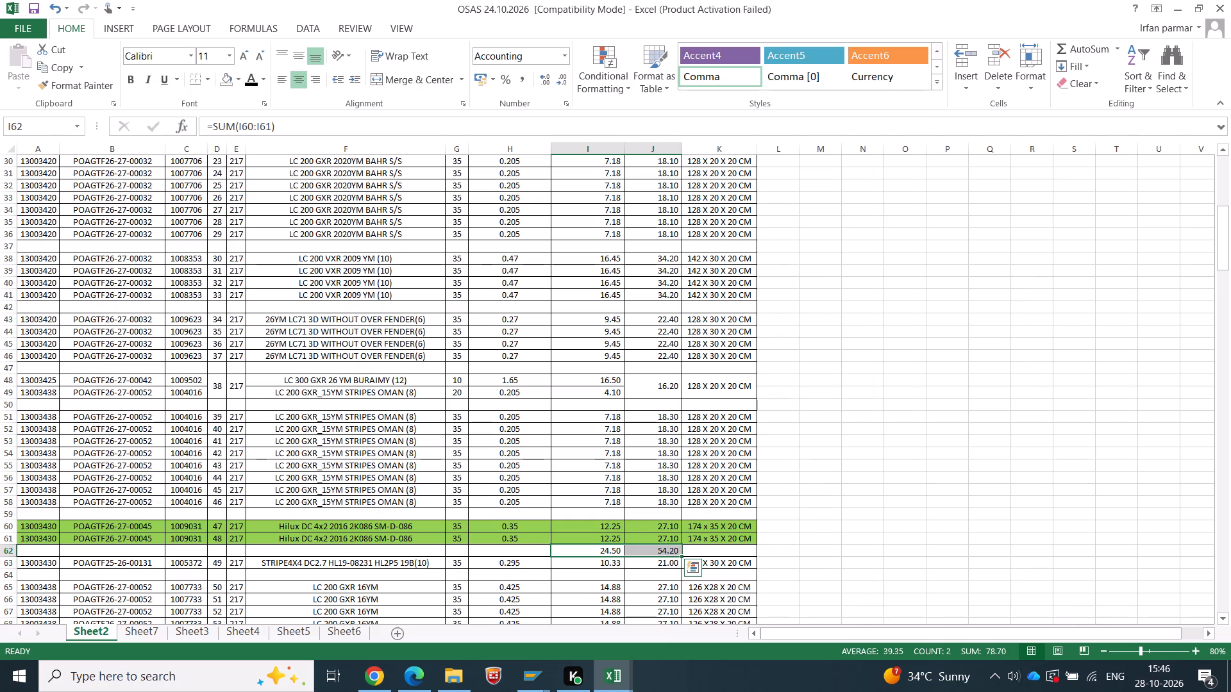
pyautogui.click(728, 534)
pyautogui.hotkey('ctrl', 'c')
pyautogui.hotkey('alt', 'Tab')
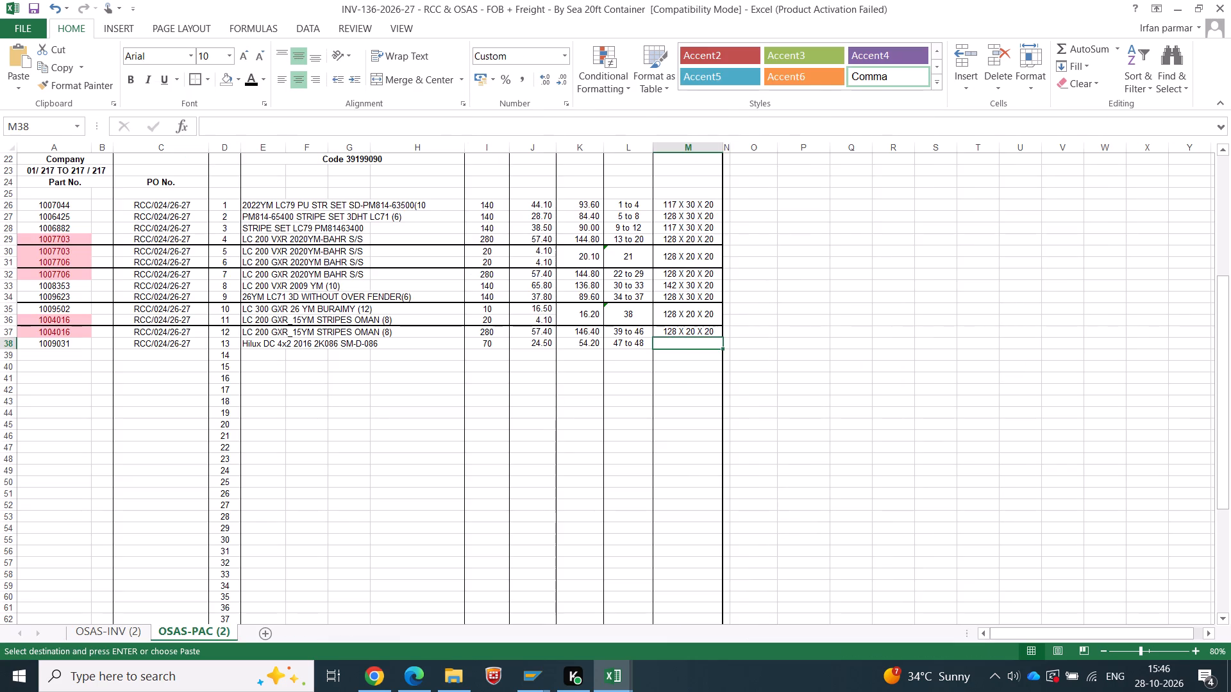
pyautogui.rightClick(679, 340)
pyautogui.click(733, 92)
pyautogui.click(340, 130)
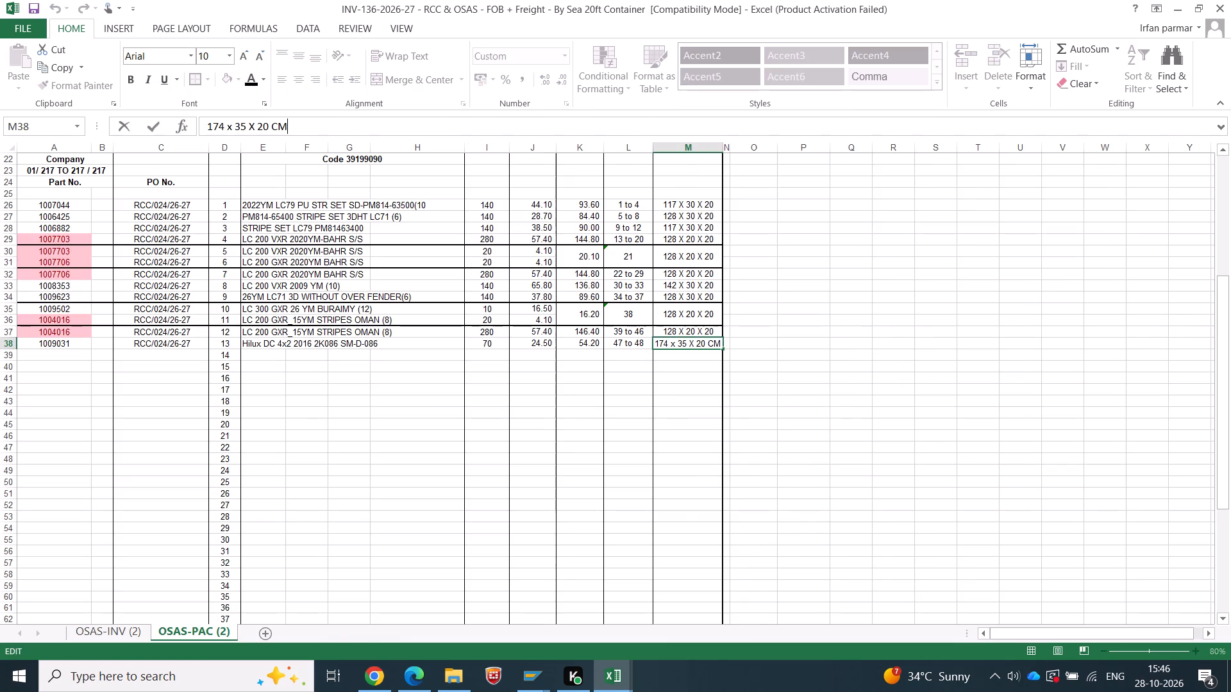
pyautogui.press('BackSpace')
pyautogui.press('BackSpace')
pyautogui.press('BackSpace')
pyautogui.press('BackSpace')
pyautogui.press('0')
pyautogui.press('Left')
pyautogui.press('Left')
pyautogui.press('Left')
pyautogui.press('Left')
pyautogui.press('Left')
pyautogui.press('Left')
pyautogui.press('Left')
pyautogui.press('Left')
pyautogui.hotkey('shift', 'Left')
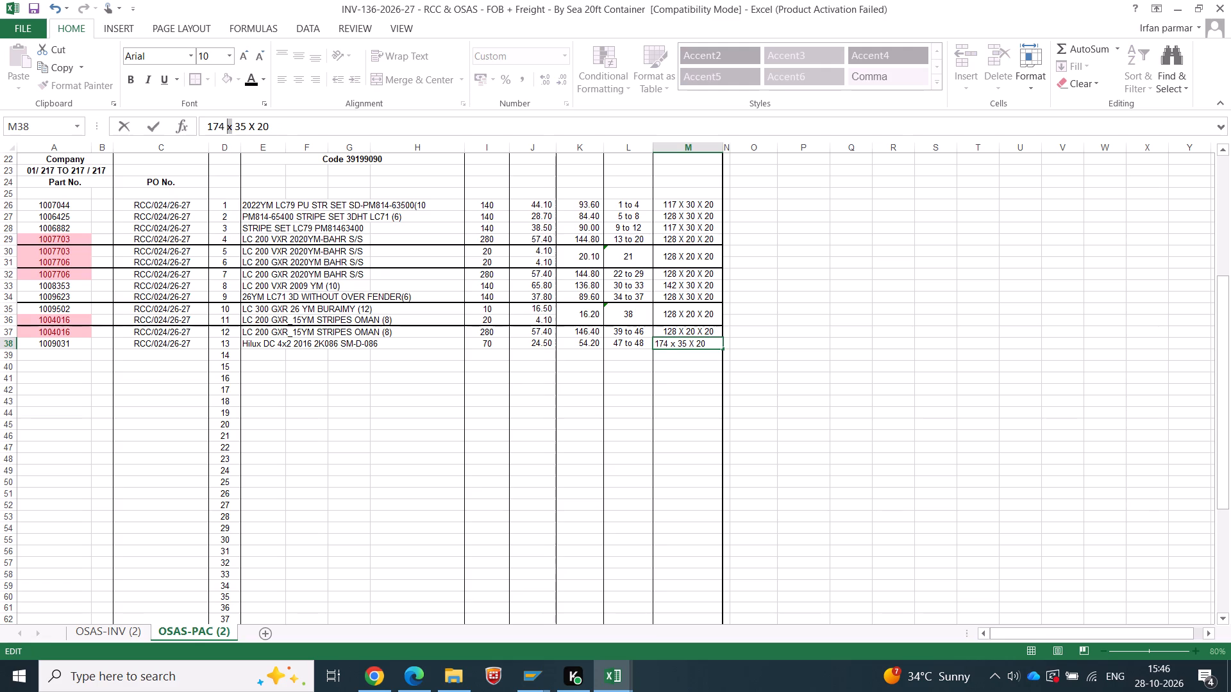
pyautogui.hotkey('shift', 'x')
pyautogui.press('Left')
pyautogui.press('Left')
pyautogui.press('Return')
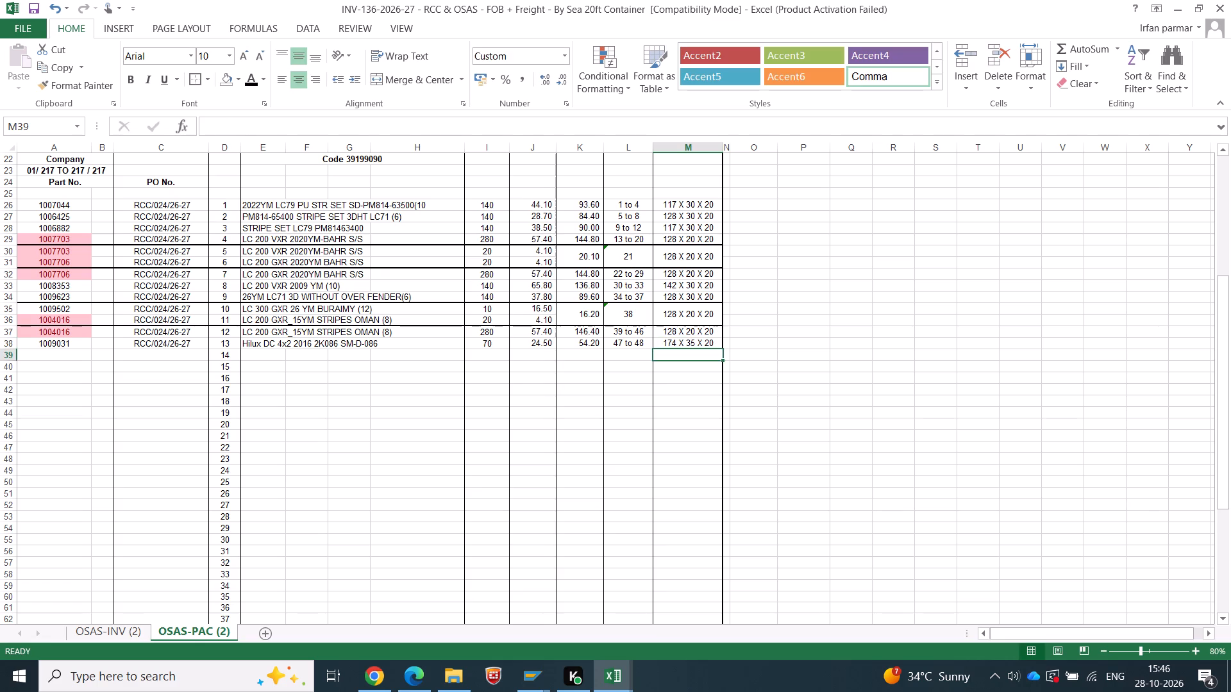
# Delete the temporary totals below the carton 48 row in the OSAS workbook.
pyautogui.hotkey('alt', 'Tab')
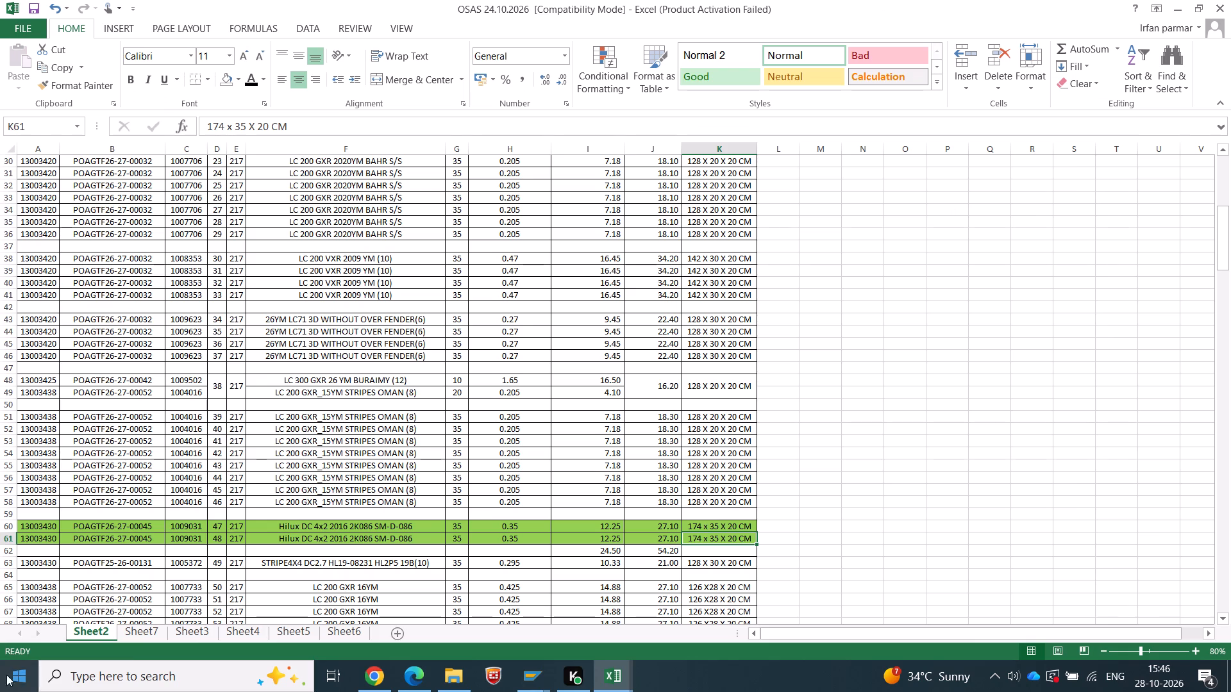
pyautogui.scroll(-3, 657, 601)
pyautogui.moveTo(616, 443); pyautogui.dragTo(649, 438)
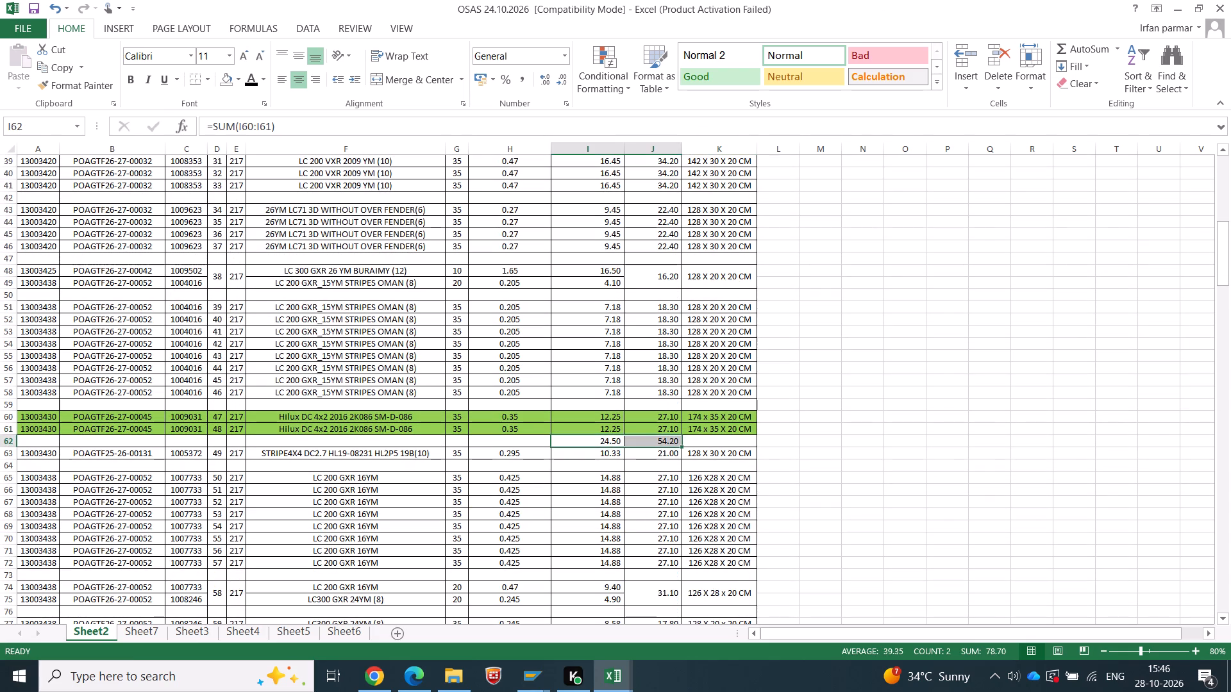
pyautogui.press('Delete')
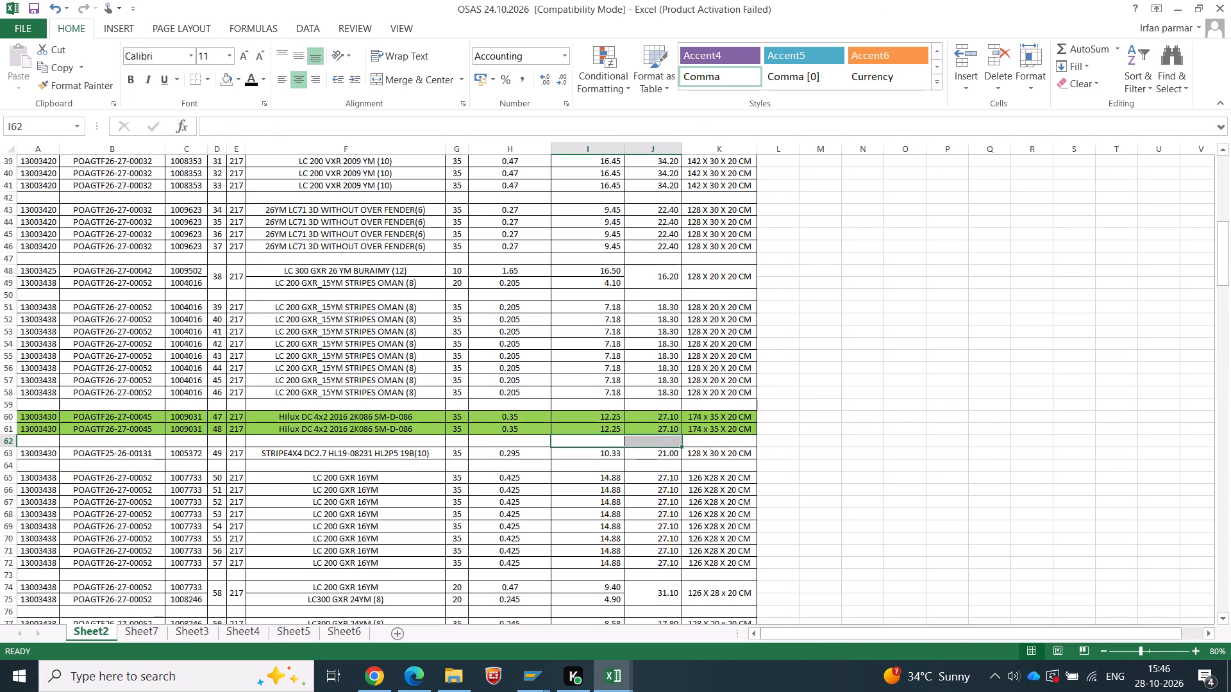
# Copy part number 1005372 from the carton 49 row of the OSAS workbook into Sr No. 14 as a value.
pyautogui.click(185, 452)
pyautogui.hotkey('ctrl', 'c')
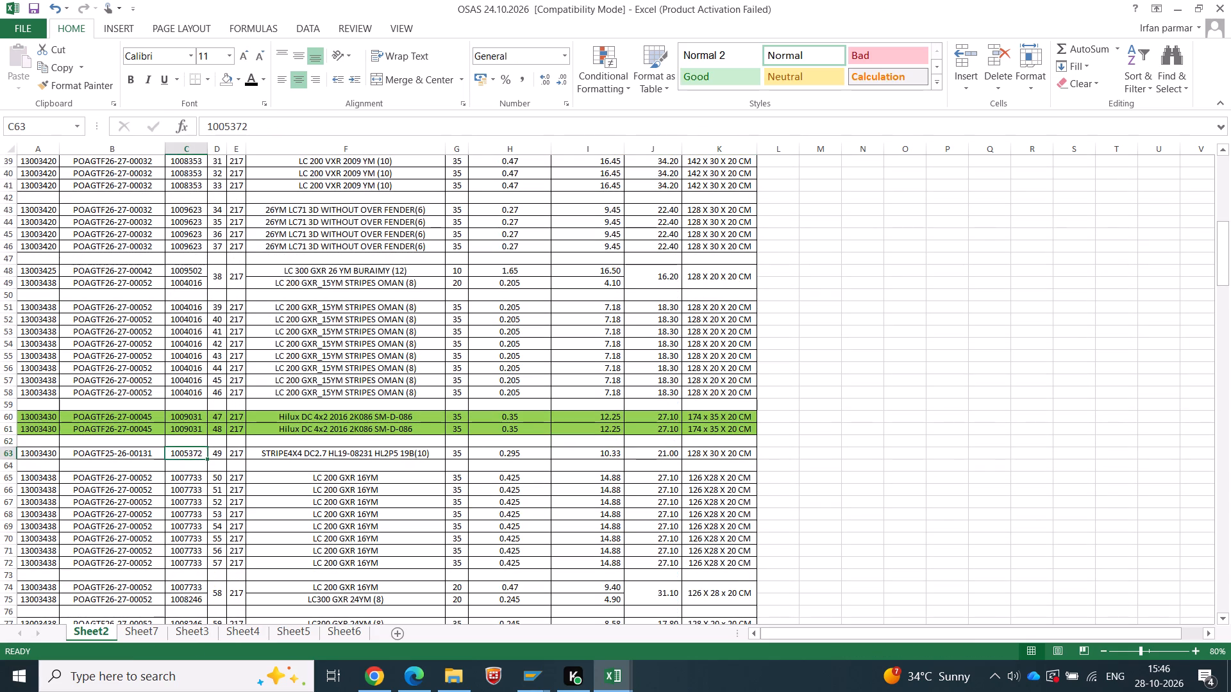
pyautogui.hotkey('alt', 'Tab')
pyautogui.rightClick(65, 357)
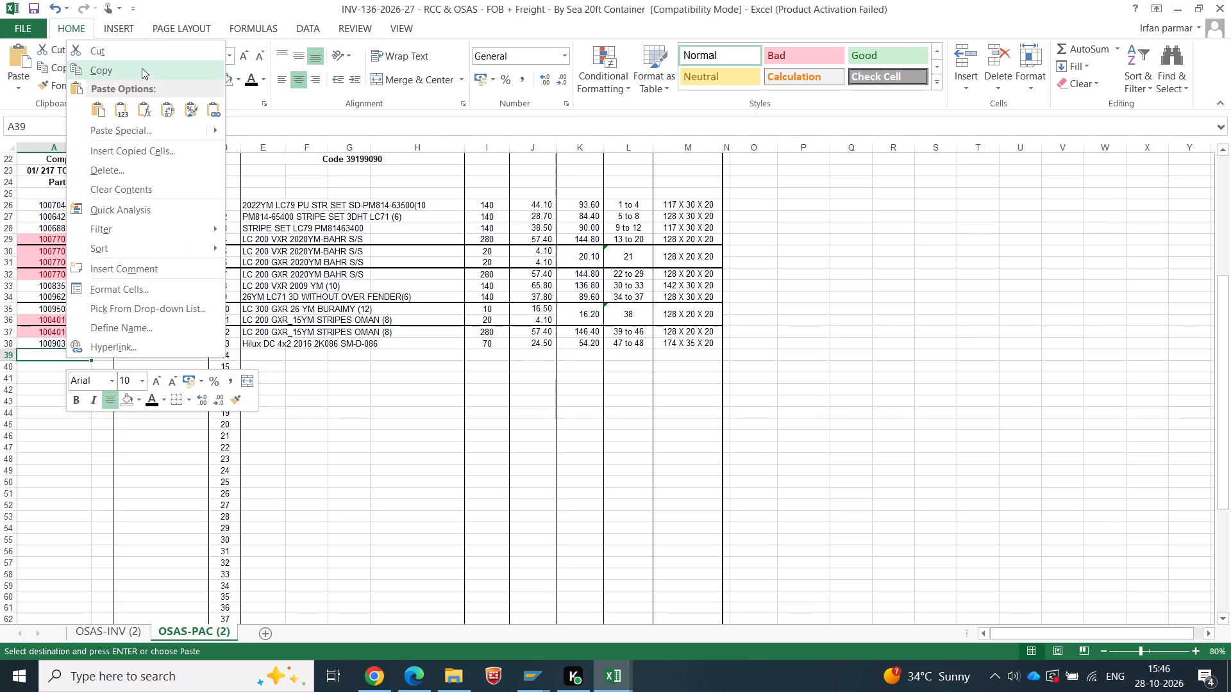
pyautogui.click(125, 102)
# Fill PO number RCC/024/26-27 down from Sr No. 13 into the Sr No. 14 row.
pyautogui.press('Tab')
pyautogui.press('Tab')
pyautogui.hotkey('ctrl', 'd')
# Copy the description STRIPE4X4 DC2.7 HL19-08231 HL2P5 19B(10) from the OSAS workbook into Sr No. 14 as a value.
pyautogui.press('Tab')
pyautogui.press('Tab')
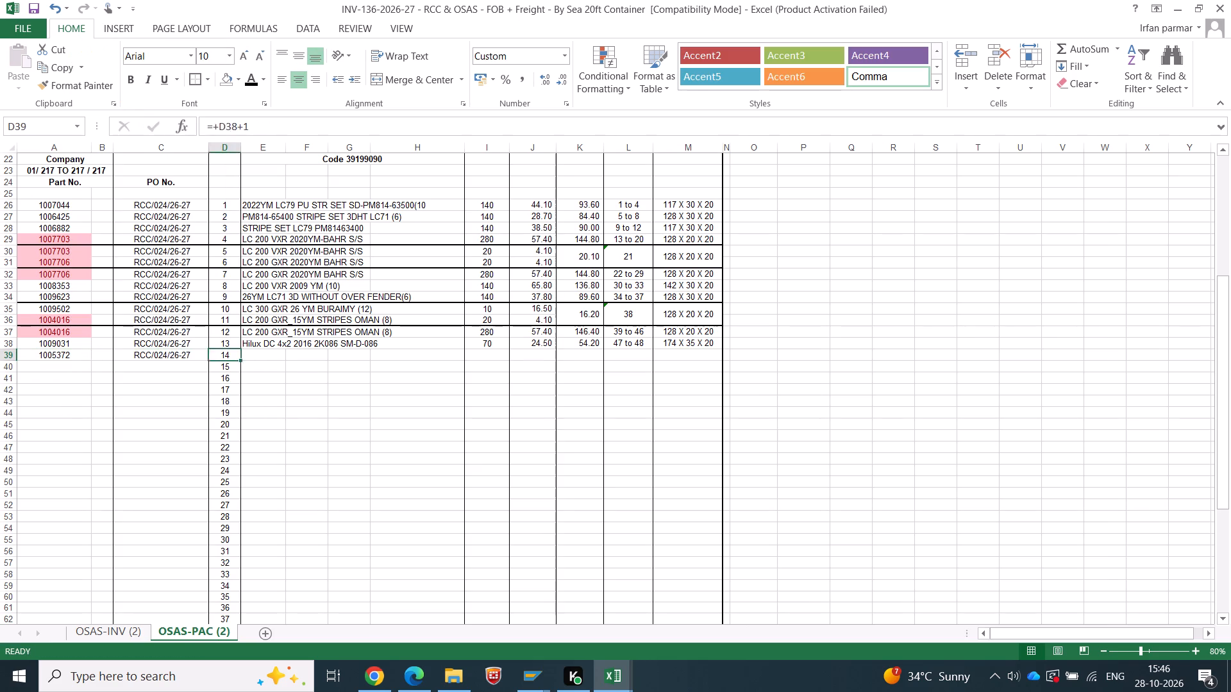
pyautogui.hotkey('alt', 'Tab')
pyautogui.press('Tab')
pyautogui.press('Tab')
pyautogui.press('Tab')
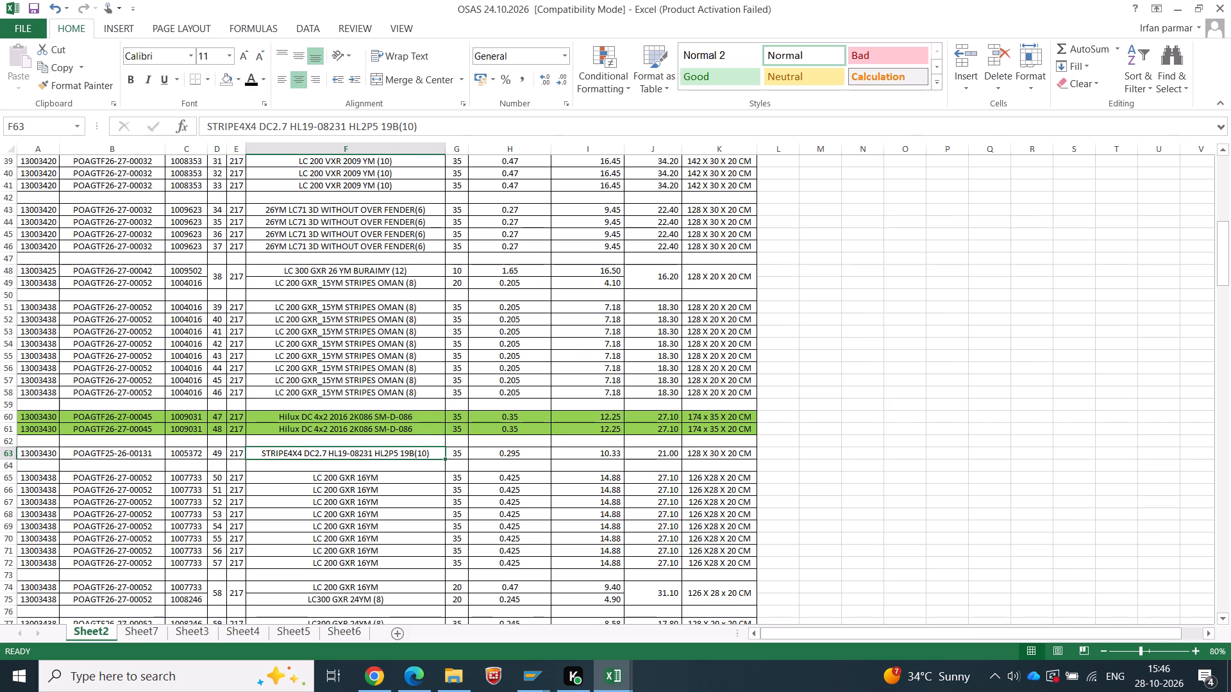
pyautogui.hotkey('ctrl', 'c')
pyautogui.hotkey('alt', 'Tab')
pyautogui.rightClick(265, 355)
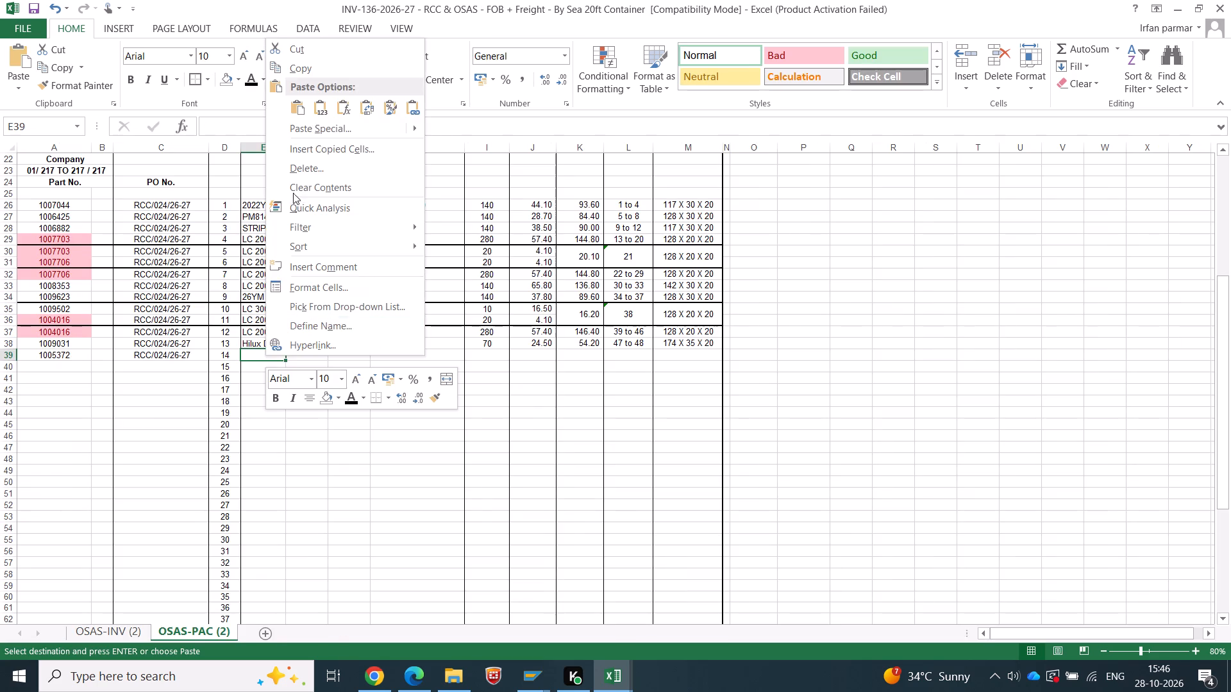
pyautogui.click(322, 106)
# Replace the Sr No. 14 part number with 1005788, copied as a value from the matching STRIPE4X4 row on Sheet3 of the OSAS workbook.
pyautogui.press('Tab')
pyautogui.press('Tab')
pyautogui.press('Tab')
pyautogui.press('Tab')
pyautogui.hotkey('alt', 'Tab')
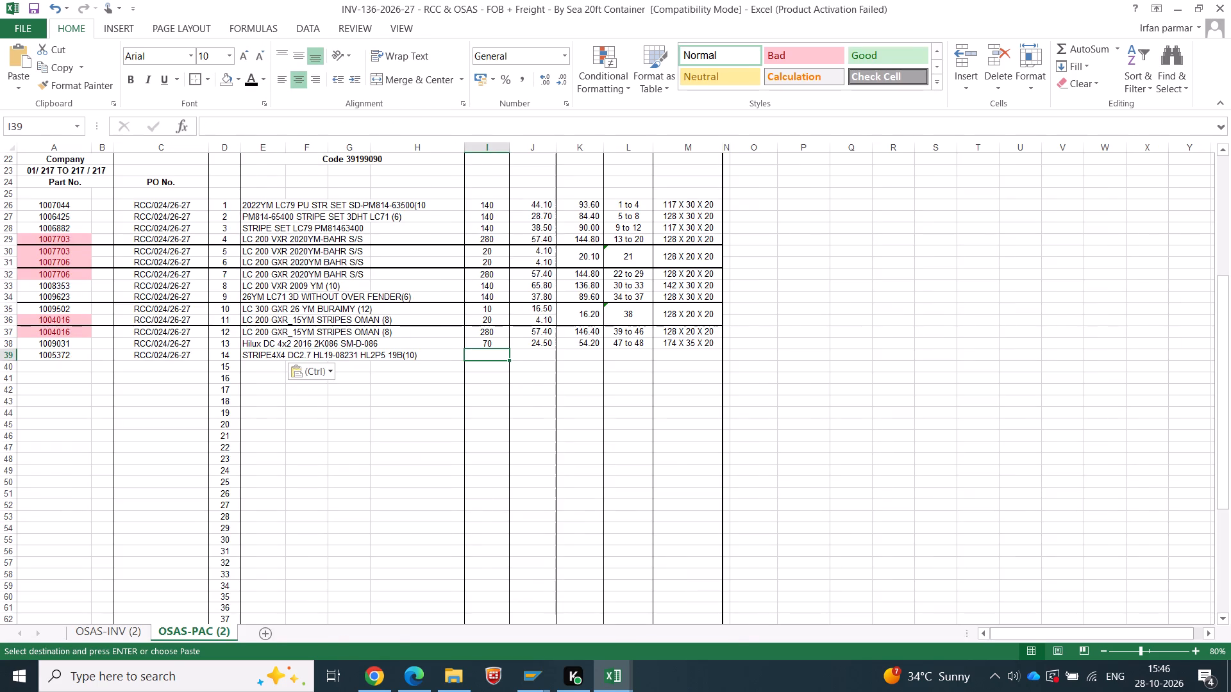
pyautogui.click(139, 632)
pyautogui.click(201, 634)
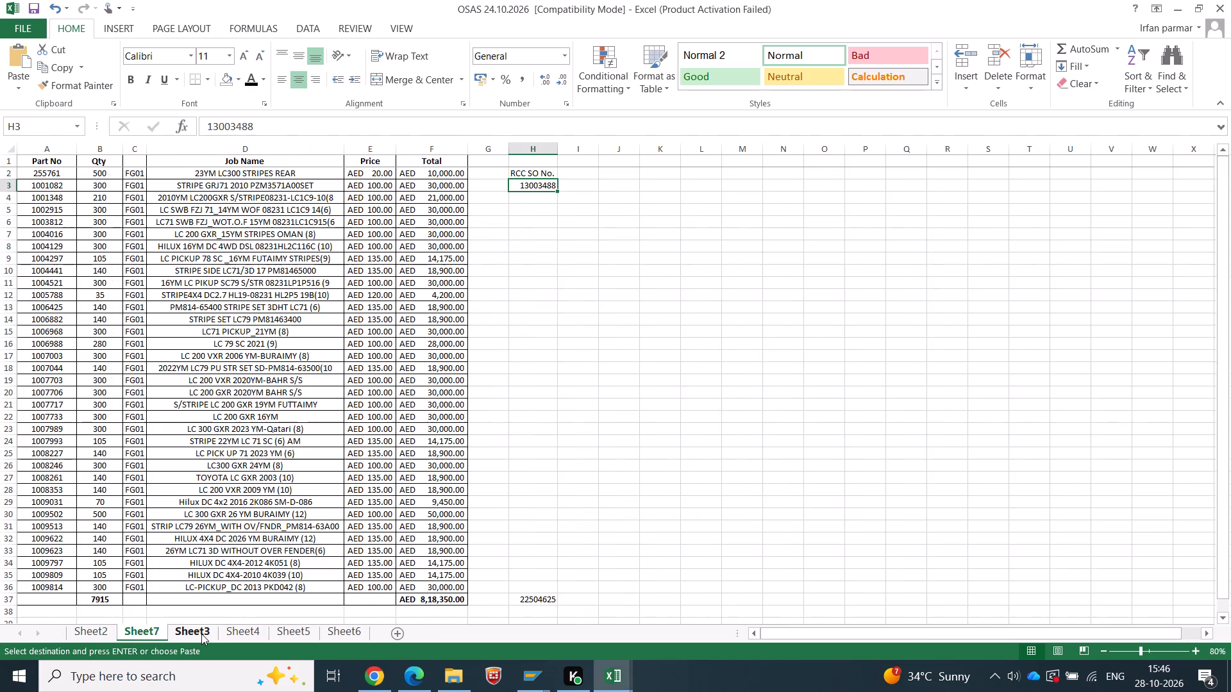
pyautogui.scroll(7, 353, 326)
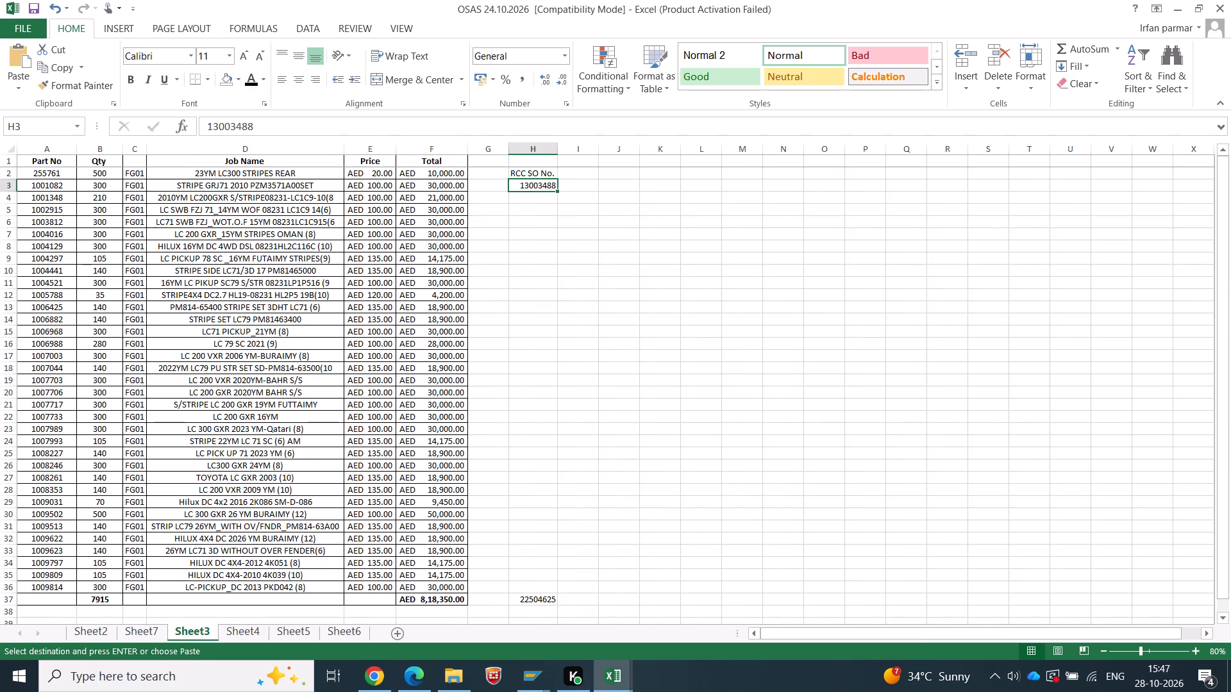
pyautogui.moveTo(26, 293); pyautogui.dragTo(348, 294)
pyautogui.click(40, 296)
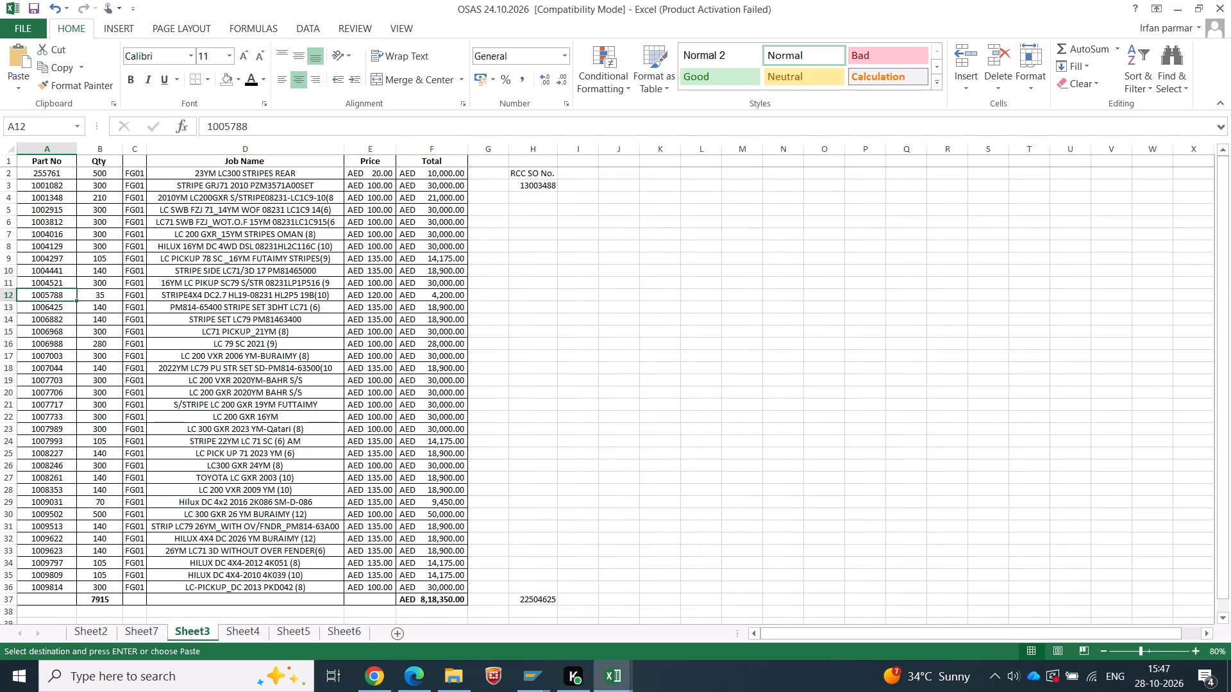
pyautogui.hotkey('ctrl', 'c')
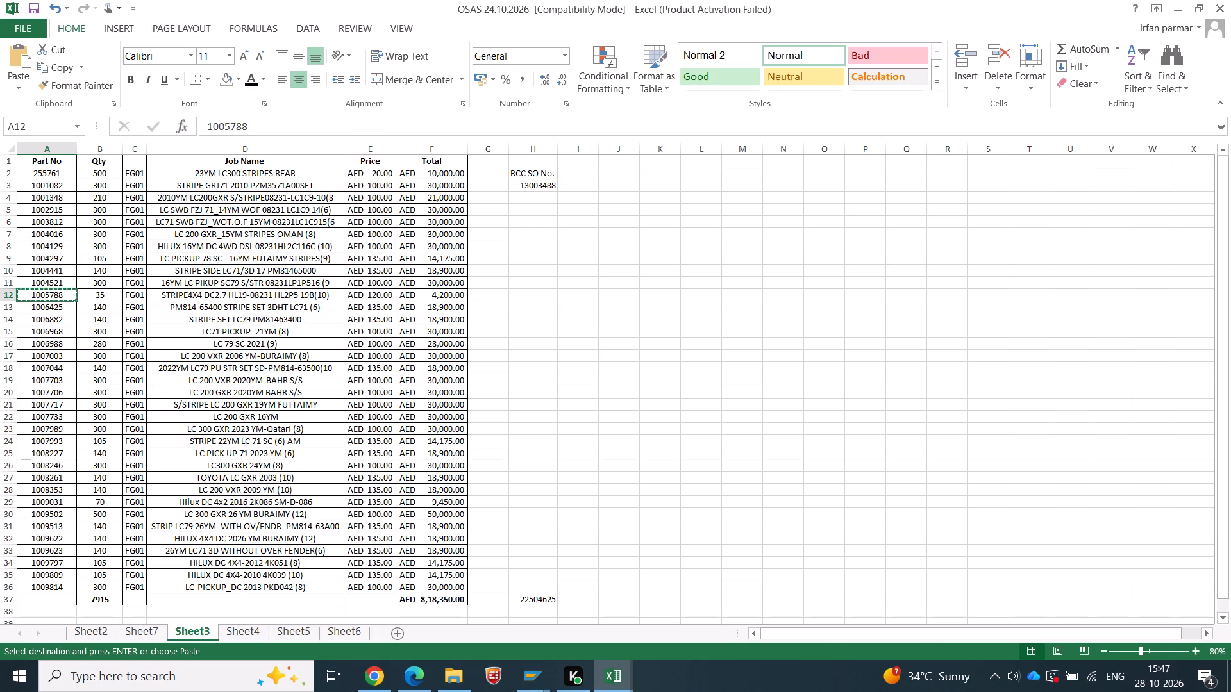
pyautogui.hotkey('alt', 'Tab')
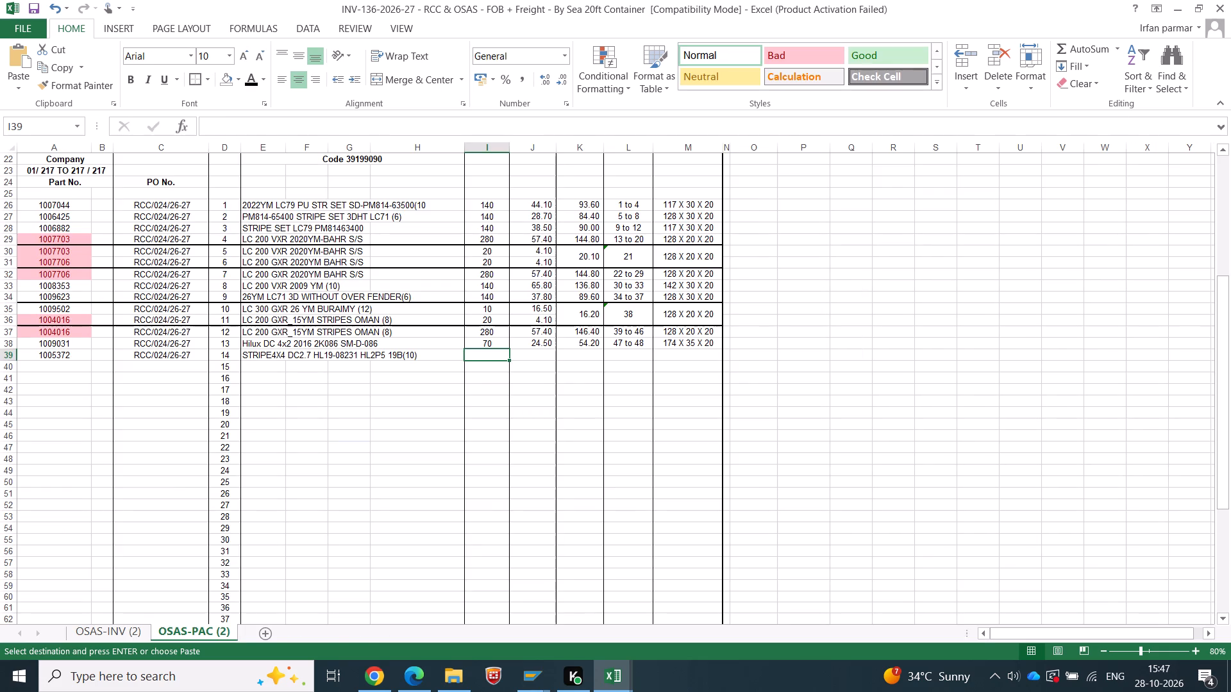
pyautogui.rightClick(48, 359)
pyautogui.click(100, 102)
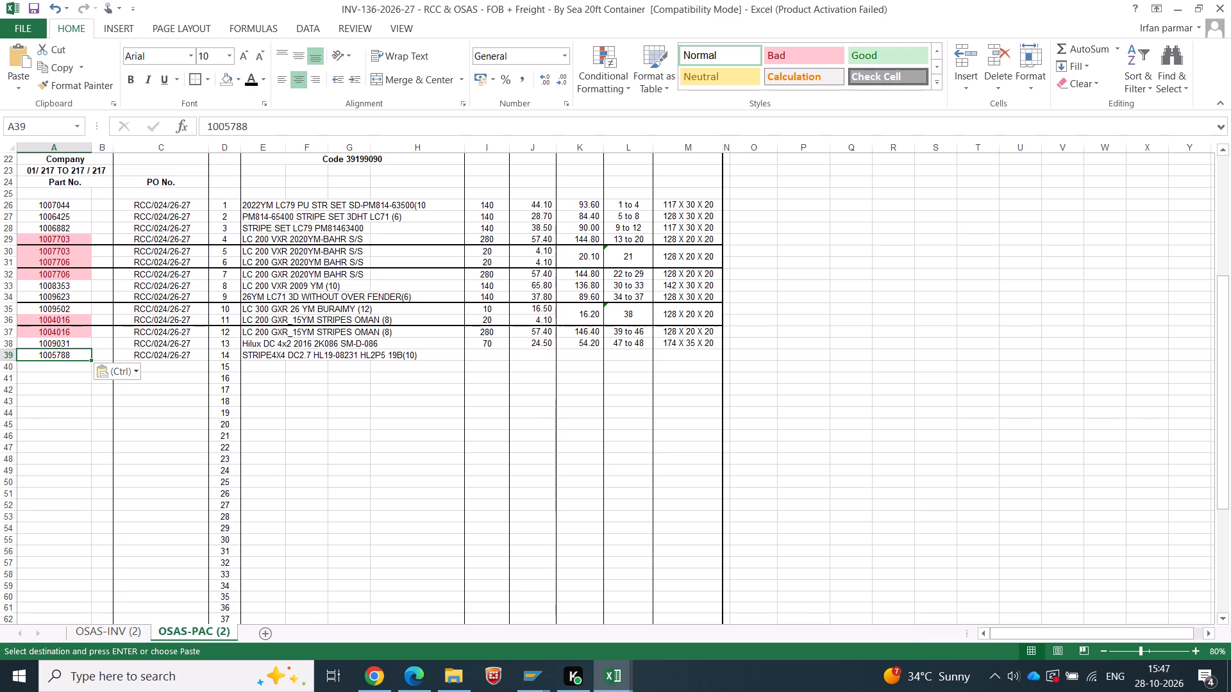
# Move across the Sr No. 14 row to its quantity cell.
pyautogui.press('Tab')
pyautogui.press('Tab')
pyautogui.press('Tab')
pyautogui.press('Tab')
pyautogui.press('Tab')
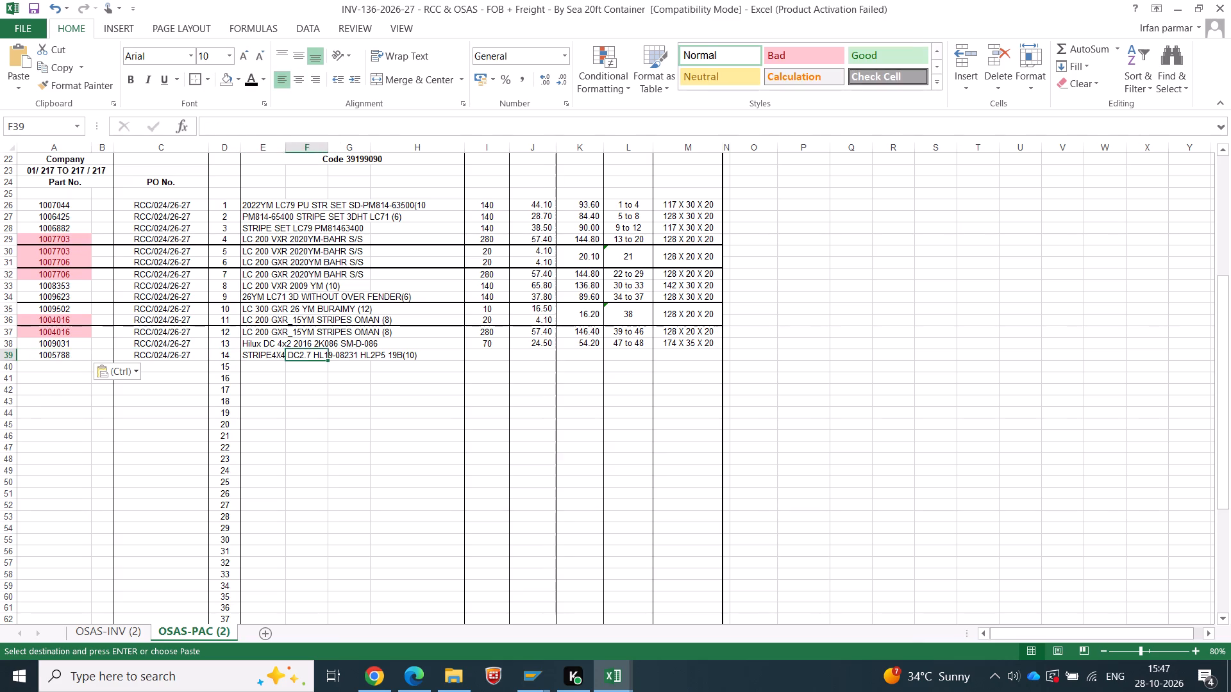
pyautogui.press('Tab')
pyautogui.press('Tab')
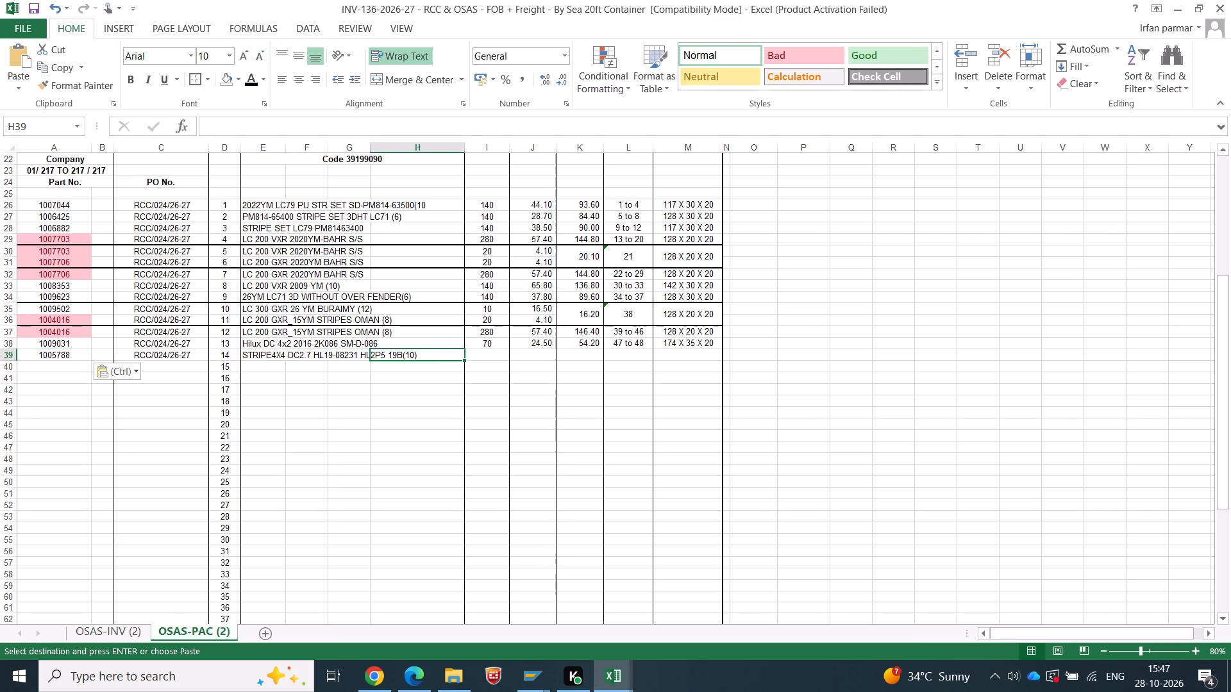
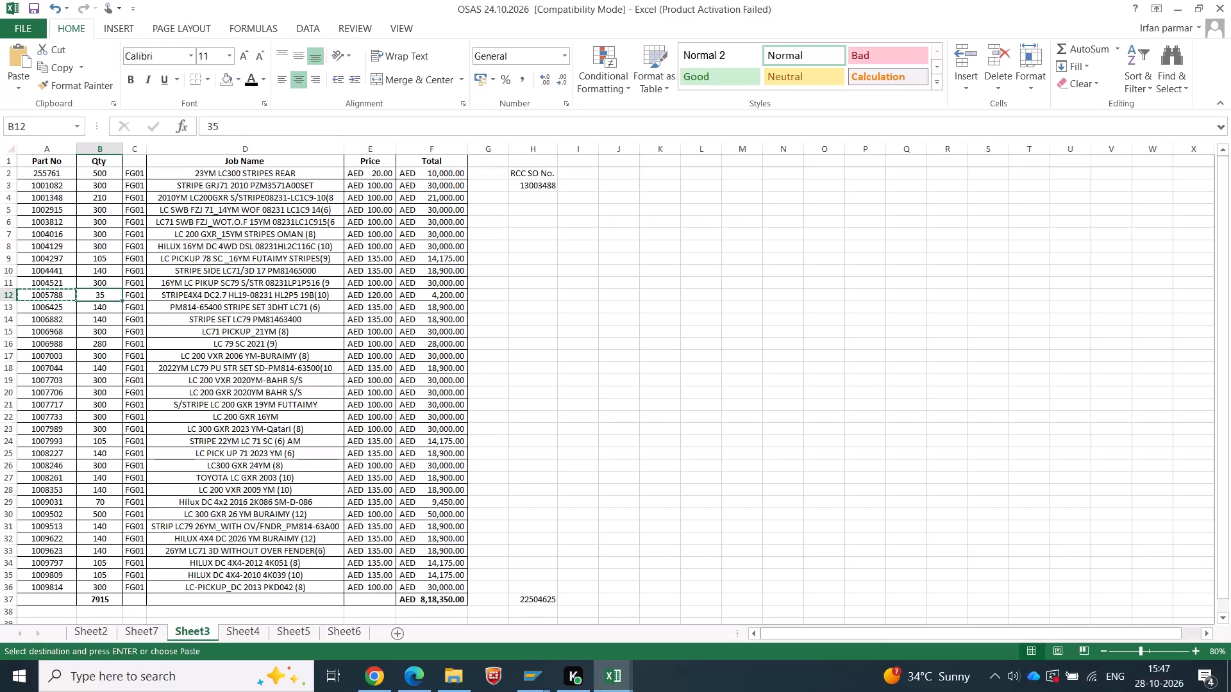
# Enter 35 as the Sr No. 14 quantity, checking the STRIPE4X4 row on Sheet2 of the OSAS workbook.
pyautogui.press('Tab')
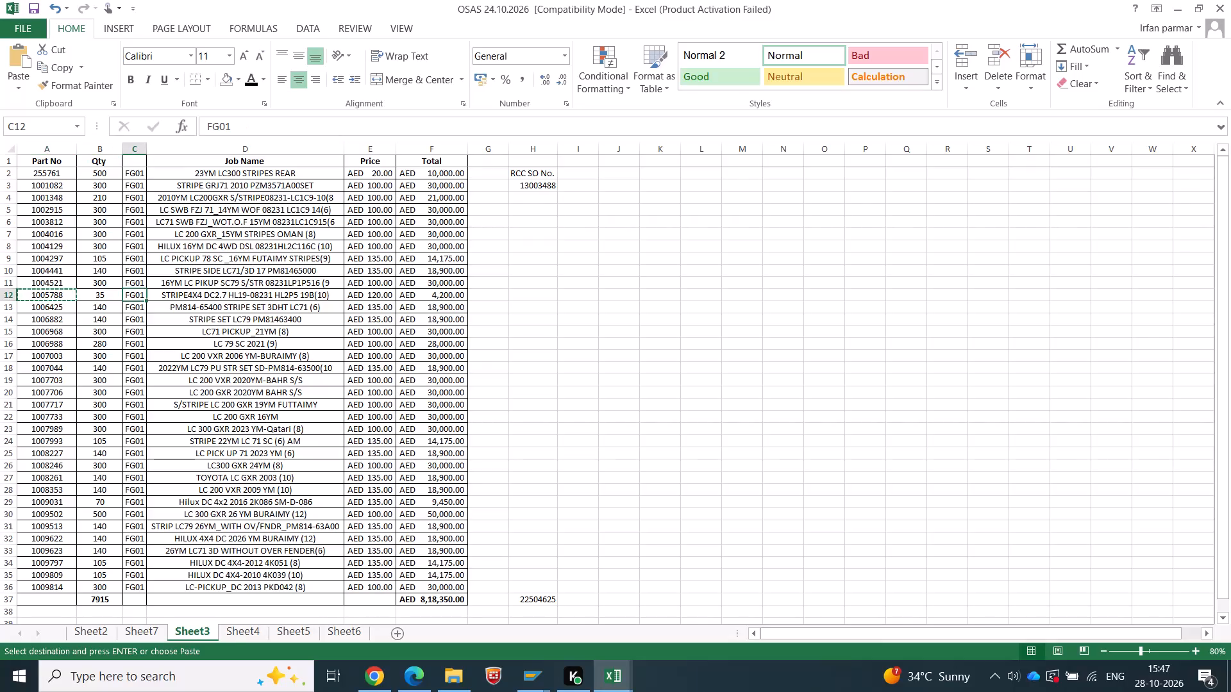
pyautogui.hotkey('alt', 'Tab')
pyautogui.hotkey('alt', 'Tab')
pyautogui.click(92, 639)
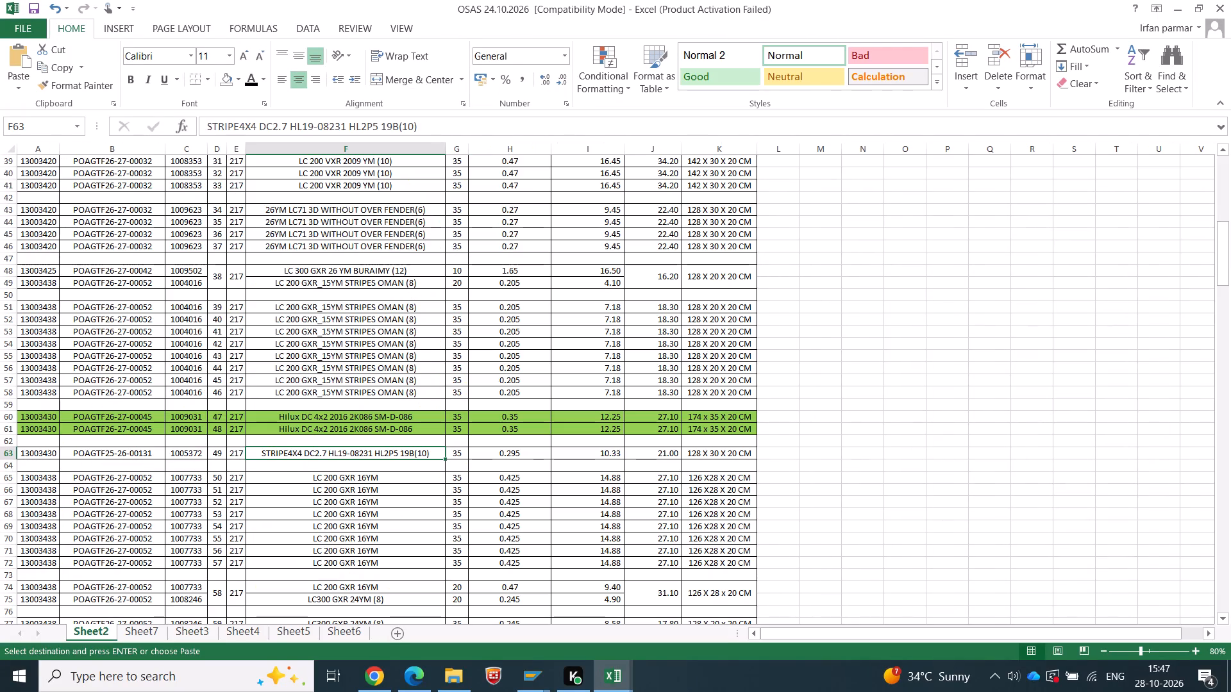
pyautogui.press('Tab')
pyautogui.click(355, 444)
pyautogui.click(359, 453)
pyautogui.hotkey('alt', 'Tab')
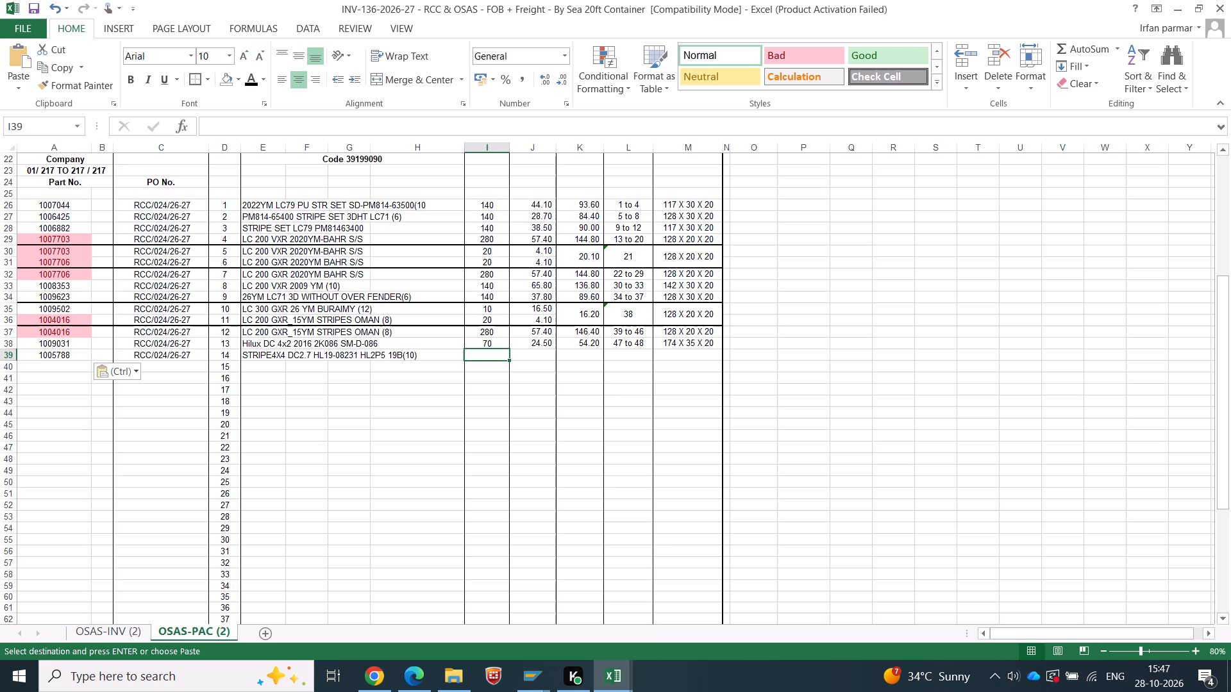
pyautogui.press('Right')
pyautogui.press('Left')
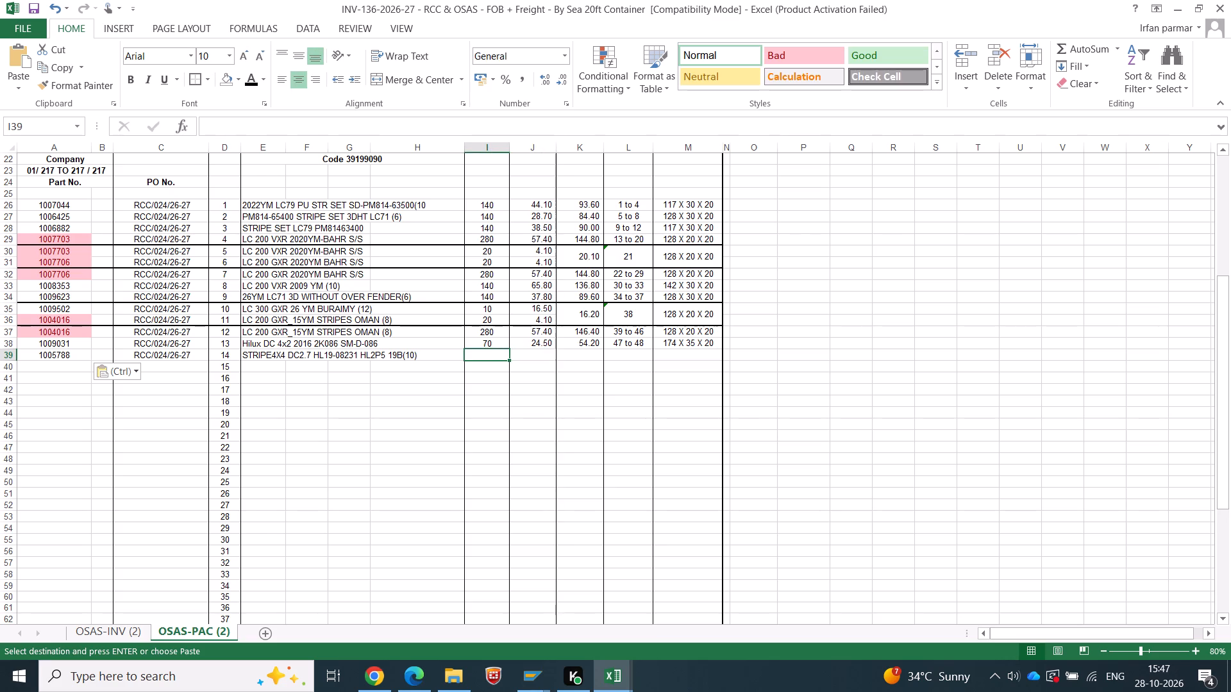
pyautogui.hotkey('alt', 'Tab')
pyautogui.press('Right')
pyautogui.hotkey('alt', 'Tab')
pyautogui.press('3')
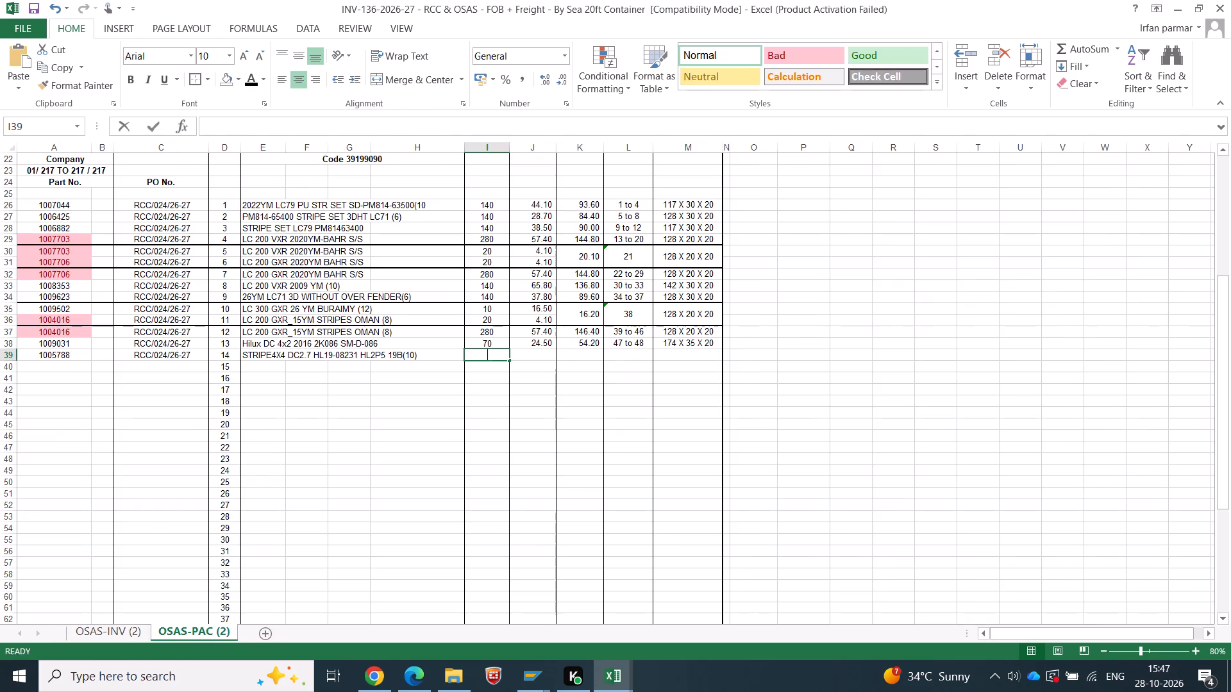
pyautogui.press('Tab')
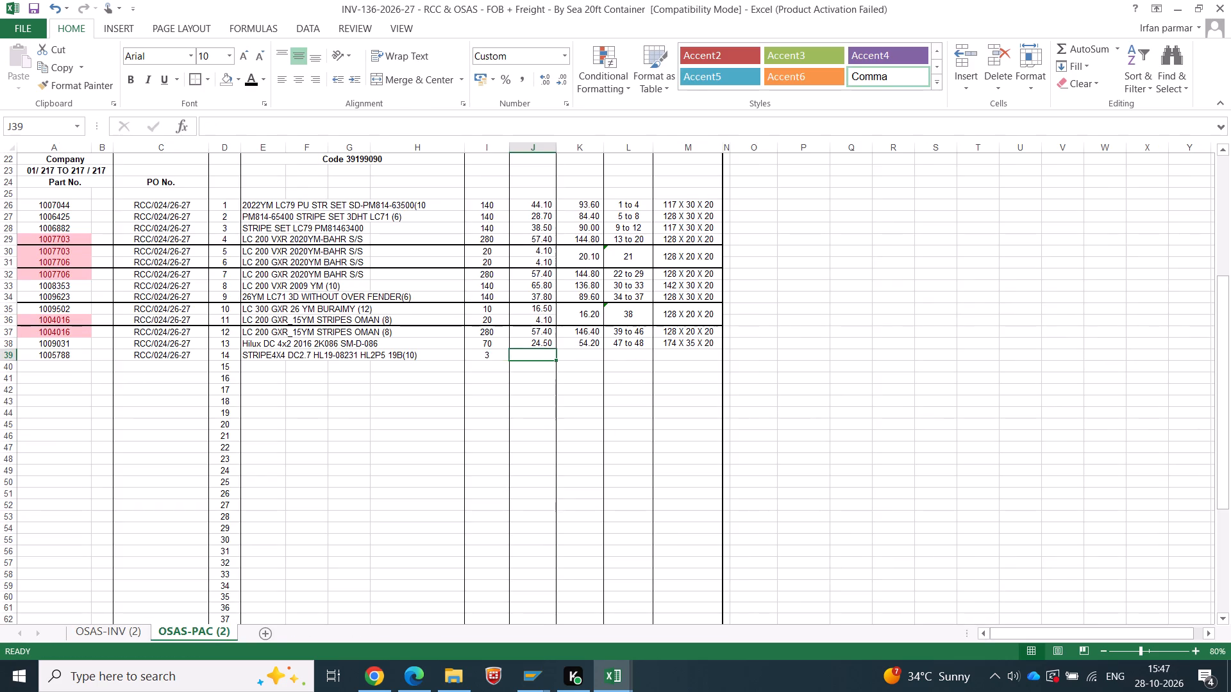
pyautogui.press('Left')
pyautogui.write('35')
pyautogui.press('Tab')
# Copy the STRIPE4X4 net and gross weights, 10.33 and 21.00, from OSAS Sheet2 into the Sr No. 14 row as values.
pyautogui.hotkey('alt', 'Tab')
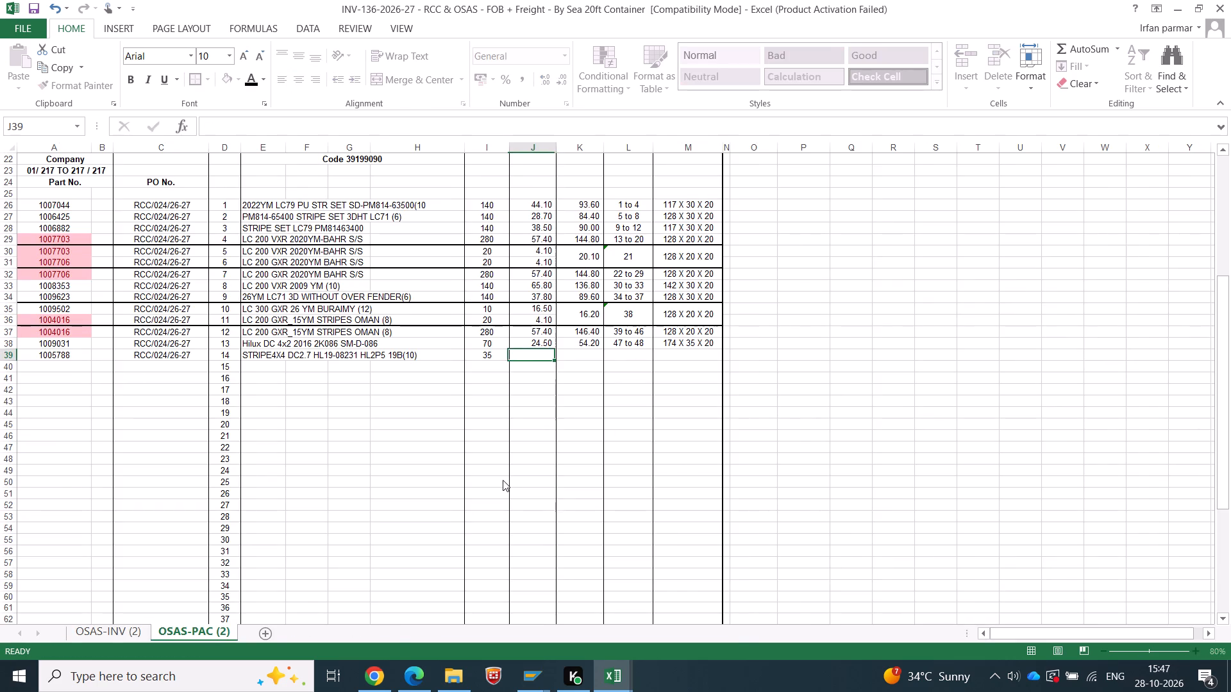
pyautogui.moveTo(594, 456); pyautogui.dragTo(673, 455)
pyautogui.hotkey('ctrl', 'c')
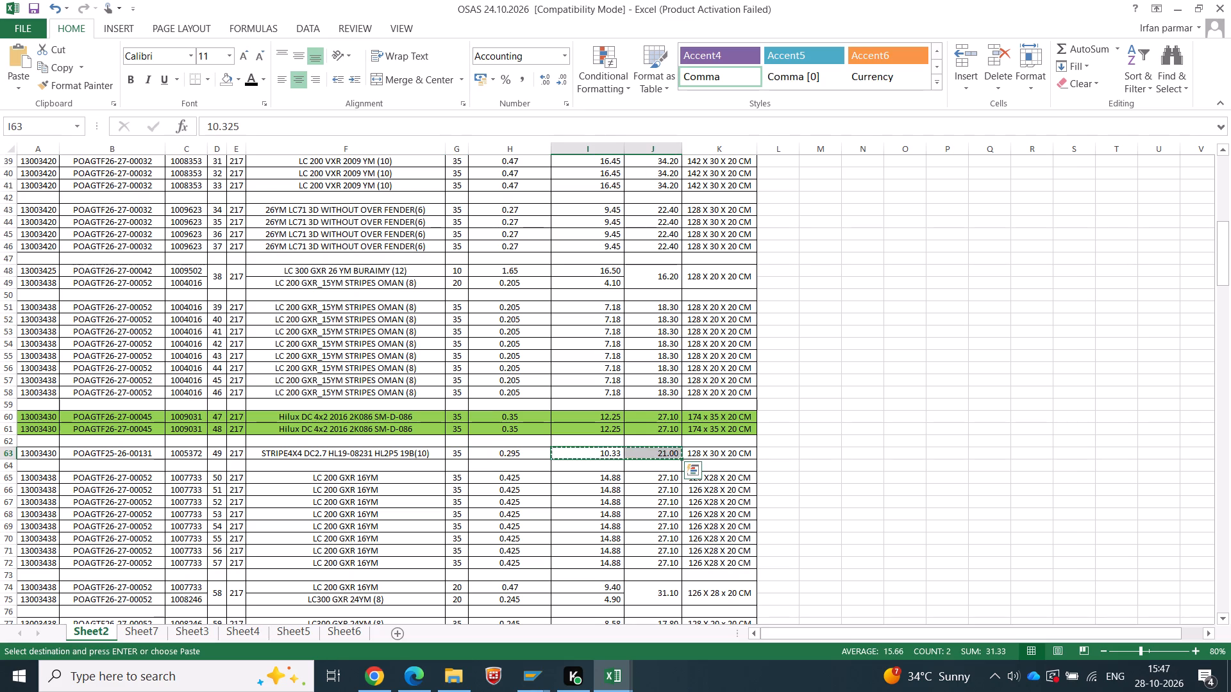
pyautogui.hotkey('ctrl', 'c')
pyautogui.hotkey('alt', 'Tab')
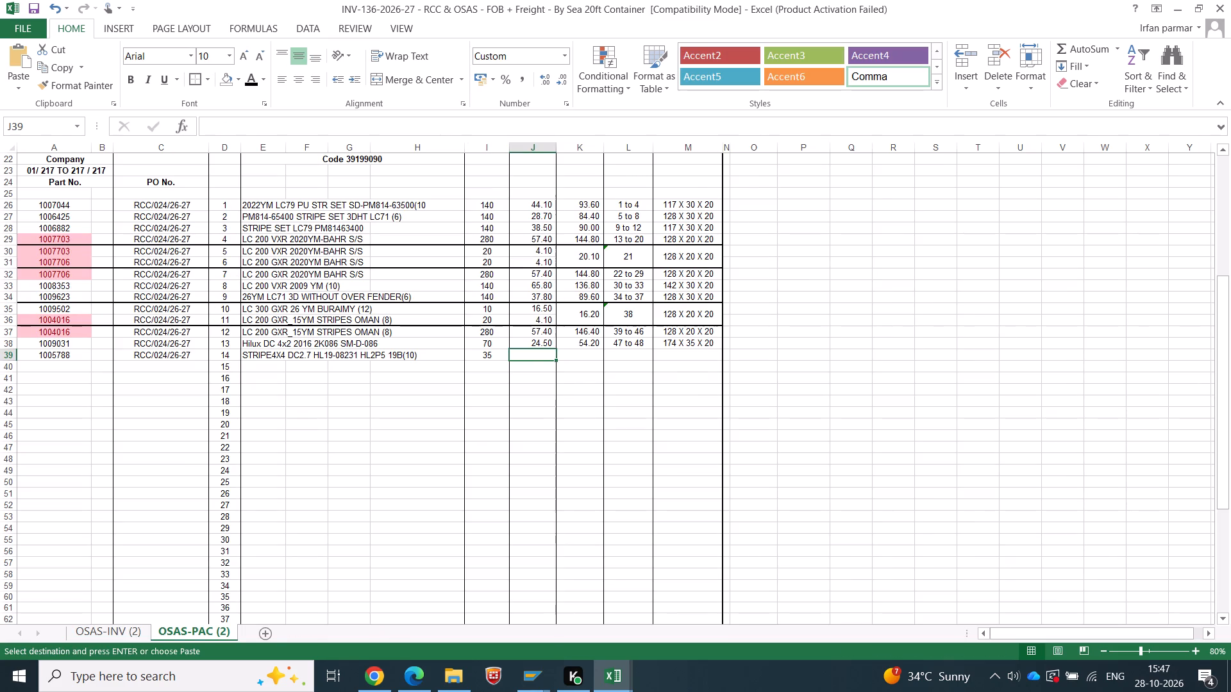
pyautogui.rightClick(535, 356)
pyautogui.click(592, 107)
# Enter carton number 49 as text in the Sr No. 14 row.
pyautogui.click(620, 354)
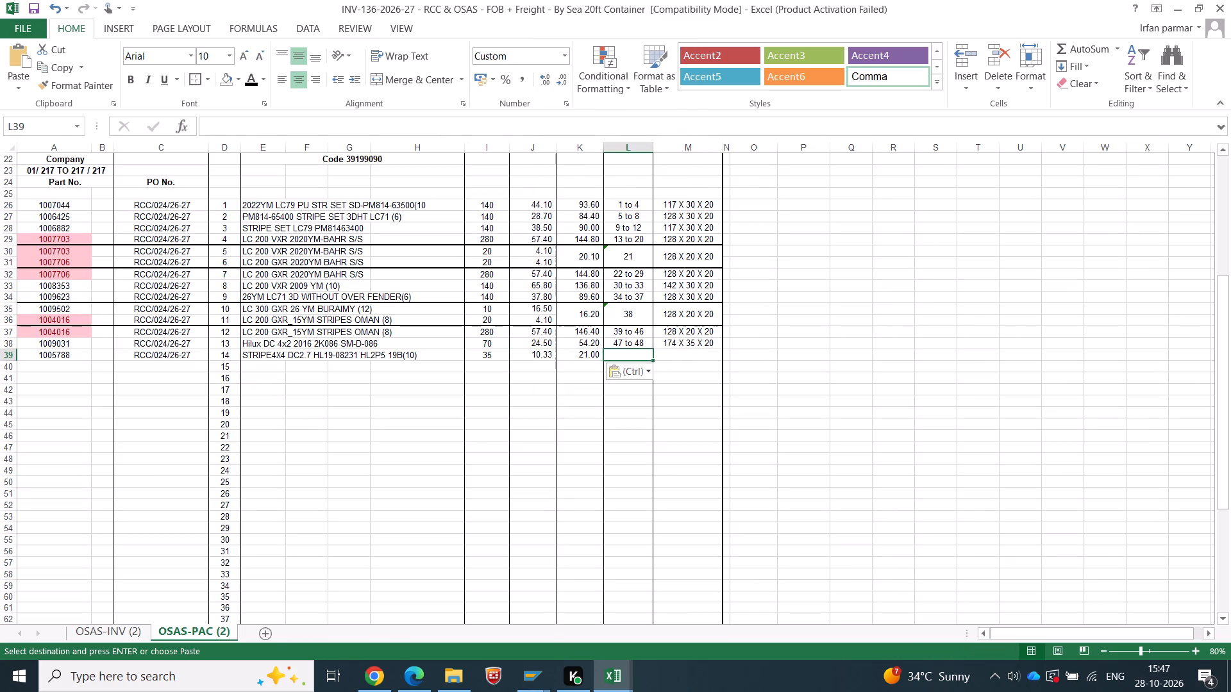
pyautogui.write("'49")
pyautogui.press('Tab')
# Copy the carton dimensions 128 X 30 X 20, without the CM unit, from OSAS Sheet2 into the Sr No. 14 row.
pyautogui.hotkey('alt', 'Tab')
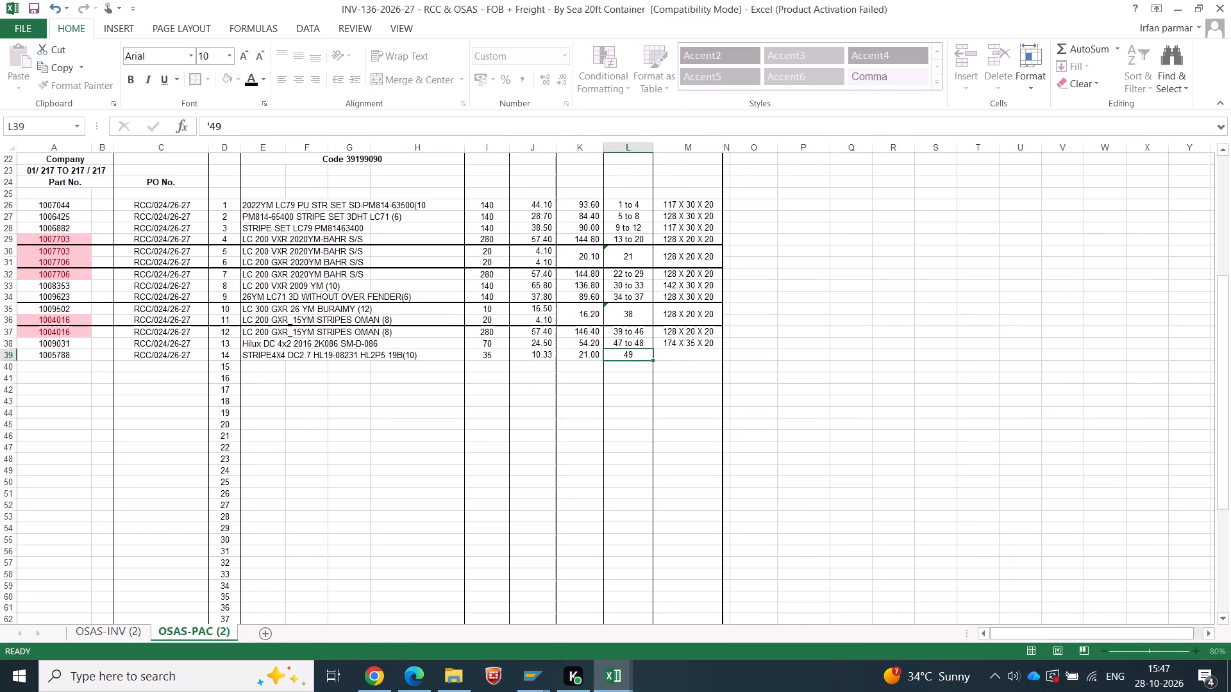
pyautogui.click(701, 449)
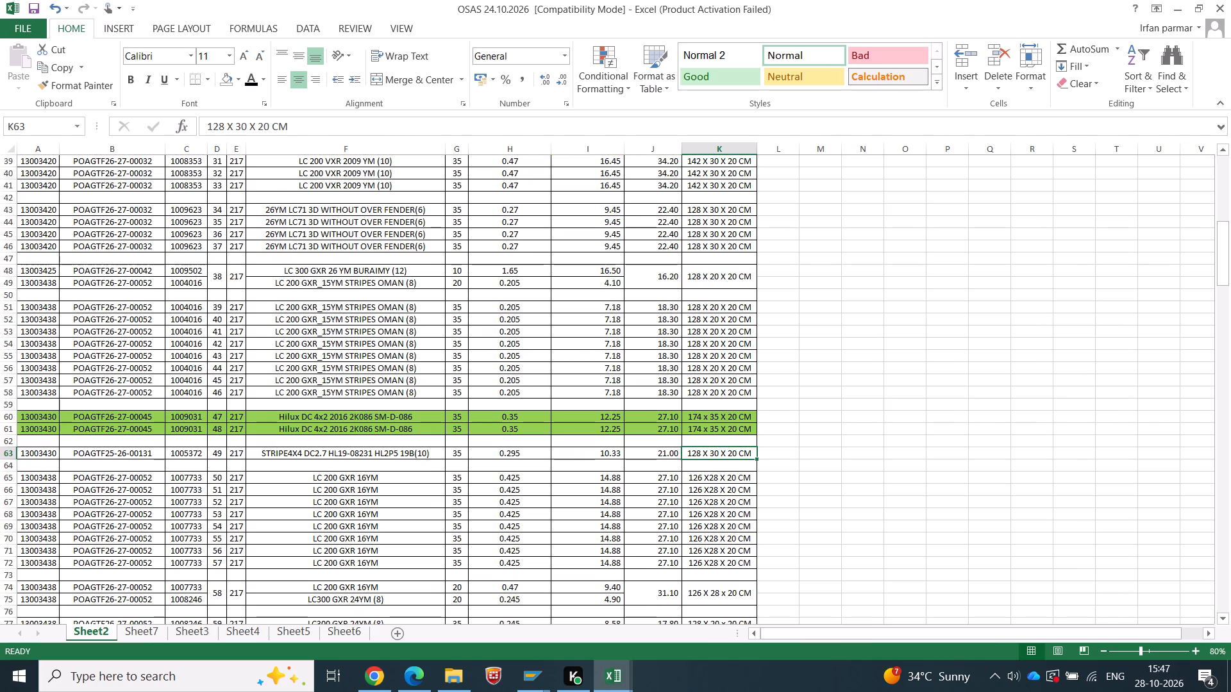
pyautogui.moveTo(268, 124); pyautogui.dragTo(0, 106)
pyautogui.hotkey('ctrl', 'c')
pyautogui.press('Tab')
pyautogui.hotkey('alt', 'Tab')
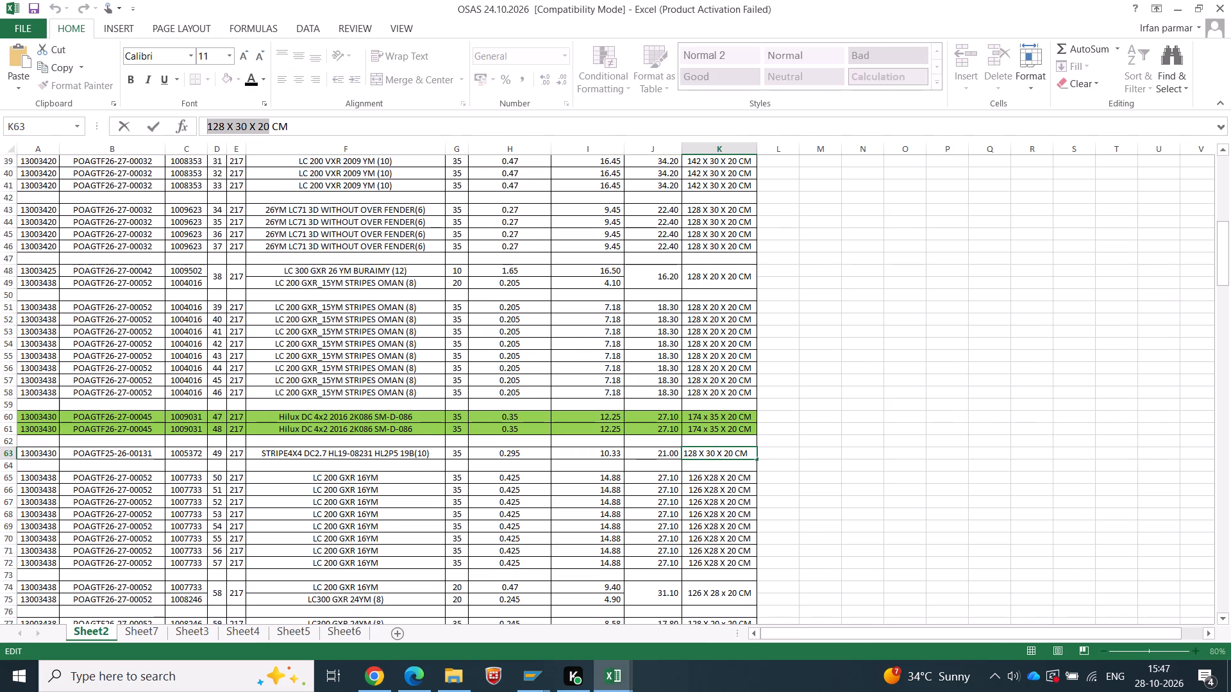
pyautogui.doubleClick(687, 354)
pyautogui.hotkey('ctrl', 'v')
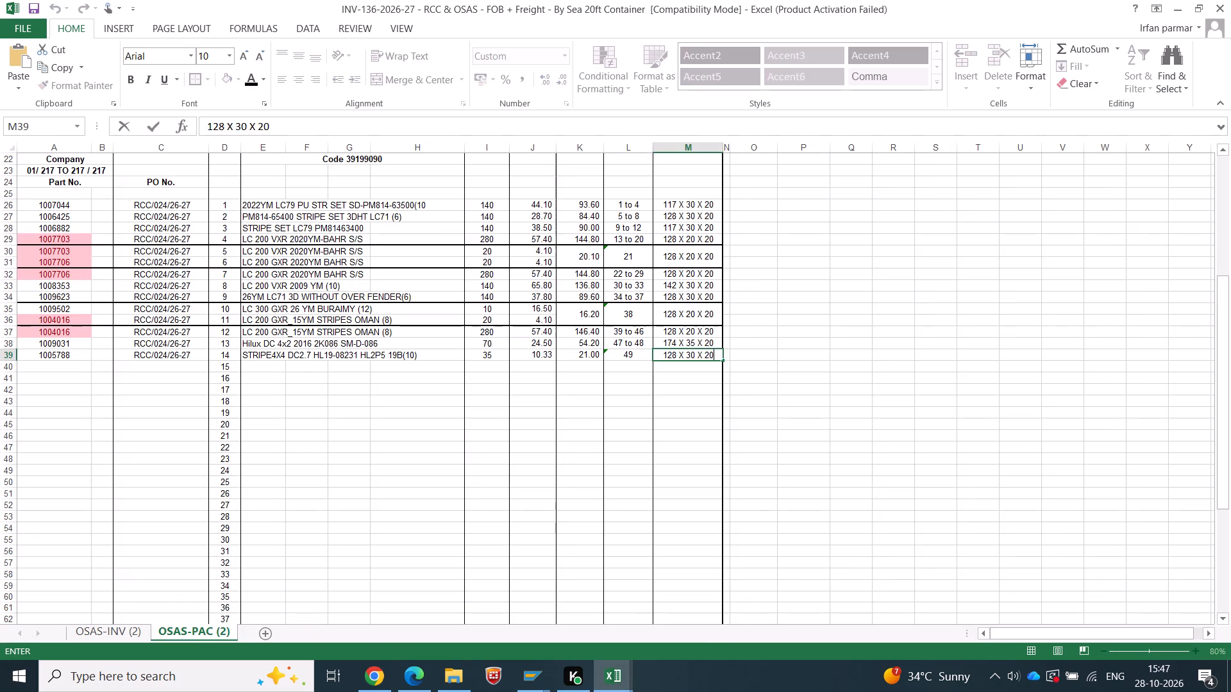
pyautogui.click(691, 402)
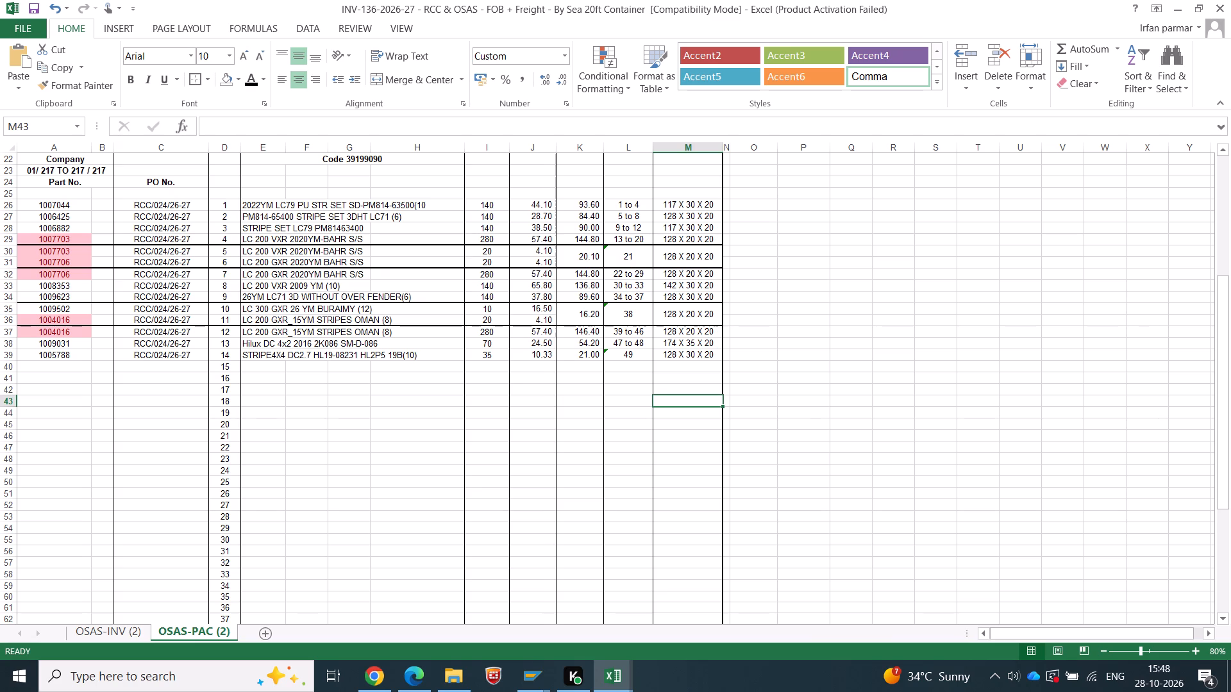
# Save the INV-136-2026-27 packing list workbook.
pyautogui.hotkey('ctrl', 's')
# Copy part number 1007733 from the first LC 200 GXR 16YM row on OSAS Sheet2 into Sr No. 15 as a value.
pyautogui.press('Up')
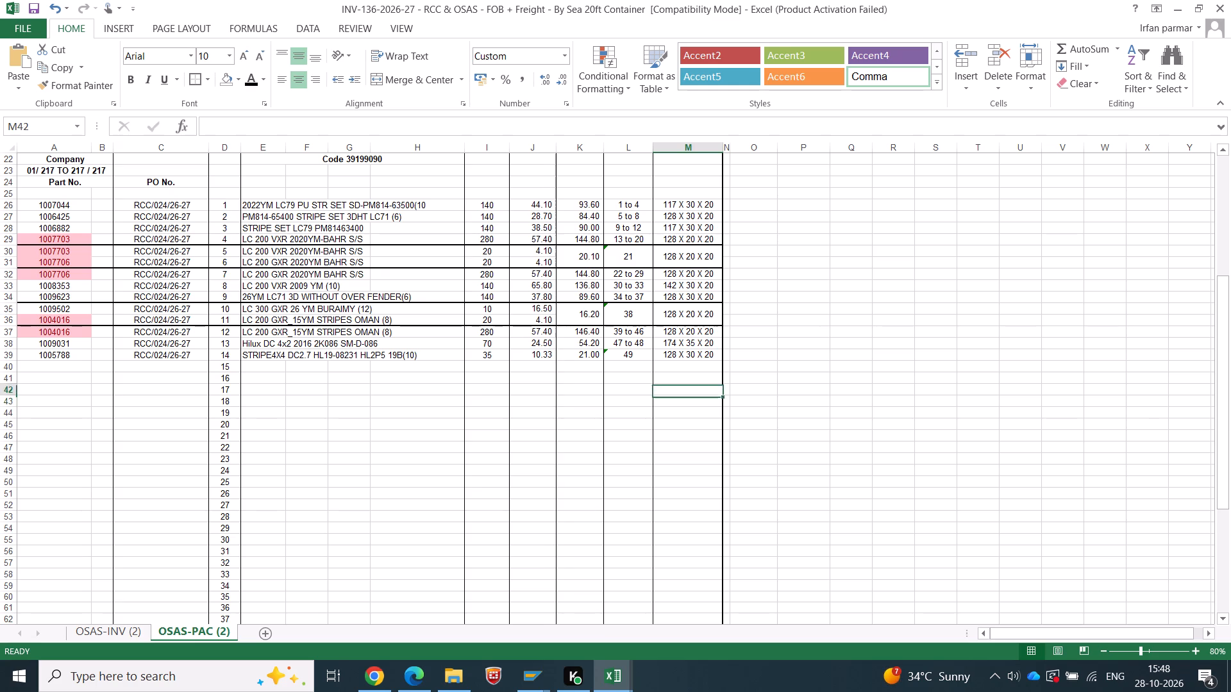
pyautogui.press('Up')
pyautogui.press('Up')
pyautogui.press('Left')
pyautogui.press('Tab')
pyautogui.press('Left')
pyautogui.press('Left')
pyautogui.press('Left')
pyautogui.press('Left')
pyautogui.press('Left')
pyautogui.press('Left')
pyautogui.press('Left')
pyautogui.press('Left')
pyautogui.press('Left')
pyautogui.press('Left')
pyautogui.press('Left')
pyautogui.press('Left')
pyautogui.press('Left')
pyautogui.press('Left')
pyautogui.press('Left')
pyautogui.press('Left')
pyautogui.press('Left')
pyautogui.press('Left')
pyautogui.press('Left')
pyautogui.press('Left')
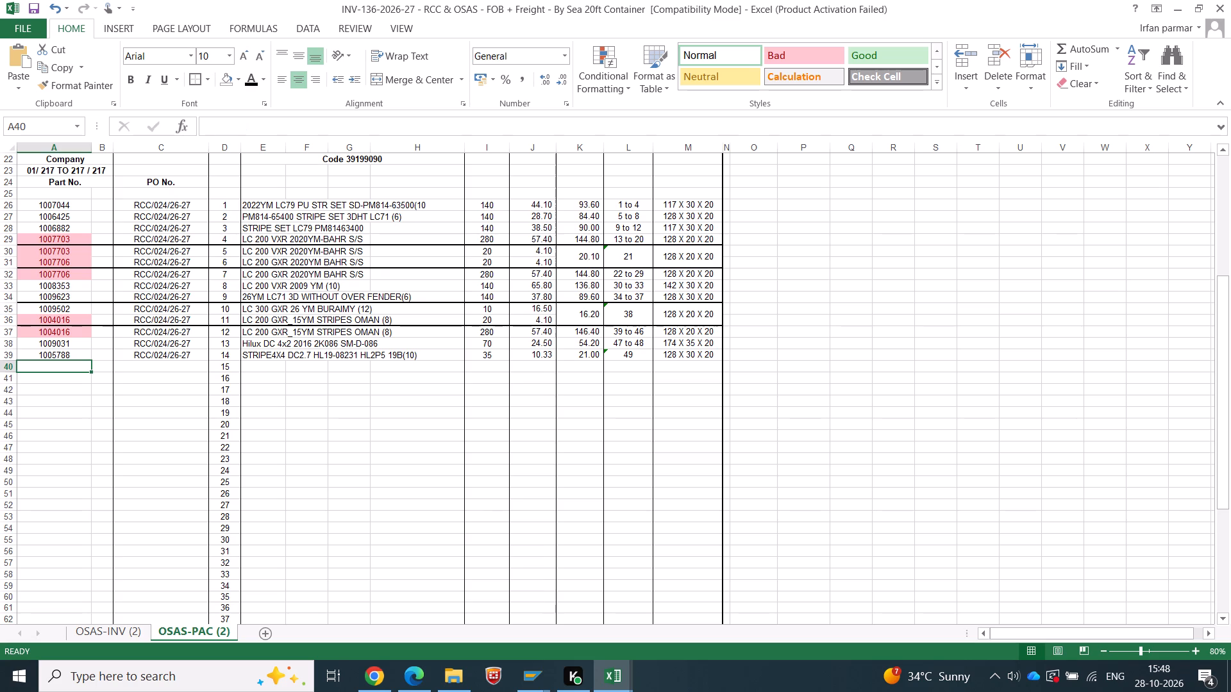
pyautogui.hotkey('alt', 'Tab')
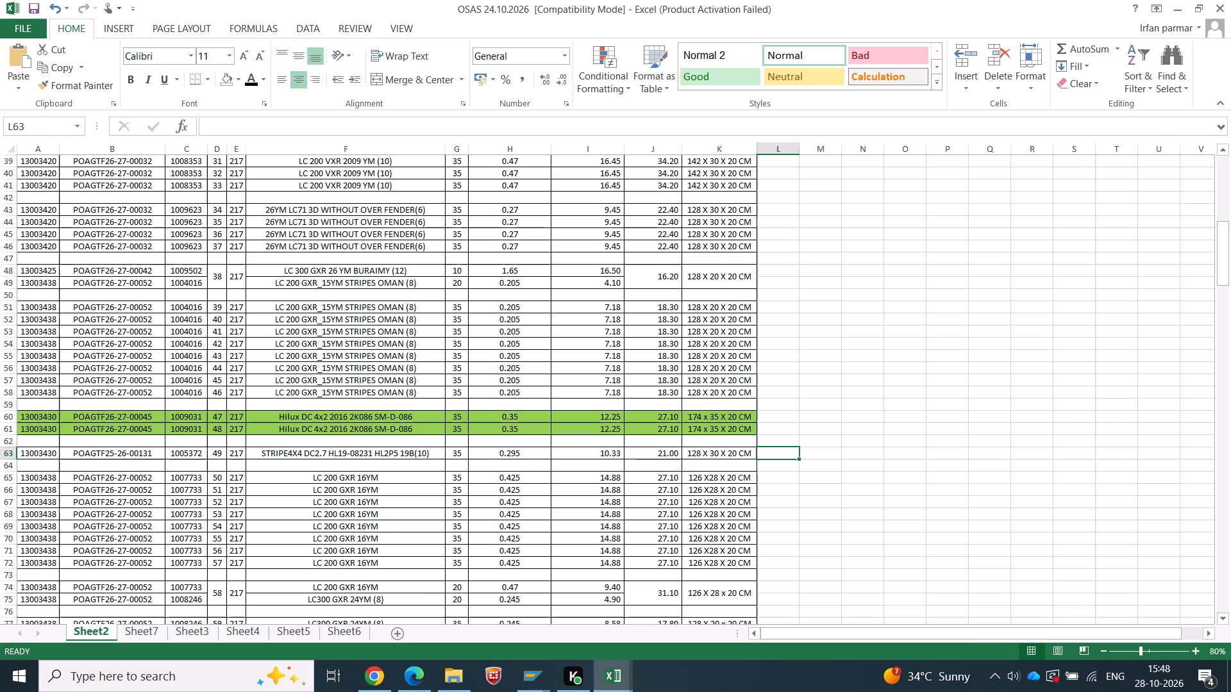
pyautogui.press('Left')
pyautogui.press('Left')
pyautogui.press('Left')
pyautogui.press('Left')
pyautogui.press('Left')
pyautogui.press('Left')
pyautogui.press('Left')
pyautogui.press('Left')
pyautogui.press('Left')
pyautogui.press('Left')
pyautogui.press('Left')
pyautogui.press('Left')
pyautogui.press('Left')
pyautogui.press('Left')
pyautogui.press('Left')
pyautogui.press('Left')
pyautogui.press('Left')
pyautogui.press('Left')
pyautogui.press('Left')
pyautogui.press('Left')
pyautogui.press('Right')
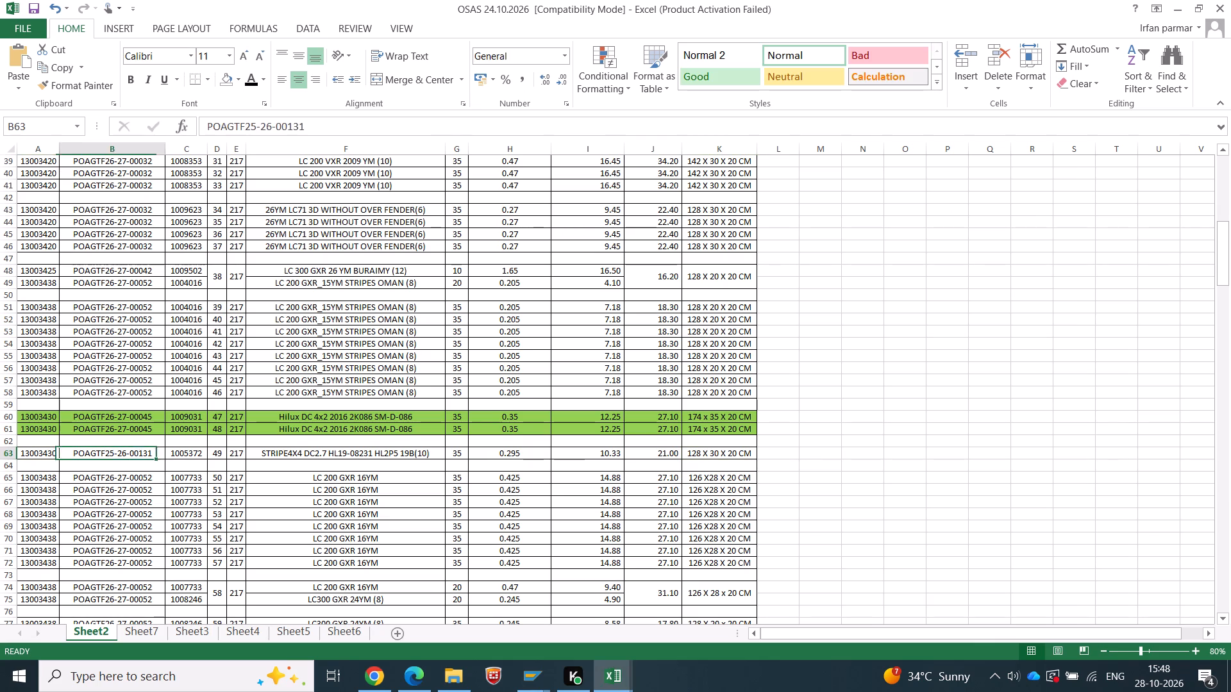
pyautogui.press('Right')
pyautogui.press('Right')
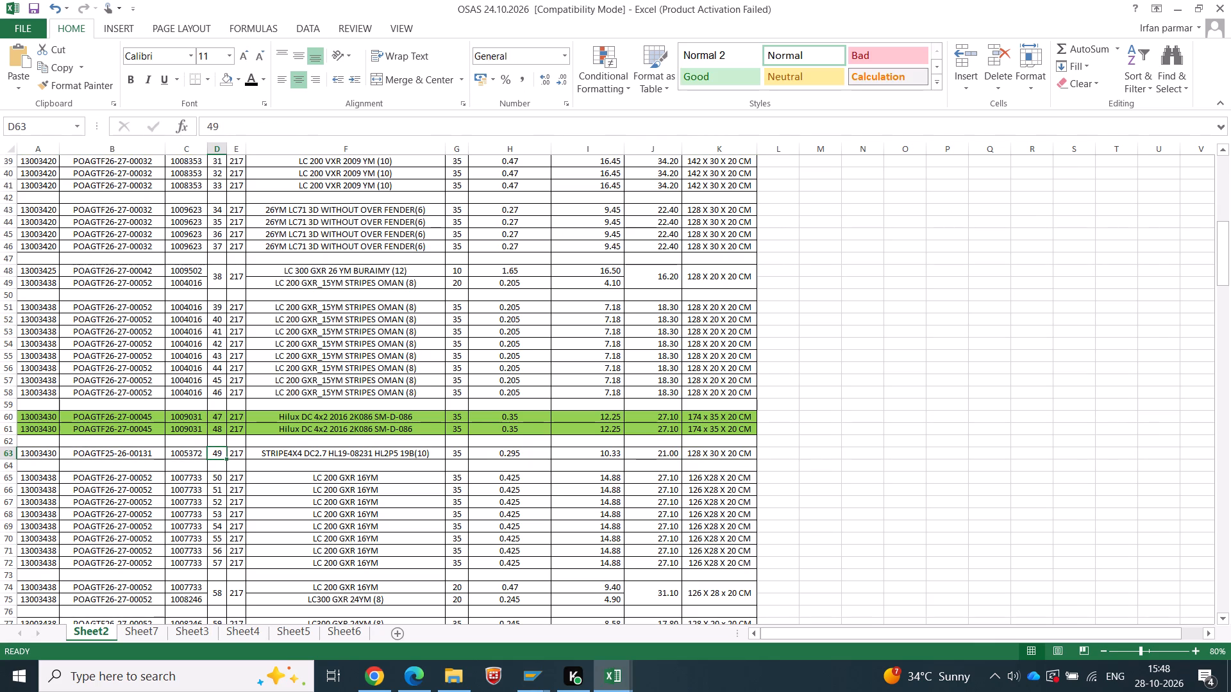
pyautogui.hotkey('alt', 'Tab')
pyautogui.hotkey('alt', 'Tab')
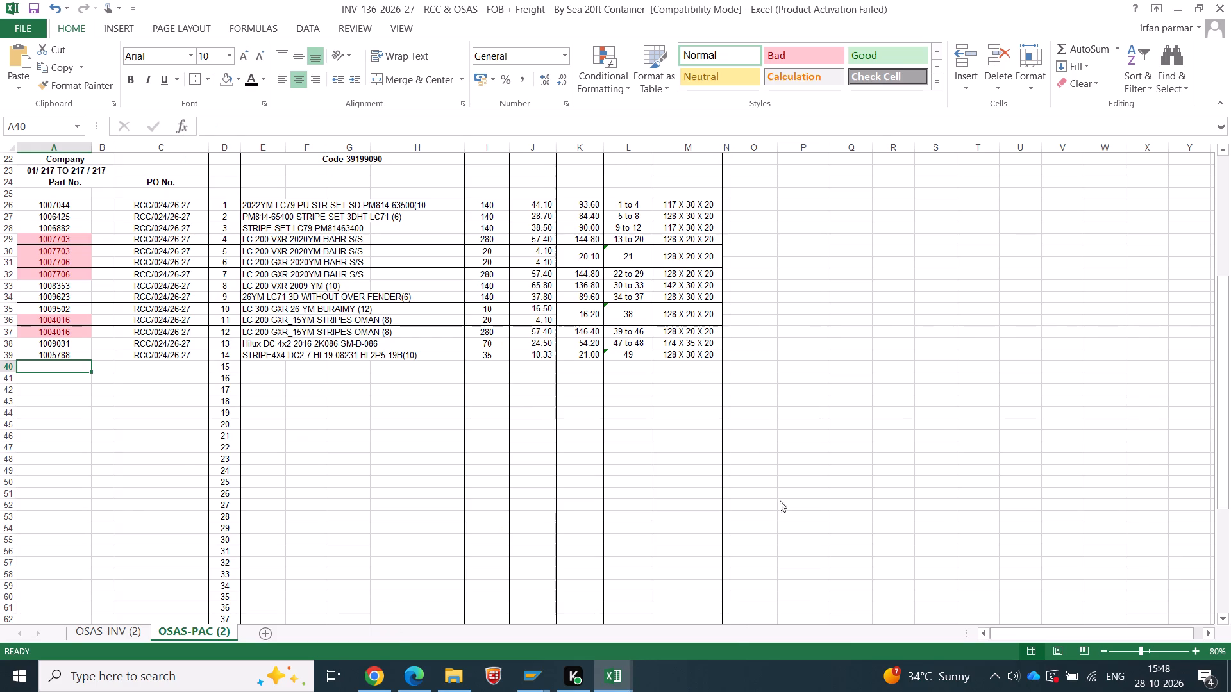
pyautogui.press('Down')
pyautogui.press('Down')
pyautogui.press('Down')
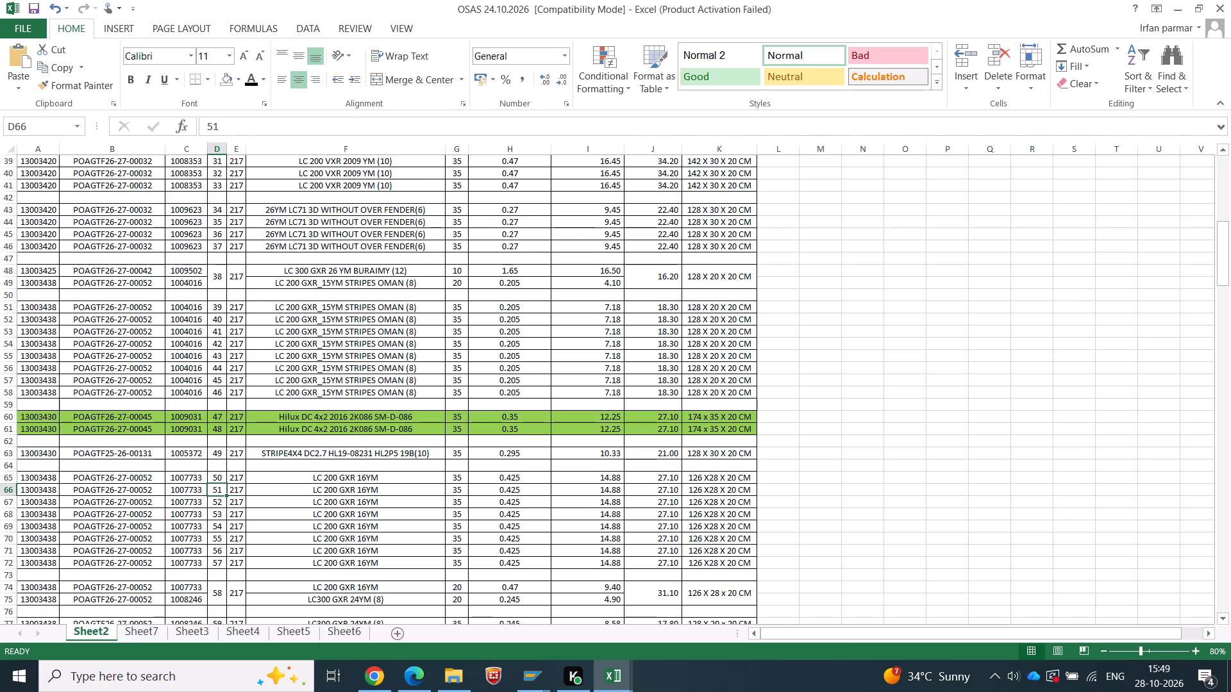
pyautogui.scroll(-2, 769, 505)
pyautogui.click(172, 400)
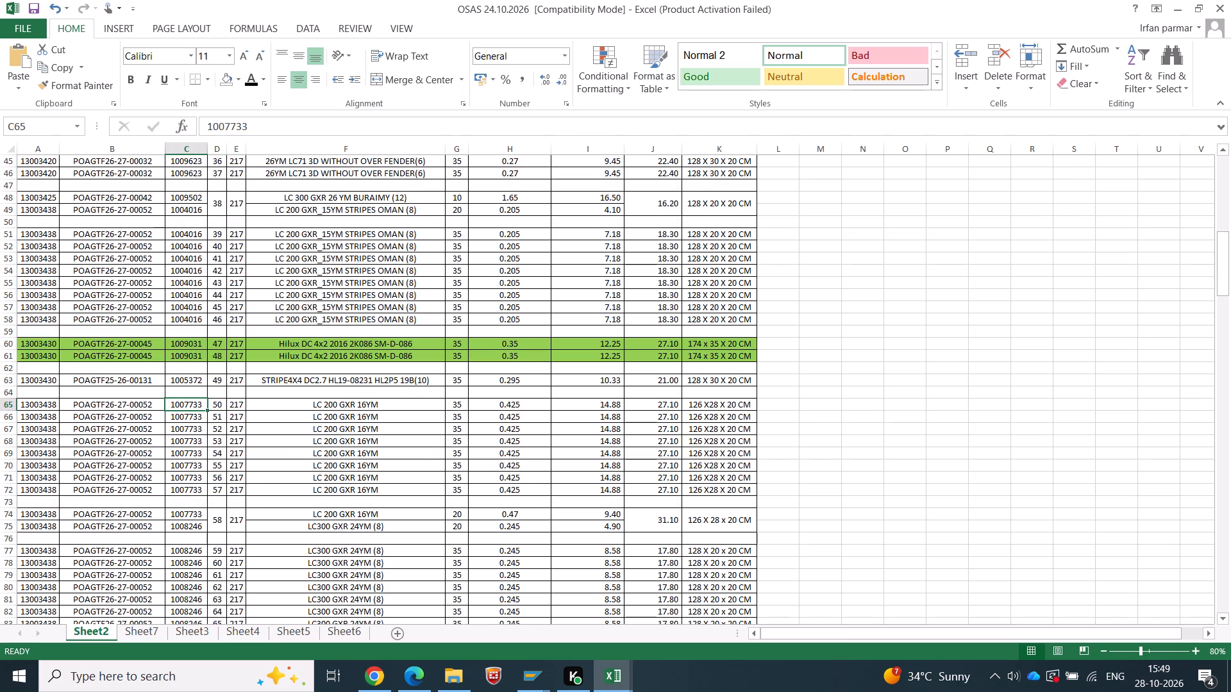
pyautogui.hotkey('ctrl', 'c')
pyautogui.hotkey('alt', 'Tab')
pyautogui.rightClick(56, 365)
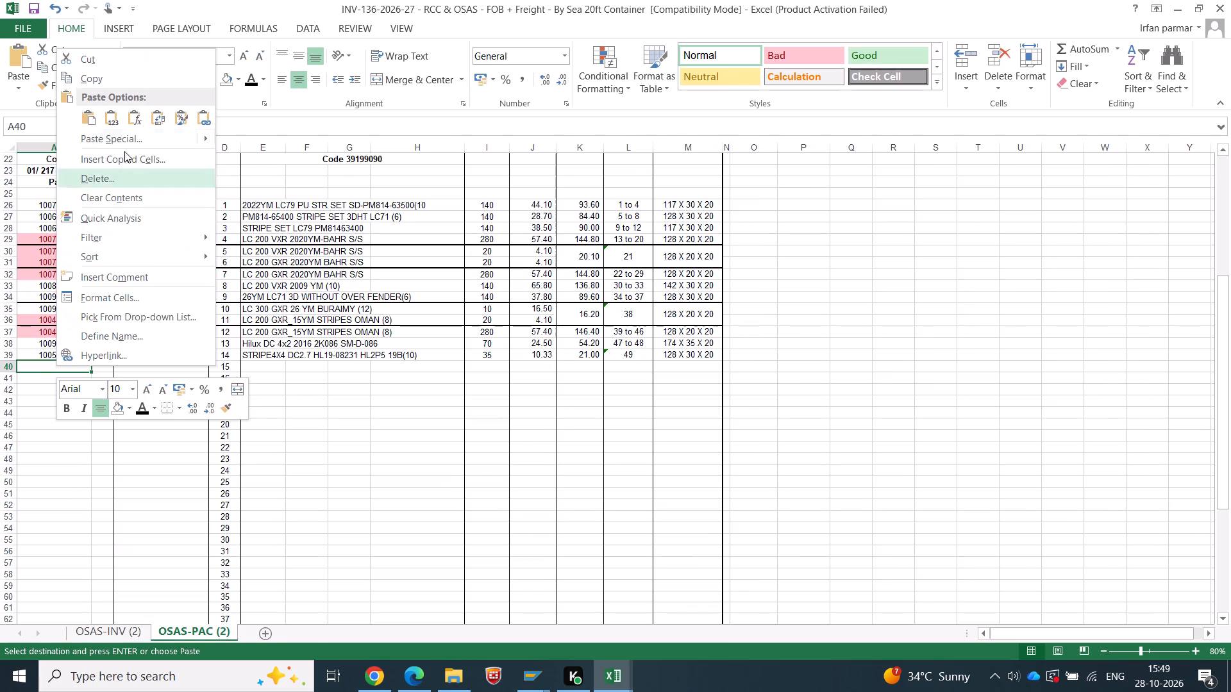
pyautogui.click(117, 113)
# Fill PO number RCC/024/26-27 down from Sr No. 14 into the Sr No. 15 row.
pyautogui.press('Tab')
pyautogui.press('Tab')
pyautogui.hotkey('alt', 'Tab')
pyautogui.hotkey('alt', 'Tab')
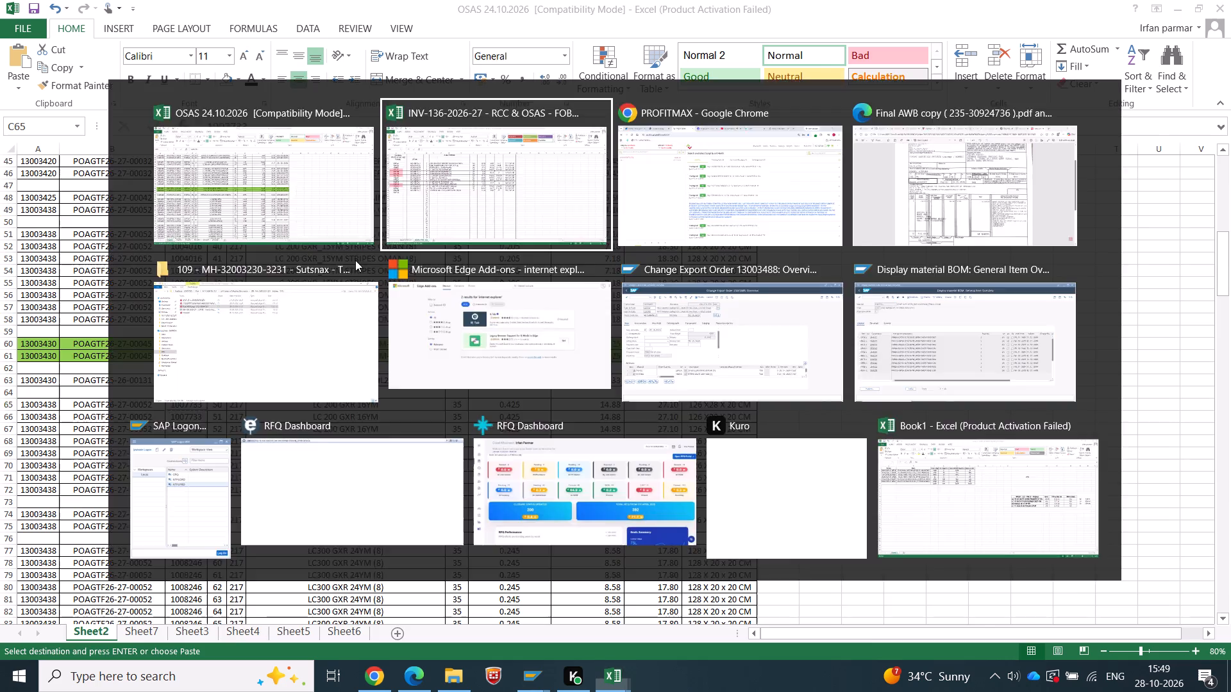
pyautogui.hotkey('ctrl', 'd')
# Copy the description LC 200 GXR 16YM from OSAS Sheet2 into Sr No. 15 as a value.
pyautogui.press('Tab')
pyautogui.press('Tab')
pyautogui.hotkey('alt', 'Tab')
pyautogui.press('Tab')
pyautogui.press('Tab')
pyautogui.press('Tab')
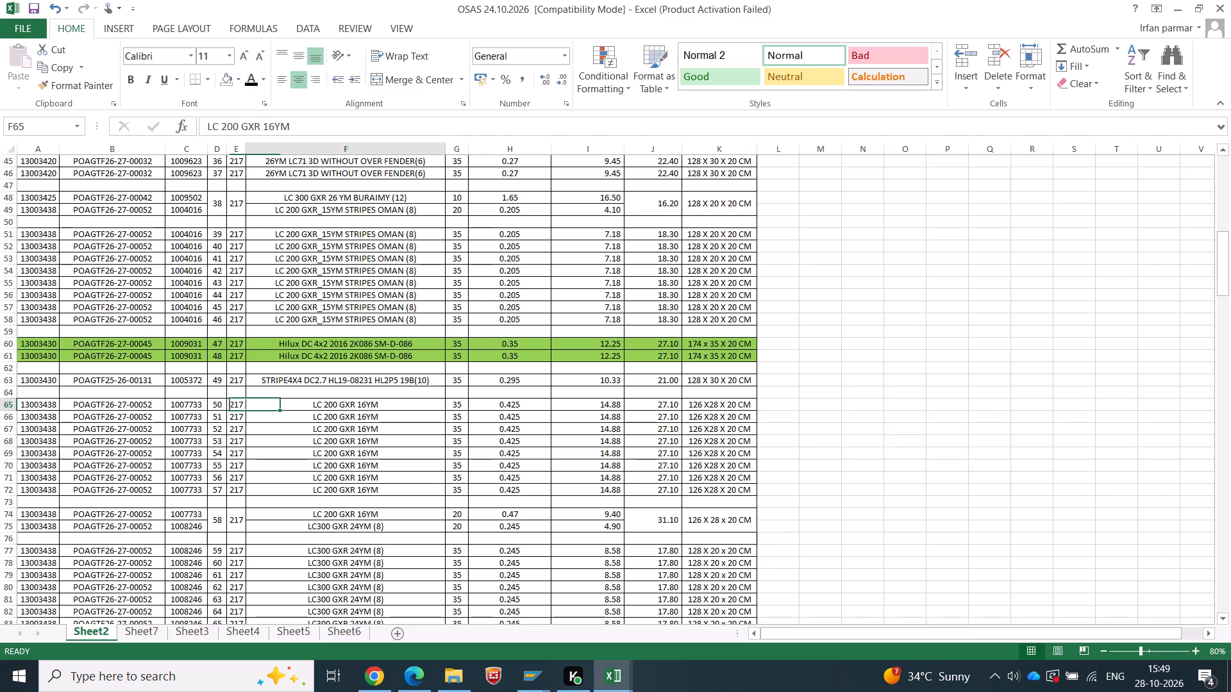
pyautogui.hotkey('ctrl', 'c')
pyautogui.hotkey('alt', 'Tab')
pyautogui.rightClick(257, 367)
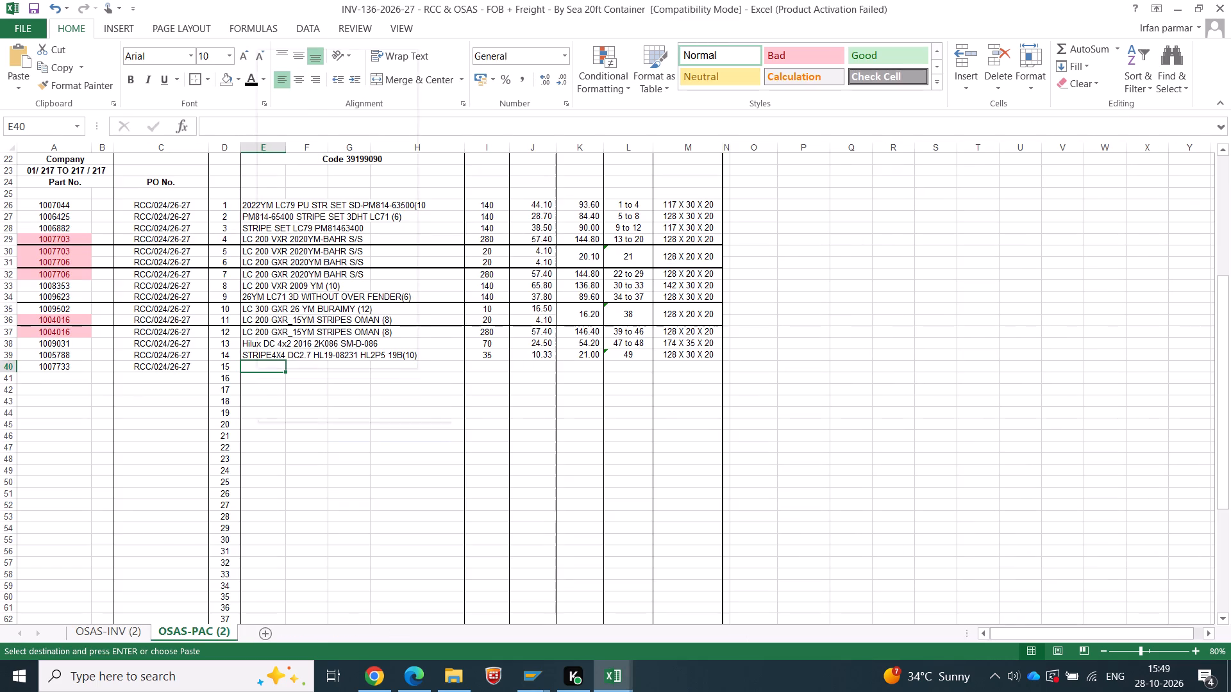
pyautogui.click(314, 124)
# On OSAS Sheet2, total the quantity, net weight and gross weight of LC 200 GXR 16YM cartons 50 to 57 in row 73.
pyautogui.press('Tab')
pyautogui.press('Tab')
pyautogui.press('Tab')
pyautogui.press('Tab')
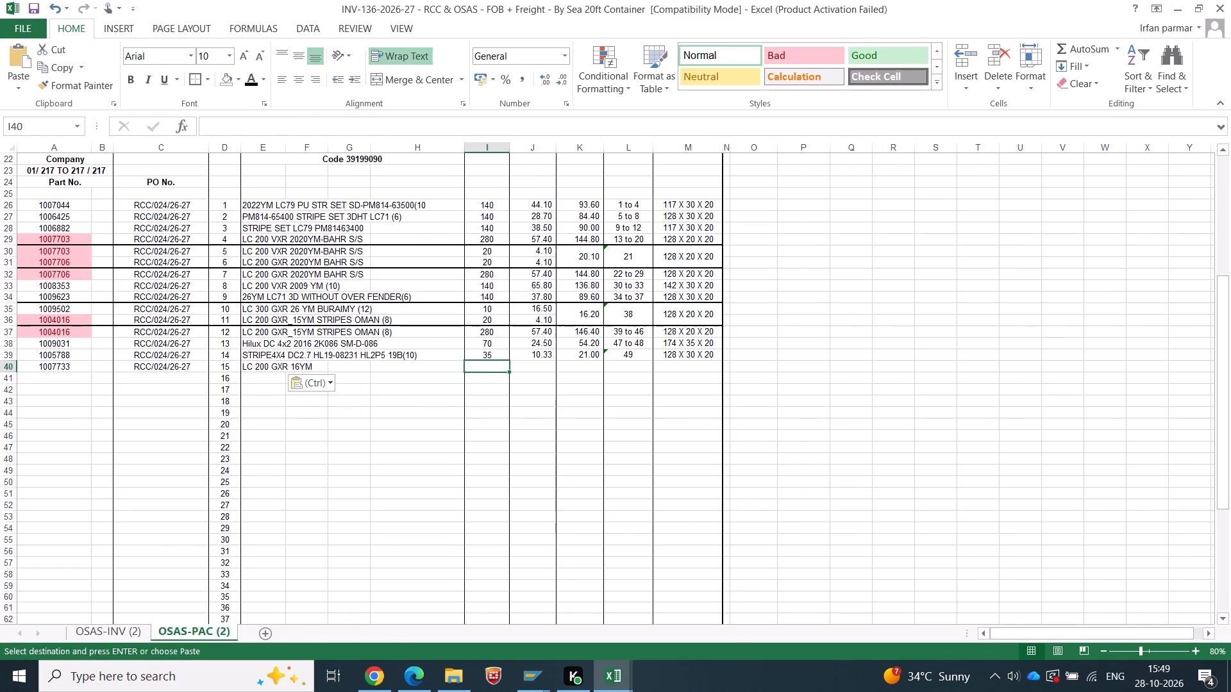
pyautogui.hotkey('alt', 'Tab')
pyautogui.click(462, 499)
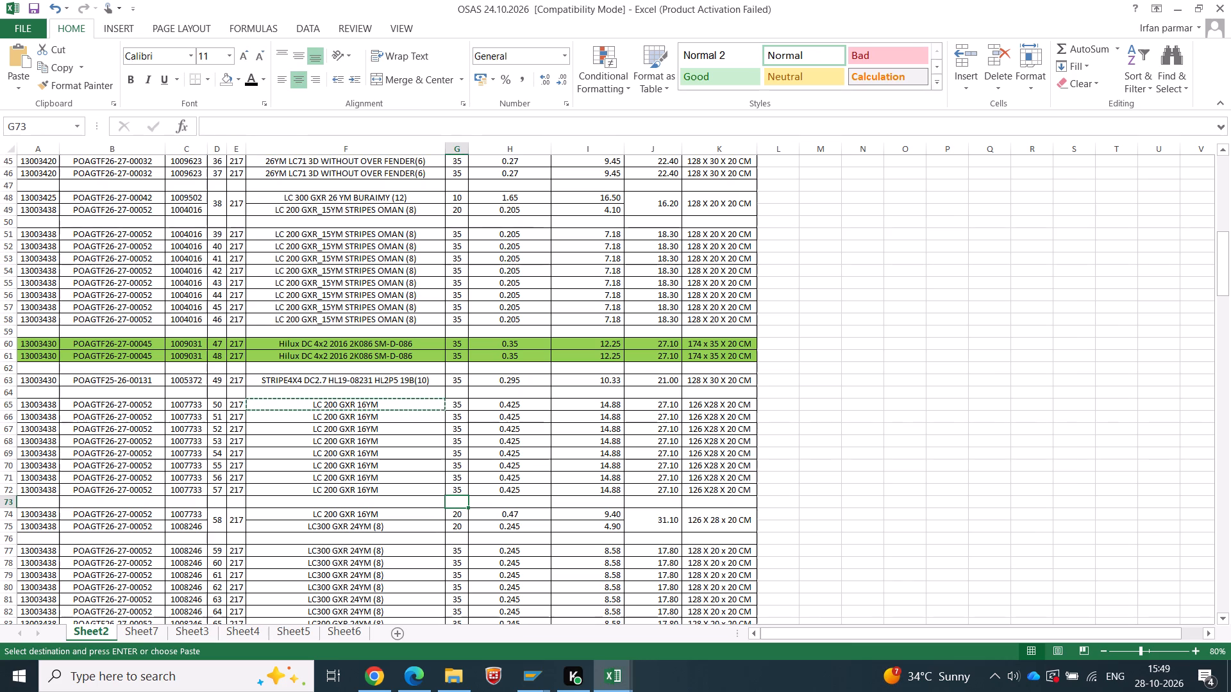
pyautogui.hotkey('alt', '=')
pyautogui.press('Return')
pyautogui.press('Up')
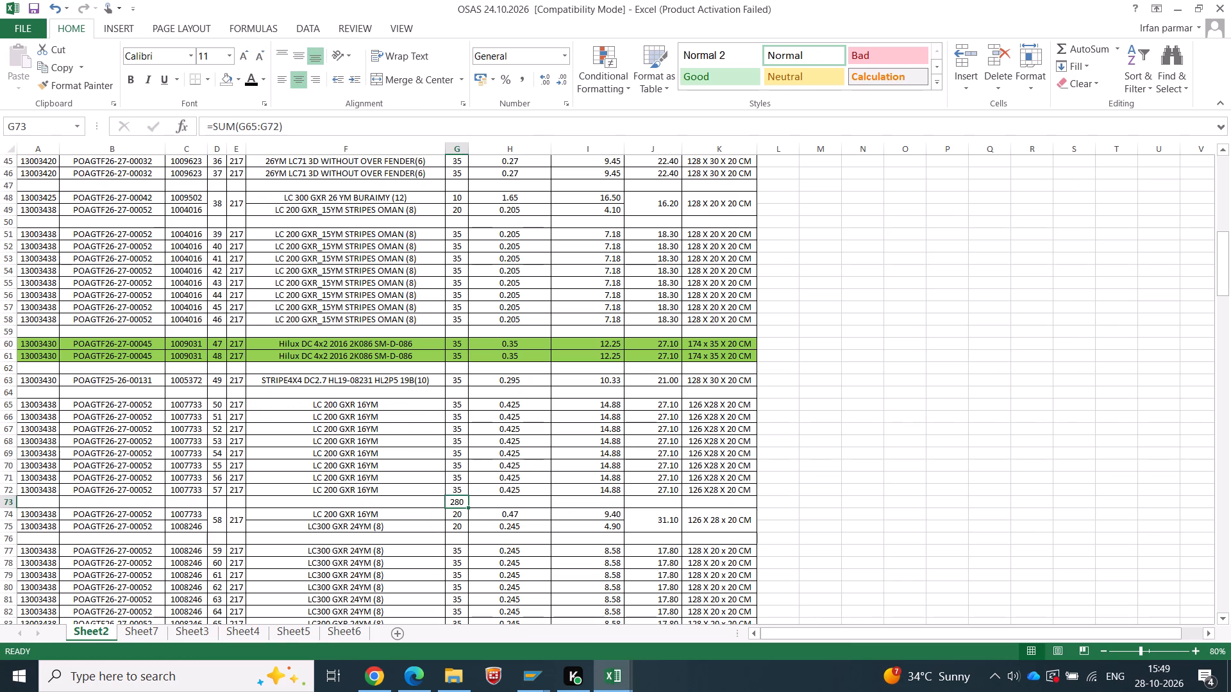
pyautogui.hotkey('ctrl', 'c')
pyautogui.press('Right')
pyautogui.press('Right')
pyautogui.hotkey('shift', 'Right')
pyautogui.press('Return')
pyautogui.press('Left')
pyautogui.press('Left')
# Copy the quantity total 280 from OSAS Sheet2 row 73 into the Sr No. 15 quantity cell as a value.
pyautogui.hotkey('ctrl', 'c')
pyautogui.hotkey('alt', 'Tab')
pyautogui.rightClick(489, 364)
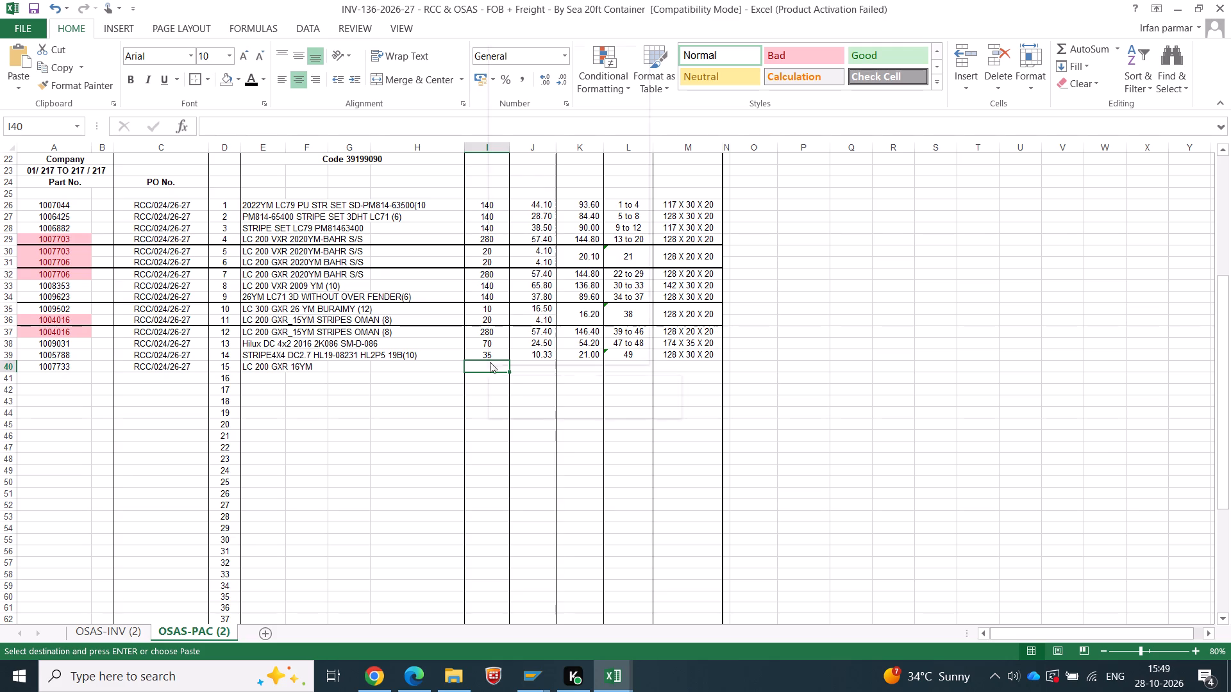
pyautogui.click(544, 118)
# Copy the net and gross weight totals 119 and 216.8 from OSAS Sheet2 row 73 into Sr No. 15 as values.
pyautogui.hotkey('alt', 'Tab')
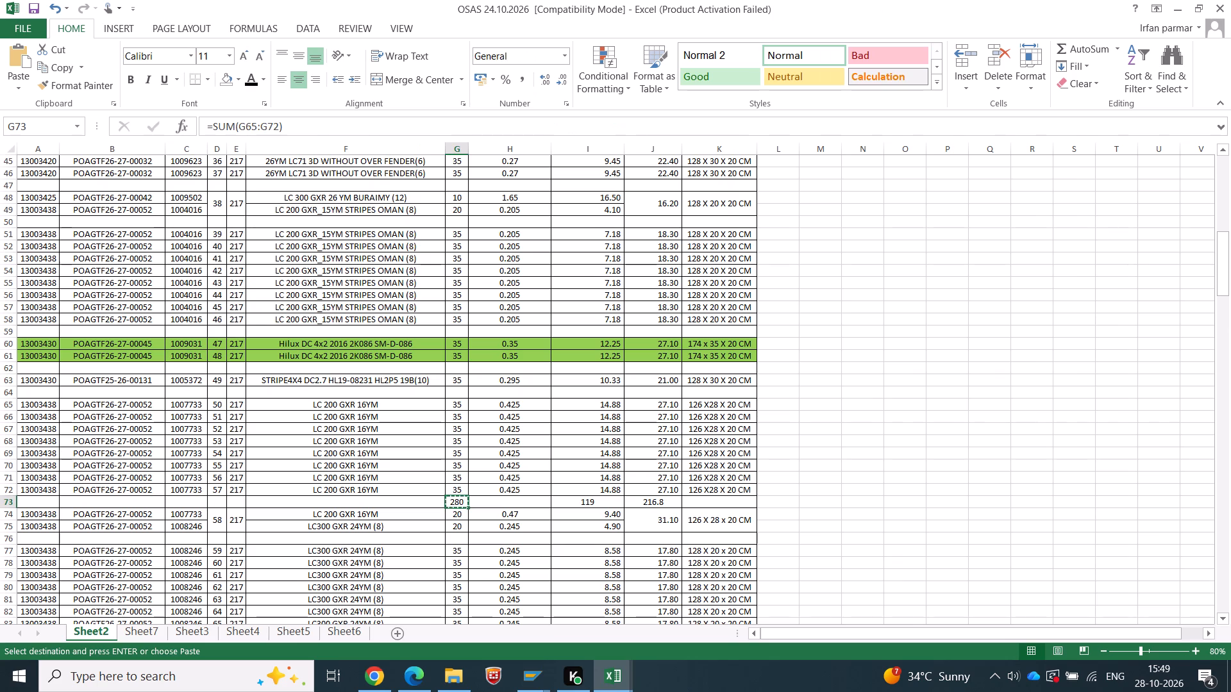
pyautogui.press('Right')
pyautogui.press('Right')
pyautogui.hotkey('shift', 'Right')
pyautogui.hotkey('ctrl', 'c')
pyautogui.hotkey('alt', 'Tab')
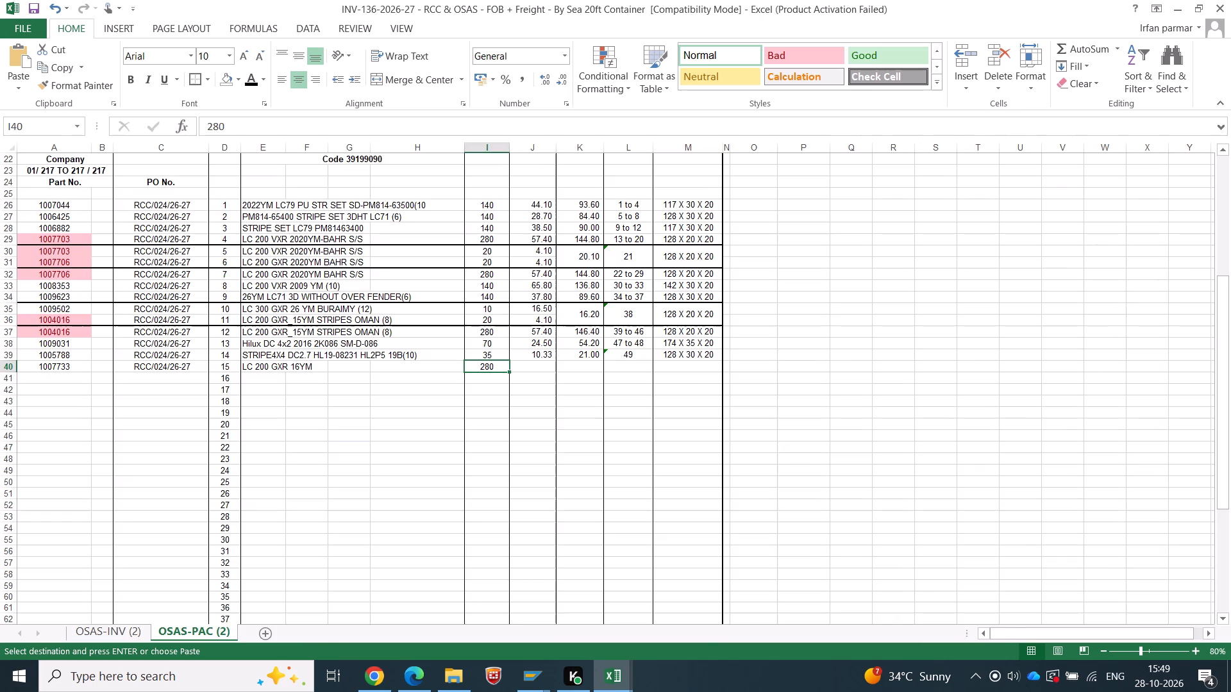
pyautogui.rightClick(546, 367)
pyautogui.click(607, 123)
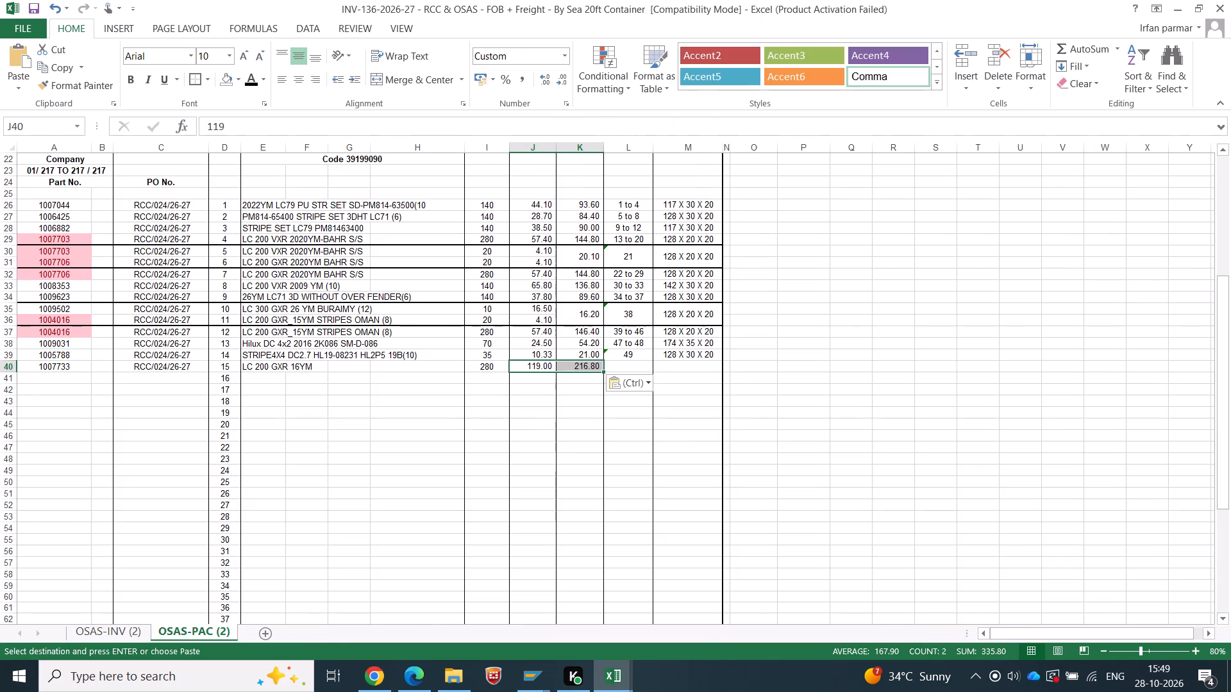
# Enter the carton range 50 to 57 for Sr No. 15, checking it against OSAS Sheet2.
pyautogui.press('Right')
pyautogui.press('Right')
pyautogui.hotkey('alt', 'Tab')
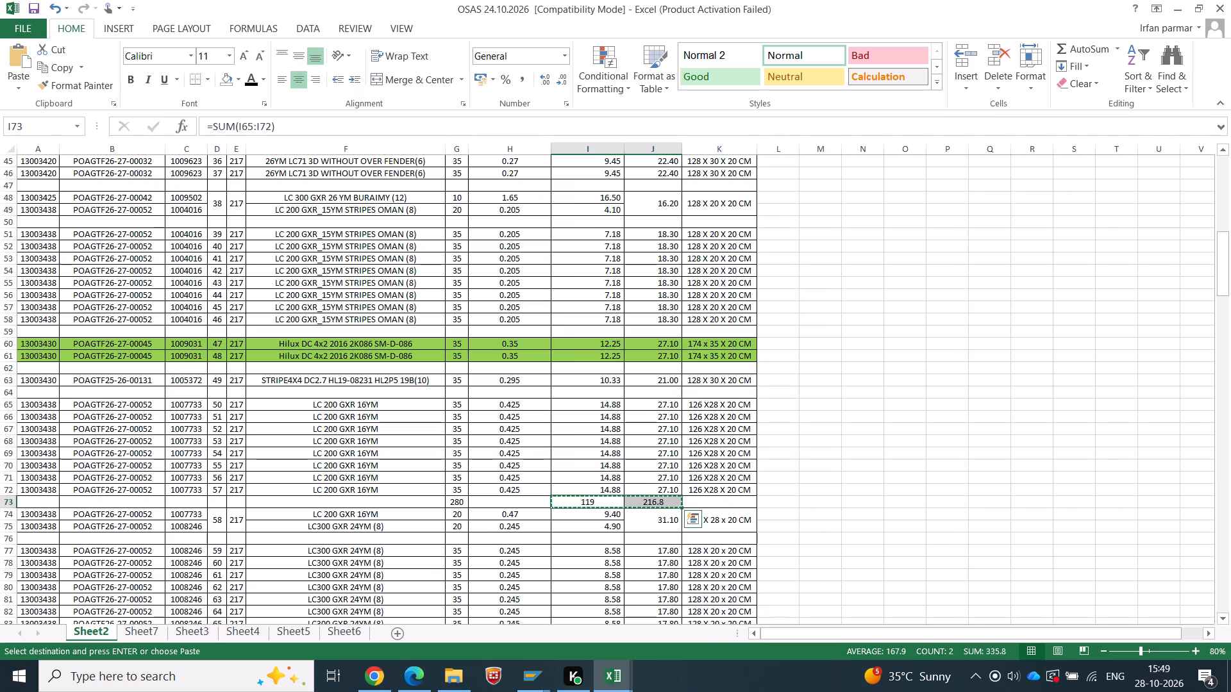
pyautogui.hotkey('alt', 'Tab')
pyautogui.write('50 to 57')
pyautogui.press('Tab')
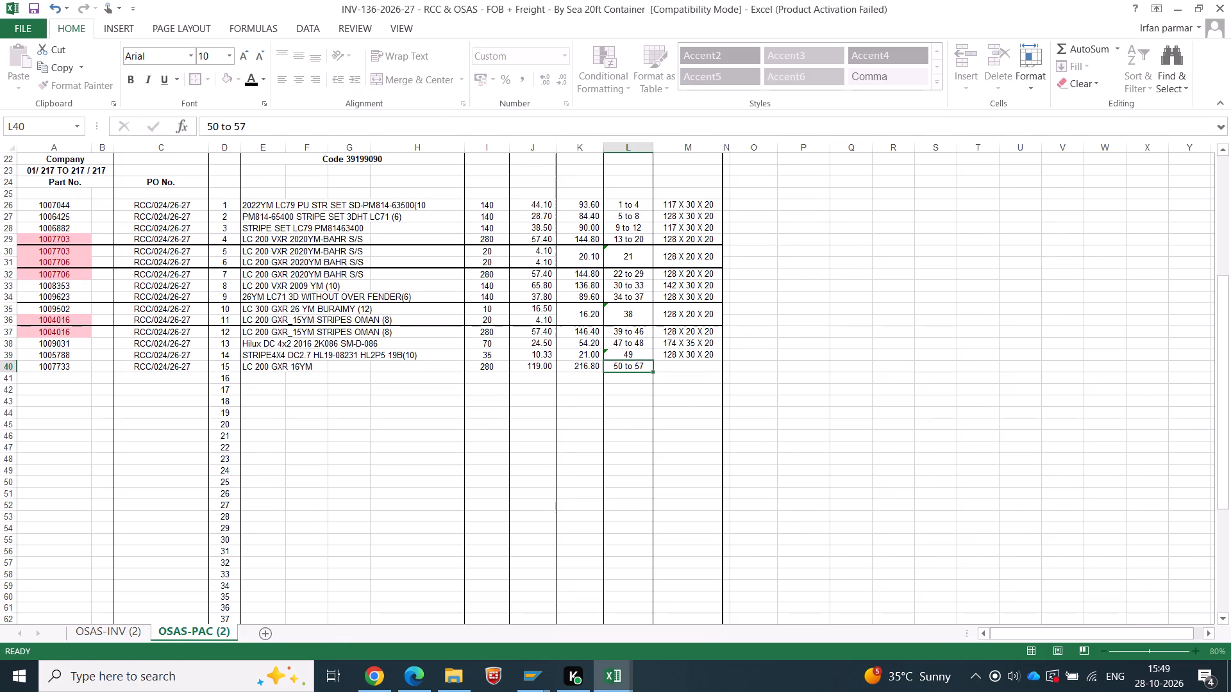
# Copy the LC 200 GXR 16YM carton size from OSAS Sheet2 without CM into Sr No. 15, spaced as 126 X 28 X 20.
pyautogui.hotkey('alt', 'Tab')
pyautogui.click(725, 438)
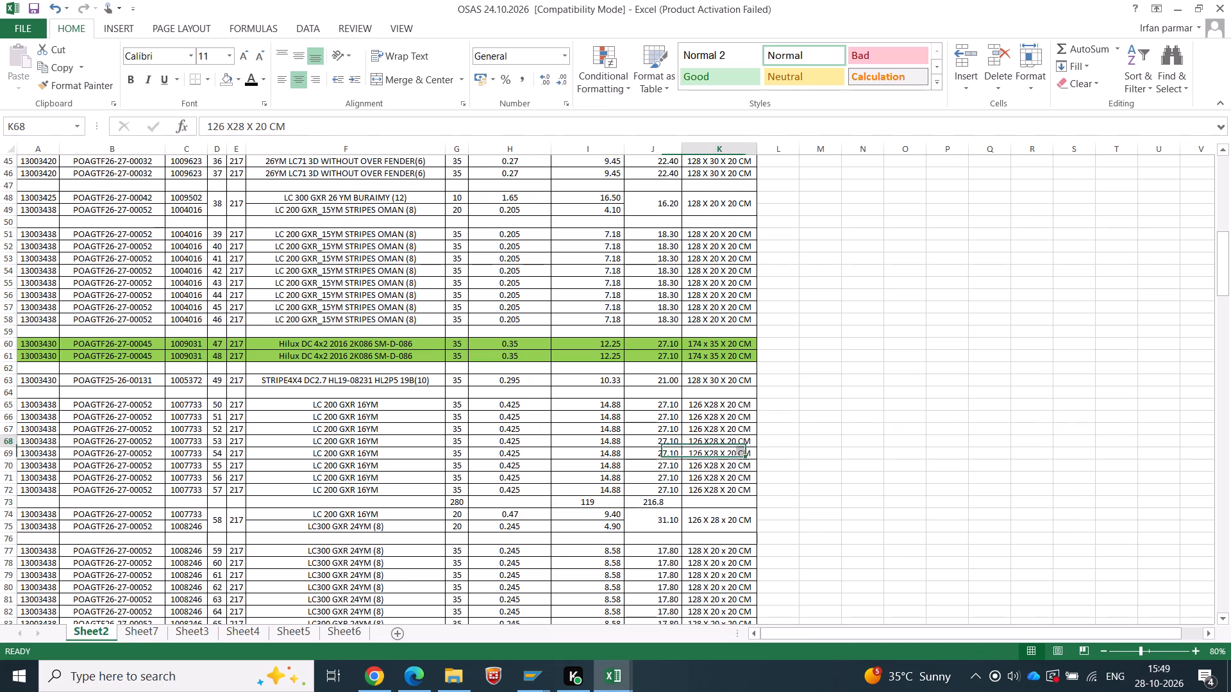
pyautogui.moveTo(264, 128); pyautogui.dragTo(85, 127)
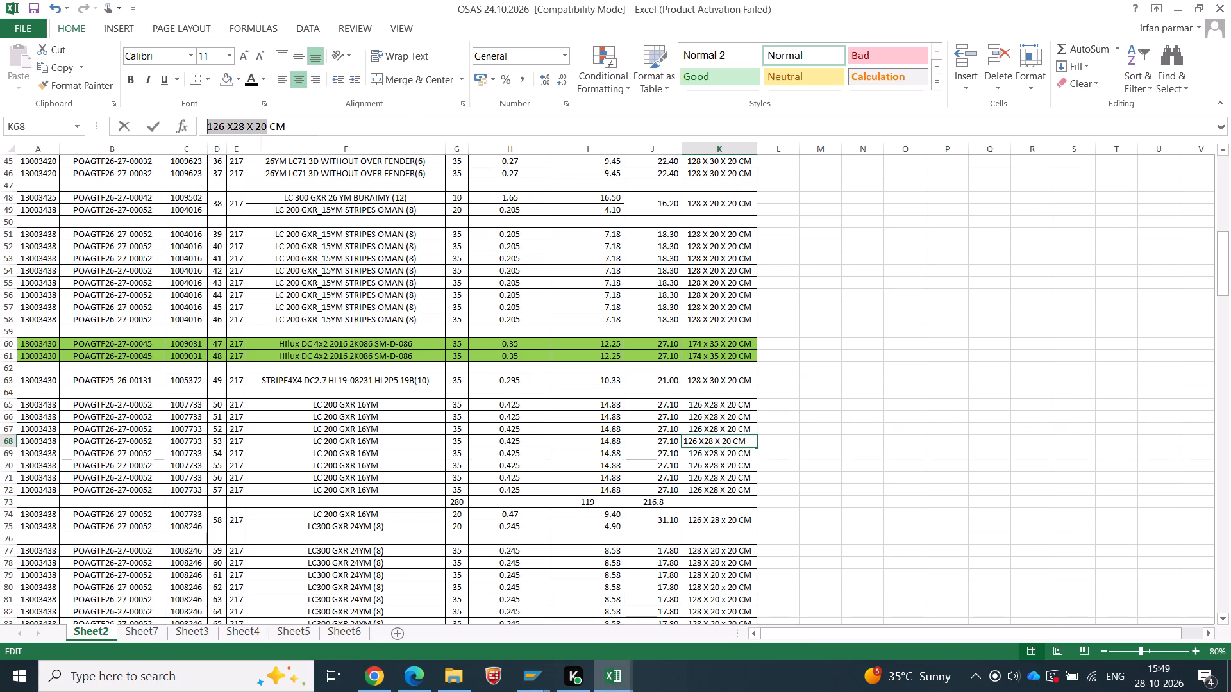
pyautogui.hotkey('ctrl', 'c')
pyautogui.press('Tab')
pyautogui.hotkey('alt', 'Tab')
pyautogui.doubleClick(677, 367)
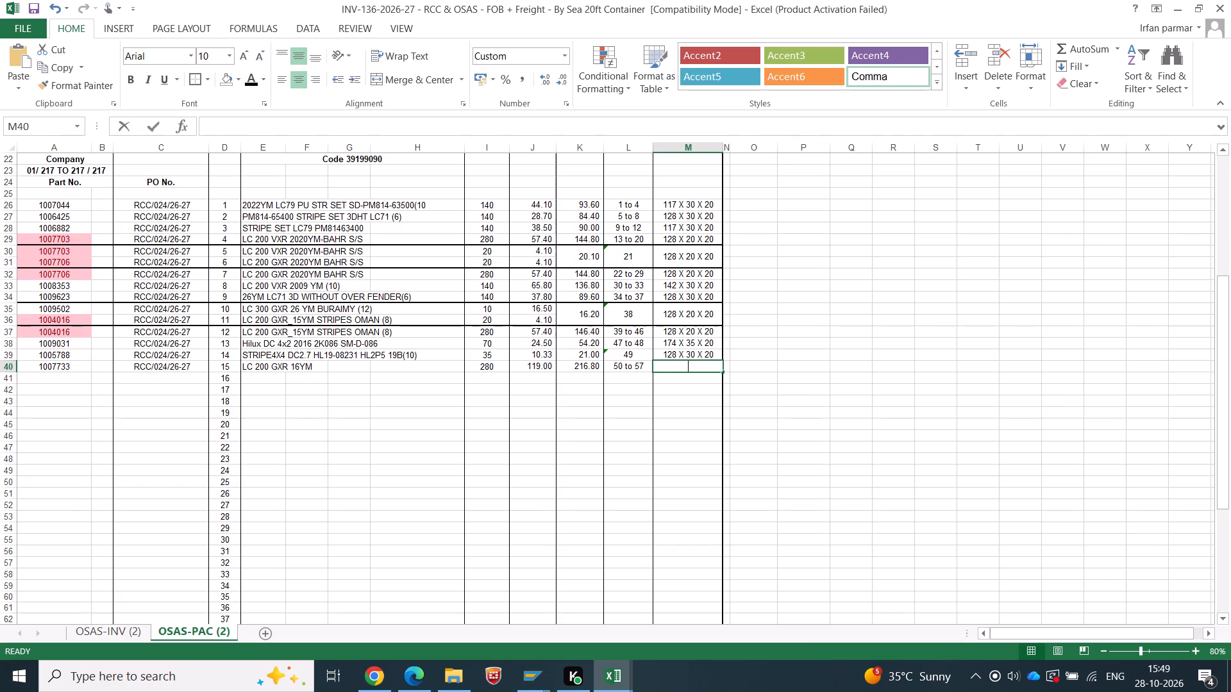
pyautogui.hotkey('ctrl', 'v')
pyautogui.click(687, 367)
pyautogui.click(685, 367)
pyautogui.press('space')
pyautogui.click(703, 425)
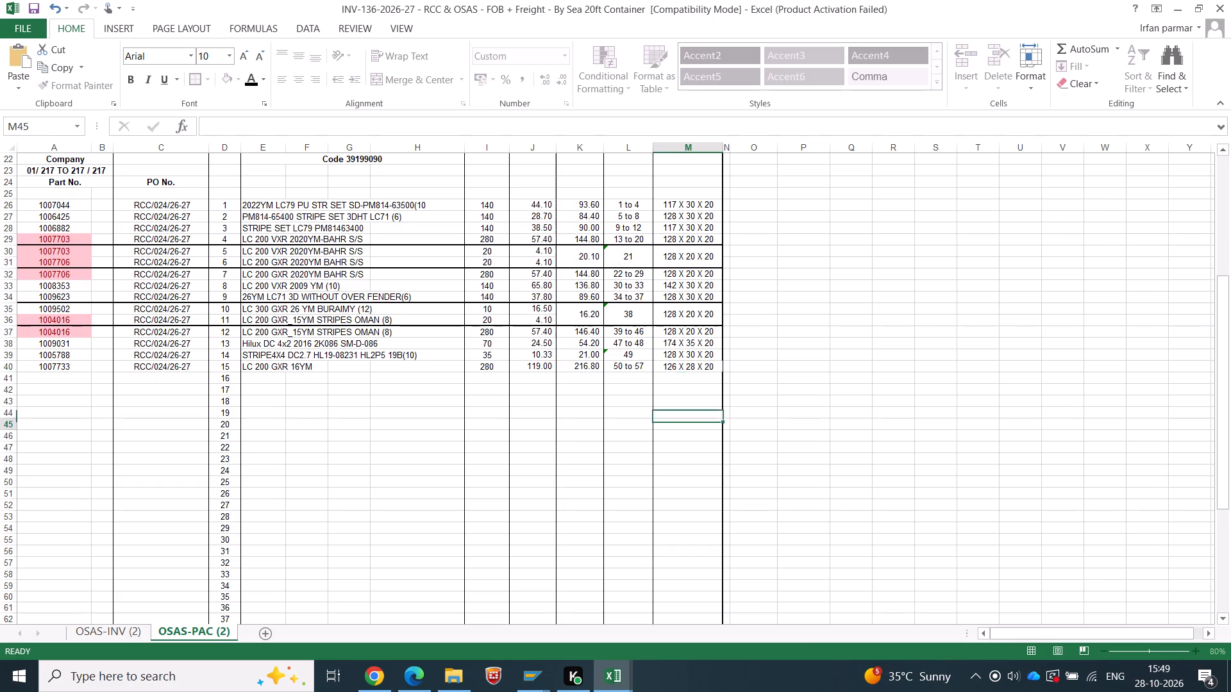
# Clear the temporary quantity, net weight and gross weight totals from row 73 of OSAS Sheet2.
pyautogui.hotkey('alt', 'Tab')
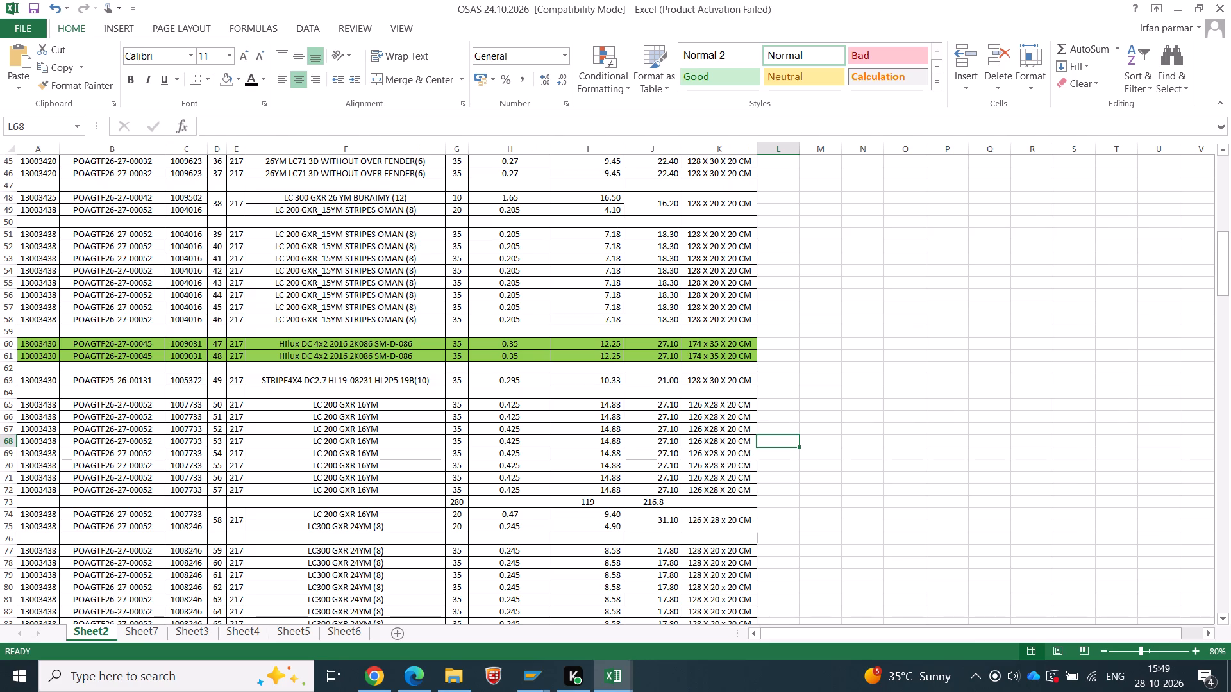
pyautogui.moveTo(653, 504); pyautogui.dragTo(412, 504)
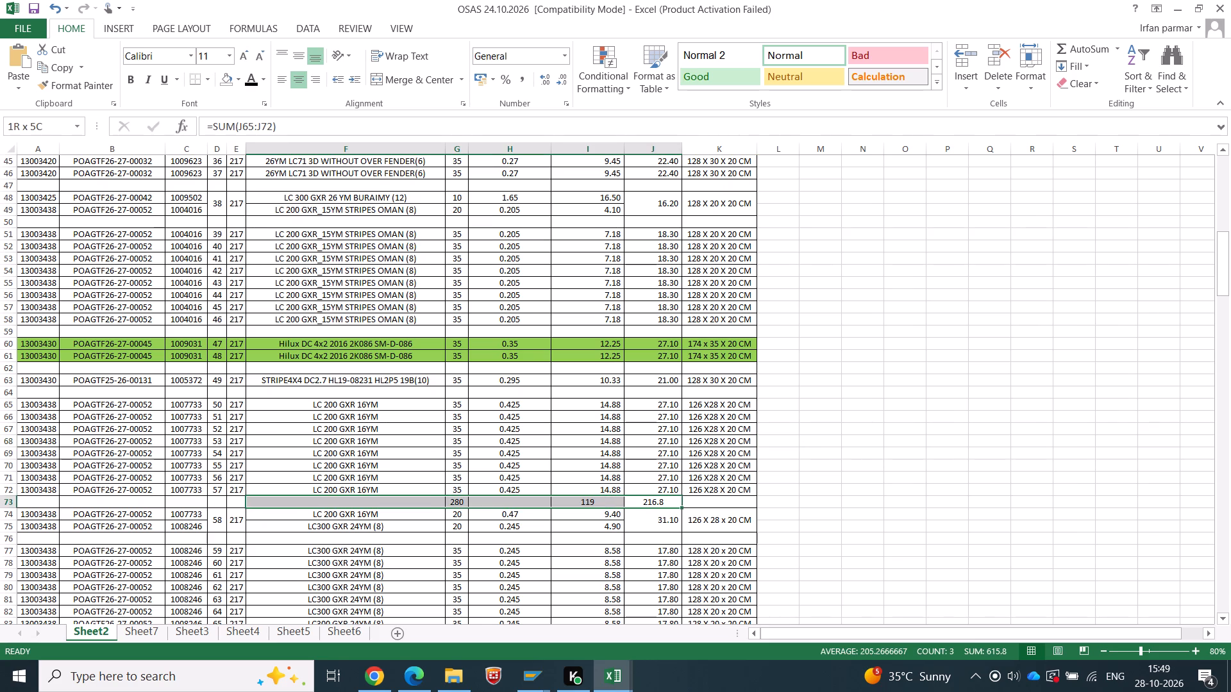
pyautogui.press('Delete')
# Copy carton 58's part numbers 1007733 and 1008246 from OSAS Sheet2 into Sr No. 16 and 17 as values.
pyautogui.moveTo(179, 516); pyautogui.dragTo(180, 517)
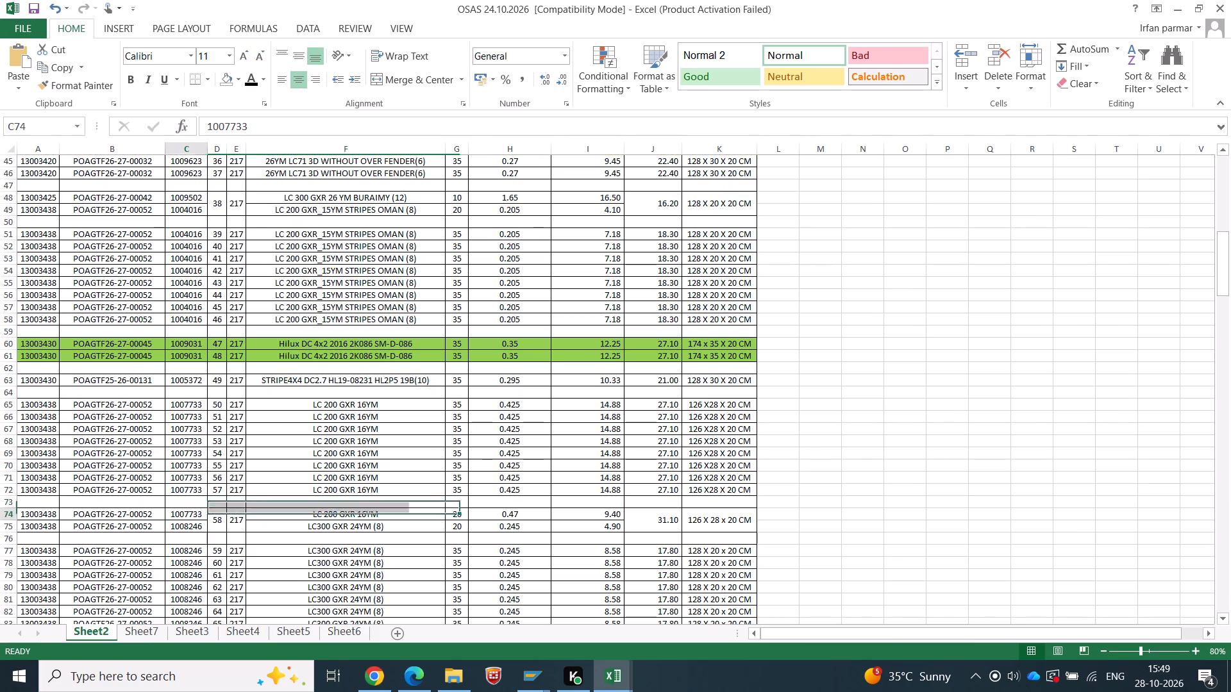
pyautogui.moveTo(180, 517); pyautogui.dragTo(181, 525)
pyautogui.hotkey('ctrl', 'c')
pyautogui.hotkey('alt', 'Tab')
pyautogui.hotkey('alt', 'Tab')
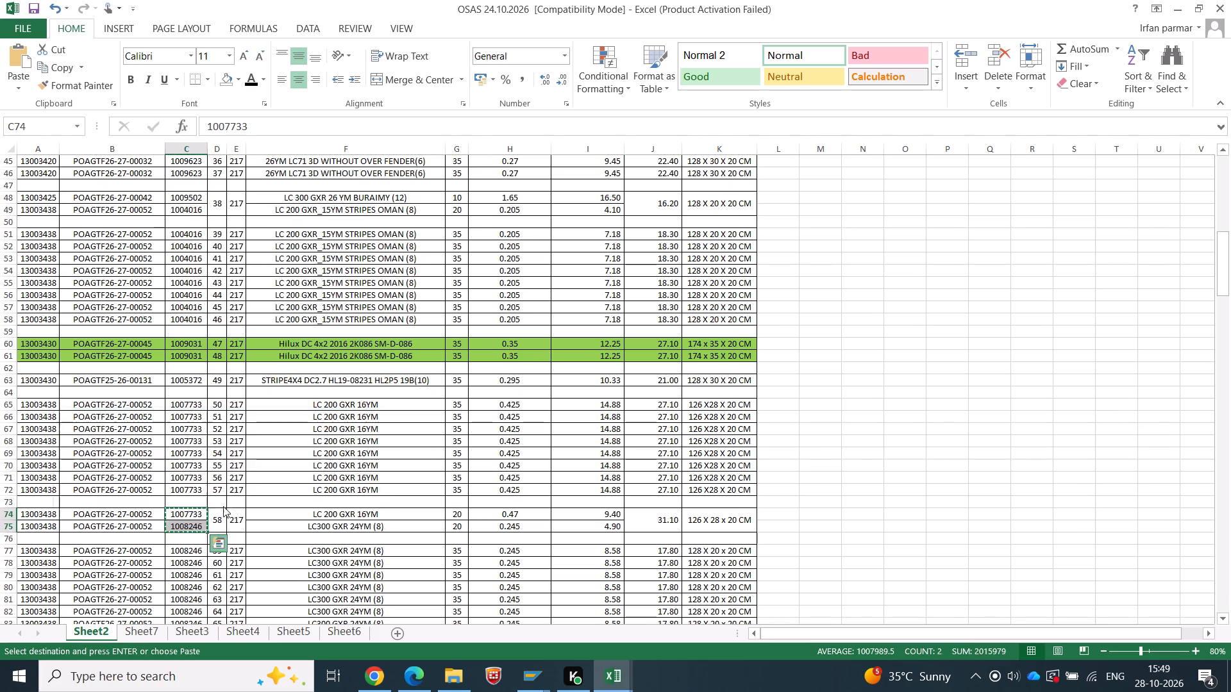
pyautogui.rightClick(47, 377)
pyautogui.click(98, 127)
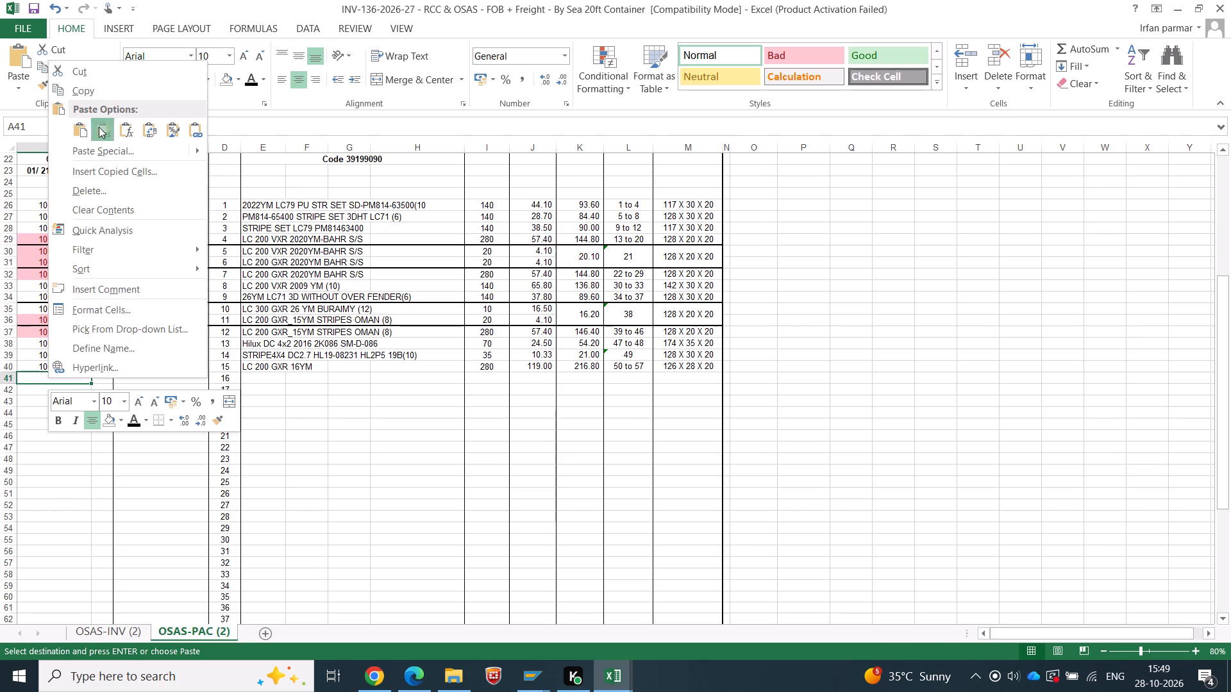
# Fill PO number RCC/024/26-27 down from Sr No. 15 into the Sr No. 16 and 17 rows.
pyautogui.hotkey('alt', 'Tab')
pyautogui.hotkey('alt', 'Tab')
pyautogui.moveTo(164, 361); pyautogui.dragTo(162, 390)
pyautogui.hotkey('ctrl', 'd')
# Copy carton 58's descriptions LC 200 GXR 16YM and LC300 GXR 24YM (8) from OSAS Sheet2 into Sr No. 16 and 17 as values.
pyautogui.hotkey('alt', 'Tab')
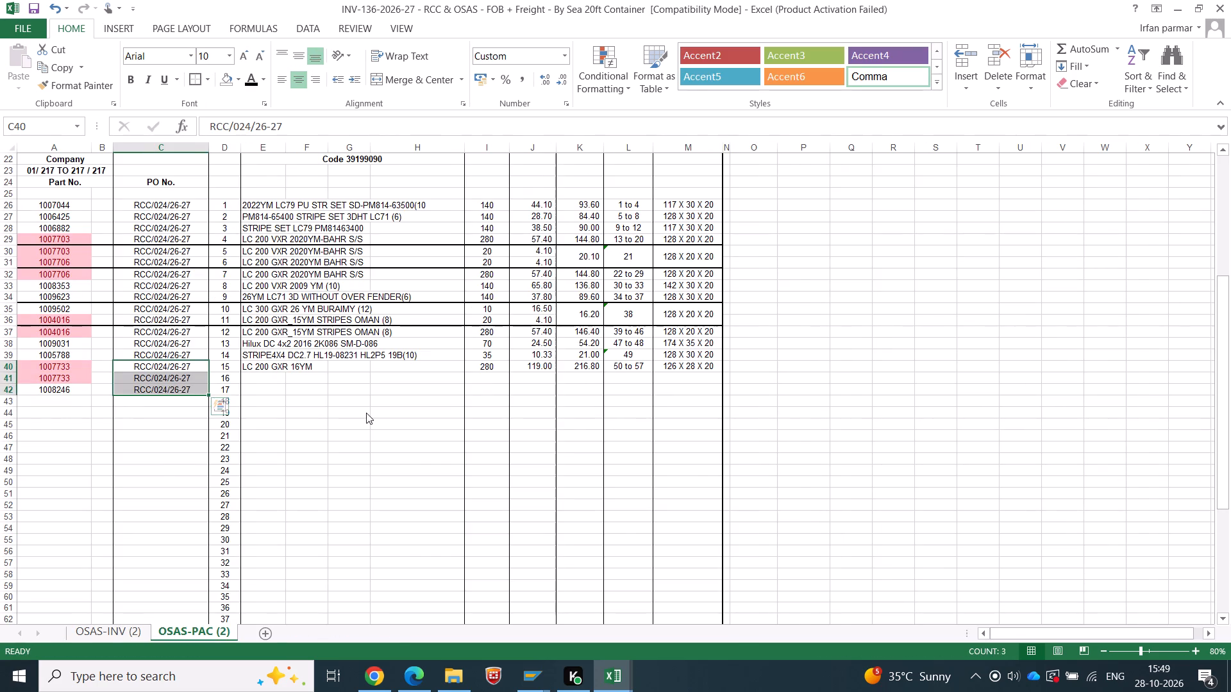
pyautogui.moveTo(336, 516); pyautogui.dragTo(336, 522)
pyautogui.hotkey('ctrl', 'c')
pyautogui.hotkey('alt', 'Tab')
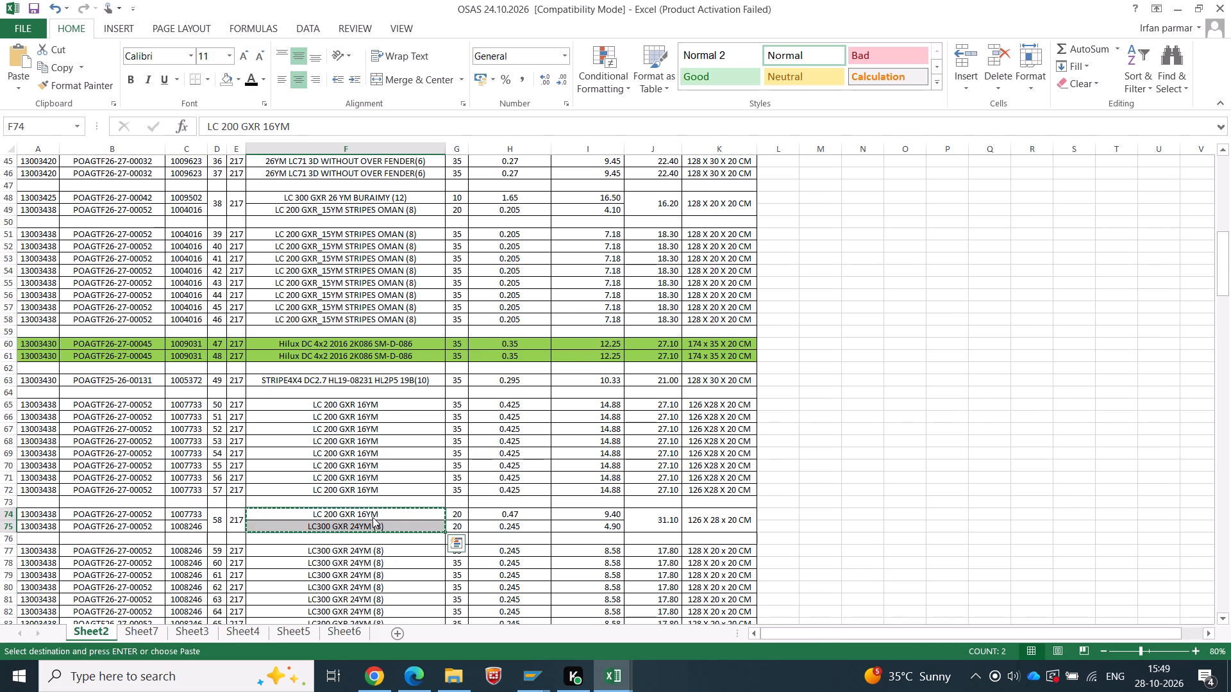
pyautogui.rightClick(252, 379)
pyautogui.click(303, 130)
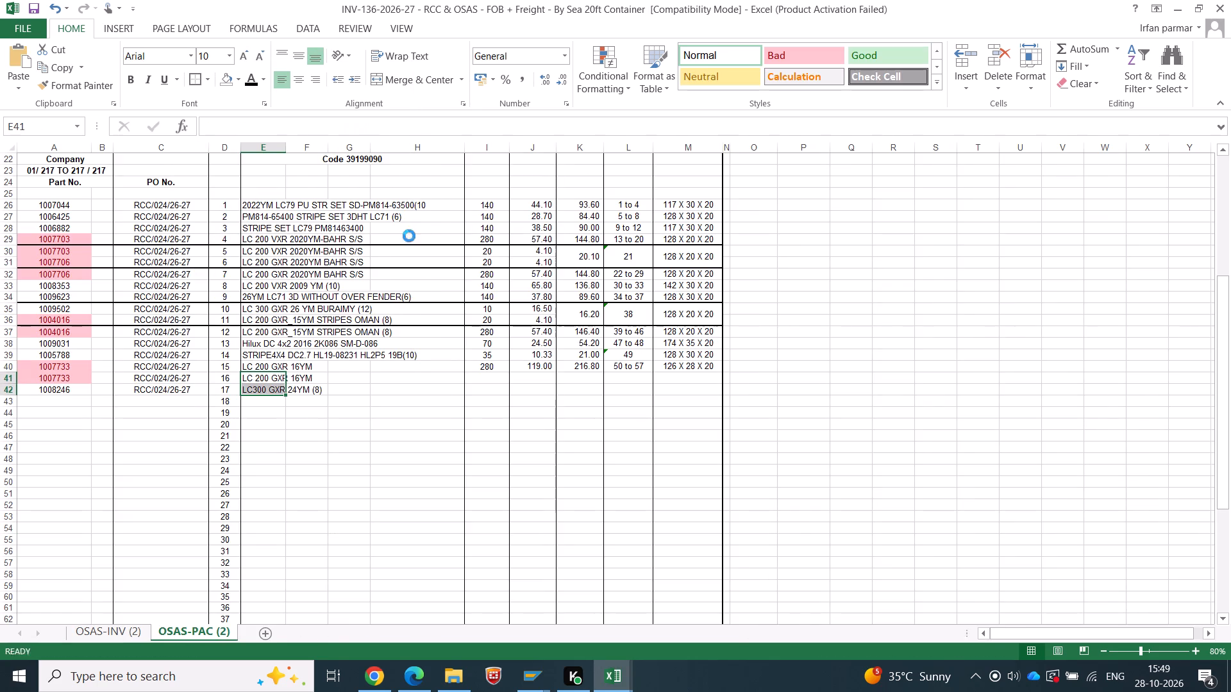
# Copy carton 58's two quantities of 20 from OSAS Sheet2 into the Sr No. 16 and 17 quantity cells as values.
pyautogui.hotkey('alt', 'Tab')
pyautogui.moveTo(459, 510); pyautogui.dragTo(458, 531)
pyautogui.hotkey('ctrl', 'c')
pyautogui.hotkey('alt', 'Tab')
pyautogui.rightClick(478, 376)
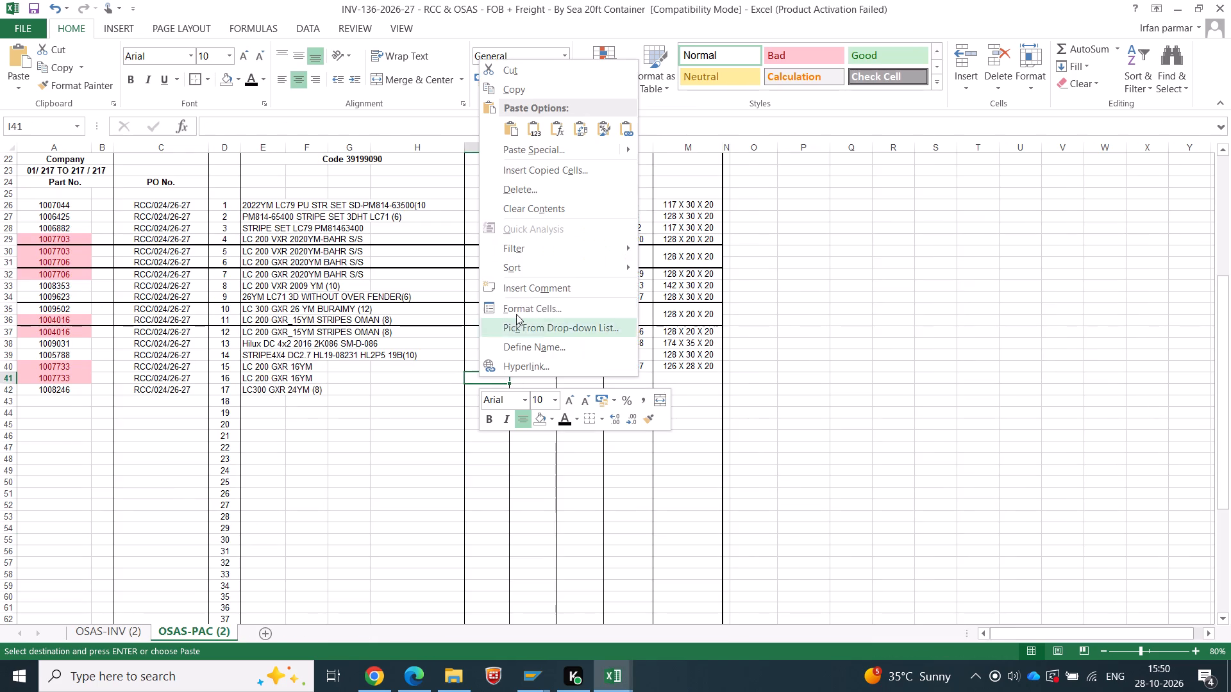
pyautogui.click(531, 133)
# Copy carton 58's net weights 9.40 and 4.90 from OSAS Sheet2 into Sr No. 16 and 17 as values.
pyautogui.hotkey('alt', 'Tab')
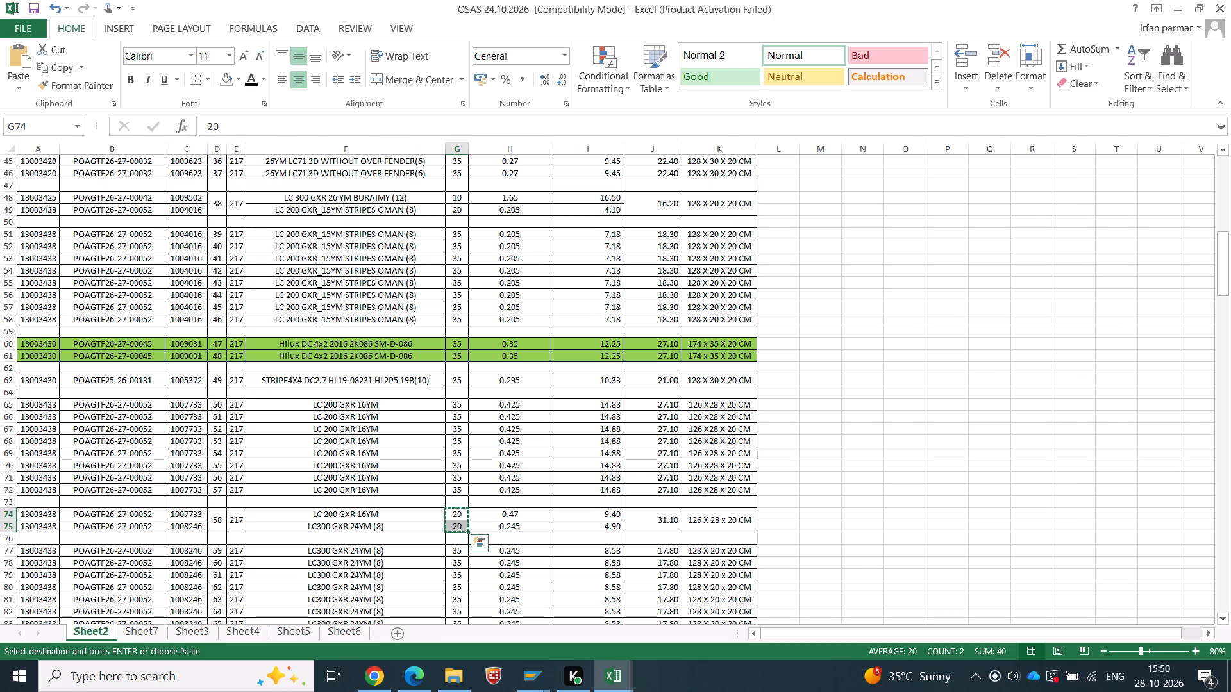
pyautogui.moveTo(605, 515); pyautogui.dragTo(607, 529)
pyautogui.hotkey('ctrl', 'c')
pyautogui.hotkey('alt', 'Tab')
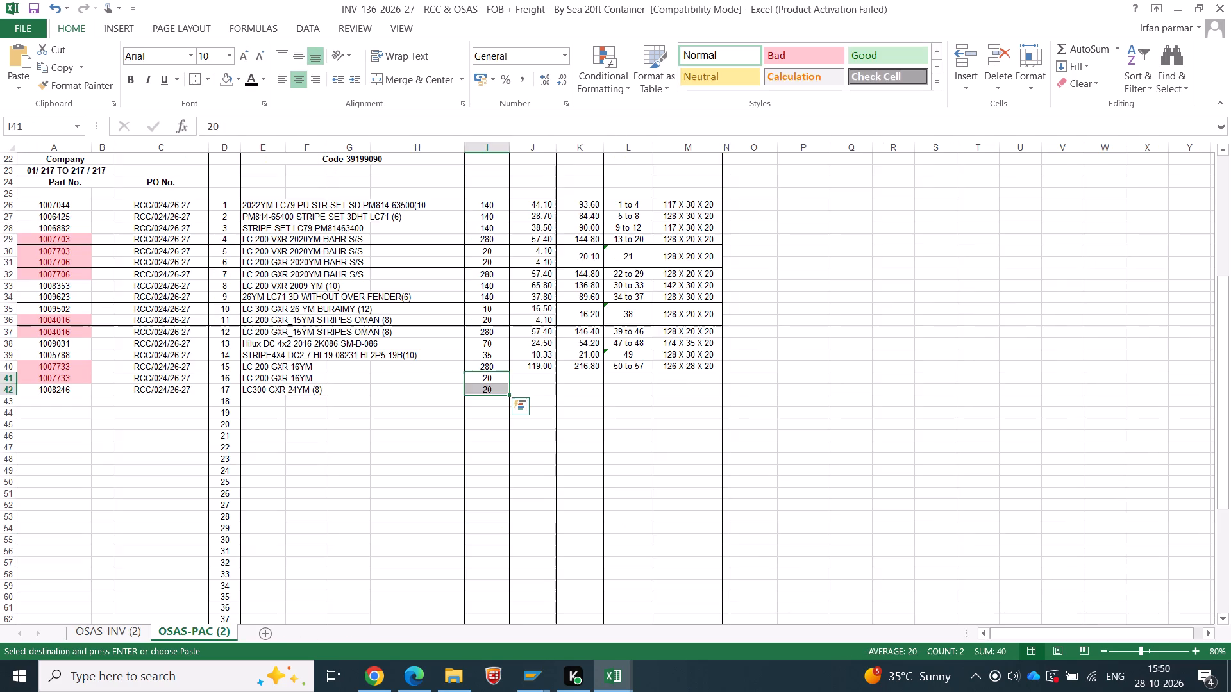
pyautogui.rightClick(528, 381)
pyautogui.click(585, 120)
pyautogui.click(588, 129)
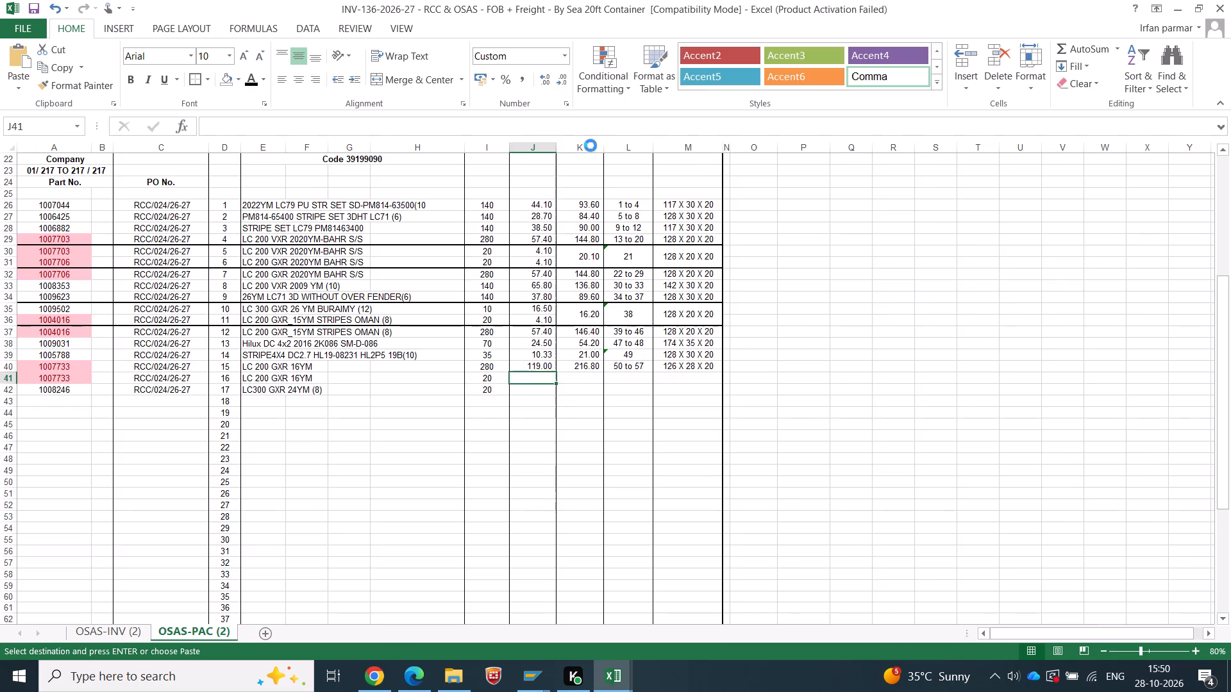
# Reuse carton 38's merged gross weight, carton number and size cells for Sr No. 16 and 17, setting the carton number to 58 as text.
pyautogui.moveTo(580, 316); pyautogui.dragTo(674, 319)
pyautogui.hotkey('ctrl', 'c')
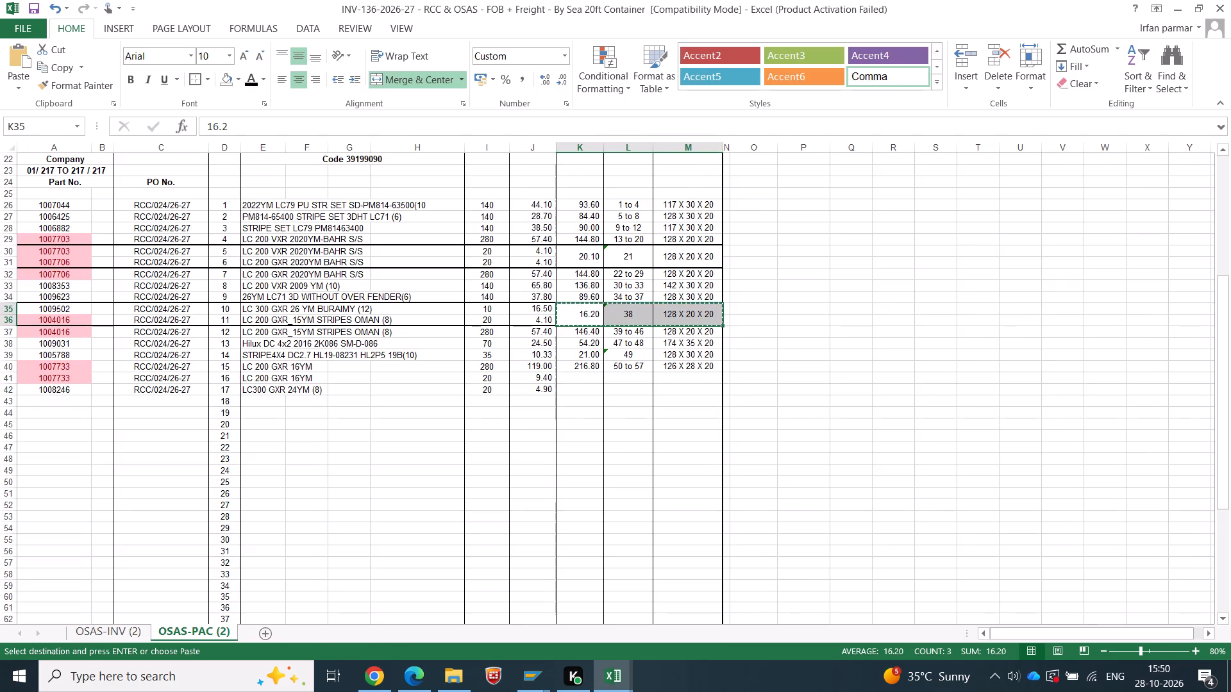
pyautogui.click(578, 383)
pyautogui.press('Return')
pyautogui.press('Right')
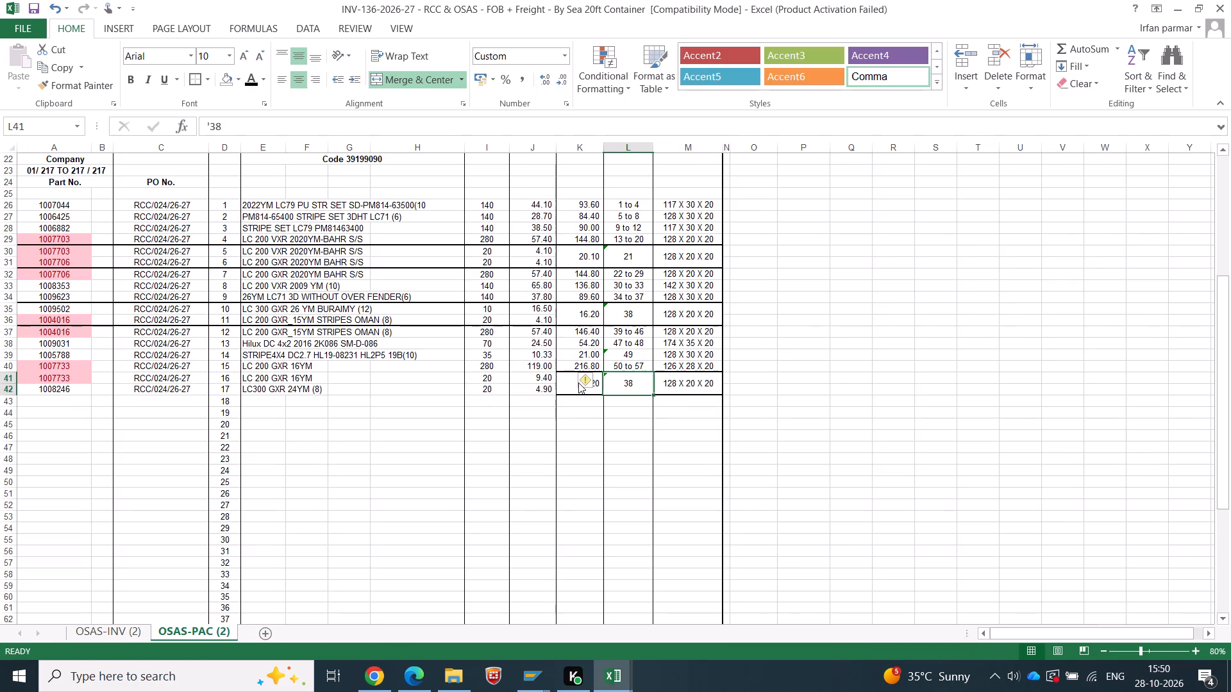
pyautogui.write("'58")
pyautogui.press('Tab')
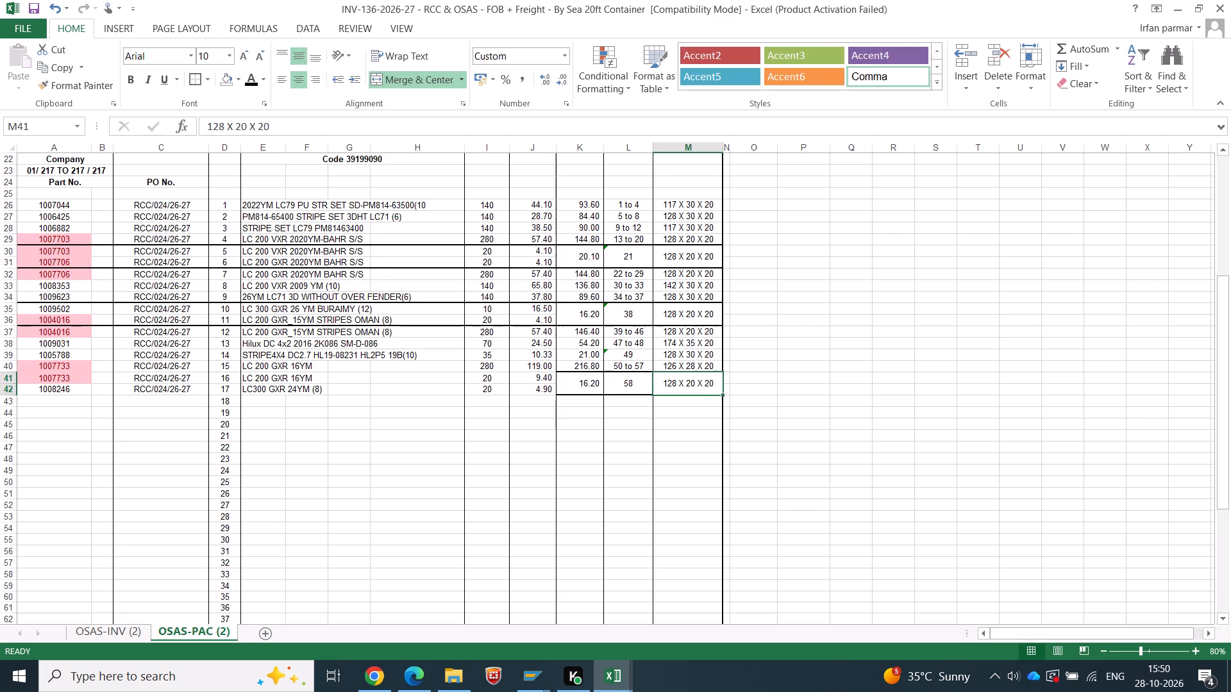
# Copy carton 58's gross weight 31.1 from OSAS Sheet2 into the merged Sr No. 16 and 17 gross weight cell as a value.
pyautogui.hotkey('alt', 'Tab')
pyautogui.click(652, 522)
pyautogui.hotkey('ctrl', 'c')
pyautogui.hotkey('alt', 'Tab')
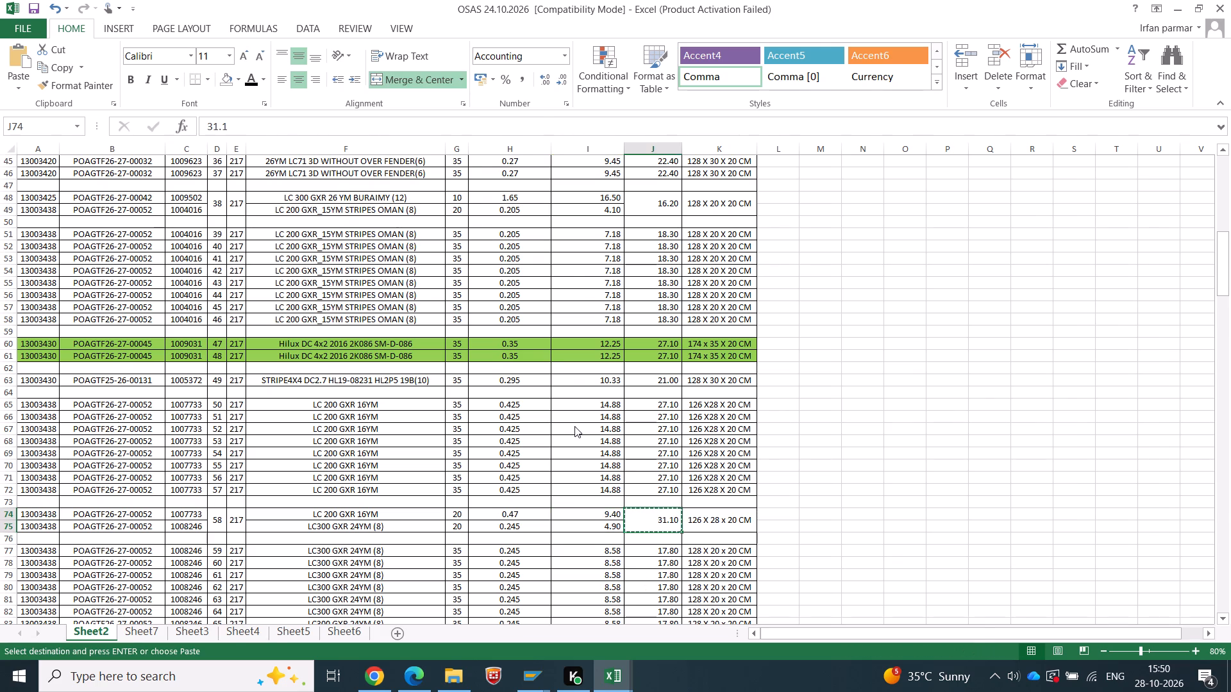
pyautogui.rightClick(582, 378)
pyautogui.click(640, 133)
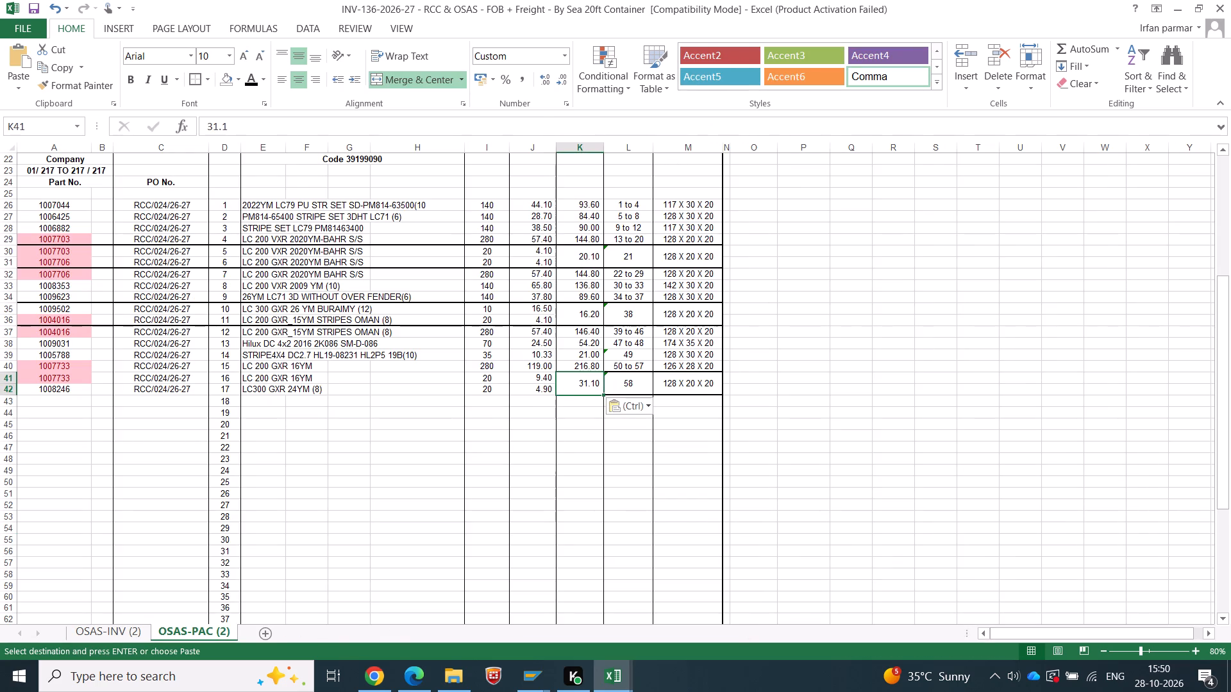
# Copy carton 58's size from OSAS Sheet2 into the merged Sr No. 16 and 17 size cell and edit it to 126 X 28 X 20.
pyautogui.click(706, 378)
pyautogui.hotkey('alt', 'Tab')
pyautogui.press('Tab')
pyautogui.hotkey('ctrl', 'c')
pyautogui.hotkey('alt', 'Tab')
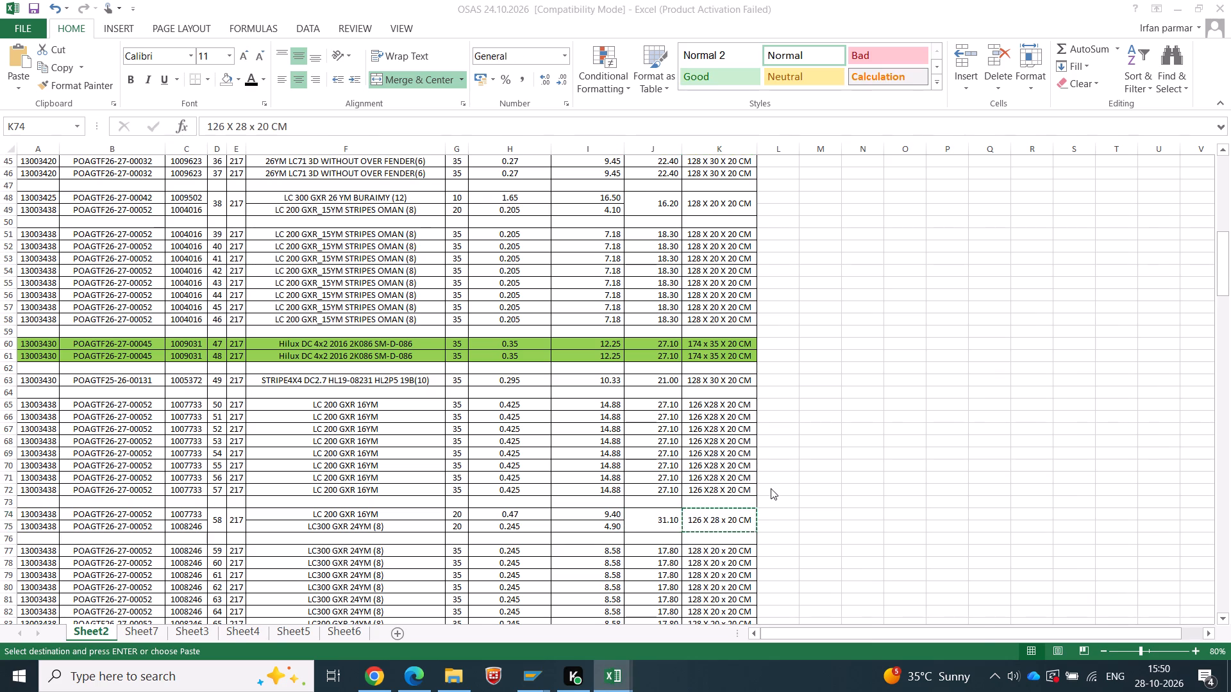
pyautogui.rightClick(683, 389)
pyautogui.click(741, 141)
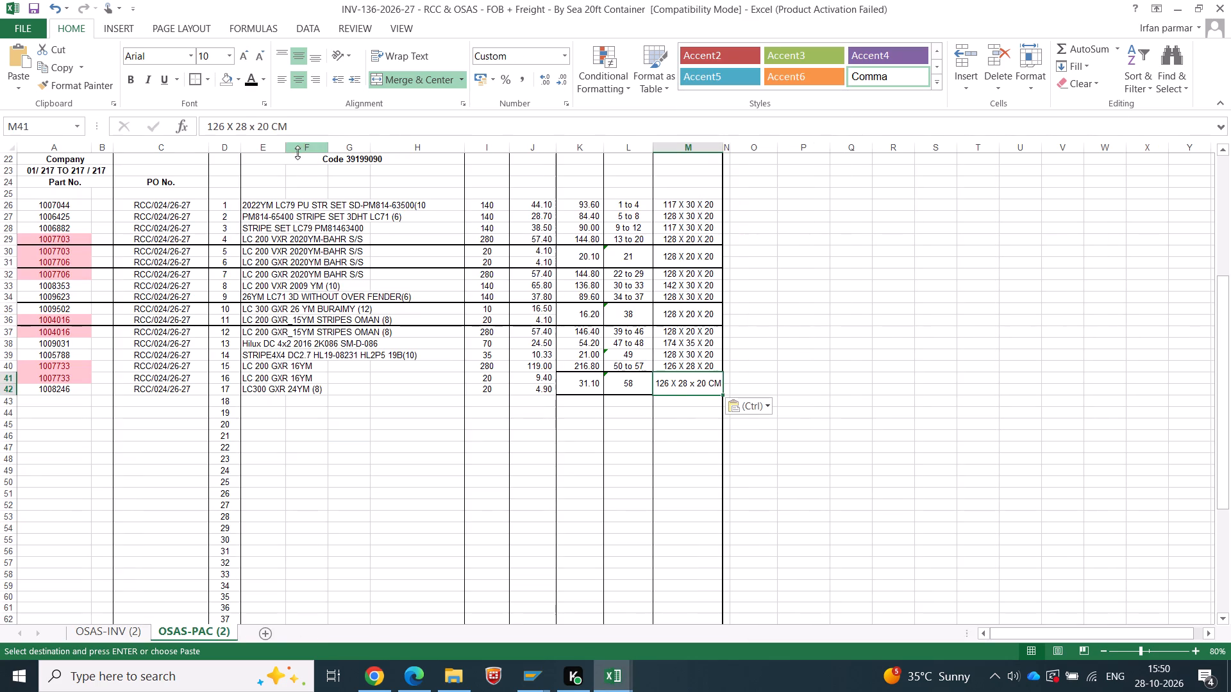
pyautogui.moveTo(268, 126); pyautogui.dragTo(390, 133)
pyautogui.press('BackSpace')
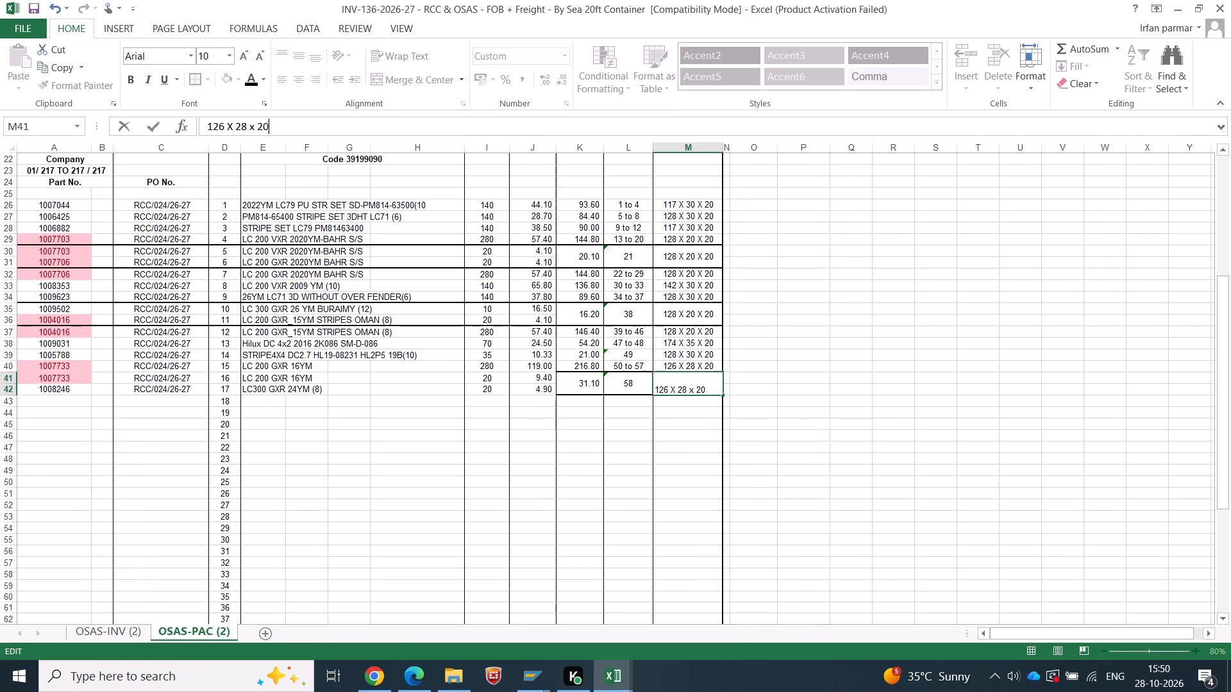
pyautogui.press('Left')
pyautogui.press('Left')
pyautogui.press('Left')
pyautogui.hotkey('shift', 'Left')
pyautogui.hotkey('shift', 'x')
pyautogui.press('Return')
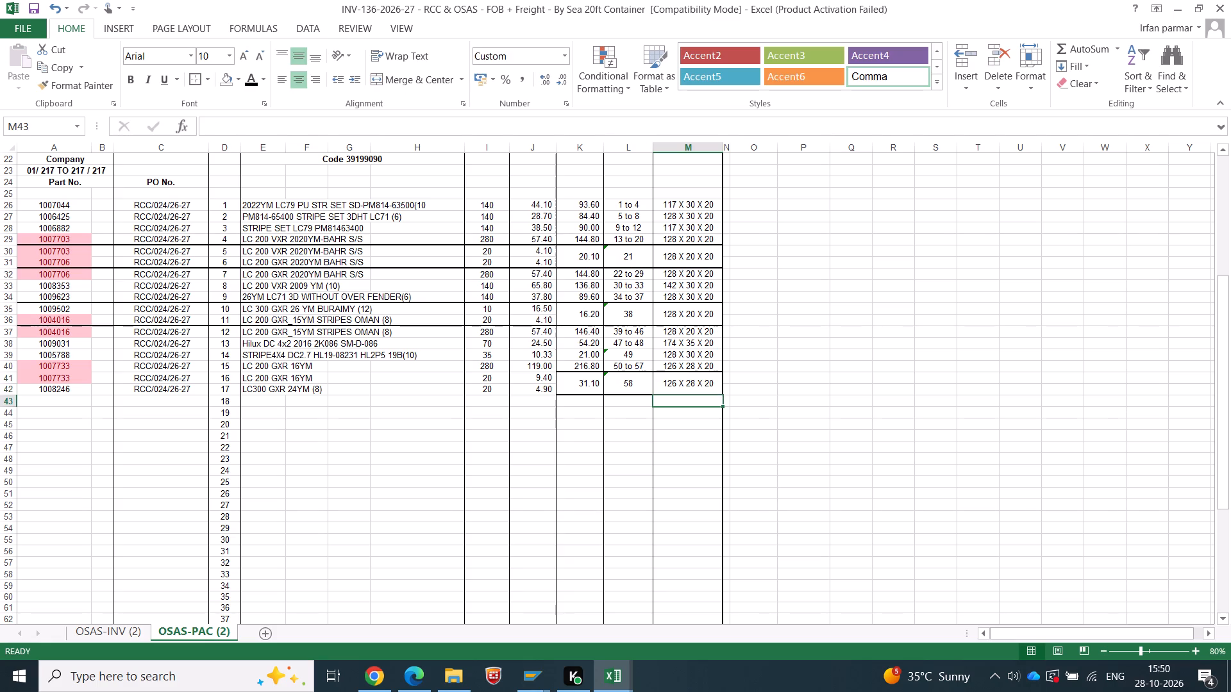
# Apply the current border style around the Sr No. 16 and 17 rows, from part number through size.
pyautogui.click(723, 515)
pyautogui.moveTo(691, 384); pyautogui.dragTo(0, 384)
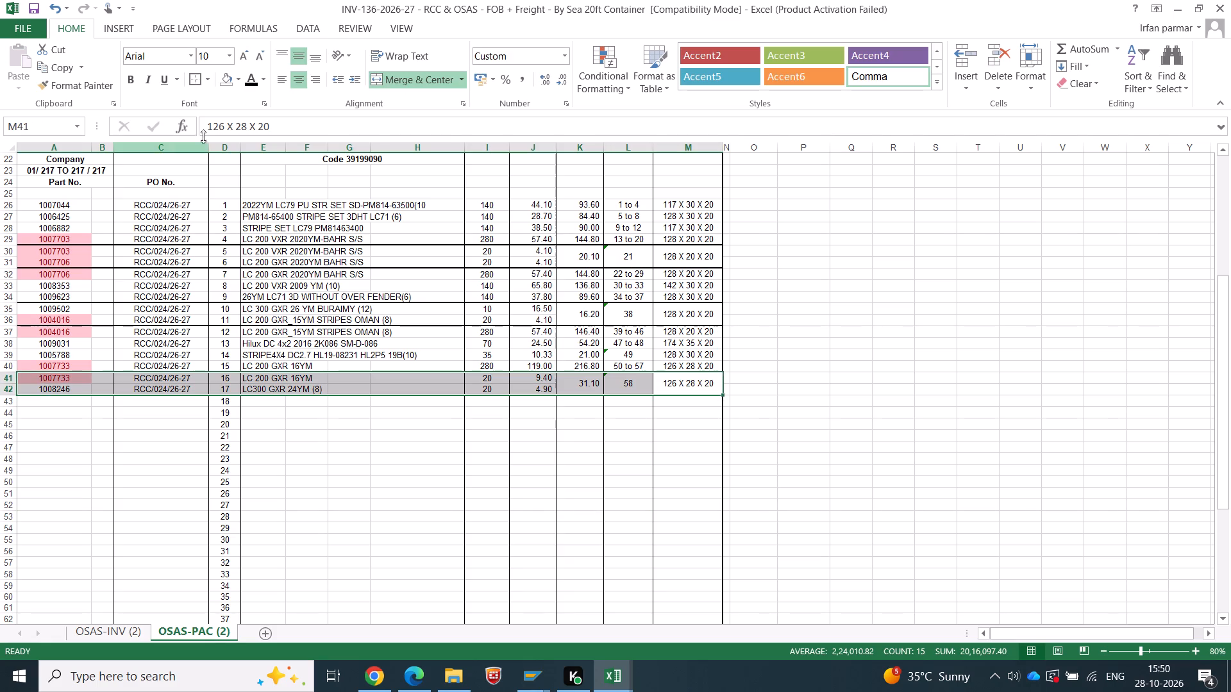
pyautogui.click(199, 101)
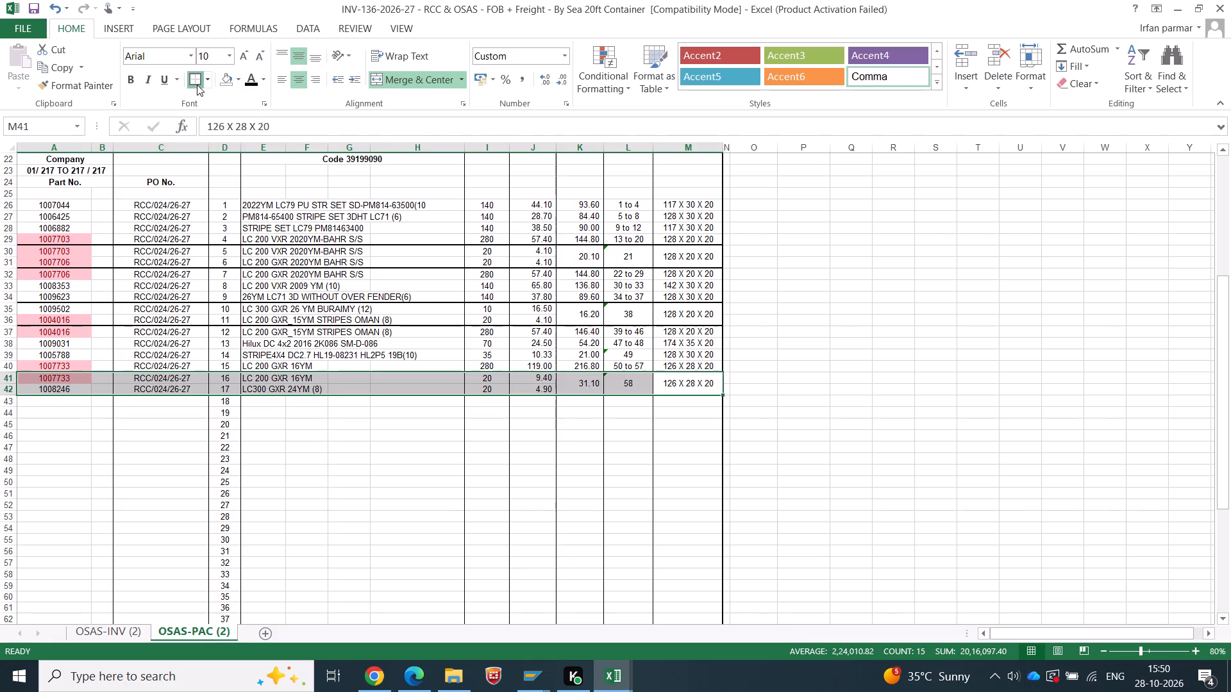
pyautogui.click(197, 85)
pyautogui.click(851, 378)
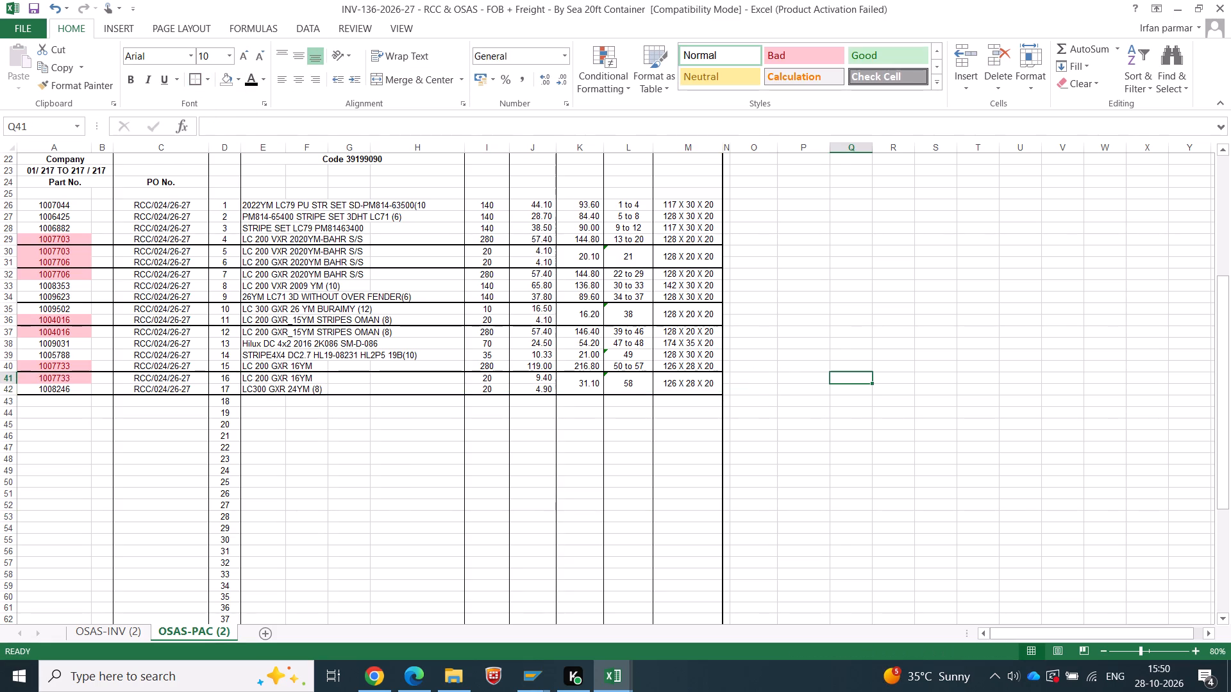
# Reapply the current border style to the Sr No. 16 and 17 rows, from part number through size, and save the workbook.
pyautogui.moveTo(707, 390); pyautogui.dragTo(0, 391)
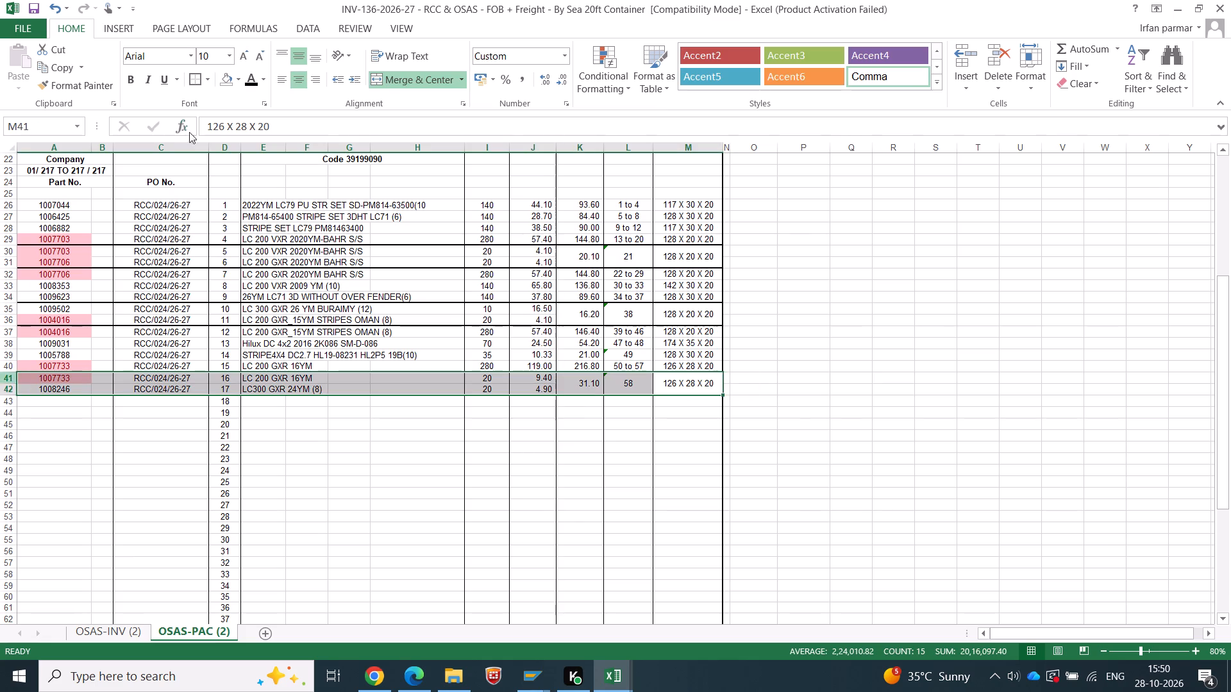
pyautogui.click(196, 75)
pyautogui.click(249, 431)
pyautogui.hotkey('ctrl', 's')
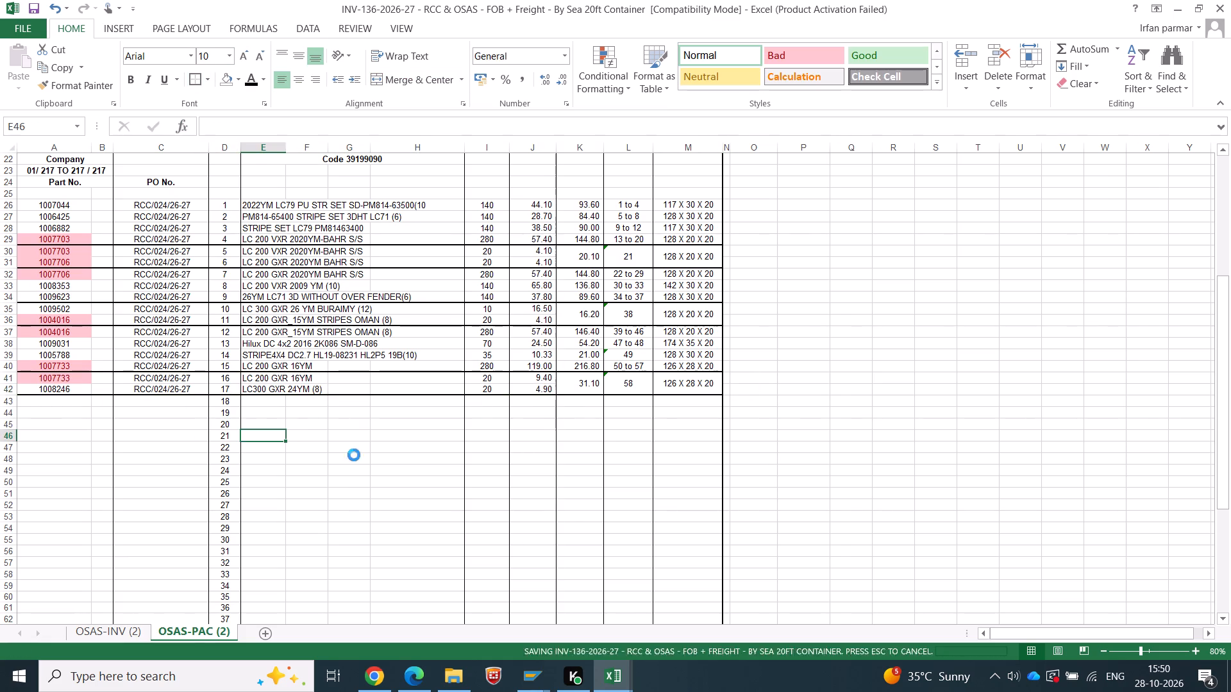
pyautogui.click(396, 464)
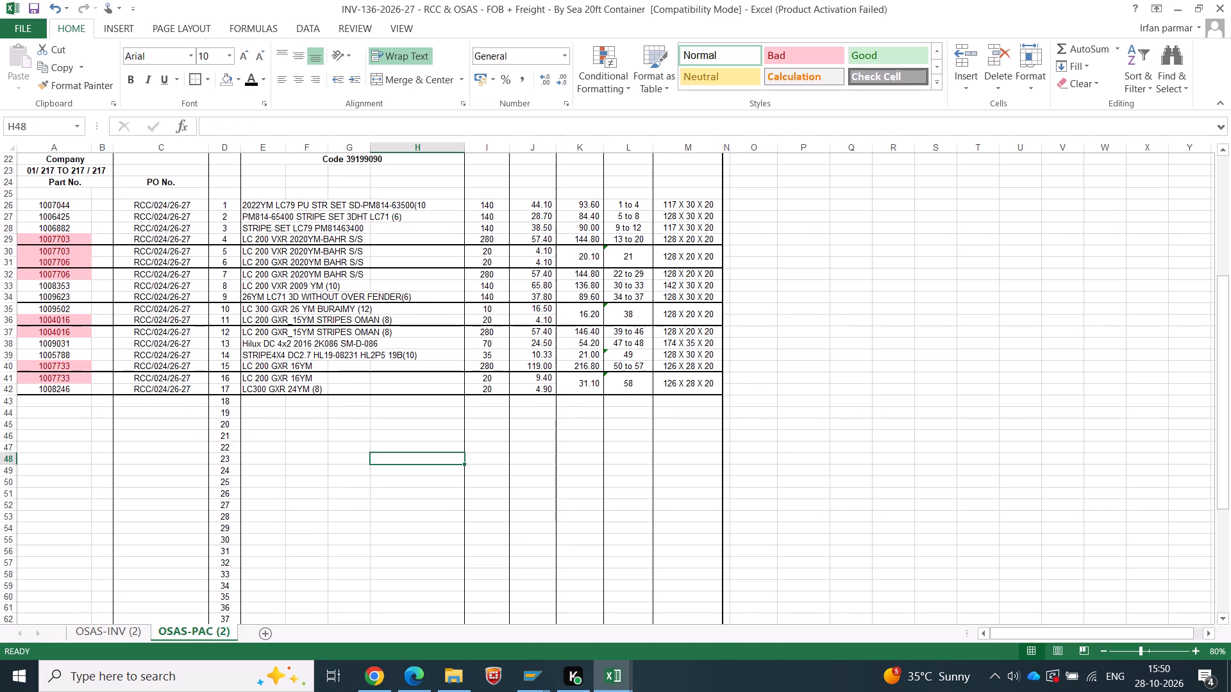
# Copy part number 1008246 for cartons 59 to 66 from OSAS Sheet2 into the Sr No. 18 part number cell as a value.
pyautogui.scroll(-1, 270, 435)
pyautogui.scroll(5, 272, 432)
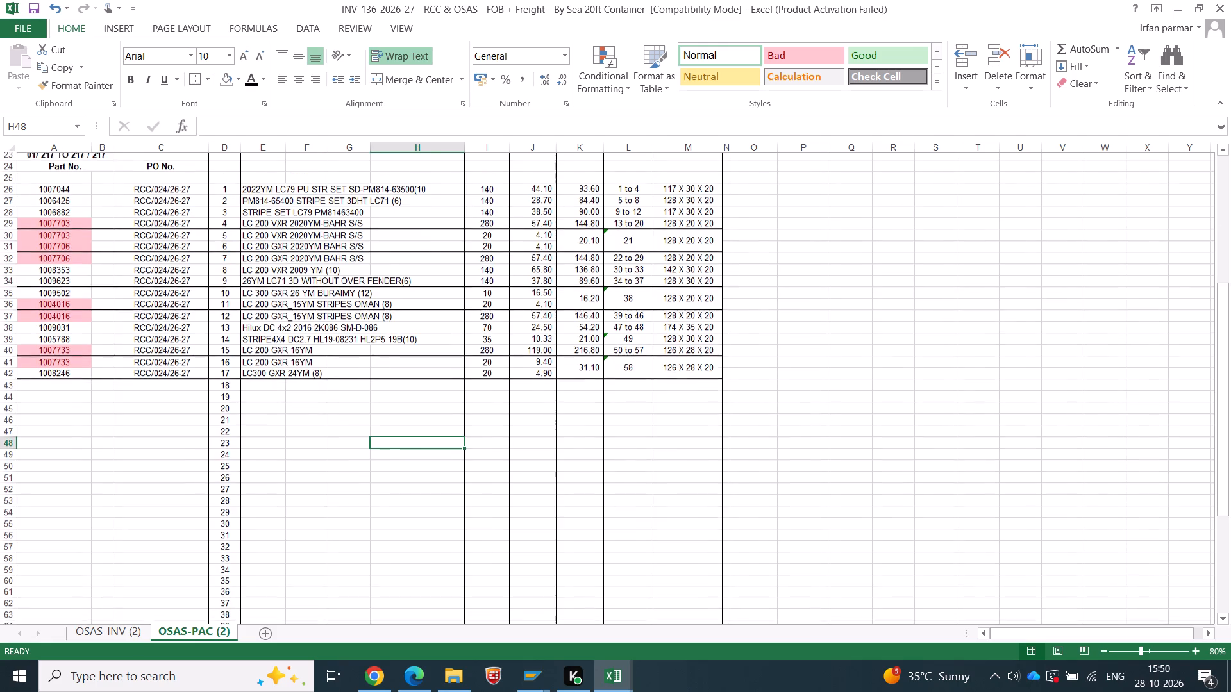
pyautogui.scroll(8, 272, 432)
pyautogui.scroll(-8, 276, 432)
pyautogui.hotkey('alt', 'Tab')
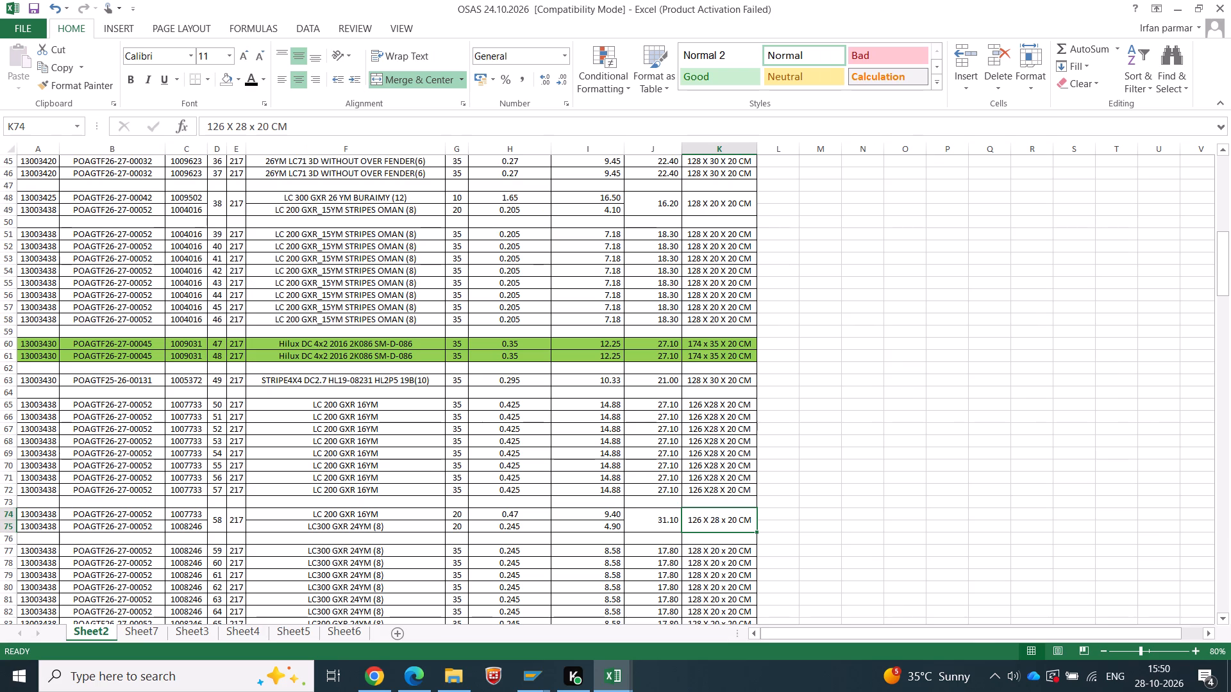
pyautogui.scroll(-4, 738, 422)
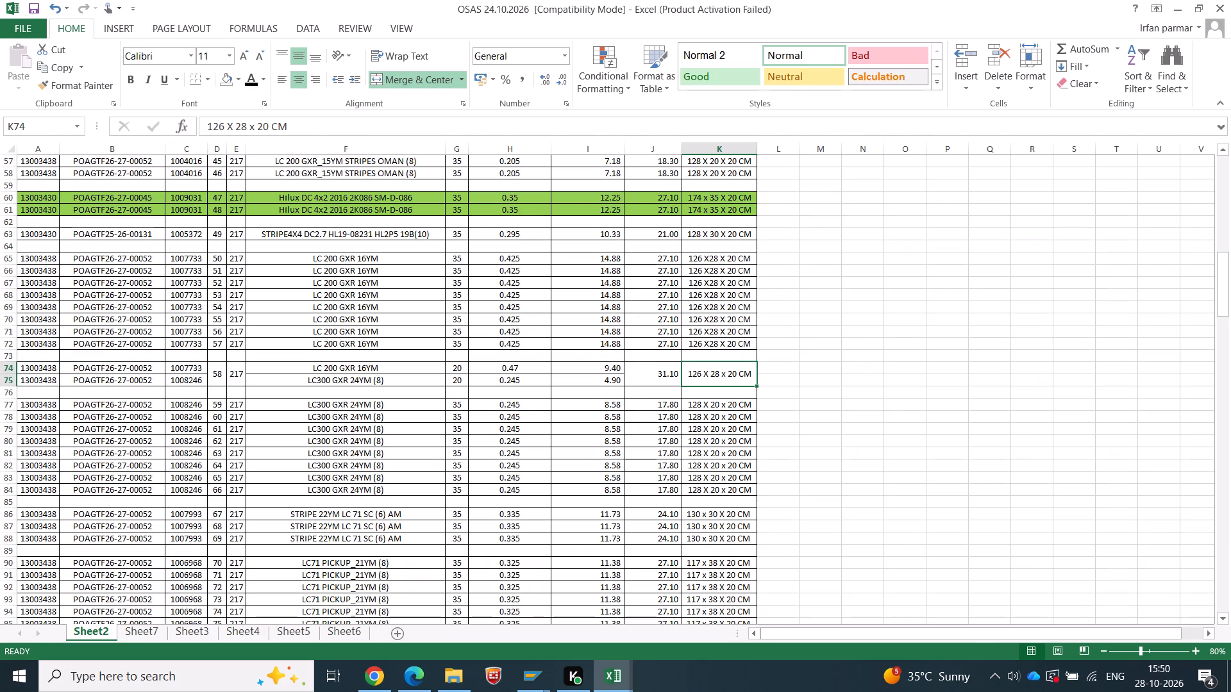
pyautogui.click(203, 406)
pyautogui.hotkey('ctrl', 'c')
pyautogui.hotkey('alt', 'Tab')
pyautogui.rightClick(55, 370)
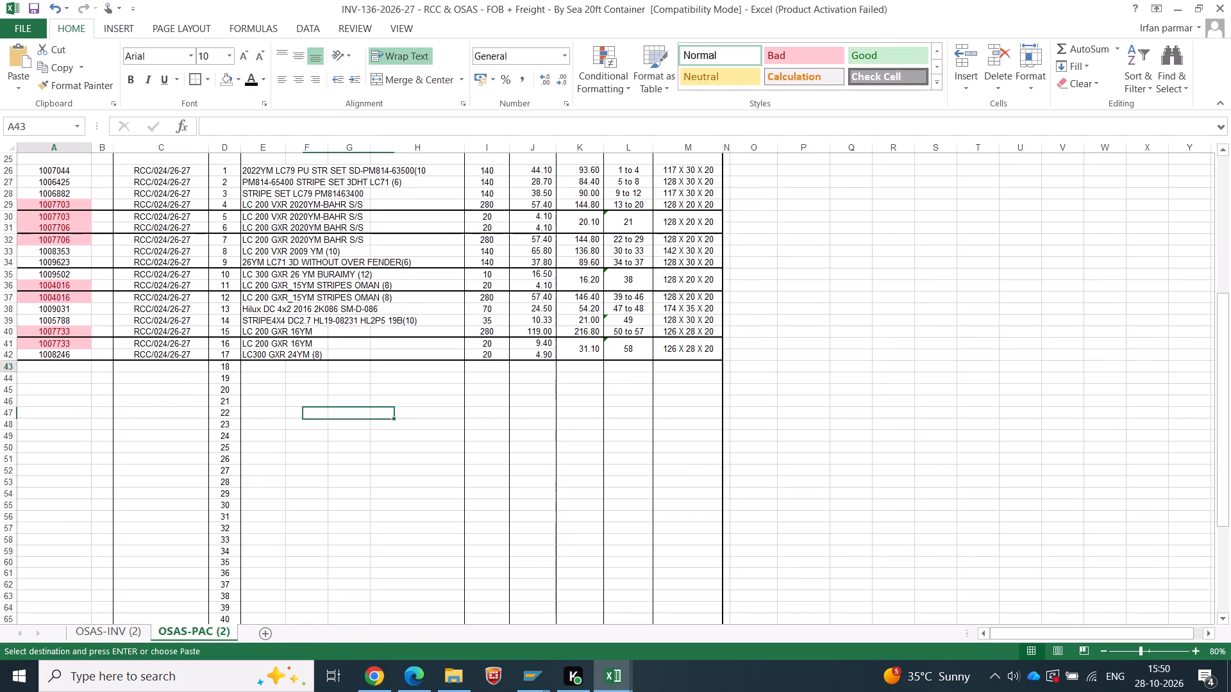
pyautogui.click(108, 120)
# Copy PO number RCC/024/26-27 from Sr No. 16 into the Sr No. 18 PO number cell.
pyautogui.press('Tab')
pyautogui.press('Tab')
pyautogui.hotkey('alt', 'Tab')
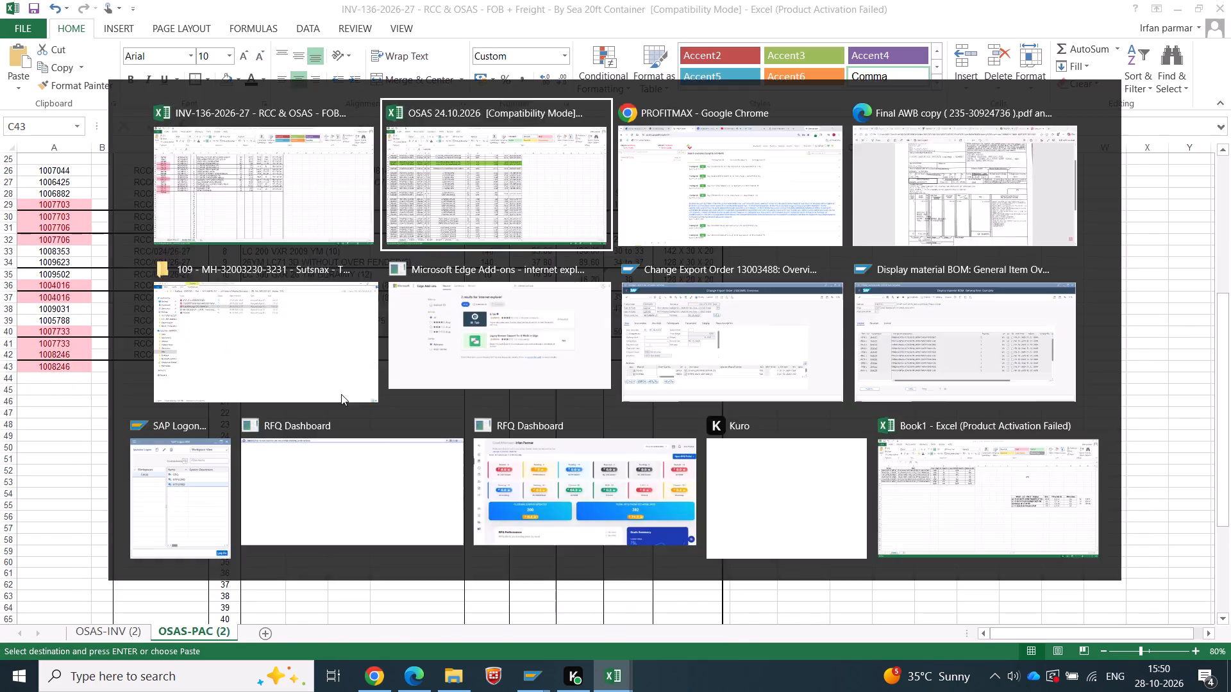
pyautogui.hotkey('alt', 'Tab')
pyautogui.click(147, 347)
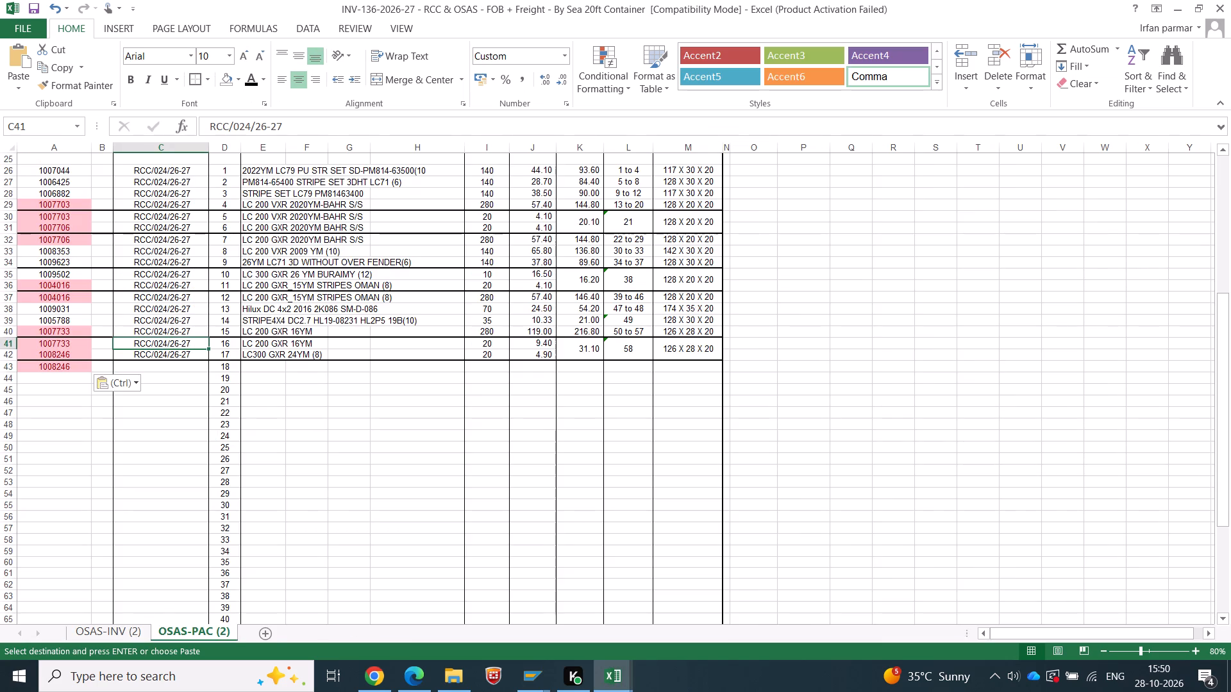
pyautogui.hotkey('ctrl', 'c')
pyautogui.rightClick(151, 367)
pyautogui.click(207, 119)
# Copy the description LC300 GXR 24YM (8) from OSAS Sheet2 into the Sr No. 18 description cell as a value.
pyautogui.press('Tab')
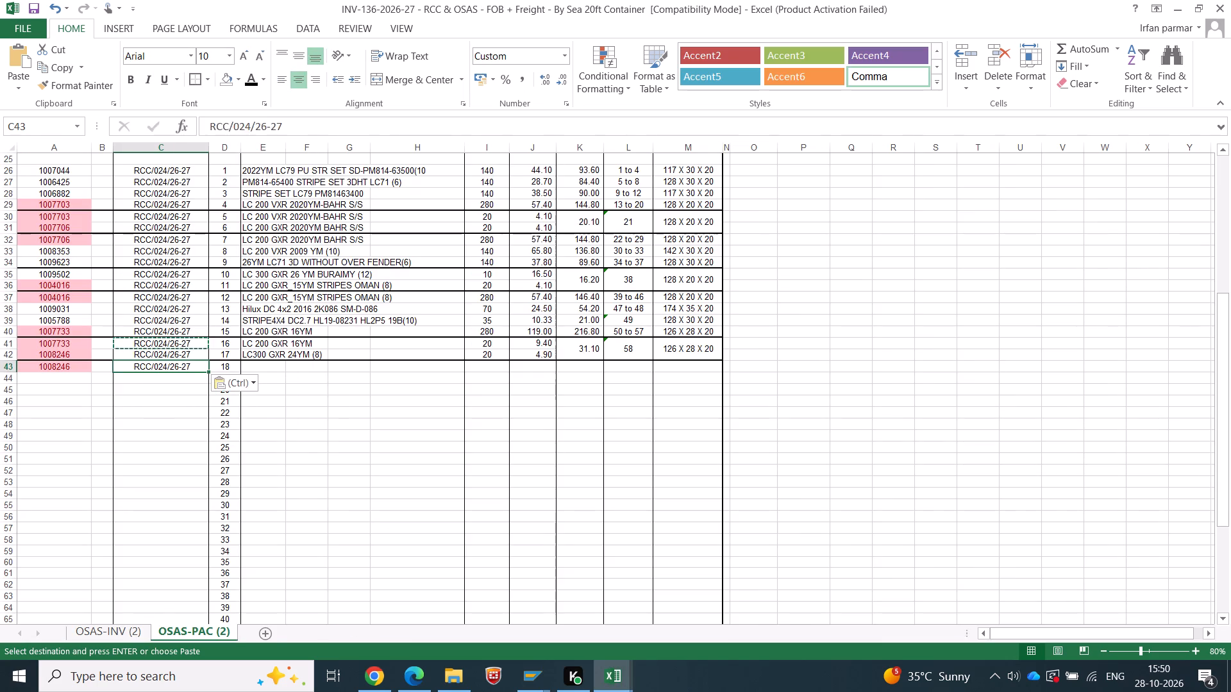
pyautogui.press('Tab')
pyautogui.hotkey('alt', 'Tab')
pyautogui.press('Tab')
pyautogui.press('Tab')
pyautogui.press('Tab')
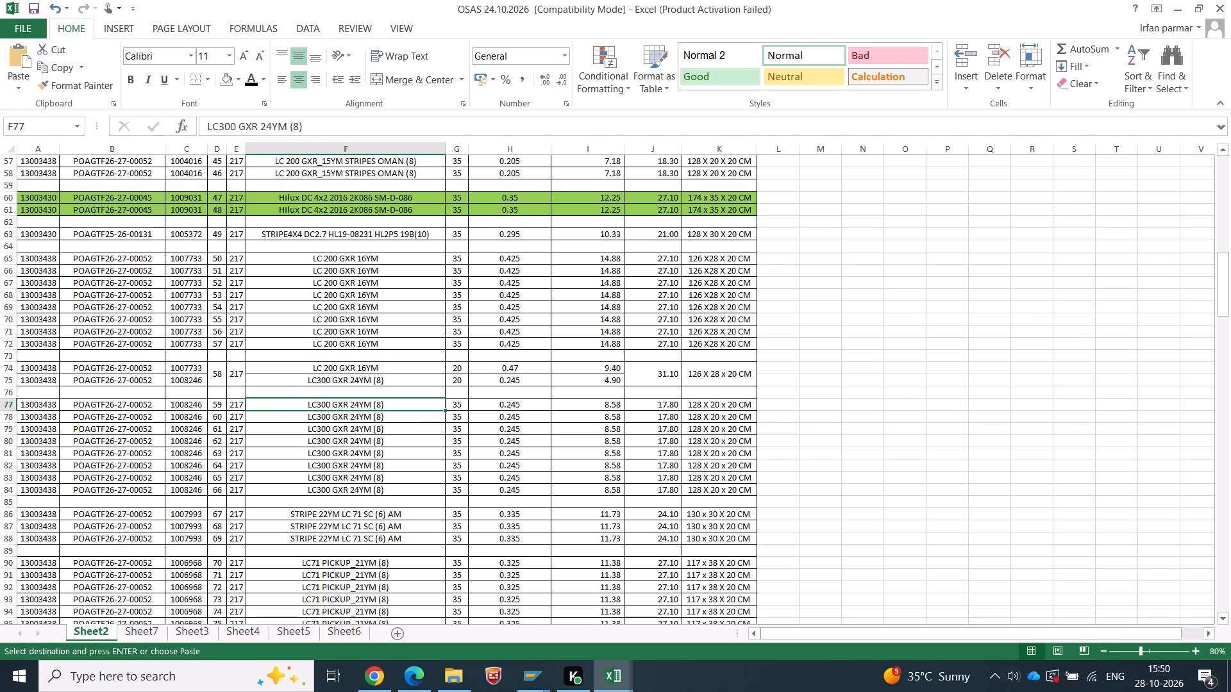
pyautogui.hotkey('ctrl', 'c')
pyautogui.hotkey('alt', 'Tab')
pyautogui.rightClick(261, 367)
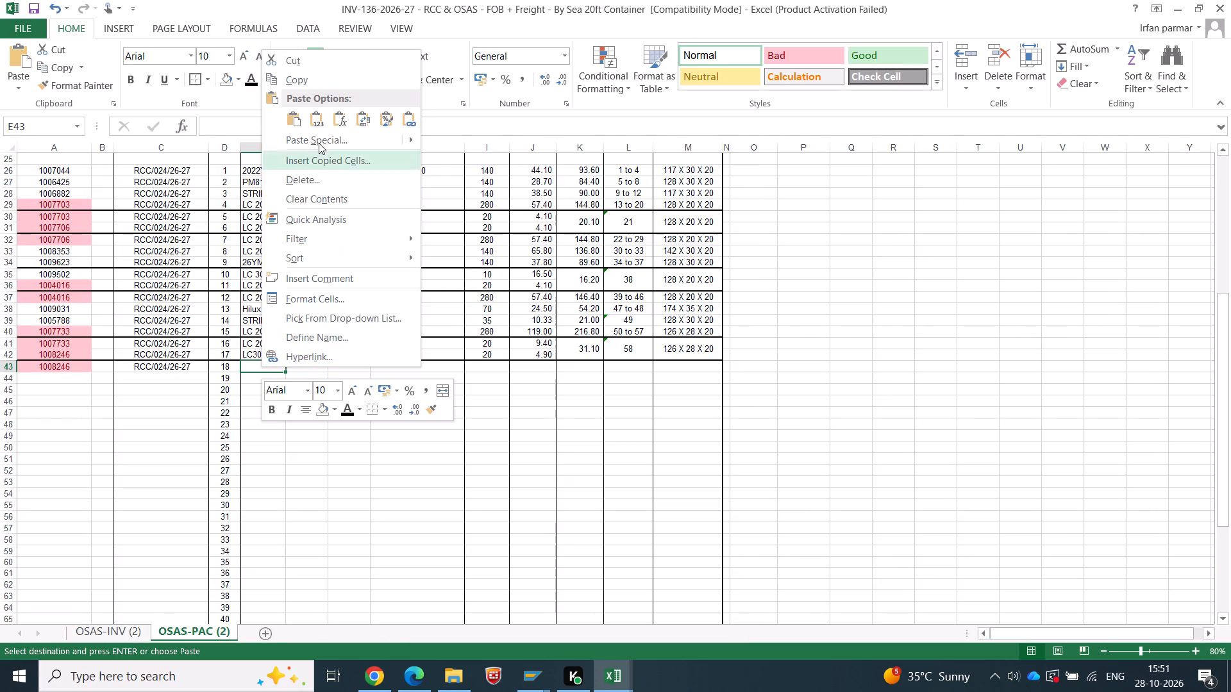
pyautogui.click(317, 118)
# Sum the quantities of cartons 59 to 66 below their rows on OSAS Sheet2 and try to paste the total into Sr No. 18.
pyautogui.press('Tab')
pyautogui.press('Tab')
pyautogui.press('Tab')
pyautogui.press('Tab')
pyautogui.hotkey('alt', 'Tab')
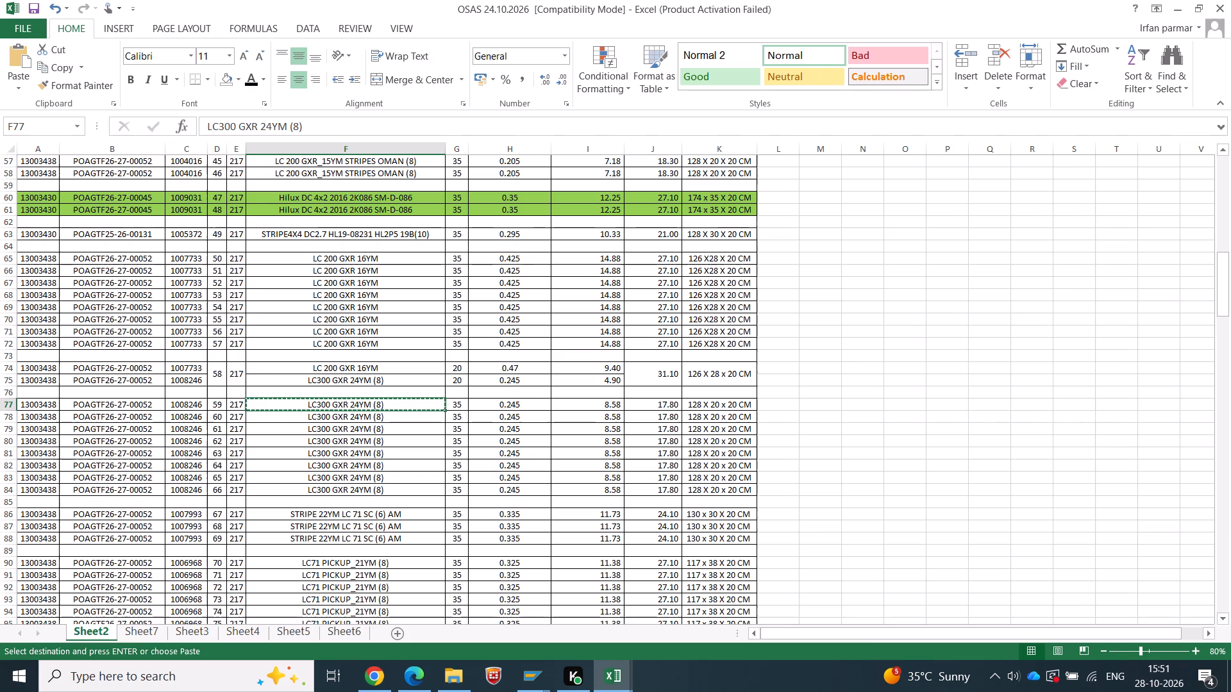
pyautogui.click(464, 502)
pyautogui.hotkey('alt', '=')
pyautogui.press('Return')
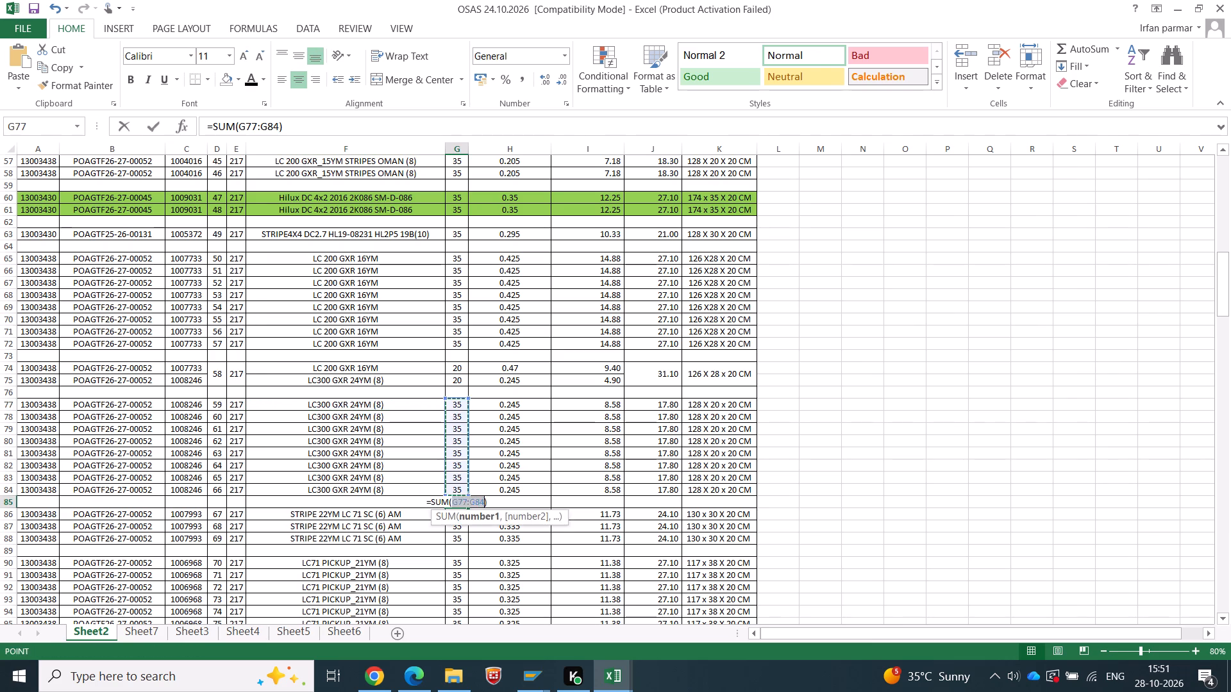
pyautogui.press('Up')
pyautogui.hotkey('ctrl', 'c')
pyautogui.hotkey('alt', 'Tab')
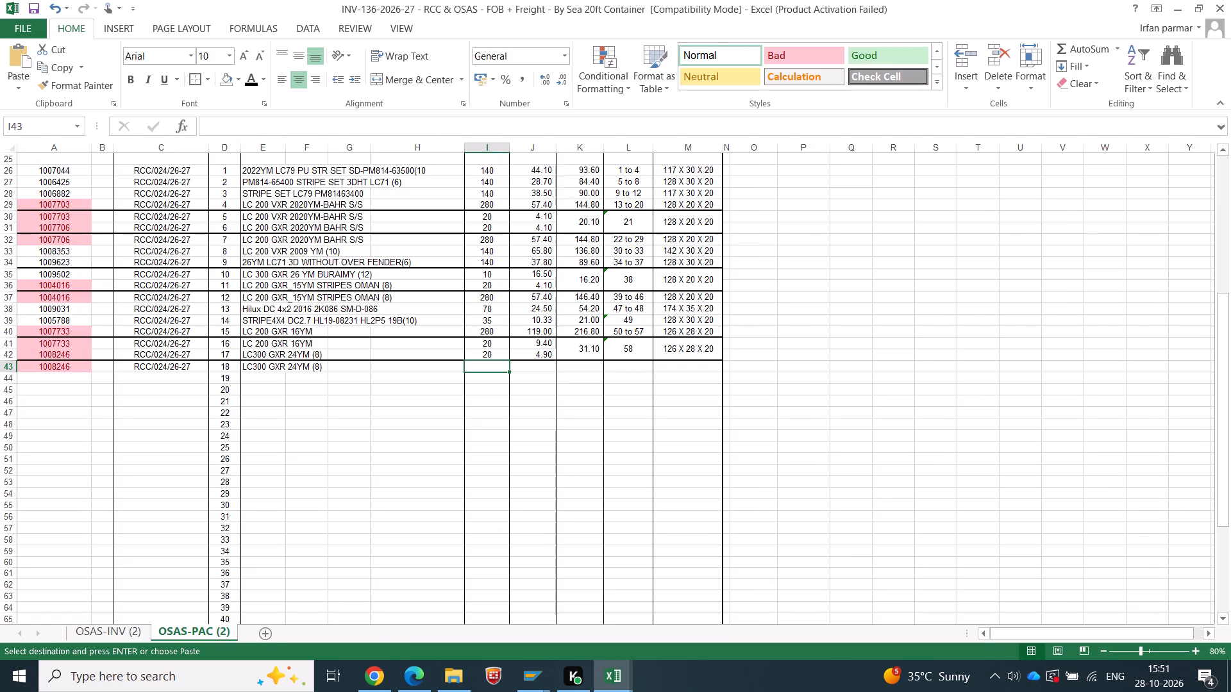
pyautogui.rightClick(487, 369)
pyautogui.rightClick(487, 368)
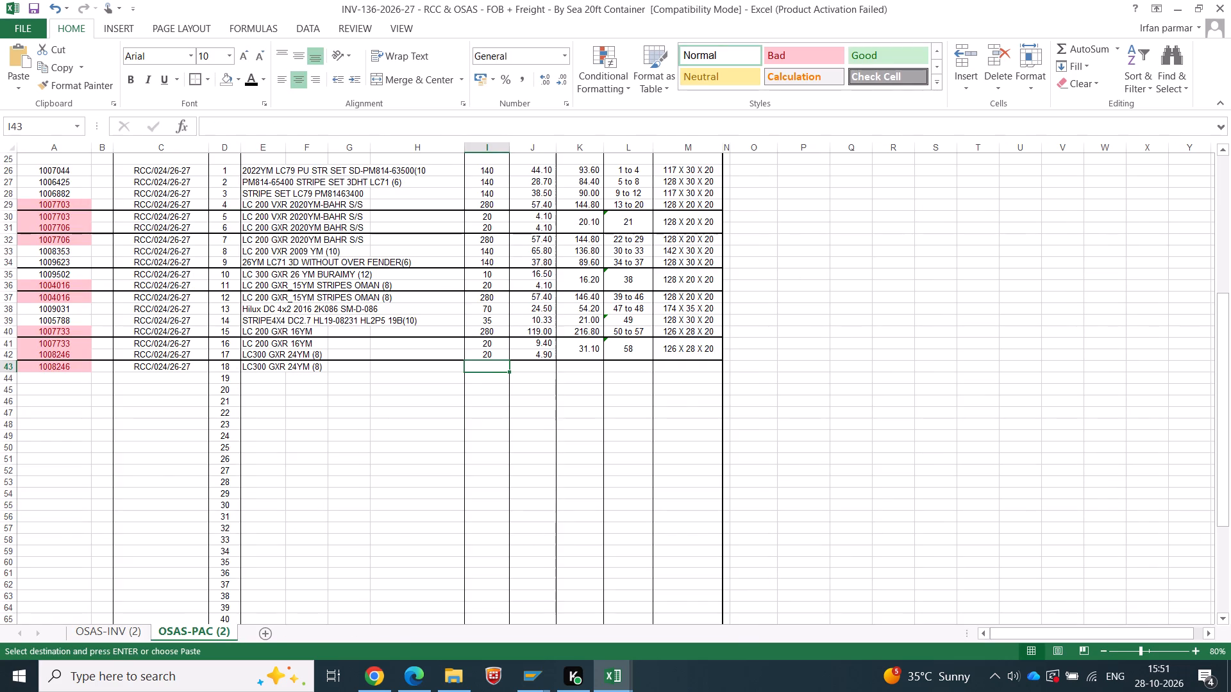
# Total the net and gross weights of cartons 59 to 66 on OSAS Sheet2 and paste 68.6 and 142.4 into Sr No. 18 as values.
pyautogui.hotkey('alt', 'Tab')
pyautogui.press('Right')
pyautogui.press('Right')
pyautogui.hotkey('shift', 'Right')
pyautogui.press('Return')
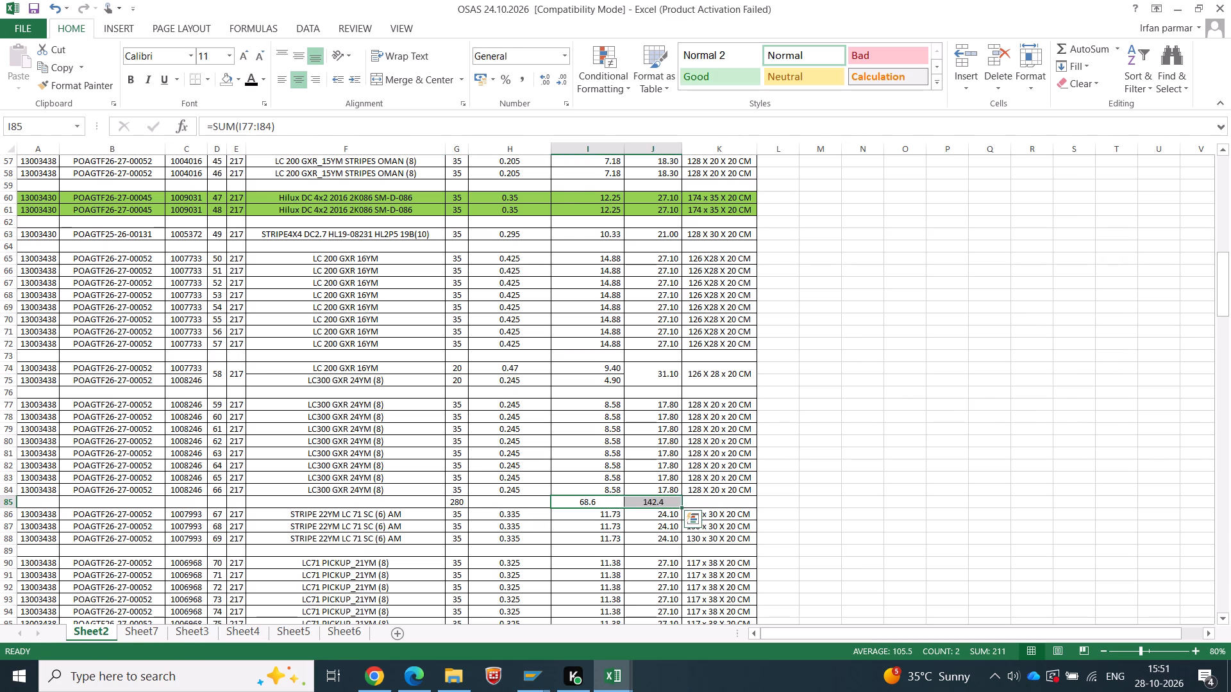
pyautogui.hotkey('ctrl', 'c')
pyautogui.hotkey('alt', 'Tab')
pyautogui.rightClick(542, 364)
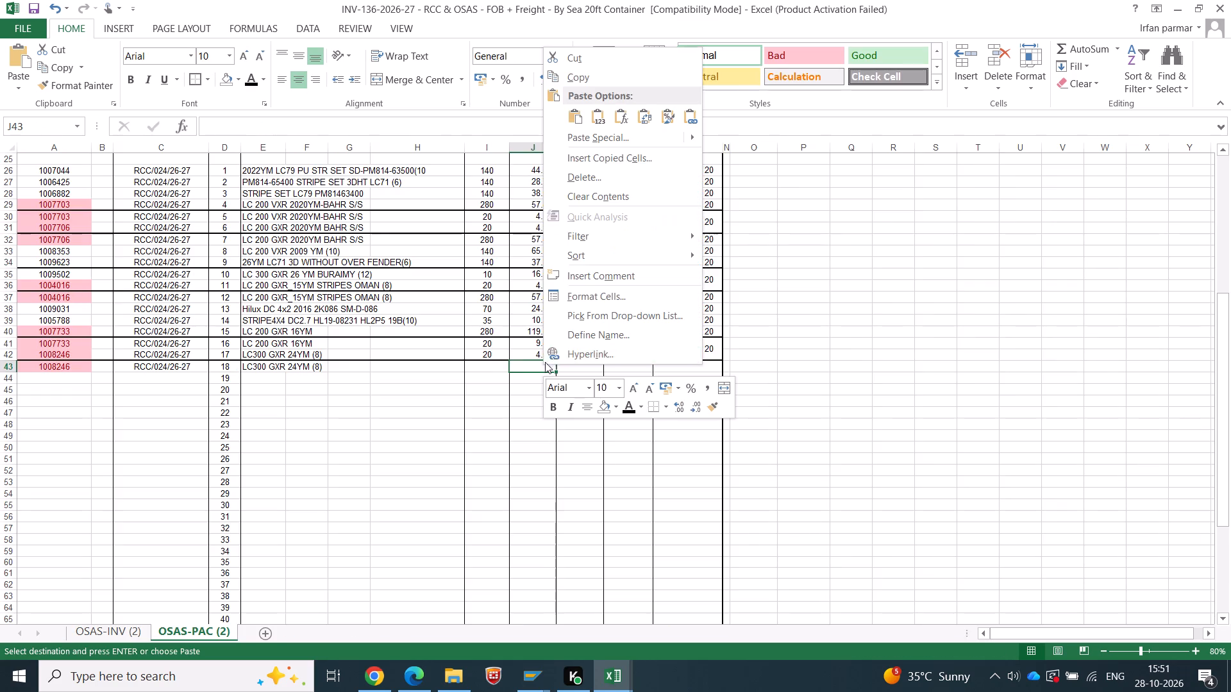
pyautogui.click(597, 109)
# Enter quantity 280 and carton range 59 to 66 for Sr No. 18.
pyautogui.click(487, 367)
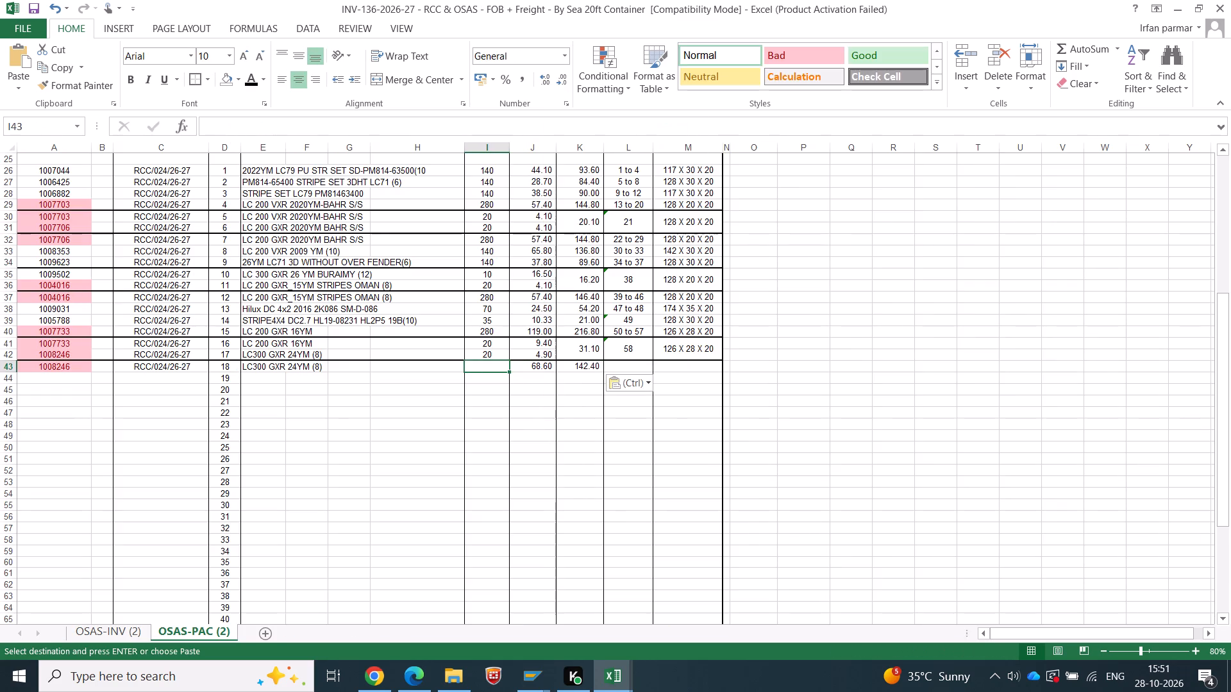
pyautogui.write('280')
pyautogui.press('Tab')
pyautogui.press('Tab')
pyautogui.press('Tab')
pyautogui.hotkey('alt', 'Tab')
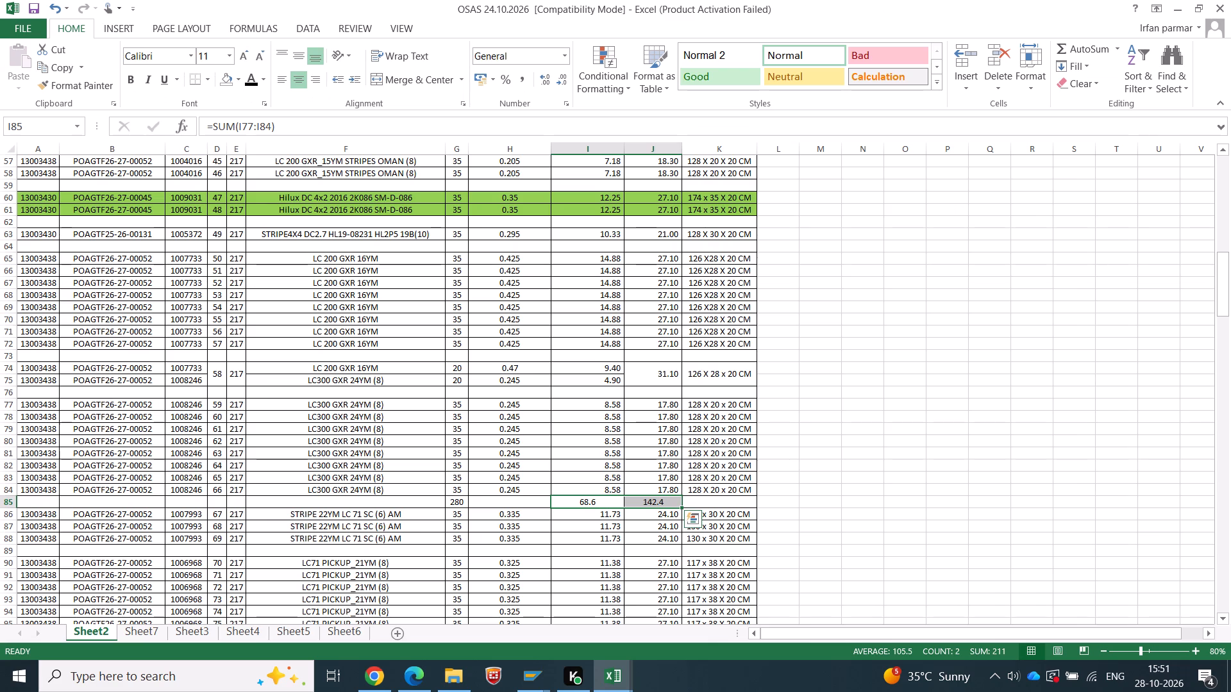
pyautogui.hotkey('alt', 'Tab')
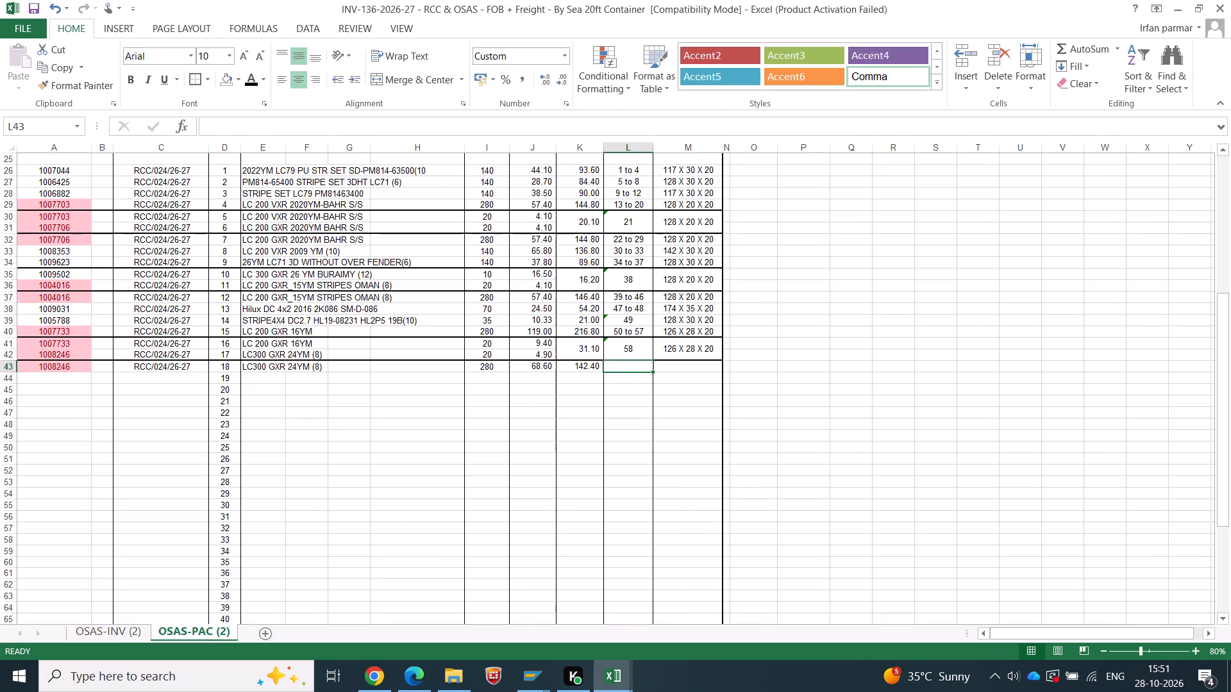
pyautogui.write('59 to 66')
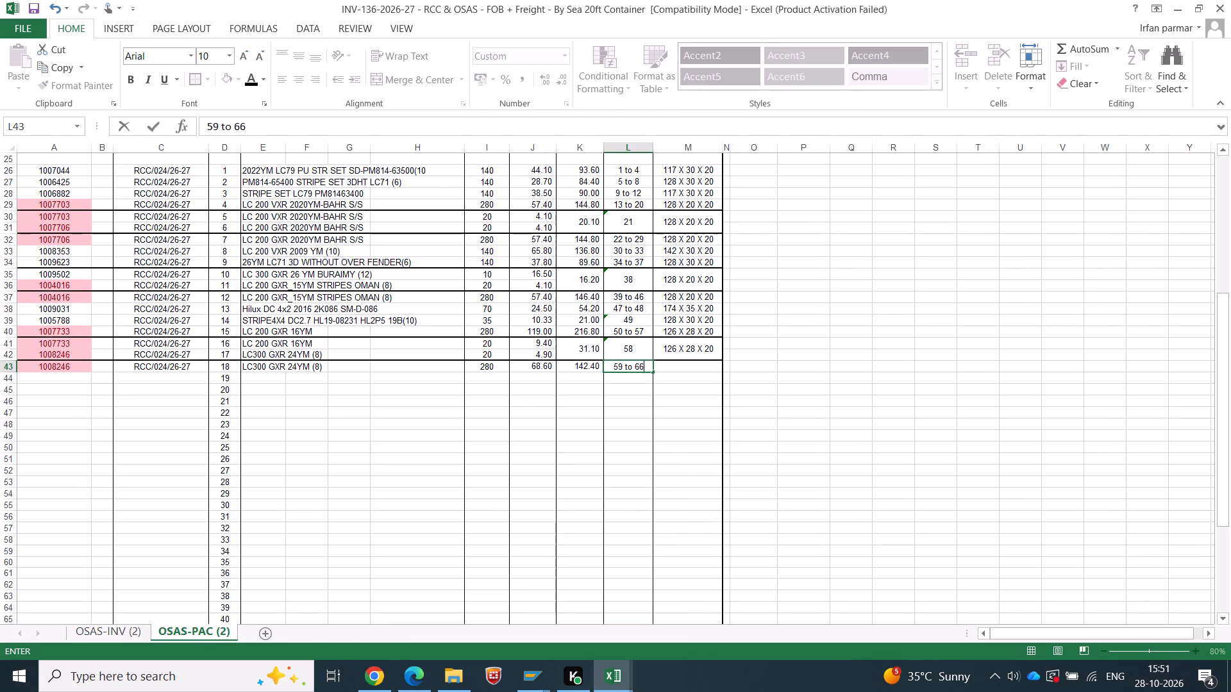
pyautogui.press('Tab')
# Copy the size of cartons 59 to 66 from OSAS Sheet2 into Sr No. 18 and edit it to 128 X 20 X 20.
pyautogui.hotkey('alt', 'Tab')
pyautogui.click(718, 429)
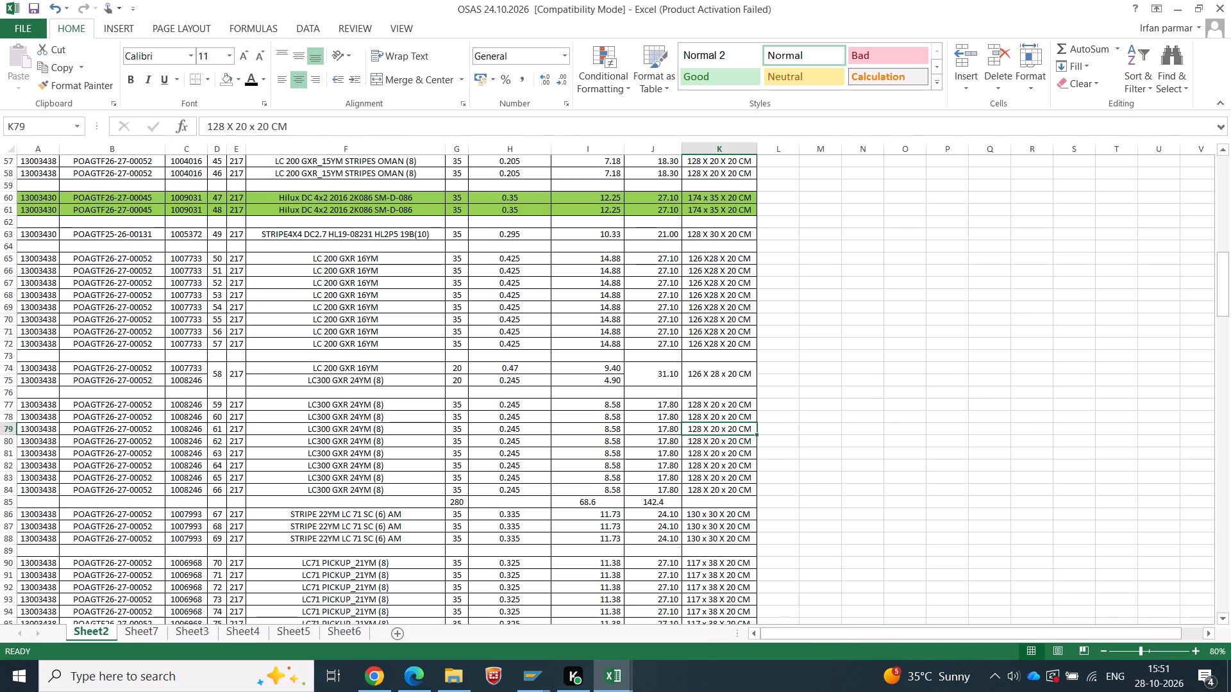
pyautogui.hotkey('ctrl', 'c')
pyautogui.hotkey('alt', 'Tab')
pyautogui.rightClick(675, 368)
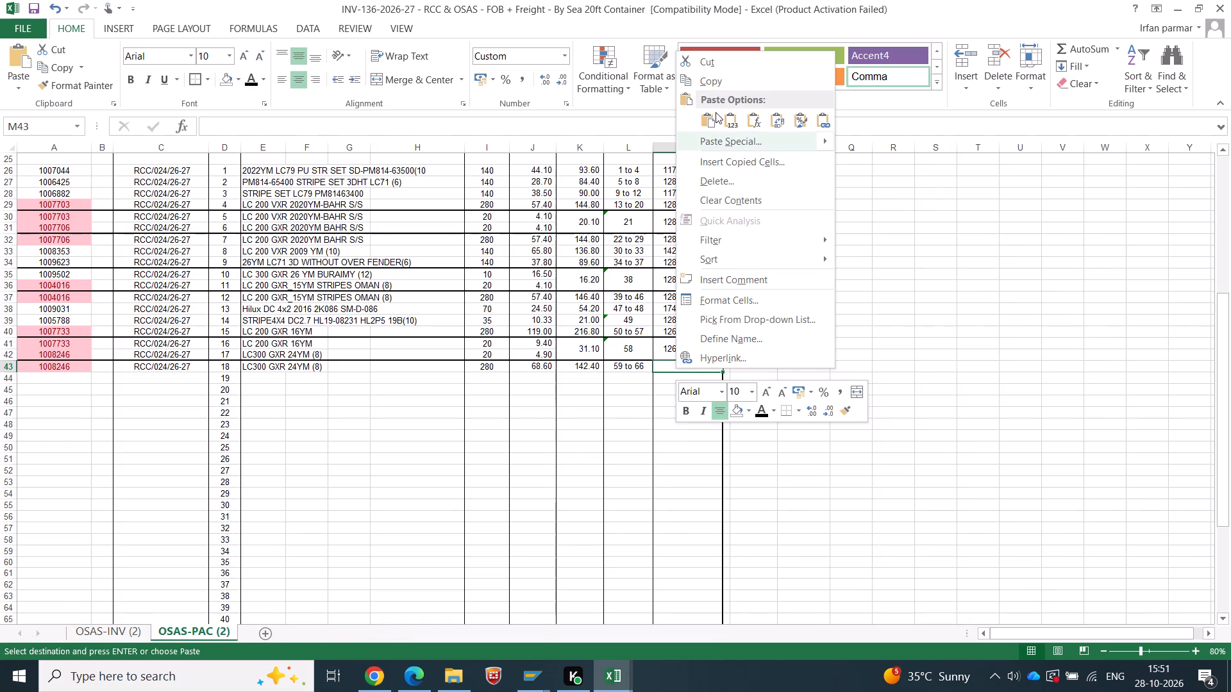
pyautogui.click(728, 117)
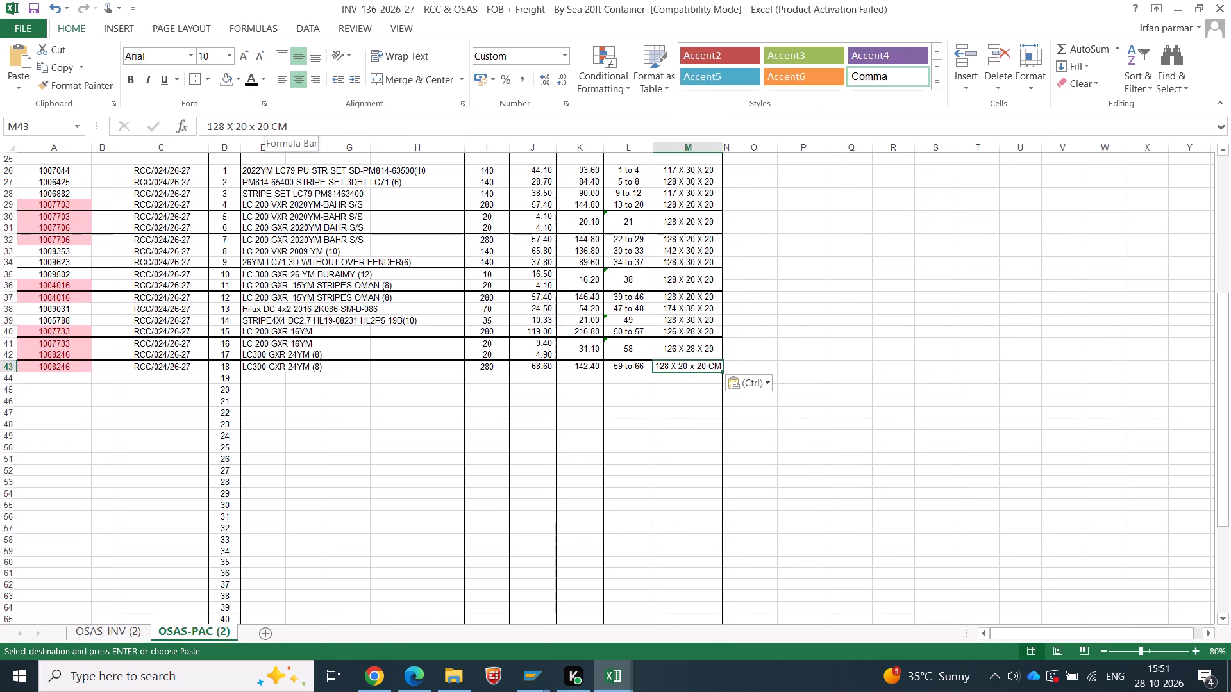
pyautogui.moveTo(267, 126); pyautogui.dragTo(357, 129)
pyautogui.press('BackSpace')
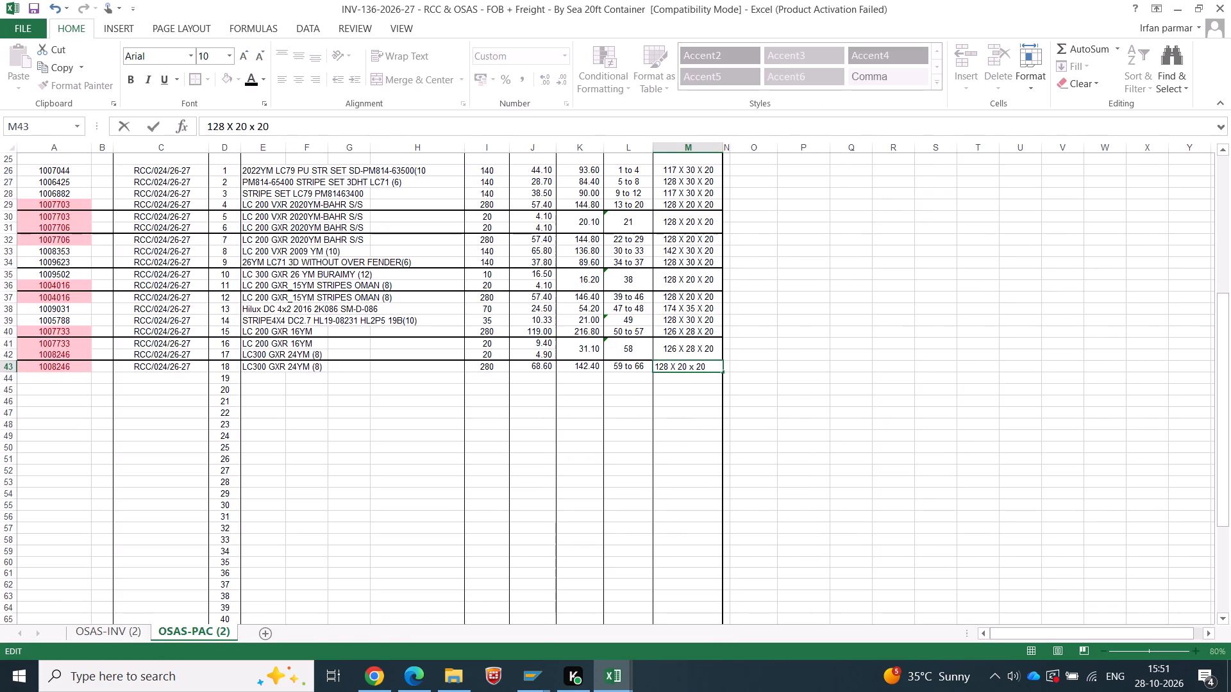
pyautogui.press('Left')
pyautogui.press('Left')
pyautogui.press('Left')
pyautogui.press('Left')
pyautogui.hotkey('shift', 'Right')
pyautogui.hotkey('shift', 'x')
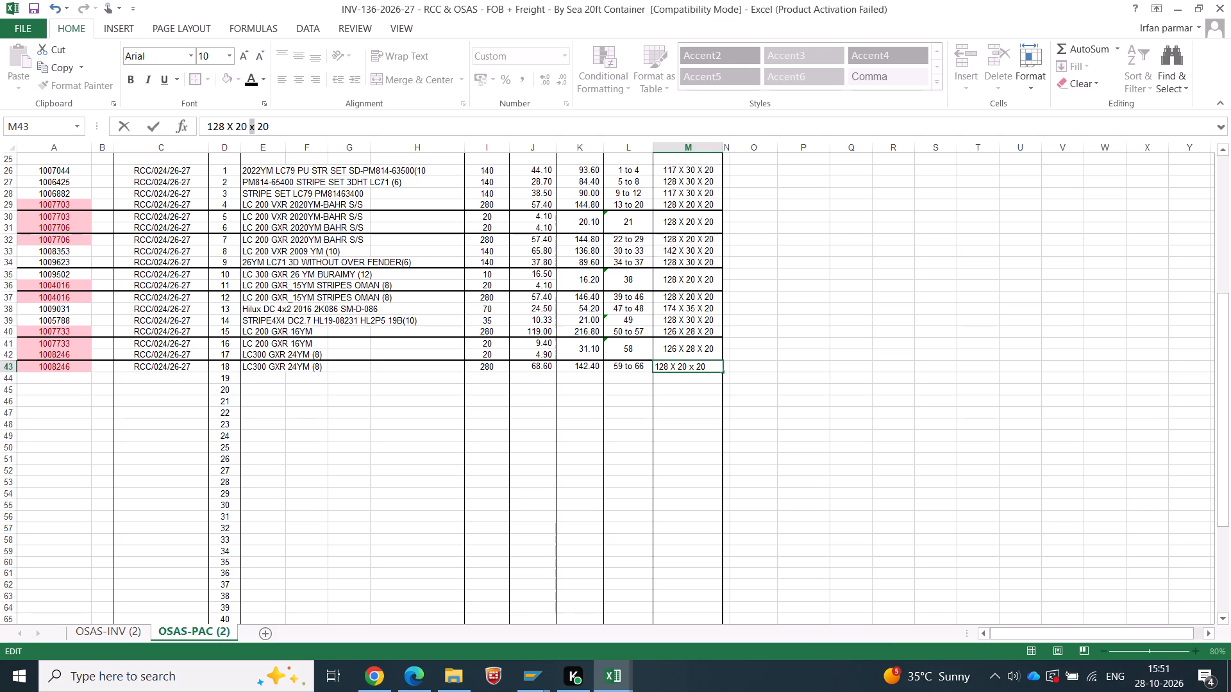
pyautogui.press('Return')
pyautogui.click(472, 418)
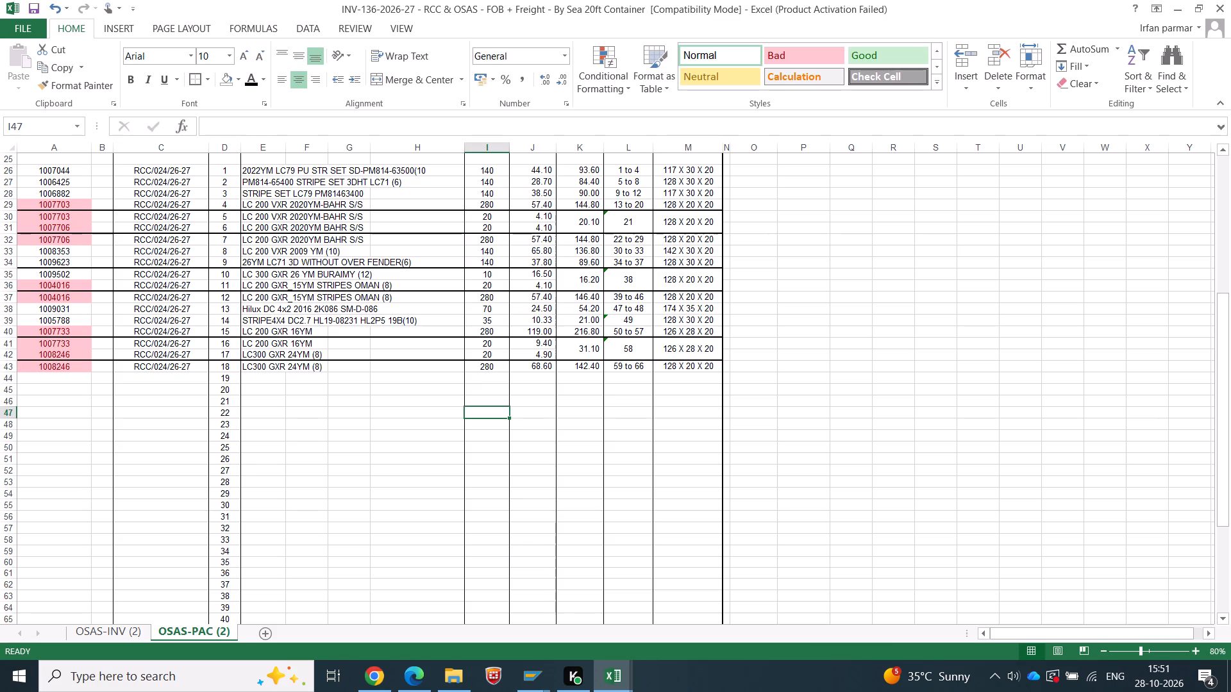
# Clear the temporary totals in row 85 of OSAS Sheet2.
pyautogui.hotkey('alt', 'Tab')
pyautogui.moveTo(710, 504); pyautogui.dragTo(408, 495)
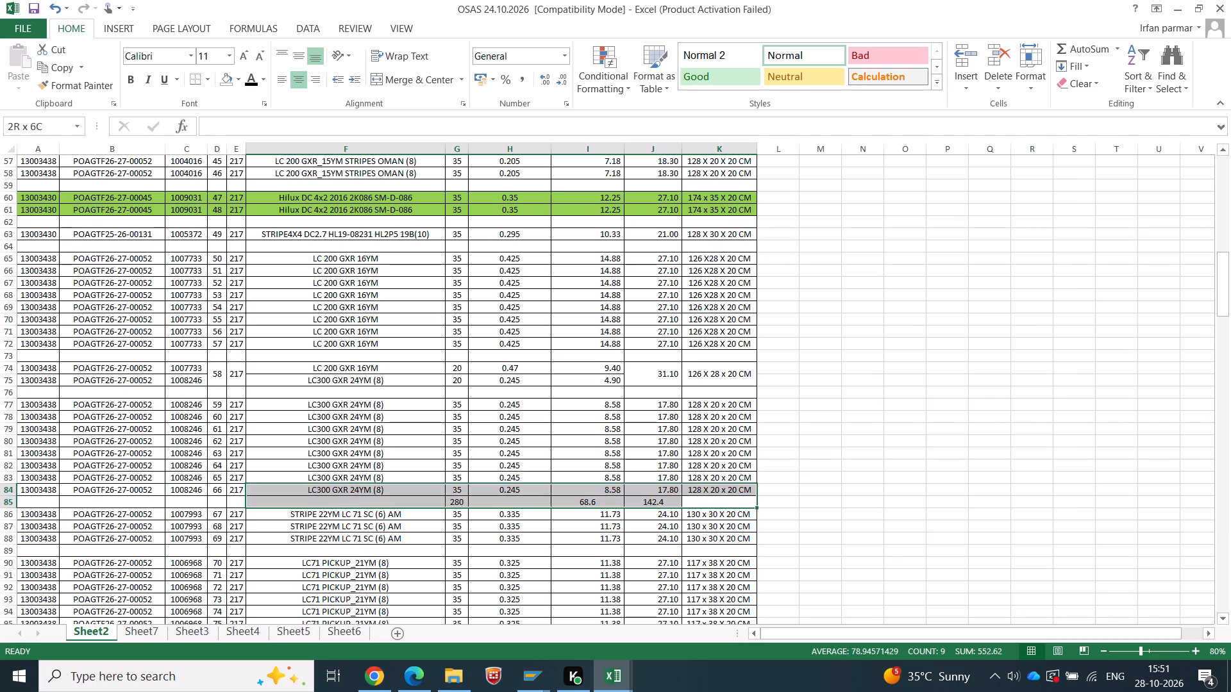
pyautogui.moveTo(408, 495); pyautogui.dragTo(408, 503)
pyautogui.press('Delete')
# Copy part number 1007993 from OSAS Sheet2 into Sr No. 19 as a value and fill its PO number down from Sr No. 18.
pyautogui.scroll(-2, 371, 439)
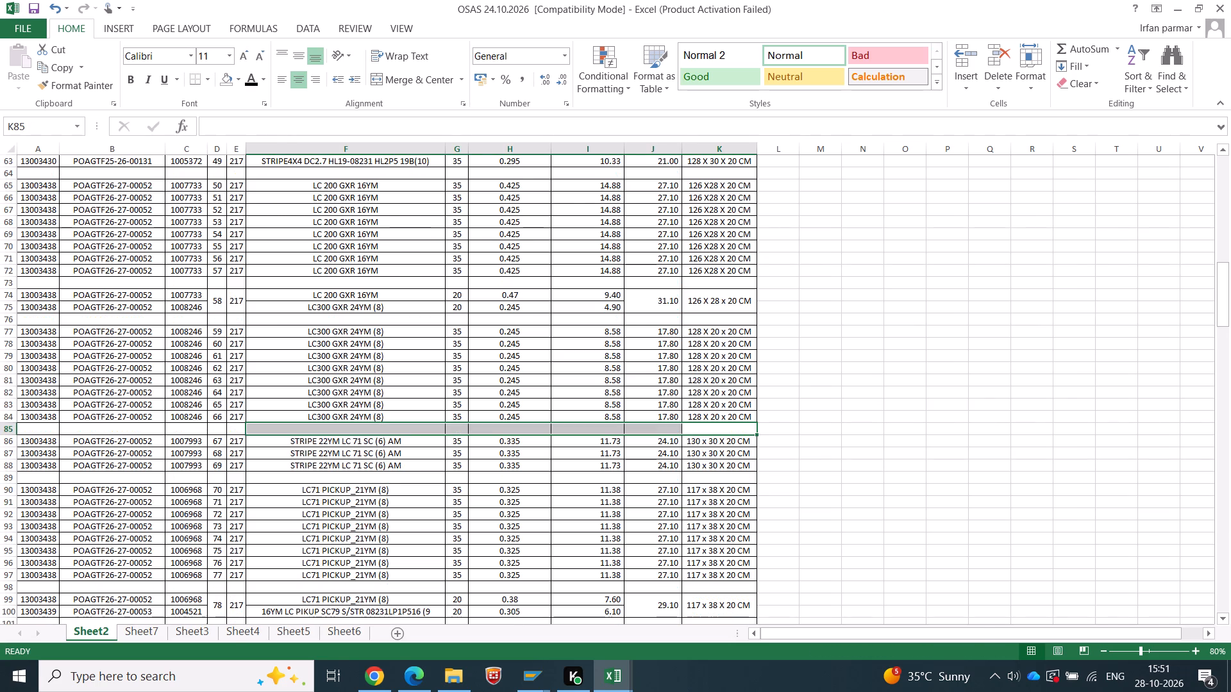
pyautogui.hotkey('alt', 'Tab')
pyautogui.scroll(-10, 391, 405)
pyautogui.scroll(10, 401, 335)
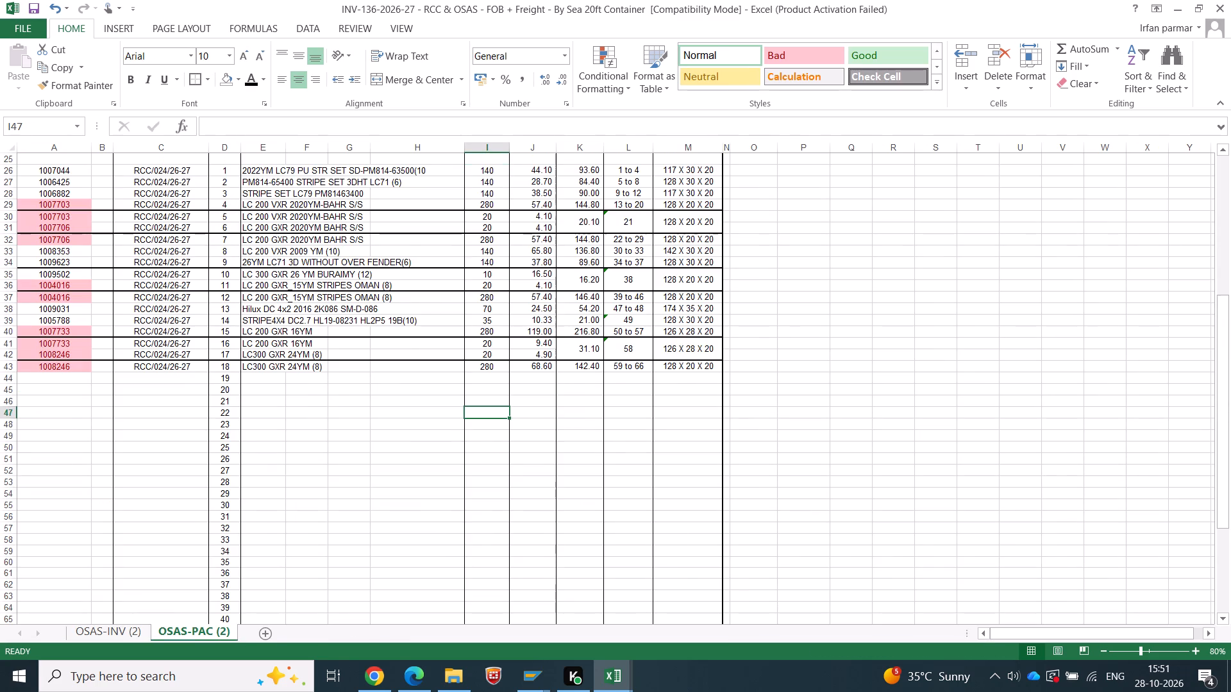
pyautogui.scroll(-1, 239, 423)
pyautogui.hotkey('alt', 'Tab')
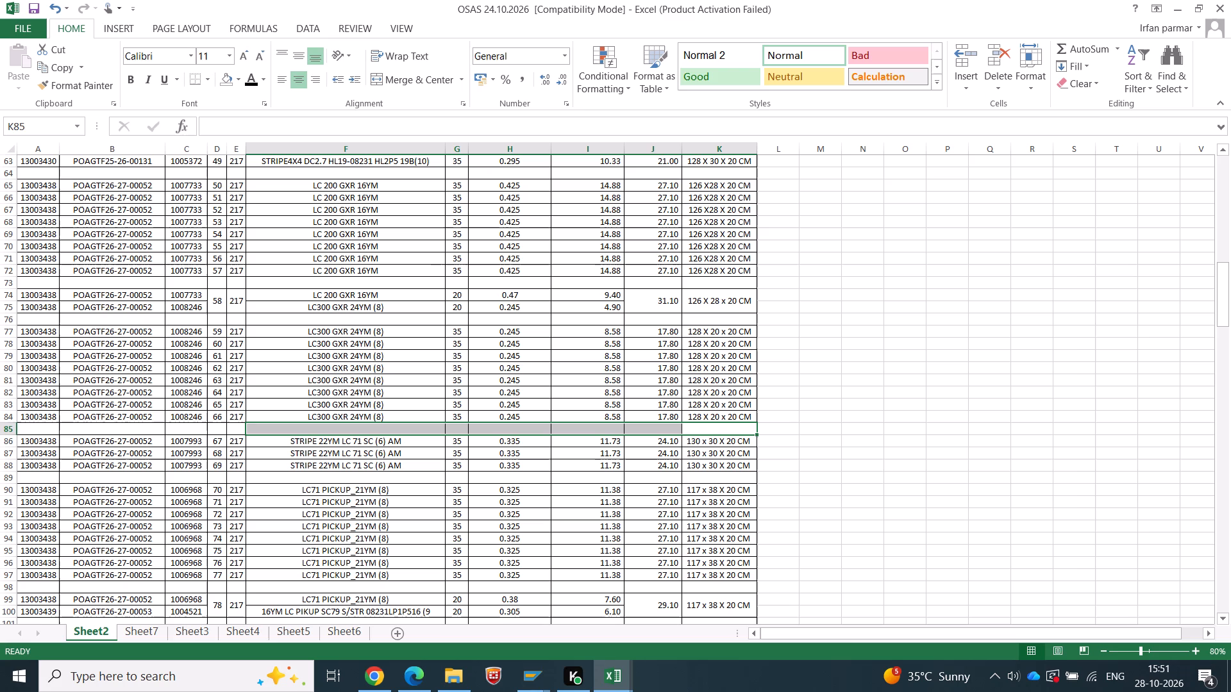
pyautogui.click(192, 454)
pyautogui.hotkey('ctrl', 'c')
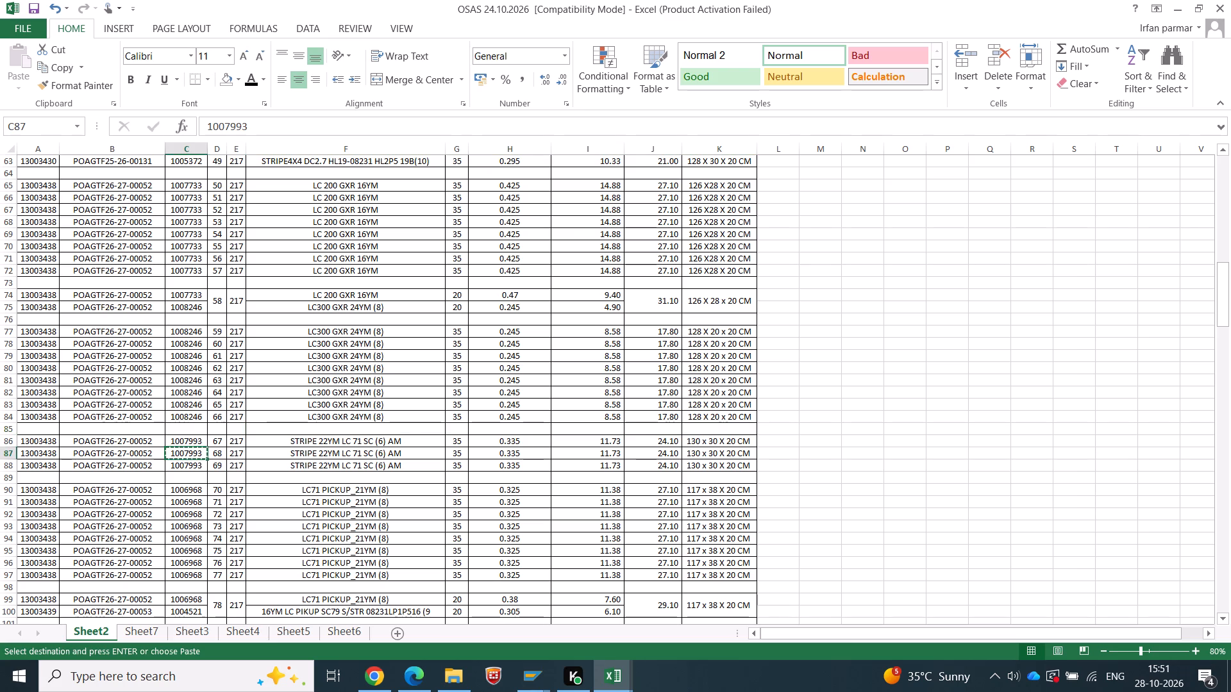
pyautogui.hotkey('alt', 'Tab')
pyautogui.rightClick(49, 345)
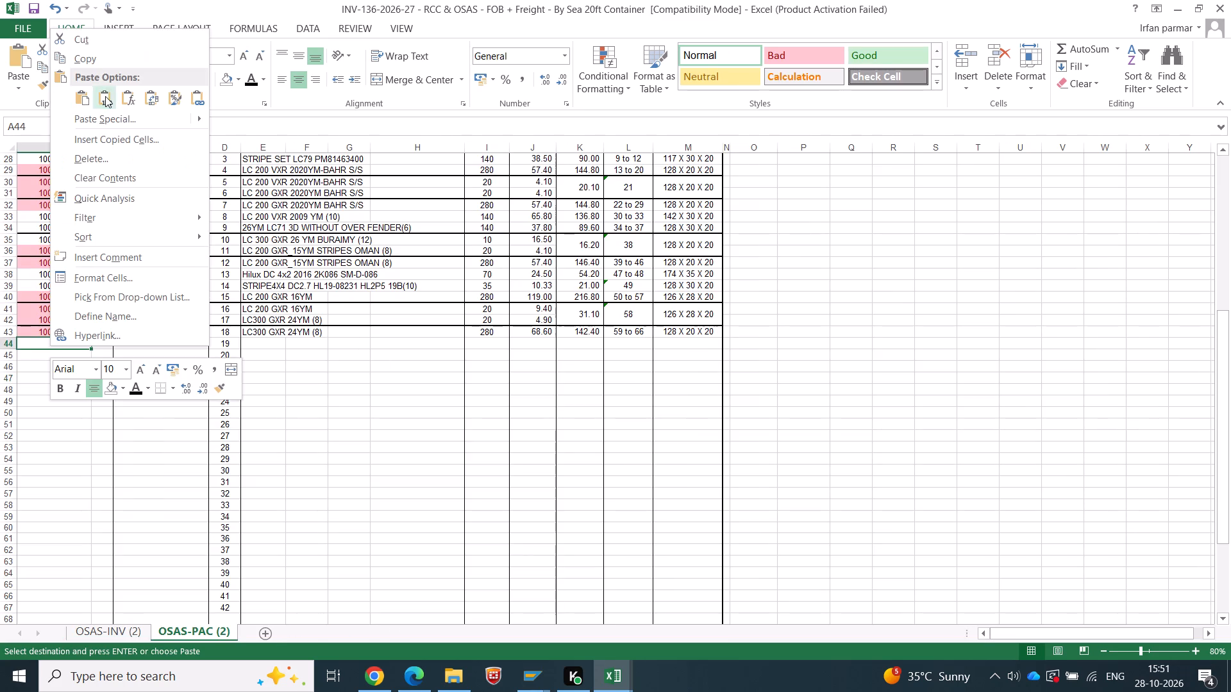
pyautogui.click(105, 96)
pyautogui.press('Tab')
pyautogui.press('Tab')
pyautogui.hotkey('ctrl', 'd')
# Copy the description STRIPE 22YM LC 71 SC (6) AM from OSAS Sheet2 for the Sr No. 19 description cell.
pyautogui.press('Tab')
pyautogui.press('Tab')
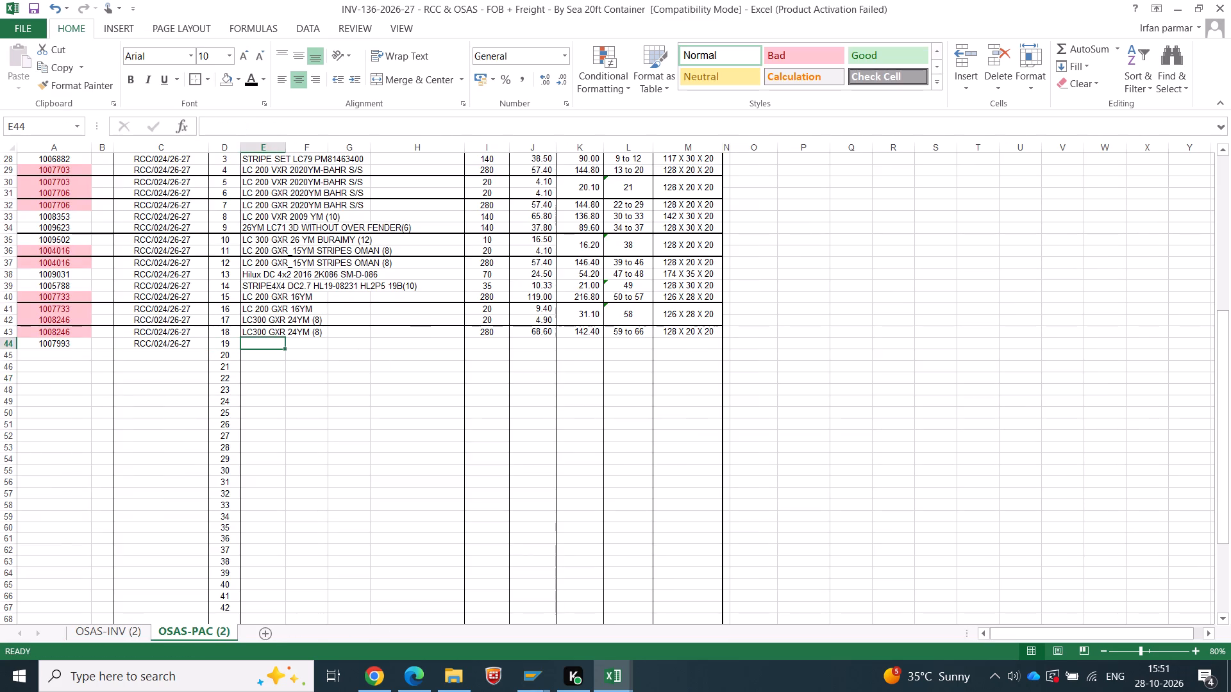
pyautogui.hotkey('alt', 'Tab')
pyautogui.press('Tab')
pyautogui.press('Tab')
pyautogui.press('Tab')
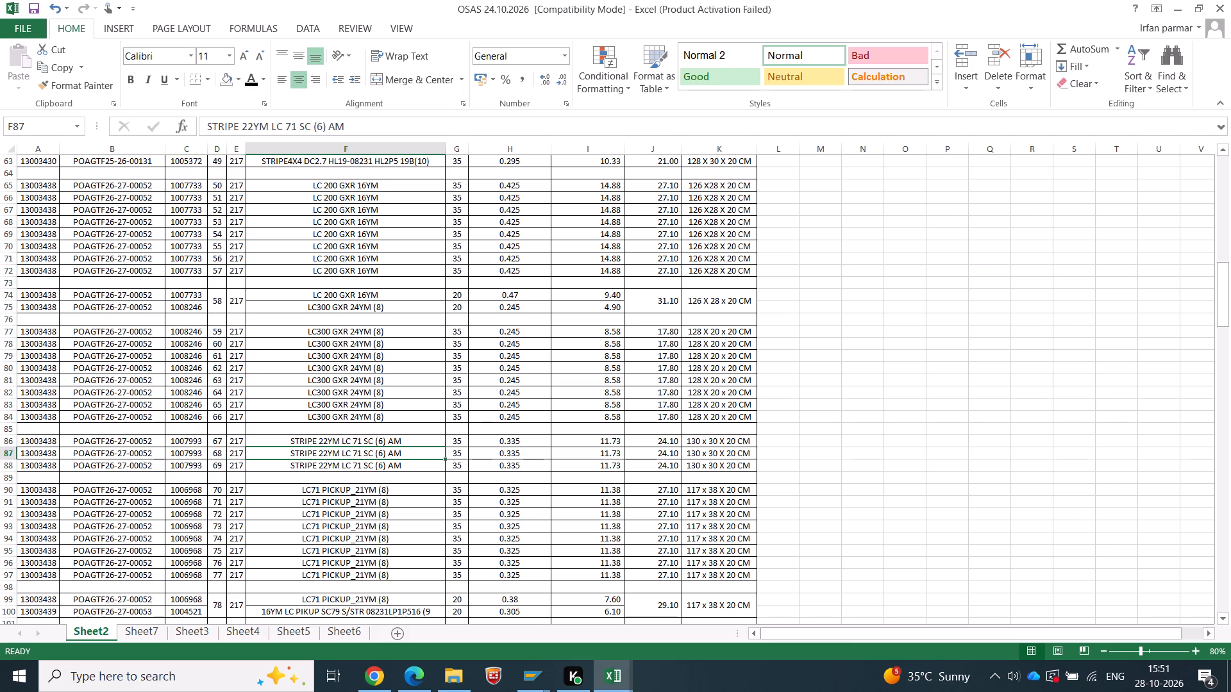
# Paste the description STRIPE 22YM LC 71 SC (6) AM as a value into Sr No. 19 of OSAS-PAC (2) and save the invoice 136 workbook.
pyautogui.hotkey('ctrl', 'c')
pyautogui.hotkey('alt', 'Tab')
pyautogui.rightClick(264, 345)
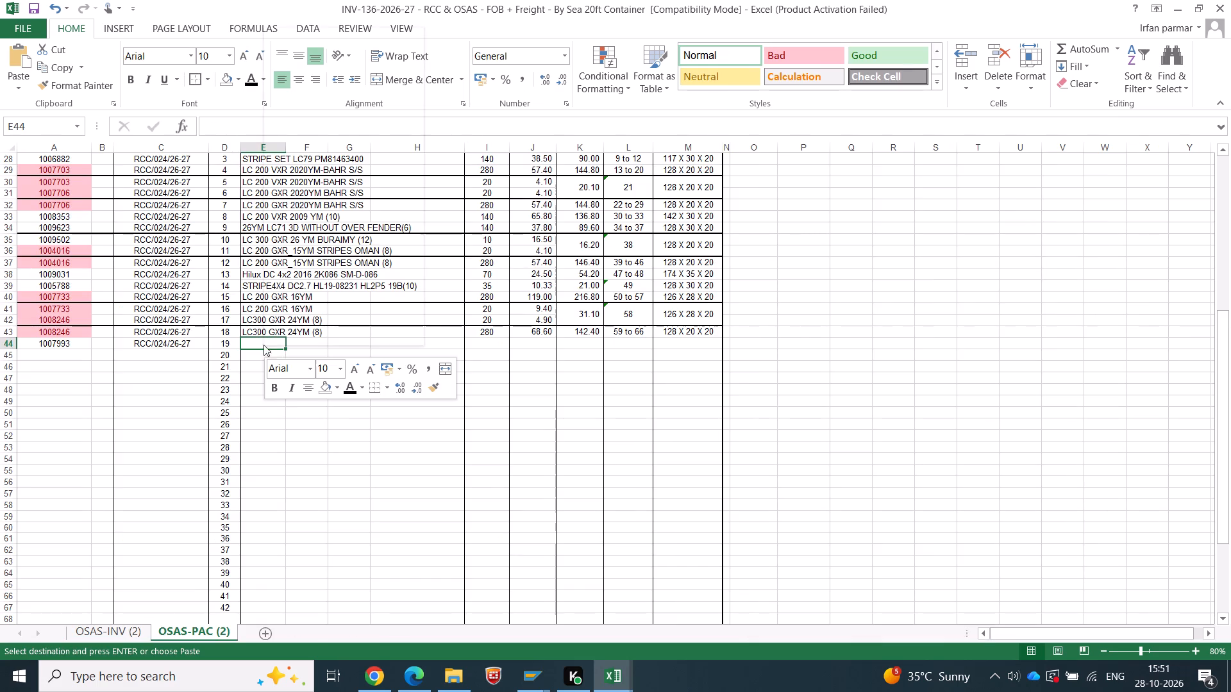
pyautogui.click(320, 95)
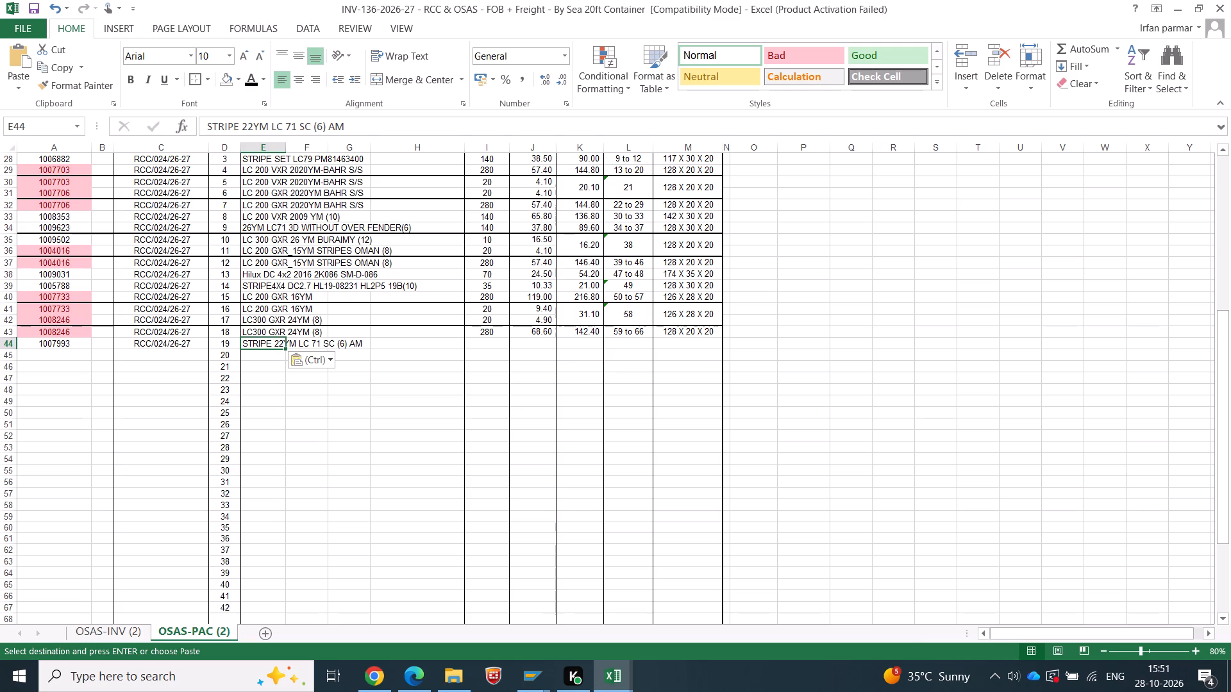
pyautogui.click(37, 6)
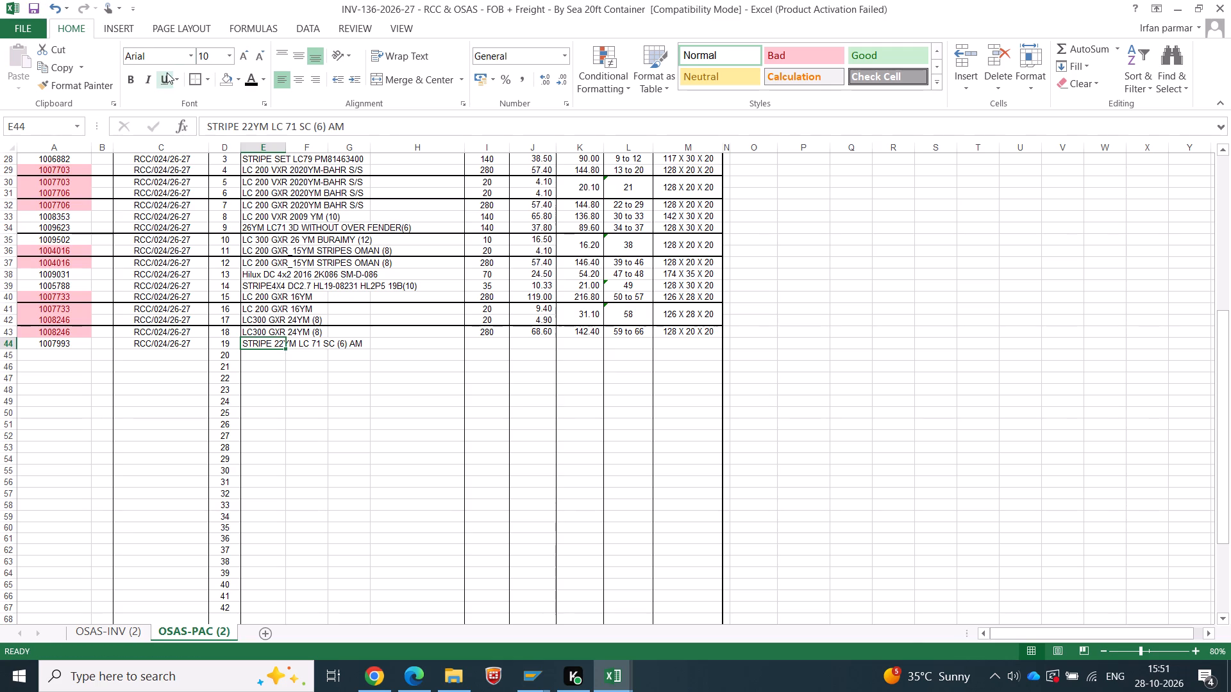
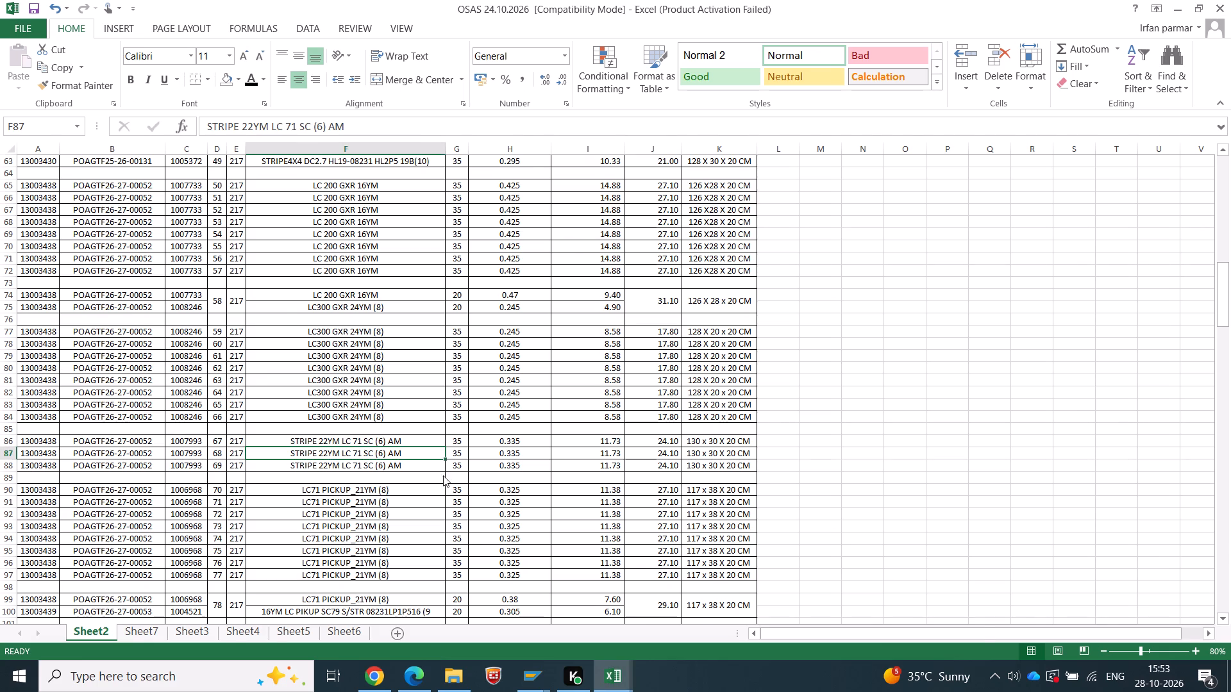
# Add temporary totals for cartons 67 to 69 in row 89 of OSAS Sheet2, summing columns G, I and J.
pyautogui.hotkey('alt', 'Tab')
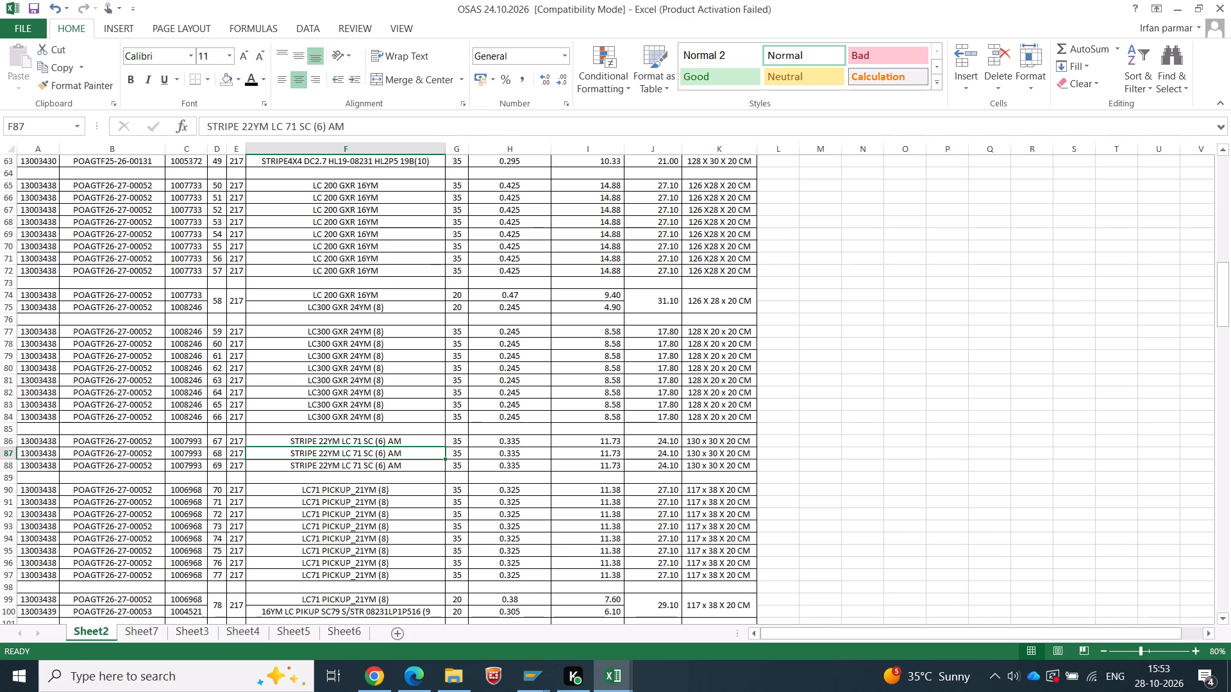
pyautogui.click(456, 475)
pyautogui.hotkey('alt', '=')
pyautogui.press('Return')
pyautogui.press('Up')
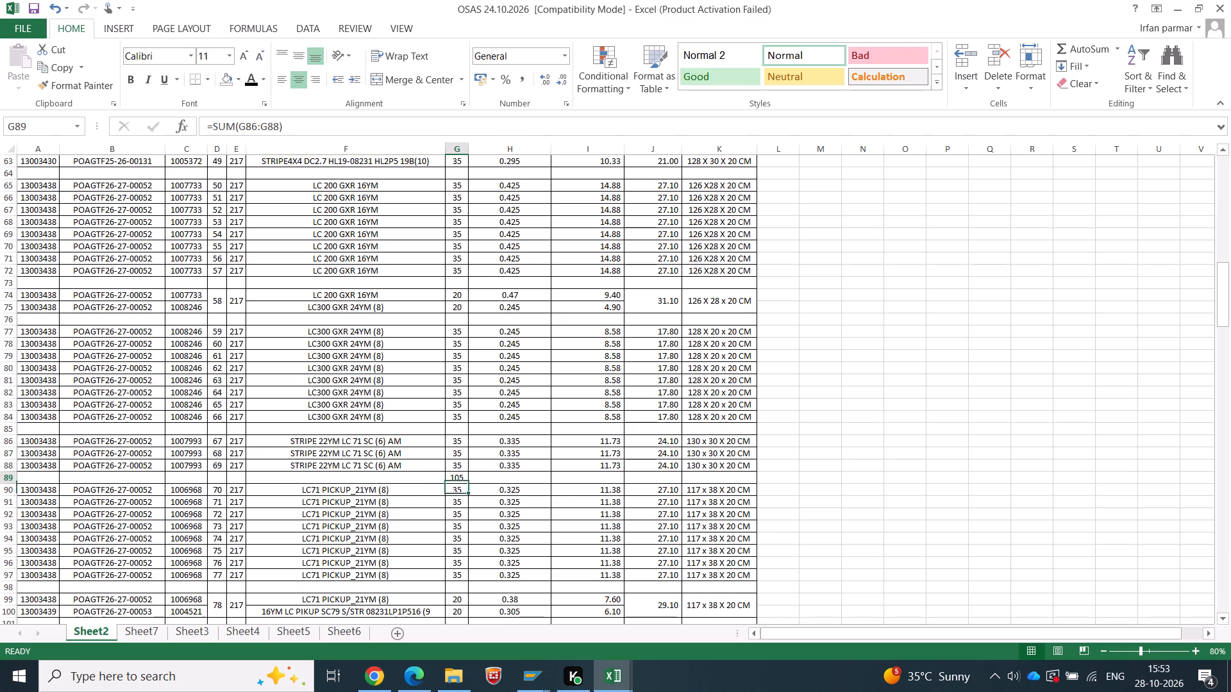
pyautogui.hotkey('ctrl', 'c')
pyautogui.press('Right')
pyautogui.press('Right')
pyautogui.hotkey('shift', 'Right')
pyautogui.press('Return')
# Copy the column G total for cartons 67 to 69 from OSAS Sheet2 into cell I44 of Sr No. 19 in the invoice 136 packing list.
pyautogui.press('Left')
pyautogui.press('Left')
pyautogui.press('Left')
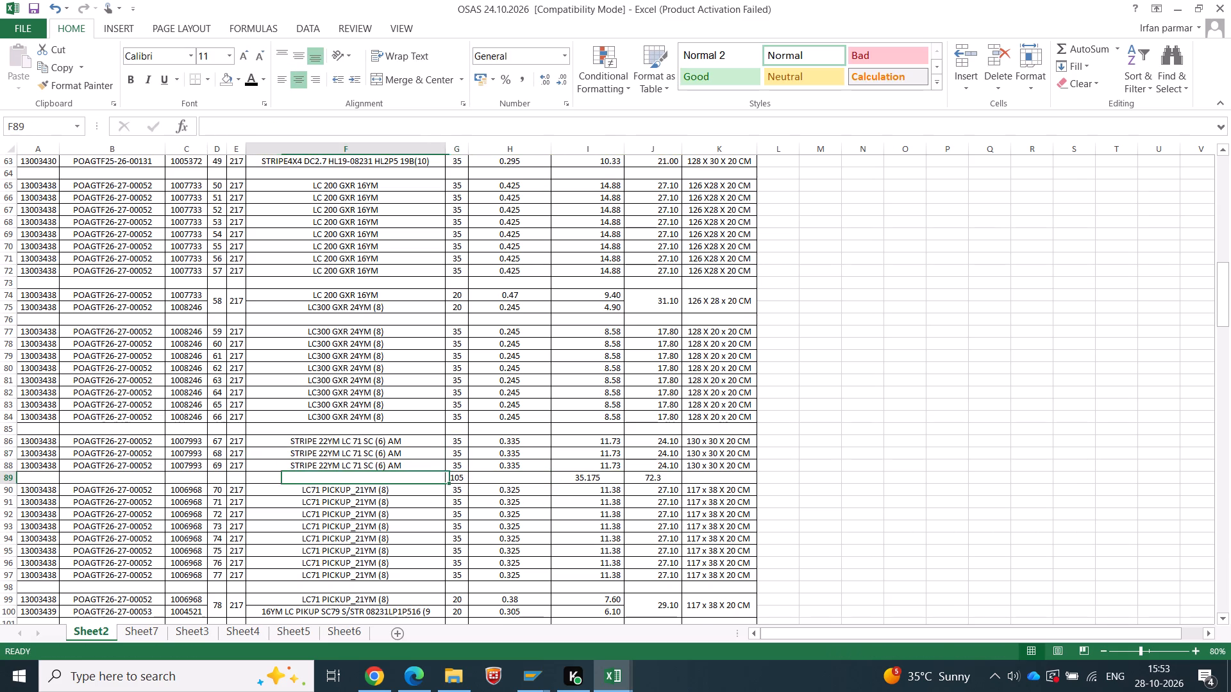
pyautogui.press('Right')
pyautogui.hotkey('ctrl', 'c')
pyautogui.hotkey('ctrl', 'c')
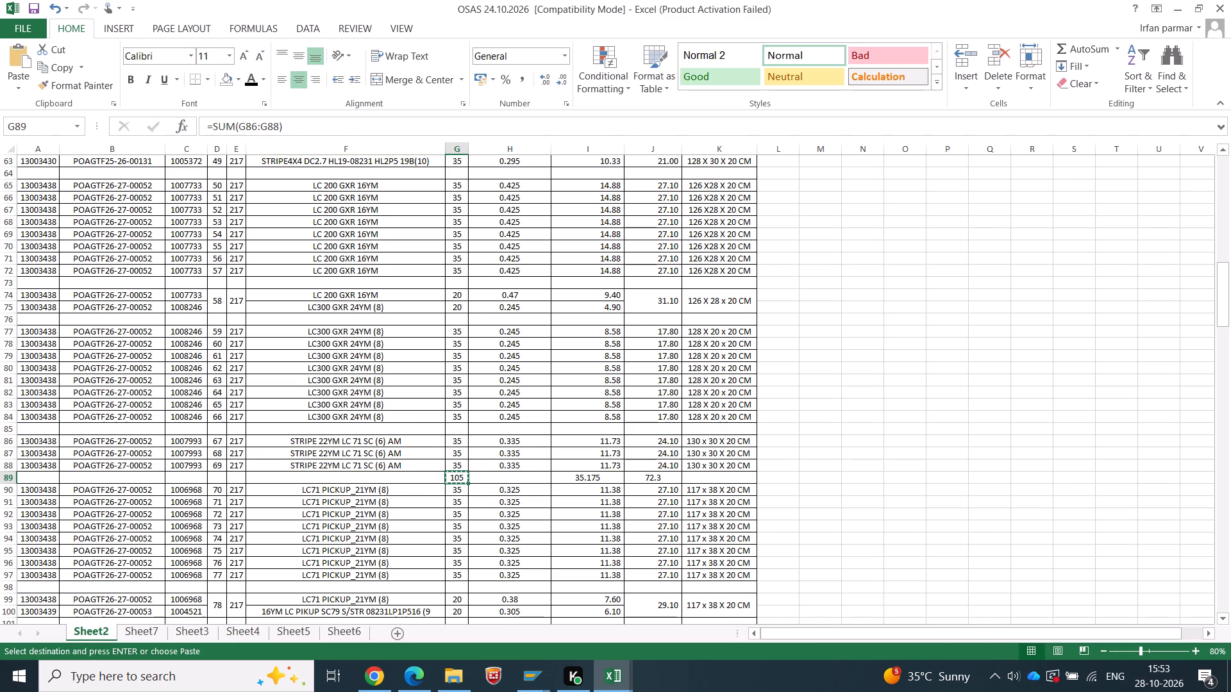
pyautogui.hotkey('alt', 'Tab')
pyautogui.rightClick(474, 343)
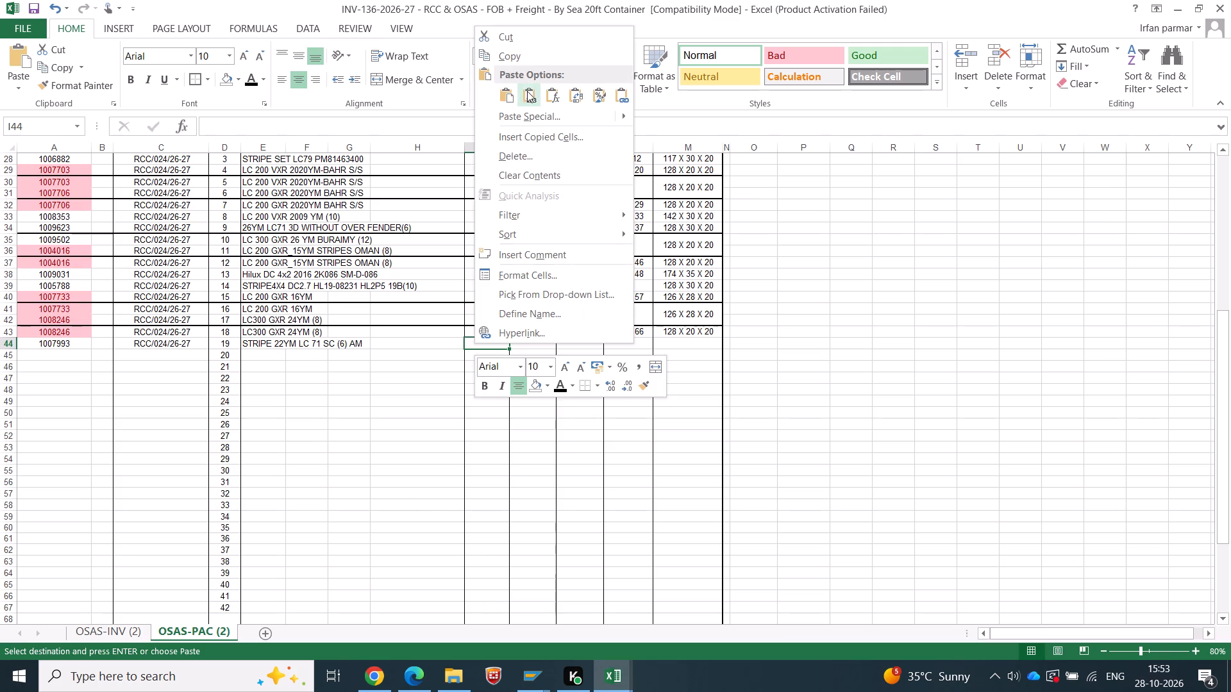
# Paste the quantity 105 for Sr No. 19, then copy its weights 35.175 and 72.3 from OSAS Sheet2 as values.
pyautogui.click(527, 91)
pyautogui.press('Tab')
pyautogui.hotkey('alt', 'Tab')
pyautogui.moveTo(575, 478); pyautogui.dragTo(648, 477)
pyautogui.hotkey('ctrl', 'c')
pyautogui.hotkey('alt', 'Tab')
pyautogui.rightClick(534, 342)
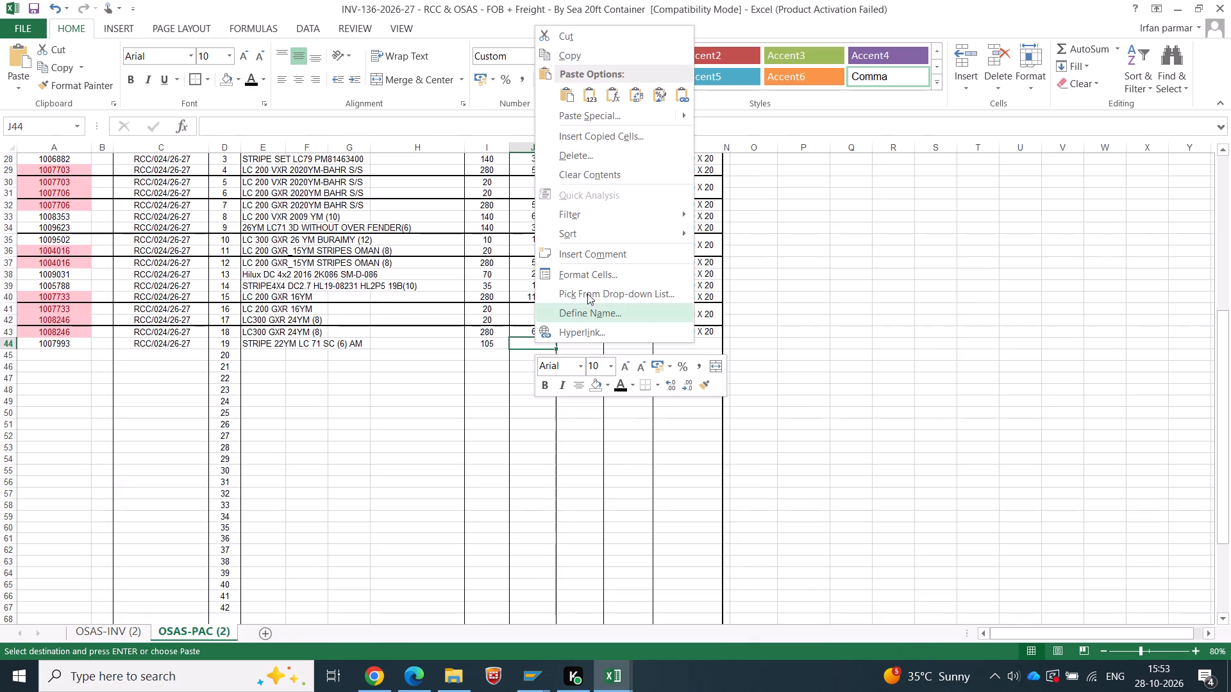
pyautogui.click(589, 85)
# Copy the size text 130 x 30 X 20 of carton 67 from OSAS Sheet2 into Sr No. 19.
pyautogui.hotkey('alt', 'Tab')
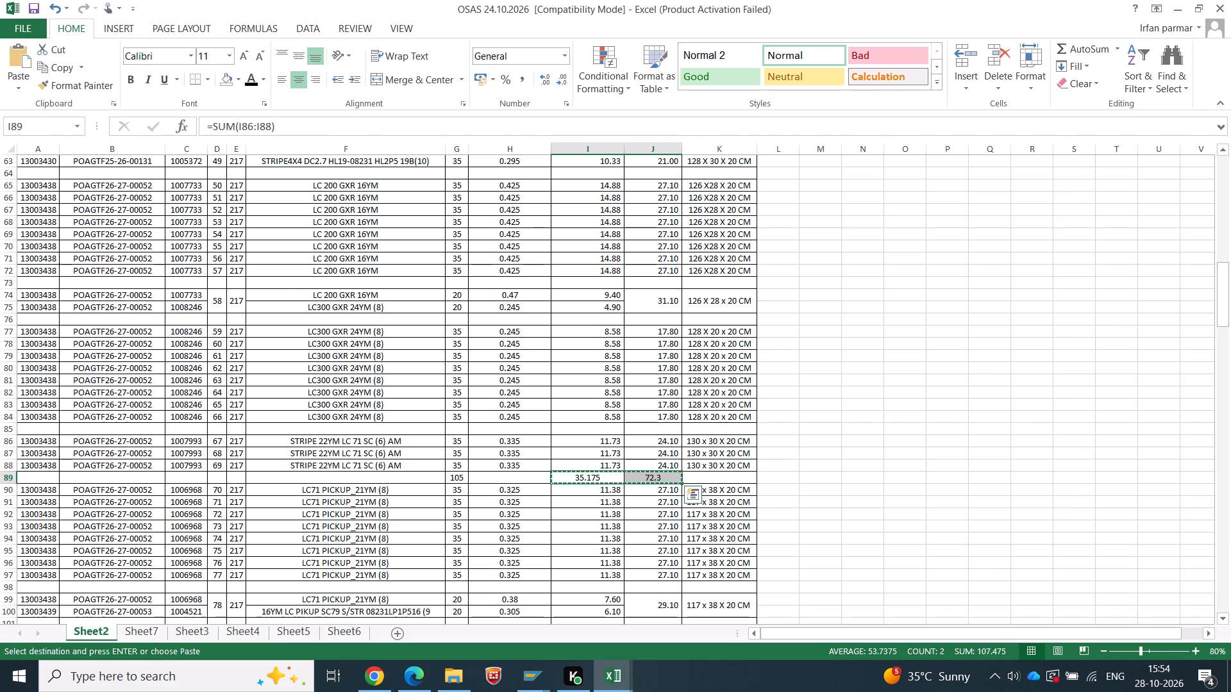
pyautogui.click(713, 447)
pyautogui.moveTo(267, 124); pyautogui.dragTo(21, 101)
pyautogui.hotkey('ctrl', 'c')
pyautogui.hotkey('alt', 'Tab')
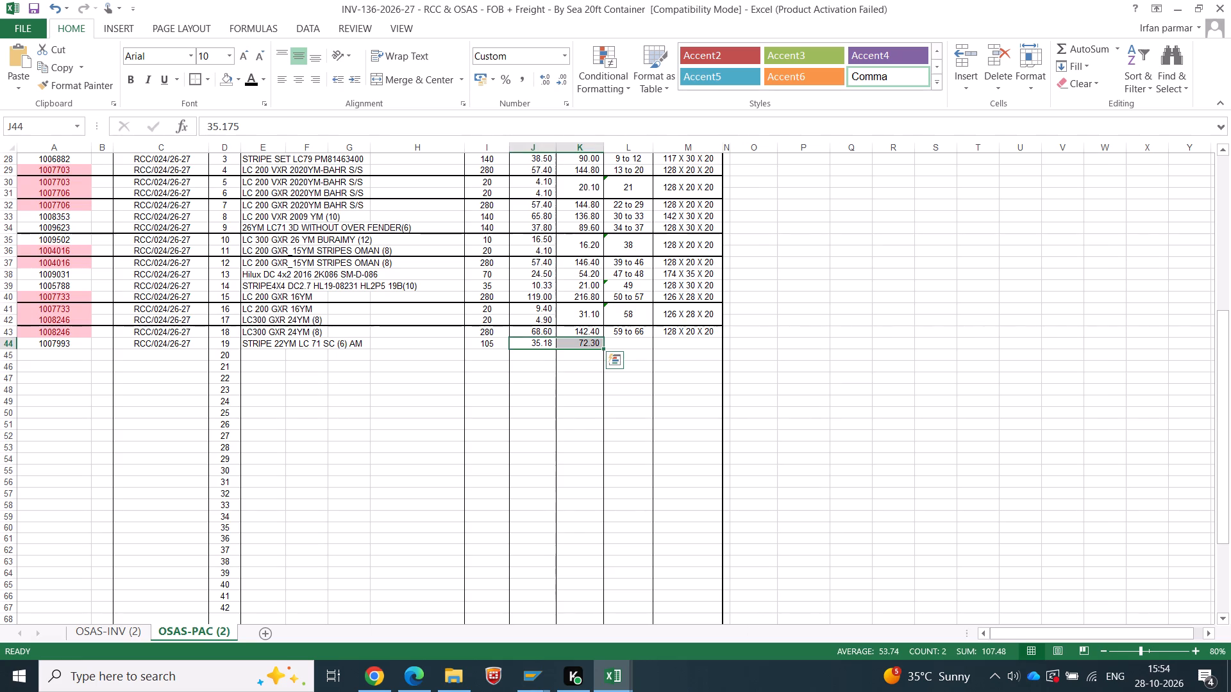
pyautogui.rightClick(675, 347)
pyautogui.click(714, 94)
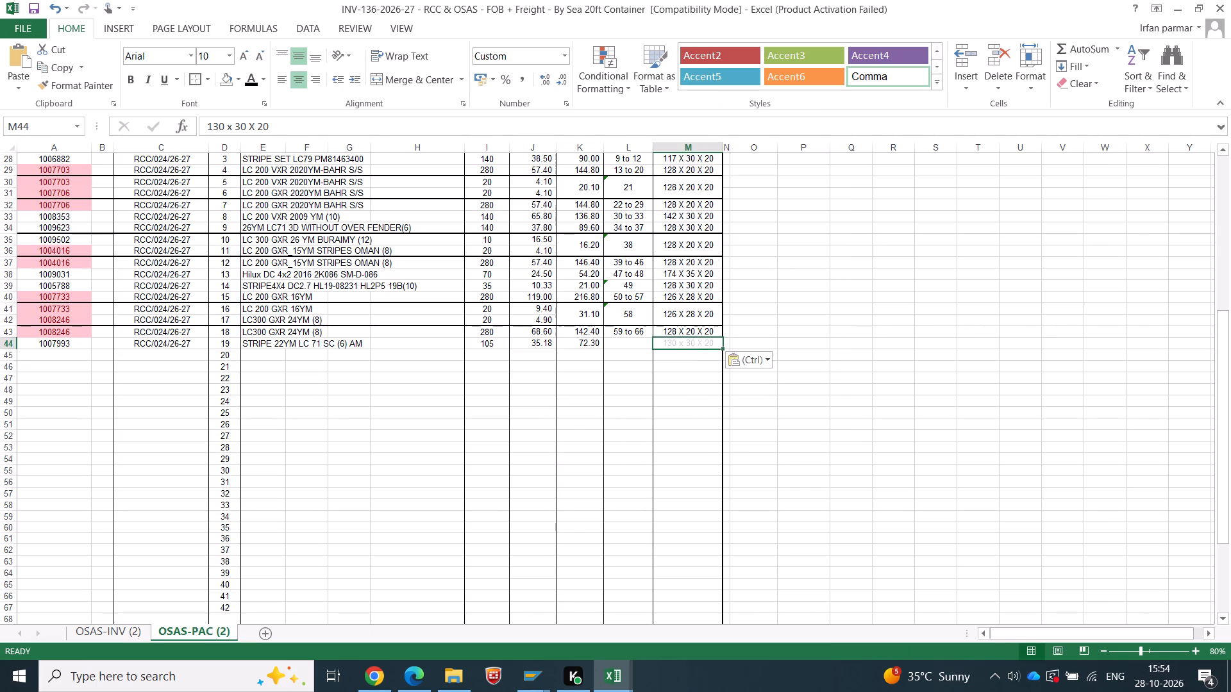
# Enter the carton range for Sr No. 19 as 670to 69, checking the carton numbers in OSAS Sheet2.
pyautogui.click(630, 349)
pyautogui.hotkey('alt', 'Tab')
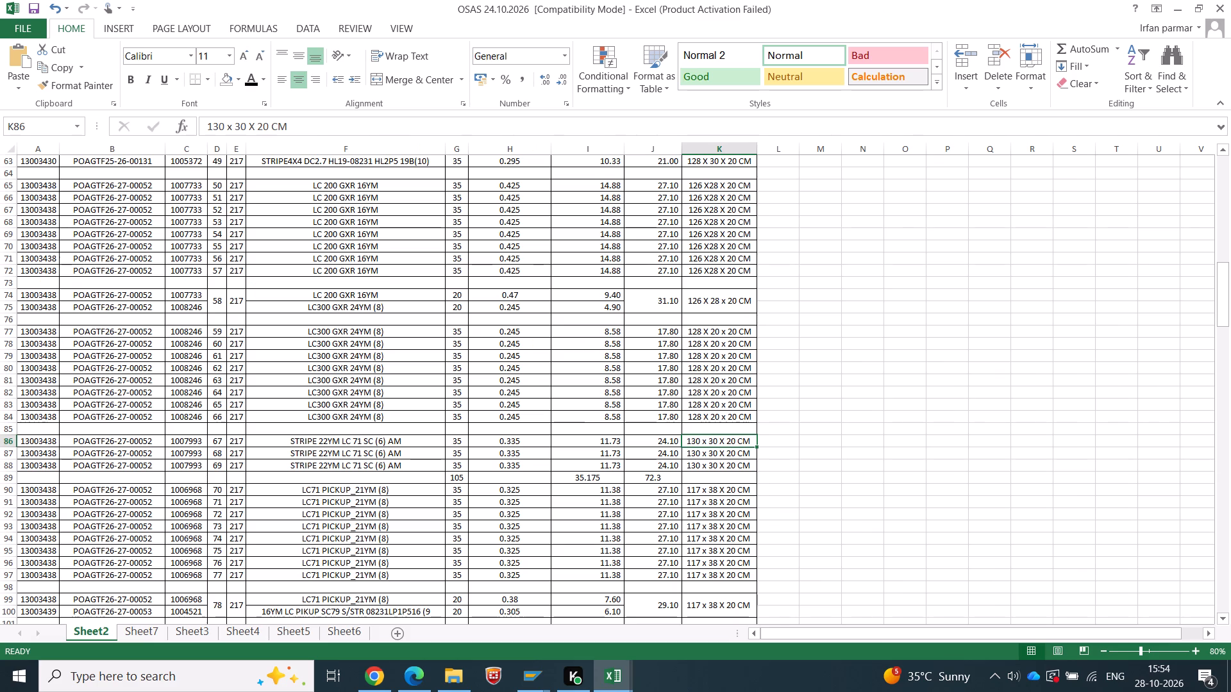
pyautogui.hotkey('alt', 'Tab')
pyautogui.press('6')
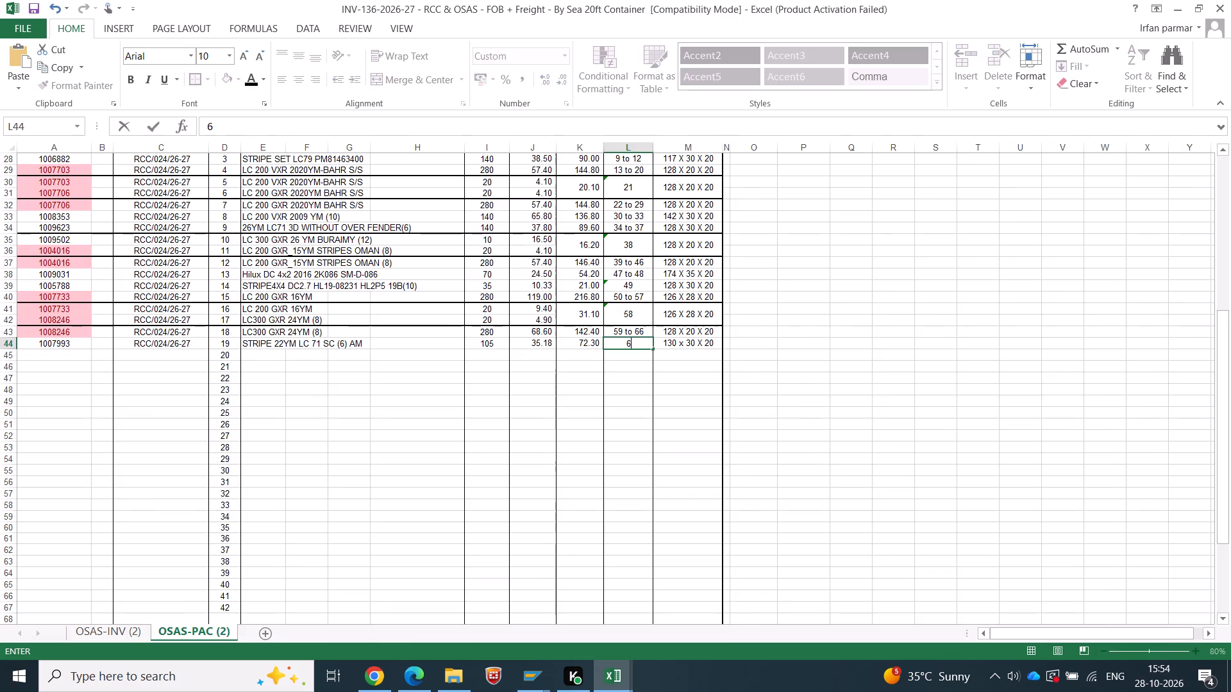
pyautogui.write('70to 69')
pyautogui.press('Tab')
# Edit the Sr No. 19 carton size to read 130 X 30 X 20 with a capital X.
pyautogui.doubleClick(683, 340)
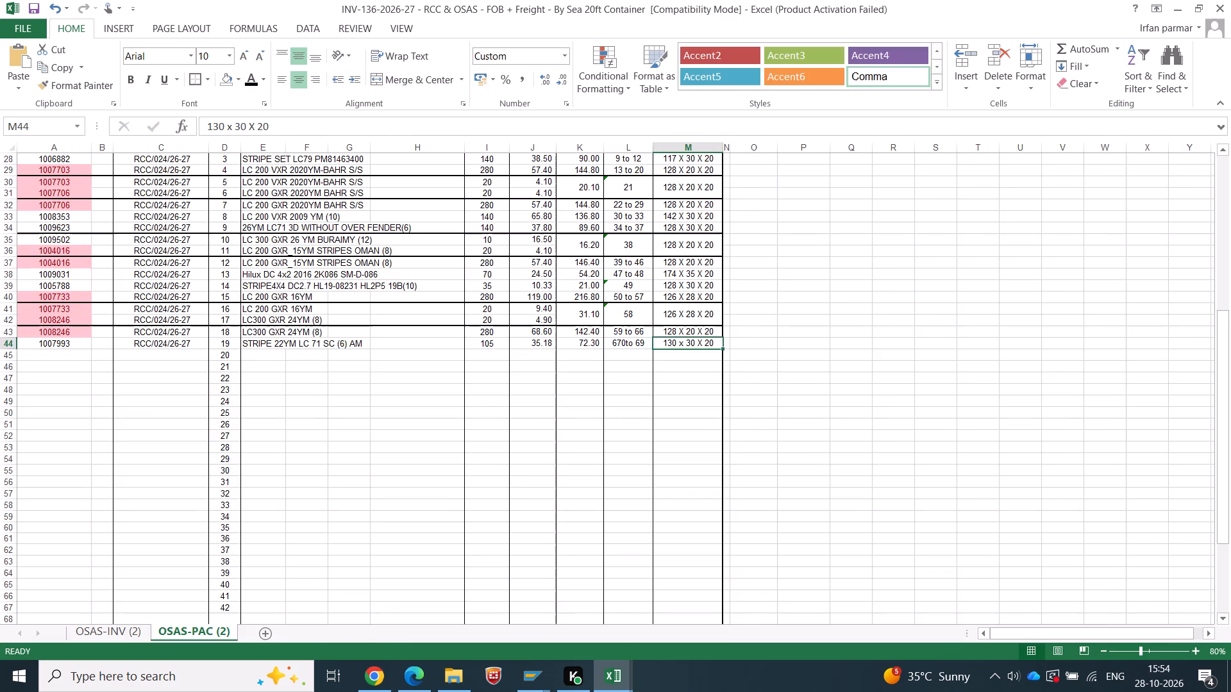
pyautogui.hotkey('shift', 'Left')
pyautogui.hotkey('shift', 'x')
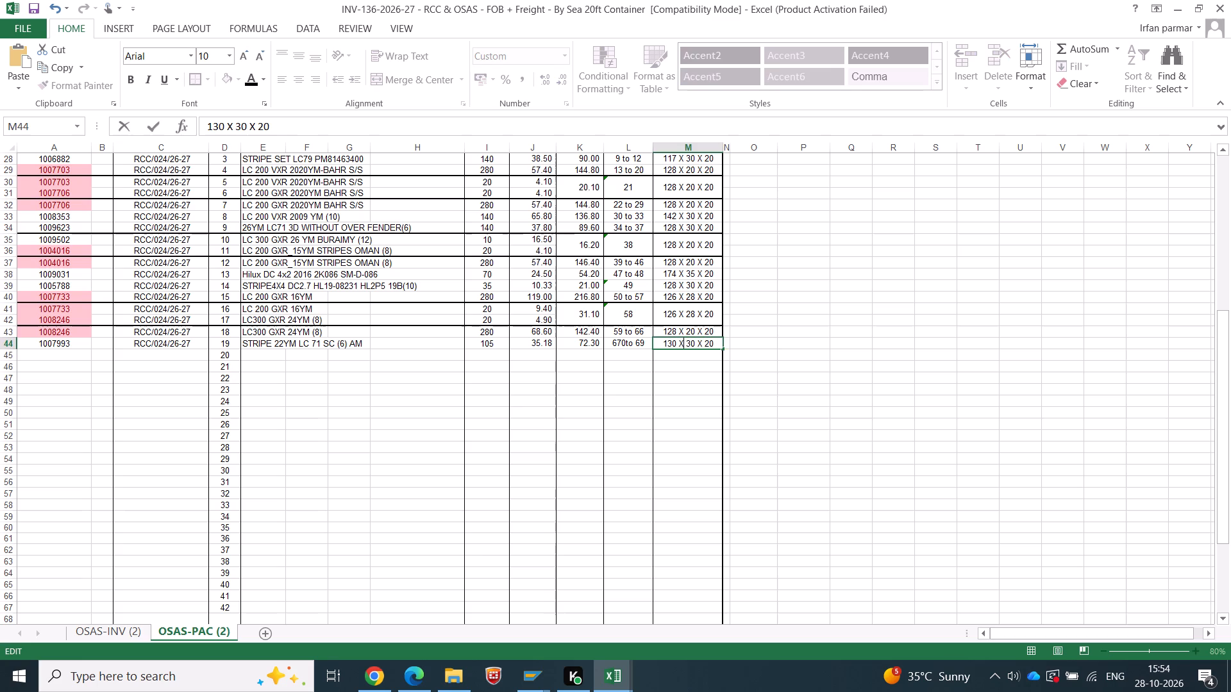
pyautogui.press('Return')
# Correct the carton range of Sr No. 19 to 67 to 69.
pyautogui.click(637, 384)
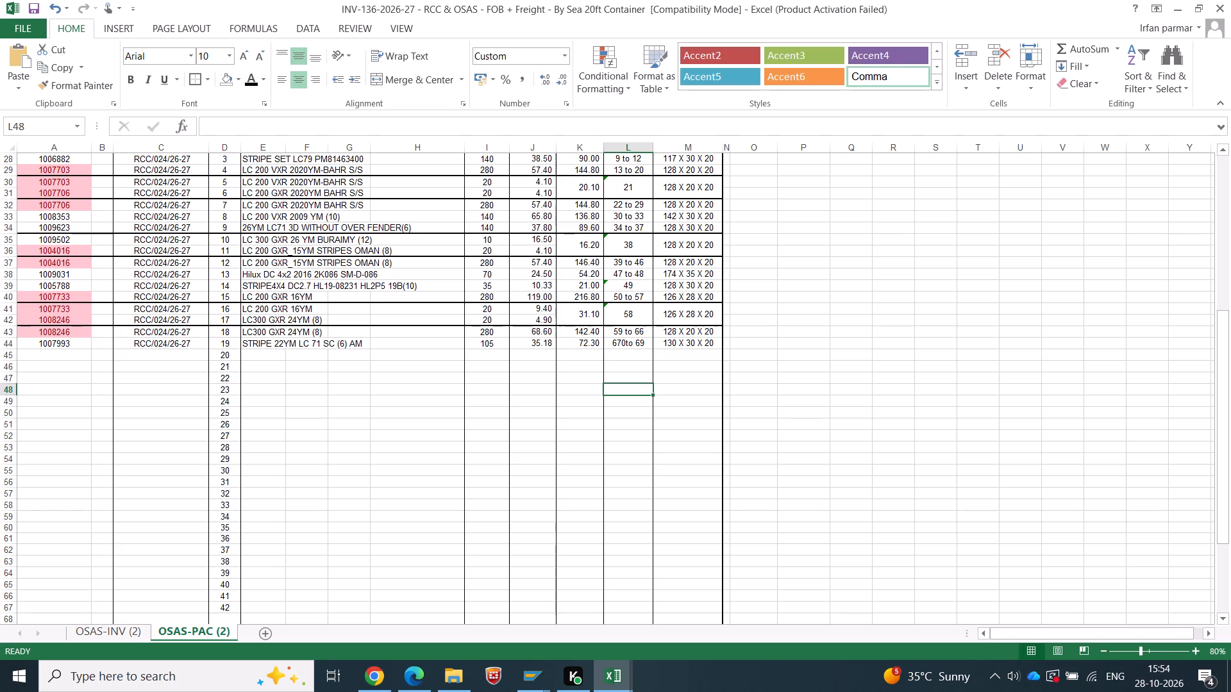
pyautogui.doubleClick(621, 346)
pyautogui.click(623, 344)
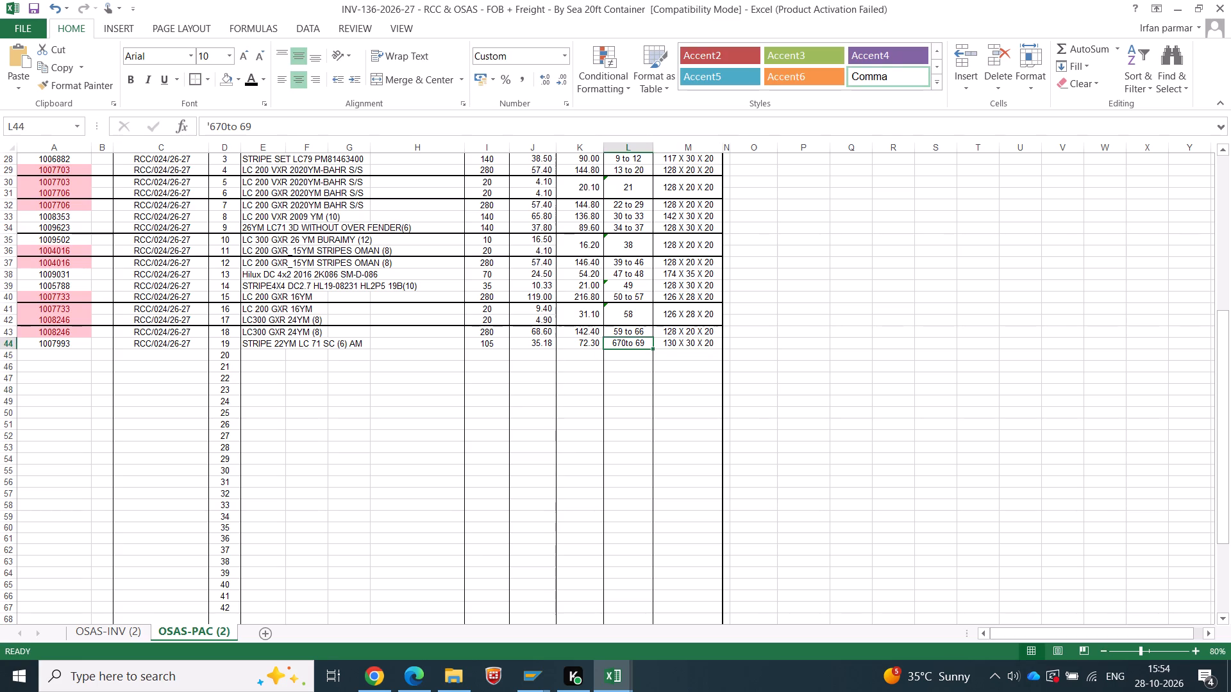
pyautogui.moveTo(623, 344); pyautogui.dragTo(635, 344)
pyautogui.press('Left')
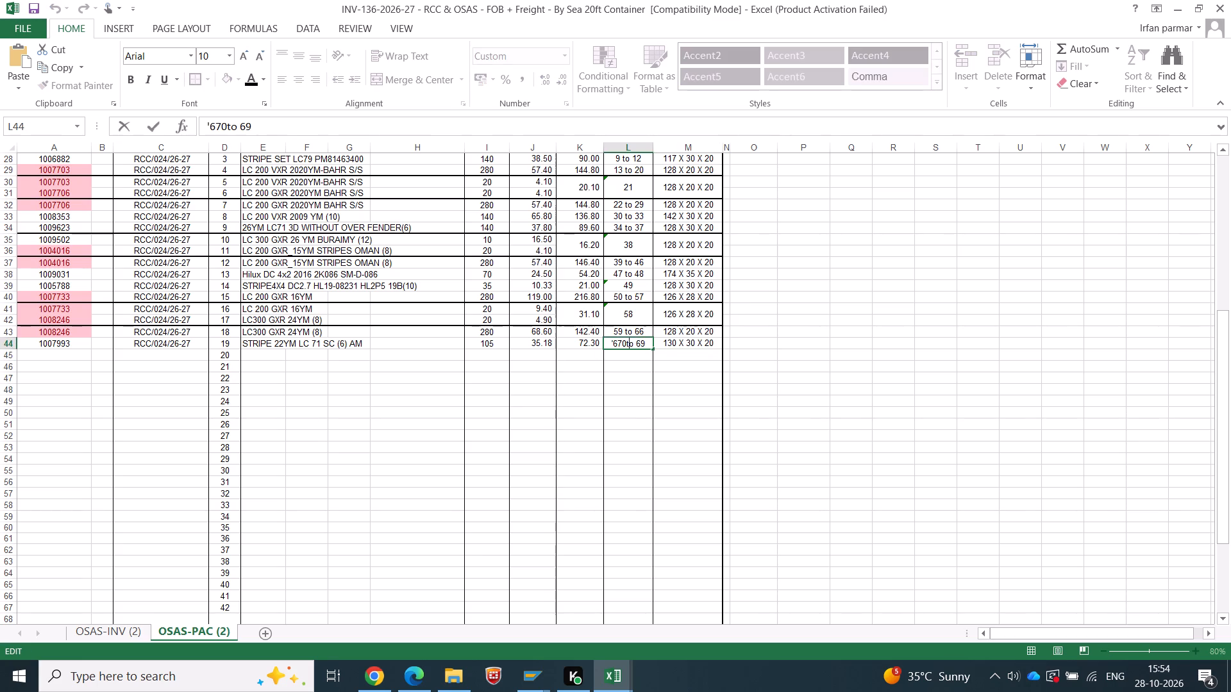
pyautogui.press('Left')
pyautogui.press('BackSpace')
pyautogui.press('space')
pyautogui.press('Return')
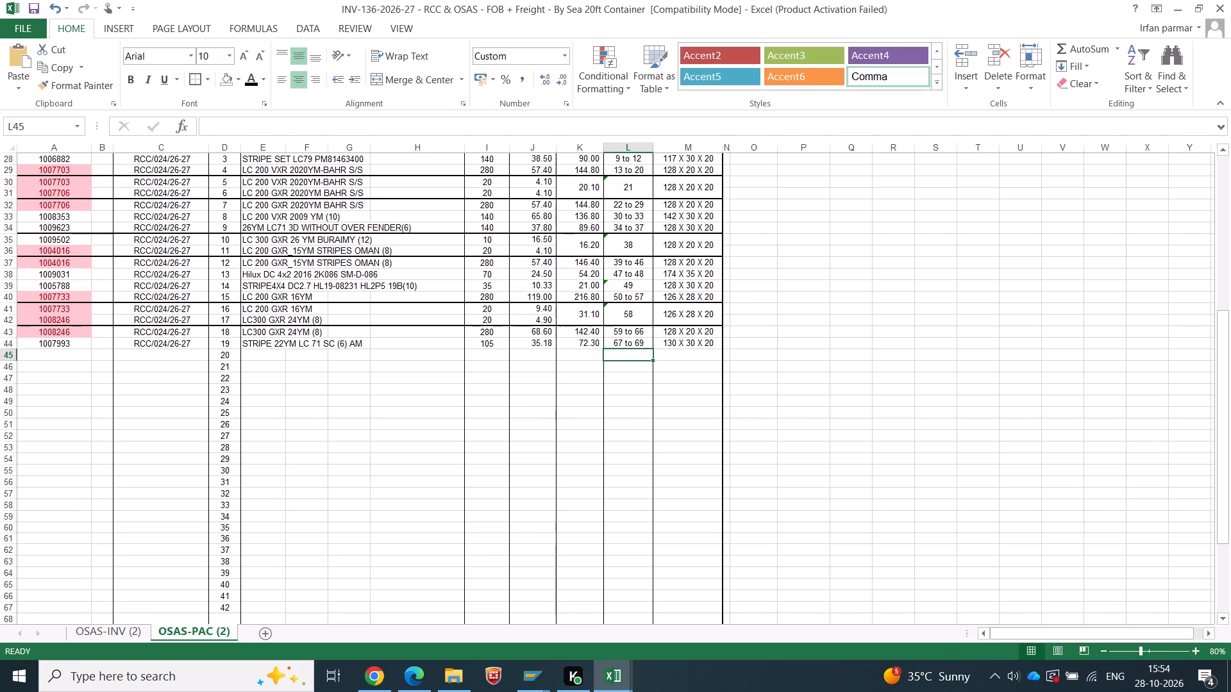
pyautogui.click(668, 366)
# Clear the temporary quantity and weight totals in row 89 of OSAS Sheet2.
pyautogui.hotkey('alt', 'Tab')
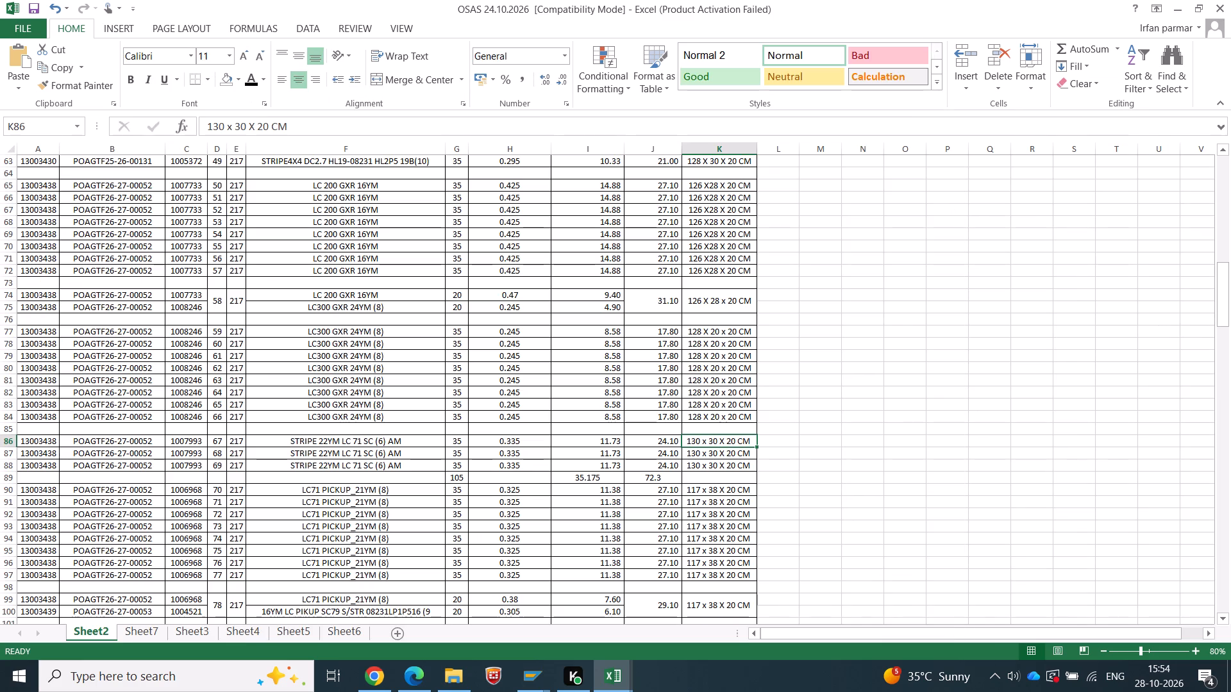
pyautogui.moveTo(448, 475); pyautogui.dragTo(650, 477)
pyautogui.press('Delete')
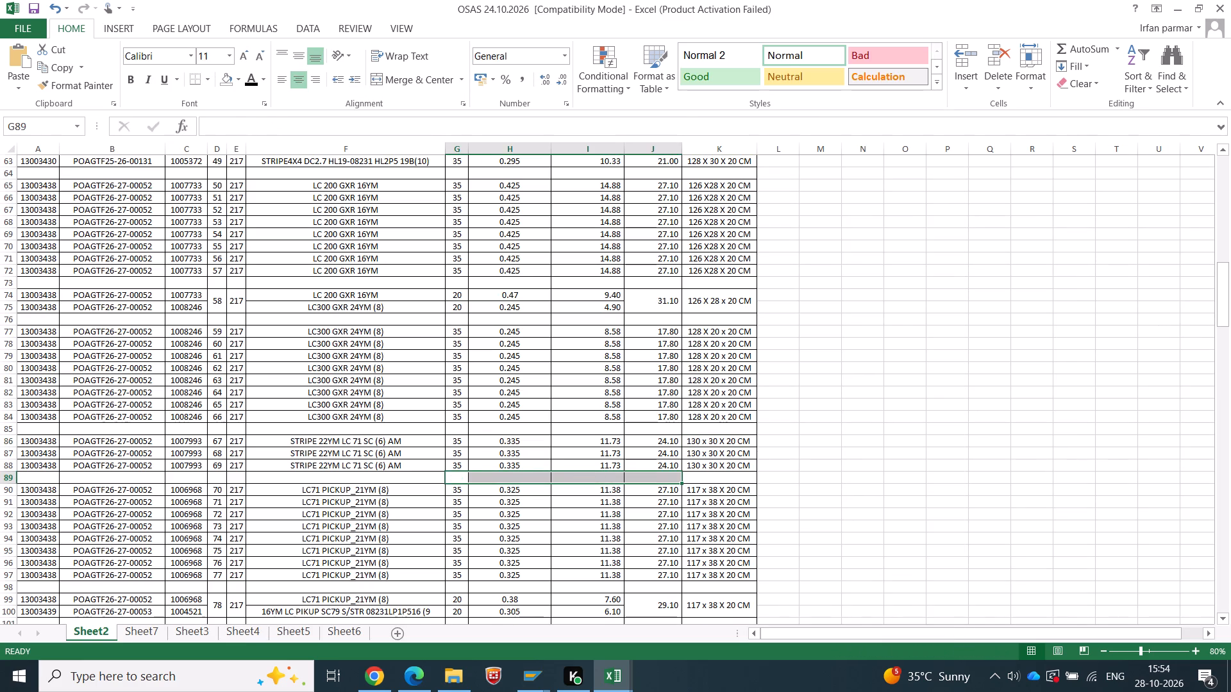
# Copy part number 1006968 from OSAS Sheet2 into Sr No. 20 as a value and fill its PO number down from Sr No. 19.
pyautogui.scroll(-3, 498, 435)
pyautogui.click(181, 382)
pyautogui.hotkey('ctrl', 'c')
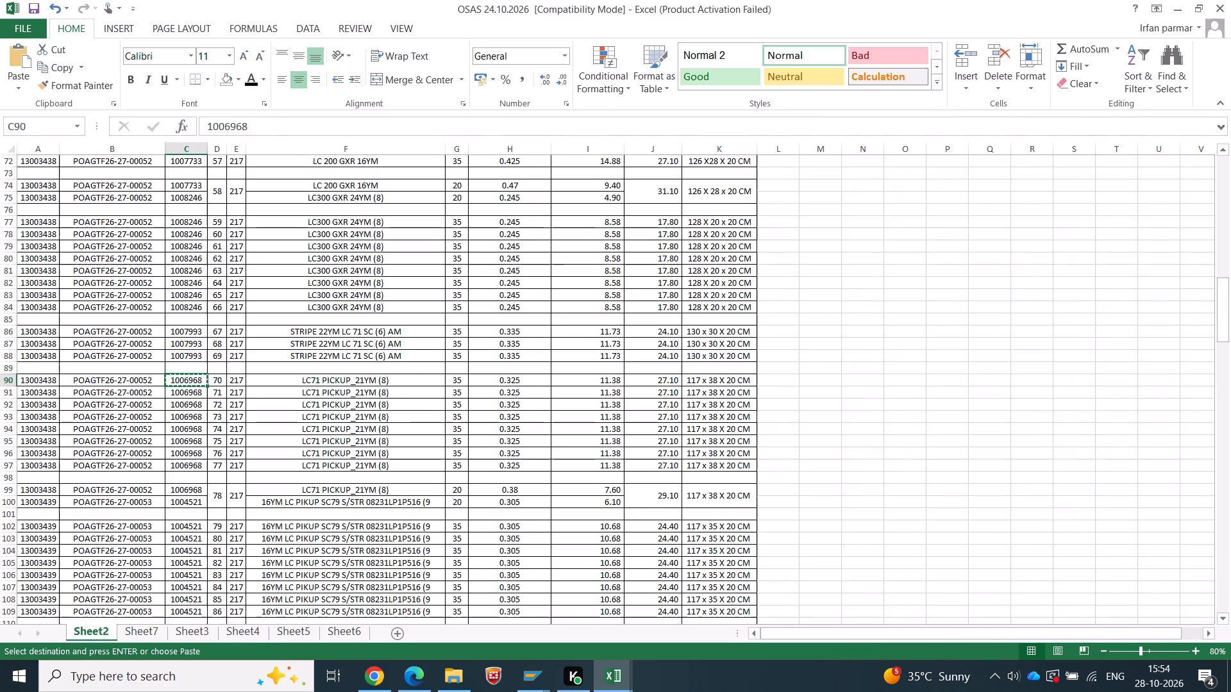
pyautogui.hotkey('alt', 'Tab')
pyautogui.rightClick(60, 358)
pyautogui.click(113, 113)
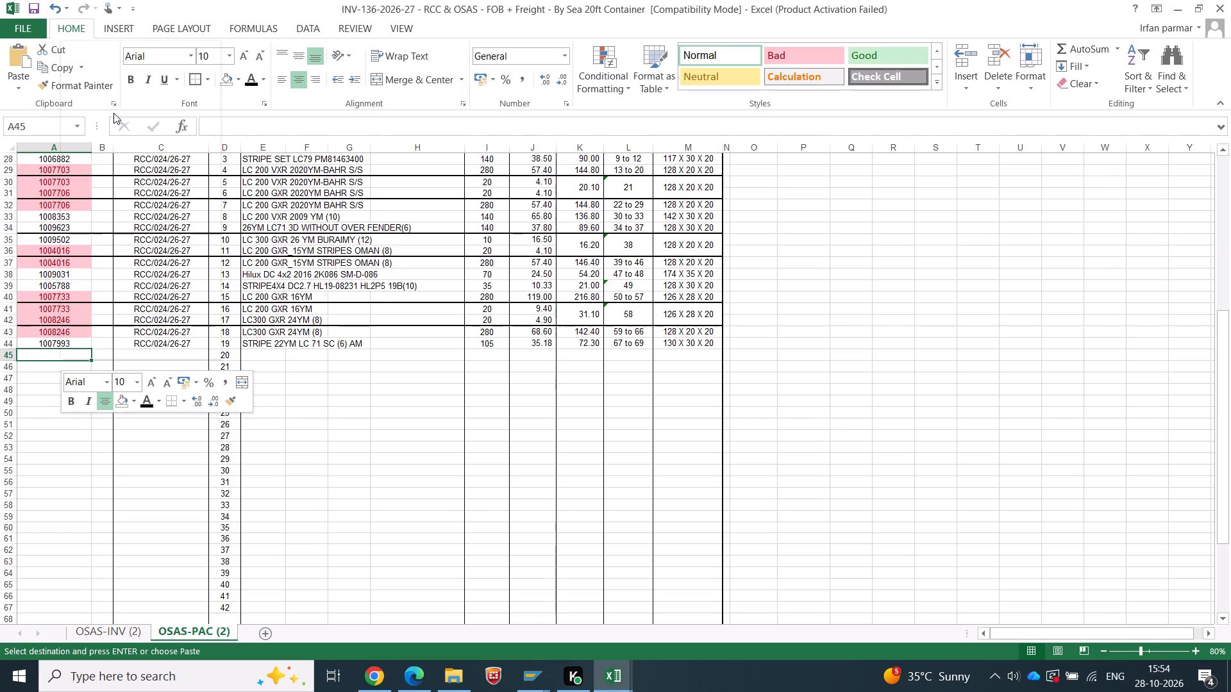
pyautogui.press('Tab')
pyautogui.press('Tab')
pyautogui.hotkey('alt', 'Tab')
pyautogui.hotkey('alt', 'Tab')
pyautogui.hotkey('ctrl', 'd')
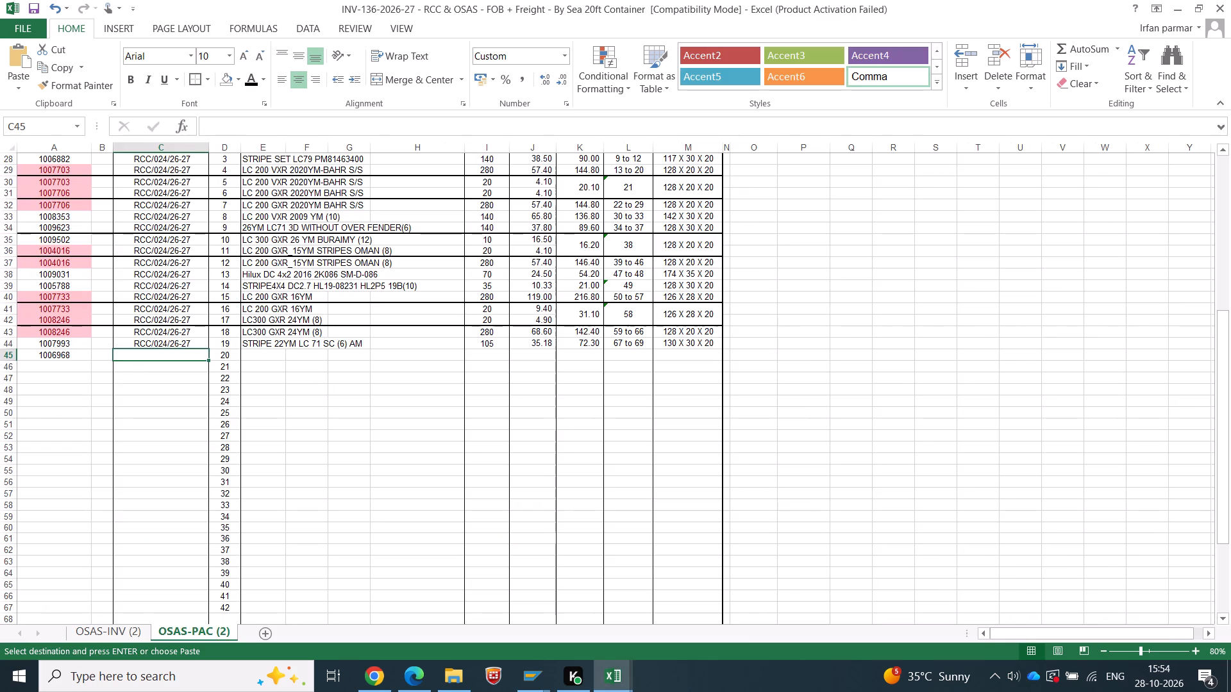
# Copy the description LC71 PICKUP_21YM (8) from OSAS Sheet2 into the Sr No. 20 description cell.
pyautogui.press('Tab')
pyautogui.press('Tab')
pyautogui.hotkey('alt', 'Tab')
pyautogui.press('Tab')
pyautogui.press('Tab')
pyautogui.press('Tab')
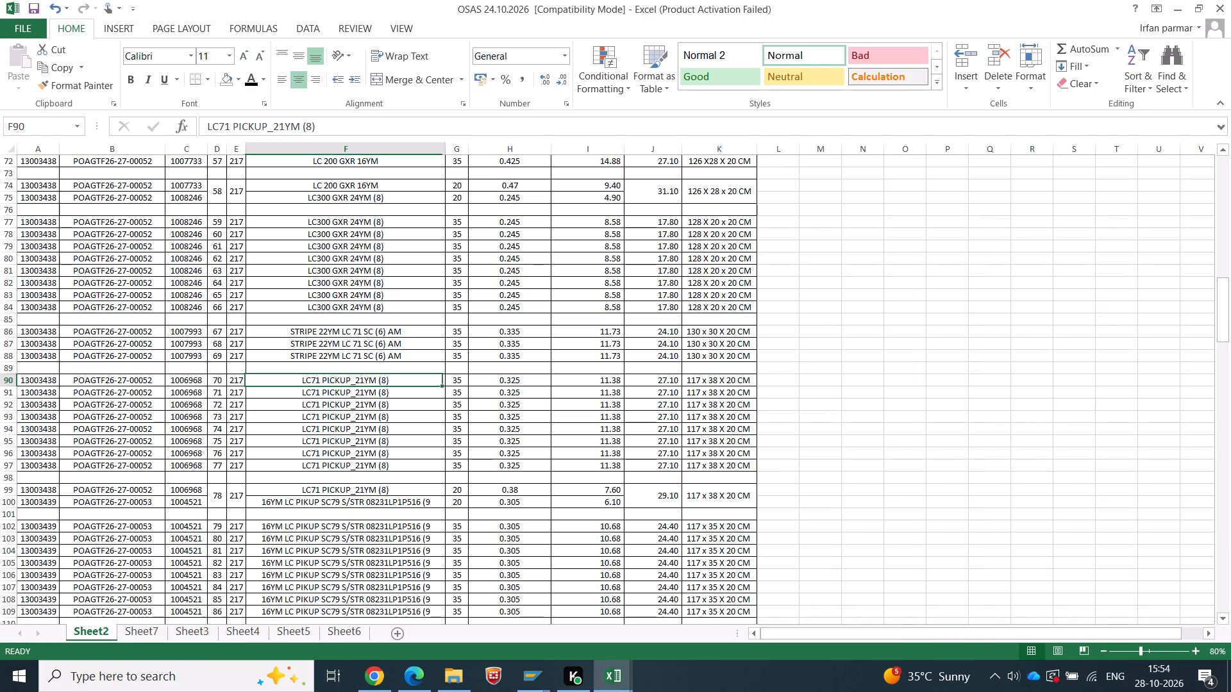
pyautogui.hotkey('ctrl', 'c')
pyautogui.hotkey('alt', 'Tab')
pyautogui.rightClick(269, 358)
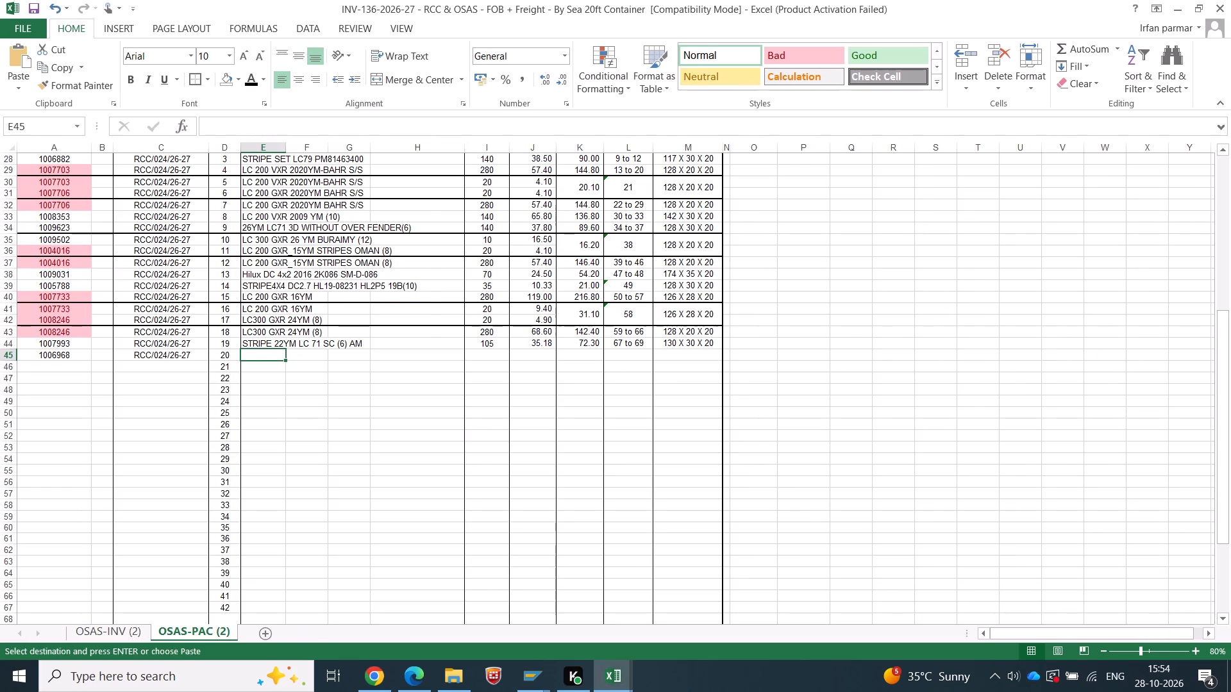
pyautogui.rightClick(269, 356)
pyautogui.click(325, 110)
# Sum the quantity of cartons 70 to 77 in row 98 of OSAS Sheet2 and copy the sum formula to both weight columns.
pyautogui.press('Tab')
pyautogui.press('Tab')
pyautogui.press('Tab')
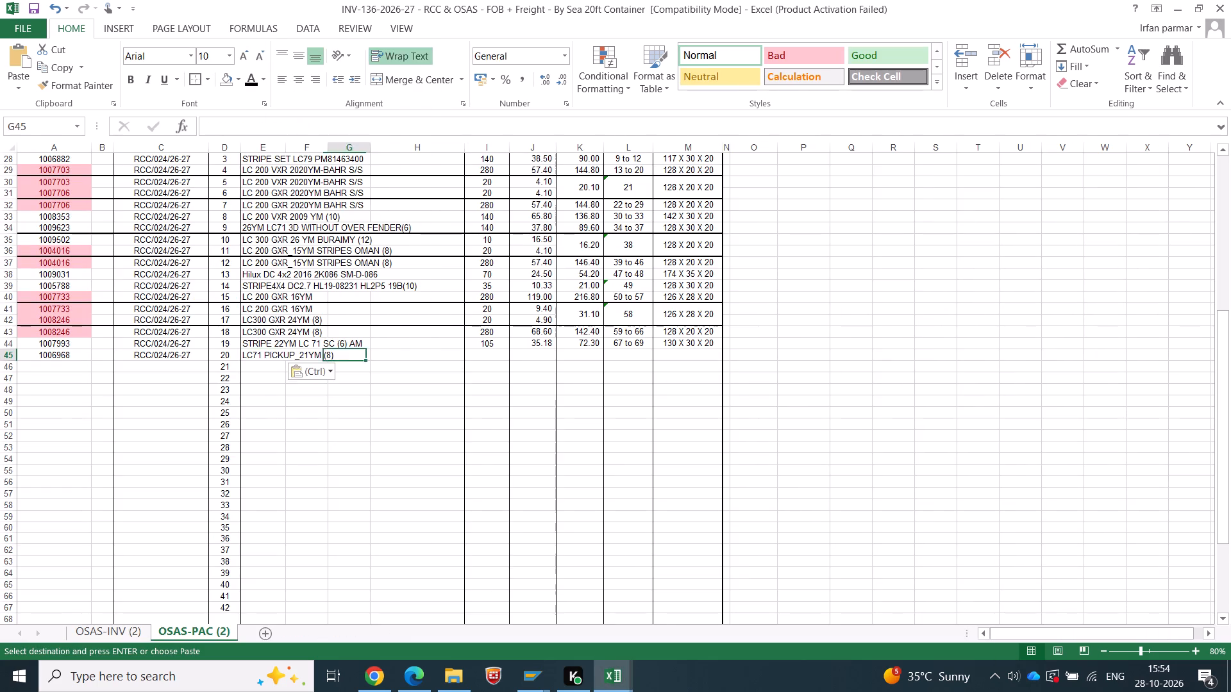
pyautogui.press('Tab')
pyautogui.press('Tab')
pyautogui.press('Left')
pyautogui.hotkey('alt', 'Tab')
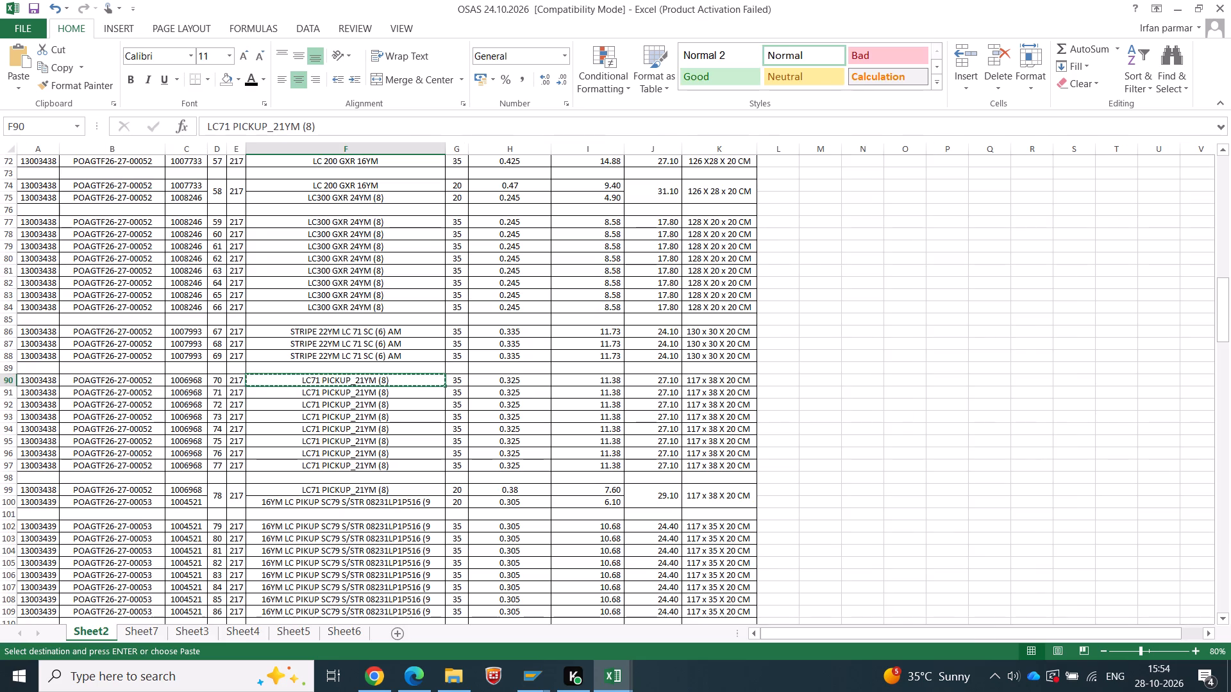
pyautogui.click(462, 476)
pyautogui.hotkey('alt', '=')
pyautogui.press('Return')
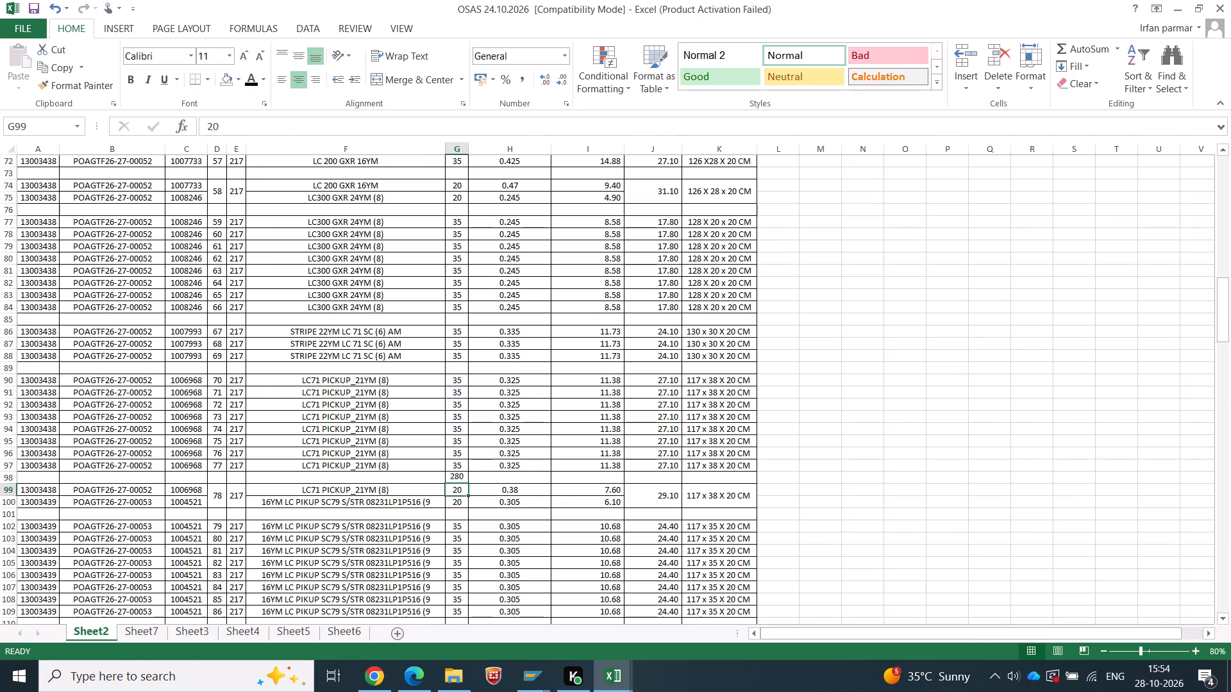
pyautogui.press('Up')
pyautogui.hotkey('ctrl', 'c')
pyautogui.press('Right')
pyautogui.press('Right')
pyautogui.hotkey('shift', 'Right')
pyautogui.press('Return')
# Copy the quantity total 280 from row 98 of OSAS Sheet2 into Sr No. 20 as a value.
pyautogui.press('Left')
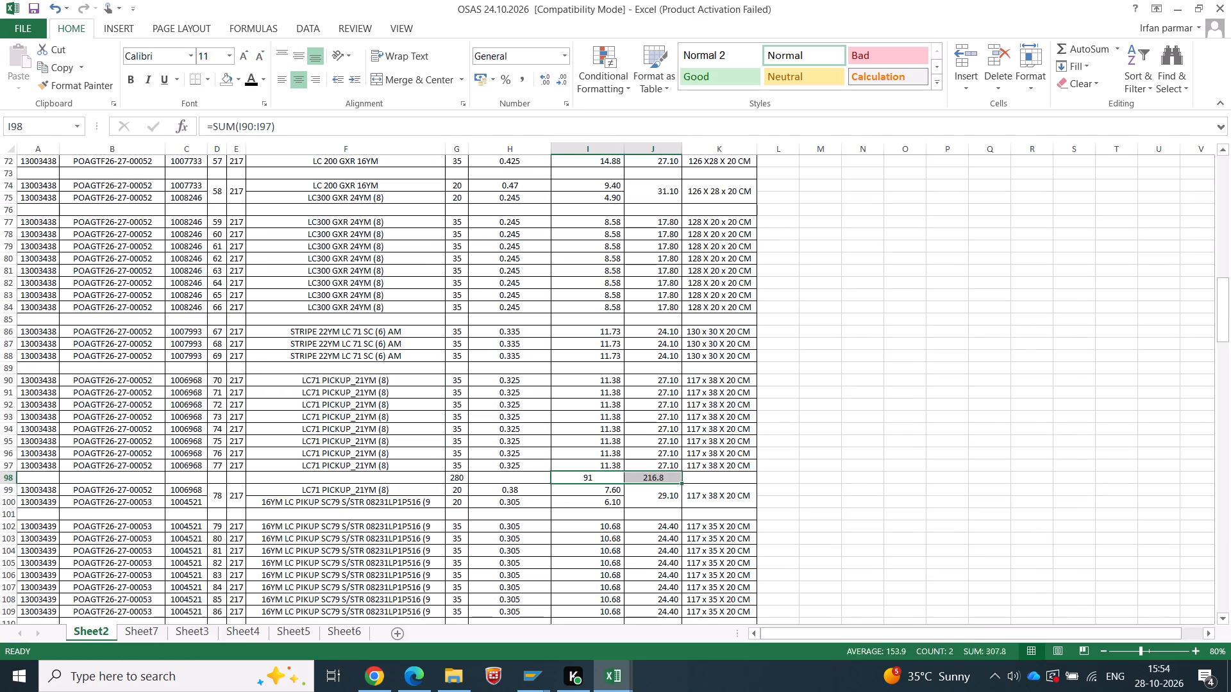
pyautogui.press('Left')
pyautogui.hotkey('ctrl', 'c')
pyautogui.hotkey('alt', 'Tab')
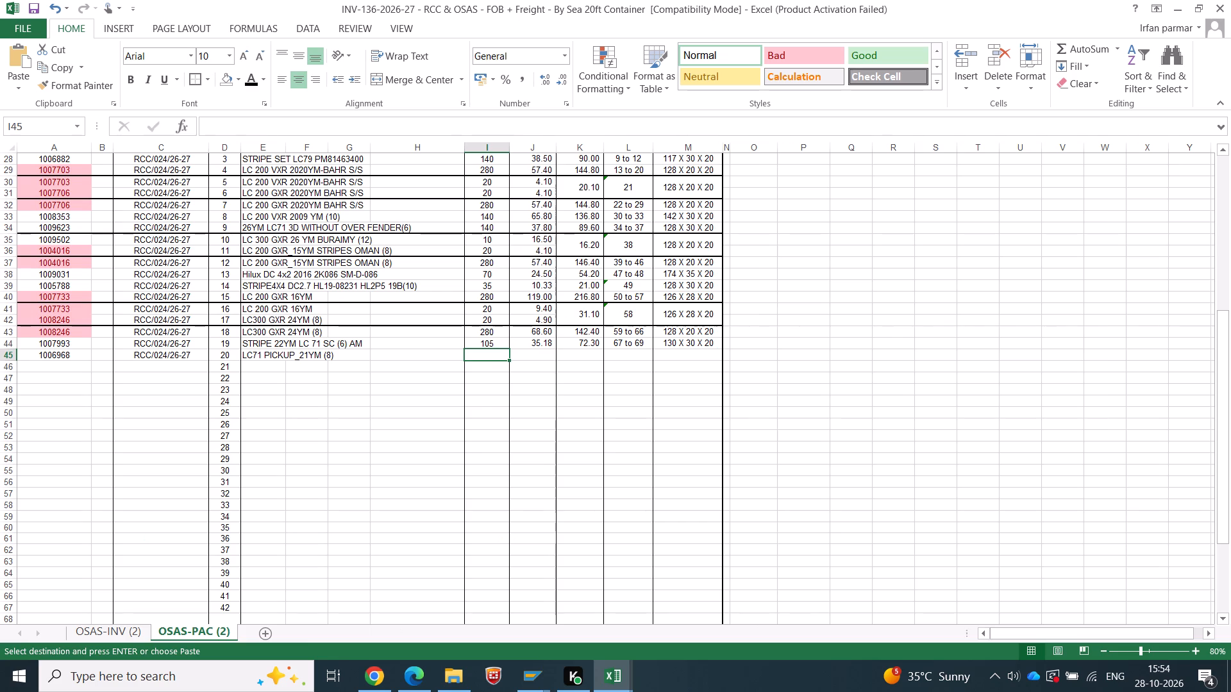
pyautogui.rightClick(480, 355)
pyautogui.click(532, 100)
# Copy the weight totals 91 and 216.8 from row 98 of OSAS Sheet2 into Sr No. 20 as values.
pyautogui.press('Tab')
pyautogui.press('Tab')
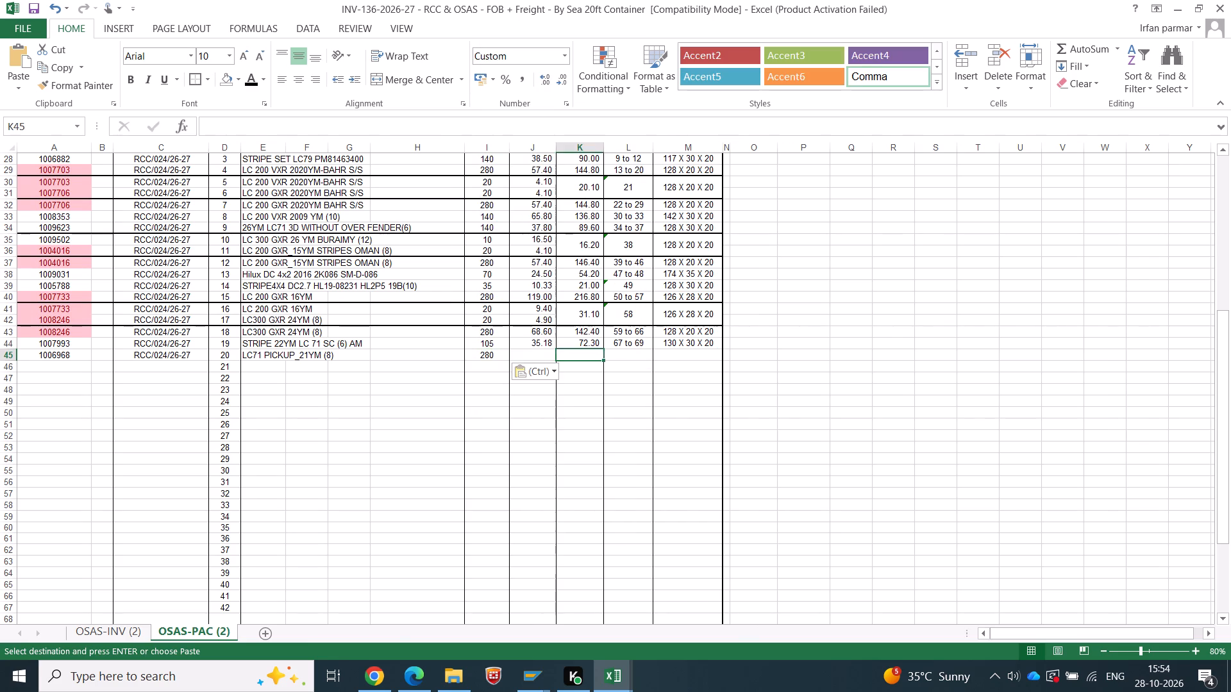
pyautogui.hotkey('alt', 'Tab')
pyautogui.hotkey('alt', 'Tab')
pyautogui.press('Left')
pyautogui.hotkey('alt', 'Tab')
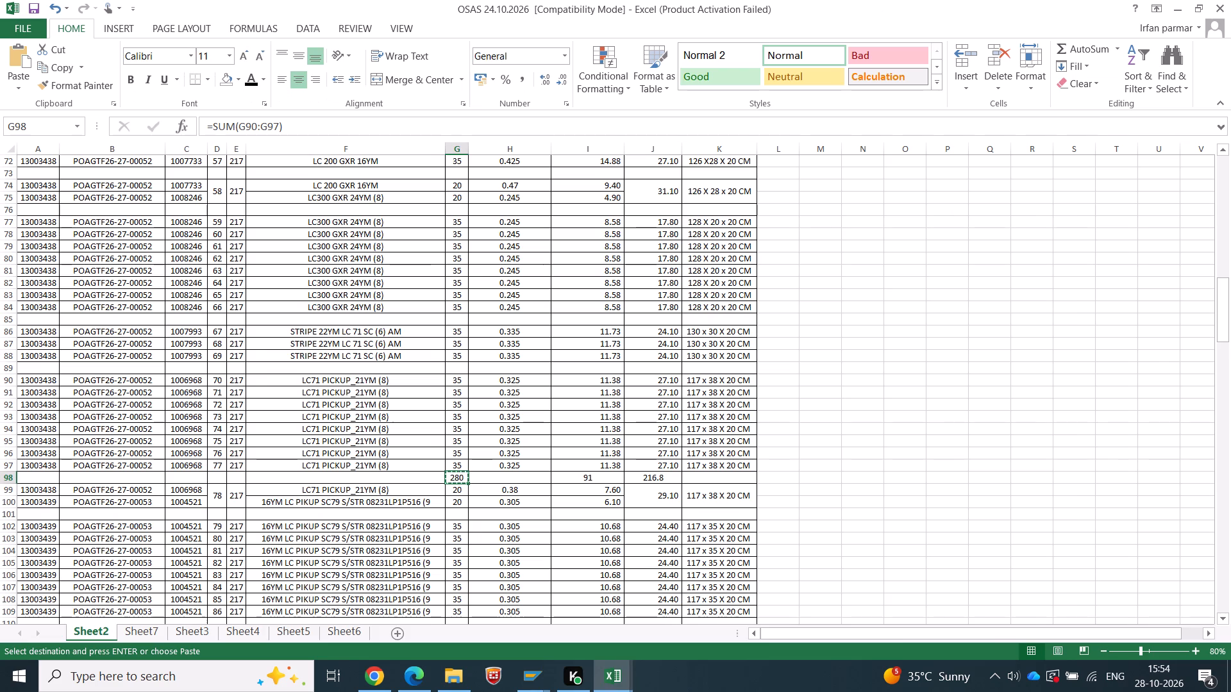
pyautogui.moveTo(586, 477); pyautogui.dragTo(645, 477)
pyautogui.hotkey('ctrl', 'c')
pyautogui.hotkey('alt', 'Tab')
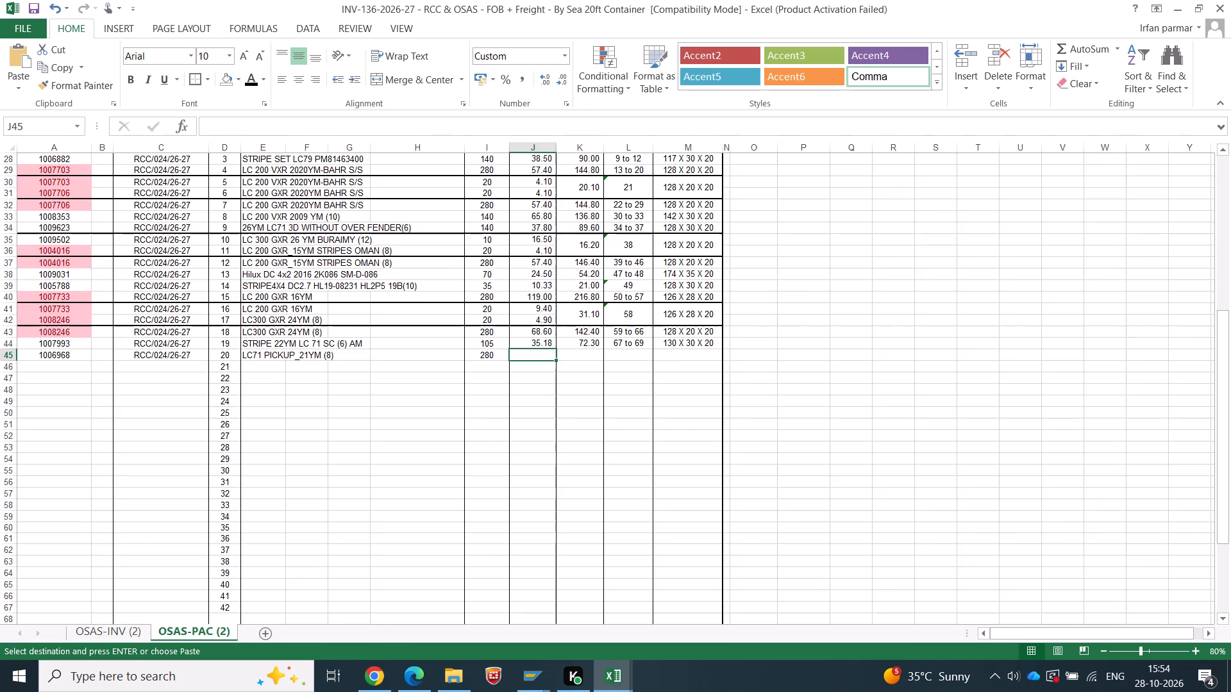
pyautogui.rightClick(537, 354)
pyautogui.click(588, 106)
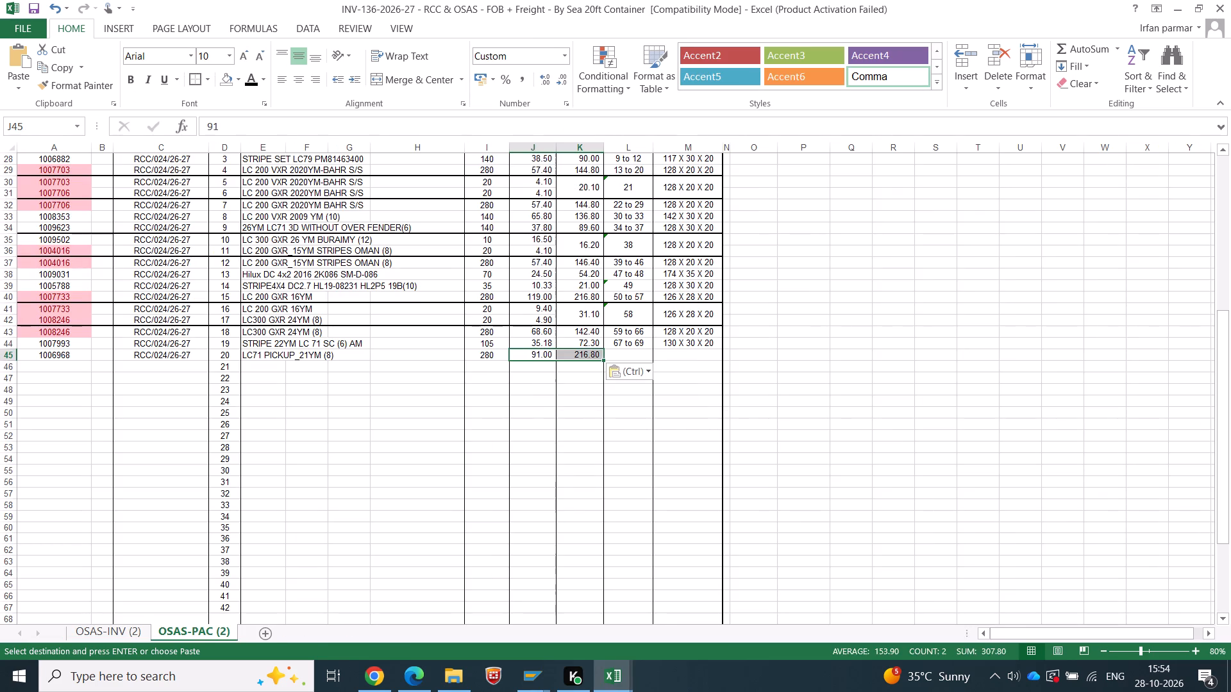
# Enter the carton range 70 to 77 for Sr No. 20, checking the carton numbers in OSAS Sheet2.
pyautogui.press('Right')
pyautogui.press('Right')
pyautogui.hotkey('alt', 'Tab')
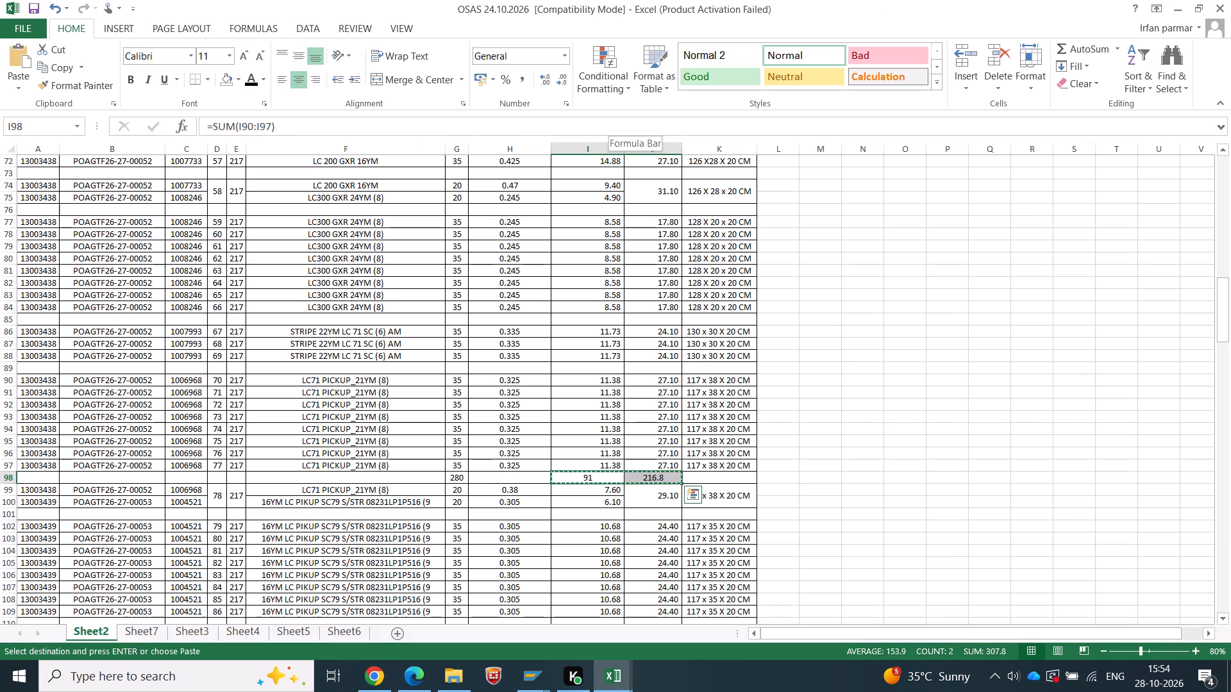
pyautogui.hotkey('alt', 'Tab')
pyautogui.write('70 to 77')
pyautogui.press('Tab')
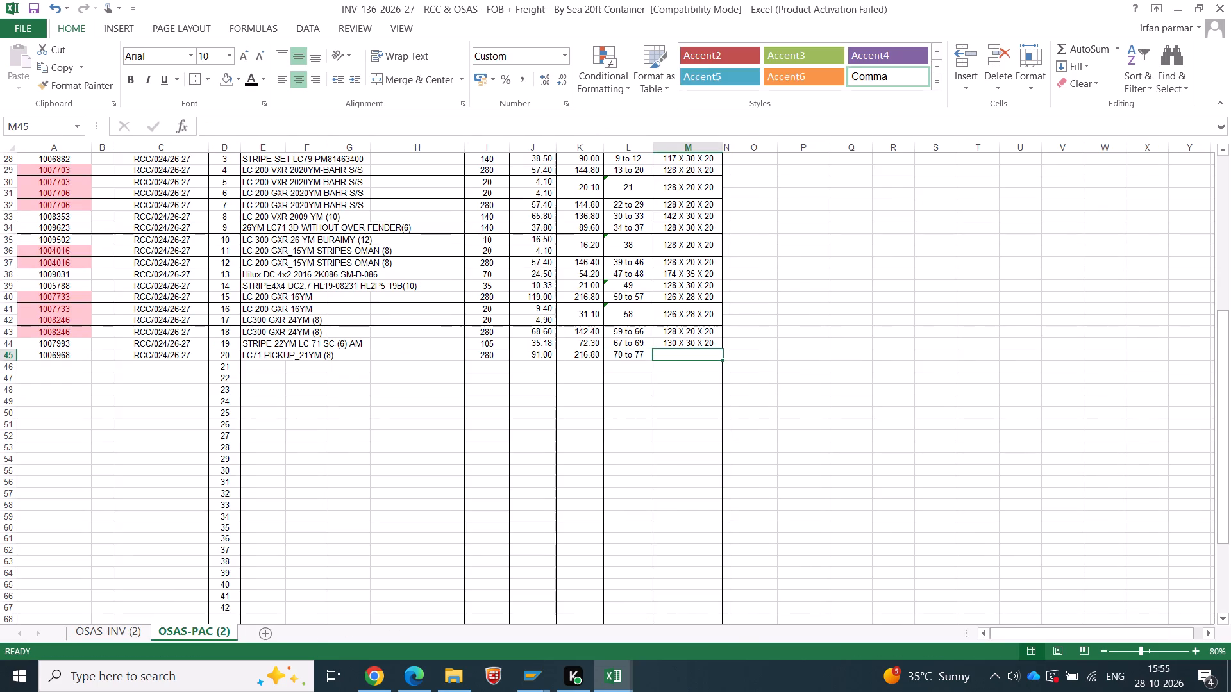
# Copy the size text 117 x 38 X 20 of the LC71 PICKUP_21YM cartons from OSAS Sheet2 into Sr No. 20.
pyautogui.hotkey('alt', 'Tab')
pyautogui.press('Tab')
pyautogui.click(719, 400)
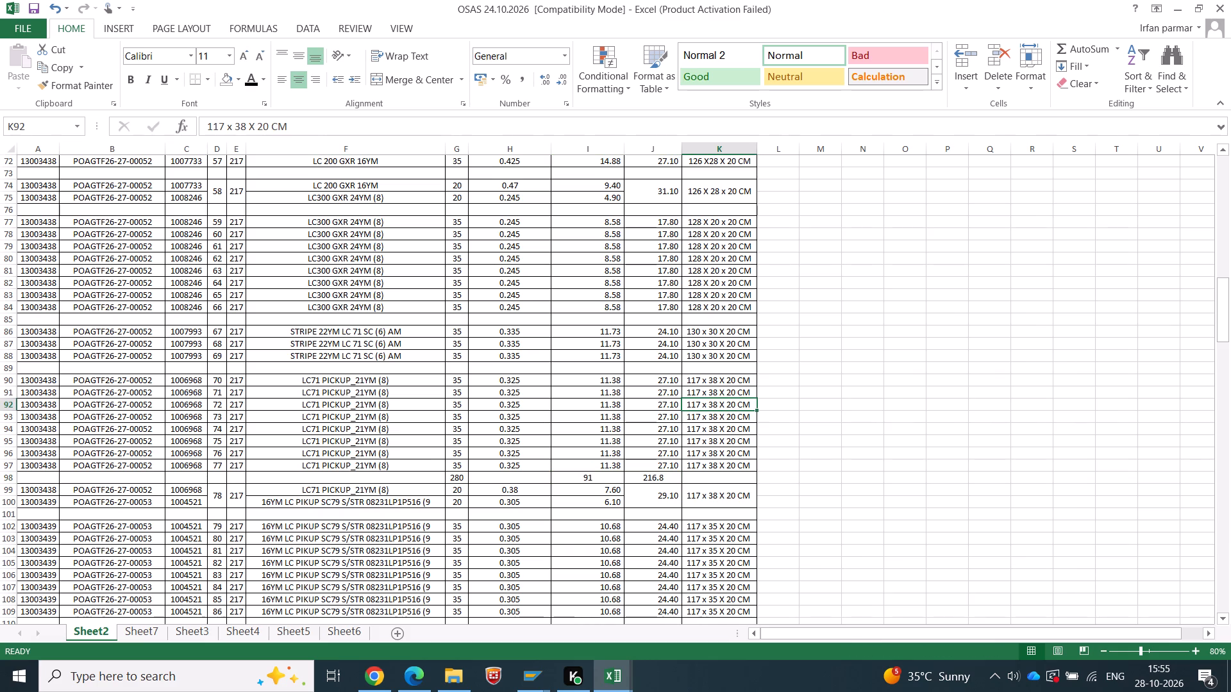
pyautogui.moveTo(269, 126); pyautogui.dragTo(31, 128)
pyautogui.hotkey('ctrl', 'c')
pyautogui.press('Tab')
pyautogui.hotkey('alt', 'Tab')
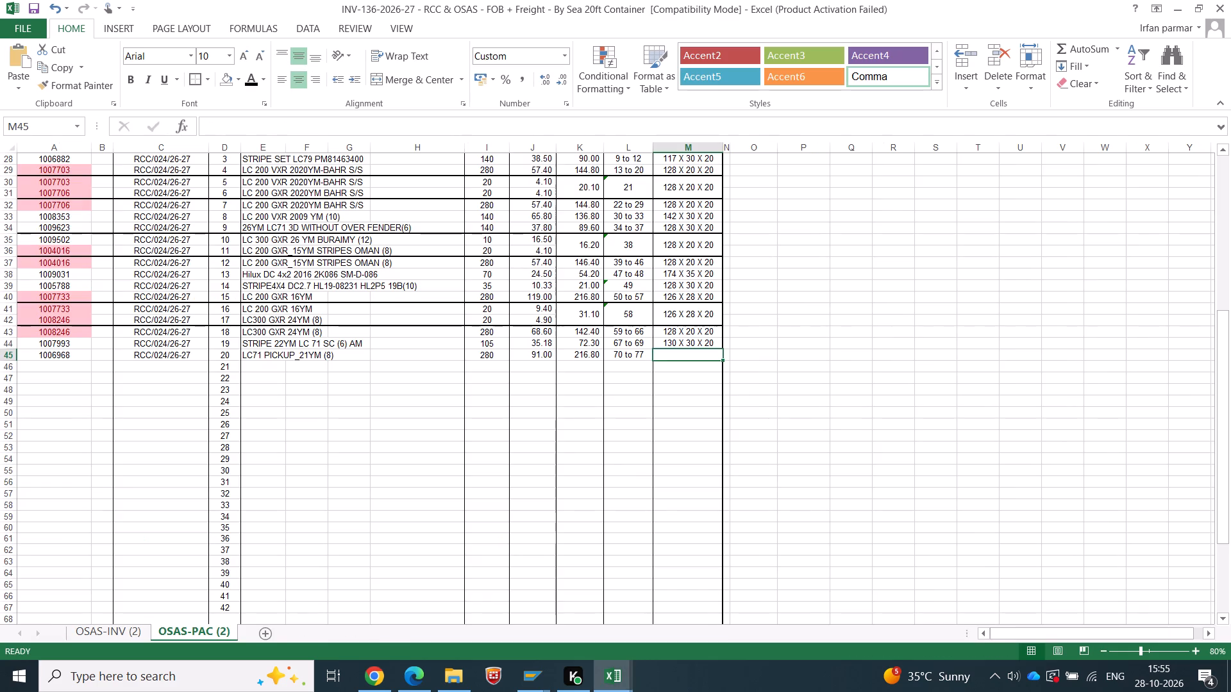
pyautogui.doubleClick(670, 355)
pyautogui.hotkey('ctrl', 'v')
pyautogui.click(676, 388)
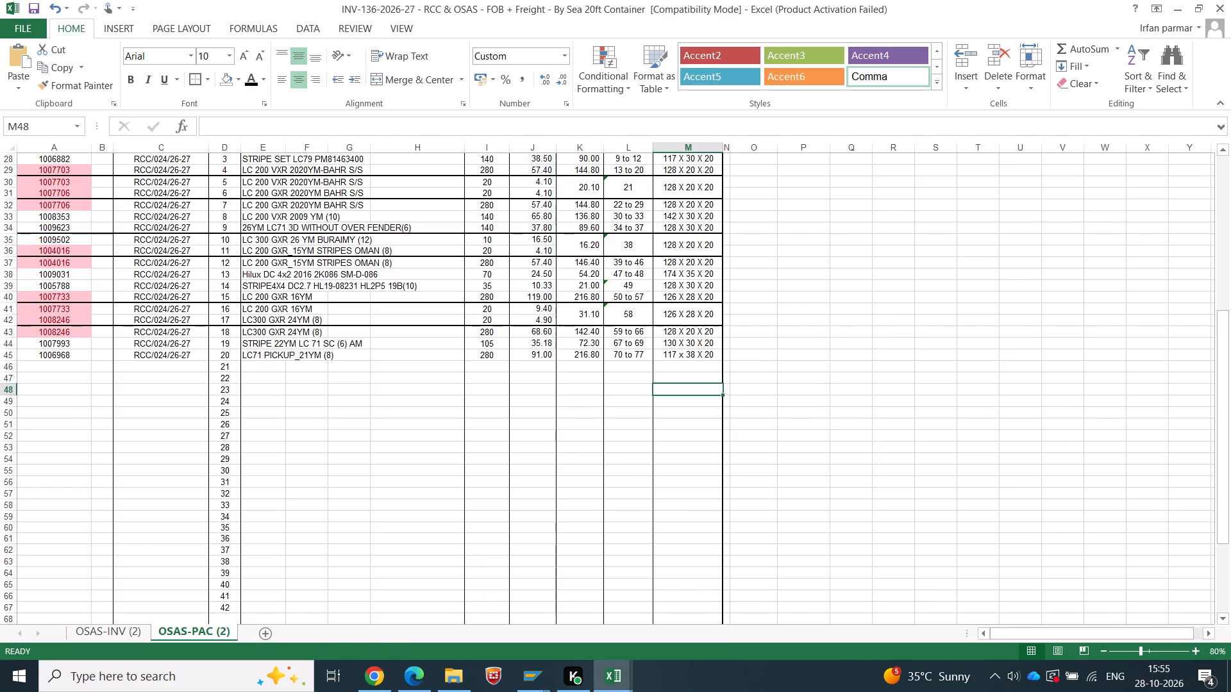
# Edit the Sr No. 20 carton size to read 117 X 38 X 20 with a capital X.
pyautogui.doubleClick(684, 356)
pyautogui.press('BackSpace')
pyautogui.hotkey('shift', 'c')
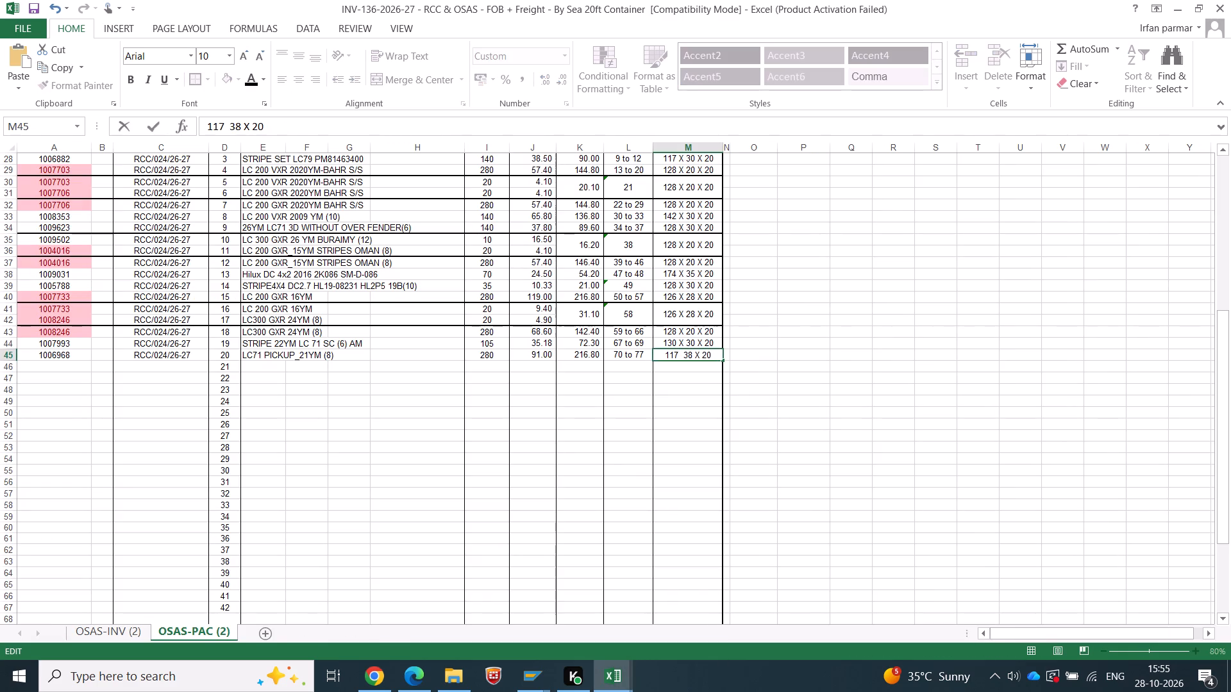
pyautogui.press('BackSpace')
pyautogui.hotkey('shift', 'x')
pyautogui.press('Return')
pyautogui.click(705, 441)
# Clear the quantity and weight totals from row 98 of OSAS Sheet2.
pyautogui.scroll(3, 671, 435)
pyautogui.scroll(-4, 664, 435)
pyautogui.click(46, 336)
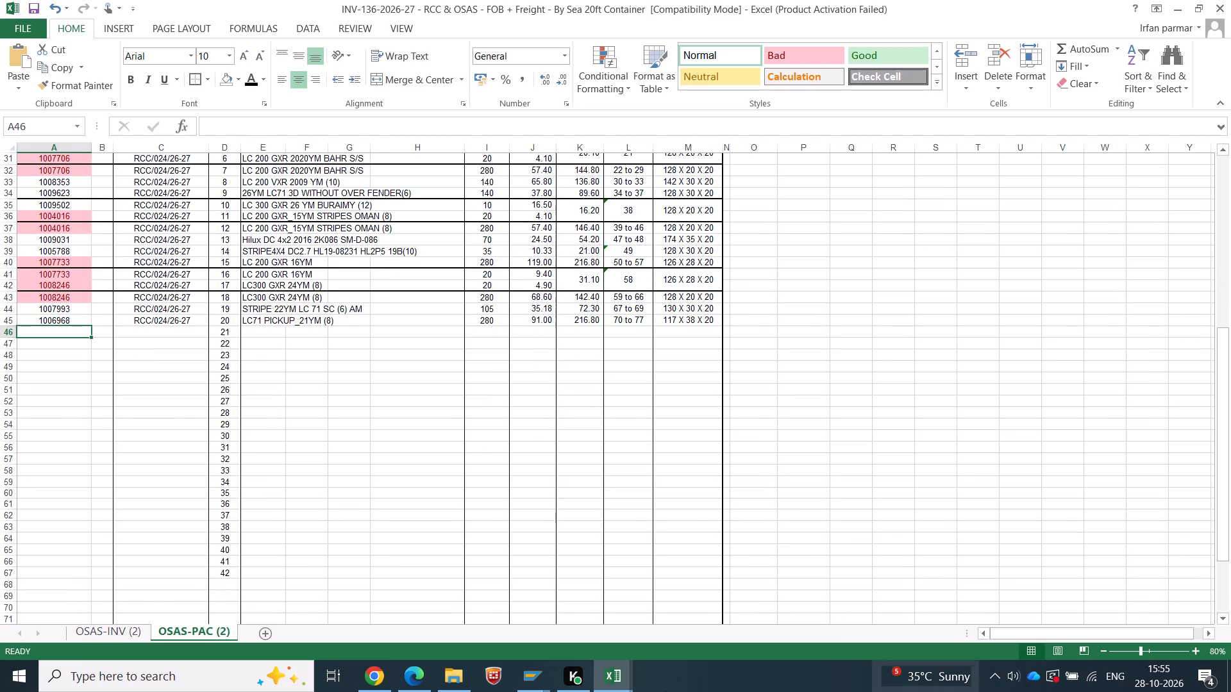
pyautogui.hotkey('alt', 'Tab')
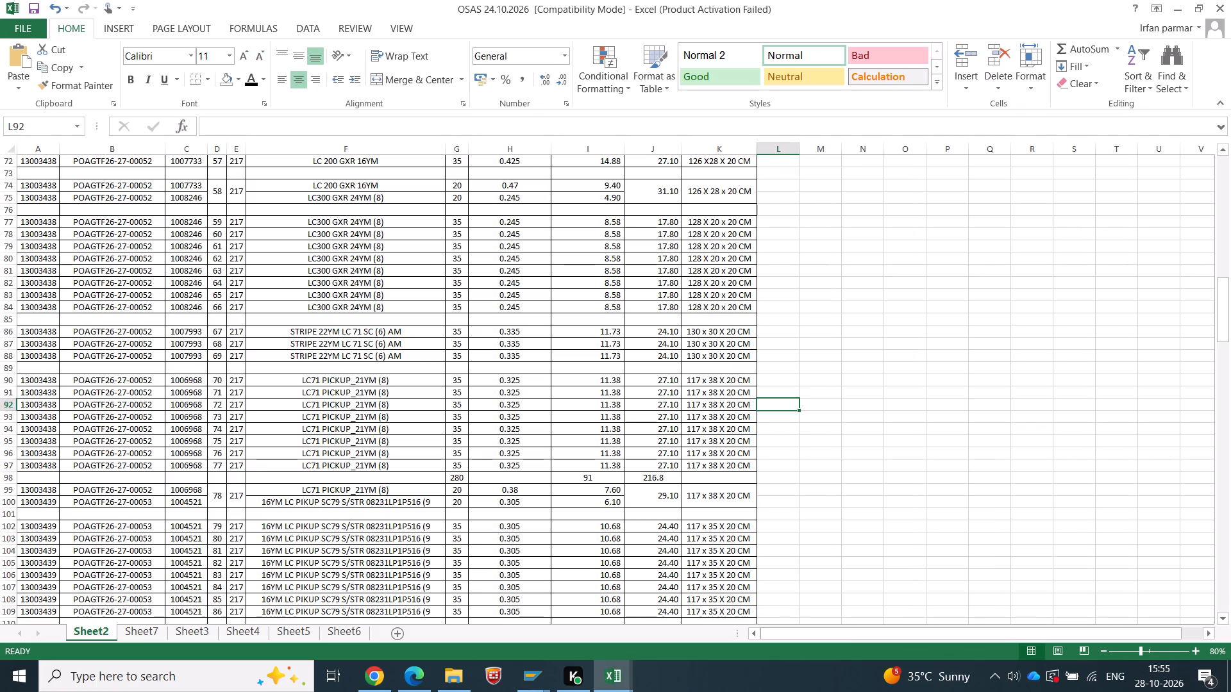
pyautogui.moveTo(450, 477); pyautogui.dragTo(664, 475)
pyautogui.press('Delete')
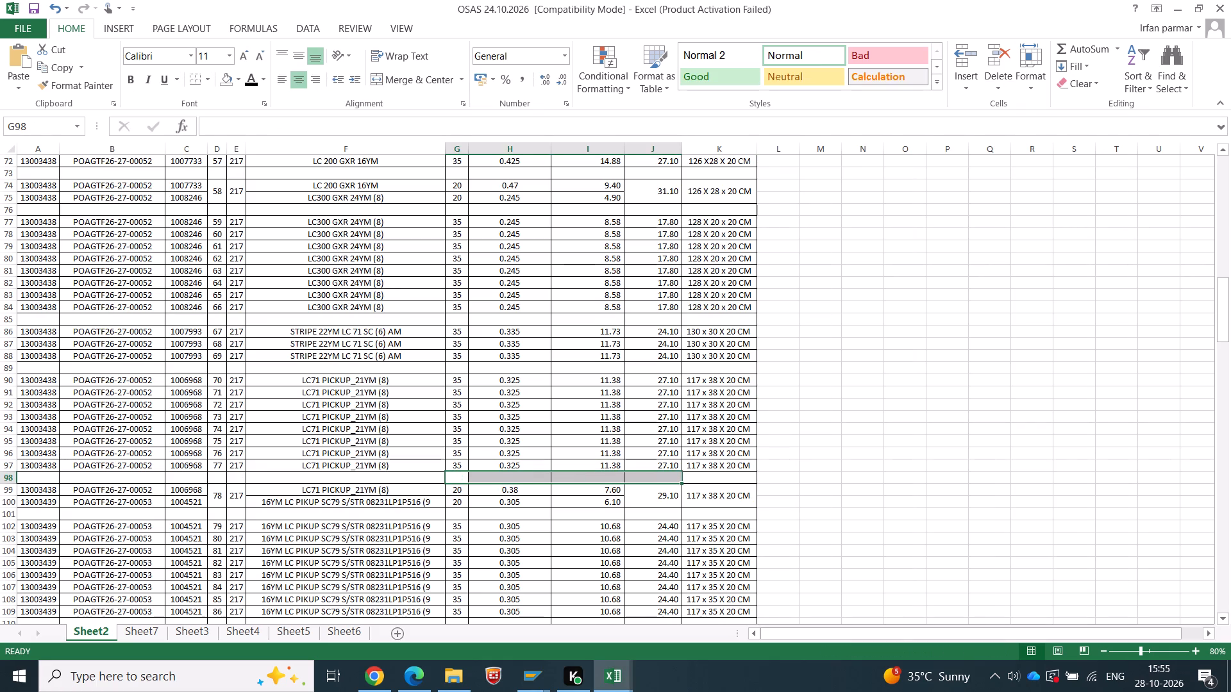
# Copy the two carton 78 part numbers, 1006968 and 1004521, from OSAS Sheet2 into Sr No. 21 and 22 as values.
pyautogui.scroll(-1, 458, 495)
pyautogui.moveTo(192, 456); pyautogui.dragTo(192, 462)
pyautogui.hotkey('ctrl', 'c')
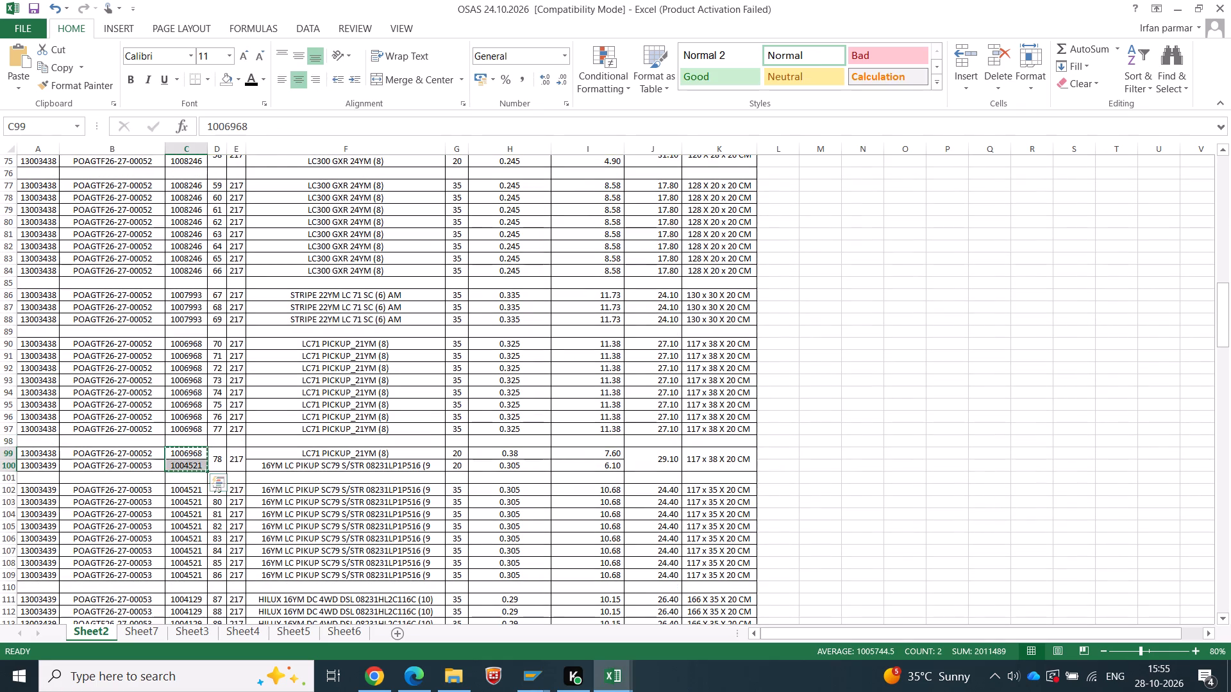
pyautogui.hotkey('alt', 'Tab')
pyautogui.rightClick(59, 333)
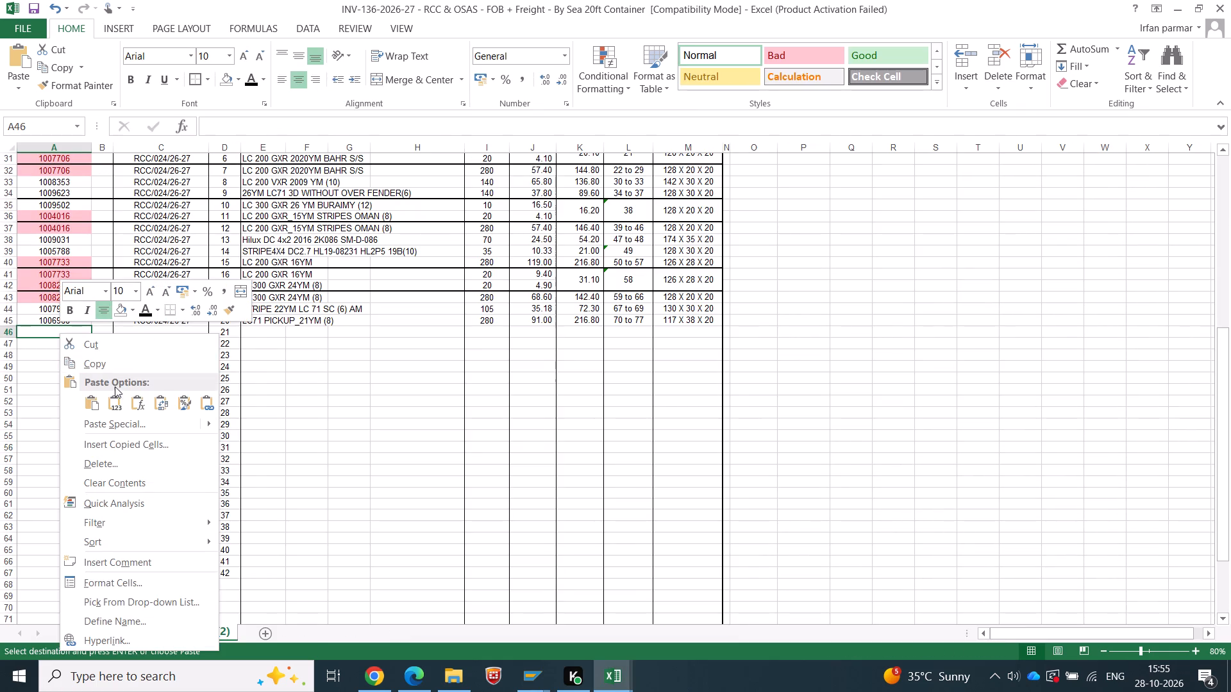
pyautogui.click(113, 400)
# Fill the PO number RCC/024/26-27 down from Sr No. 20 to Sr No. 21 and 22.
pyautogui.click(171, 331)
pyautogui.hotkey('alt', 'Tab')
pyautogui.hotkey('alt', 'Tab')
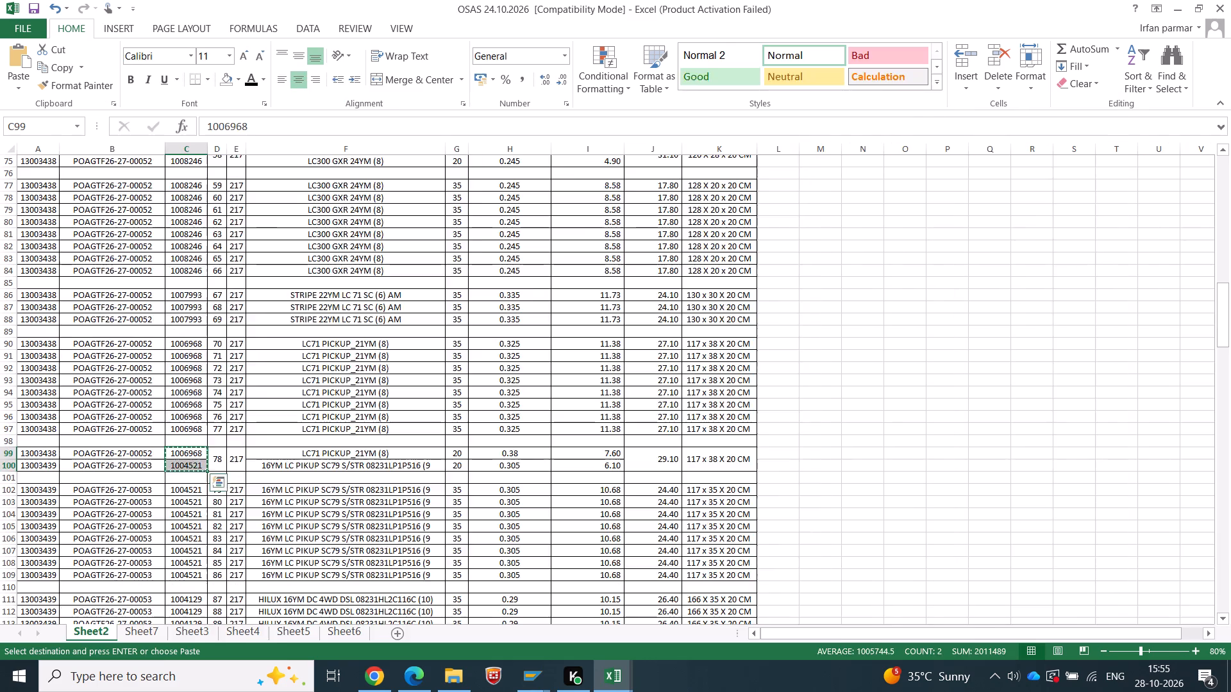
pyautogui.moveTo(171, 321); pyautogui.dragTo(170, 340)
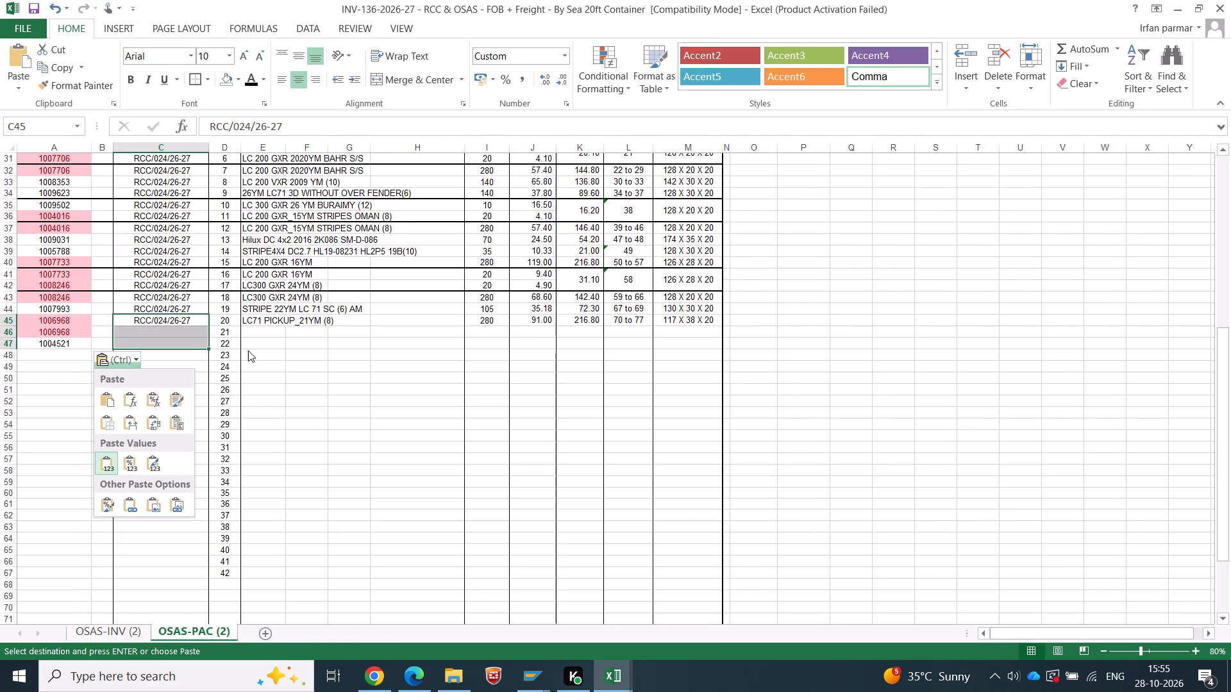
pyautogui.hotkey('ctrl', 'd')
pyautogui.click(157, 325)
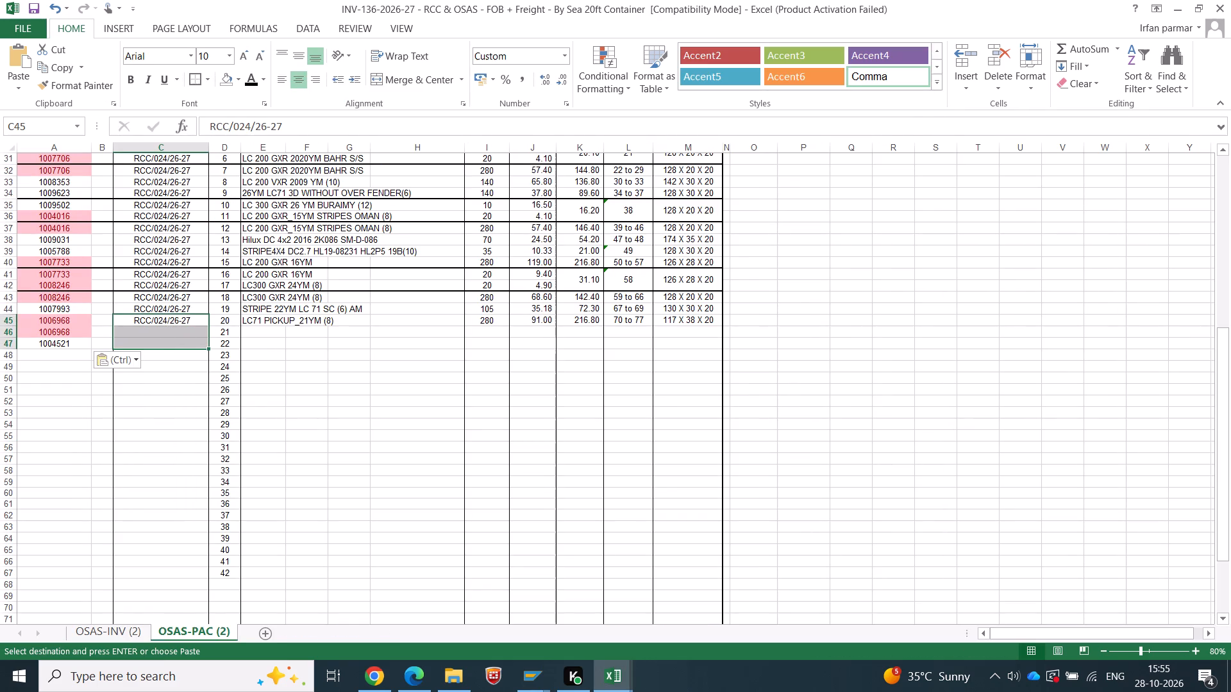
pyautogui.press('d')
pyautogui.press('Escape')
pyautogui.hotkey('ctrl', 'd')
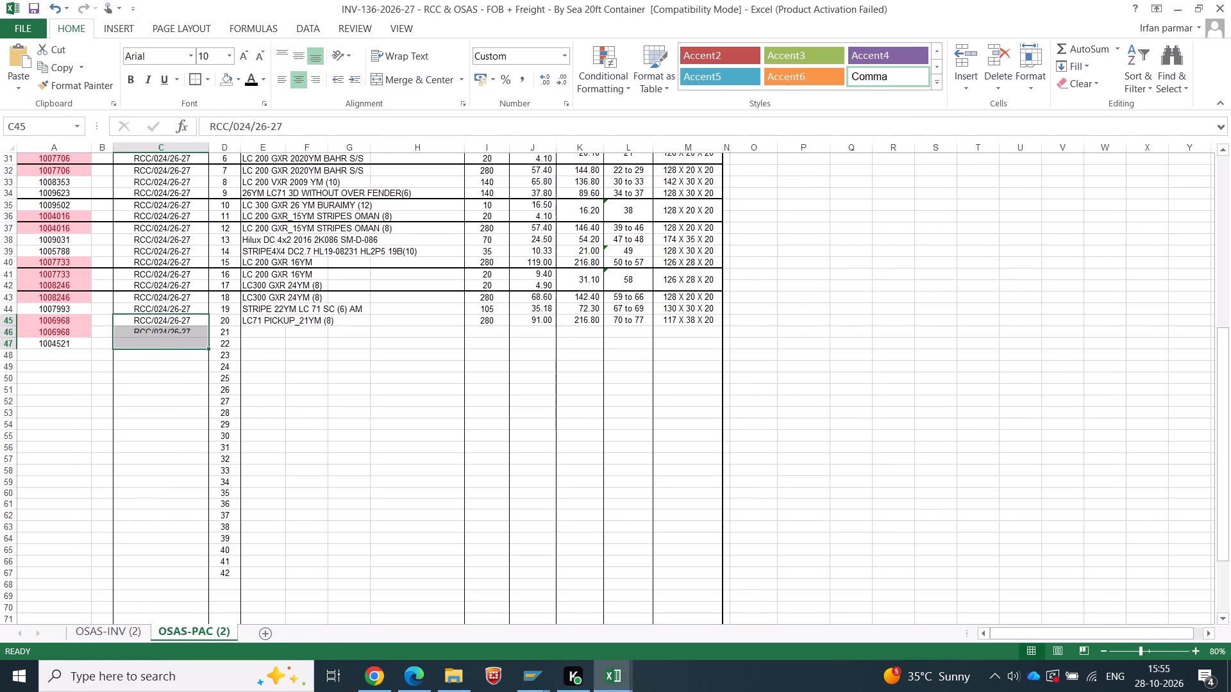
# Copy the two carton 78 descriptions, LC71 PICKUP_21YM (8) and 16YM LC PIKUP SC79, into Sr No. 21 and 22 as values.
pyautogui.click(244, 340)
pyautogui.hotkey('alt', 'Tab')
pyautogui.moveTo(344, 450); pyautogui.dragTo(348, 461)
pyautogui.hotkey('ctrl', 'c')
pyautogui.hotkey('alt', 'Tab')
pyautogui.rightClick(266, 333)
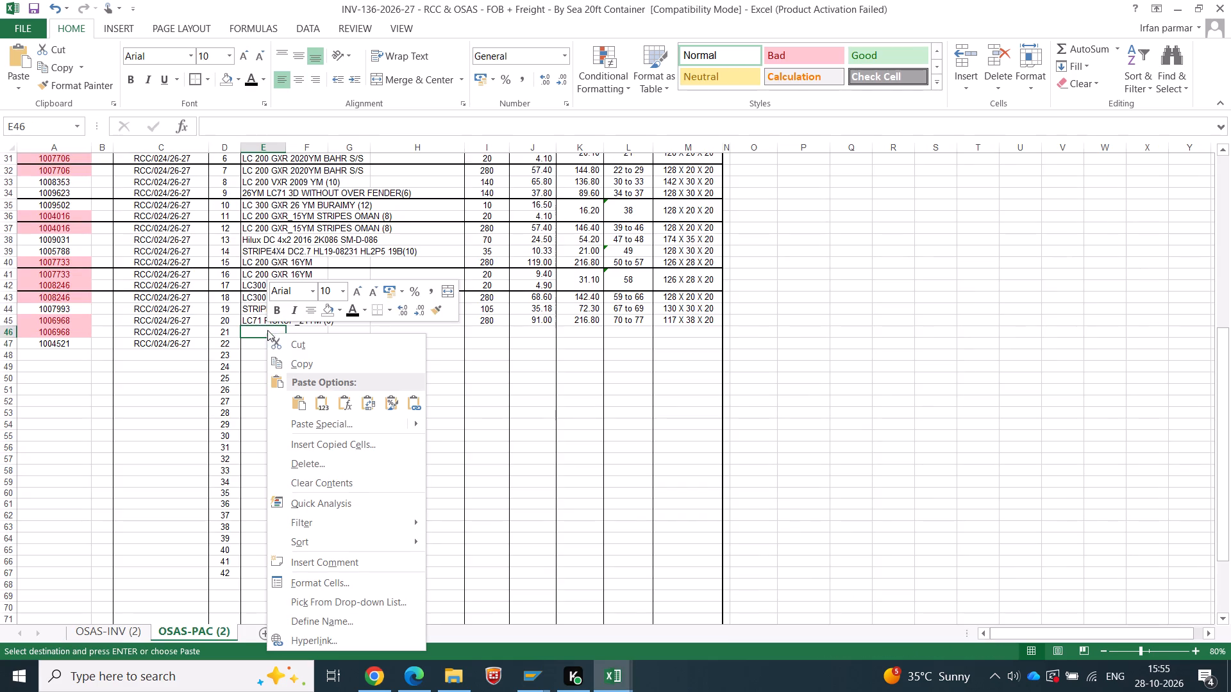
pyautogui.click(315, 402)
# Copy the two carton 78 quantities, 20 and 20, from OSAS Sheet2 into Sr No. 21 and 22 as values.
pyautogui.hotkey('alt', 'Tab')
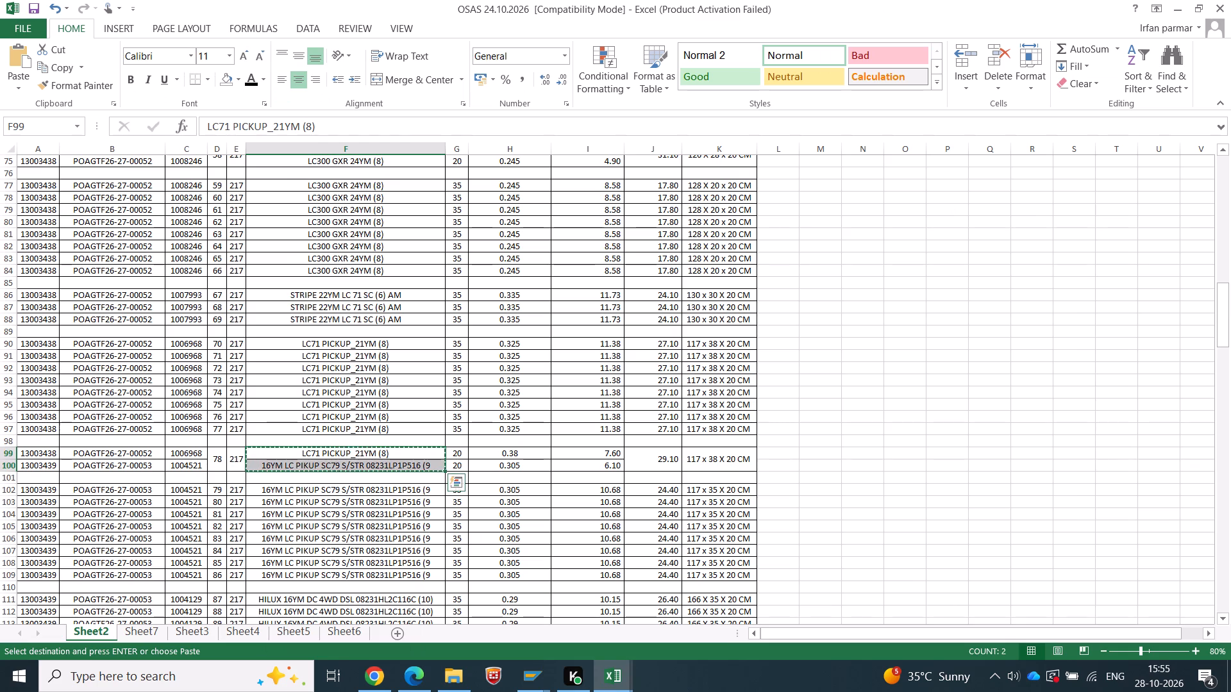
pyautogui.moveTo(461, 455); pyautogui.dragTo(461, 464)
pyautogui.hotkey('ctrl', 'c')
pyautogui.hotkey('alt', 'Tab')
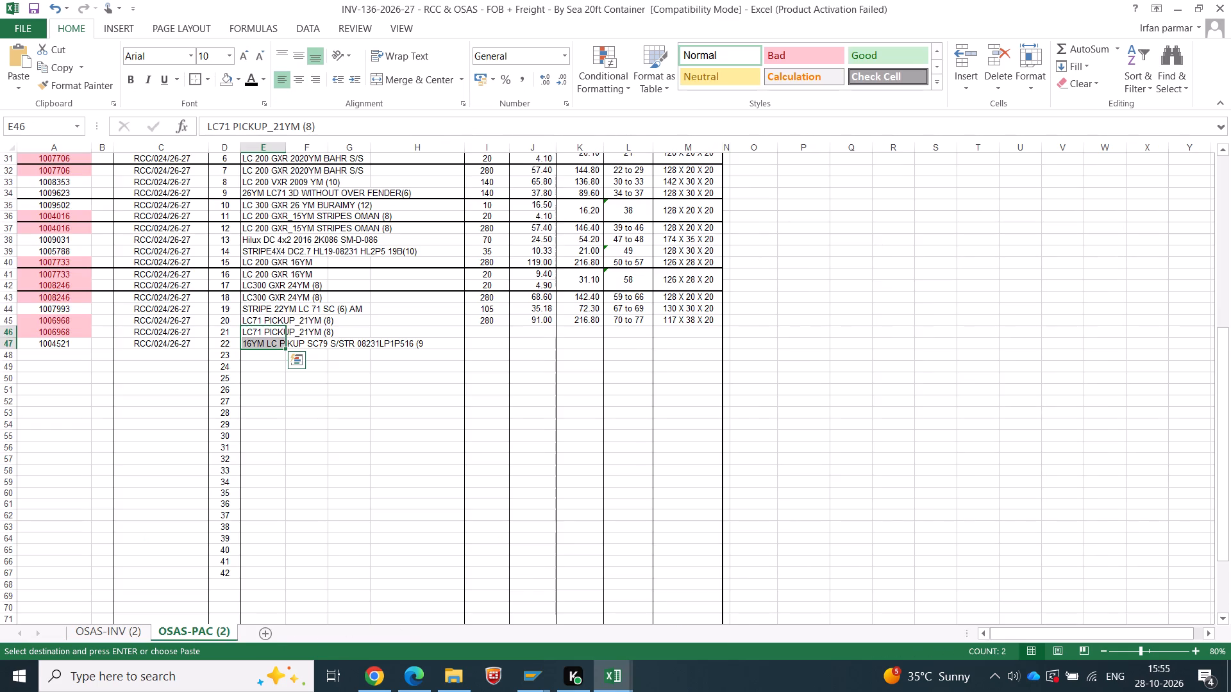
pyautogui.rightClick(486, 335)
pyautogui.click(544, 403)
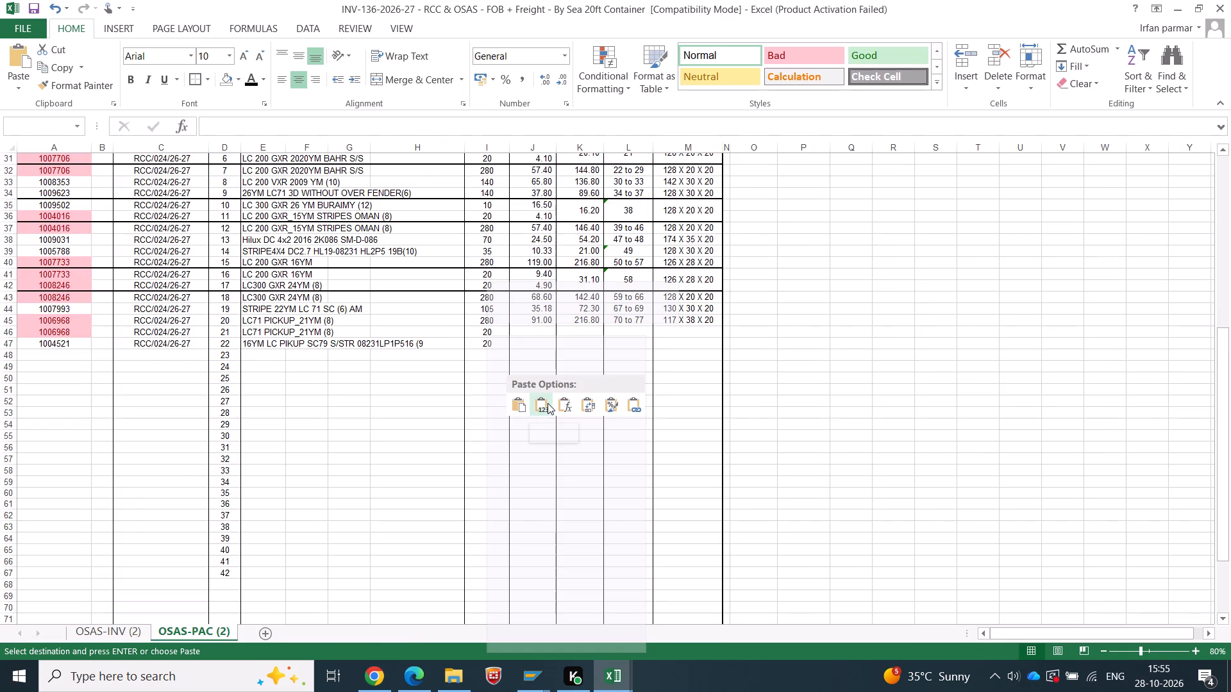
# Copy the two carton 78 net weights, 7.60 and 6.10, from OSAS Sheet2 into Sr No. 21 and 22 as values.
pyautogui.hotkey('alt', 'Tab')
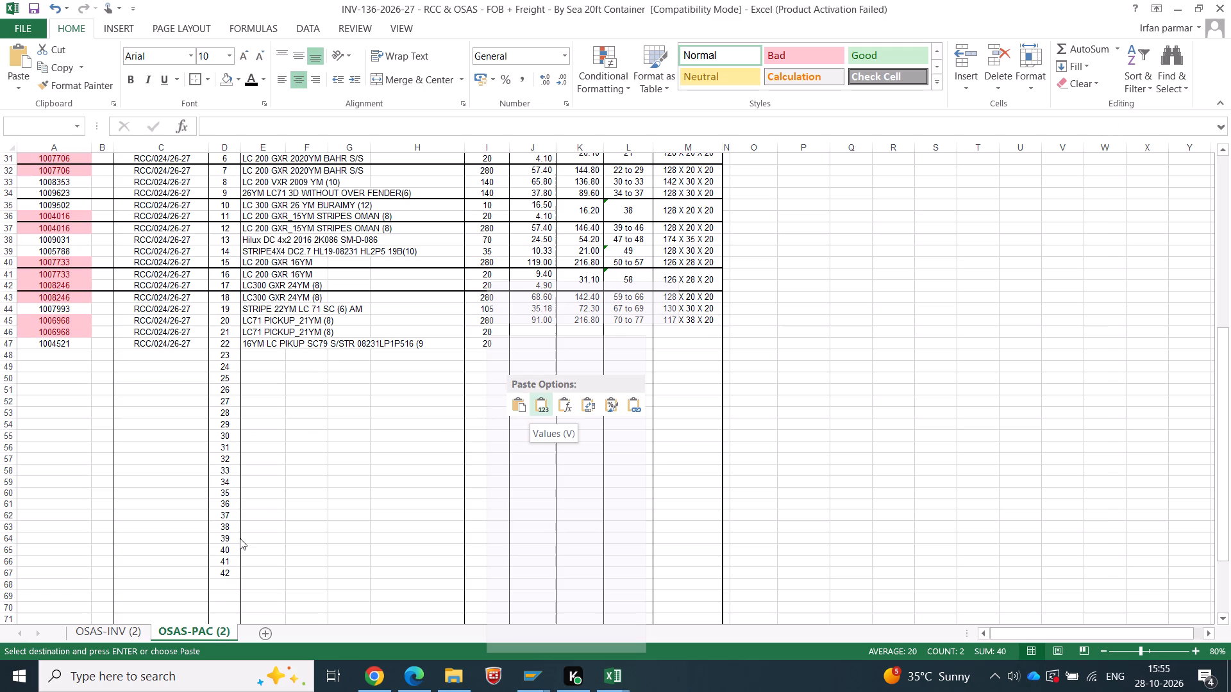
pyautogui.click(451, 441)
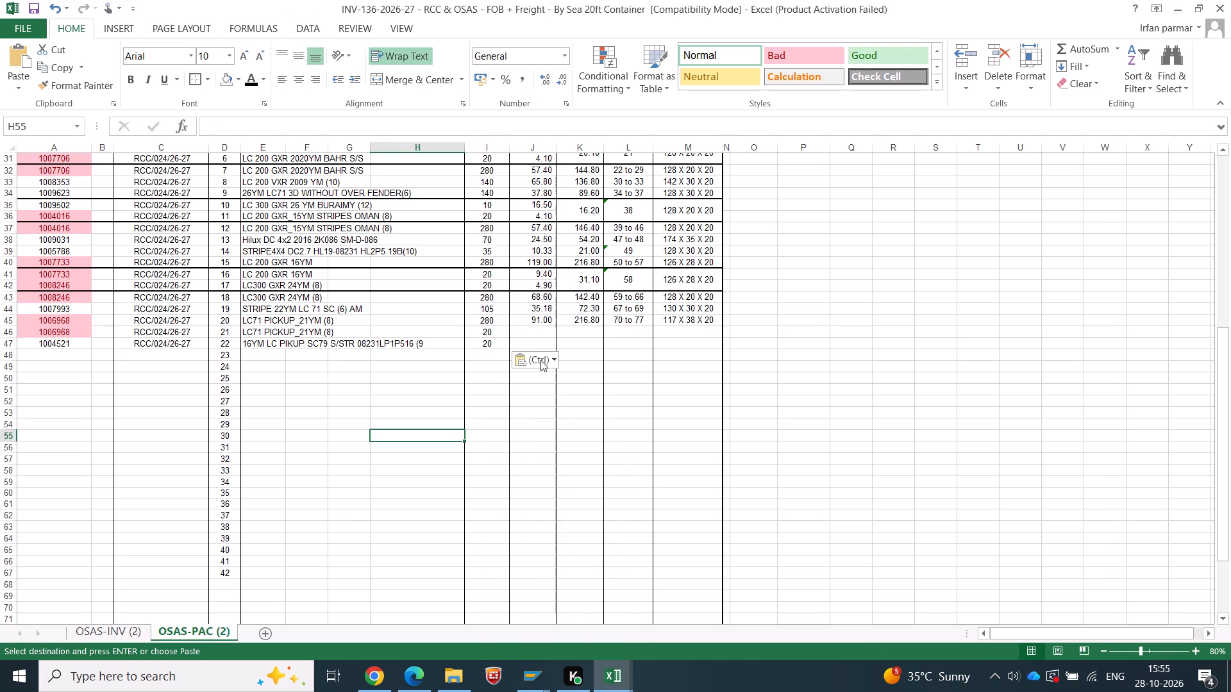
pyautogui.click(549, 325)
pyautogui.hotkey('alt', 'Tab')
pyautogui.click(603, 458)
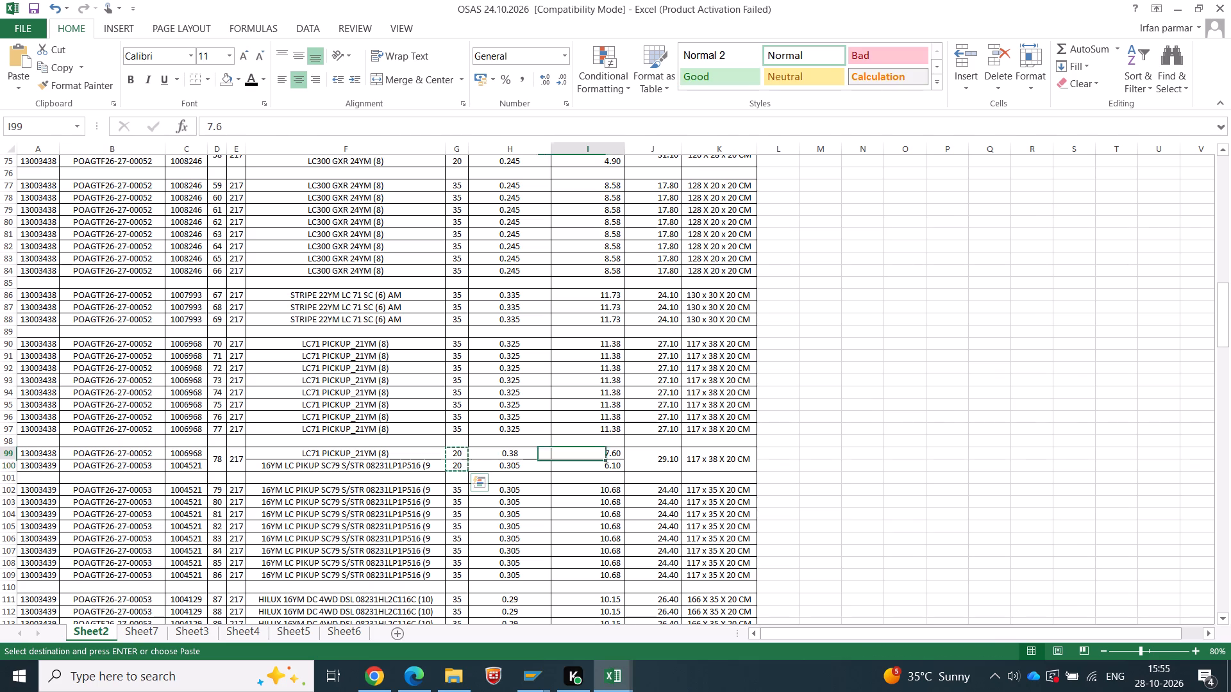
pyautogui.hotkey('ctrl', 'c')
pyautogui.hotkey('alt', 'Tab')
pyautogui.rightClick(529, 333)
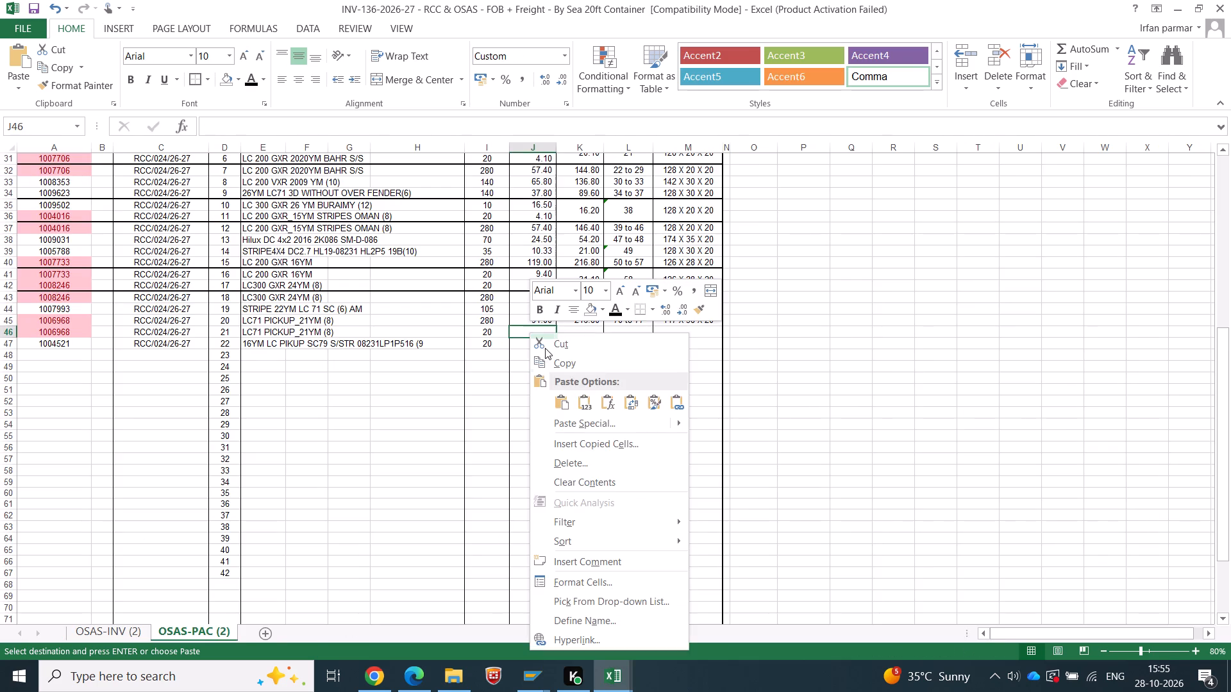
pyautogui.click(585, 397)
# Reuse the merged gross weight, box and dimension cells of Sr No. 16-17 for Sr No. 21-22 and clear their contents.
pyautogui.moveTo(596, 277); pyautogui.dragTo(714, 277)
pyautogui.hotkey('ctrl', 'c')
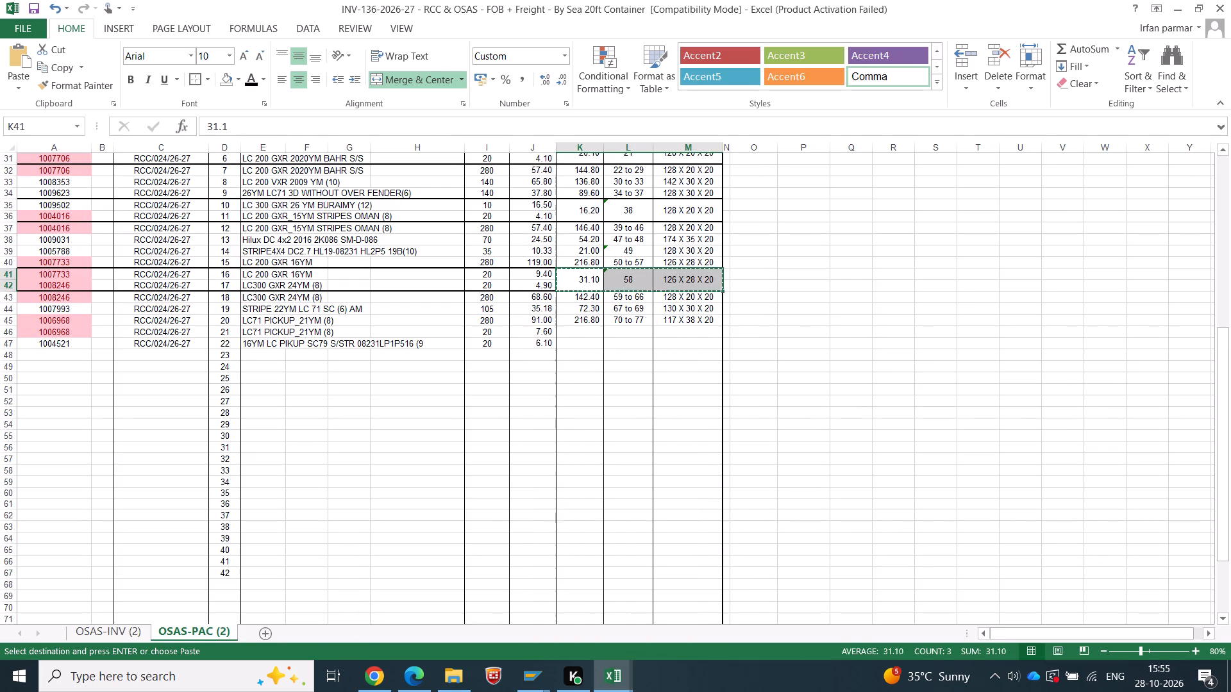
pyautogui.click(590, 329)
pyautogui.press('Return')
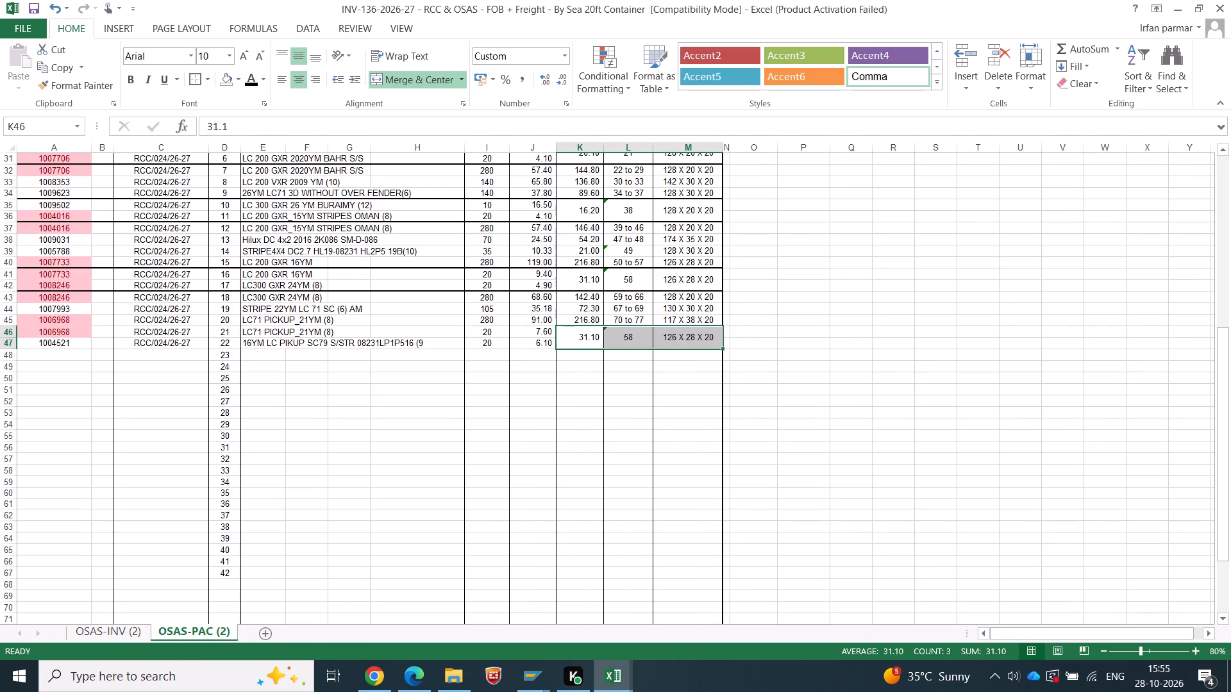
pyautogui.press('Delete')
pyautogui.click(550, 344)
pyautogui.click(569, 341)
# Copy the carton 78 gross weight 29.10 from OSAS Sheet2 into the merged Sr No. 21-22 cell.
pyautogui.hotkey('alt', 'Tab')
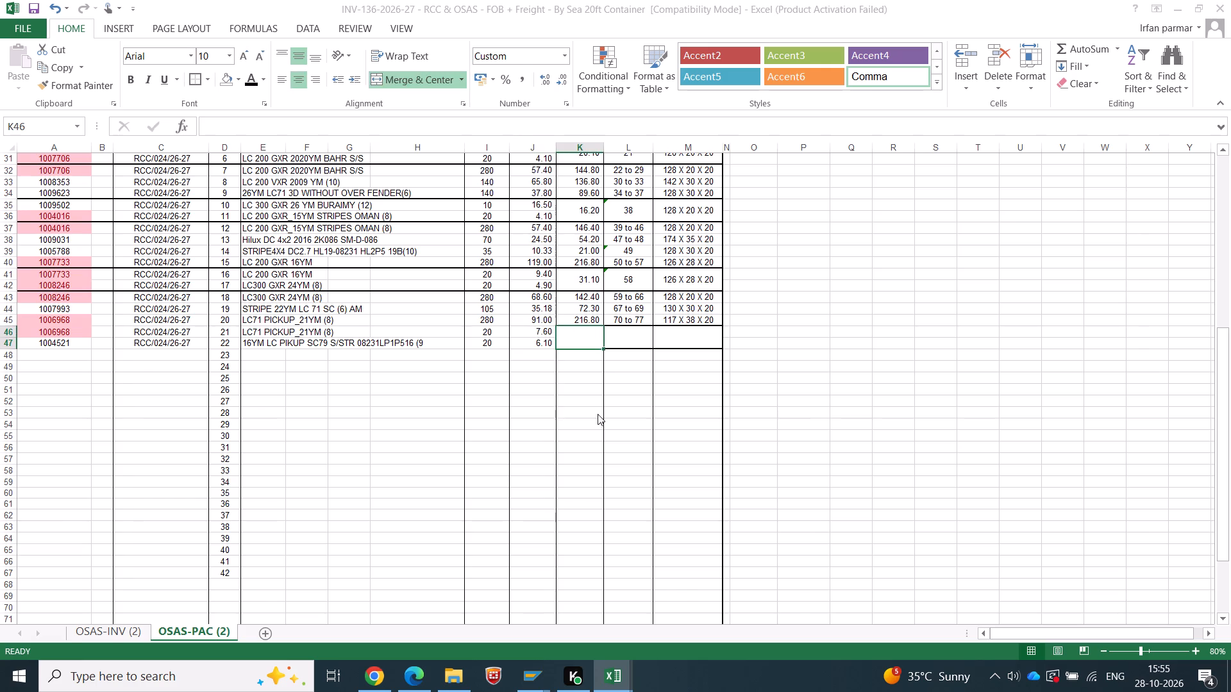
pyautogui.click(669, 460)
pyautogui.hotkey('ctrl', 'c')
pyautogui.hotkey('alt', 'Tab')
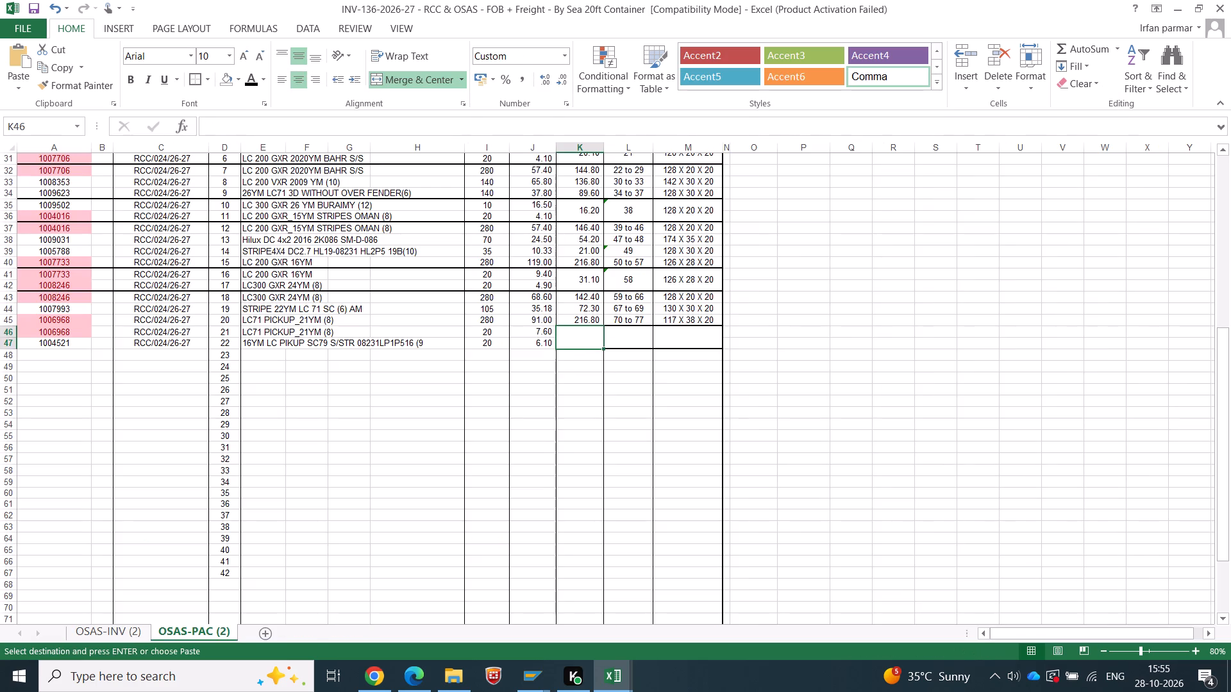
pyautogui.rightClick(572, 341)
pyautogui.click(625, 87)
# Enter box number 78 as text for Sr No. 21-22.
pyautogui.click(635, 343)
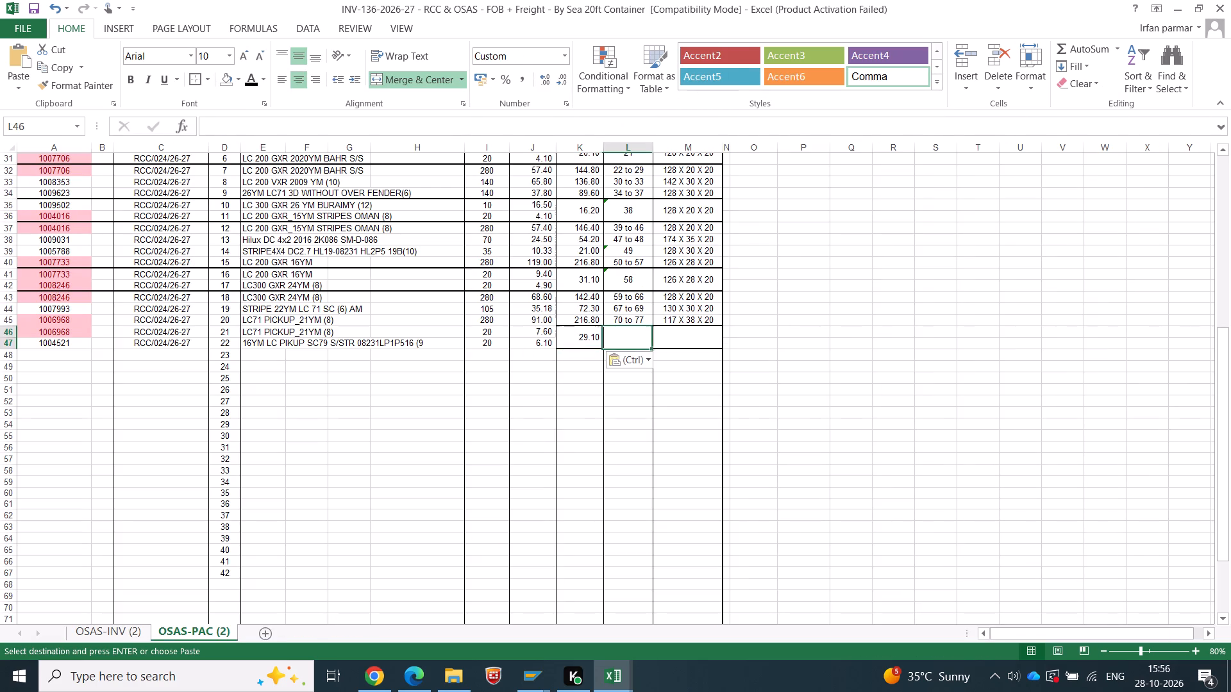
pyautogui.write("'78")
pyautogui.press('Tab')
# Copy the carton 78 size text from OSAS Sheet2 into Sr No. 21-22 and make it read 117 X 38 X 20 with a capital X.
pyautogui.hotkey('alt', 'Tab')
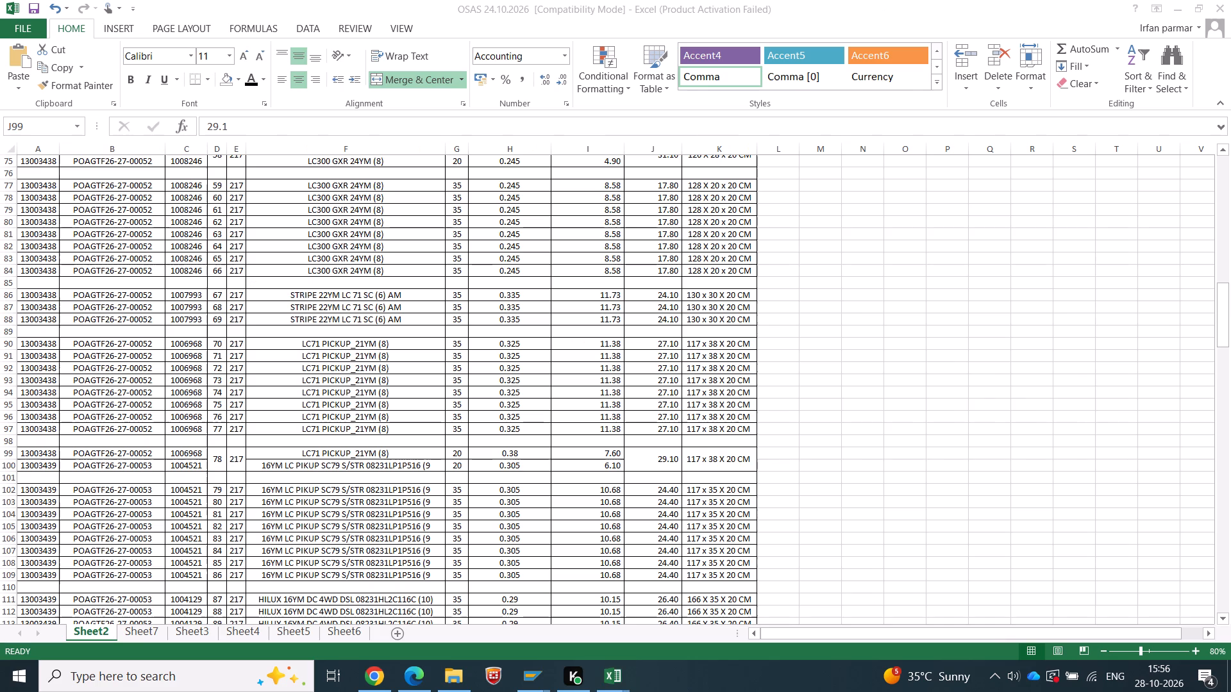
pyautogui.click(716, 468)
pyautogui.hotkey('alt', 'Tab')
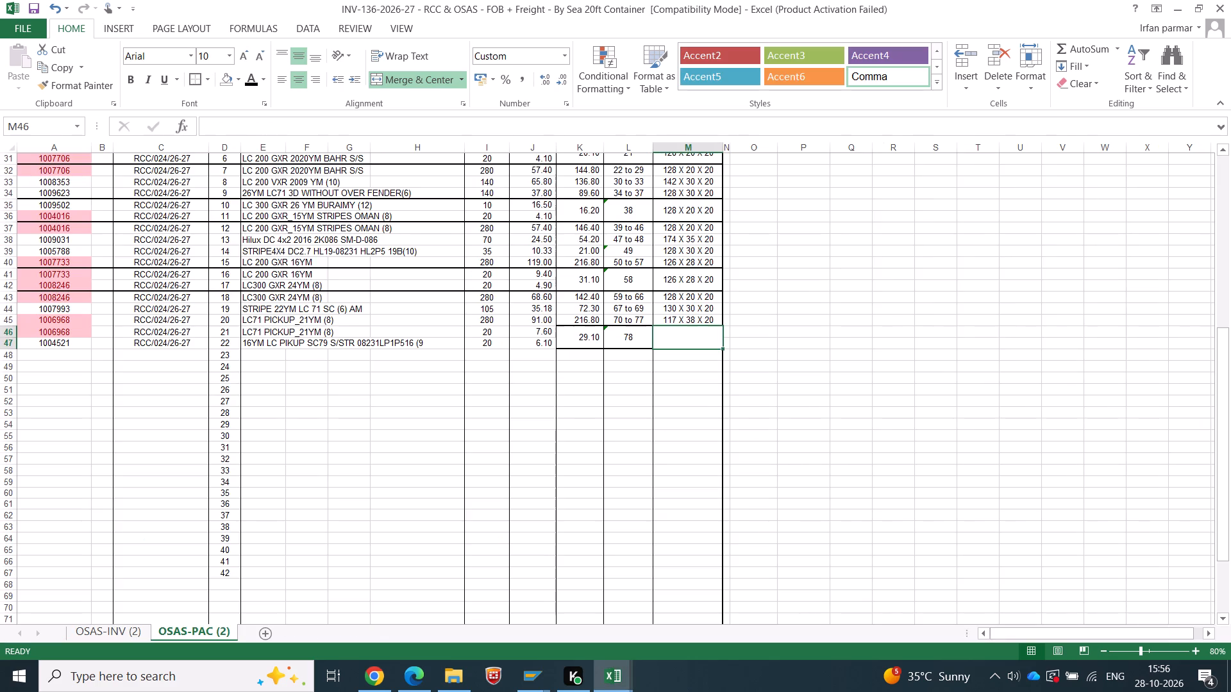
pyautogui.hotkey('alt', 'Tab')
pyautogui.moveTo(268, 123); pyautogui.dragTo(109, 115)
pyautogui.hotkey('ctrl', 'c')
pyautogui.press('Tab')
pyautogui.hotkey('alt', 'Tab')
pyautogui.doubleClick(683, 336)
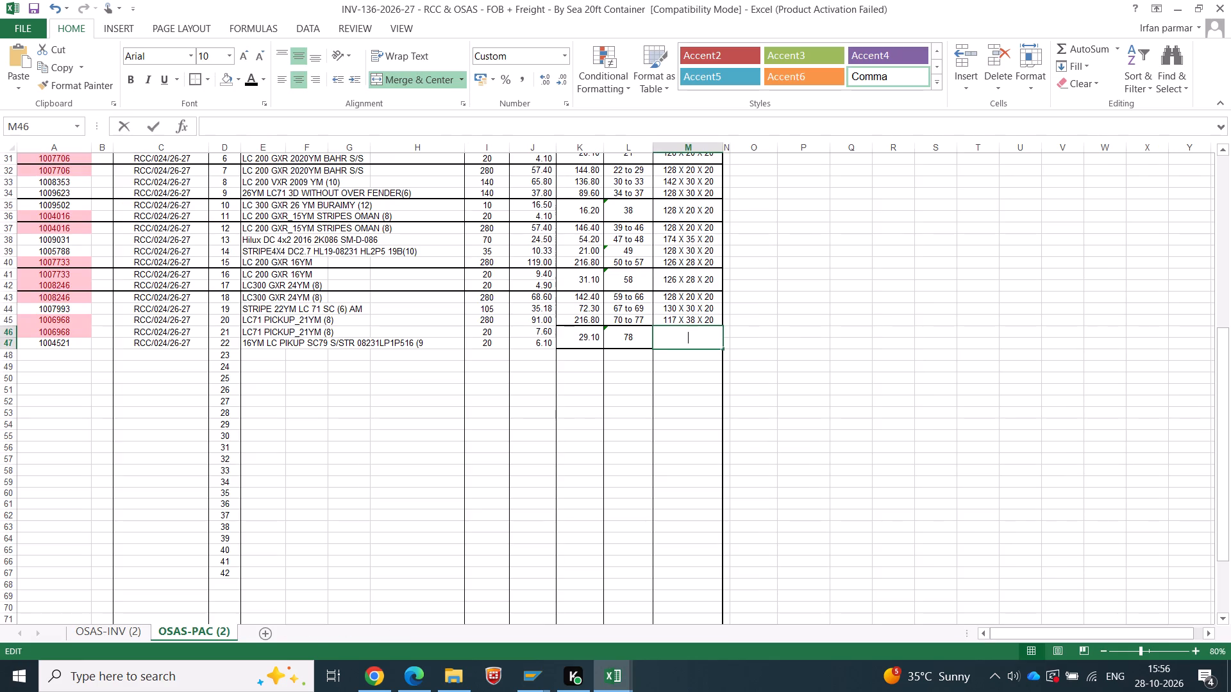
pyautogui.hotkey('ctrl', 'v')
pyautogui.click(683, 337)
pyautogui.press('BackSpace')
pyautogui.hotkey('shift', 'x')
pyautogui.press('Return')
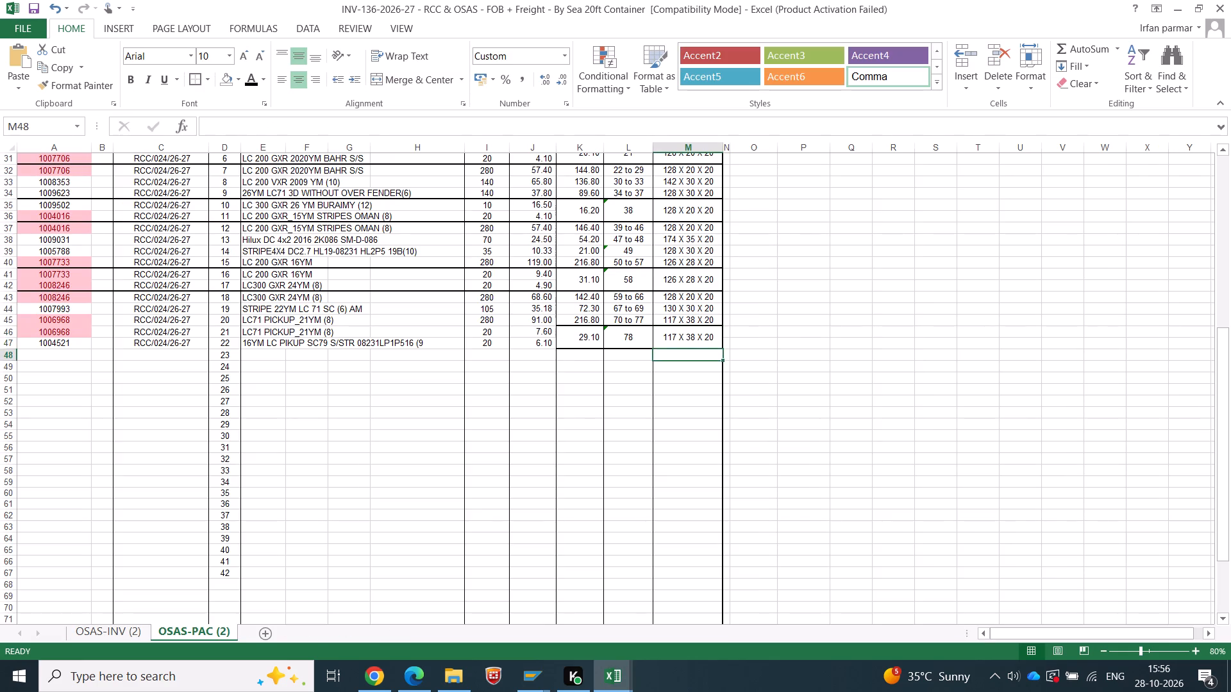
# Apply the heavy shared-carton border to the Sr No. 21 and 22 rows, from the part number through the dimension column.
pyautogui.press('Up')
pyautogui.press('Up')
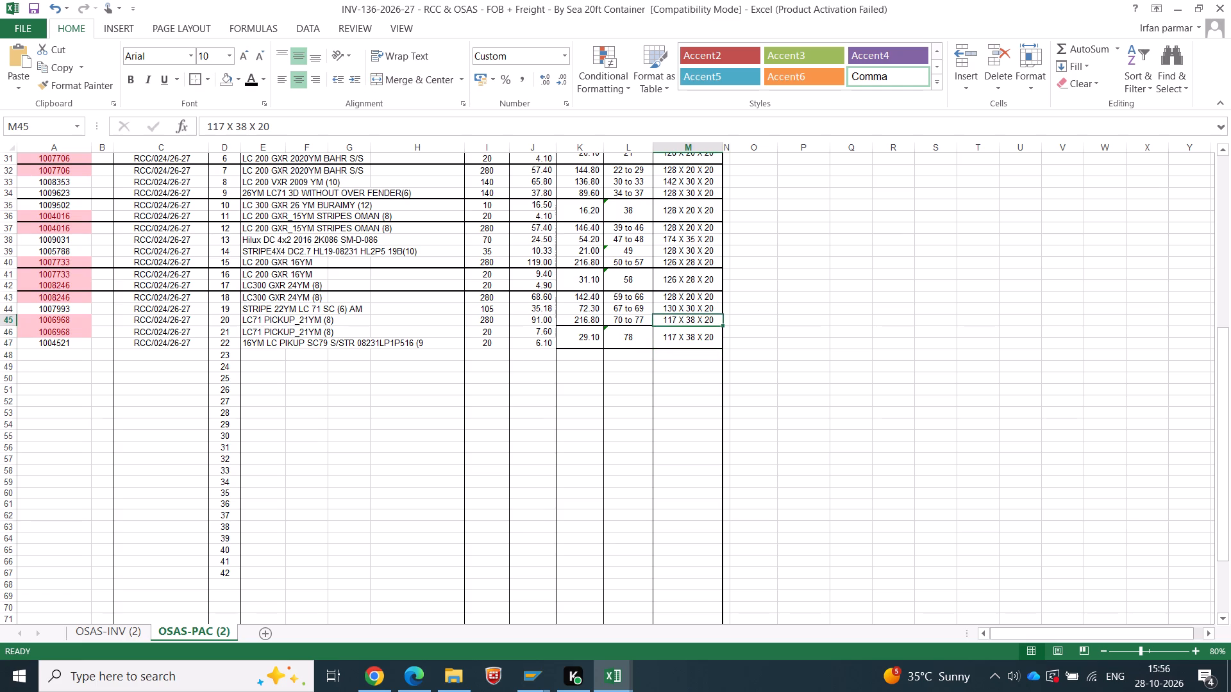
pyautogui.press('Down')
pyautogui.hotkey('shift', 'Left')
pyautogui.hotkey('shift', 'Left')
pyautogui.hotkey('shift', 'Left')
pyautogui.hotkey('shift', 'Left')
pyautogui.hotkey('shift', 'Left')
pyautogui.hotkey('shift', 'Left')
pyautogui.hotkey('shift', 'Left')
pyautogui.hotkey('shift', 'Left')
pyautogui.hotkey('shift', 'Left')
pyautogui.hotkey('shift', 'Left')
pyautogui.hotkey('shift', 'Left')
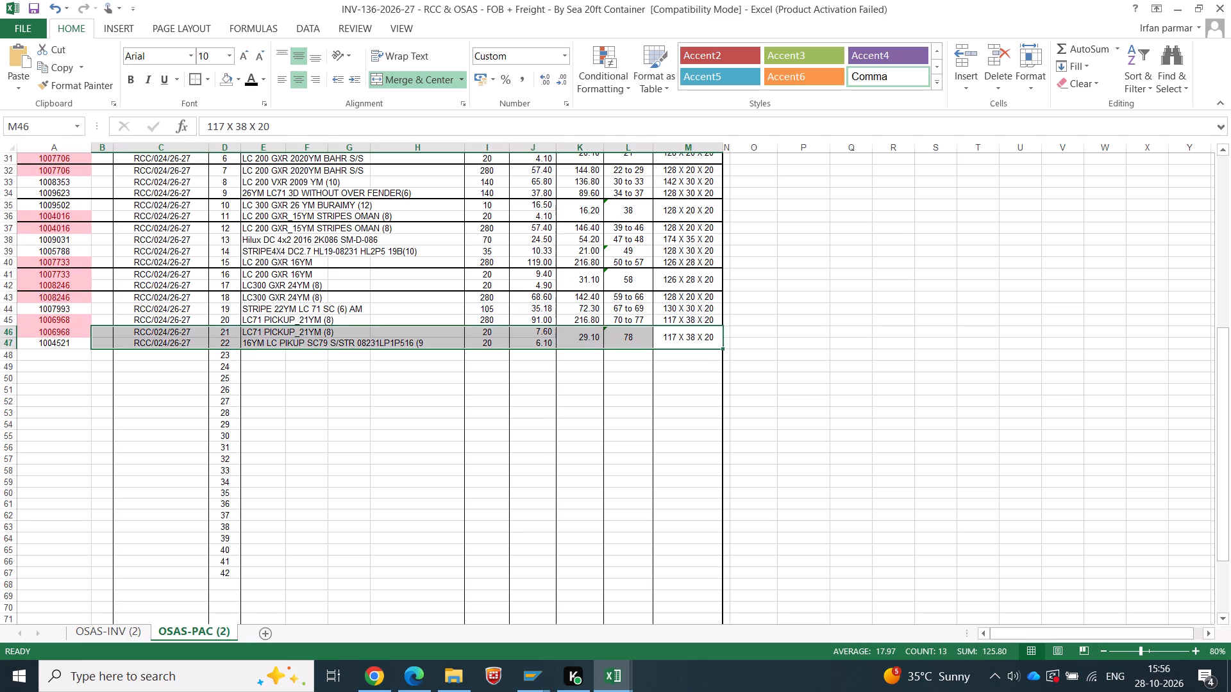
pyautogui.hotkey('shift', 'Left')
pyautogui.hotkey('shift', 'Left')
pyautogui.hotkey('shift', 'Left')
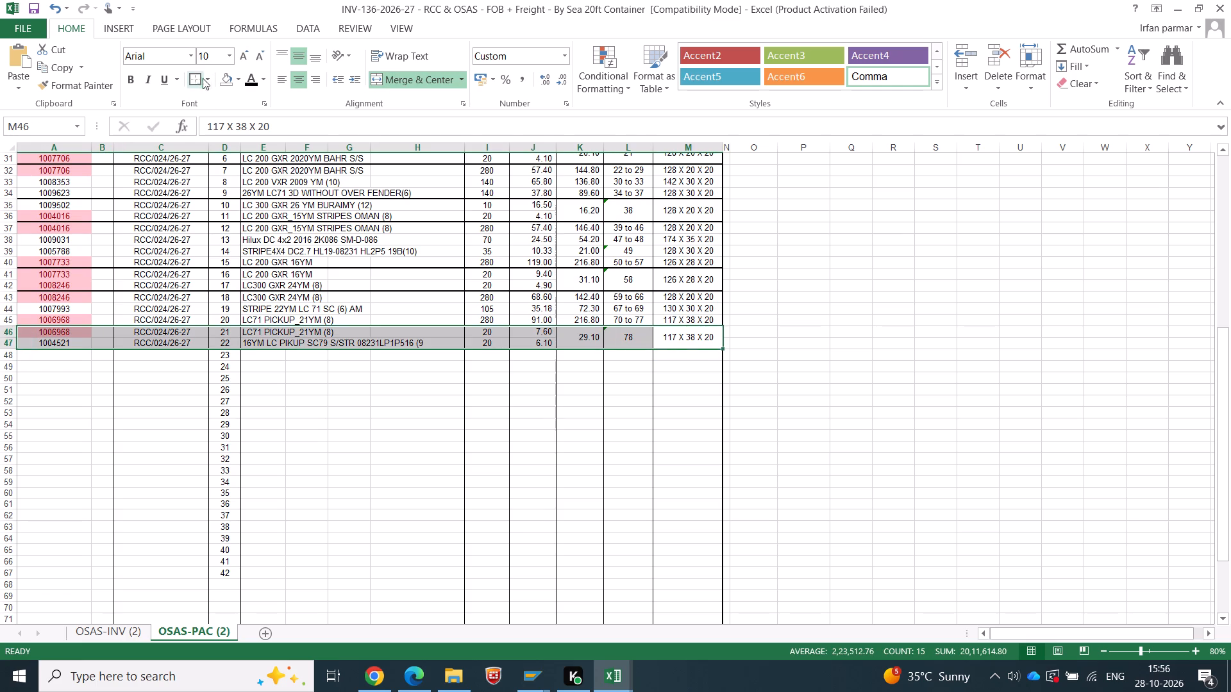
pyautogui.click(203, 78)
pyautogui.click(552, 426)
# Review the packing list entries filled so far, the remaining blank rows and the totals row.
pyautogui.scroll(7, 847, 529)
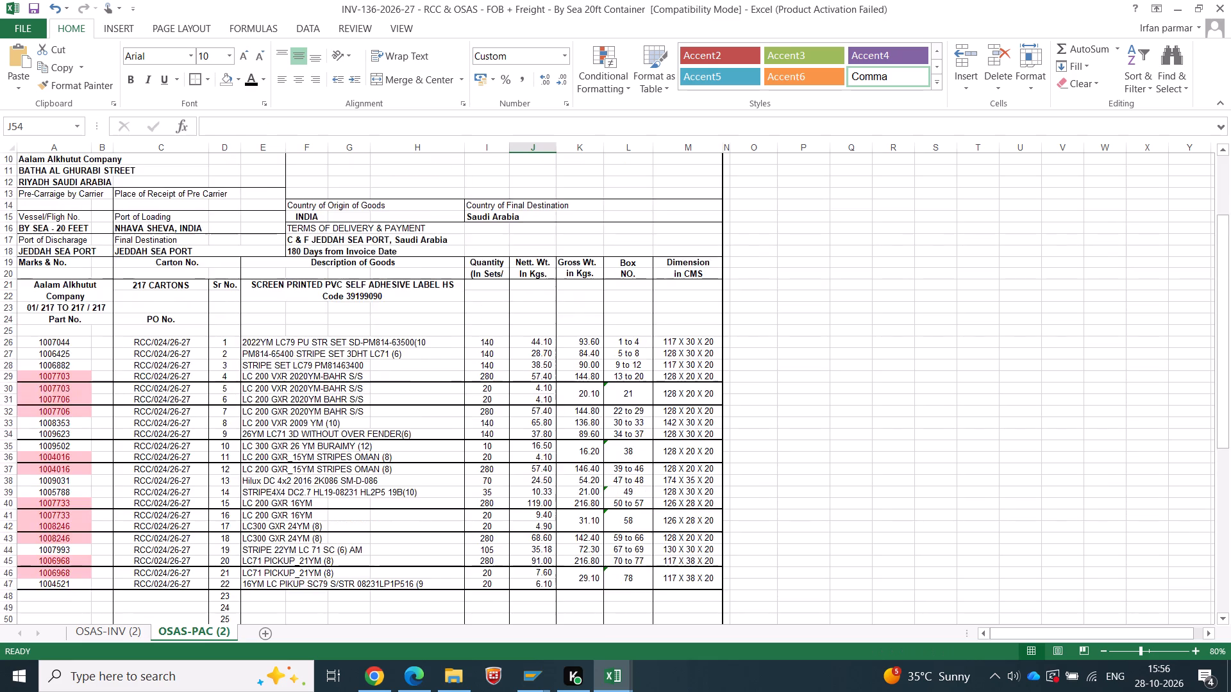
pyautogui.scroll(19, 766, 515)
pyautogui.scroll(-8, 771, 518)
pyautogui.scroll(-12, 723, 482)
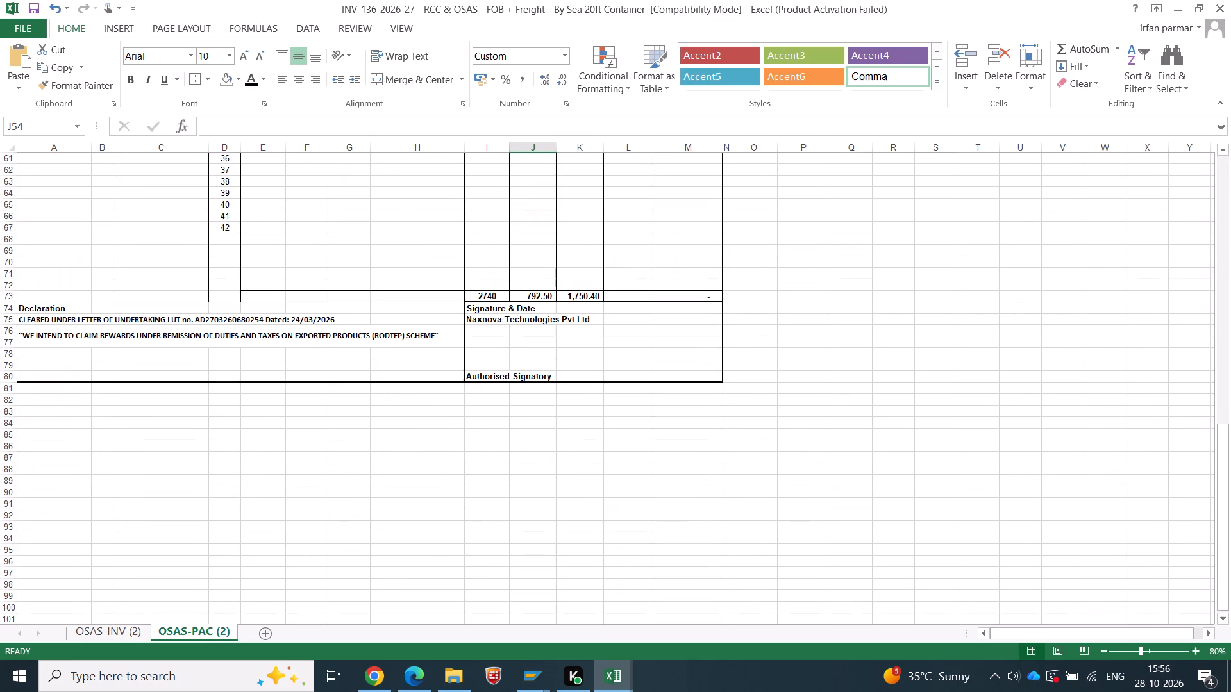
pyautogui.scroll(20, 528, 445)
pyautogui.scroll(7, 528, 445)
pyautogui.scroll(-8, 315, 294)
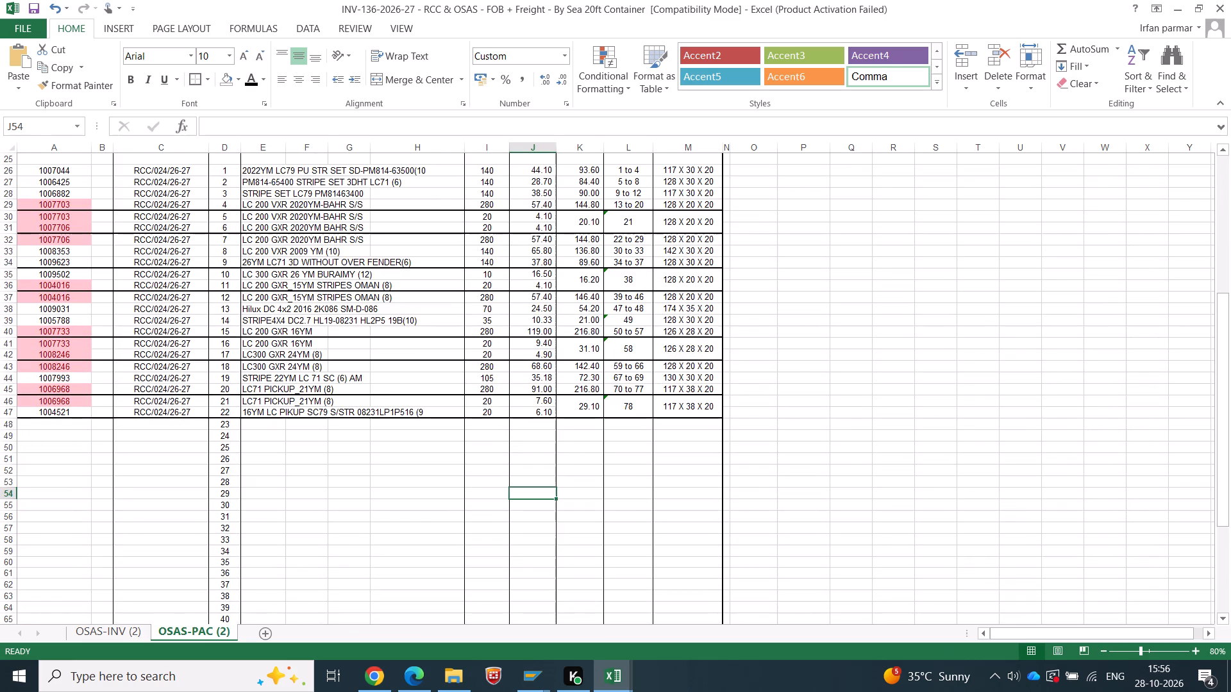
pyautogui.scroll(-3, 320, 322)
# Copy part number 1004521 of the cartons starting at 79 from OSAS Sheet2 into Sr No. 23 as a value.
pyautogui.click(54, 324)
pyautogui.hotkey('alt', 'Tab')
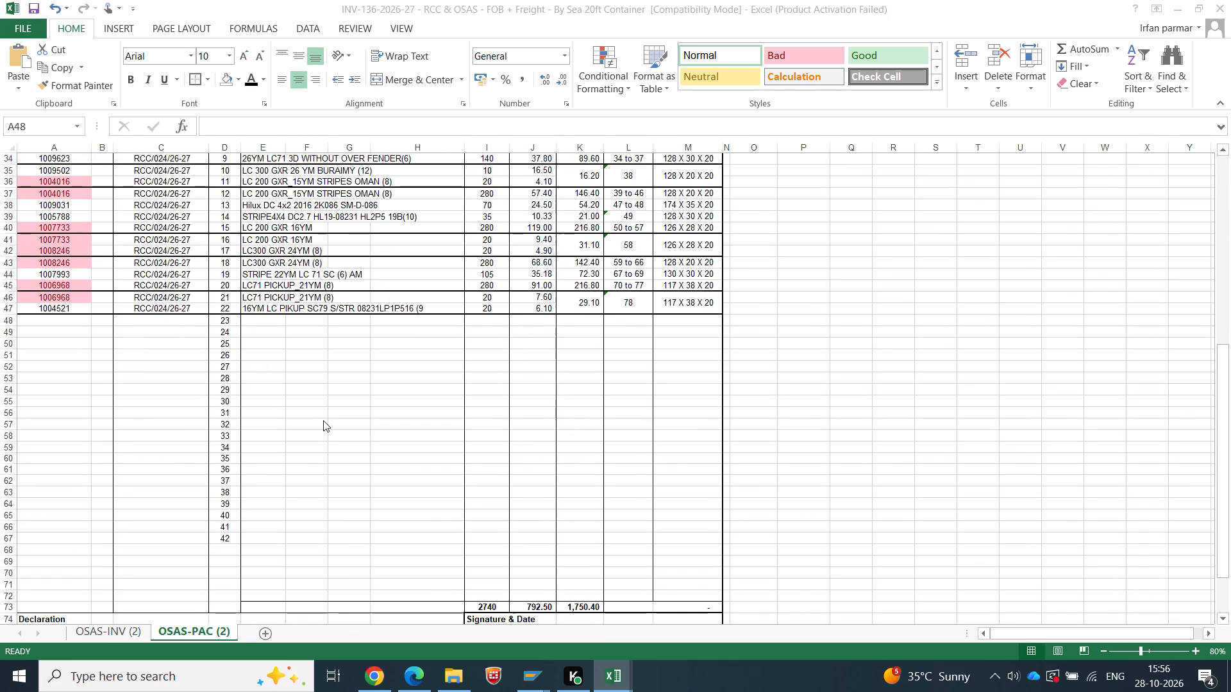
pyautogui.scroll(-3, 602, 531)
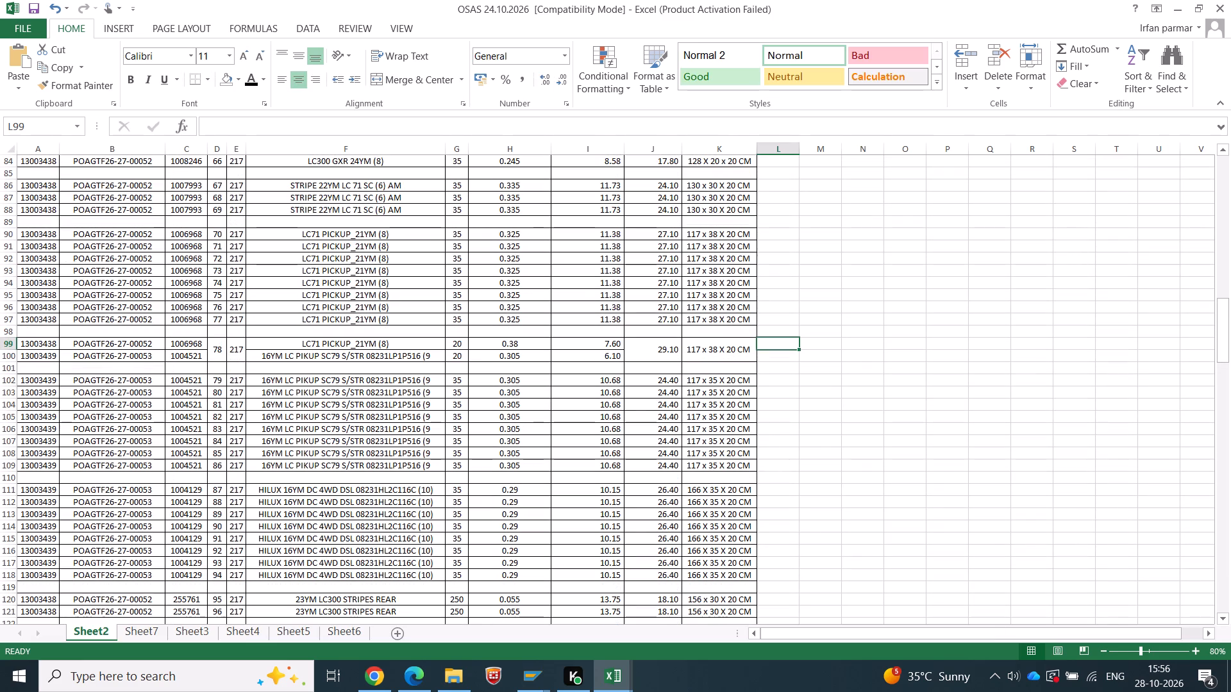
pyautogui.click(205, 389)
pyautogui.hotkey('ctrl', 'c')
pyautogui.hotkey('alt', 'Tab')
pyautogui.rightClick(52, 322)
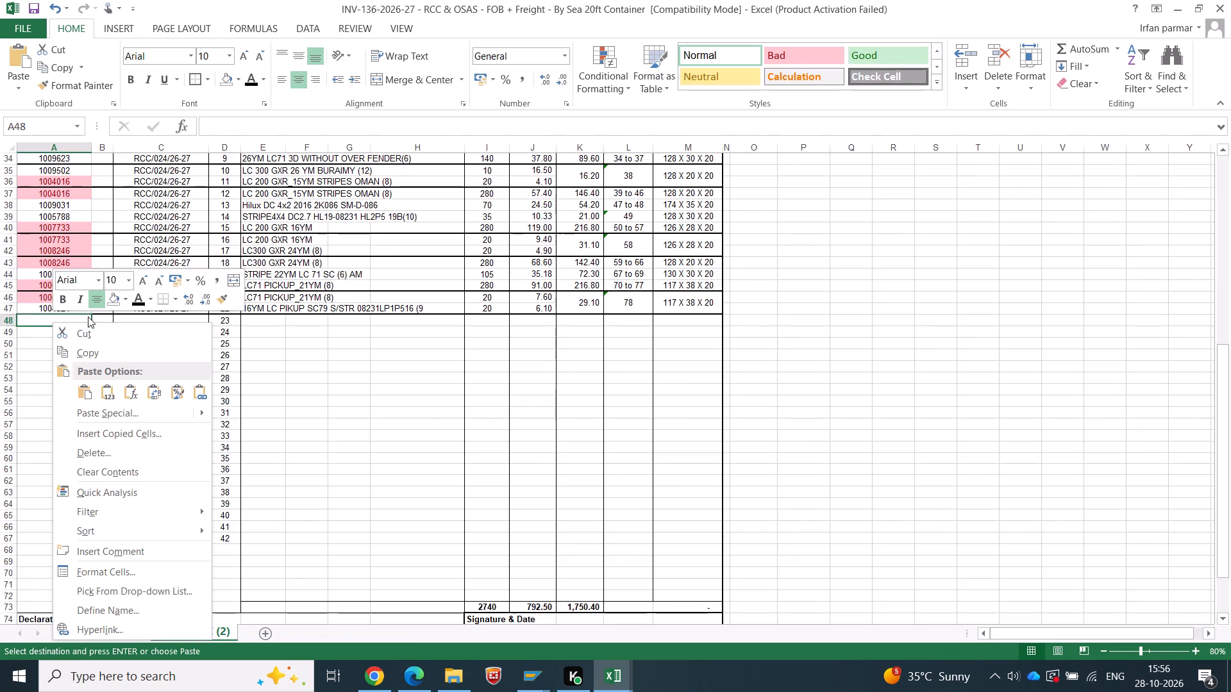
pyautogui.click(110, 392)
# Copy the PO number RCC/024/26-27 from Sr No. 20 into Sr No. 23.
pyautogui.press('Tab')
pyautogui.press('Tab')
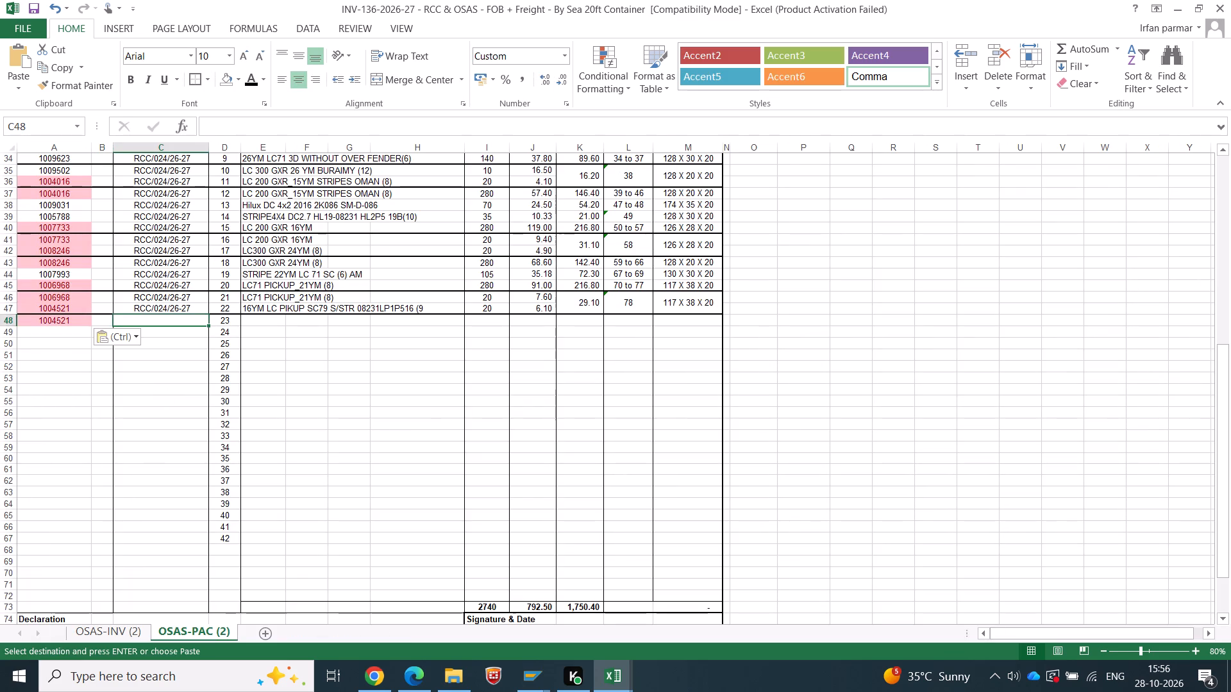
pyautogui.click(170, 281)
pyautogui.hotkey('ctrl', 'c')
pyautogui.rightClick(167, 327)
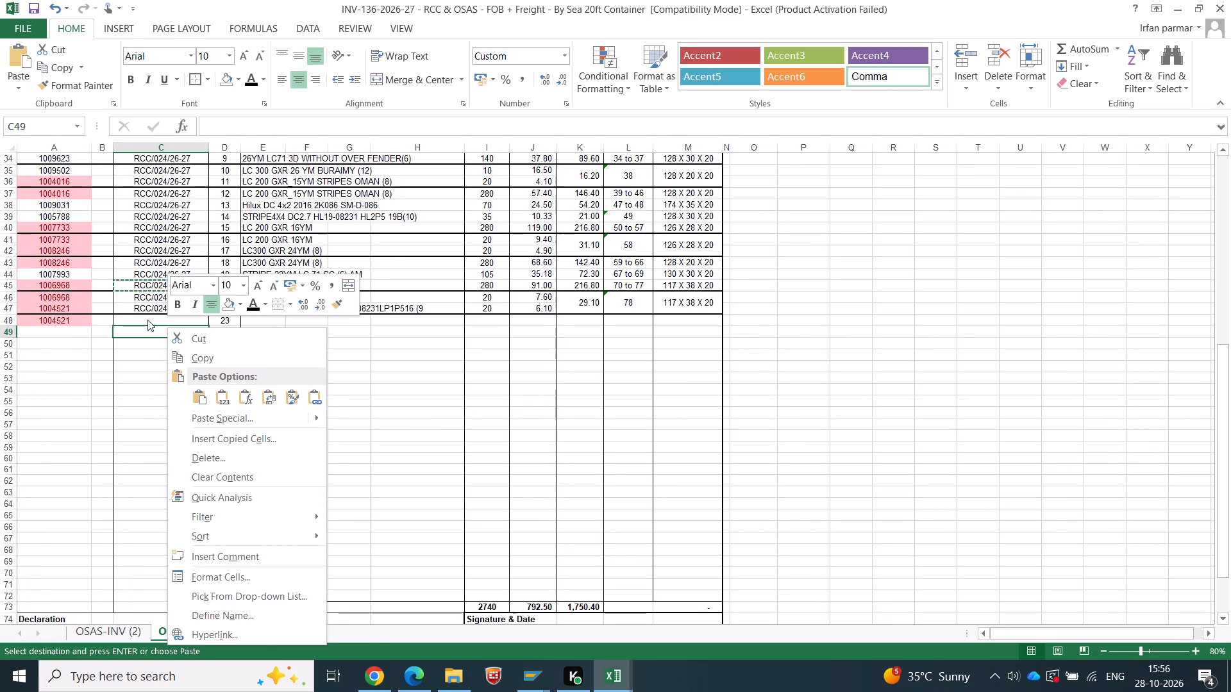
pyautogui.rightClick(147, 319)
pyautogui.click(214, 384)
# Copy the description 16YM LC PIKUP SC79 S/STR 08231LP1P516 (9 from OSAS Sheet2 into Sr No. 23 as a value.
pyautogui.hotkey('alt', 'Tab')
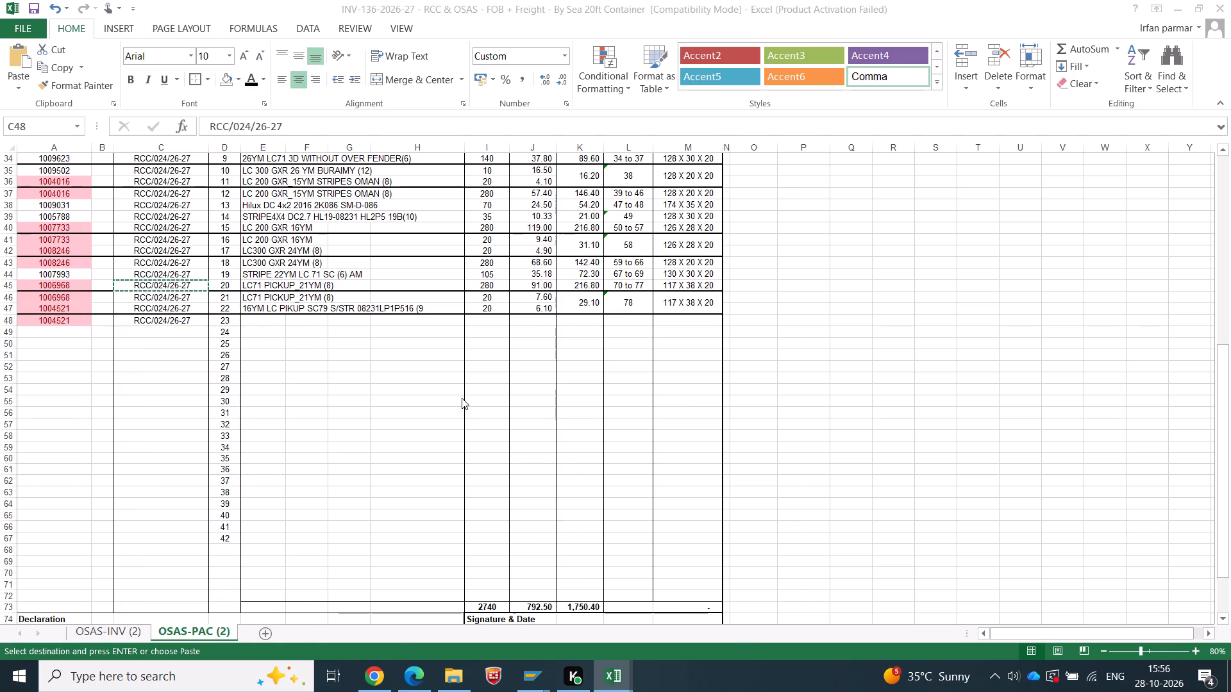
pyautogui.press('Tab')
pyautogui.press('Tab')
pyautogui.press('Tab')
pyautogui.hotkey('ctrl', 'c')
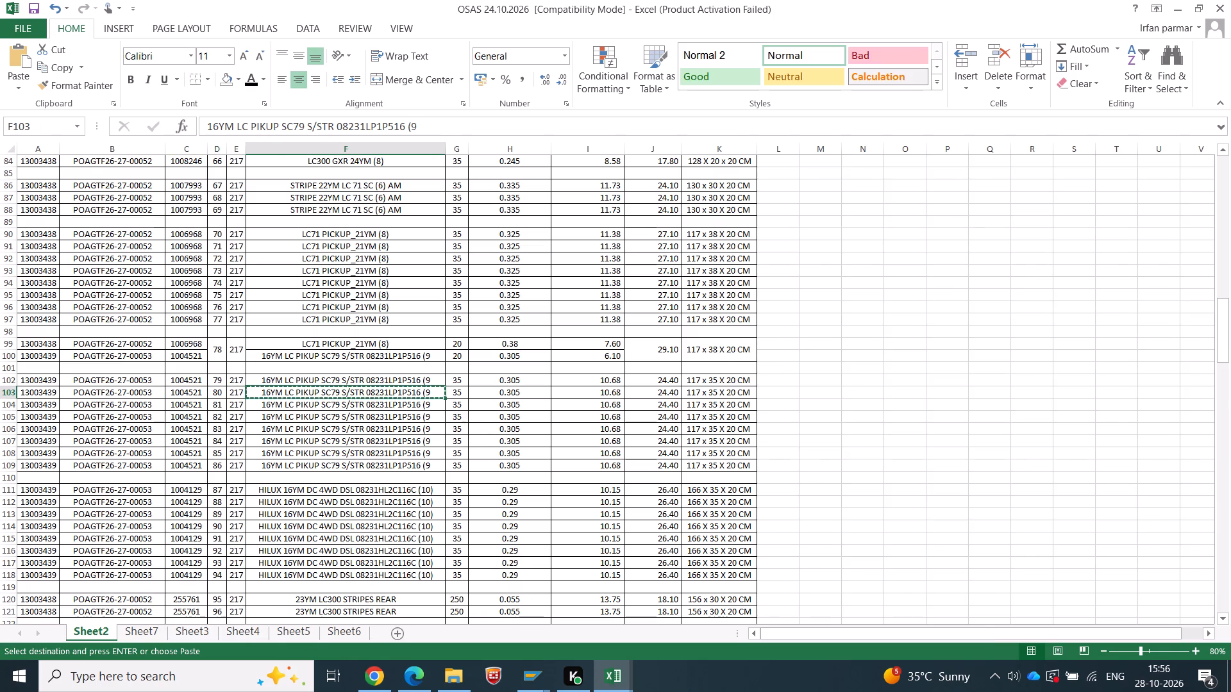
pyautogui.hotkey('alt', 'Tab')
pyautogui.rightClick(256, 328)
pyautogui.rightClick(255, 322)
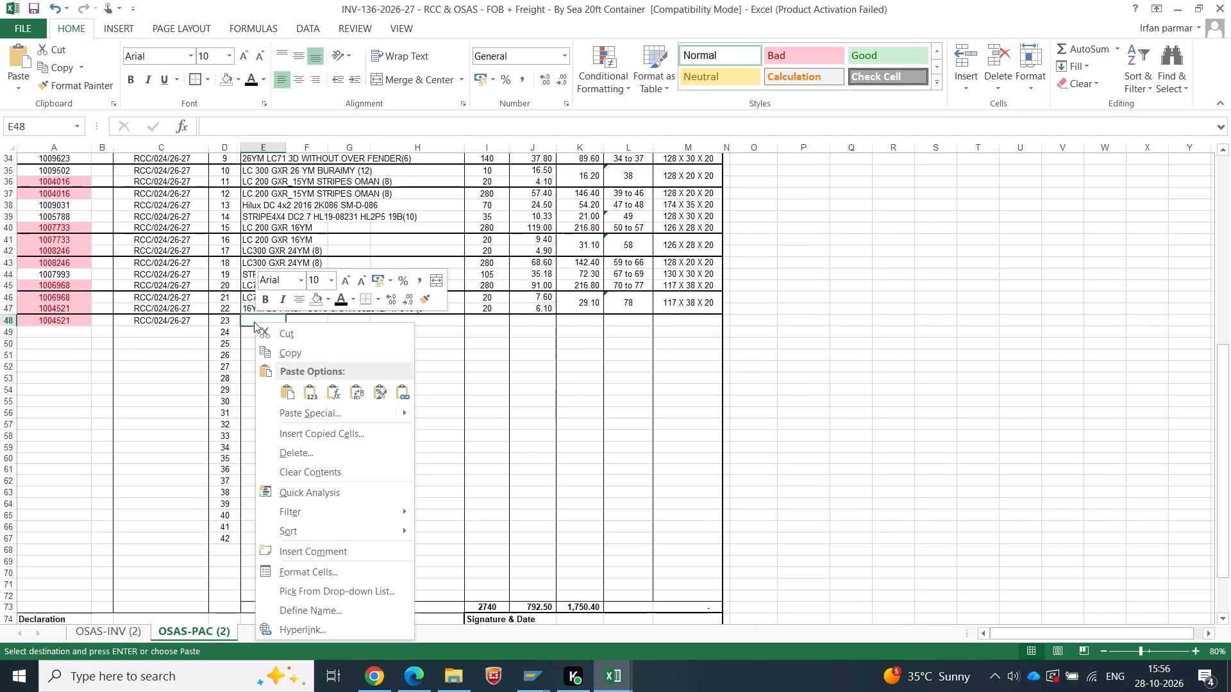
pyautogui.click(321, 391)
pyautogui.hotkey('alt', 'Tab')
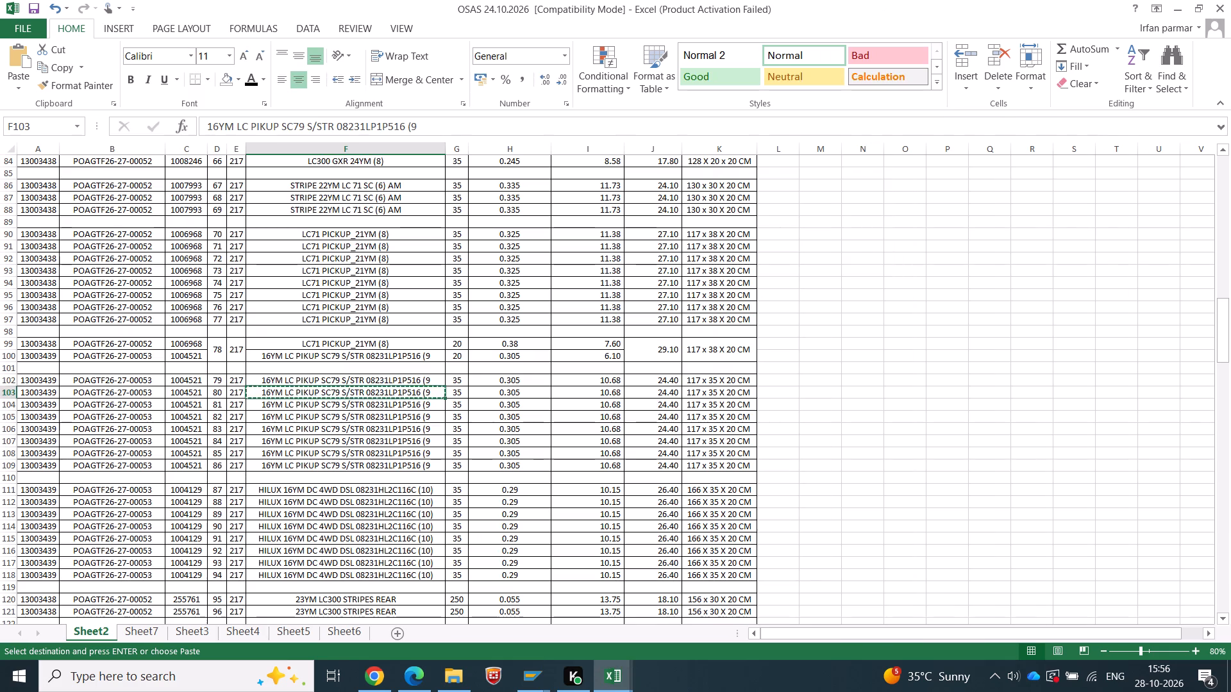
# Sum the quantity, net weight and gross weight of cartons 79 to 86 in the blank row beneath them on OSAS Sheet2.
pyautogui.click(462, 472)
pyautogui.hotkey('alt', '=')
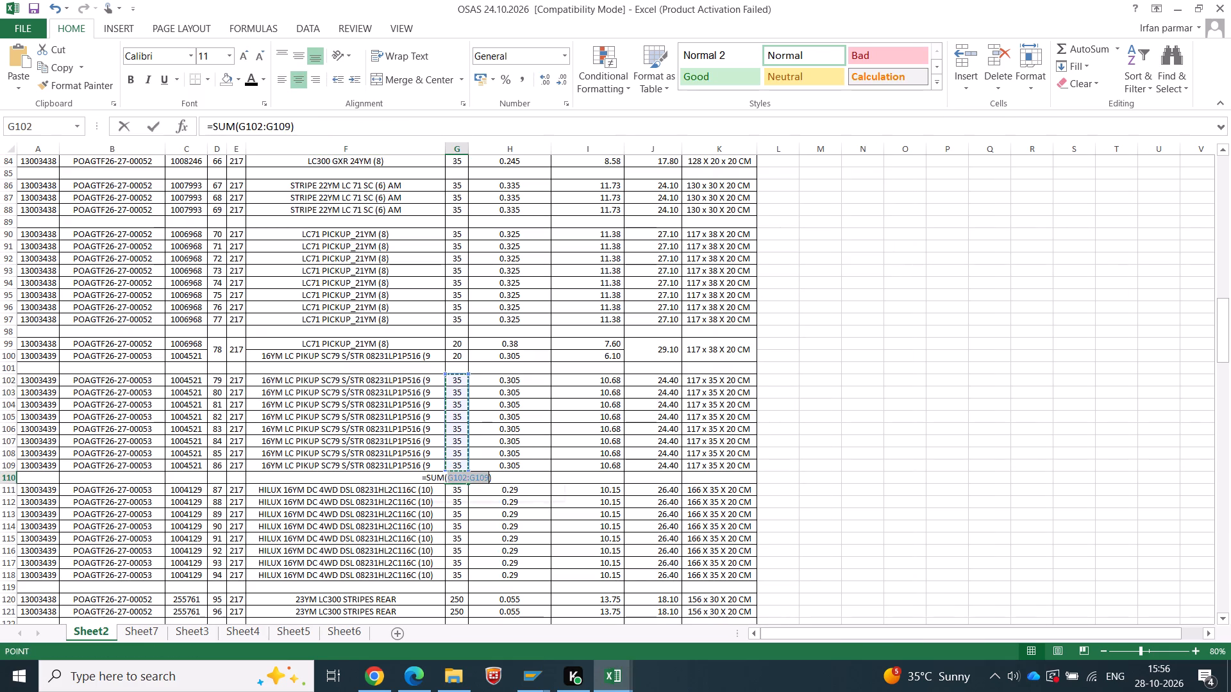
pyautogui.press('Return')
pyautogui.press('Up')
pyautogui.hotkey('ctrl', 'c')
pyautogui.press('Right')
pyautogui.press('Right')
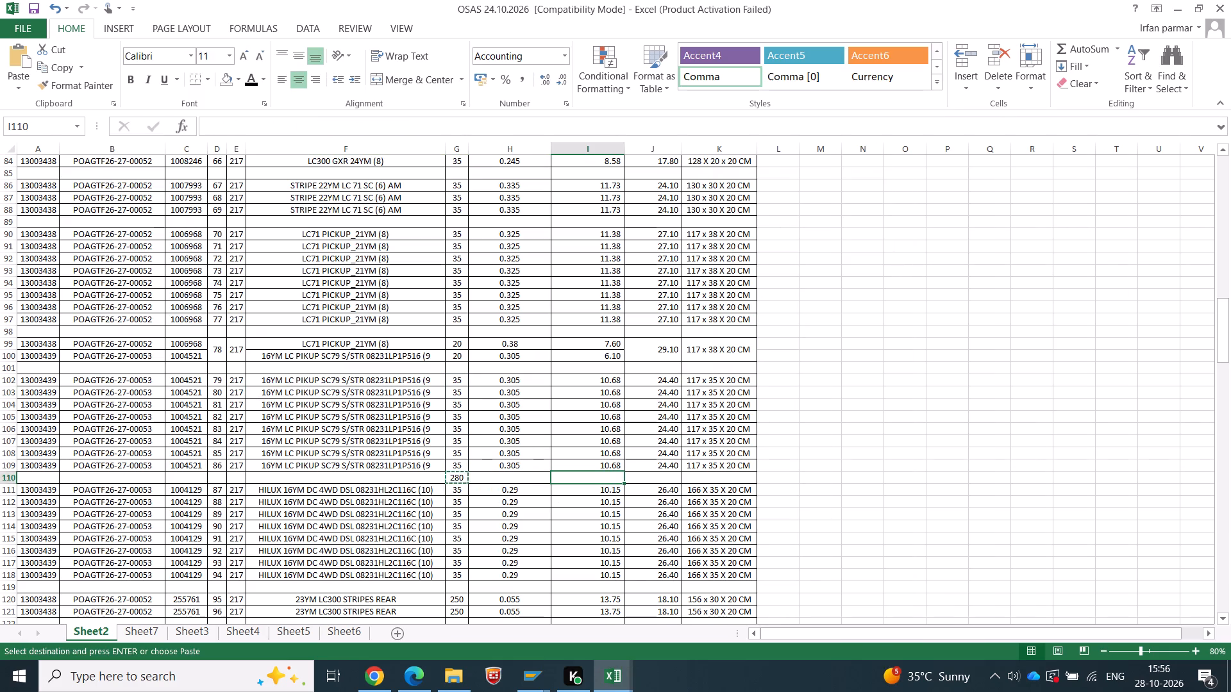
pyautogui.hotkey('shift', 'Right')
pyautogui.press('Return')
pyautogui.press('Left')
pyautogui.press('Left')
pyautogui.press('Left')
pyautogui.press('Right')
# Copy the quantity total 280 of cartons 79 to 86 into Sr No. 23 of the packing list as a value.
pyautogui.hotkey('ctrl', 'c')
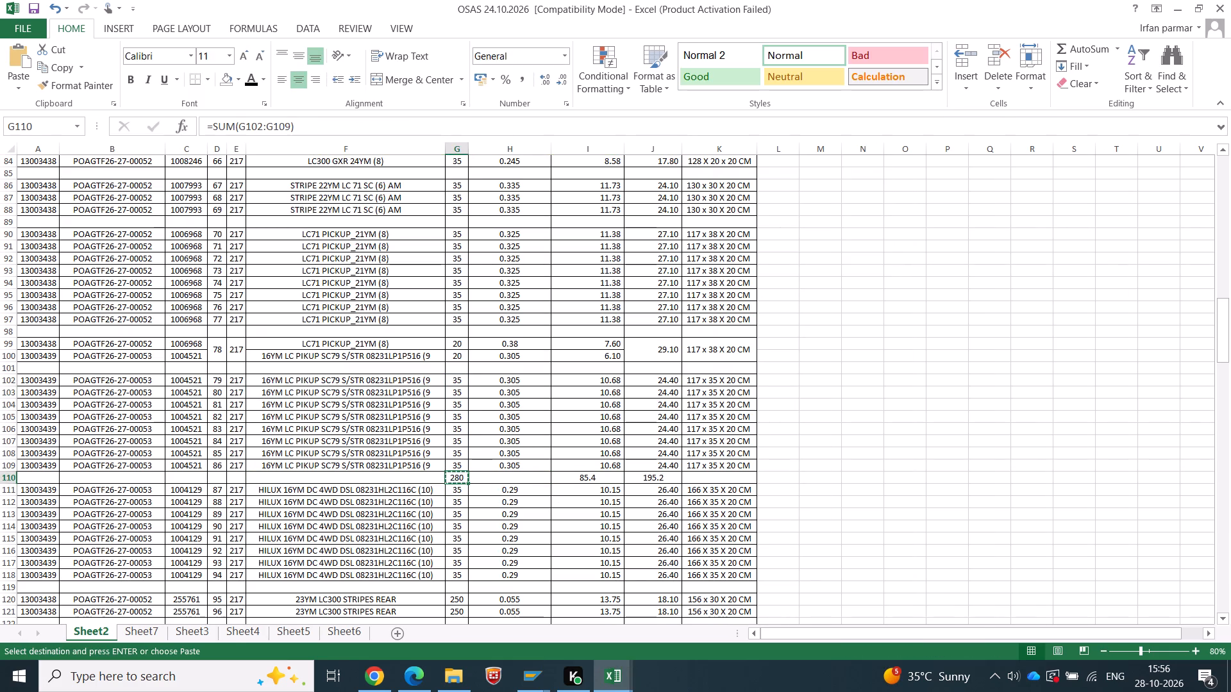
pyautogui.hotkey('alt', 'Tab')
pyautogui.rightClick(489, 323)
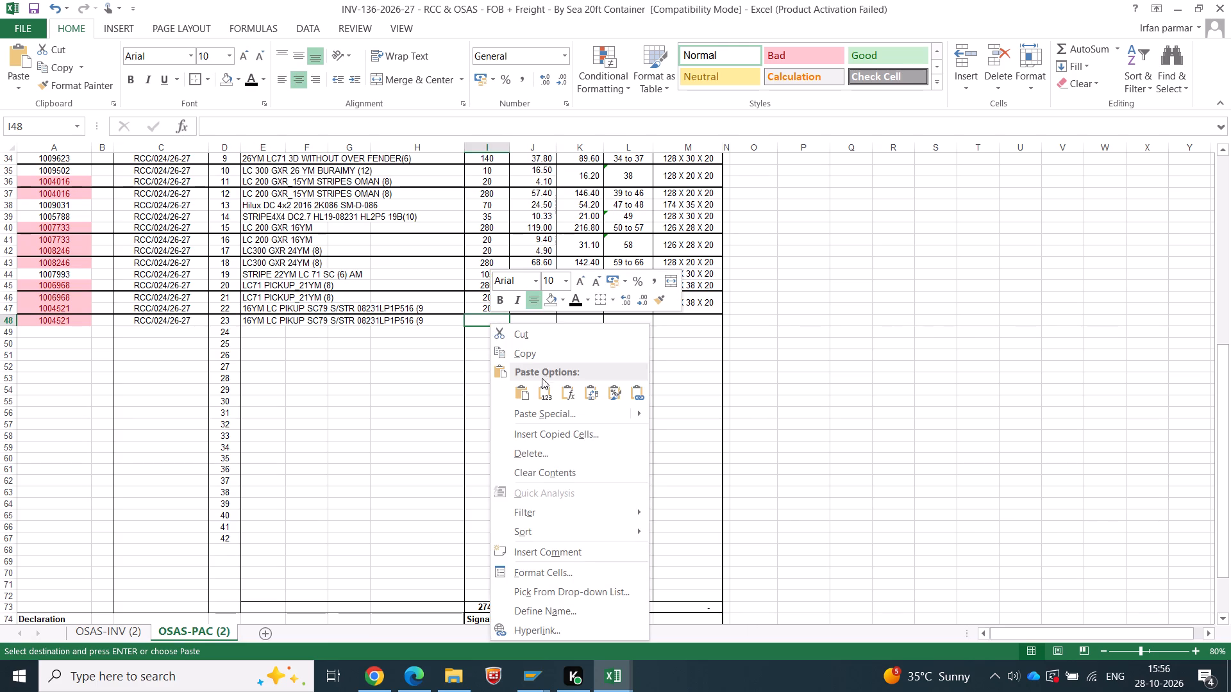
pyautogui.click(548, 390)
# Copy the net and gross weight totals 85.4 and 195.2 of cartons 79 to 86 into Sr No. 23 as values.
pyautogui.hotkey('alt', 'Tab')
pyautogui.moveTo(577, 477); pyautogui.dragTo(655, 475)
pyautogui.hotkey('ctrl', 'c')
pyautogui.hotkey('alt', 'Tab')
pyautogui.rightClick(536, 322)
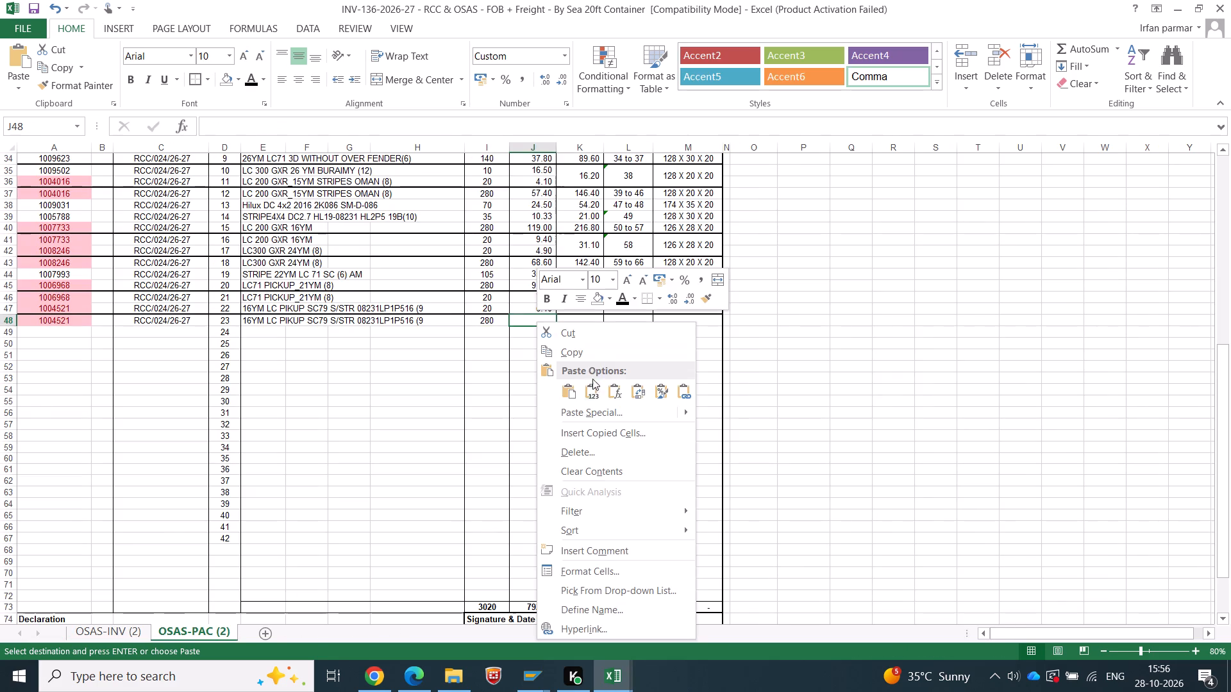
pyautogui.click(595, 388)
# Copy the carton size 117 x 35 X 20 CM from OSAS Sheet2 into Sr No. 23 as a value.
pyautogui.hotkey('alt', 'Tab')
pyautogui.click(708, 436)
pyautogui.hotkey('ctrl', 'c')
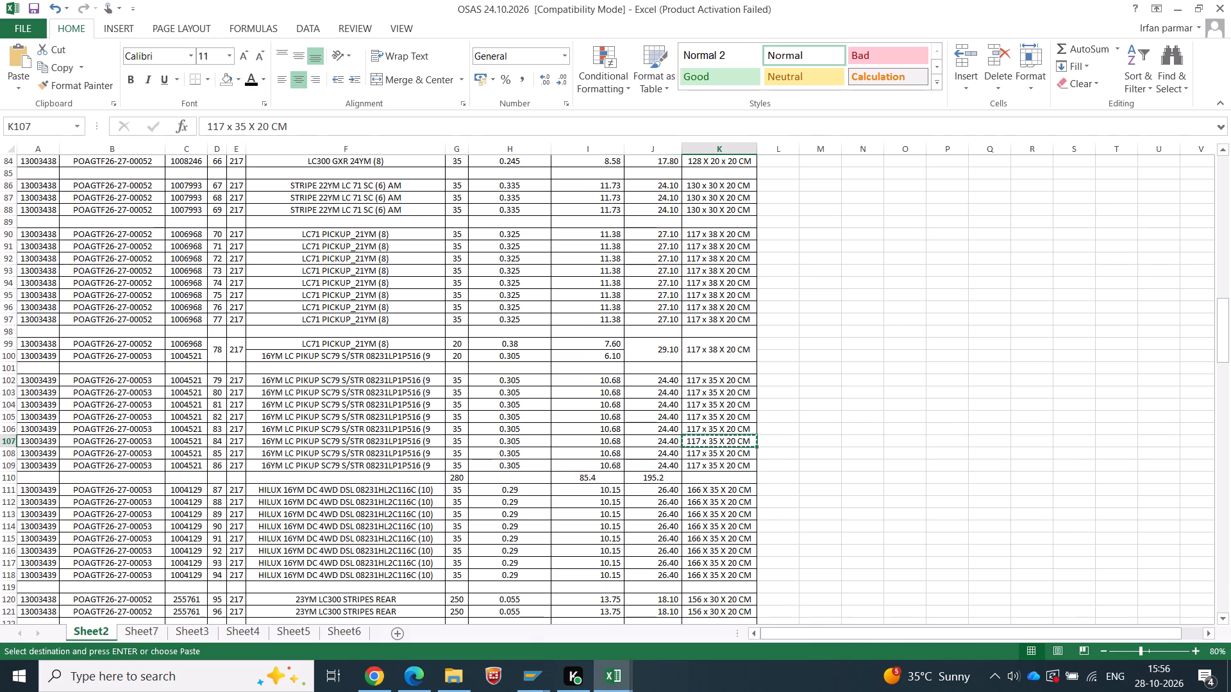
pyautogui.hotkey('alt', 'Tab')
pyautogui.rightClick(682, 328)
pyautogui.rightClick(666, 320)
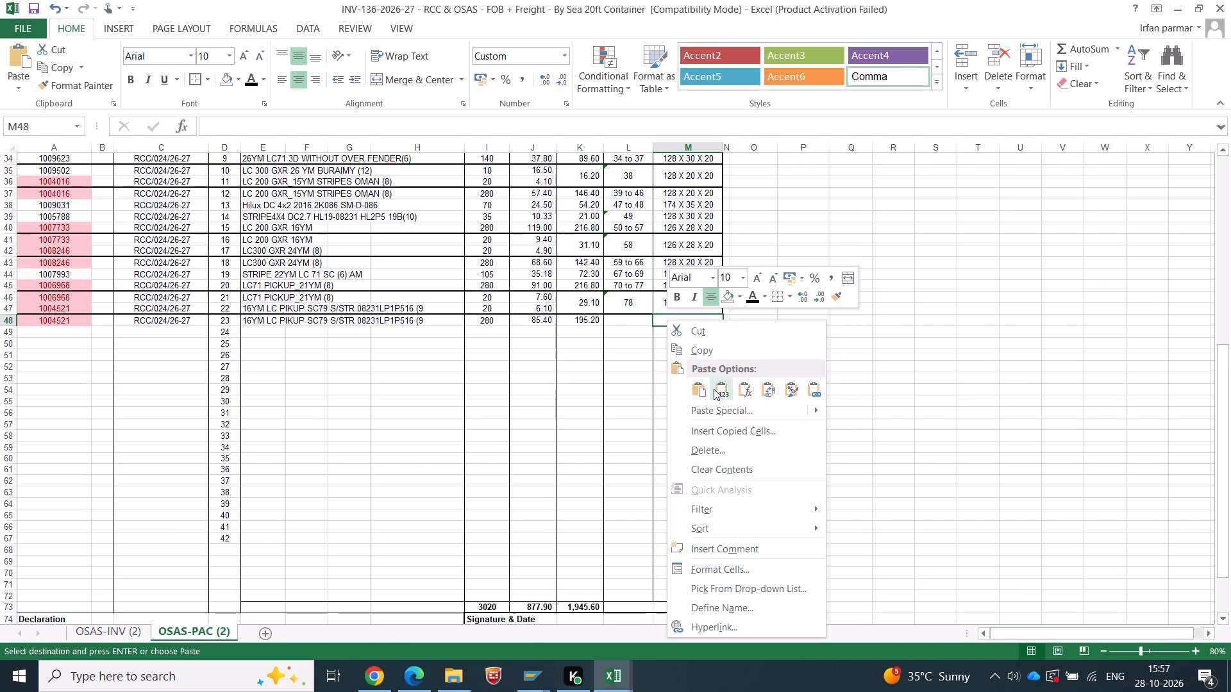
pyautogui.click(714, 389)
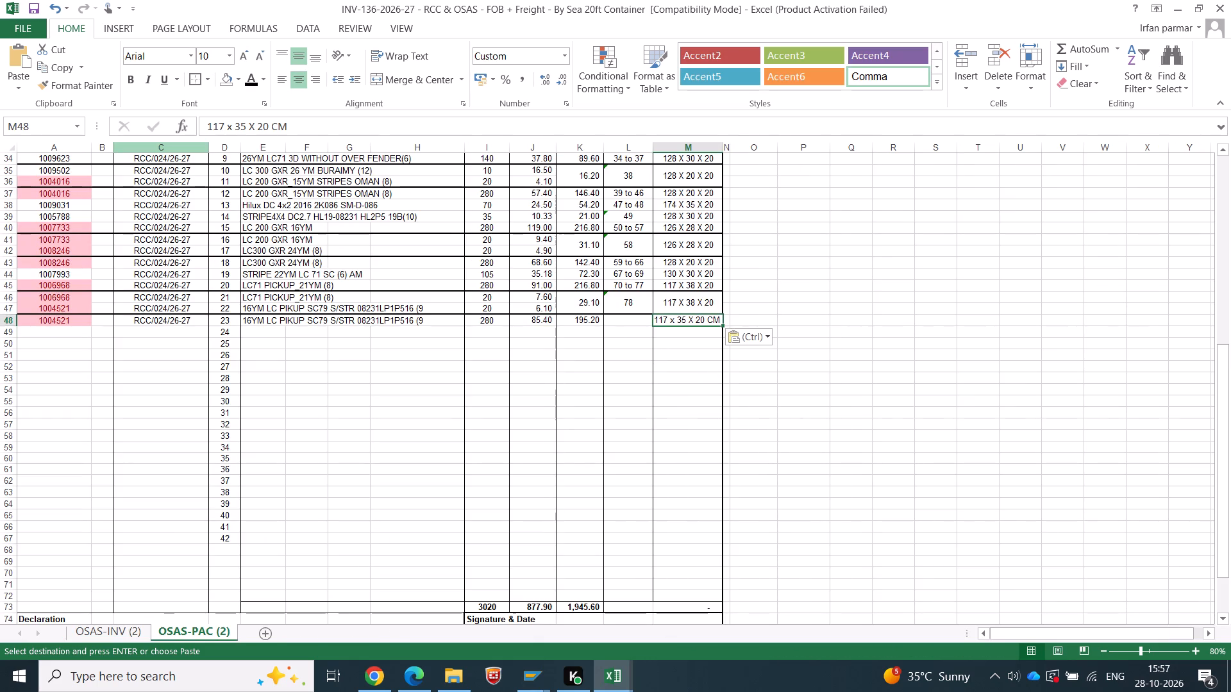
# Edit the carton size of Sr No. 23 to read 117 X 35 X 20, with a capital X and no CM.
pyautogui.click(230, 129)
pyautogui.hotkey('shift', 'Left')
pyautogui.hotkey('shift', 'Left')
pyautogui.hotkey('shift', 'Right')
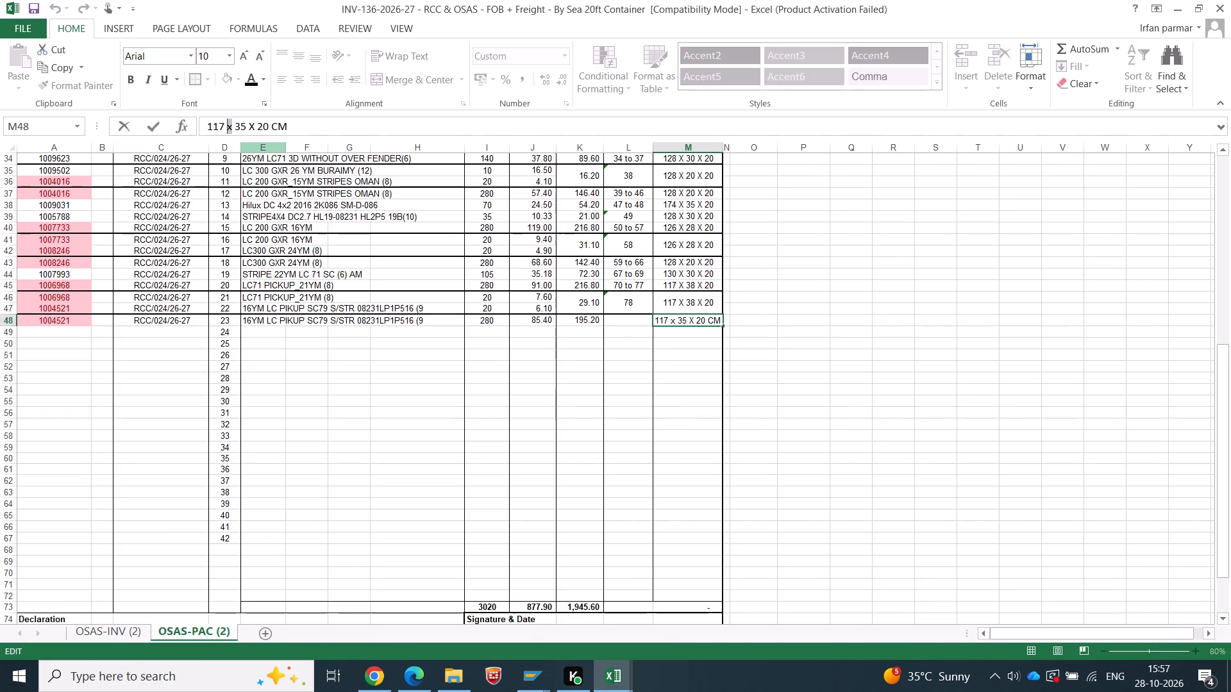
pyautogui.hotkey('shift', 'x')
pyautogui.press('Right')
pyautogui.press('Right')
pyautogui.press('Right')
pyautogui.press('Right')
pyautogui.press('Right')
pyautogui.press('Right')
pyautogui.press('Right')
pyautogui.press('Right')
pyautogui.hotkey('shift', 'Right')
pyautogui.hotkey('shift', 'Right')
pyautogui.hotkey('shift', 'Right')
pyautogui.hotkey('shift', 'Right')
pyautogui.hotkey('shift', 'Right')
pyautogui.hotkey('shift', 'Right')
pyautogui.hotkey('shift', 'Right')
pyautogui.hotkey('shift', 'Right')
pyautogui.hotkey('shift', 'Right')
pyautogui.hotkey('shift', 'Right')
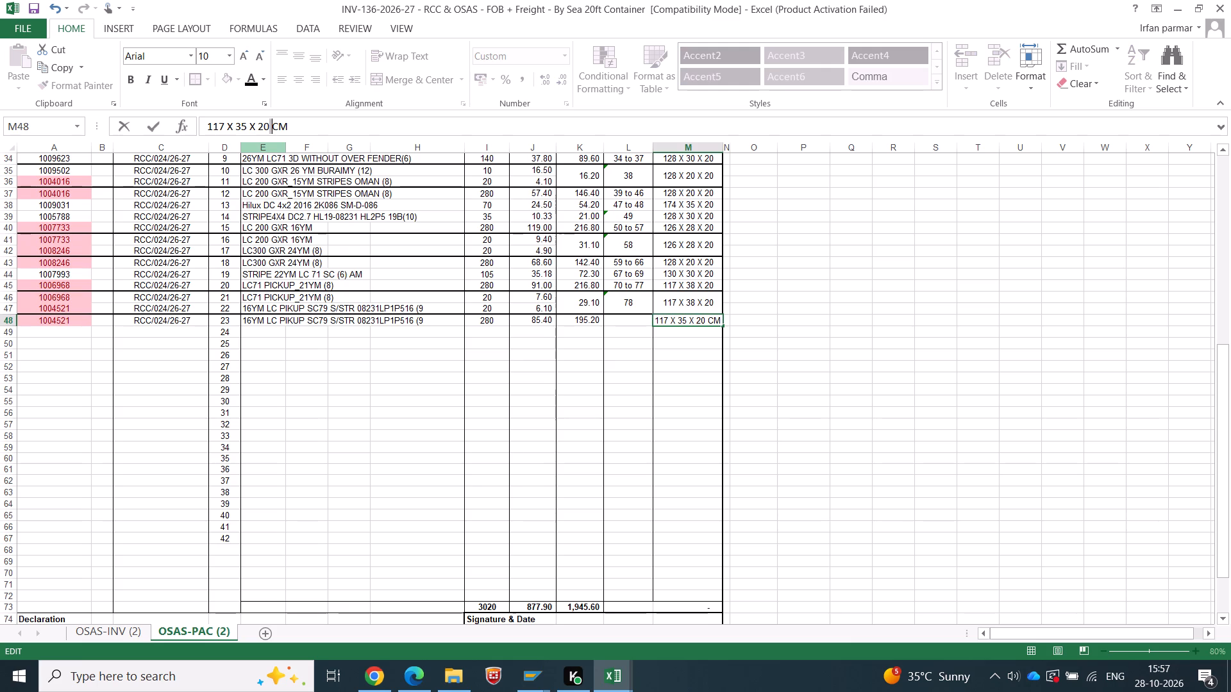
pyautogui.press('BackSpace')
pyautogui.press('Return')
# Enter the carton range 79 to 86 for Sr No. 23.
pyautogui.press('Left')
pyautogui.press('Up')
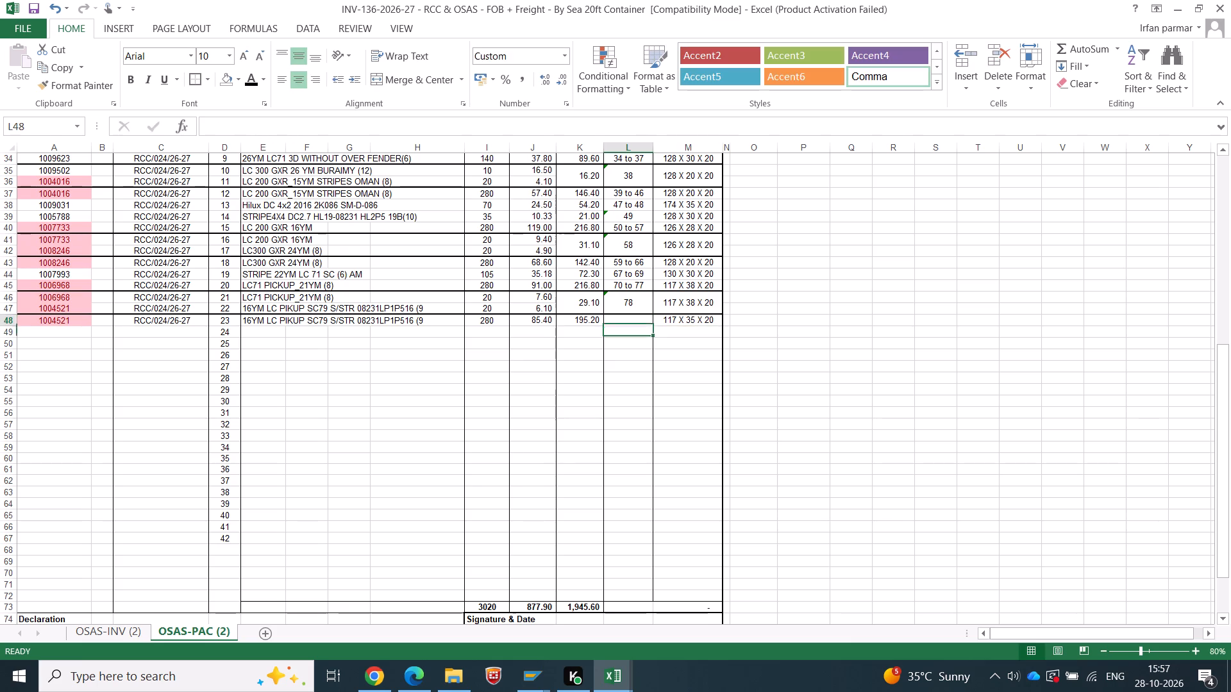
pyautogui.hotkey('alt', 'Tab')
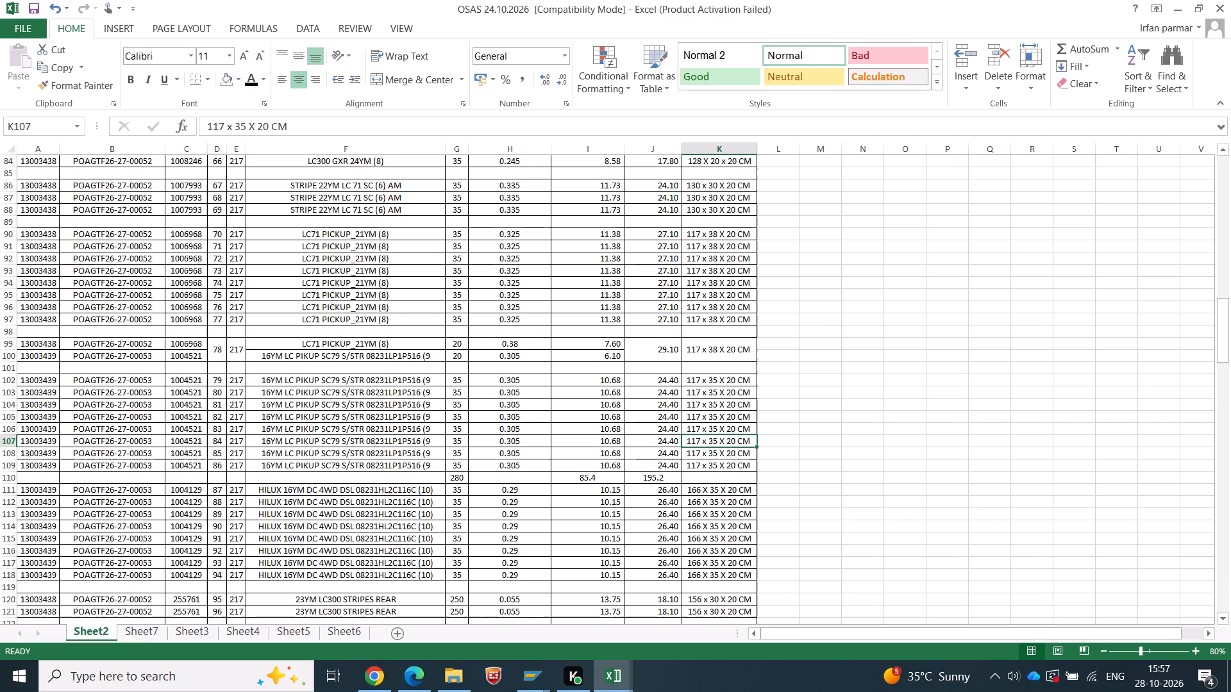
pyautogui.hotkey('alt', 'Tab')
pyautogui.write('79 to 86')
pyautogui.press('Tab')
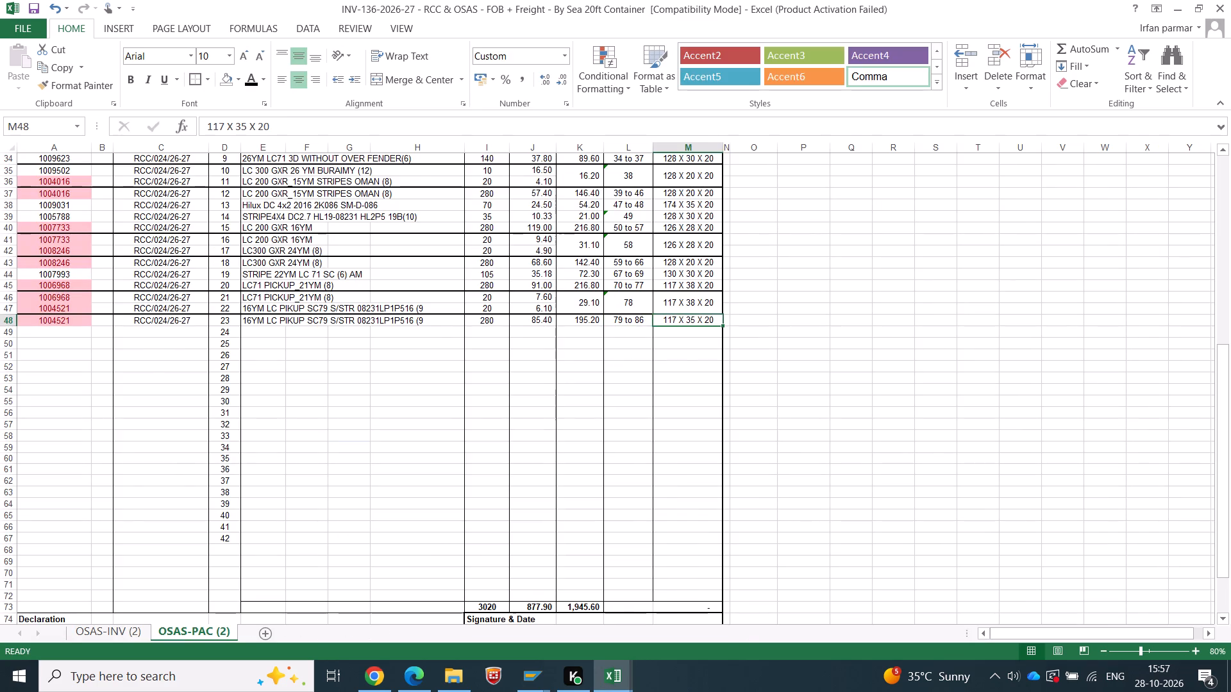
# Delete the temporary totals under cartons 79 to 86 on OSAS Sheet2.
pyautogui.hotkey('alt', 'Tab')
pyautogui.moveTo(694, 473); pyautogui.dragTo(448, 475)
pyautogui.press('Delete')
# Copy part number 1004129 of the cartons starting at 87 from OSAS Sheet2 into Sr No. 24 as a value.
pyautogui.scroll(-2, 321, 375)
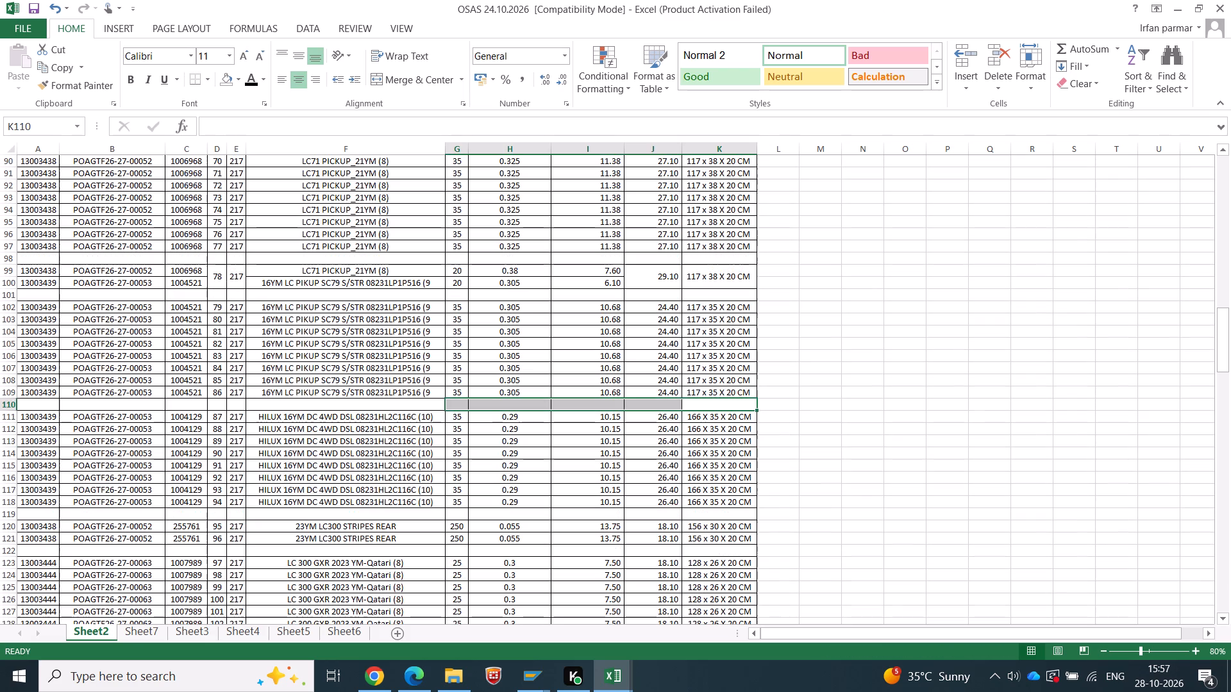
pyautogui.click(185, 427)
pyautogui.hotkey('ctrl', 'c')
pyautogui.hotkey('alt', 'Tab')
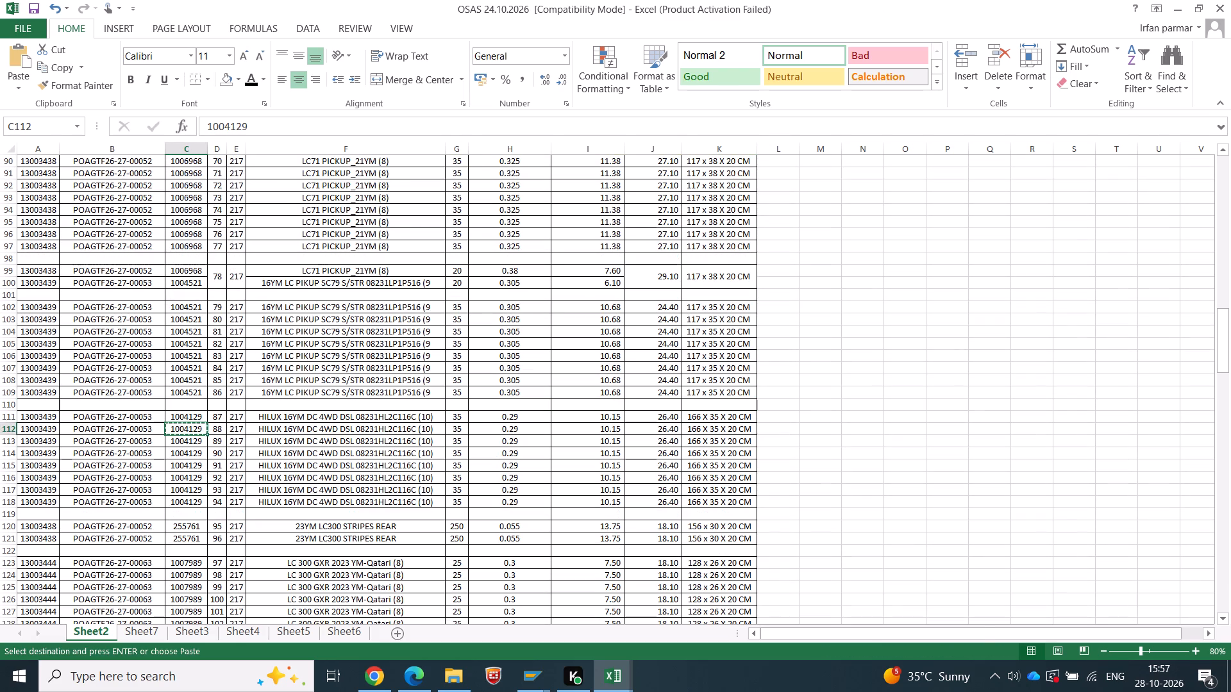
pyautogui.rightClick(35, 331)
pyautogui.click(87, 395)
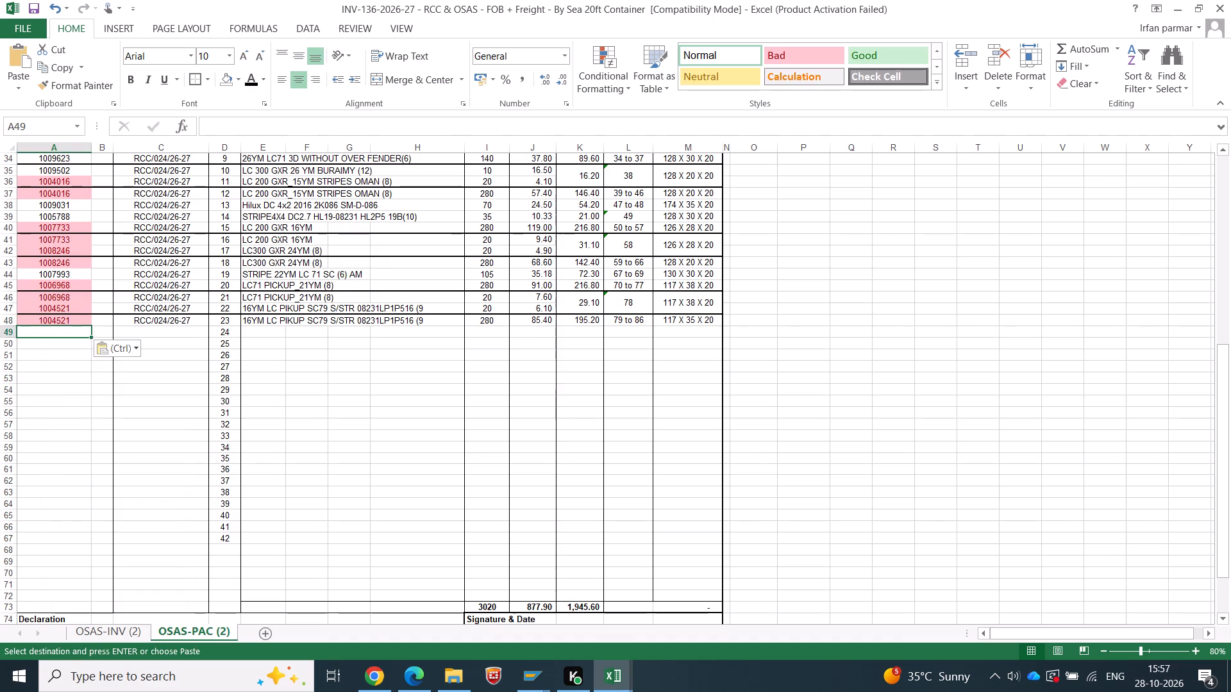
# Fill the PO number RCC/024/26-27 down from Sr No. 23 into Sr No. 24.
pyautogui.press('Tab')
pyautogui.press('Tab')
pyautogui.hotkey('ctrl', 'd')
# Copy the description HILUX 16YM DC 4WD DSL 08231HL2C116C (10) from OSAS Sheet2 into Sr No. 24 as a value.
pyautogui.press('Tab')
pyautogui.press('Tab')
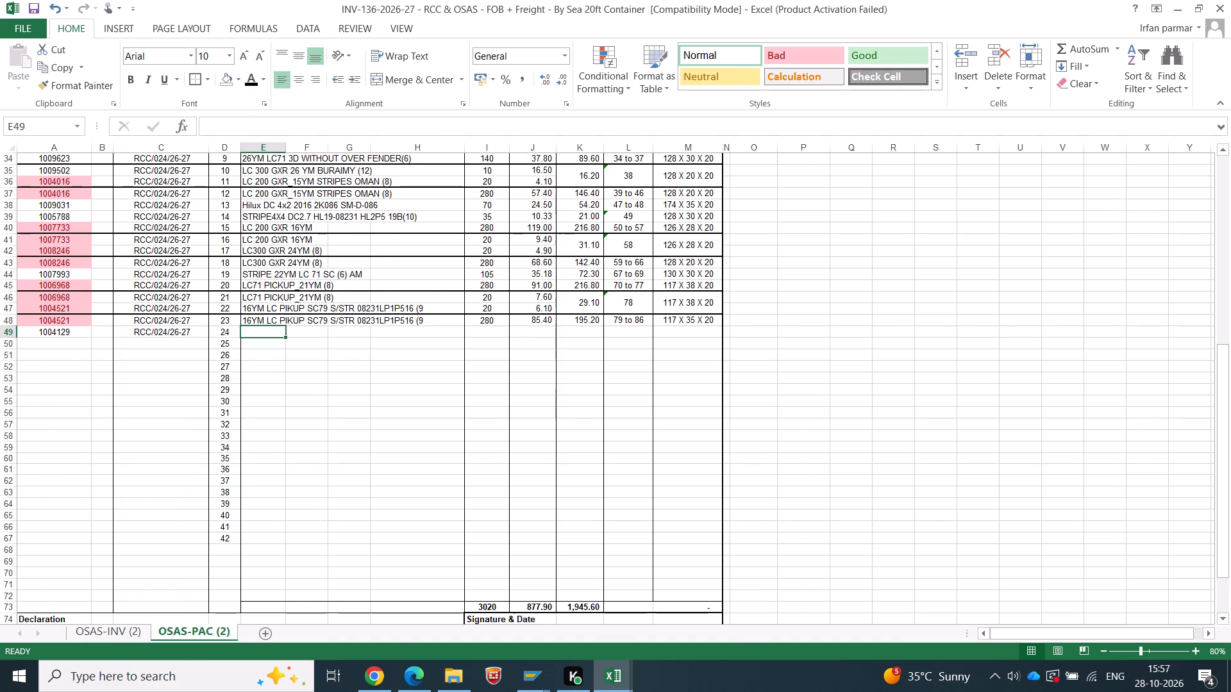
pyautogui.hotkey('alt', 'Tab')
pyautogui.press('Tab')
pyautogui.press('Tab')
pyautogui.press('Tab')
pyautogui.hotkey('ctrl', 'c')
pyautogui.hotkey('alt', 'Tab')
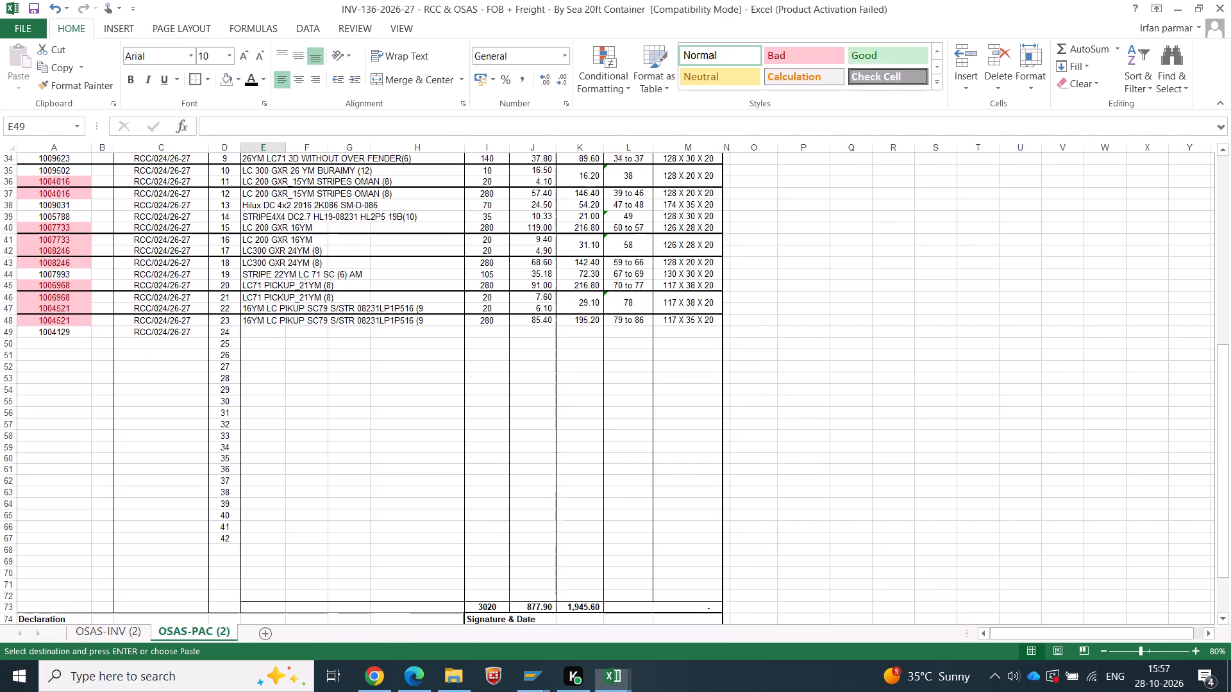
pyautogui.rightClick(263, 335)
pyautogui.rightClick(263, 329)
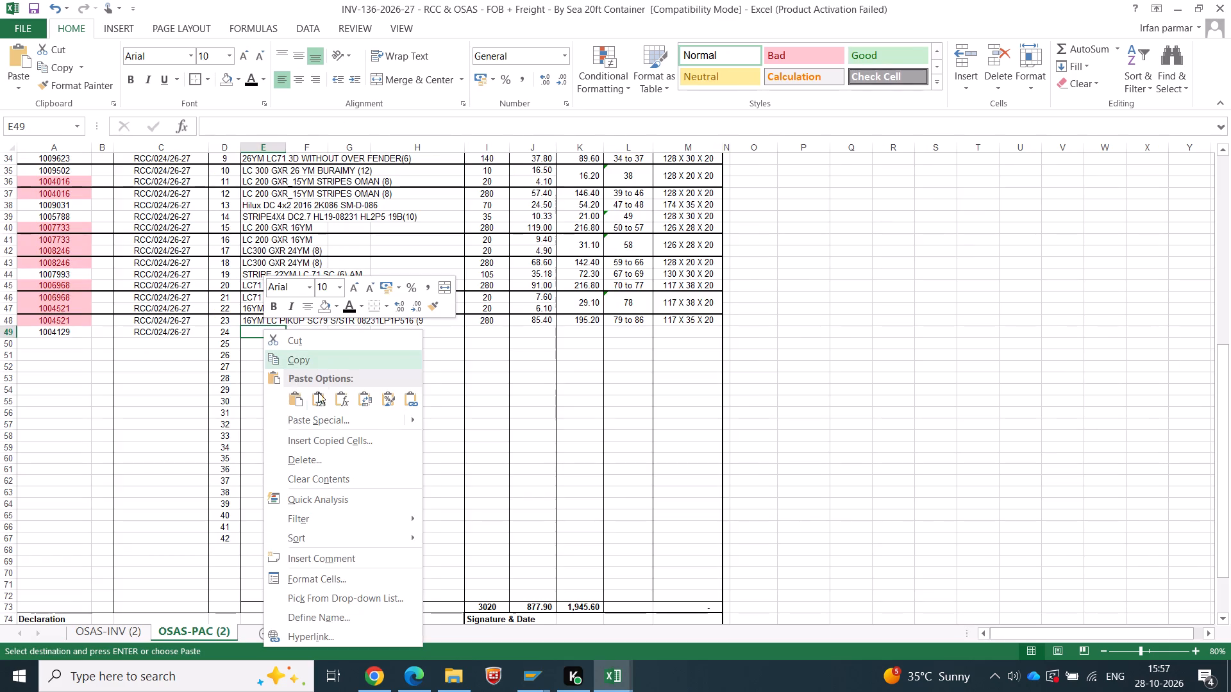
pyautogui.click(326, 396)
# Sum the quantity, net weight and gross weight of cartons 87 to 94 in the blank row beneath them on OSAS Sheet2.
pyautogui.press('Tab')
pyautogui.press('Tab')
pyautogui.press('Tab')
pyautogui.press('Tab')
pyautogui.hotkey('alt', 'Tab')
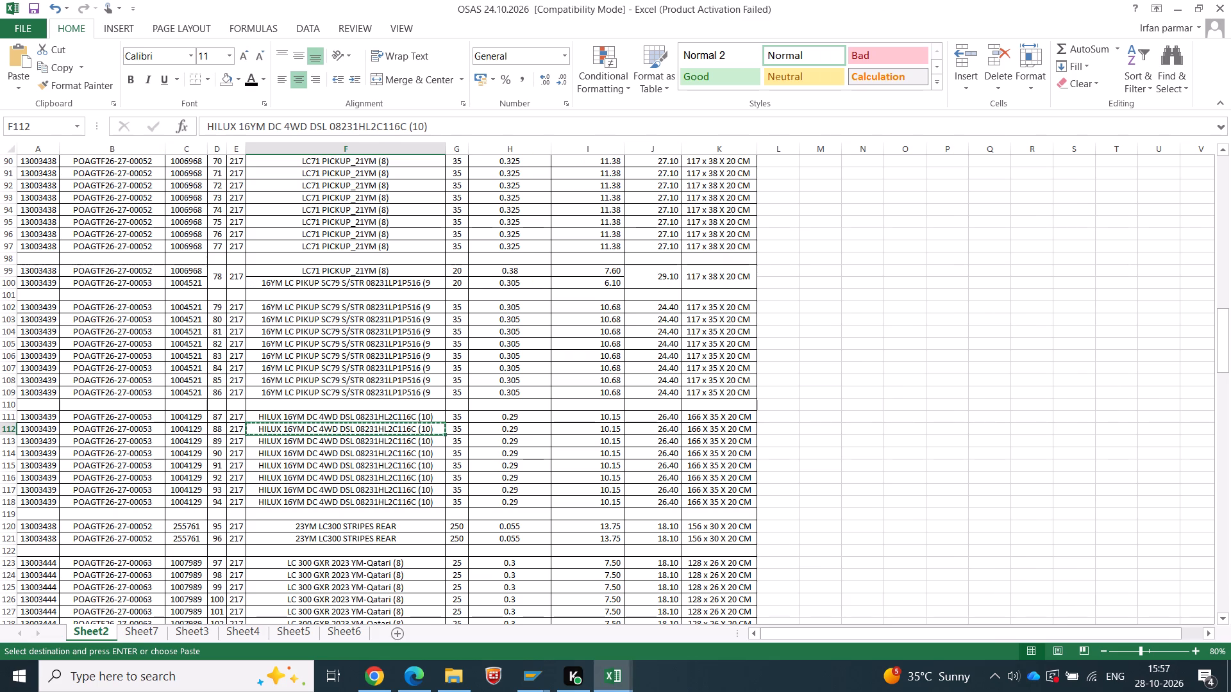
pyautogui.press('Tab')
pyautogui.click(465, 513)
pyautogui.hotkey('alt', '=')
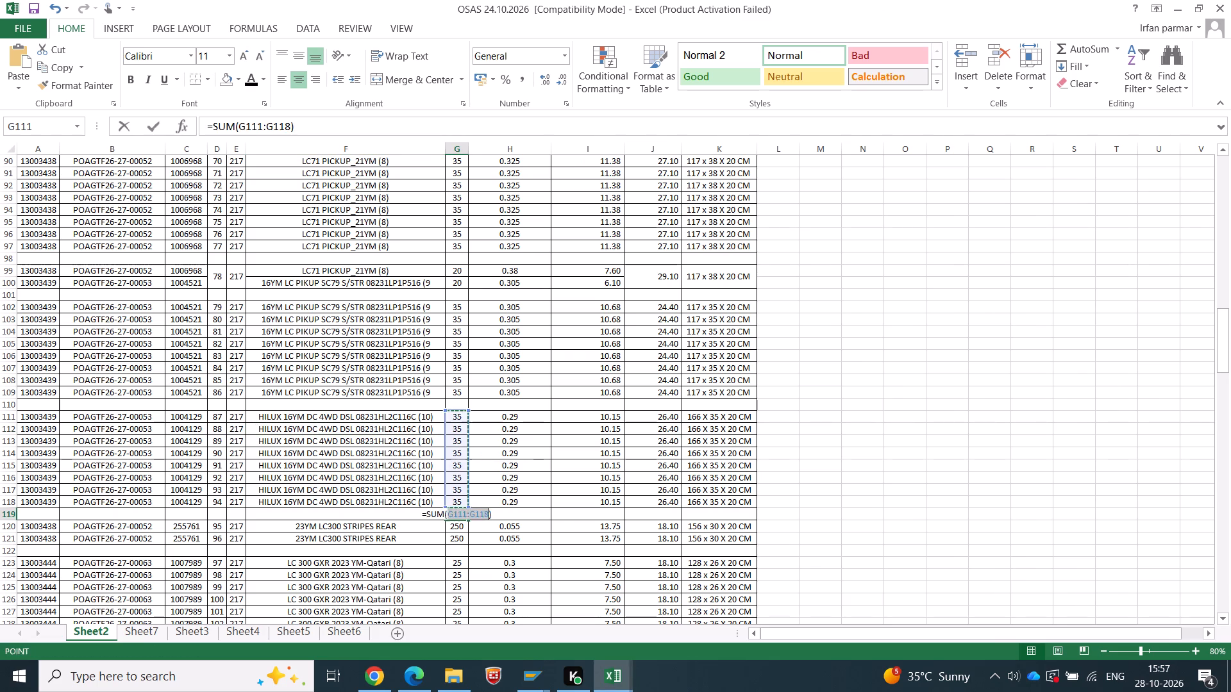
pyautogui.press('Return')
pyautogui.press('Up')
pyautogui.hotkey('ctrl', 'c')
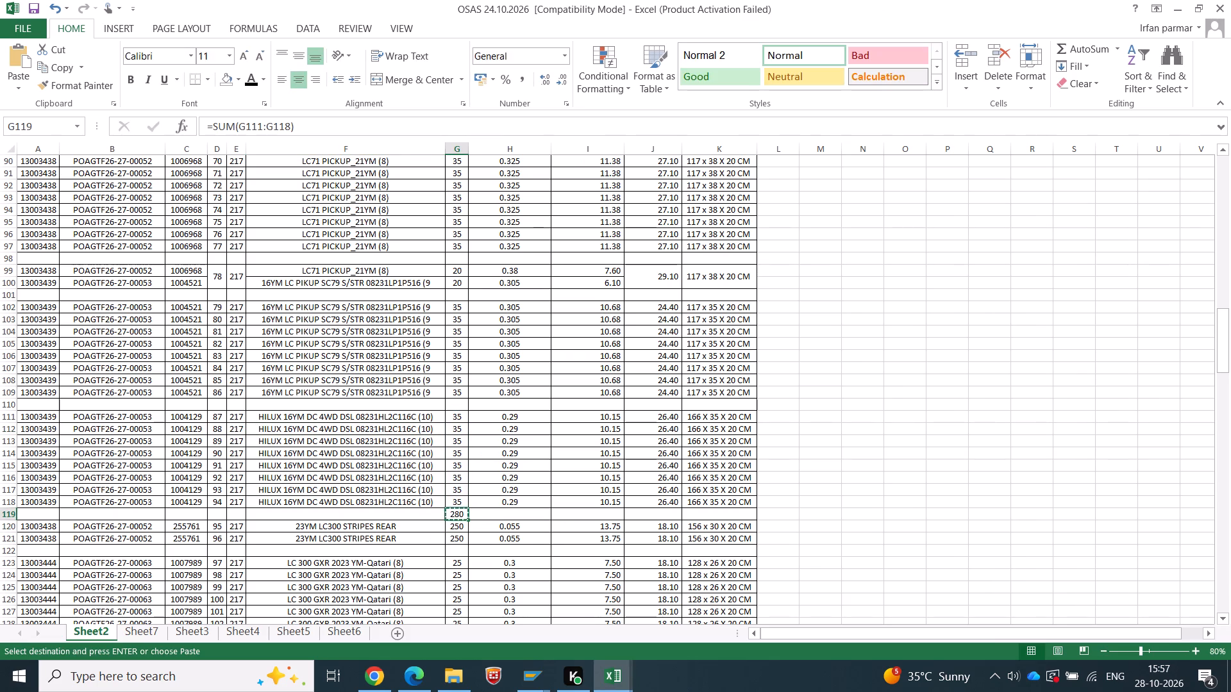
pyautogui.press('Right')
pyautogui.press('Right')
pyautogui.hotkey('shift', 'Right')
pyautogui.press('Return')
pyautogui.press('Left')
pyautogui.press('Left')
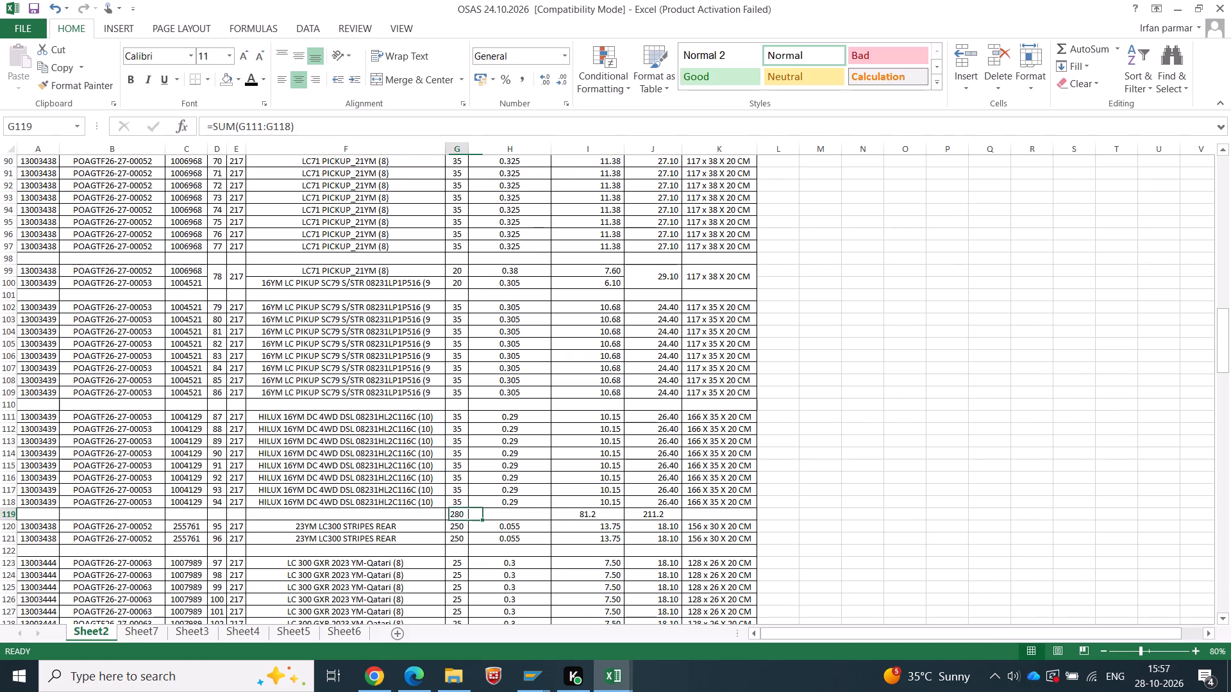
# Copy the quantity total 280 of cartons 87 to 94 into Sr No. 24 of the packing list as a value.
pyautogui.hotkey('ctrl', 'c')
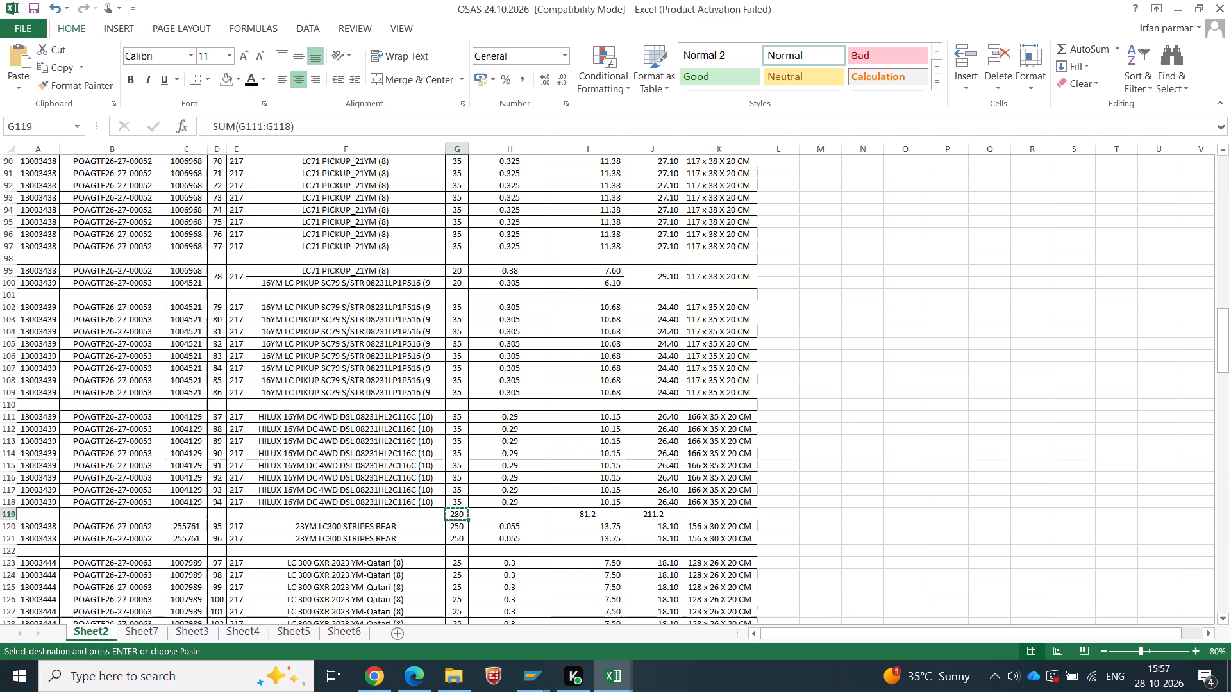
pyautogui.hotkey('alt', 'Tab')
pyautogui.rightClick(487, 338)
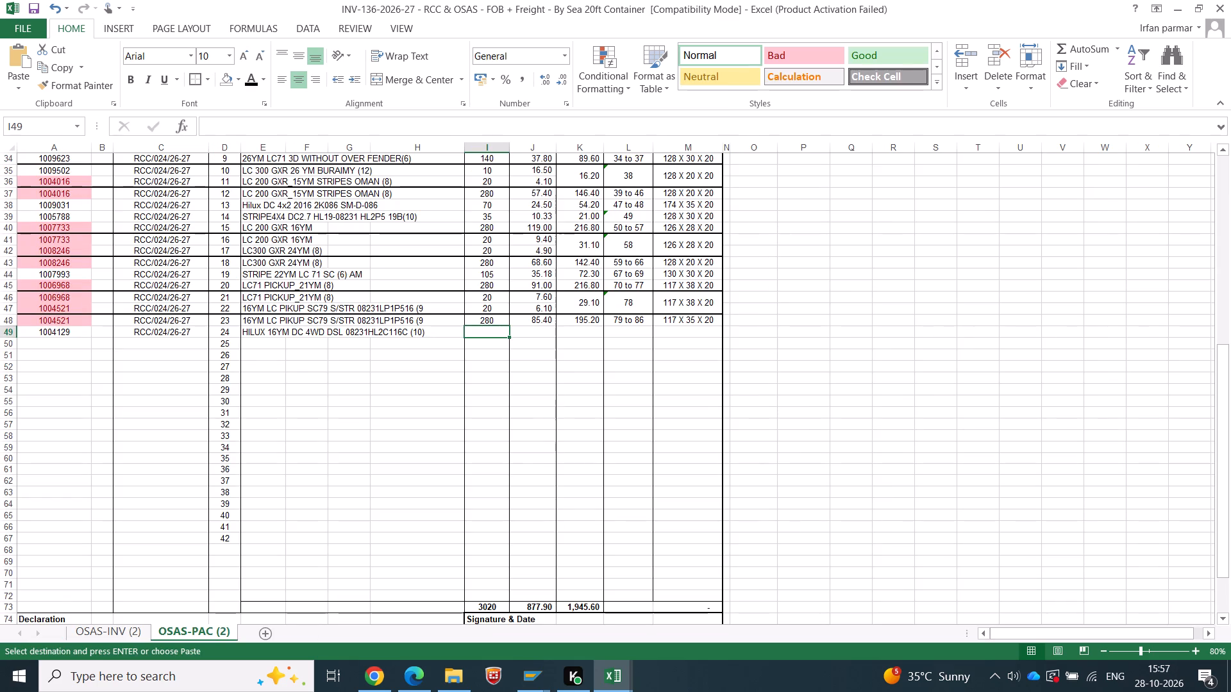
pyautogui.rightClick(485, 330)
pyautogui.click(539, 399)
# Copy the net and gross weight totals 81.2 and 211.2 of cartons 87 to 94 into Sr No. 24 as values.
pyautogui.press('Tab')
pyautogui.hotkey('alt', 'Tab')
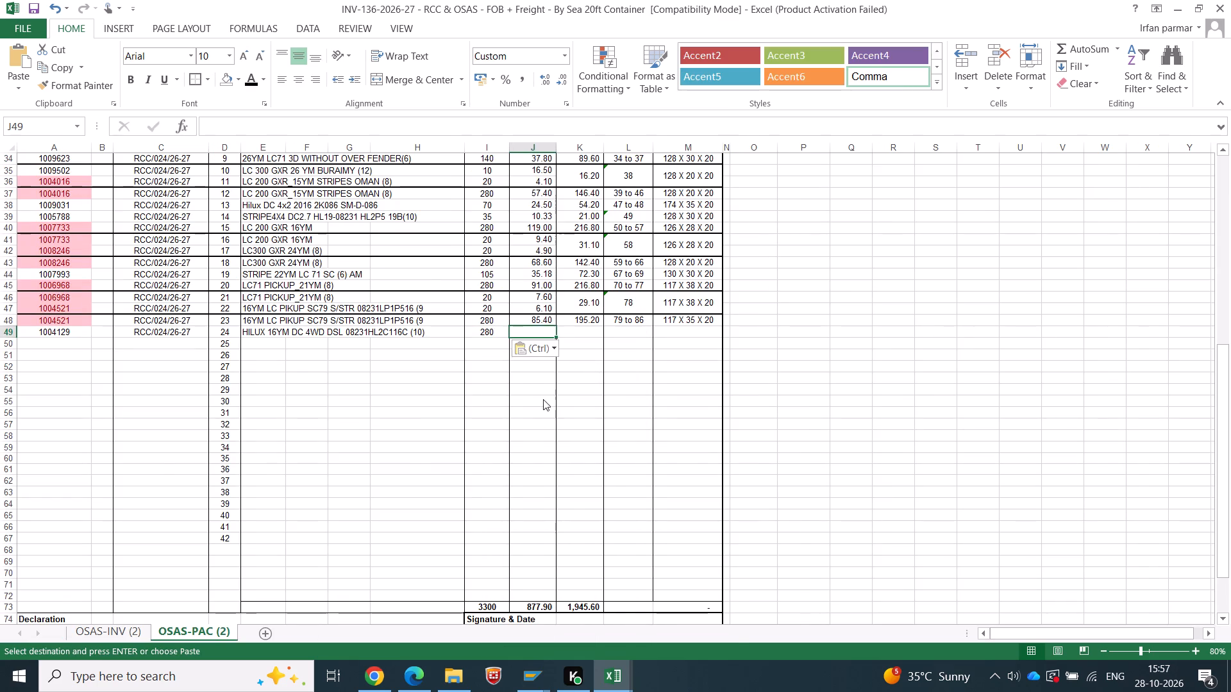
pyautogui.moveTo(581, 509); pyautogui.dragTo(639, 513)
pyautogui.hotkey('ctrl', 'c')
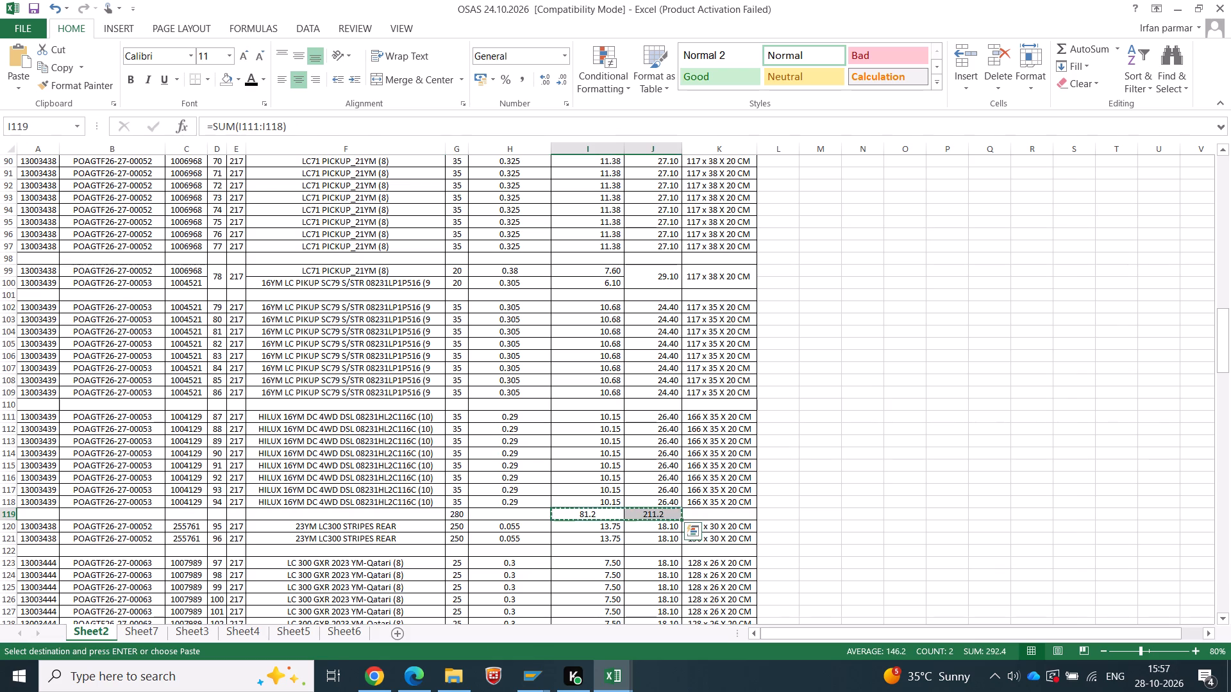
pyautogui.hotkey('alt', 'Tab')
pyautogui.rightClick(551, 331)
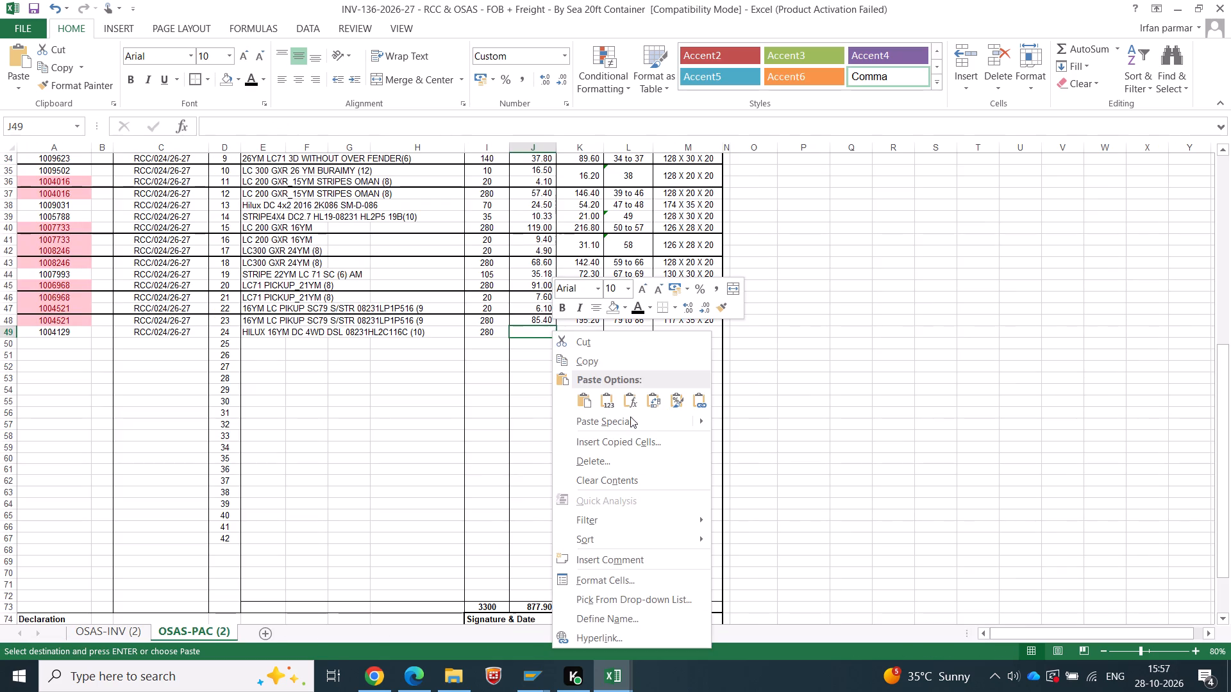
pyautogui.click(610, 397)
# Enter the carton range 87 to 94 for Sr No. 24.
pyautogui.click(627, 340)
pyautogui.click(633, 331)
pyautogui.click(644, 331)
pyautogui.hotkey('alt', 'Tab')
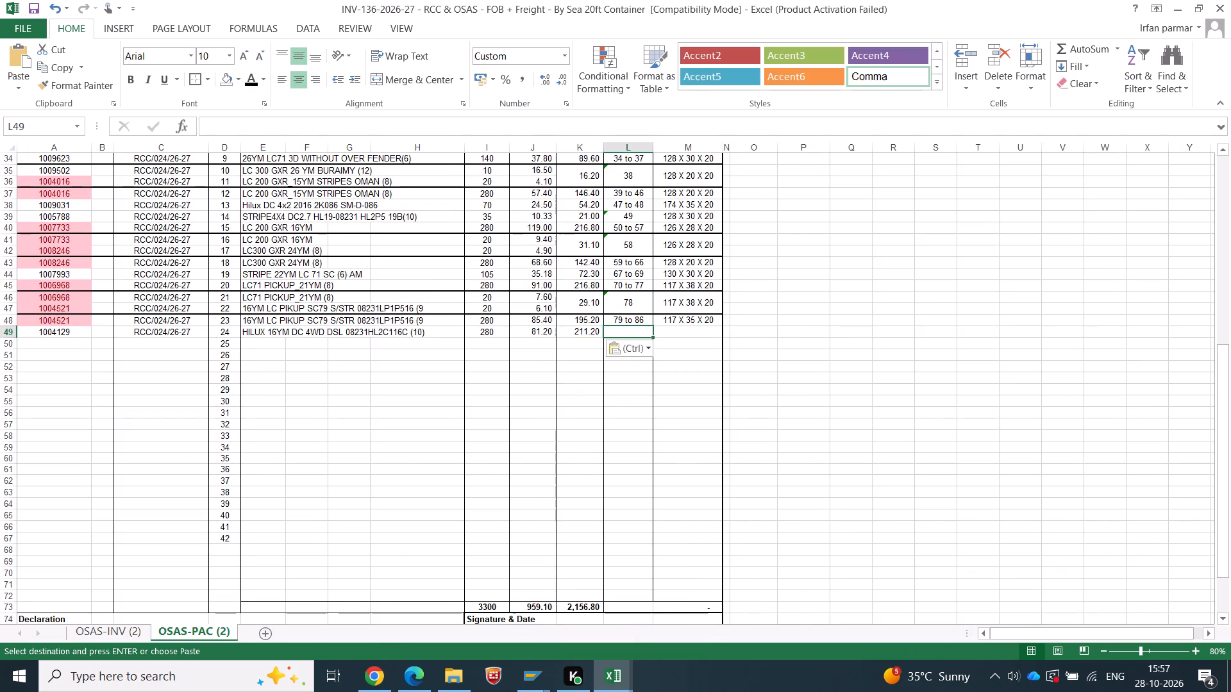
pyautogui.hotkey('alt', 'Tab')
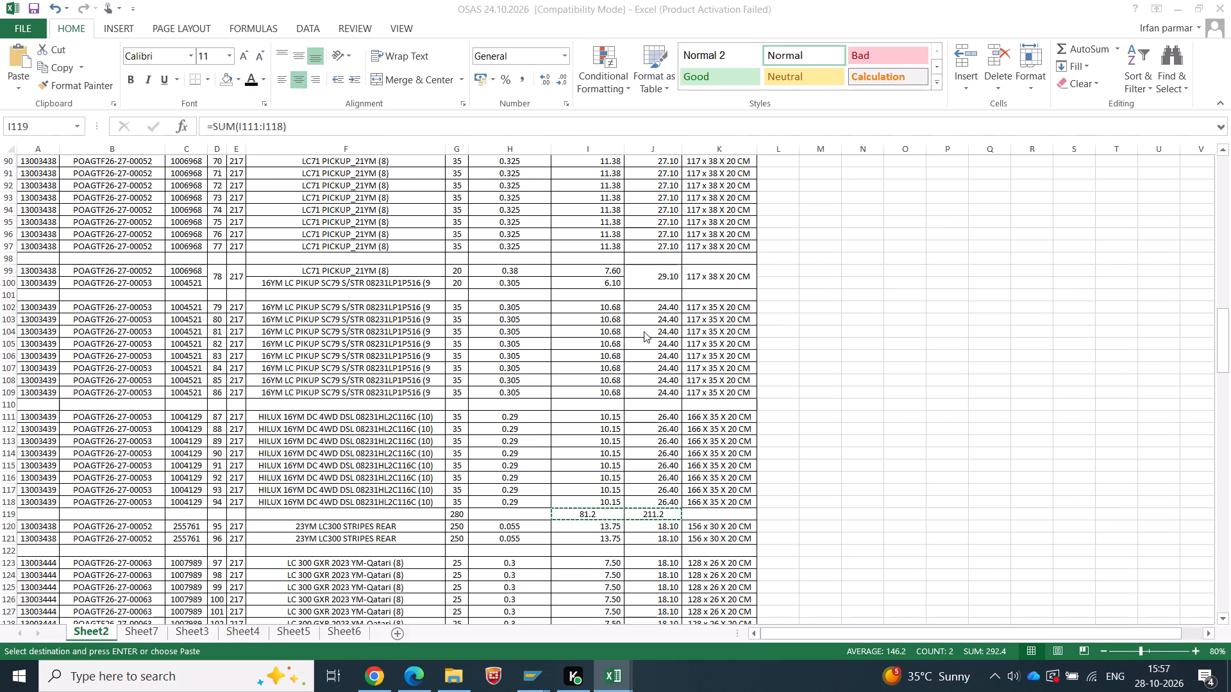
pyautogui.write('87 to 94')
pyautogui.press('Tab')
# Copy the carton size 166 X 35 X 20 CM from OSAS Sheet2 into Sr No. 24 as a value.
pyautogui.hotkey('alt', 'Tab')
pyautogui.click(695, 438)
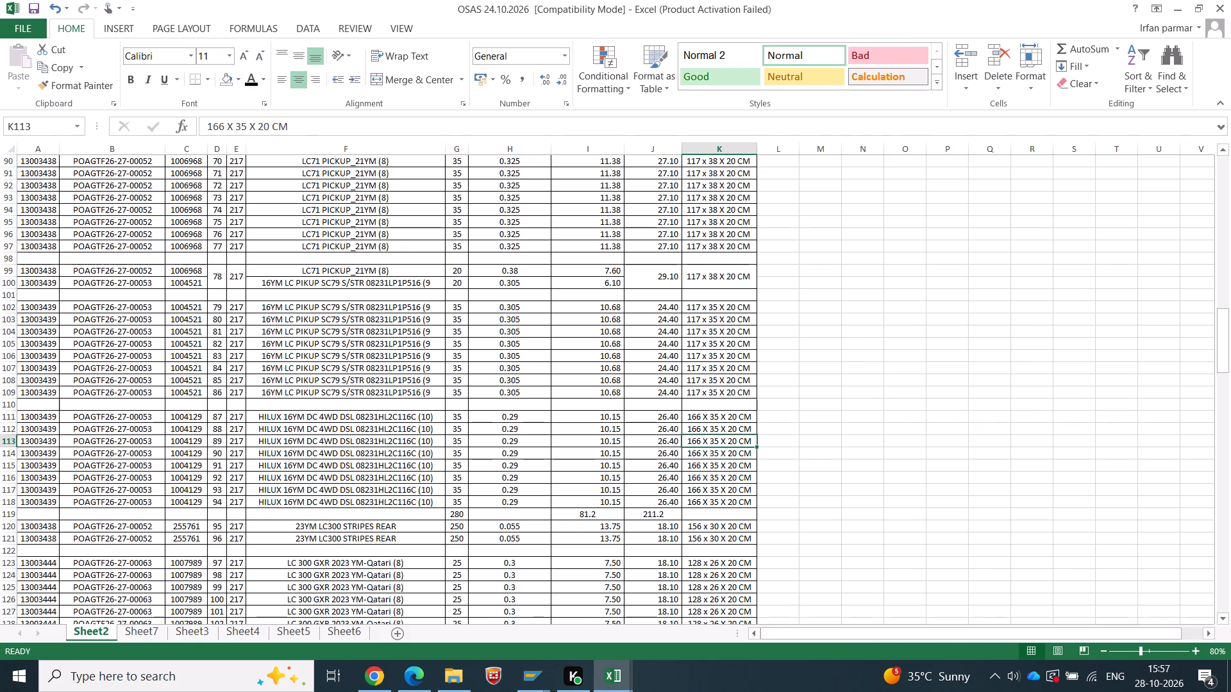
pyautogui.hotkey('ctrl', 'c')
pyautogui.hotkey('alt', 'Tab')
pyautogui.rightClick(687, 333)
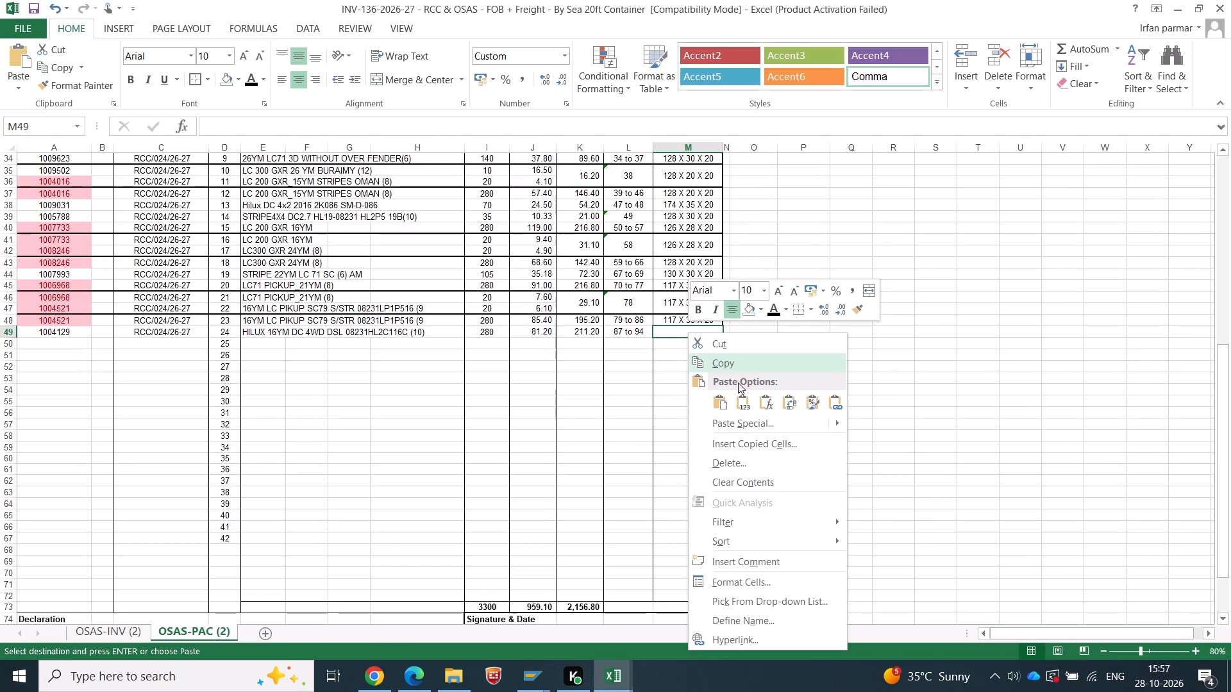
pyautogui.click(739, 395)
# Remove CM from the carton size of Sr No. 24 so it reads 166 X 35 X 20.
pyautogui.doubleClick(705, 329)
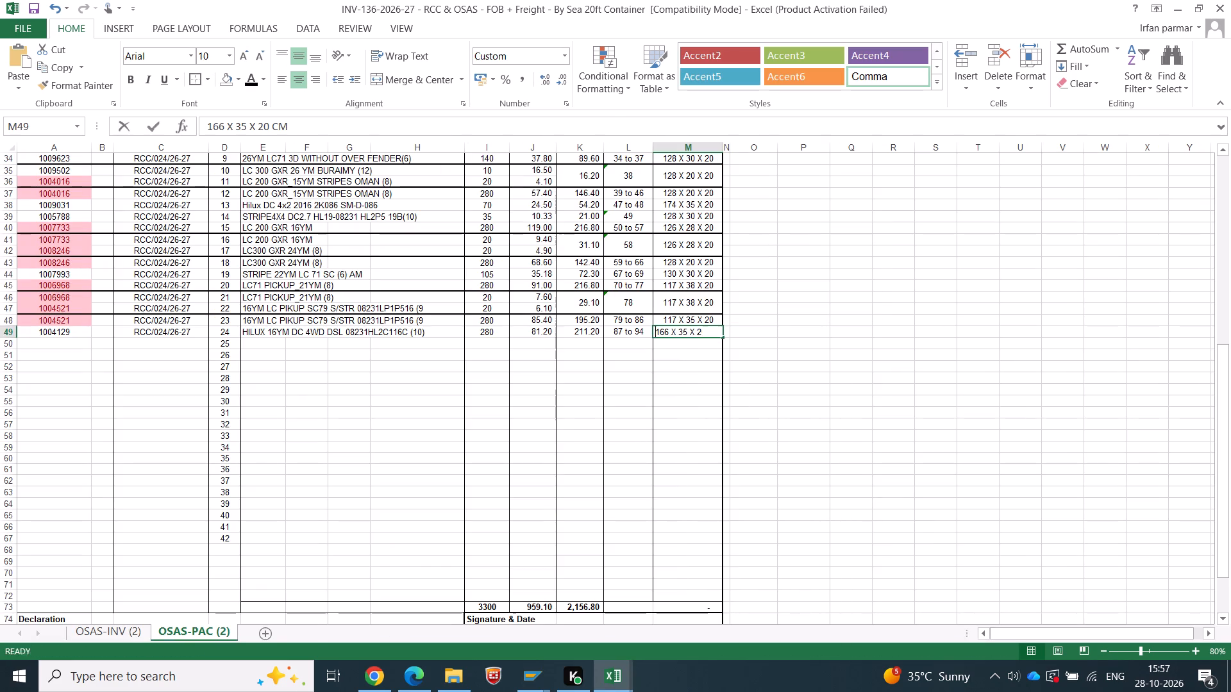
pyautogui.hotkey('shift', 'Right')
pyautogui.hotkey('shift', 'Right')
pyautogui.hotkey('shift', 'Right')
pyautogui.press('BackSpace')
pyautogui.press('Return')
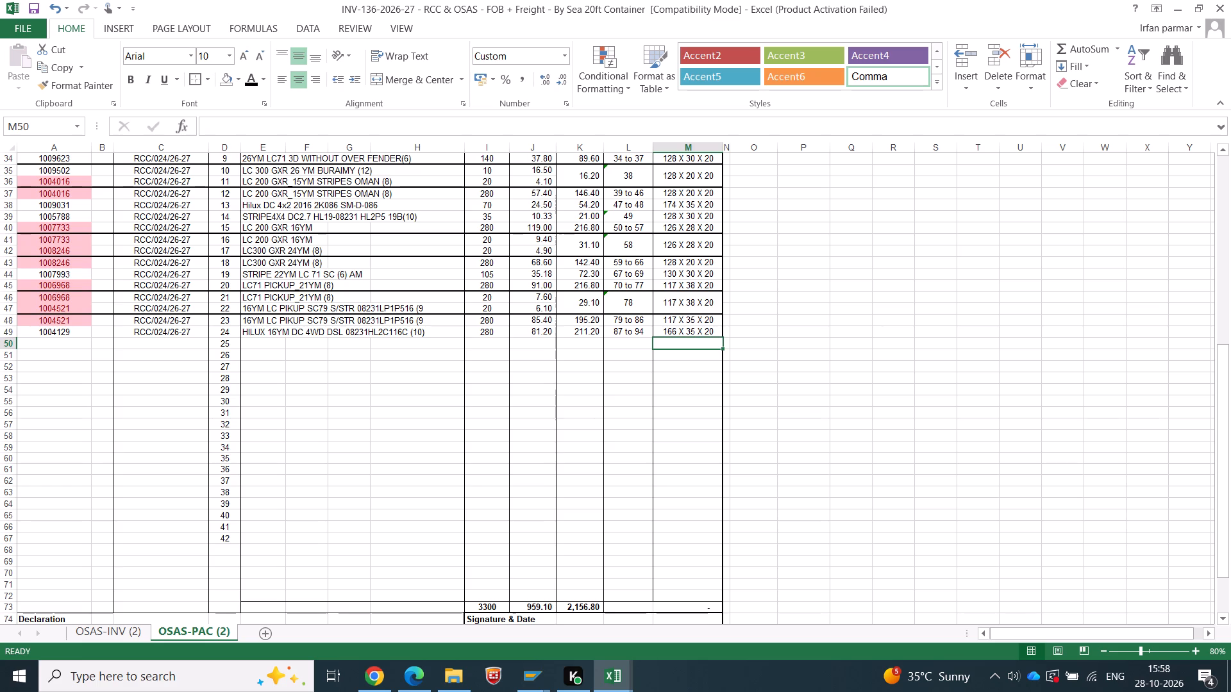
# Clear the temporary totals row beneath cartons 87 to 94 in Sheet2 of the OSAS workbook.
pyautogui.hotkey('alt', 'Tab')
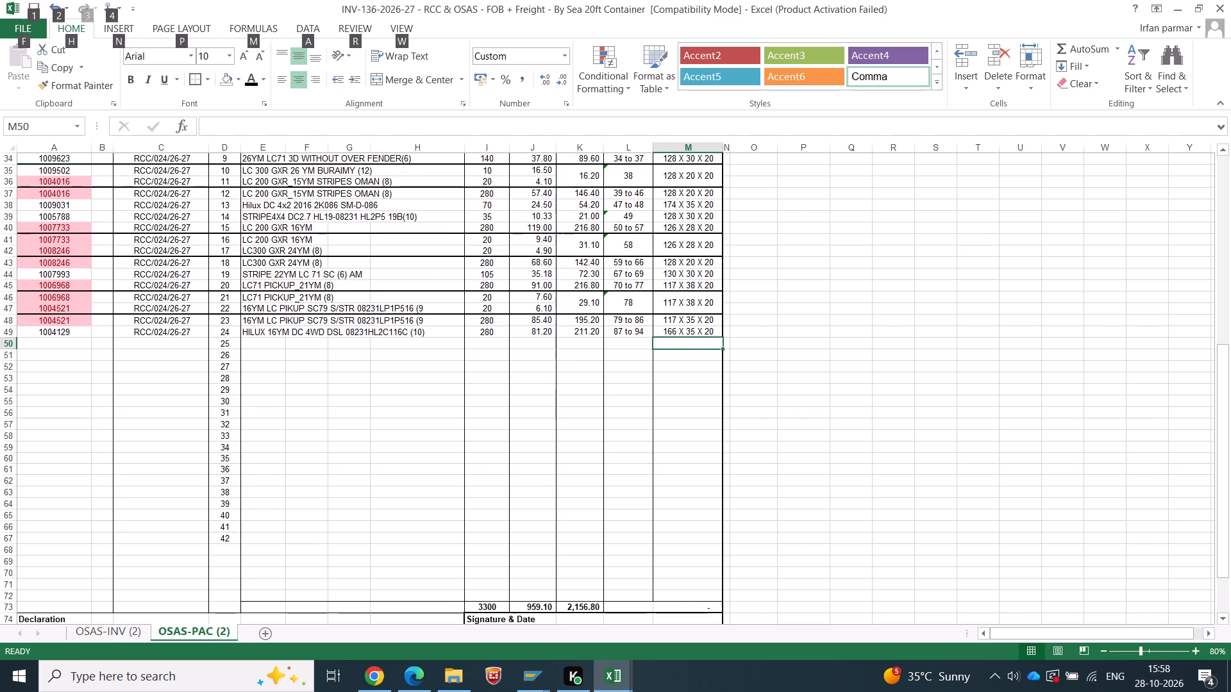
pyautogui.moveTo(699, 518); pyautogui.dragTo(489, 518)
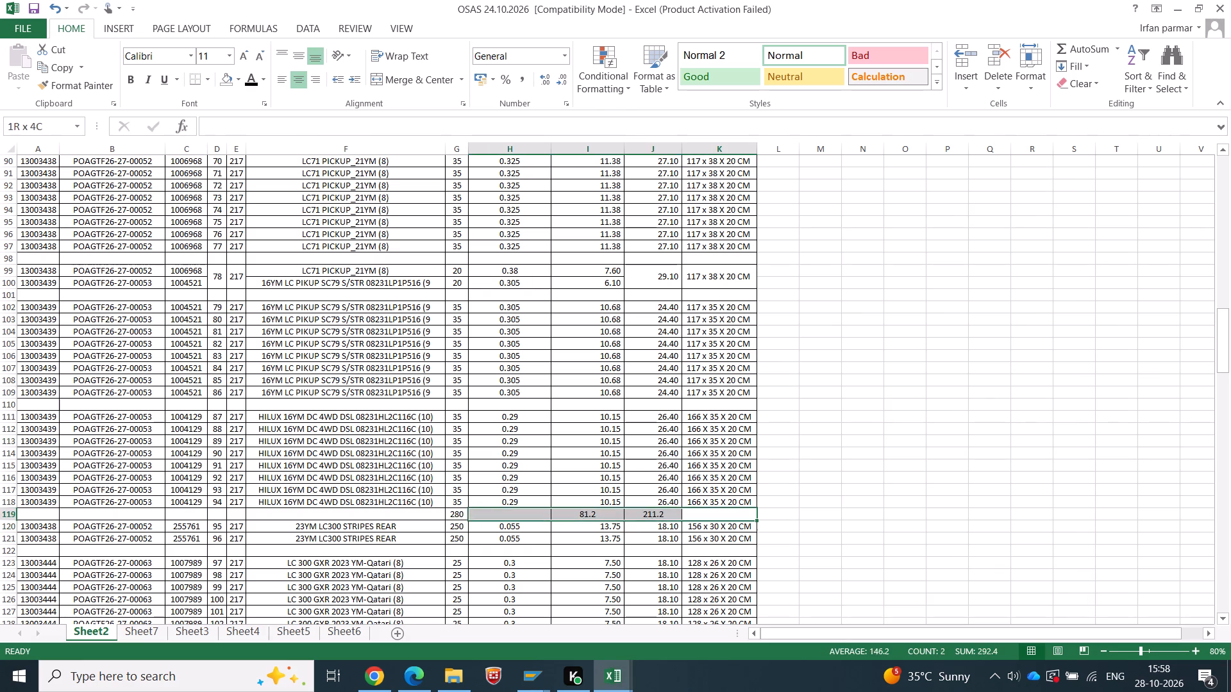
pyautogui.moveTo(489, 518); pyautogui.dragTo(460, 516)
pyautogui.press('Delete')
# Copy part number 255761 from OSAS Sheet2 into Sr No. 25 as a value and fill down PO number RCC/024/26-27.
pyautogui.scroll(-1, 384, 465)
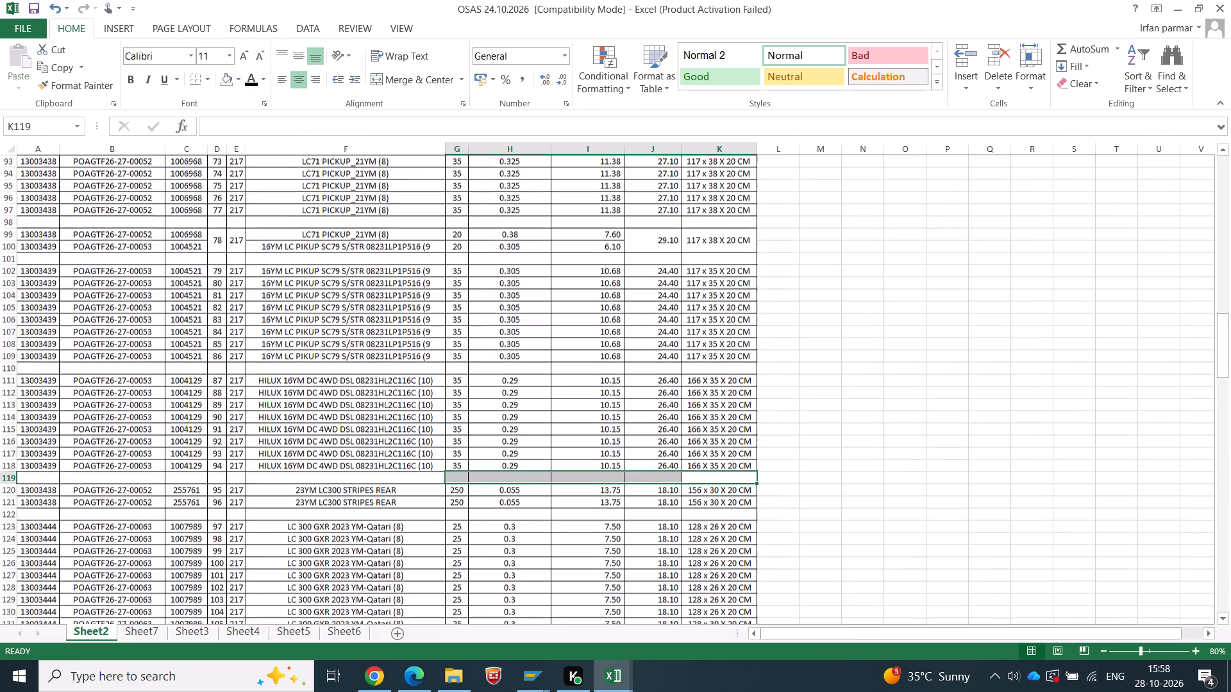
pyautogui.click(172, 493)
pyautogui.hotkey('ctrl', 'c')
pyautogui.hotkey('alt', 'Tab')
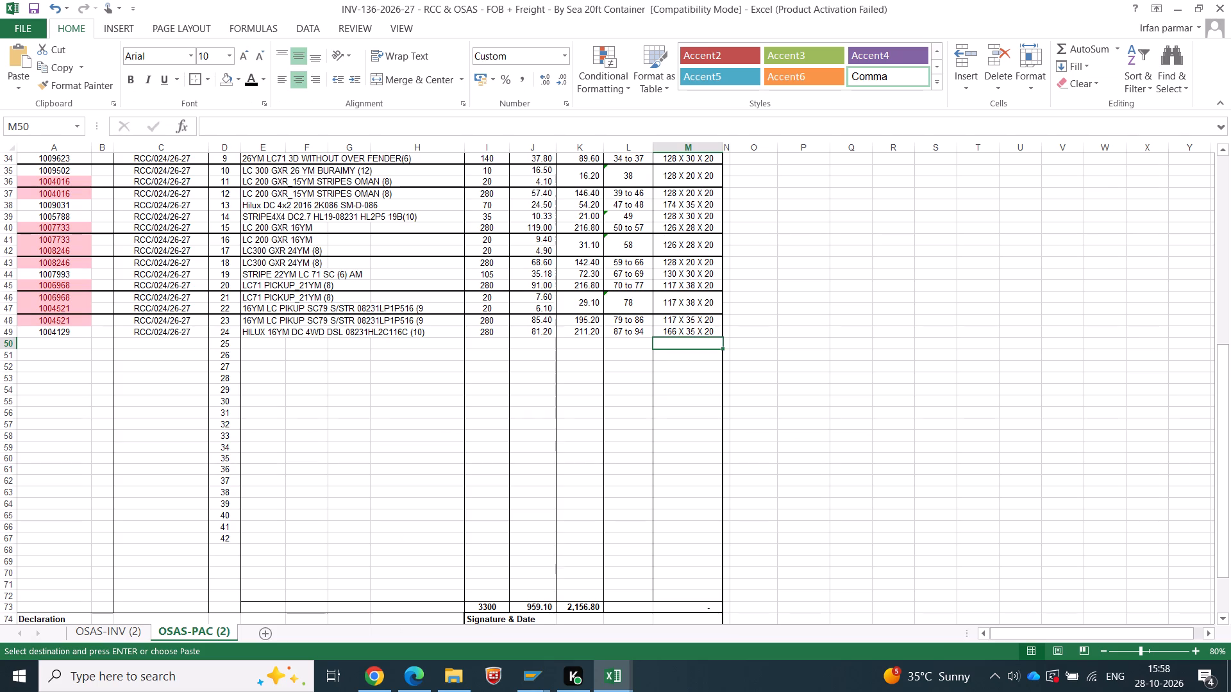
pyautogui.rightClick(74, 342)
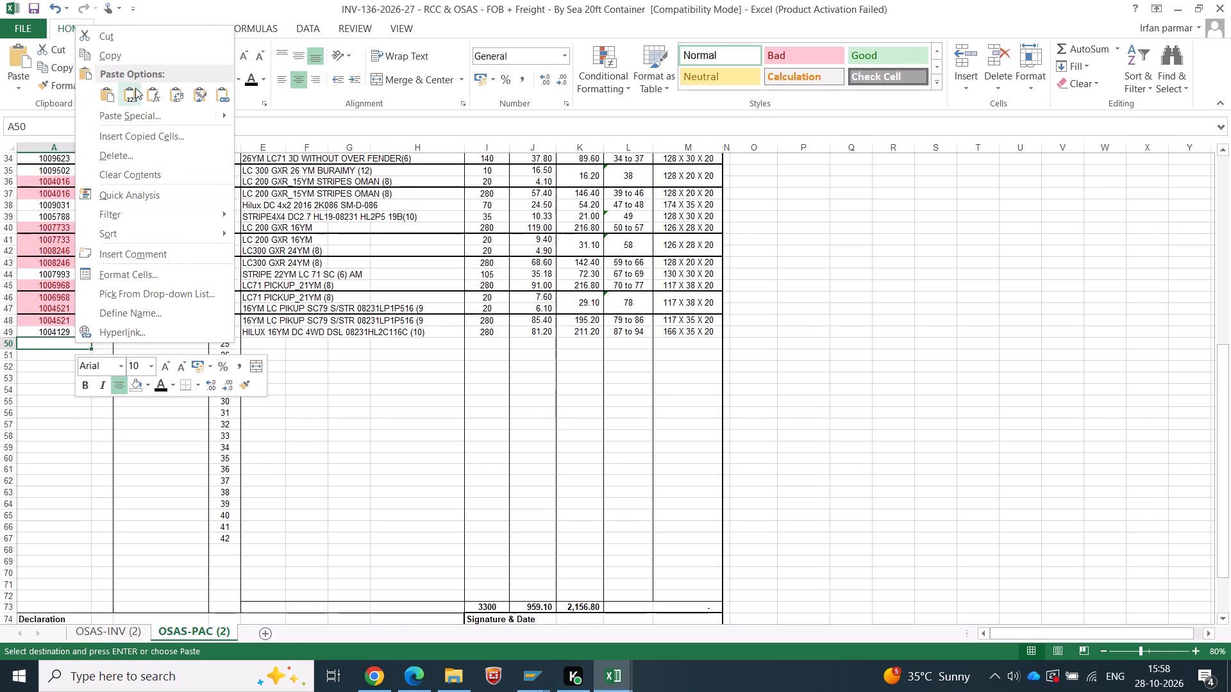
pyautogui.click(135, 88)
pyautogui.press('Tab')
pyautogui.press('Tab')
pyautogui.hotkey('ctrl', 'd')
# Copy the description 23YM LC300 STRIPES REAR from OSAS Sheet2 into Sr No. 25 as a value.
pyautogui.press('Tab')
pyautogui.press('Tab')
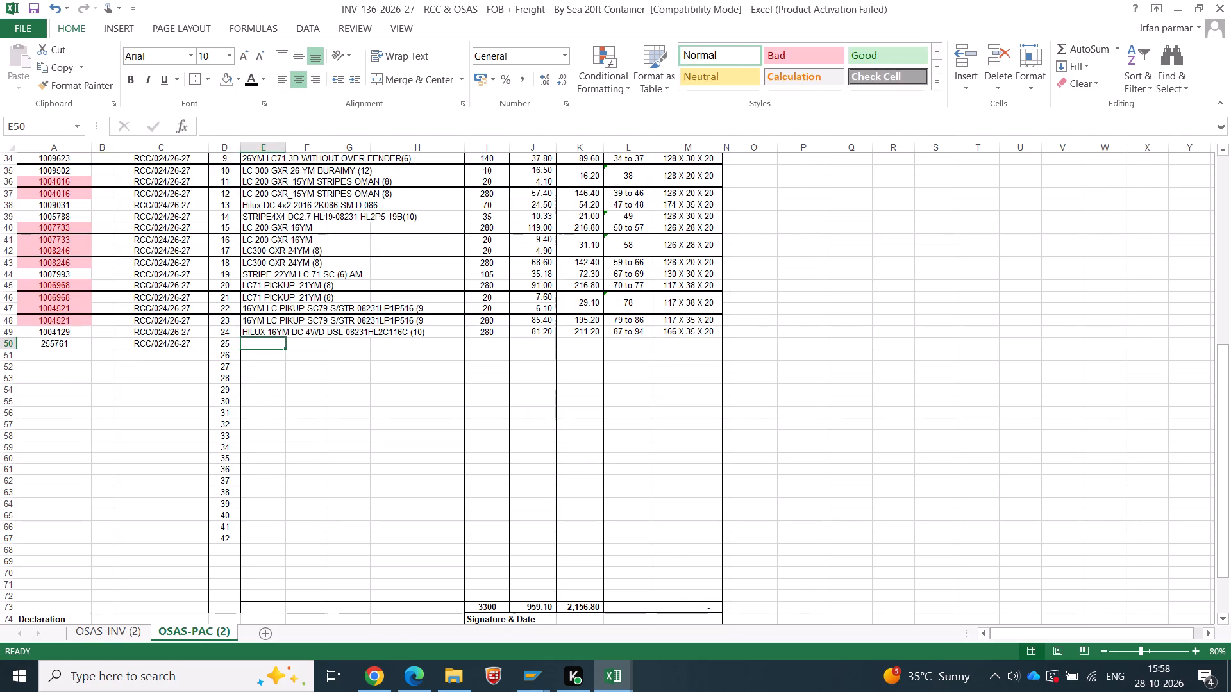
pyautogui.hotkey('alt', 'Tab')
pyautogui.press('Tab')
pyautogui.press('Tab')
pyautogui.press('Tab')
pyautogui.press('Tab')
pyautogui.hotkey('ctrl', 'c')
pyautogui.hotkey('alt', 'Tab')
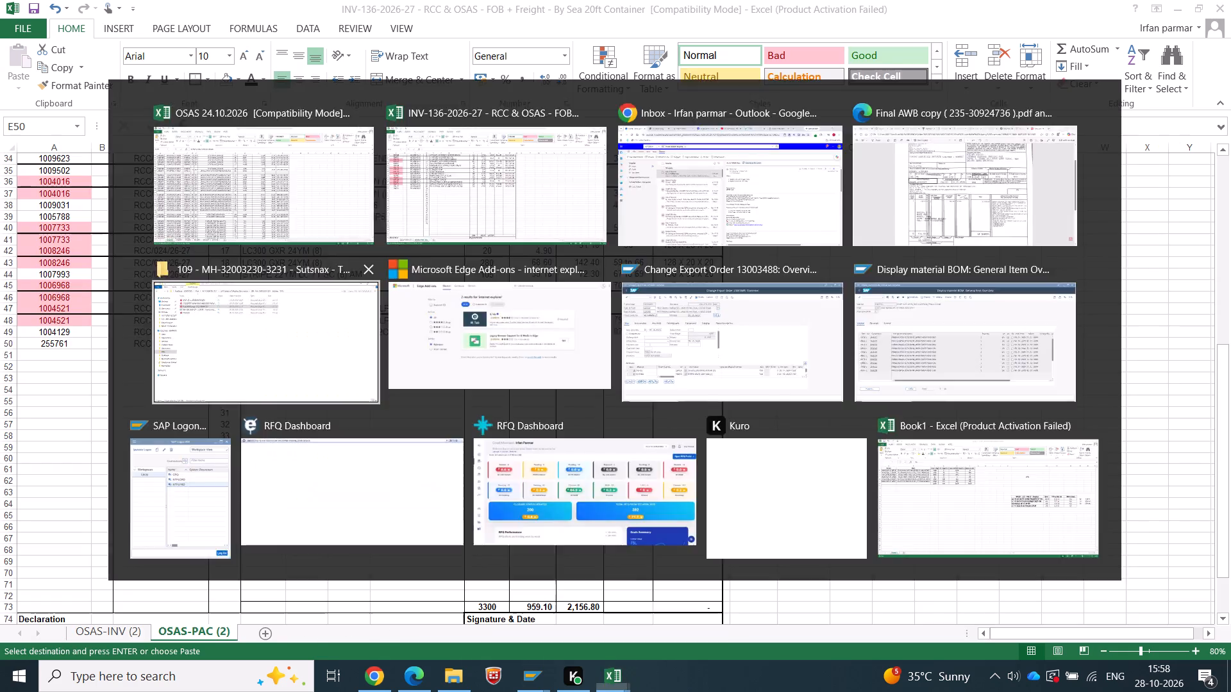
pyautogui.rightClick(250, 342)
pyautogui.click(305, 90)
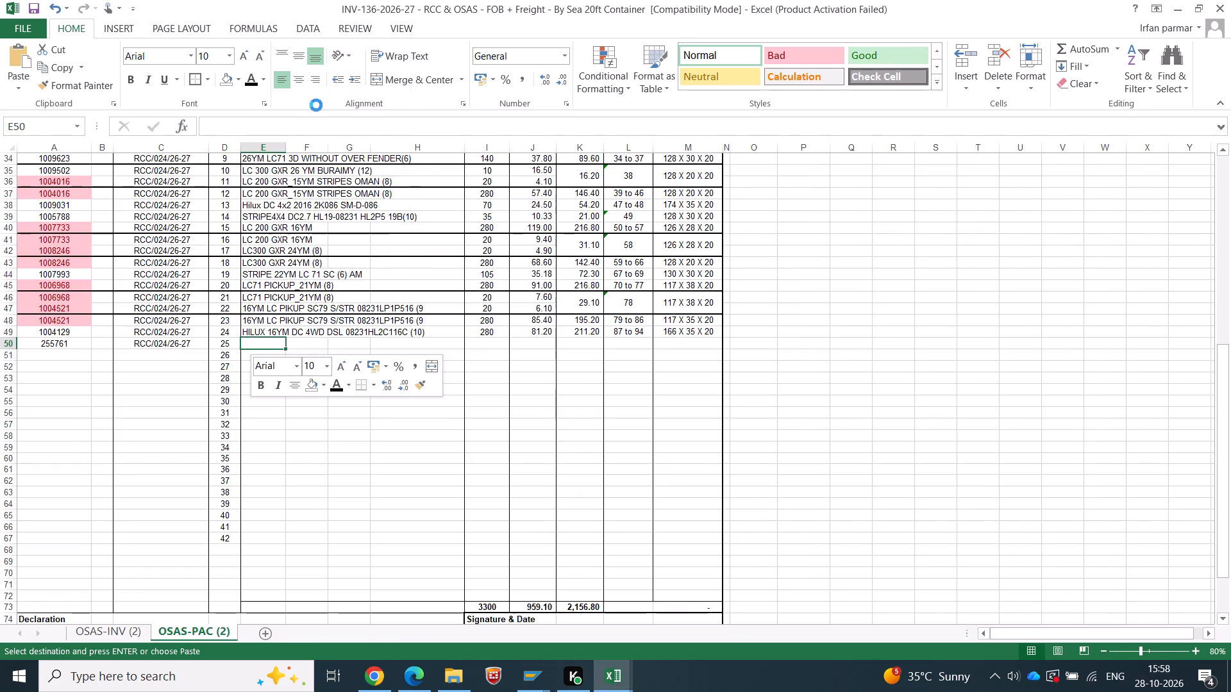
# Enter the quantity 500 for Sr No. 25.
pyautogui.press('Tab')
pyautogui.press('Tab')
pyautogui.press('Tab')
pyautogui.press('Tab')
pyautogui.write('500')
pyautogui.press('Tab')
# Sum the net and gross weights of cartons 95 and 96 in the blank row beneath them in OSAS Sheet2.
pyautogui.hotkey('alt', 'Tab')
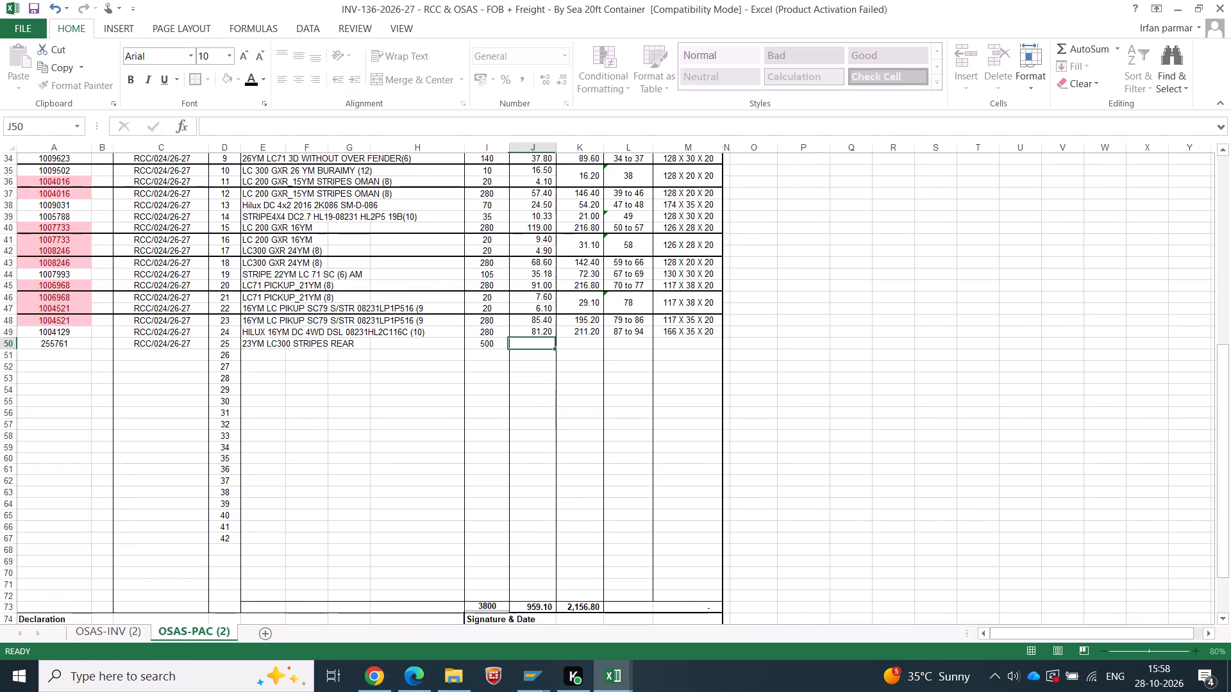
pyautogui.press('Right')
pyautogui.press('Right')
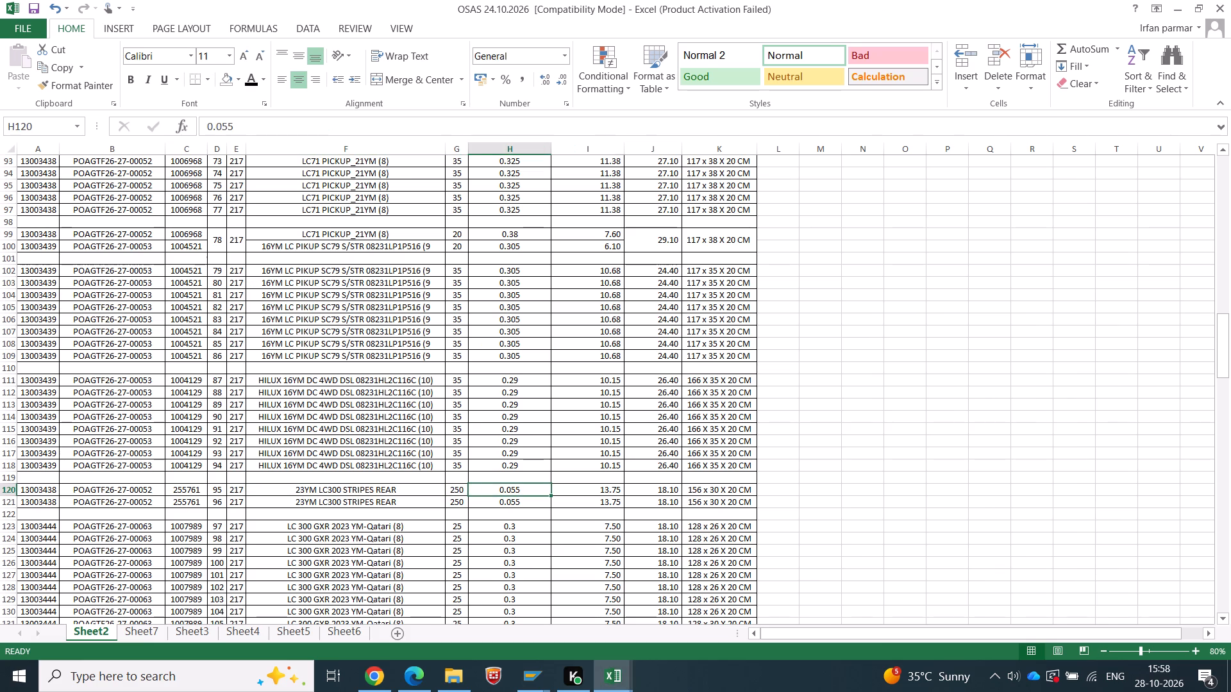
pyautogui.press('Right')
pyautogui.press('Down')
pyautogui.press('Down')
pyautogui.hotkey('alt', '=')
pyautogui.press('Return')
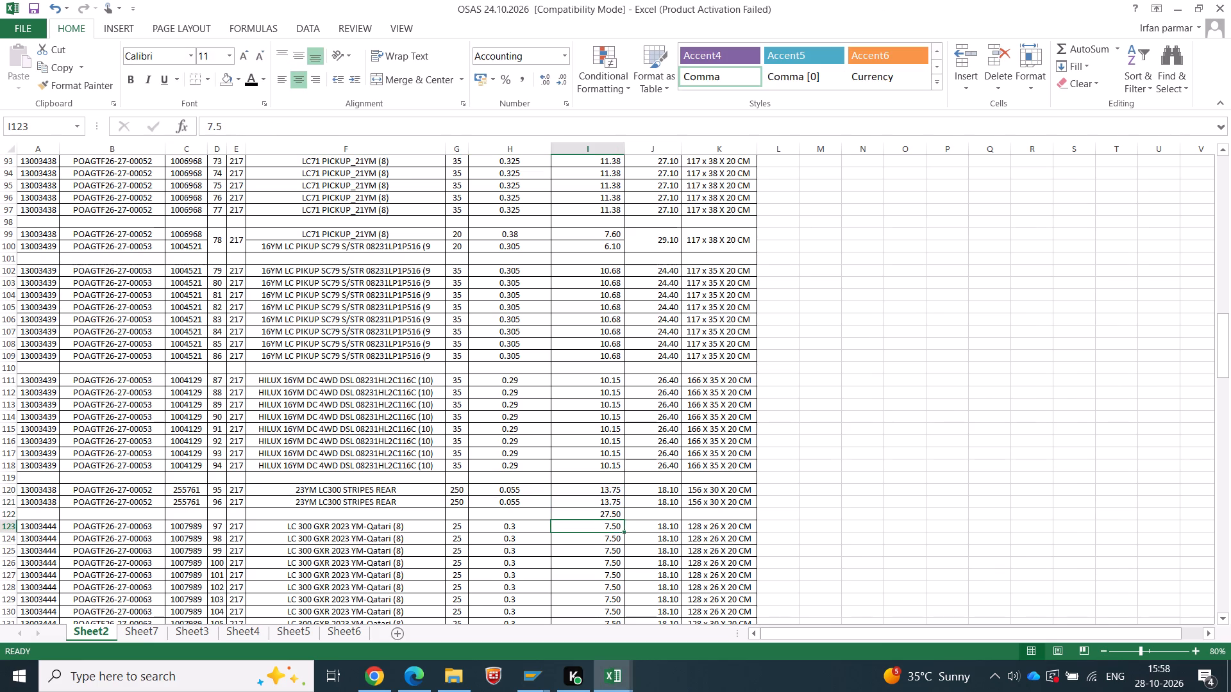
pyautogui.press('Right')
pyautogui.press('Left')
pyautogui.press('Up')
pyautogui.hotkey('ctrl', 'c')
pyautogui.press('Right')
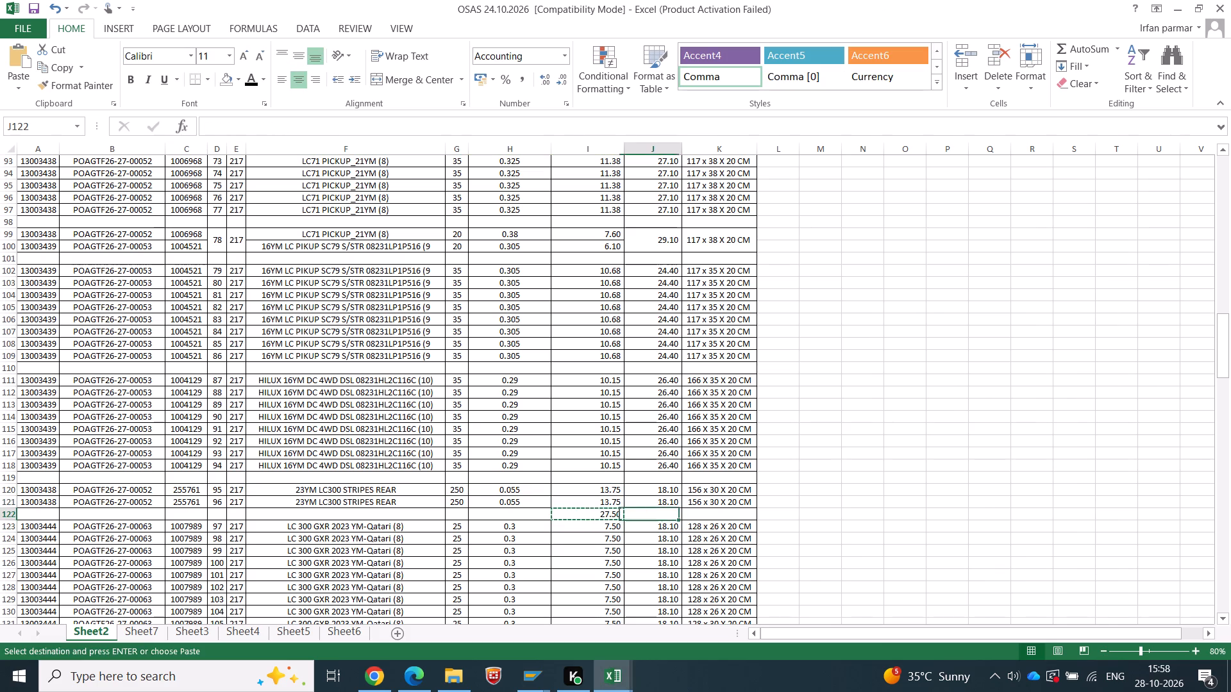
pyautogui.press('Return')
# Copy the net and gross weight totals 27.50 and 36.20 of cartons 95 and 96 into Sr No. 25 as values.
pyautogui.press('Left')
pyautogui.hotkey('shift', 'Right')
pyautogui.hotkey('ctrl', 'c')
pyautogui.hotkey('ctrl', 'c')
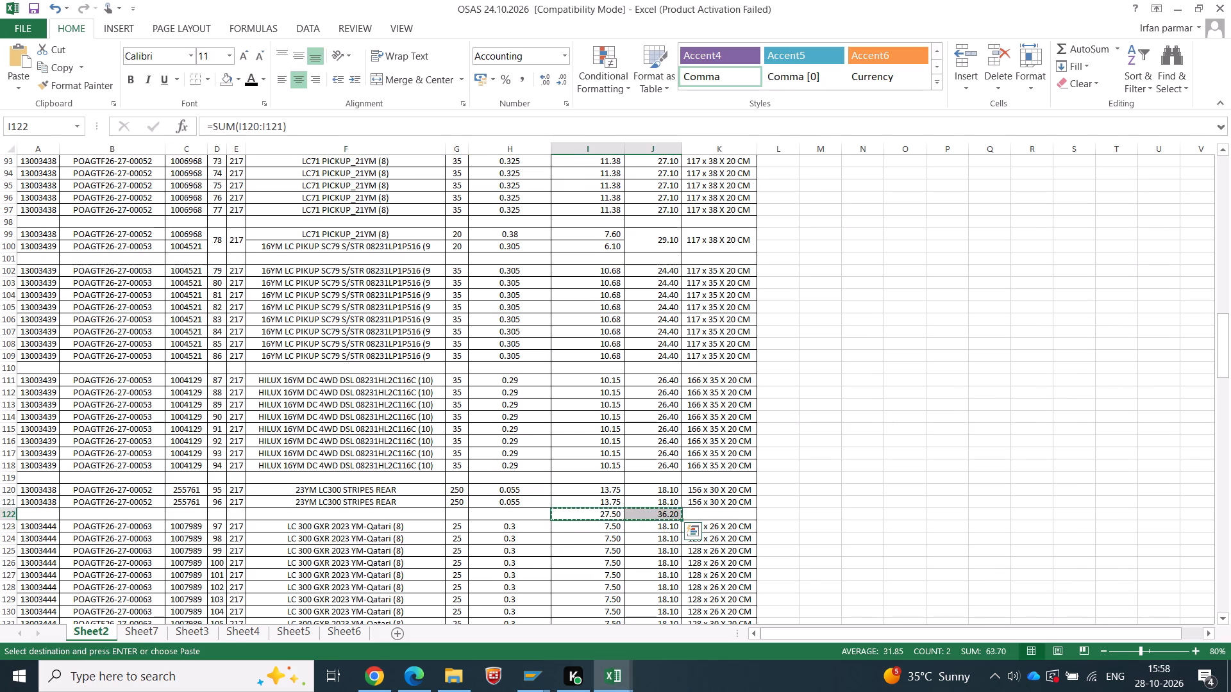
pyautogui.hotkey('alt', 'Tab')
pyautogui.rightClick(548, 343)
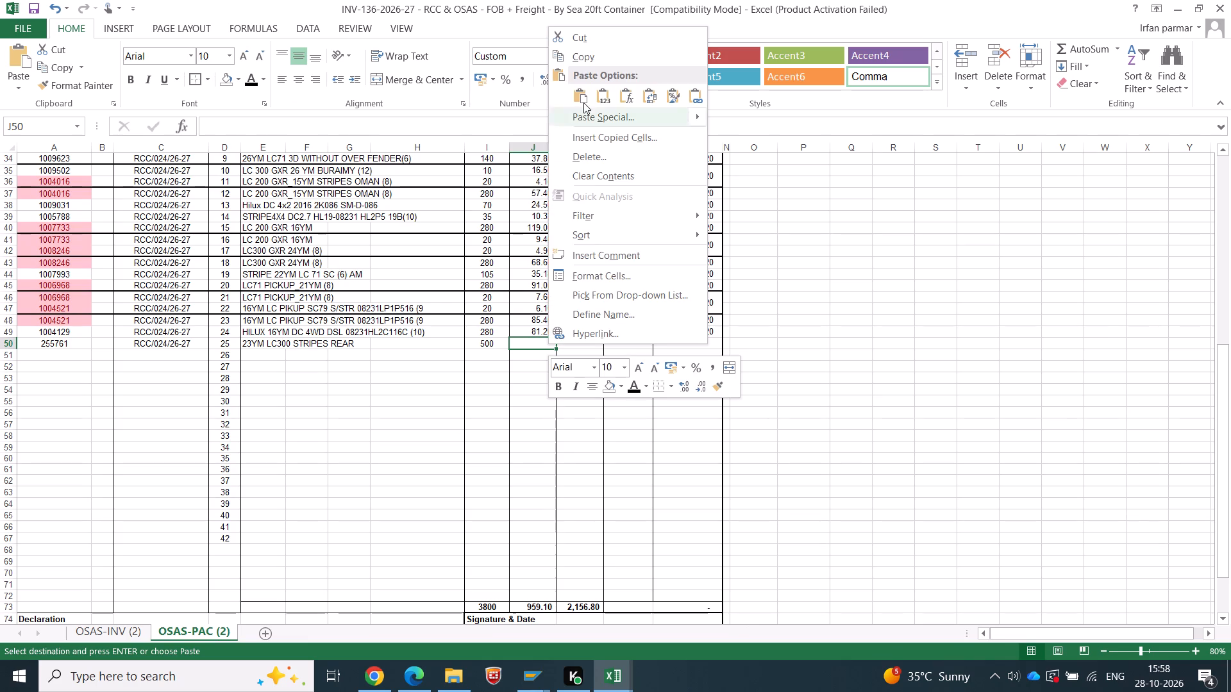
pyautogui.click(594, 97)
# Enter the carton range 95 to 96 for Sr No. 25.
pyautogui.click(636, 340)
pyautogui.hotkey('alt', 'Tab')
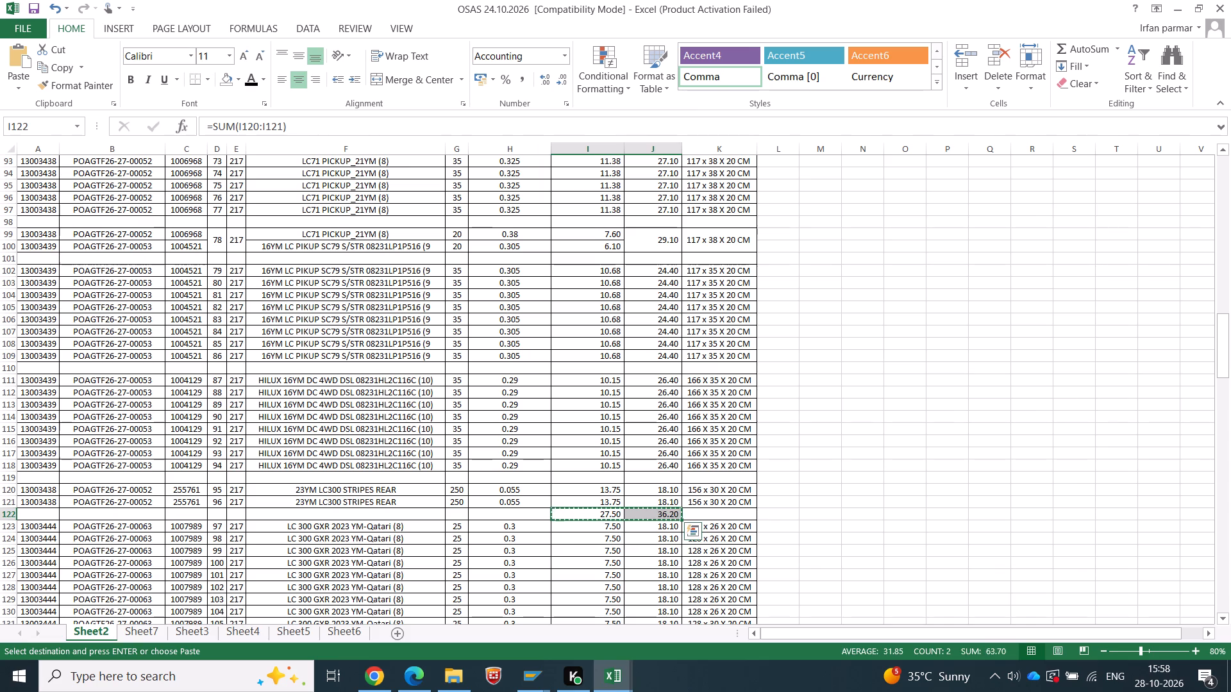
pyautogui.hotkey('alt', 'Tab')
pyautogui.write('95 to 96')
pyautogui.press('Tab')
# Copy the carton size 156 x 30 X 20 CM from OSAS Sheet2 into Sr No. 25 as a value.
pyautogui.hotkey('alt', 'Tab')
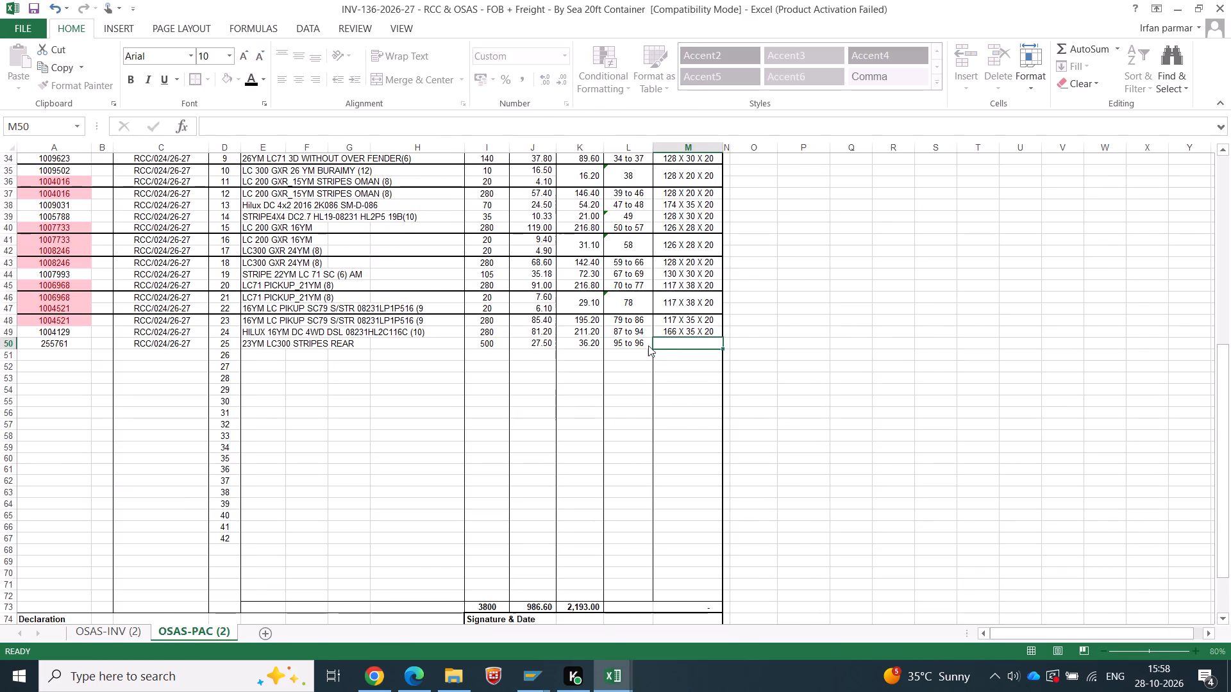
pyautogui.click(699, 496)
pyautogui.hotkey('ctrl', 'c')
pyautogui.hotkey('alt', 'Tab')
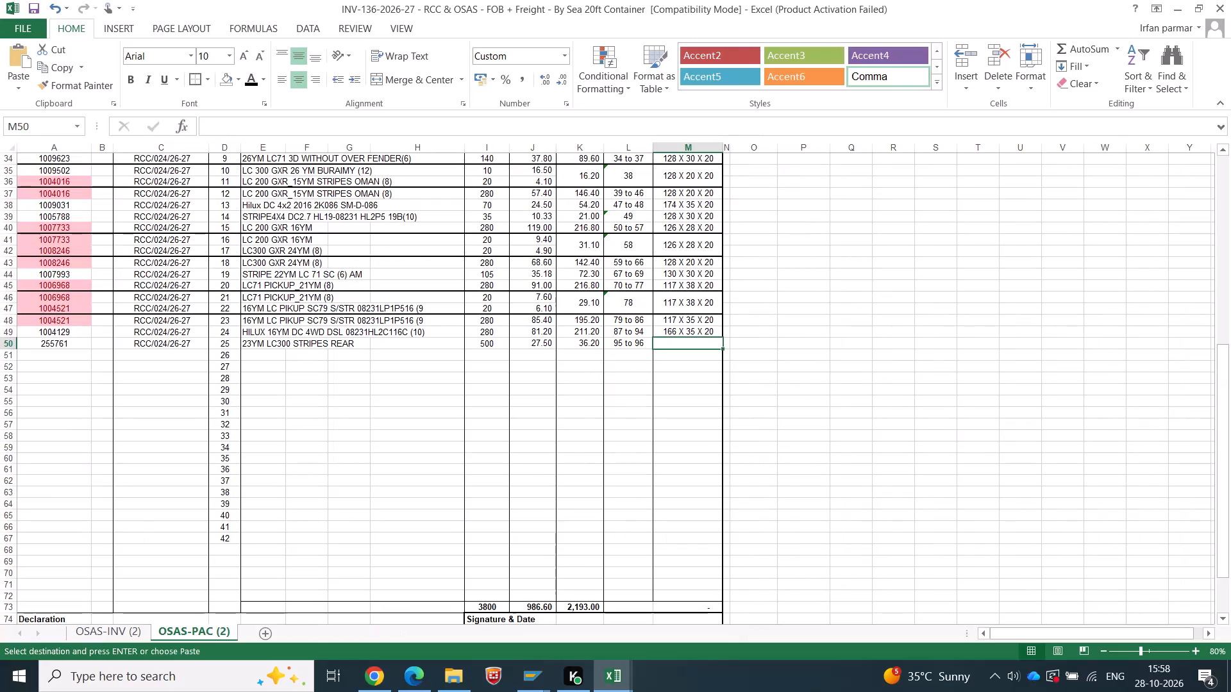
pyautogui.rightClick(694, 343)
pyautogui.click(750, 92)
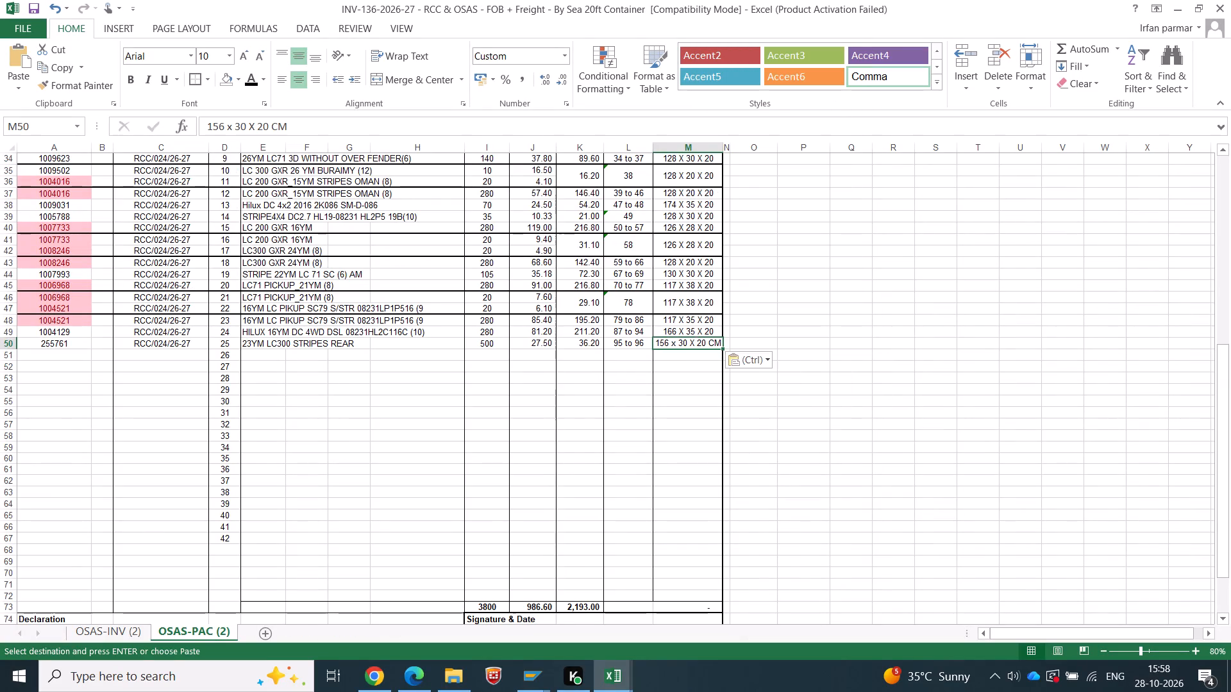
# Remove CM from the carton size of Sr No. 25 and capitalise the first x so it reads 156 X 30 X 20.
pyautogui.click(311, 130)
pyautogui.press('BackSpace')
pyautogui.press('BackSpace')
pyautogui.press('BackSpace')
pyautogui.press('Left')
pyautogui.press('Left')
pyautogui.press('Left')
pyautogui.press('Left')
pyautogui.press('Left')
pyautogui.press('Left')
pyautogui.press('Left')
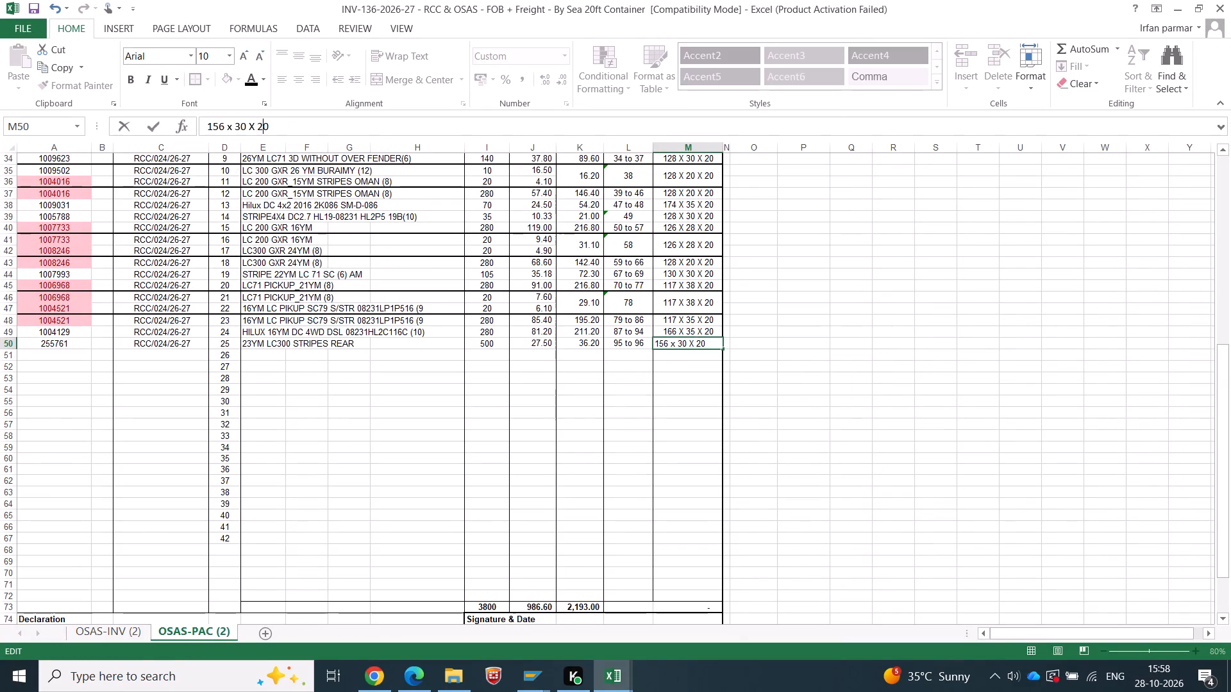
pyautogui.press('Left')
pyautogui.hotkey('shift', 'Left')
pyautogui.hotkey('shift', 'x')
pyautogui.press('Return')
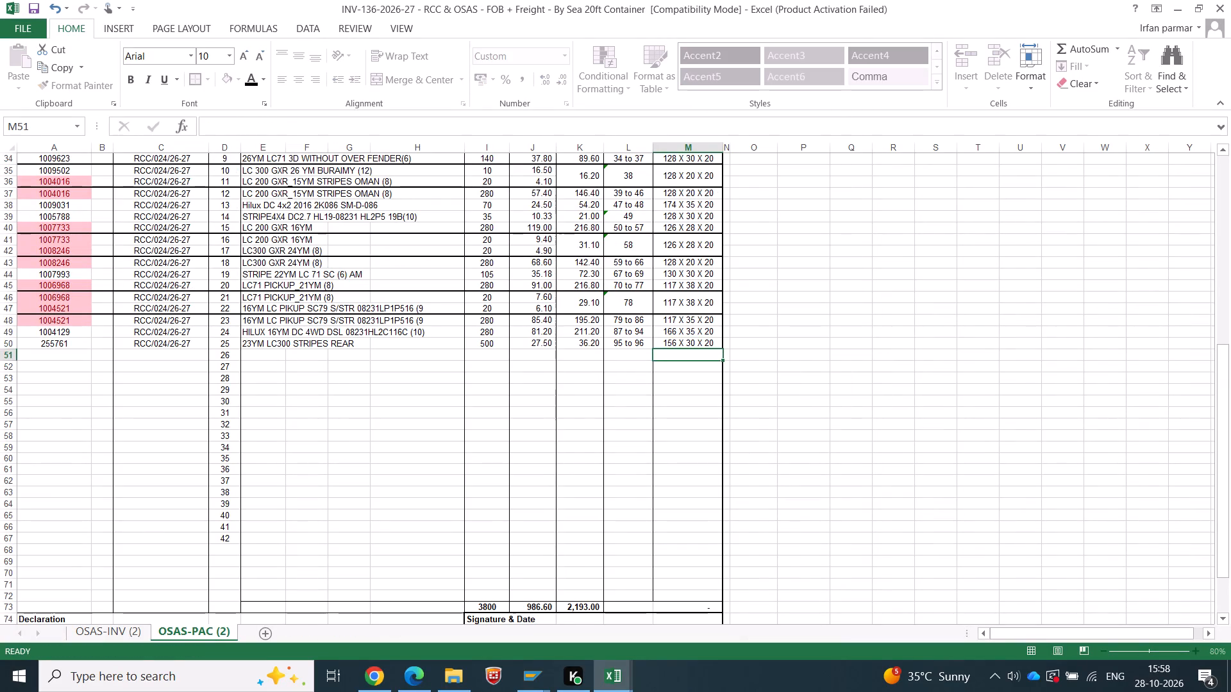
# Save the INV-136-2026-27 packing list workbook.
pyautogui.click(322, 356)
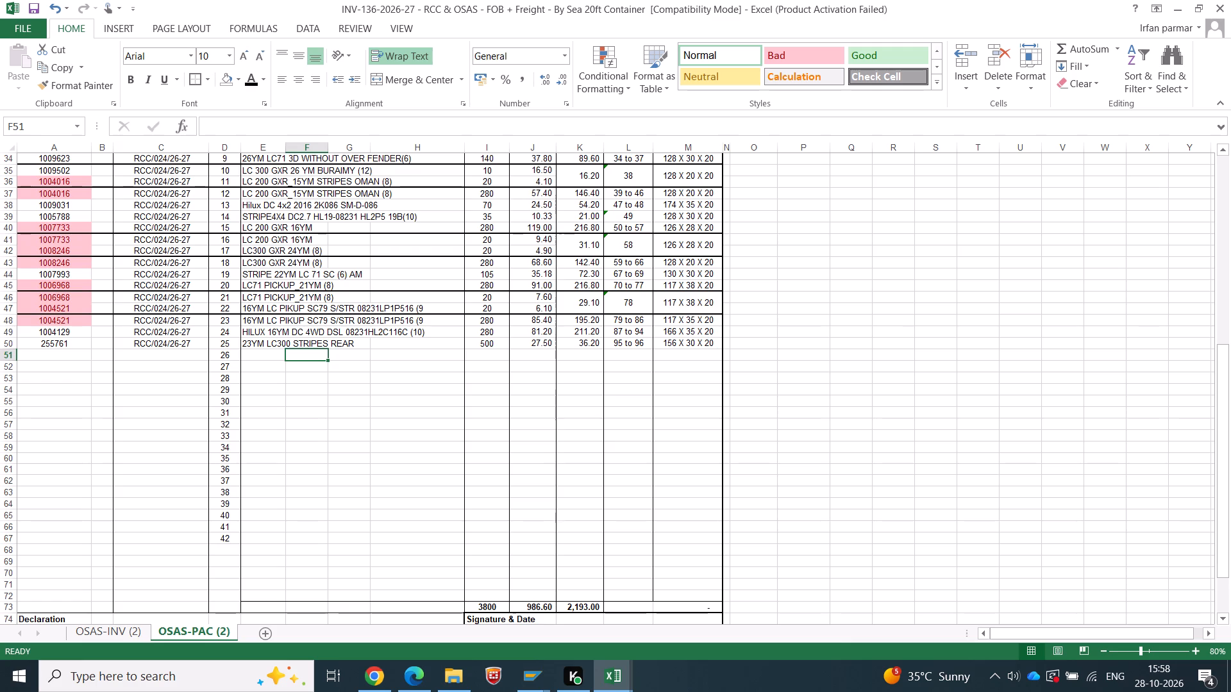
pyautogui.hotkey('ctrl', 's')
# Clear the temporary weight totals beneath cartons 95 and 96 in OSAS Sheet2.
pyautogui.click(637, 372)
pyautogui.hotkey('alt', 'Tab')
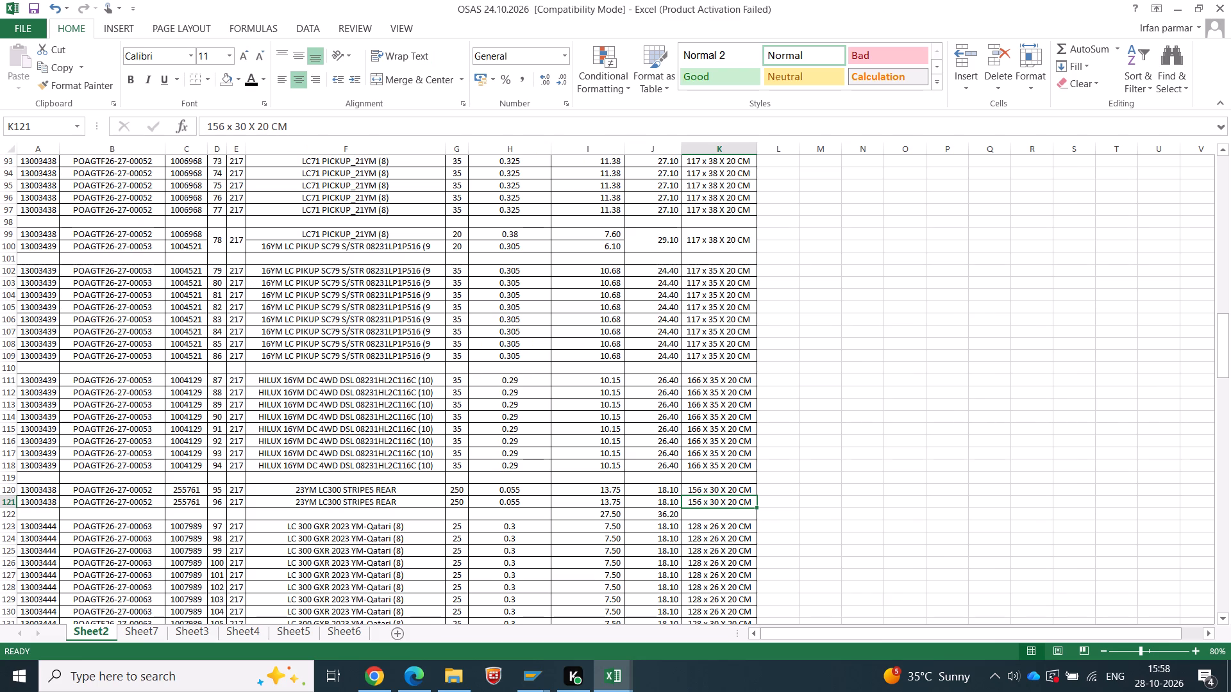
pyautogui.moveTo(658, 515); pyautogui.dragTo(273, 516)
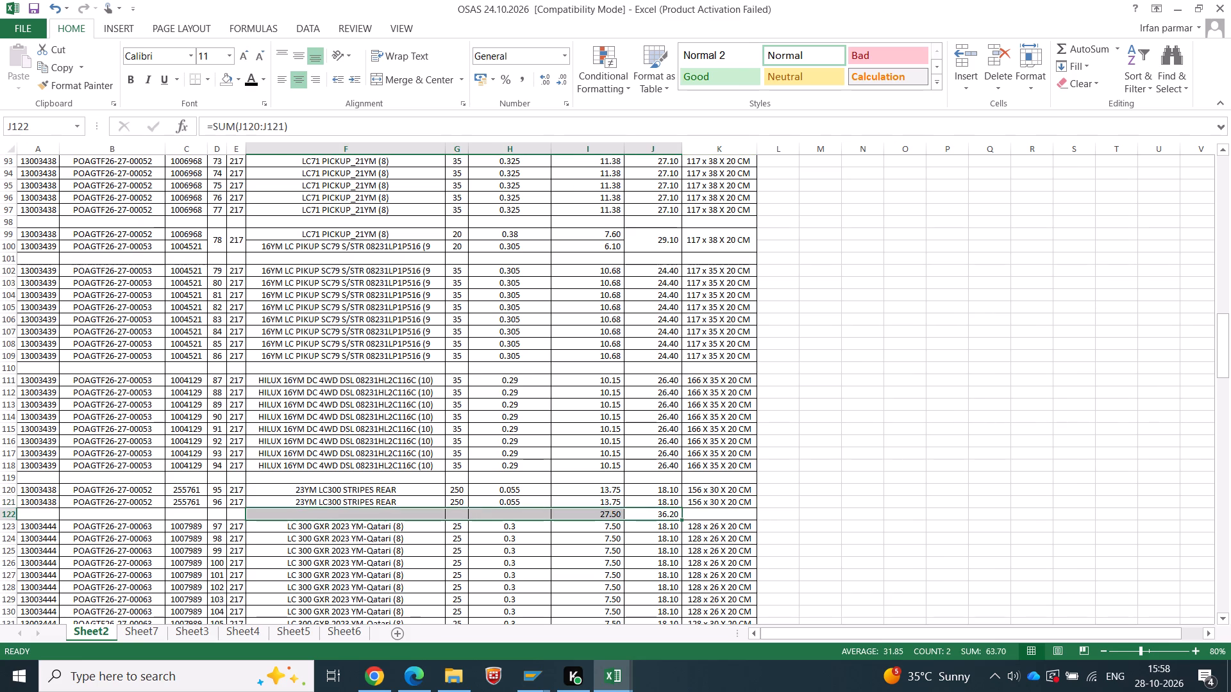
pyautogui.press('Delete')
# Copy part number 1007989 from OSAS Sheet2 into Sr No. 26 as a value and fill down PO number RCC/024/26-27.
pyautogui.scroll(-4, 408, 447)
pyautogui.click(182, 383)
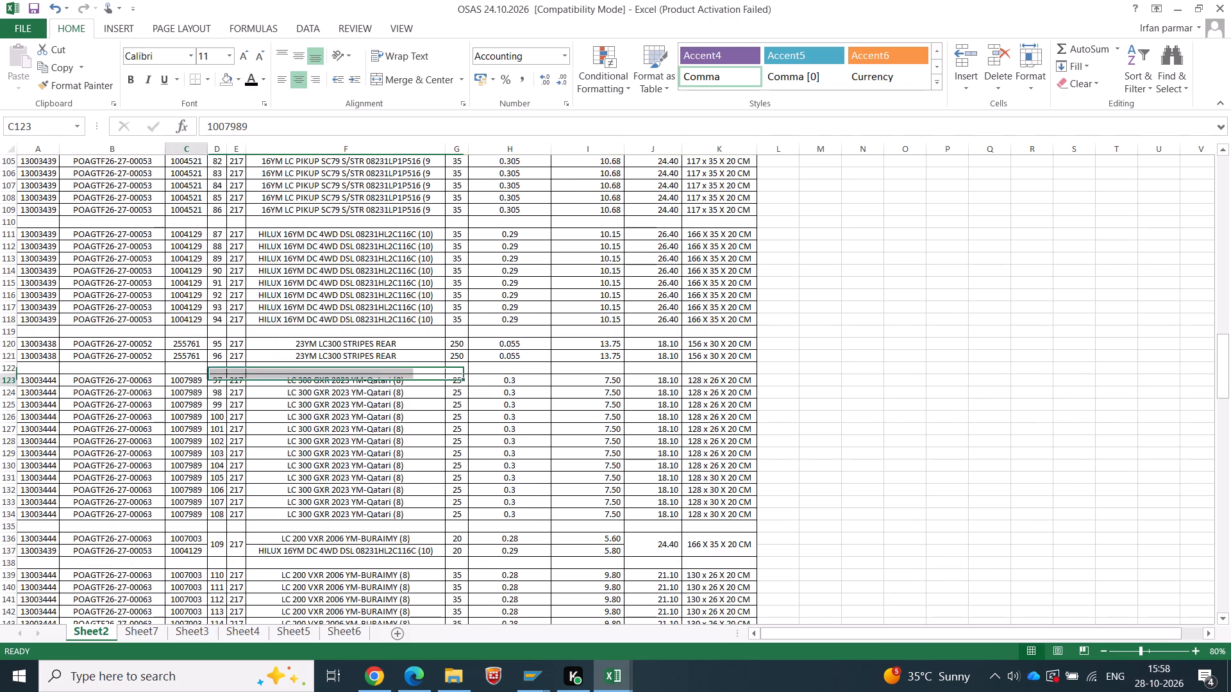
pyautogui.hotkey('ctrl', 'c')
pyautogui.hotkey('alt', 'Tab')
pyautogui.rightClick(60, 357)
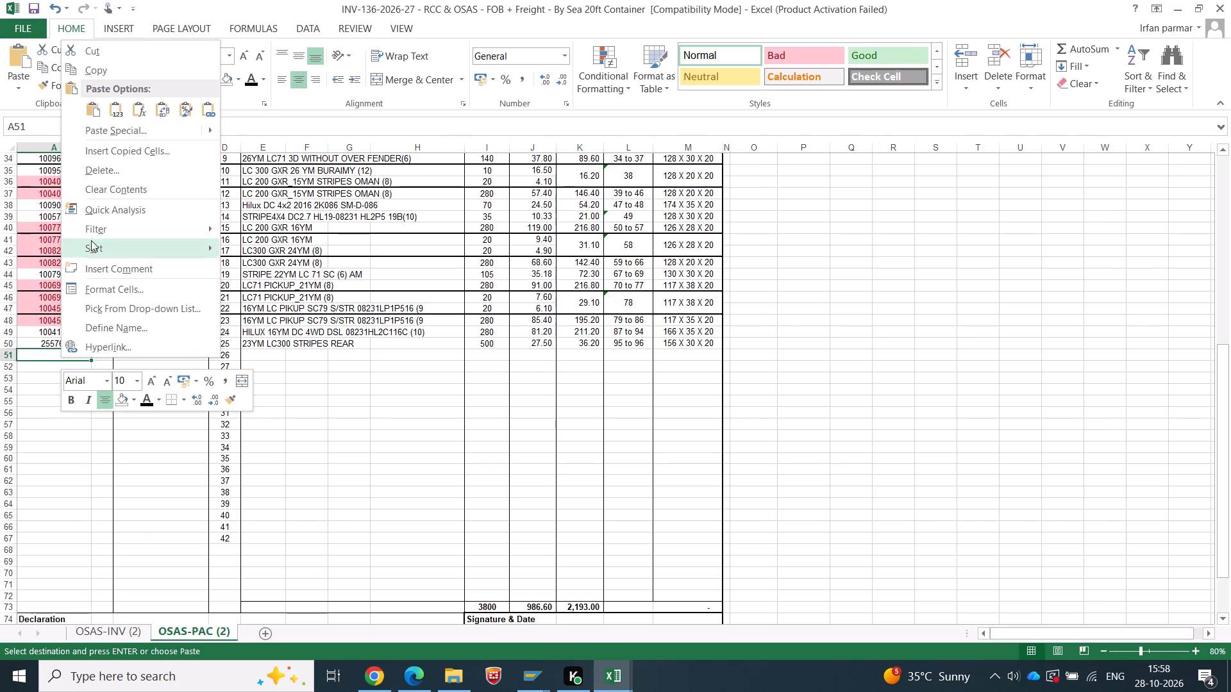
pyautogui.click(113, 108)
pyautogui.press('Tab')
pyautogui.press('Tab')
pyautogui.press('Tab')
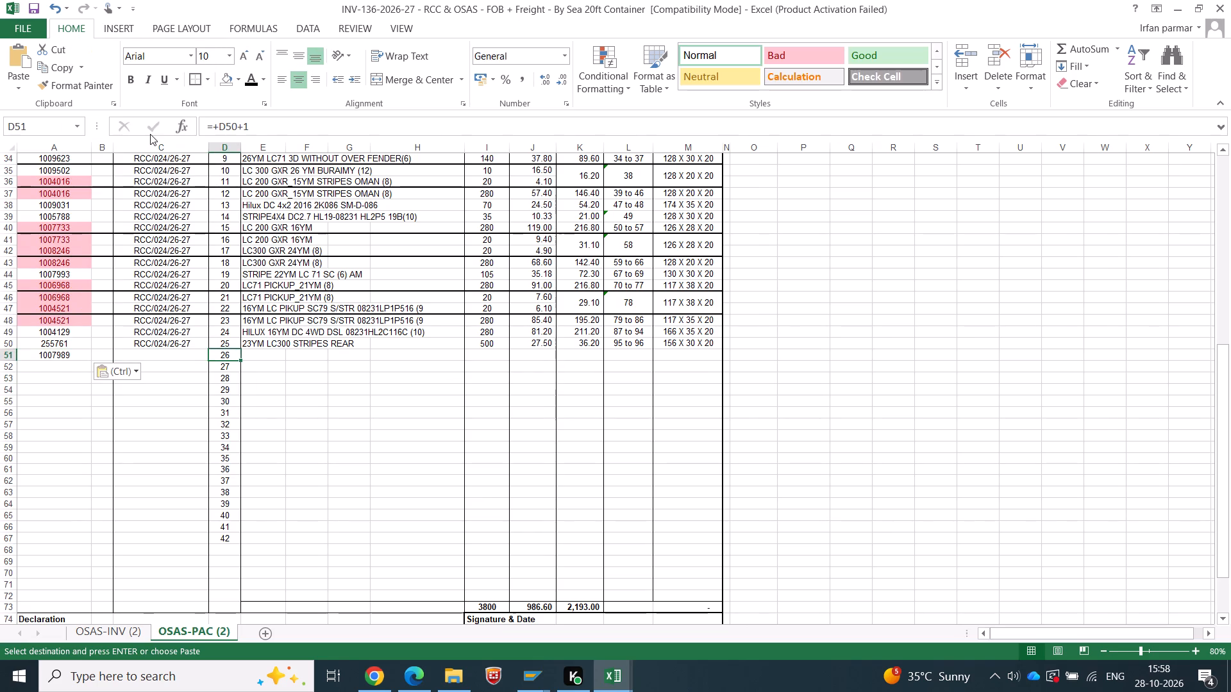
pyautogui.press('Left')
pyautogui.hotkey('ctrl', 'd')
# Copy the description LC 300 GXR 2023 YM-Qatari (8) from OSAS Sheet2 into Sr No. 26 as a value.
pyautogui.press('Tab')
pyautogui.press('Tab')
pyautogui.hotkey('alt', 'Tab')
pyautogui.press('Tab')
pyautogui.press('Tab')
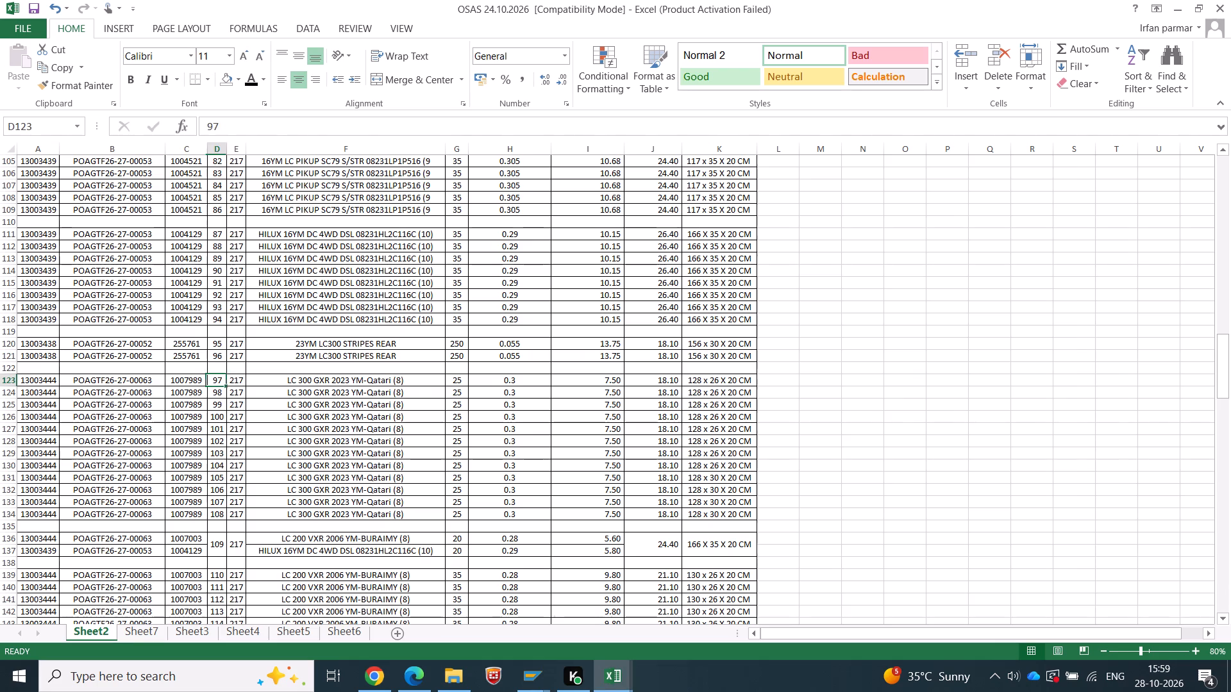
pyautogui.press('Tab')
pyautogui.hotkey('ctrl', 'c')
pyautogui.hotkey('alt', 'Tab')
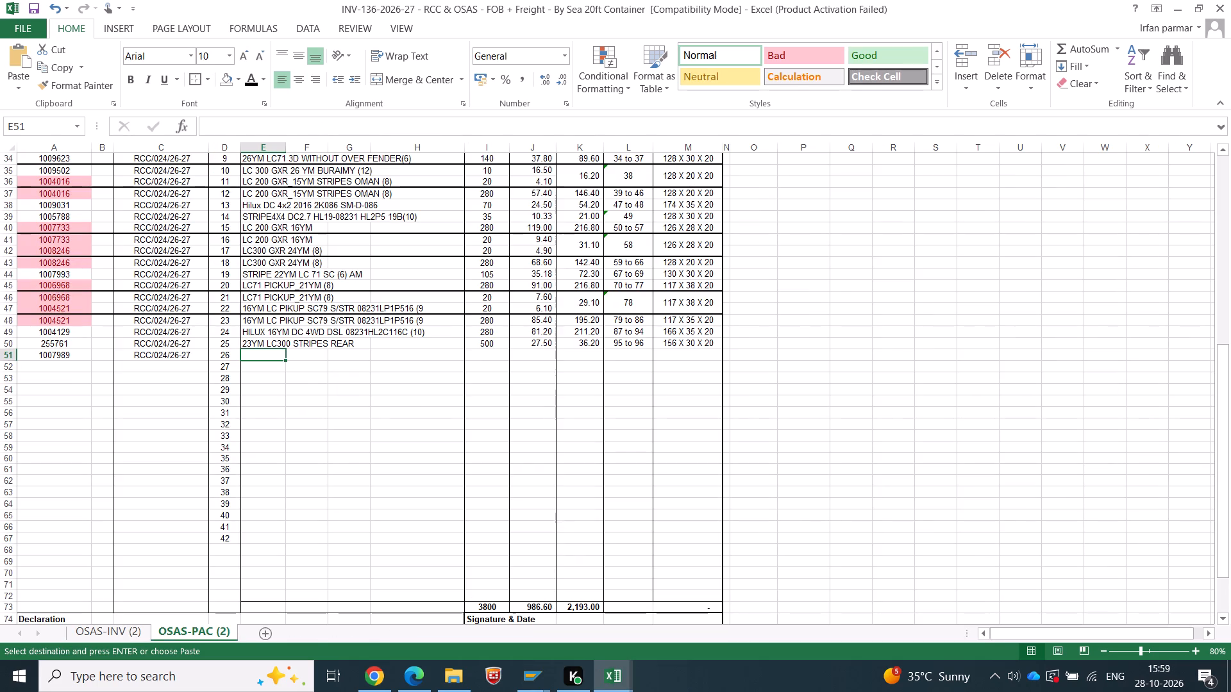
pyautogui.rightClick(255, 355)
pyautogui.click(318, 106)
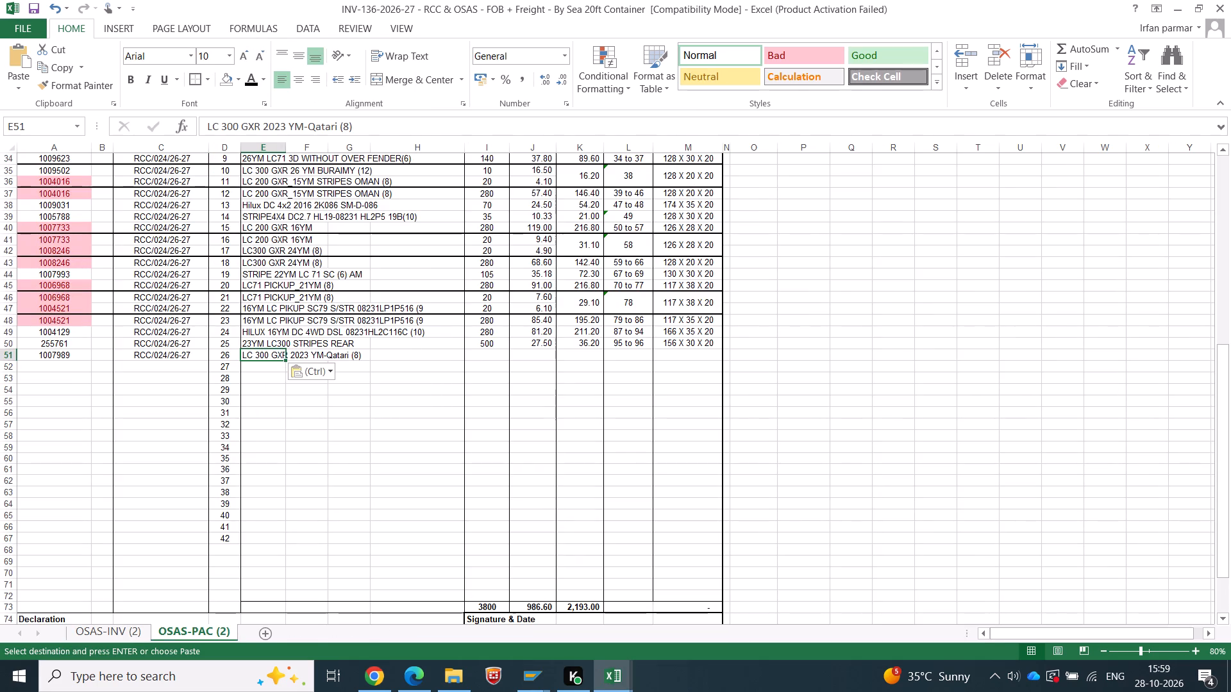
# Set the font of the entire OSAS-PAC (2) sheet to Calibri, size 11.
pyautogui.hotkey('ctrl', 'a')
pyautogui.hotkey('ctrl', 'a')
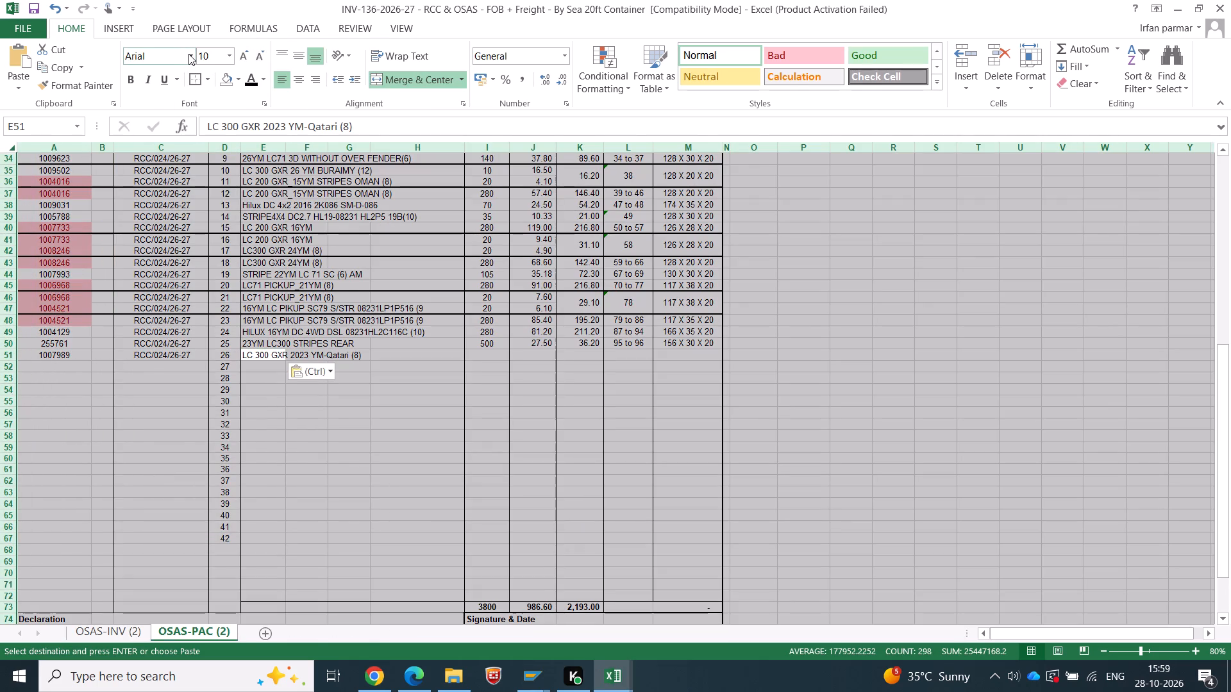
pyautogui.click(189, 55)
pyautogui.click(145, 110)
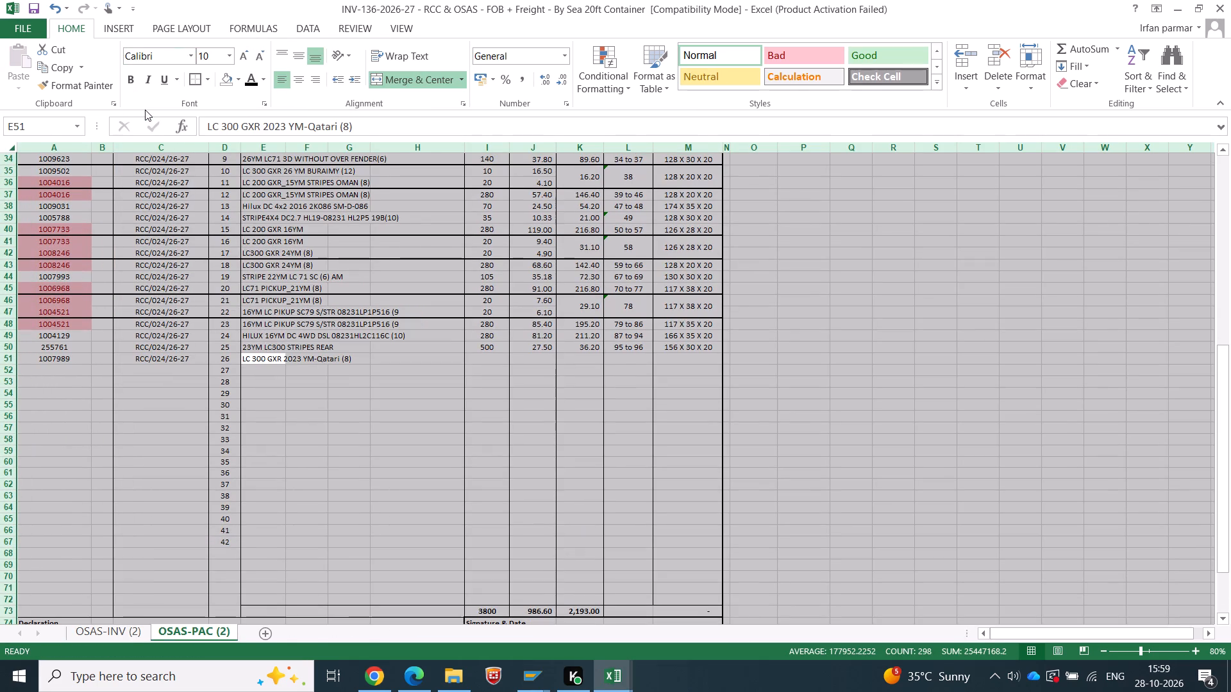
pyautogui.click(228, 54)
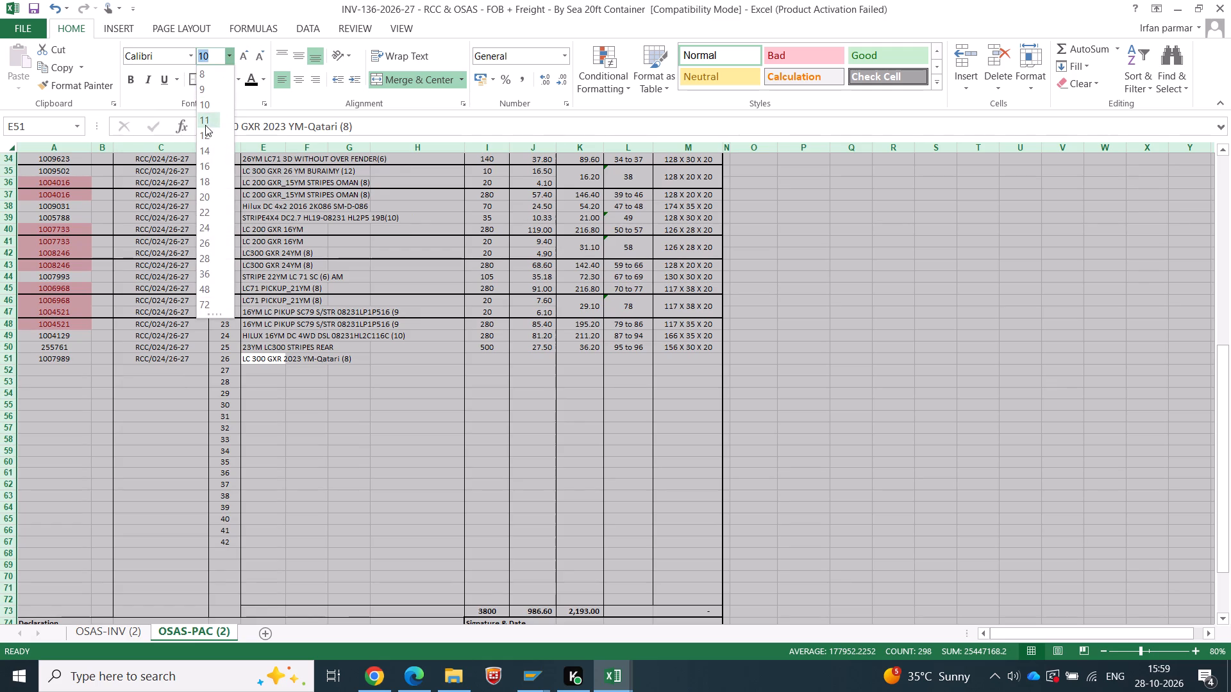
pyautogui.click(205, 125)
# Save the packing list workbook with the new font formatting.
pyautogui.click(476, 442)
pyautogui.hotkey('ctrl', 's')
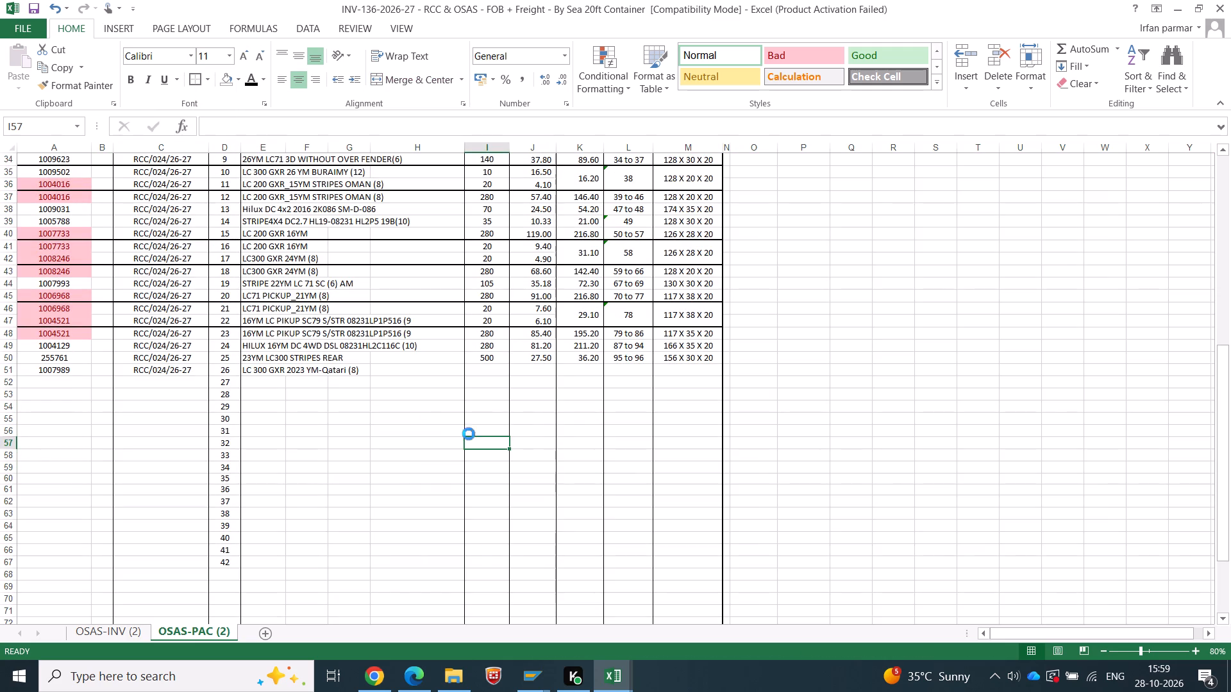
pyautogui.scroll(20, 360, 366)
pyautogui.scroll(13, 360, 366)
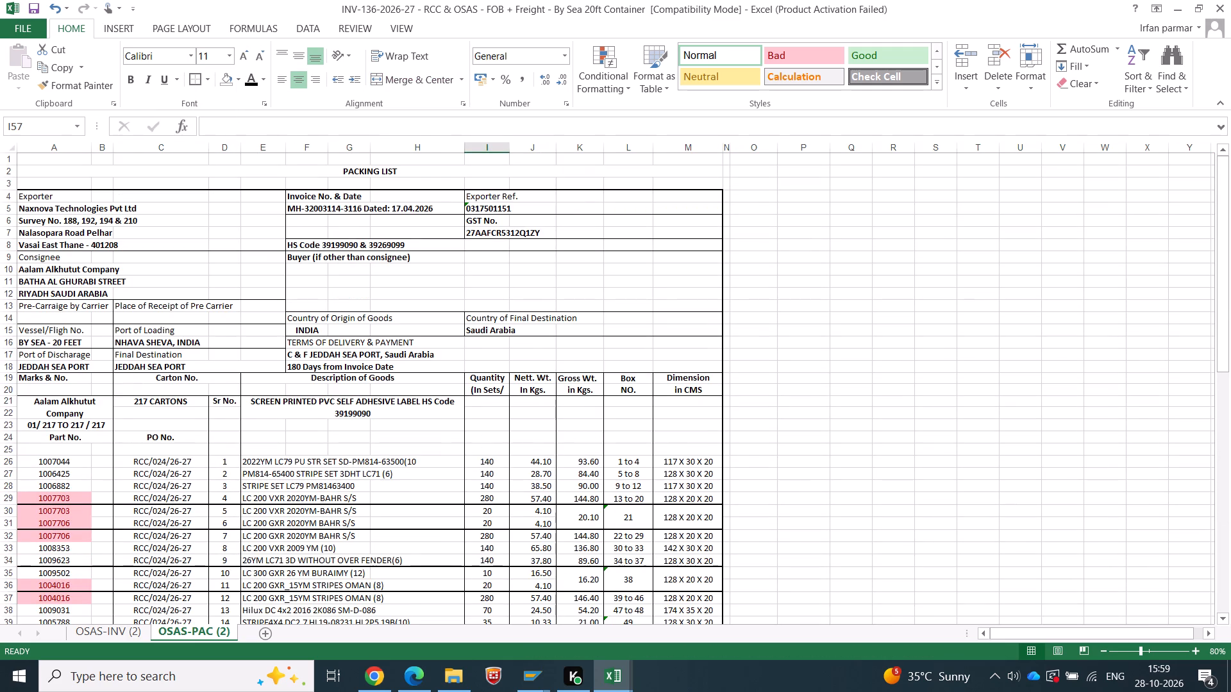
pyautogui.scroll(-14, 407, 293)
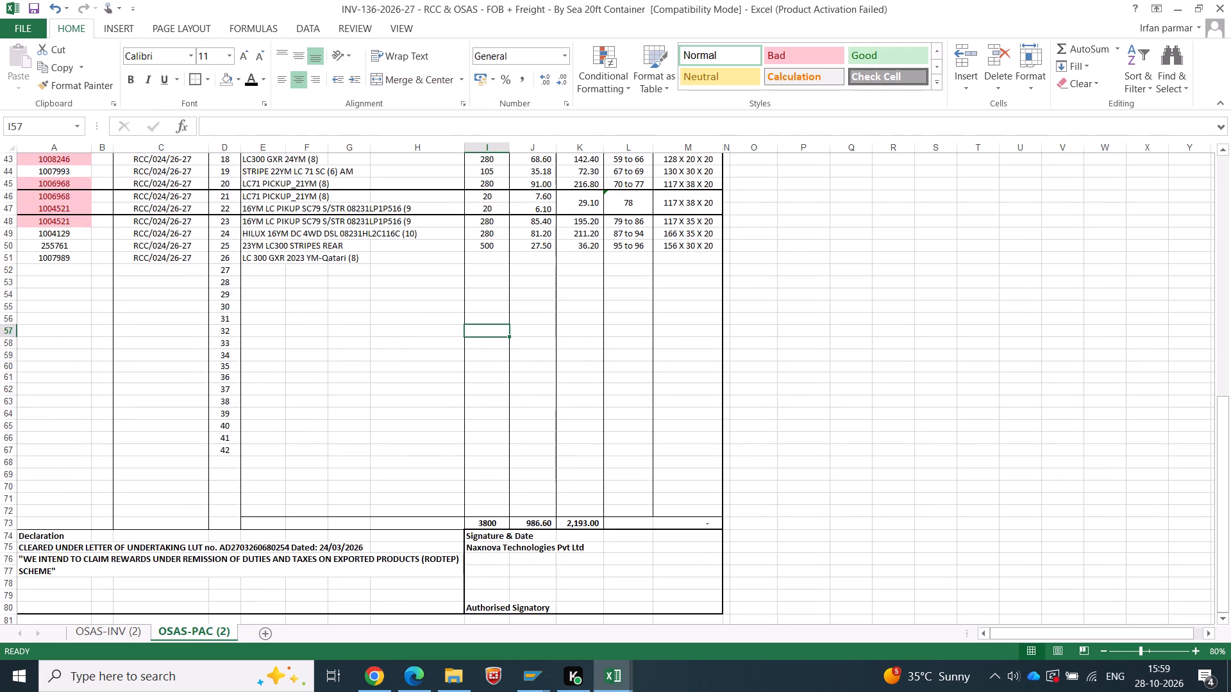
# Sum the part 1007989 quantities below their rows in OSAS Sheet2 and copy the total 300 into Sr No. 26 as a value.
pyautogui.scroll(3, 494, 367)
pyautogui.click(484, 372)
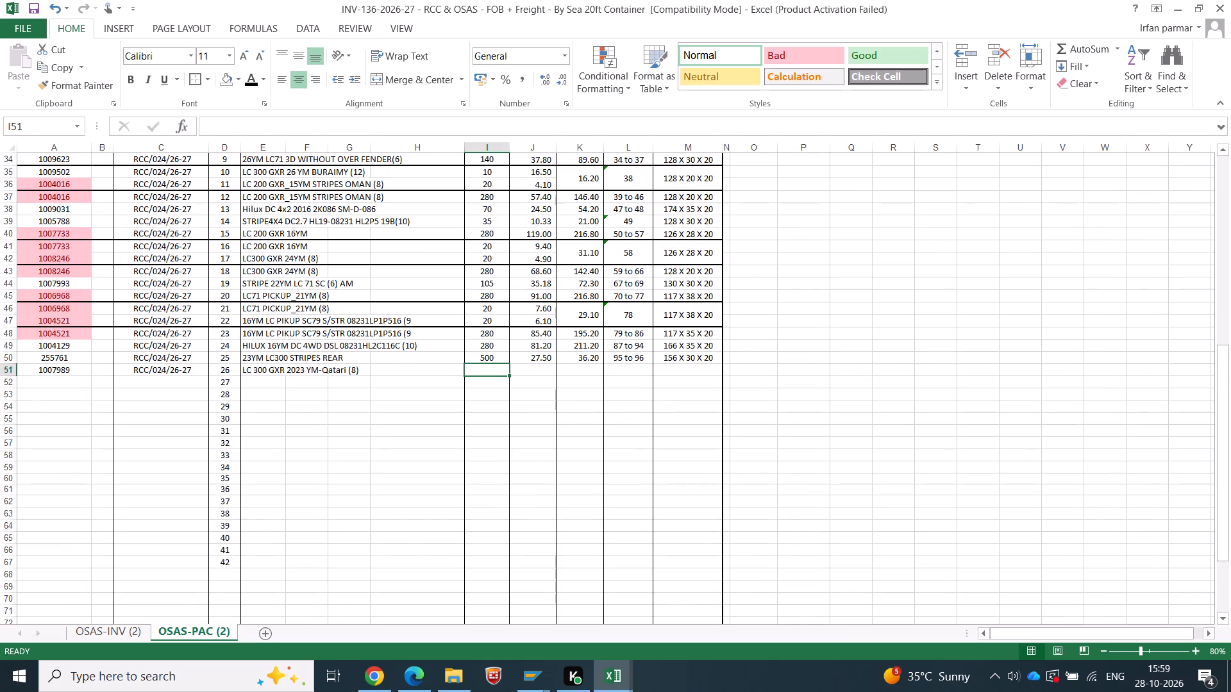
pyautogui.hotkey('alt', 'Tab')
pyautogui.click(449, 523)
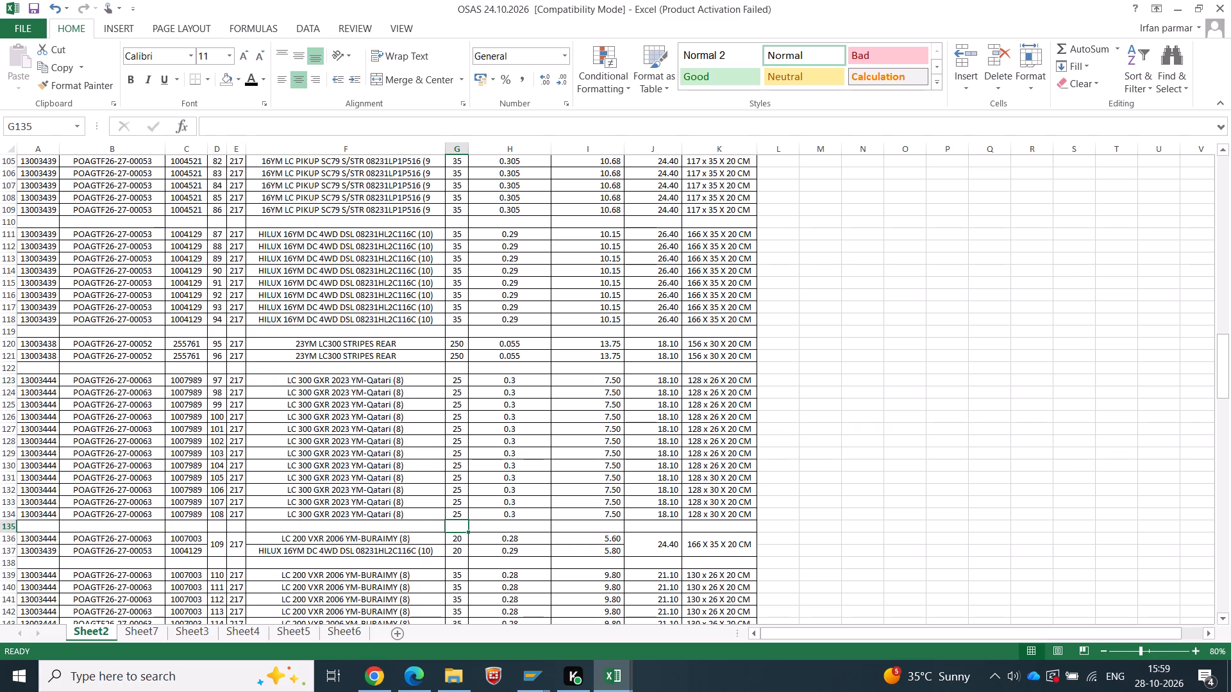
pyautogui.hotkey('alt', '=')
pyautogui.press('Return')
pyautogui.press('Up')
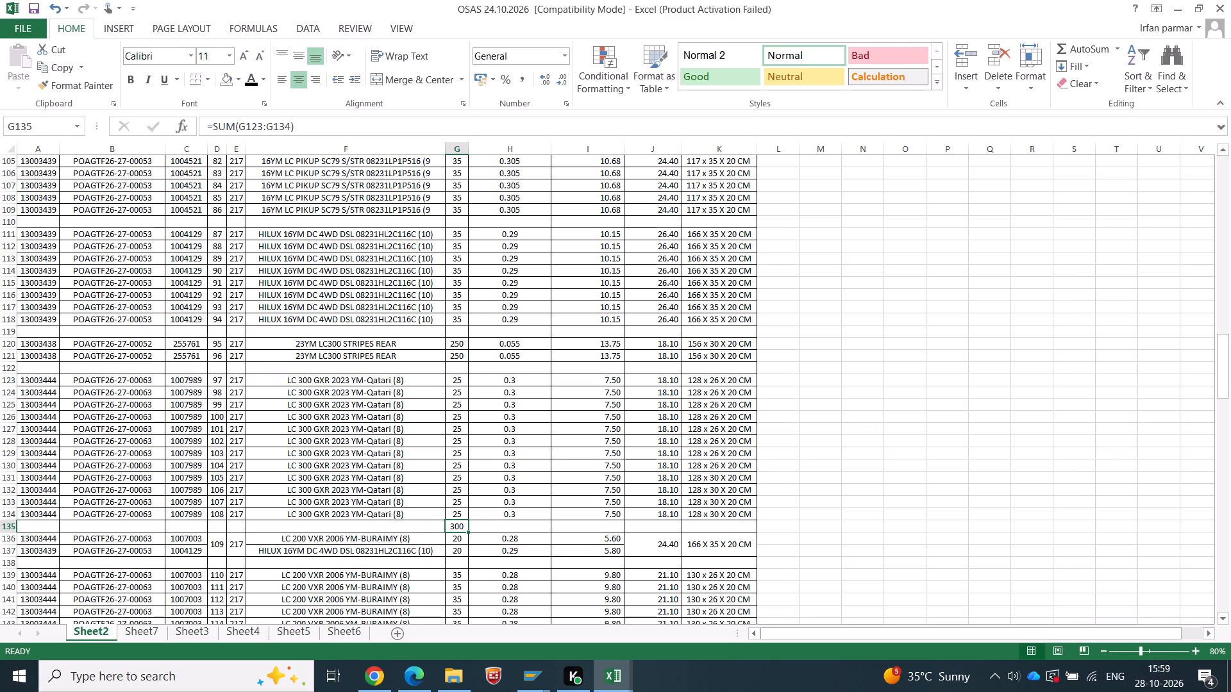
pyautogui.hotkey('ctrl', 'c')
pyautogui.hotkey('alt', 'Tab')
pyautogui.rightClick(480, 363)
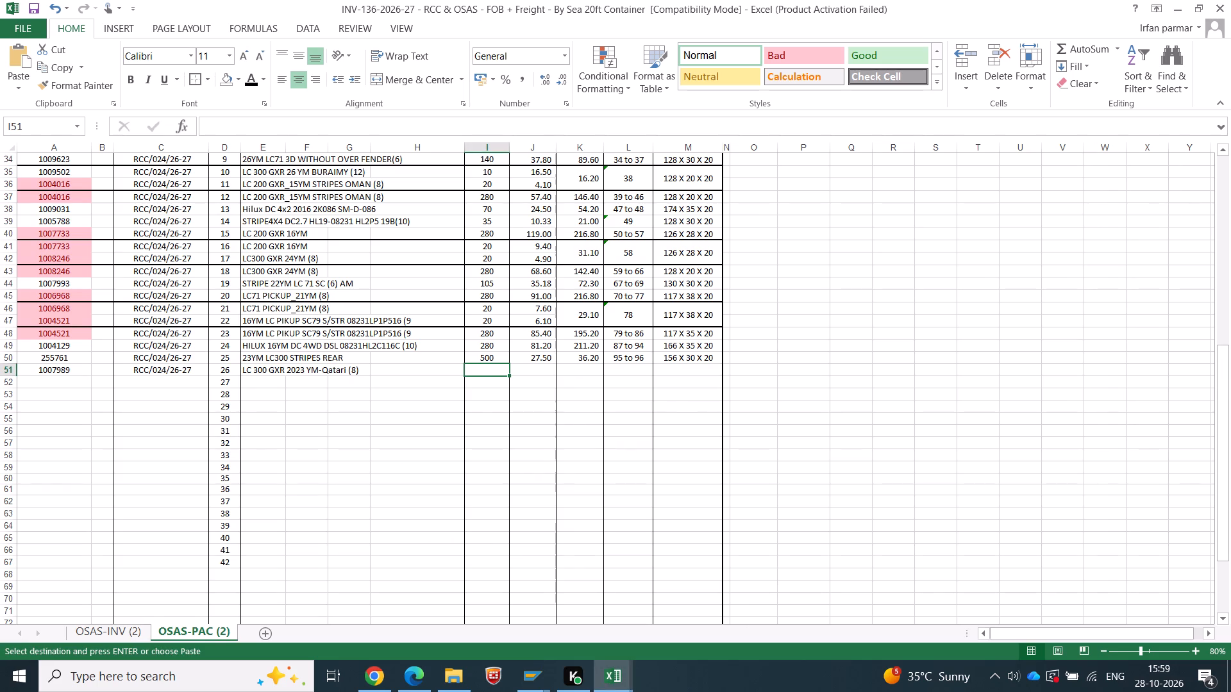
pyautogui.rightClick(481, 372)
pyautogui.click(533, 128)
# Copy the sum formula to the net and gross weight columns in Sheet2 and copy 90 and 217.2 into Sr No. 26 as values.
pyautogui.hotkey('alt', 'Tab')
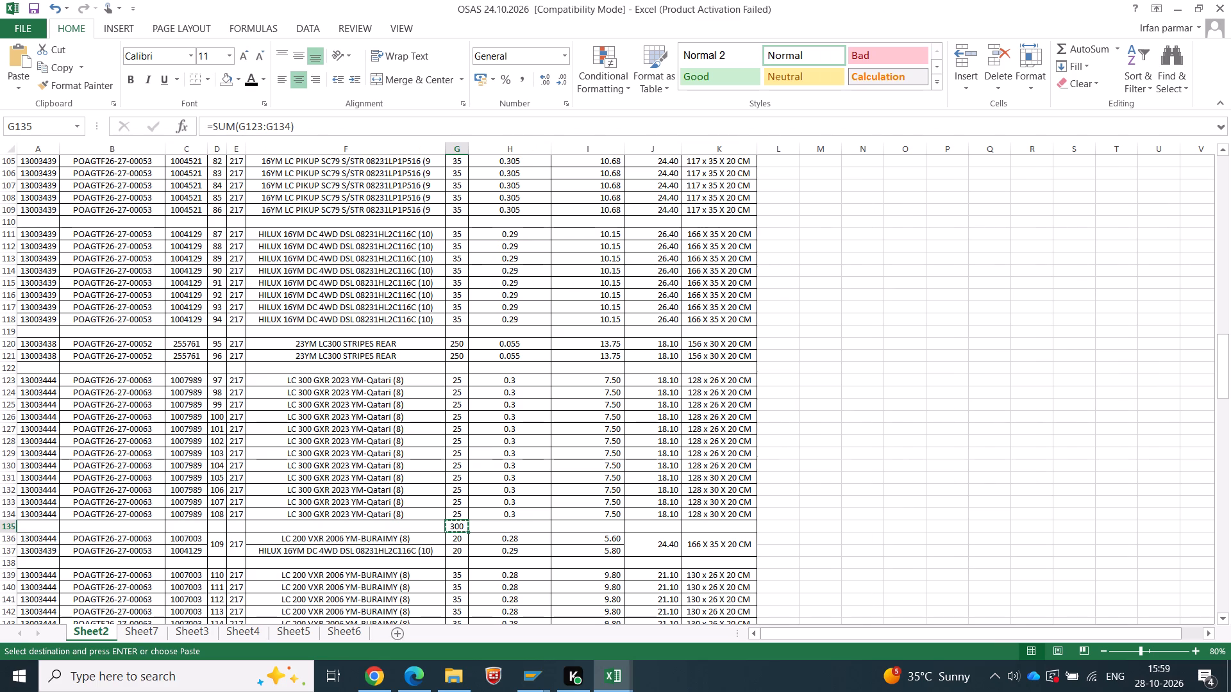
pyautogui.hotkey('ctrl', 'c')
pyautogui.press('Right')
pyautogui.press('Right')
pyautogui.hotkey('shift', 'Right')
pyautogui.press('Return')
pyautogui.press('Left')
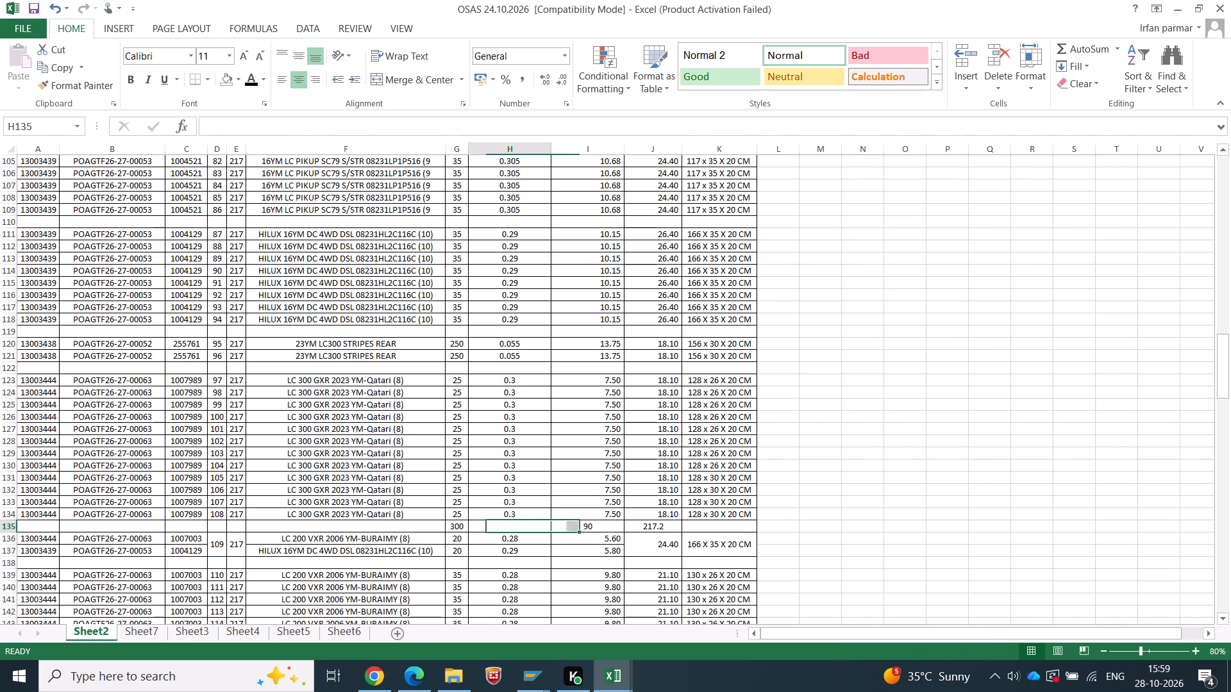
pyautogui.press('Right')
pyautogui.hotkey('shift', 'Right')
pyautogui.hotkey('ctrl', 'c')
pyautogui.hotkey('alt', 'Tab')
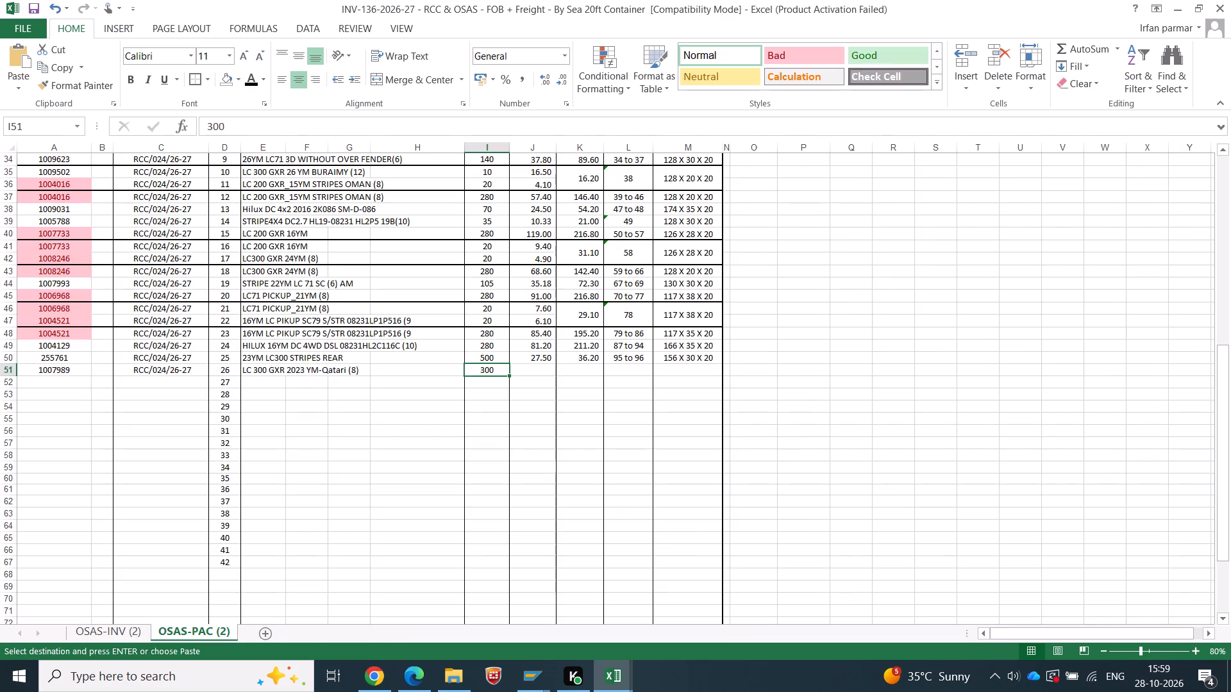
pyautogui.rightClick(528, 370)
pyautogui.click(590, 117)
# Enter the carton range 97 to 108 for Sr No. 26 in the packing list.
pyautogui.hotkey('alt', 'Tab')
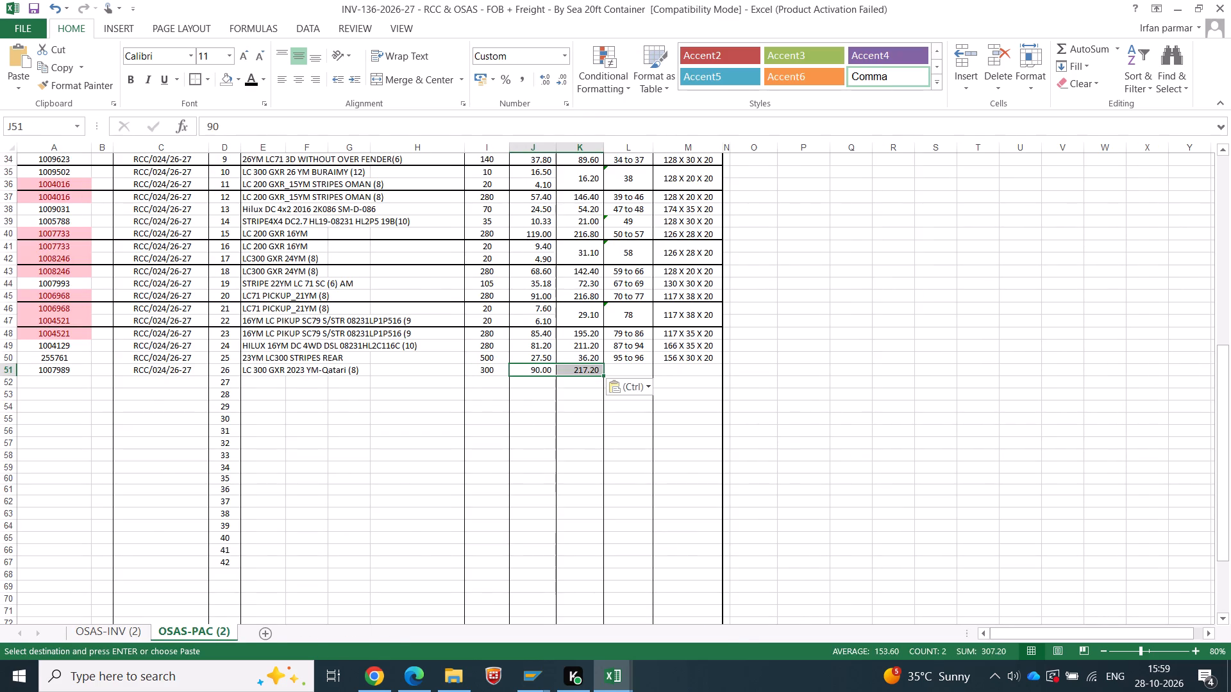
pyautogui.hotkey('alt', 'Tab')
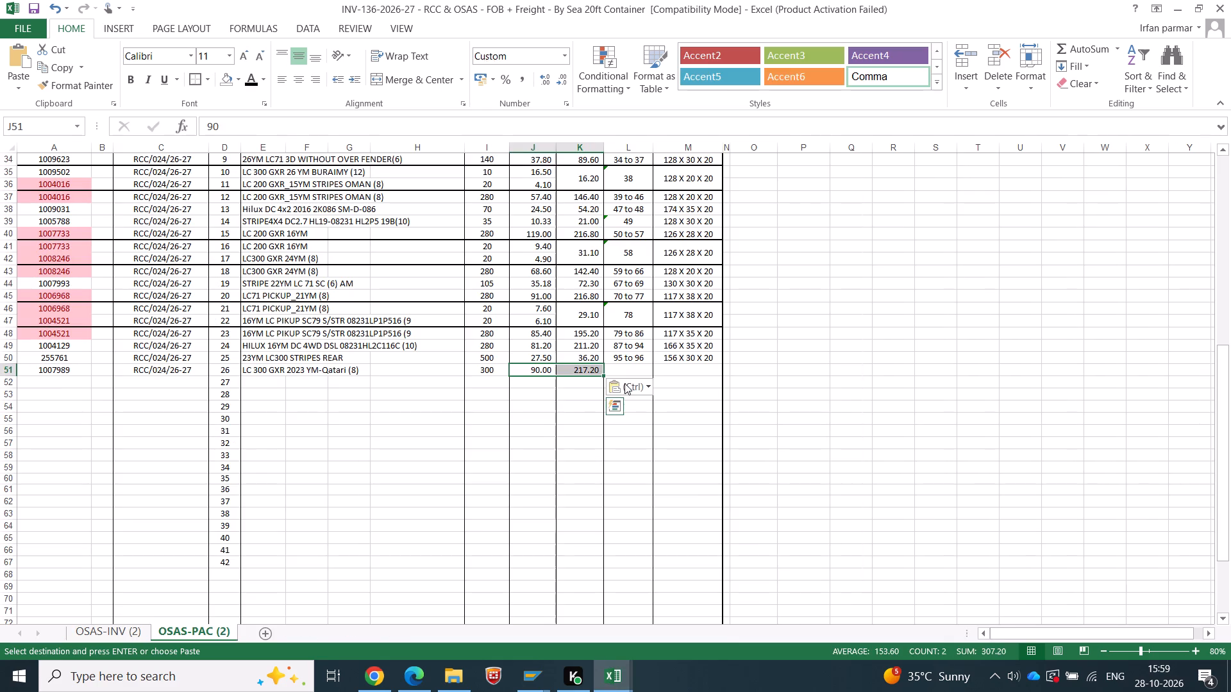
pyautogui.click(631, 372)
pyautogui.write('97 to 108')
pyautogui.press('Tab')
# Copy the carton size for part 1007989 from OSAS Sheet2 into Sr No. 26 as a value and edit it to 128 X 26 X 20.
pyautogui.hotkey('alt', 'Tab')
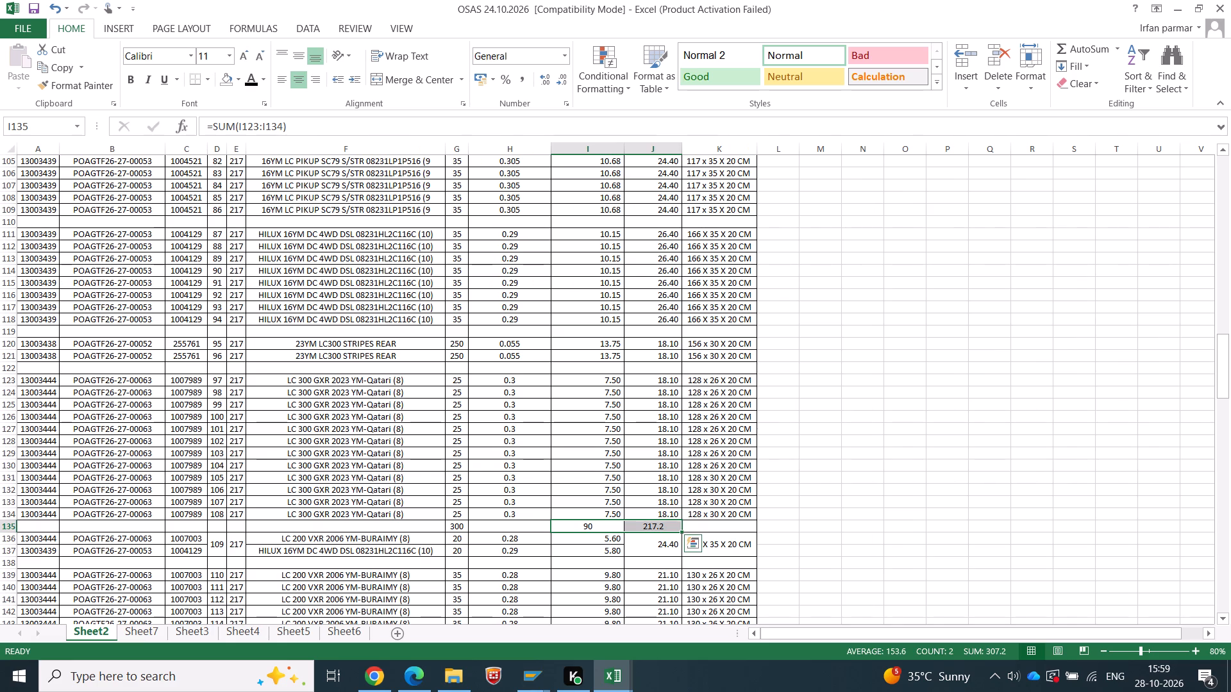
pyautogui.click(710, 424)
pyautogui.hotkey('ctrl', 'c')
pyautogui.hotkey('alt', 'Tab')
pyautogui.rightClick(678, 372)
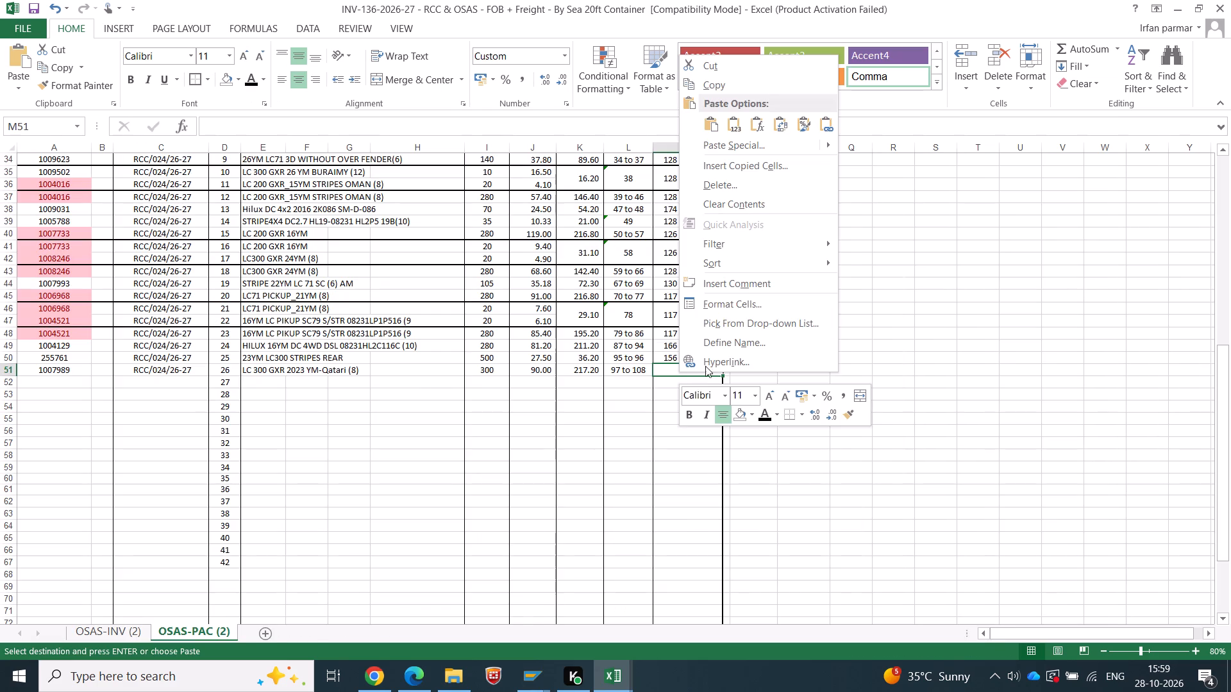
pyautogui.click(727, 124)
pyautogui.moveTo(267, 125); pyautogui.dragTo(429, 128)
pyautogui.press('BackSpace')
pyautogui.press('Left')
pyautogui.press('Left')
pyautogui.press('Left')
pyautogui.press('Left')
pyautogui.press('Left')
pyautogui.press('Left')
pyautogui.press('Left')
pyautogui.press('Left')
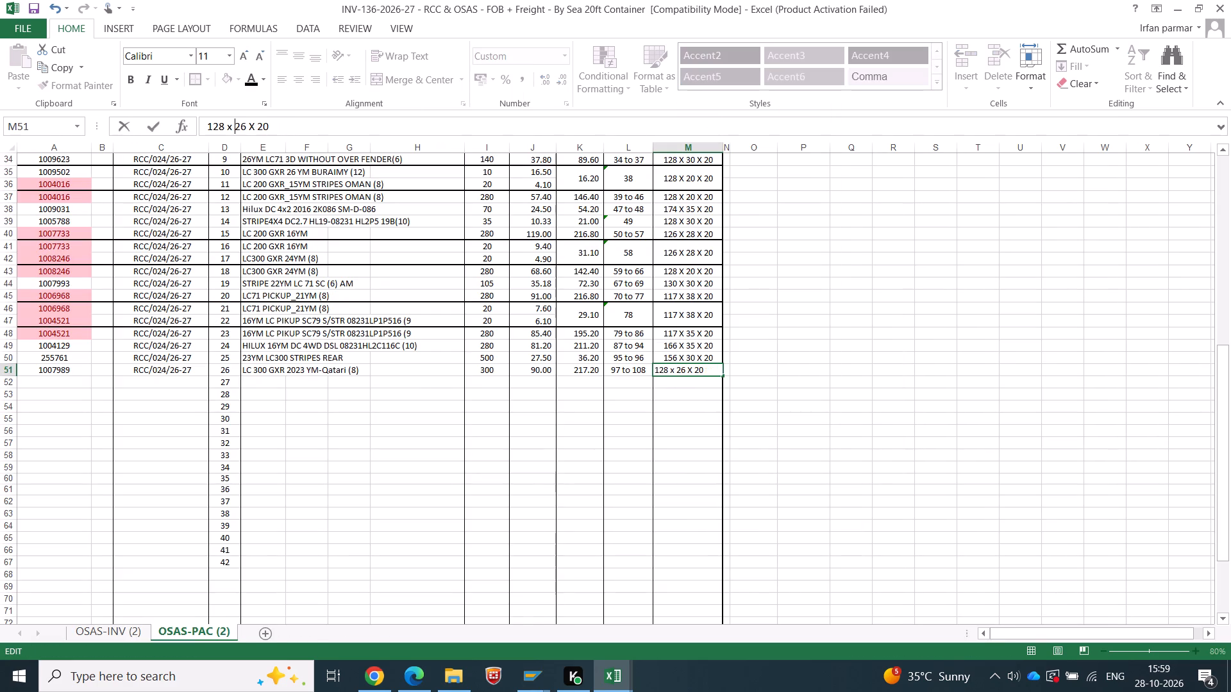
pyautogui.press('Left')
pyautogui.hotkey('shift', 'Right')
pyautogui.hotkey('shift', 's')
pyautogui.press('BackSpace')
pyautogui.hotkey('shift', 'x')
pyautogui.hotkey('shift', 'Return')
# Save the packing list workbook with the Sr No. 26 line filled in.
pyautogui.click(612, 455)
pyautogui.scroll(7, 608, 458)
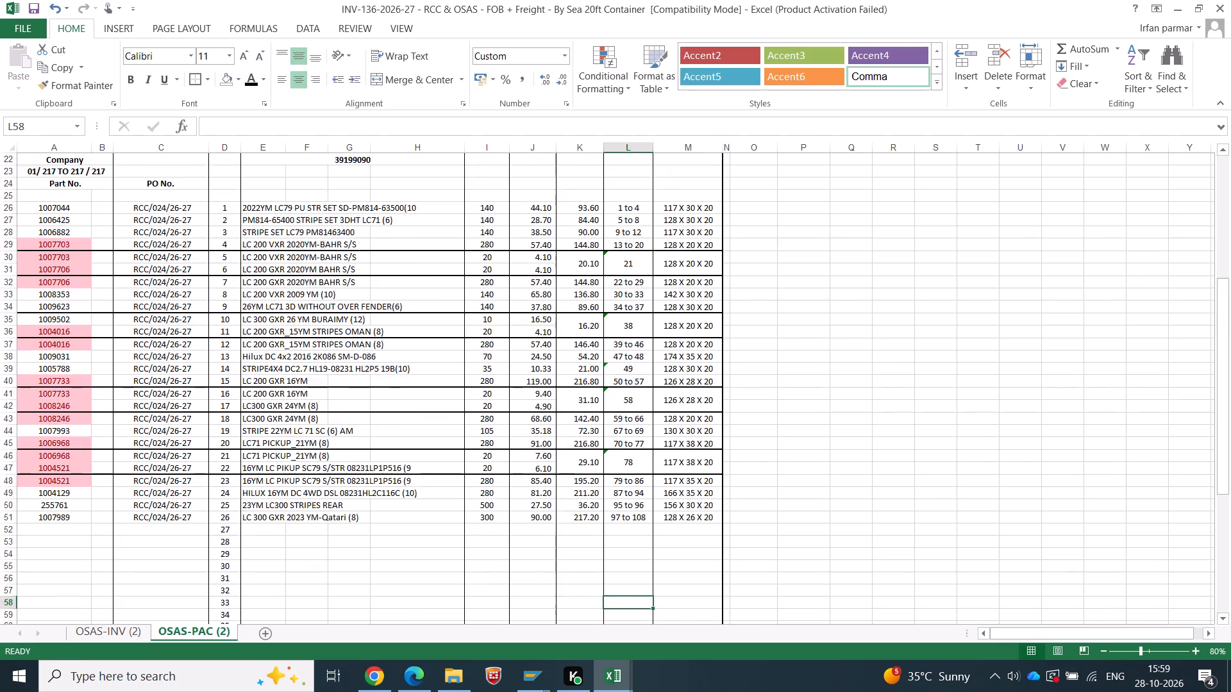
pyautogui.scroll(3, 608, 458)
pyautogui.scroll(-7, 608, 458)
pyautogui.hotkey('ctrl', 's')
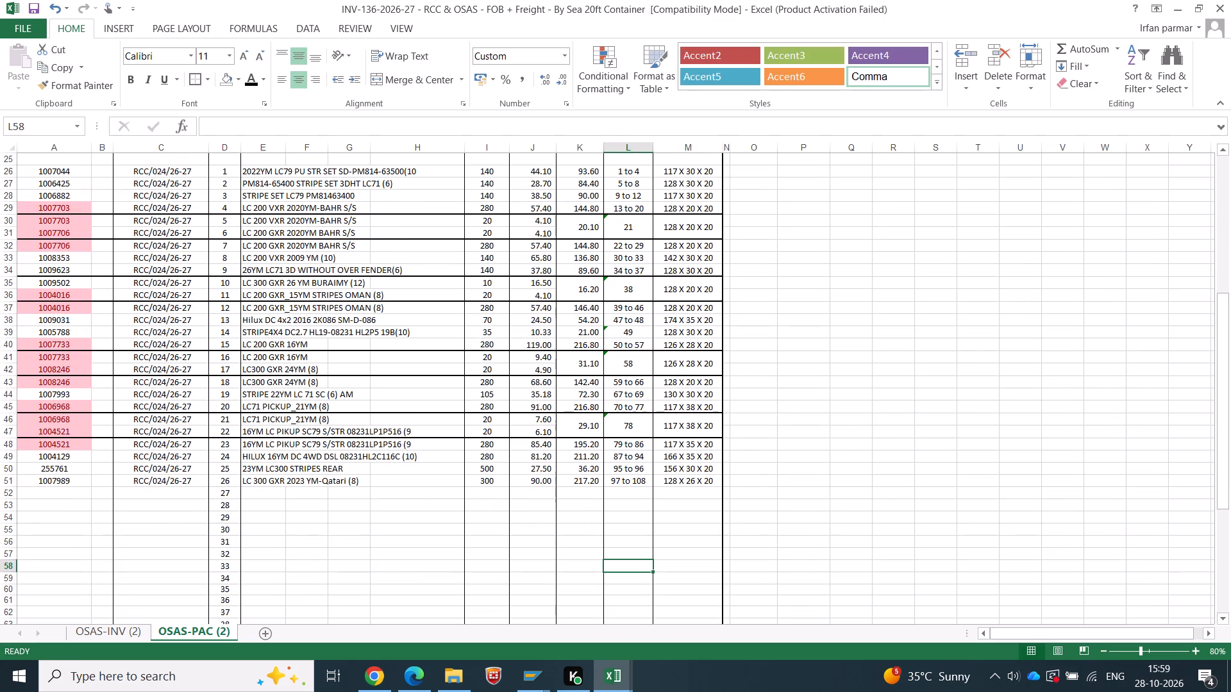
# Delete the temporary quantity and weight totals from row 135 of OSAS Sheet2.
pyautogui.click(573, 524)
pyautogui.scroll(-2, 573, 524)
pyautogui.hotkey('alt', 'Tab')
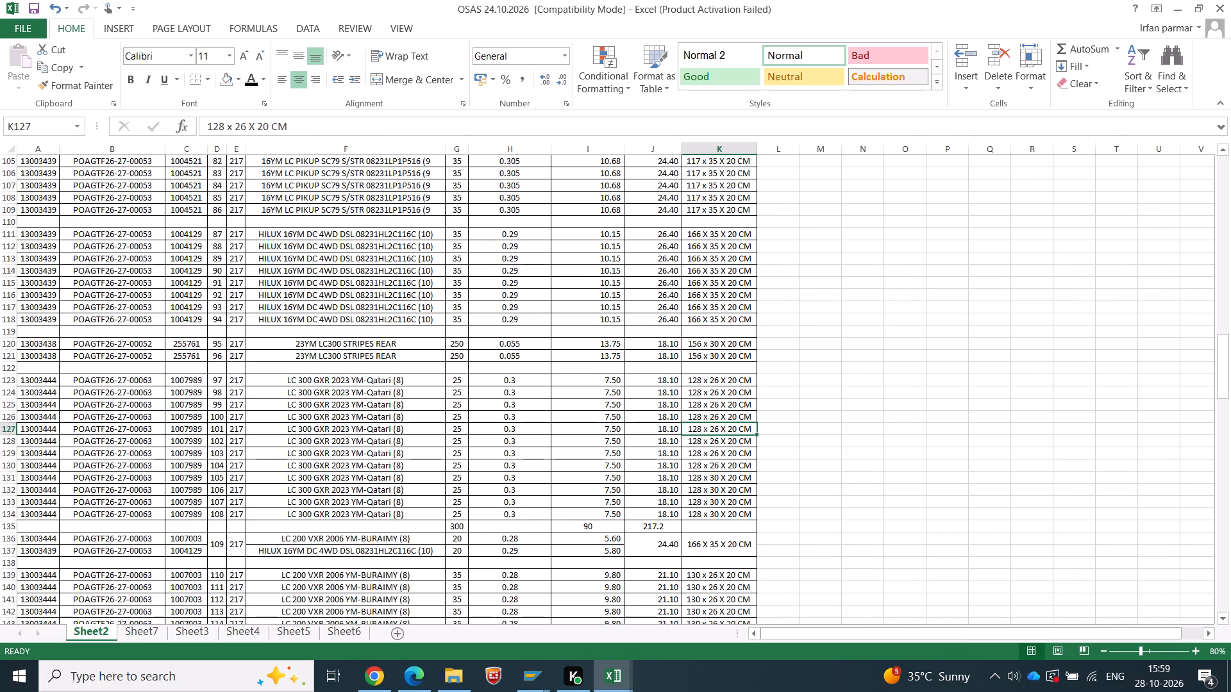
pyautogui.moveTo(707, 529); pyautogui.dragTo(403, 523)
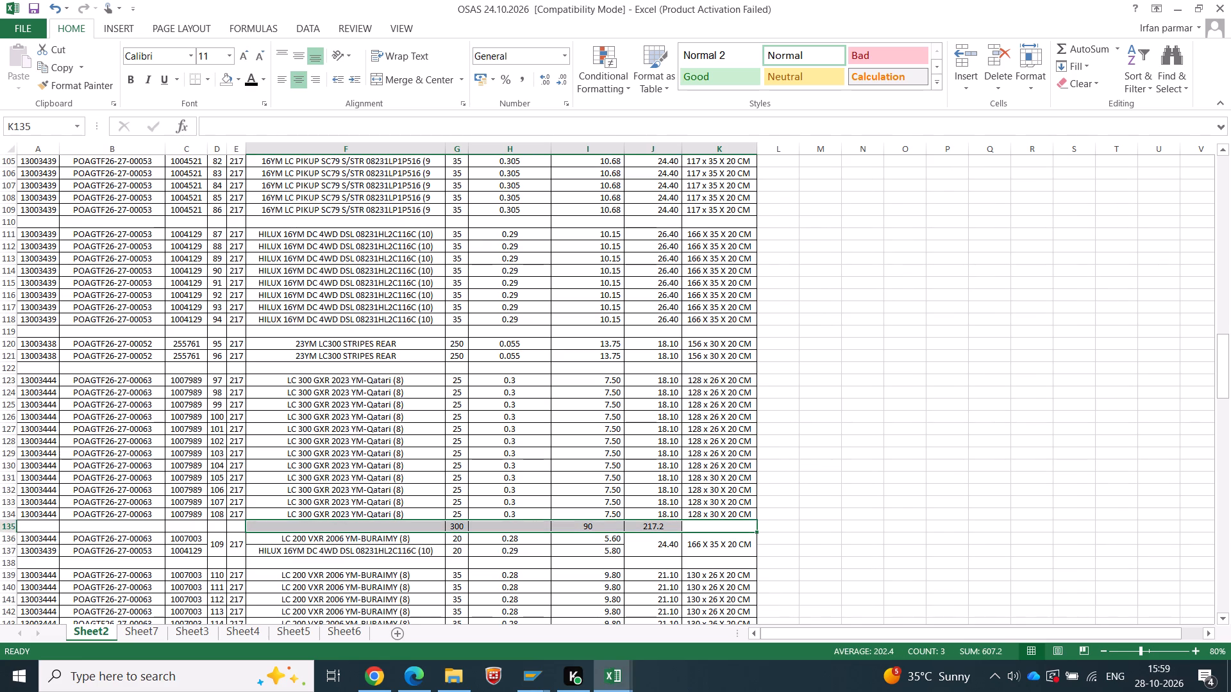
pyautogui.press('Delete')
# Copy descriptions LC 200 VXR 2006 YM-BURAIMY (8) and HILUX 16YM DC 4WD DSL 08231HL2C116C (10) into Sr No. 27 and 28 as values.
pyautogui.scroll(-2, 441, 490)
pyautogui.moveTo(330, 467); pyautogui.dragTo(329, 481)
pyautogui.hotkey('ctrl', 'c')
pyautogui.hotkey('alt', 'Tab')
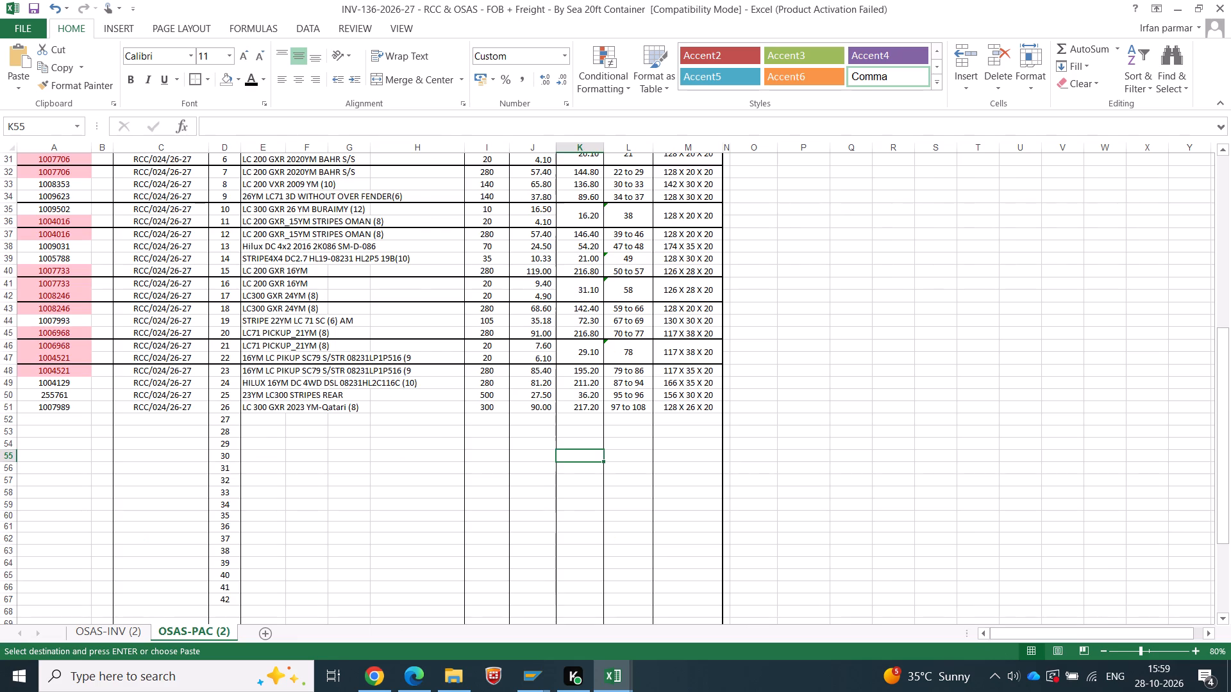
pyautogui.rightClick(257, 423)
pyautogui.click(303, 174)
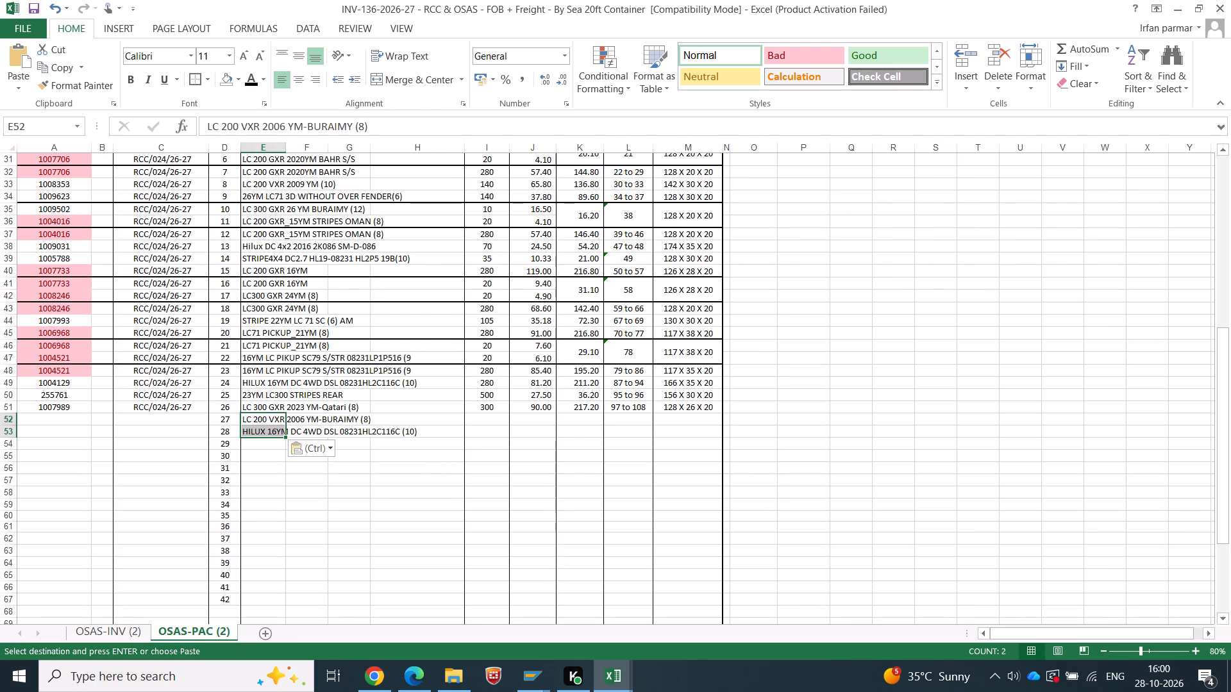
# Fill PO number RCC/024/26-27 down from Sr No. 26 through Sr No. 28.
pyautogui.moveTo(174, 406); pyautogui.dragTo(172, 427)
pyautogui.hotkey('ctrl', 'd')
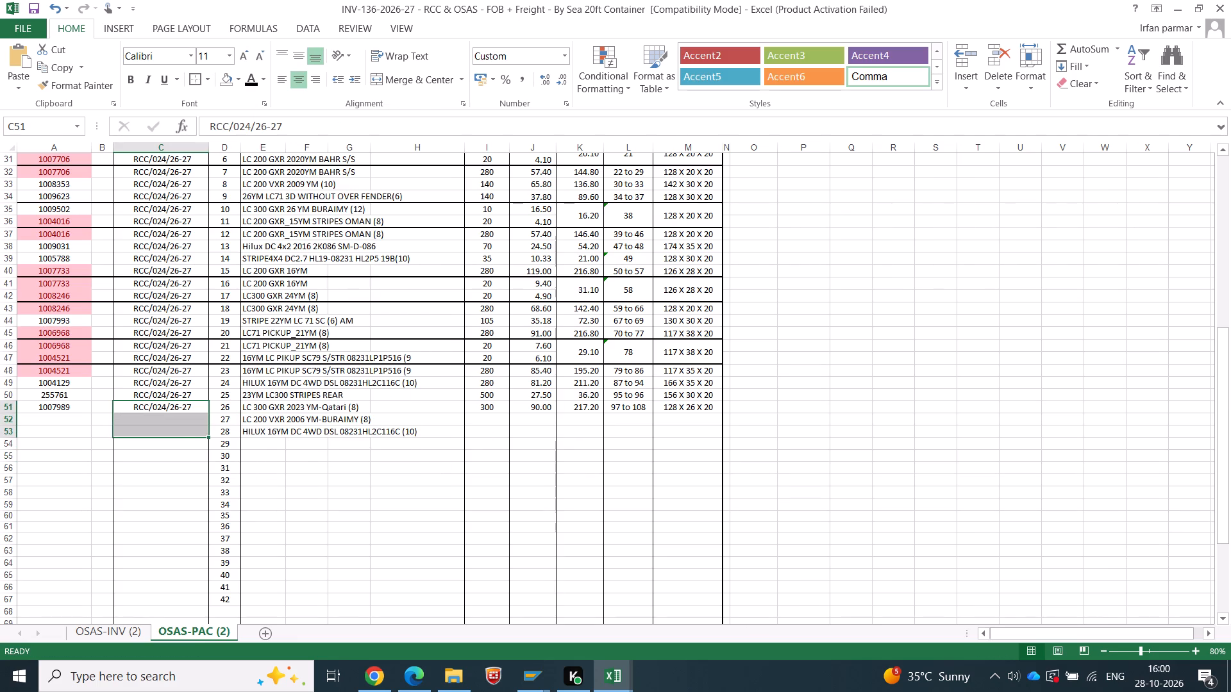
# Copy part numbers 1007003 and 1004129 of carton 109 from OSAS Sheet2 into Sr No. 27 and 28 as values.
pyautogui.hotkey('alt', 'Tab')
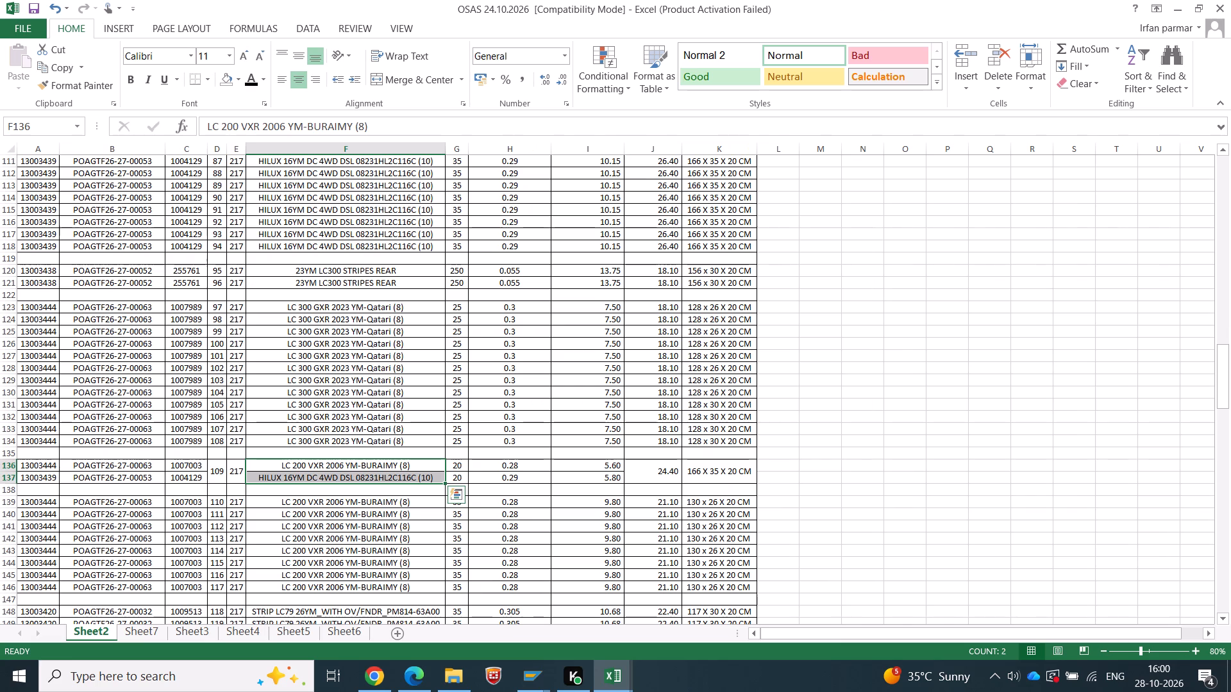
pyautogui.moveTo(193, 470); pyautogui.dragTo(193, 475)
pyautogui.hotkey('ctrl', 'c')
pyautogui.hotkey('alt', 'Tab')
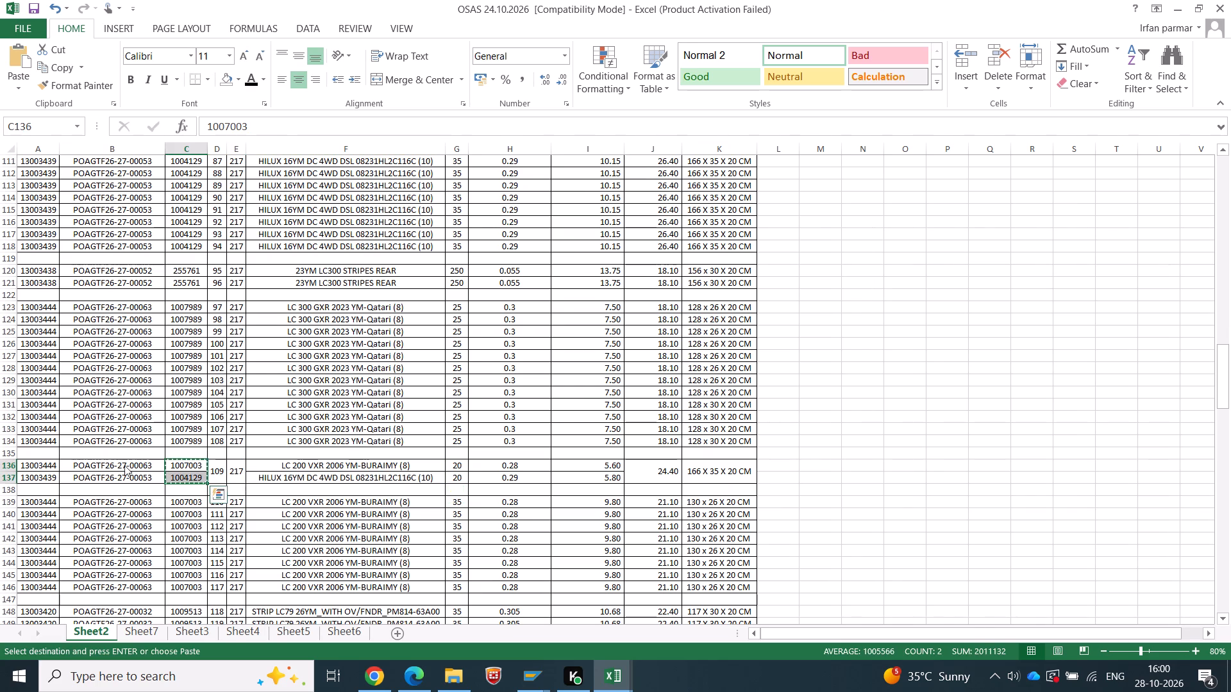
pyautogui.rightClick(70, 427)
pyautogui.rightClick(49, 420)
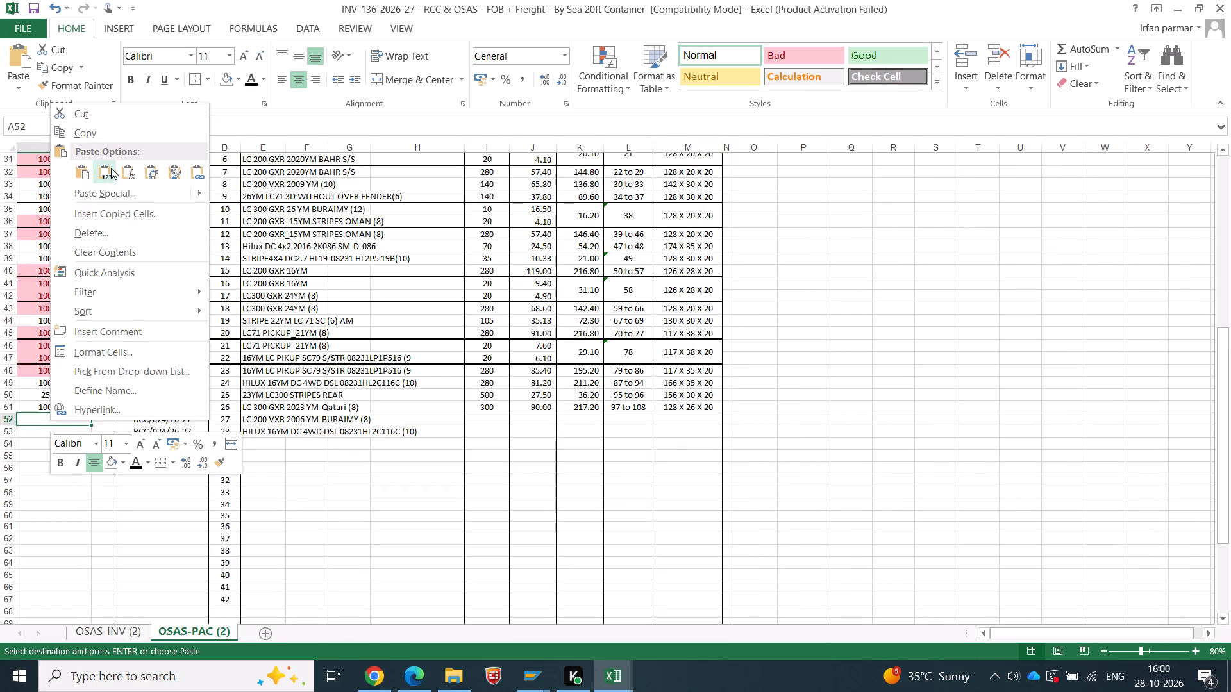
pyautogui.click(111, 168)
# Copy the carton 109 quantities, 20 and 20, from OSAS Sheet2 into Sr No. 27 and 28 as values.
pyautogui.click(478, 432)
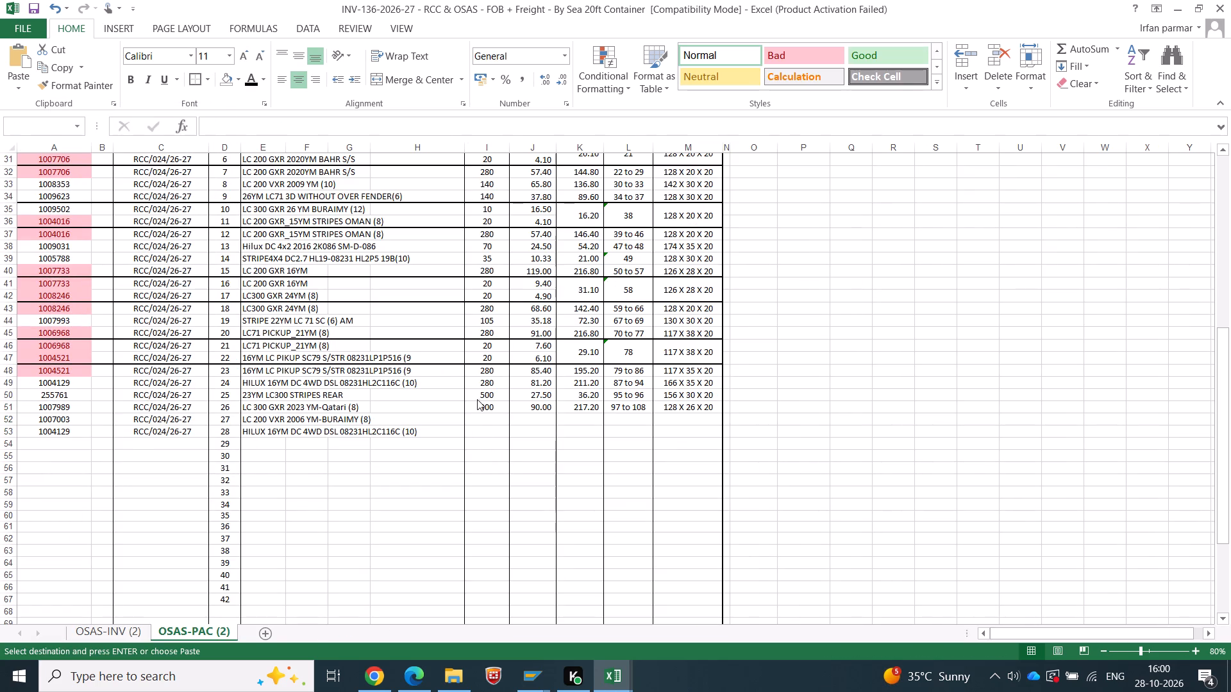
pyautogui.click(482, 420)
pyautogui.hotkey('alt', 'Tab')
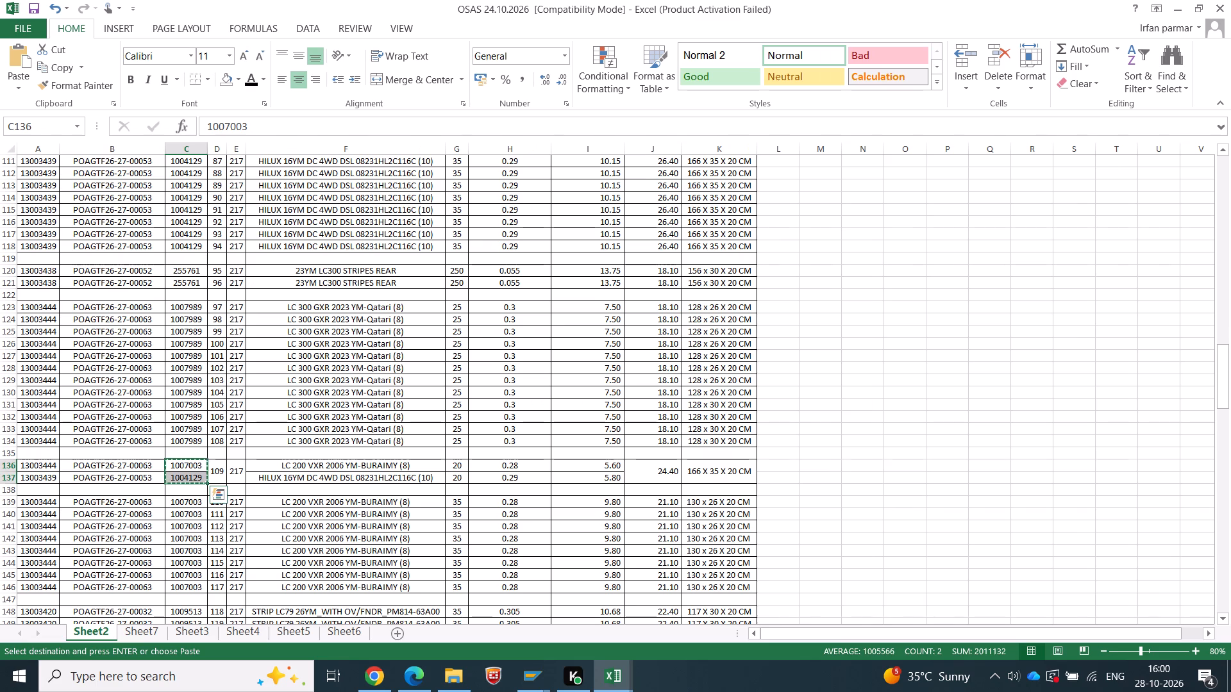
pyautogui.moveTo(452, 465); pyautogui.dragTo(455, 481)
pyautogui.hotkey('ctrl', 'c')
pyautogui.hotkey('alt', 'Tab')
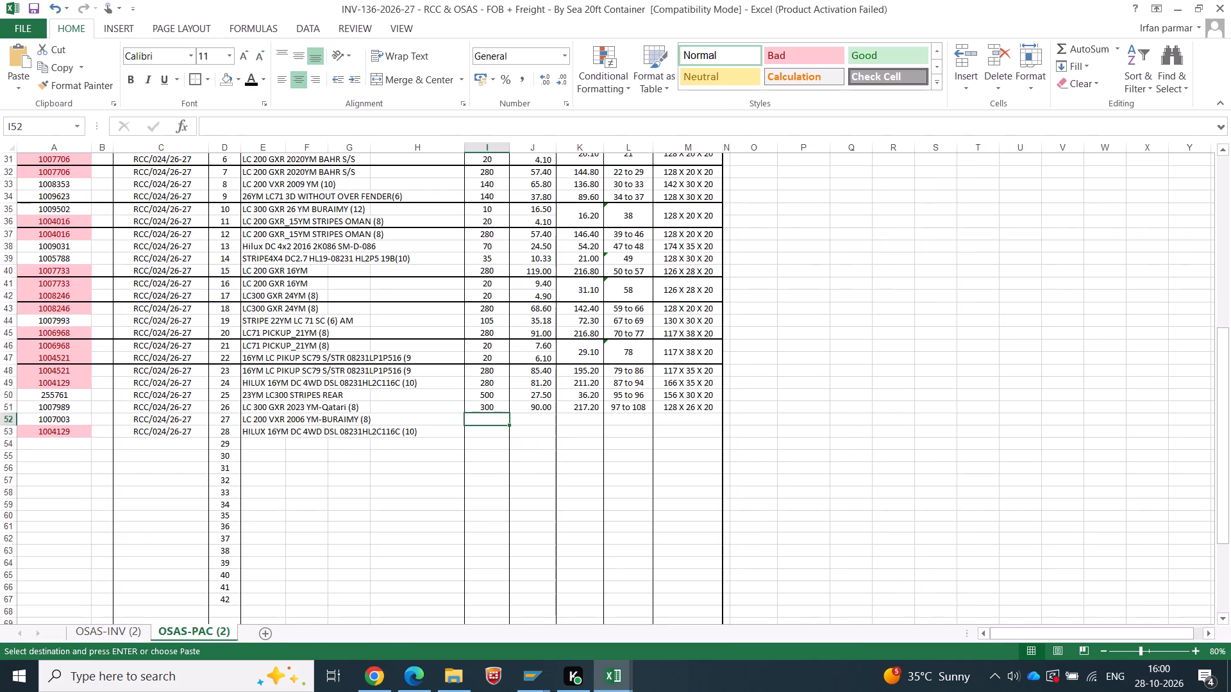
pyautogui.rightClick(480, 420)
pyautogui.click(535, 174)
# Copy the carton 109 net weights 5.60 and 5.80 from OSAS Sheet2 into Sr No. 27 and 28 as values.
pyautogui.hotkey('alt', 'Tab')
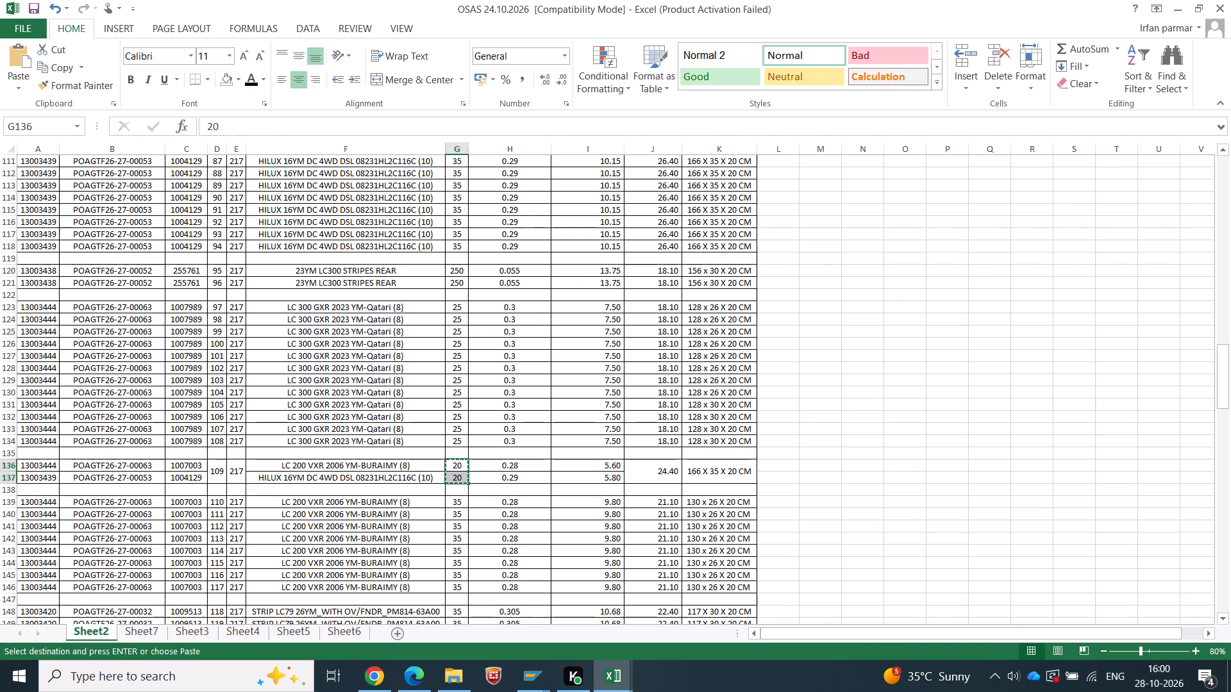
pyautogui.moveTo(589, 468); pyautogui.dragTo(590, 479)
pyautogui.hotkey('ctrl', 'c')
pyautogui.hotkey('alt', 'Tab')
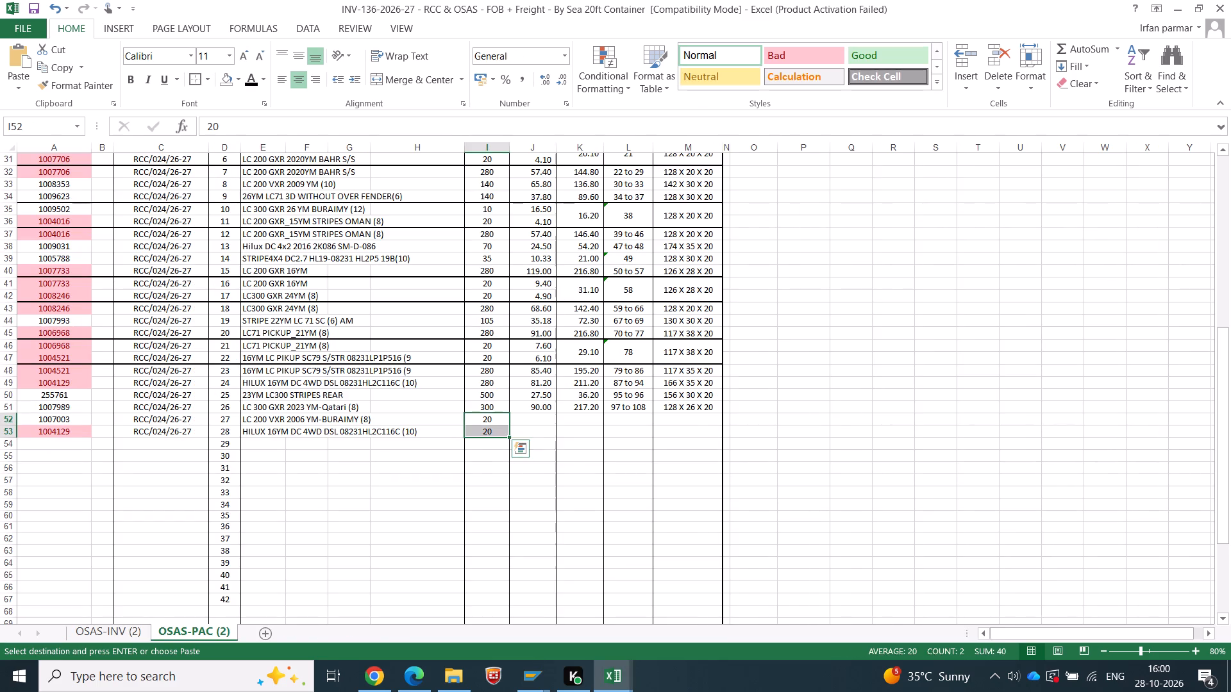
pyautogui.rightClick(537, 422)
pyautogui.click(590, 163)
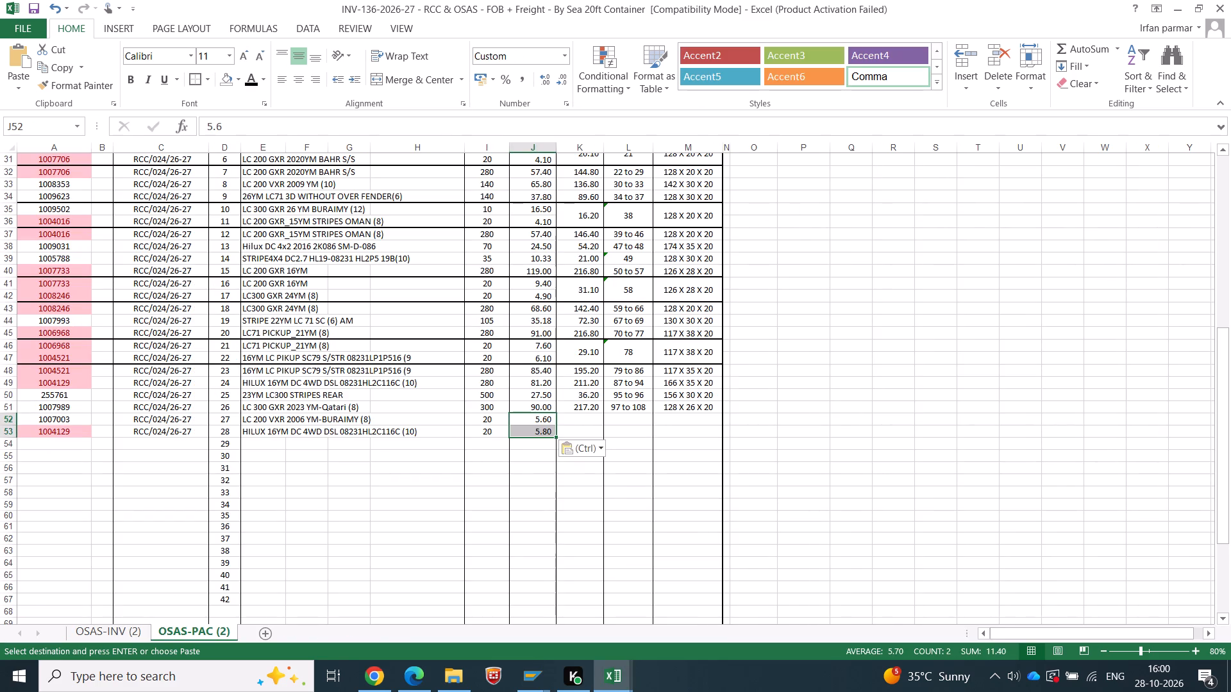
# Reuse the merged gross weight, carton and size cells of Sr No. 21–22 for Sr No. 27–28 and clear their contents.
pyautogui.moveTo(578, 343); pyautogui.dragTo(712, 345)
pyautogui.hotkey('ctrl', 'c')
pyautogui.click(585, 420)
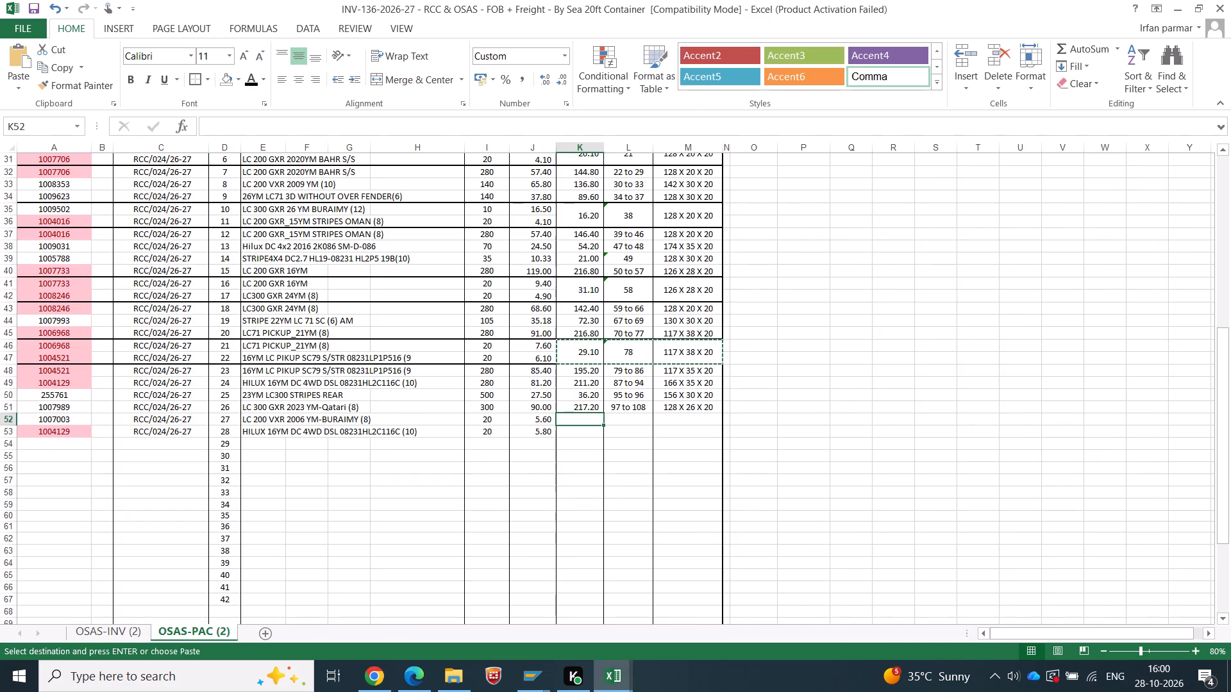
pyautogui.press('Return')
pyautogui.press('Delete')
pyautogui.click(697, 464)
# Copy the carton 109 gross weight 24.40 from OSAS Sheet2 into the merged cell of Sr No. 27–28, keeping its formatting.
pyautogui.scroll(3, 705, 446)
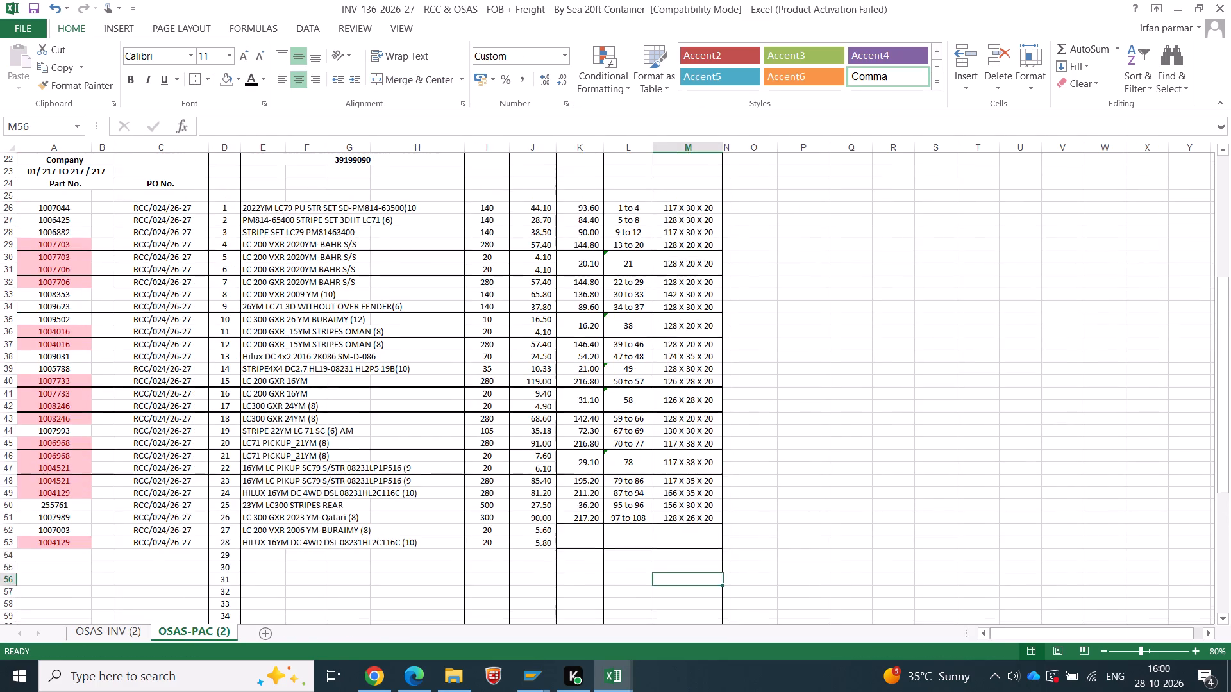
pyautogui.scroll(1, 705, 446)
pyautogui.scroll(-2, 705, 446)
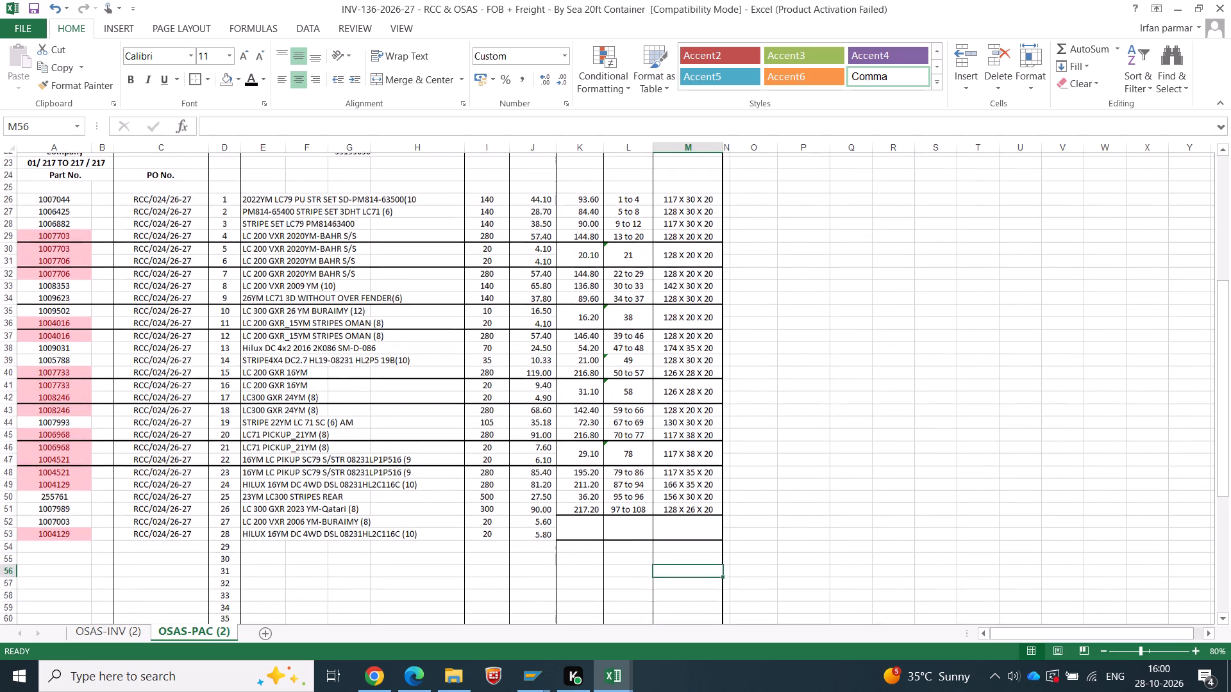
pyautogui.scroll(-1, 707, 441)
pyautogui.click(590, 465)
pyautogui.hotkey('alt', 'Tab')
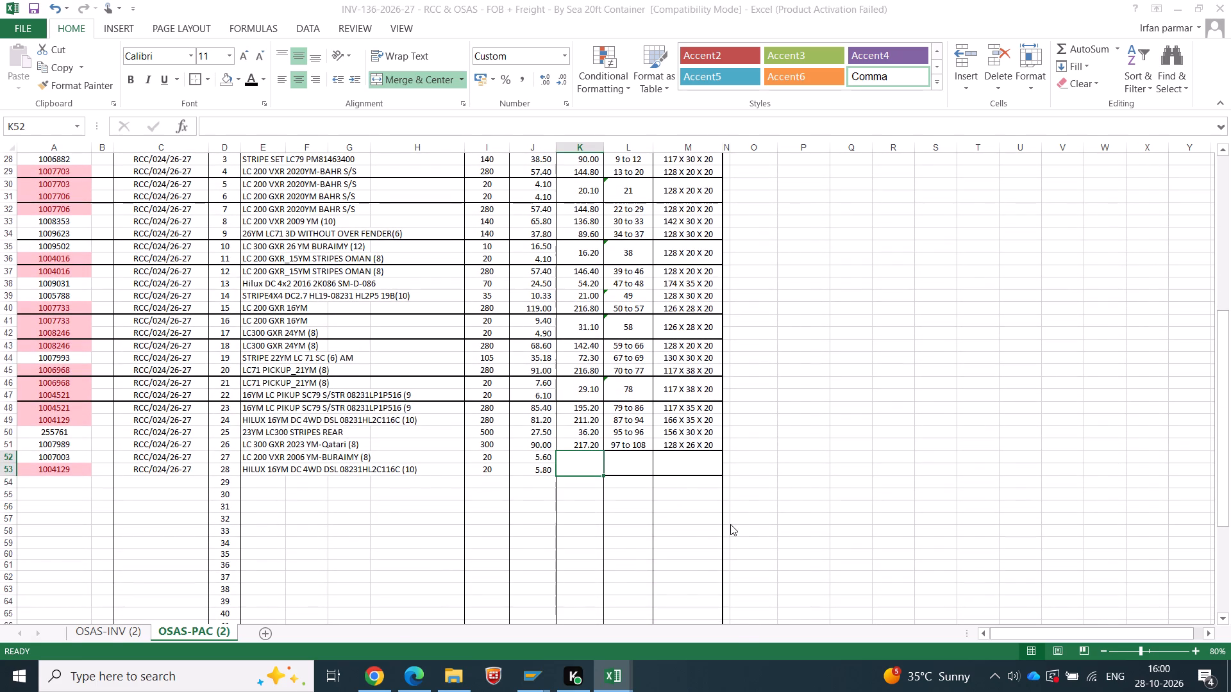
pyautogui.click(633, 478)
pyautogui.hotkey('ctrl', 'c')
pyautogui.hotkey('alt', 'Tab')
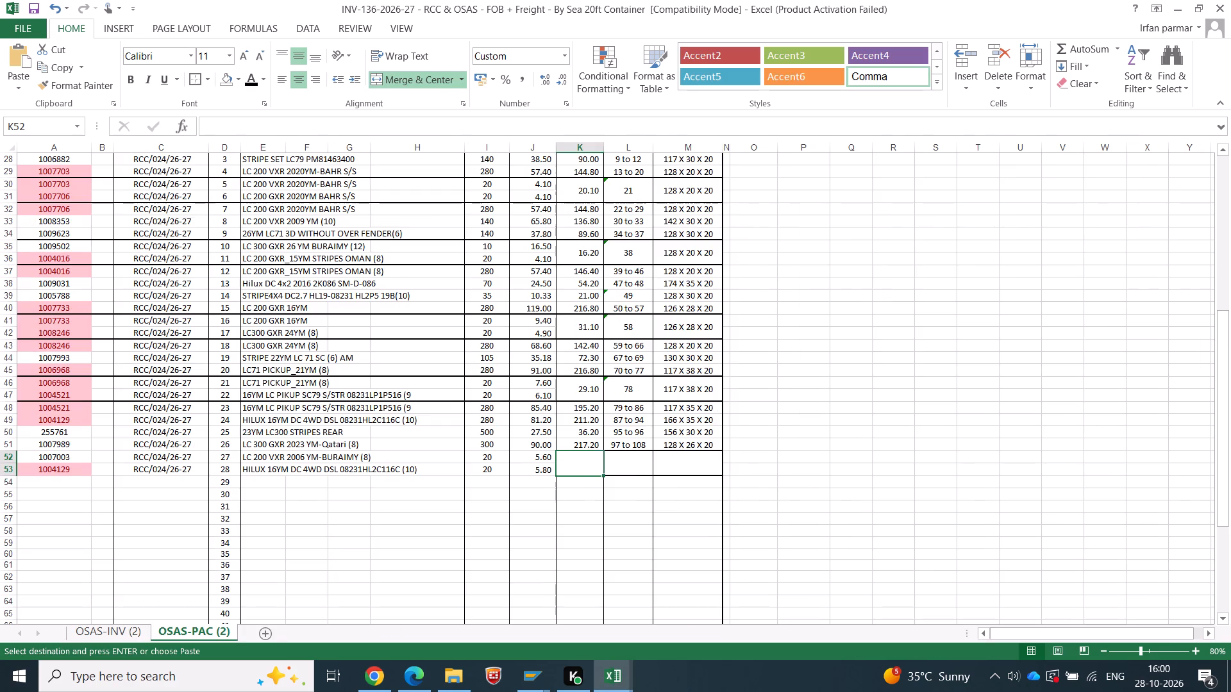
pyautogui.rightClick(583, 461)
pyautogui.click(633, 211)
# Copy the carton 109 size from OSAS Sheet2 into Sr No. 27–28 and trim it to 166 X 35 X 20.
pyautogui.press('Tab')
pyautogui.hotkey('alt', 'Tab')
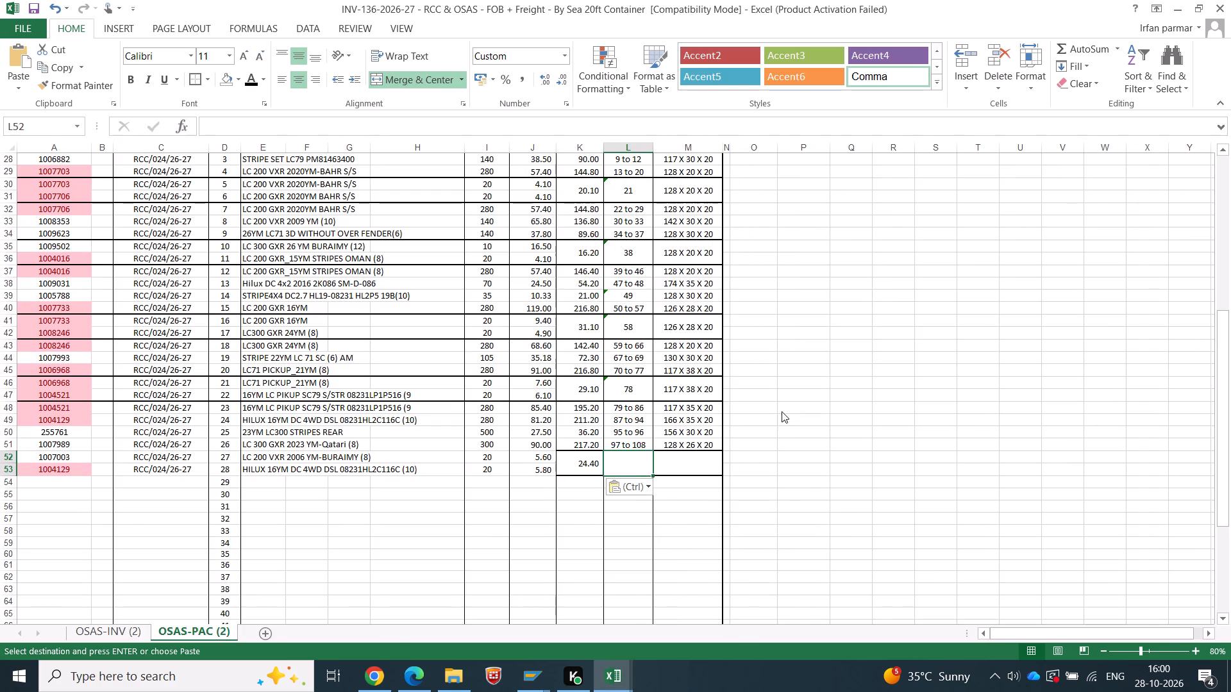
pyautogui.click(710, 471)
pyautogui.hotkey('ctrl', 'c')
pyautogui.hotkey('alt', 'Tab')
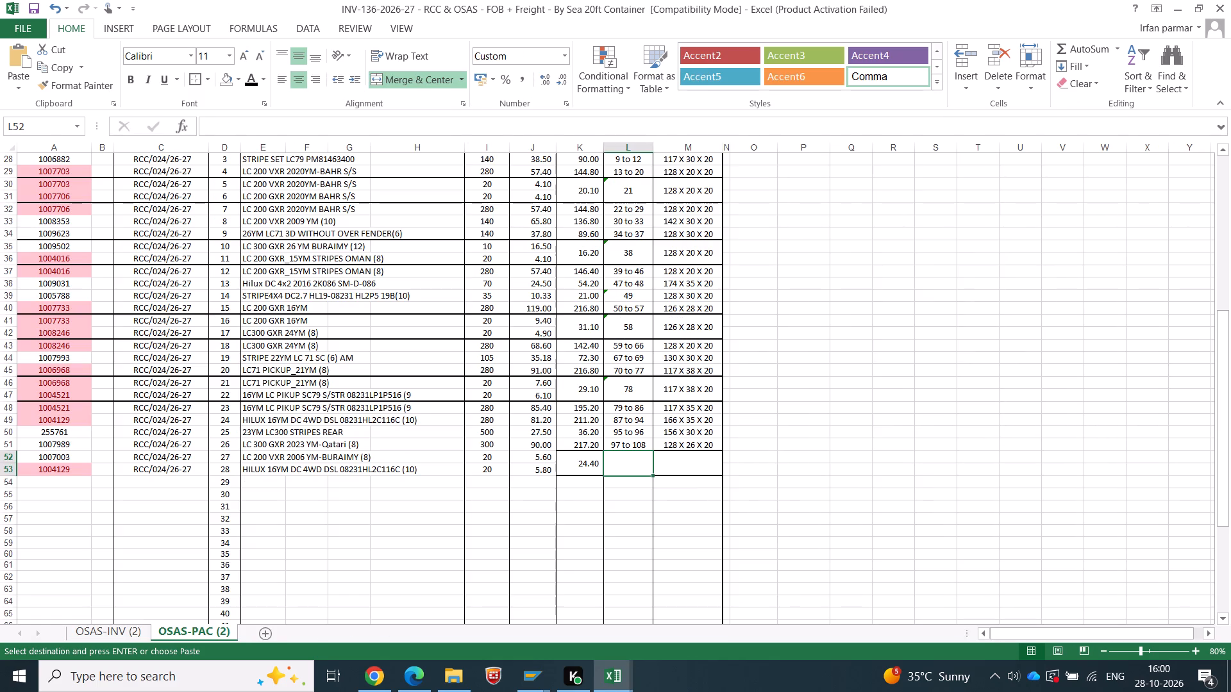
pyautogui.rightClick(687, 461)
pyautogui.click(739, 213)
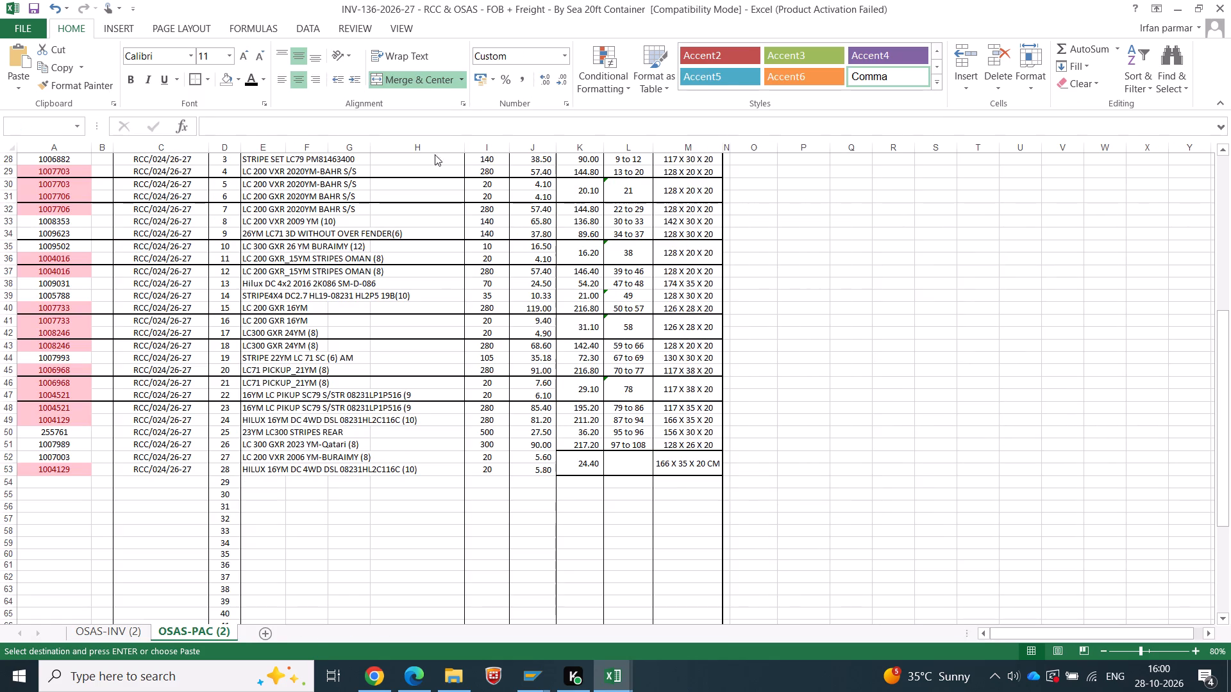
pyautogui.click(664, 458)
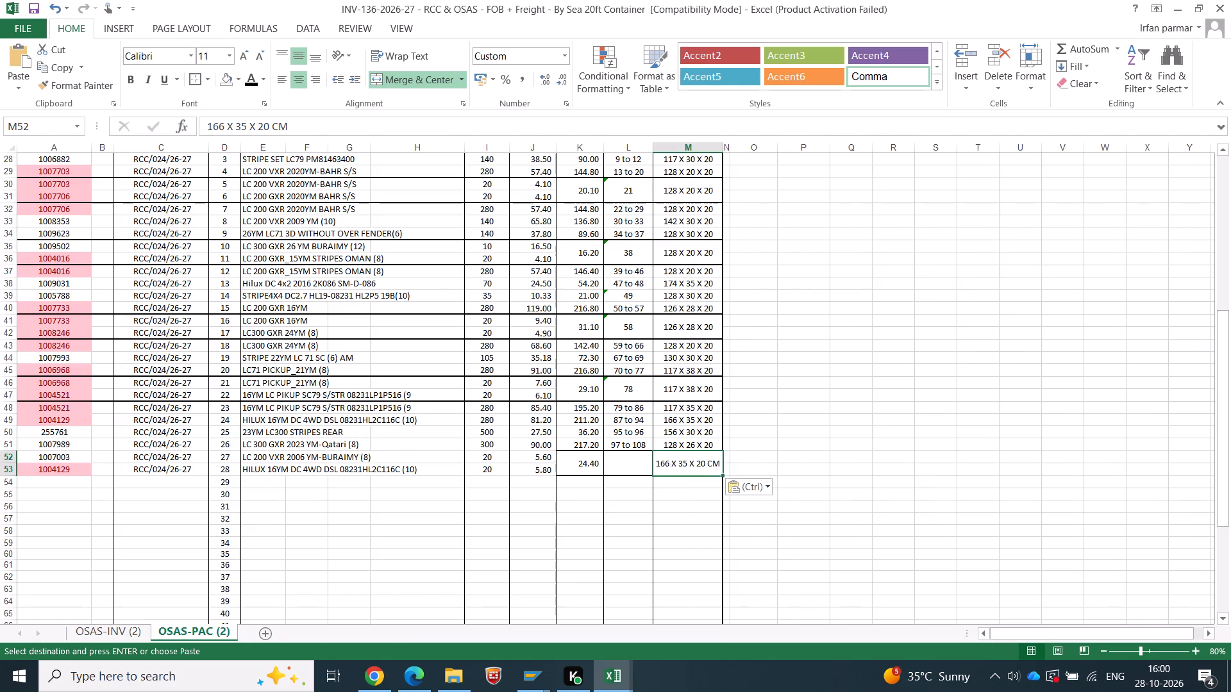
pyautogui.click(676, 470)
pyautogui.click(264, 126)
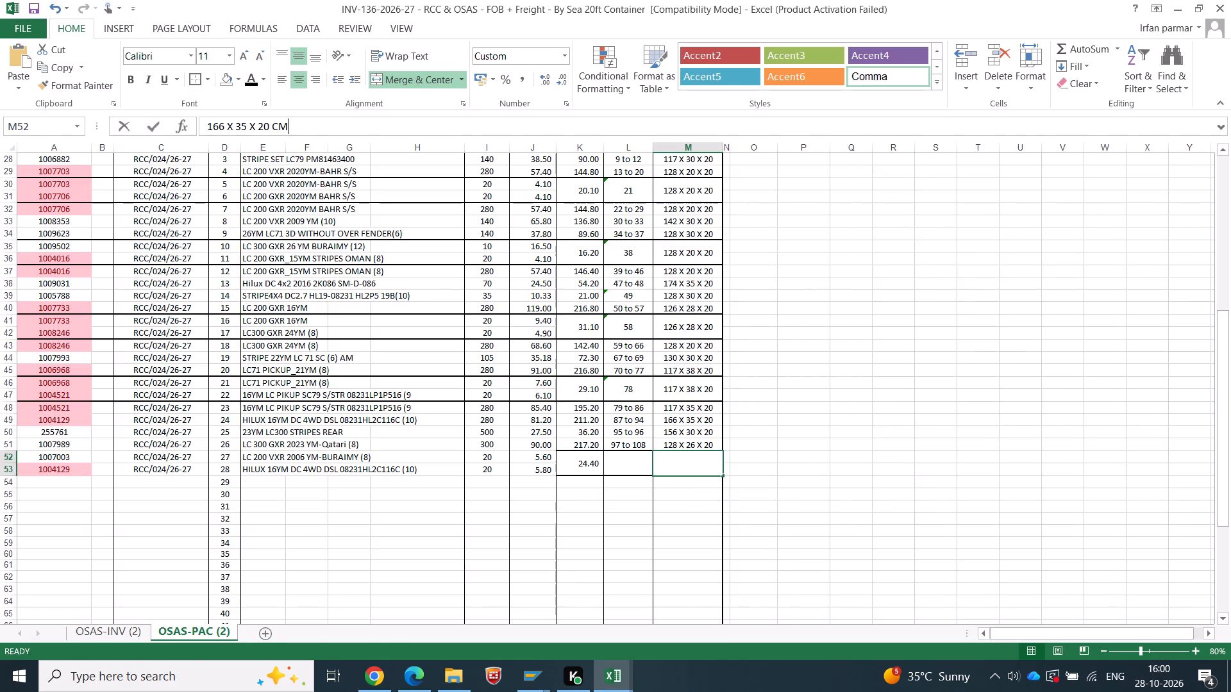
pyautogui.moveTo(267, 126); pyautogui.dragTo(393, 139)
pyautogui.press('BackSpace')
pyautogui.press('Return')
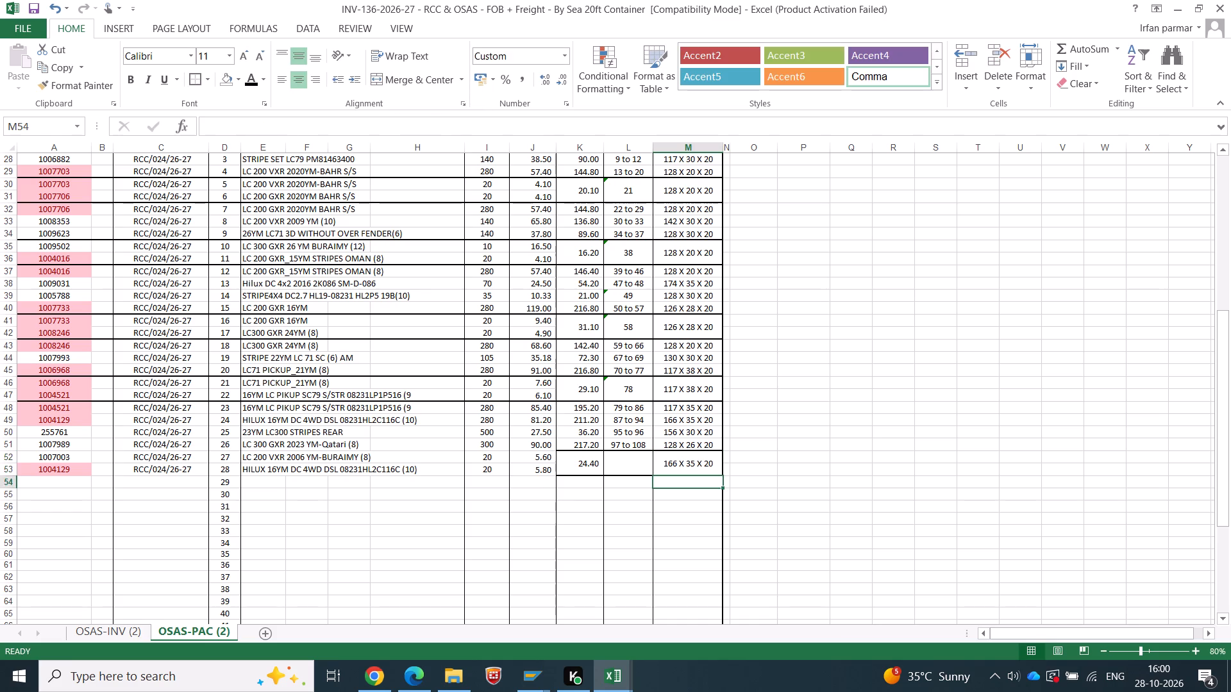
# Enter carton number 109 as text in the merged carton cell of Sr No. 27–28.
pyautogui.click(641, 469)
pyautogui.write("'109")
pyautogui.press('Return')
# Copy item code 1007003 from OSAS Sheet2 into Sr No. 29 as a value and fill down the RCC/024/26-27 reference.
pyautogui.hotkey('alt', 'Tab')
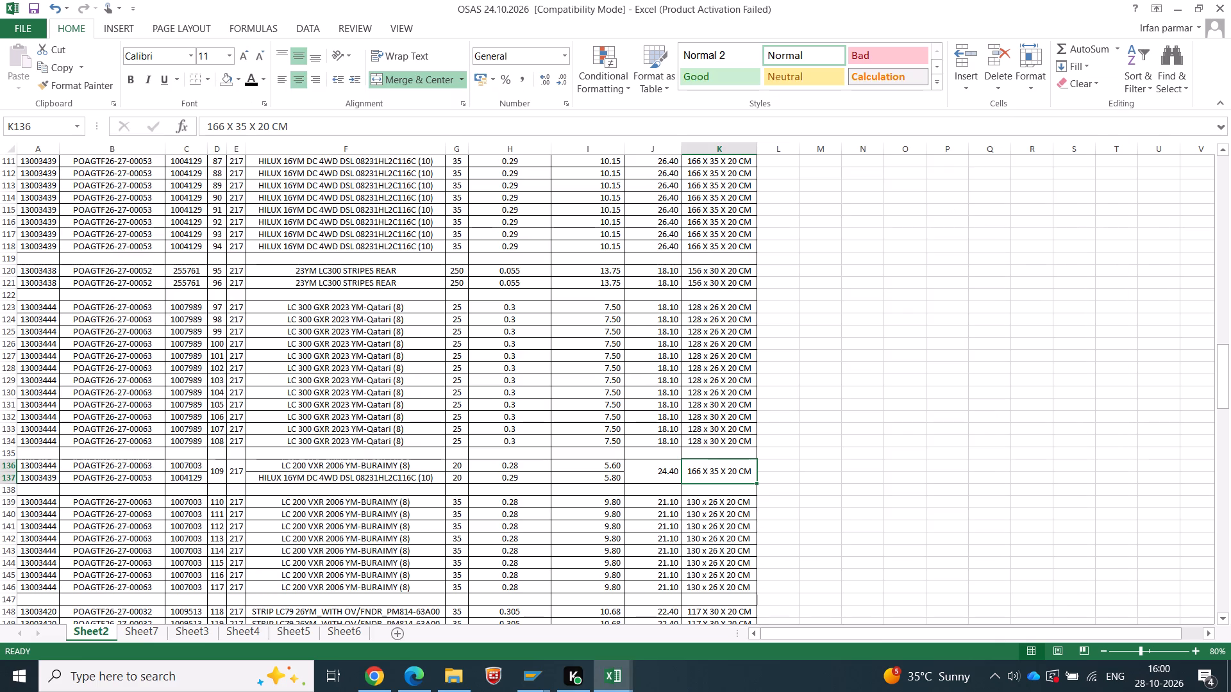
pyautogui.click(99, 513)
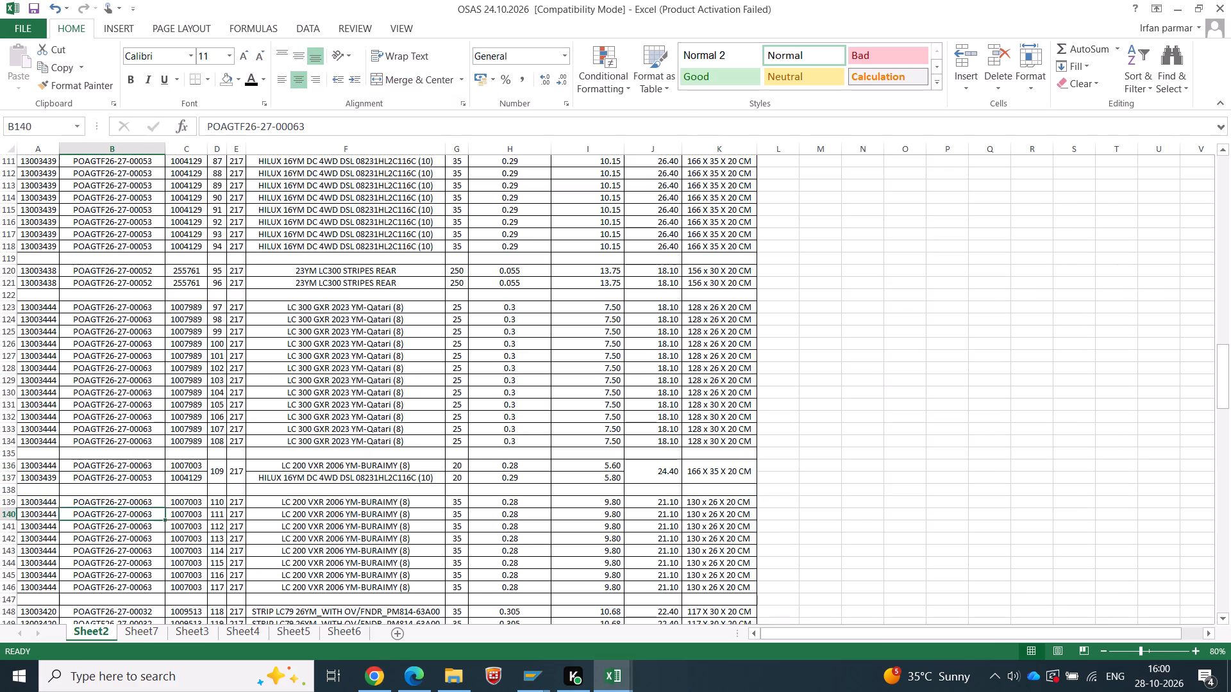
pyautogui.click(205, 515)
pyautogui.hotkey('ctrl', 'c')
pyautogui.hotkey('alt', 'Tab')
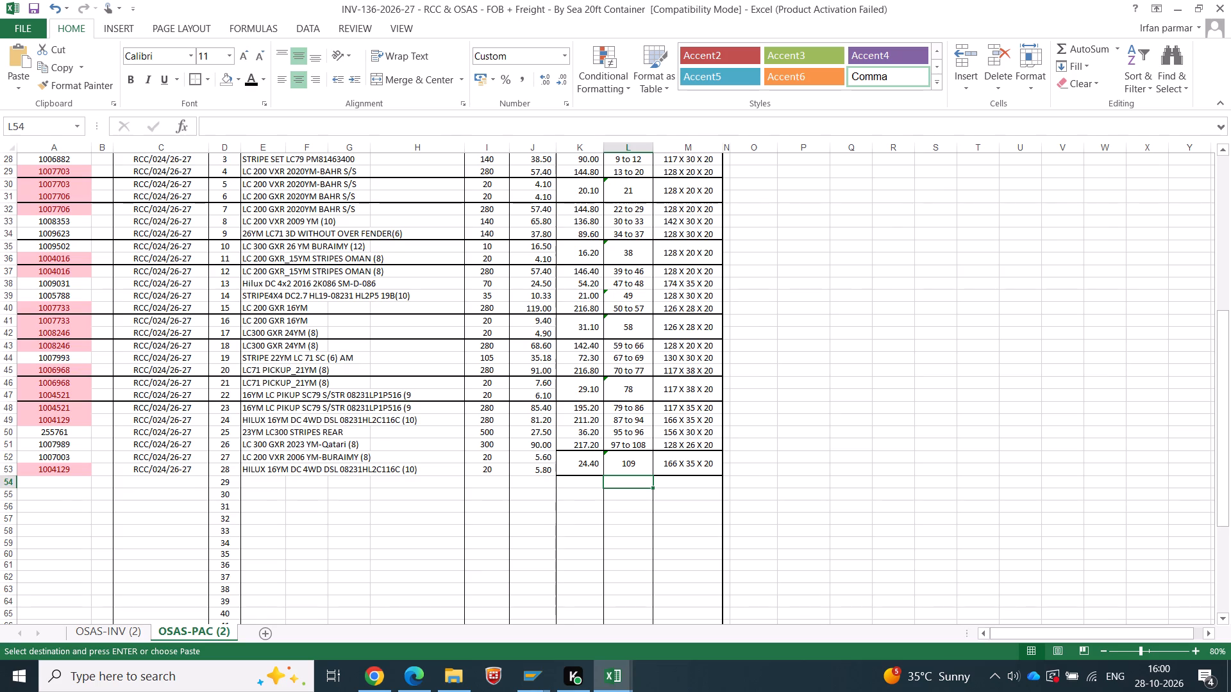
pyautogui.rightClick(54, 477)
pyautogui.click(111, 227)
pyautogui.press('Tab')
pyautogui.press('Tab')
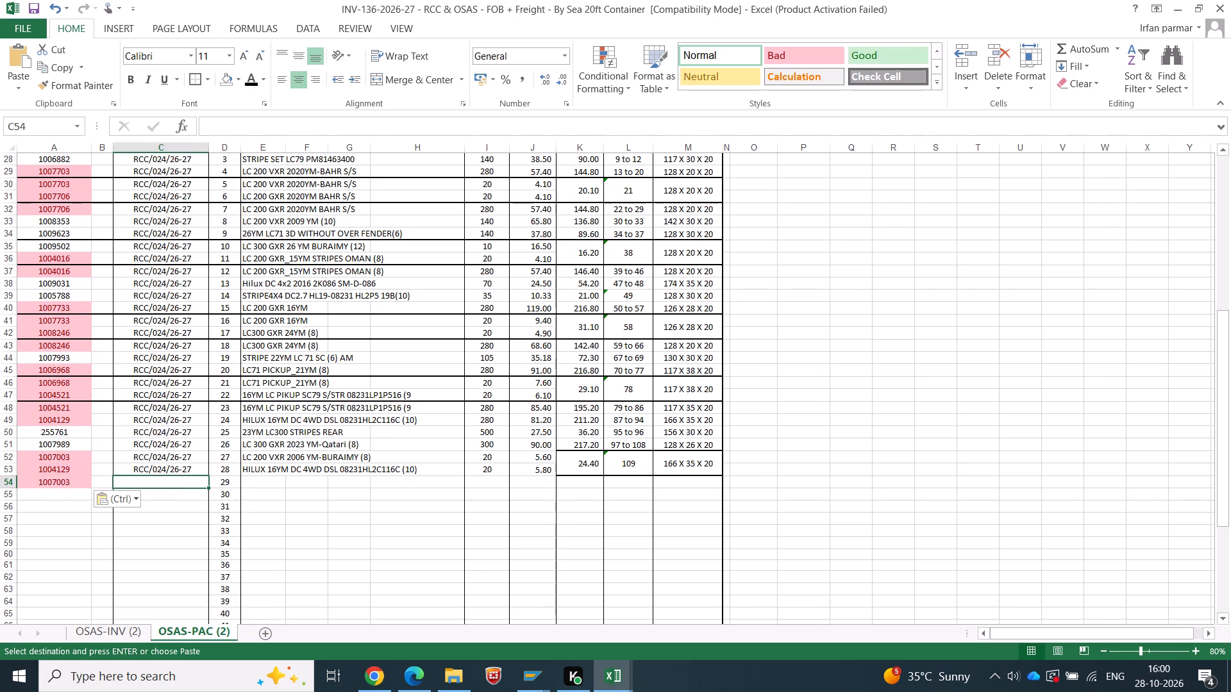
pyautogui.hotkey('ctrl', 'd')
# Copy the description LC 200 VXR 2006 YM-BURAIMY (8) from OSAS Sheet2 into Sr No. 29 as a value.
pyautogui.press('Tab')
pyautogui.press('Tab')
pyautogui.hotkey('alt', 'Tab')
pyautogui.press('Tab')
pyautogui.press('Tab')
pyautogui.press('Tab')
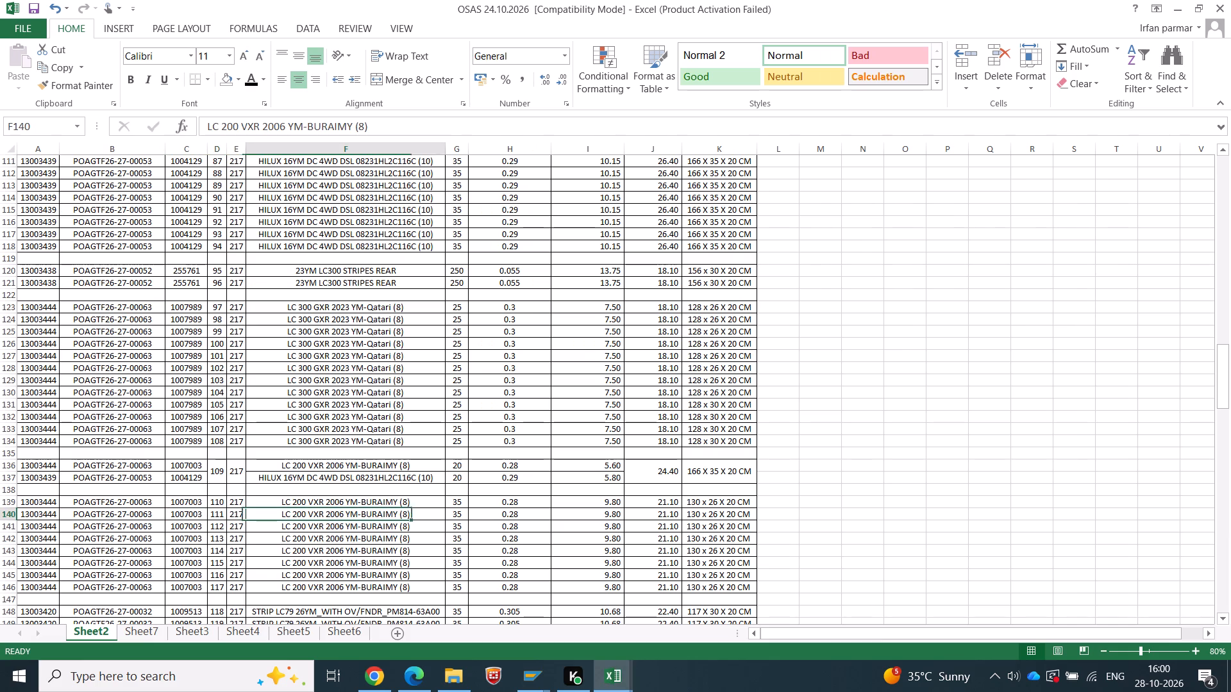
pyautogui.hotkey('ctrl', 'c')
pyautogui.hotkey('alt', 'Tab')
pyautogui.rightClick(258, 481)
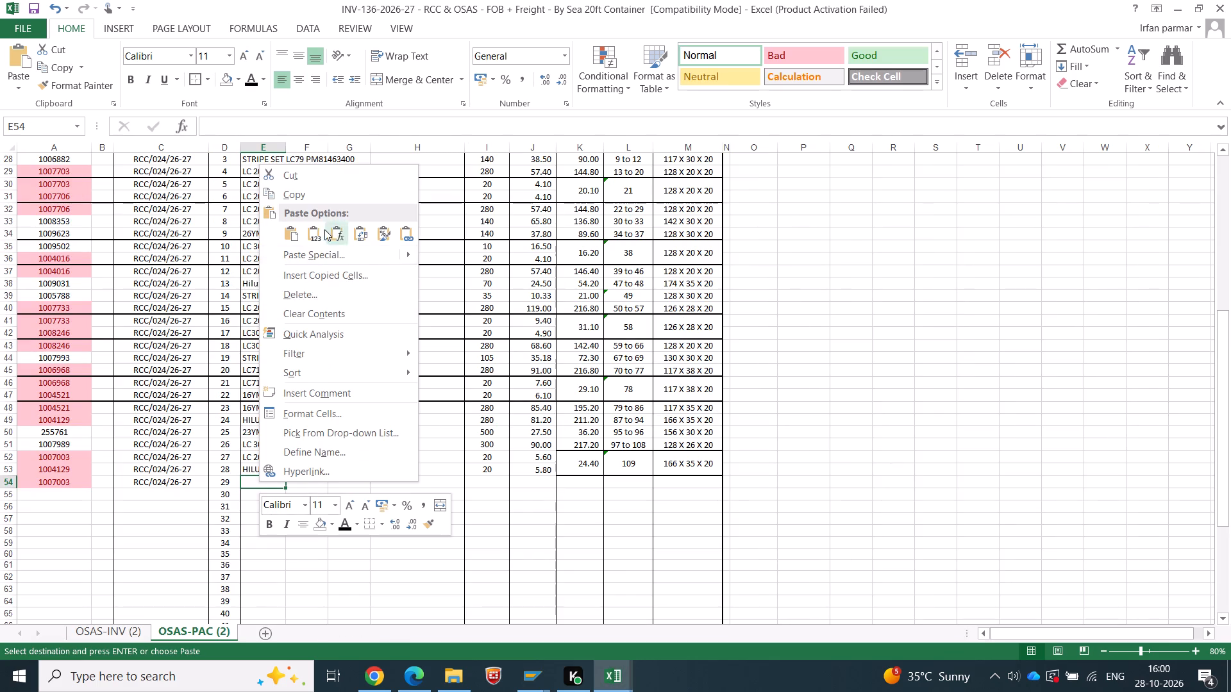
pyautogui.click(314, 231)
# Sum the quantity, net weight and gross weight of cartons 110–117 in the blank row below them in OSAS Sheet2.
pyautogui.press('Tab')
pyautogui.press('Tab')
pyautogui.press('Tab')
pyautogui.hotkey('alt', 'Tab')
pyautogui.scroll(-4, 539, 431)
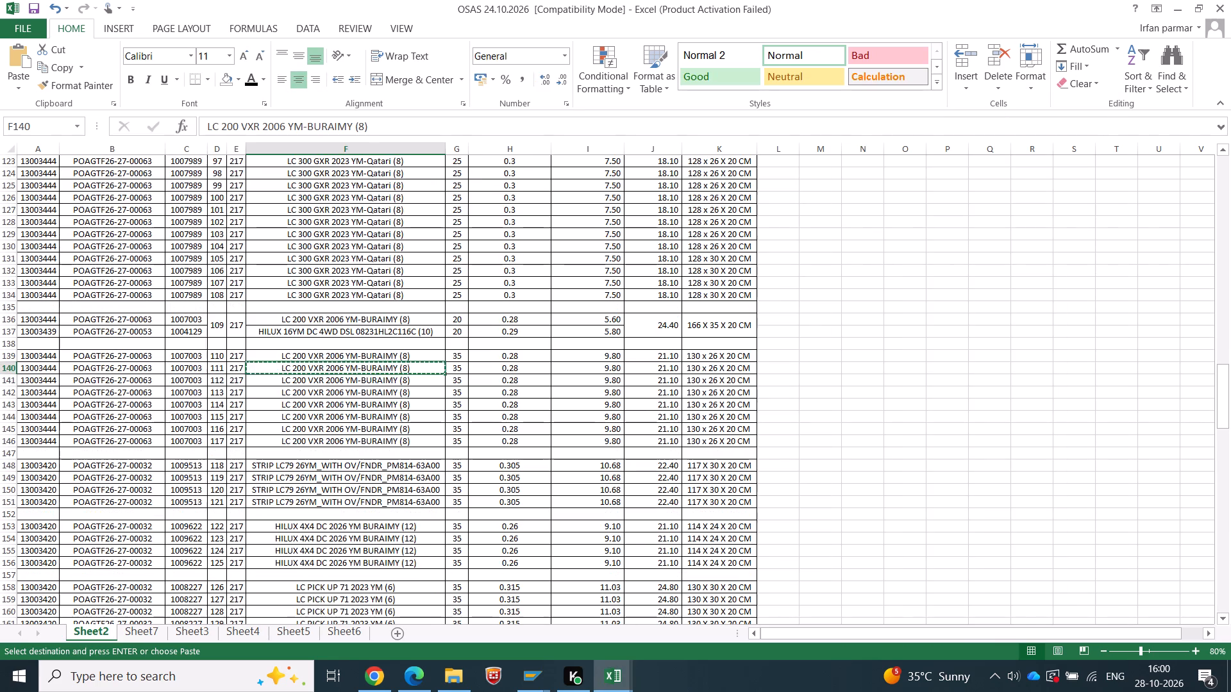
pyautogui.click(458, 452)
pyautogui.hotkey('alt', '=')
pyautogui.press('Return')
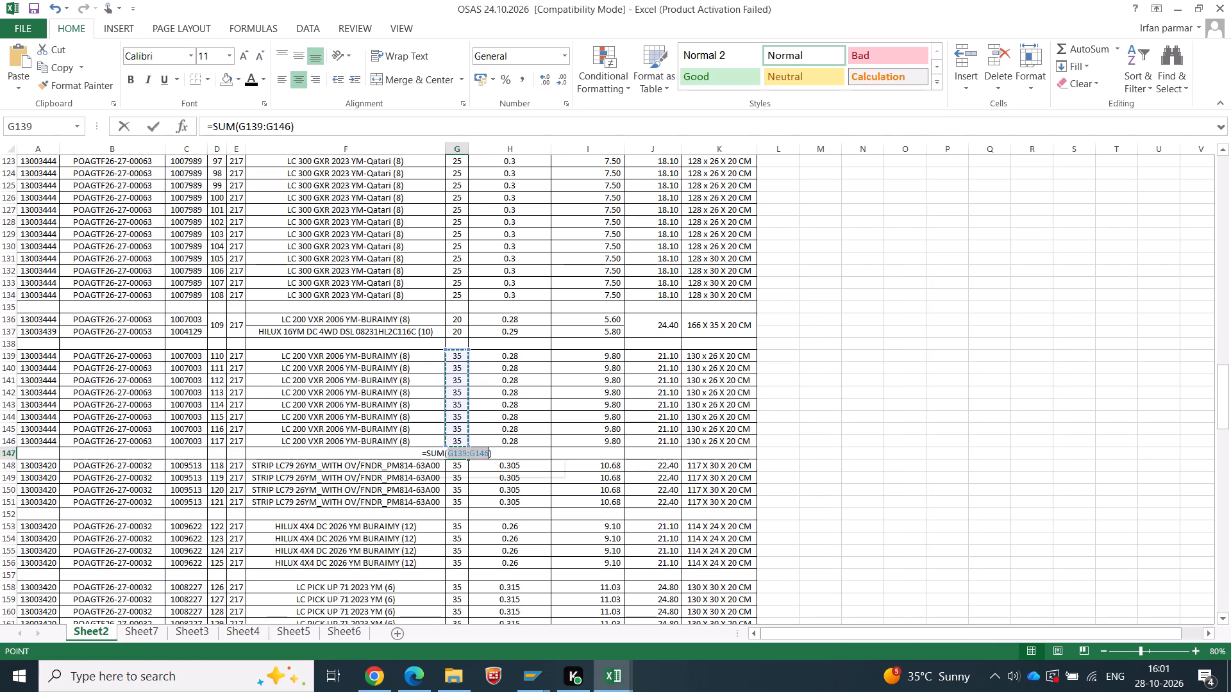
pyautogui.press('Up')
pyautogui.hotkey('ctrl', 'c')
pyautogui.press('Right')
pyautogui.press('Right')
pyautogui.hotkey('shift', 'Right')
pyautogui.press('Return')
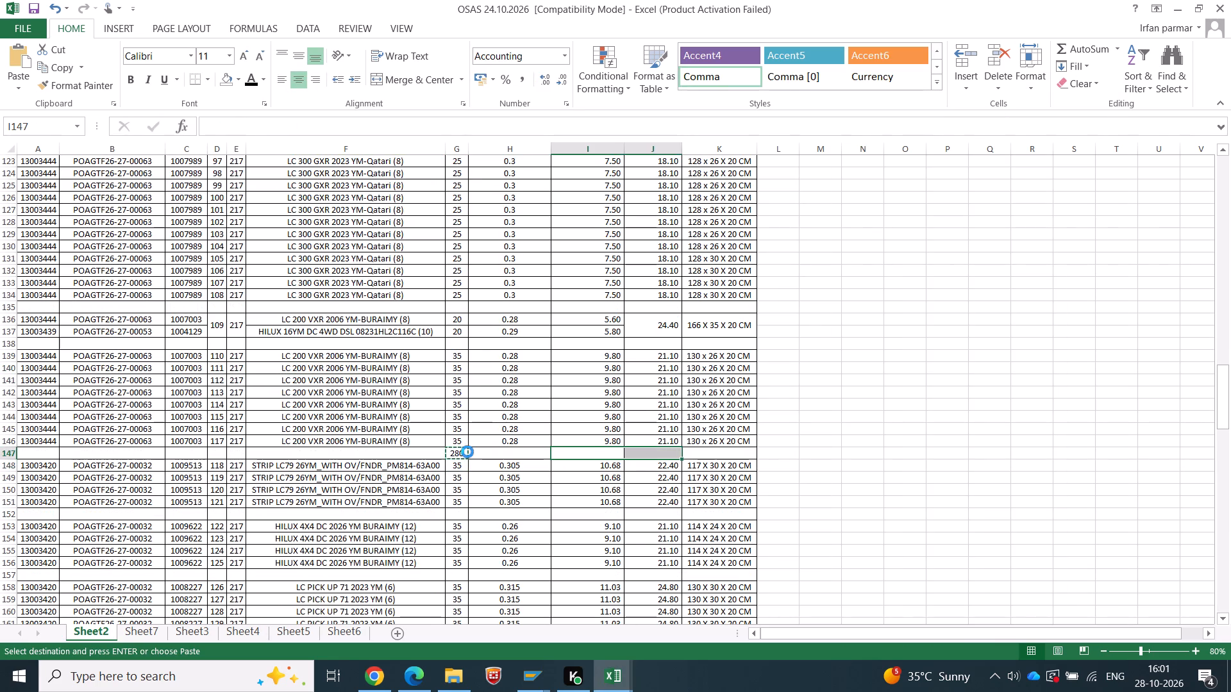
# Copy the cartons 110–117 total quantity, 280, from OSAS Sheet2 into Sr No. 29 as a value.
pyautogui.press('Left')
pyautogui.press('Left')
pyautogui.hotkey('ctrl', 'c')
pyautogui.hotkey('alt', 'Tab')
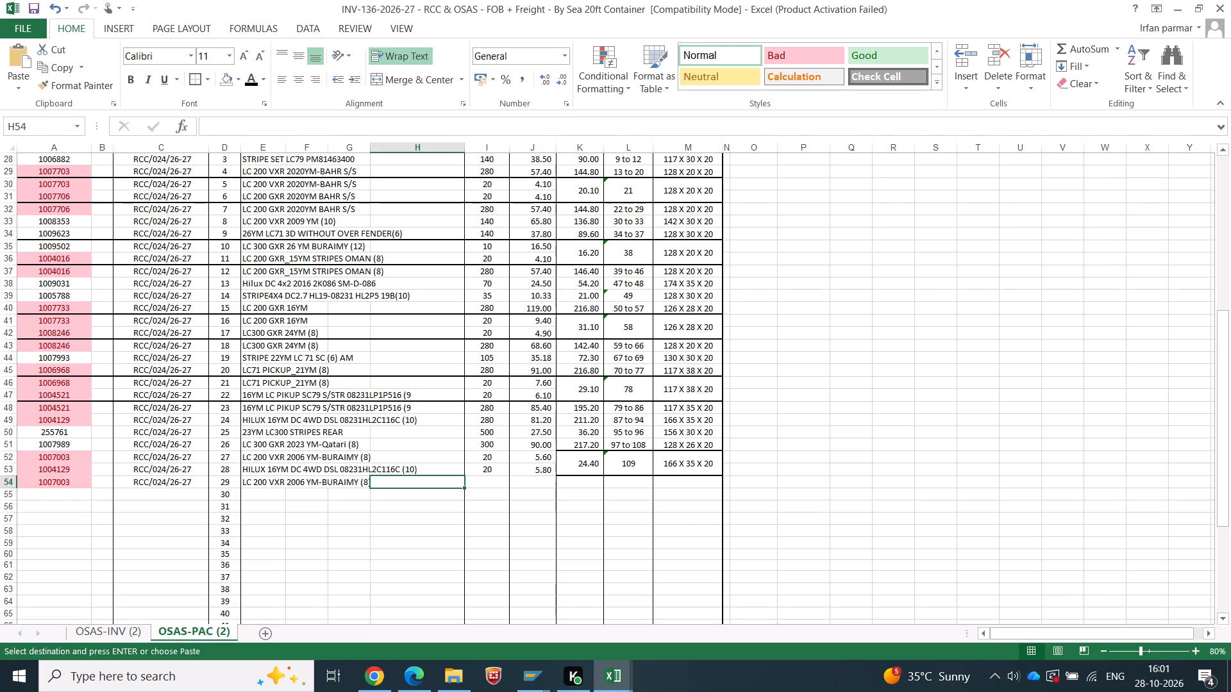
pyautogui.rightClick(488, 474)
pyautogui.rightClick(484, 485)
pyautogui.click(538, 239)
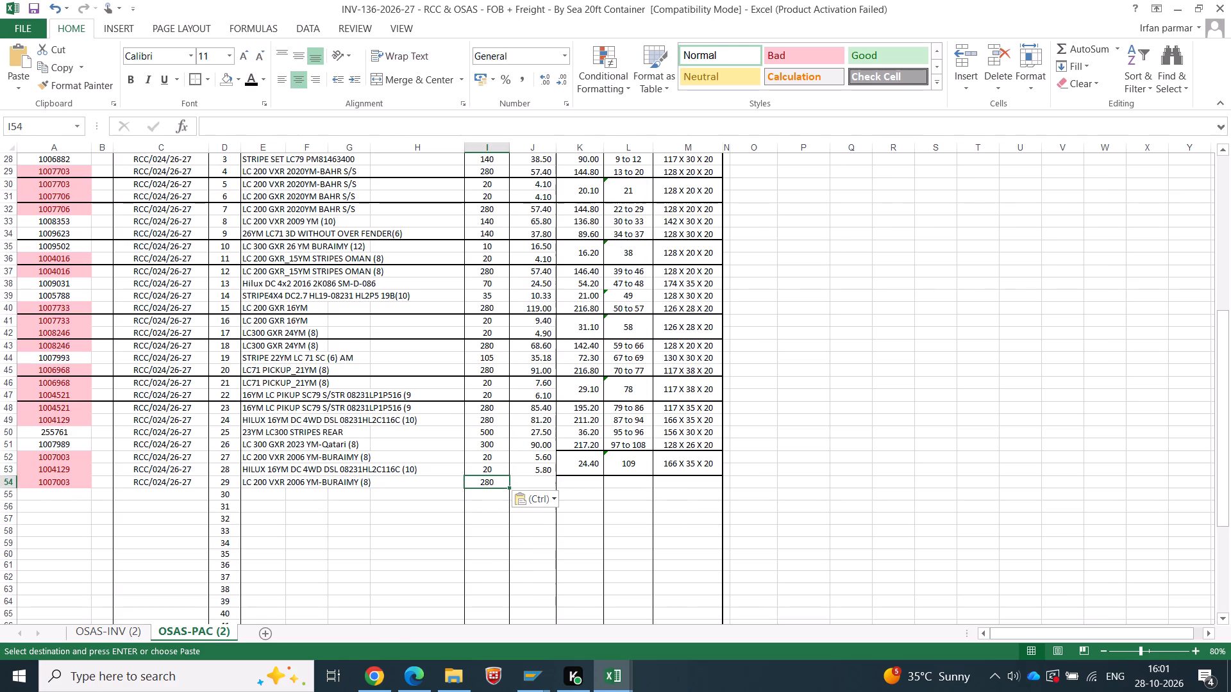
# Copy the cartons 110–117 net and gross weight totals, 78.40 and 168.80, into Sr No. 29 as values.
pyautogui.press('Tab')
pyautogui.hotkey('alt', 'Tab')
pyautogui.moveTo(587, 458); pyautogui.dragTo(658, 456)
pyautogui.hotkey('ctrl', 'c')
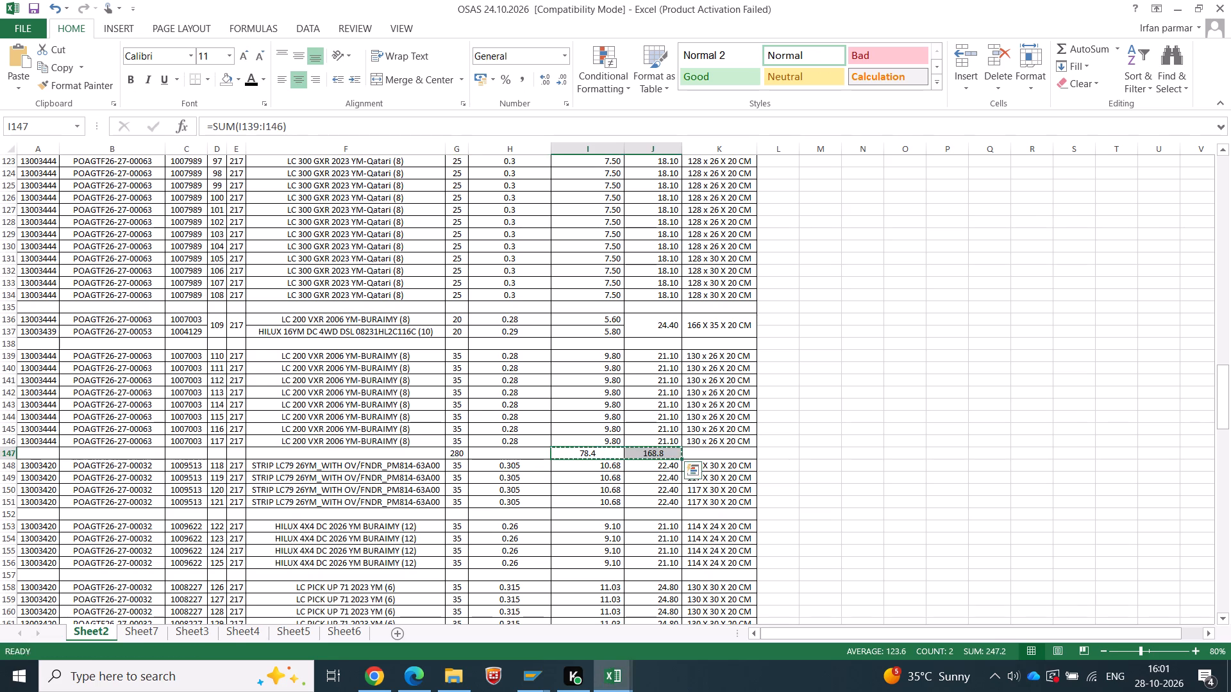
pyautogui.hotkey('alt', 'Tab')
pyautogui.rightClick(537, 482)
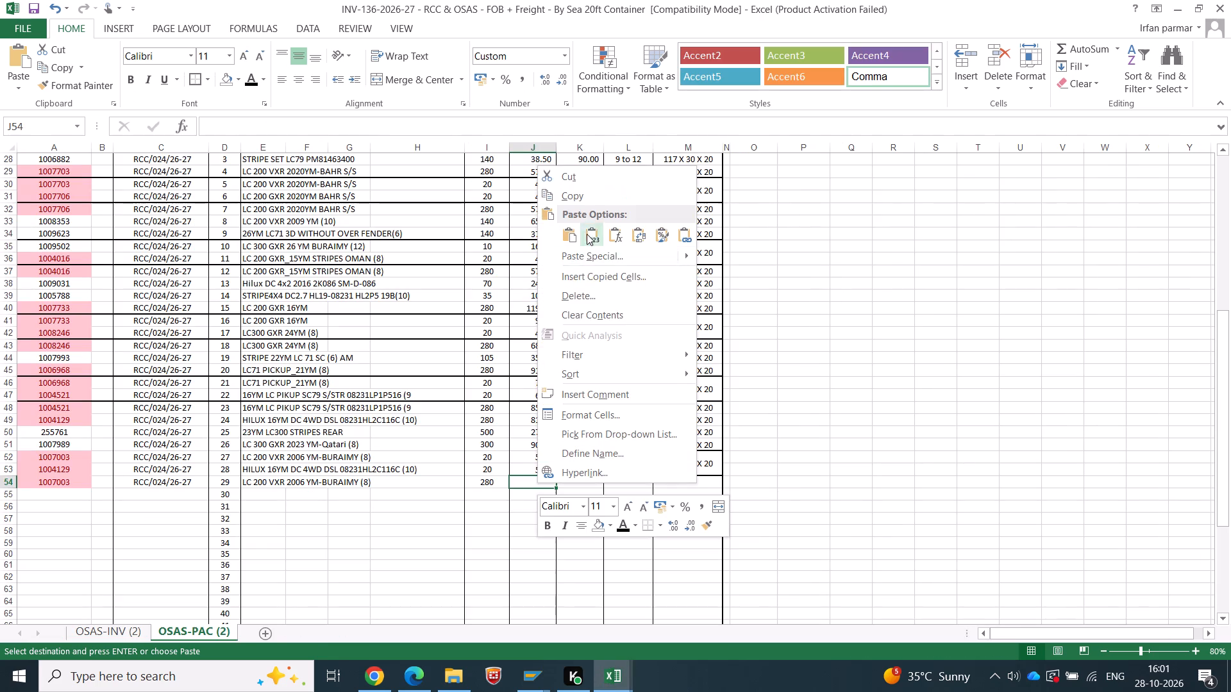
pyautogui.click(587, 234)
# Apply the thick border to the Sr No. 27–28 rows, from the item code through the size column.
pyautogui.moveTo(683, 459); pyautogui.dragTo(0, 463)
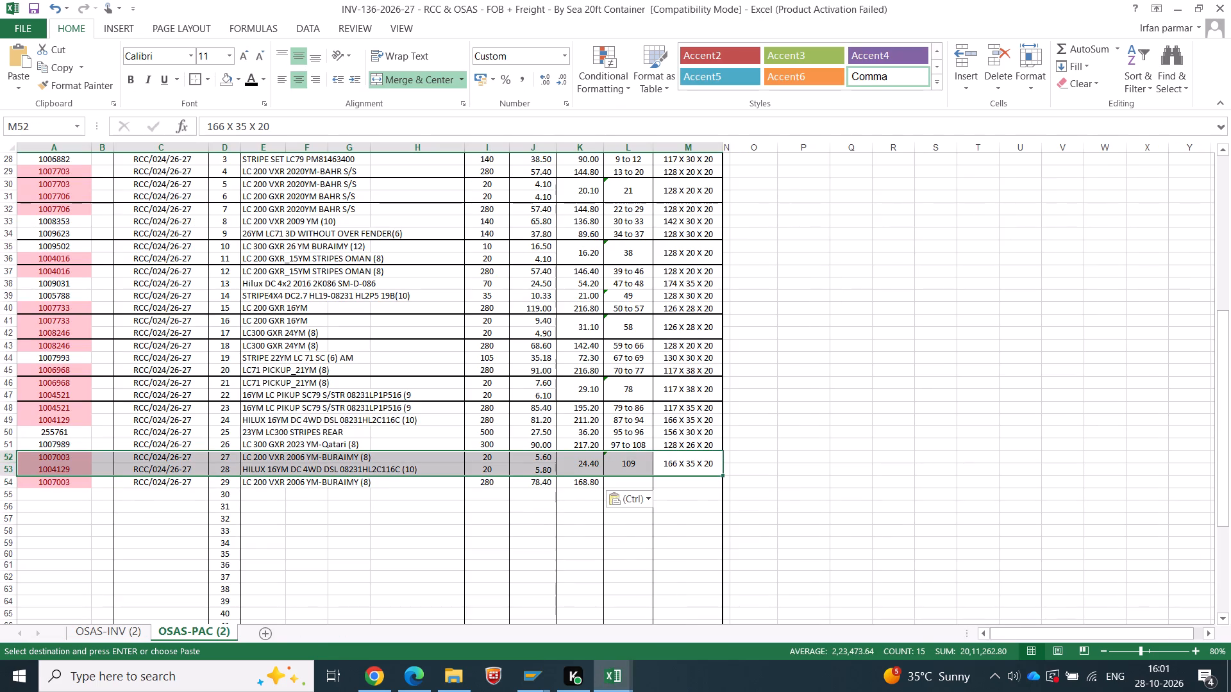
pyautogui.click(197, 78)
# Clear the temporary net and gross weight sums below cartons 110–117 in OSAS Sheet2.
pyautogui.click(632, 482)
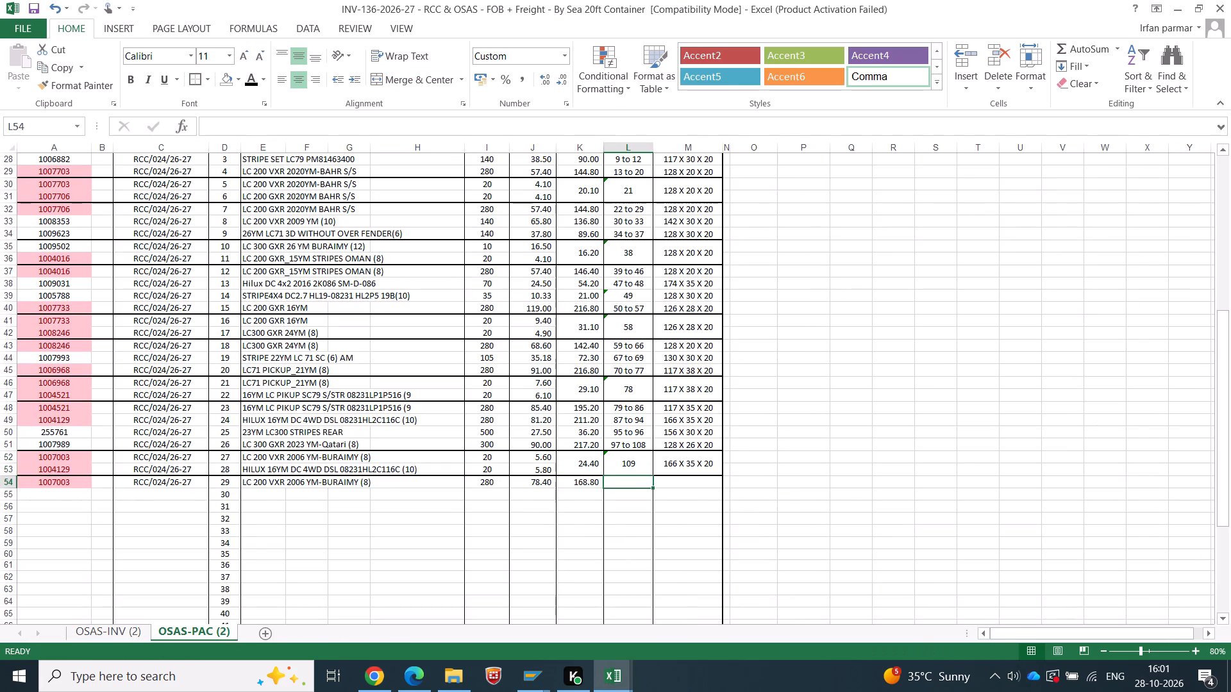
pyautogui.hotkey('alt', 'Tab')
pyautogui.press('Delete')
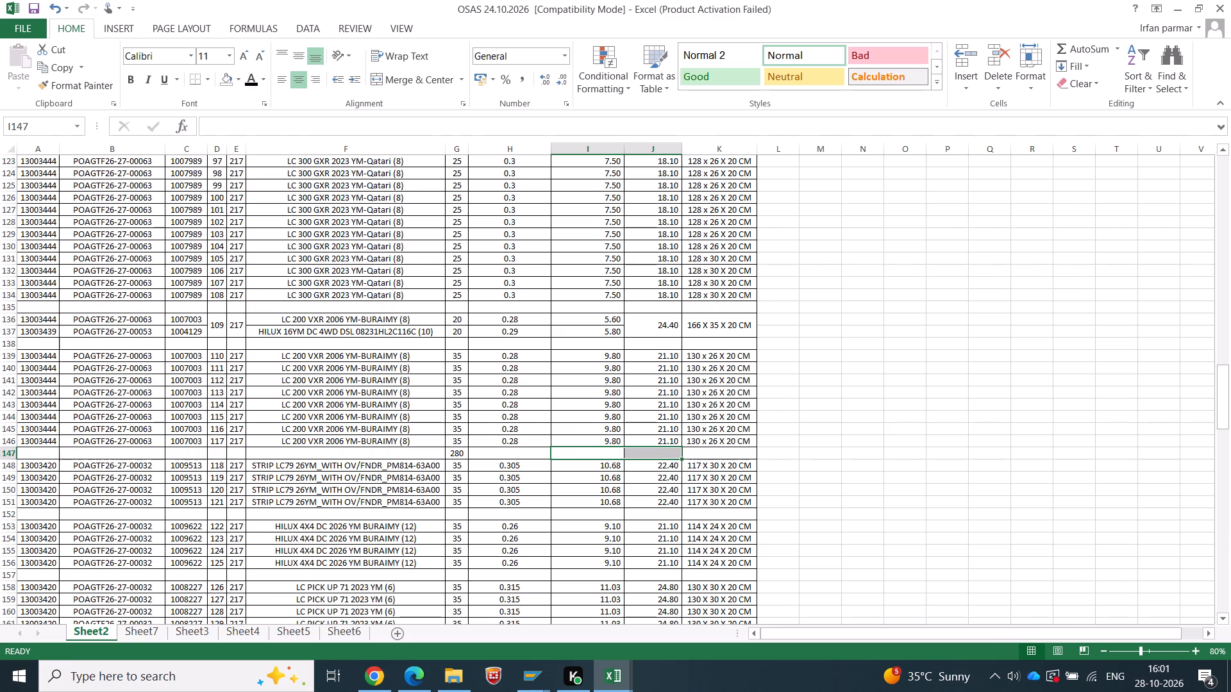
pyautogui.hotkey('alt', 'Tab')
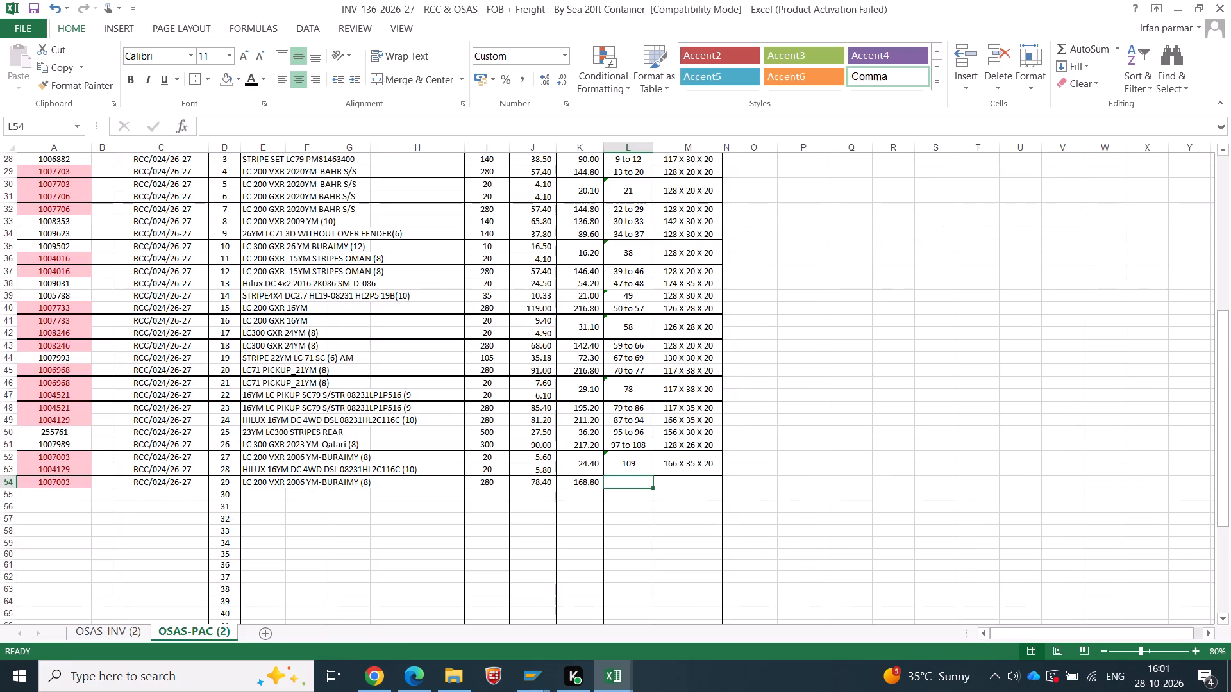
# Enter the carton range 110 to 117 for Sr No. 29 in the packing list.
pyautogui.hotkey('alt', 'Tab')
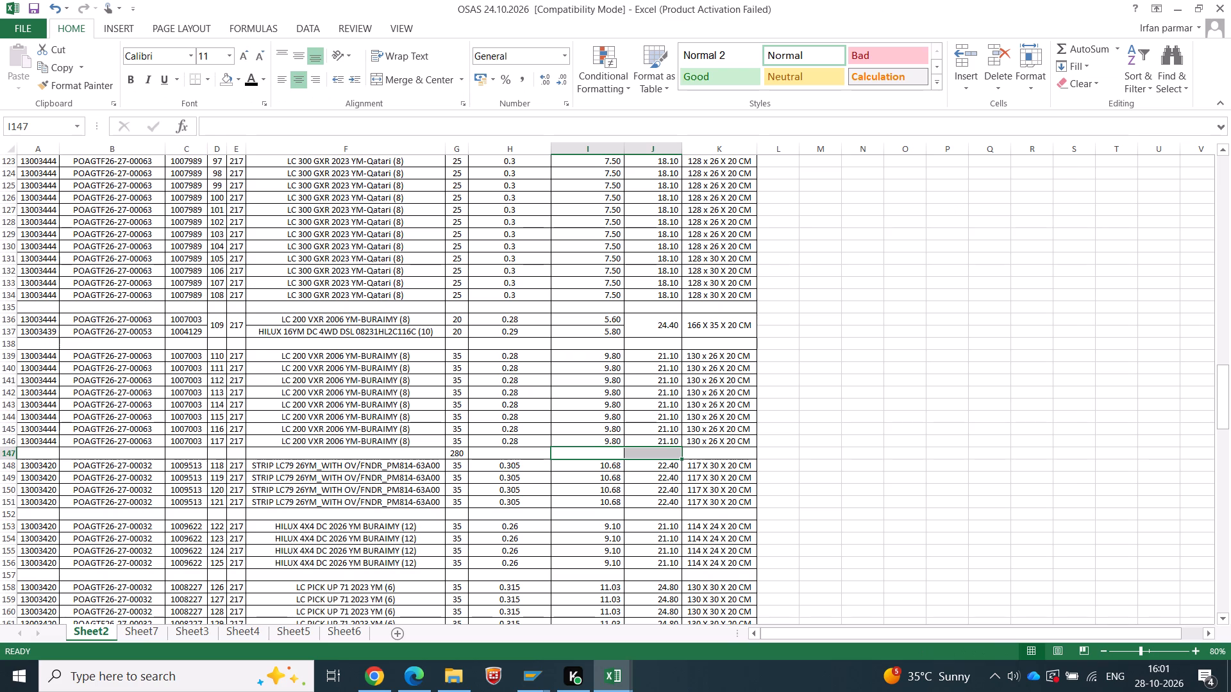
pyautogui.hotkey('alt', 'Tab')
pyautogui.write('110 to 117')
pyautogui.press('Tab')
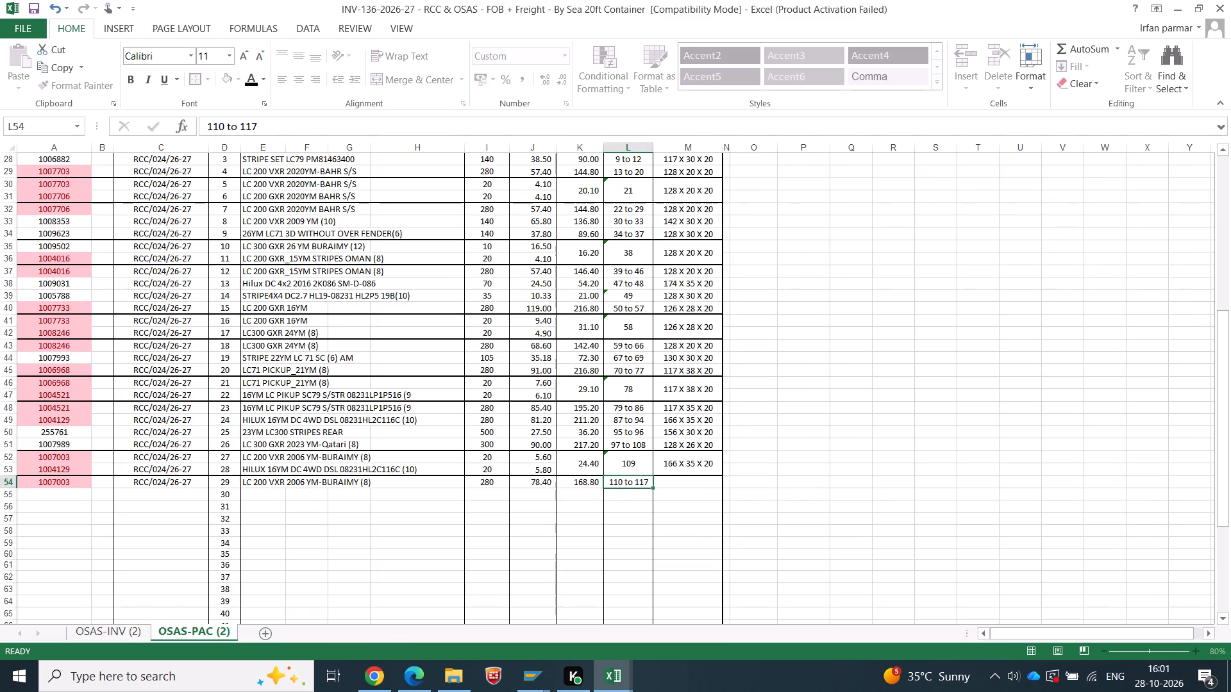
# Copy the cartons 110–117 size from OSAS Sheet2 into Sr No. 29 and edit it to read 130 X 26 X 20.
pyautogui.hotkey('alt', 'Tab')
pyautogui.click(707, 422)
pyautogui.hotkey('ctrl', 'c')
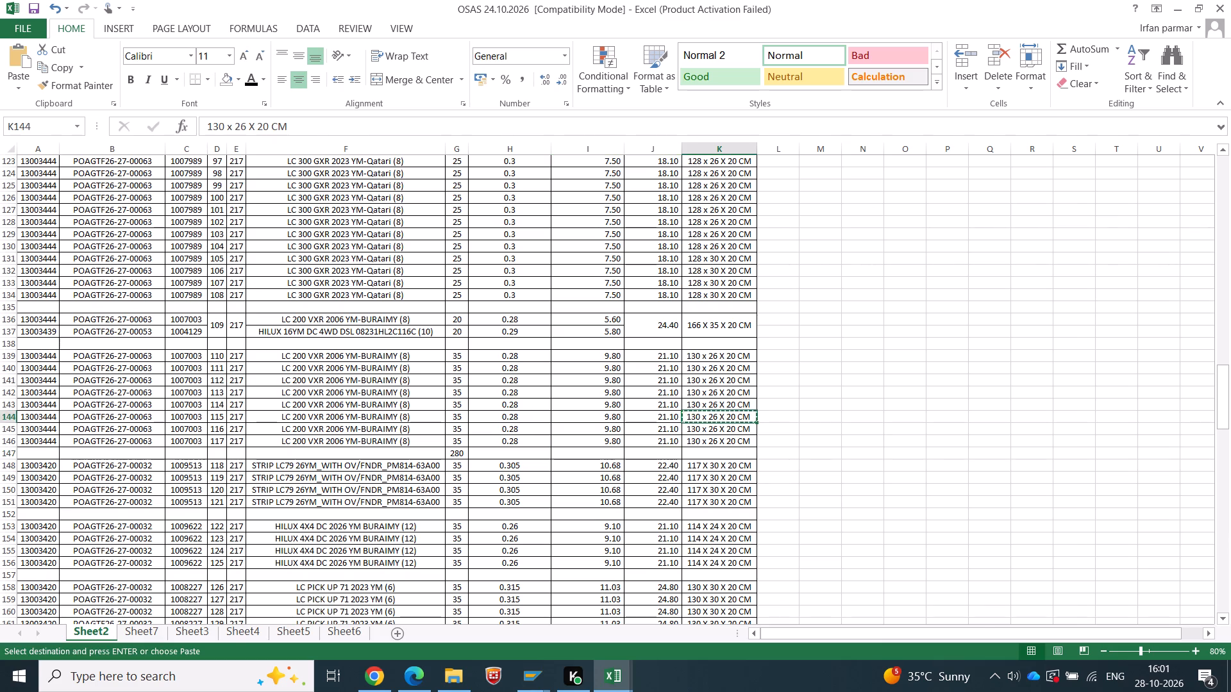
pyautogui.hotkey('alt', 'Tab')
pyautogui.rightClick(683, 482)
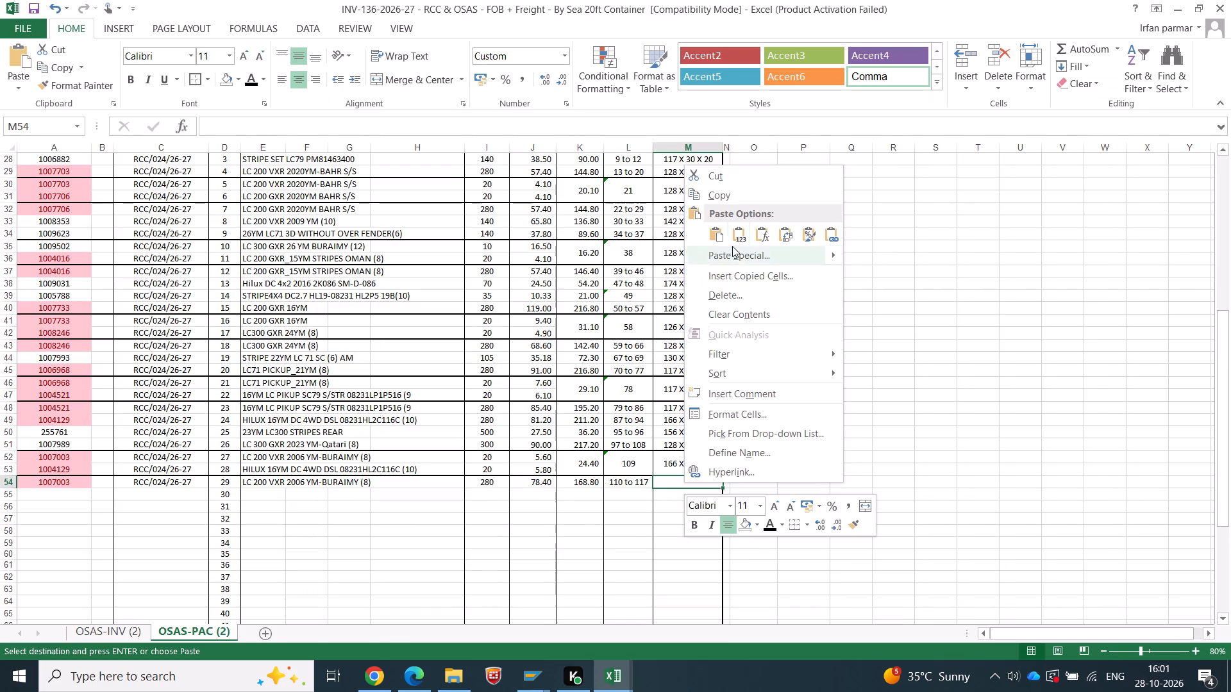
pyautogui.click(736, 233)
pyautogui.moveTo(271, 126); pyautogui.dragTo(351, 128)
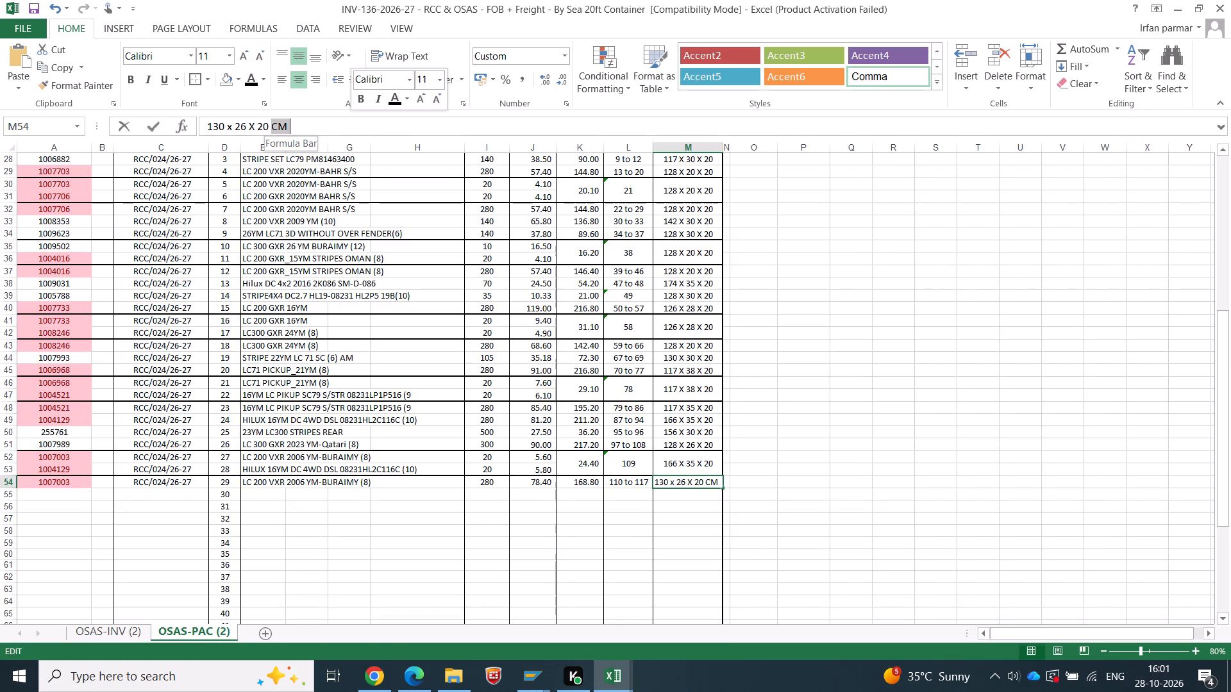
pyautogui.press('BackSpace')
pyautogui.press('BackSpace')
pyautogui.press('Left')
pyautogui.press('Left')
pyautogui.press('Left')
pyautogui.press('Left')
pyautogui.press('Left')
pyautogui.press('Left')
pyautogui.press('Left')
pyautogui.press('Left')
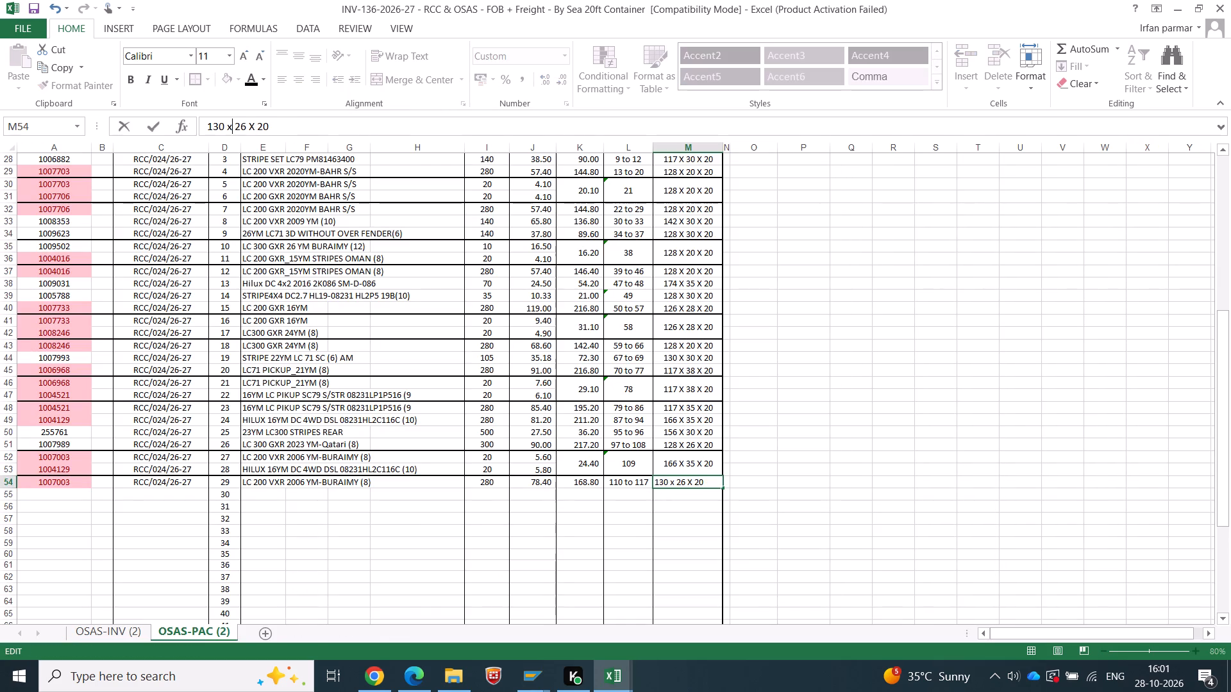
pyautogui.hotkey('shift', 'Left')
pyautogui.hotkey('shift', 'x')
pyautogui.press('Return')
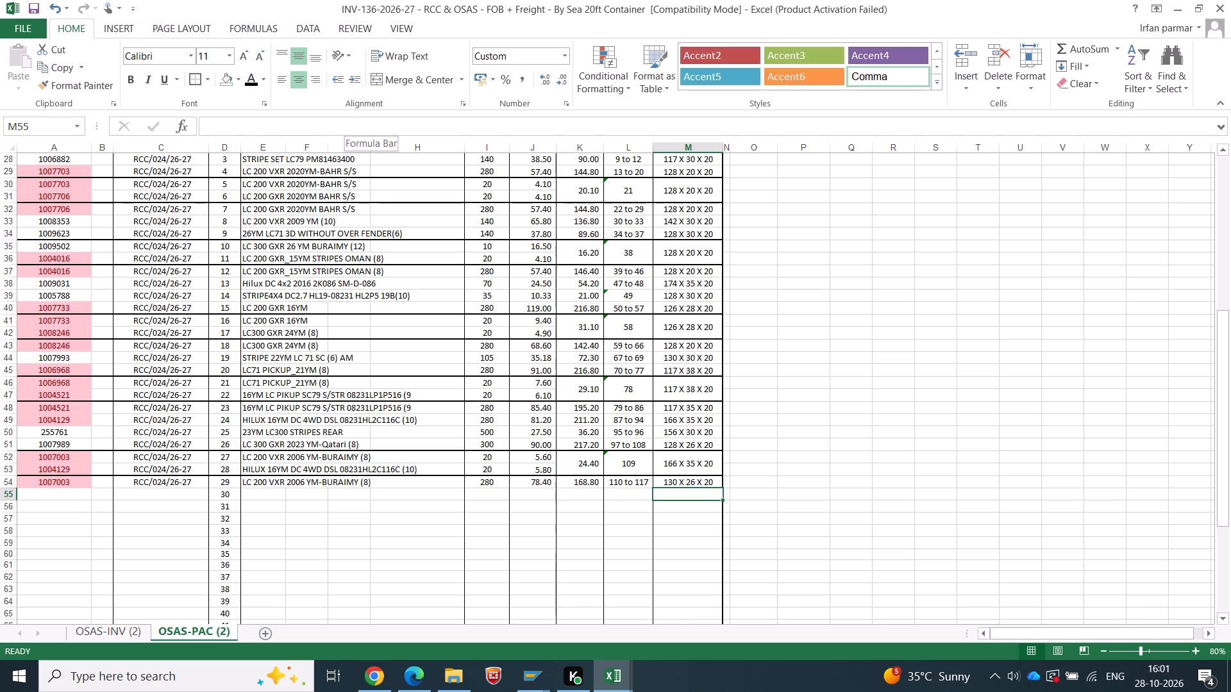
# Copy the carton 118 item code 1009513 from OSAS Sheet2 into Sr No. 30 as a value.
pyautogui.scroll(-1, 142, 161)
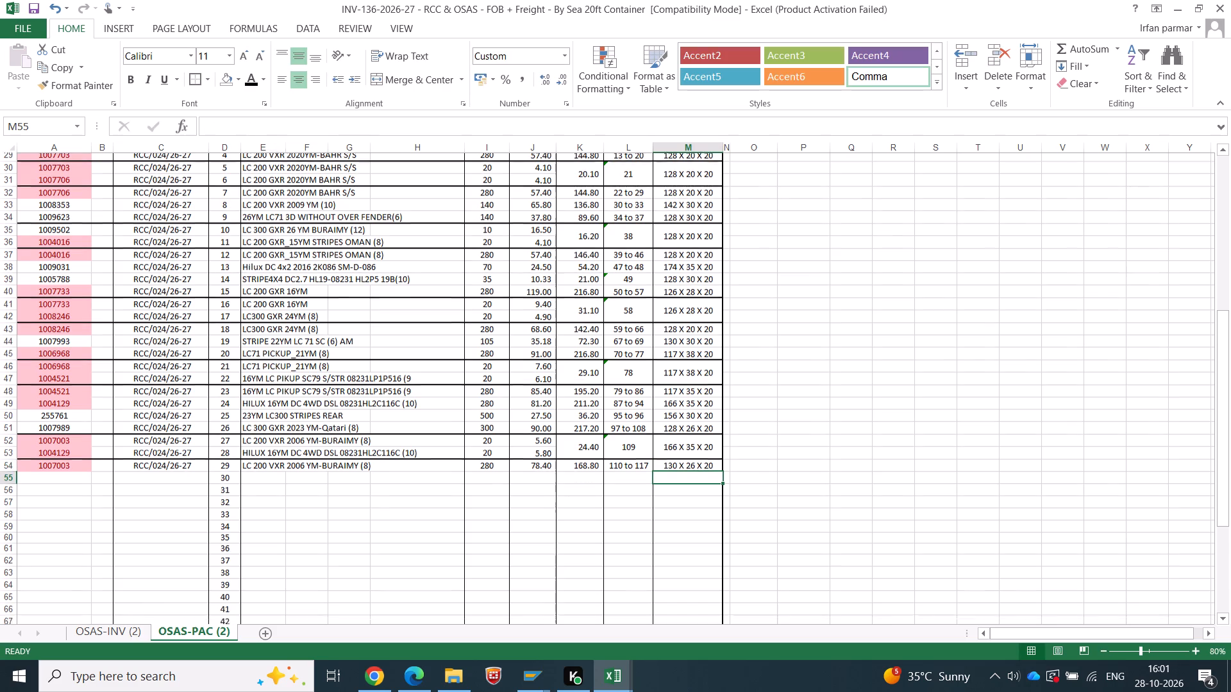
pyautogui.scroll(-4, 324, 299)
pyautogui.click(400, 393)
pyautogui.hotkey('alt', 'Tab')
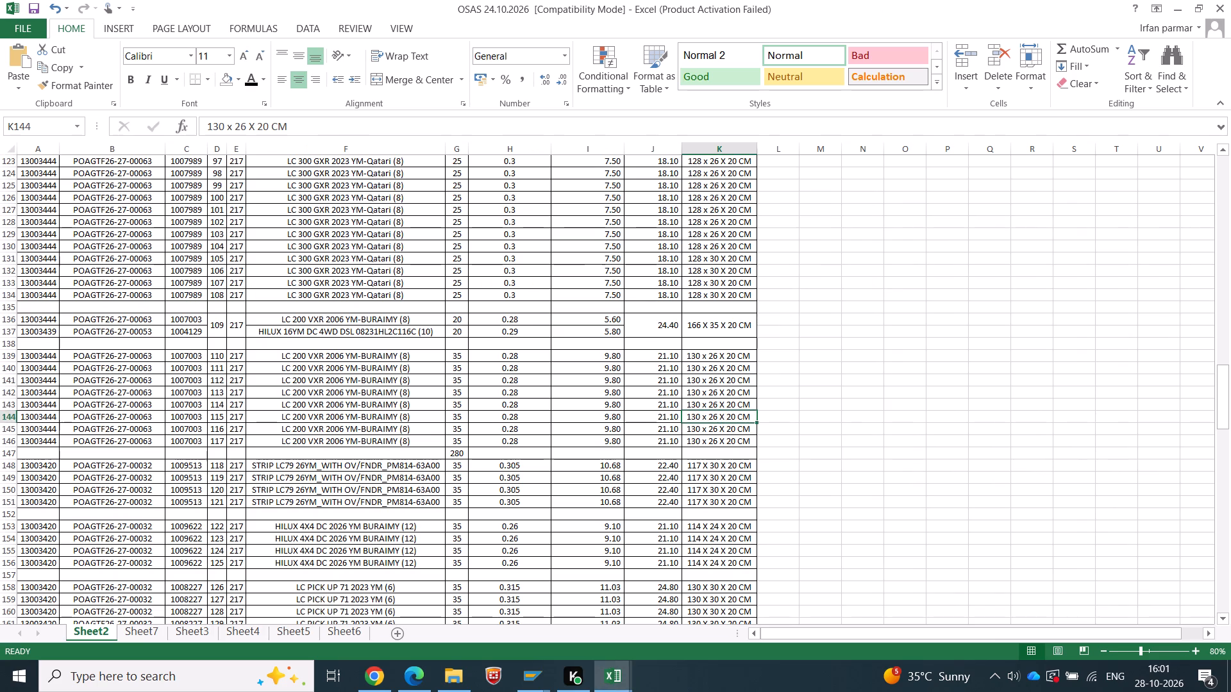
pyautogui.click(120, 469)
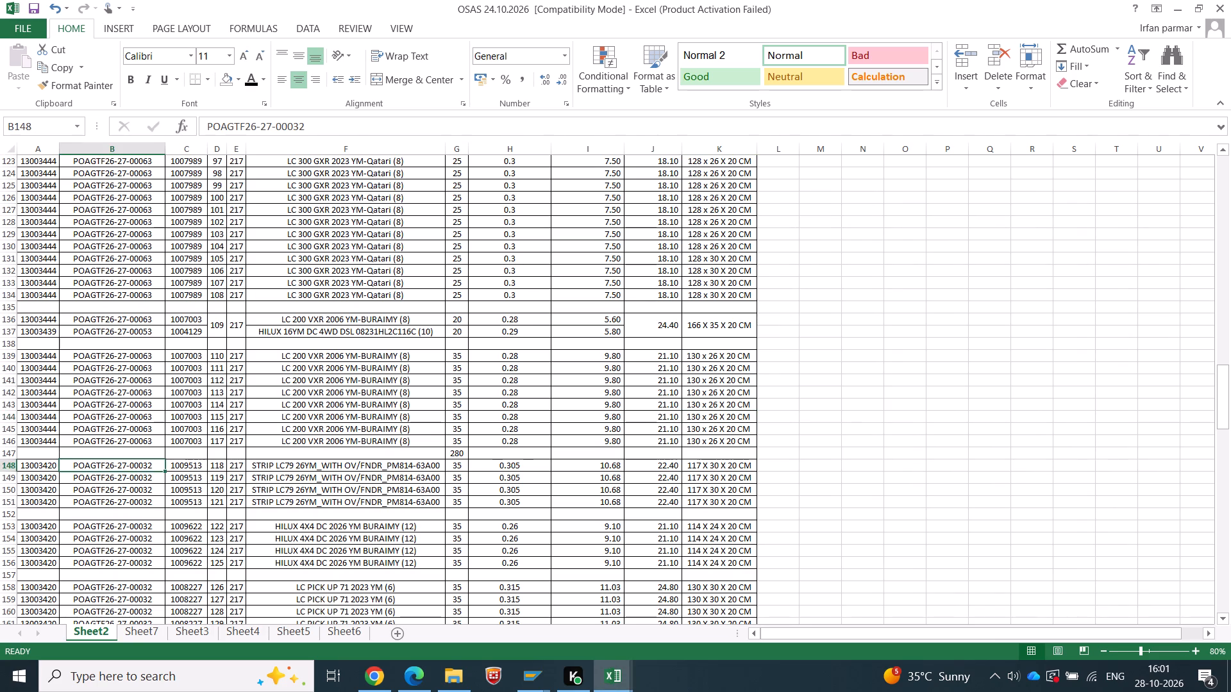
pyautogui.click(172, 472)
pyautogui.hotkey('ctrl', 'c')
pyautogui.hotkey('alt', 'Tab')
pyautogui.rightClick(58, 308)
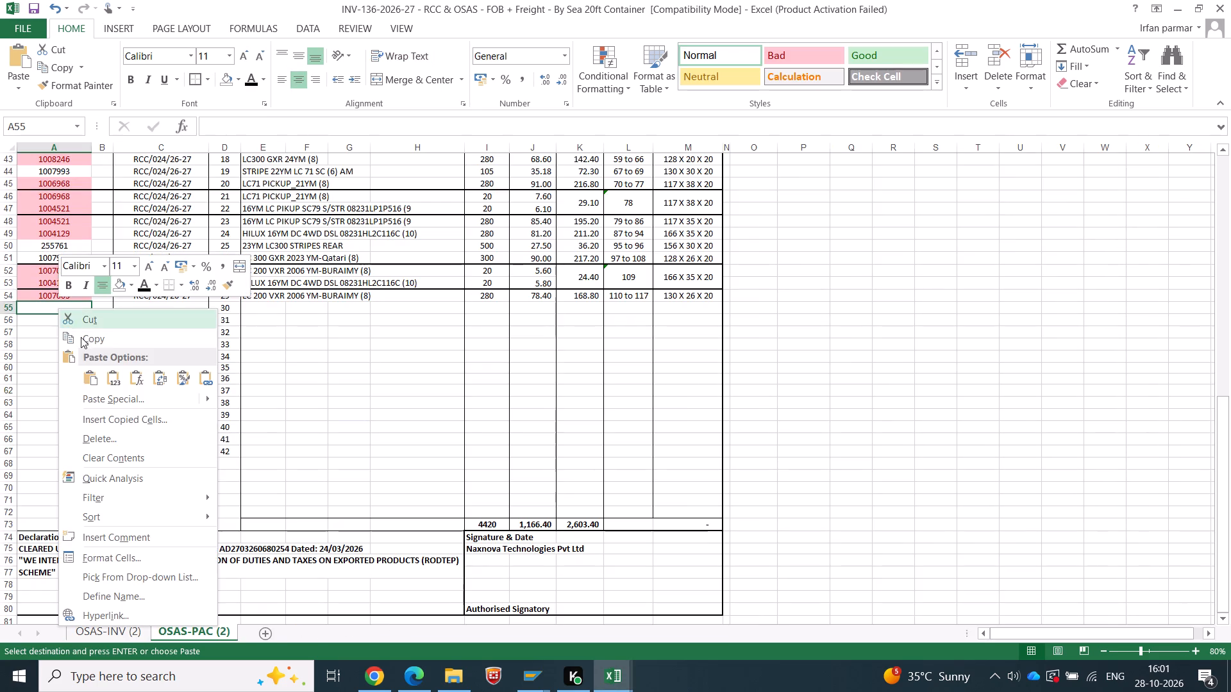
pyautogui.click(110, 377)
# Fill the reference RCC/024/26-27 down into Sr No. 30 of the packing list.
pyautogui.press('Tab')
pyautogui.press('Tab')
pyautogui.press('d')
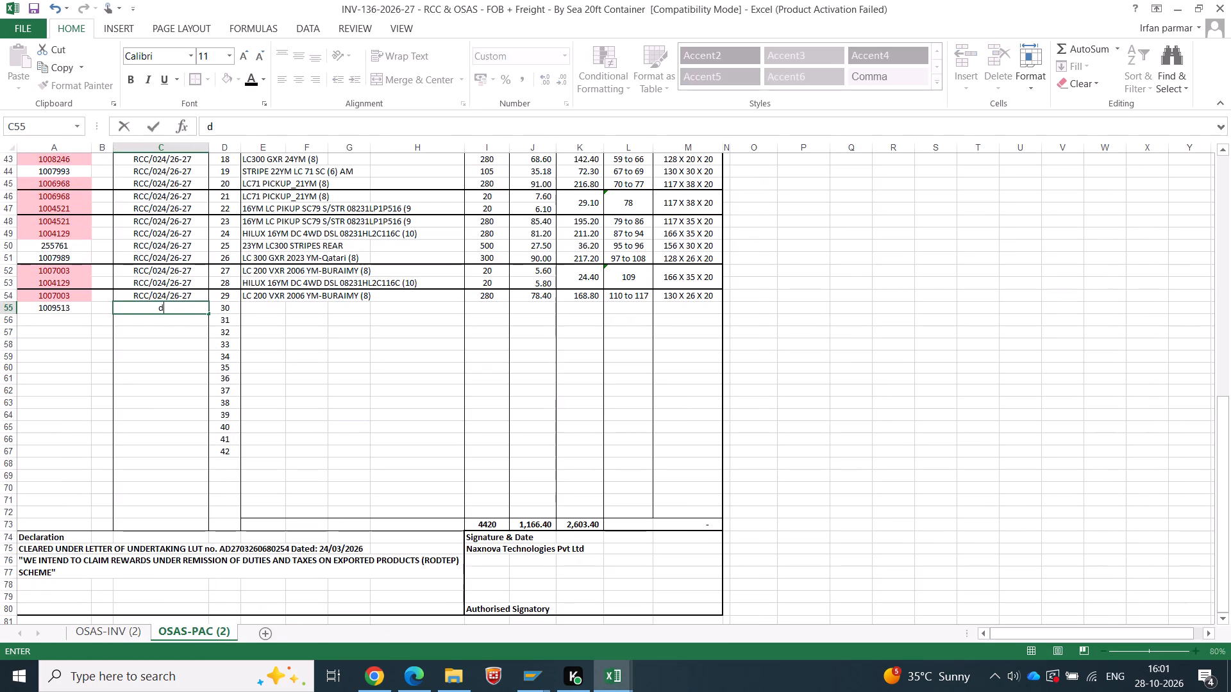
pyautogui.press('Escape')
pyautogui.hotkey('ctrl', 'd')
# Copy the description STRIP LC79 26YM_WITH OV/FNDR_PM814-63A00 from OSAS Sheet2 into Sr No. 30 as a value.
pyautogui.press('Tab')
pyautogui.press('Tab')
pyautogui.hotkey('alt', 'Tab')
pyautogui.press('Tab')
pyautogui.press('Tab')
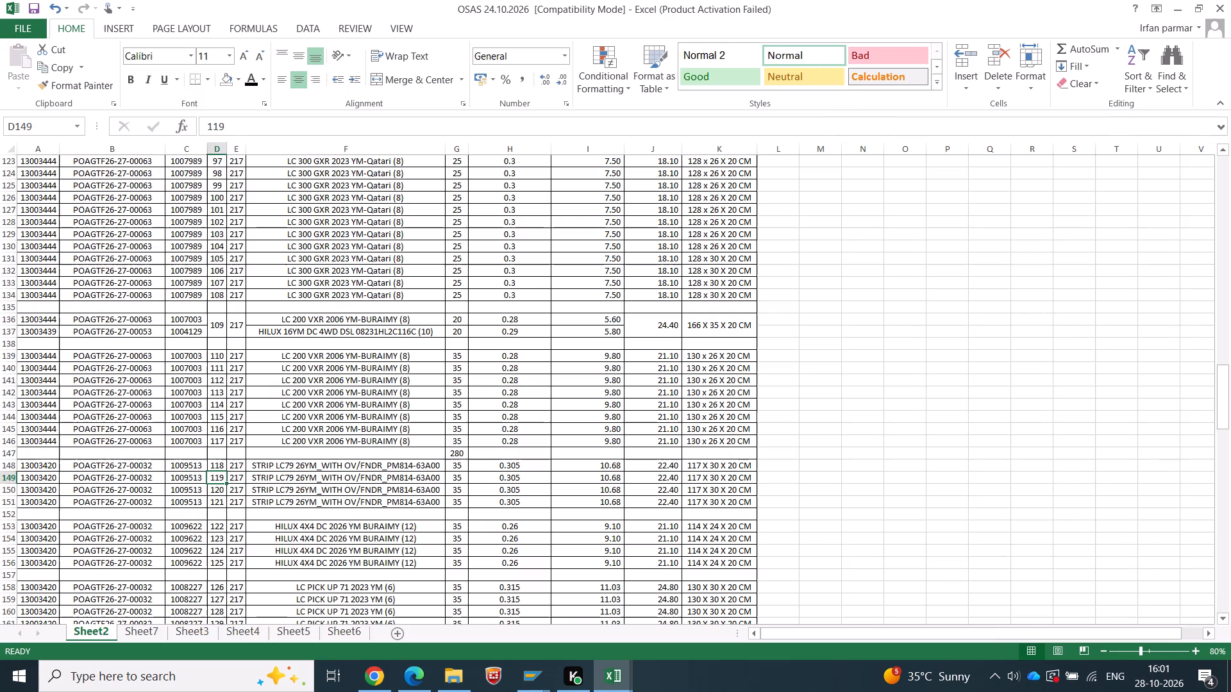
pyautogui.press('Tab')
pyautogui.hotkey('ctrl', 'c')
pyautogui.hotkey('alt', 'Tab')
pyautogui.rightClick(251, 308)
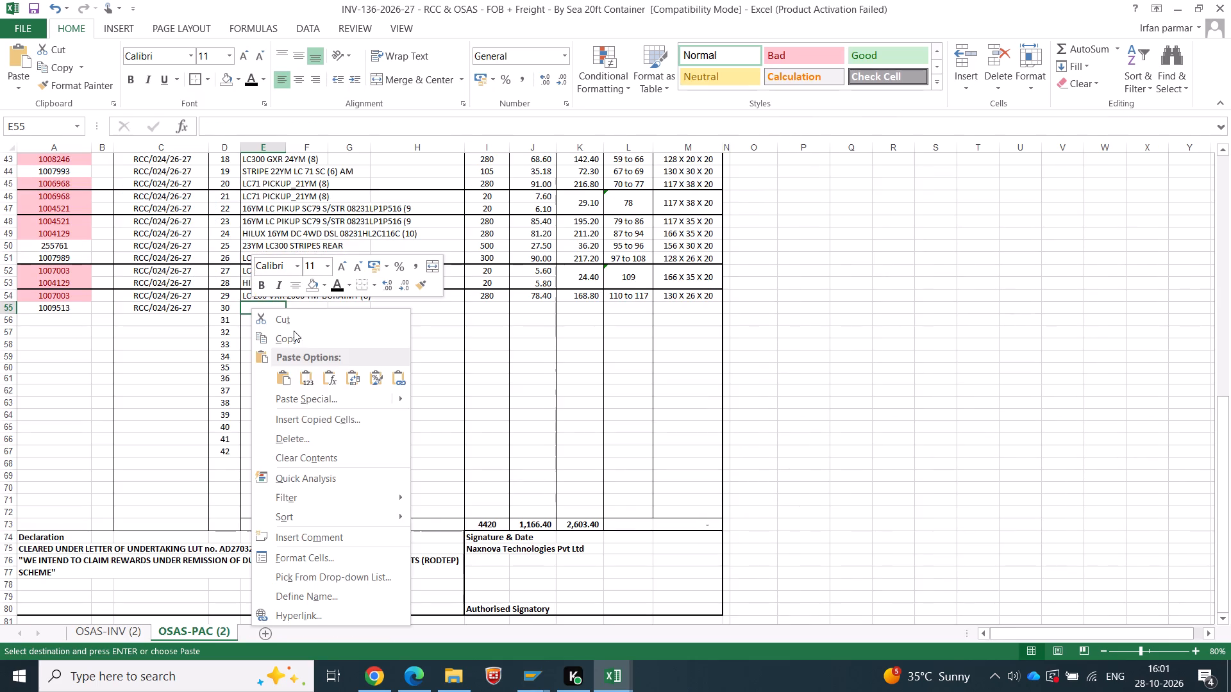
pyautogui.click(305, 373)
# Clear the temporary quantity sum below cartons 110–117 in OSAS Sheet2.
pyautogui.press('Tab')
pyautogui.press('Tab')
pyautogui.press('Tab')
pyautogui.press('Tab')
pyautogui.hotkey('alt', 'Tab')
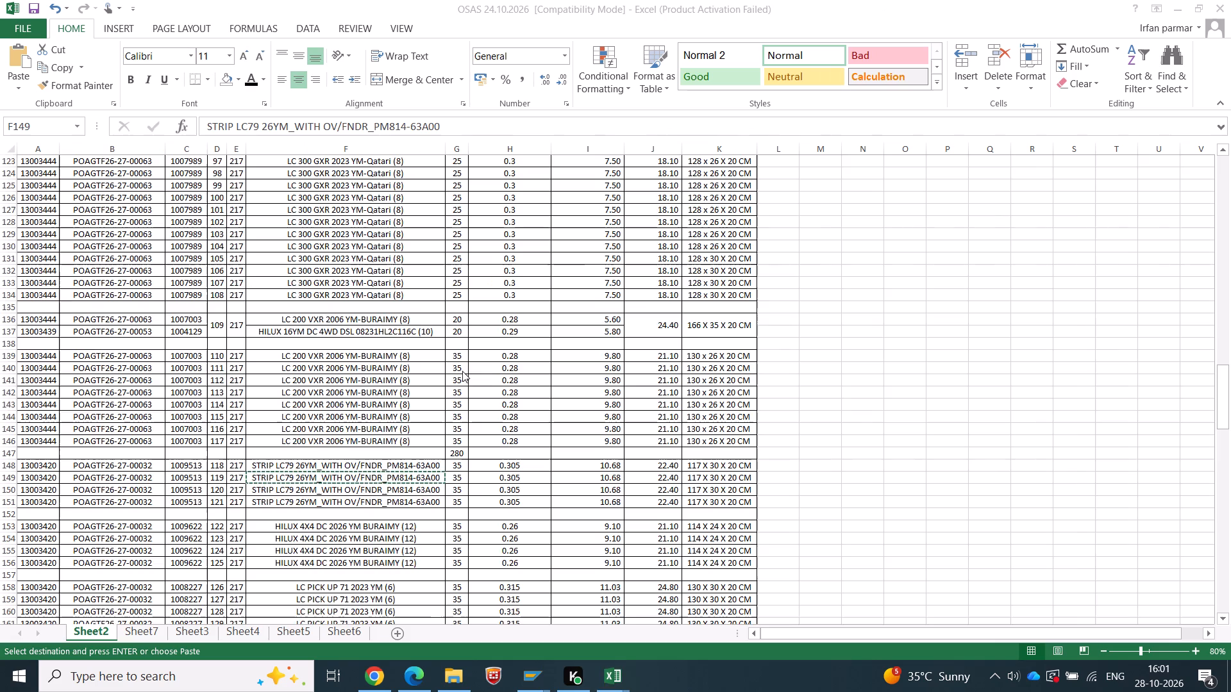
pyautogui.scroll(-3, 466, 368)
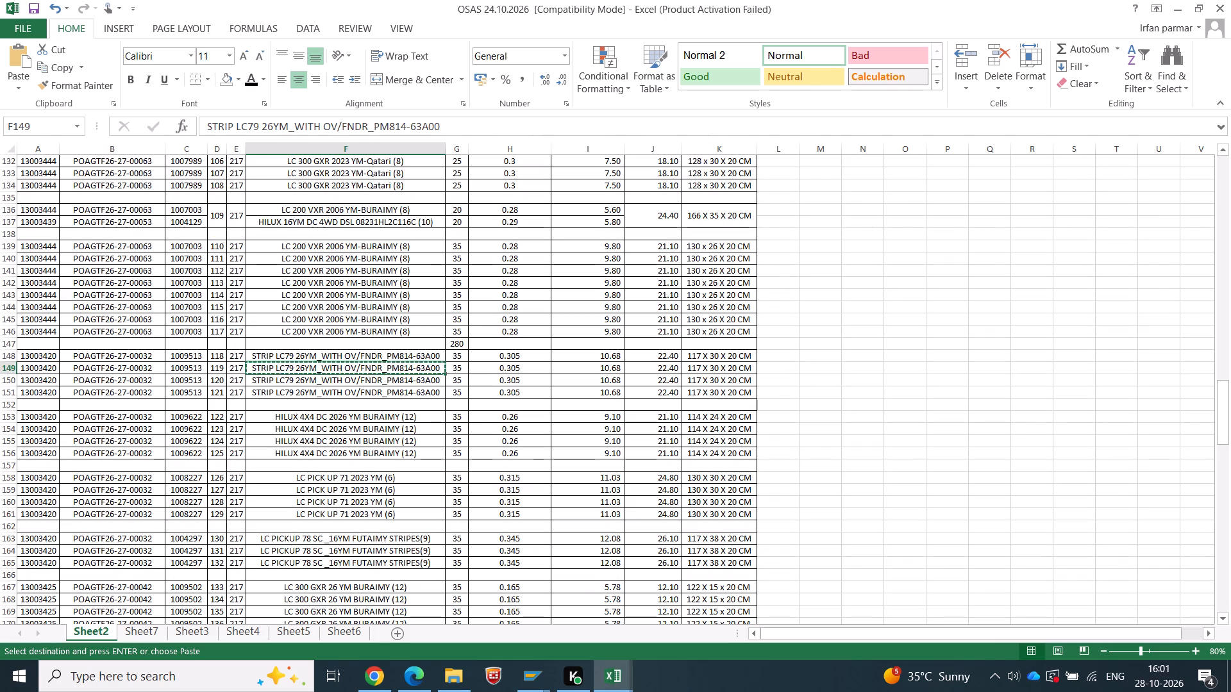
pyautogui.click(448, 342)
pyautogui.press('Delete')
# Sum the quantity below cartons 118–121 in OSAS Sheet2 and copy the sum formula to the net and gross weight columns.
pyautogui.click(459, 396)
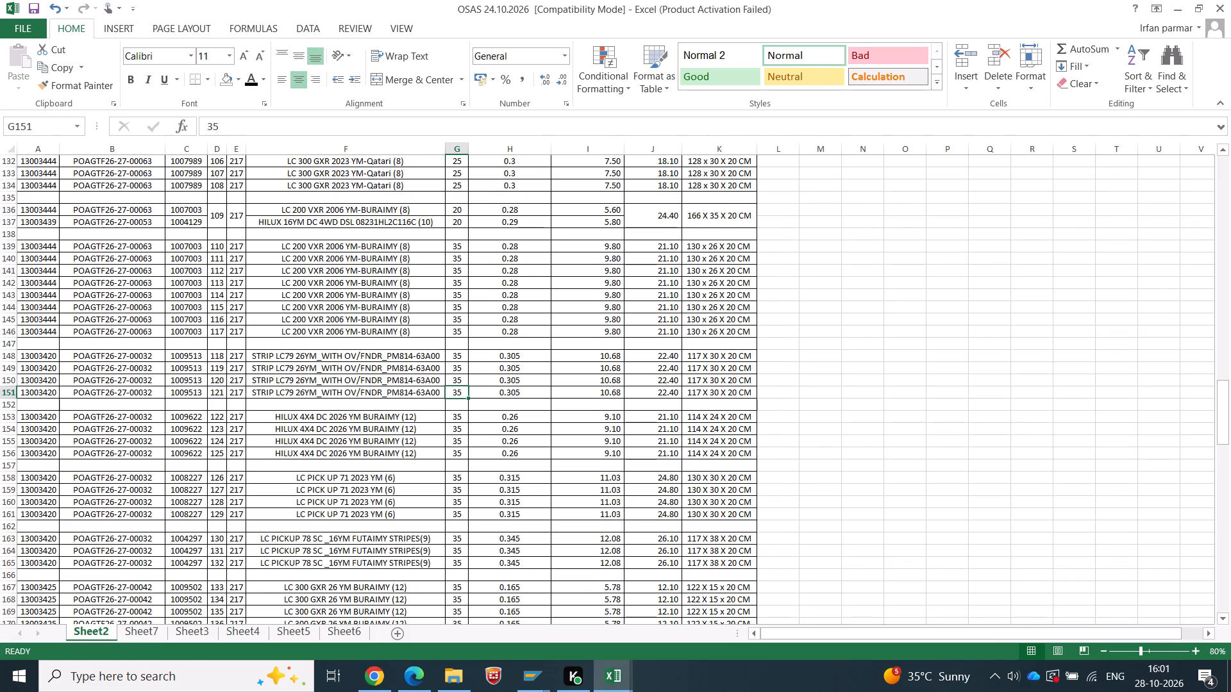
pyautogui.click(458, 404)
pyautogui.hotkey('alt', '=')
pyautogui.press('Return')
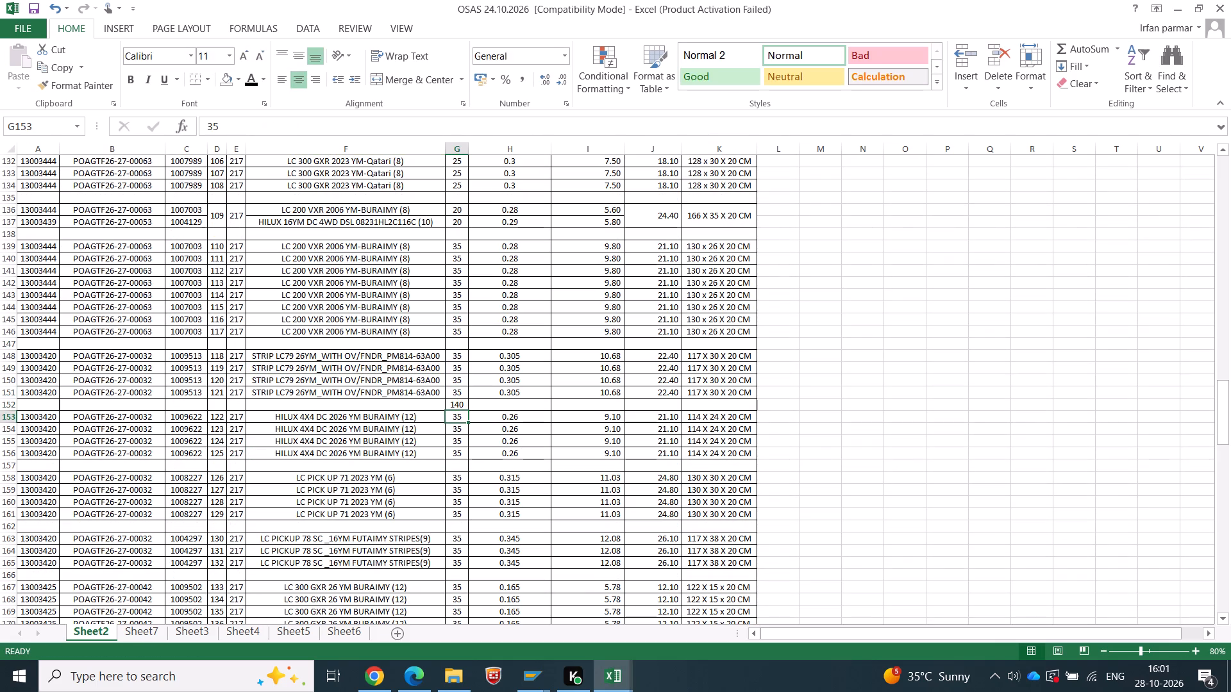
pyautogui.press('Up')
pyautogui.hotkey('ctrl', 'c')
pyautogui.press('Right')
pyautogui.press('Right')
pyautogui.hotkey('shift', 'Right')
pyautogui.press('Return')
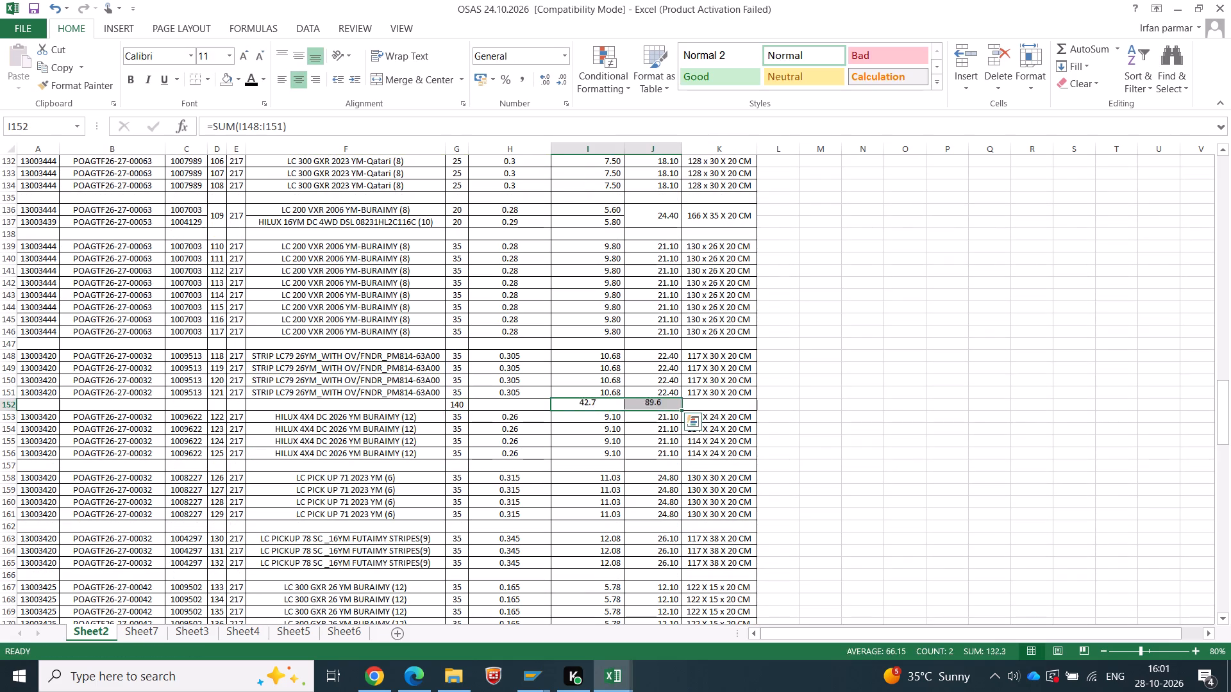
# Copy the cartons 118–121 quantity total of 140 into Sr No. 30 of the packing list as a value.
pyautogui.press('Left')
pyautogui.press('Left')
pyautogui.hotkey('ctrl', 'c')
pyautogui.hotkey('alt', 'Tab')
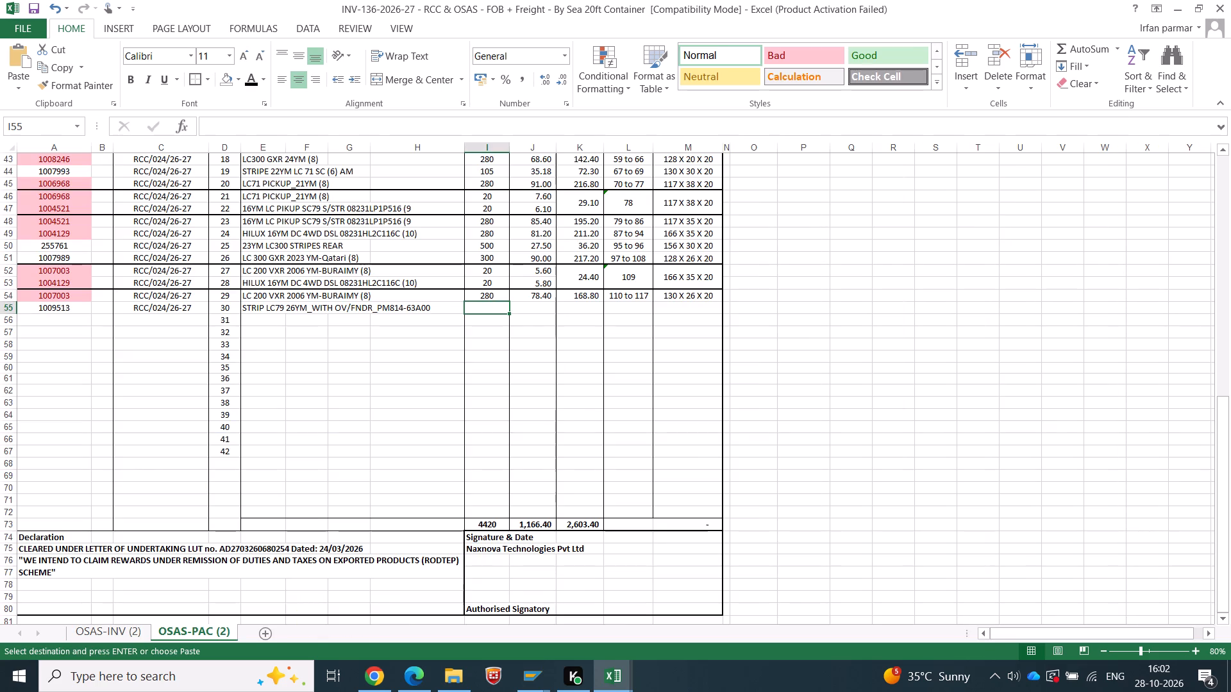
pyautogui.rightClick(487, 307)
pyautogui.click(533, 367)
# Copy the cartons 118–121 net and gross weight totals, 42.7 and 89.6, into Sr No. 30 as values.
pyautogui.press('Tab')
pyautogui.hotkey('alt', 'Tab')
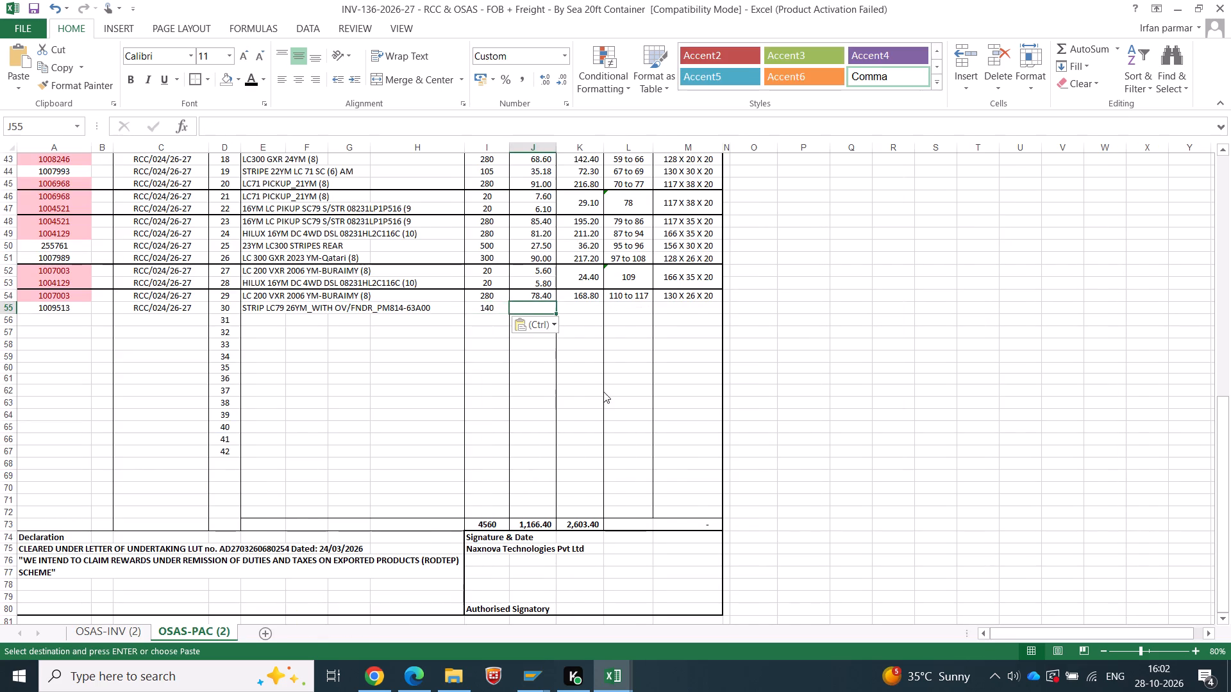
pyautogui.moveTo(558, 405); pyautogui.dragTo(661, 407)
pyautogui.hotkey('ctrl', 'c')
pyautogui.hotkey('alt', 'Tab')
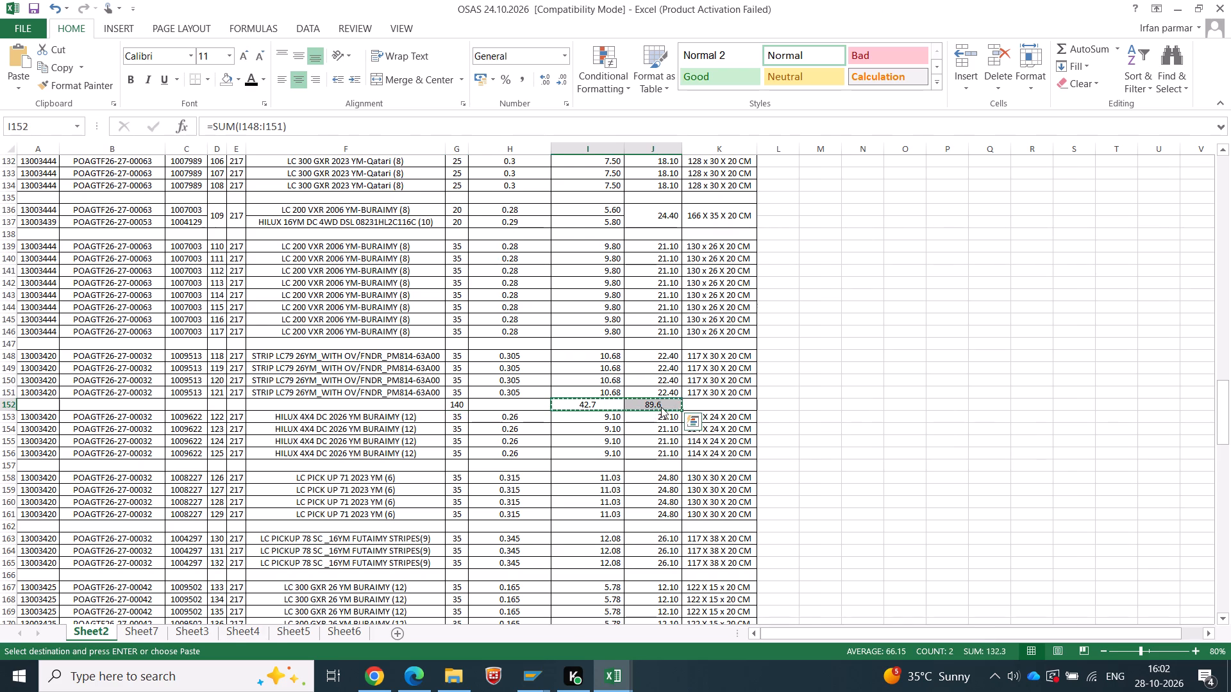
pyautogui.rightClick(535, 311)
pyautogui.rightClick(535, 305)
pyautogui.click(585, 376)
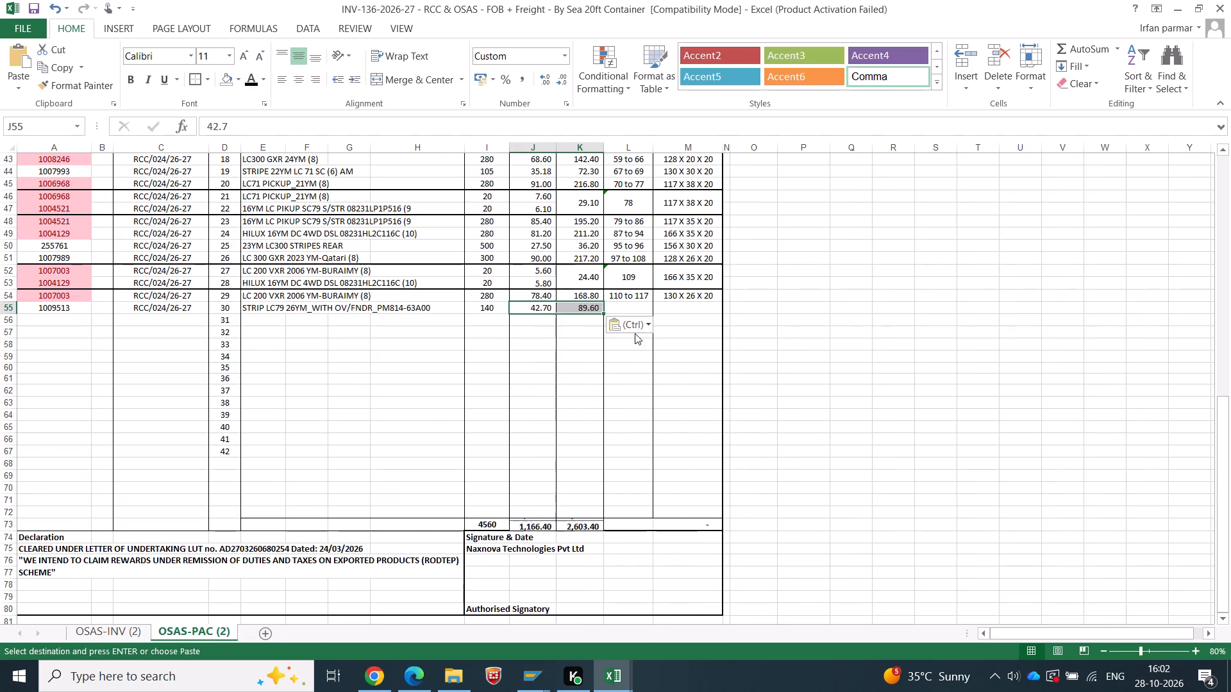
# Enter the carton range 118 to 121 for Sr No. 30 in the packing list.
pyautogui.press('Tab')
pyautogui.click(619, 311)
pyautogui.hotkey('alt', 'Tab')
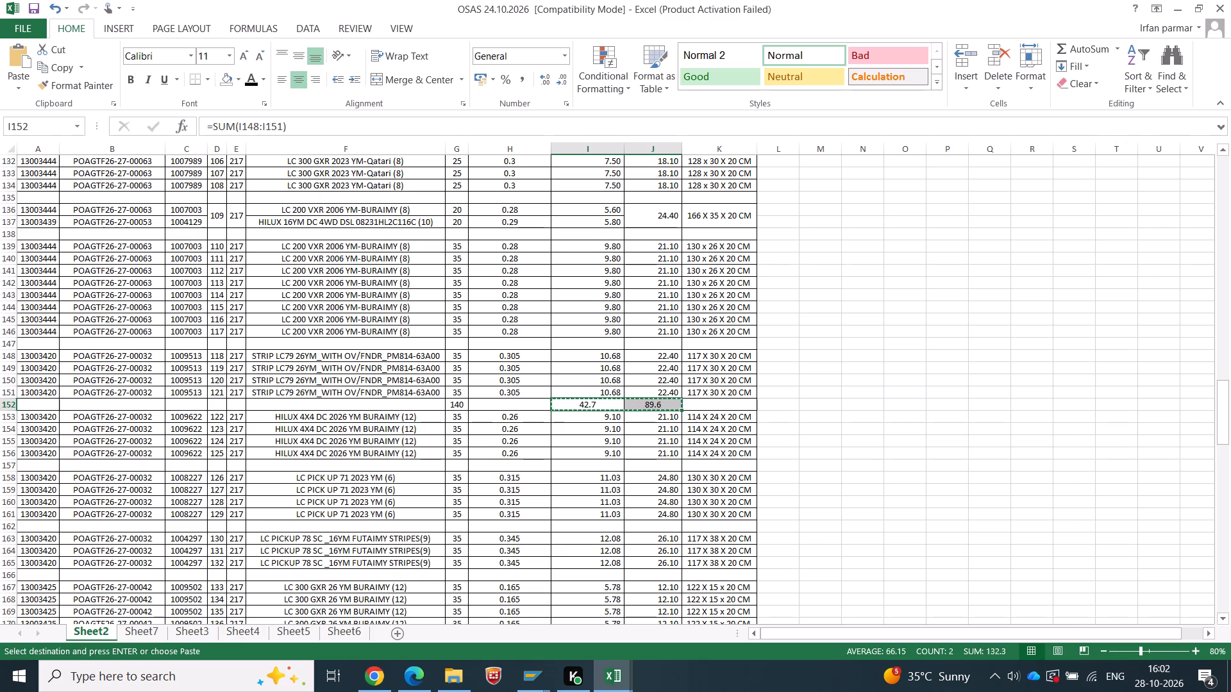
pyautogui.hotkey('alt', 'Tab')
pyautogui.write('118 ti')
pyautogui.press('BackSpace')
pyautogui.write('o 121')
pyautogui.press('Tab')
# Clear the temporary quantity and weight sums below cartons 118–121 in OSAS Sheet2.
pyautogui.hotkey('alt', 'Tab')
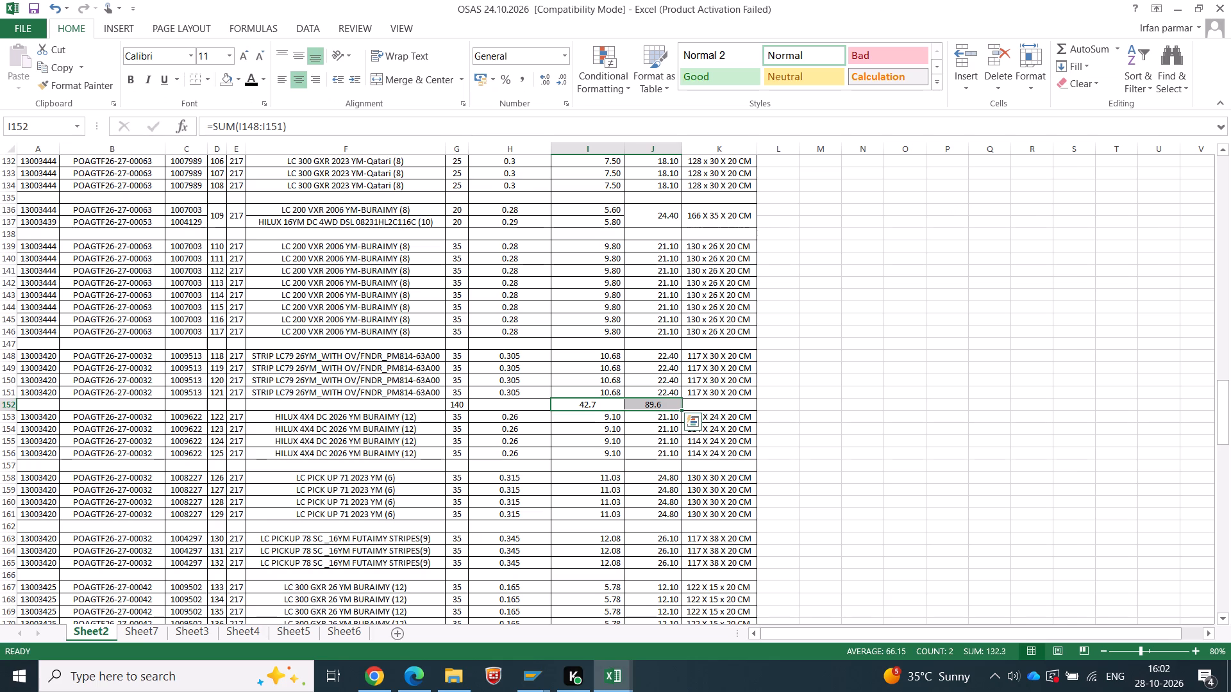
pyautogui.moveTo(465, 400); pyautogui.dragTo(642, 403)
pyautogui.press('Delete')
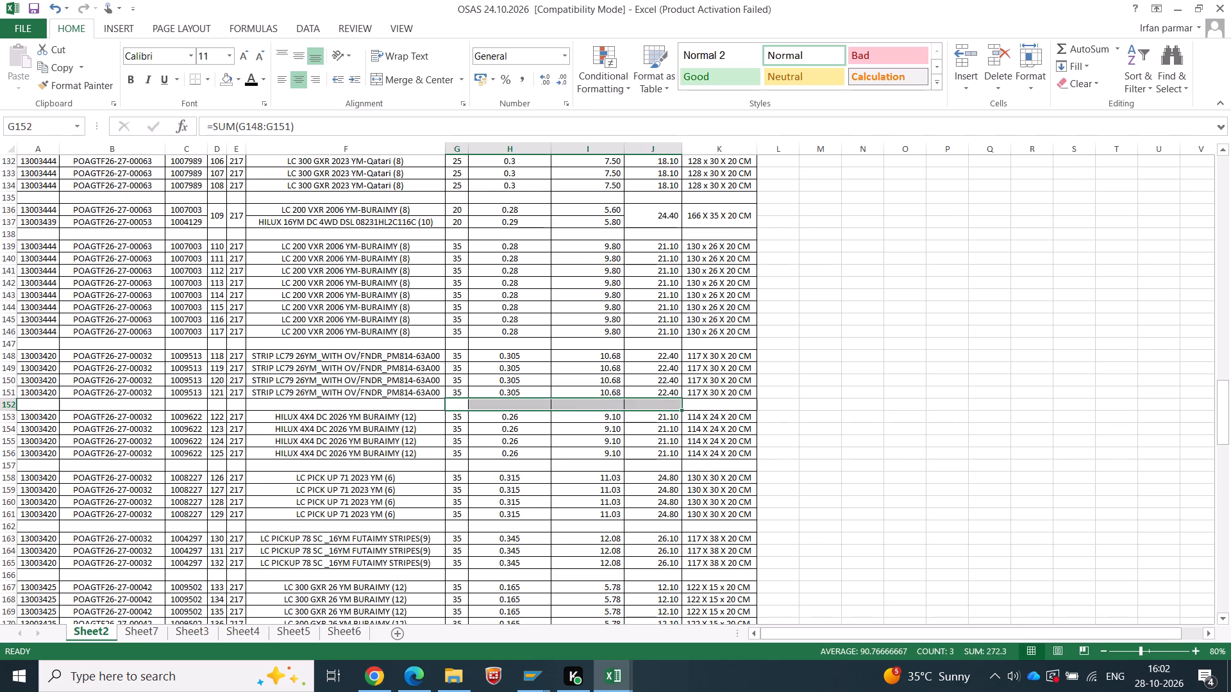
# Copy the carton 118 size from OSAS Sheet2 into Sr No. 30 and edit it to read 117 X 30 X 20.
pyautogui.click(732, 361)
pyautogui.hotkey('ctrl', 'c')
pyautogui.hotkey('alt', 'Tab')
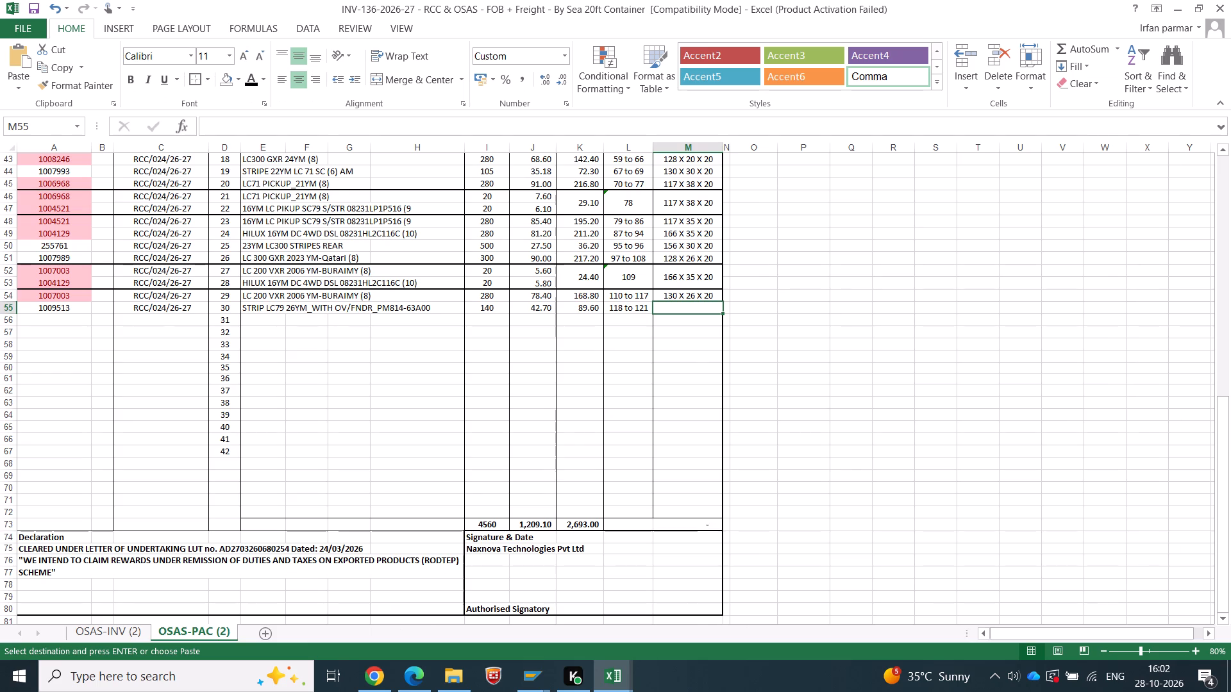
pyautogui.rightClick(688, 309)
pyautogui.click(741, 373)
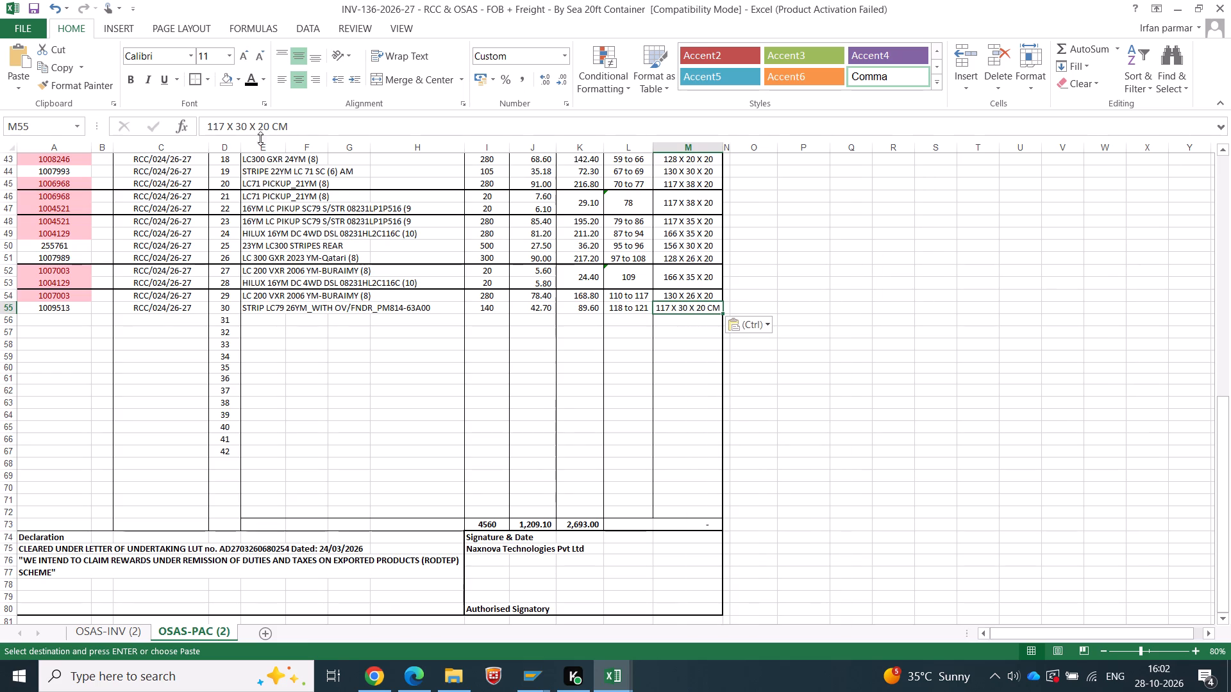
pyautogui.moveTo(269, 126); pyautogui.dragTo(380, 140)
pyautogui.press('BackSpace')
pyautogui.press('Return')
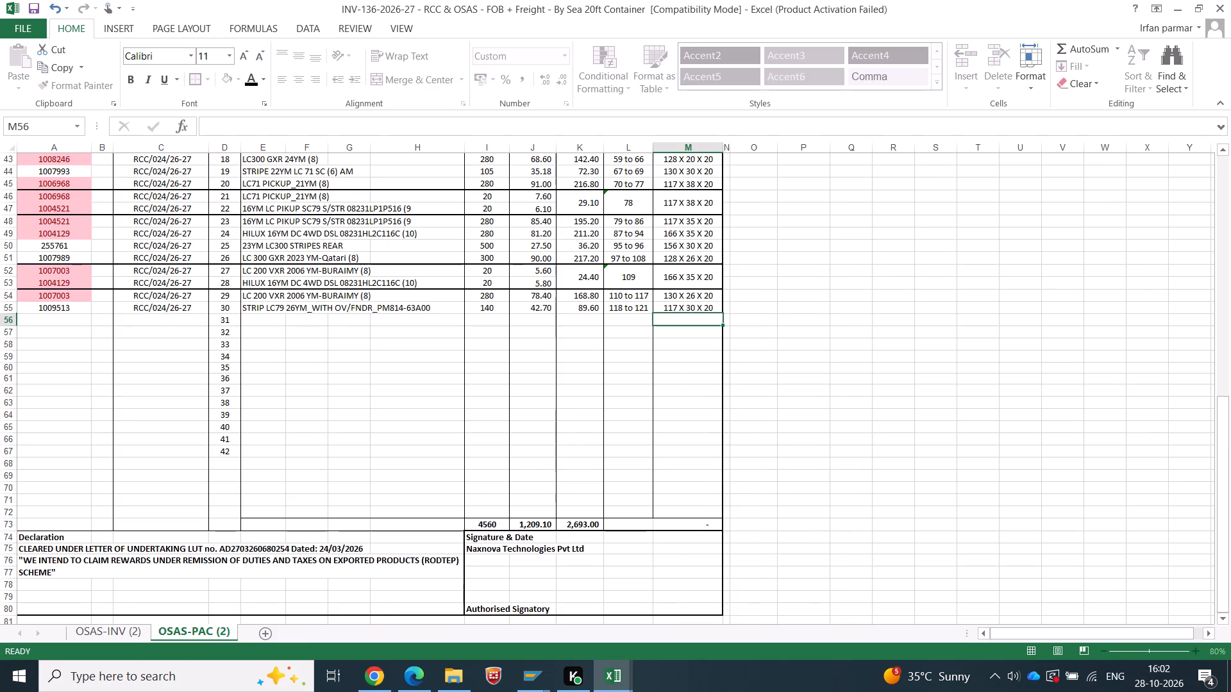
# Copy the carton 122 item code 1009622 from OSAS Sheet2 into Sr No. 31 as a value.
pyautogui.click(494, 393)
pyautogui.hotkey('alt', 'Tab')
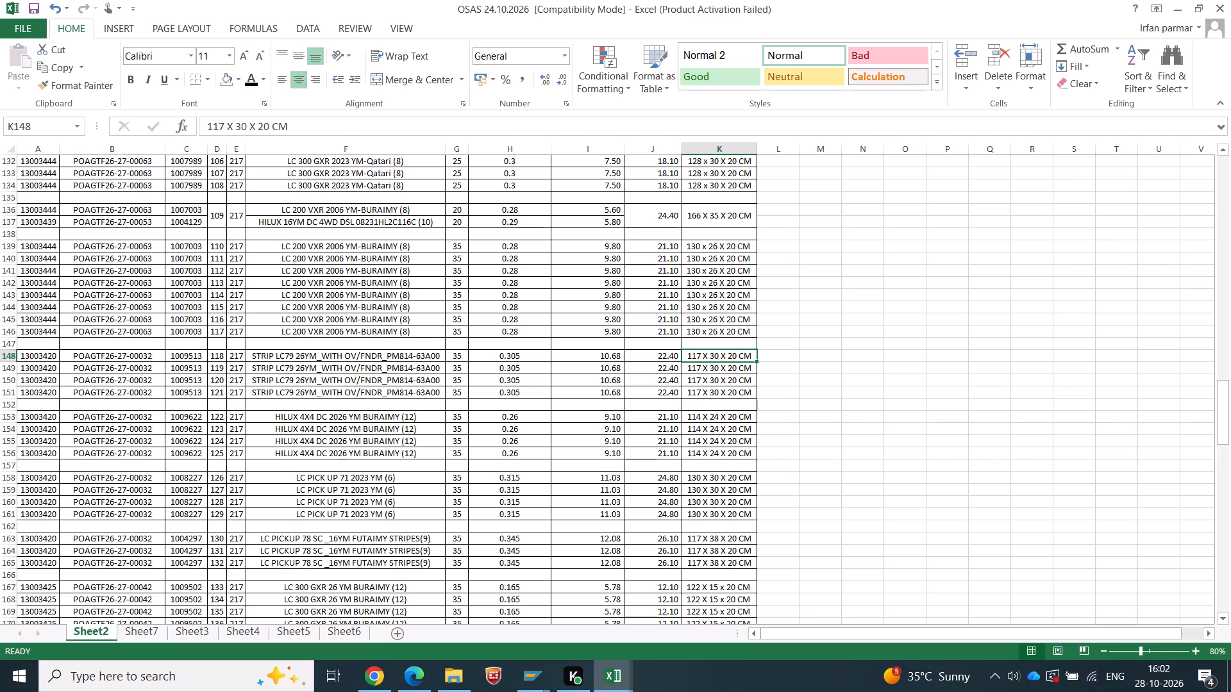
pyautogui.scroll(-1, 634, 379)
pyautogui.click(190, 386)
pyautogui.hotkey('ctrl', 'c')
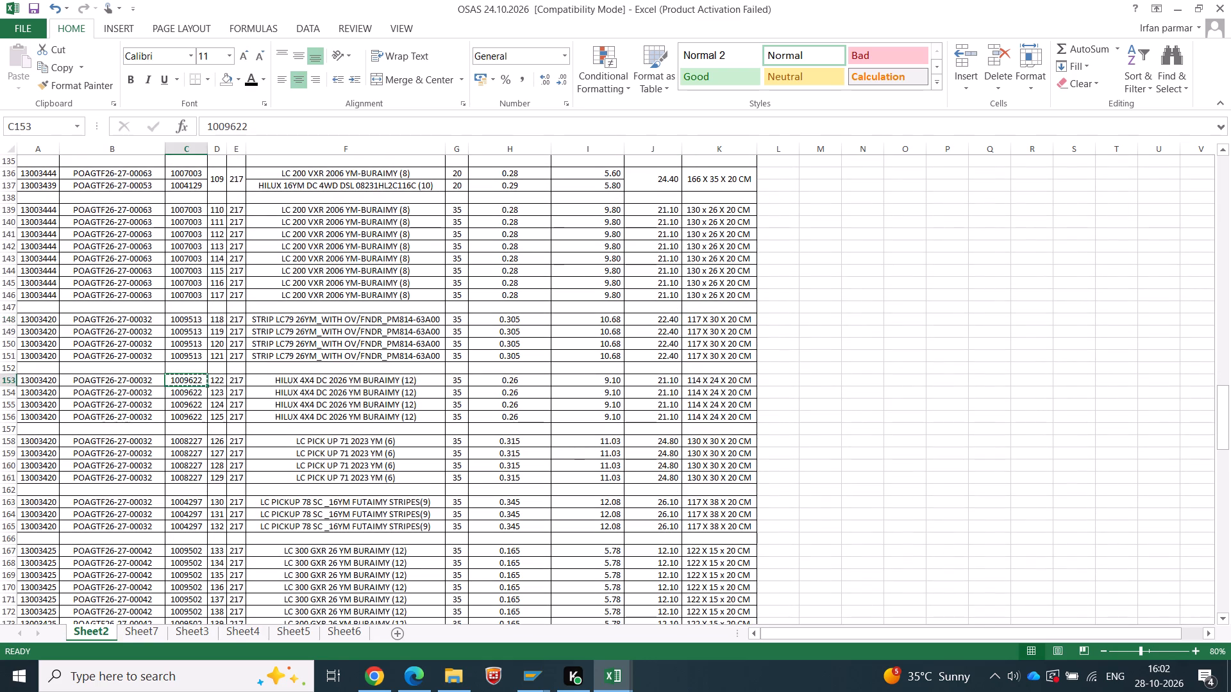
pyautogui.hotkey('alt', 'Tab')
pyautogui.rightClick(42, 320)
pyautogui.click(91, 392)
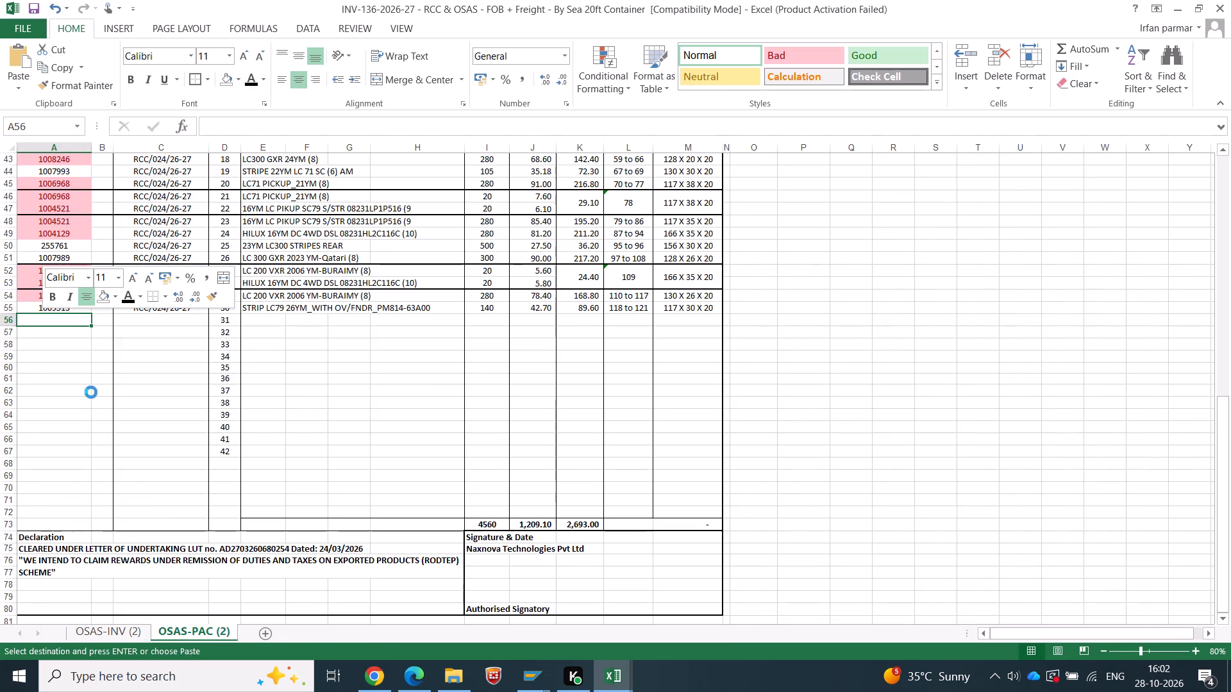
# Fill the reference RCC/024/26-27 down into Sr No. 31 of the packing list.
pyautogui.press('Tab')
pyautogui.press('Tab')
pyautogui.hotkey('ctrl', 'd')
# Copy the description HILUX 4X4 DC 2026 YM BURAIMY (12) from OSAS Sheet2 into Sr No. 31 as a value.
pyautogui.press('Tab')
pyautogui.press('Tab')
pyautogui.hotkey('alt', 'Tab')
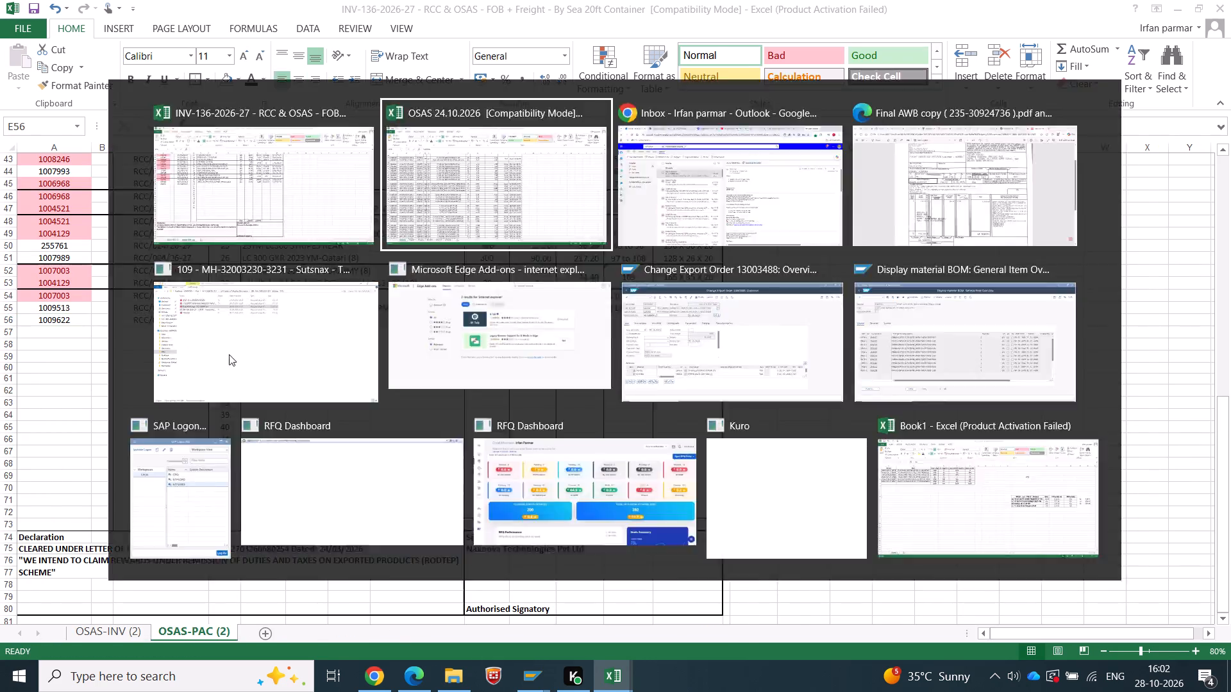
pyautogui.press('Tab')
pyautogui.press('Tab')
pyautogui.press('Tab')
pyautogui.hotkey('ctrl', 'c')
pyautogui.hotkey('alt', 'Tab')
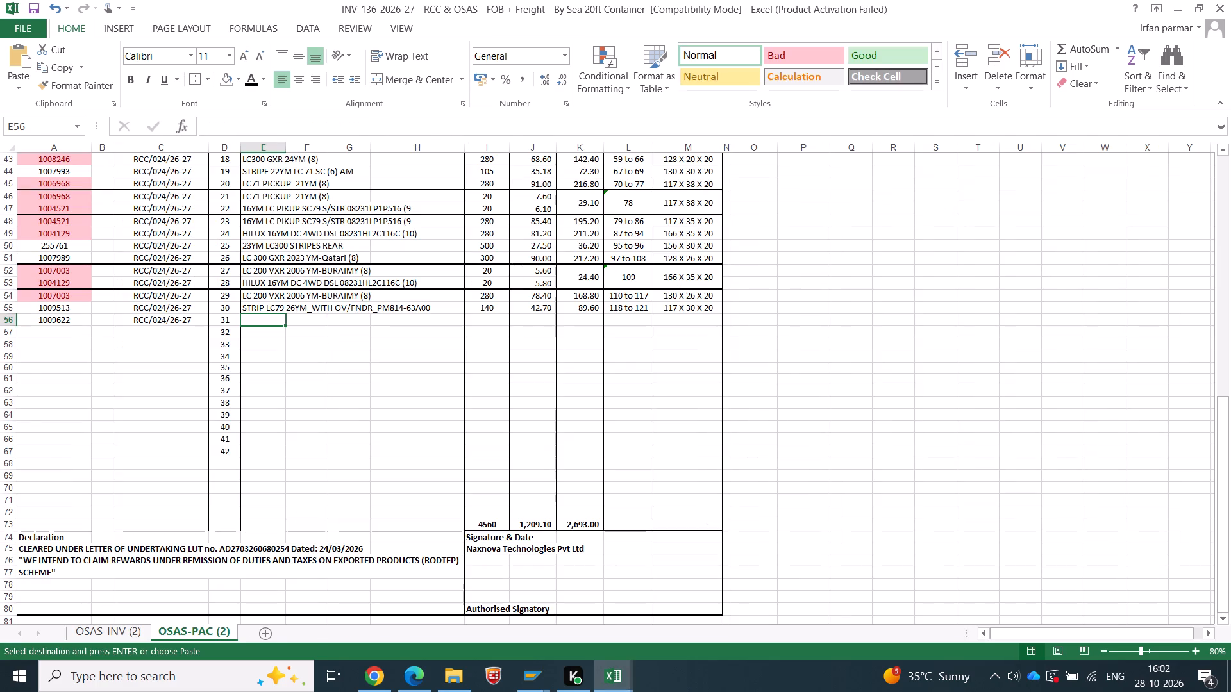
pyautogui.rightClick(269, 324)
pyautogui.rightClick(267, 320)
pyautogui.click(320, 390)
# Sum the quantity below cartons 122–125 in OSAS Sheet2 and copy the sum formula to the net and gross weight columns.
pyautogui.press('Tab')
pyautogui.press('Tab')
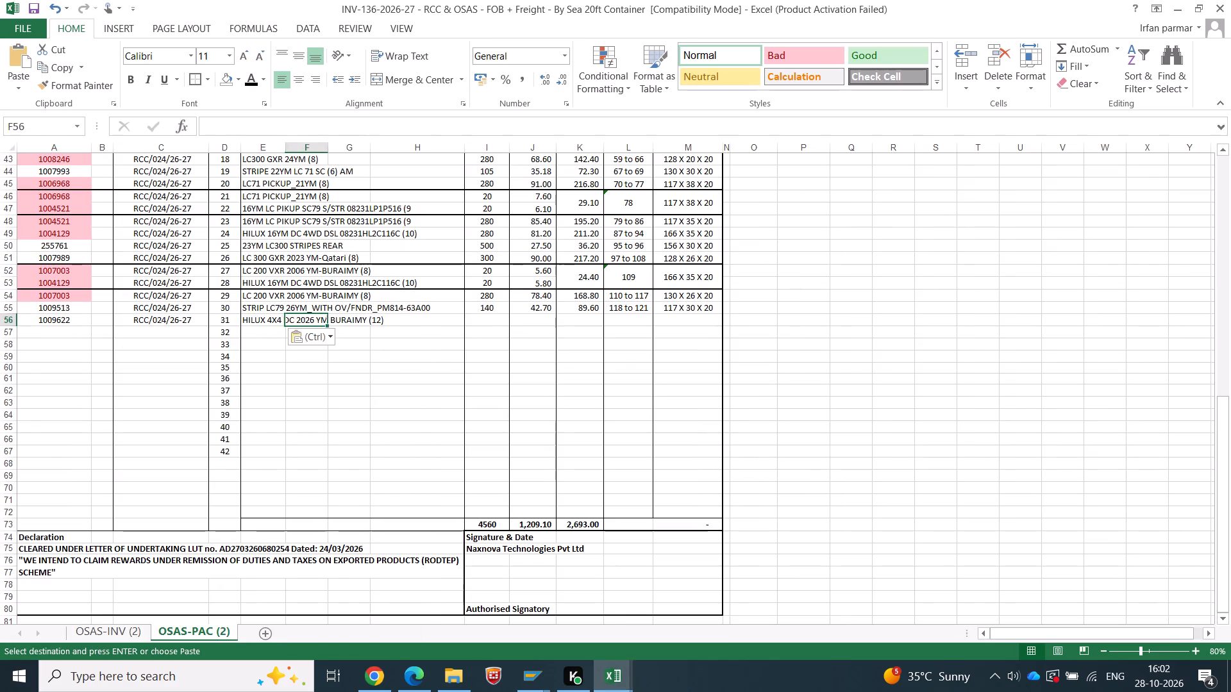
pyautogui.press('Tab')
pyautogui.press('Tab')
pyautogui.hotkey('alt', 'Tab')
pyautogui.click(453, 432)
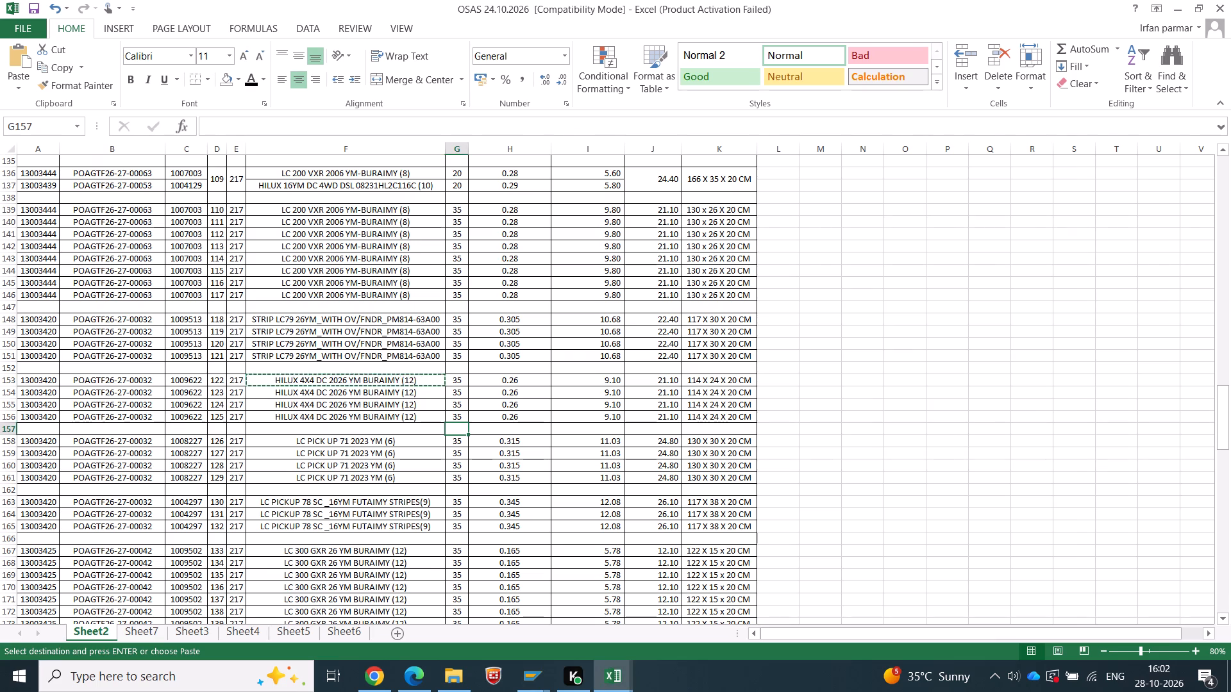
pyautogui.hotkey('alt', '=')
pyautogui.press('Return')
pyautogui.press('Up')
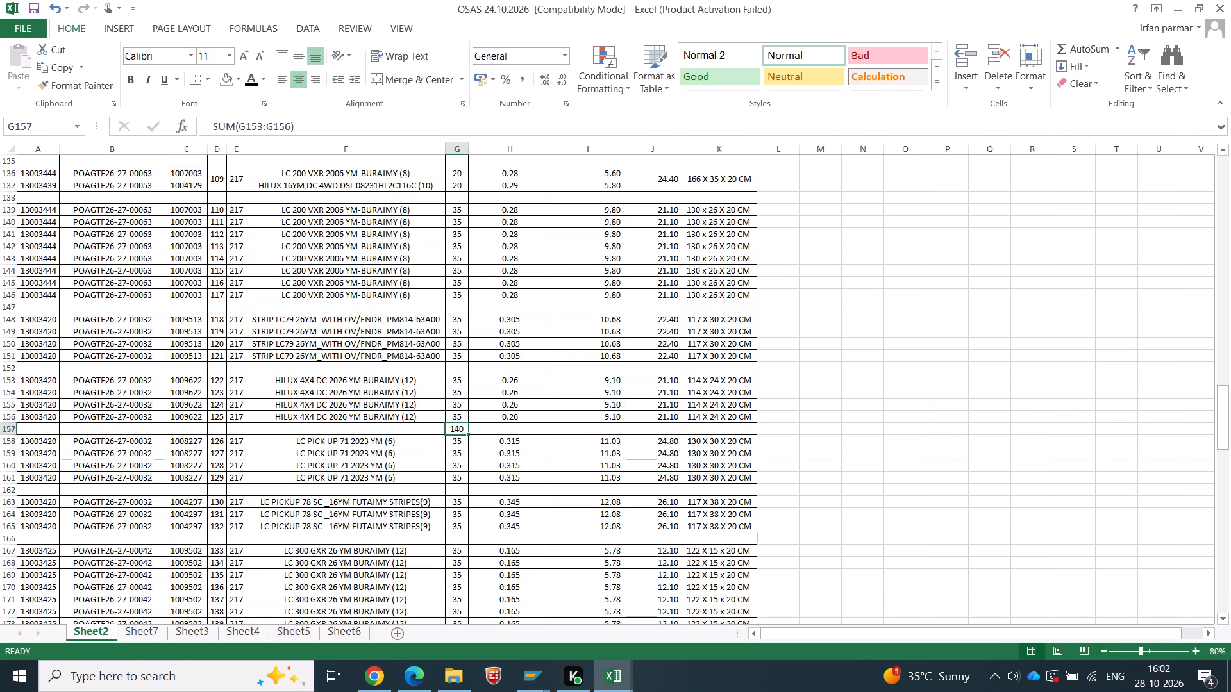
pyautogui.hotkey('ctrl', 'c')
pyautogui.press('Right')
pyautogui.press('Right')
pyautogui.hotkey('shift', 'Right')
pyautogui.press('Return')
# Fill the quantity 140 down from Sr No. 30 into Sr No. 31 of the packing list.
pyautogui.press('Left')
pyautogui.press('Left')
pyautogui.hotkey('ctrl', 'c')
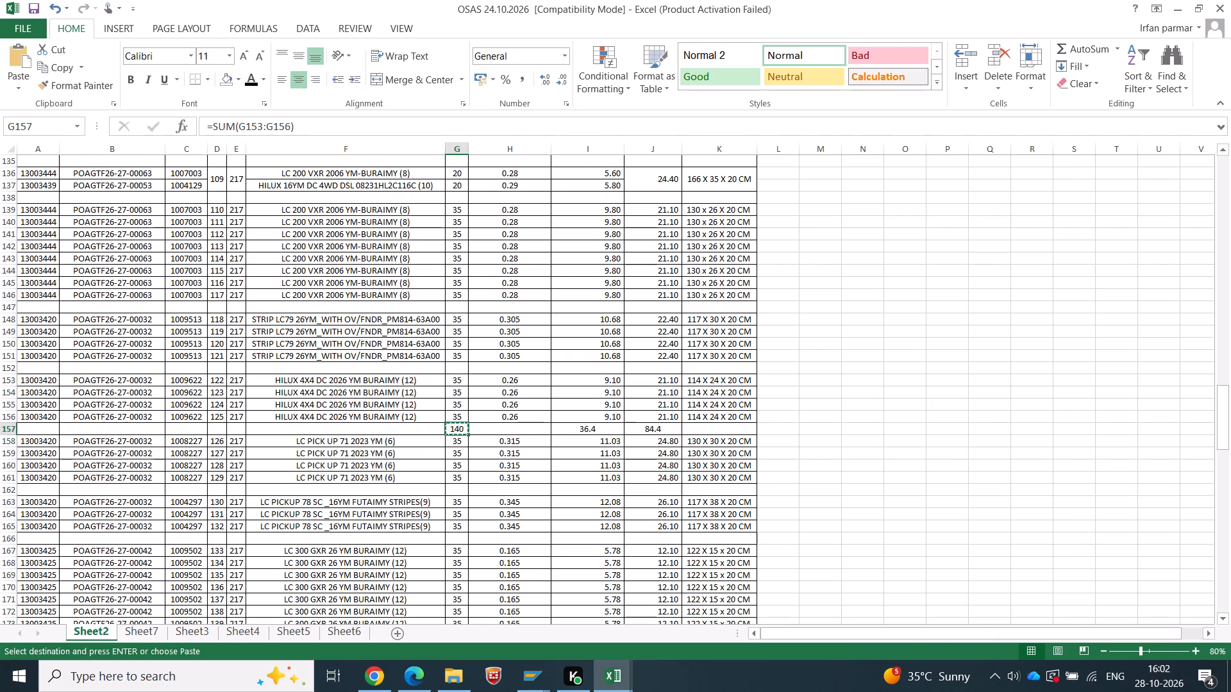
pyautogui.hotkey('alt', 'Tab')
pyautogui.hotkey('ctrl', 'd')
# Copy the cartons 122–125 net and gross weight totals, 36.4 and 84.4, into Sr No. 31 as values.
pyautogui.press('Tab')
pyautogui.hotkey('alt', 'Tab')
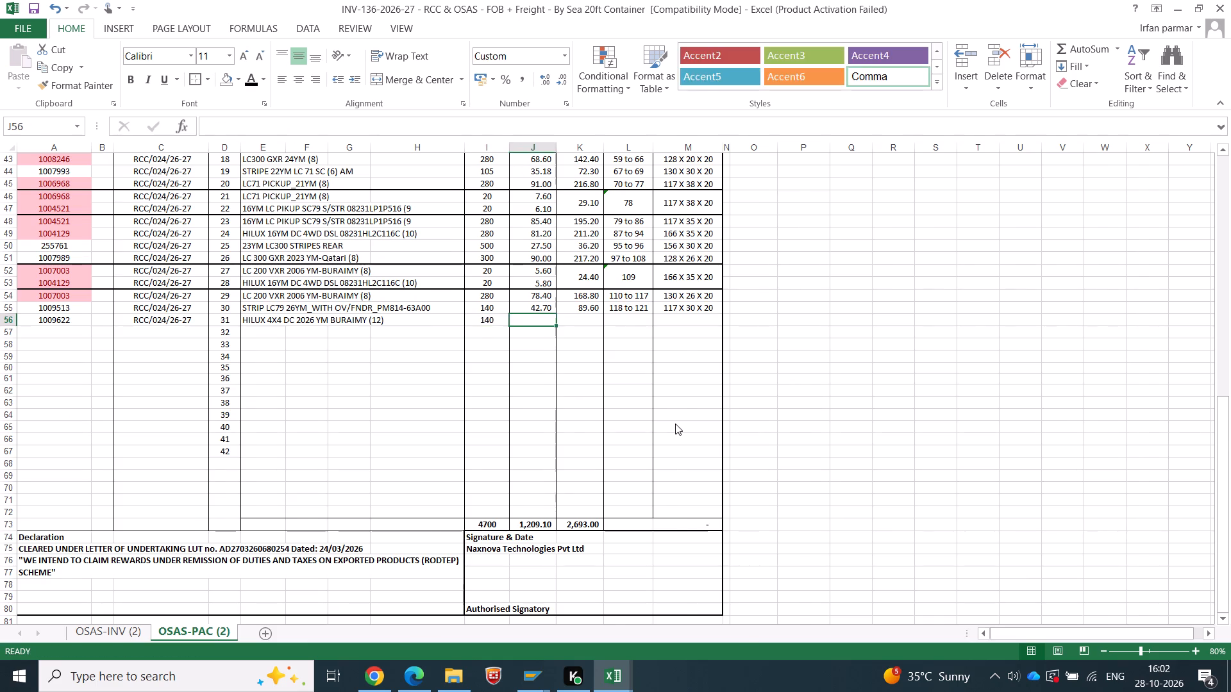
pyautogui.moveTo(569, 429); pyautogui.dragTo(629, 429)
pyautogui.hotkey('ctrl', 'c')
pyautogui.hotkey('alt', 'Tab')
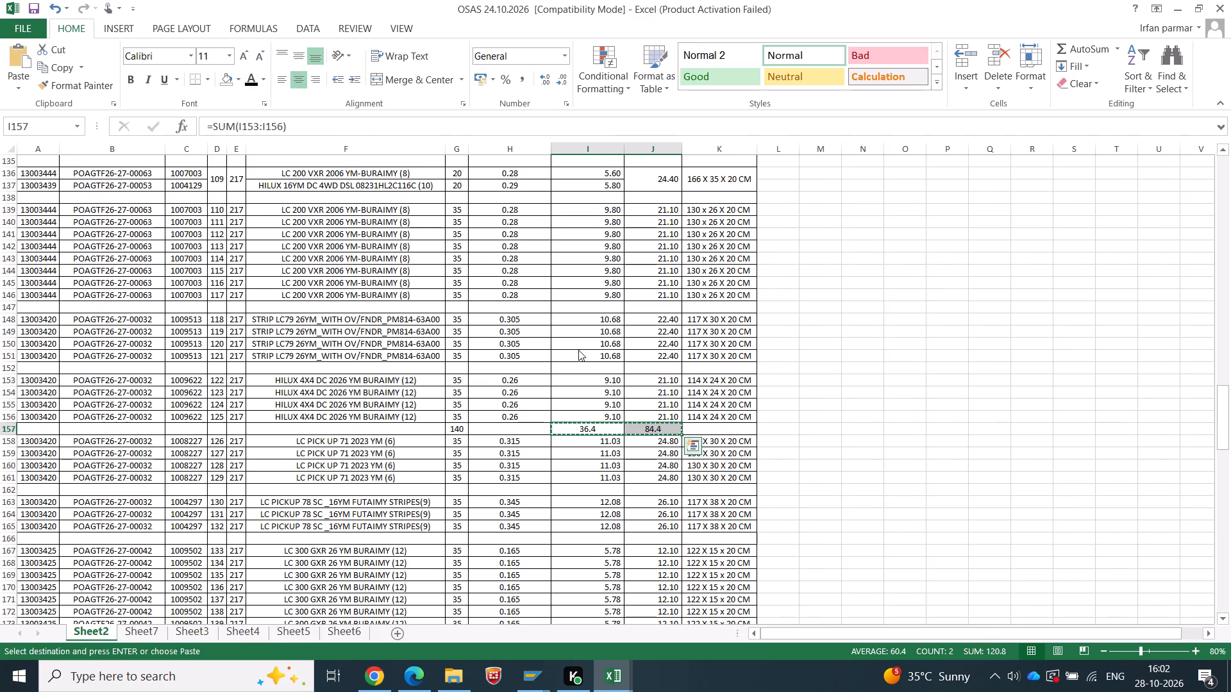
pyautogui.rightClick(533, 323)
pyautogui.rightClick(535, 318)
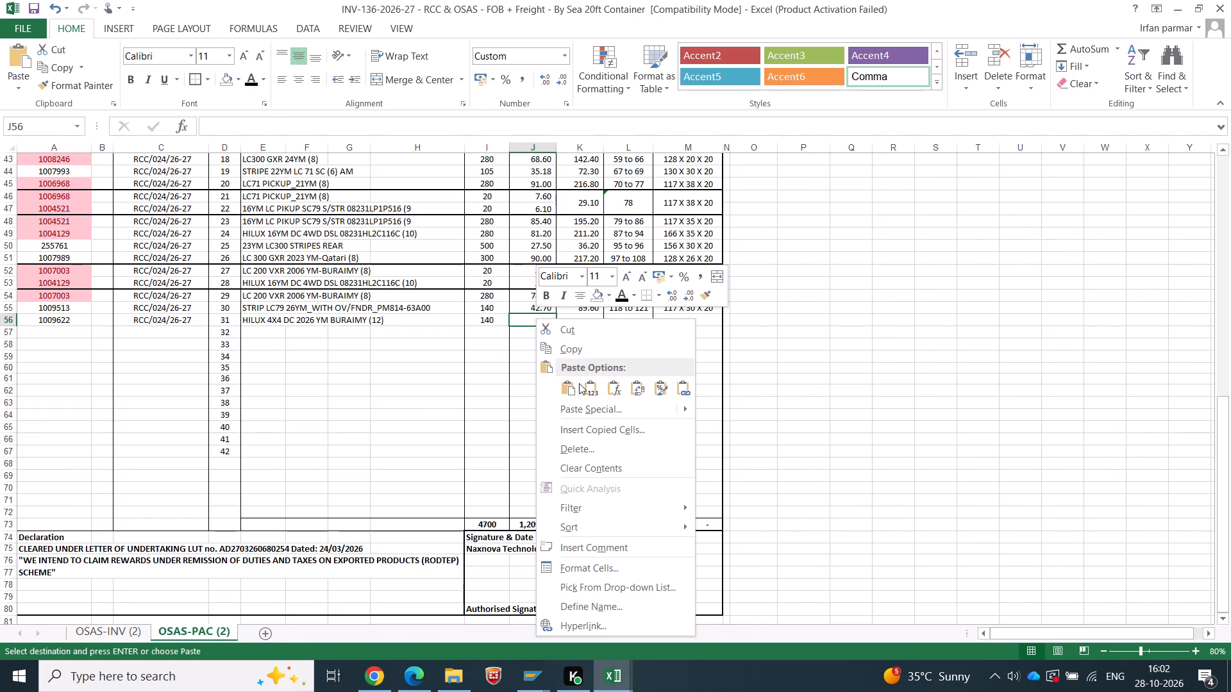
pyautogui.click(585, 383)
# Enter the carton range 122 to 125 for Sr No. 31 in the packing list.
pyautogui.click(624, 320)
pyautogui.hotkey('alt', 'Tab')
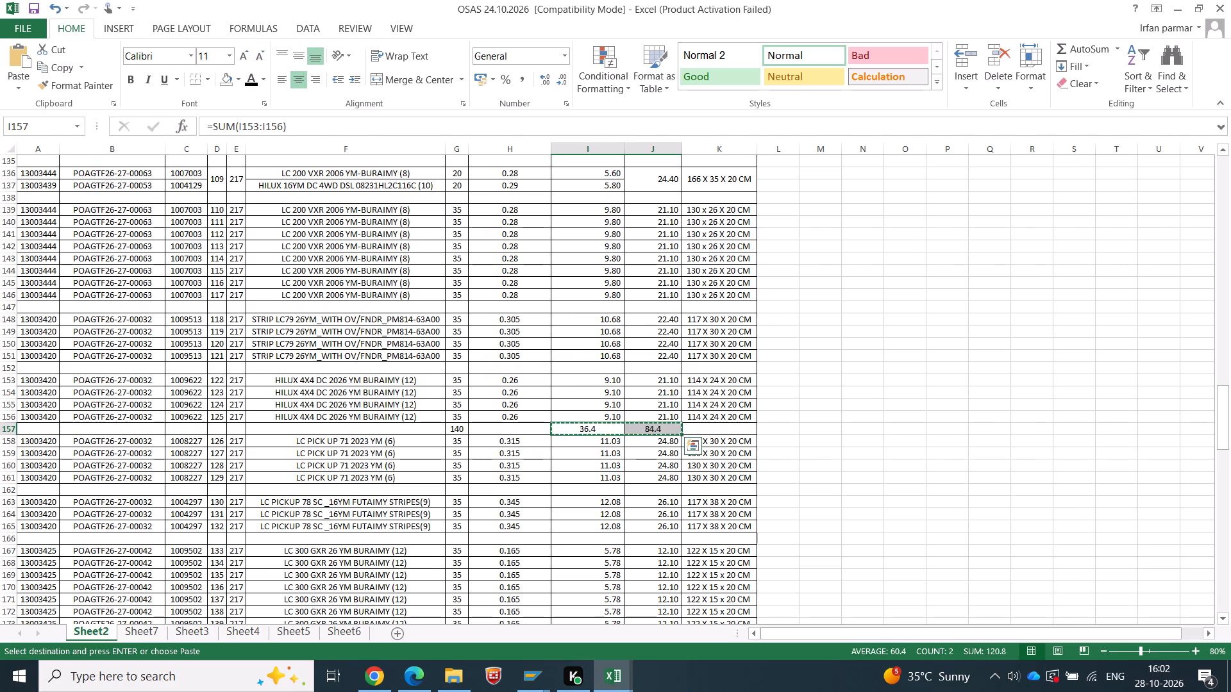
pyautogui.hotkey('alt', 'Tab')
pyautogui.write('122 to 125')
pyautogui.press('Tab')
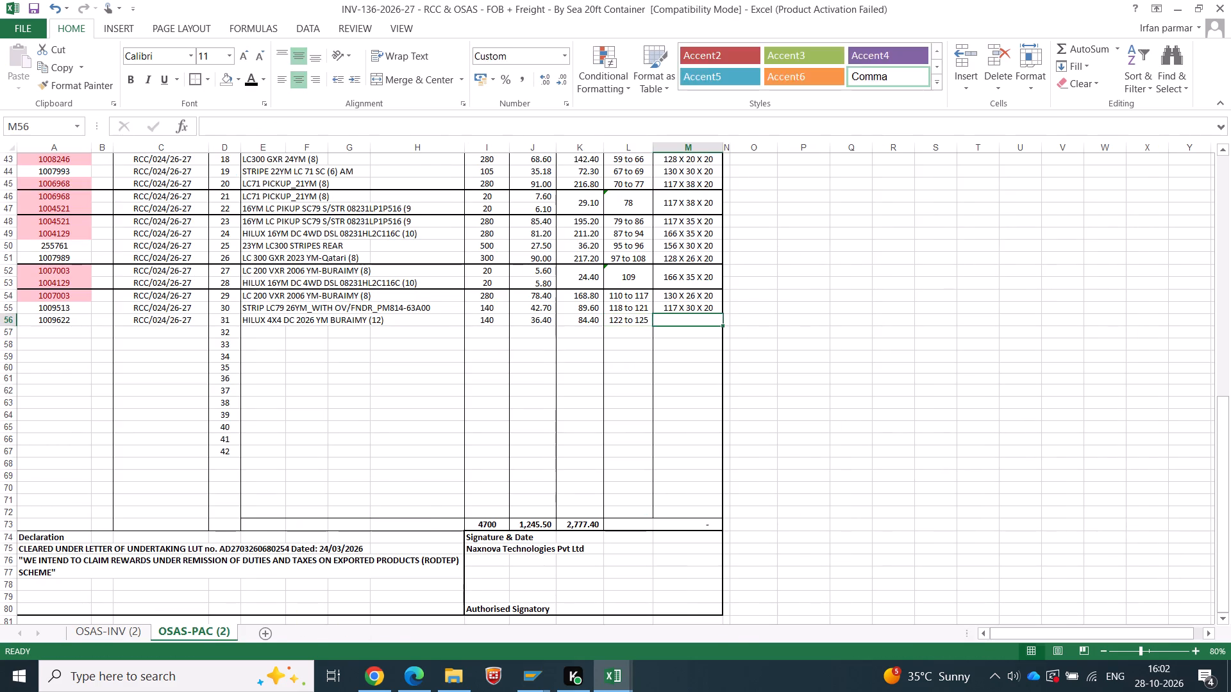
# Copy the cartons 122–125 size from OSAS Sheet2 into Sr No. 31 and edit it to read 114 X 24 X 20.
pyautogui.hotkey('alt', 'Tab')
pyautogui.click(710, 406)
pyautogui.hotkey('ctrl', 'c')
pyautogui.hotkey('alt', 'Tab')
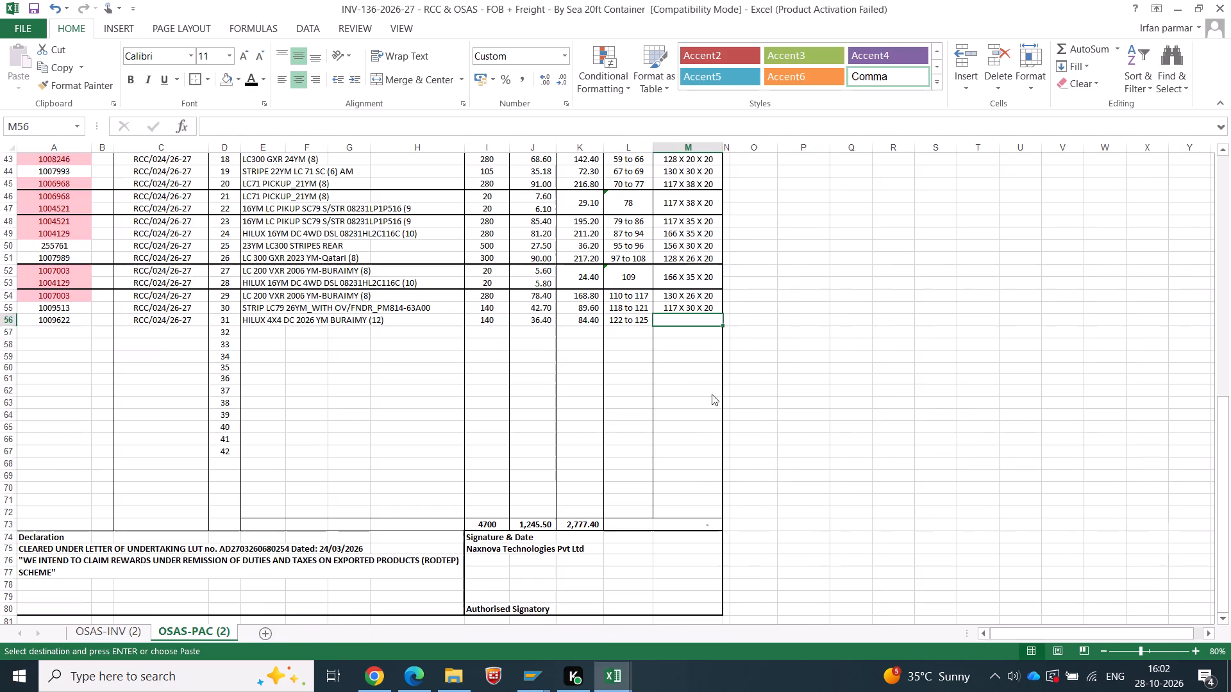
pyautogui.rightClick(684, 322)
pyautogui.click(739, 393)
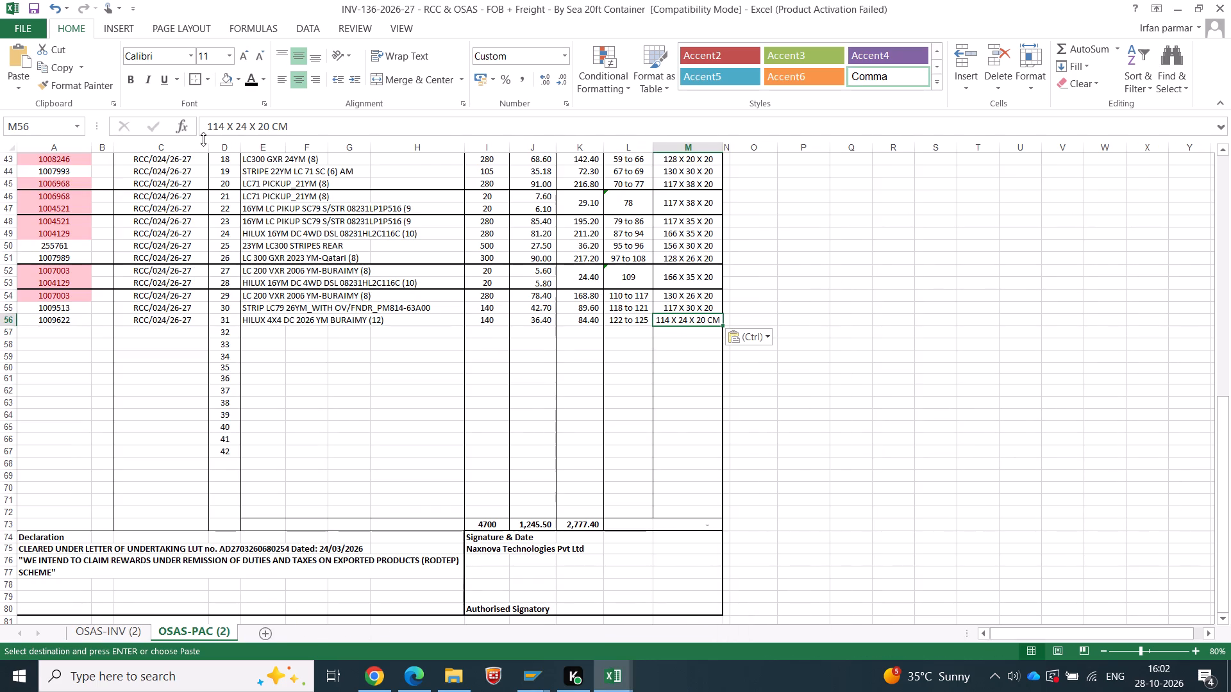
pyautogui.moveTo(268, 128); pyautogui.dragTo(381, 131)
pyautogui.press('BackSpace')
pyautogui.press('Return')
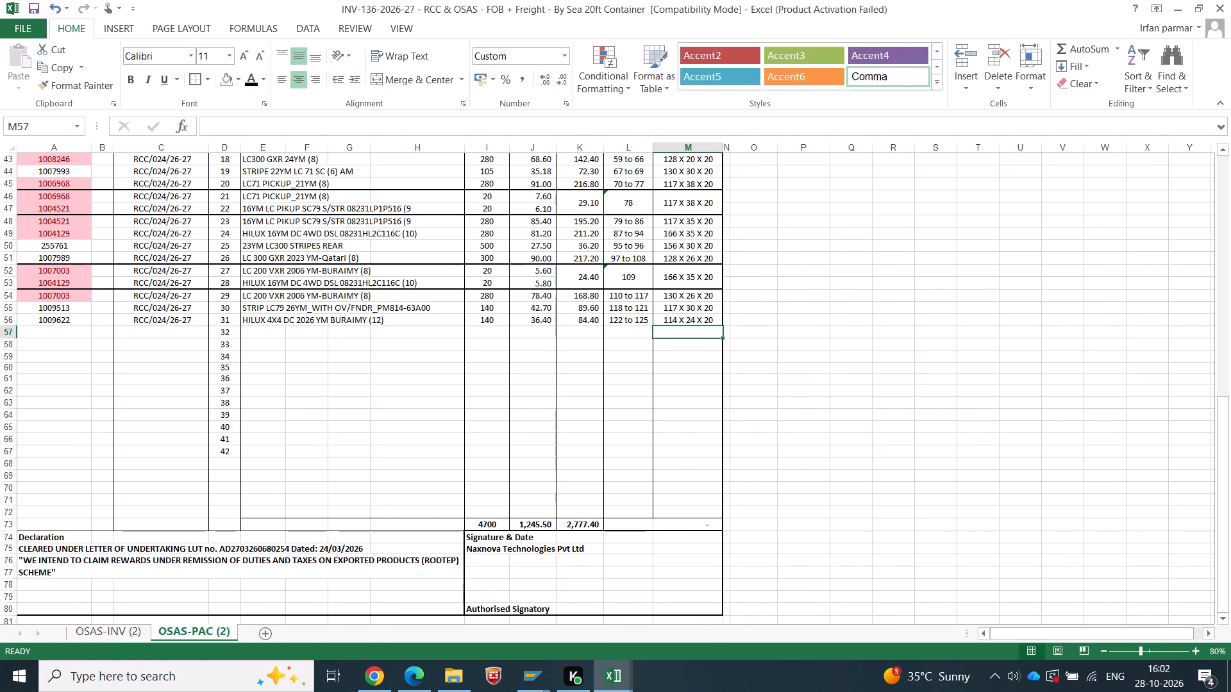
# Clear the helper totals in the blank row below cartons 122–125 in OSAS Sheet2.
pyautogui.click(423, 367)
pyautogui.hotkey('alt', 'Tab')
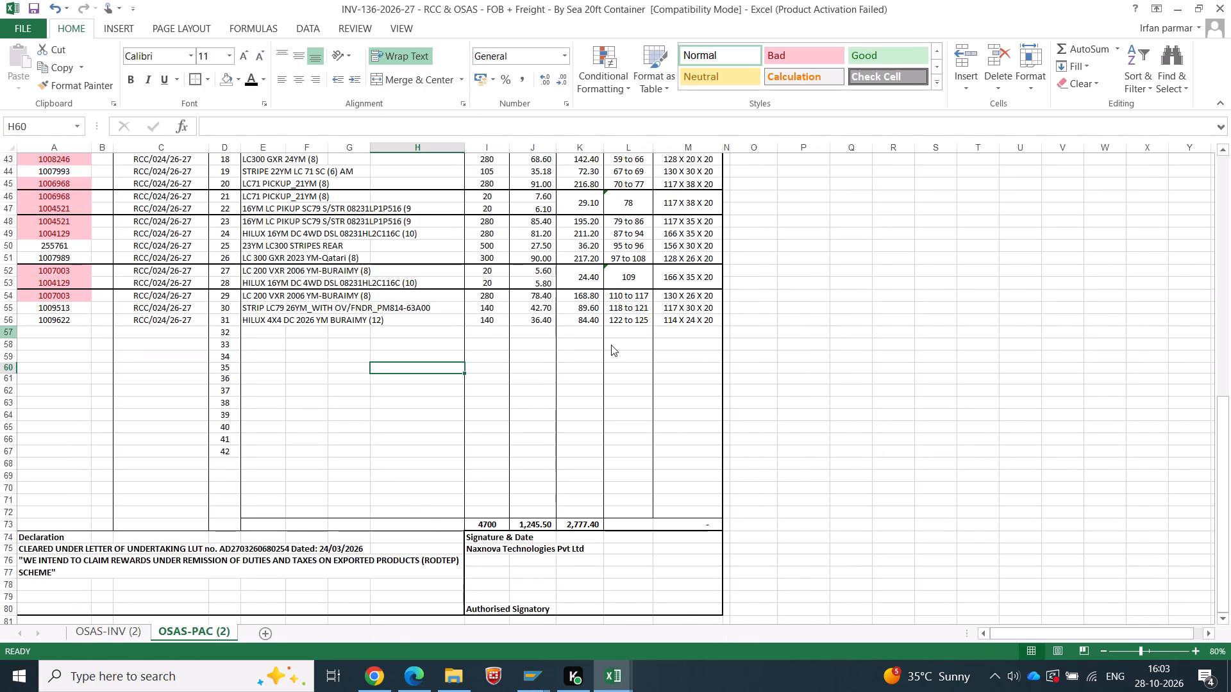
pyautogui.moveTo(676, 428); pyautogui.dragTo(420, 425)
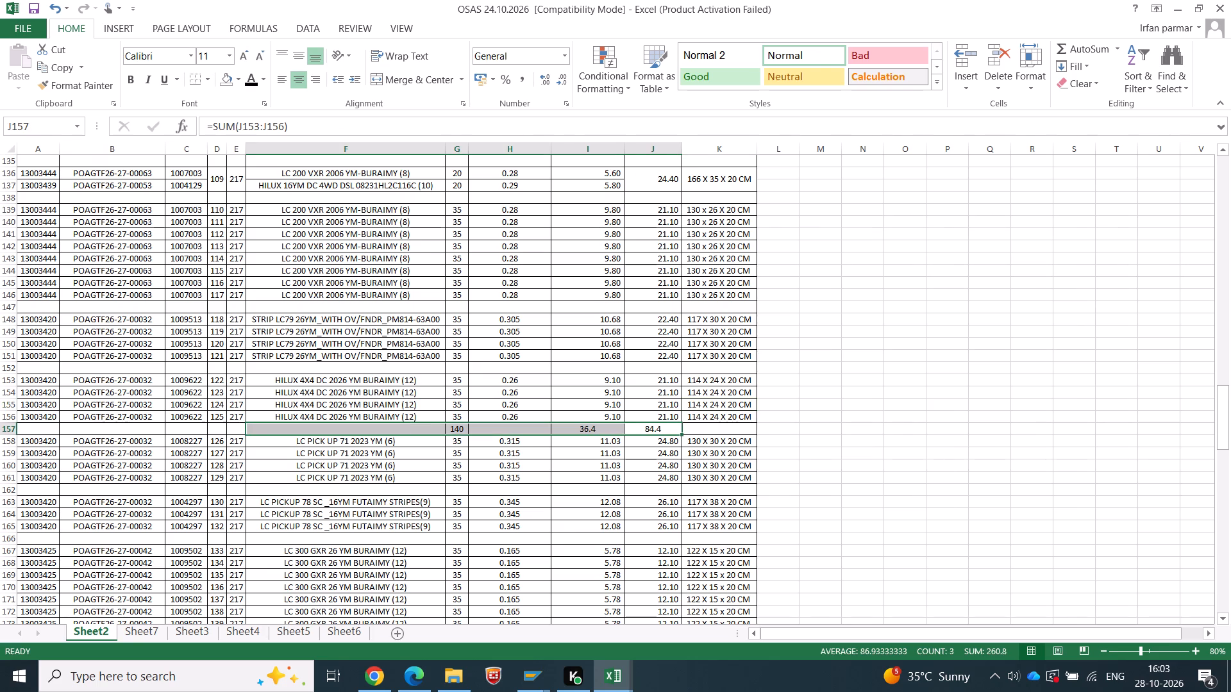
pyautogui.press('Delete')
# Copy item code 1008227 from OSAS Sheet2 into the Sr No. 32 row of the packing list as a value.
pyautogui.click(182, 449)
pyautogui.hotkey('ctrl', 'c')
pyautogui.hotkey('alt', 'Tab')
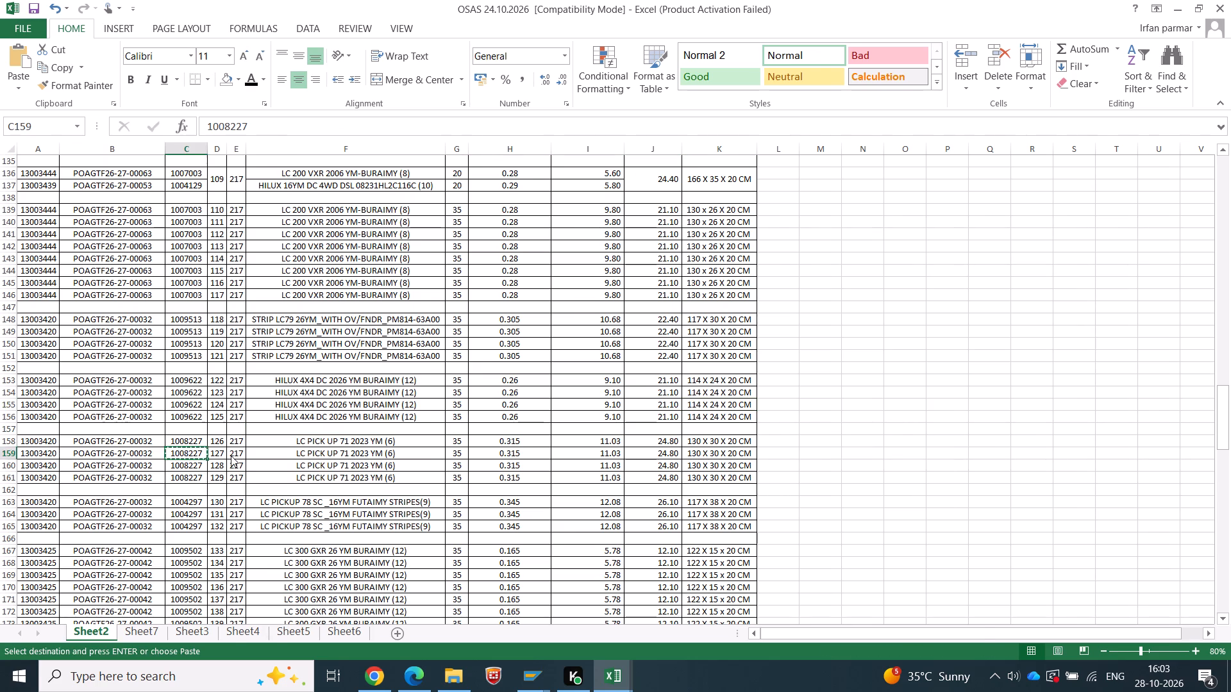
pyautogui.rightClick(62, 334)
pyautogui.click(115, 396)
# Fill the reference RCC/024/26-27 down from Sr No. 31 into Sr No. 32.
pyautogui.press('Tab')
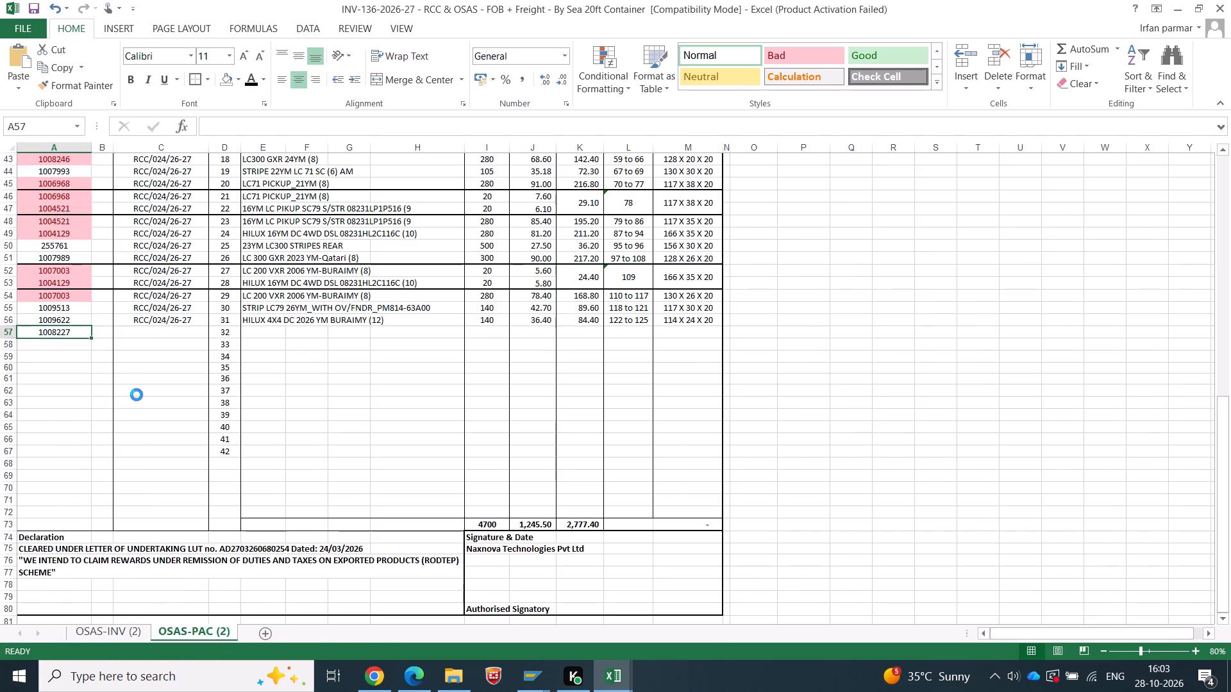
pyautogui.press('Tab')
pyautogui.press('Tab')
pyautogui.press('Left')
pyautogui.hotkey('ctrl', 'd')
# Copy the description LC PICK UP 71 2023 YM (6) from OSAS Sheet2 into Sr No. 32 as a value.
pyautogui.press('Tab')
pyautogui.press('Tab')
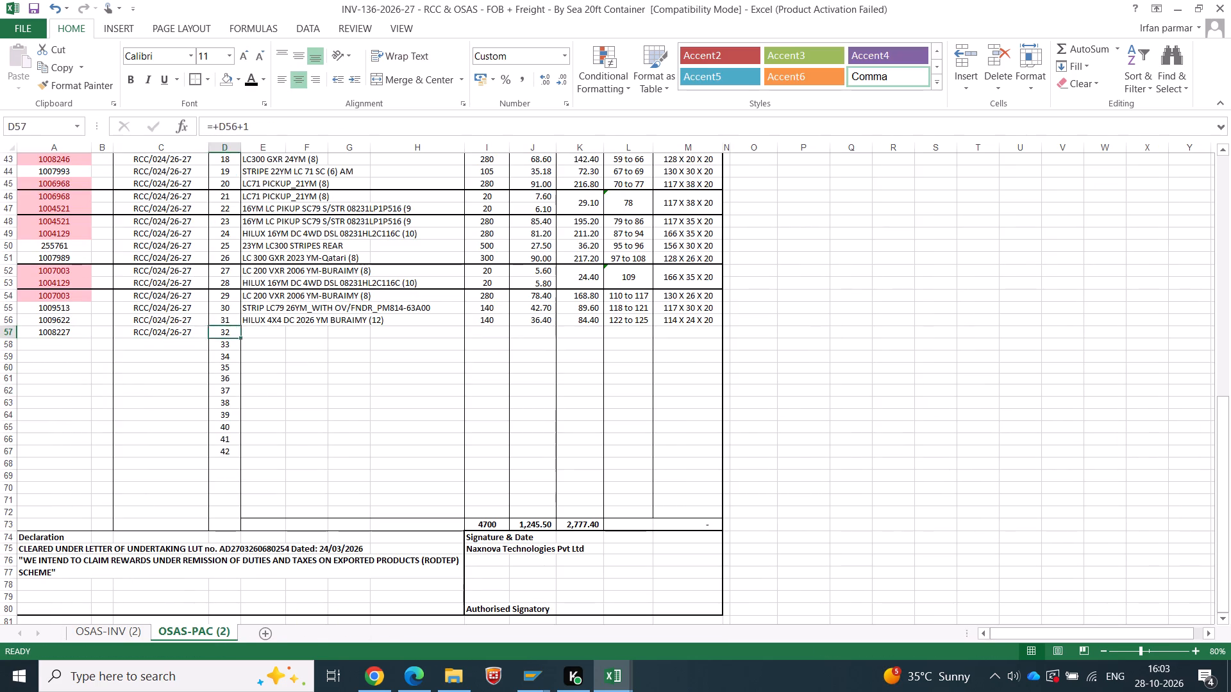
pyautogui.hotkey('alt', 'Tab')
pyautogui.press('Tab')
pyautogui.press('Tab')
pyautogui.press('Tab')
pyautogui.hotkey('ctrl', 'c')
pyautogui.hotkey('alt', 'Tab')
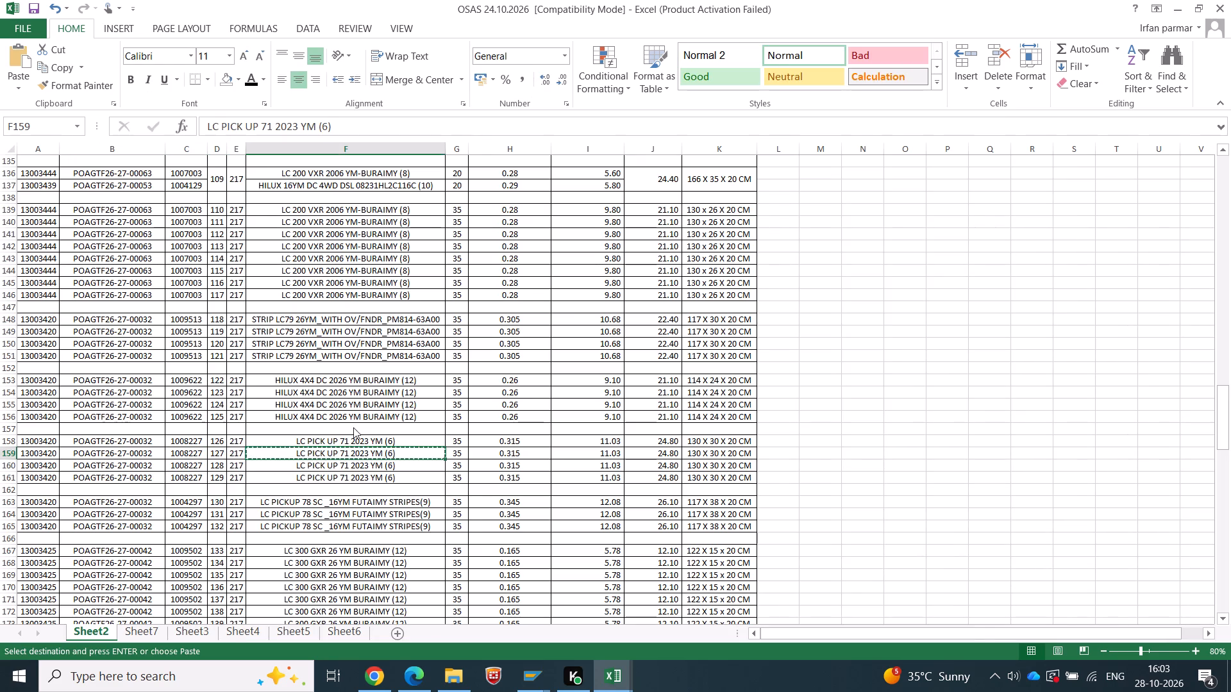
pyautogui.rightClick(262, 334)
pyautogui.click(317, 407)
# Total the quantity, net weight and gross weight of cartons 126–129 in the blank row below them in OSAS Sheet2.
pyautogui.press('Tab')
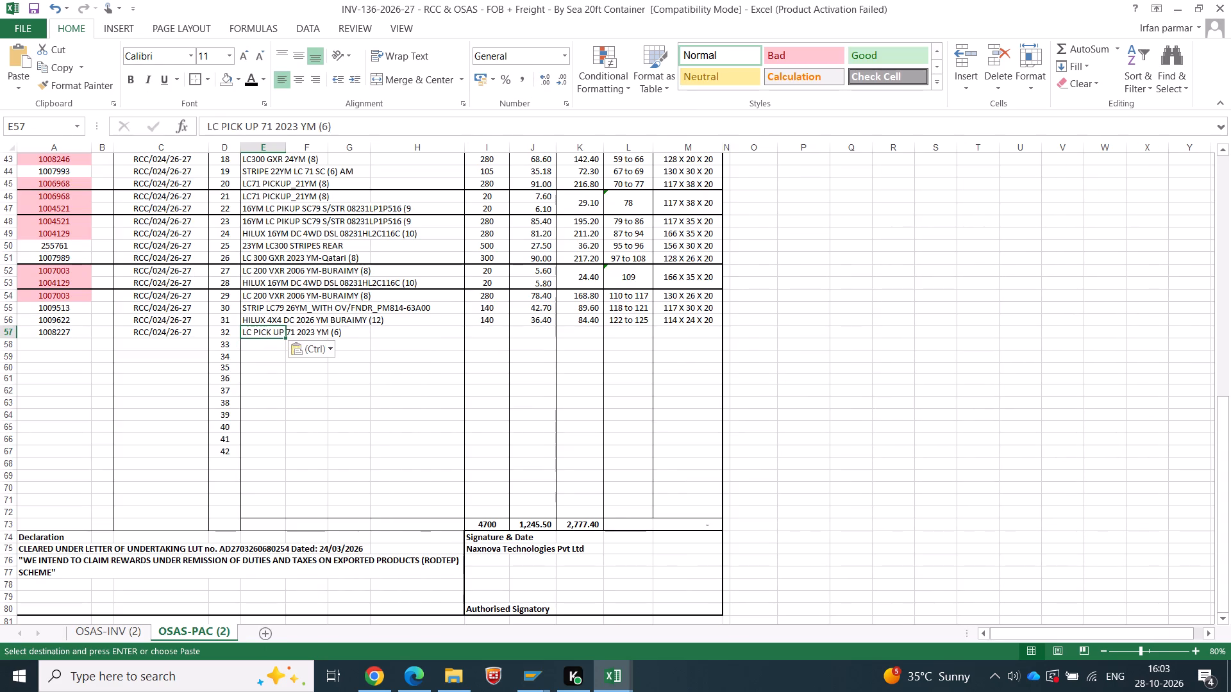
pyautogui.press('Tab')
pyautogui.press('Tab')
pyautogui.press('Tab')
pyautogui.hotkey('alt', 'Tab')
pyautogui.press('Tab')
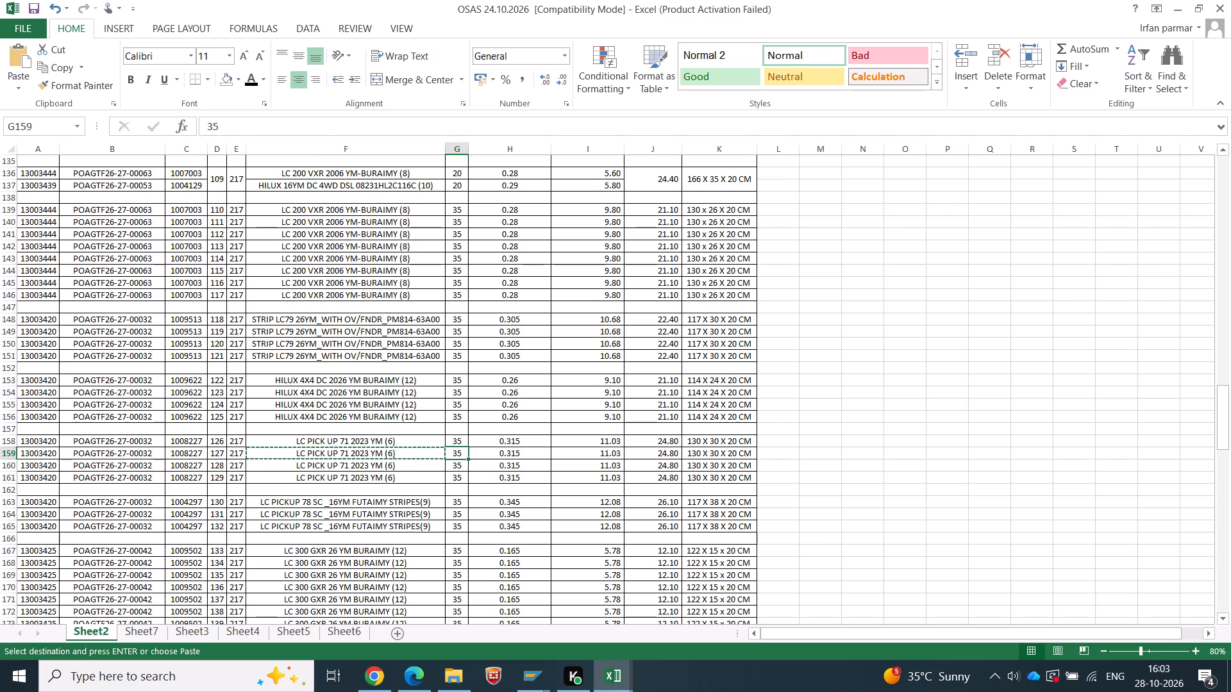
pyautogui.click(456, 490)
pyautogui.hotkey('alt', '=')
pyautogui.press('Return')
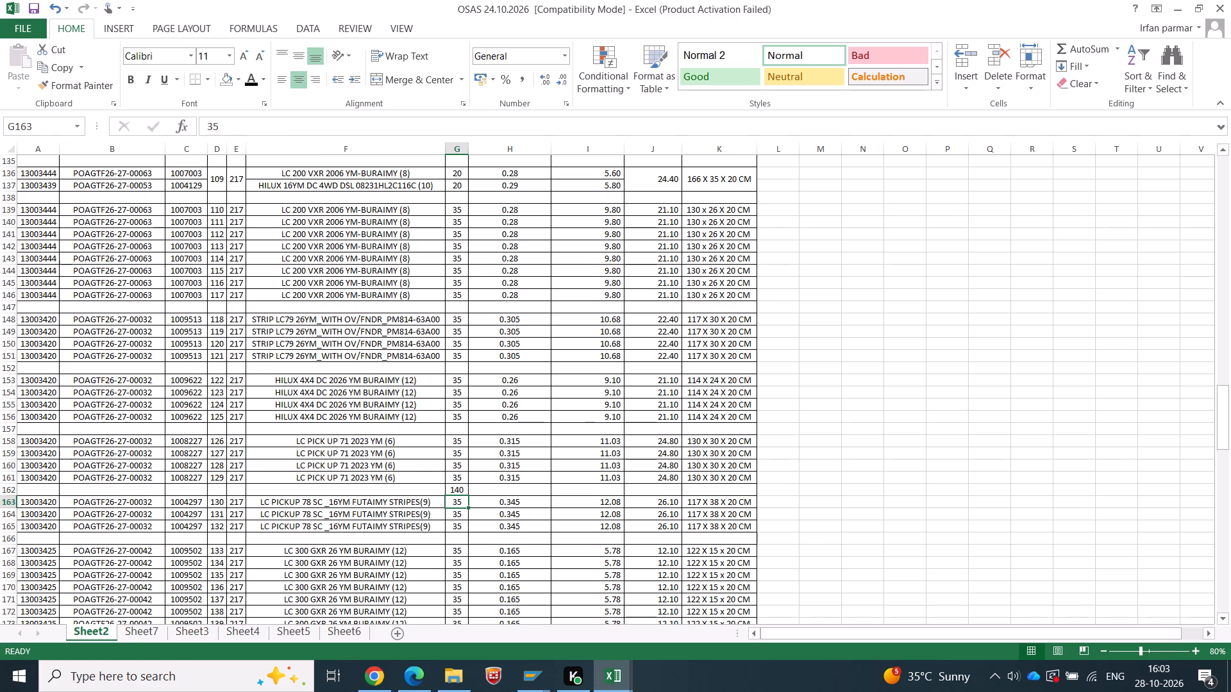
pyautogui.press('Up')
pyautogui.hotkey('ctrl', 'c')
pyautogui.press('Right')
pyautogui.press('Right')
pyautogui.hotkey('shift', 'Right')
pyautogui.press('Return')
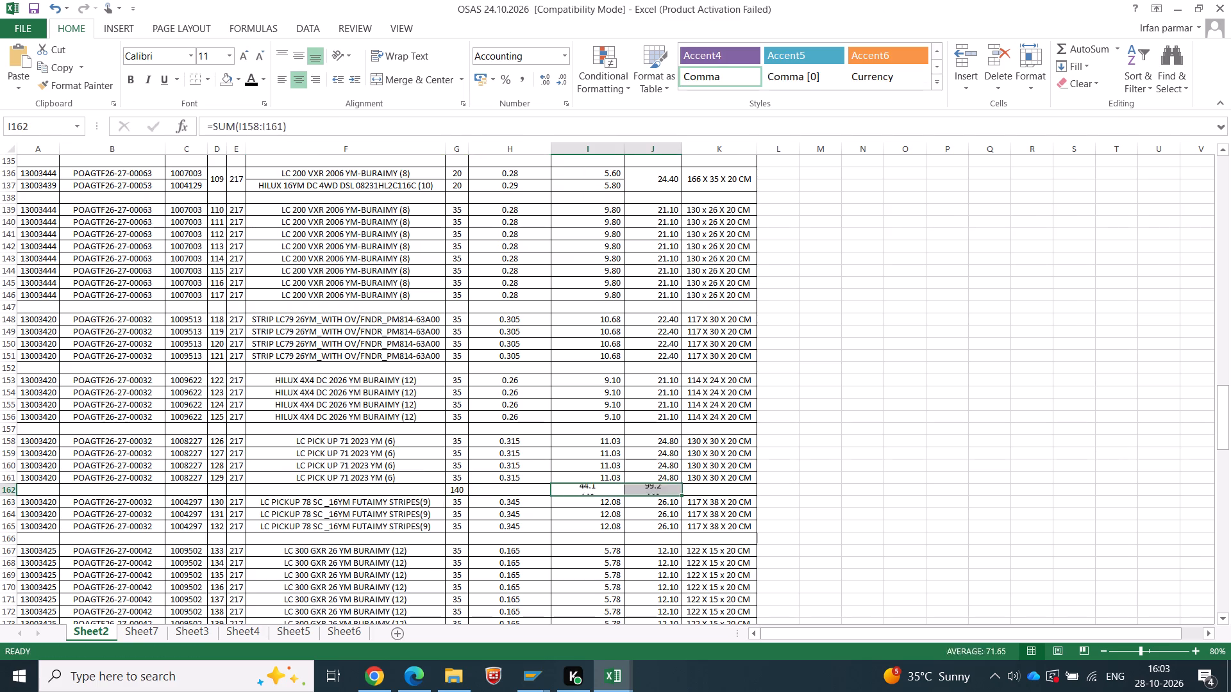
# Copy the cartons 126–129 quantity total, 140, into Sr No. 32 of the packing list as a value.
pyautogui.press('Left')
pyautogui.press('Left')
pyautogui.hotkey('ctrl', 'c')
pyautogui.hotkey('alt', 'Tab')
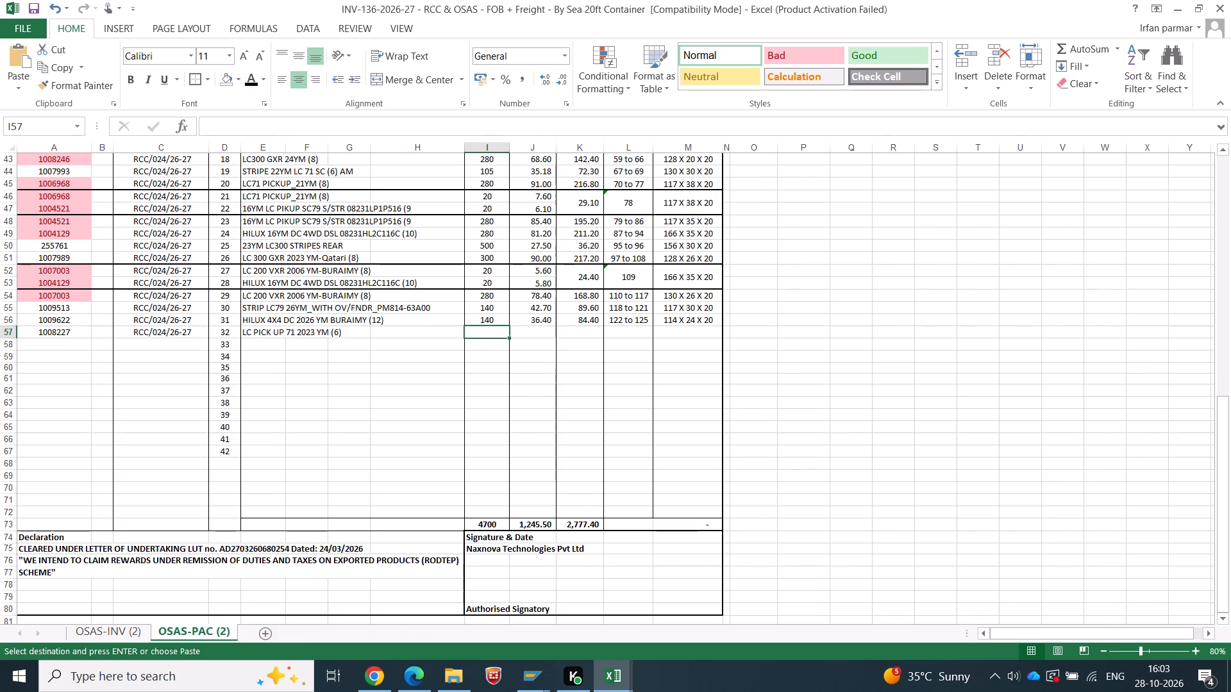
pyautogui.rightClick(473, 334)
pyautogui.click(526, 408)
pyautogui.press('Tab')
# Copy the cartons 126–129 net and gross weight totals, 44.1 and 99.2, into Sr No. 32 as values.
pyautogui.hotkey('alt', 'Tab')
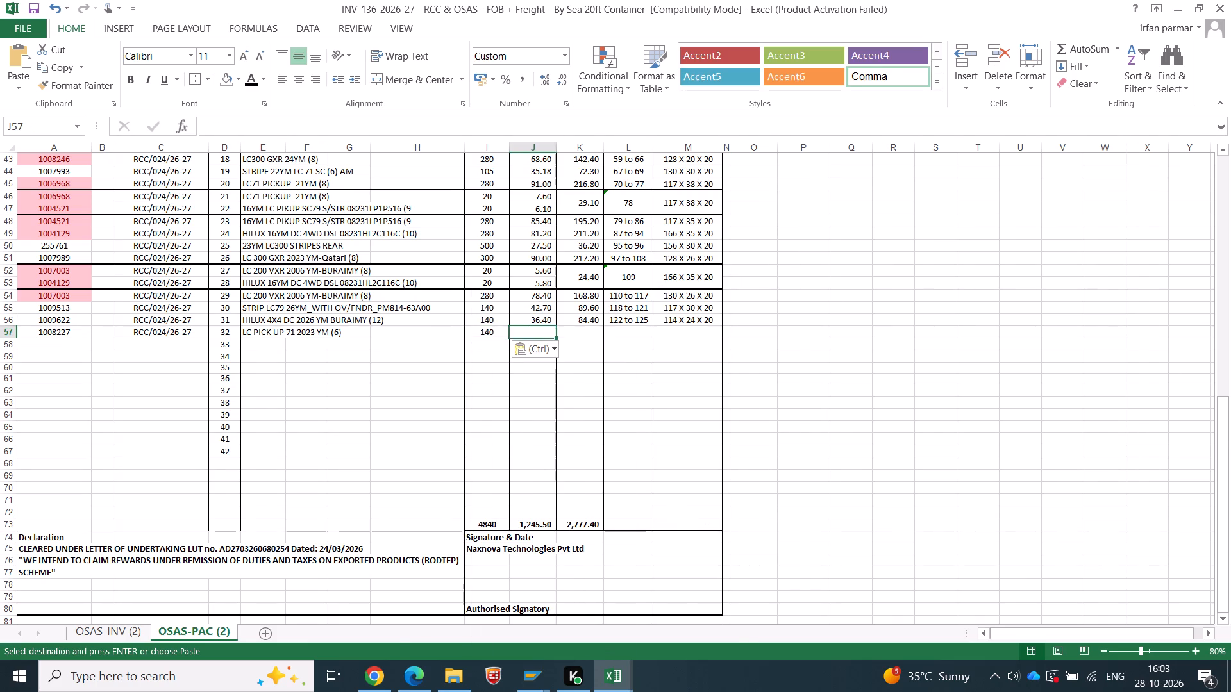
pyautogui.moveTo(582, 490); pyautogui.dragTo(646, 489)
pyautogui.hotkey('ctrl', 'c')
pyautogui.hotkey('alt', 'Tab')
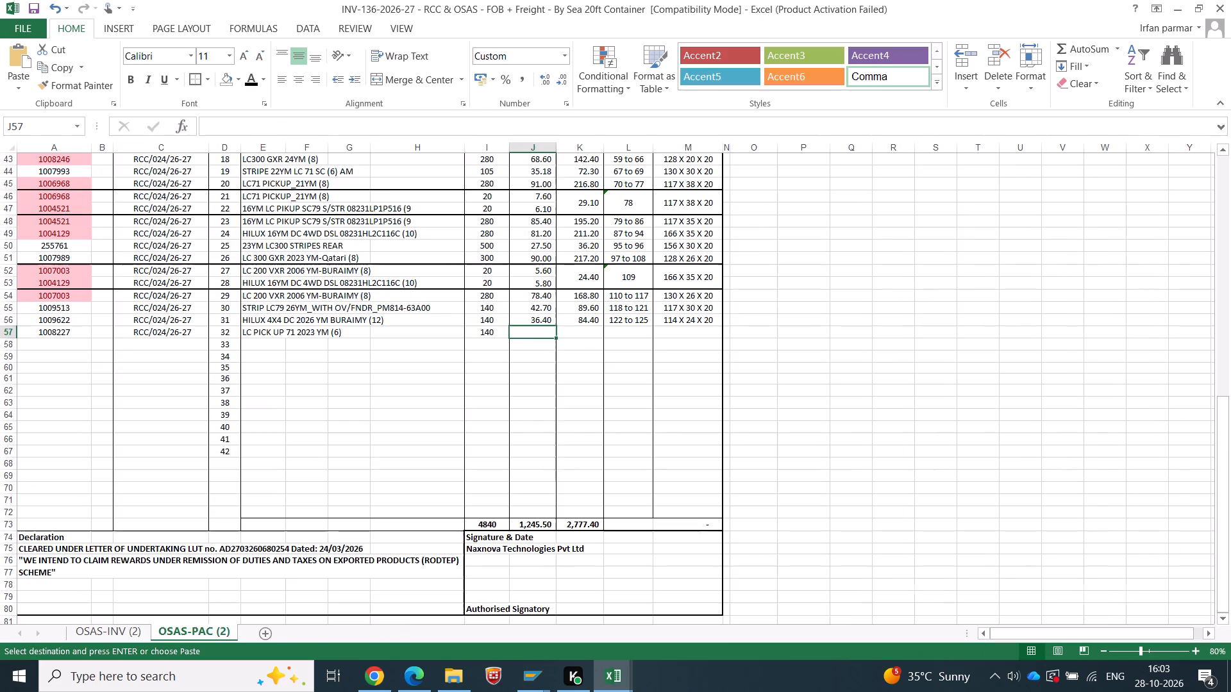
pyautogui.rightClick(528, 335)
pyautogui.rightClick(530, 330)
pyautogui.click(586, 395)
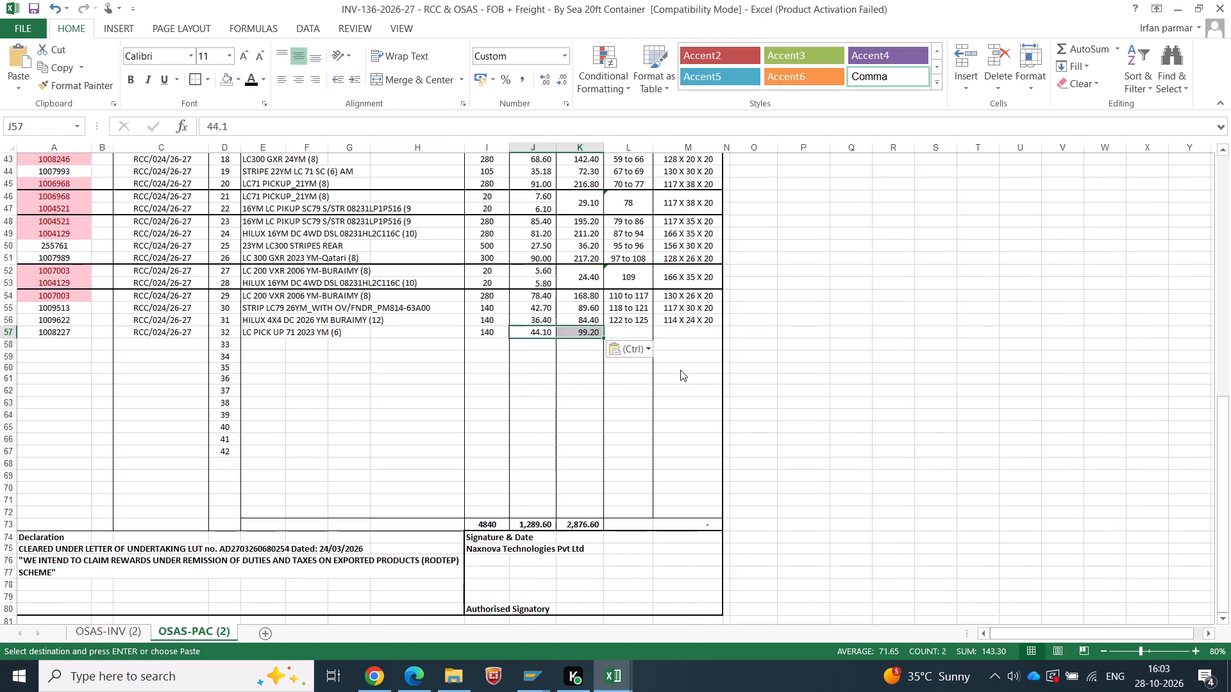
# Enter the carton range 126 to 129 for Sr No. 32 in the packing list.
pyautogui.click(632, 329)
pyautogui.hotkey('alt', 'Tab')
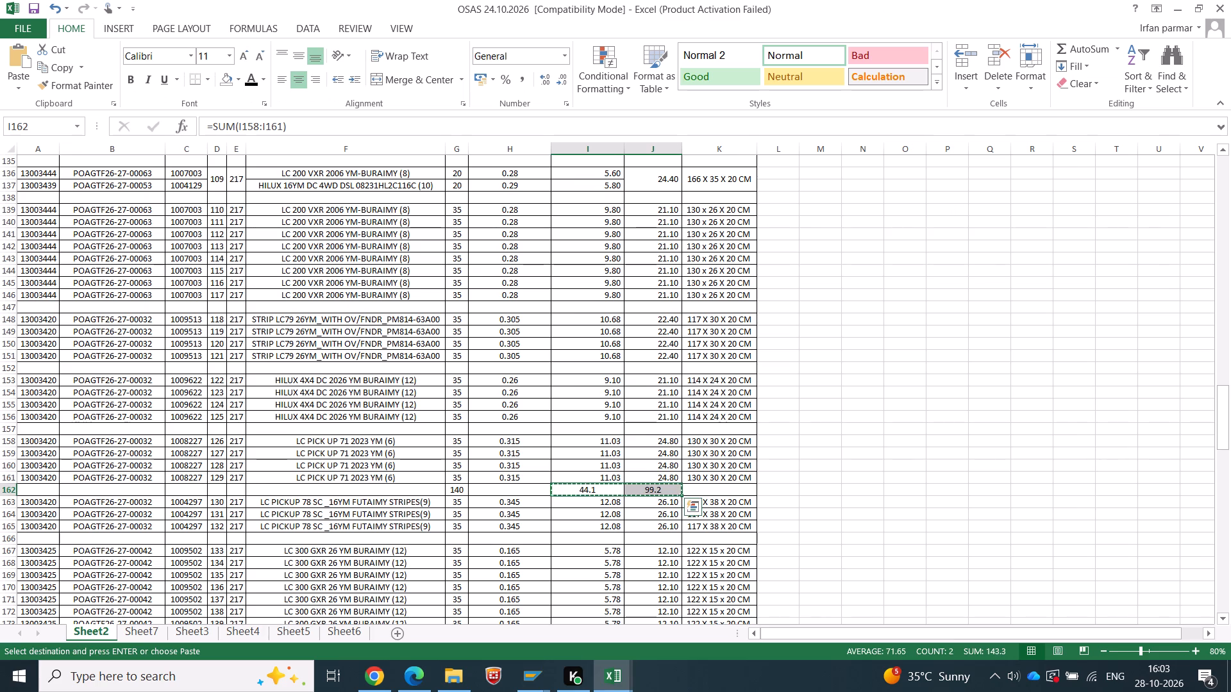
pyautogui.hotkey('alt', 'Tab')
pyautogui.write('126 to 129')
pyautogui.press('Tab')
# Copy the cartons 126–129 size from OSAS Sheet2 into Sr No. 32 and edit it to read 130 X 30 X 20.
pyautogui.hotkey('alt', 'Tab')
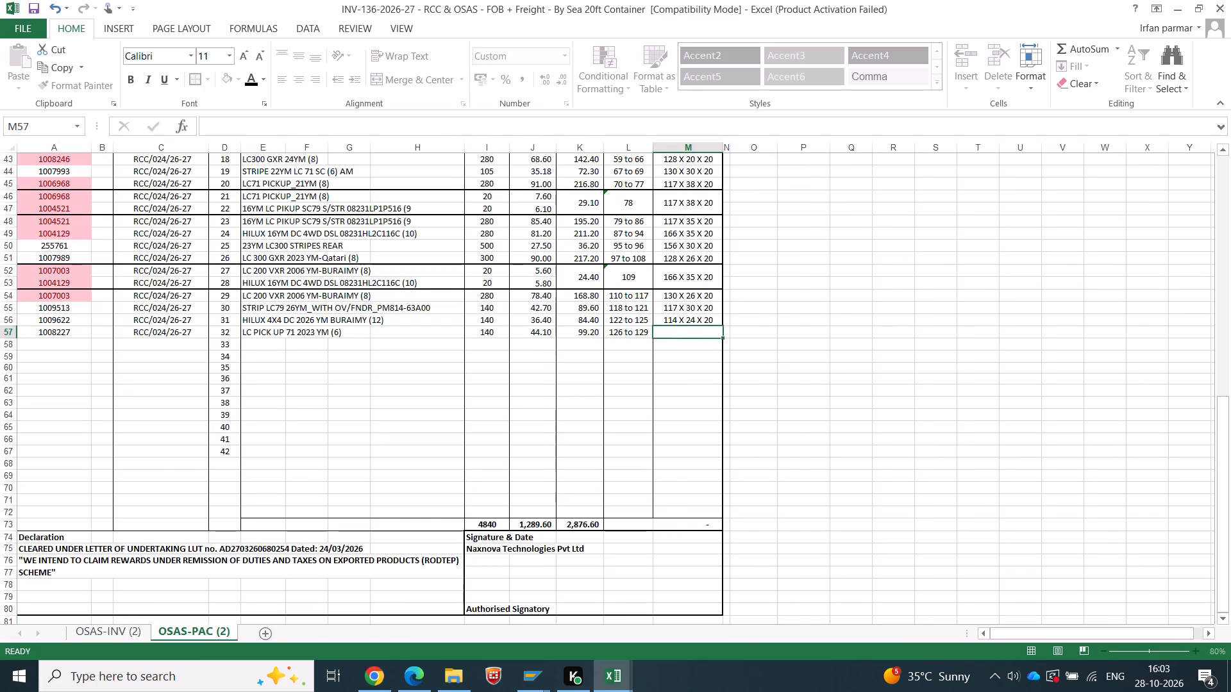
pyautogui.click(696, 466)
pyautogui.hotkey('ctrl', 'c')
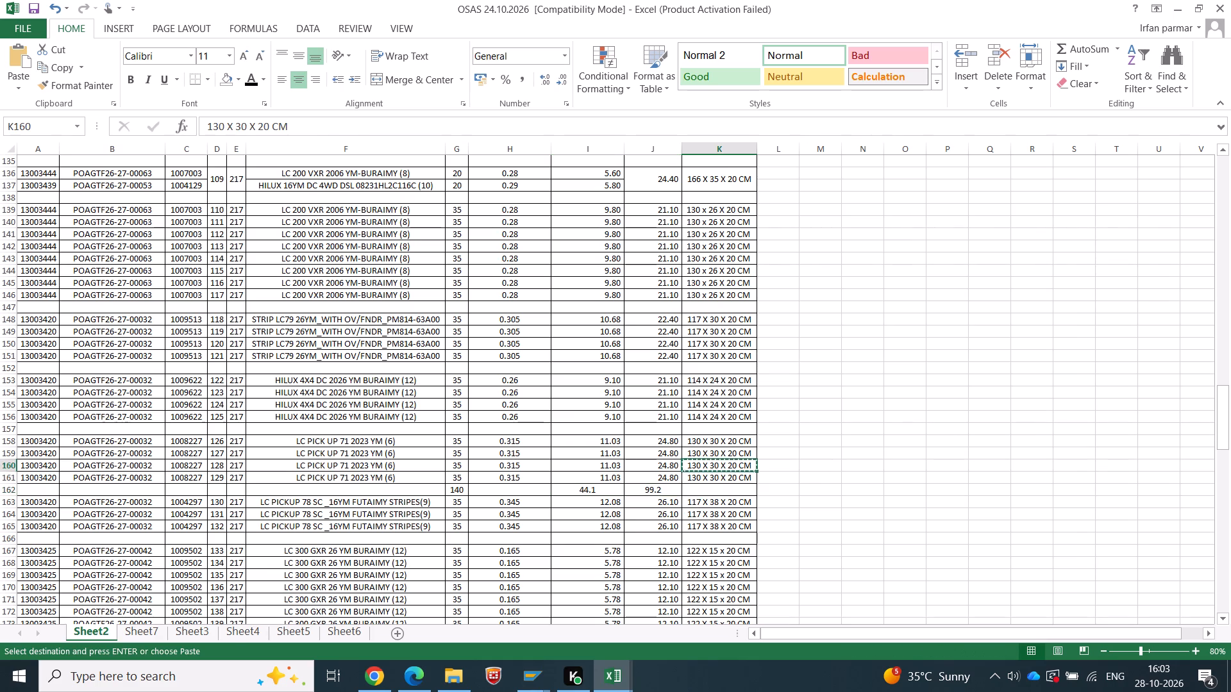
pyautogui.hotkey('alt', 'Tab')
pyautogui.rightClick(671, 331)
pyautogui.click(729, 401)
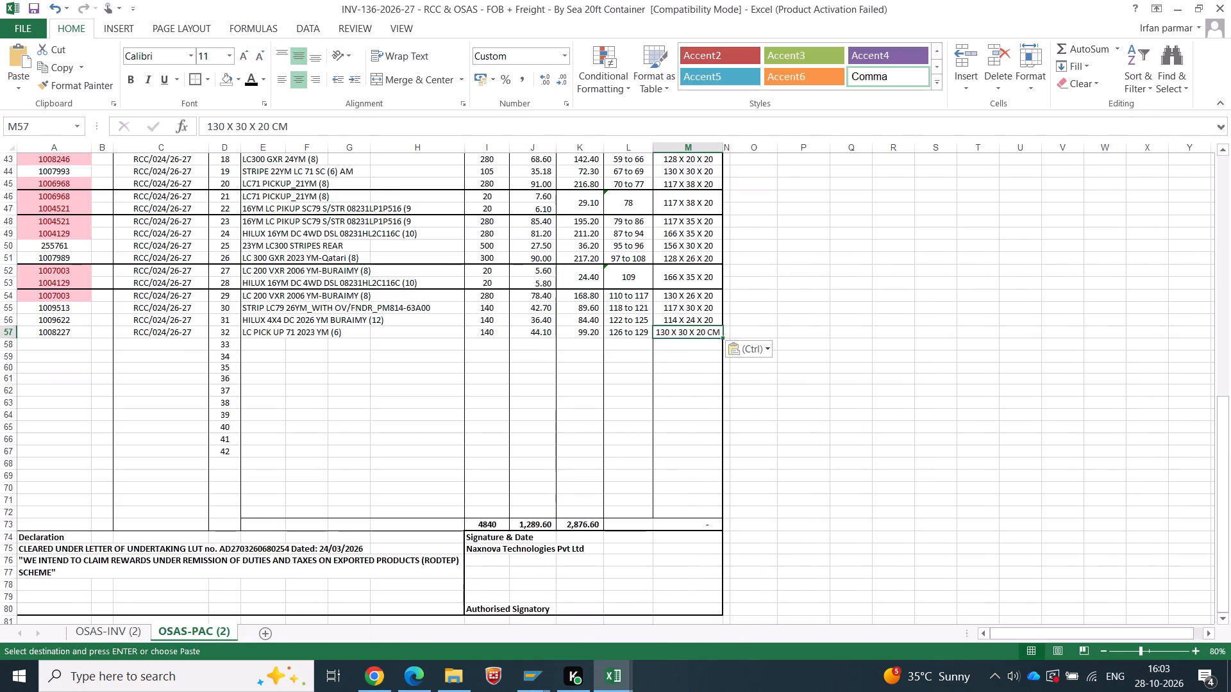
pyautogui.moveTo(269, 128); pyautogui.dragTo(335, 134)
pyautogui.press('BackSpace')
pyautogui.press('Return')
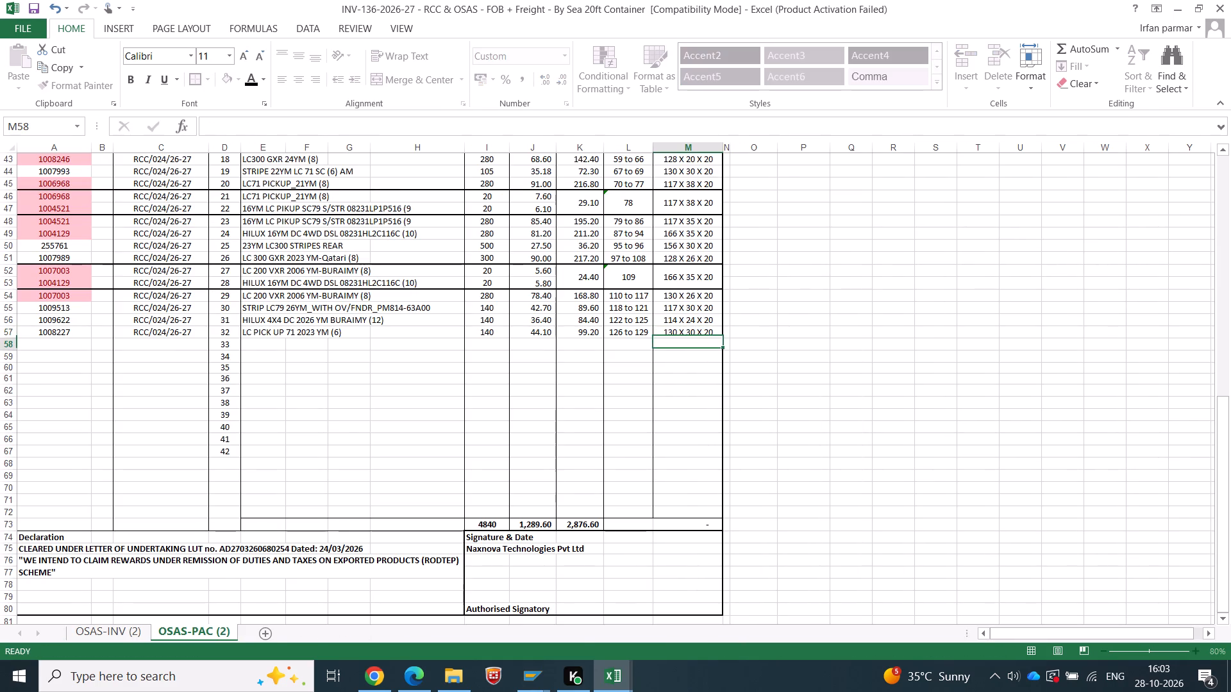
# Clear the helper totals in the blank row below cartons 126–129 in OSAS Sheet2.
pyautogui.hotkey('alt', 'Tab')
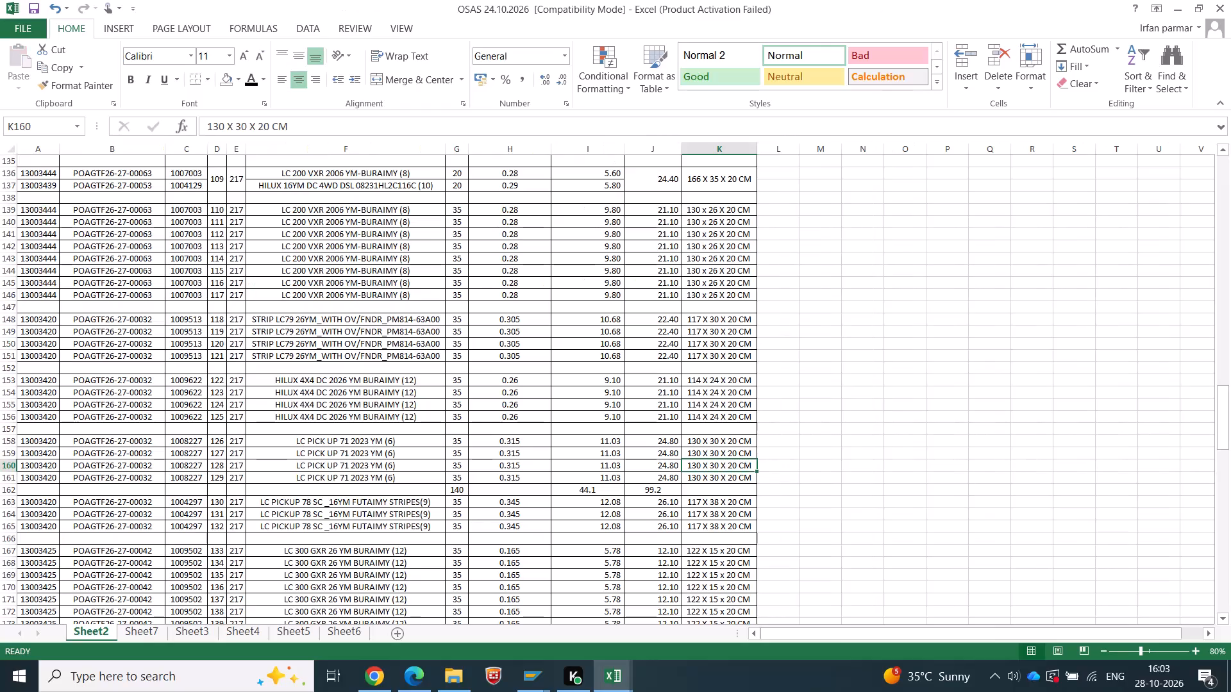
pyautogui.moveTo(669, 493); pyautogui.dragTo(467, 488)
pyautogui.press('Delete')
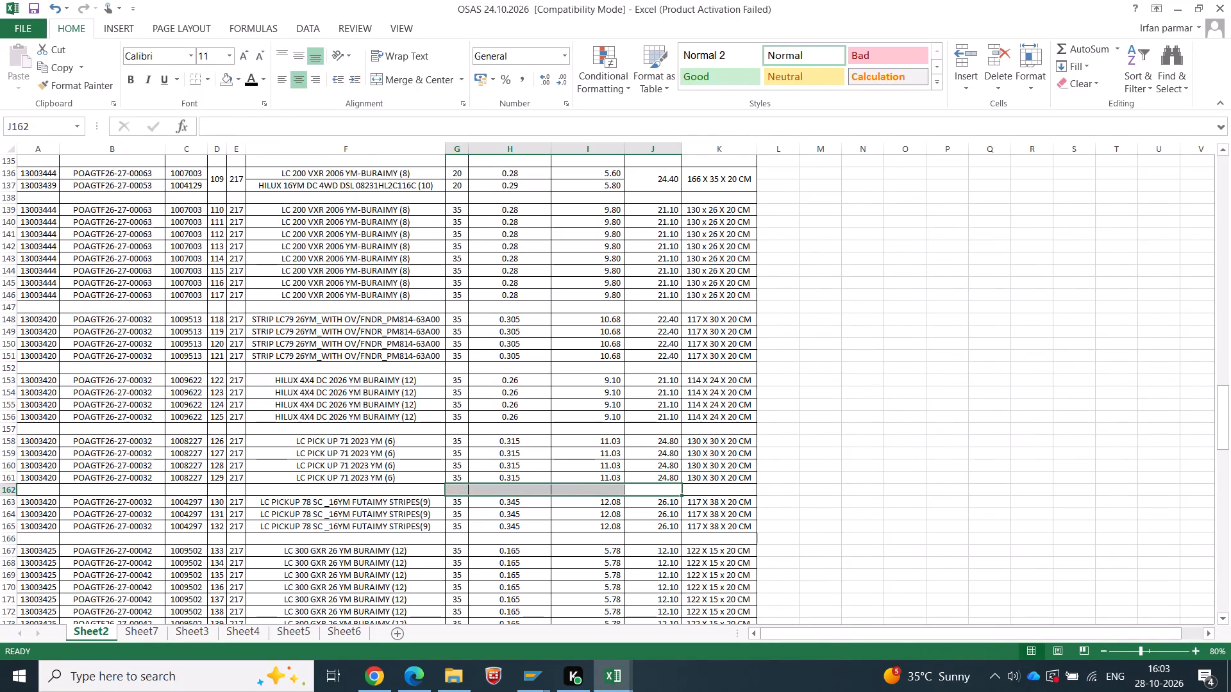
# Copy item code 1004297 from OSAS Sheet2 into the Sr No. 33 row of the packing list as a value.
pyautogui.scroll(-4, 544, 365)
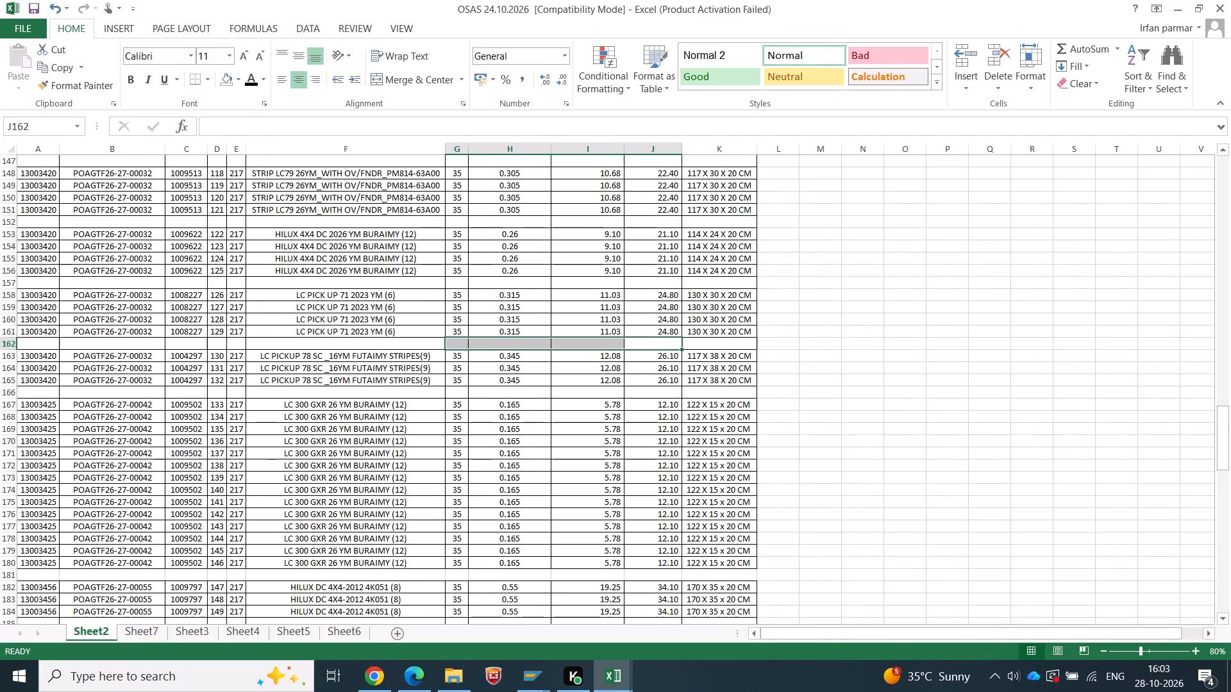
pyautogui.click(179, 356)
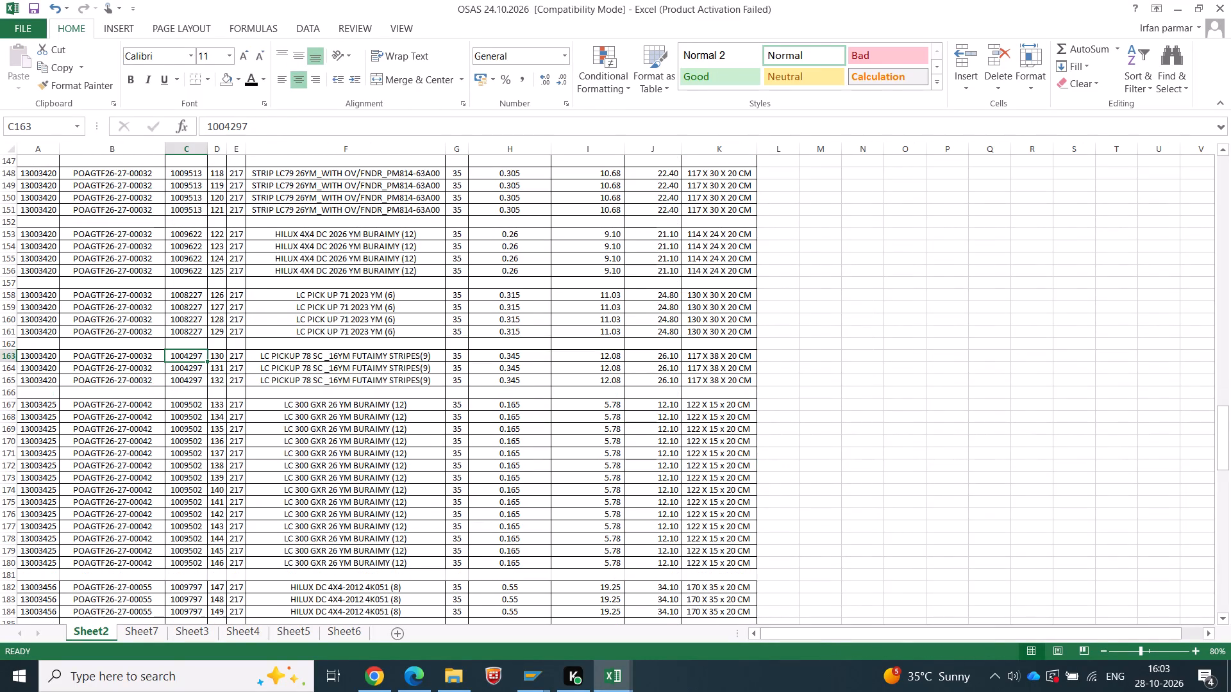
pyautogui.hotkey('ctrl', 'c')
pyautogui.hotkey('alt', 'Tab')
pyautogui.rightClick(50, 344)
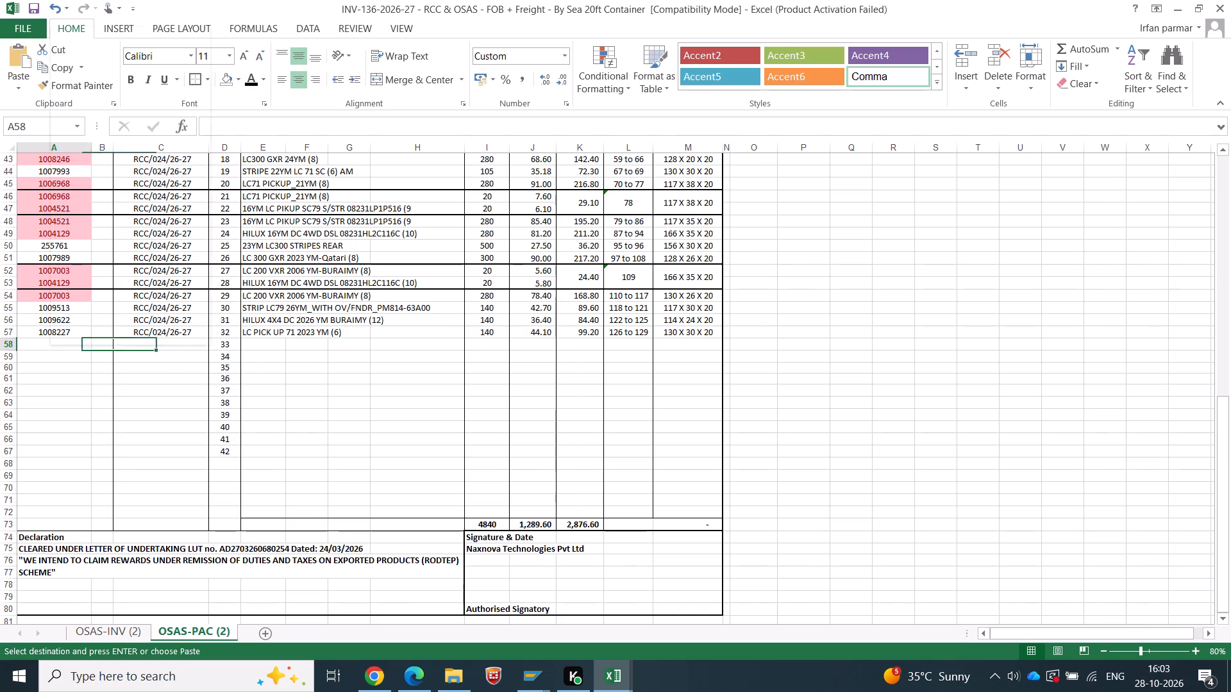
pyautogui.click(113, 94)
# Fill the reference RCC/024/26-27 down from Sr No. 32 into Sr No. 33.
pyautogui.press('Tab')
pyautogui.press('Tab')
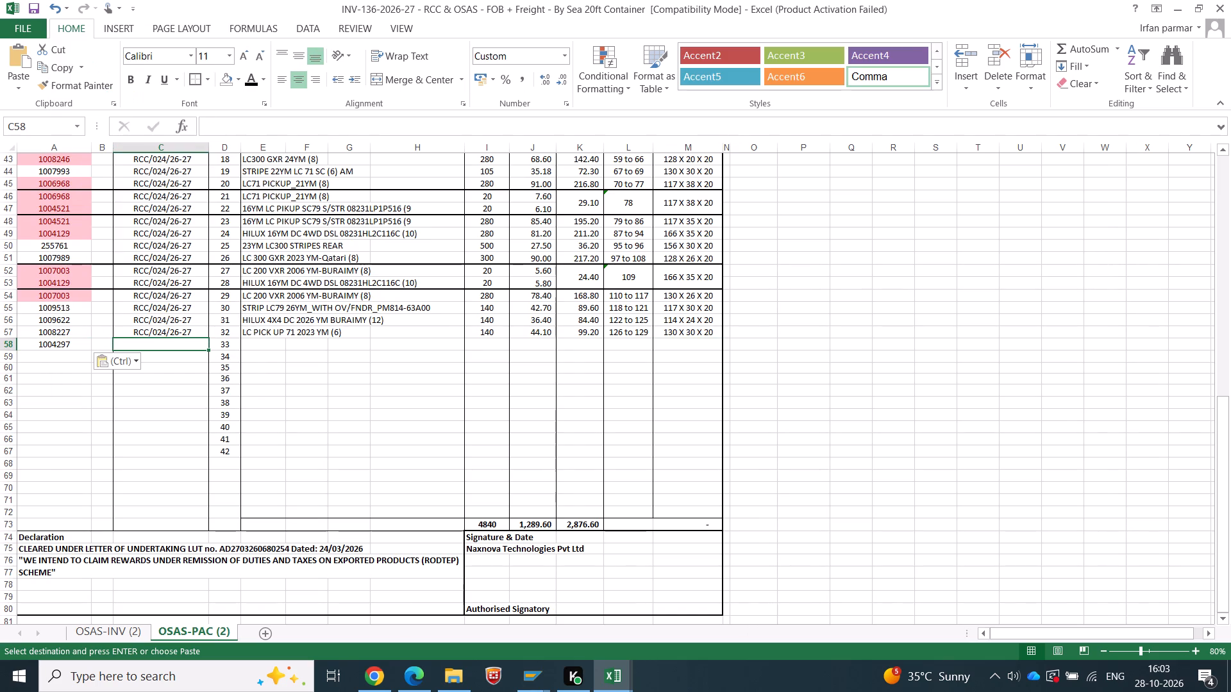
pyautogui.hotkey('ctrl', 'd')
# Copy the description LC PICKUP 78 SC _16YM FUTAIMY STRIPES(9) from OSAS Sheet2 into Sr No. 33 as a value.
pyautogui.press('Tab')
pyautogui.press('Tab')
pyautogui.hotkey('alt', 'Tab')
pyautogui.press('Tab')
pyautogui.press('Tab')
pyautogui.press('Tab')
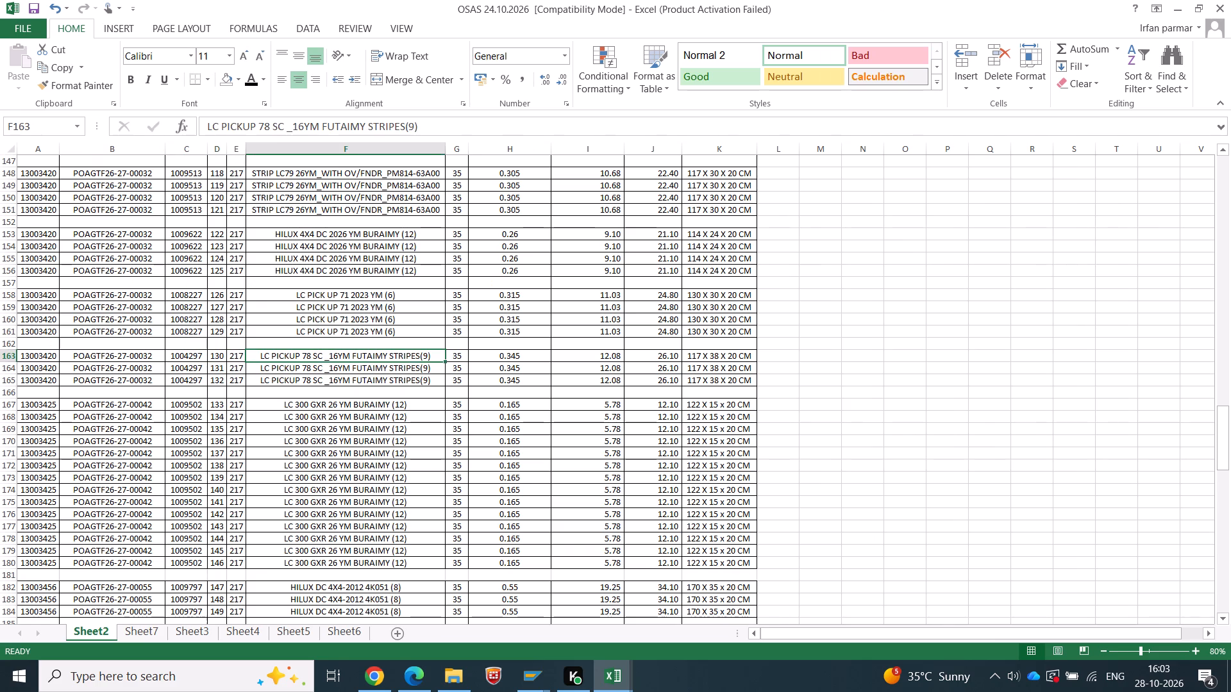
pyautogui.hotkey('ctrl', 'c')
pyautogui.hotkey('alt', 'Tab')
pyautogui.rightClick(265, 347)
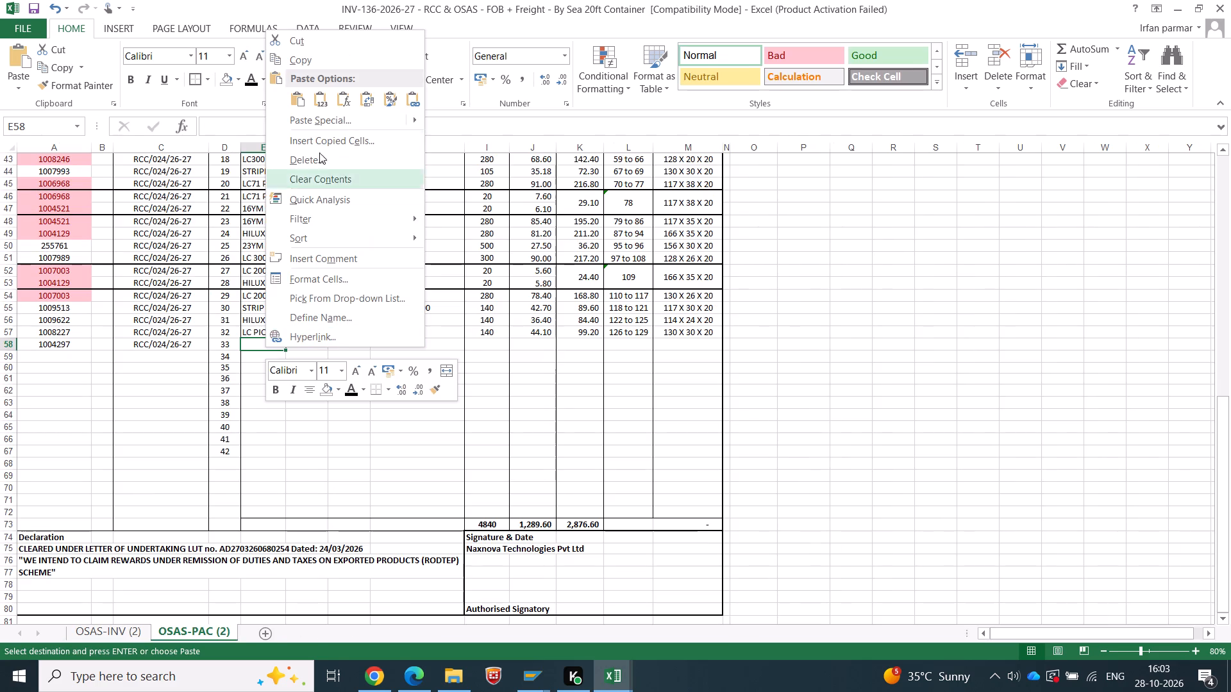
pyautogui.click(315, 109)
# Total the quantity of cartons 130–132 in OSAS Sheet2 and copy the 105 into Sr No. 33 as a value.
pyautogui.press('Tab')
pyautogui.press('Tab')
pyautogui.press('Tab')
pyautogui.press('Tab')
pyautogui.hotkey('alt', 'Tab')
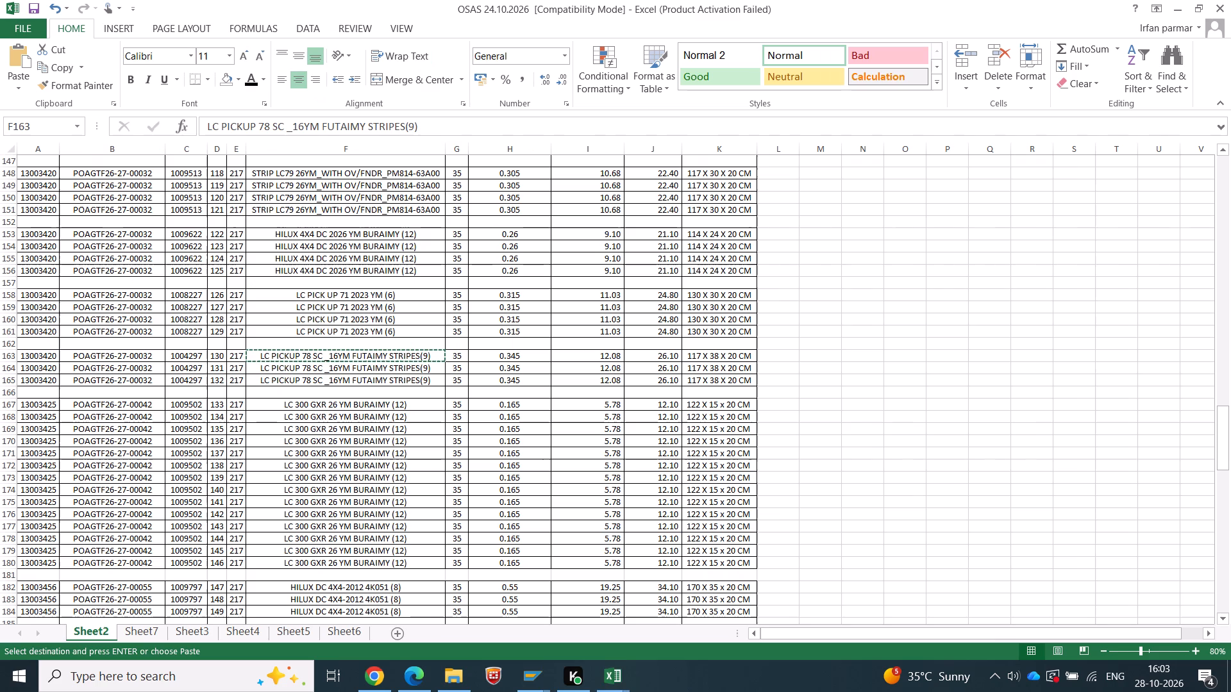
pyautogui.click(466, 391)
pyautogui.hotkey('alt', '=')
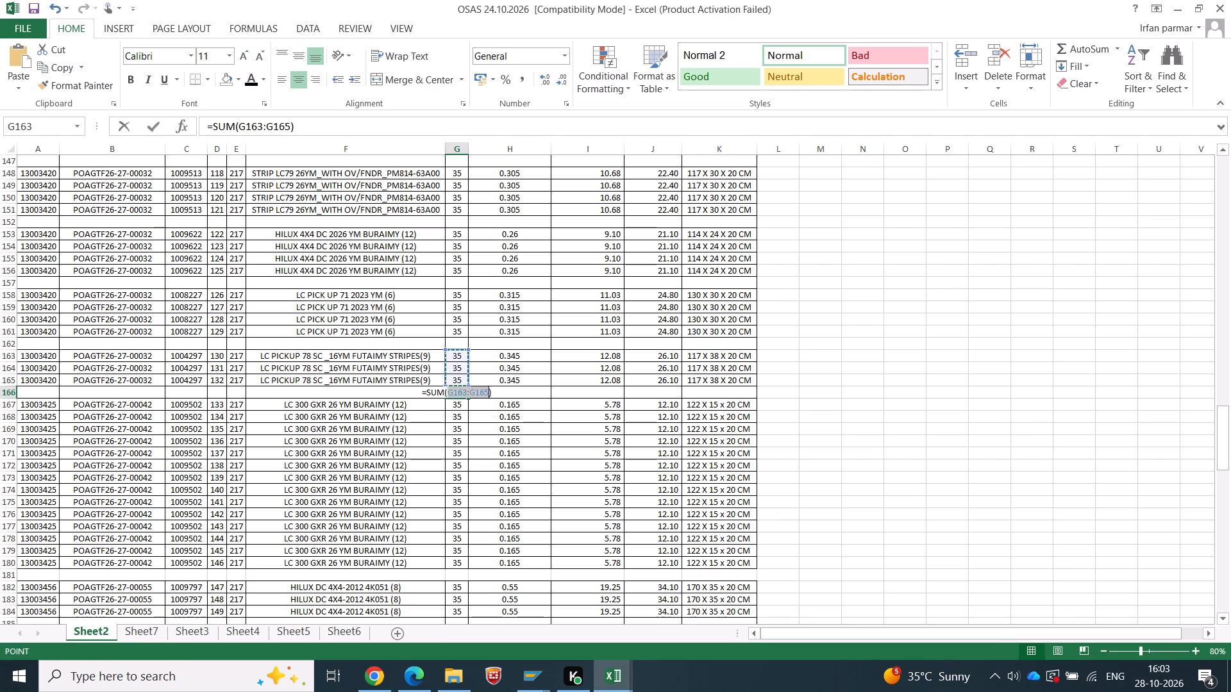
pyautogui.press('Return')
pyautogui.press('Up')
pyautogui.hotkey('ctrl', 'c')
pyautogui.hotkey('alt', 'Tab')
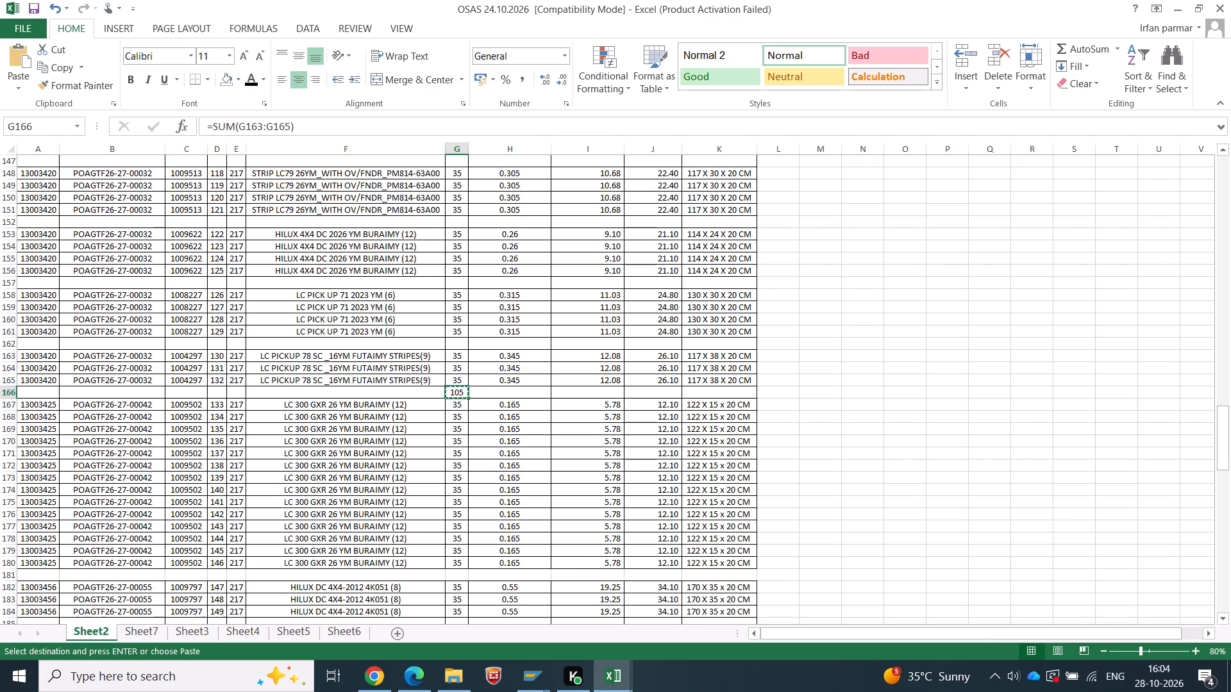
pyautogui.rightClick(494, 343)
pyautogui.click(546, 95)
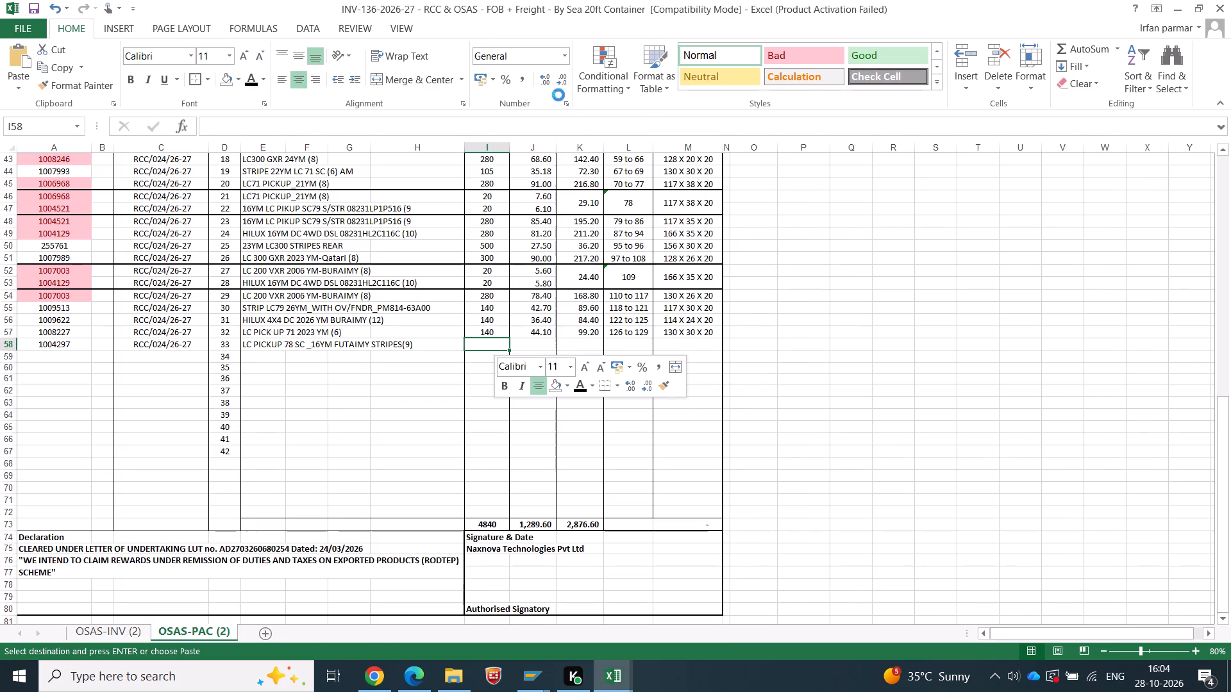
# Total the cartons 130–132 net and gross weights in OSAS Sheet2 and copy 36.225 and 78.3 into Sr No. 33 as values.
pyautogui.hotkey('alt', 'Tab')
pyautogui.press('Right')
pyautogui.press('Right')
pyautogui.hotkey('shift', 'Right')
pyautogui.press('Return')
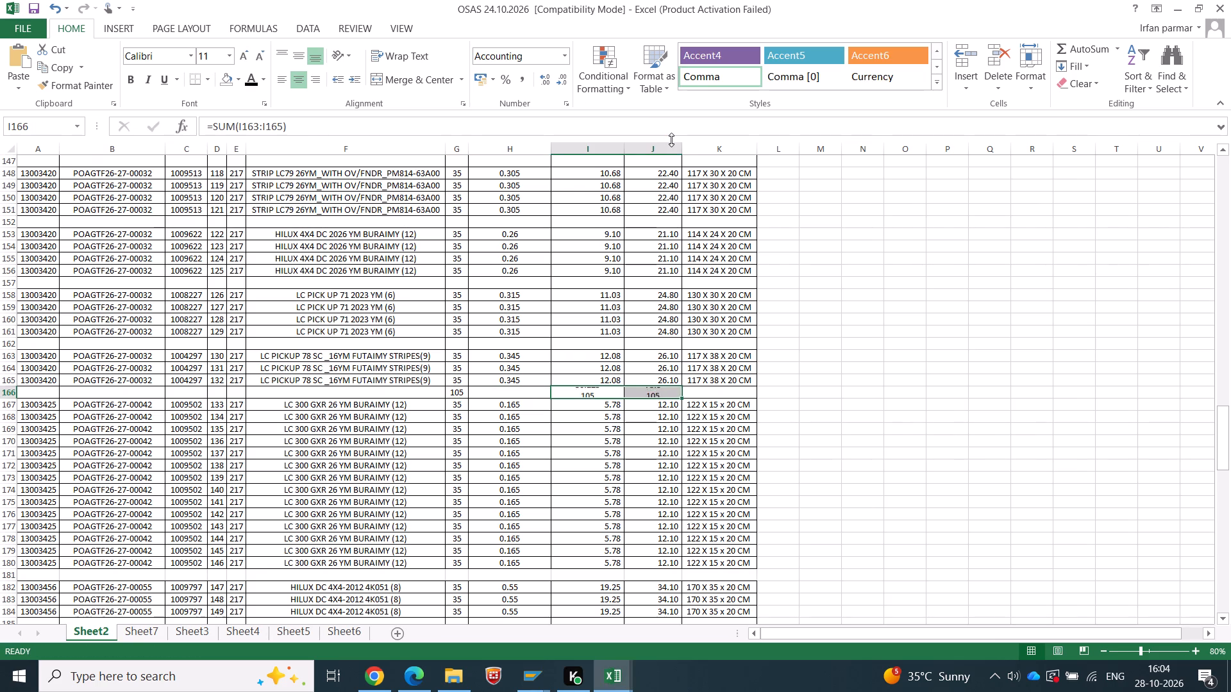
pyautogui.hotkey('ctrl', 'c')
pyautogui.hotkey('alt', 'Tab')
pyautogui.rightClick(535, 339)
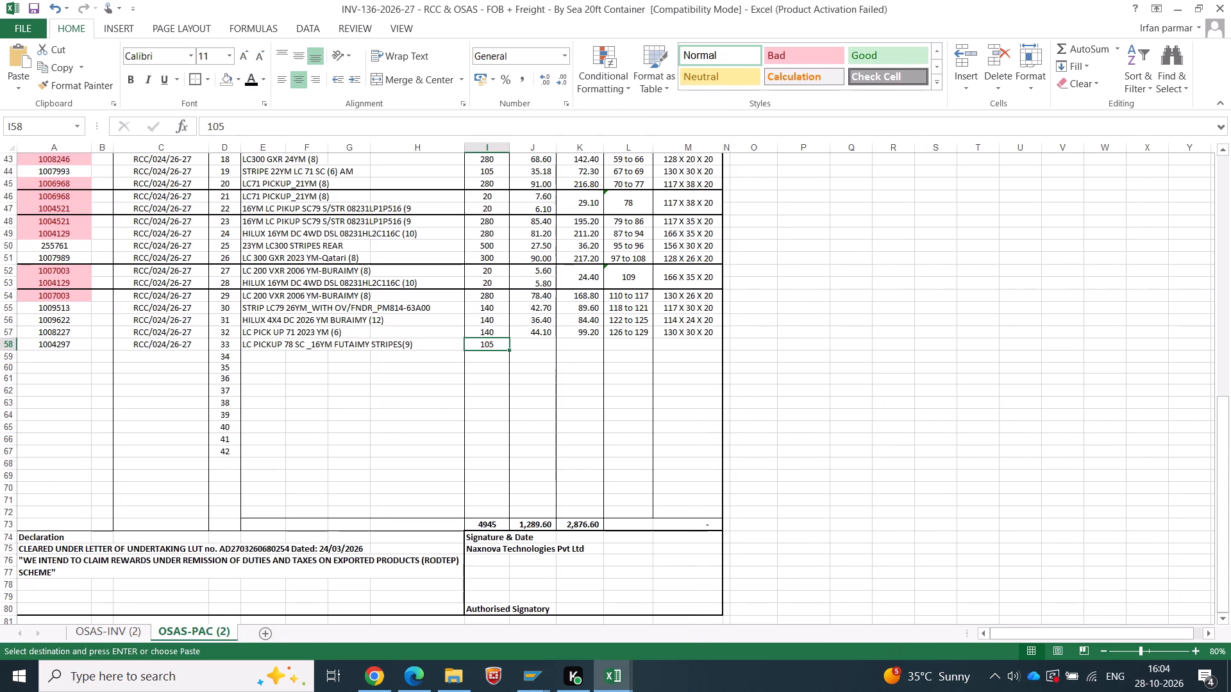
pyautogui.click(585, 411)
# Clear the temporary quantity and weight totals beneath carton 132 in OSAS Sheet2.
pyautogui.click(637, 343)
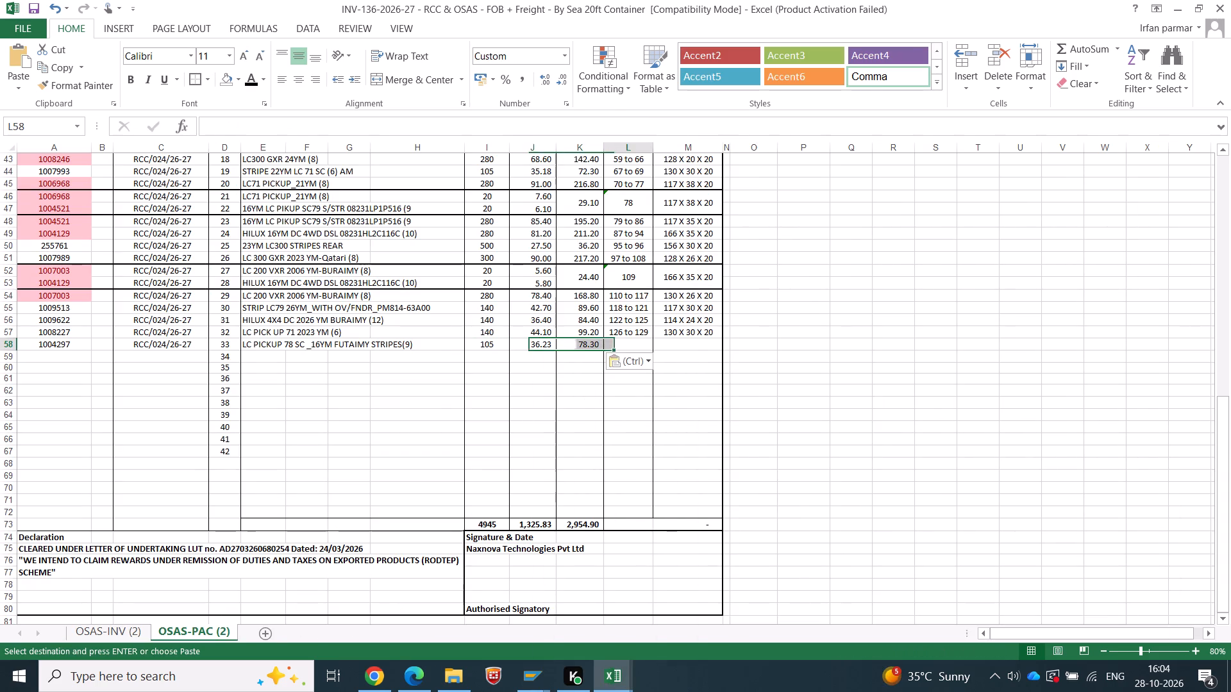
pyautogui.hotkey('alt', 'Tab')
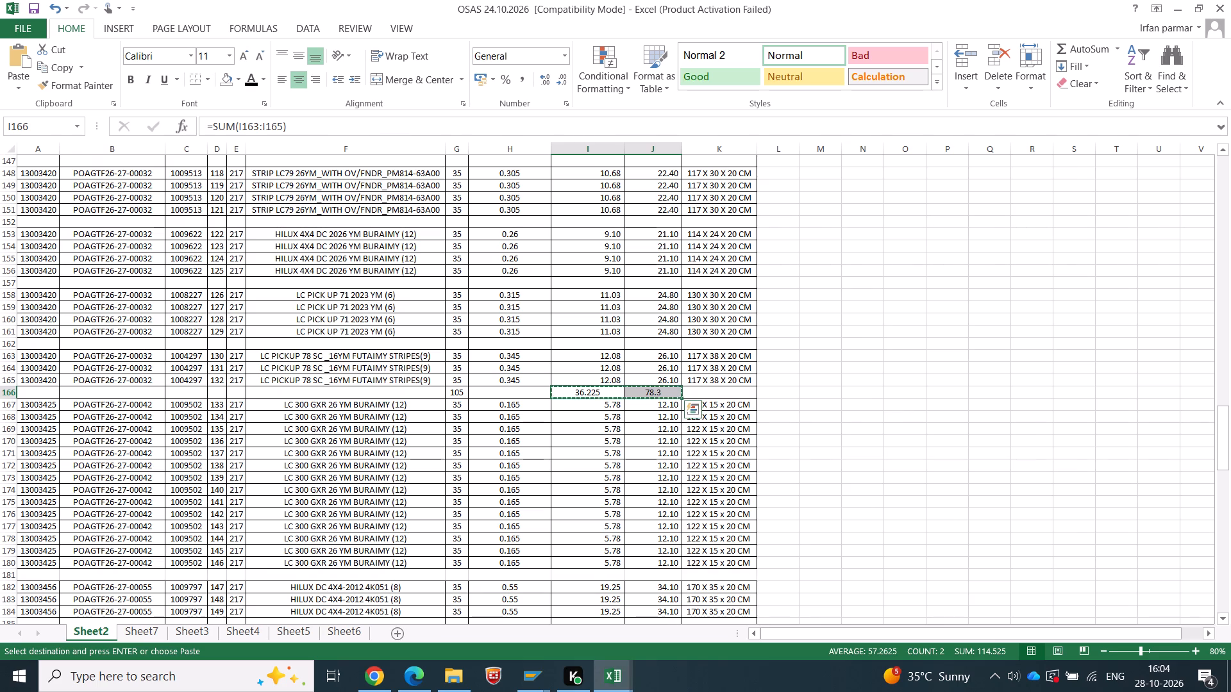
pyautogui.press('Left')
pyautogui.press('Left')
pyautogui.hotkey('shift', 'Right')
pyautogui.hotkey('shift', 'Right')
pyautogui.hotkey('shift', 'Right')
pyautogui.press('Delete')
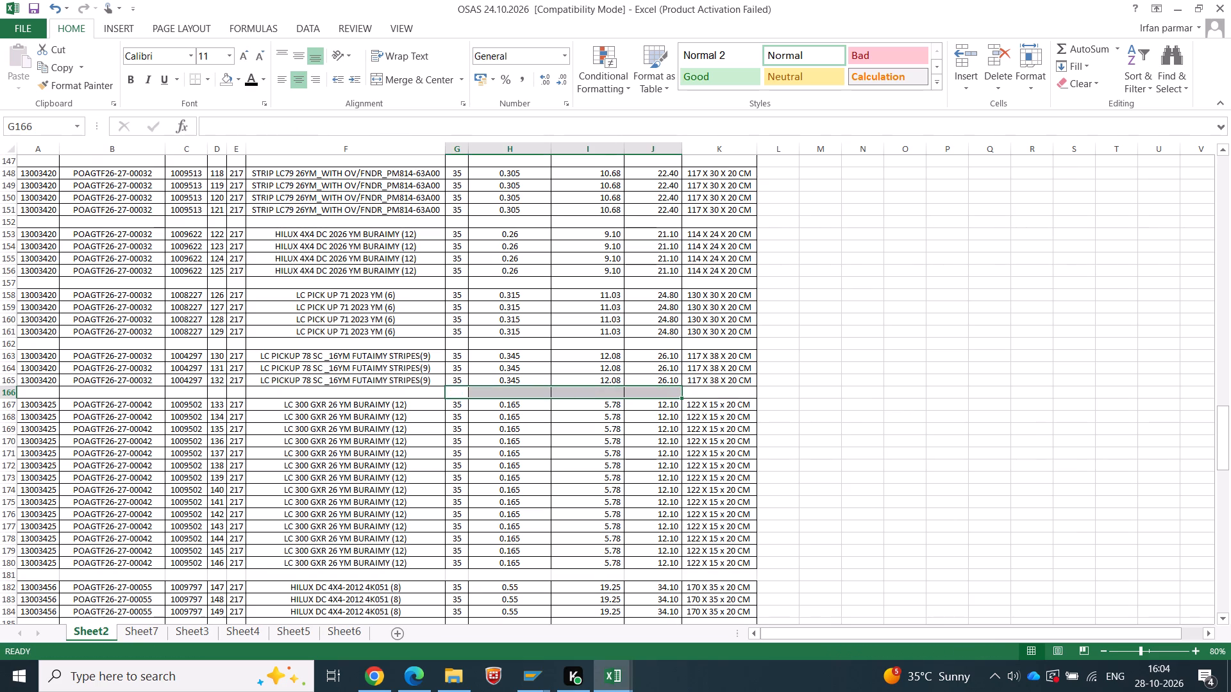
# Enter the carton range 130 to 132 for Sr No. 33 in the packing list.
pyautogui.hotkey('alt', 'Tab')
pyautogui.write('130 to 132')
pyautogui.press('Tab')
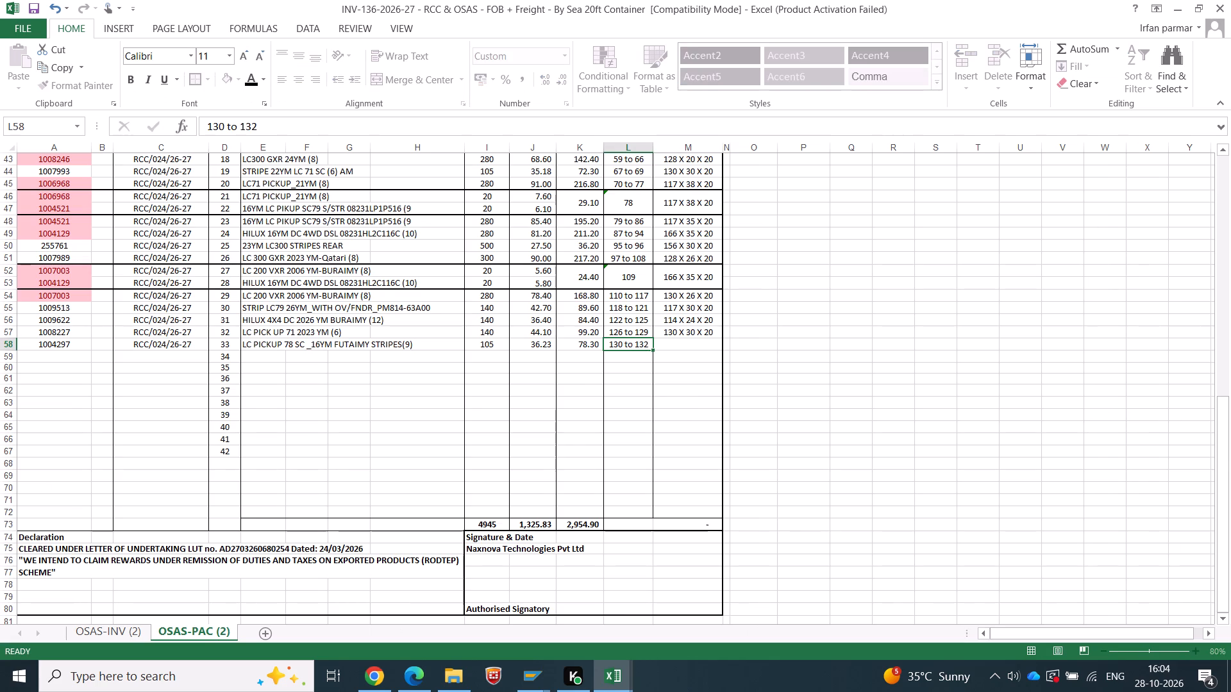
# Copy the carton size from OSAS Sheet2 into Sr No. 33 as 117 X 38 X 20 without CM, and save the workbook.
pyautogui.hotkey('alt', 'Tab')
pyautogui.click(730, 374)
pyautogui.hotkey('ctrl', 'c')
pyautogui.hotkey('alt', 'Tab')
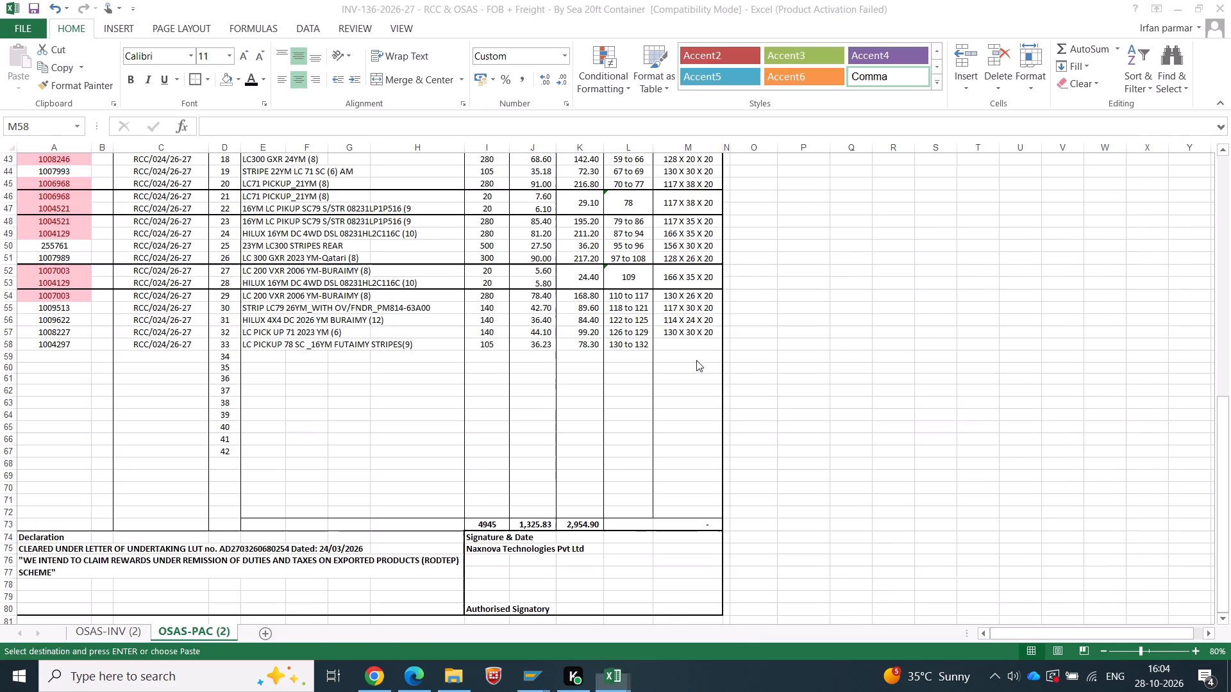
pyautogui.rightClick(689, 347)
pyautogui.click(735, 108)
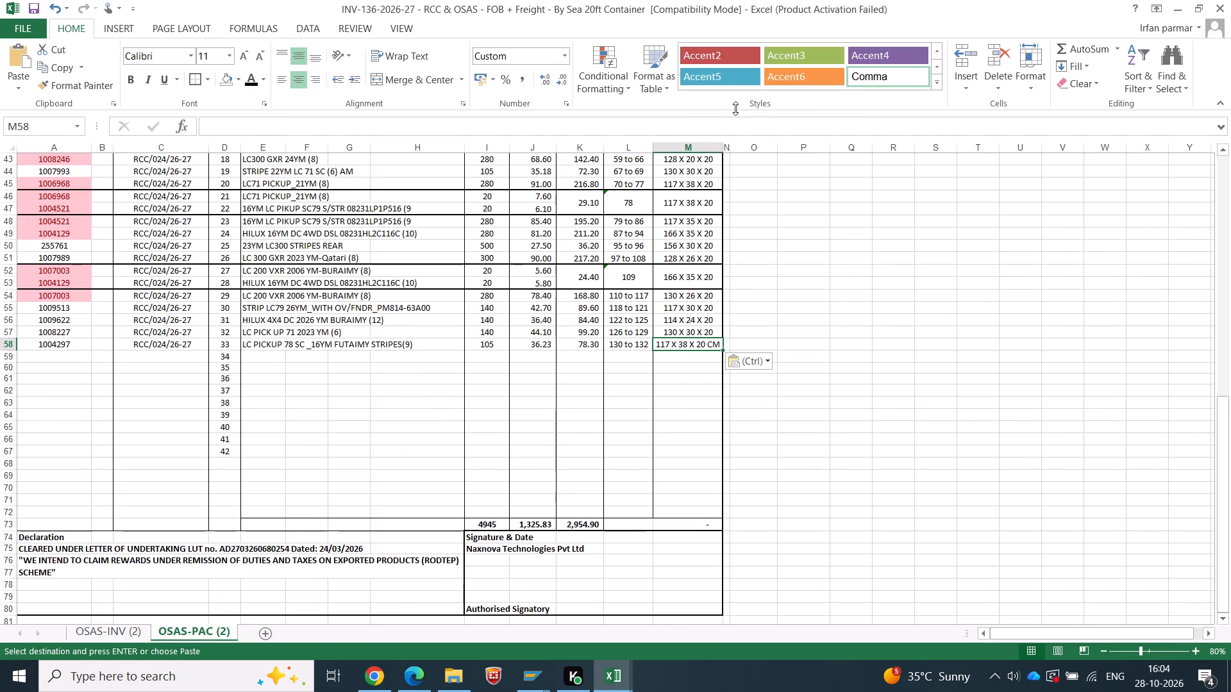
pyautogui.moveTo(268, 124); pyautogui.dragTo(342, 130)
pyautogui.press('BackSpace')
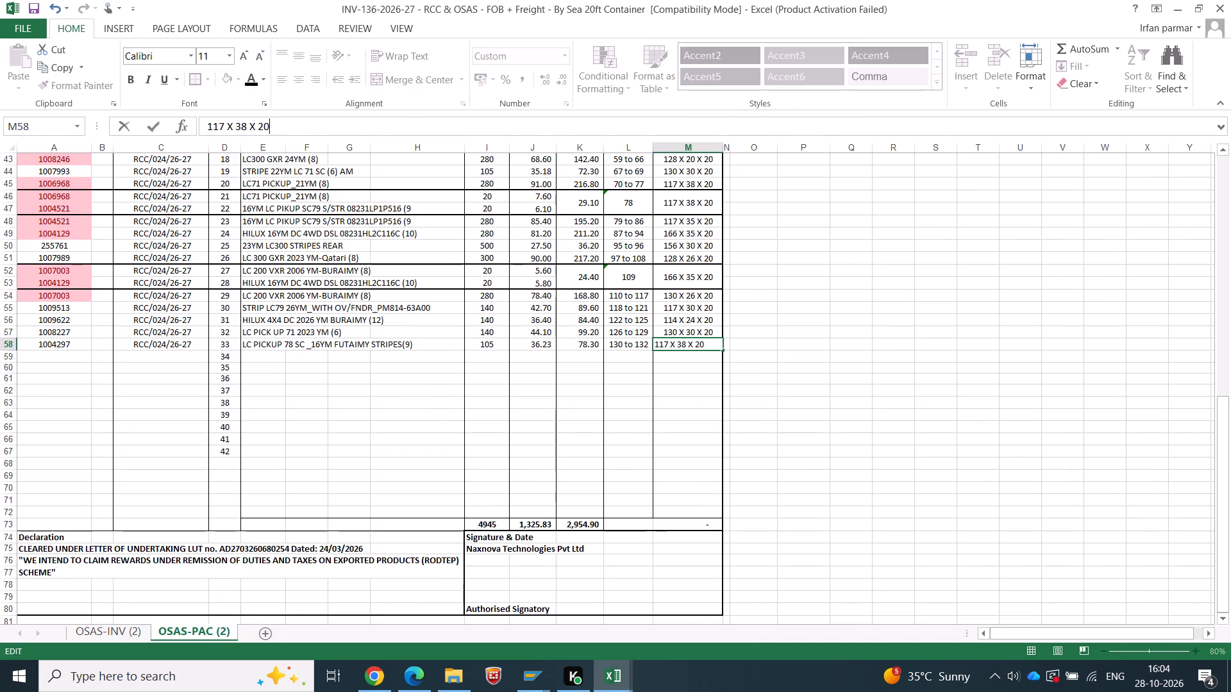
pyautogui.hotkey('shift', 'Return')
pyautogui.click(795, 446)
pyautogui.hotkey('ctrl', 's')
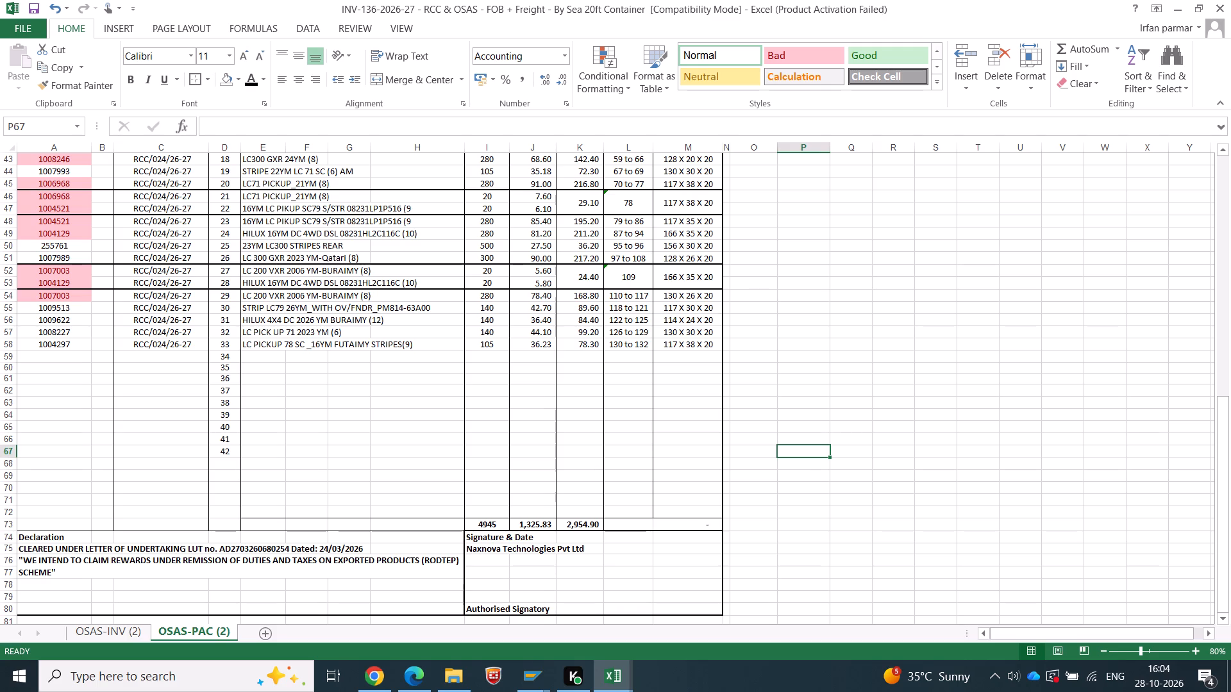
# Copy the item code 1009502 of carton 133 from OSAS Sheet2 into Sr No. 34 as a value.
pyautogui.press('Up')
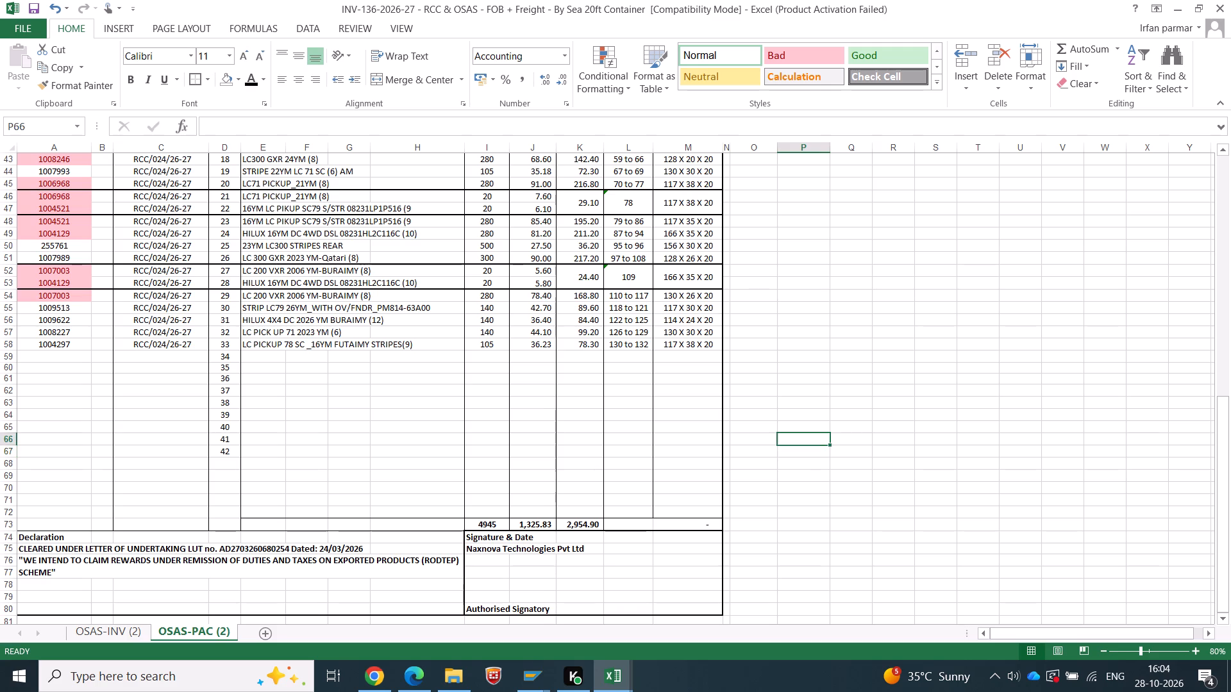
pyautogui.press('Up')
pyautogui.press('Up')
pyautogui.press('Up')
pyautogui.press('Up')
pyautogui.press('Up')
pyautogui.press('Up')
pyautogui.press('Up')
pyautogui.press('Up')
pyautogui.press('Left')
pyautogui.press('Down')
pyautogui.press('Left')
pyautogui.press('Left')
pyautogui.press('Left')
pyautogui.press('Left')
pyautogui.press('Left')
pyautogui.press('Left')
pyautogui.press('Left')
pyautogui.press('Left')
pyautogui.press('Left')
pyautogui.press('Left')
pyautogui.press('Left')
pyautogui.press('Left')
pyautogui.press('Left')
pyautogui.press('Left')
pyautogui.press('Left')
pyautogui.press('Left')
pyautogui.press('Left')
pyautogui.press('Left')
pyautogui.press('Left')
pyautogui.press('Left')
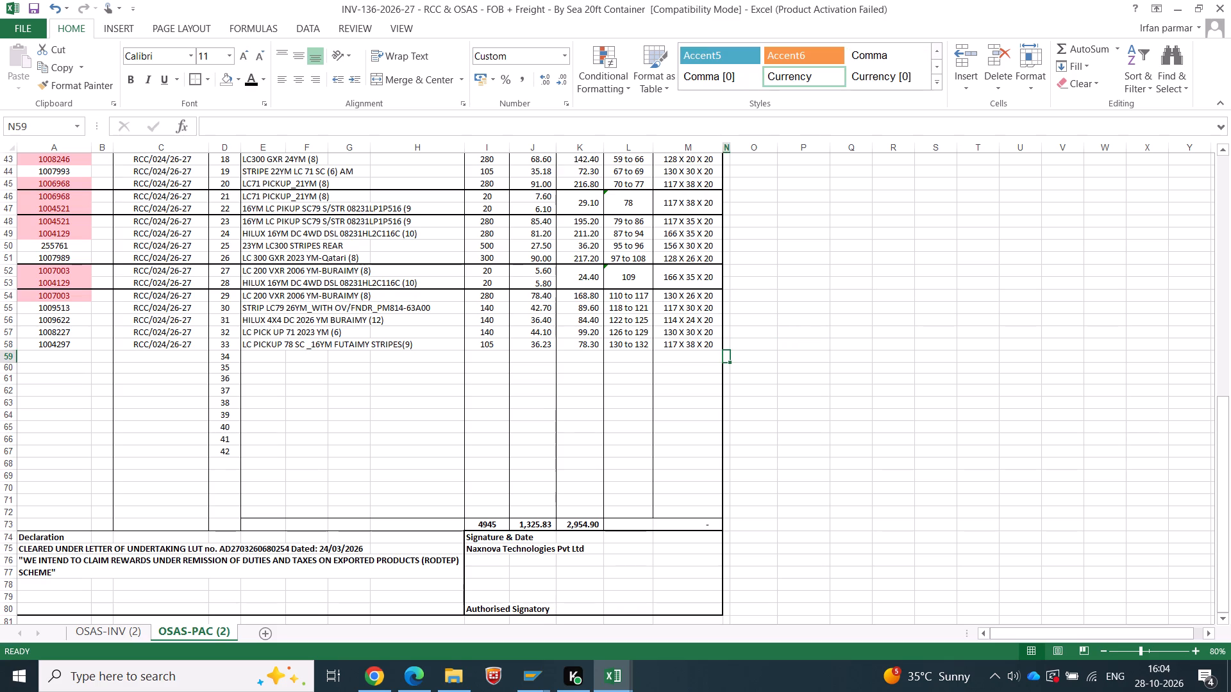
pyautogui.hotkey('alt', 'Tab')
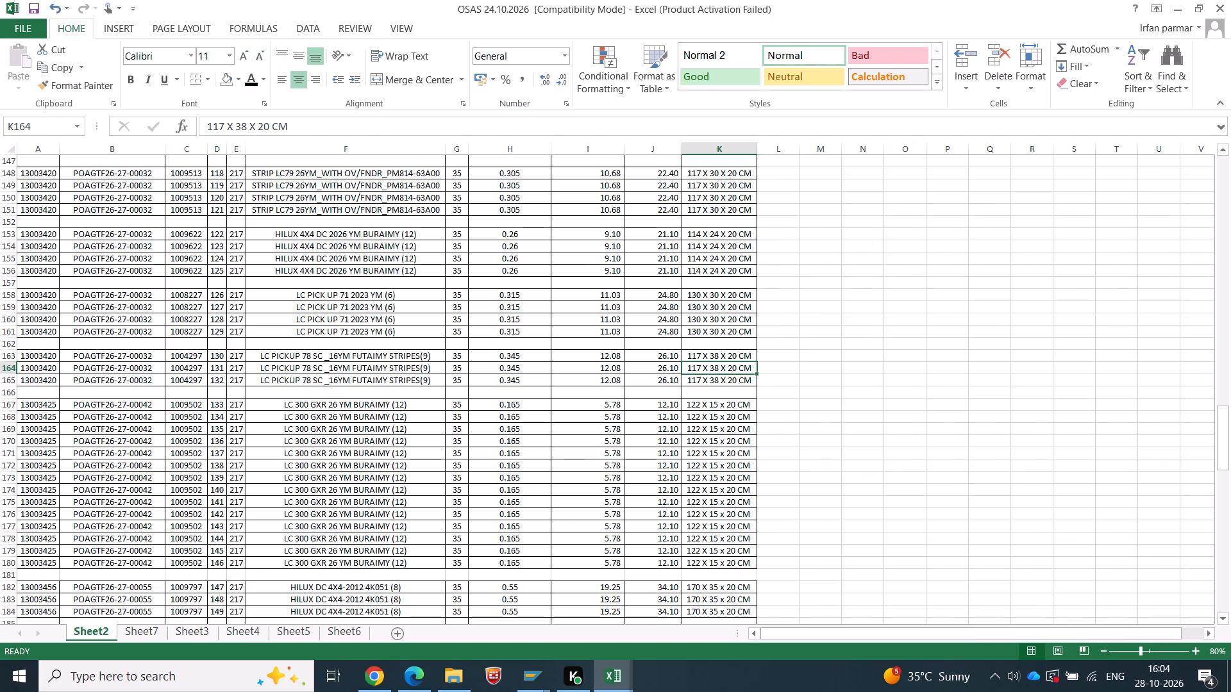
pyautogui.scroll(-1, 370, 410)
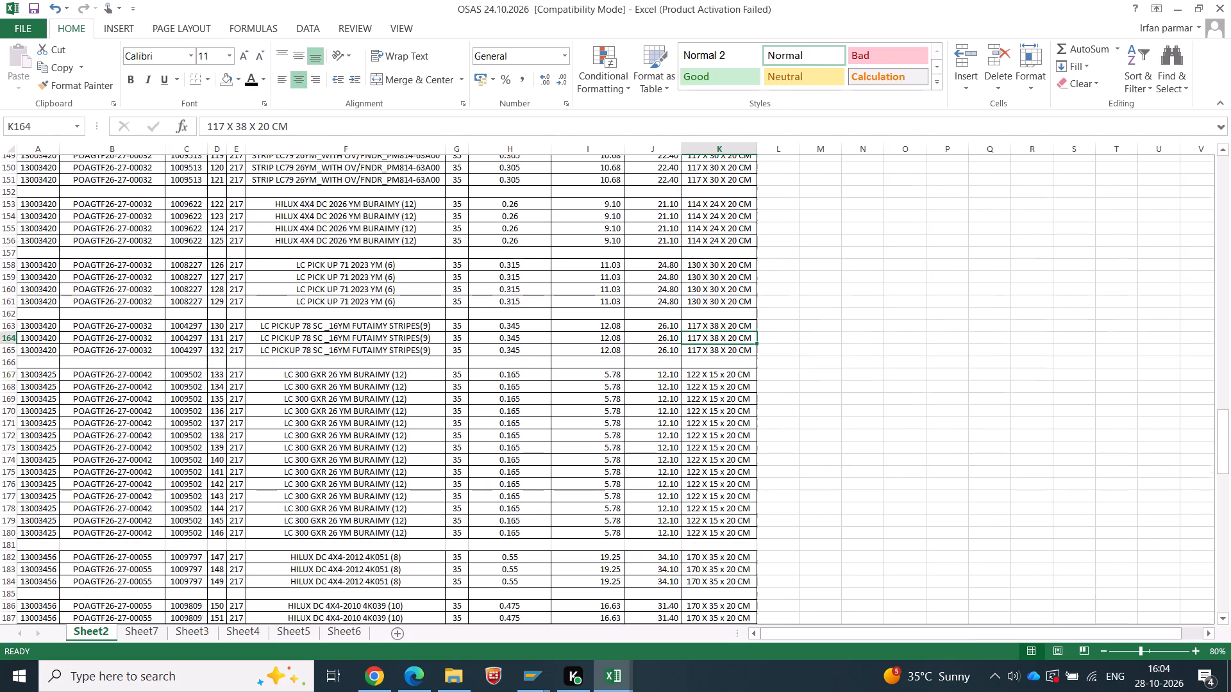
pyautogui.click(202, 367)
pyautogui.hotkey('ctrl', 'c')
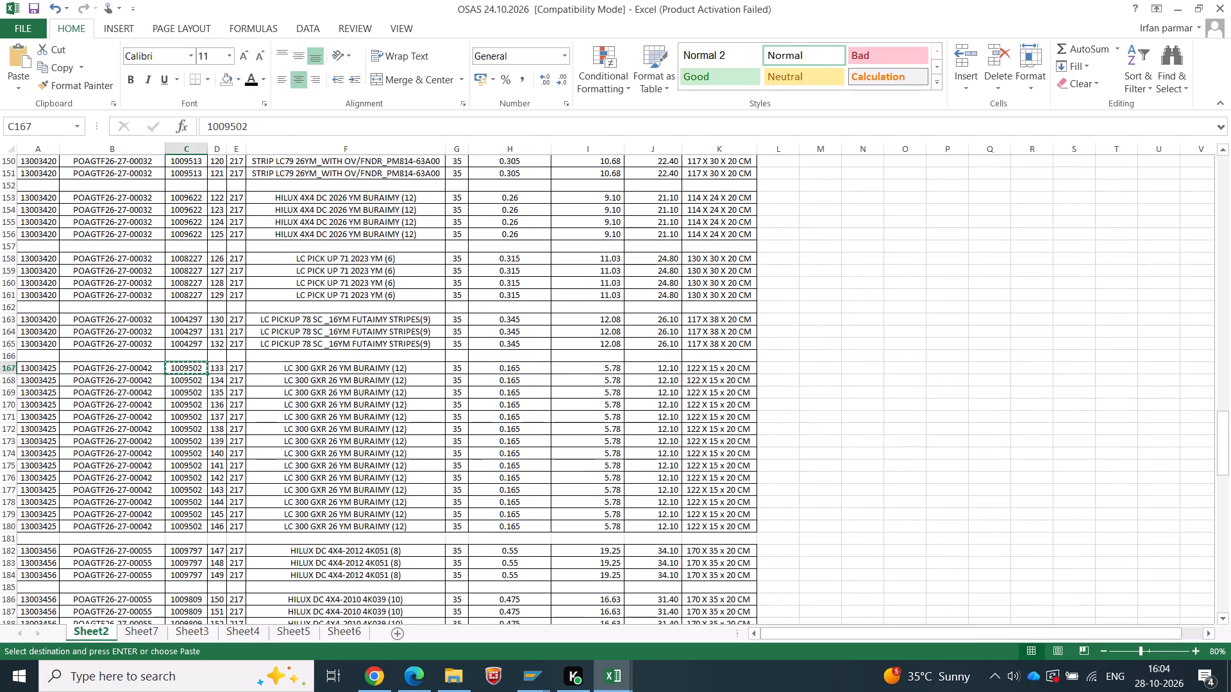
pyautogui.hotkey('alt', 'Tab')
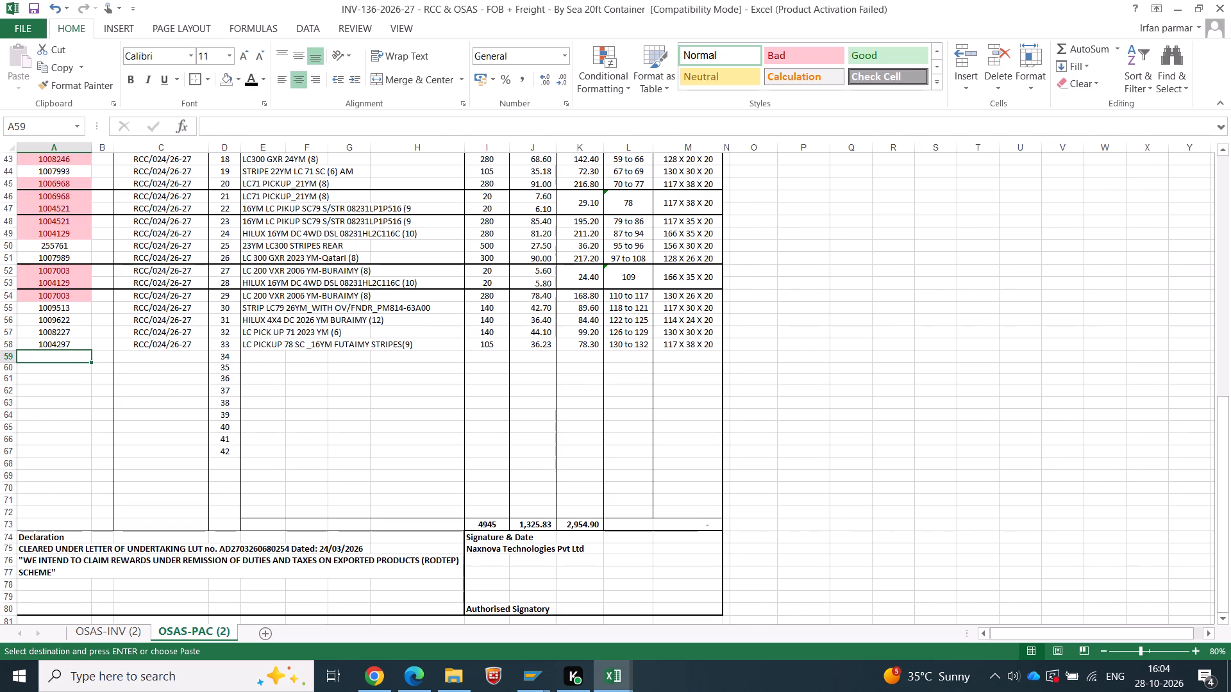
pyautogui.rightClick(65, 355)
pyautogui.click(112, 99)
# Fill the reference RCC/024/26-27 down from Sr No. 33 into Sr No. 34.
pyautogui.press('Tab')
pyautogui.press('Tab')
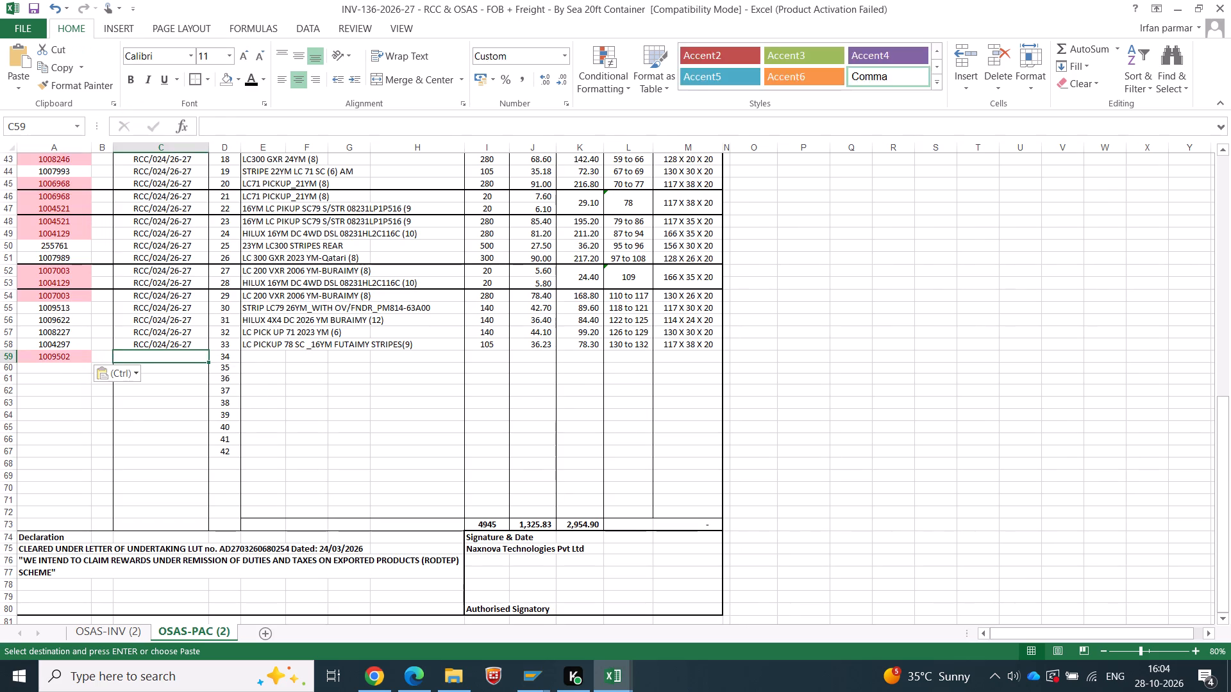
pyautogui.press('Tab')
pyautogui.press('Left')
pyautogui.hotkey('ctrl', 'd')
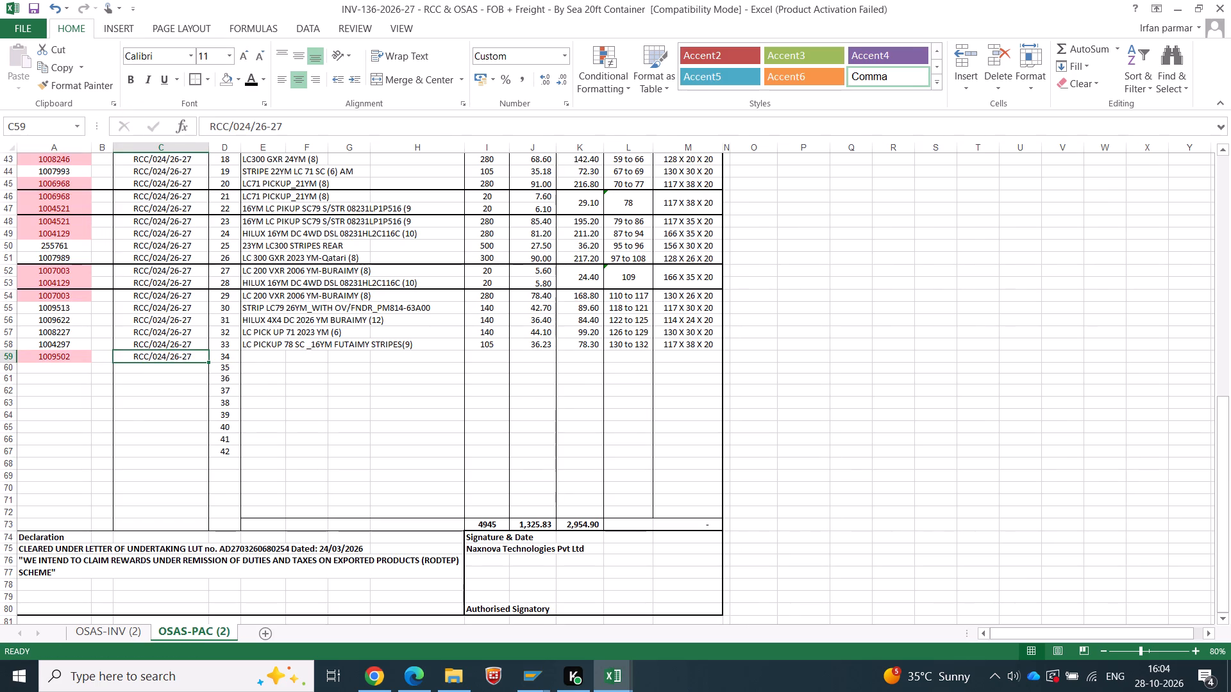
# Total the quantity, net weight and gross weight of cartons 133–146 in the empty row beneath them in OSAS Sheet2.
pyautogui.press('Right')
pyautogui.press('Right')
pyautogui.scroll(3, 182, 336)
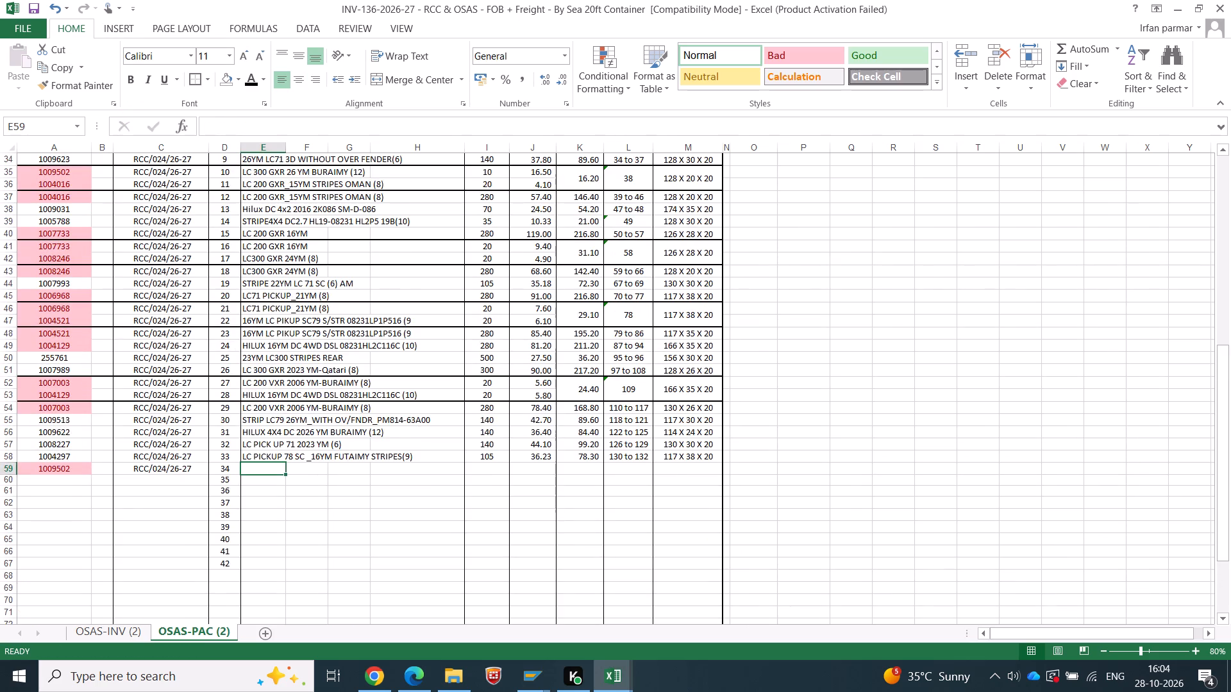
pyautogui.scroll(2, 181, 349)
pyautogui.scroll(-2, 181, 349)
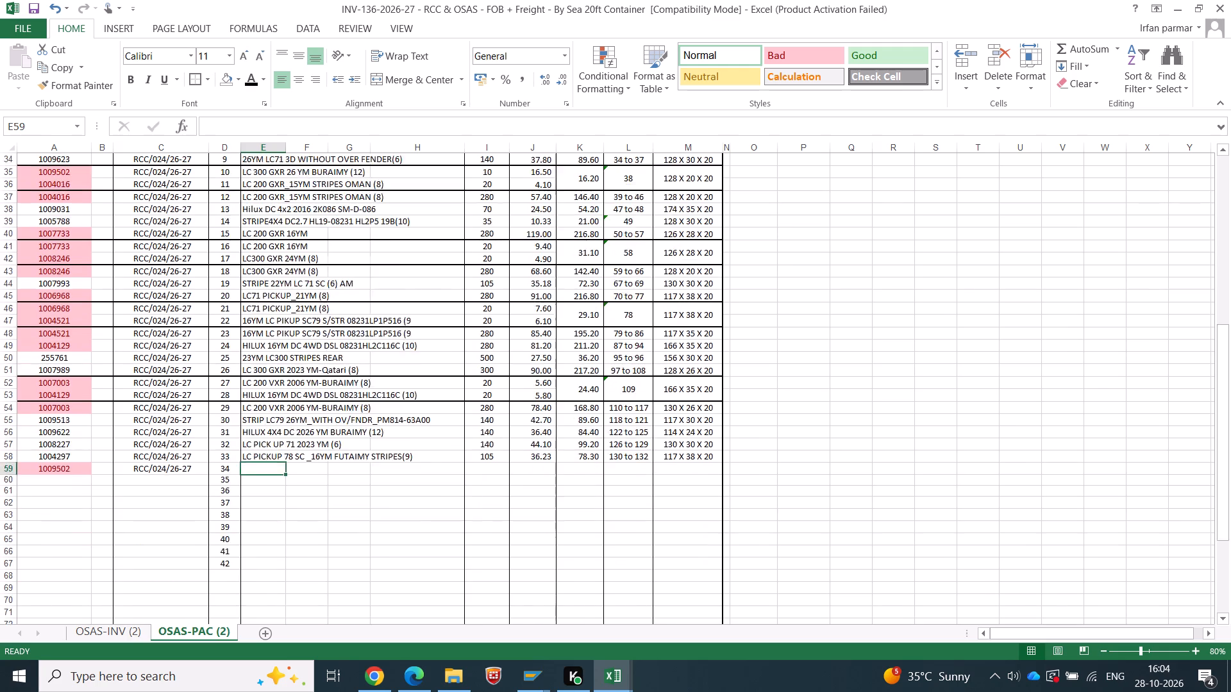
pyautogui.scroll(-2, 181, 349)
pyautogui.hotkey('alt', 'Tab')
pyautogui.click(448, 536)
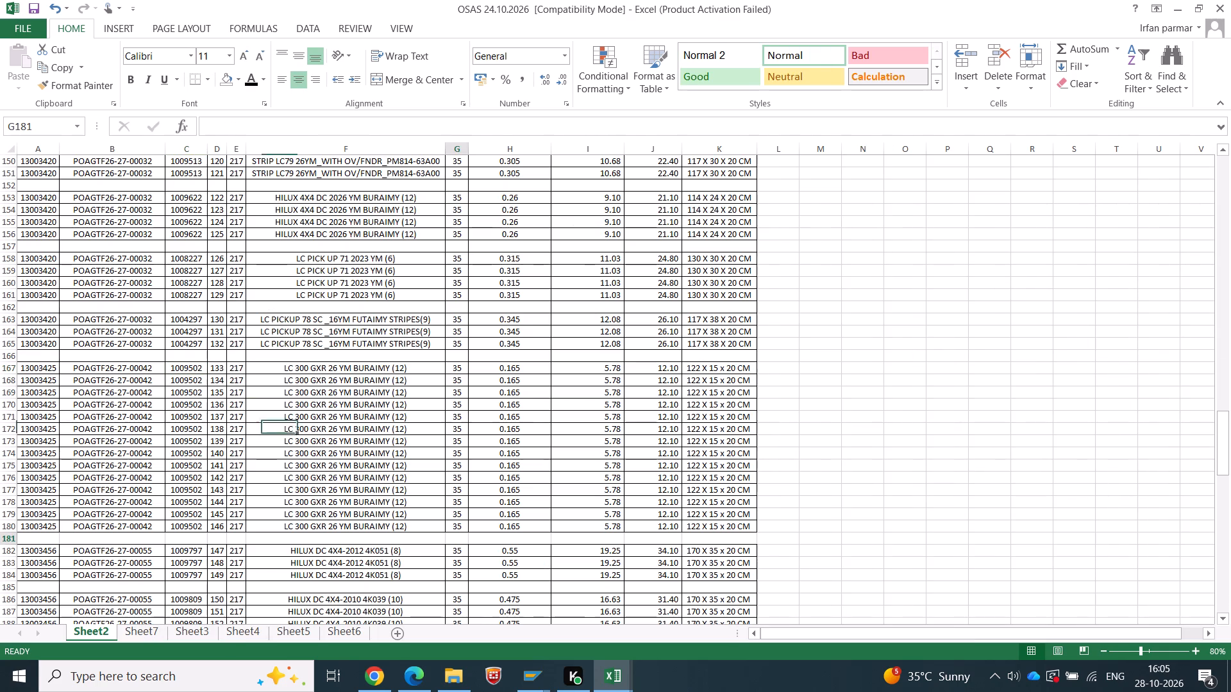
pyautogui.hotkey('alt', '=')
pyautogui.press('Return')
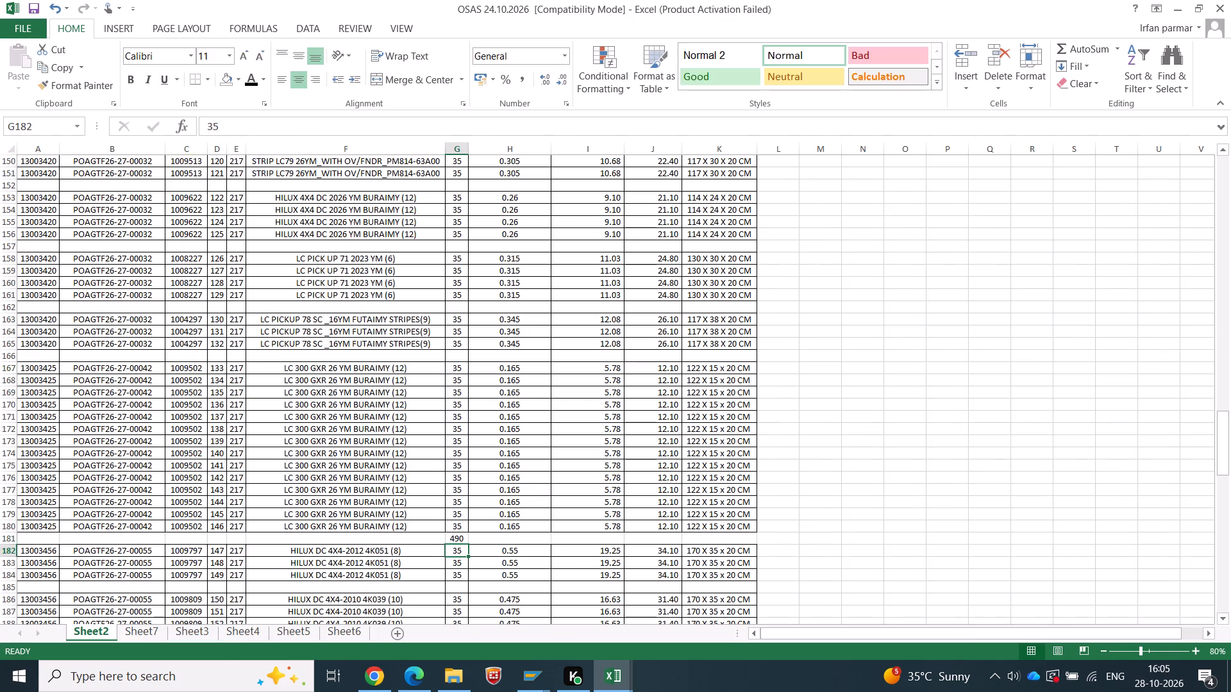
pyautogui.press('Up')
pyautogui.hotkey('ctrl', 'c')
pyautogui.press('Right')
pyautogui.press('Right')
pyautogui.hotkey('shift', 'Right')
pyautogui.press('Return')
pyautogui.press('Left')
pyautogui.press('Left')
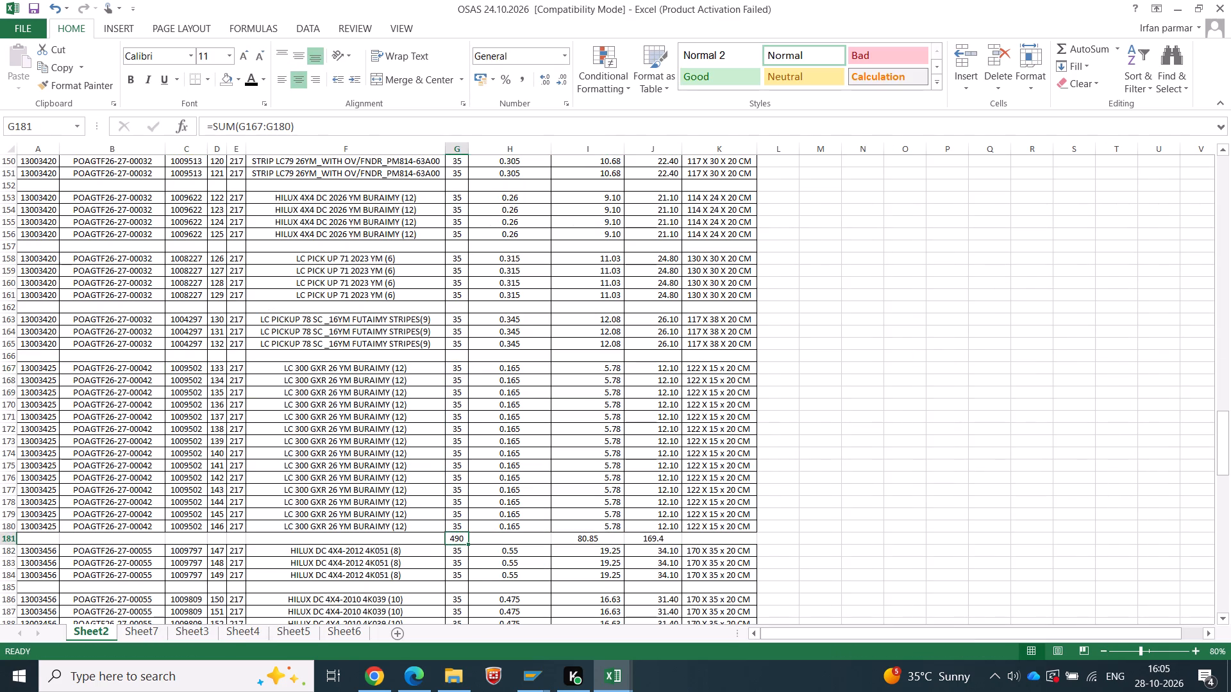
pyautogui.hotkey('ctrl', 'c')
pyautogui.hotkey('alt', 'Tab')
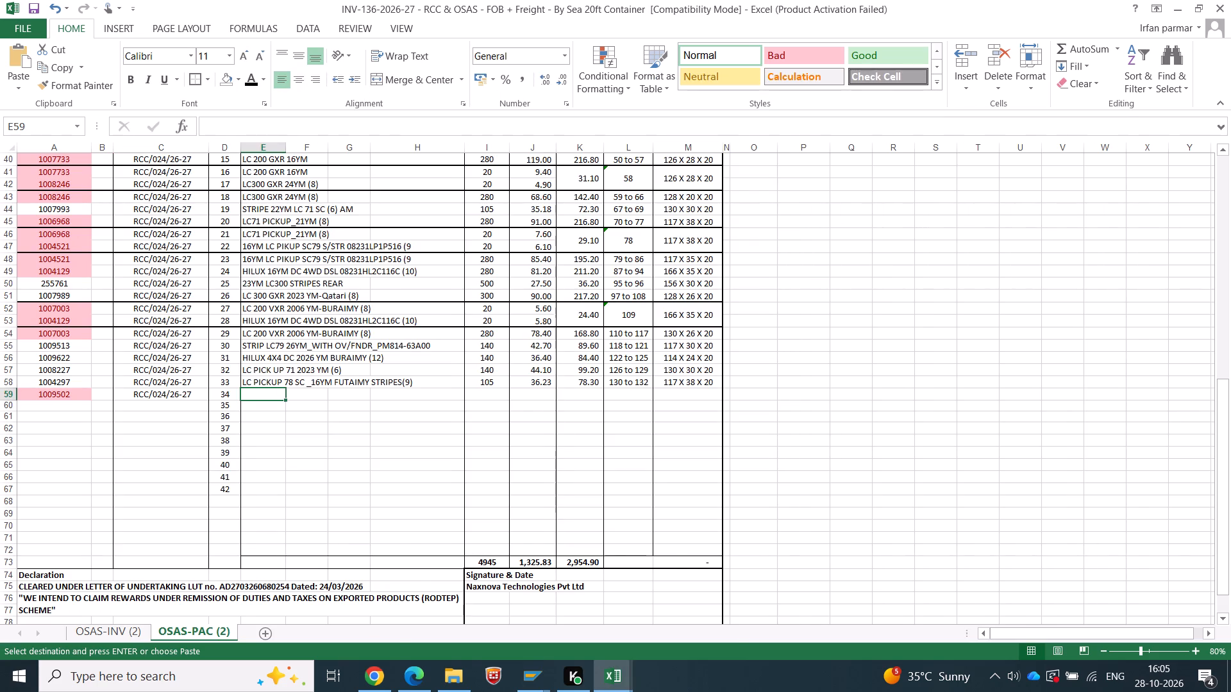
# Copy the description LC 300 GXR 26 YM BURAIMY (12) from OSAS Sheet2 into Sr No. 34 as a value.
pyautogui.hotkey('alt', 'Tab')
pyautogui.click(362, 490)
pyautogui.hotkey('ctrl', 'c')
pyautogui.hotkey('alt', 'Tab')
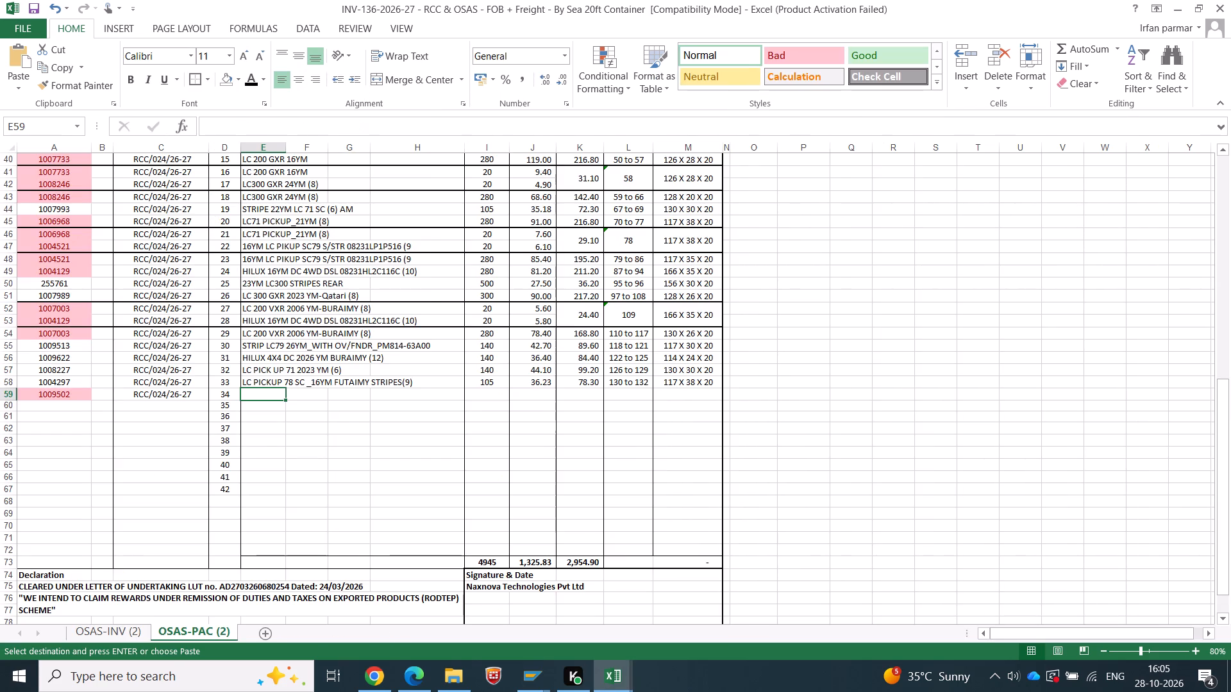
pyautogui.rightClick(268, 395)
pyautogui.click(328, 152)
# Copy the cartons 133–146 quantity total of 490 from OSAS Sheet2 into Sr No. 34 as a value.
pyautogui.hotkey('alt', 'Tab')
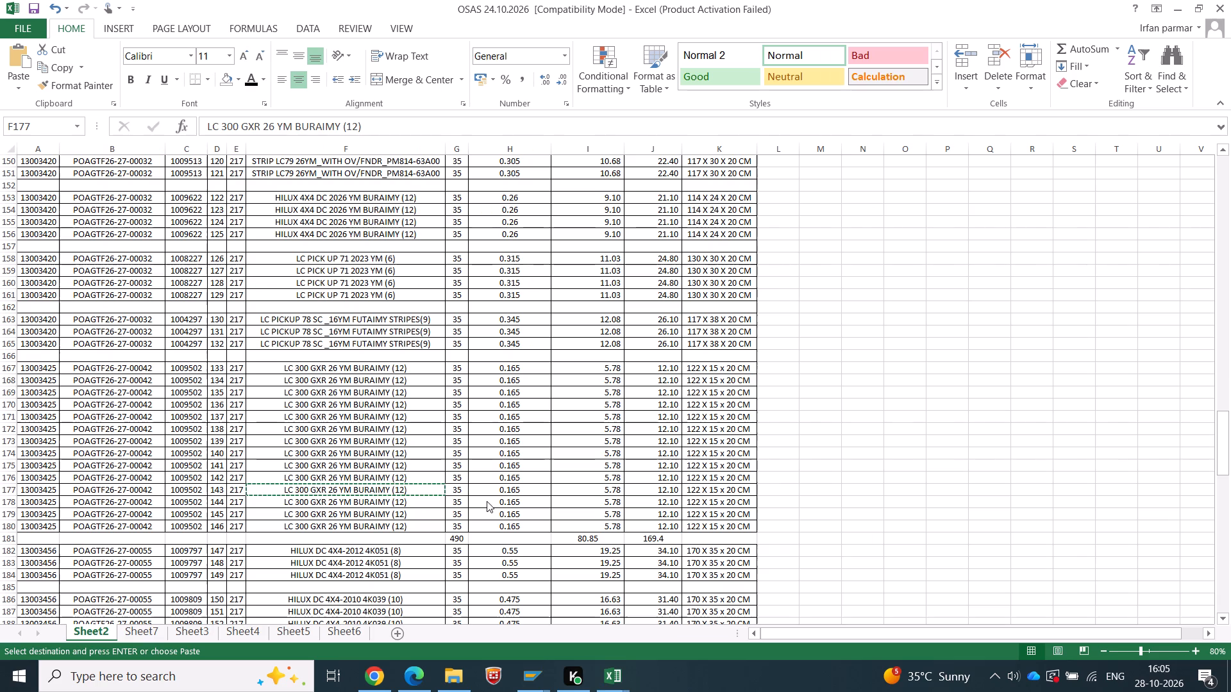
pyautogui.click(455, 534)
pyautogui.hotkey('ctrl', 'c')
pyautogui.hotkey('alt', 'Tab')
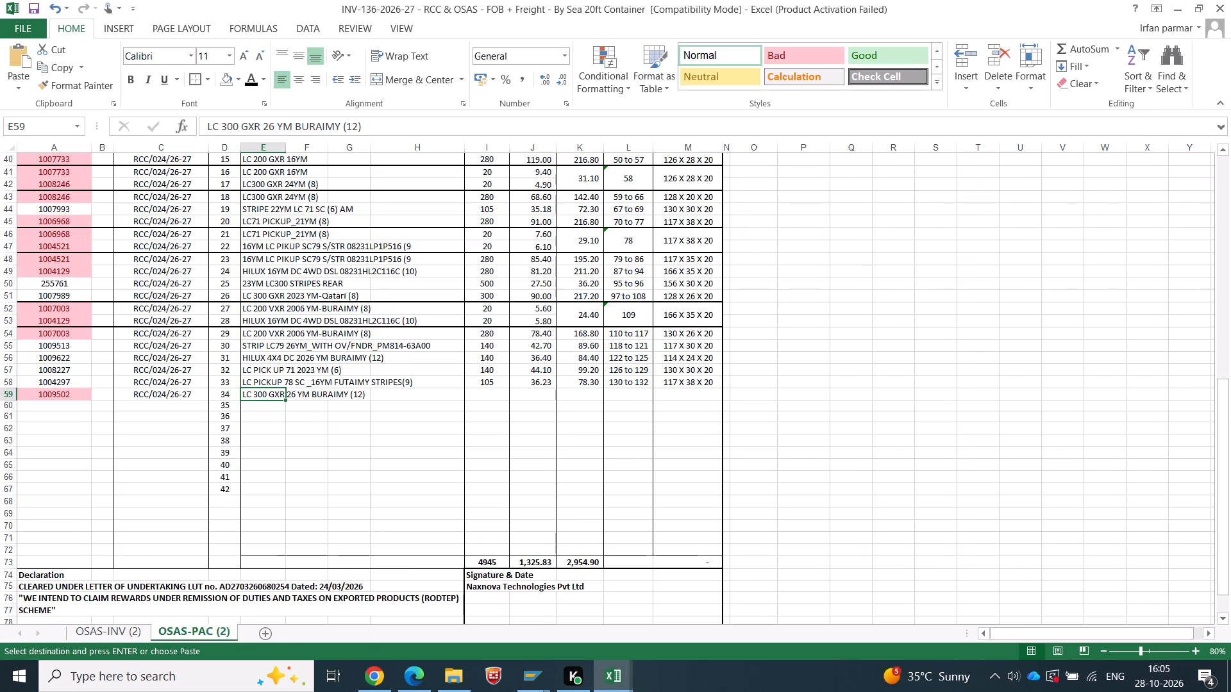
pyautogui.rightClick(487, 398)
pyautogui.click(532, 147)
# Copy the cartons 133–146 net and gross weight totals, 80.85 and 169.4, from OSAS Sheet2 into Sr No. 34 as values.
pyautogui.hotkey('alt', 'Tab')
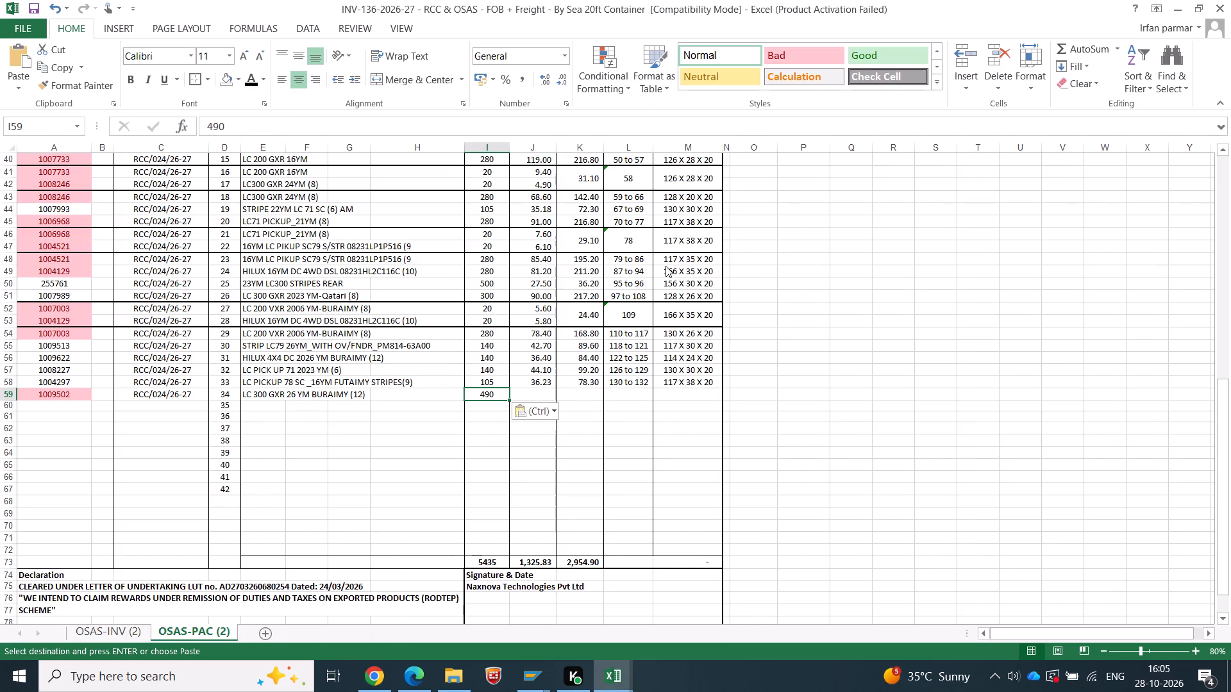
pyautogui.moveTo(582, 538); pyautogui.dragTo(662, 536)
pyautogui.hotkey('ctrl', 'c')
pyautogui.hotkey('alt', 'Tab')
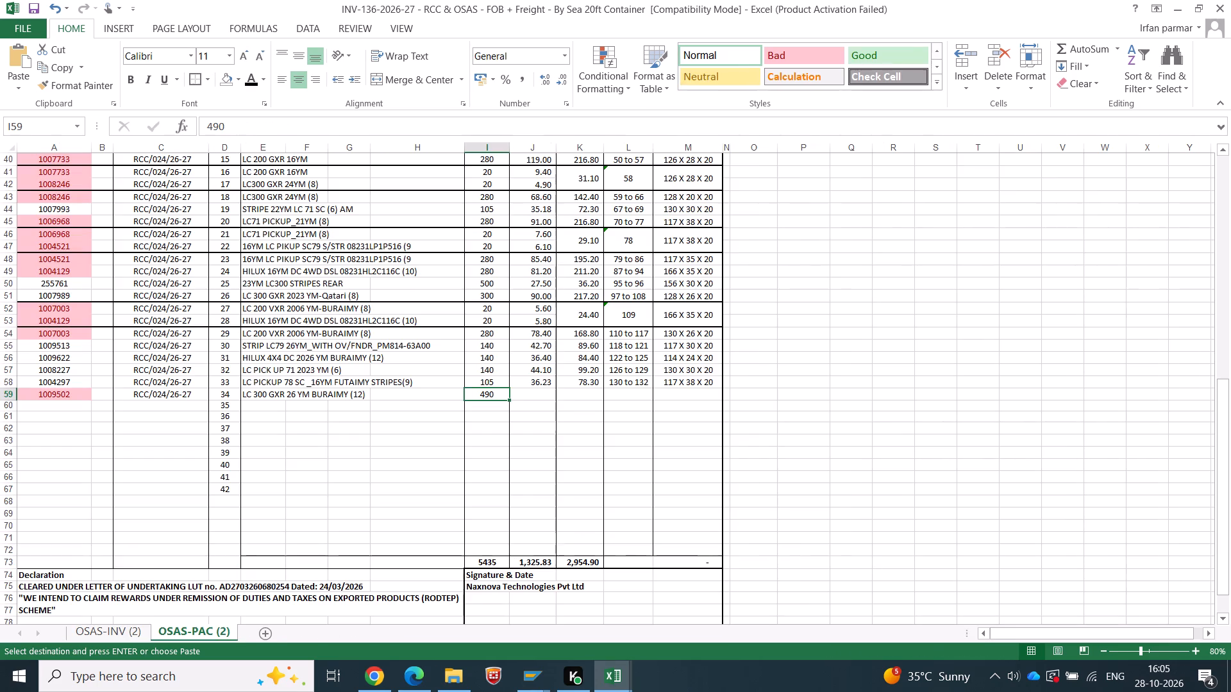
pyautogui.rightClick(528, 396)
pyautogui.click(578, 142)
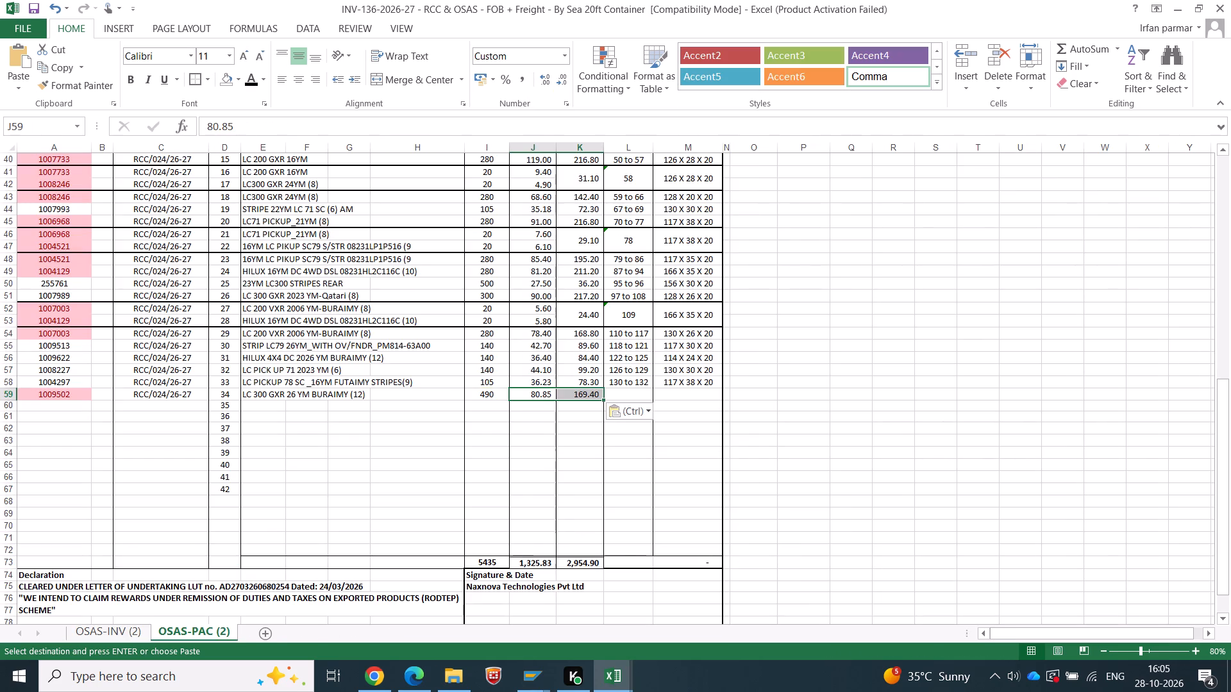
# Check the carton numbers in OSAS Sheet2 and enter the carton range 133 to 146 for Sr No. 34.
pyautogui.hotkey('alt', 'Tab')
pyautogui.moveTo(221, 374); pyautogui.dragTo(225, 507)
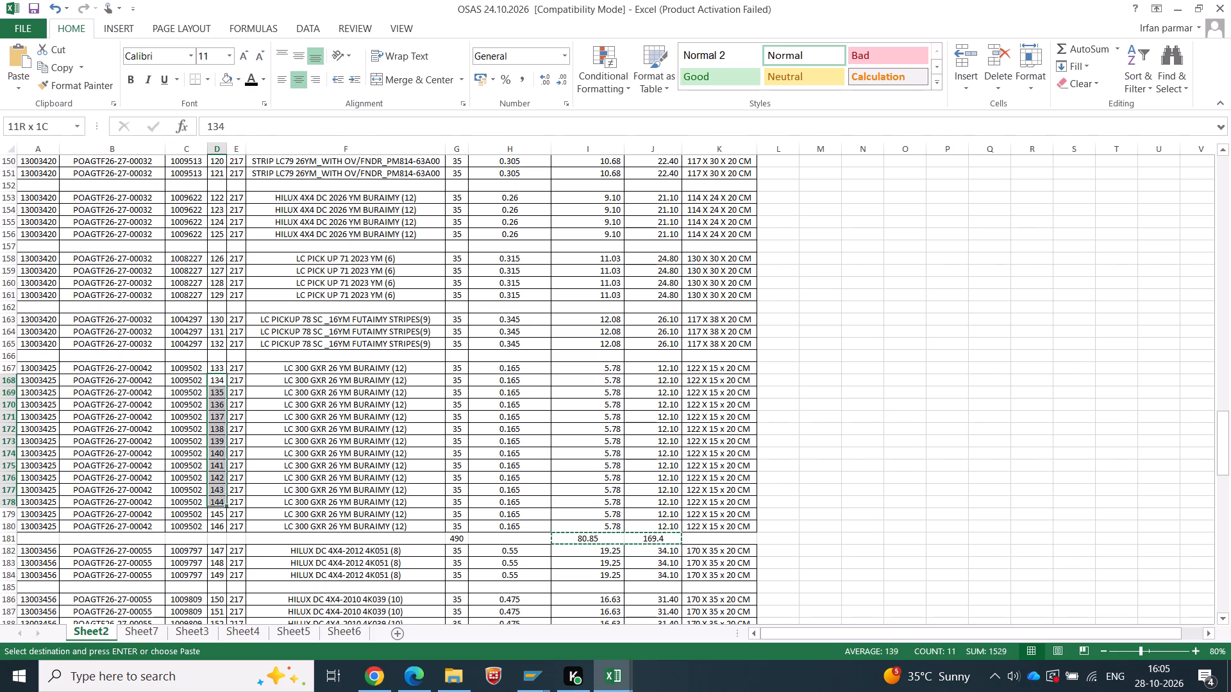
pyautogui.moveTo(225, 507); pyautogui.dragTo(228, 533)
pyautogui.hotkey('alt', 'Tab')
pyautogui.click(624, 388)
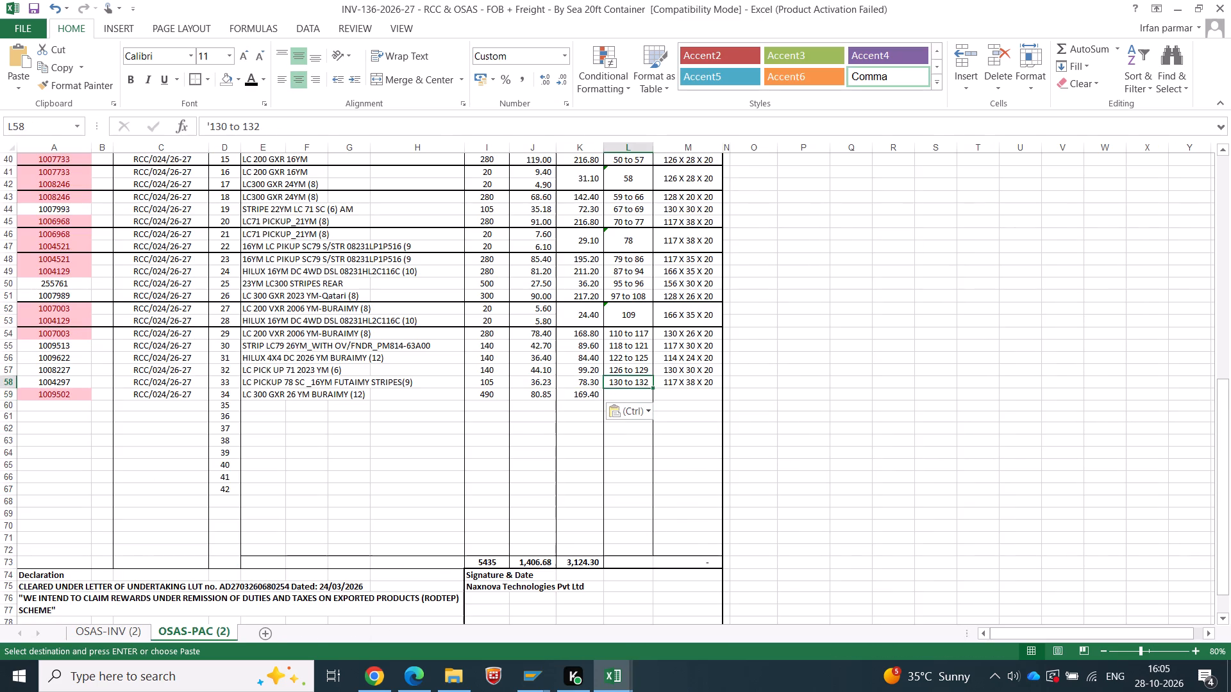
pyautogui.click(633, 399)
pyautogui.write('133 to 146')
pyautogui.press('Tab')
# Copy the carton size from OSAS Sheet2 into Sr No. 34 as 122 X 15 X 20, without CM and with a capital X.
pyautogui.hotkey('alt', 'Tab')
pyautogui.click(753, 450)
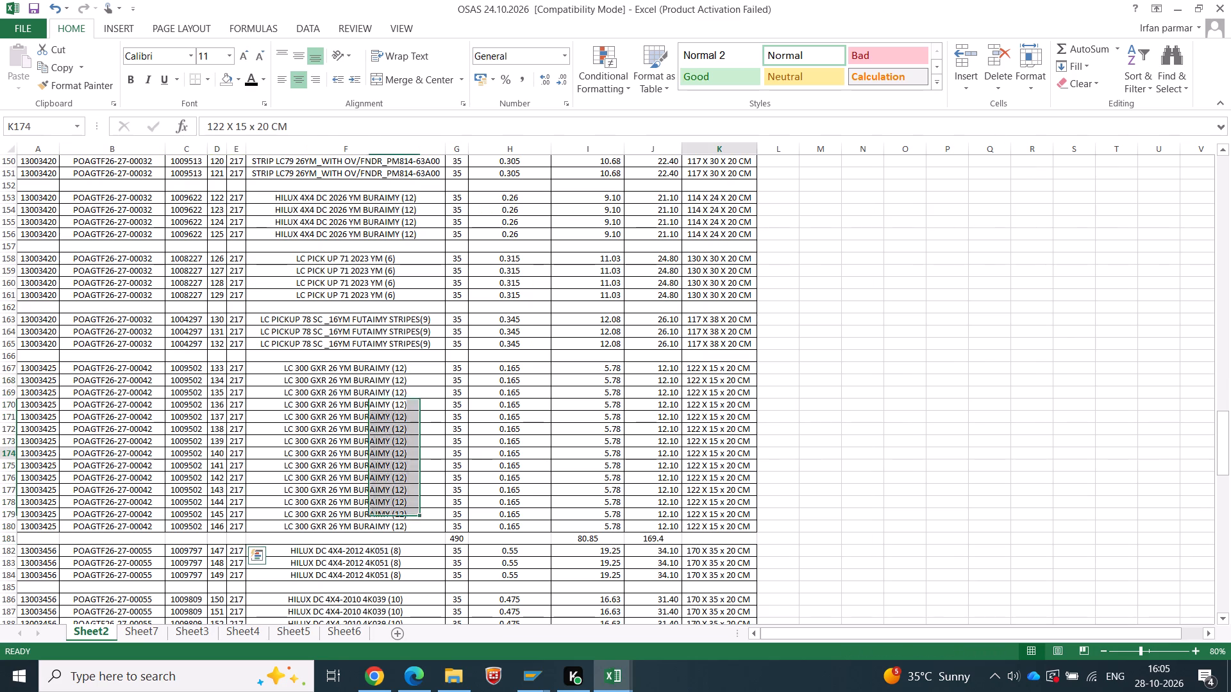
pyautogui.hotkey('ctrl', 'c')
pyautogui.hotkey('alt', 'Tab')
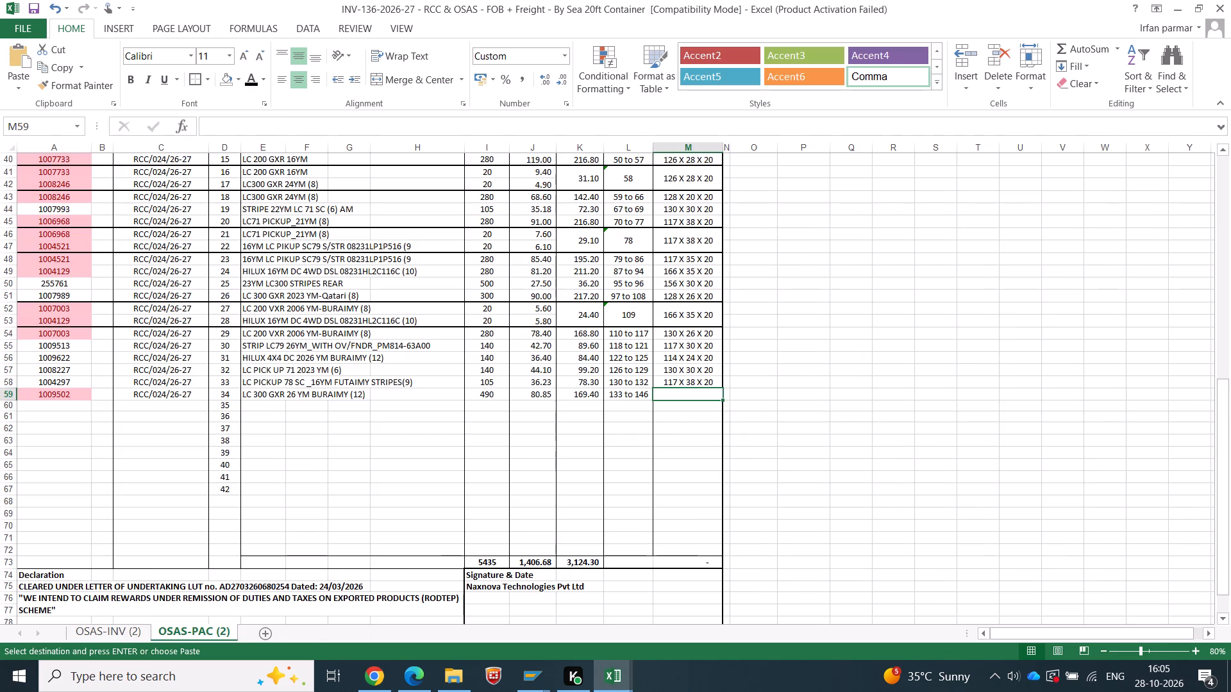
pyautogui.rightClick(674, 393)
pyautogui.click(731, 145)
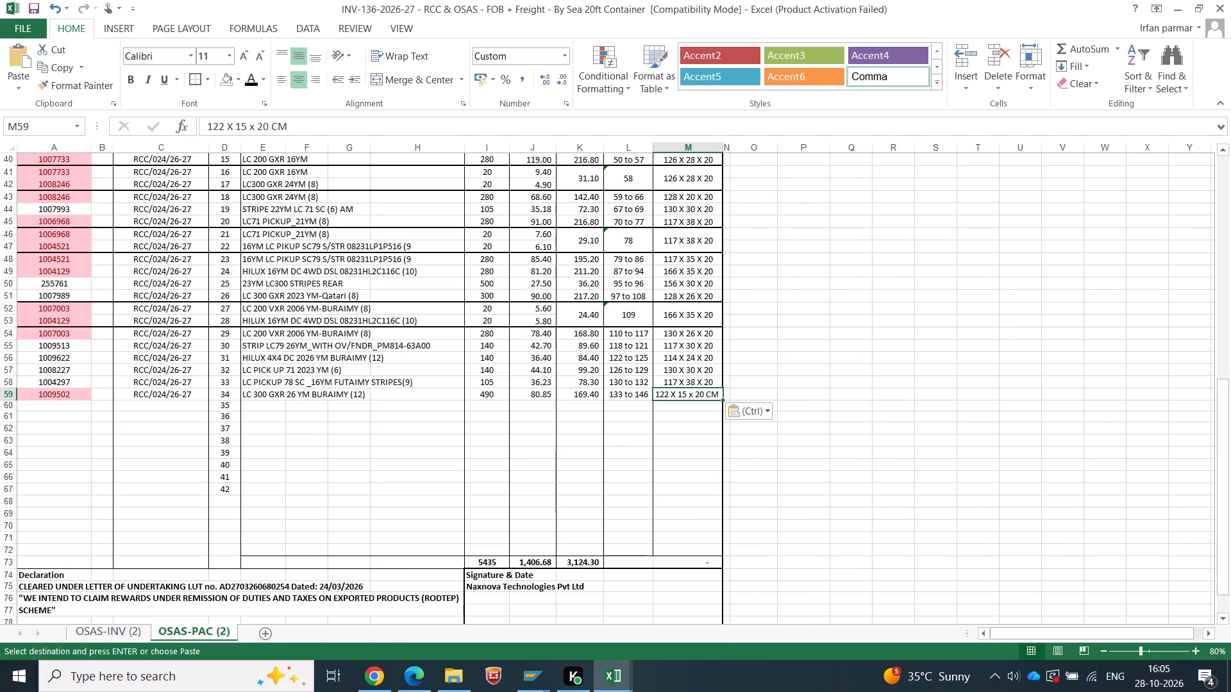
pyautogui.moveTo(267, 126); pyautogui.dragTo(356, 126)
pyautogui.press('BackSpace')
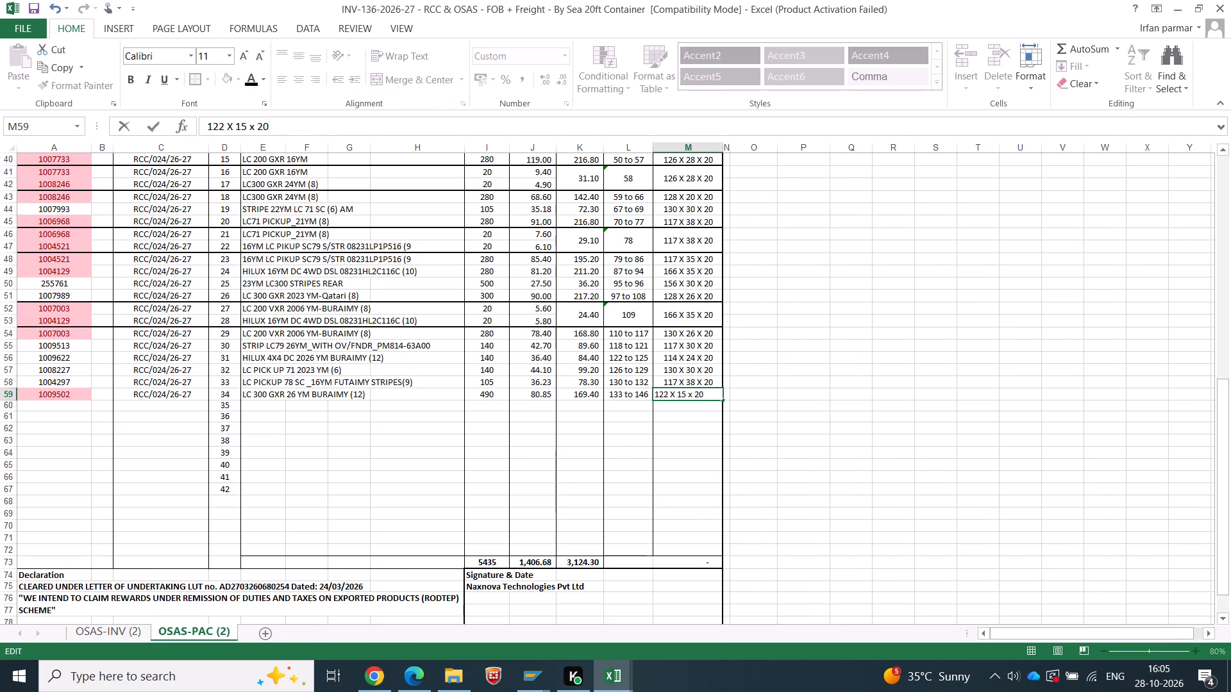
pyautogui.moveTo(255, 122); pyautogui.dragTo(249, 122)
pyautogui.hotkey('shift', 'x')
pyautogui.click(315, 277)
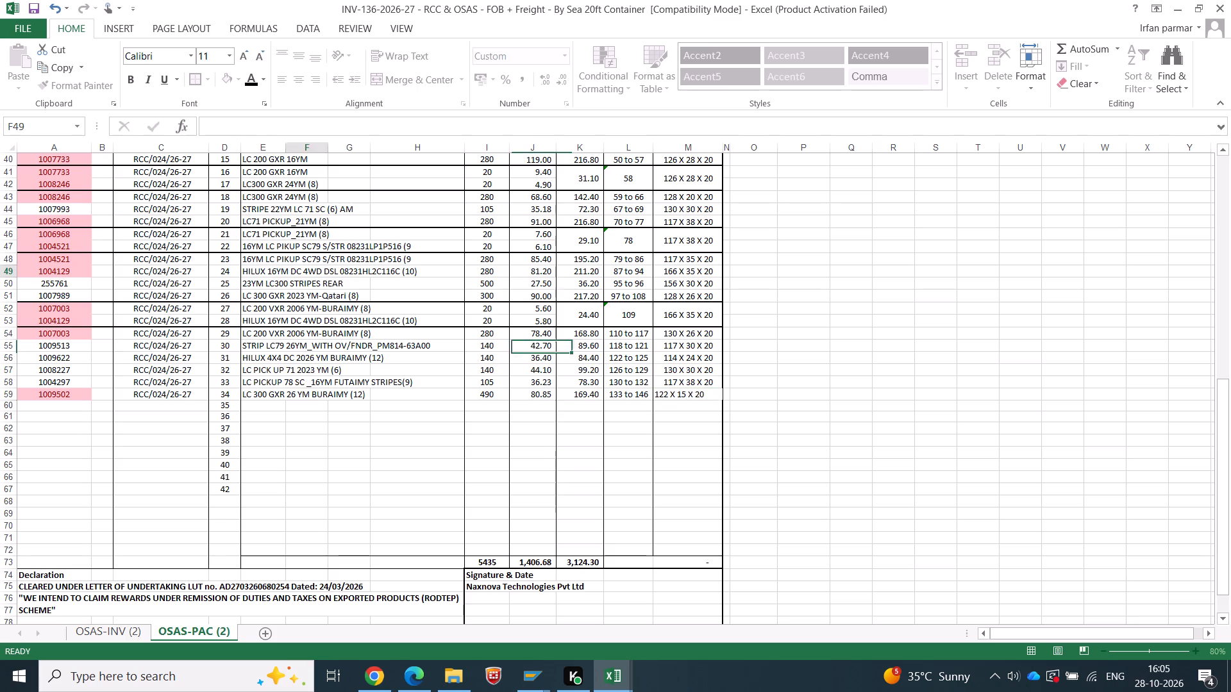
# Clear the temporary quantity and weight totals below cartons 133–146 in OSAS Sheet2.
pyautogui.click(759, 547)
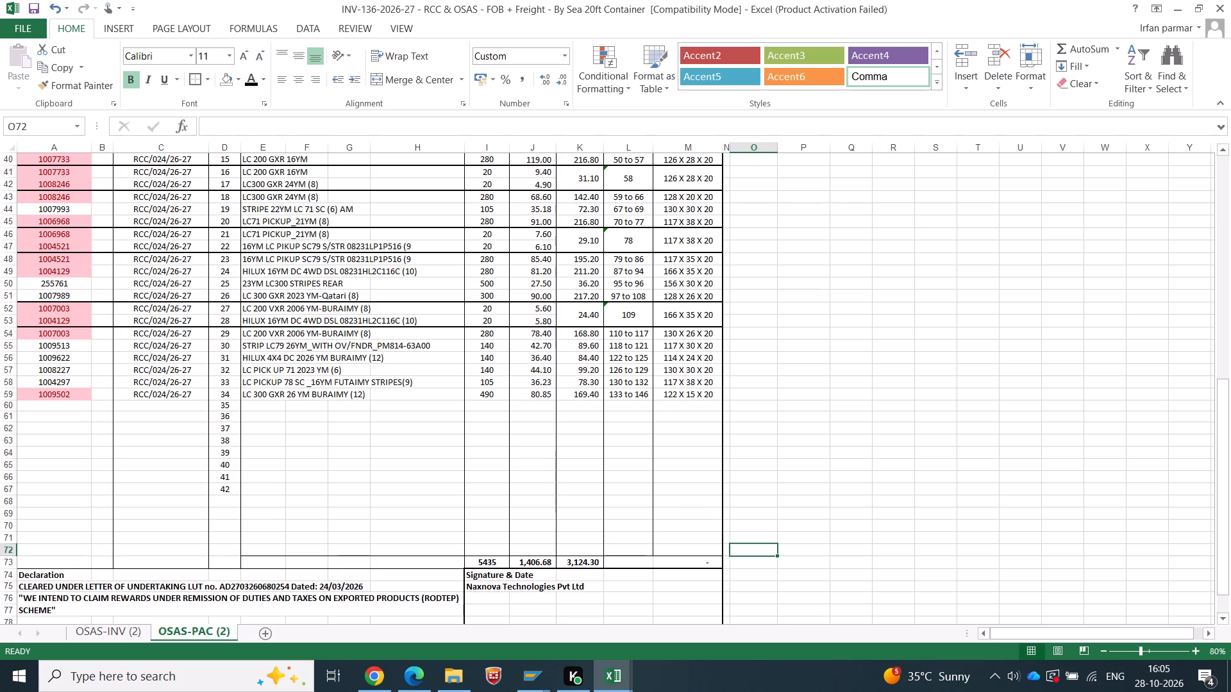
pyautogui.click(696, 408)
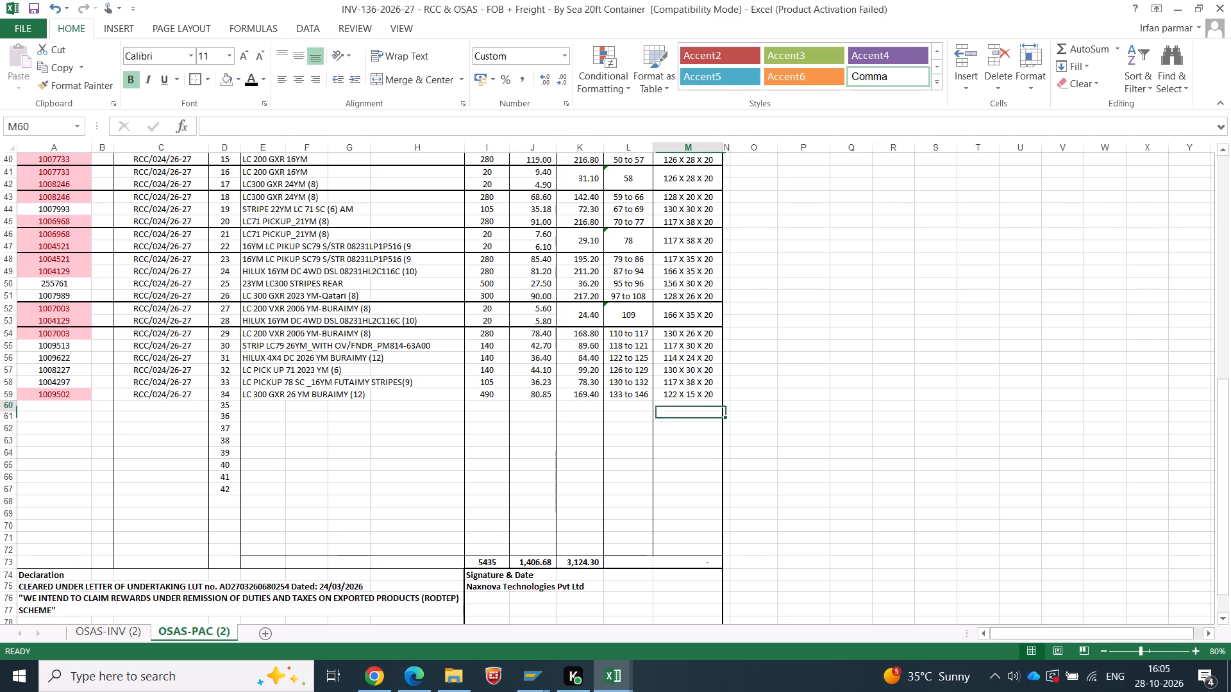
pyautogui.hotkey('alt', 'Tab')
pyautogui.moveTo(448, 536); pyautogui.dragTo(448, 536)
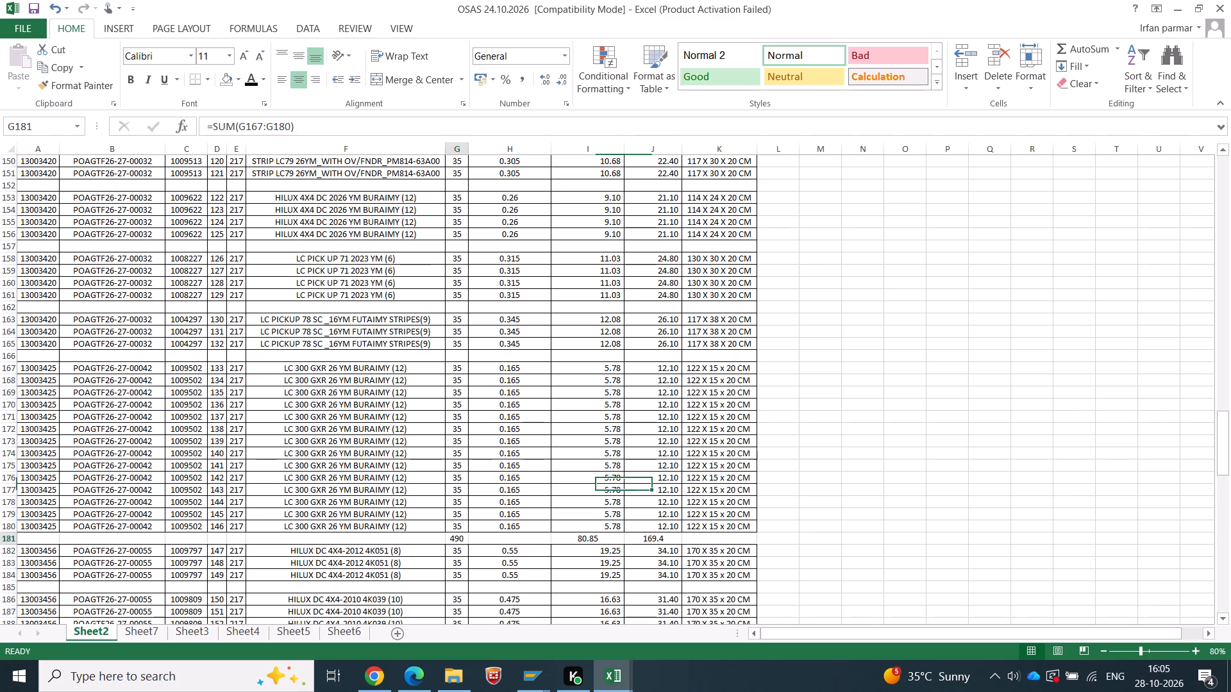
pyautogui.moveTo(448, 536); pyautogui.dragTo(651, 538)
pyautogui.press('Delete')
# Copy item code 1009797 from OSAS Sheet2 into Sr No. 35 as a value and fill down the RCC/024/26-27 reference.
pyautogui.scroll(-4, 454, 478)
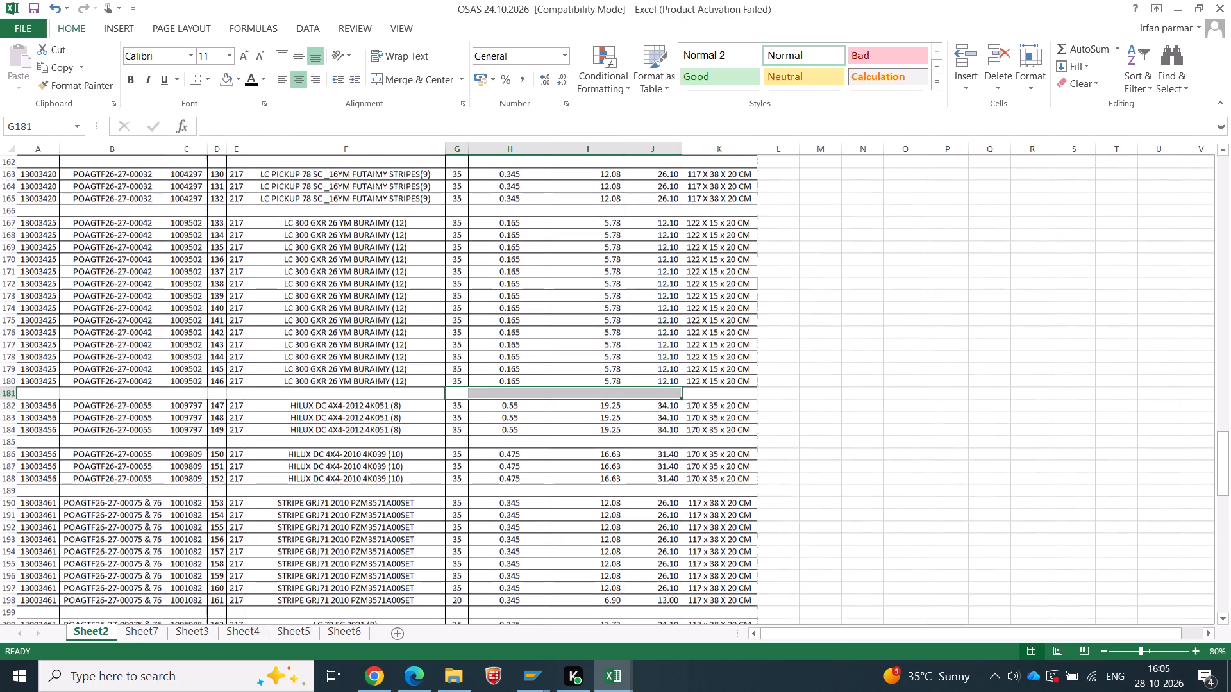
pyautogui.click(194, 409)
pyautogui.hotkey('ctrl', 'c')
pyautogui.hotkey('alt', 'Tab')
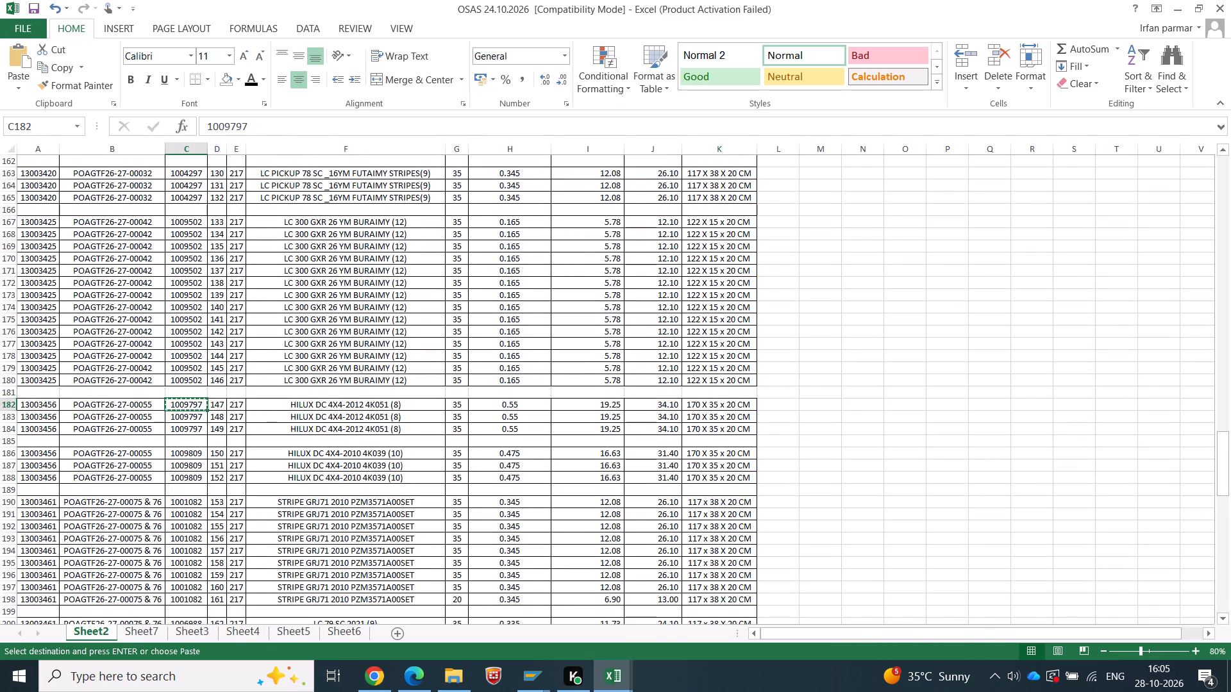
pyautogui.rightClick(62, 409)
pyautogui.click(113, 152)
pyautogui.press('Tab')
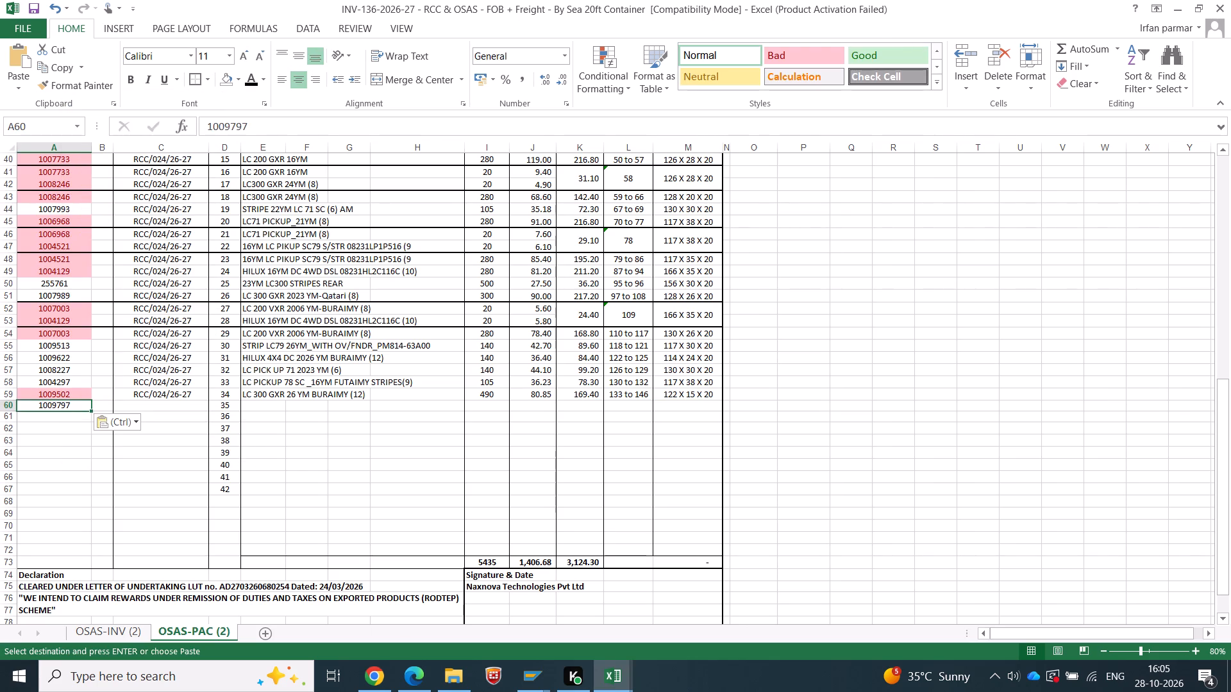
pyautogui.press('Tab')
pyautogui.hotkey('alt', 'Tab')
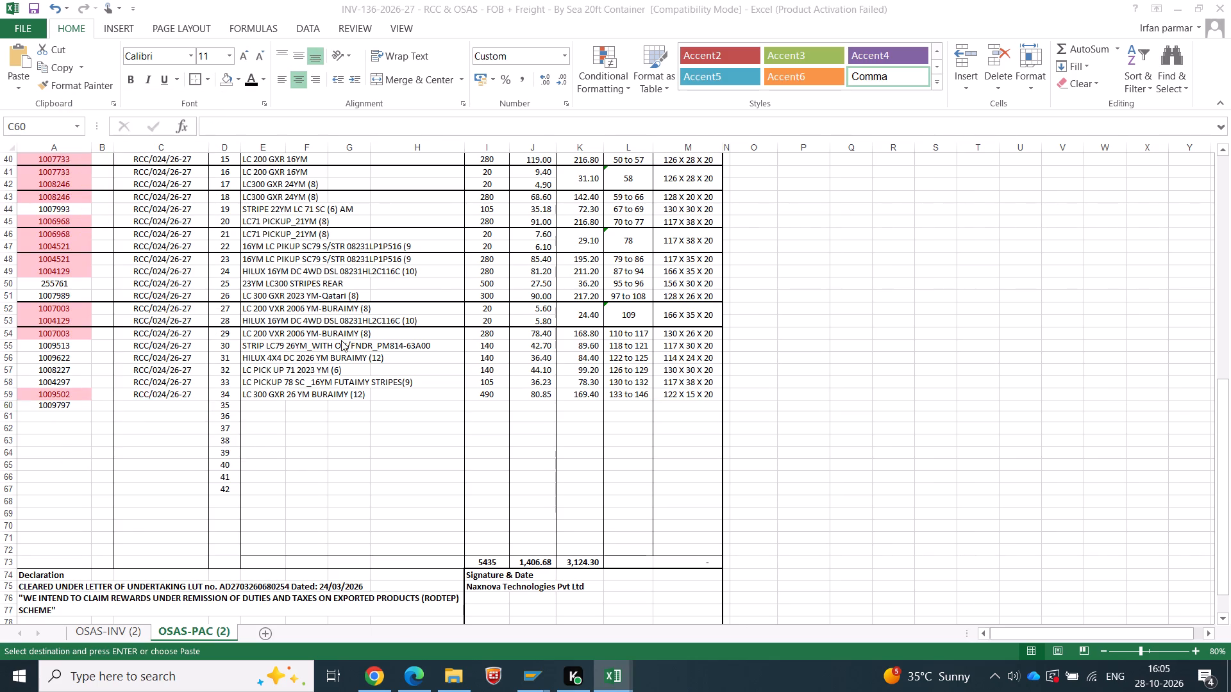
pyautogui.hotkey('alt', 'Tab')
pyautogui.hotkey('ctrl', 'd')
pyautogui.press('Tab')
pyautogui.press('Tab')
# Copy the description HILUX DC 4X4-2012 4K051 (8) from OSAS Sheet2 into Sr No. 35 as a value.
pyautogui.hotkey('alt', 'Tab')
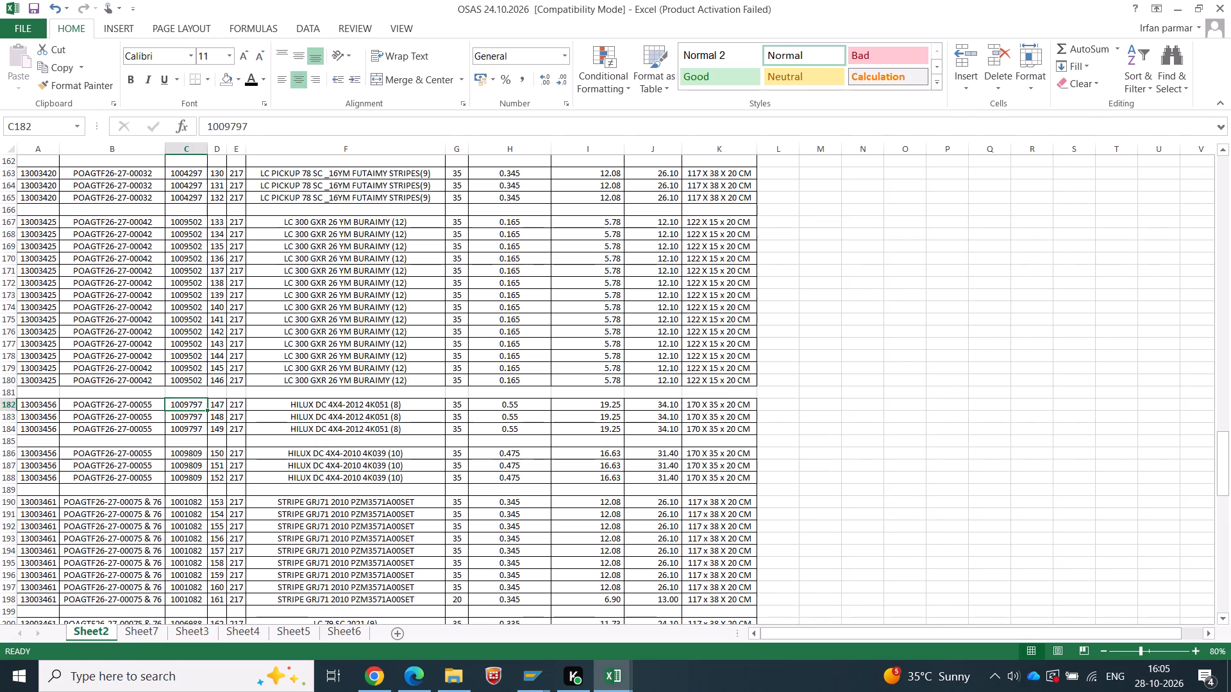
pyautogui.press('Tab')
pyautogui.press('Tab')
pyautogui.press('Tab')
pyautogui.hotkey('ctrl', 'c')
pyautogui.hotkey('alt', 'Tab')
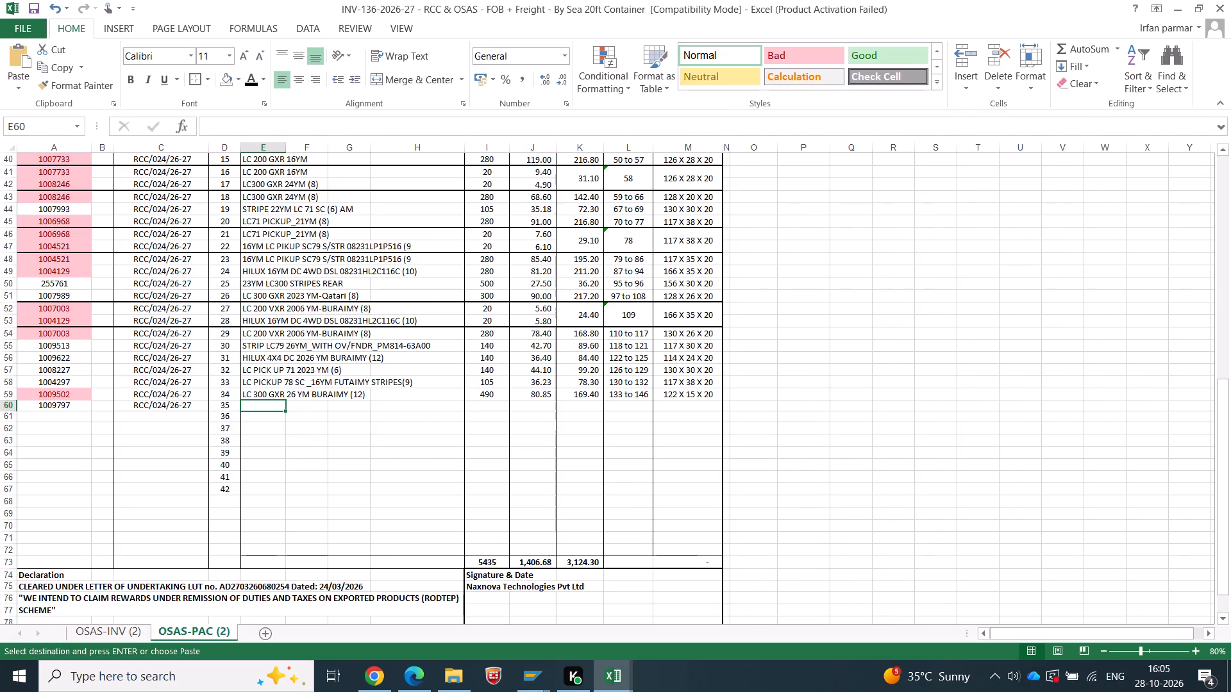
pyautogui.rightClick(271, 406)
pyautogui.click(331, 159)
pyautogui.press('Tab')
pyautogui.press('Tab')
pyautogui.press('Tab')
pyautogui.press('Tab')
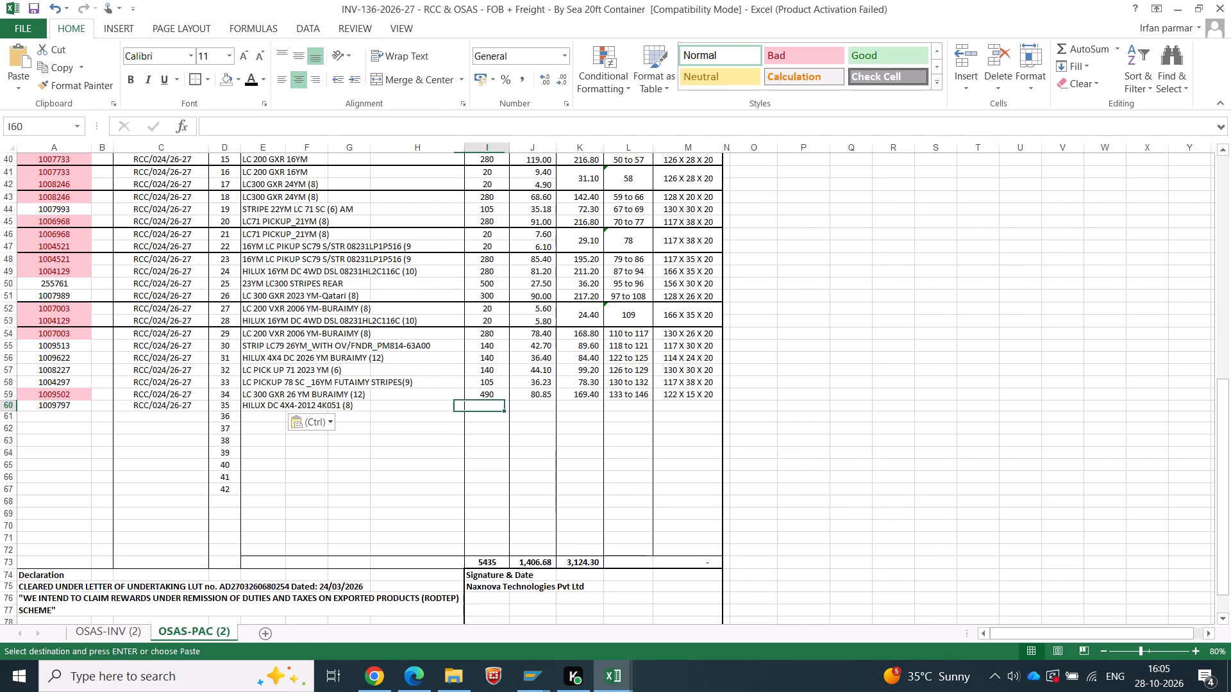
# Sum the quantity, net weight and gross weight of cartons 147–149 in the blank row beneath them in OSAS Sheet2.
pyautogui.hotkey('alt', 'Tab')
pyautogui.press('Tab')
pyautogui.click(460, 440)
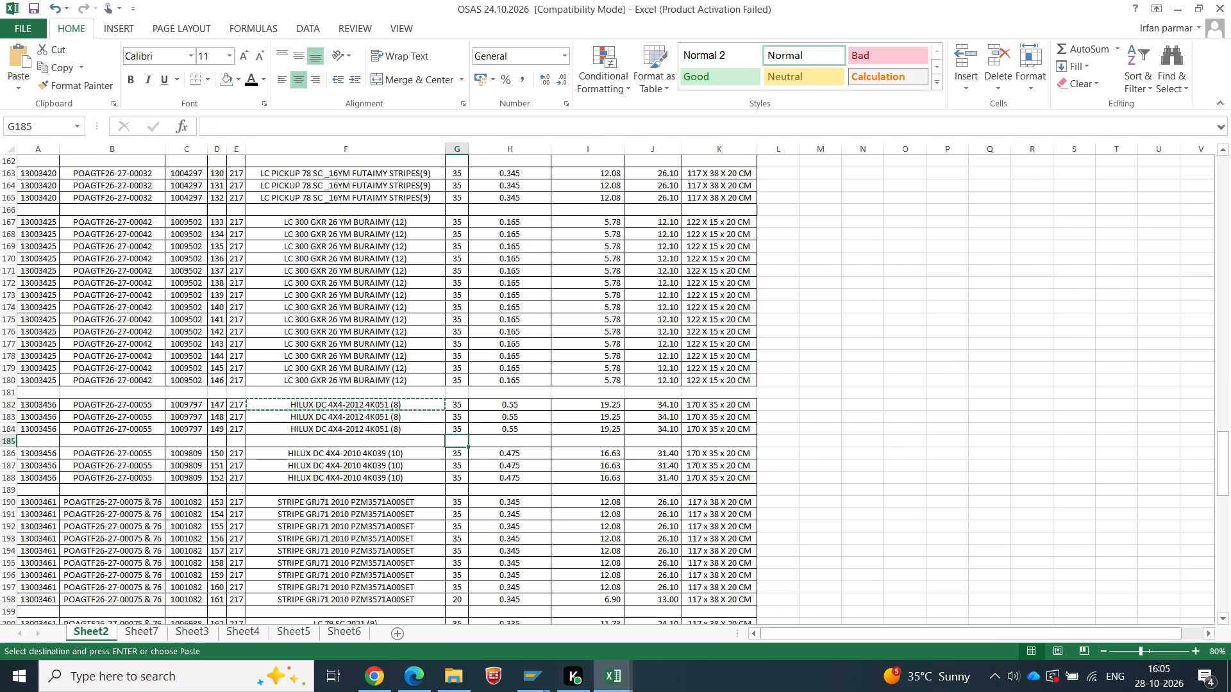
pyautogui.hotkey('alt', '=')
pyautogui.press('Return')
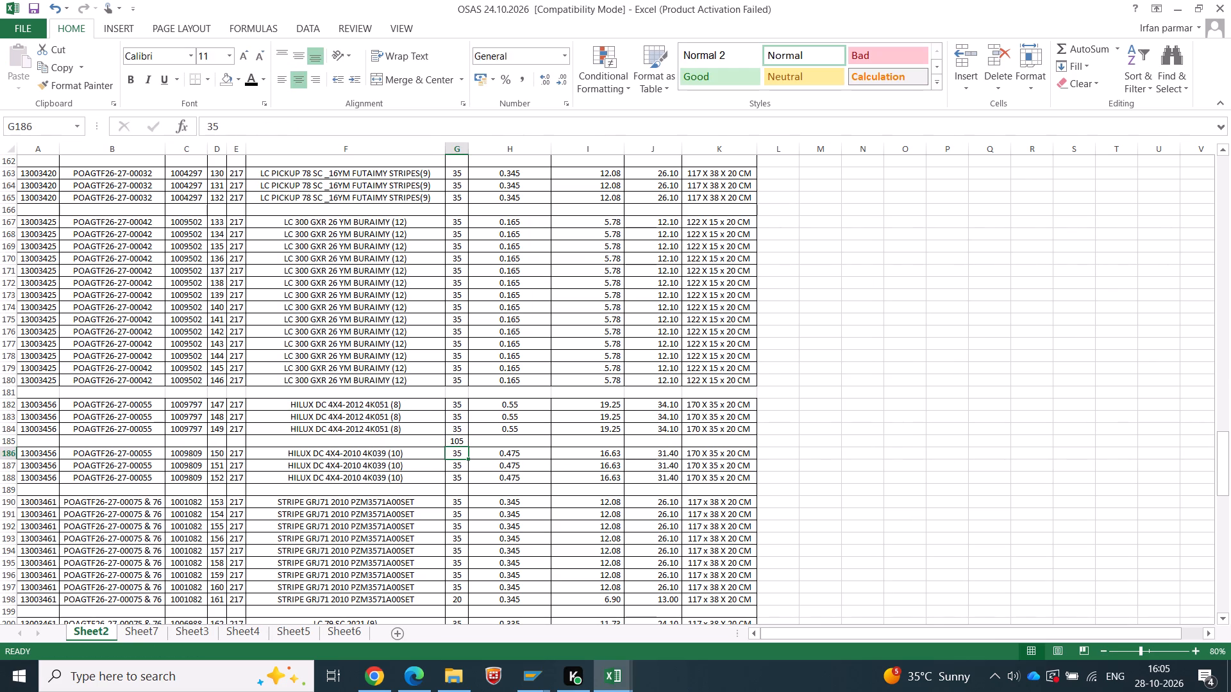
pyautogui.press('Up')
pyautogui.hotkey('ctrl', 'c')
pyautogui.press('Right')
pyautogui.press('Right')
pyautogui.hotkey('shift', 'Right')
pyautogui.press('Return')
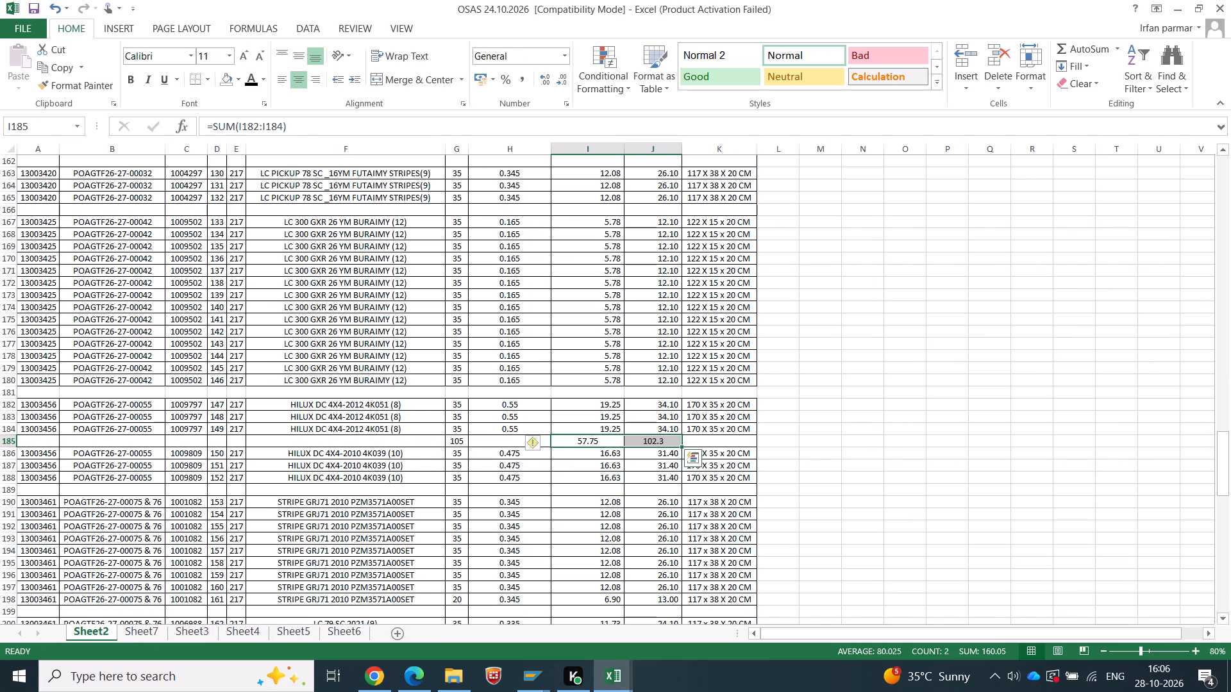
# Copy the weight totals 57.75 and 102.3 into Sr No. 35 as values and enter its quantity as 105.
pyautogui.hotkey('ctrl', 'c')
pyautogui.hotkey('alt', 'Tab')
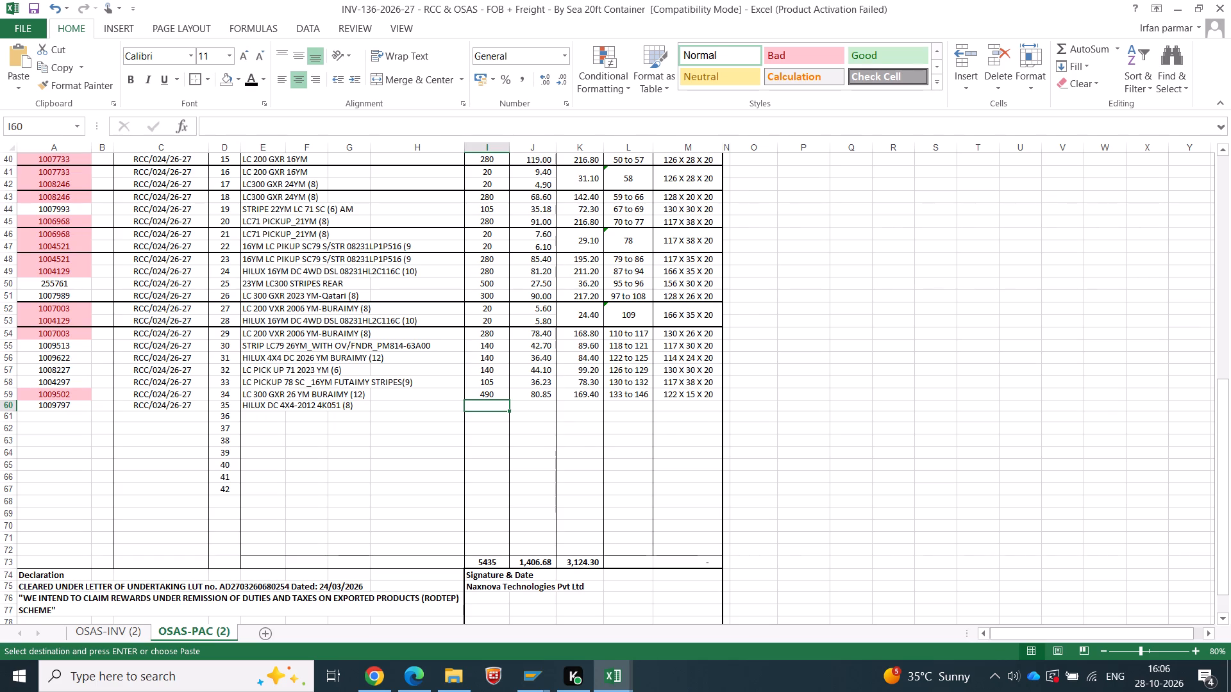
pyautogui.rightClick(537, 408)
pyautogui.click(594, 159)
pyautogui.click(483, 406)
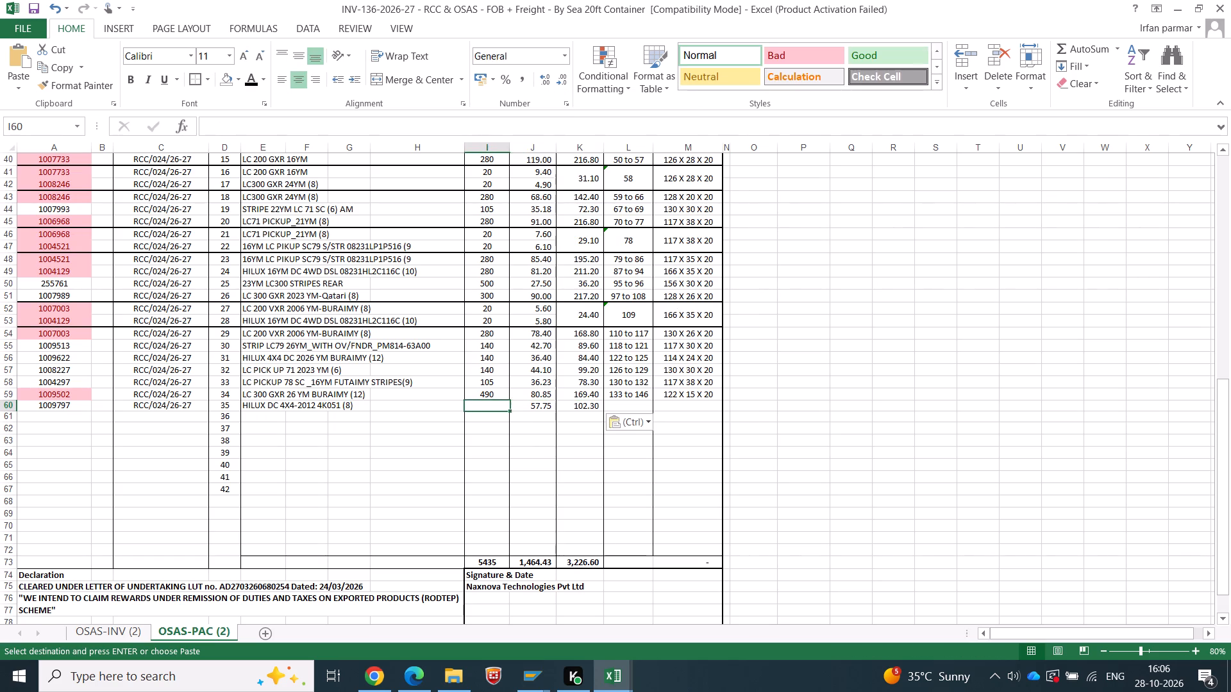
pyautogui.write('105')
pyautogui.press('Tab')
pyautogui.press('Tab')
pyautogui.press('Tab')
# Check the carton numbers in OSAS Sheet2 and enter the carton range 147 to 149 for Sr No. 35.
pyautogui.hotkey('alt', 'Tab')
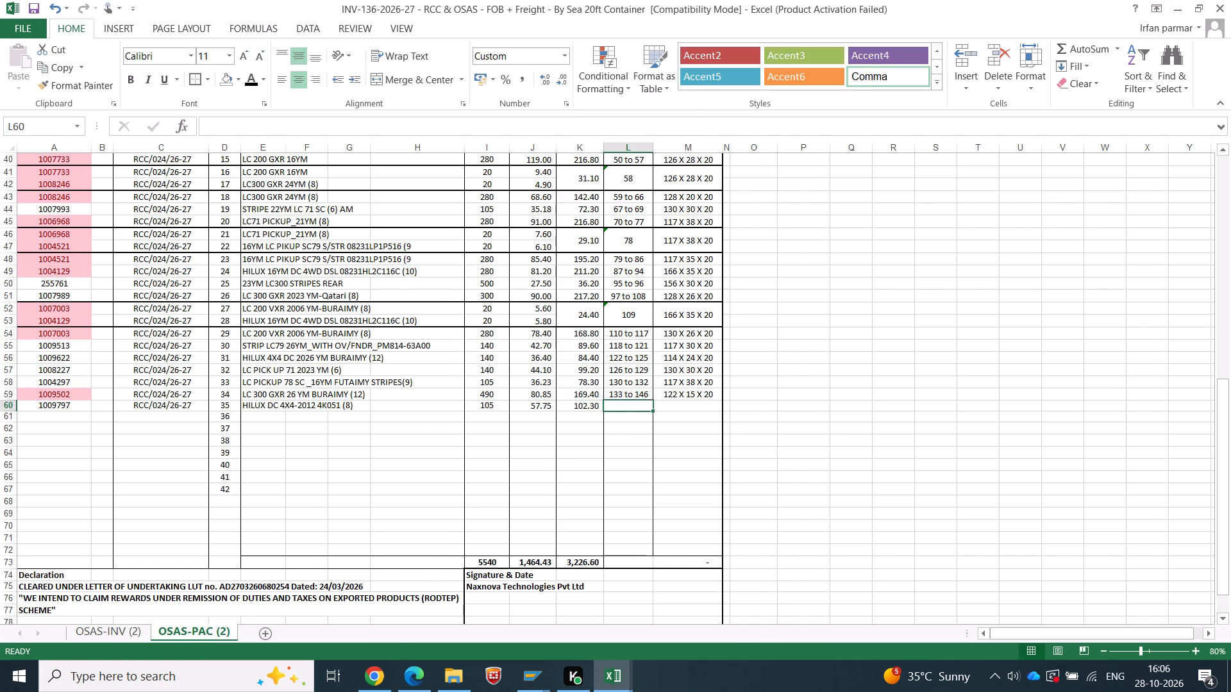
pyautogui.hotkey('alt', 'Tab')
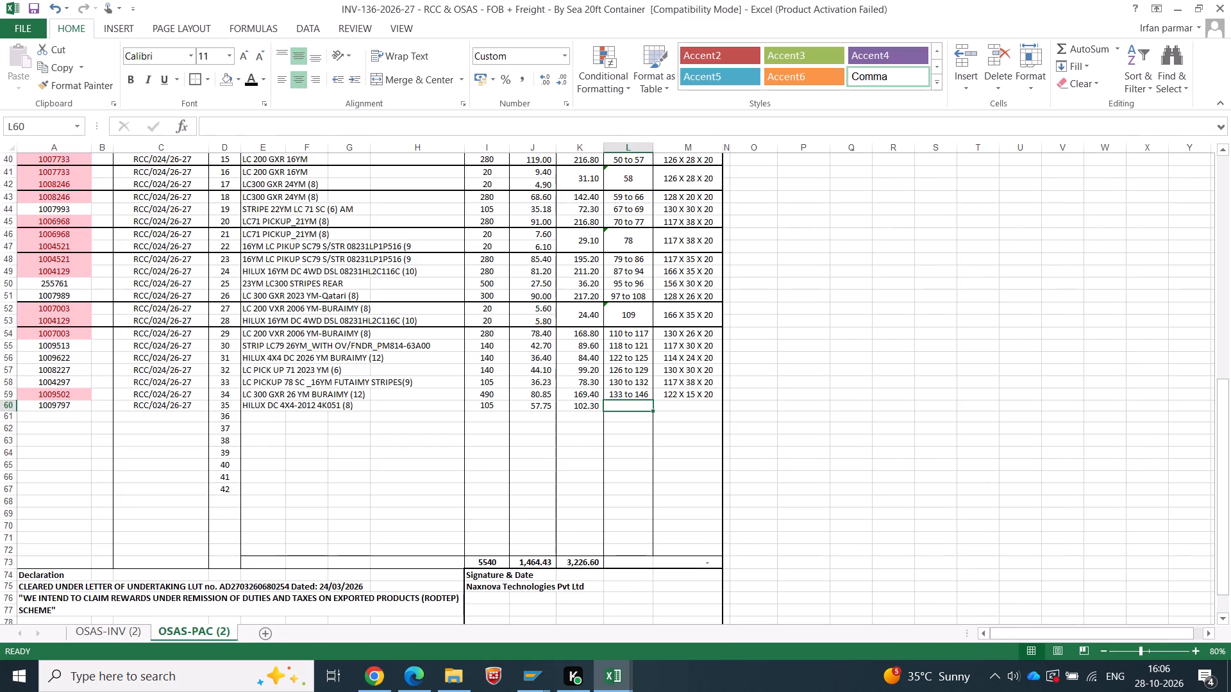
pyautogui.write('147 to 149')
pyautogui.press('Tab')
# Copy the carton size from OSAS Sheet2 into Sr No. 35 as 170 X 35 X 20, without CM and with a capital X.
pyautogui.hotkey('alt', 'Tab')
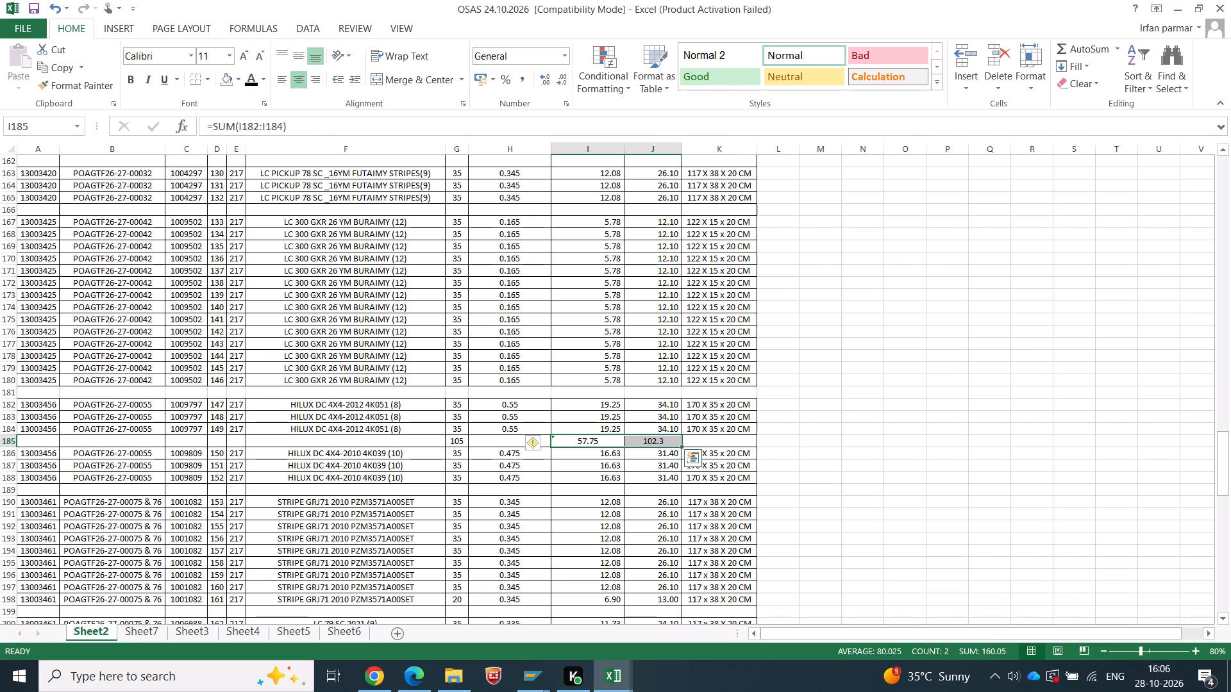
pyautogui.click(723, 405)
pyautogui.hotkey('ctrl', 'c')
pyautogui.hotkey('alt', 'Tab')
pyautogui.rightClick(689, 407)
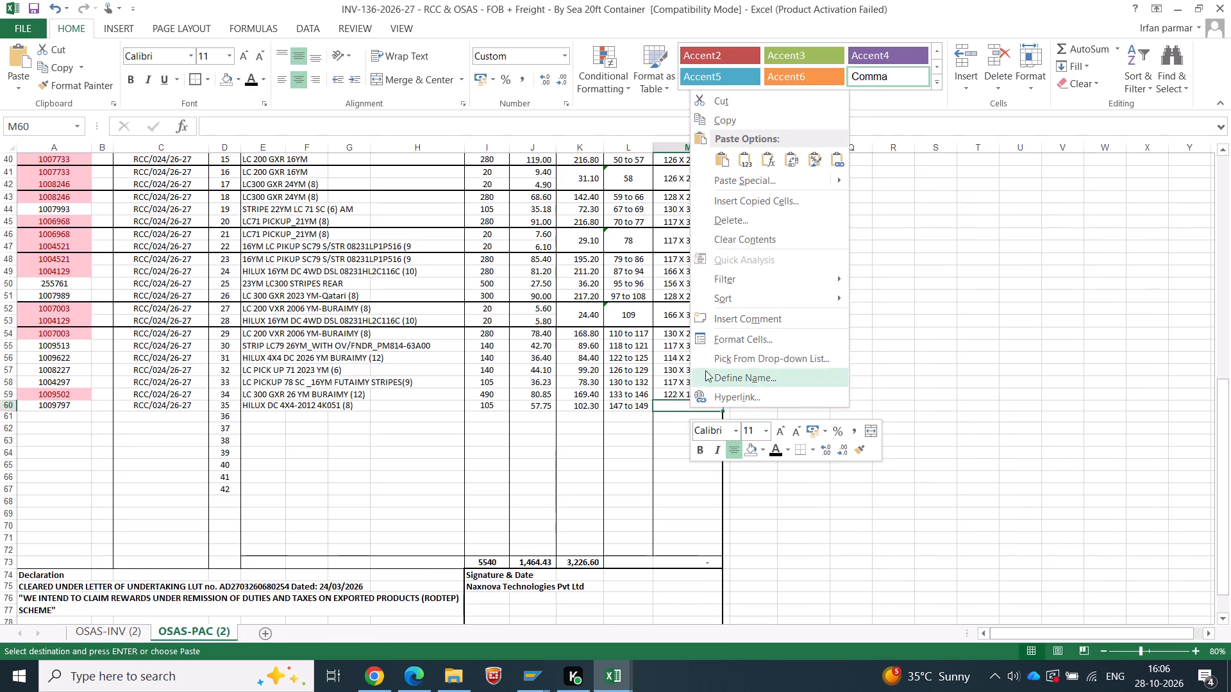
pyautogui.click(748, 158)
pyautogui.moveTo(271, 124); pyautogui.dragTo(343, 124)
pyautogui.press('BackSpace')
pyautogui.press('BackSpace')
pyautogui.click(251, 125)
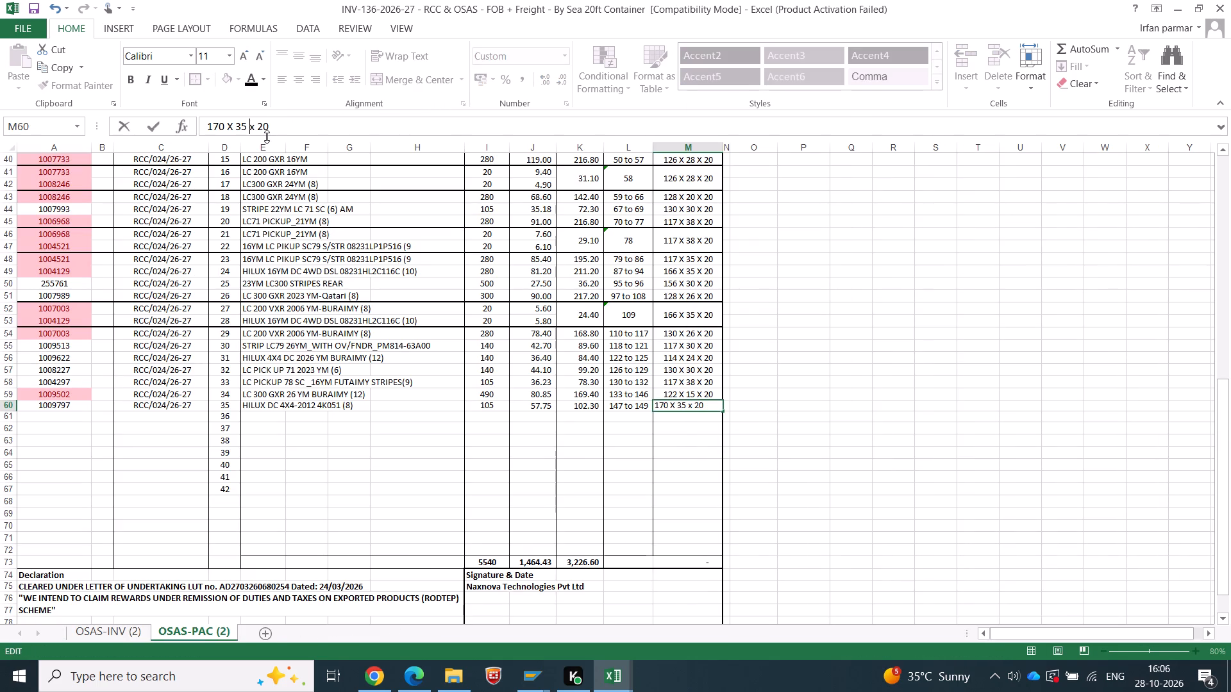
pyautogui.hotkey('shift', 'Right')
pyautogui.hotkey('shift', 'x')
pyautogui.press('Return')
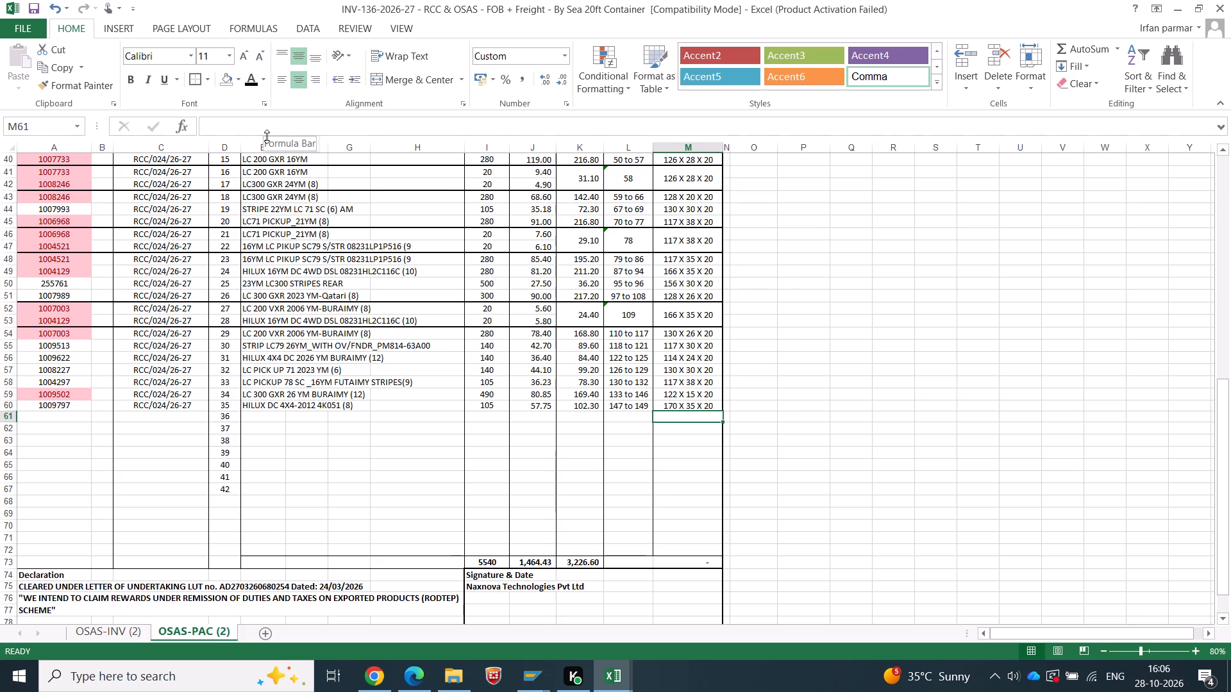
# Clear the temporary quantity and weight totals below cartons 147–149 in OSAS Sheet2.
pyautogui.hotkey('alt', 'Tab')
pyautogui.moveTo(460, 440); pyautogui.dragTo(670, 440)
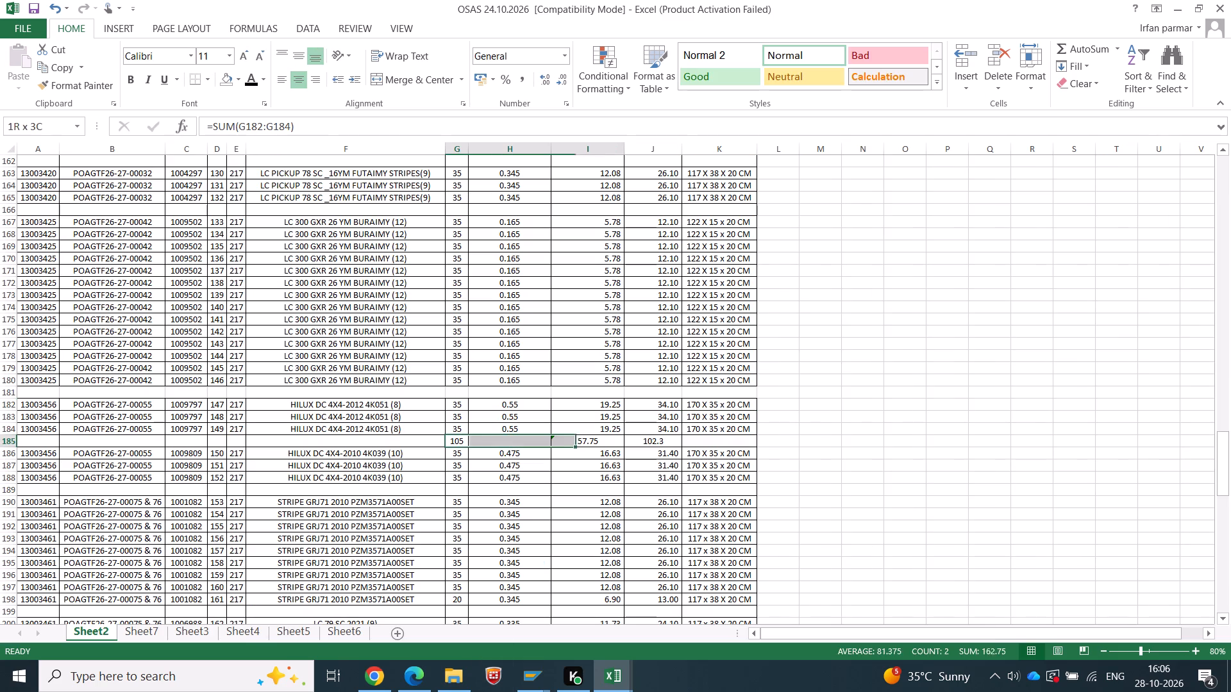
pyautogui.moveTo(670, 440); pyautogui.dragTo(685, 440)
pyautogui.press('Delete')
# Copy item code 1009809 from OSAS Sheet2 into Sr No. 36 as a value and fill down the RCC/024/26-27 reference.
pyautogui.click(202, 462)
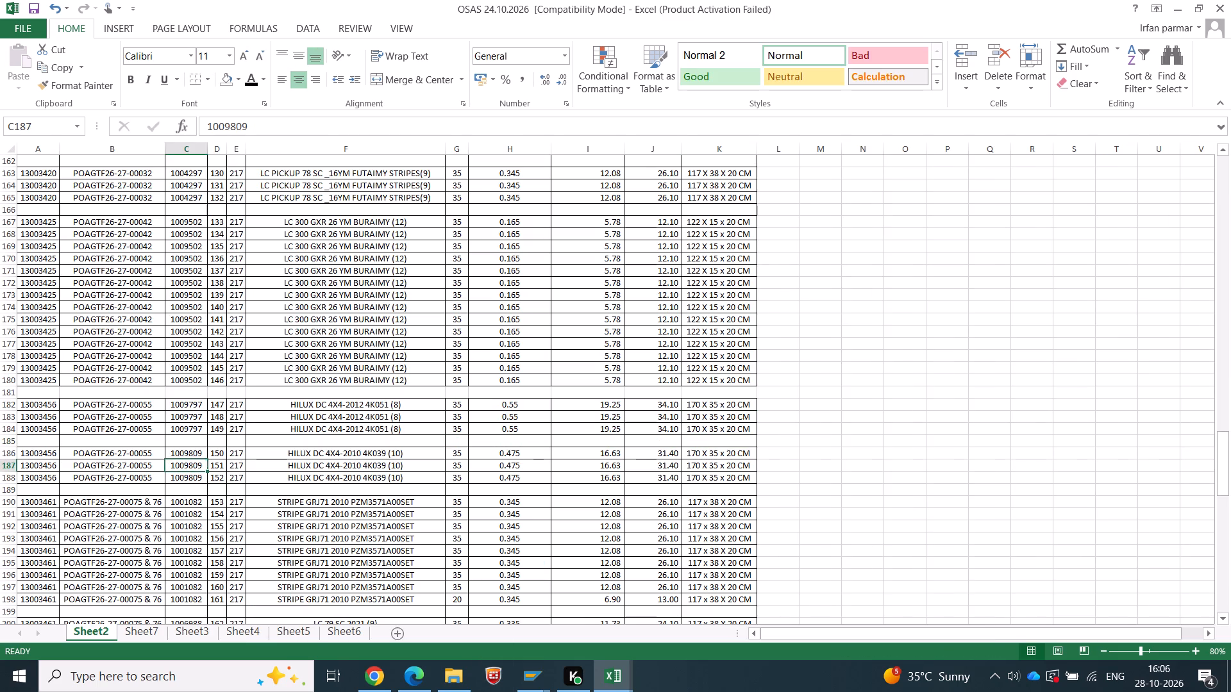
pyautogui.hotkey('ctrl', 'c')
pyautogui.hotkey('alt', 'Tab')
pyautogui.rightClick(39, 420)
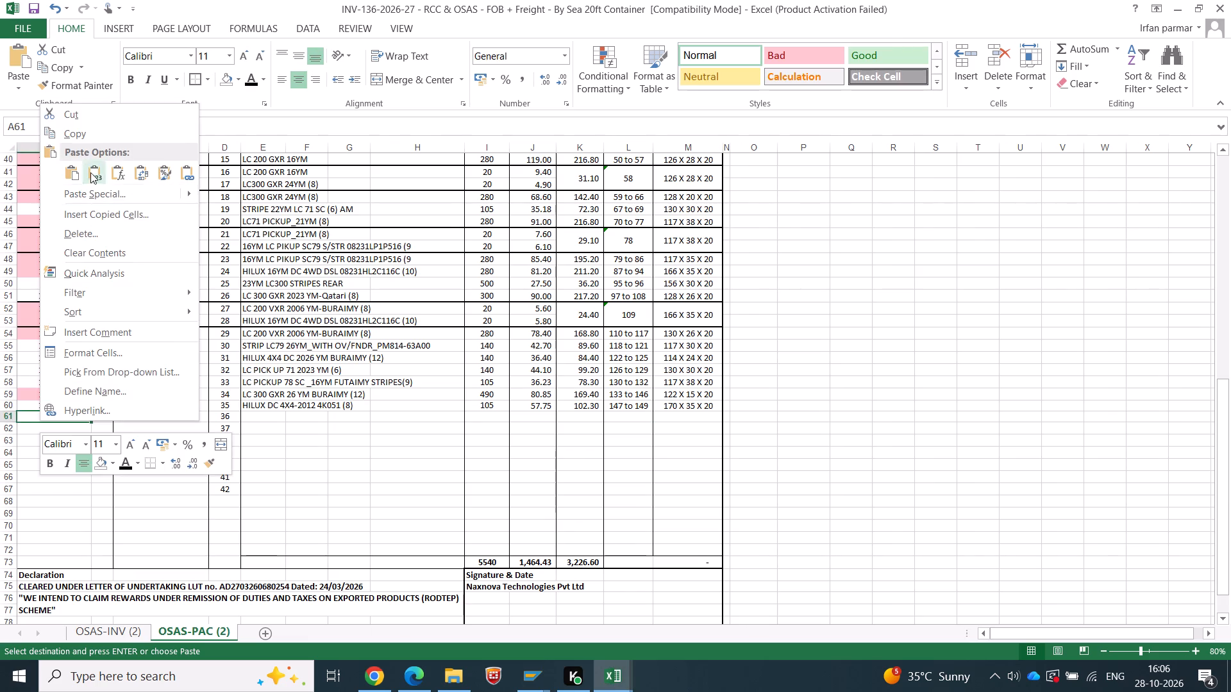
pyautogui.click(90, 172)
pyautogui.press('Tab')
pyautogui.press('Tab')
pyautogui.hotkey('ctrl', 'd')
pyautogui.press('Tab')
pyautogui.press('Tab')
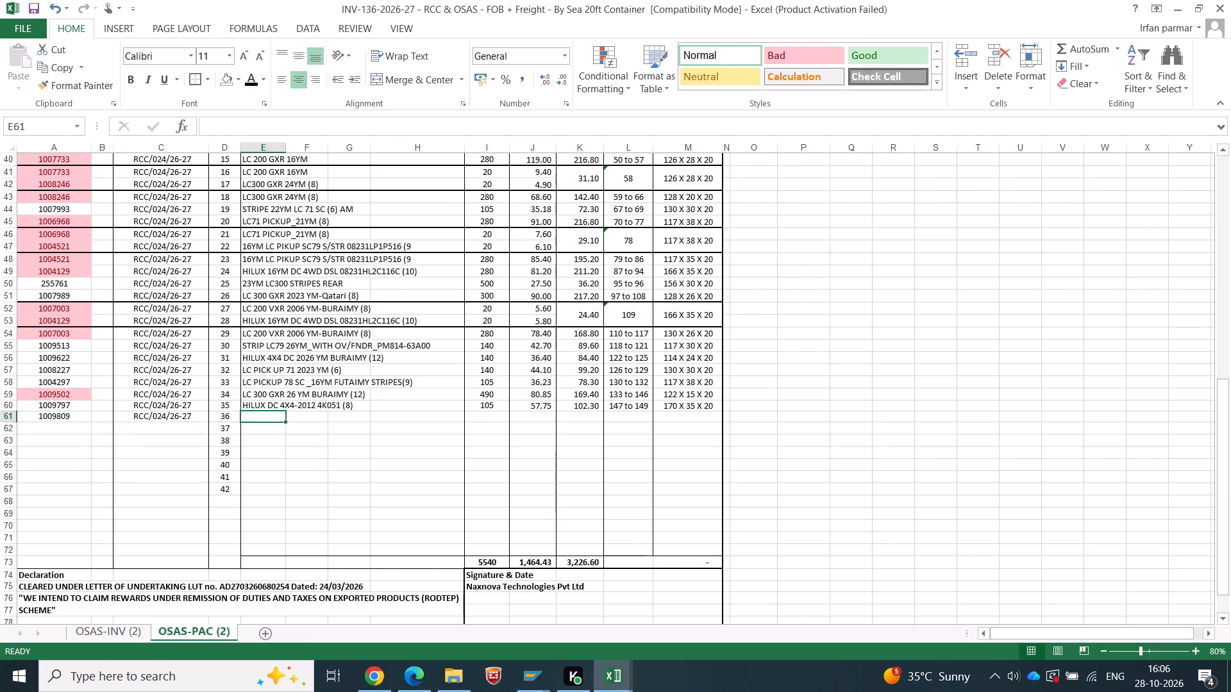
# Copy the description HILUX DC 4X4-2010 4K039 (10) from OSAS Sheet2 into Sr No. 36 as a value.
pyautogui.hotkey('alt', 'Tab')
pyautogui.press('Tab')
pyautogui.press('Tab')
pyautogui.press('Tab')
pyautogui.hotkey('ctrl', 'c')
pyautogui.hotkey('alt', 'Tab')
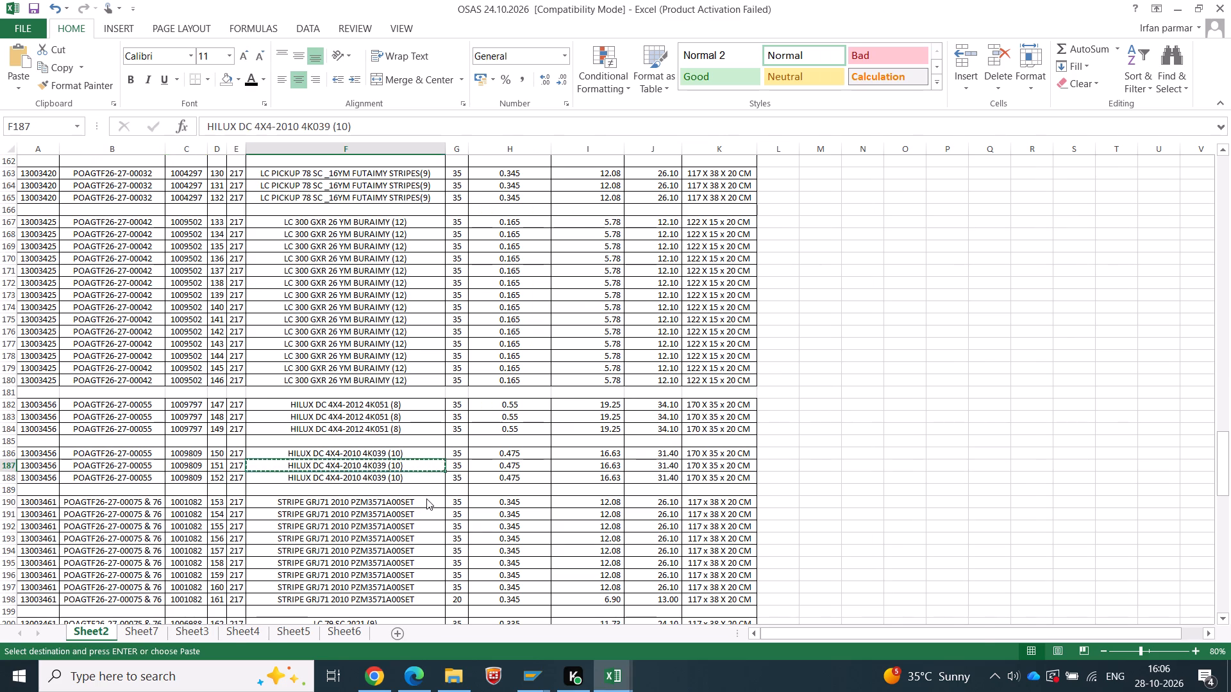
pyautogui.rightClick(245, 415)
pyautogui.click(297, 169)
pyautogui.press('Tab')
pyautogui.press('Tab')
pyautogui.press('Tab')
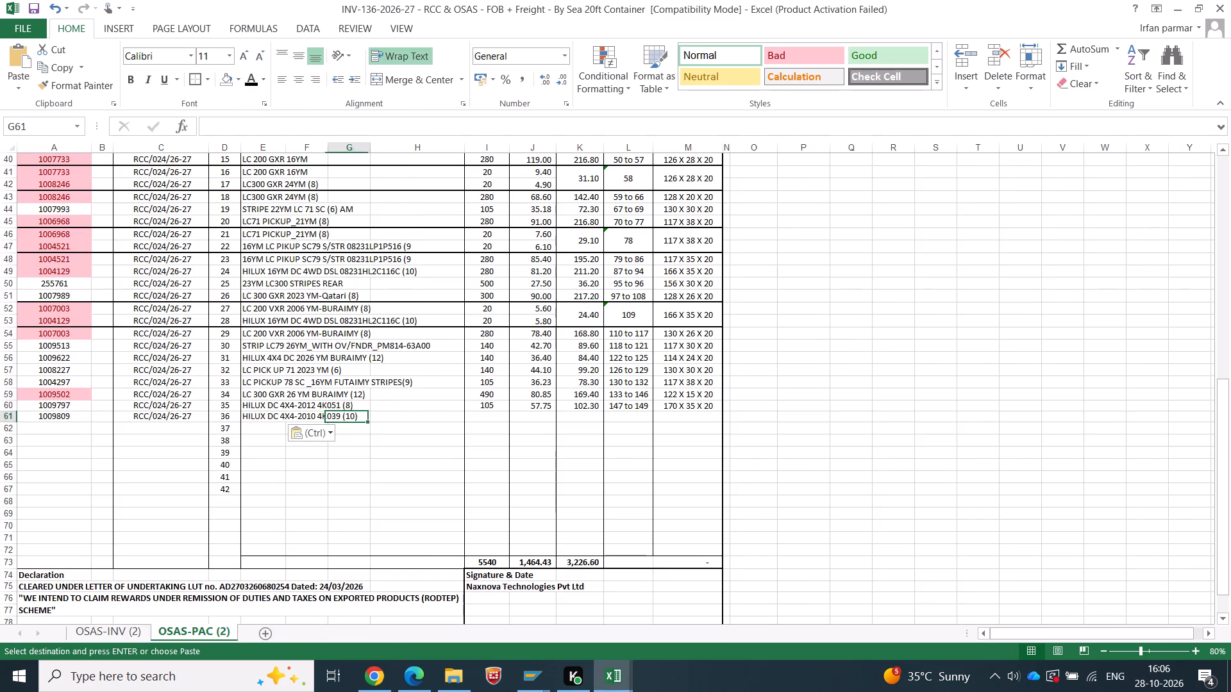
# Fill the quantity 105 down from Sr No. 35 to Sr No. 36.
pyautogui.press('Tab')
pyautogui.hotkey('ctrl', 'd')
pyautogui.press('Tab')
pyautogui.press('Tab')
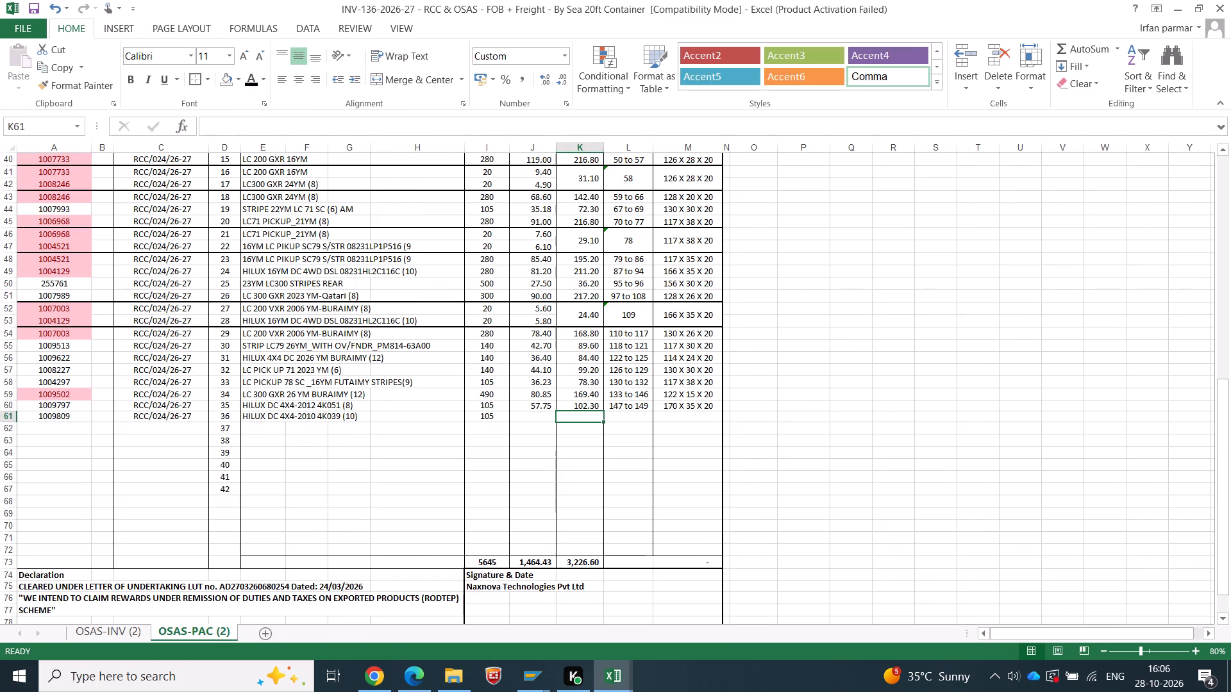
# Sum the net and gross weights of cartons 150–152 in the blank row beneath them in OSAS Sheet2.
pyautogui.press('Left')
pyautogui.hotkey('alt', 'Tab')
pyautogui.press('Right')
pyautogui.press('Right')
pyautogui.press('Right')
pyautogui.press('Down')
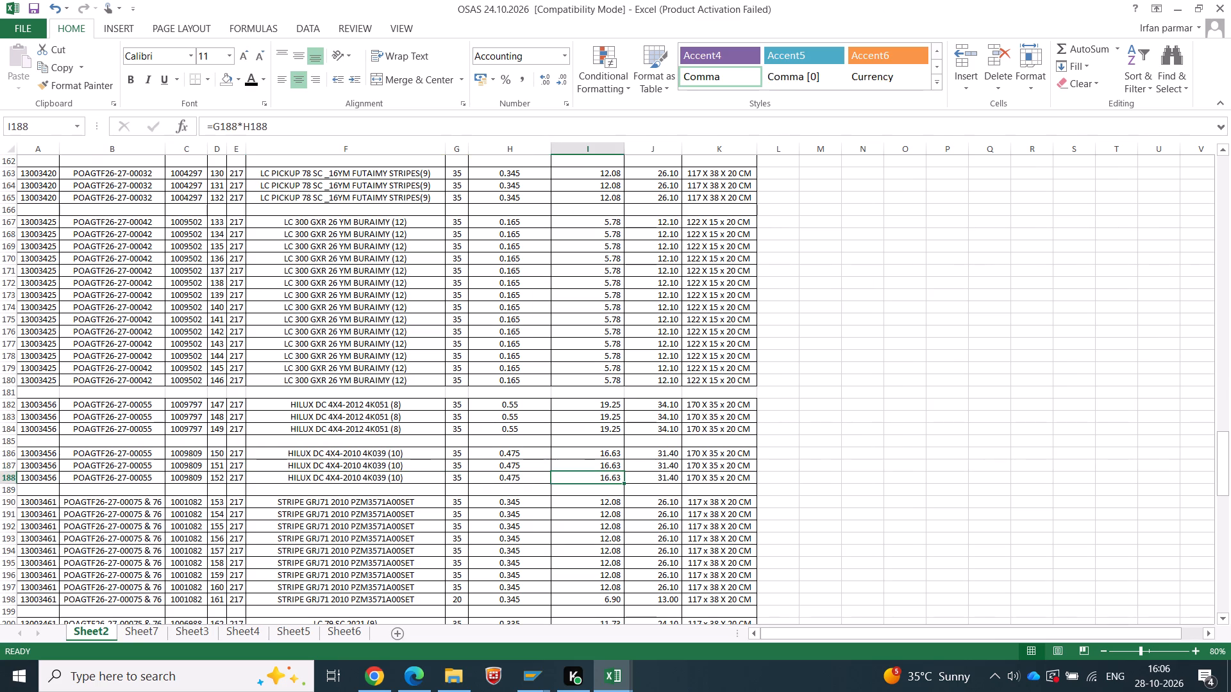
pyautogui.press('Down')
pyautogui.hotkey('alt', '=')
pyautogui.press('Return')
pyautogui.press('Up')
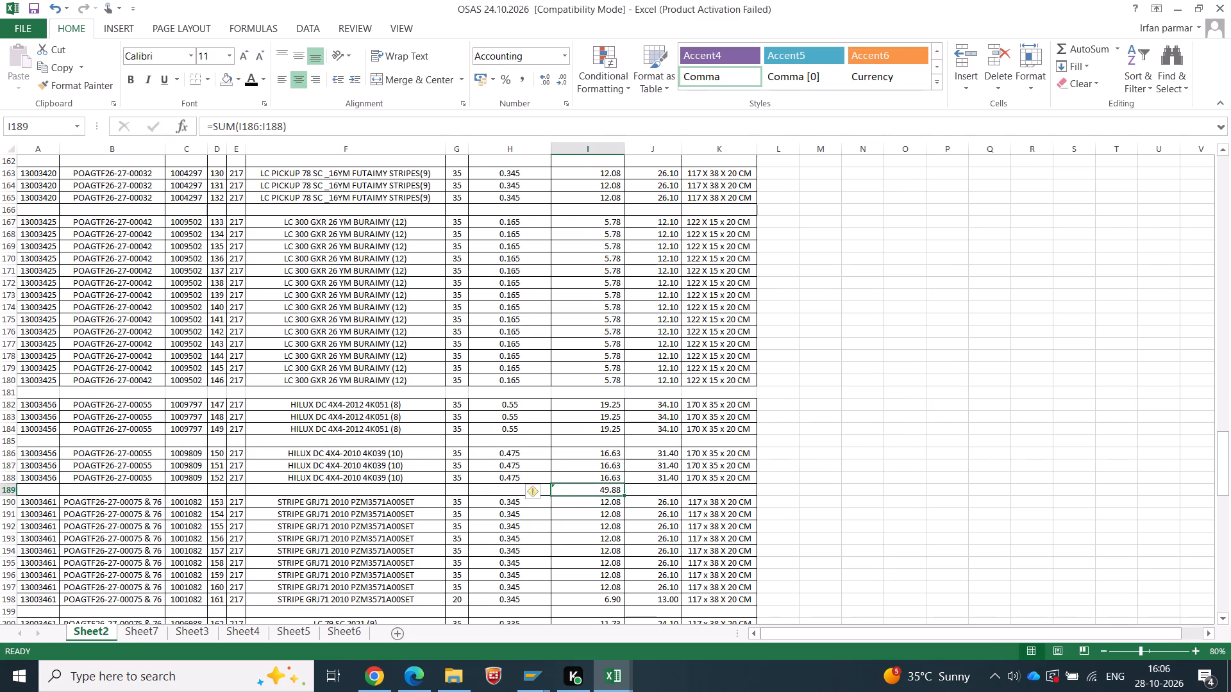
pyautogui.hotkey('ctrl', 'c')
pyautogui.press('Right')
pyautogui.press('Return')
# Copy the cartons 150–152 weight totals, 49.88 and 94.20, from OSAS Sheet2 into Sr No. 36 as values.
pyautogui.press('Left')
pyautogui.hotkey('shift', 'Right')
pyautogui.hotkey('ctrl', 'c')
pyautogui.hotkey('alt', 'Tab')
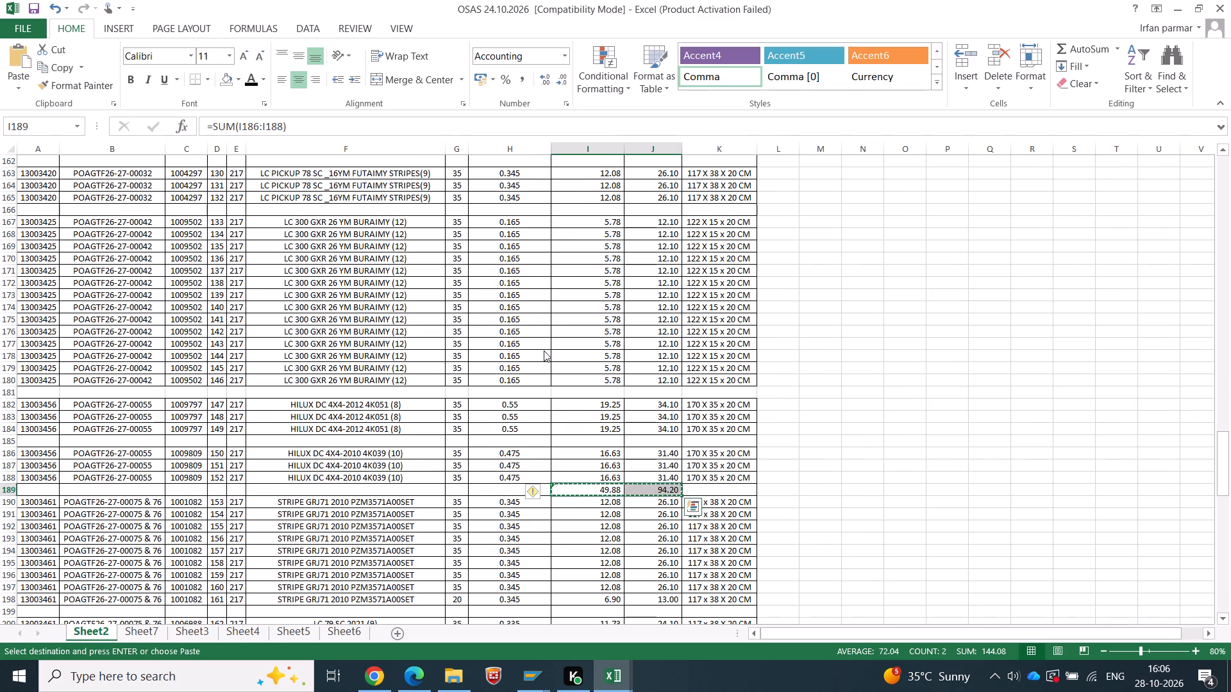
pyautogui.rightClick(535, 413)
pyautogui.rightClick(535, 416)
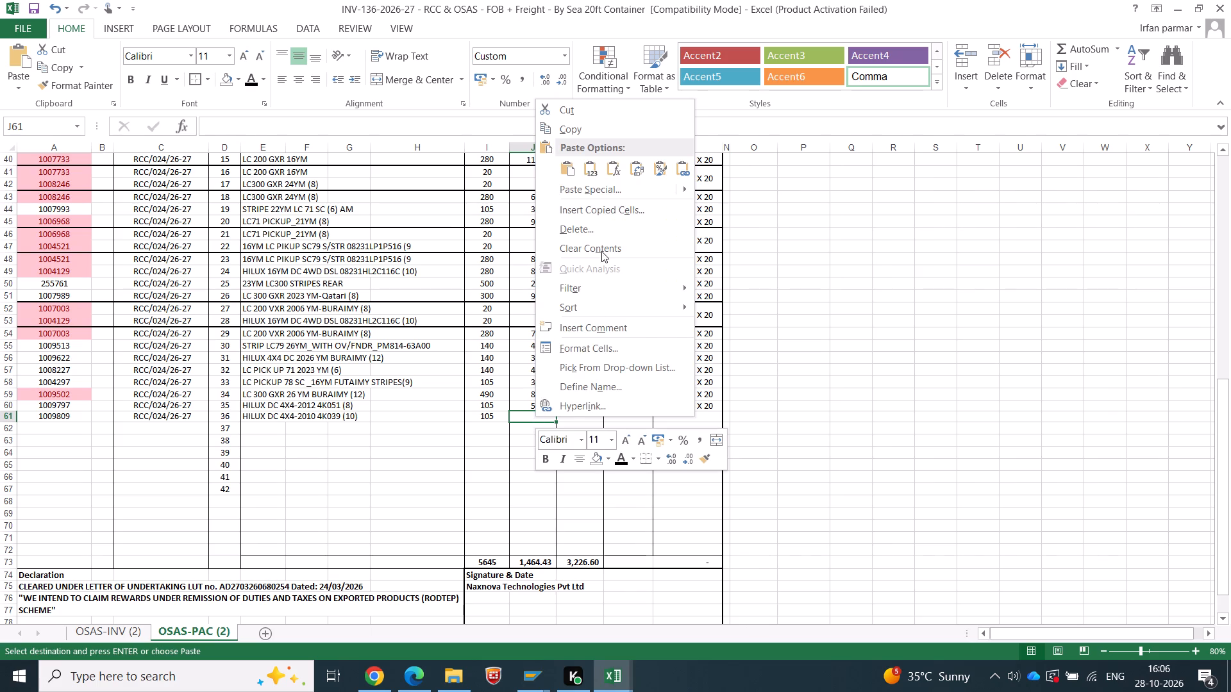
pyautogui.click(587, 171)
# Enter the carton range 150 to 152 for Sr No. 36 in the packing list.
pyautogui.hotkey('alt', 'Tab')
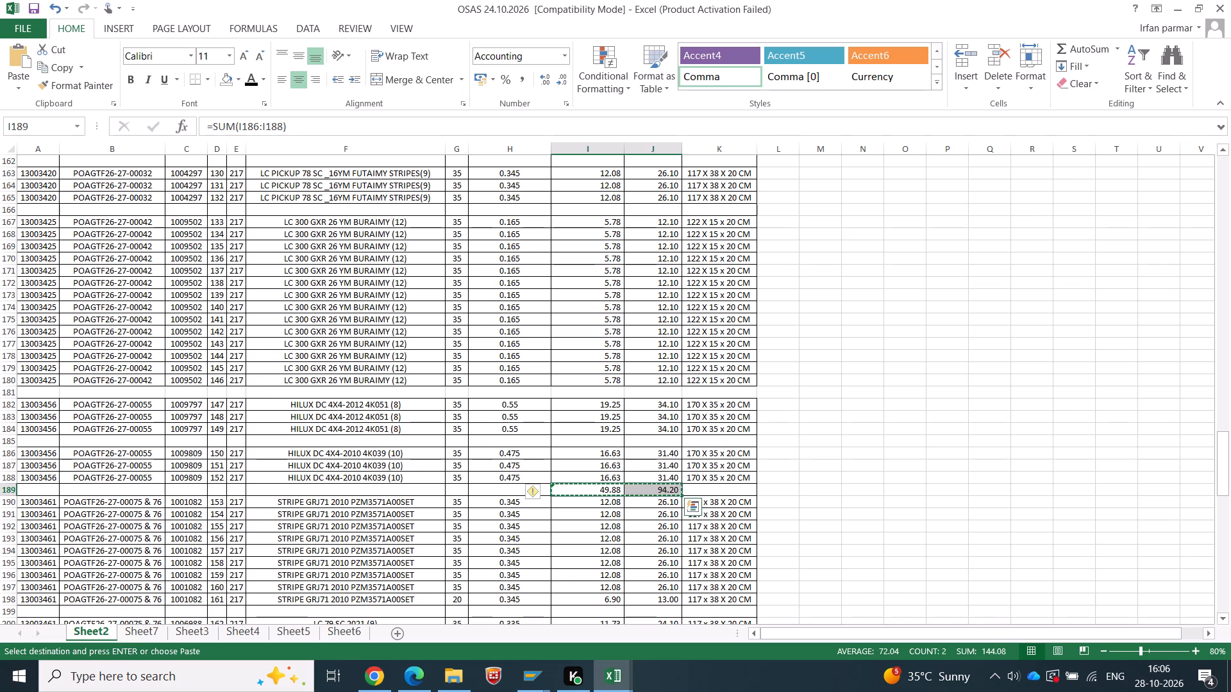
pyautogui.hotkey('alt', 'Tab')
pyautogui.click(634, 413)
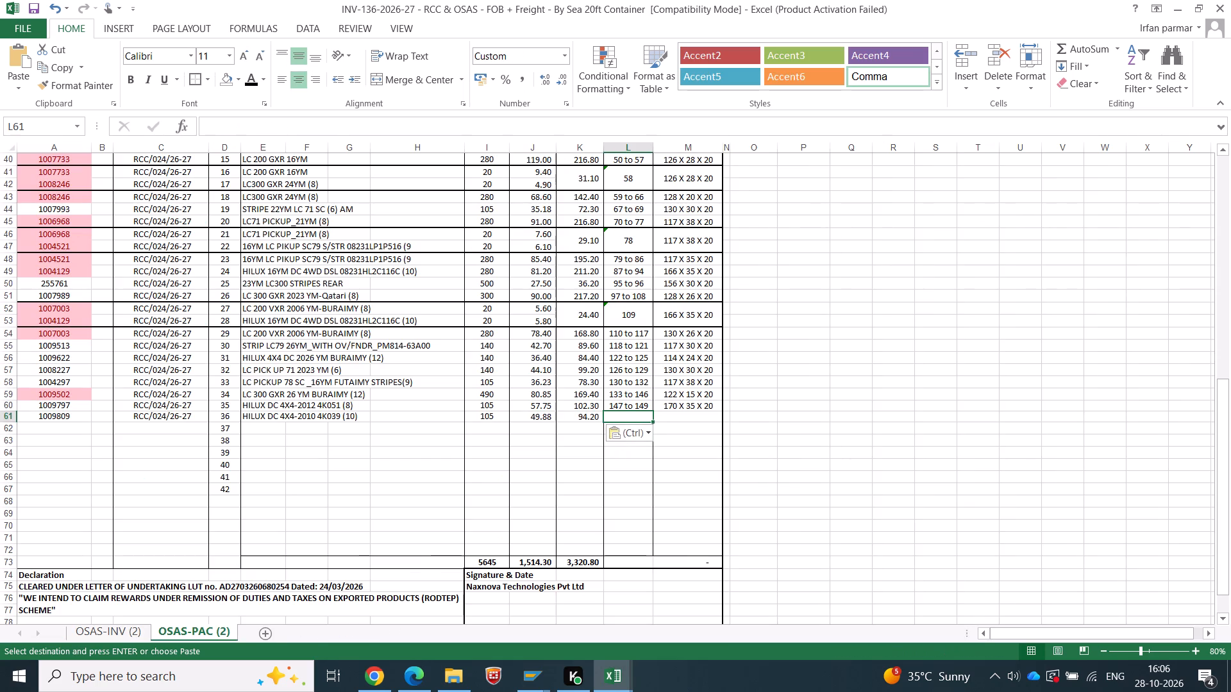
pyautogui.write('150 to 152')
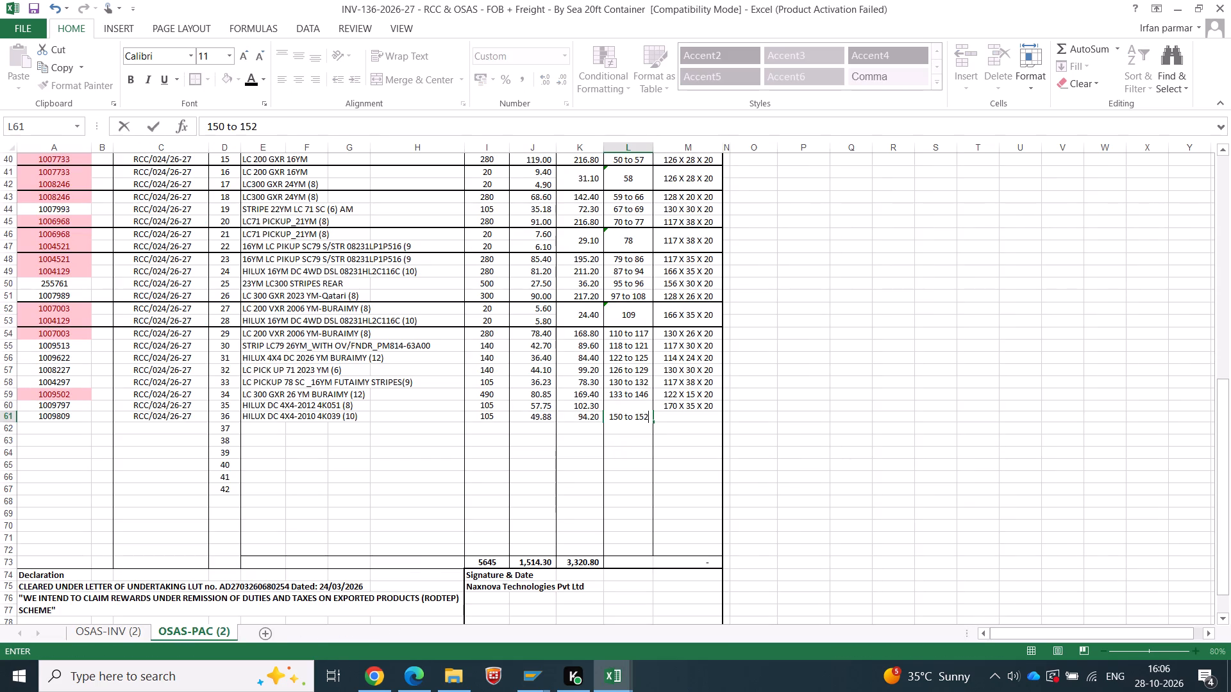
pyautogui.press('Tab')
# Fill the carton size 170 X 35 X 20 down from Sr No. 35 to Sr No. 36 and save the workbook.
pyautogui.hotkey('alt', 'Tab')
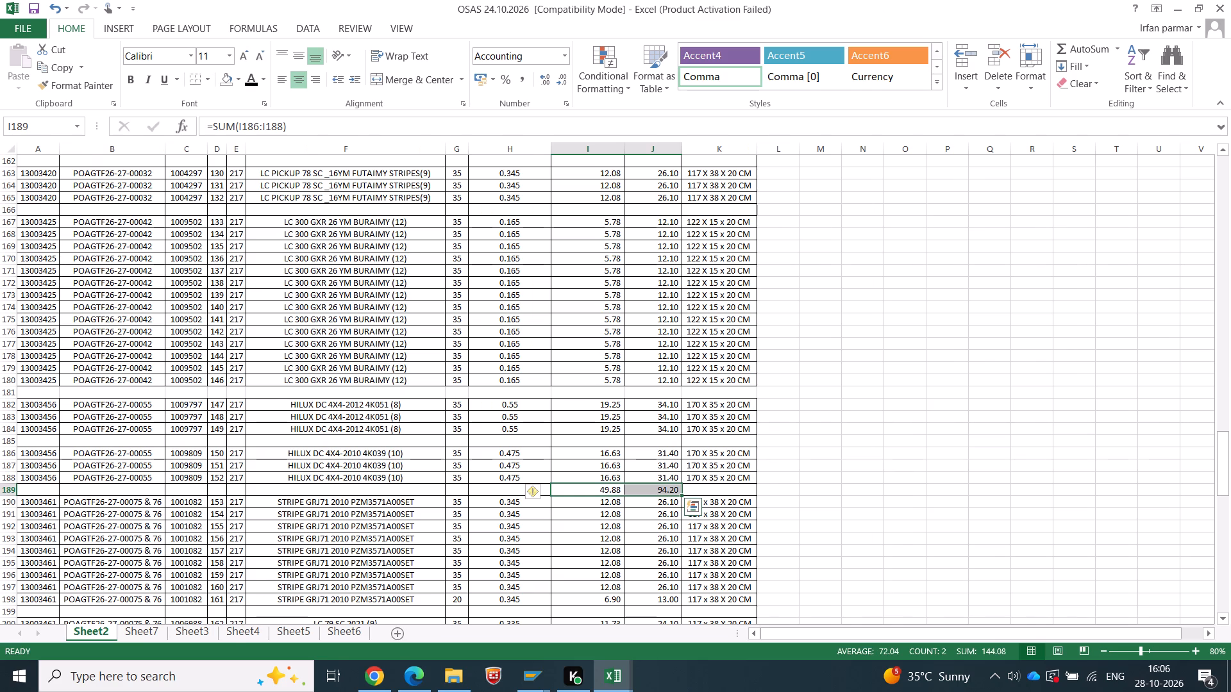
pyautogui.hotkey('alt', 'Tab')
pyautogui.hotkey('ctrl', 'd')
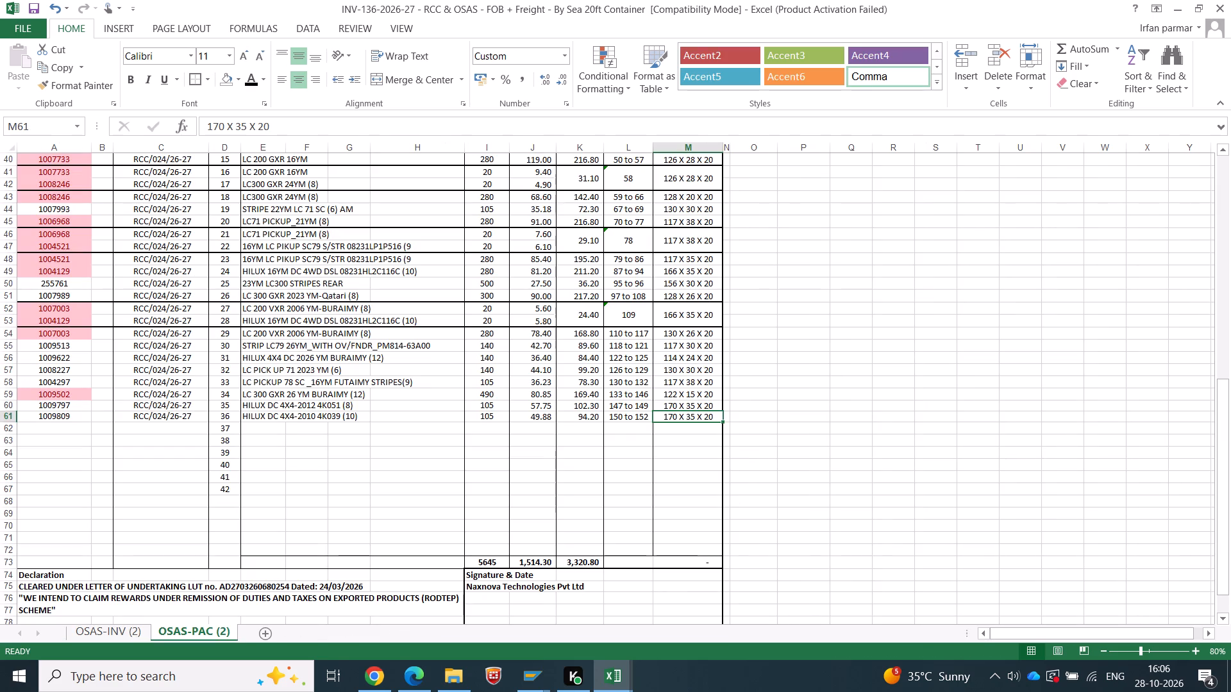
pyautogui.click(518, 478)
pyautogui.hotkey('ctrl', 's')
pyautogui.click(503, 432)
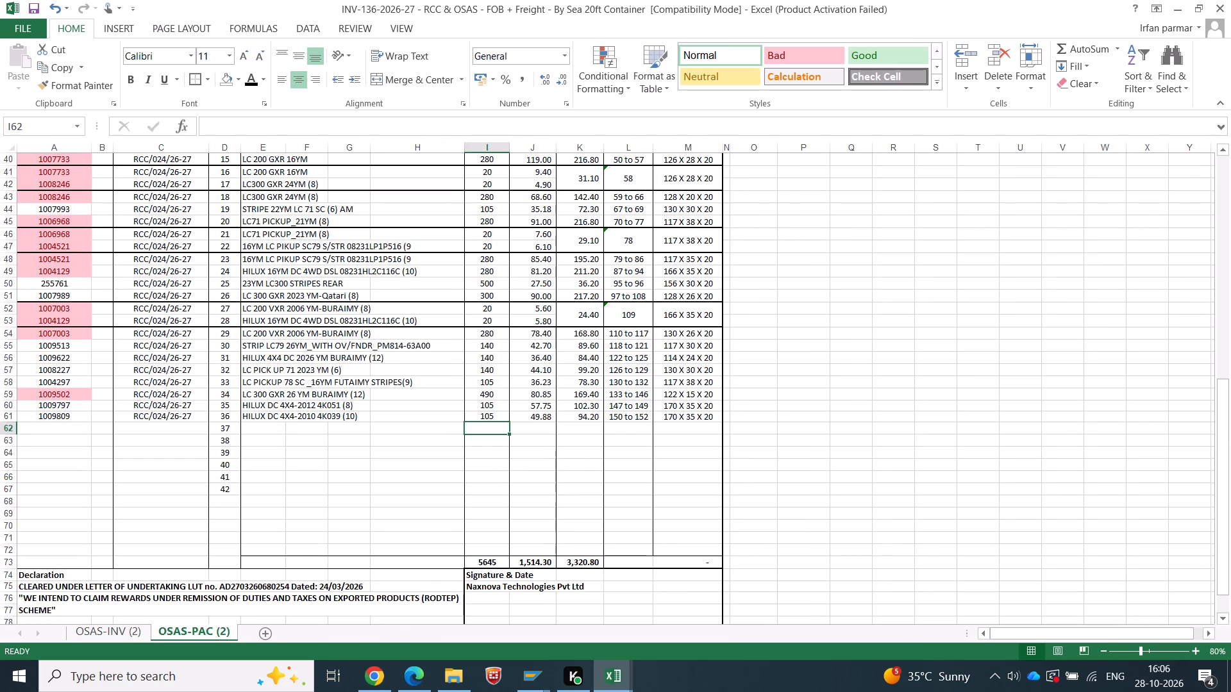
# Clear the temporary weight totals beneath cartons 150–152 in OSAS Sheet2.
pyautogui.hotkey('alt', 'Tab')
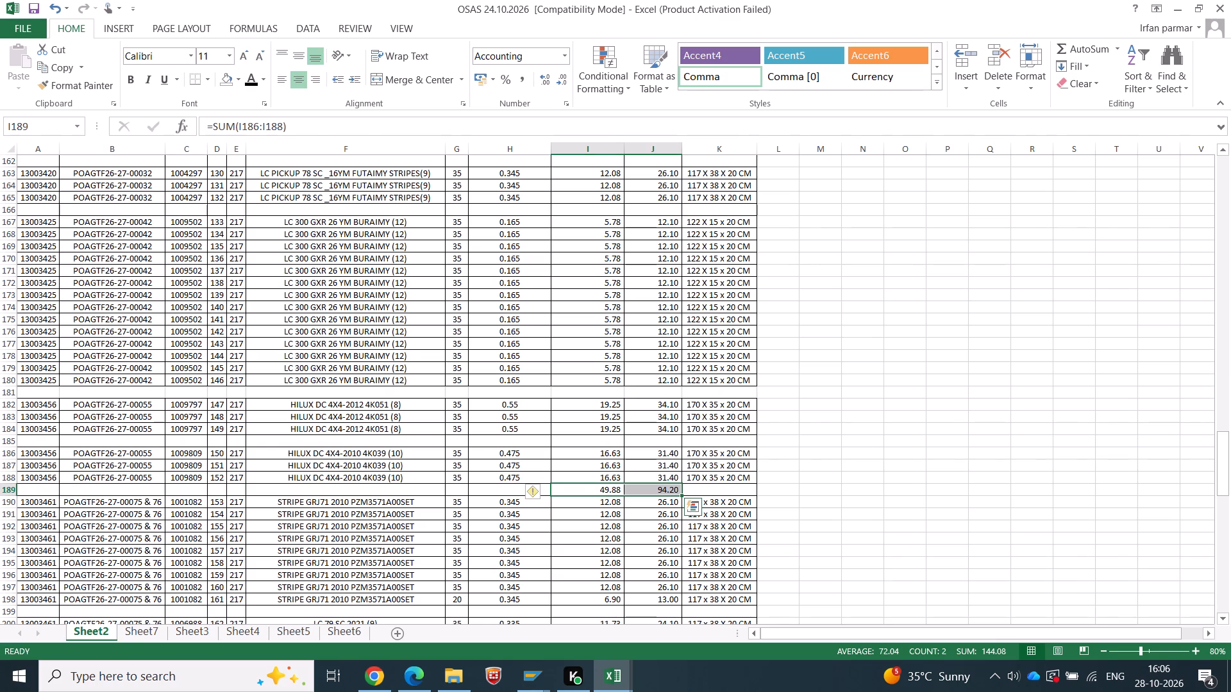
pyautogui.moveTo(658, 491); pyautogui.dragTo(421, 490)
pyautogui.press('Delete')
# Copy item code 1001082 from OSAS Sheet2 into Sr No. 37 as a value and fill the RCC/024/26-27 reference down.
pyautogui.scroll(-1, 415, 457)
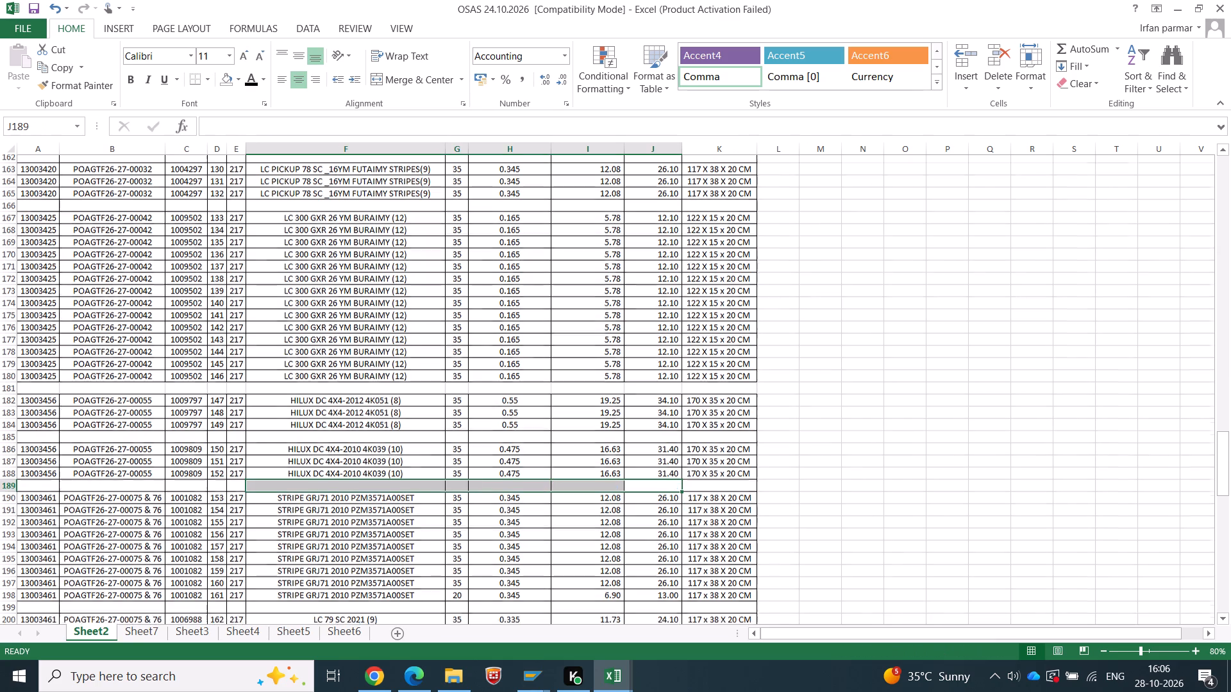
pyautogui.scroll(-3, 415, 457)
pyautogui.click(181, 391)
pyautogui.hotkey('ctrl', 'c')
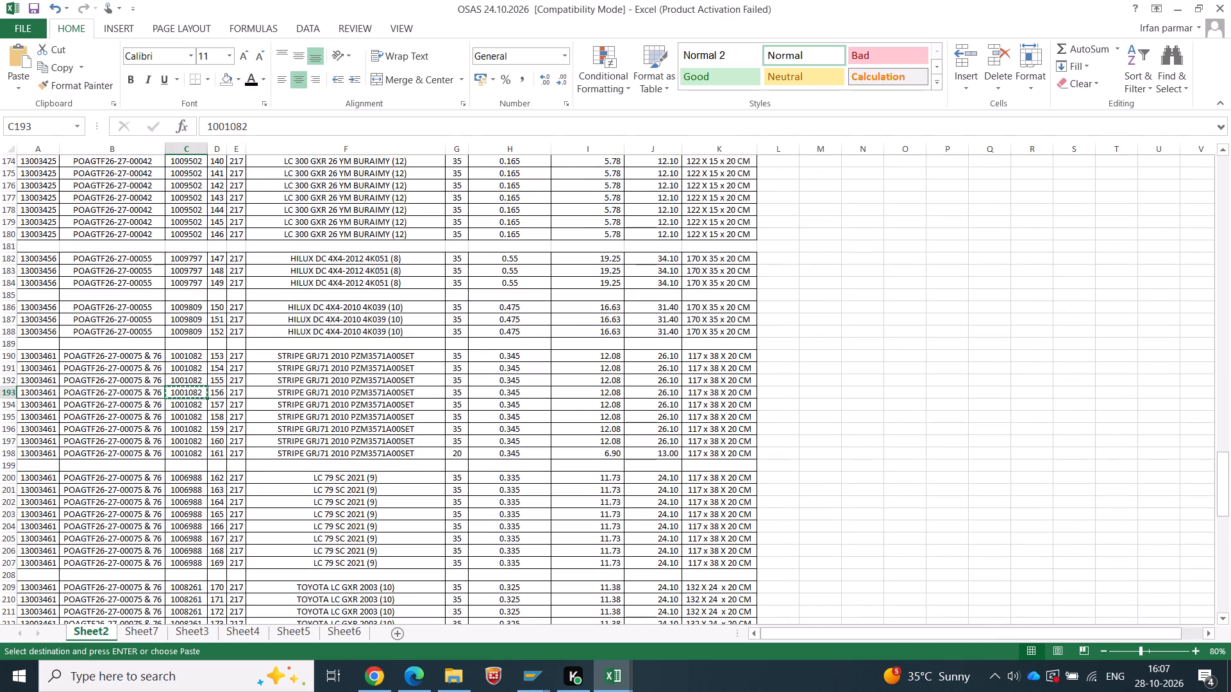
pyautogui.hotkey('alt', 'Tab')
pyautogui.rightClick(58, 434)
pyautogui.click(106, 188)
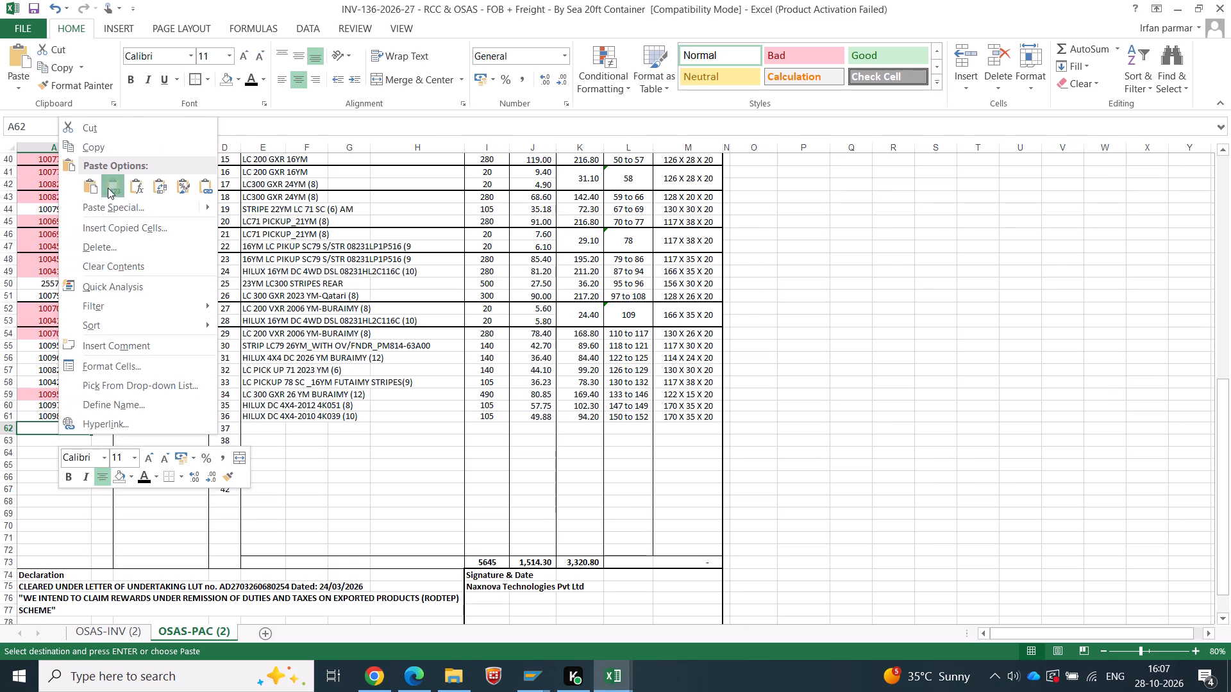
pyautogui.press('Tab')
pyautogui.press('Tab')
pyautogui.hotkey('ctrl', 'd')
# Copy the description STRIPE GRJ71 2010 PZM3571A00SET from OSAS Sheet2 into Sr No. 37 as a value.
pyautogui.press('Tab')
pyautogui.press('Tab')
pyautogui.hotkey('alt', 'Tab')
pyautogui.press('Tab')
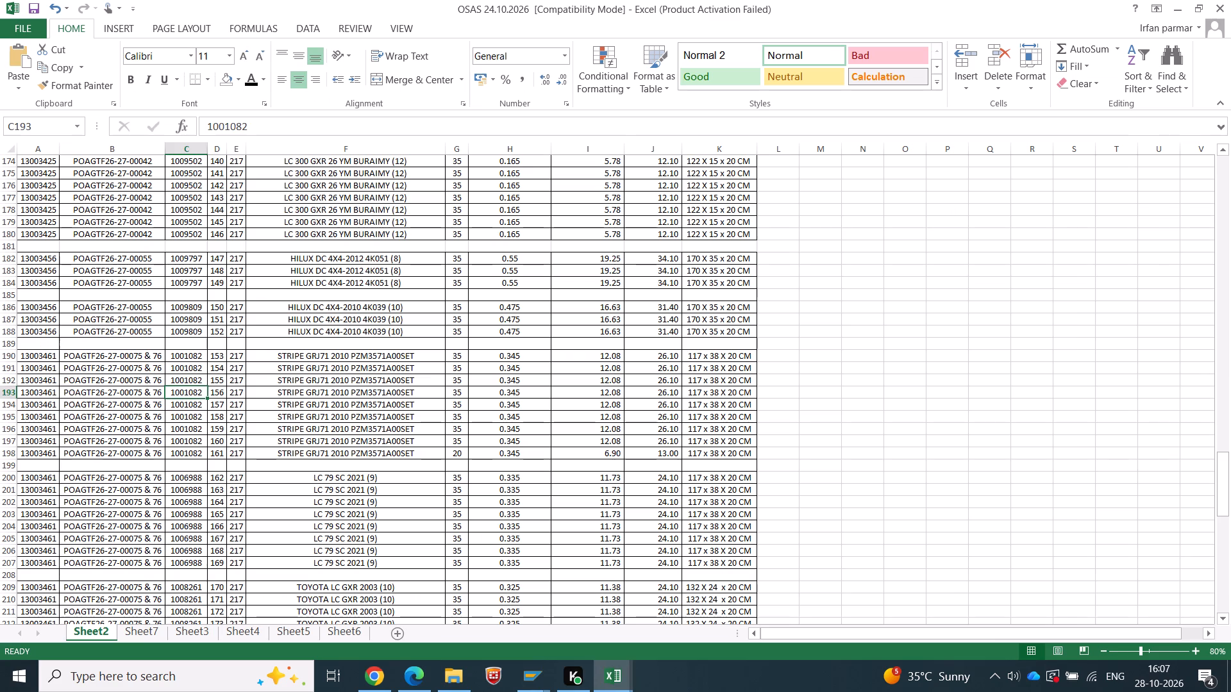
pyautogui.press('Tab')
pyautogui.press('Tab')
pyautogui.press('Tab')
pyautogui.press('Left')
pyautogui.hotkey('ctrl', 'c')
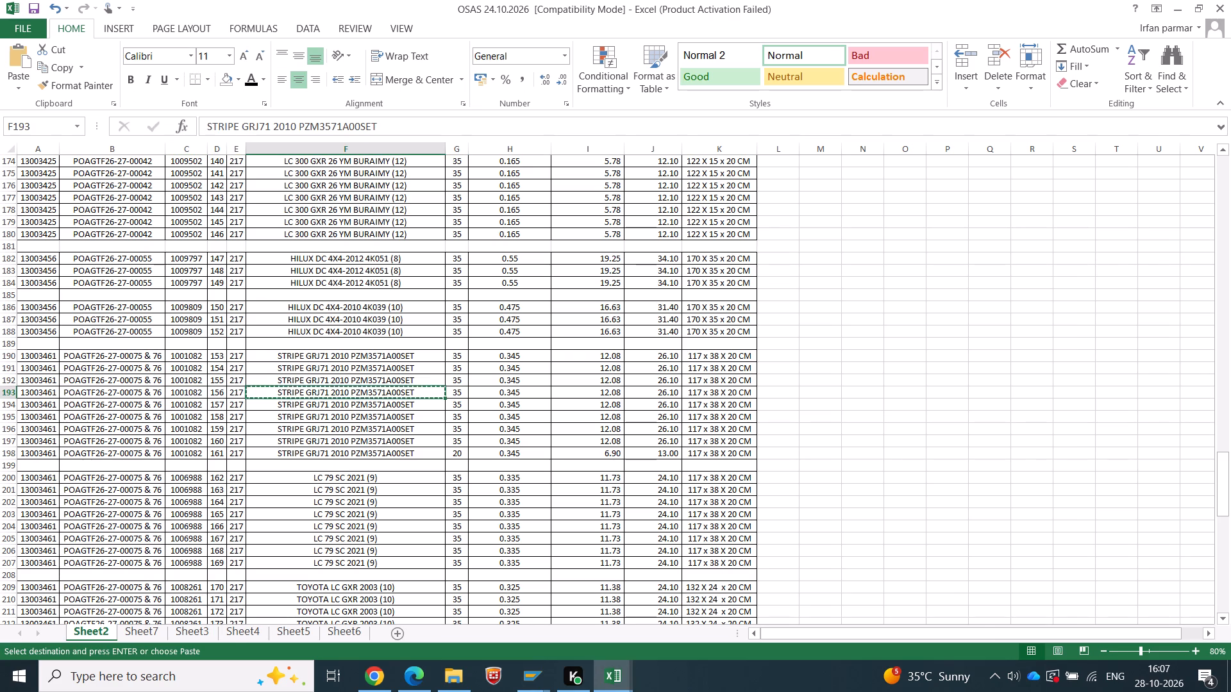
pyautogui.hotkey('alt', 'Tab')
pyautogui.rightClick(271, 428)
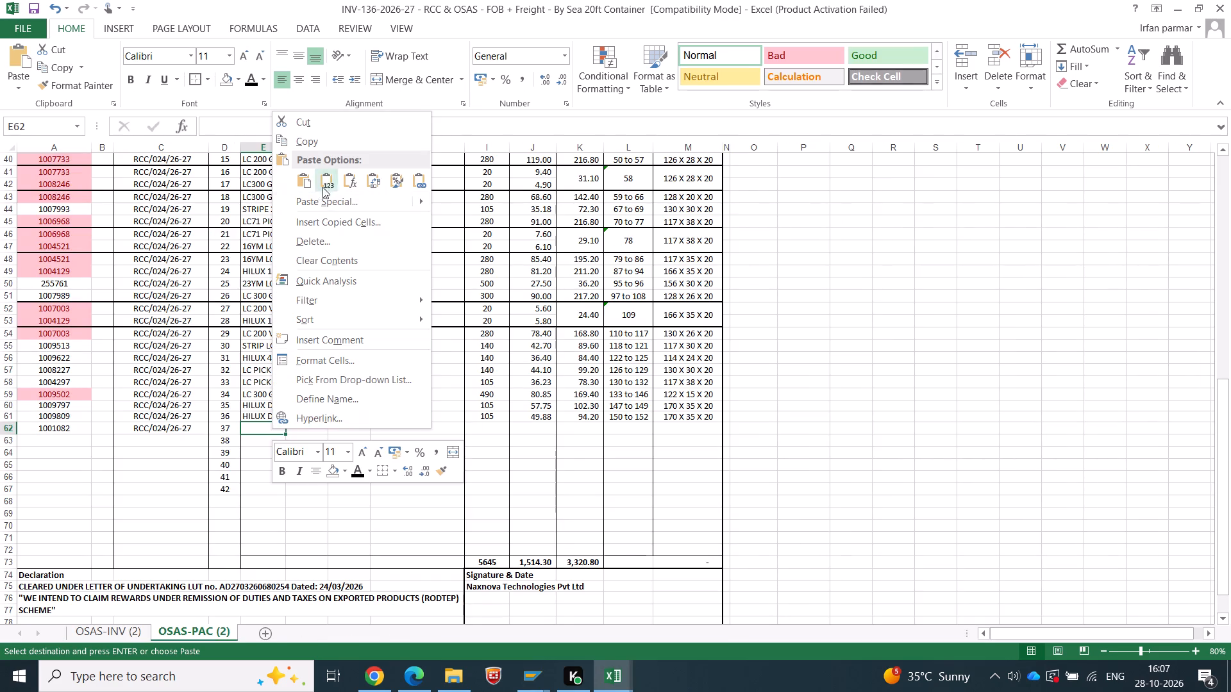
pyautogui.click(327, 182)
# Sum the quantity, net weight and gross weight of cartons 153–161 in the blank row beneath them in OSAS Sheet2.
pyautogui.press('Tab')
pyautogui.press('Tab')
pyautogui.press('Tab')
pyautogui.press('Tab')
pyautogui.hotkey('alt', 'Tab')
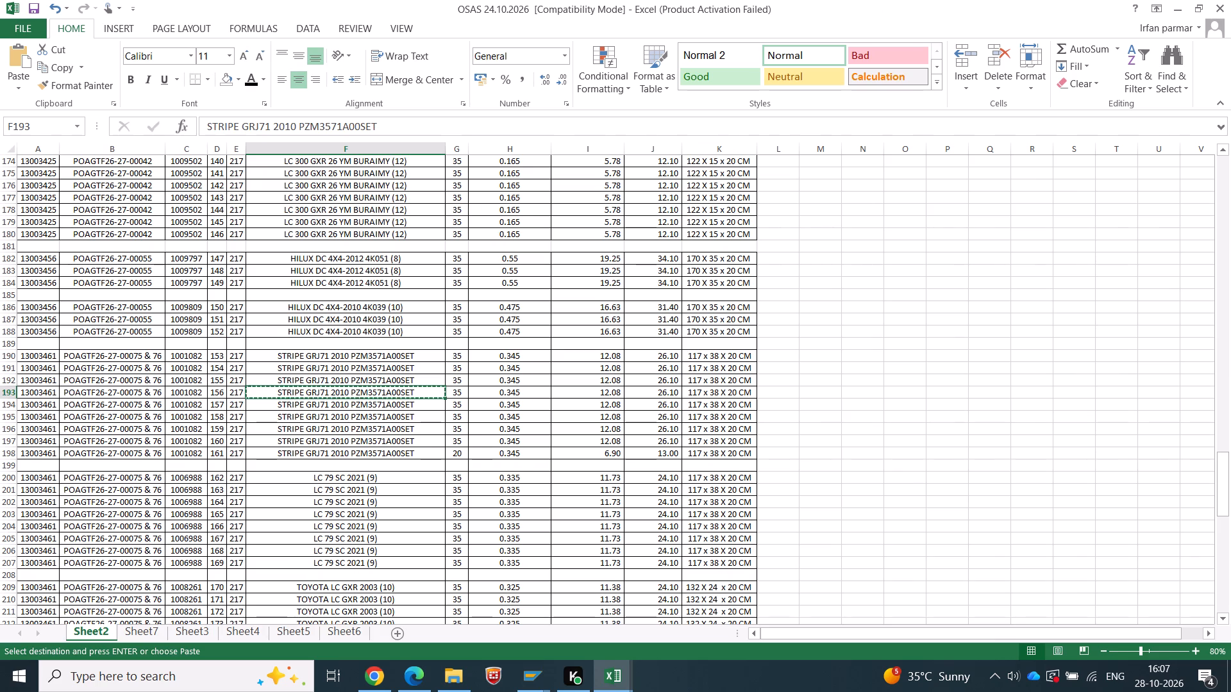
pyautogui.click(458, 463)
pyautogui.hotkey('alt', '=')
pyautogui.press('Return')
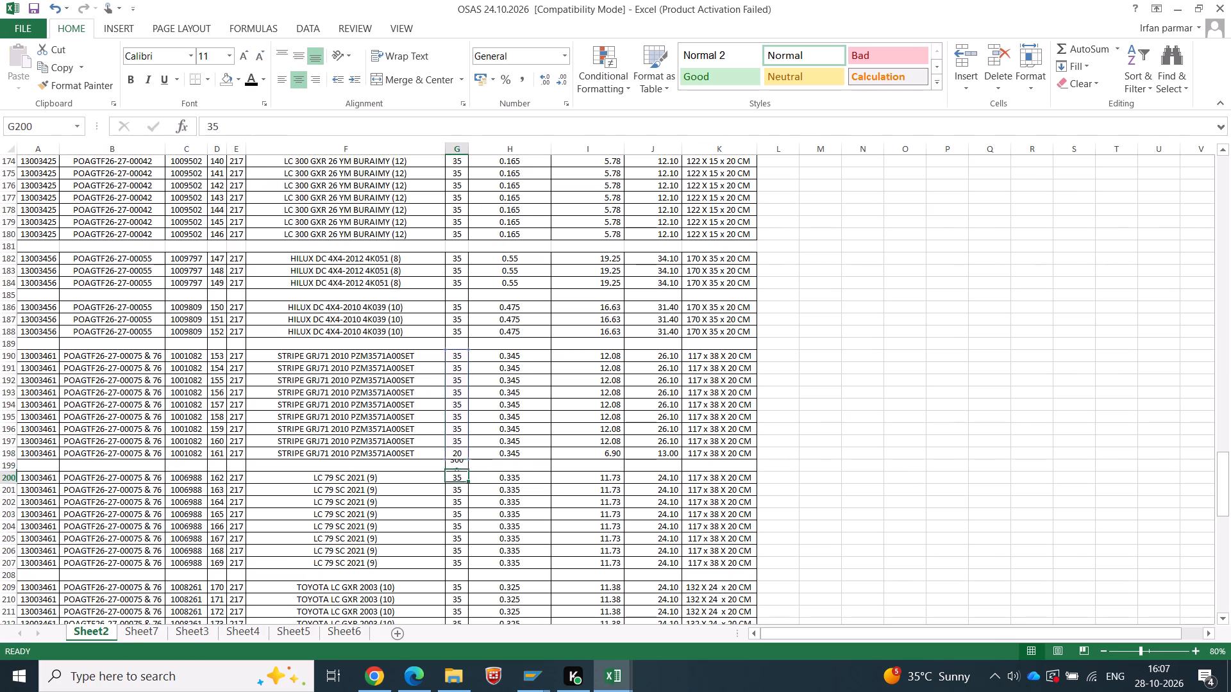
pyautogui.press('Up')
pyautogui.hotkey('ctrl', 'c')
pyautogui.press('Right')
pyautogui.press('Right')
pyautogui.hotkey('shift', 'Right')
pyautogui.press('Return')
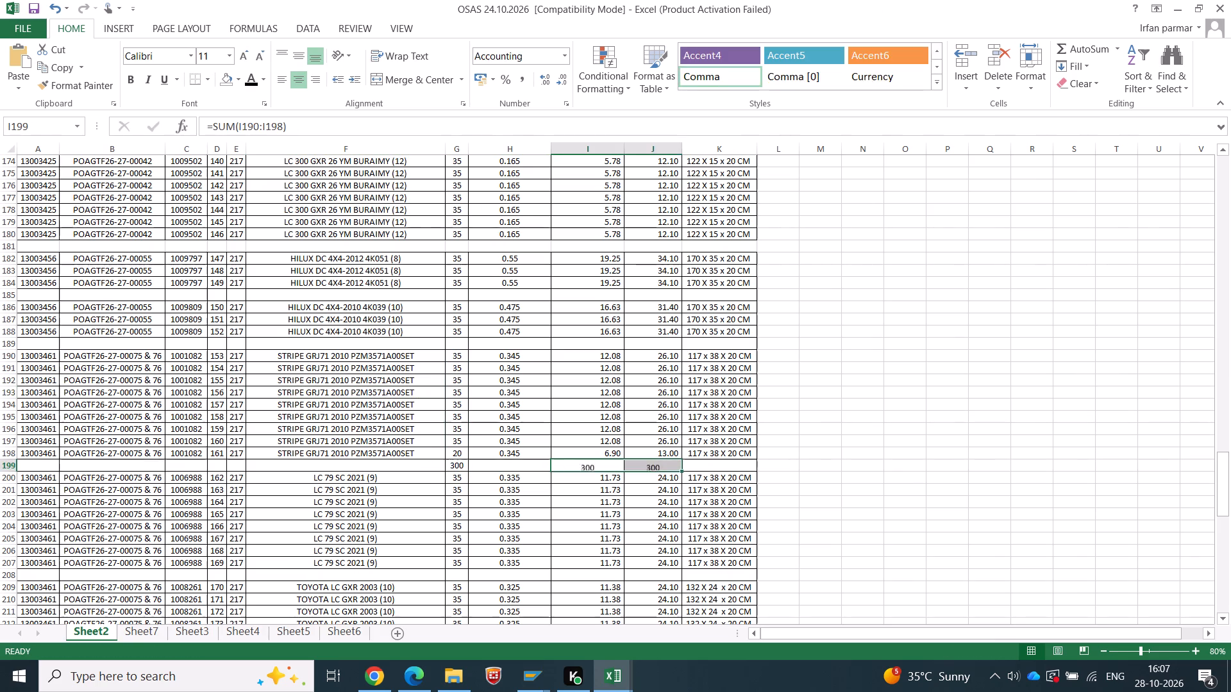
# Copy the cartons 153–161 quantity total, 300, from OSAS Sheet2 into Sr No. 37 as a value.
pyautogui.press('Left')
pyautogui.press('Left')
pyautogui.hotkey('ctrl', 'c')
pyautogui.hotkey('alt', 'Tab')
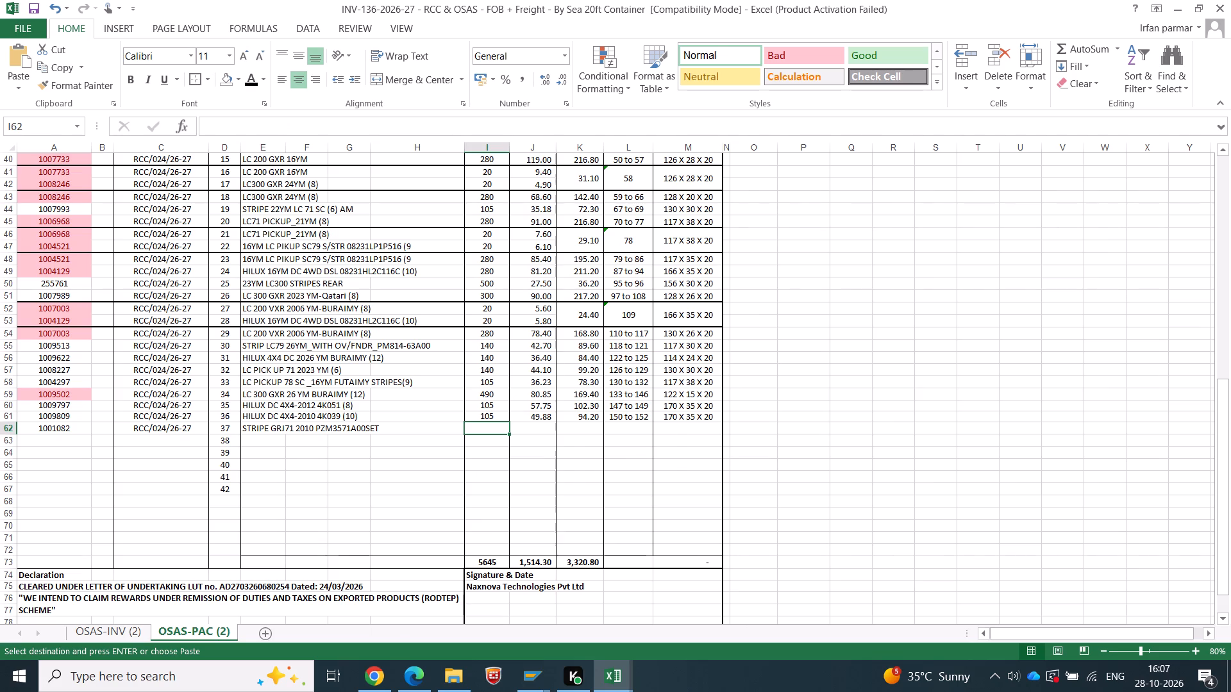
pyautogui.rightClick(482, 427)
pyautogui.click(530, 182)
# Copy the cartons 153–161 weight totals, 103.50 and 221.80, from OSAS Sheet2 into Sr No. 37 as values.
pyautogui.hotkey('alt', 'Tab')
pyautogui.press('Tab')
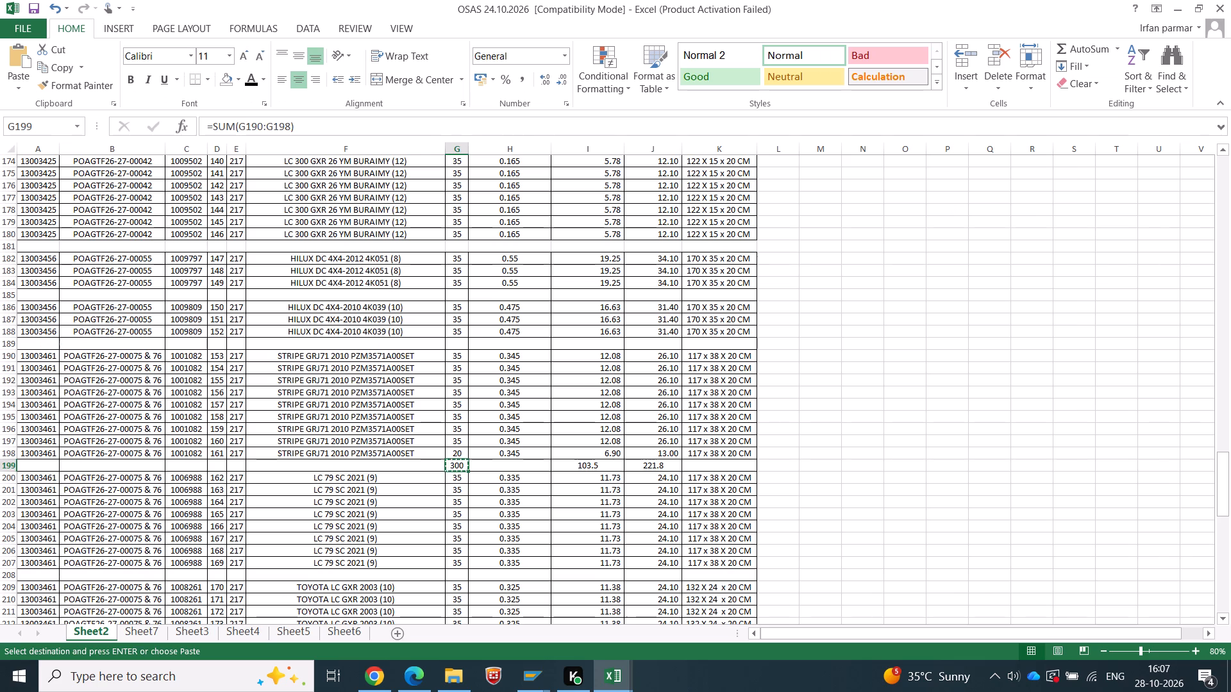
pyautogui.press('Tab')
pyautogui.moveTo(590, 465); pyautogui.dragTo(635, 465)
pyautogui.hotkey('ctrl', 'c')
pyautogui.hotkey('alt', 'Tab')
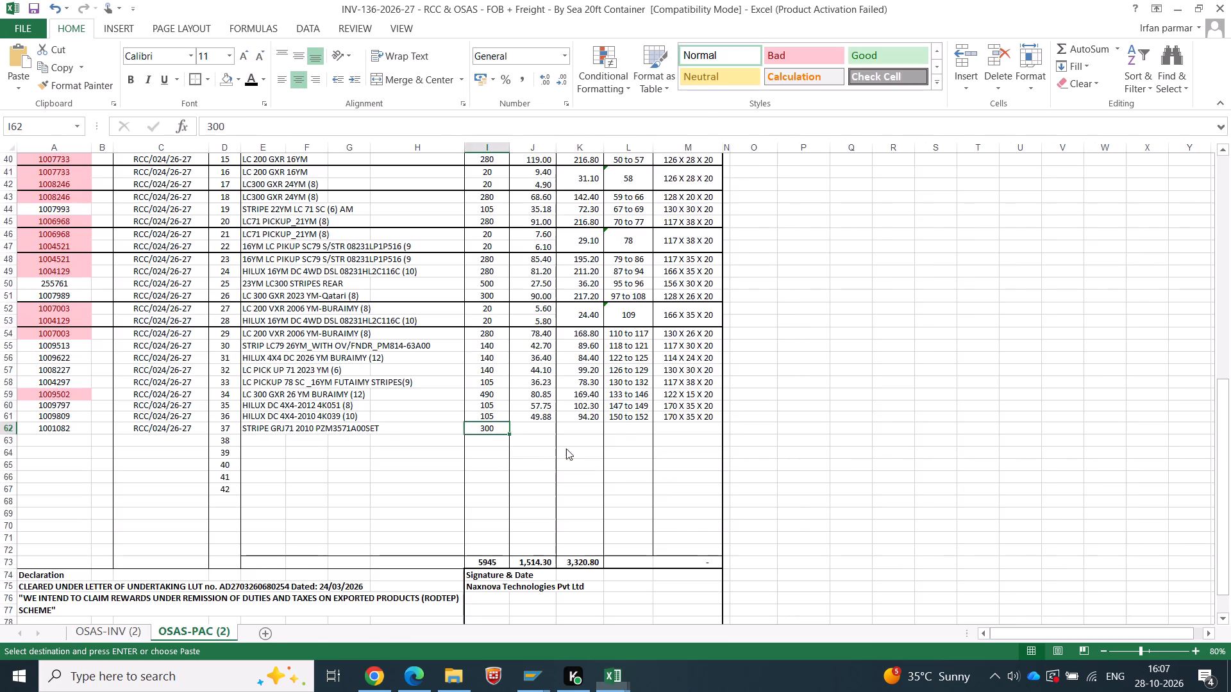
pyautogui.rightClick(547, 427)
pyautogui.click(598, 179)
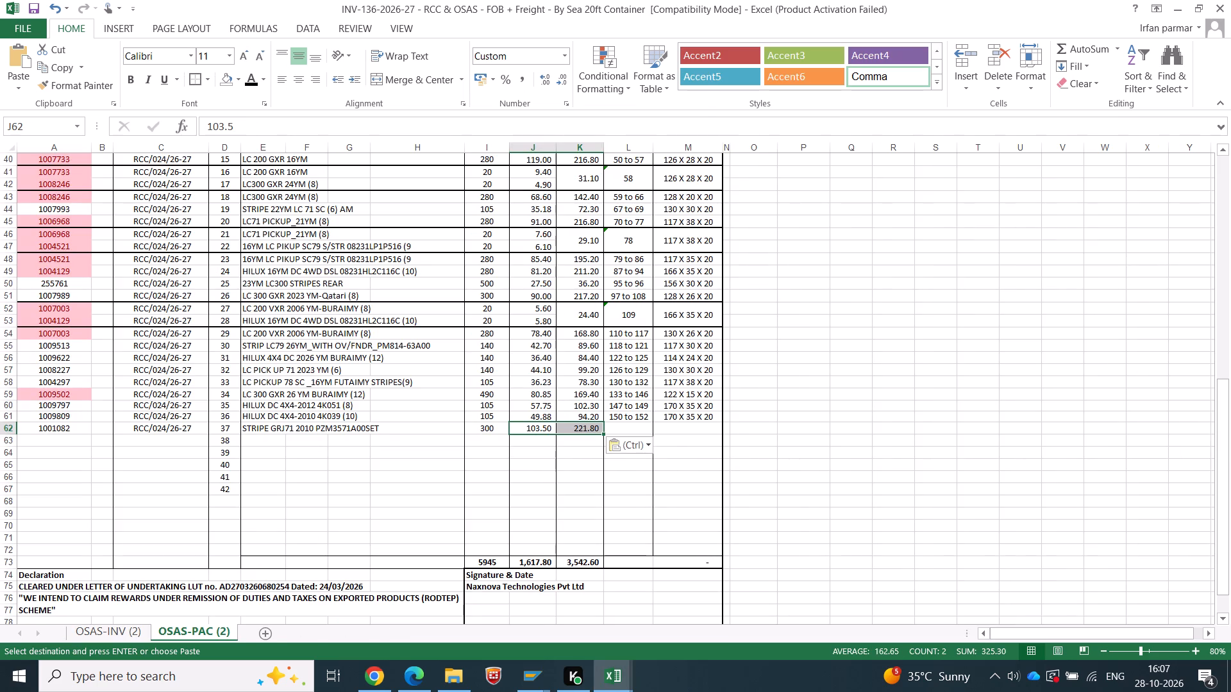
# Check the carton numbers of item 1001082 in OSAS Sheet2 and enter the range 153 to 161 for Sr No. 37.
pyautogui.hotkey('alt', 'Tab')
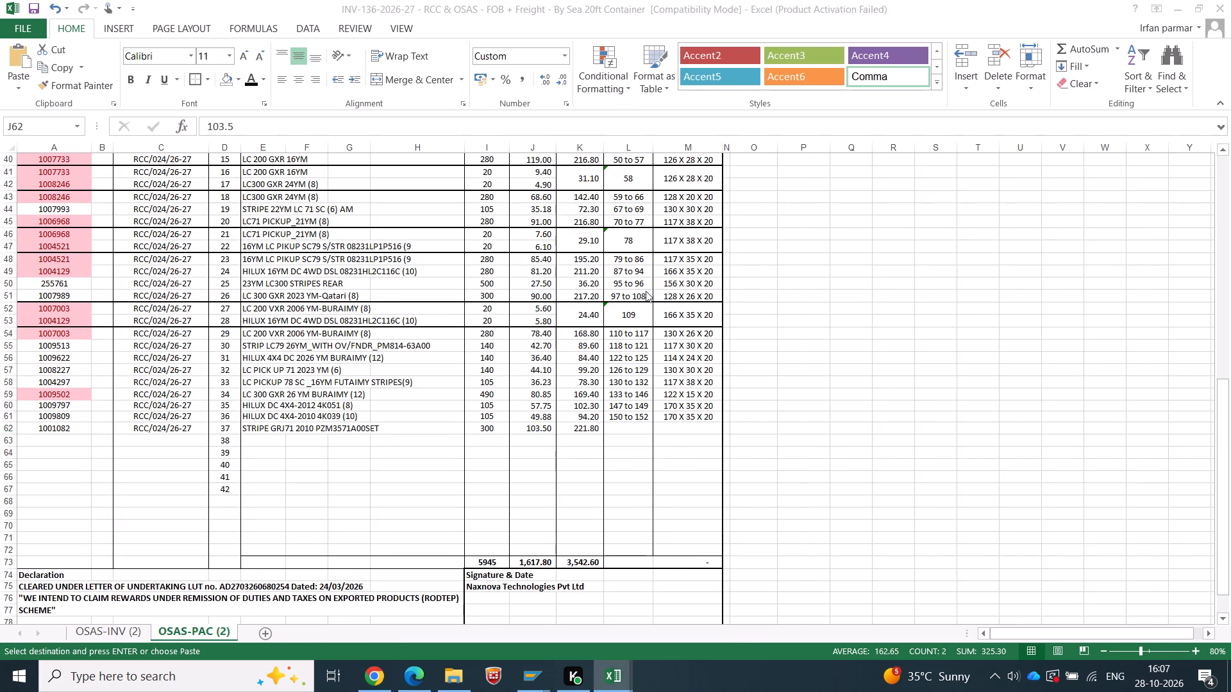
pyautogui.moveTo(214, 351); pyautogui.dragTo(216, 450)
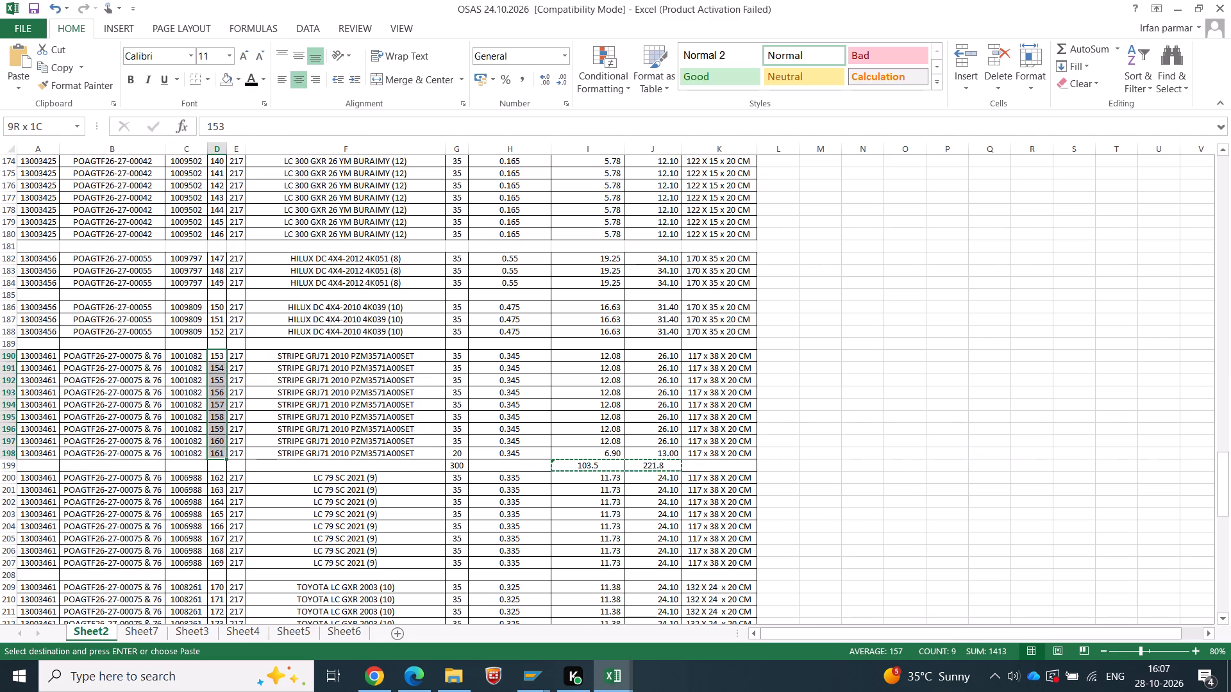
pyautogui.hotkey('alt', 'Tab')
pyautogui.click(629, 432)
pyautogui.write('153 to 161')
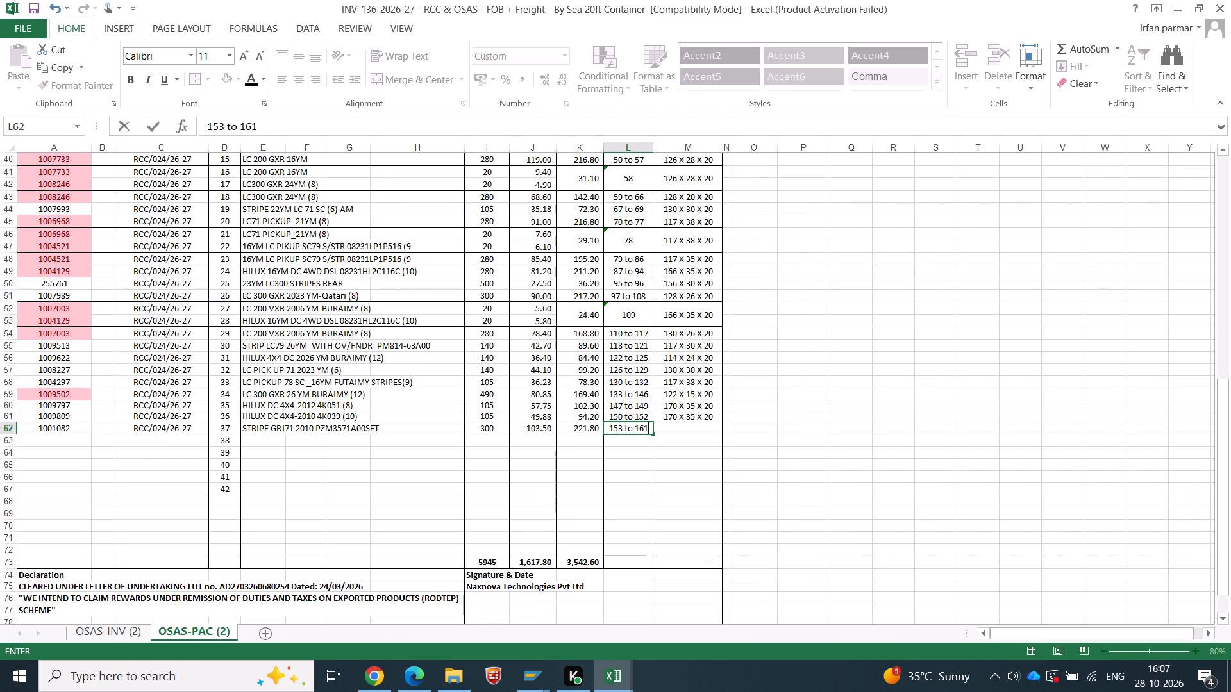
pyautogui.press('Tab')
# Copy the carton size from OSAS Sheet2 into Sr No. 37 as a value and edit it to 117 X 38 X 20.
pyautogui.hotkey('alt', 'Tab')
pyautogui.click(737, 406)
pyautogui.hotkey('ctrl', 'c')
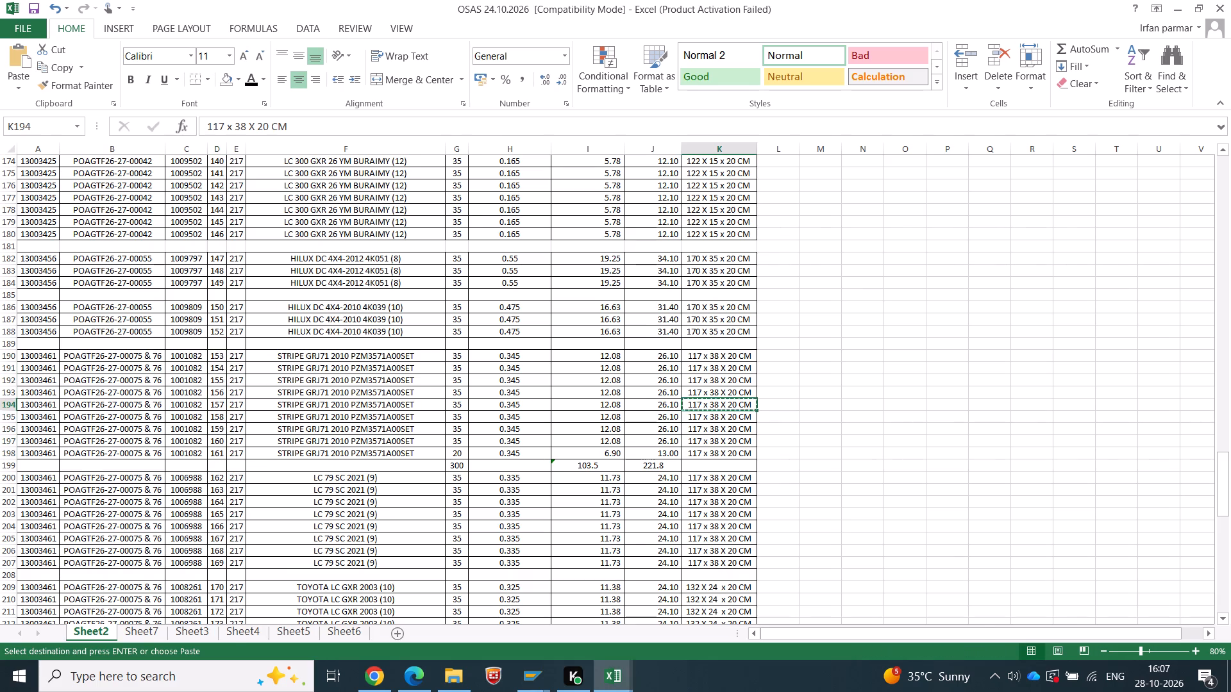
pyautogui.hotkey('alt', 'Tab')
pyautogui.rightClick(703, 422)
pyautogui.rightClick(703, 427)
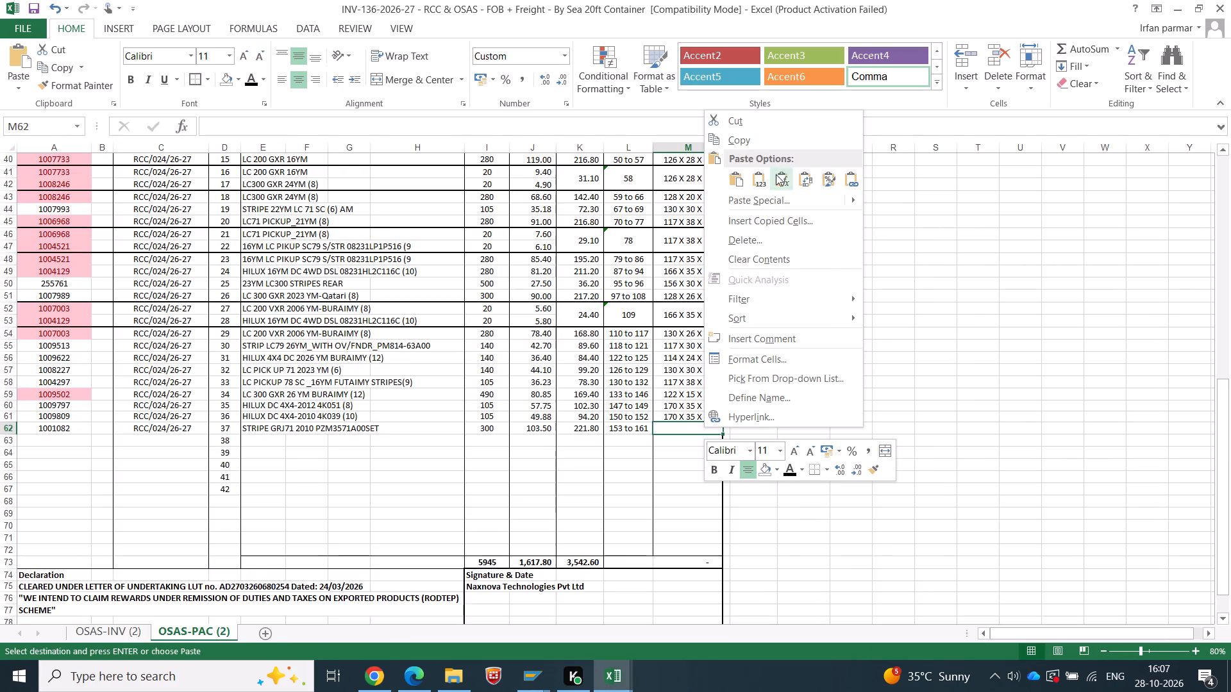
pyautogui.click(760, 170)
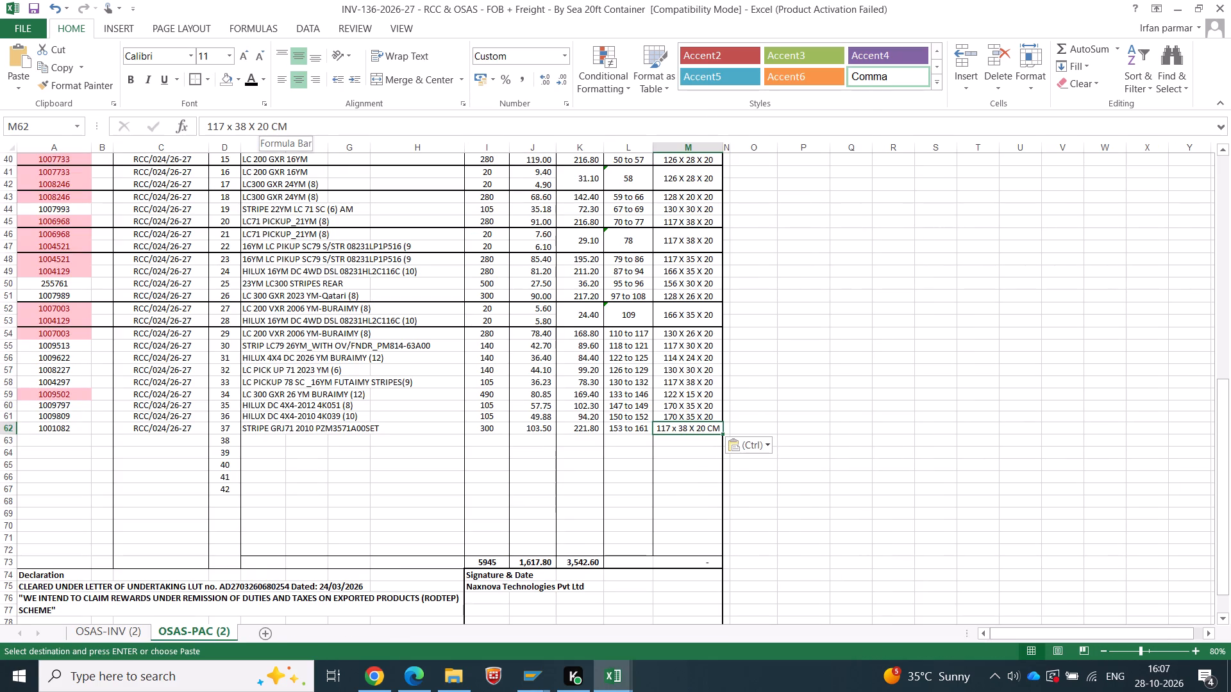
pyautogui.moveTo(267, 126); pyautogui.dragTo(353, 130)
pyautogui.press('BackSpace')
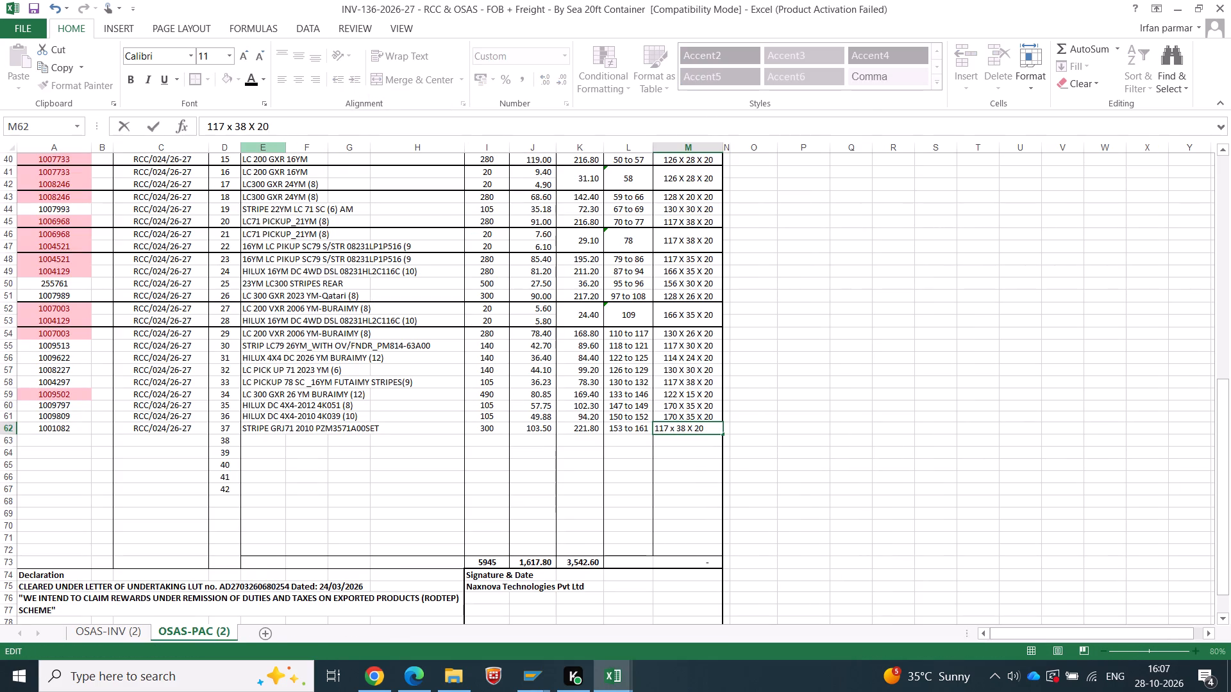
pyautogui.click(231, 122)
pyautogui.press('BackSpace')
pyautogui.hotkey('shift', 'x')
pyautogui.press('Return')
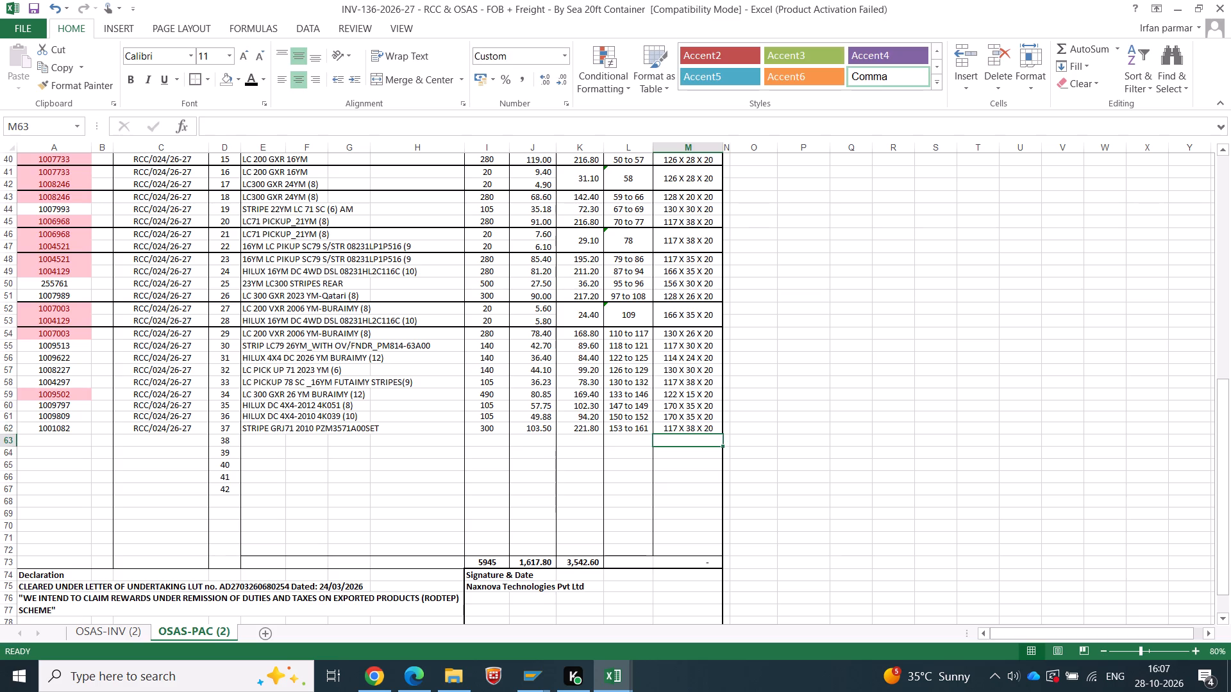
# Clear the temporary quantity and weight totals beneath cartons 153–161 in OSAS Sheet2.
pyautogui.scroll(-1, 560, 470)
pyautogui.hotkey('alt', 'Tab')
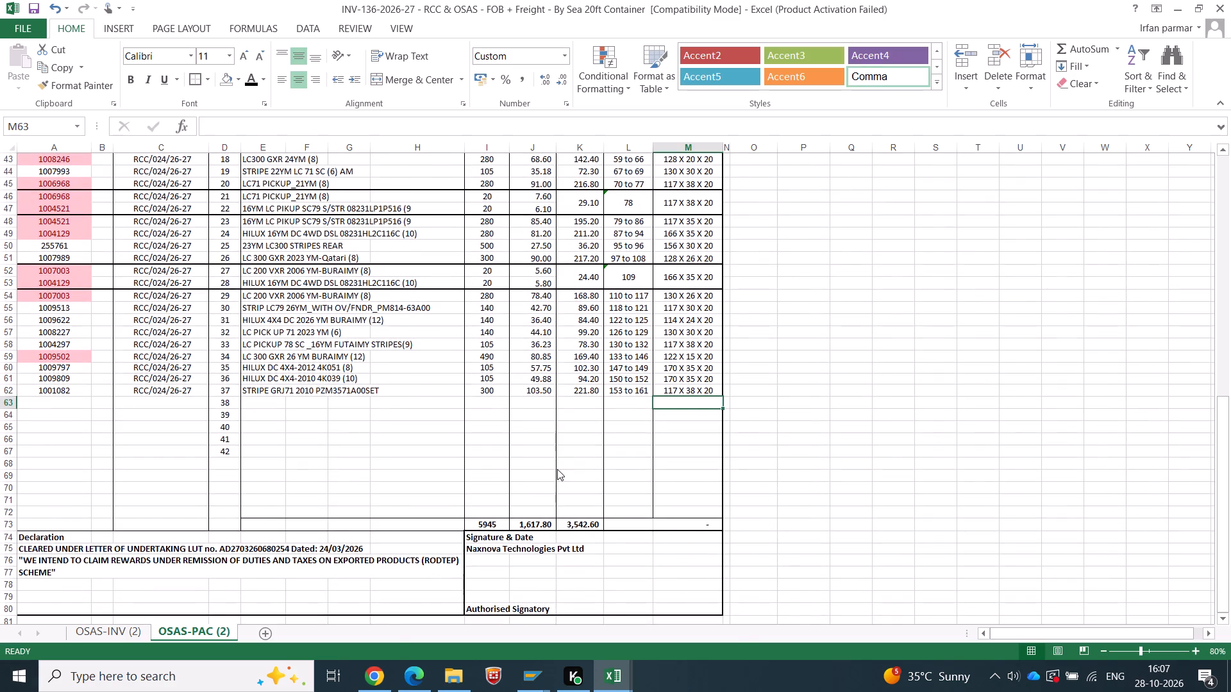
pyautogui.moveTo(662, 463); pyautogui.dragTo(396, 466)
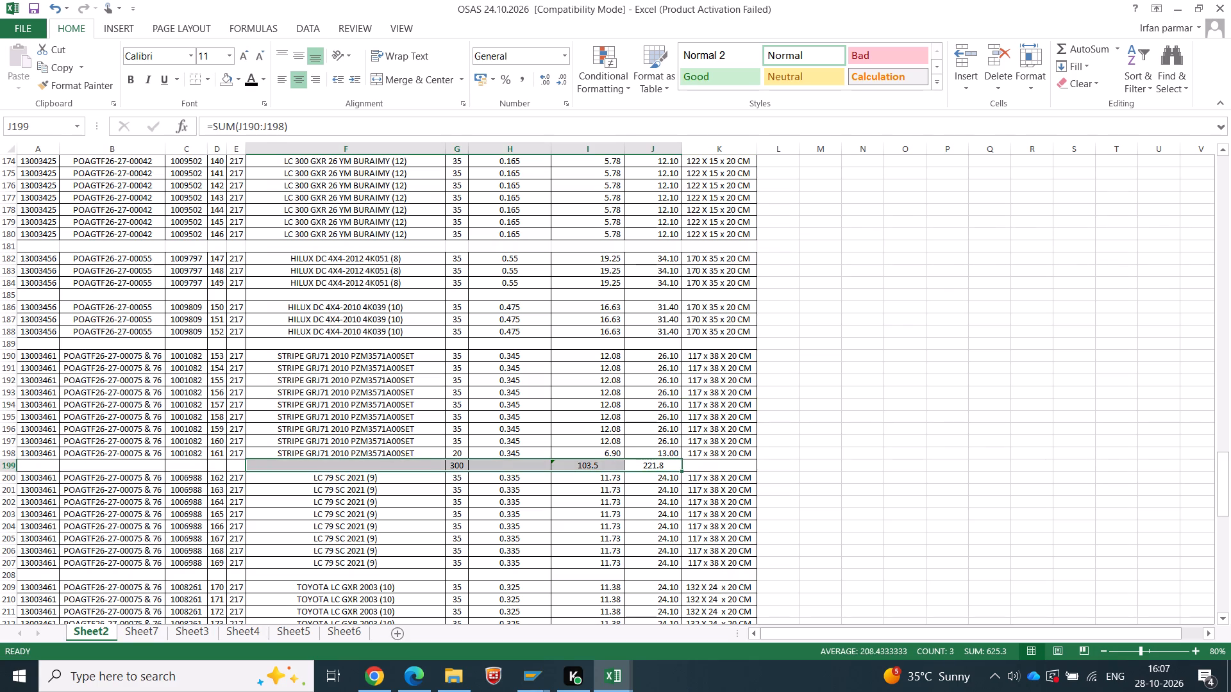
pyautogui.press('Delete')
# Copy item code 1006988 from OSAS Sheet2 into Sr No. 38 as a value and fill the RCC/024/26-27 reference down.
pyautogui.scroll(-2, 417, 441)
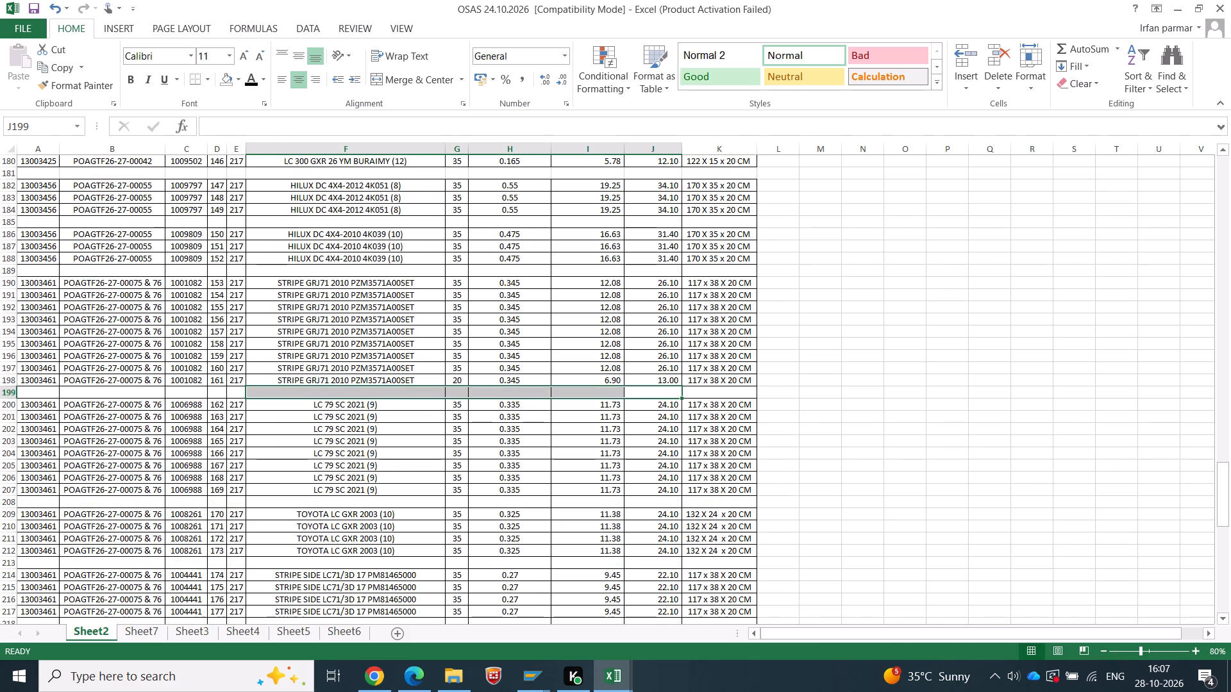
pyautogui.click(204, 425)
pyautogui.hotkey('ctrl', 'c')
pyautogui.hotkey('alt', 'Tab')
pyautogui.rightClick(64, 408)
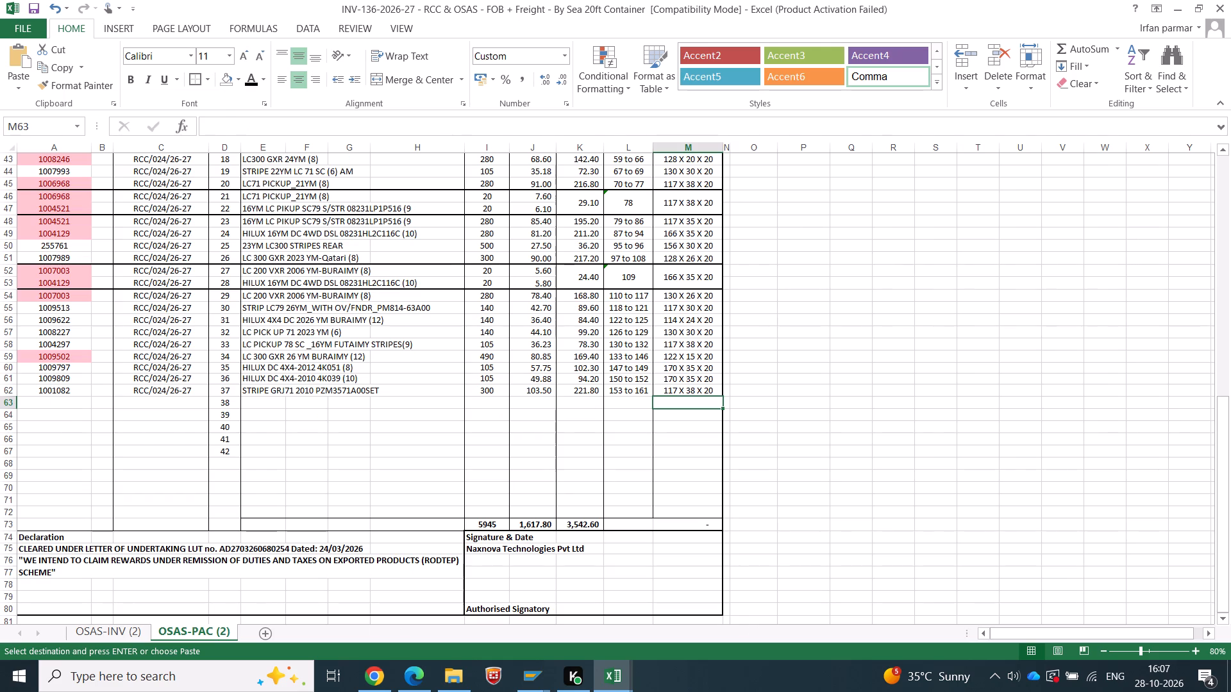
pyautogui.click(117, 153)
pyautogui.press('Tab')
pyautogui.press('Tab')
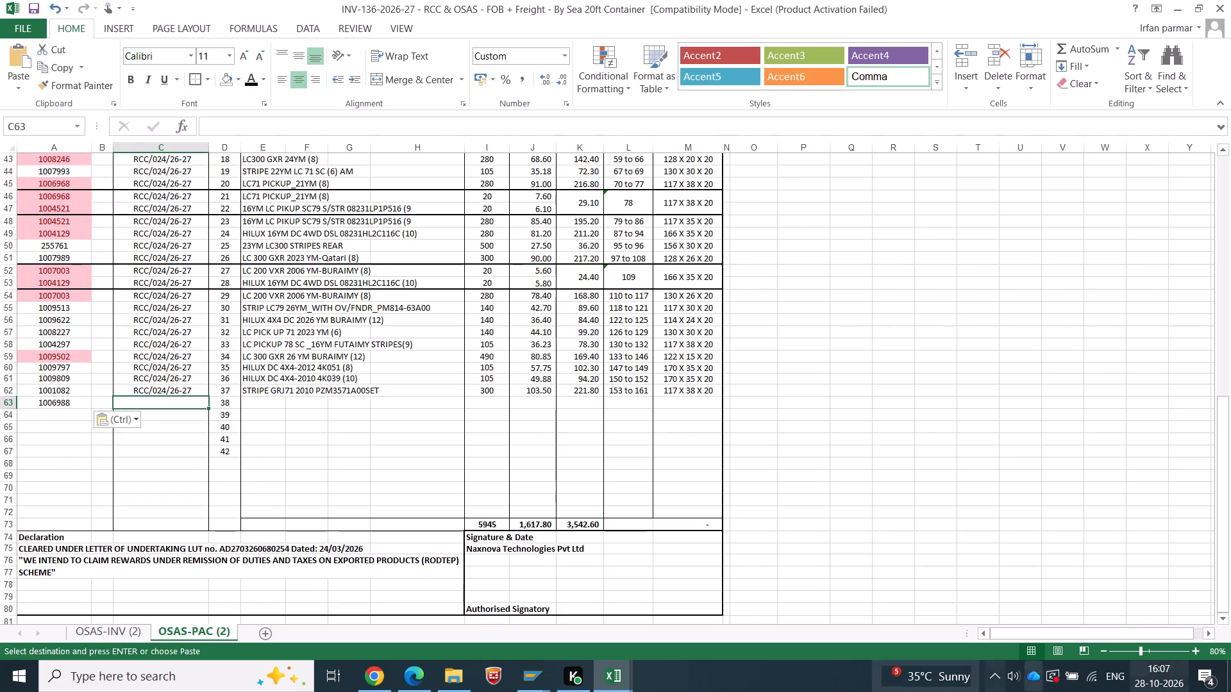
pyautogui.hotkey('ctrl', 'd')
# Copy the description LC 79 SC 2021 (9) from OSAS Sheet2 into Sr No. 38 as a value.
pyautogui.press('Tab')
pyautogui.press('Tab')
pyautogui.hotkey('alt', 'Tab')
pyautogui.press('Tab')
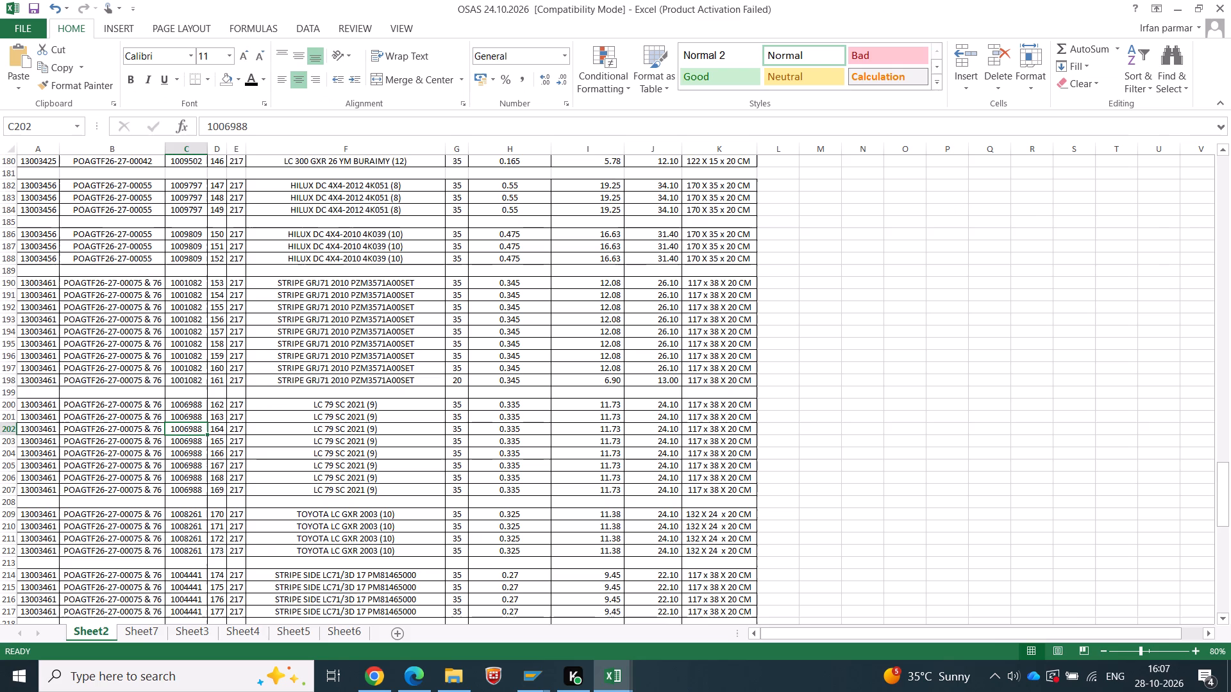
pyautogui.press('Tab')
pyautogui.press('Tab')
pyautogui.hotkey('ctrl', 'c')
pyautogui.hotkey('alt', 'Tab')
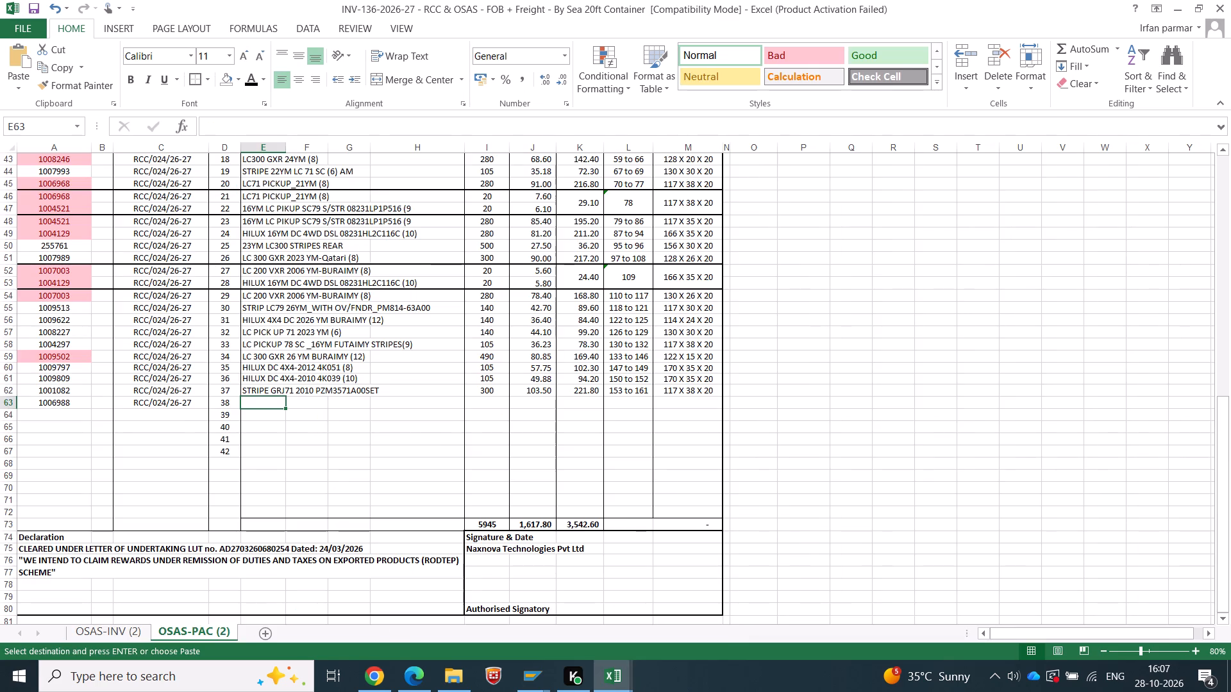
pyautogui.rightClick(256, 400)
pyautogui.click(317, 157)
# Add temporary quantity and weight totals beneath cartons 162–169 in OSAS Sheet2.
pyautogui.press('Tab')
pyautogui.press('Tab')
pyautogui.press('Tab')
pyautogui.press('Tab')
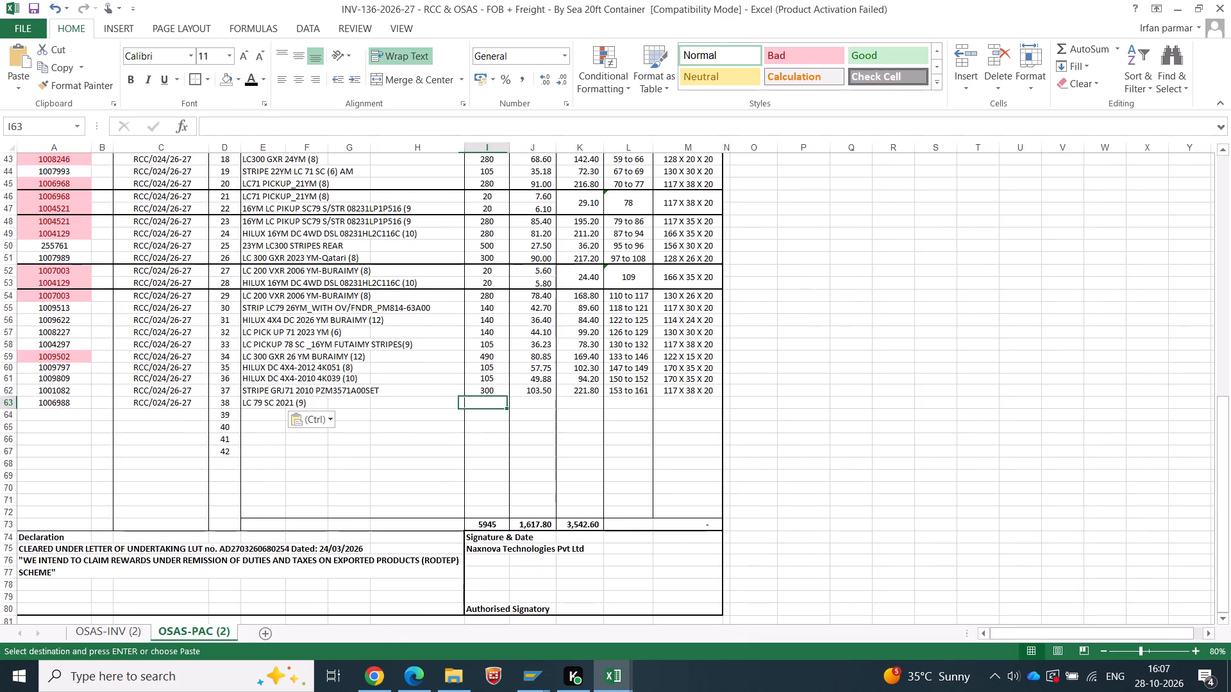
pyautogui.hotkey('alt', 'Tab')
pyautogui.click(459, 500)
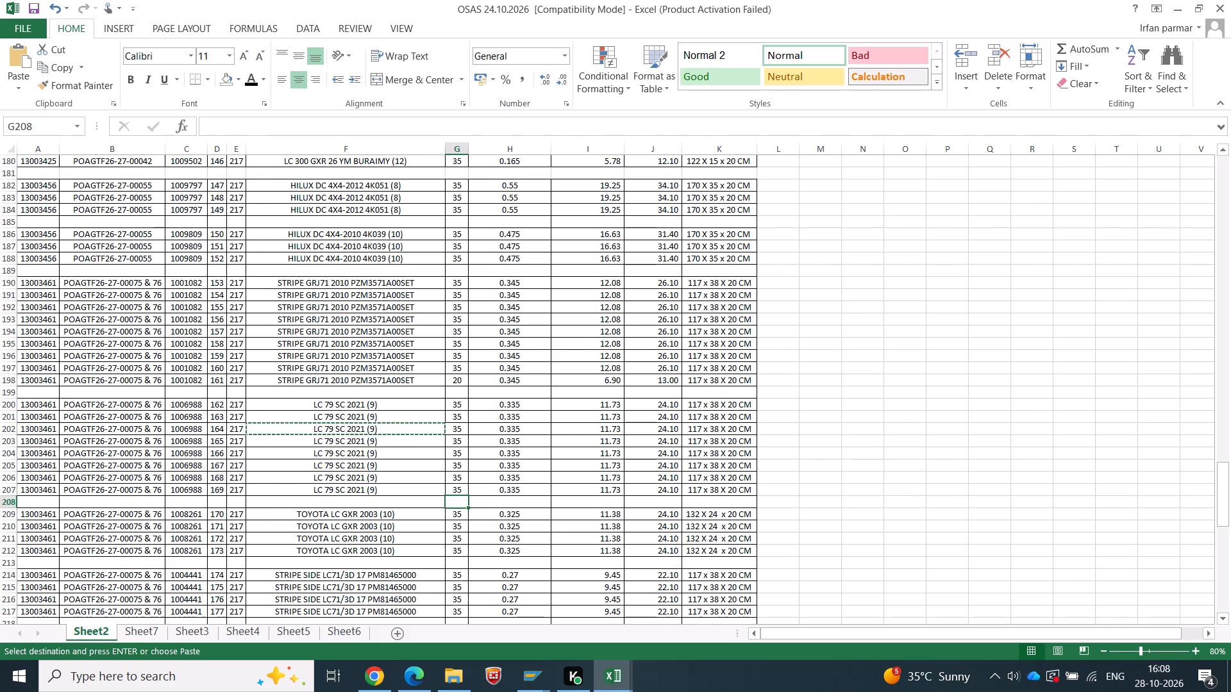
pyautogui.hotkey('alt', '=')
pyautogui.press('Return')
pyautogui.press('Right')
pyautogui.press('Left')
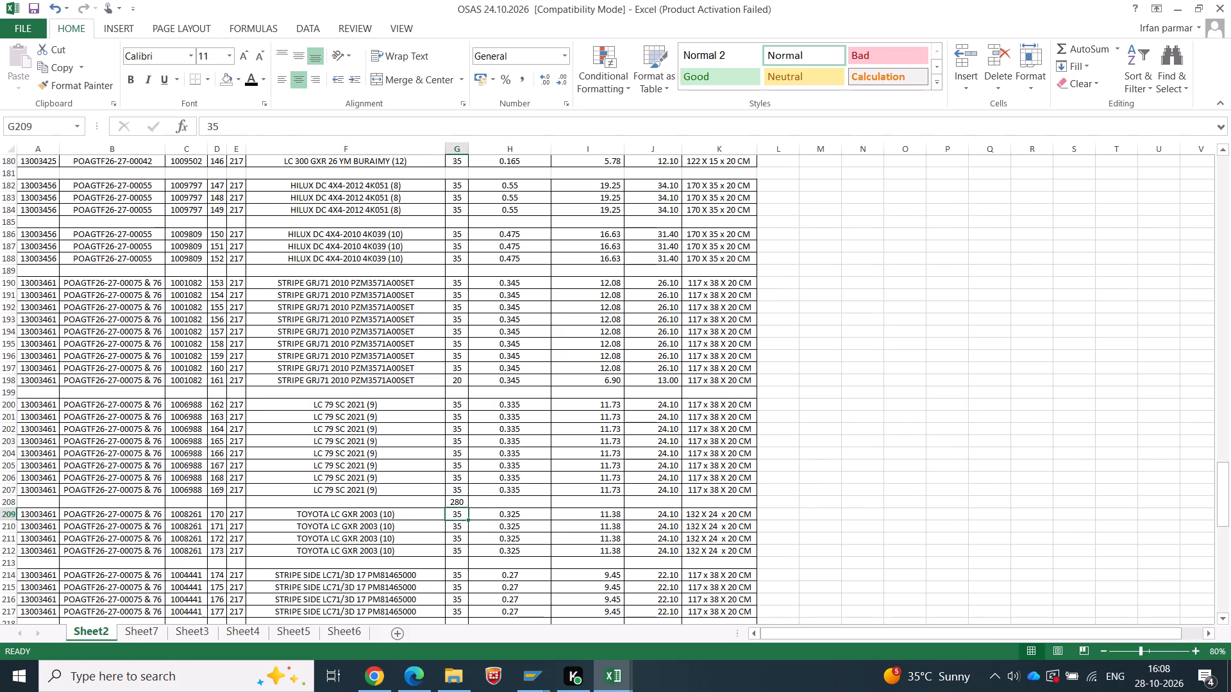
pyautogui.press('Up')
pyautogui.press('Down')
pyautogui.press('Up')
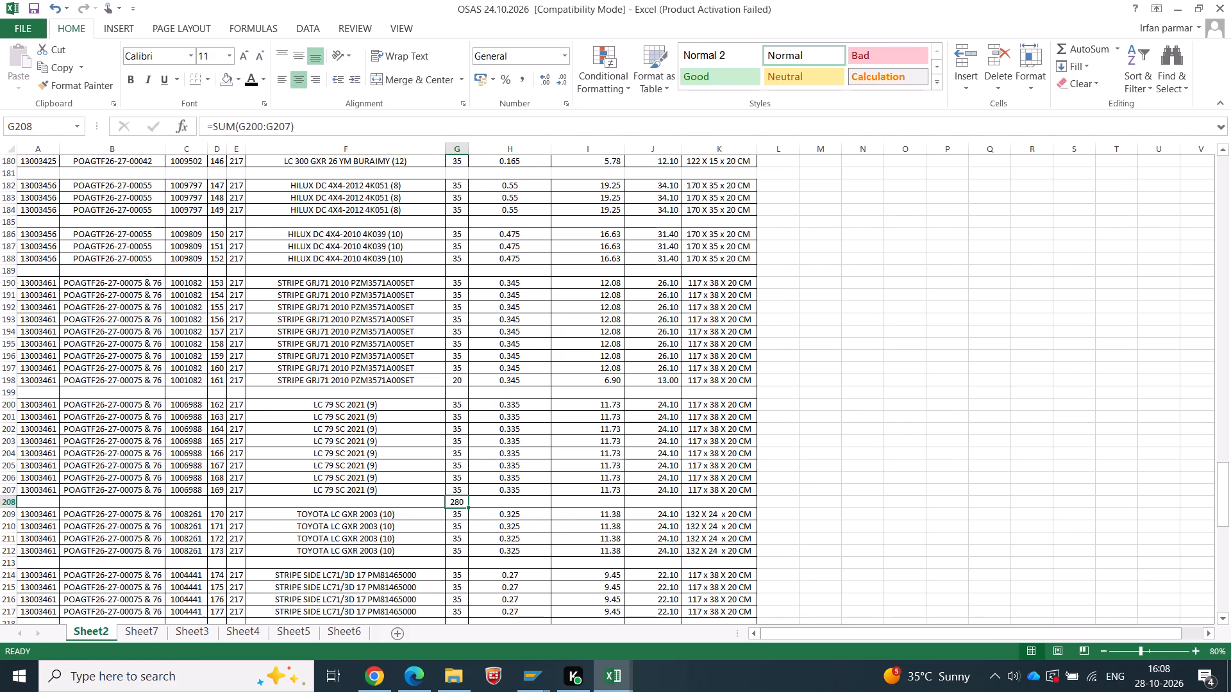
pyautogui.hotkey('ctrl', 'c')
pyautogui.moveTo(455, 277); pyautogui.dragTo(458, 303)
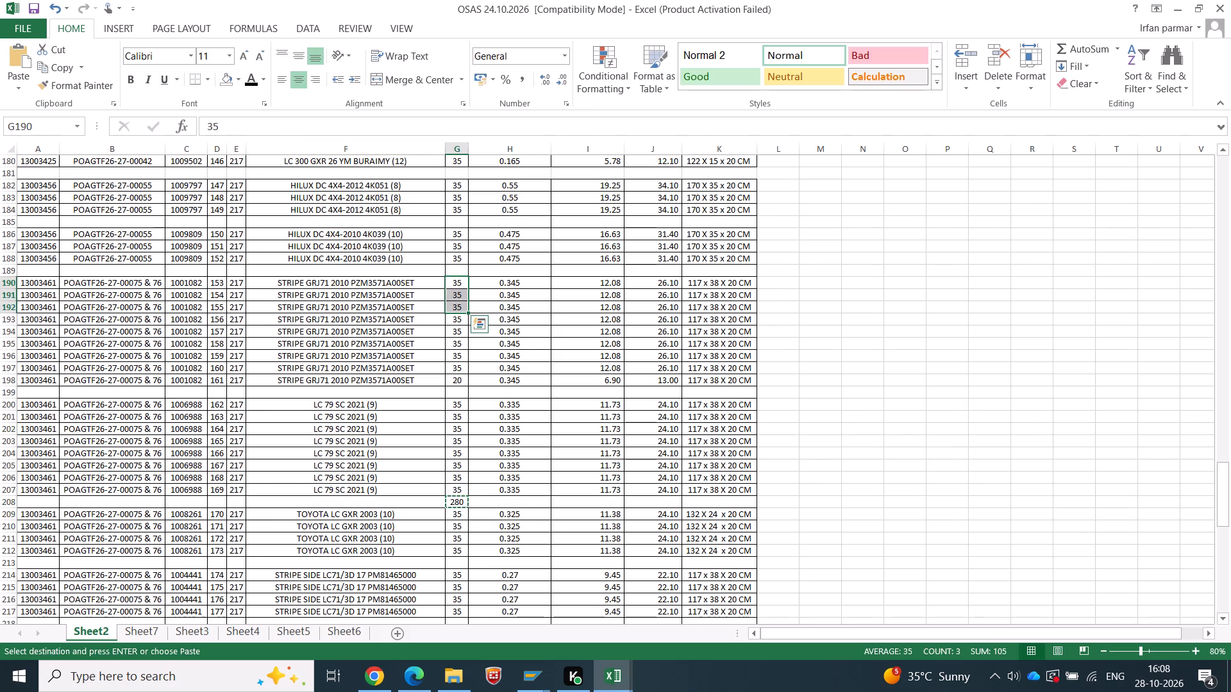
pyautogui.moveTo(451, 281); pyautogui.dragTo(448, 378)
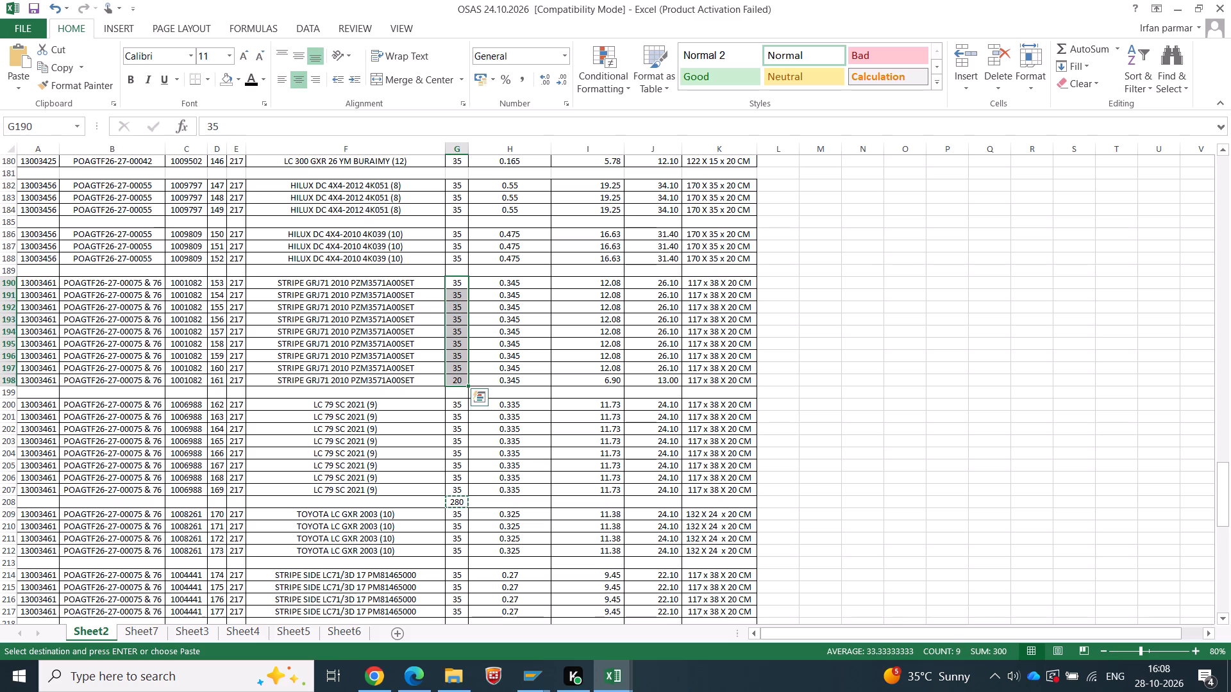
pyautogui.hotkey('alt', 'Tab')
pyautogui.hotkey('alt', 'Tab')
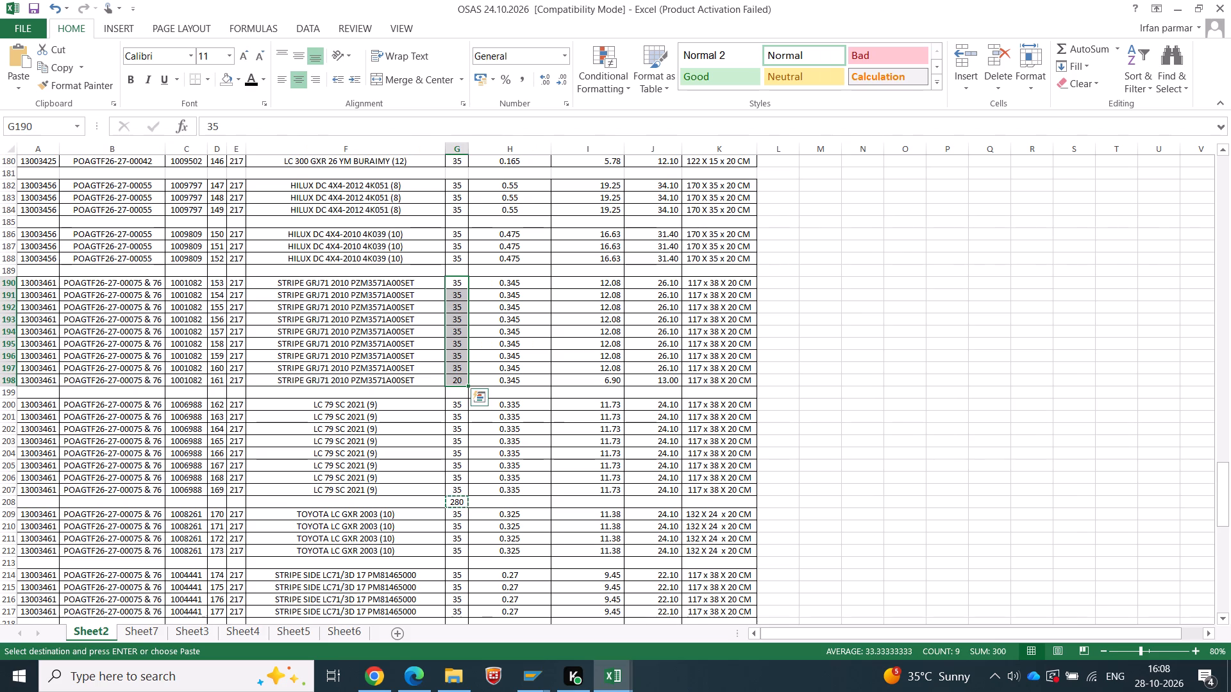
pyautogui.moveTo(598, 505); pyautogui.dragTo(649, 500)
pyautogui.press('Return')
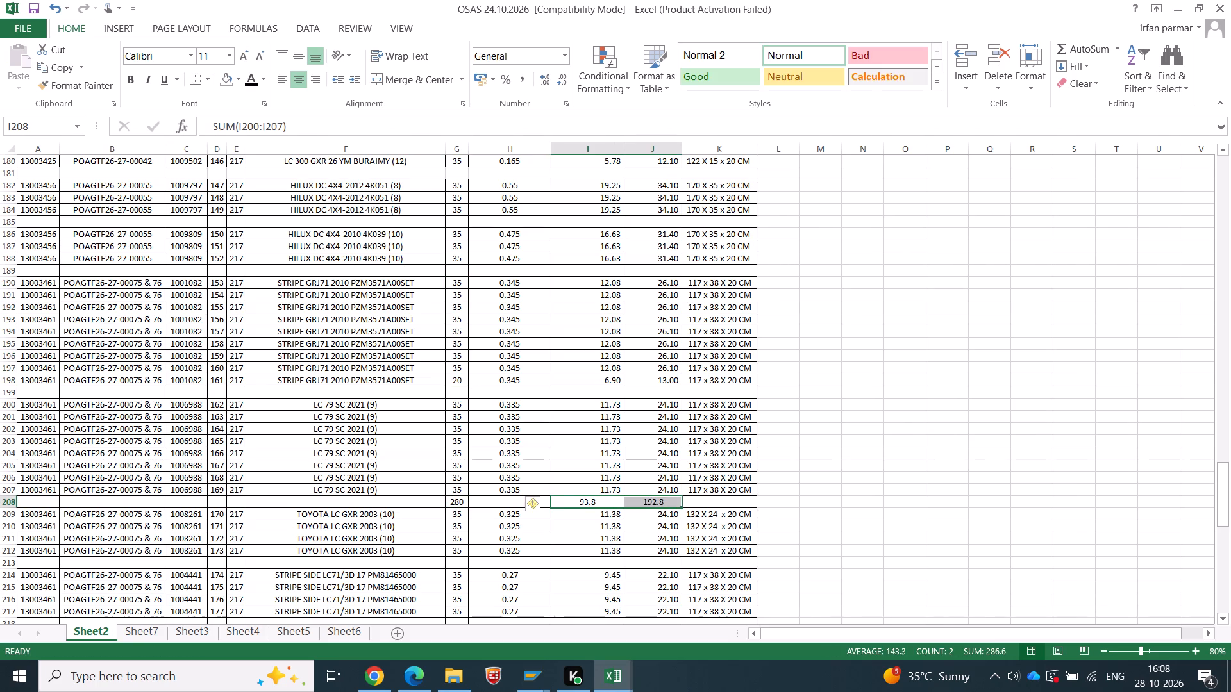
# Copy the quantity total 280 from OSAS Sheet2 into Sr No. 38 as a value.
pyautogui.click(459, 503)
pyautogui.press('c')
pyautogui.hotkey('alt', 'Tab')
pyautogui.hotkey('alt', 'Tab')
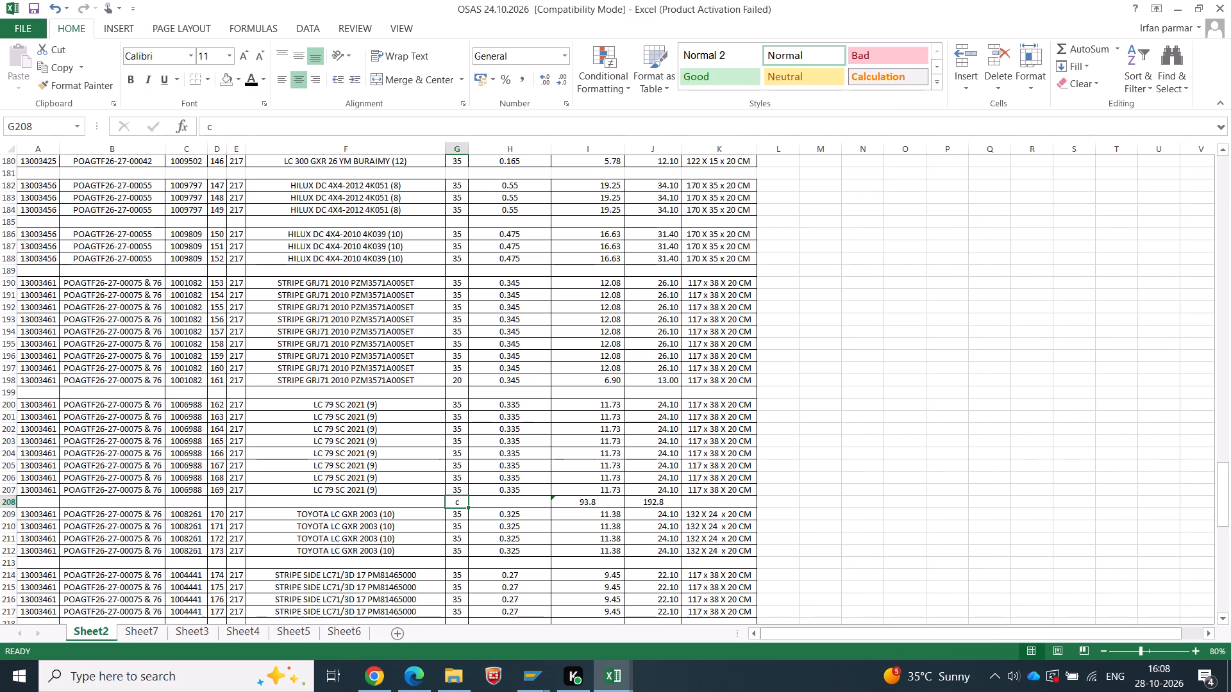
pyautogui.hotkey('ctrl', 'z')
pyautogui.hotkey('ctrl', 'c')
pyautogui.hotkey('alt', 'Tab')
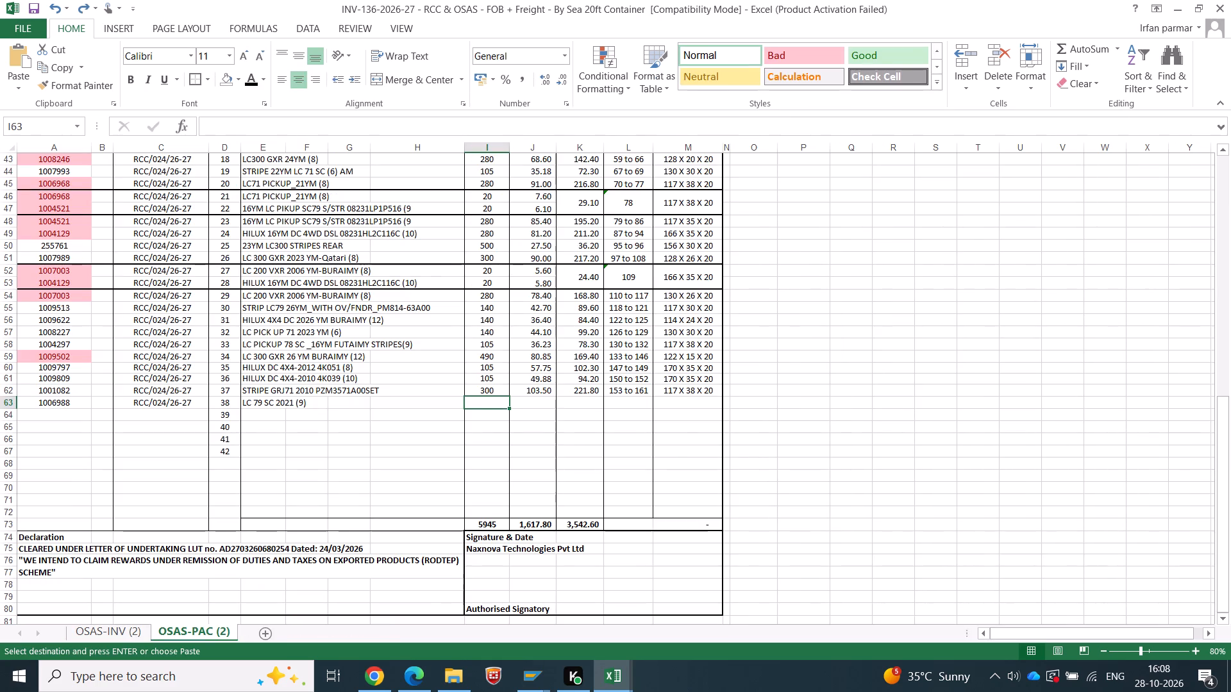
pyautogui.rightClick(487, 402)
pyautogui.click(539, 152)
# Copy the weight totals 93.8 and 192.8 from OSAS Sheet2 into Sr No. 38 as values.
pyautogui.hotkey('alt', 'Tab')
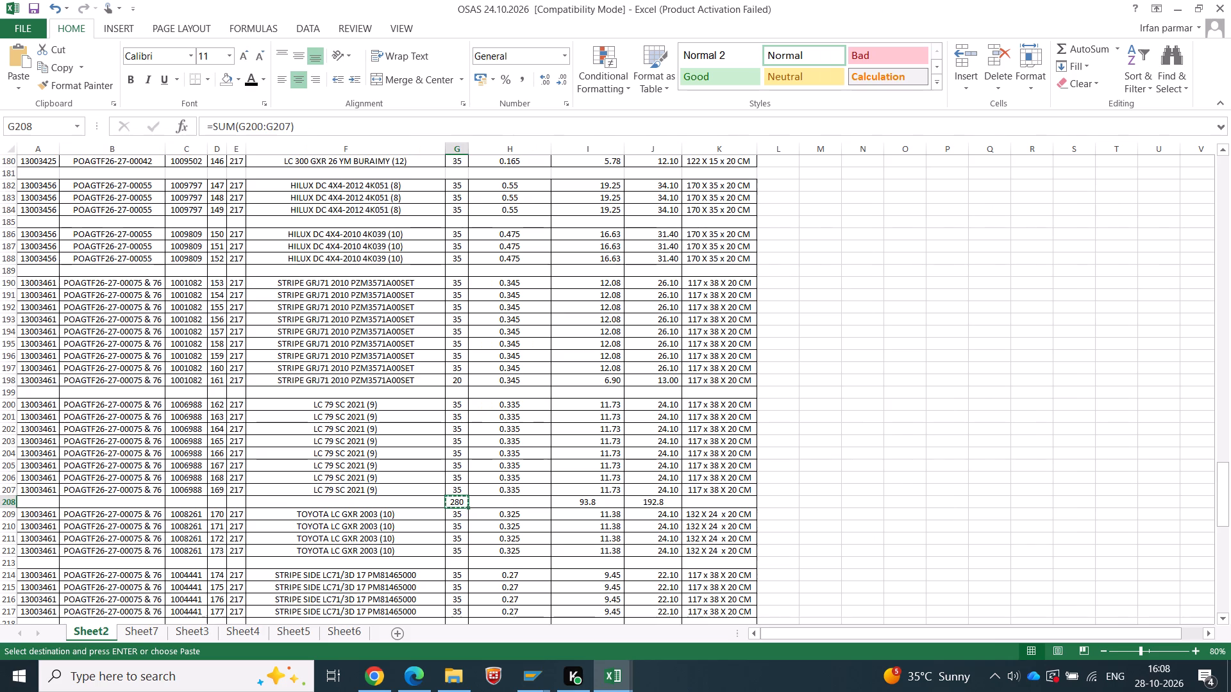
pyautogui.moveTo(563, 502); pyautogui.dragTo(680, 502)
pyautogui.hotkey('ctrl', 'c')
pyautogui.hotkey('alt', 'Tab')
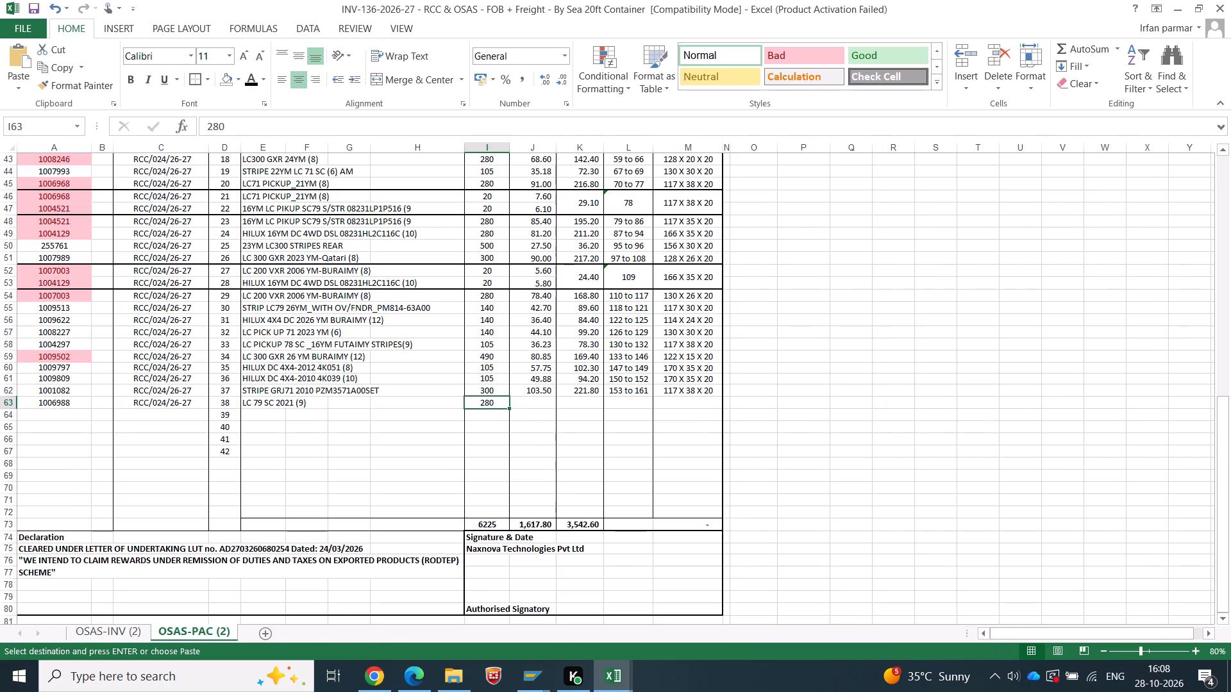
pyautogui.rightClick(523, 400)
pyautogui.click(583, 141)
# Copy the carton size from OSAS Sheet2 into Sr No. 38 as a value and edit it to 117 X 38 X 20.
pyautogui.hotkey('alt', 'Tab')
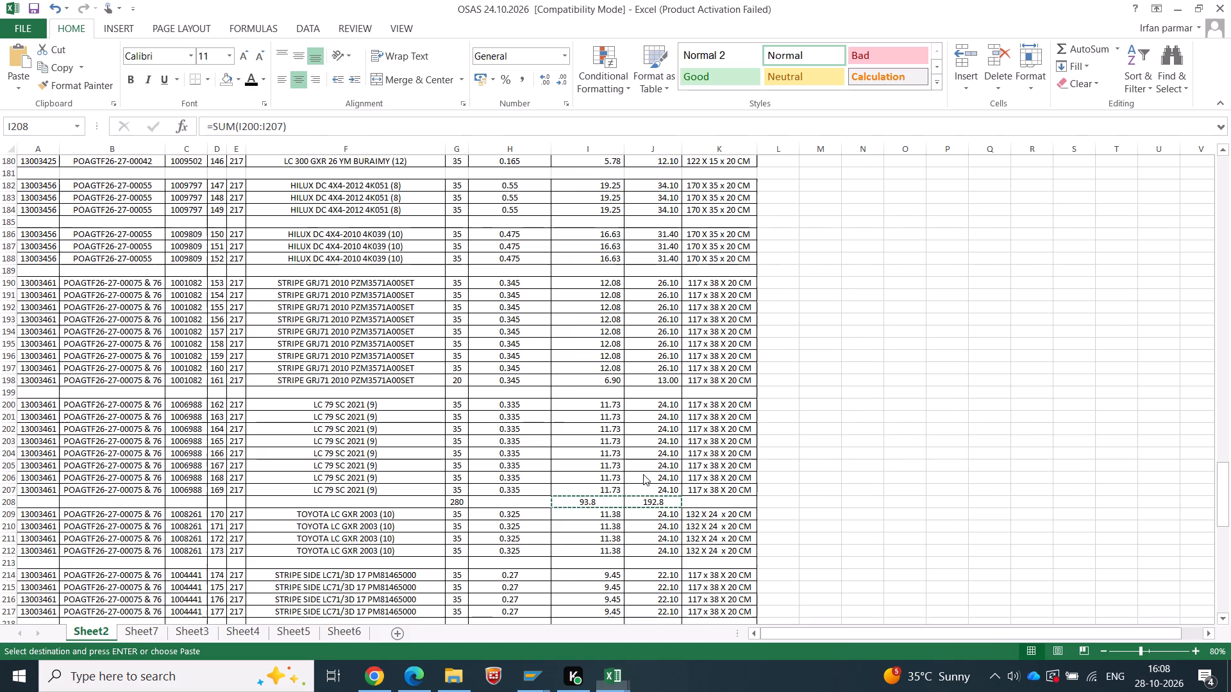
pyautogui.click(718, 488)
pyautogui.hotkey('ctrl', 'c')
pyautogui.hotkey('alt', 'Tab')
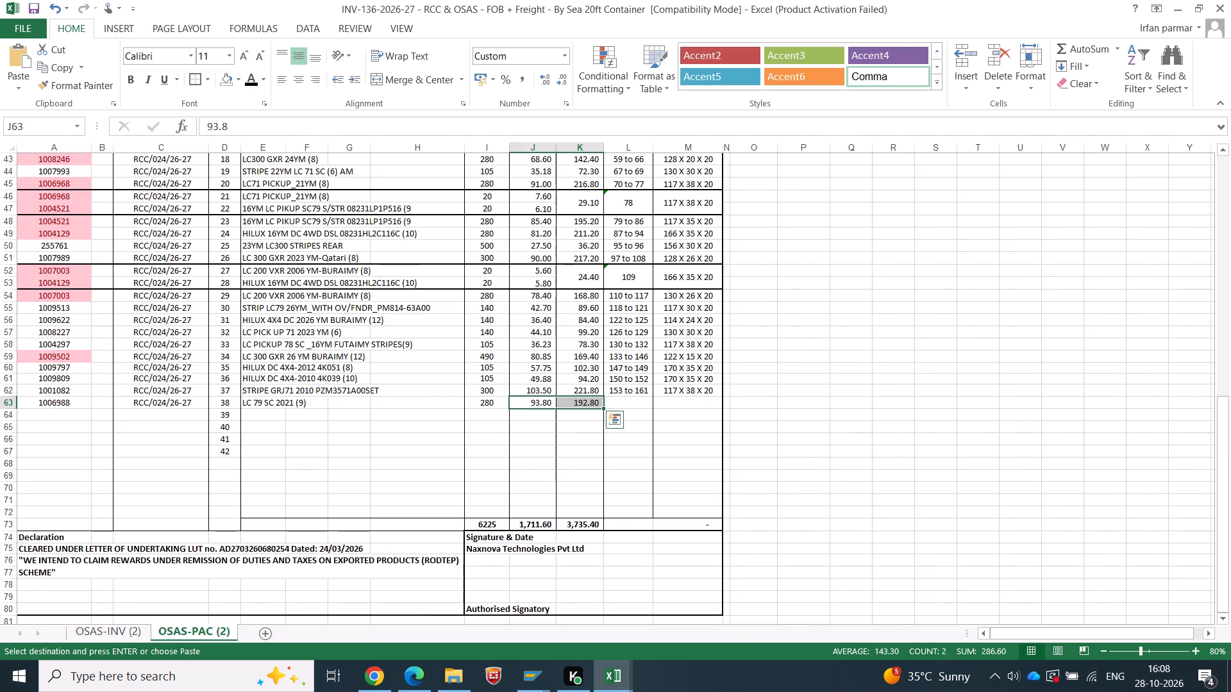
pyautogui.rightClick(655, 399)
pyautogui.click(716, 152)
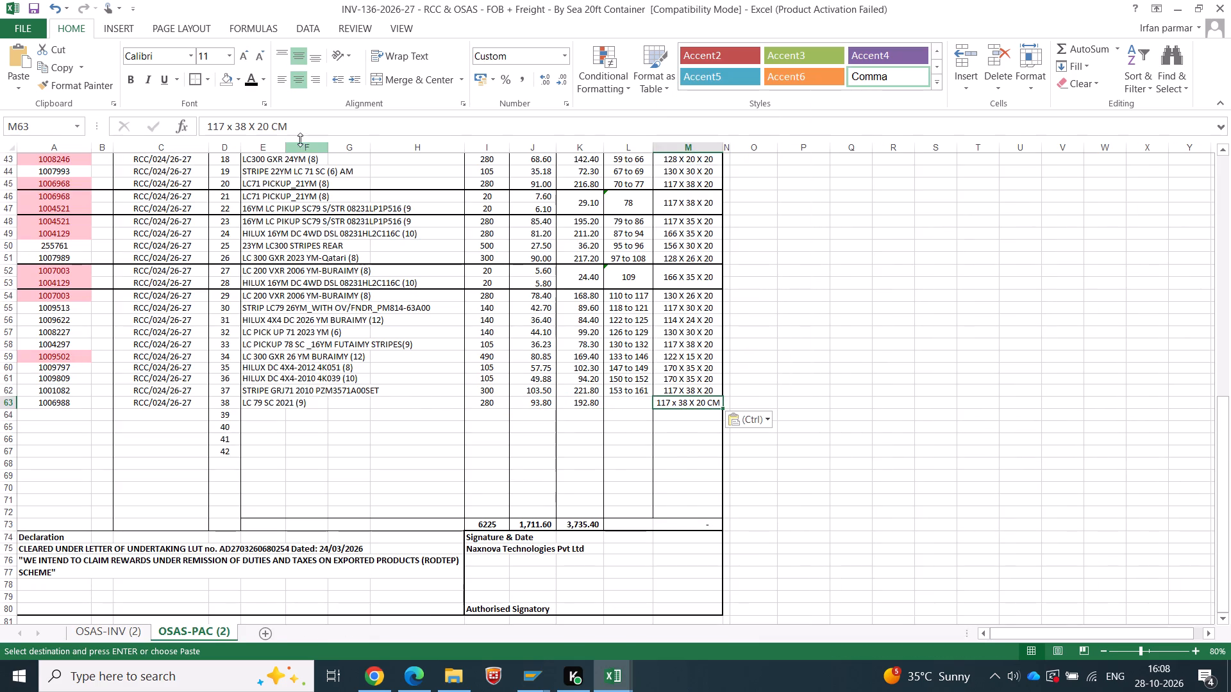
pyautogui.moveTo(269, 126); pyautogui.dragTo(337, 132)
pyautogui.press('BackSpace')
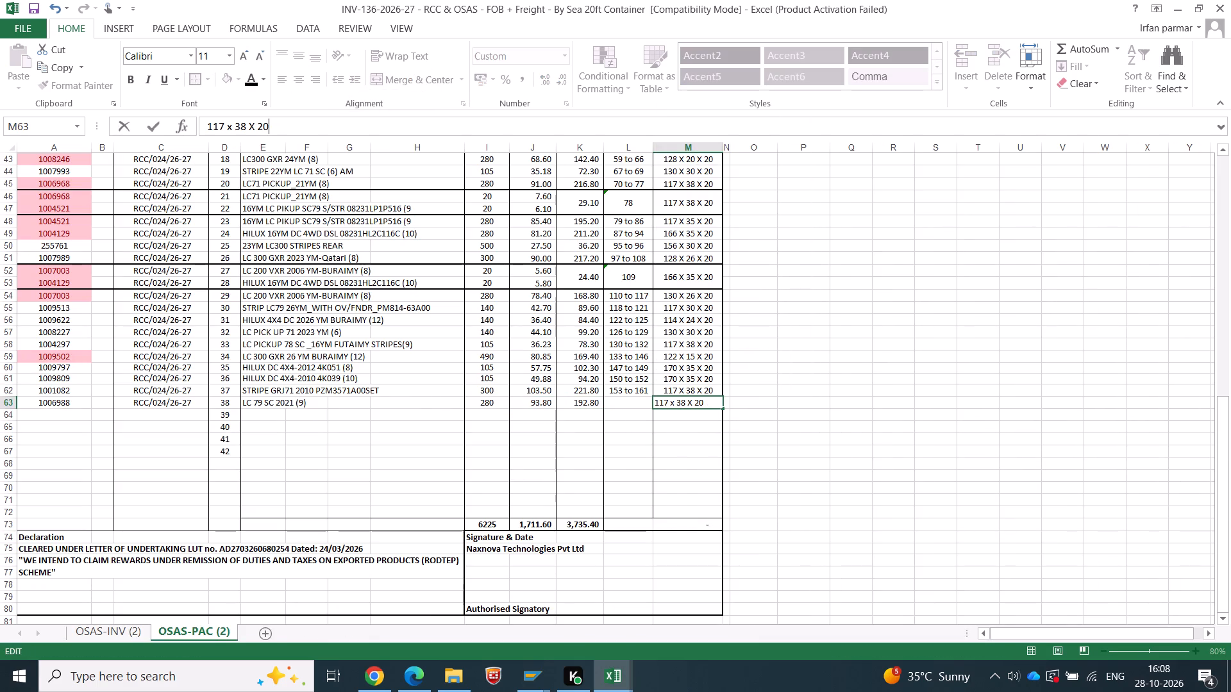
pyautogui.click(230, 129)
pyautogui.hotkey('shift', 'Right')
pyautogui.hotkey('shift', 'x')
pyautogui.press('Return')
# Check the carton numbers of item 1006988 in OSAS Sheet2 and enter the range 162 to 169 for Sr No. 38.
pyautogui.hotkey('alt', 'Tab')
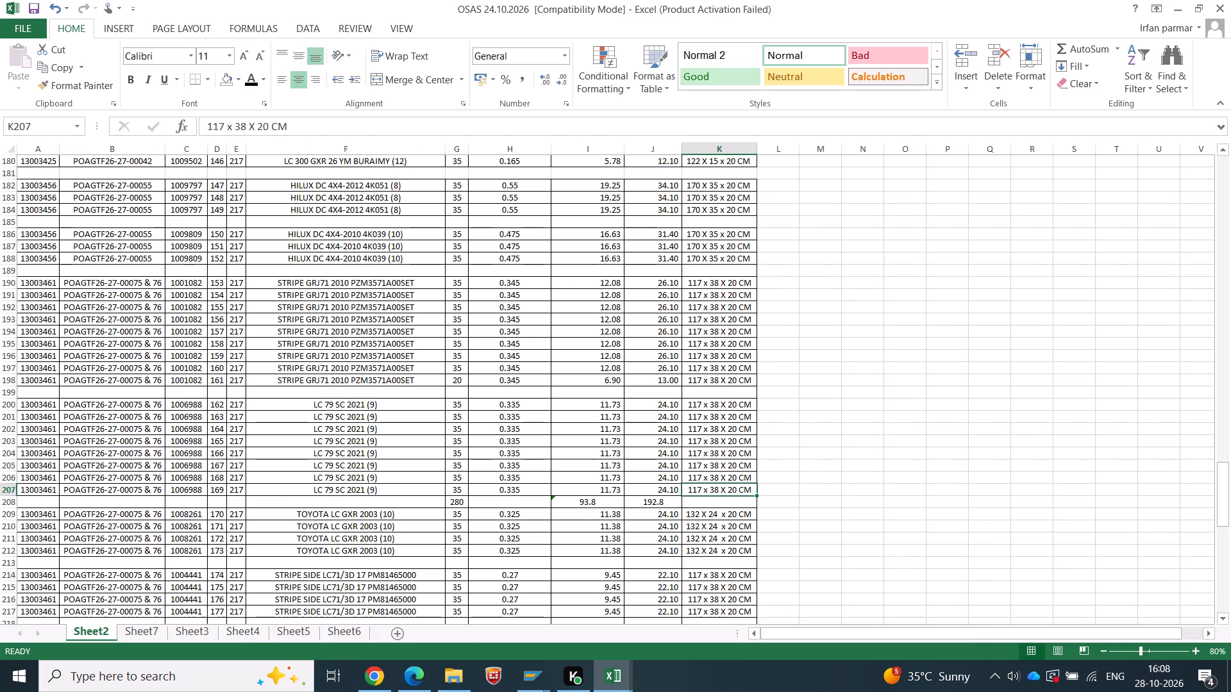
pyautogui.hotkey('alt', 'Tab')
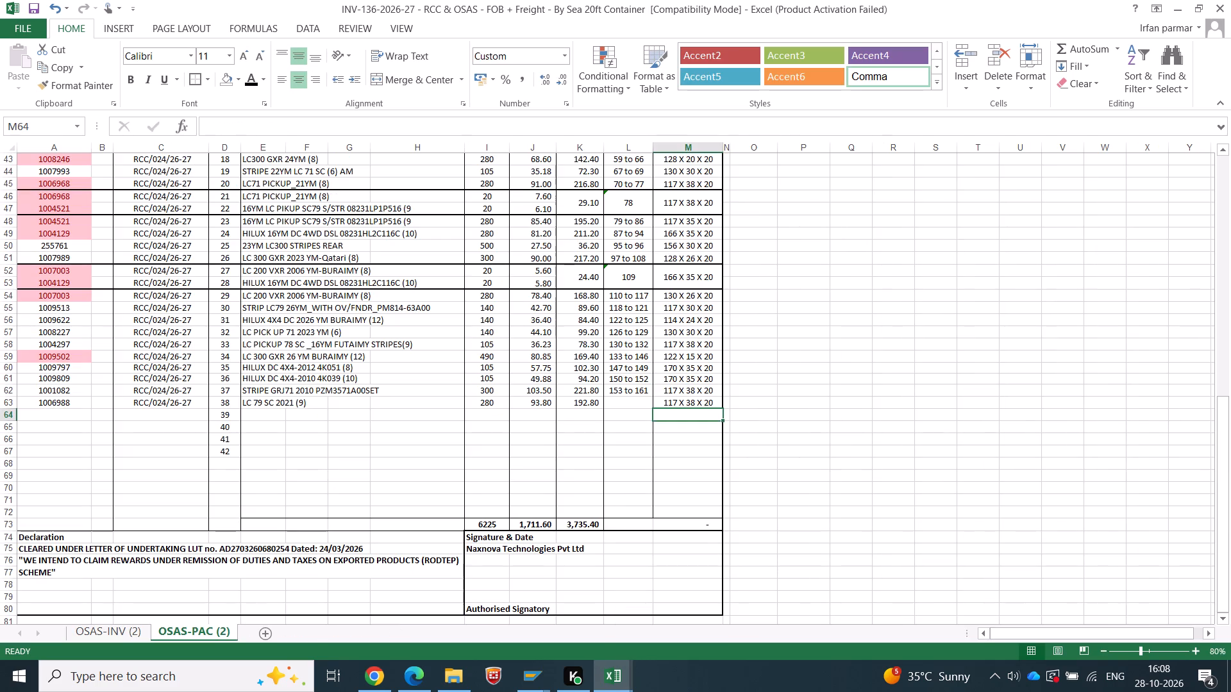
pyautogui.click(624, 402)
pyautogui.write('1620=')
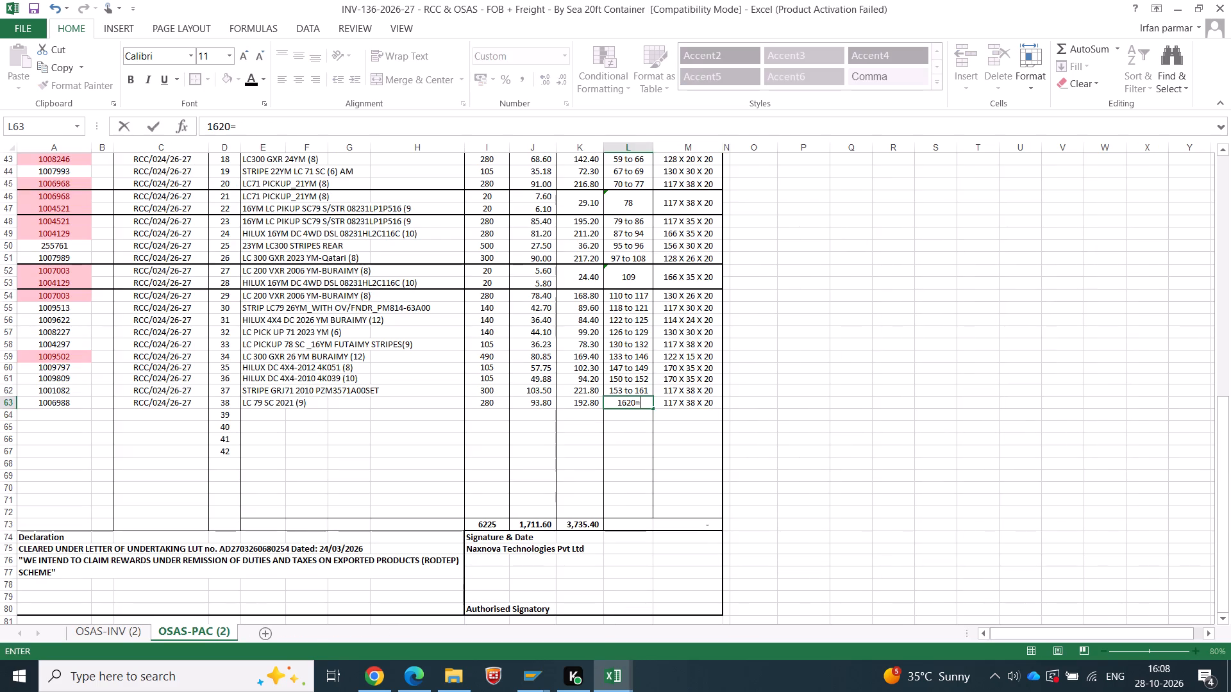
pyautogui.press('BackSpace')
pyautogui.press('BackSpace')
pyautogui.press('space')
pyautogui.write('to 169')
pyautogui.press('Return')
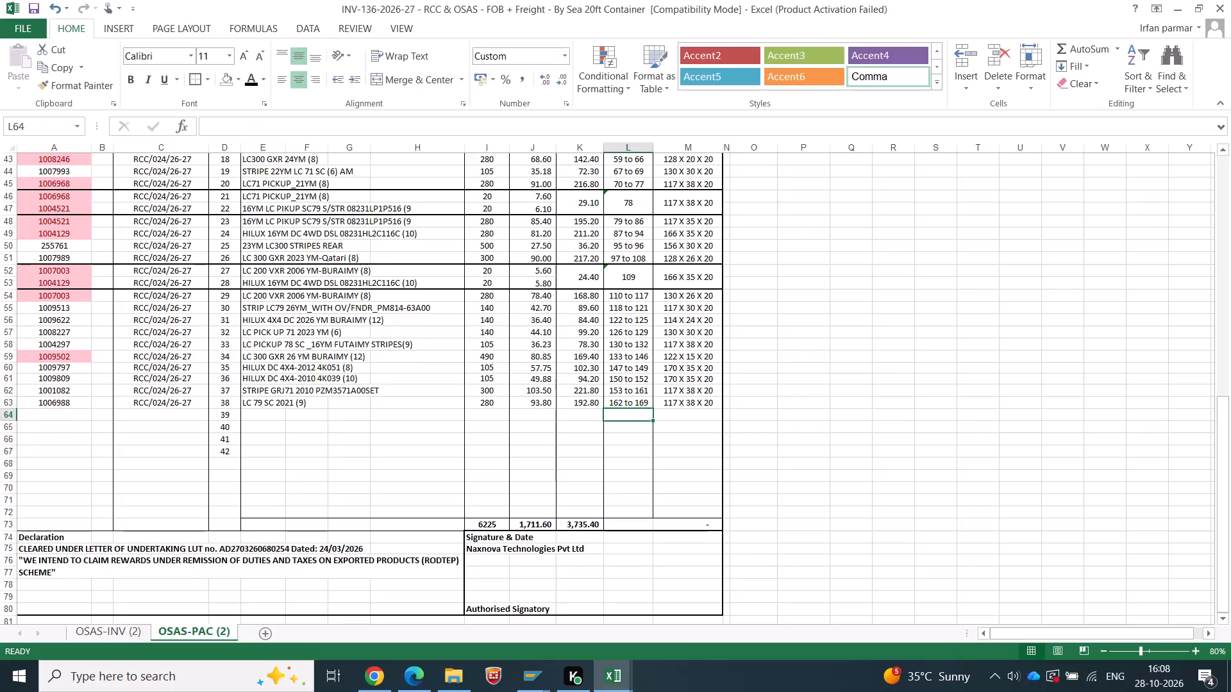
# Clear the temporary quantity and weight totals beneath cartons 162–169 in OSAS Sheet2.
pyautogui.hotkey('alt', 'Tab')
pyautogui.moveTo(465, 502); pyautogui.dragTo(656, 498)
pyautogui.press('Delete')
# Copy item code 1008261 from OSAS Sheet2 into Sr No. 39 as a value and fill the RCC/024/26-27 reference down.
pyautogui.scroll(-2, 463, 441)
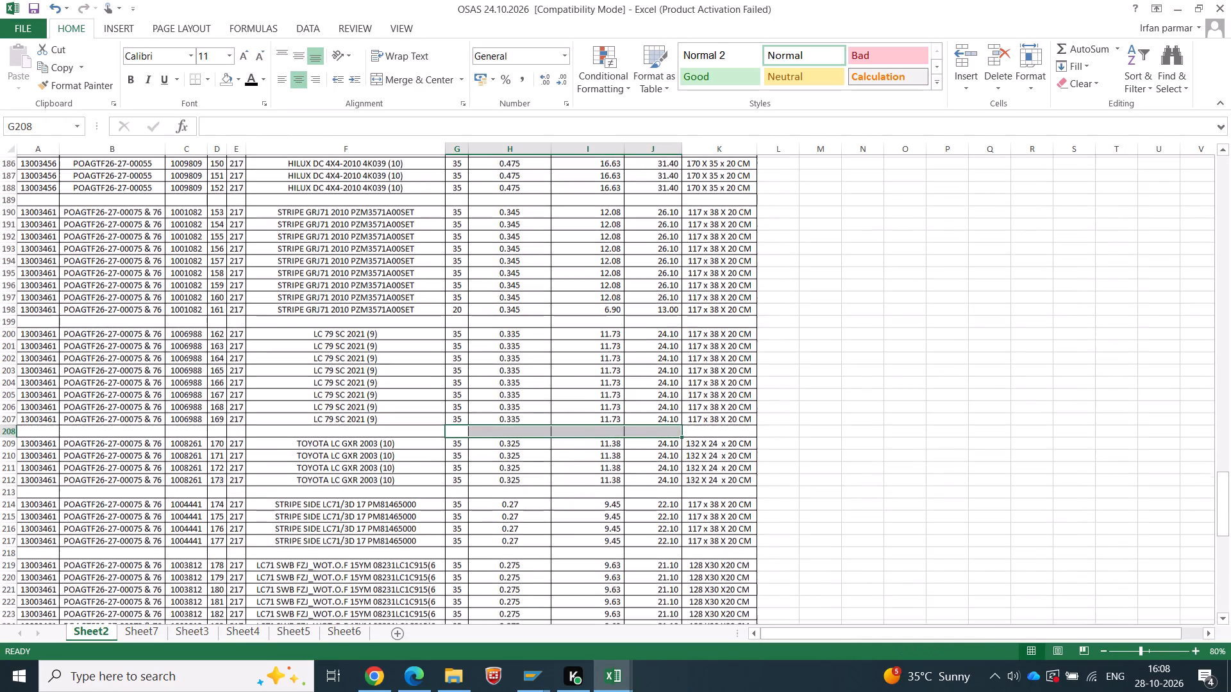
pyautogui.click(197, 446)
pyautogui.hotkey('ctrl', 'c')
pyautogui.hotkey('alt', 'Tab')
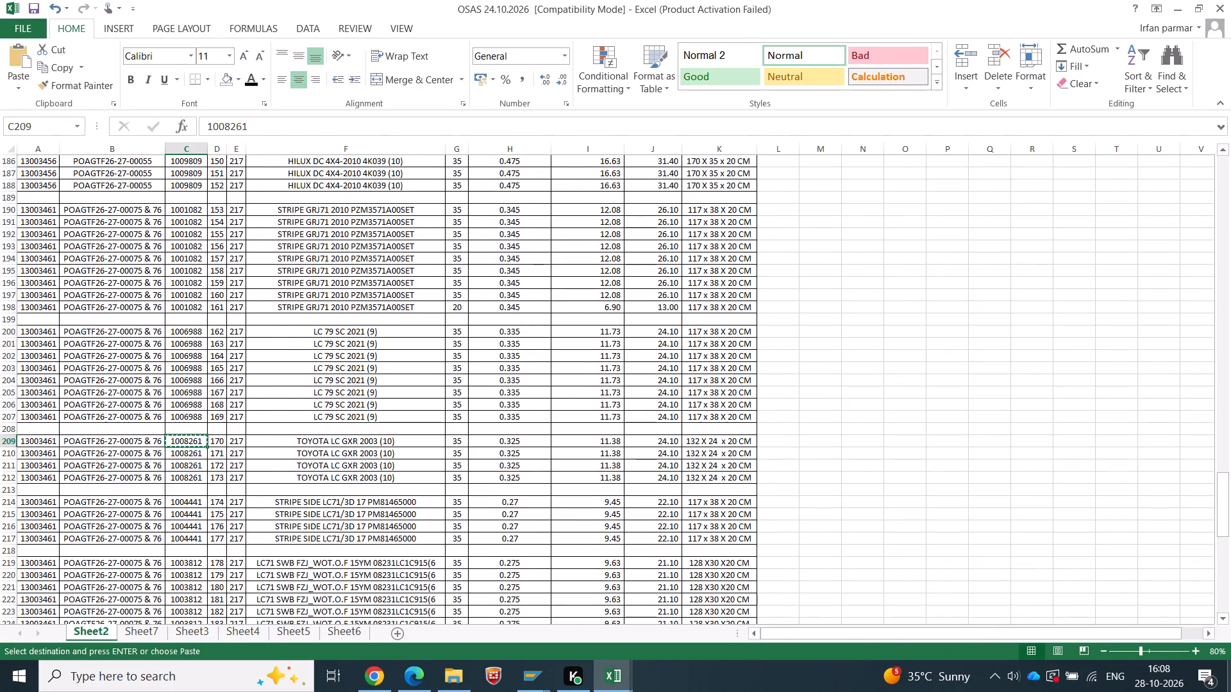
pyautogui.rightClick(54, 416)
pyautogui.click(109, 165)
pyautogui.press('Tab')
pyautogui.press('Tab')
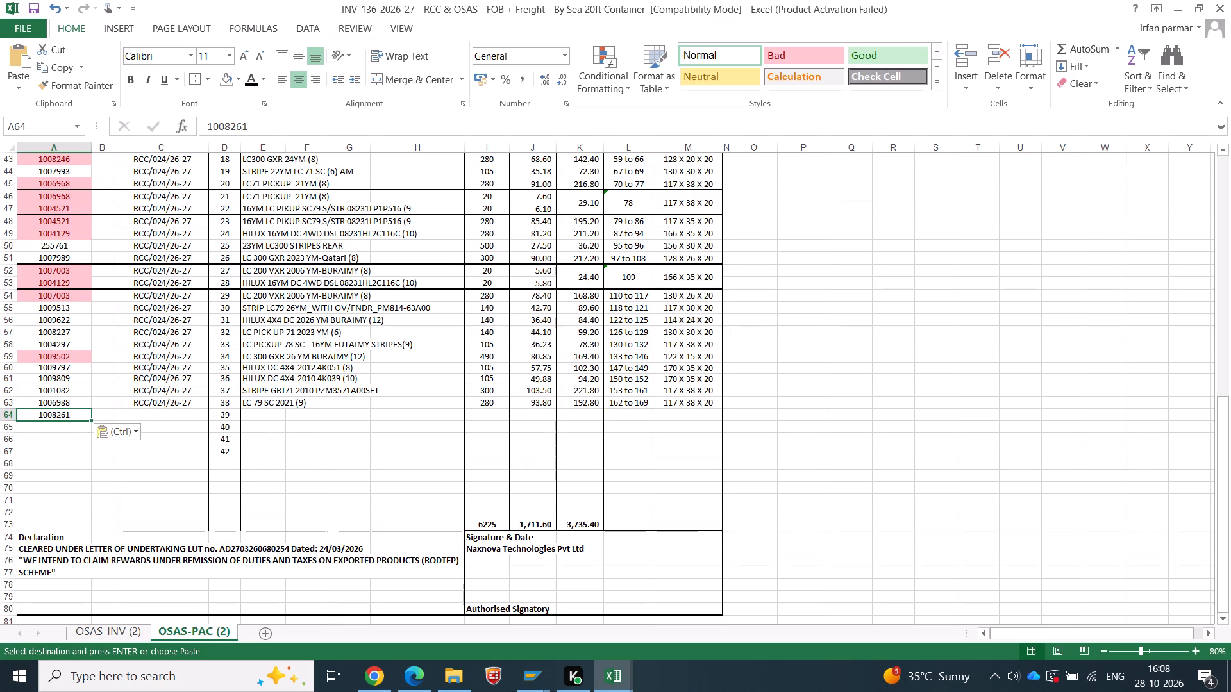
pyautogui.hotkey('ctrl', 'd')
# Copy the description TOYOTA LC GXR 2003 (10) from OSAS Sheet2 into Sr No. 39 as a value.
pyautogui.press('Tab')
pyautogui.press('Tab')
pyautogui.press('Tab')
pyautogui.press('Left')
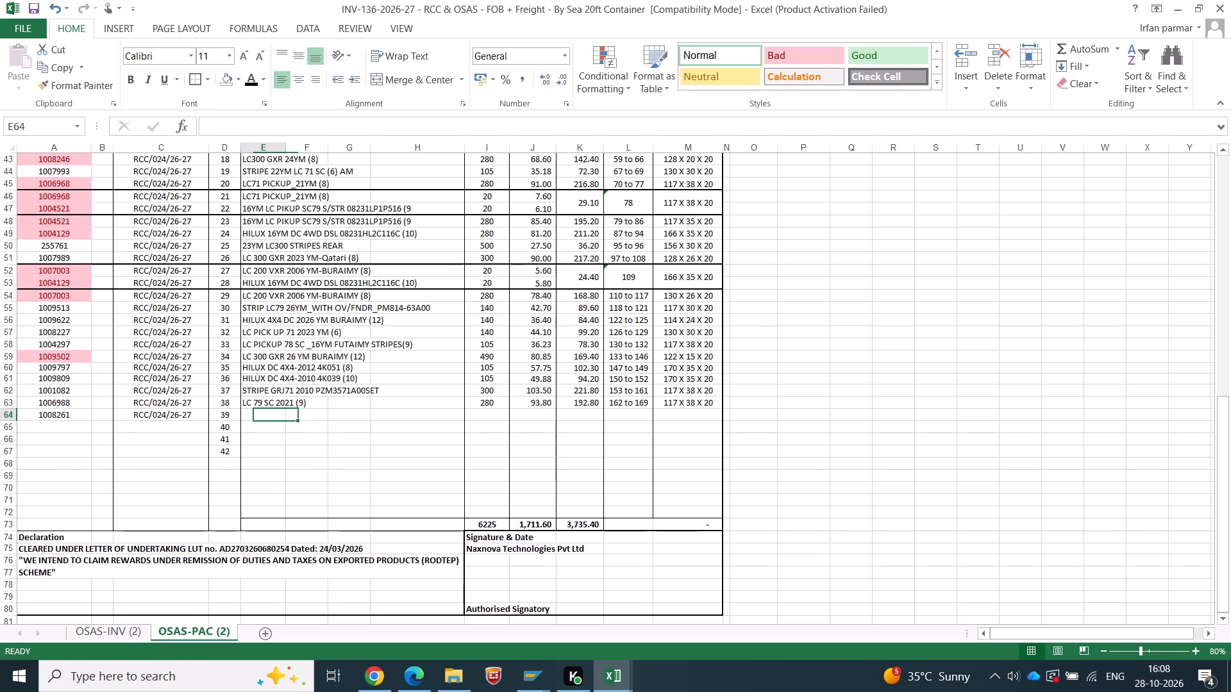
pyautogui.hotkey('alt', 'Tab')
pyautogui.press('Tab')
pyautogui.press('Tab')
pyautogui.press('Tab')
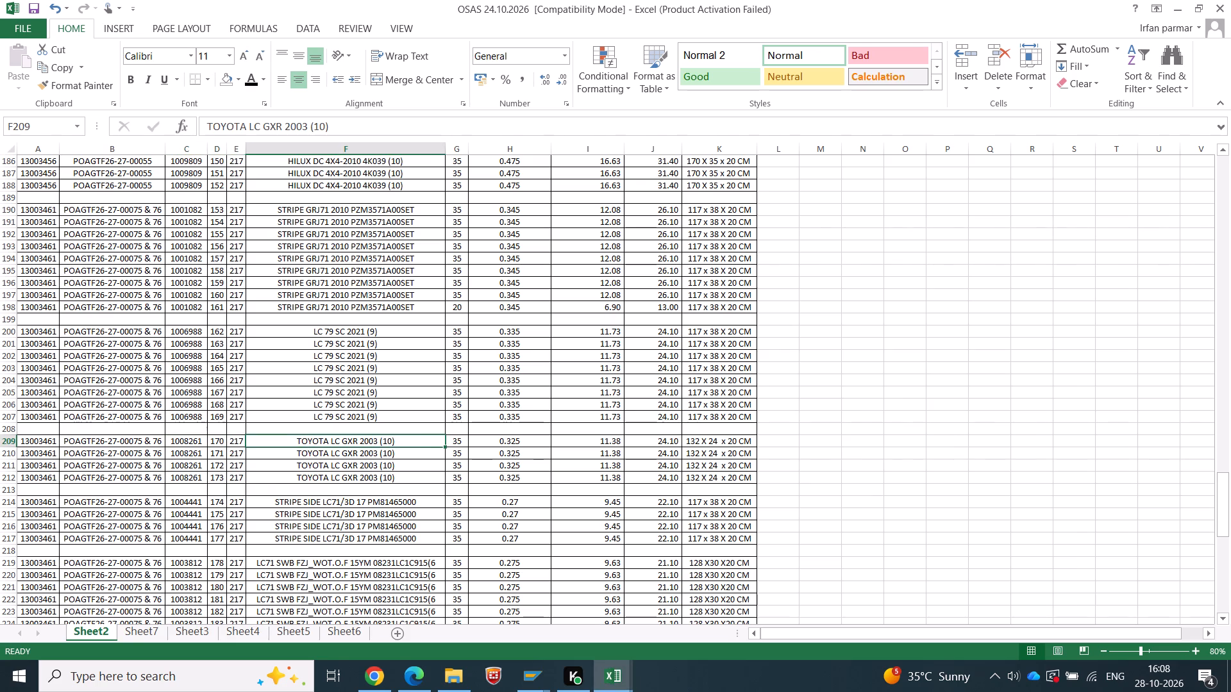
pyautogui.hotkey('ctrl', 'c')
pyautogui.hotkey('alt', 'Tab')
pyautogui.rightClick(253, 412)
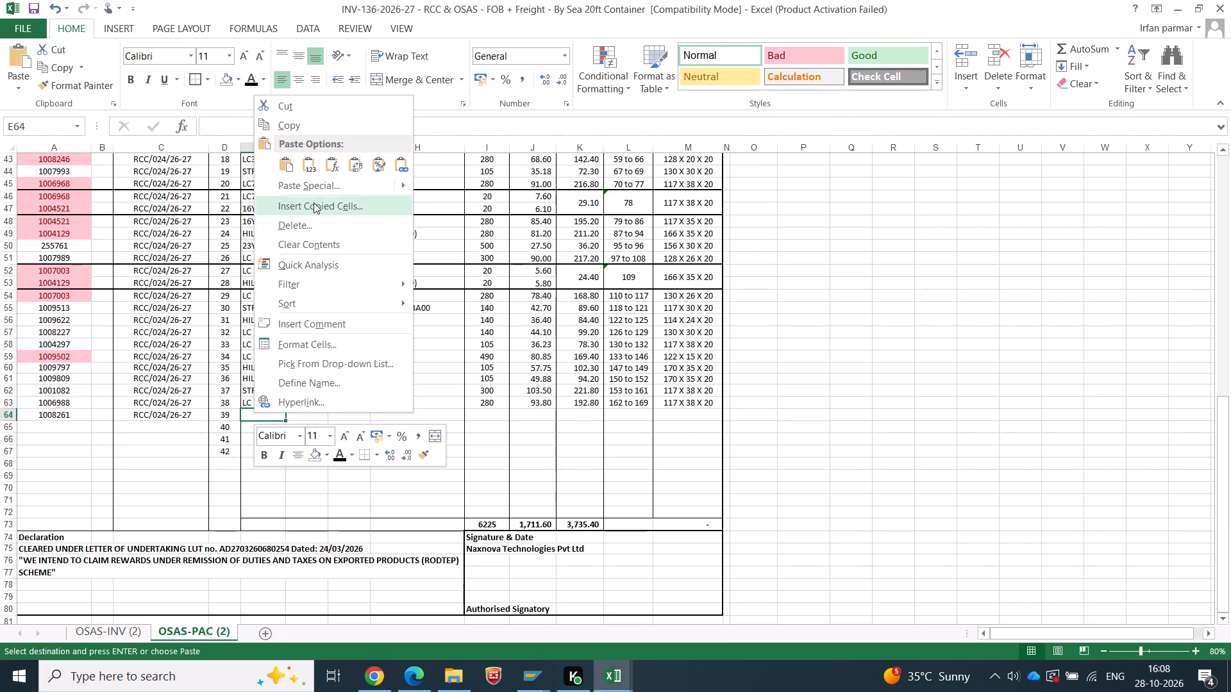
pyautogui.click(309, 163)
# Add temporary quantity and weight totals beneath cartons 170–173 in OSAS Sheet2.
pyautogui.press('Tab')
pyautogui.press('Tab')
pyautogui.press('Tab')
pyautogui.press('Tab')
pyautogui.press('Tab')
pyautogui.press('Left')
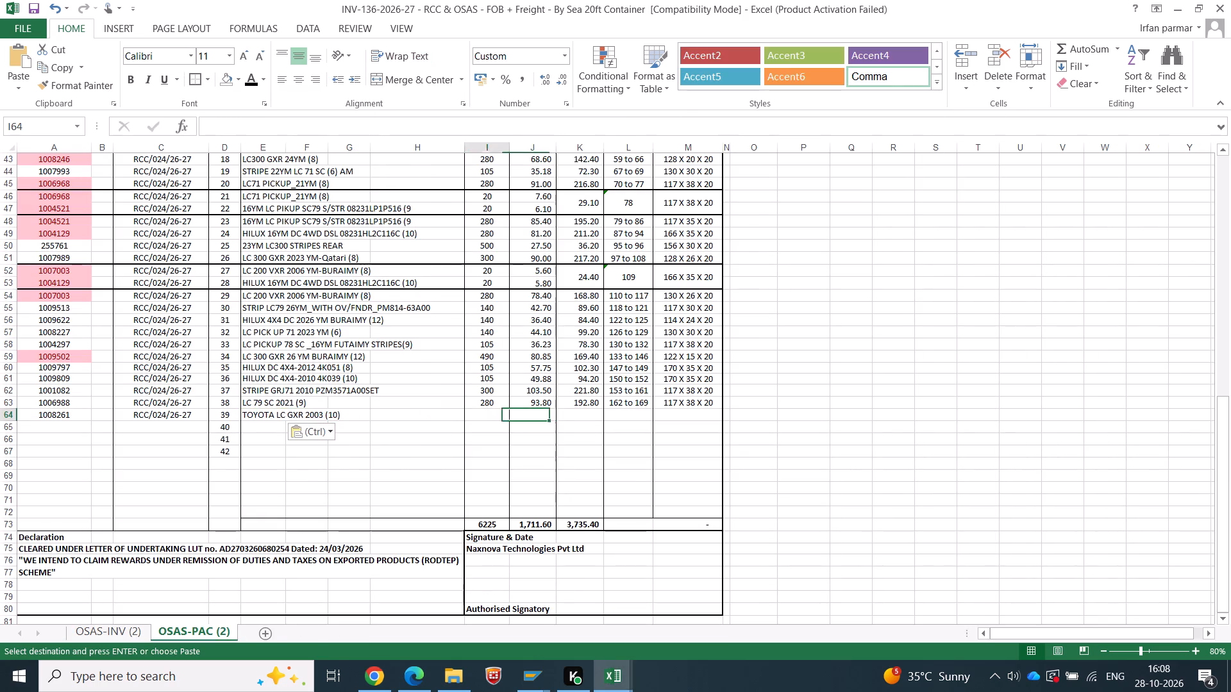
pyautogui.hotkey('alt', 'Tab')
pyautogui.click(463, 488)
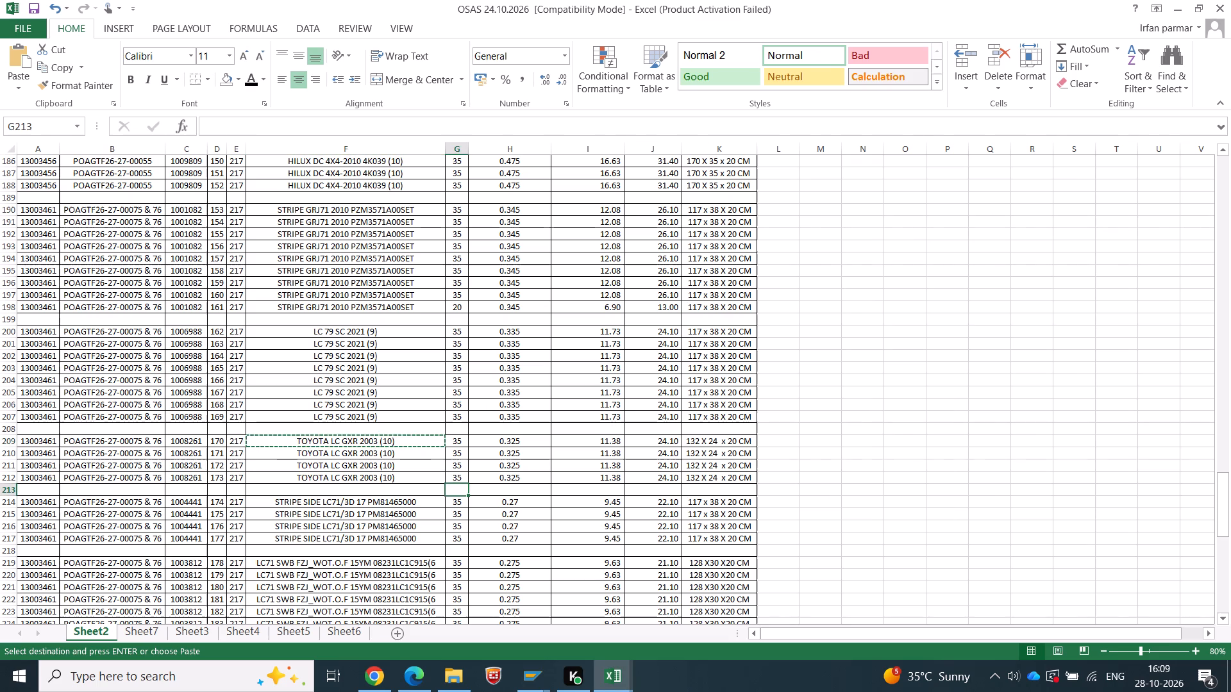
pyautogui.hotkey('alt', '=')
pyautogui.press('Return')
pyautogui.press('Up')
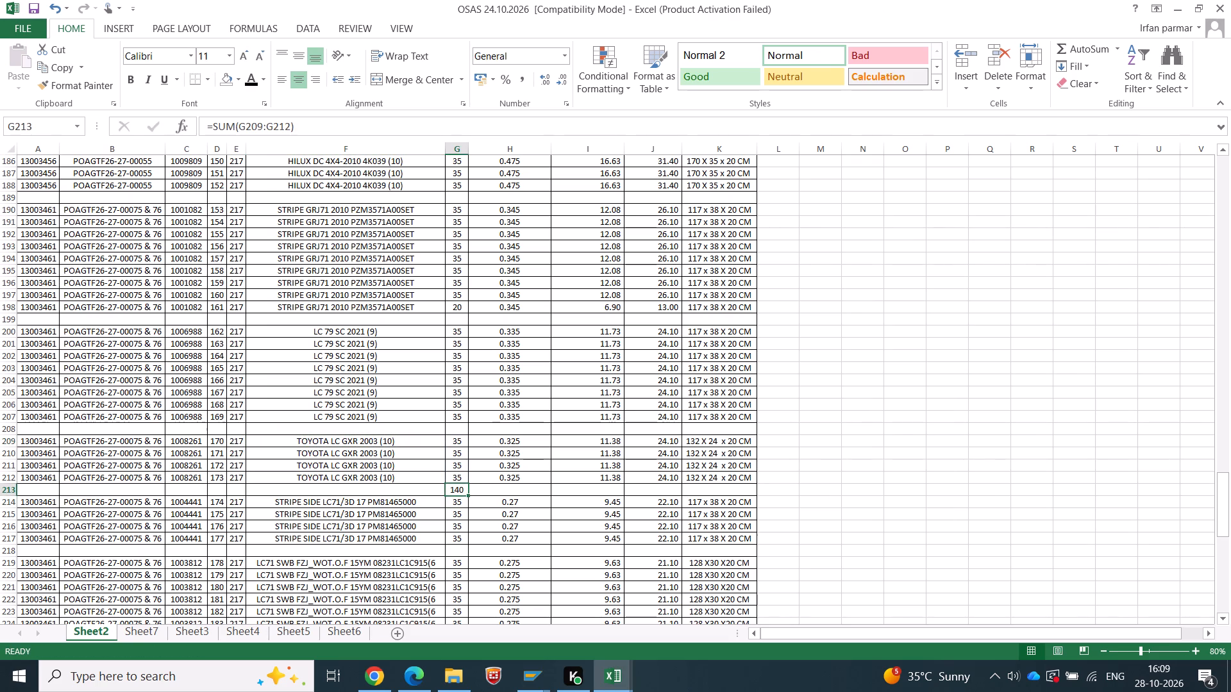
pyautogui.hotkey('ctrl', 'c')
pyautogui.press('Right')
pyautogui.press('Right')
pyautogui.hotkey('shift', 'Right')
pyautogui.press('Return')
pyautogui.press('Left')
pyautogui.press('Left')
# Copy the quantity total 140 from OSAS Sheet2 into Sr No. 39 as a value.
pyautogui.hotkey('ctrl', 'c')
pyautogui.hotkey('alt', 'Tab')
pyautogui.rightClick(492, 416)
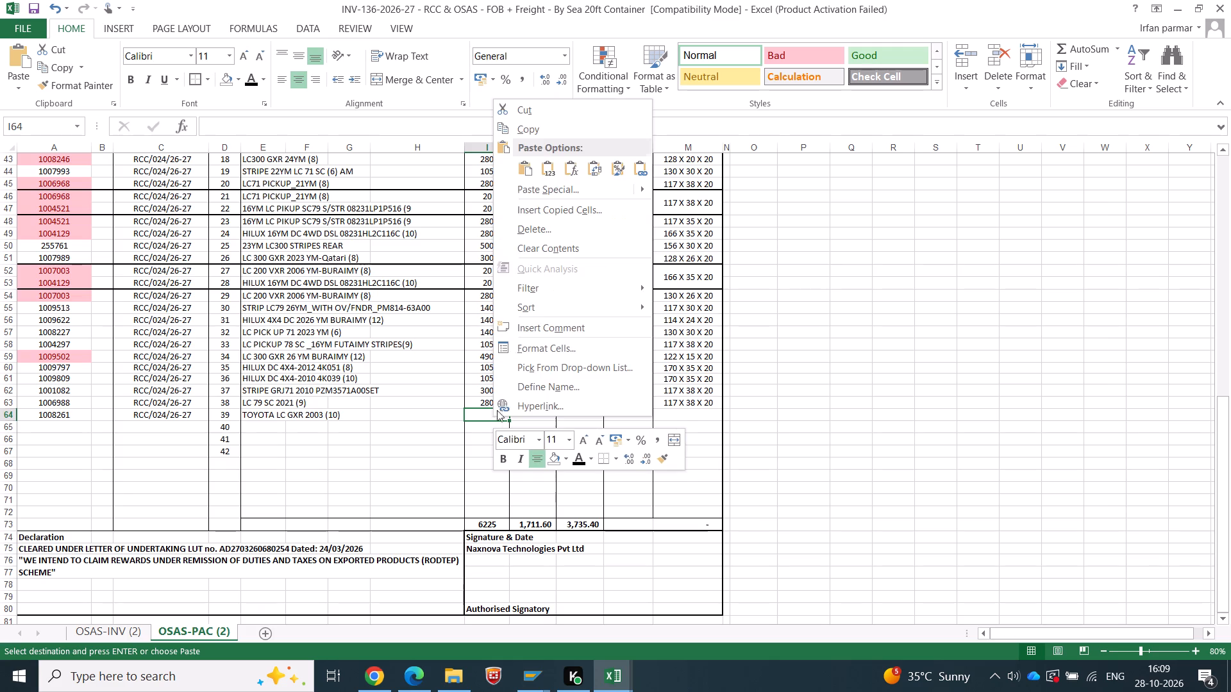
pyautogui.click(545, 167)
pyautogui.hotkey('alt', 'Tab')
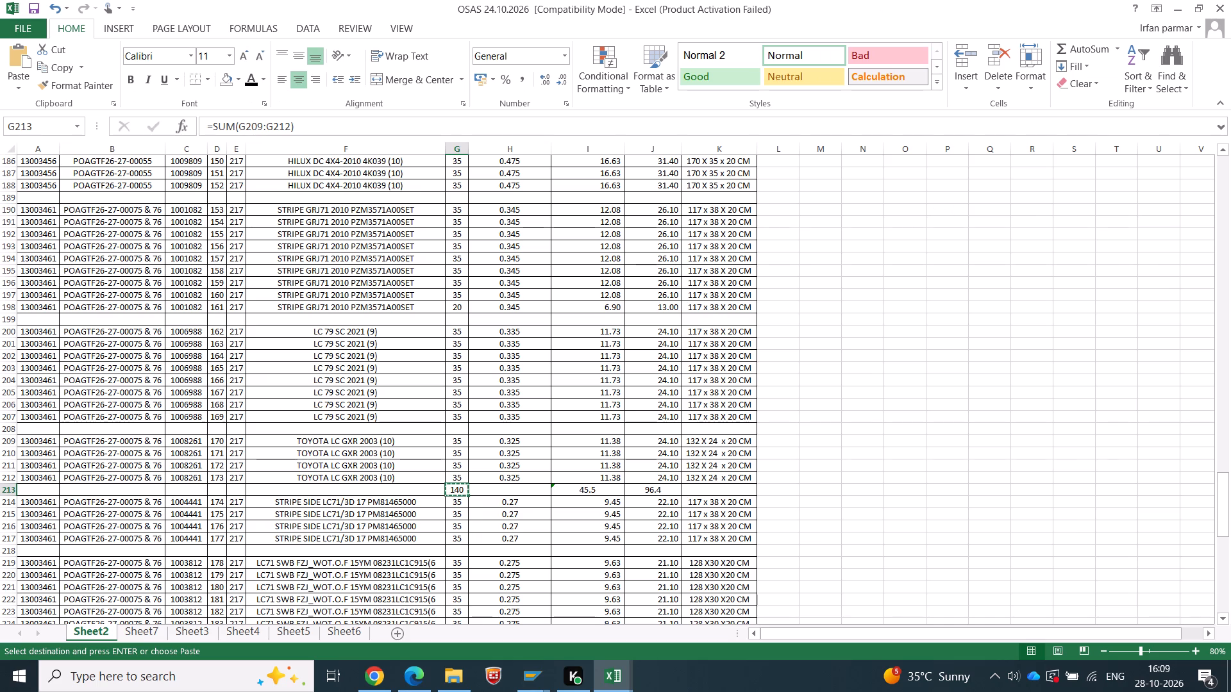
# Copy the weight totals 45.5 and 96.4 from OSAS Sheet2 into Sr No. 39 of the packing list as values.
pyautogui.moveTo(586, 493); pyautogui.dragTo(630, 492)
pyautogui.press('c')
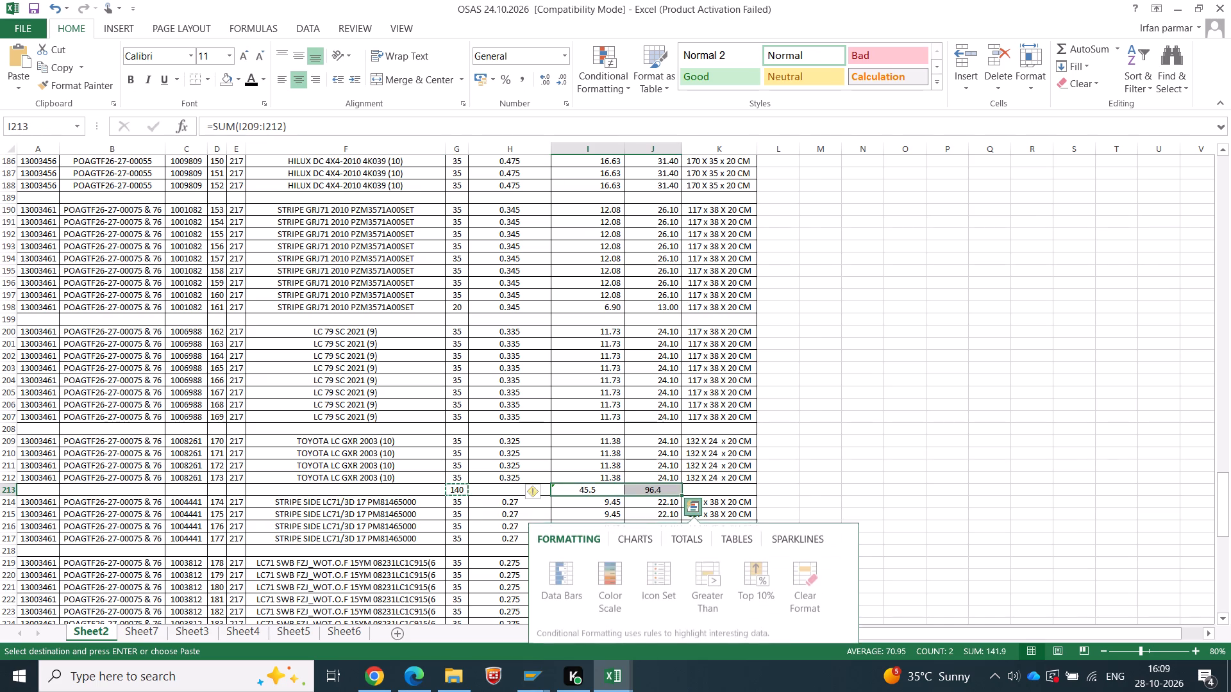
pyautogui.hotkey('alt', 'Tab')
pyautogui.hotkey('ctrl', 'c')
pyautogui.press('Escape')
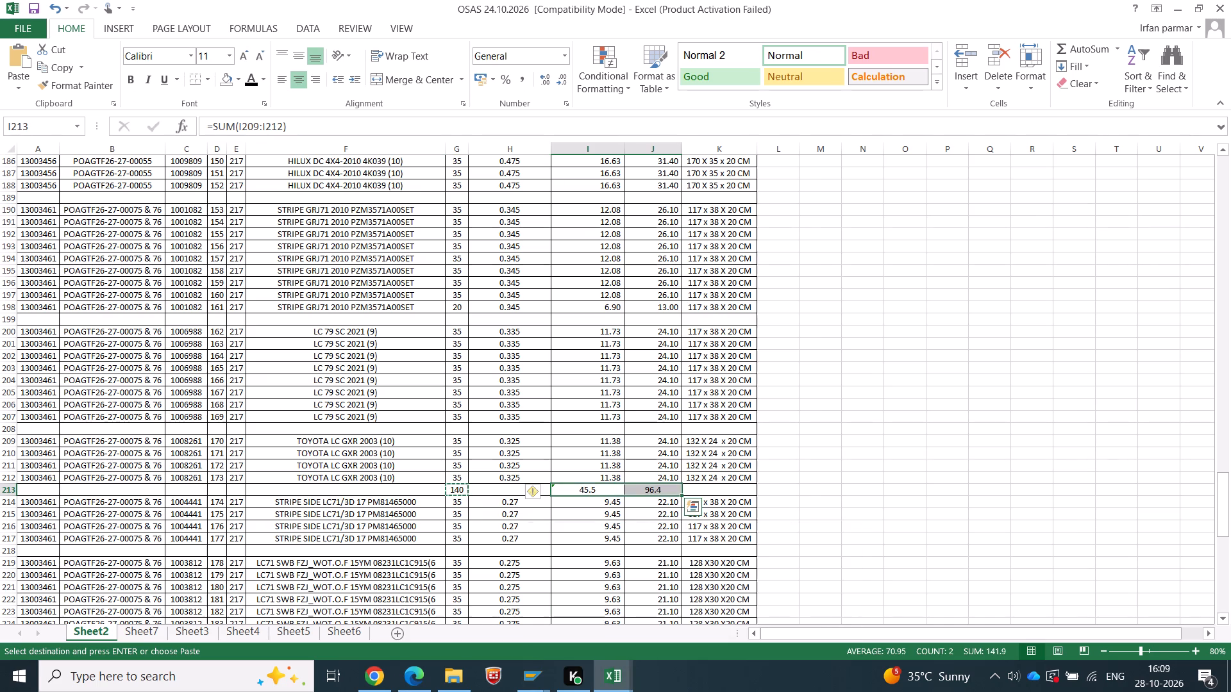
pyautogui.hotkey('ctrl', 'c')
pyautogui.hotkey('alt', 'Tab')
pyautogui.rightClick(526, 419)
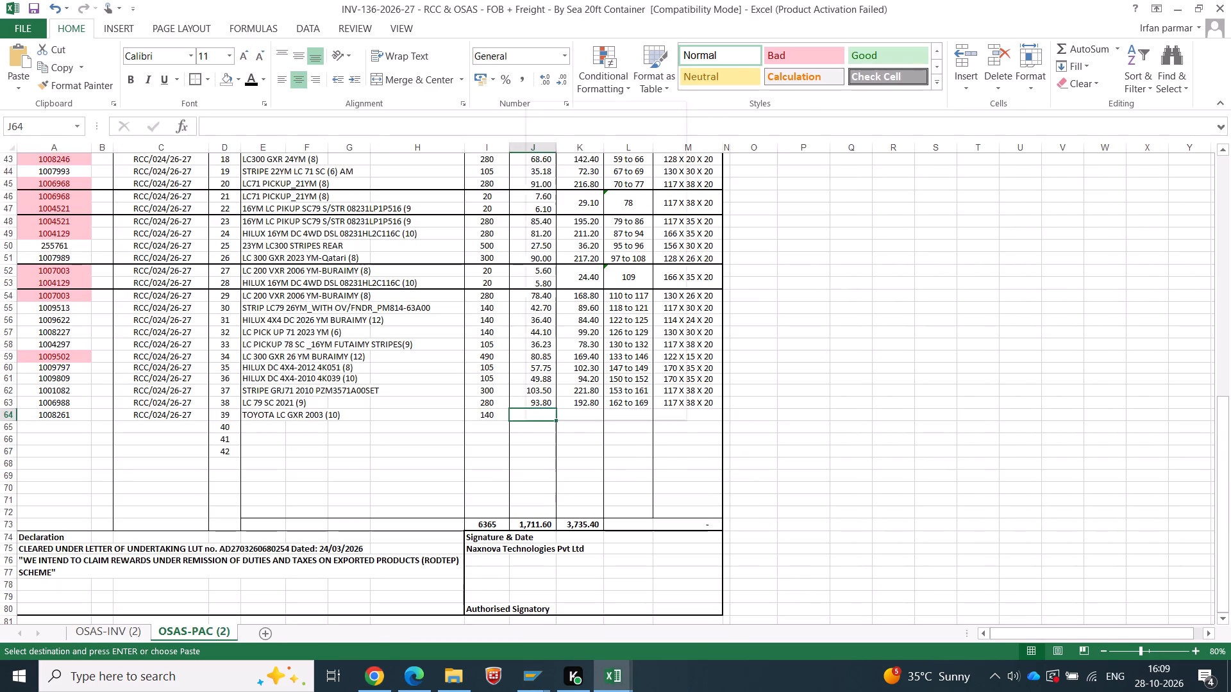
pyautogui.click(574, 162)
pyautogui.hotkey('alt', 'Tab')
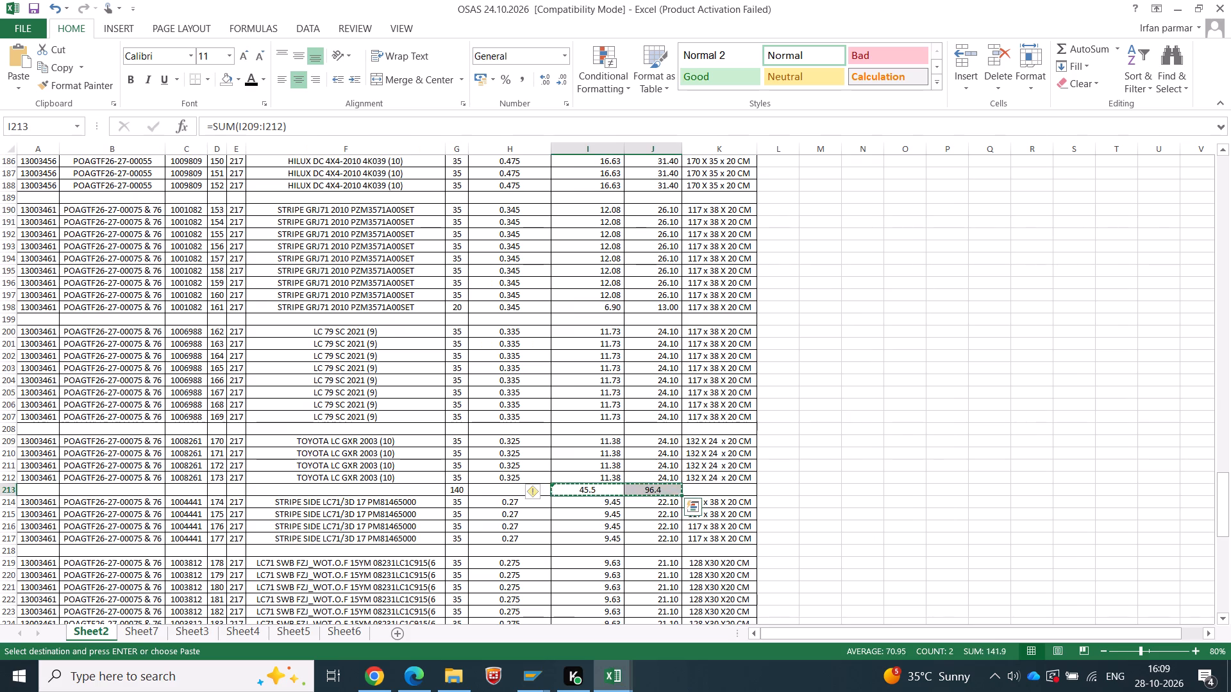
pyautogui.hotkey('alt', 'Tab')
# Enter the carton range 170 to 173 for Sr No. 39.
pyautogui.press('Right')
pyautogui.press('Right')
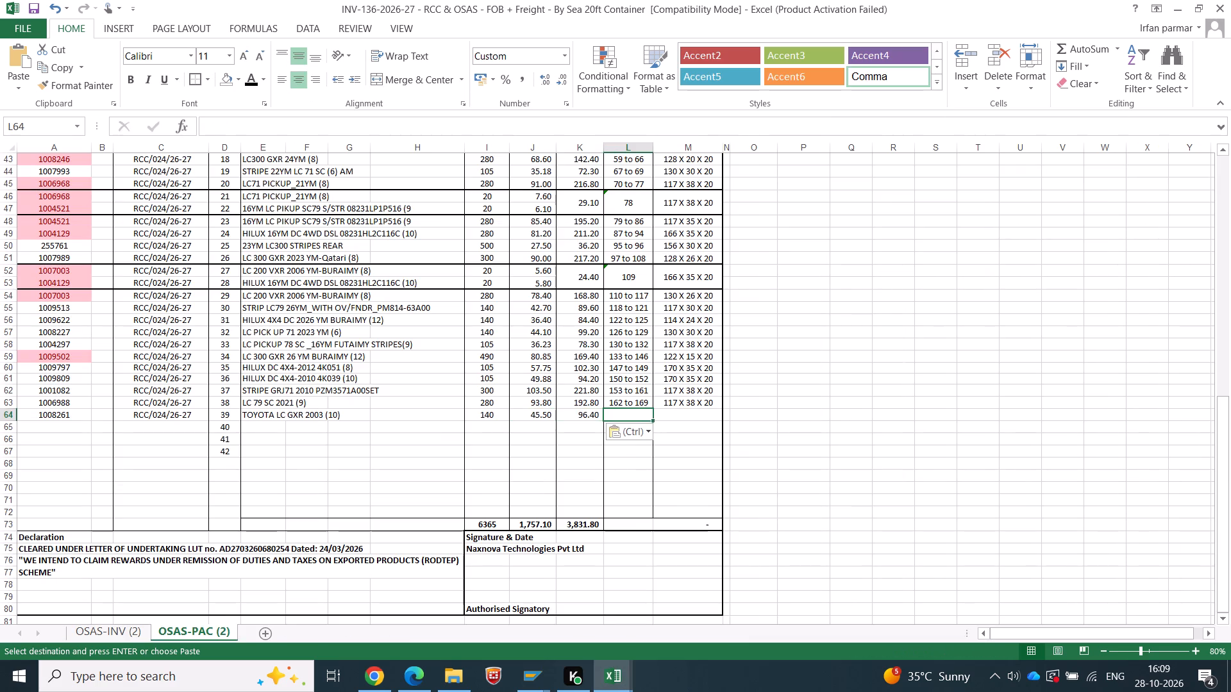
pyautogui.write('170 to 173')
pyautogui.press('Tab')
# Copy the carton dimensions from OSAS Sheet2 into Sr No. 39 as a value and tidy them to 132 X 24 X 20.
pyautogui.hotkey('alt', 'Tab')
pyautogui.click(726, 484)
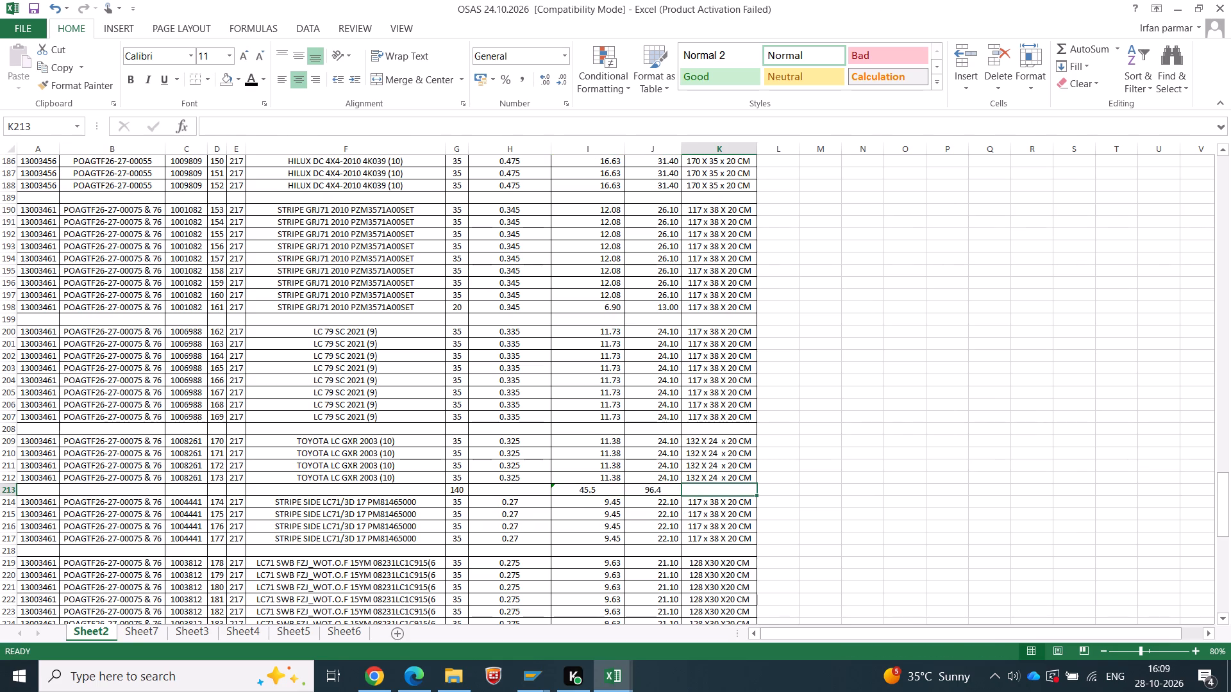
pyautogui.click(728, 468)
pyautogui.hotkey('ctrl', 'c')
pyautogui.hotkey('alt', 'Tab')
pyautogui.rightClick(684, 415)
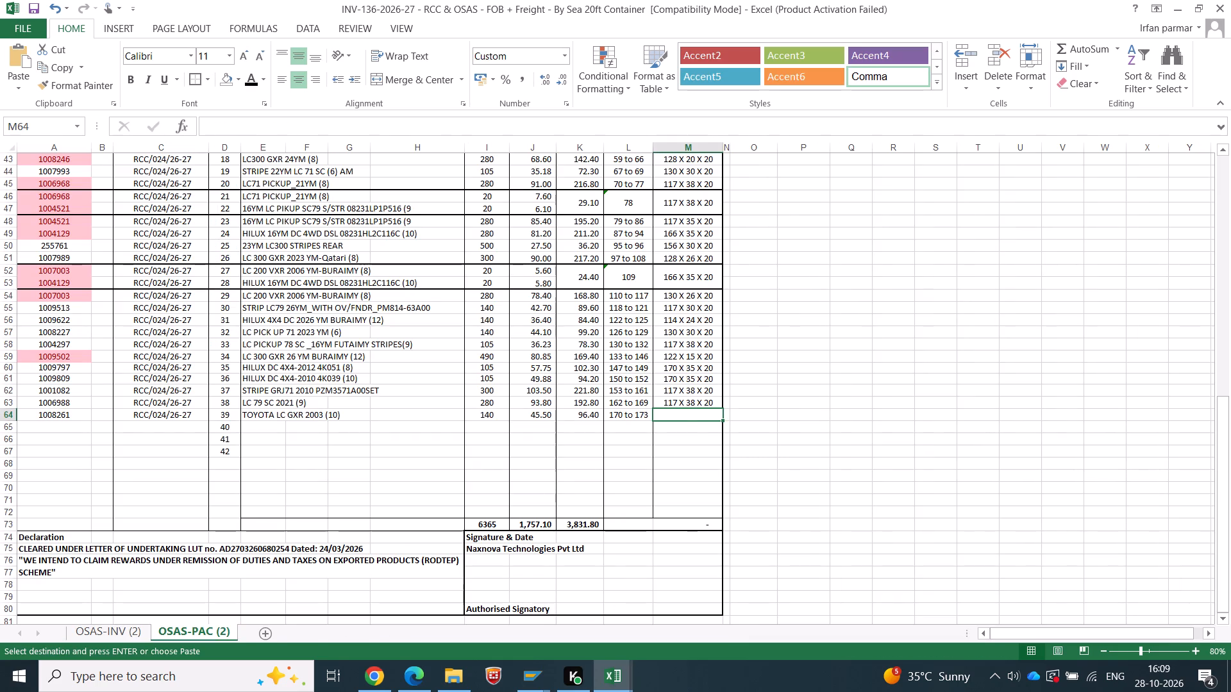
pyautogui.click(738, 169)
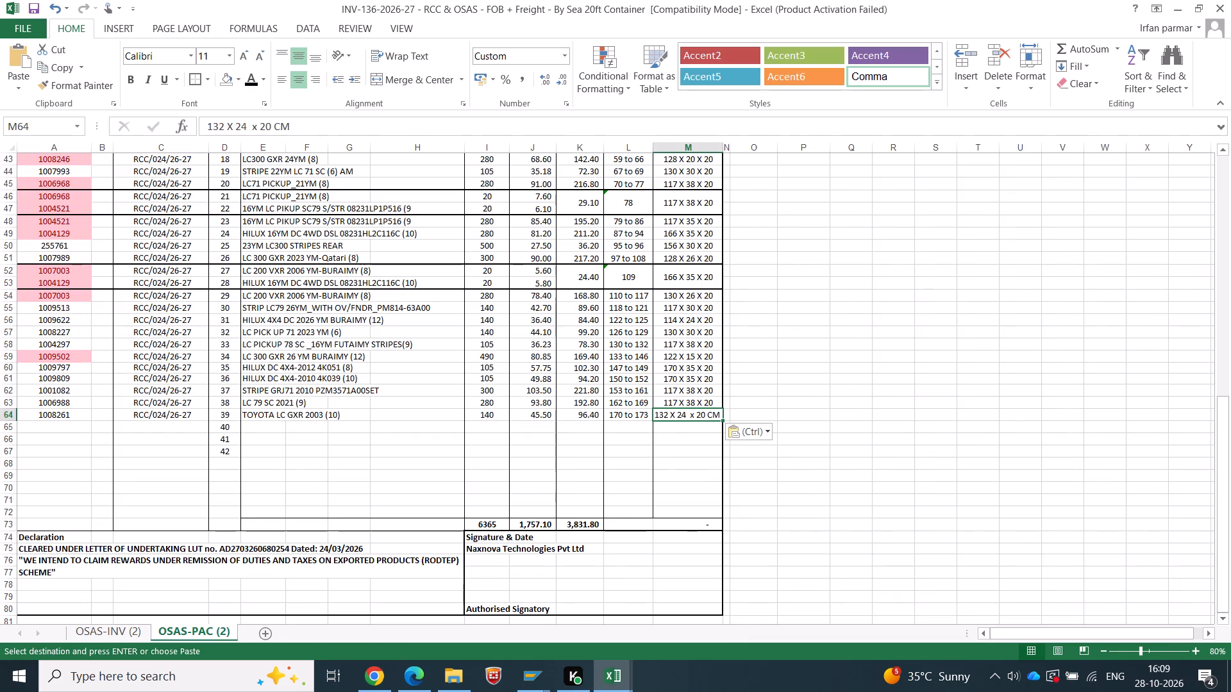
pyautogui.moveTo(271, 126); pyautogui.dragTo(309, 125)
pyautogui.press('BackSpace')
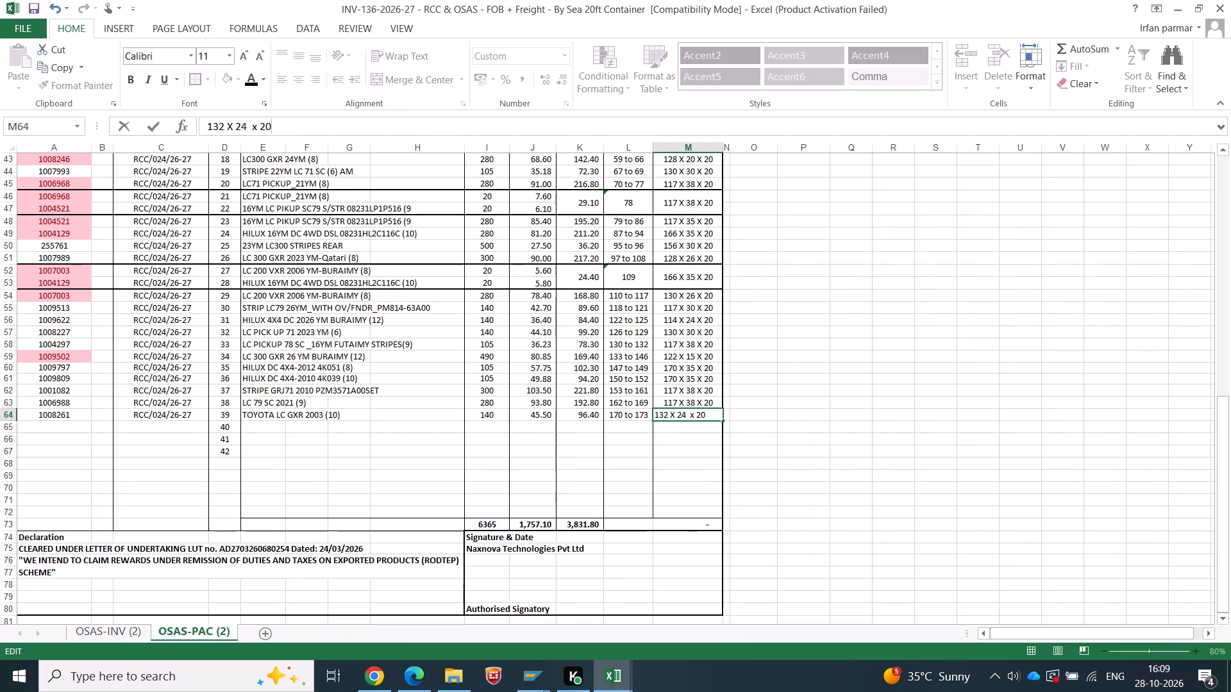
pyautogui.click(258, 123)
pyautogui.moveTo(261, 123); pyautogui.dragTo(244, 122)
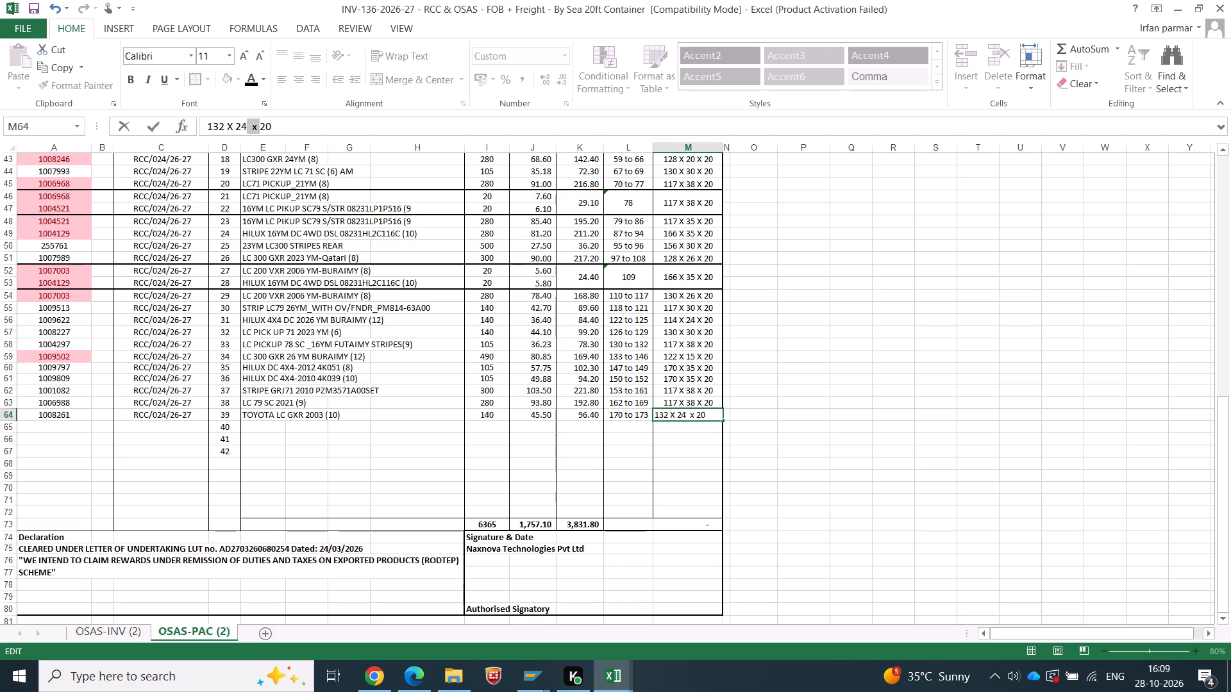
pyautogui.moveTo(244, 122); pyautogui.dragTo(244, 122)
pyautogui.press('space')
pyautogui.hotkey('shift', 'c')
pyautogui.press('BackSpace')
pyautogui.write('X')
pyautogui.press('space')
pyautogui.press('Tab')
# Clear the temporary totals beneath cartons 170–173 in OSAS Sheet2.
pyautogui.hotkey('alt', 'Tab')
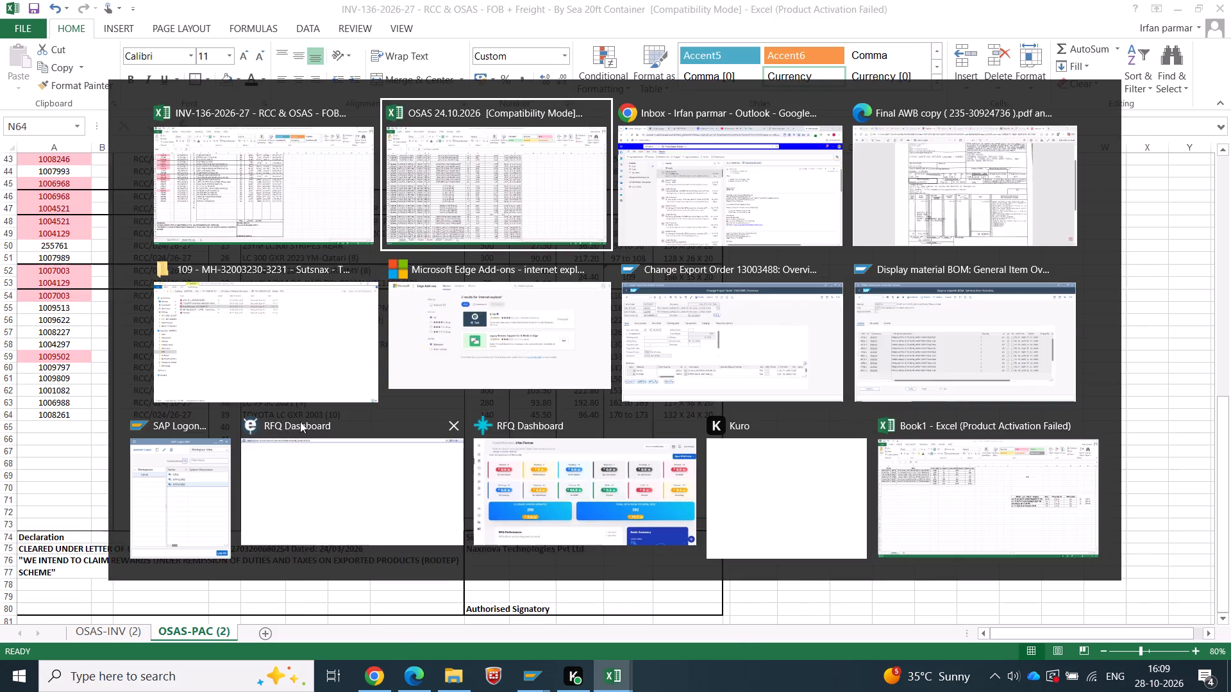
pyautogui.moveTo(699, 488); pyautogui.dragTo(428, 490)
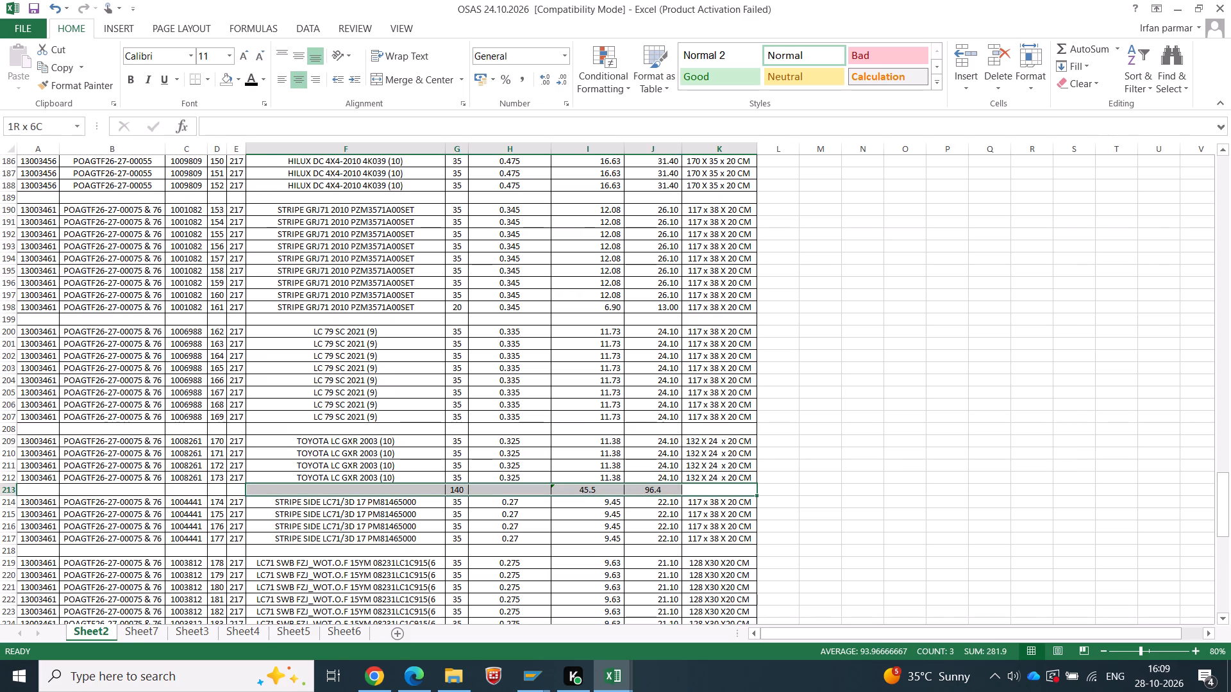
pyautogui.press('Delete')
# Copy item code 1004441 from OSAS Sheet2 into Sr No. 40 as a value and fill the RCC/024/26-27 reference down.
pyautogui.click(187, 521)
pyautogui.hotkey('ctrl', 'c')
pyautogui.hotkey('alt', 'Tab')
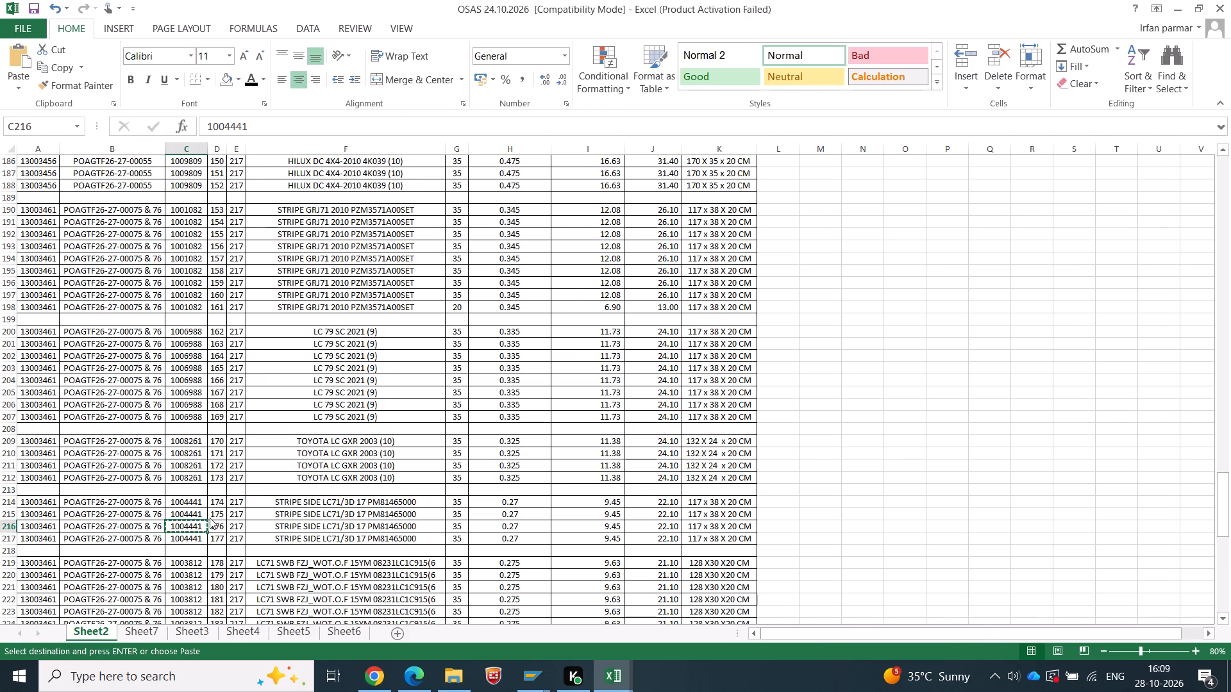
pyautogui.rightClick(57, 429)
pyautogui.click(106, 176)
pyautogui.press('Tab')
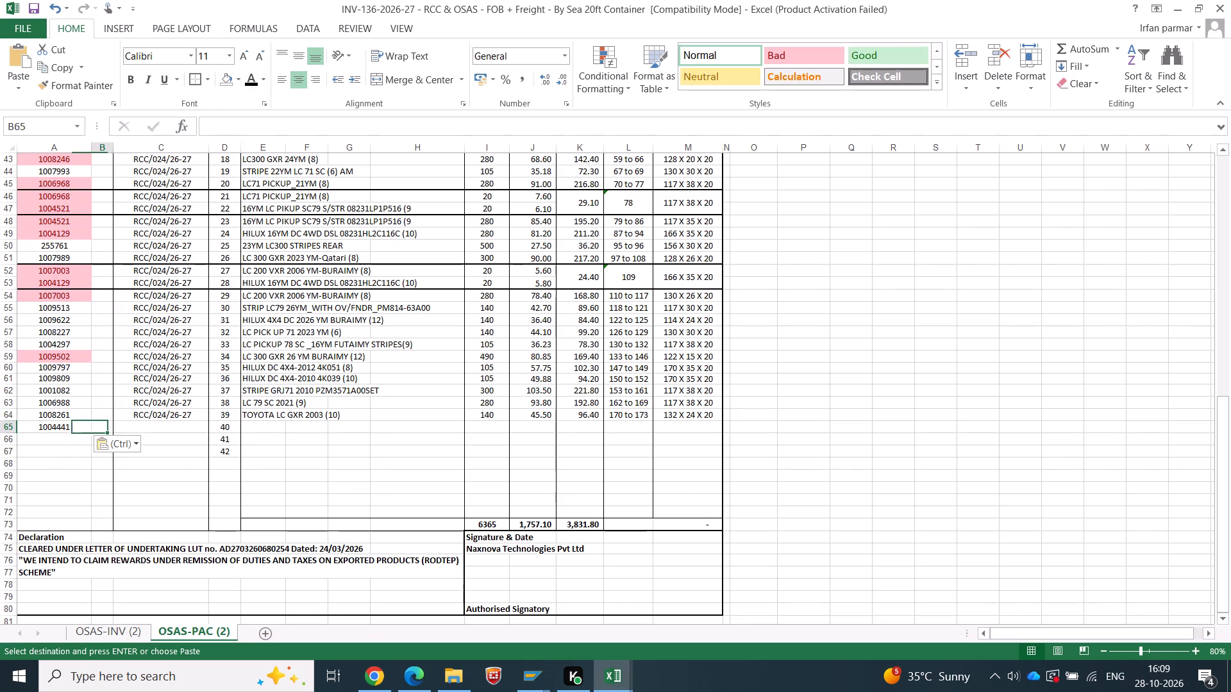
pyautogui.press('Tab')
pyautogui.hotkey('alt', 'Tab')
pyautogui.hotkey('alt', 'Tab')
pyautogui.hotkey('ctrl', 'd')
pyautogui.press('Tab')
pyautogui.press('Tab')
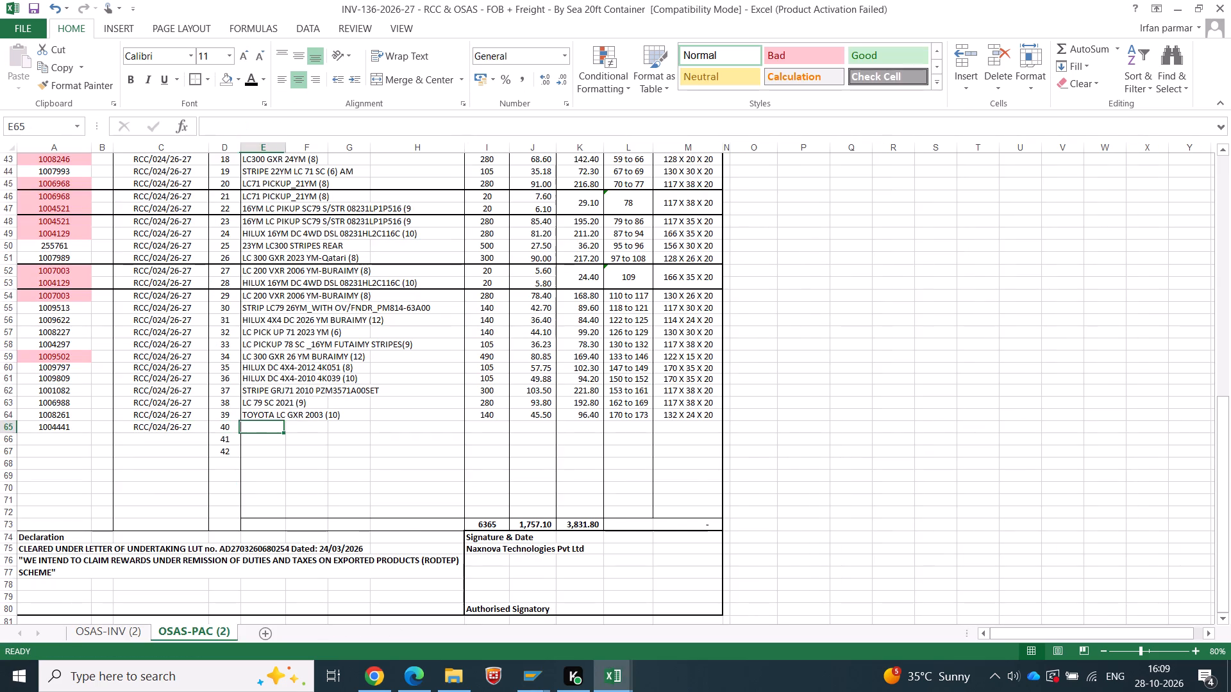
# Copy the description STRIPE SIDE LC71/3D 17 PM81465000 from OSAS Sheet2 into Sr No. 40 as a value.
pyautogui.hotkey('alt', 'Tab')
pyautogui.press('Tab')
pyautogui.press('Tab')
pyautogui.press('Tab')
pyautogui.press('Tab')
pyautogui.press('Left')
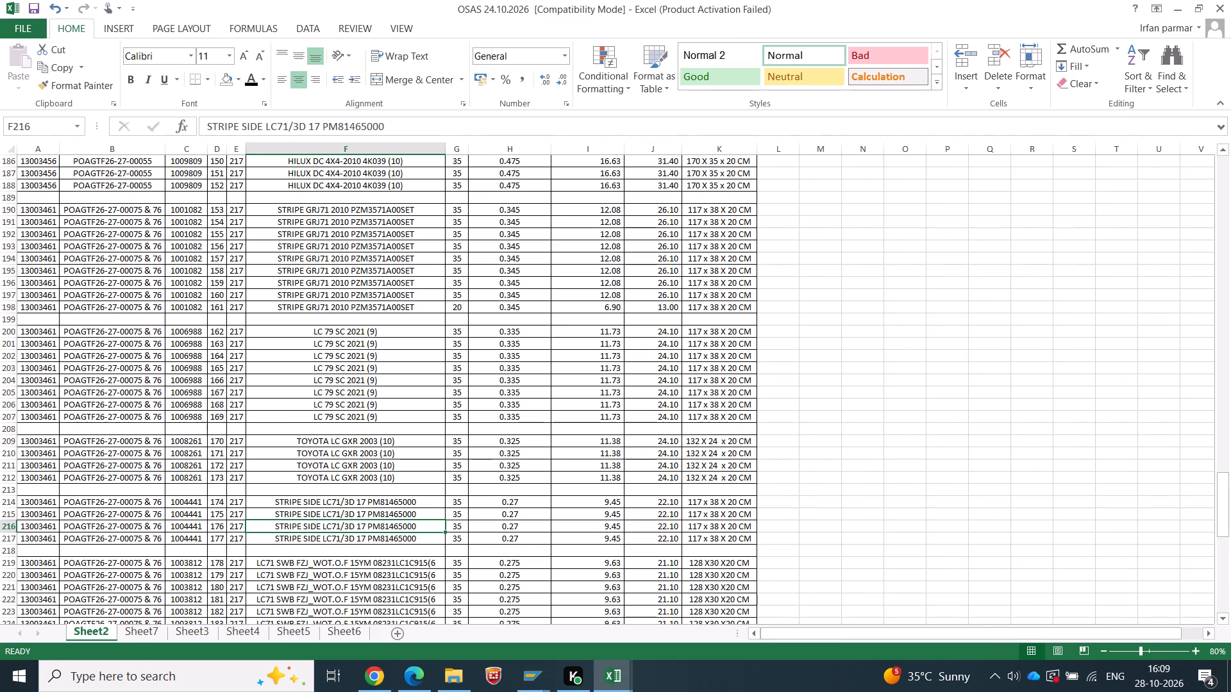
pyautogui.hotkey('ctrl', 'c')
pyautogui.hotkey('alt', 'Tab')
pyautogui.rightClick(261, 431)
pyautogui.rightClick(261, 429)
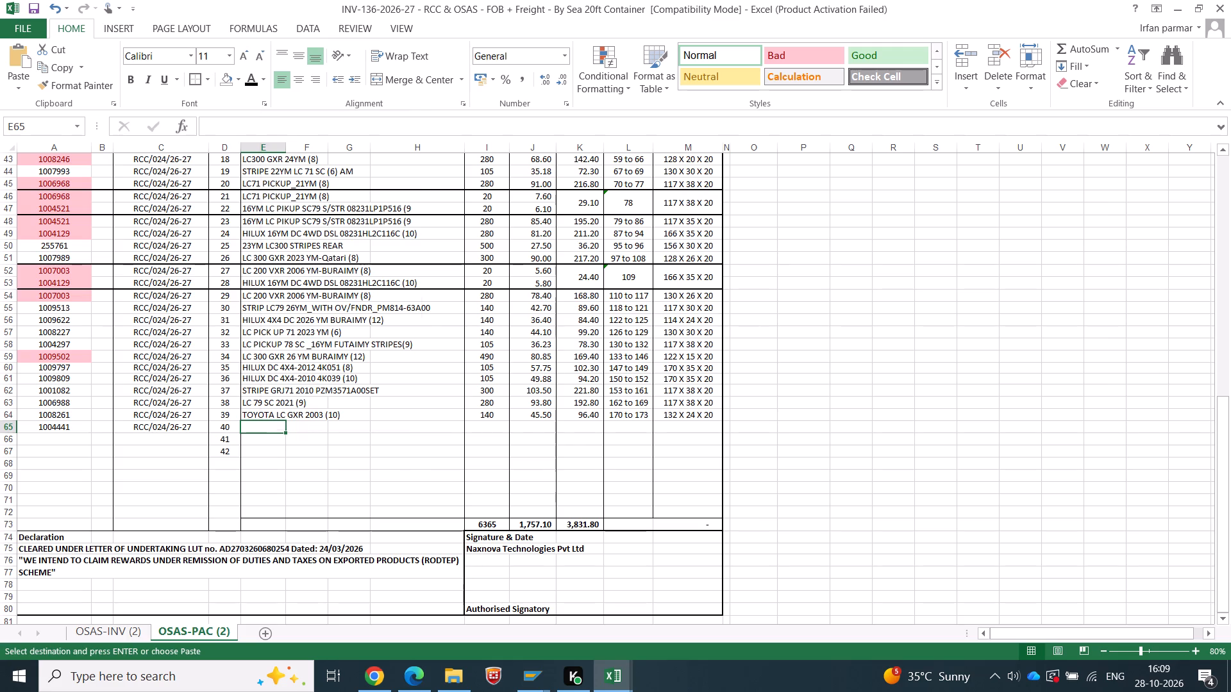
pyautogui.click(309, 188)
# Add a temporary quantity total beneath cartons 174–177 in OSAS Sheet2 and copy it.
pyautogui.press('Tab')
pyautogui.press('Tab')
pyautogui.press('Tab')
pyautogui.press('Tab')
pyautogui.hotkey('alt', 'Tab')
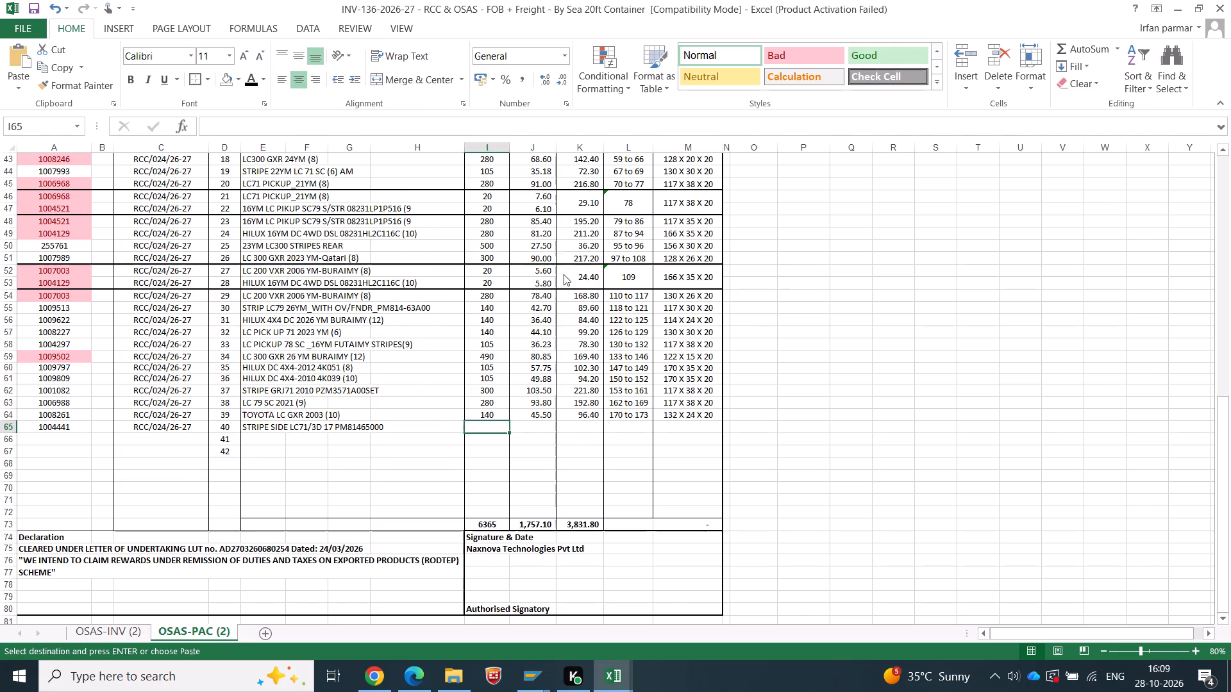
pyautogui.press('Tab')
pyautogui.click(453, 554)
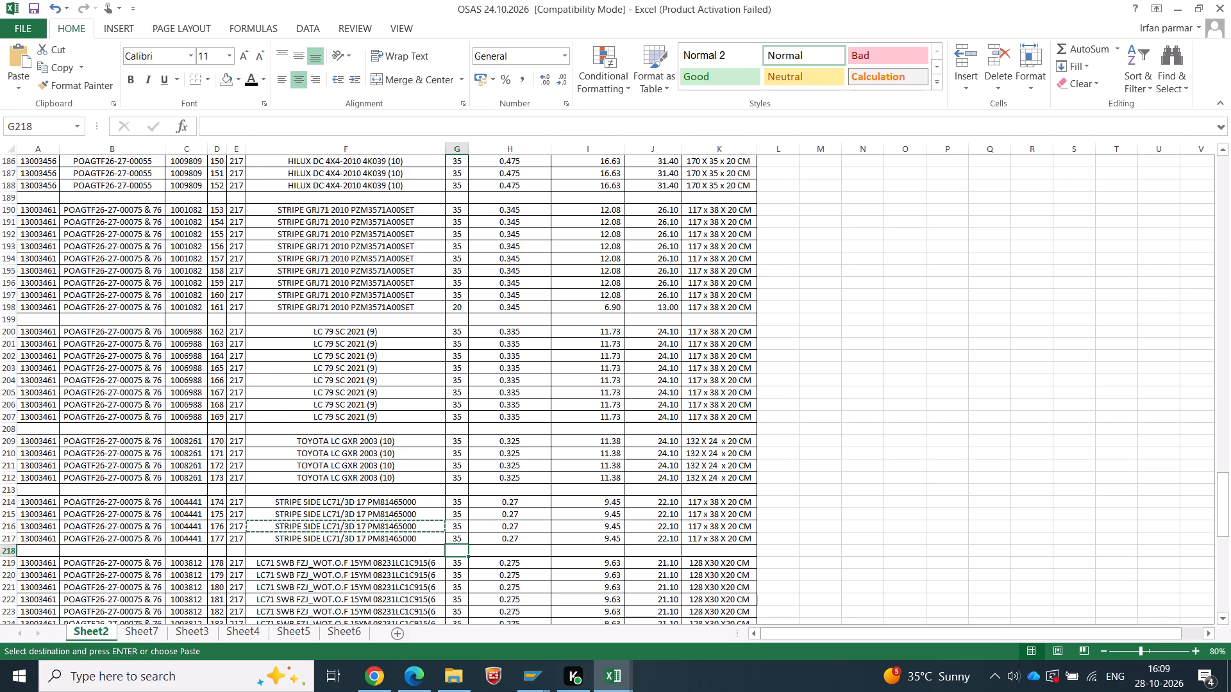
pyautogui.hotkey('alt', '=')
pyautogui.press('Return')
pyautogui.press('Up')
pyautogui.hotkey('ctrl', 'c')
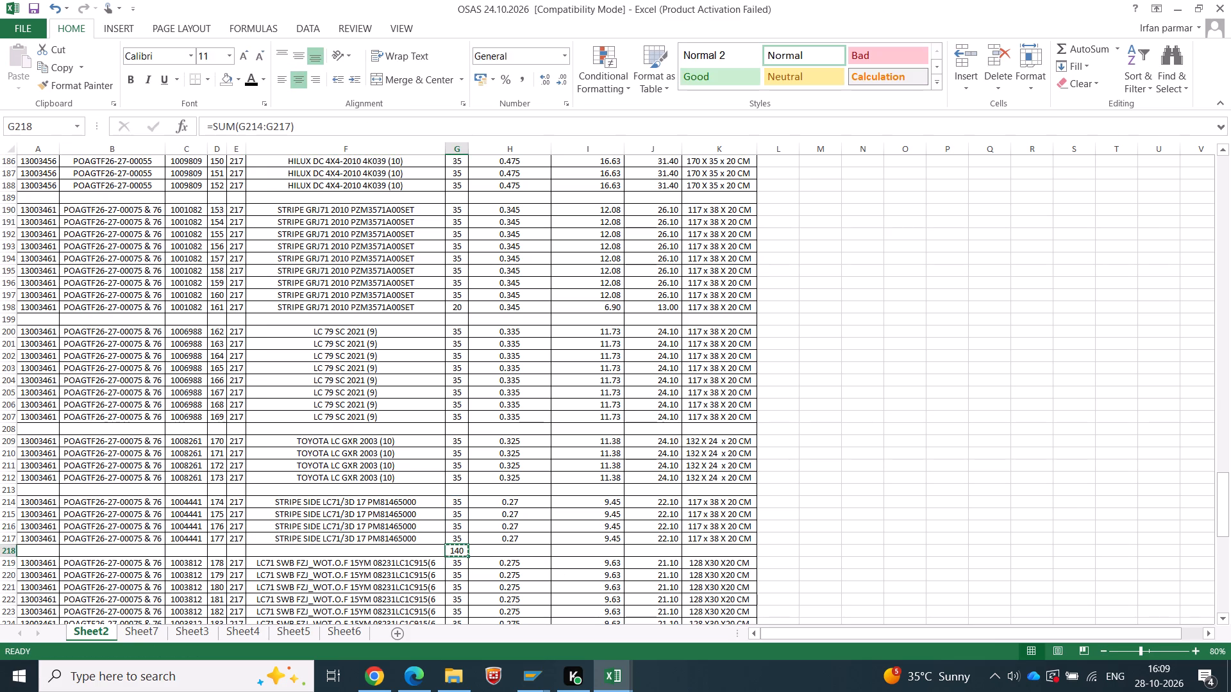
# Fill the quantity 140 down from Sr No. 39 into Sr No. 40 of the packing list.
pyautogui.hotkey('alt', 'Tab')
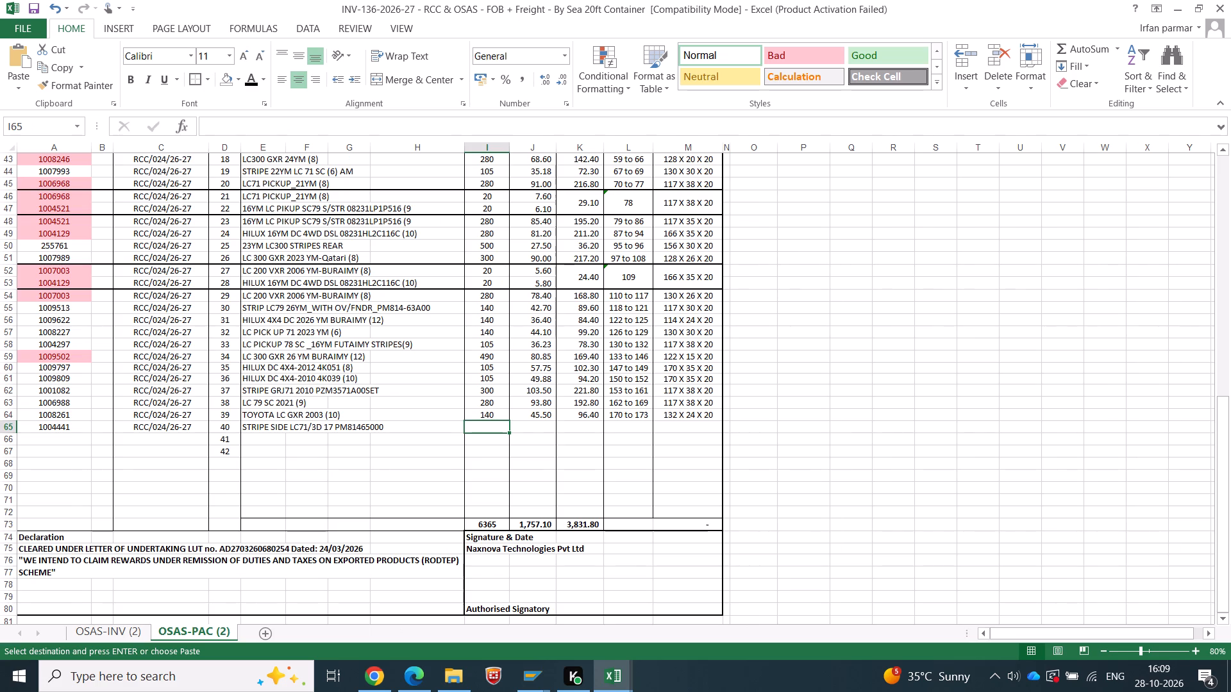
pyautogui.hotkey('ctrl', 'd')
pyautogui.press('Tab')
# Copy the quantity total formula beneath cartons 174–177 in OSAS Sheet2 across to the two weight columns.
pyautogui.hotkey('alt', 'Tab')
pyautogui.scroll(-1, 544, 410)
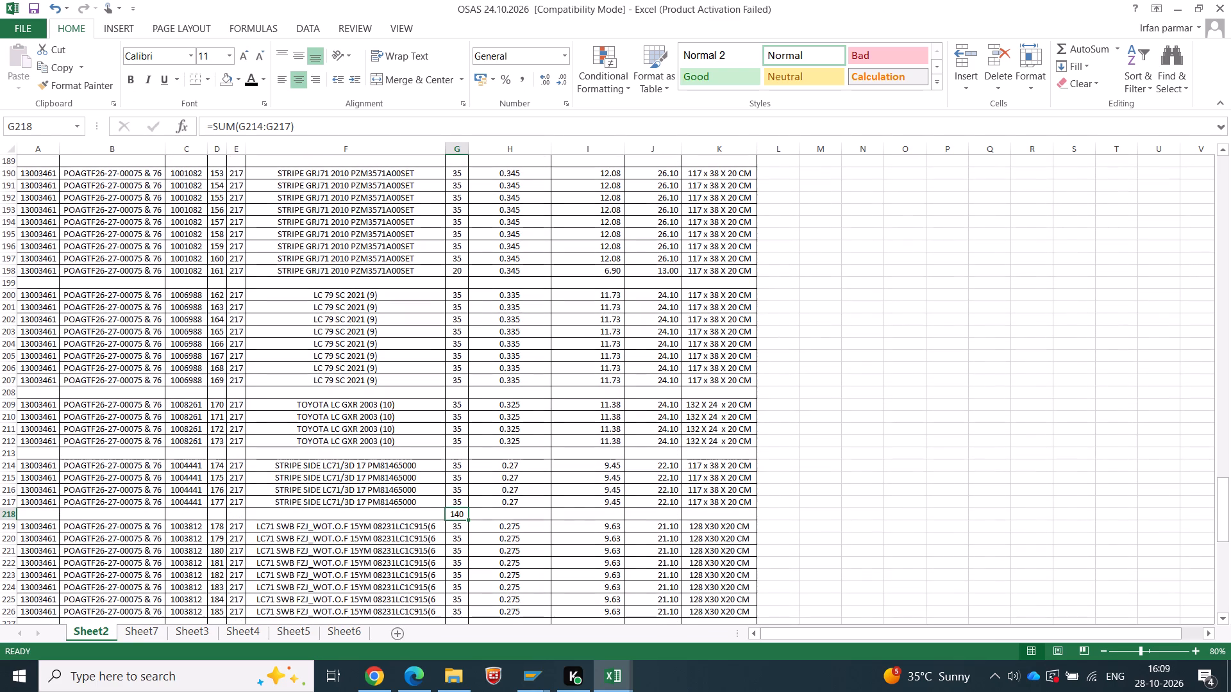
pyautogui.hotkey('ctrl', 'c')
pyautogui.moveTo(608, 511); pyautogui.dragTo(656, 512)
pyautogui.press('Return')
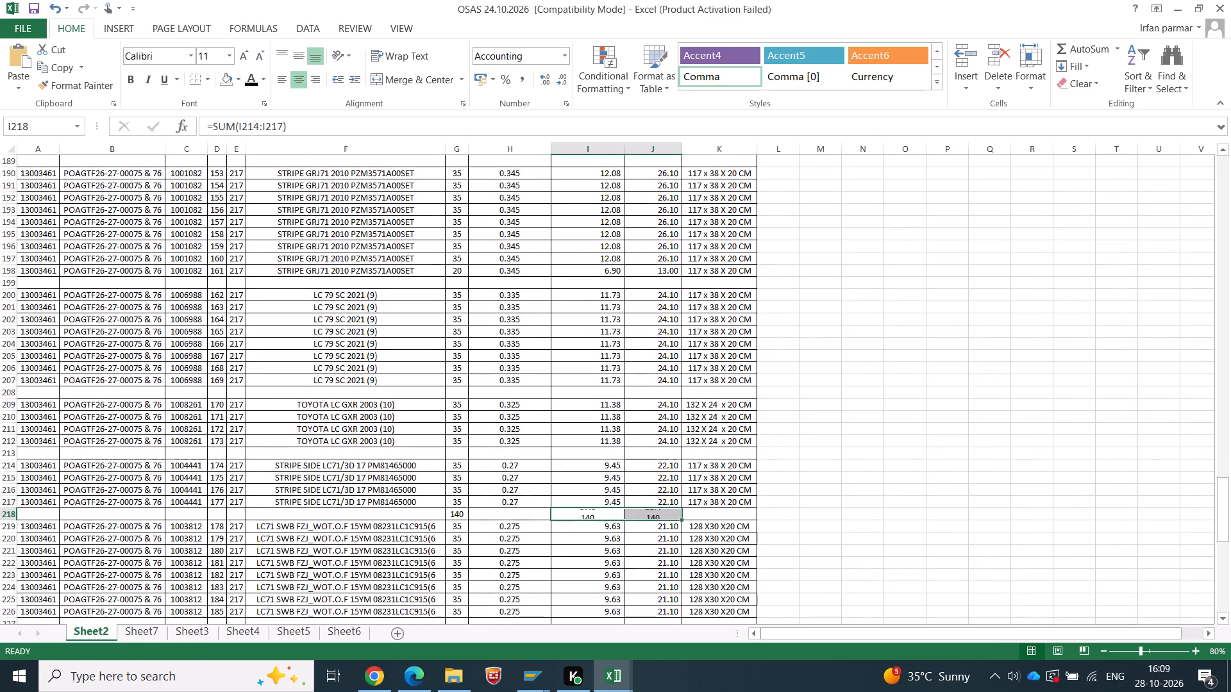
# Copy the weight totals 37.8 and 88.4 from OSAS Sheet2 into Sr No. 40 as values.
pyautogui.moveTo(600, 512); pyautogui.dragTo(646, 511)
pyautogui.hotkey('ctrl', 'c')
pyautogui.hotkey('alt', 'Tab')
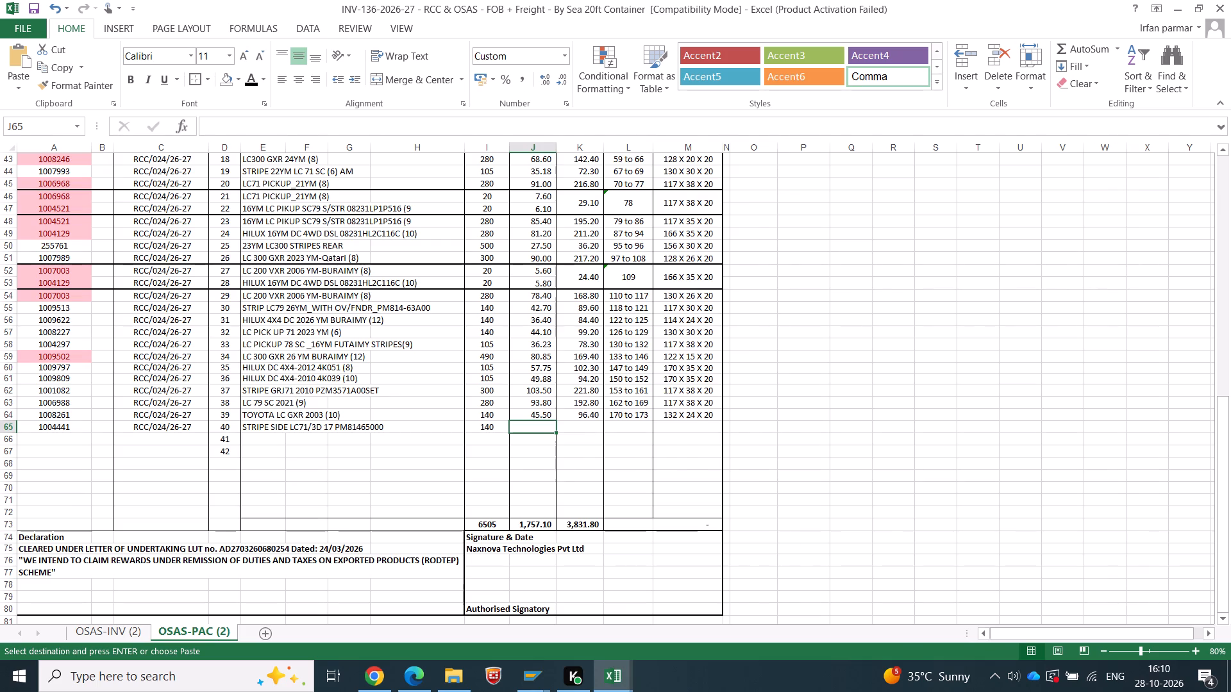
pyautogui.rightClick(537, 428)
pyautogui.click(594, 179)
# Copy the carton dimensions 117 X 38 X 20 from Sr No. 38 into Sr No. 40.
pyautogui.click(633, 426)
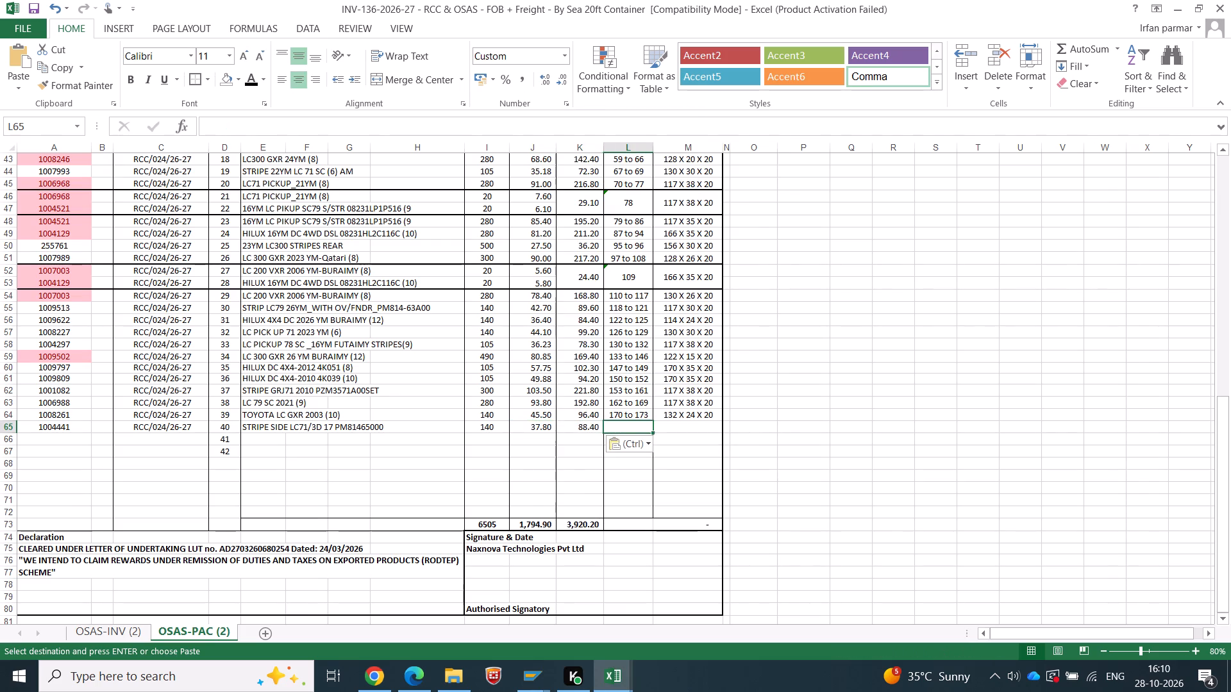
pyautogui.hotkey('alt', 'Tab')
pyautogui.hotkey('alt', 'Tab')
pyautogui.click(706, 402)
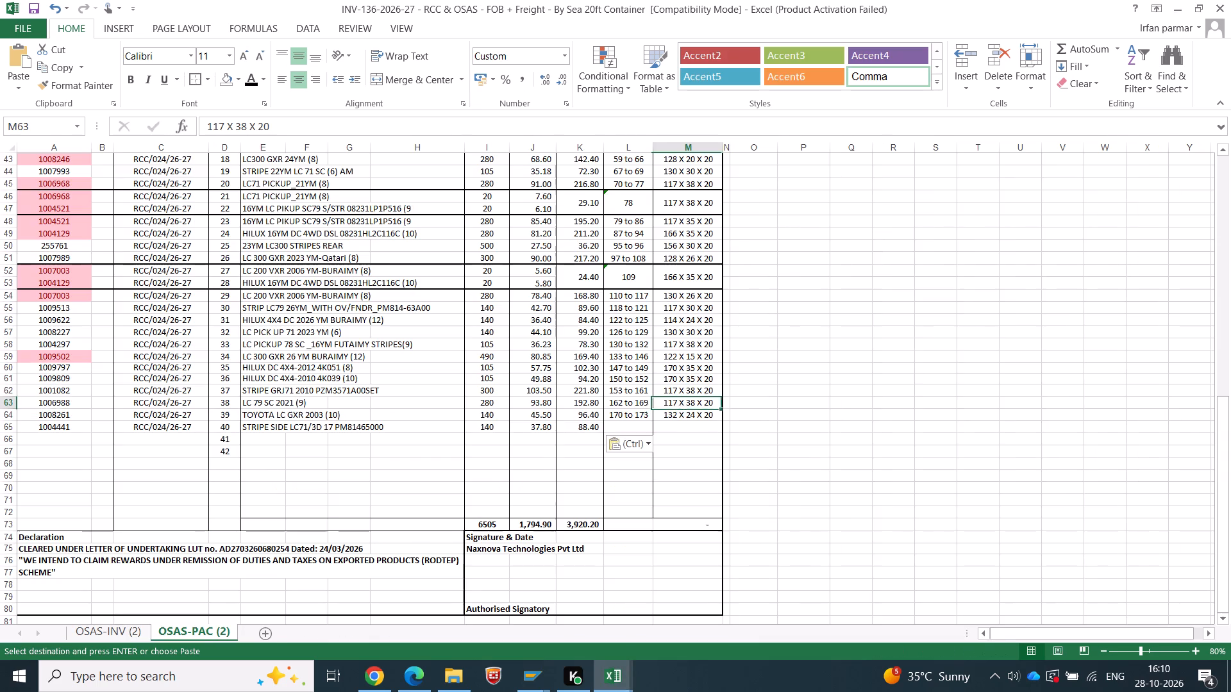
pyautogui.hotkey('ctrl', 'c')
pyautogui.press('Down')
pyautogui.press('Down')
pyautogui.press('Return')
# Enter the carton range 174 to 177 for Sr No. 40.
pyautogui.press('Left')
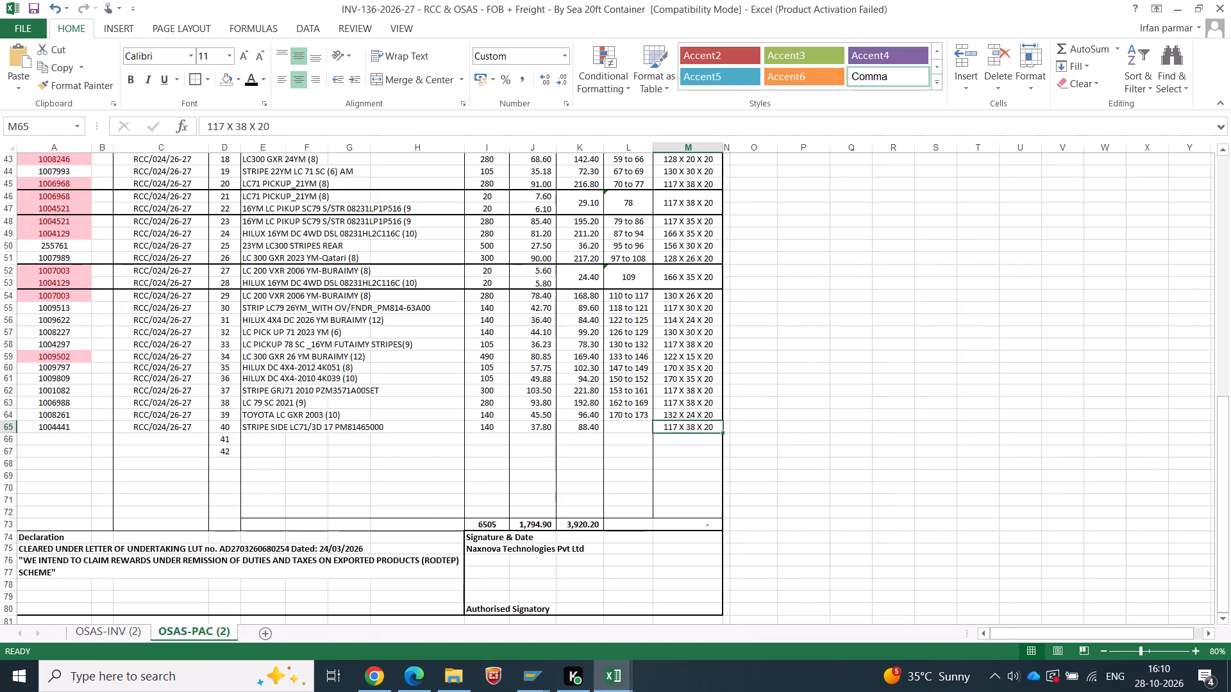
pyautogui.hotkey('alt', 'Tab')
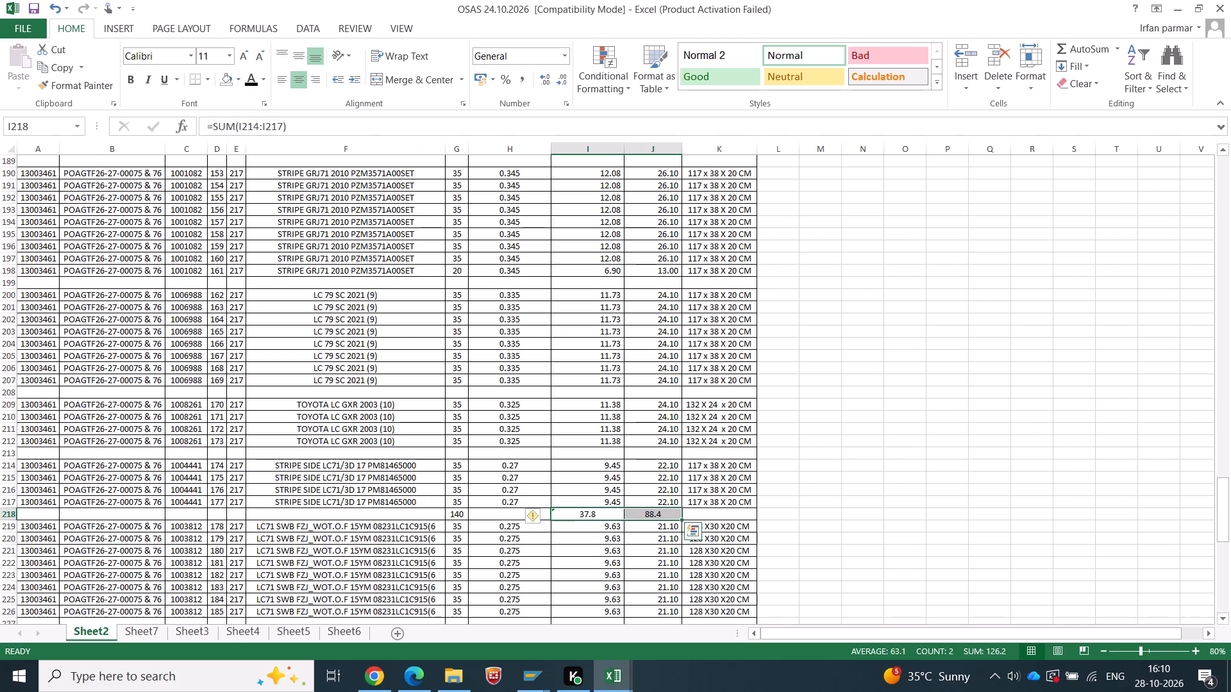
pyautogui.hotkey('alt', 'Tab')
pyautogui.write('174 to 177')
pyautogui.press('Return')
# Clear the temporary totals beneath cartons 174–177 in OSAS Sheet2.
pyautogui.hotkey('alt', 'Tab')
pyautogui.moveTo(462, 510); pyautogui.dragTo(674, 513)
pyautogui.press('Delete')
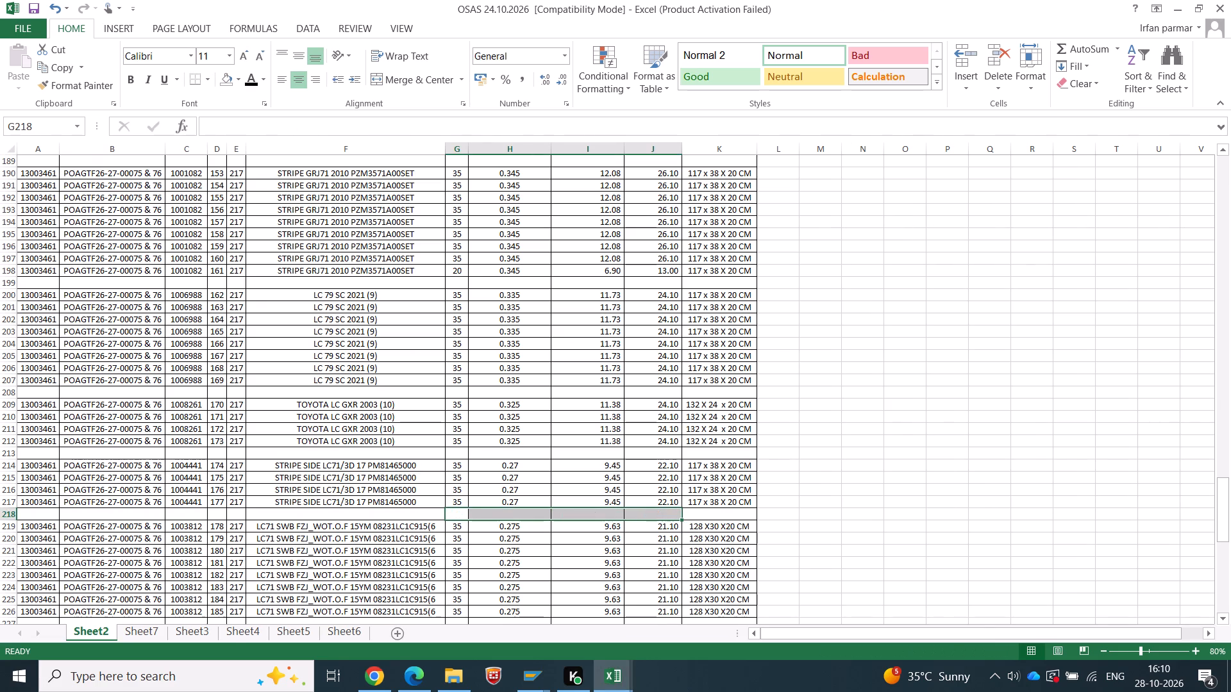
# Insert 15 blank rows above Sr No. 42 in the packing list.
pyautogui.hotkey('alt', 'Tab')
pyautogui.rightClick(13, 453)
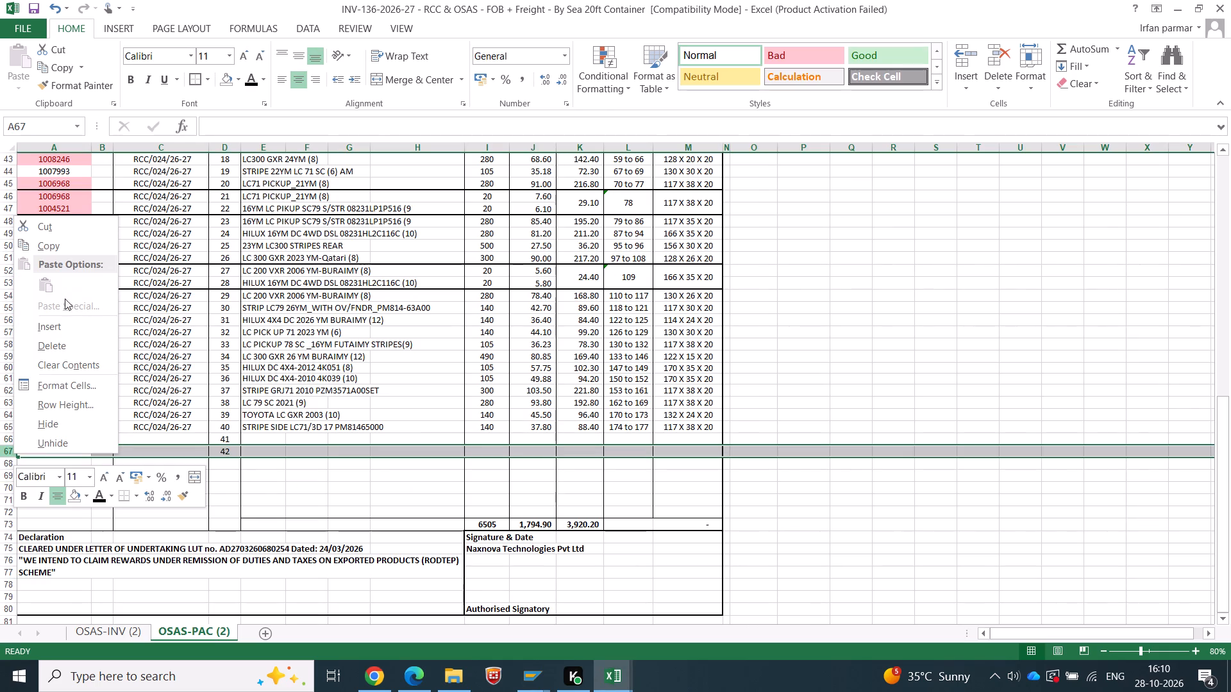
pyautogui.click(60, 331)
pyautogui.press('F4')
pyautogui.press('F4')
pyautogui.press('F4')
pyautogui.press('F4')
pyautogui.press('F4')
pyautogui.press('F4')
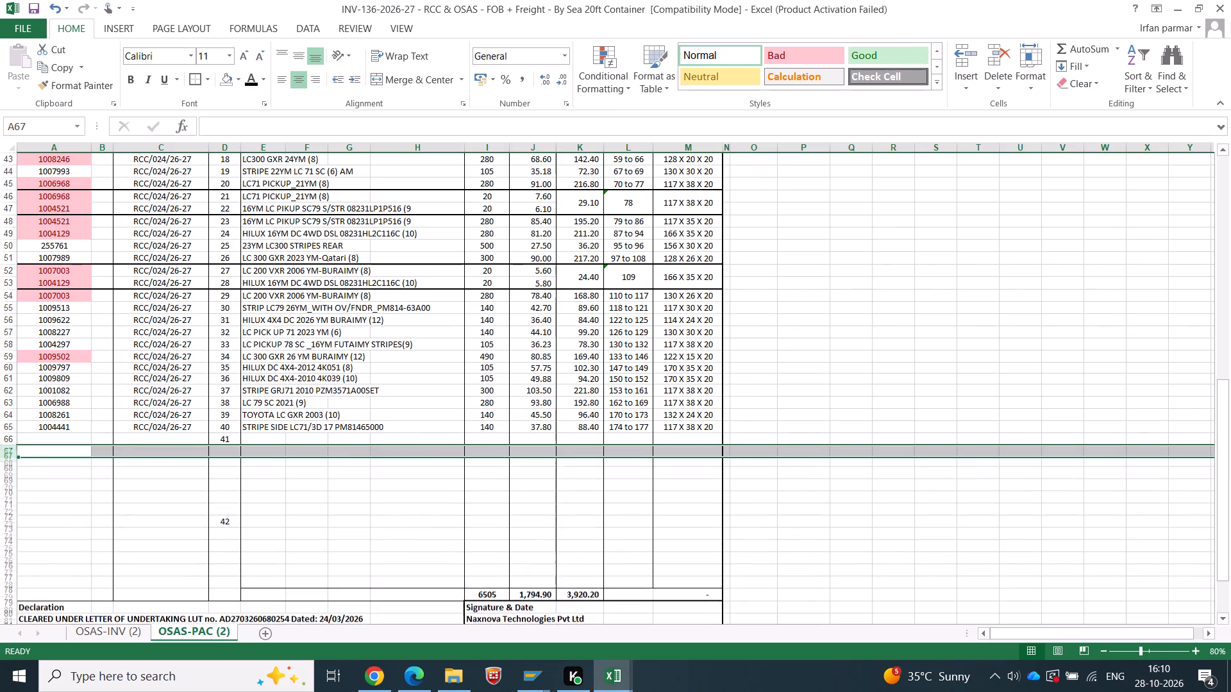
pyautogui.press('F4')
pyautogui.press('F4')
pyautogui.press('F4')
pyautogui.press('F4')
pyautogui.press('F4')
pyautogui.press('F4')
pyautogui.press('F4')
pyautogui.press('F4')
# Fill the serial number formula down from Sr No. 41 through the inserted rows to Sr No. 57.
pyautogui.scroll(-5, 333, 364)
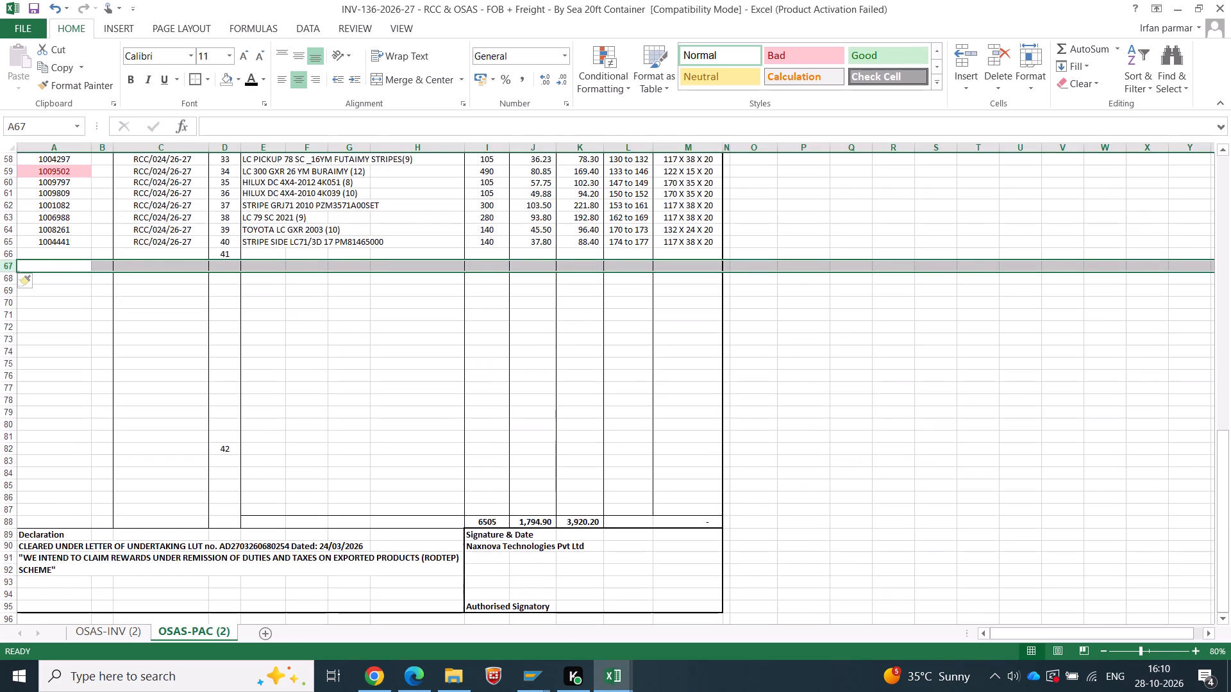
pyautogui.moveTo(225, 254); pyautogui.dragTo(235, 445)
pyautogui.hotkey('ctrl', 'd')
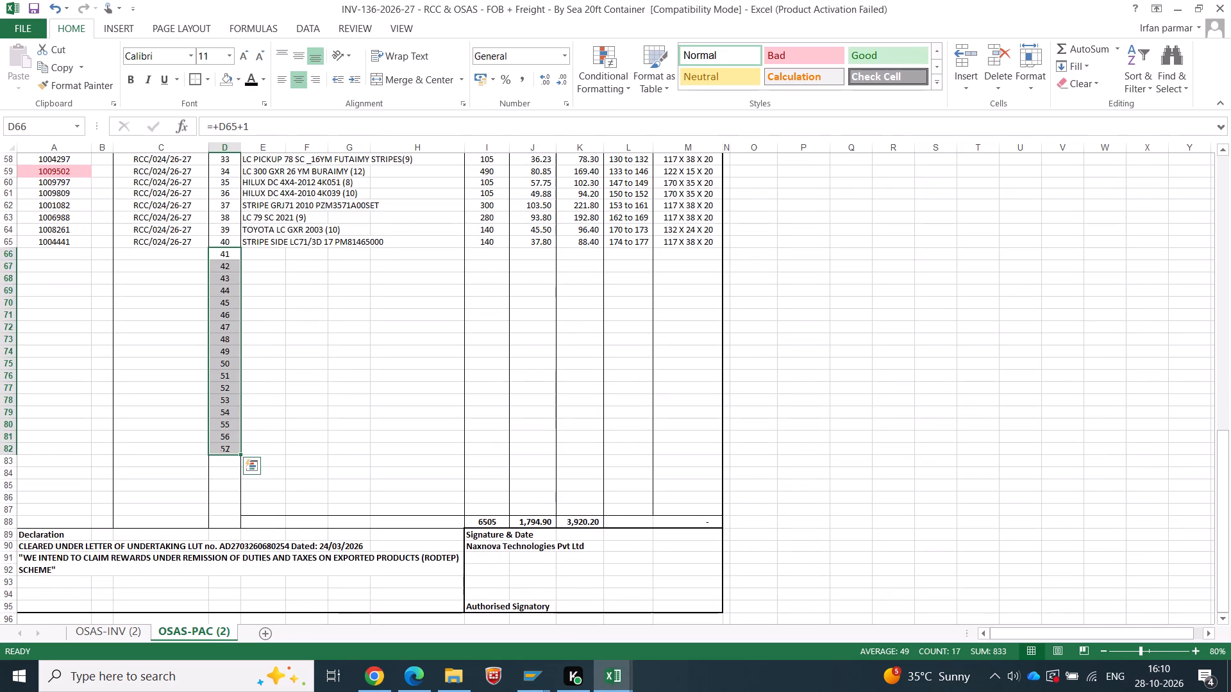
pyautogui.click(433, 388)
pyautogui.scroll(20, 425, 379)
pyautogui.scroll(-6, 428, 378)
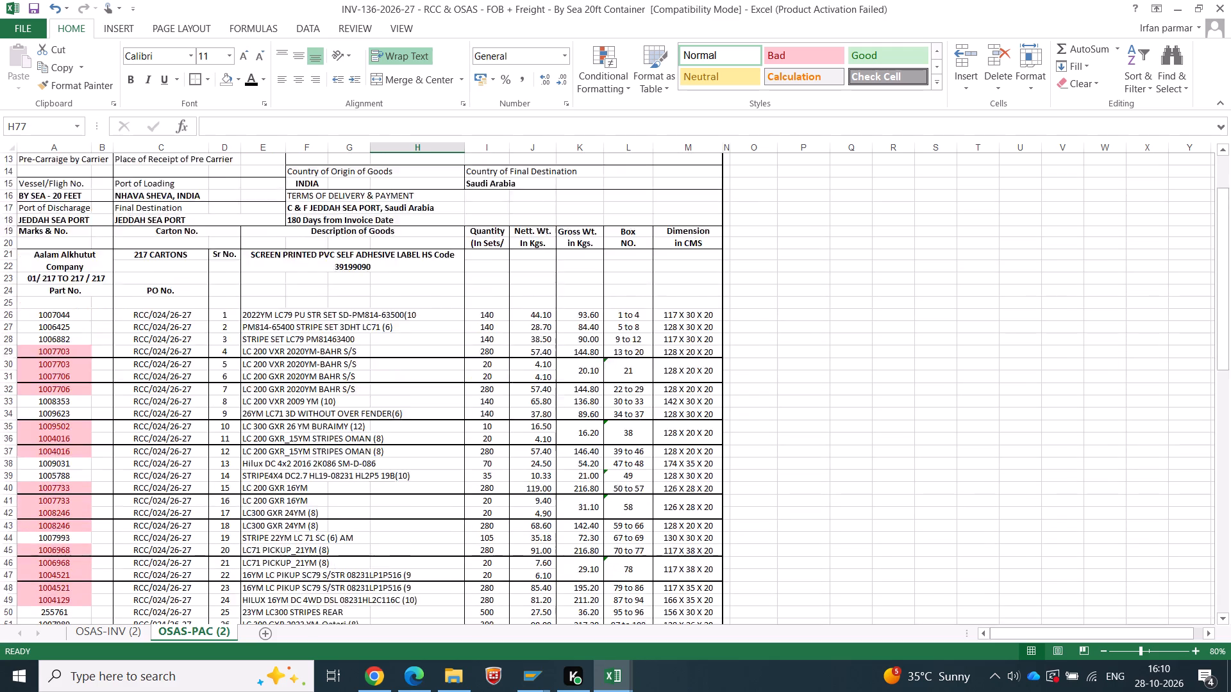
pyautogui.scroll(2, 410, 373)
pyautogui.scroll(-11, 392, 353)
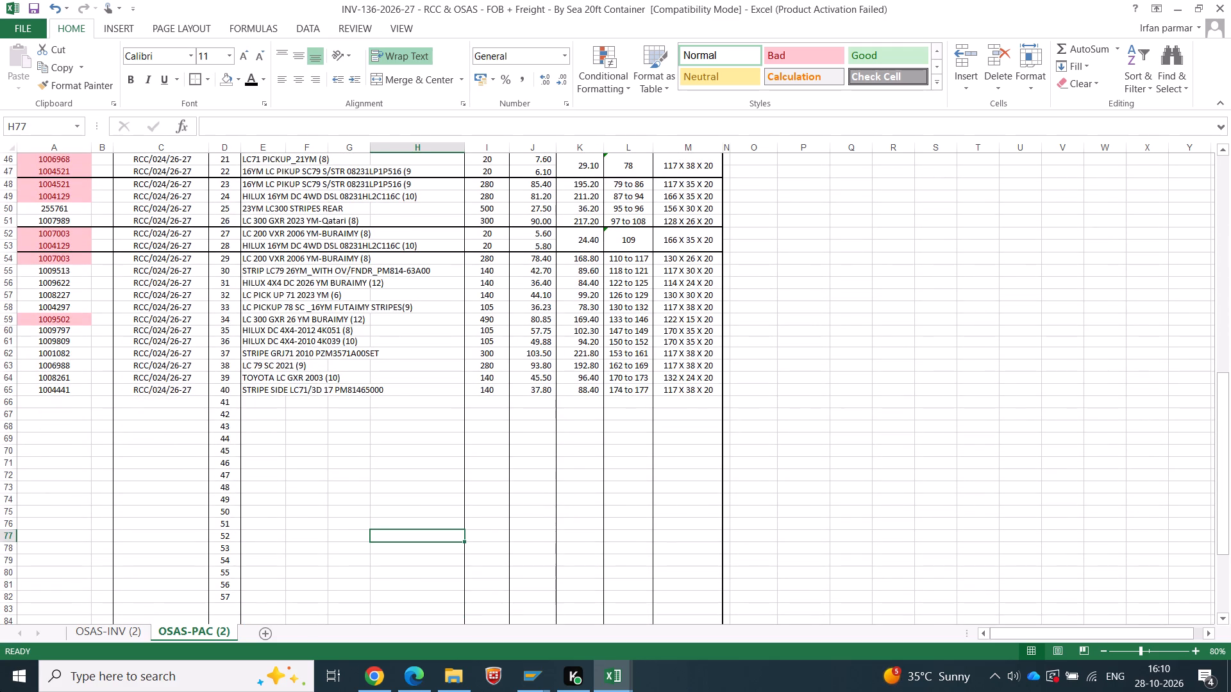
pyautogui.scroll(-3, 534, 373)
# Fill Sr No. 41 with part number 1003812 from OSAS Sheet2 and PO number RCC/024/26-27 from the row above.
pyautogui.hotkey('alt', 'Tab')
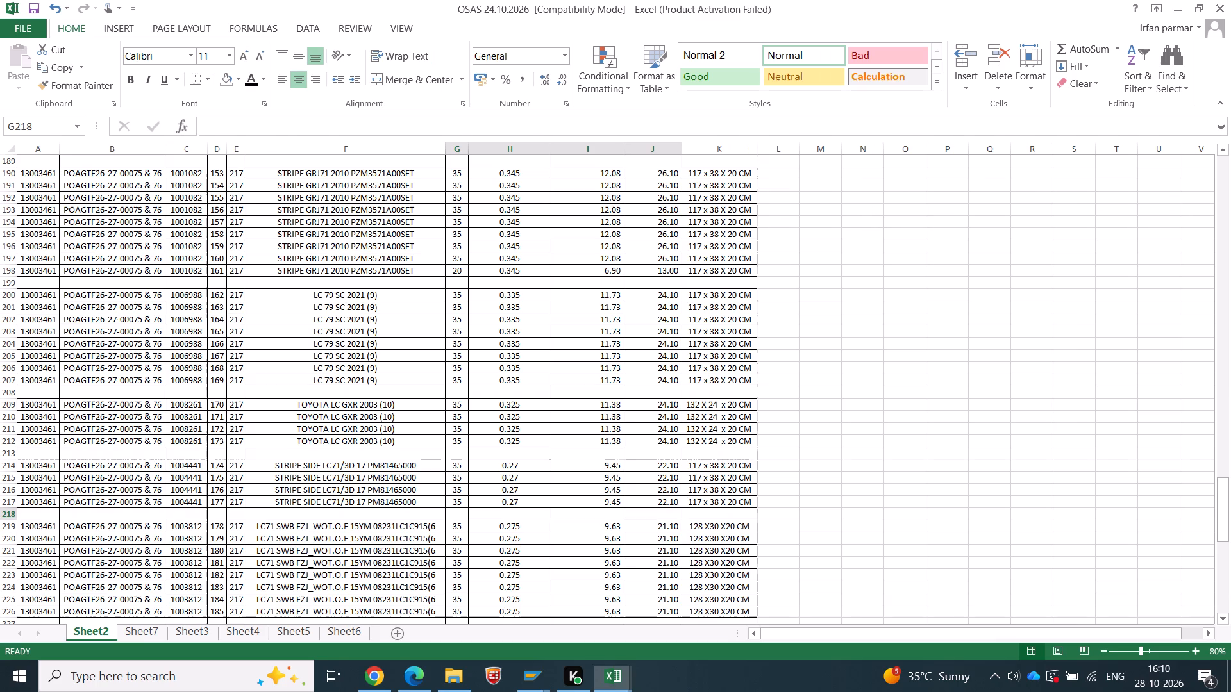
pyautogui.scroll(-3, 317, 425)
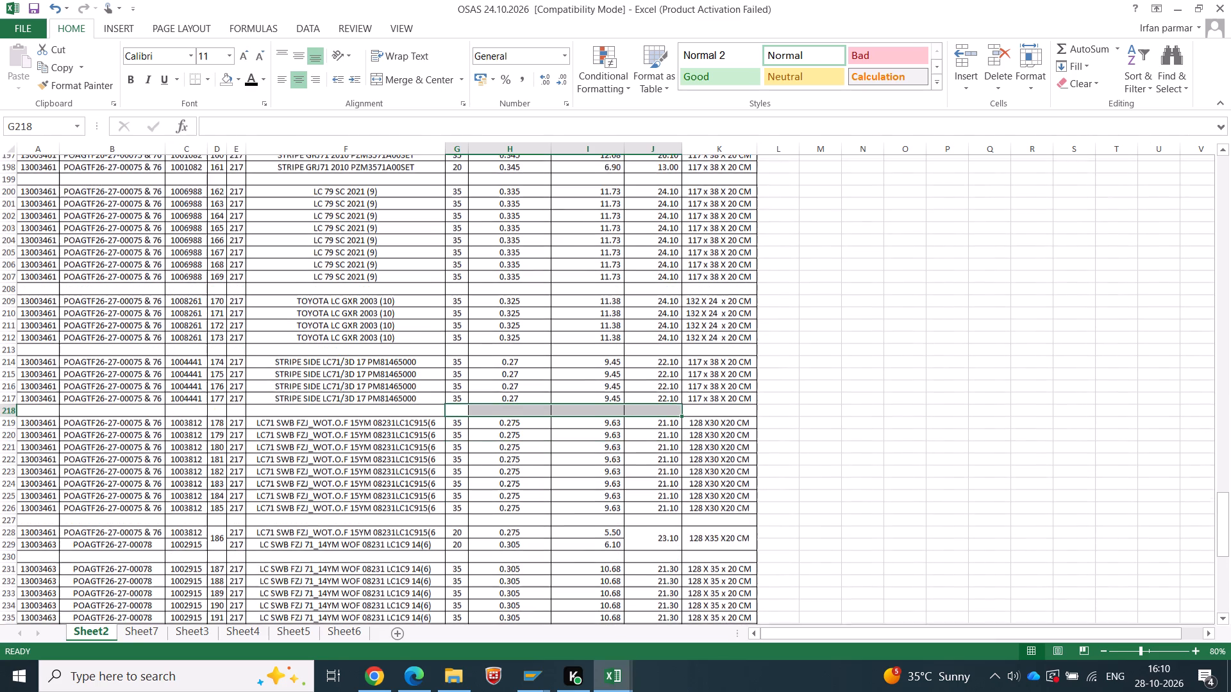
pyautogui.click(183, 417)
pyautogui.hotkey('ctrl', 'c')
pyautogui.hotkey('alt', 'Tab')
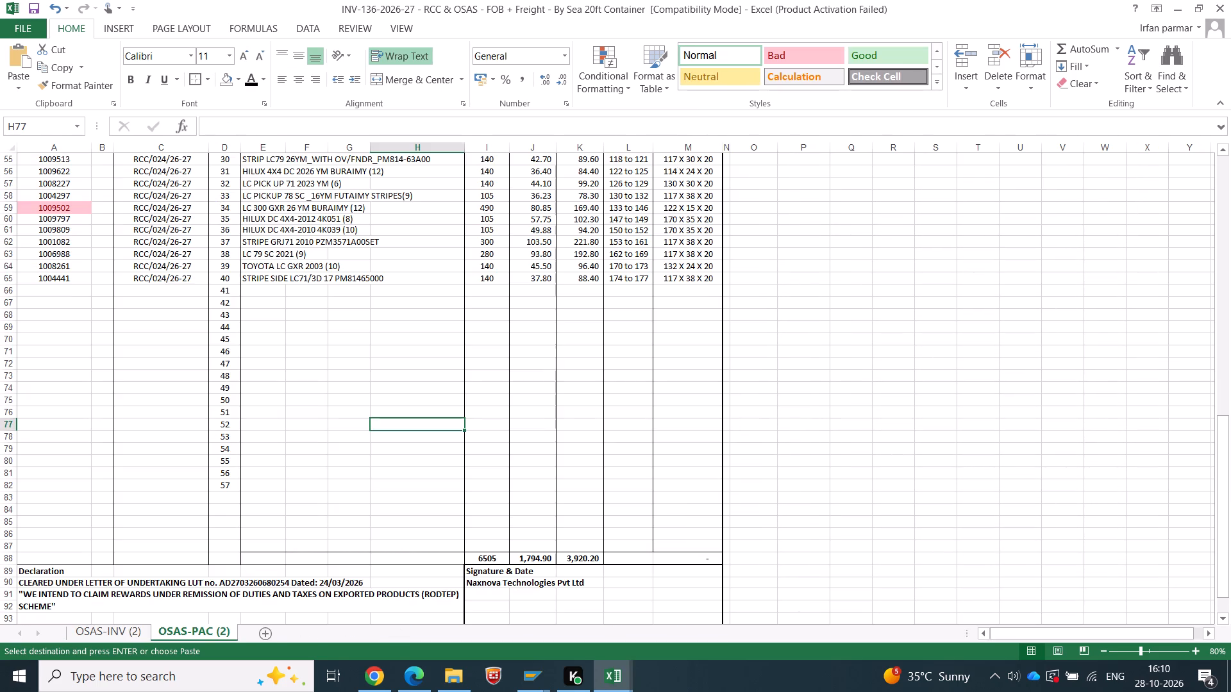
pyautogui.rightClick(66, 295)
pyautogui.click(112, 370)
pyautogui.press('Tab')
pyautogui.press('Tab')
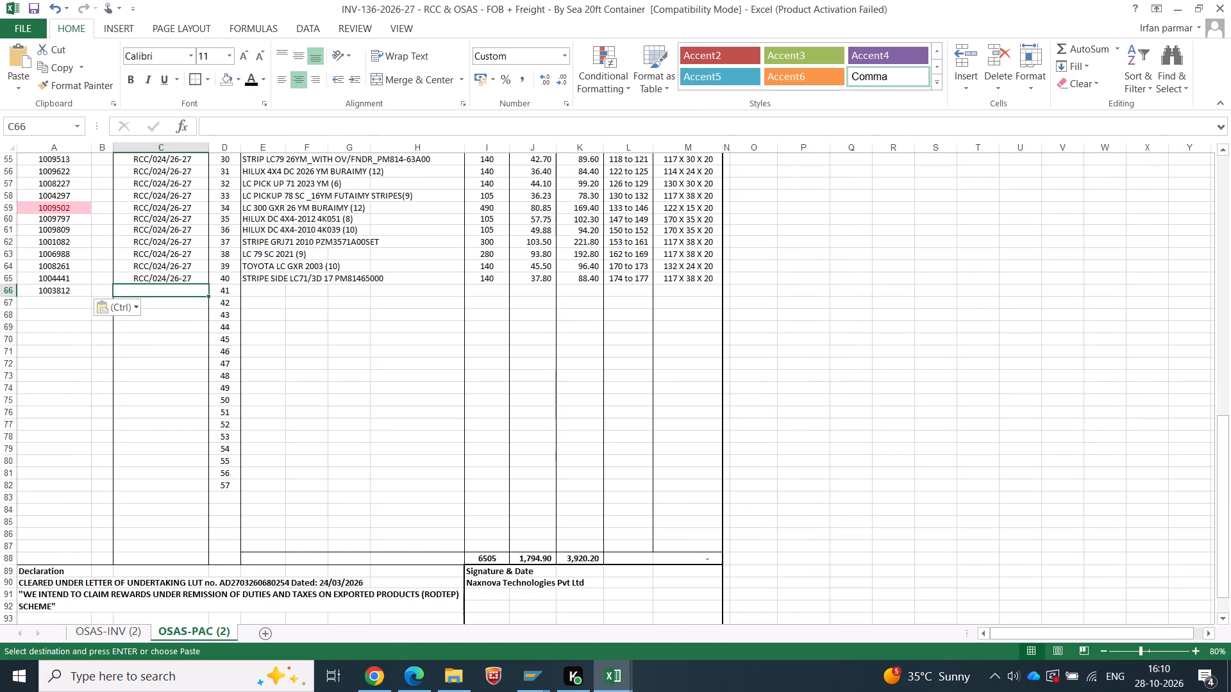
pyautogui.hotkey('ctrl', 'd')
# Copy the description LC71 SWB FZJ_WOT.O.F 15YM 08231LC1C915(6 from Sheet2 into Sr No. 41 as a value.
pyautogui.press('Tab')
pyautogui.press('Tab')
pyautogui.hotkey('alt', 'Tab')
pyautogui.press('Tab')
pyautogui.press('Tab')
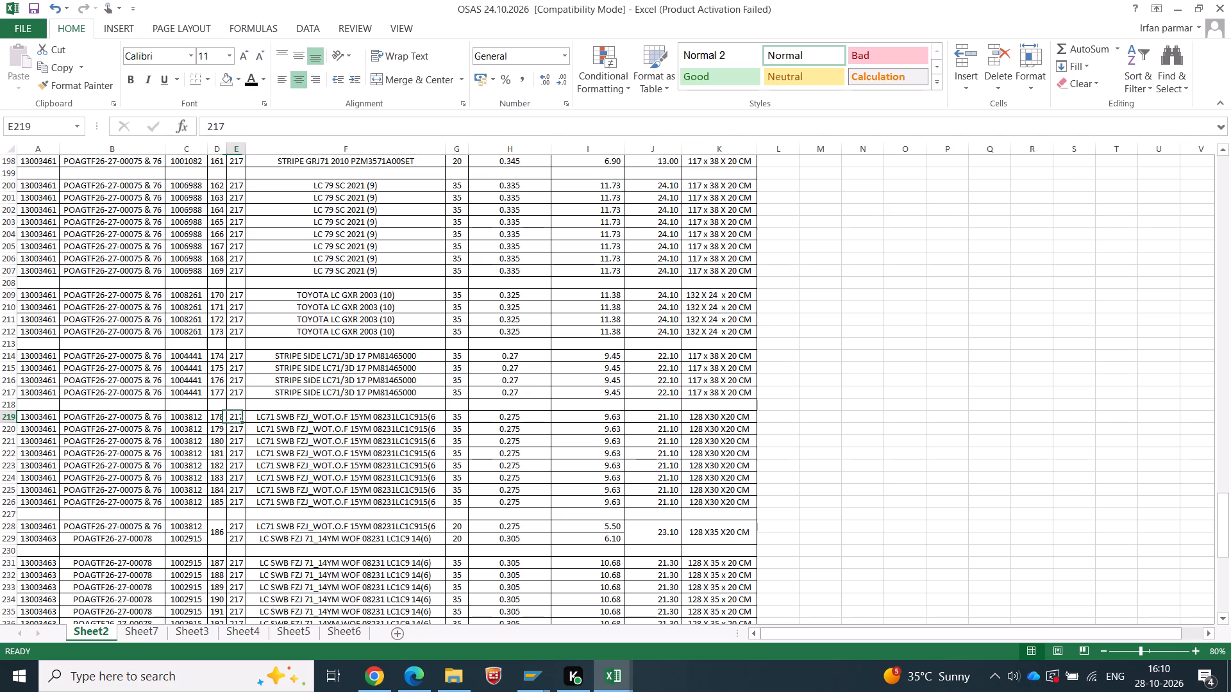
pyautogui.press('Tab')
pyautogui.hotkey('ctrl', 'c')
pyautogui.hotkey('alt', 'Tab')
pyautogui.rightClick(253, 289)
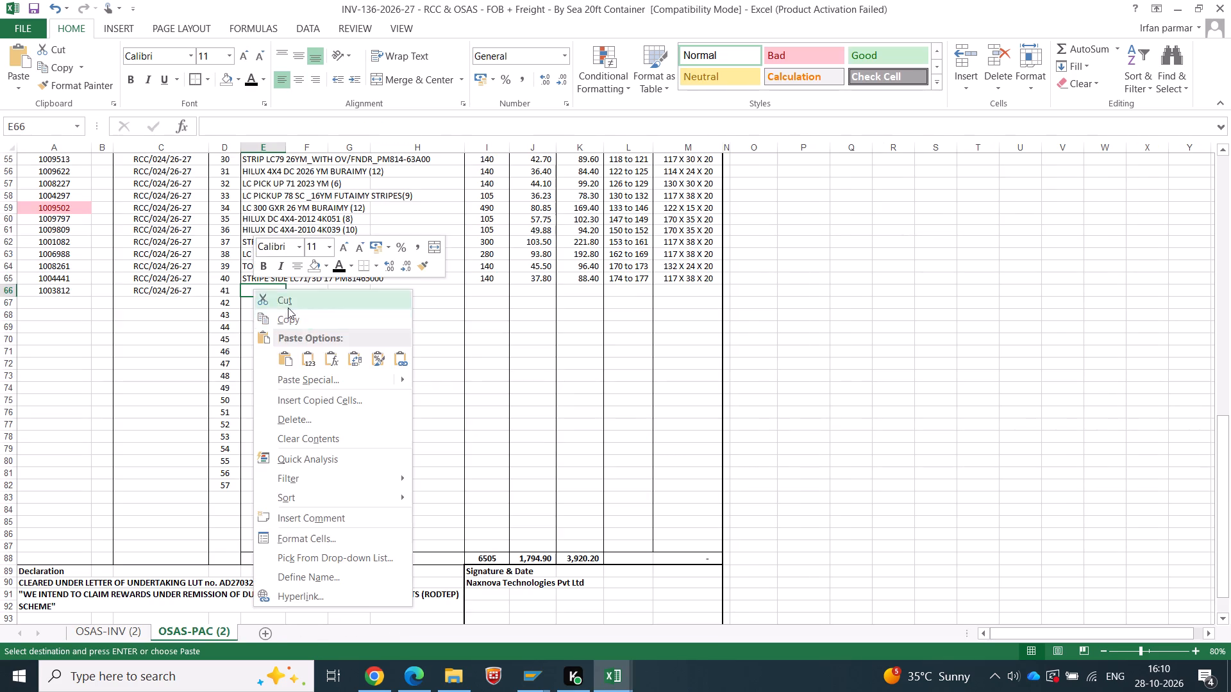
pyautogui.click(310, 354)
# Add temporary sums of quantity, net weight and gross weight beneath cartons 178–185 in OSAS Sheet2.
pyautogui.press('Tab')
pyautogui.press('Tab')
pyautogui.press('Tab')
pyautogui.press('Tab')
pyautogui.hotkey('alt', 'Tab')
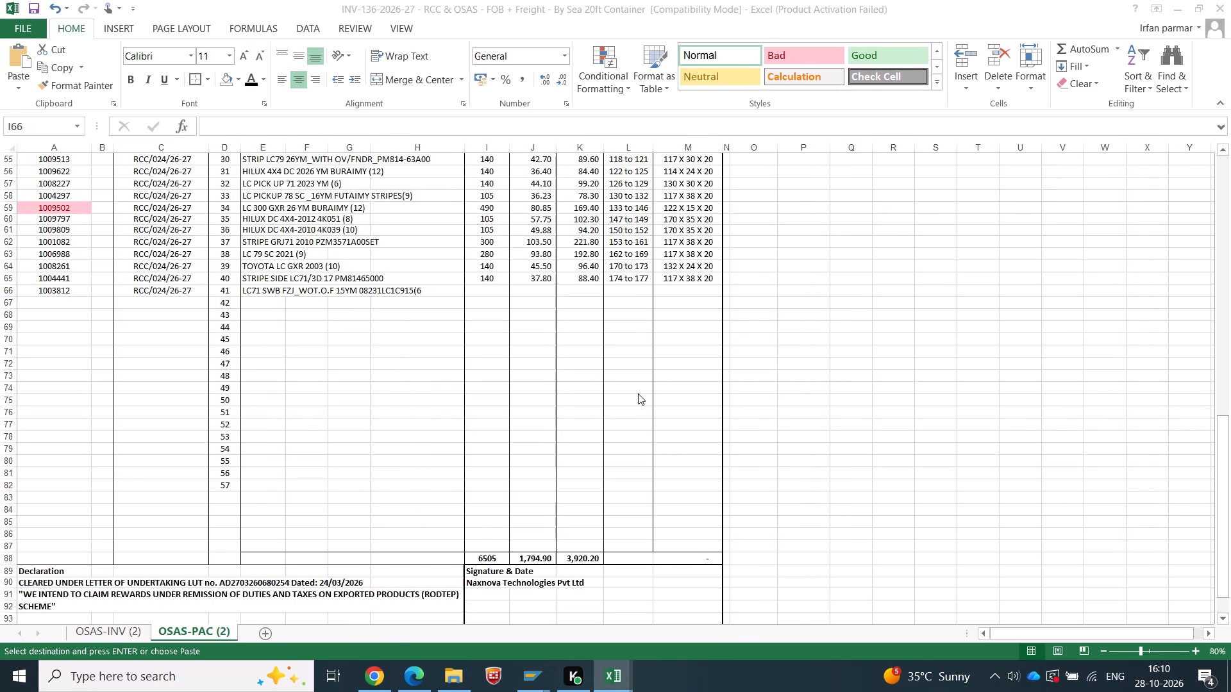
pyautogui.click(464, 508)
pyautogui.hotkey('alt', '=')
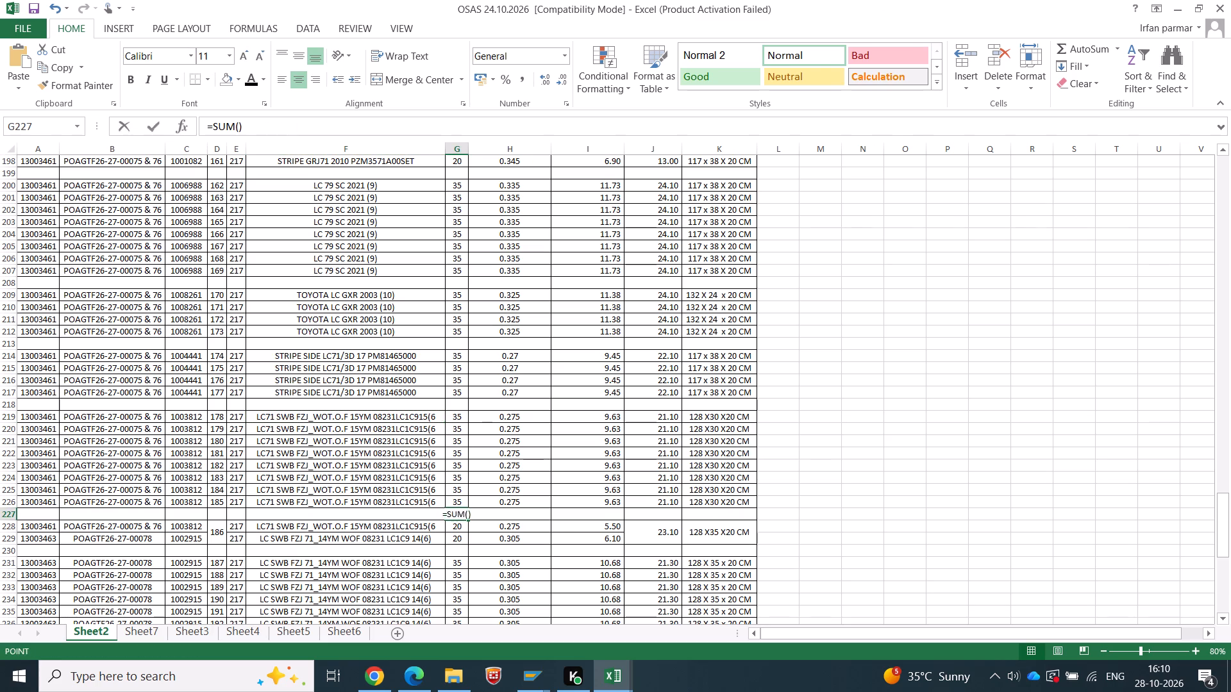
pyautogui.press('Return')
pyautogui.press('Up')
pyautogui.hotkey('ctrl', 'c')
pyautogui.press('Right')
pyautogui.press('Right')
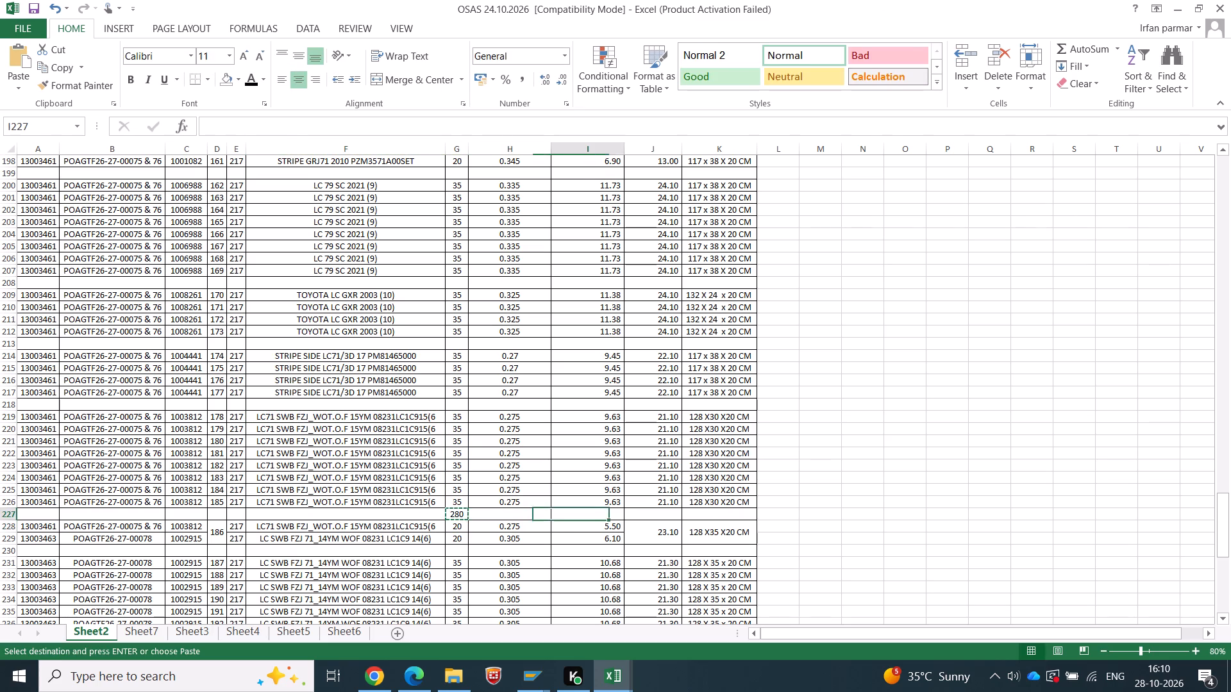
pyautogui.hotkey('shift', 'Right')
pyautogui.press('Return')
# Copy the quantity total 280 from beneath cartons 178–185 into Sr No. 41 as a value.
pyautogui.press('Left')
pyautogui.press('Left')
pyautogui.hotkey('ctrl', 'c')
pyautogui.hotkey('alt', 'Tab')
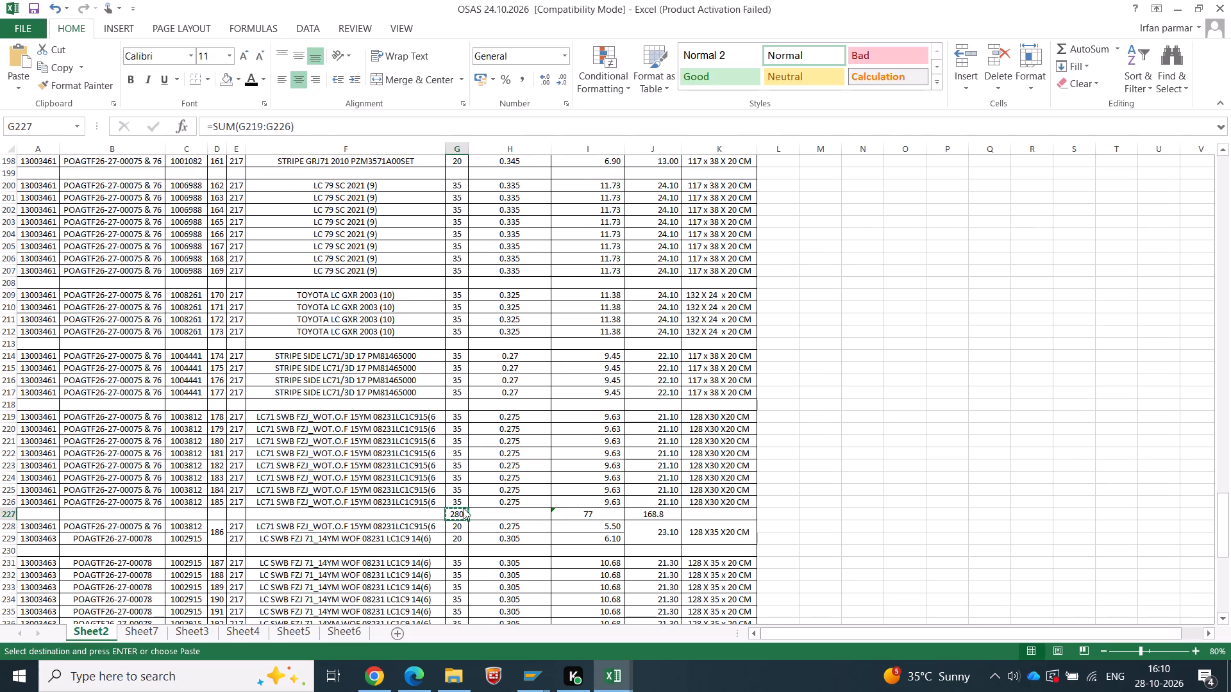
pyautogui.rightClick(496, 286)
pyautogui.rightClick(497, 291)
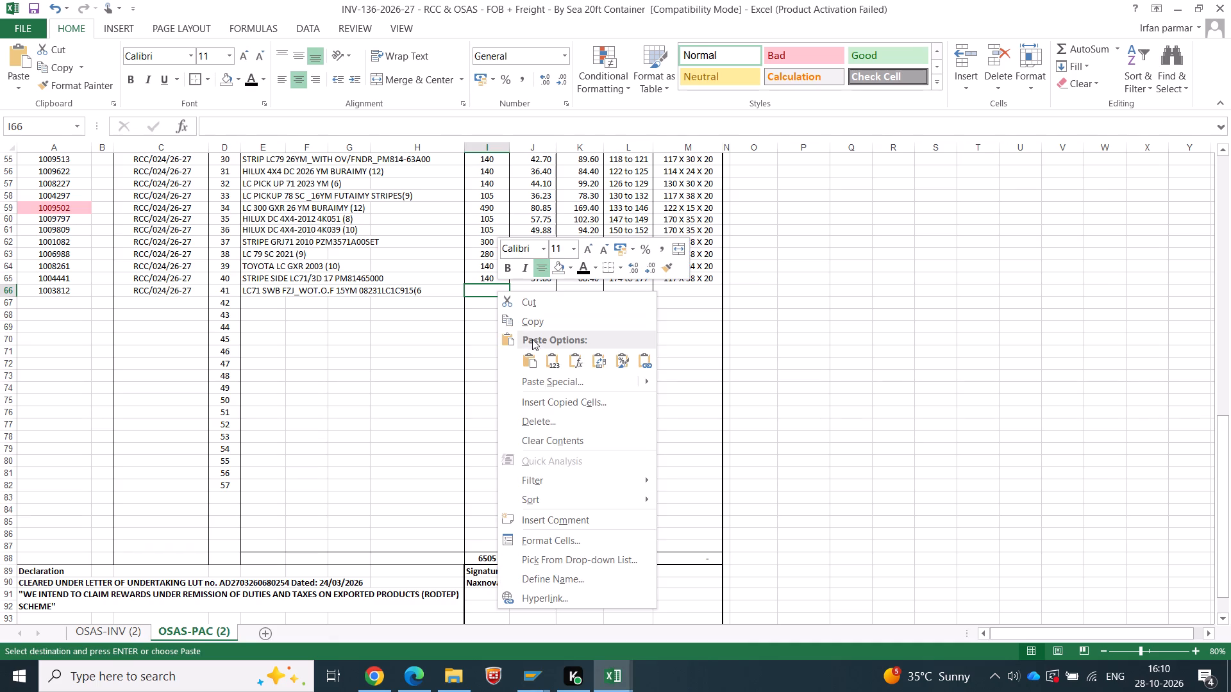
pyautogui.click(548, 356)
# Copy the net and gross weight totals 77.00 and 168.80 into Sr No. 41 as values.
pyautogui.press('Tab')
pyautogui.hotkey('alt', 'Tab')
pyautogui.press('Right')
pyautogui.press('Right')
pyautogui.hotkey('shift', 'Right')
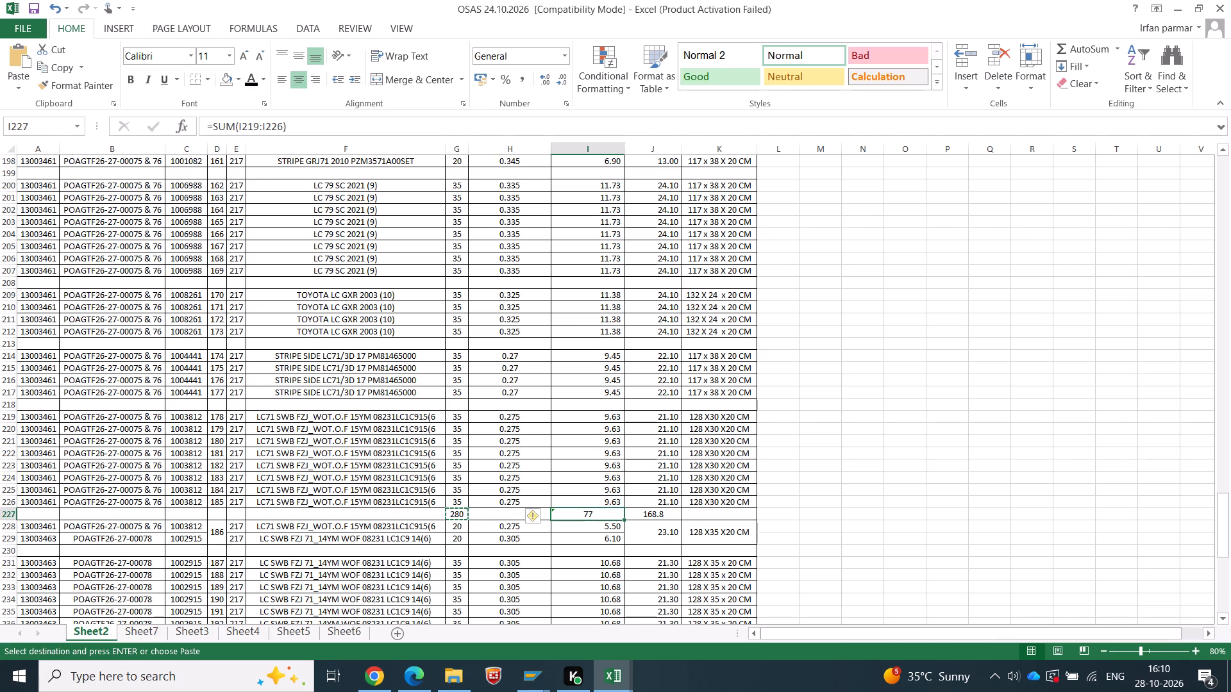
pyautogui.hotkey('ctrl', 'c')
pyautogui.hotkey('alt', 'Tab')
pyautogui.rightClick(537, 291)
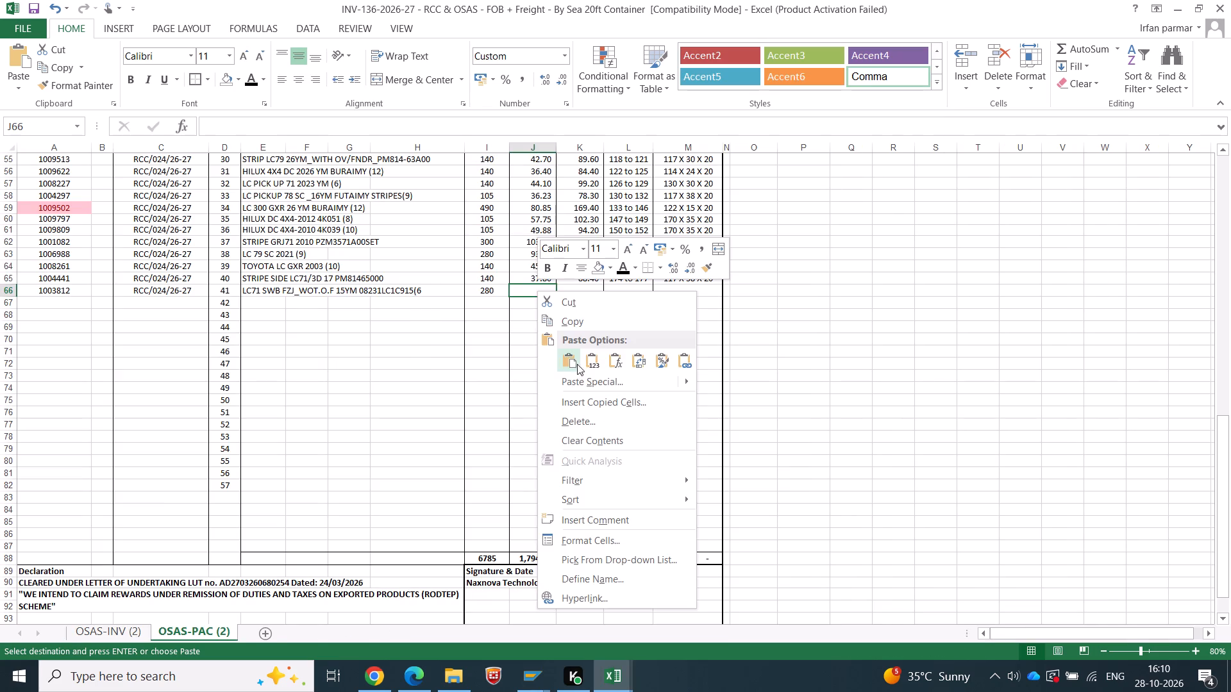
pyautogui.click(585, 356)
pyautogui.write('00')
pyautogui.press('Escape')
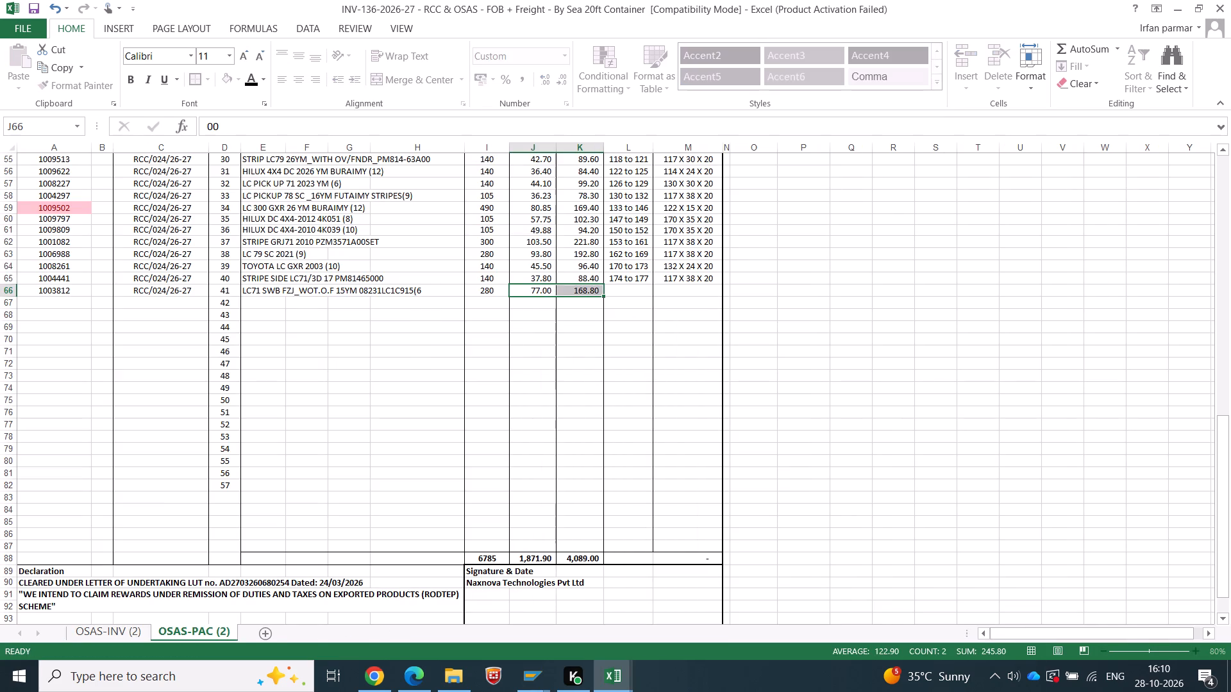
# Enter the carton range 178 to 185 for Sr No. 41.
pyautogui.press('Right')
pyautogui.press('Right')
pyautogui.hotkey('alt', 'Tab')
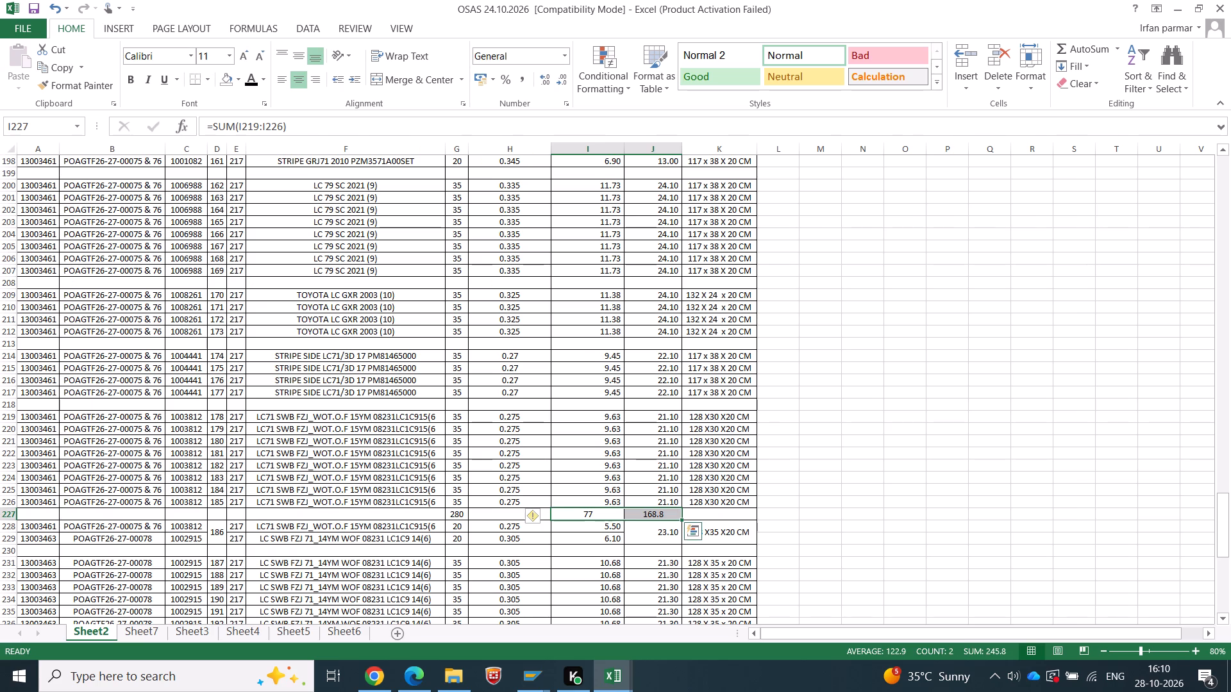
pyautogui.hotkey('alt', 'Tab')
pyautogui.write('178 to 185')
pyautogui.press('Tab')
# Copy the carton dimension into Sr No. 41 as a value and tidy it to 128 X 30 X 20.
pyautogui.hotkey('alt', 'Tab')
pyautogui.click(695, 477)
pyautogui.hotkey('ctrl', 'c')
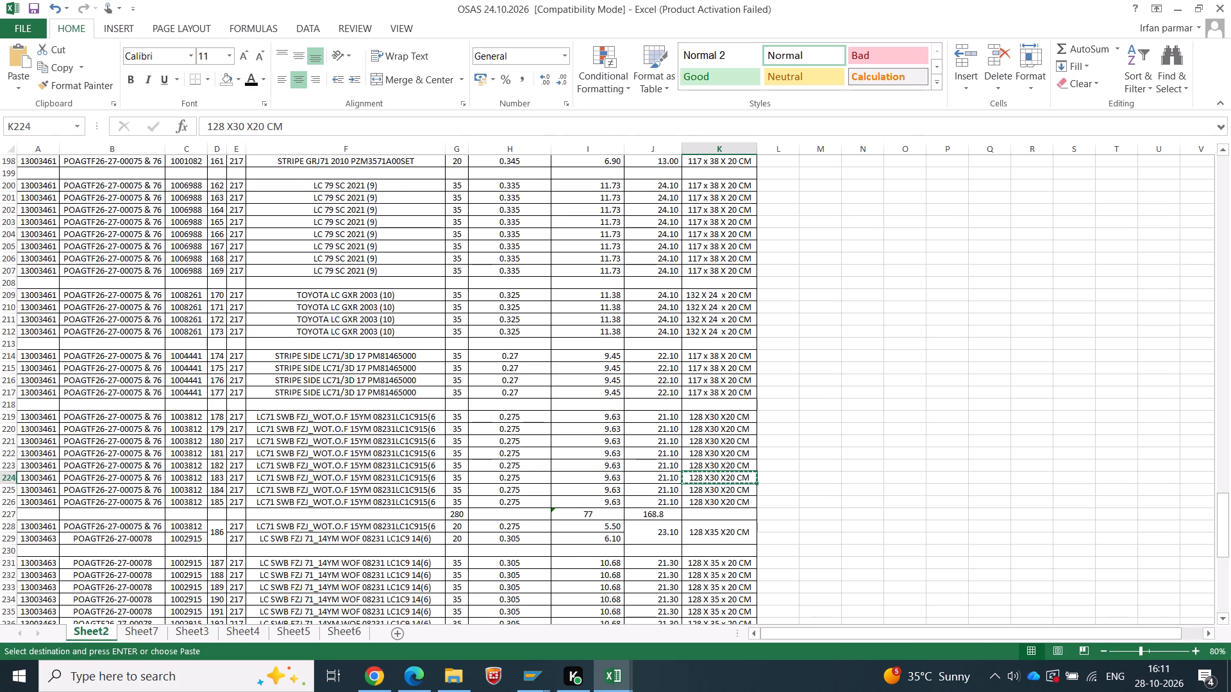
pyautogui.hotkey('alt', 'Tab')
pyautogui.rightClick(674, 295)
pyautogui.rightClick(678, 291)
pyautogui.click(732, 356)
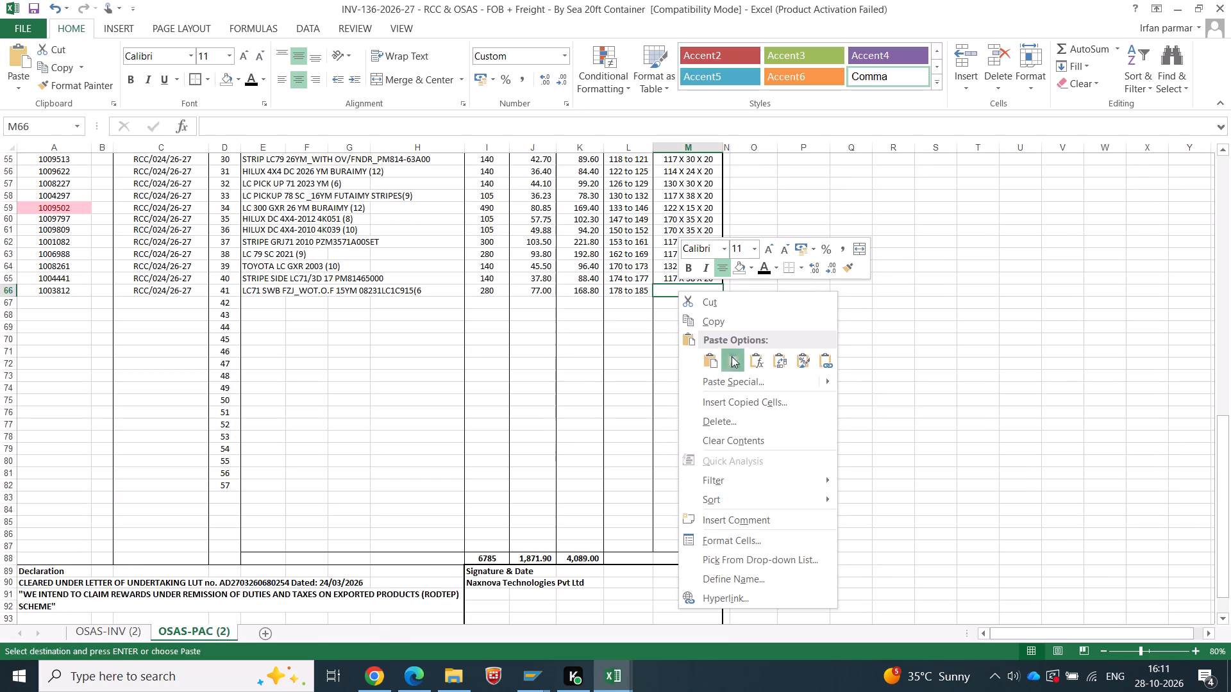
pyautogui.moveTo(262, 126); pyautogui.dragTo(356, 128)
pyautogui.press('BackSpace')
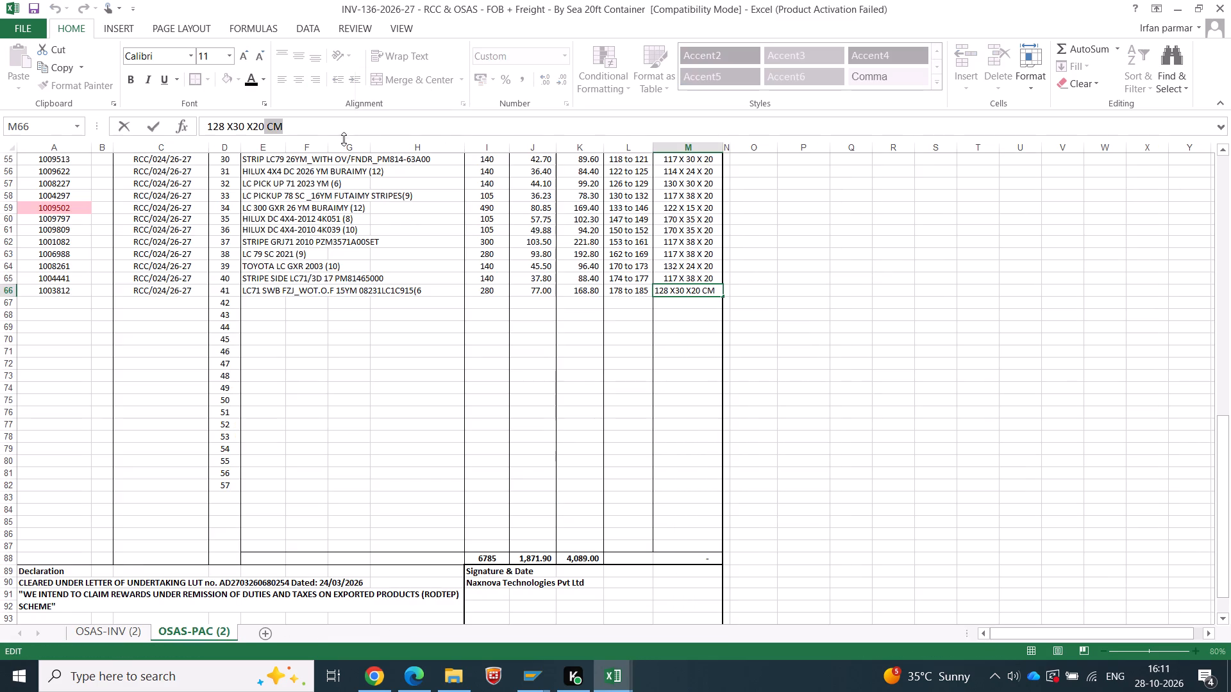
pyautogui.click(253, 125)
pyautogui.press('space')
pyautogui.click(234, 125)
pyautogui.press('space')
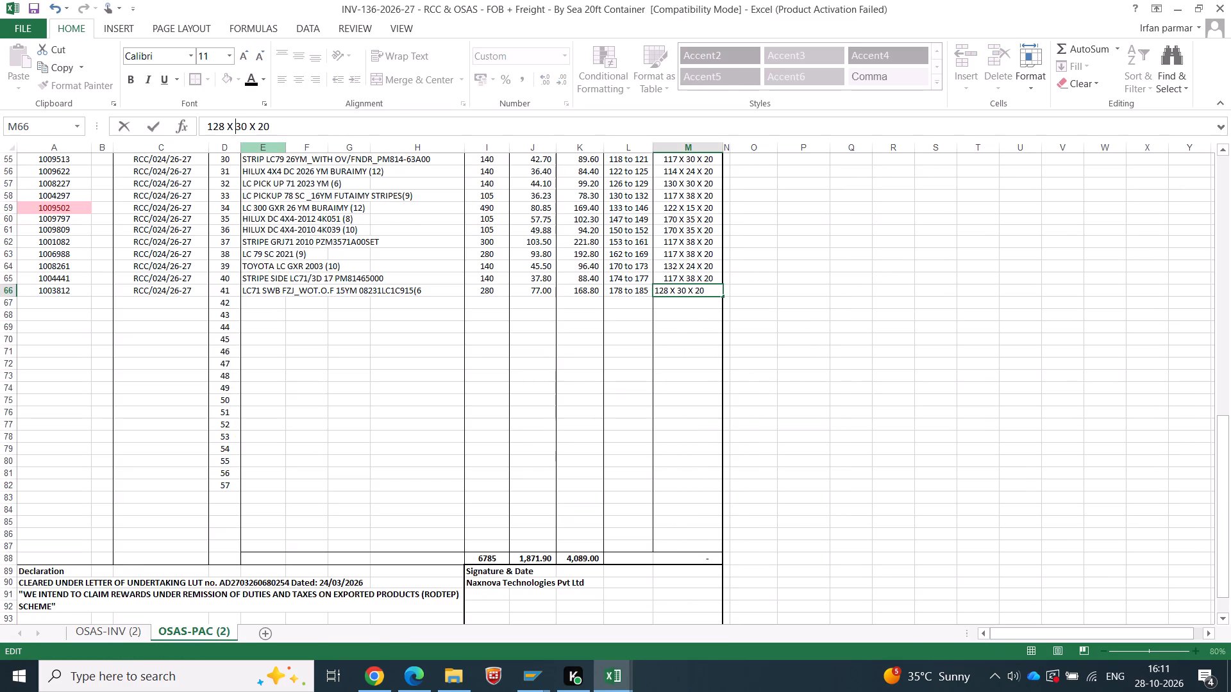
pyautogui.click(492, 443)
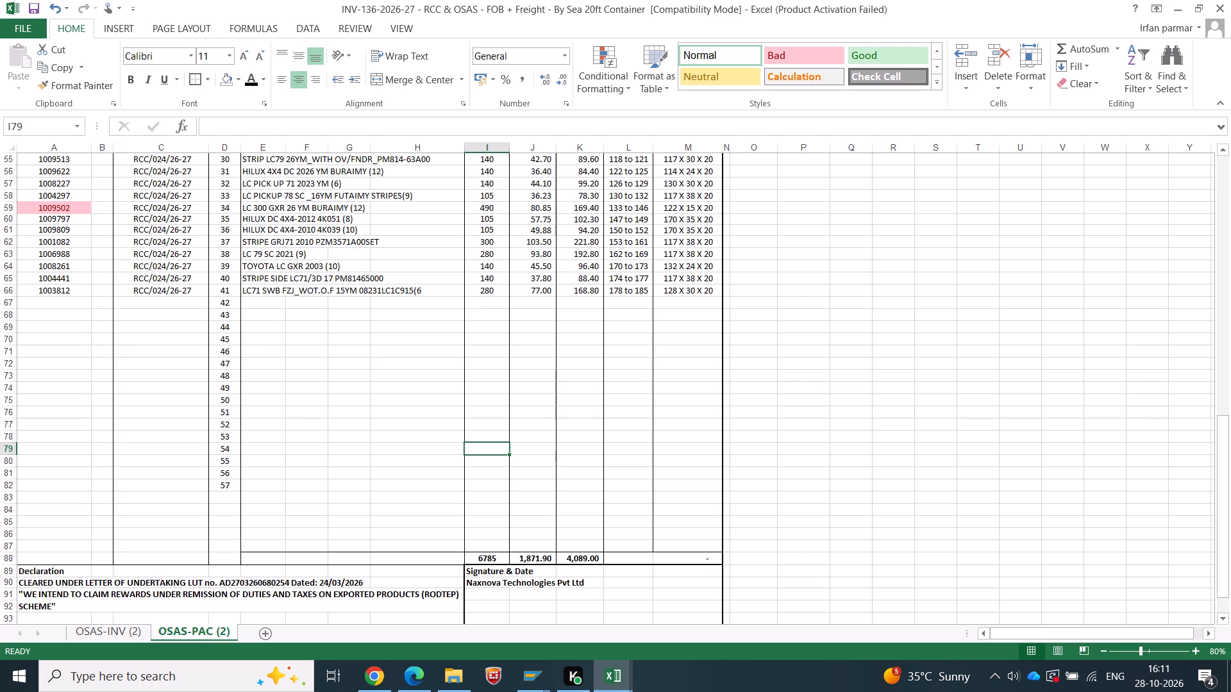
# Clear the temporary totals beneath cartons 178–185 in OSAS Sheet2.
pyautogui.hotkey('alt', 'Tab')
pyautogui.scroll(-1, 743, 509)
pyautogui.moveTo(701, 477); pyautogui.dragTo(674, 476)
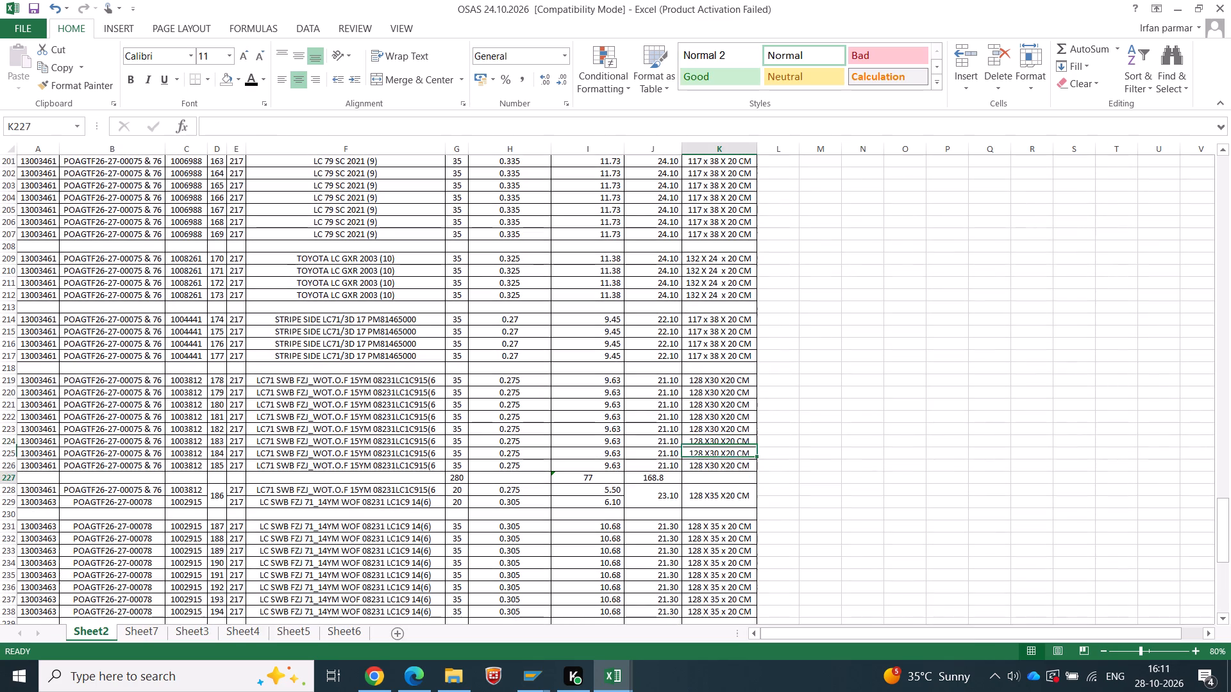
pyautogui.moveTo(674, 476); pyautogui.dragTo(451, 477)
pyautogui.press('Delete')
# Fill Sr Nos. 42 and 43 with carton 186's part numbers 1003812 and 1002915 and PO number RCC/024/26-27.
pyautogui.moveTo(188, 491); pyautogui.dragTo(190, 500)
pyautogui.hotkey('ctrl', 'c')
pyautogui.hotkey('alt', 'Tab')
pyautogui.rightClick(57, 302)
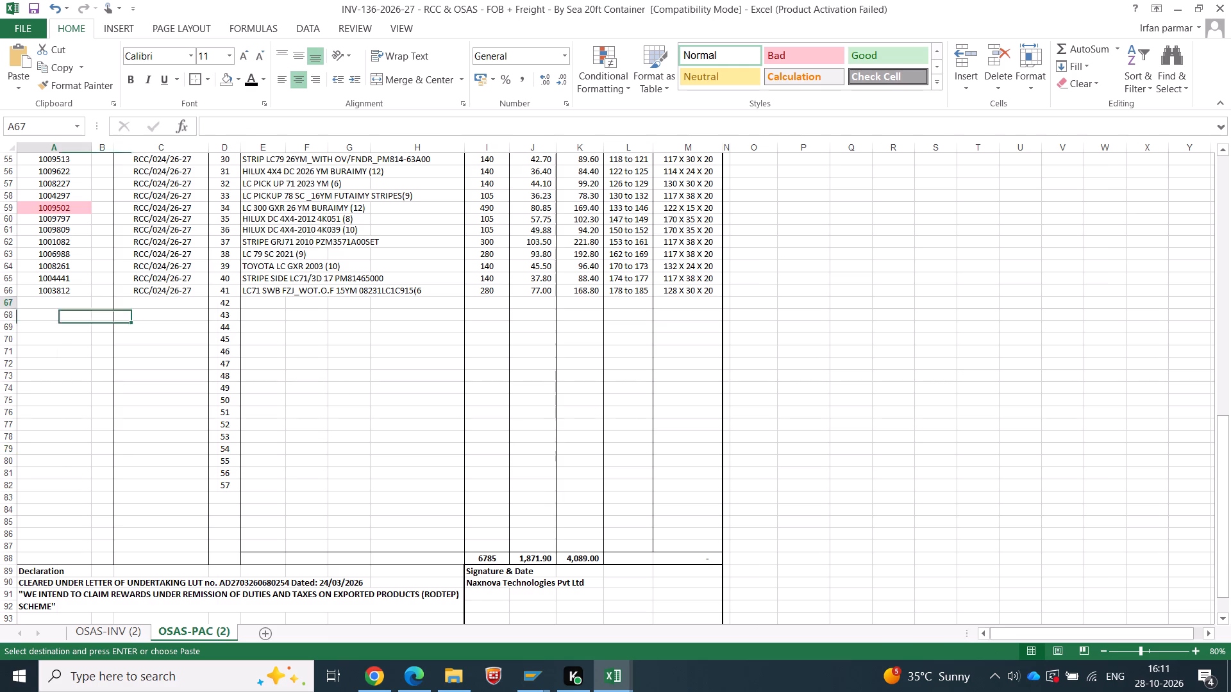
pyautogui.click(107, 374)
pyautogui.hotkey('alt', 'Tab')
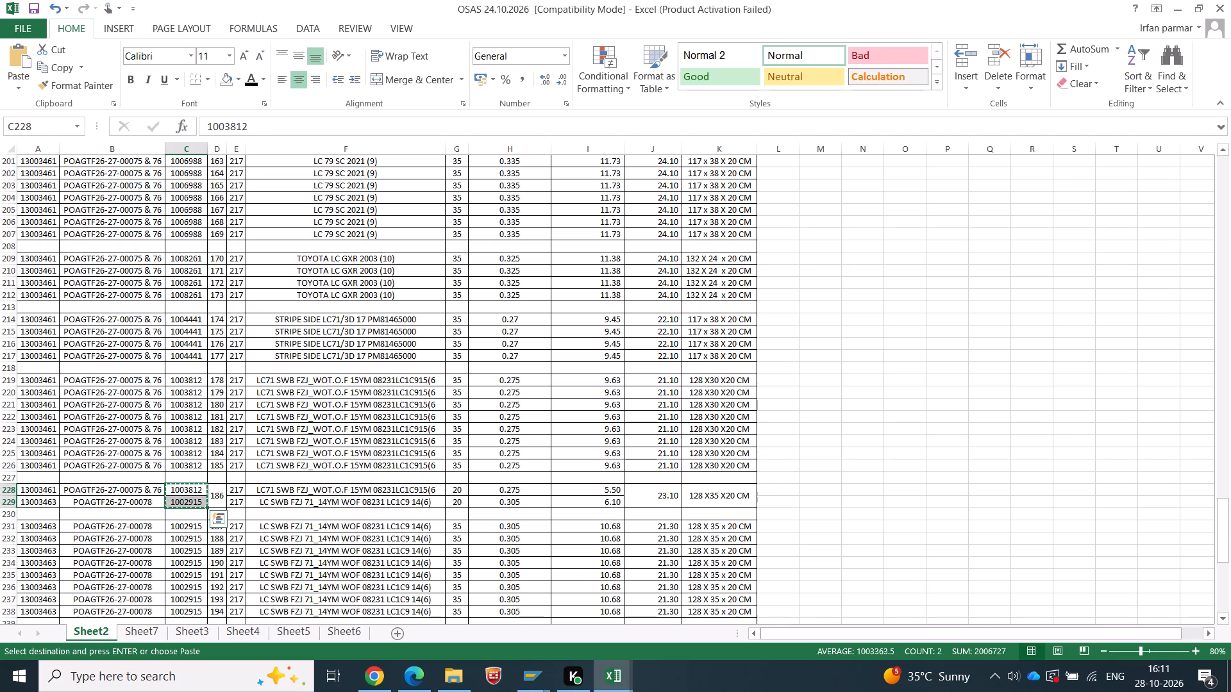
pyautogui.hotkey('alt', 'Tab')
pyautogui.moveTo(139, 287); pyautogui.dragTo(139, 313)
pyautogui.hotkey('ctrl', 'd')
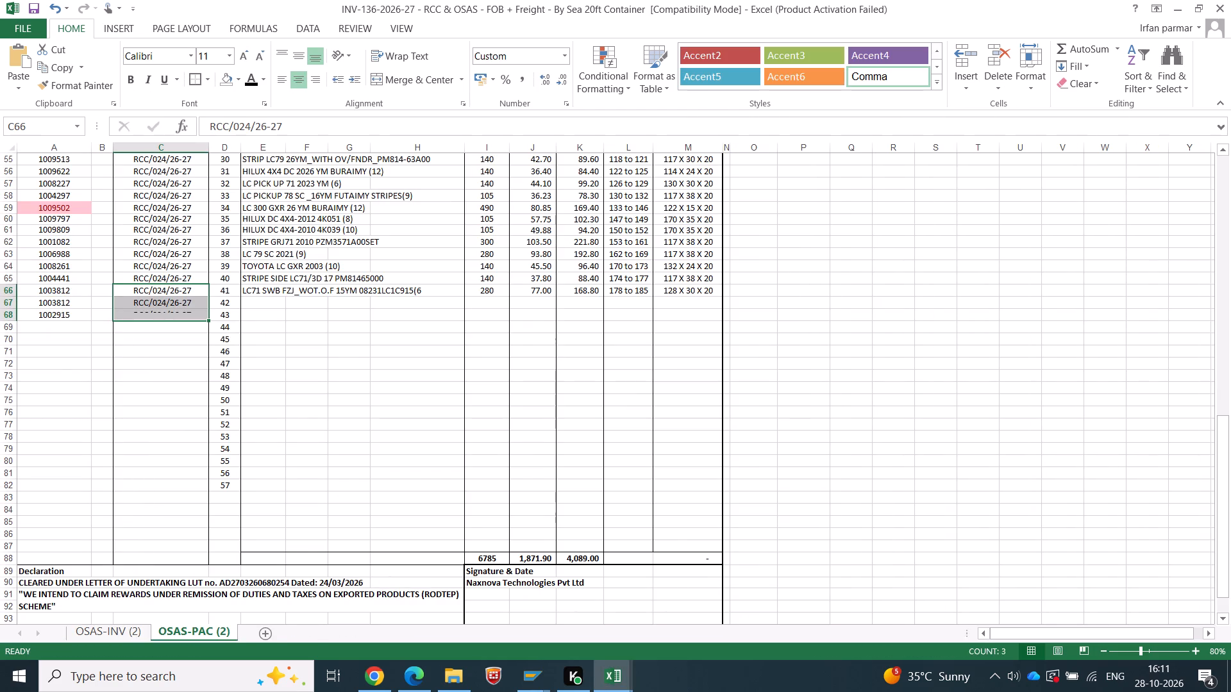
# Copy carton 186's two item descriptions from Sheet2 into Sr Nos. 42 and 43 as values.
pyautogui.hotkey('alt', 'Tab')
pyautogui.moveTo(311, 486); pyautogui.dragTo(311, 504)
pyautogui.hotkey('ctrl', 'c')
pyautogui.hotkey('alt', 'Tab')
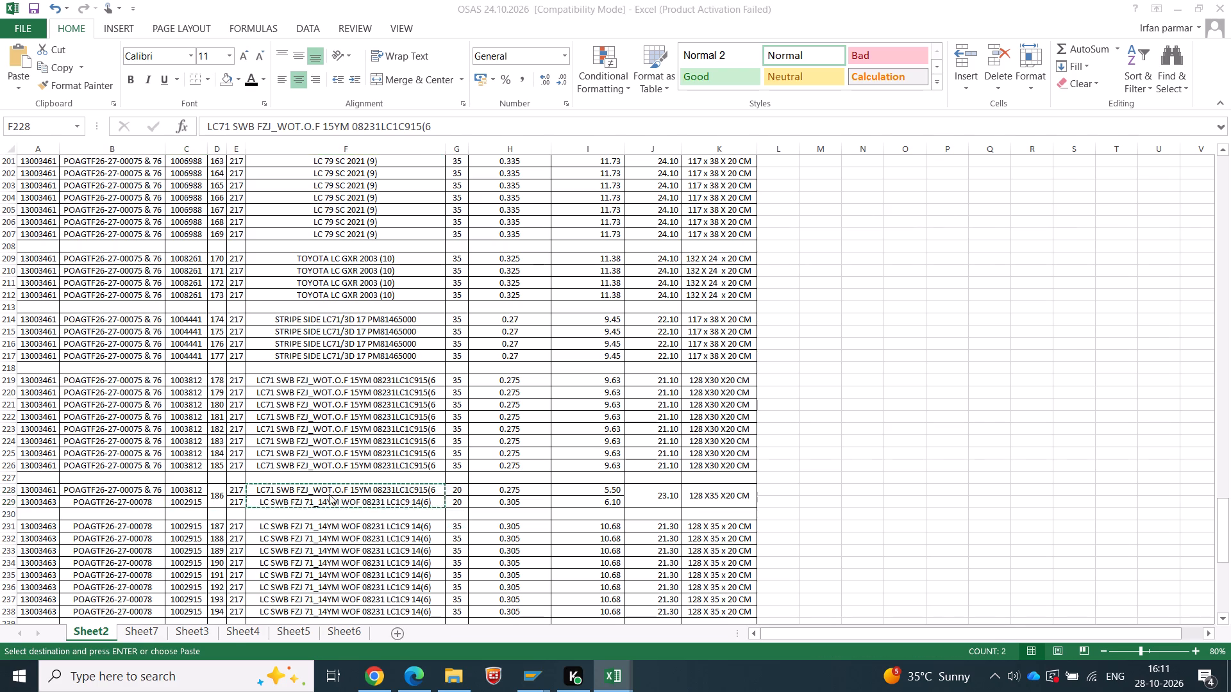
pyautogui.rightClick(253, 308)
pyautogui.click(309, 376)
# Copy carton 186's quantities, 20 and 20, into Sr Nos. 42 and 43 as values.
pyautogui.hotkey('alt', 'Tab')
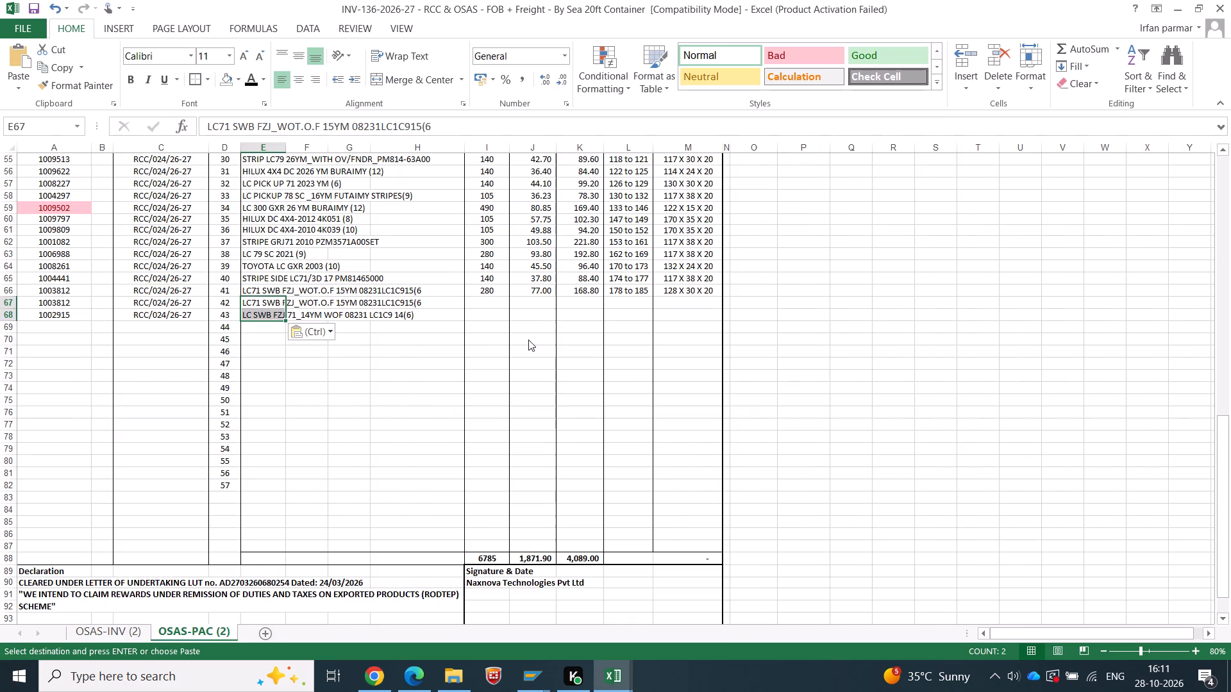
pyautogui.moveTo(463, 484); pyautogui.dragTo(464, 505)
pyautogui.hotkey('ctrl', 'c')
pyautogui.hotkey('alt', 'Tab')
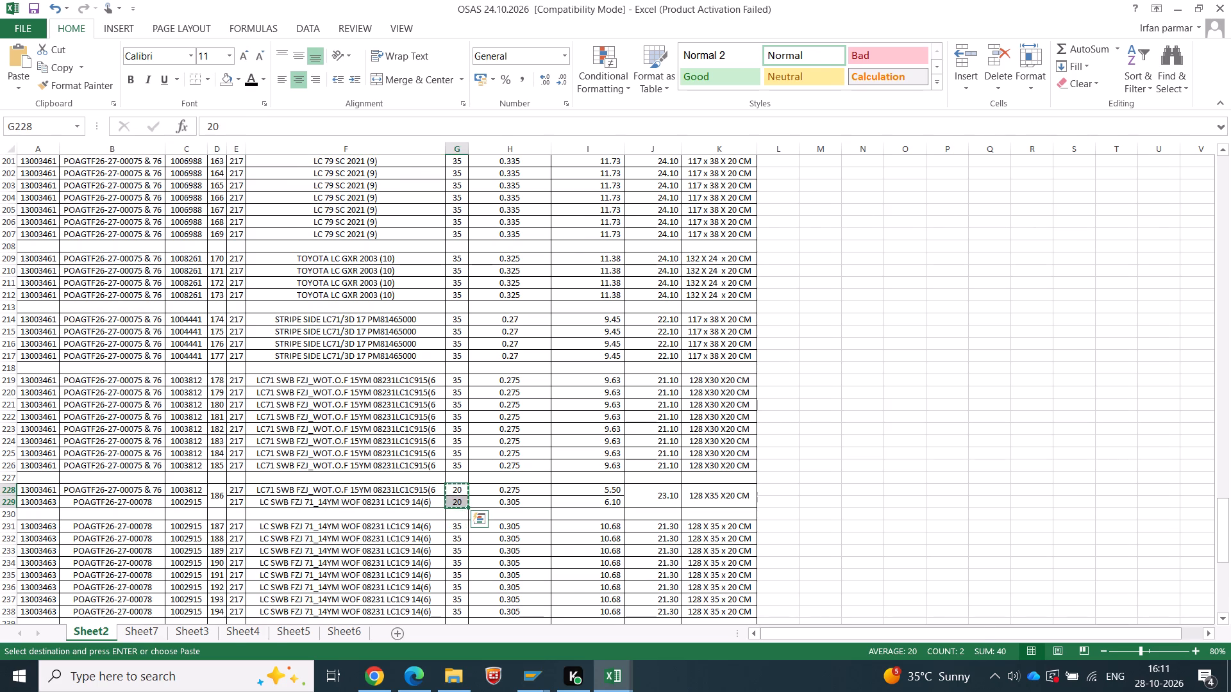
pyautogui.rightClick(490, 291)
pyautogui.rightClick(480, 304)
pyautogui.click(526, 373)
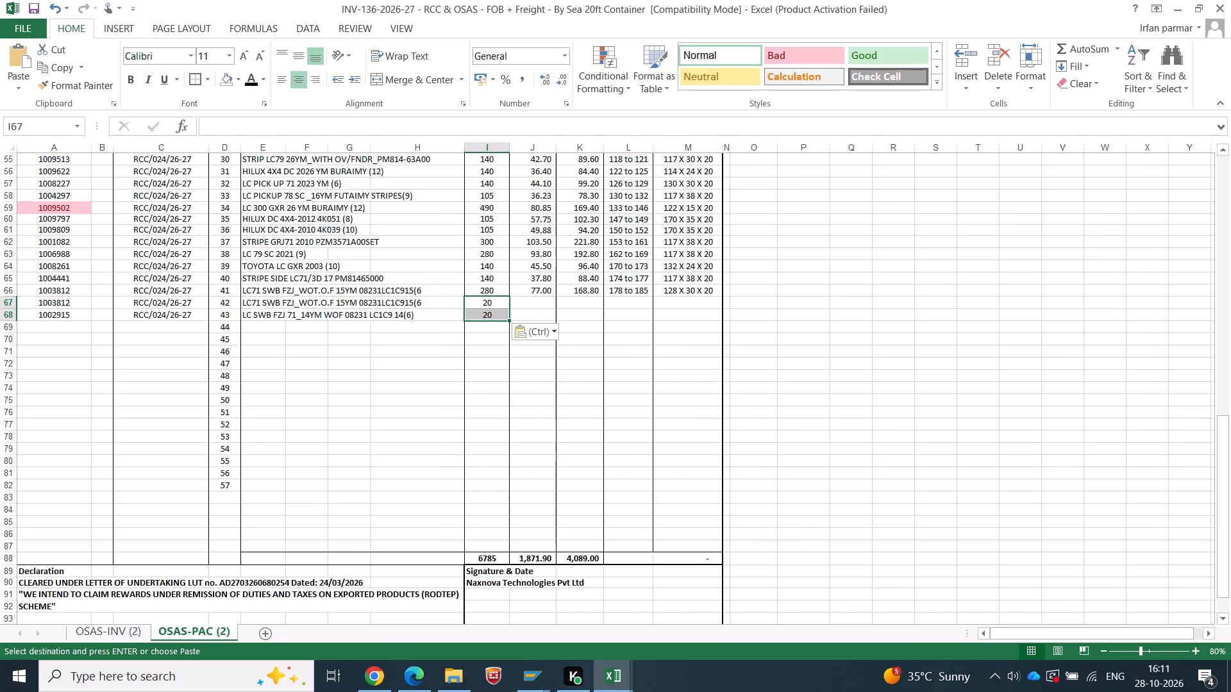
# Copy carton 186's net weights 5.50 and 6.10 into Sr Nos. 42 and 43 as values.
pyautogui.hotkey('alt', 'Tab')
pyautogui.moveTo(609, 492); pyautogui.dragTo(610, 504)
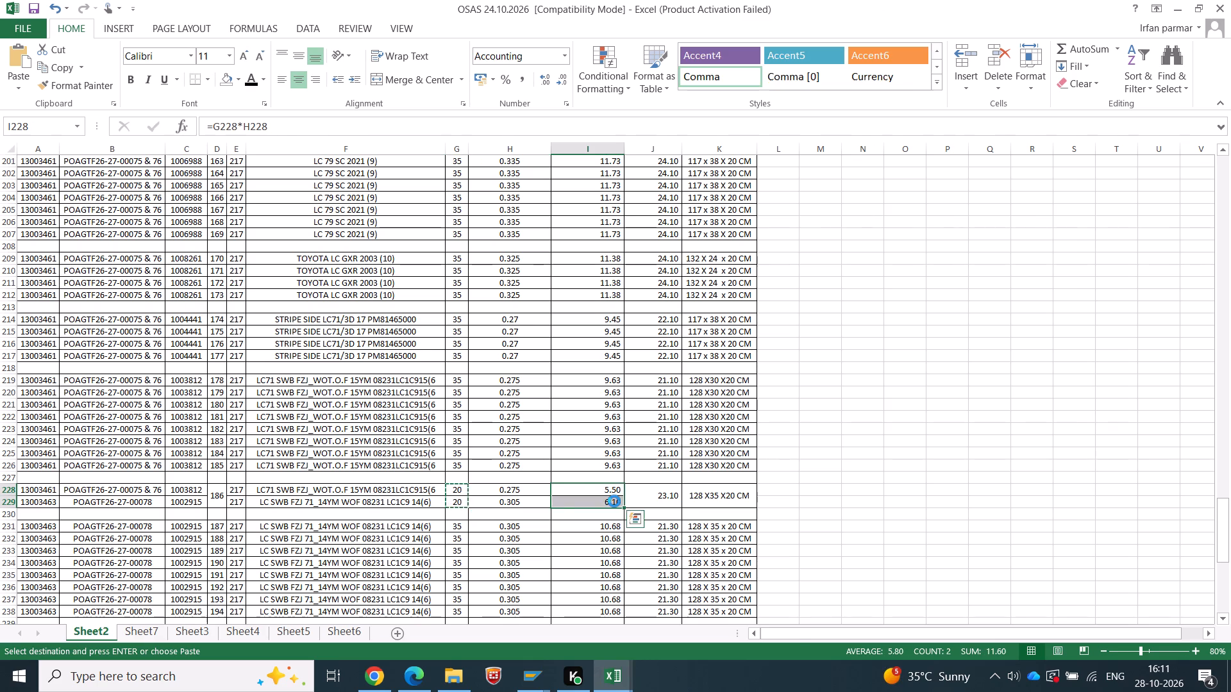
pyautogui.hotkey('ctrl', 'c')
pyautogui.hotkey('alt', 'Tab')
pyautogui.hotkey('alt', 'Tab')
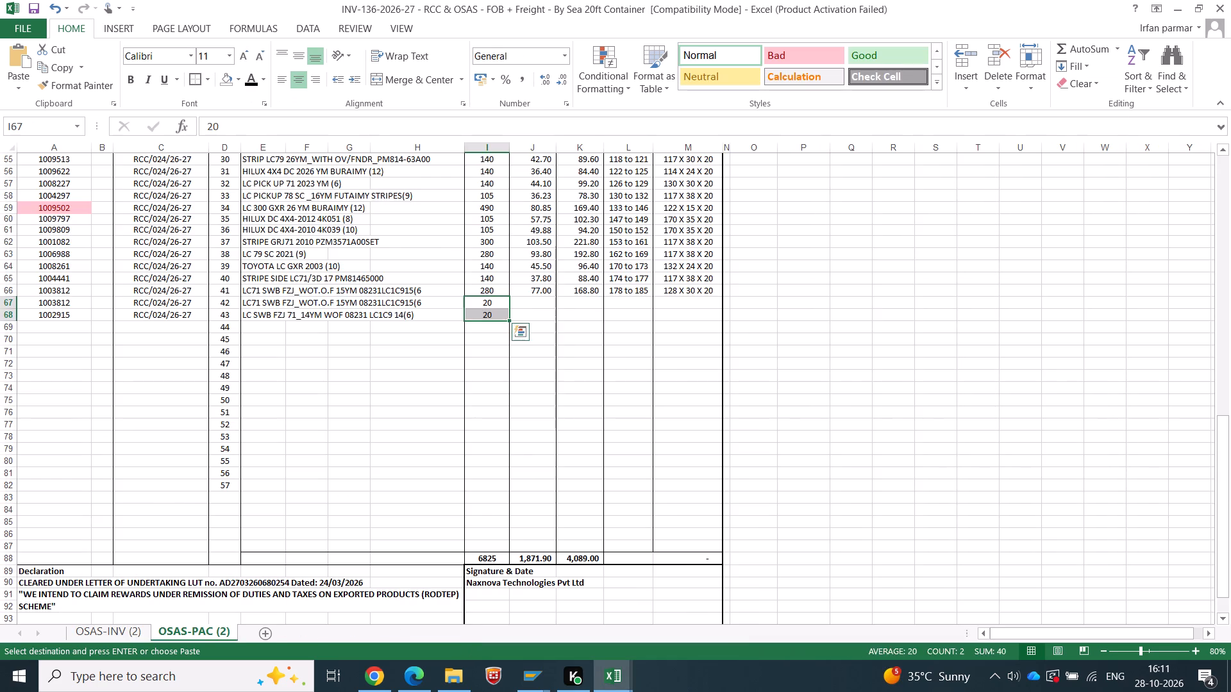
pyautogui.rightClick(521, 311)
pyautogui.rightClick(526, 303)
pyautogui.click(574, 378)
# Copy carton 109's merged gross weight, box number and dimension cells onto Sr Nos. 42–43 and clear their contents.
pyautogui.scroll(5, 585, 355)
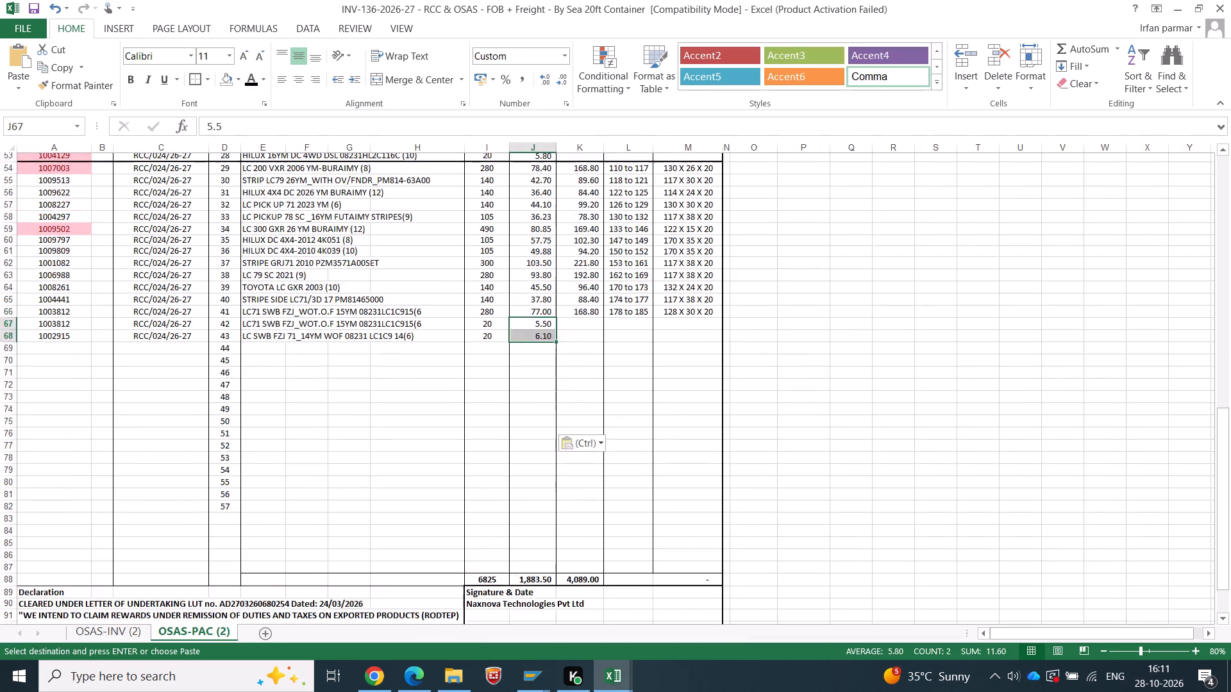
pyautogui.moveTo(578, 315); pyautogui.dragTo(675, 312)
pyautogui.hotkey('ctrl', 'c')
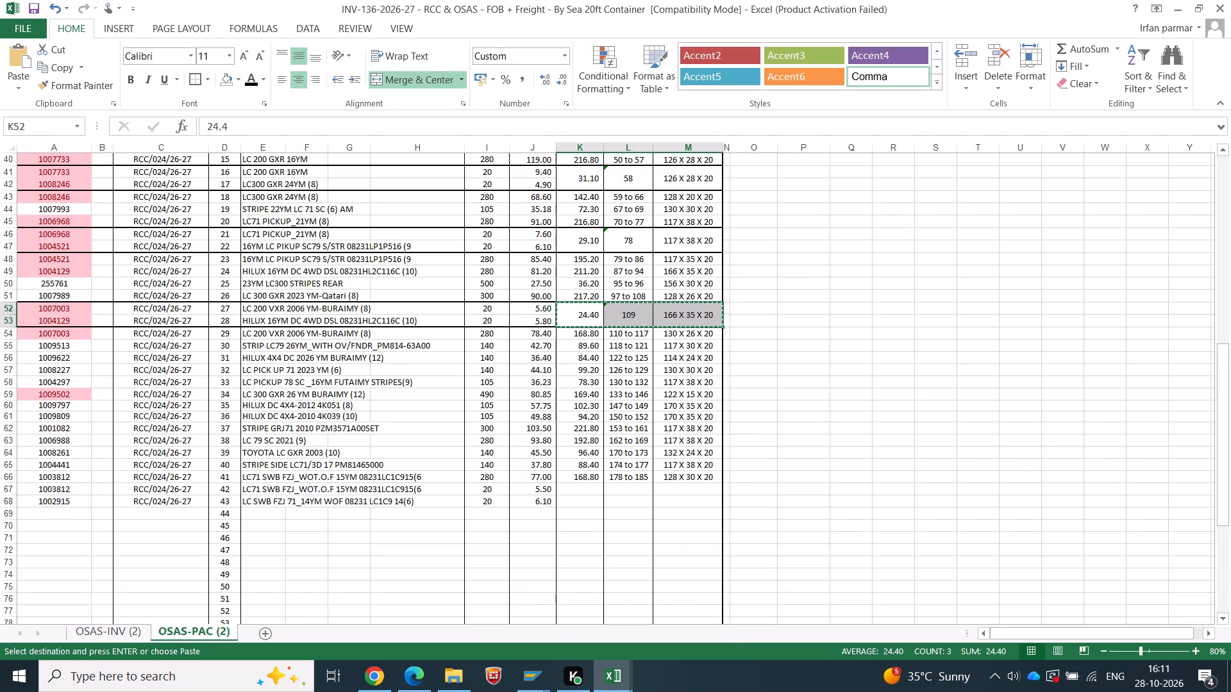
pyautogui.click(583, 493)
pyautogui.press('Return')
pyautogui.press('Delete')
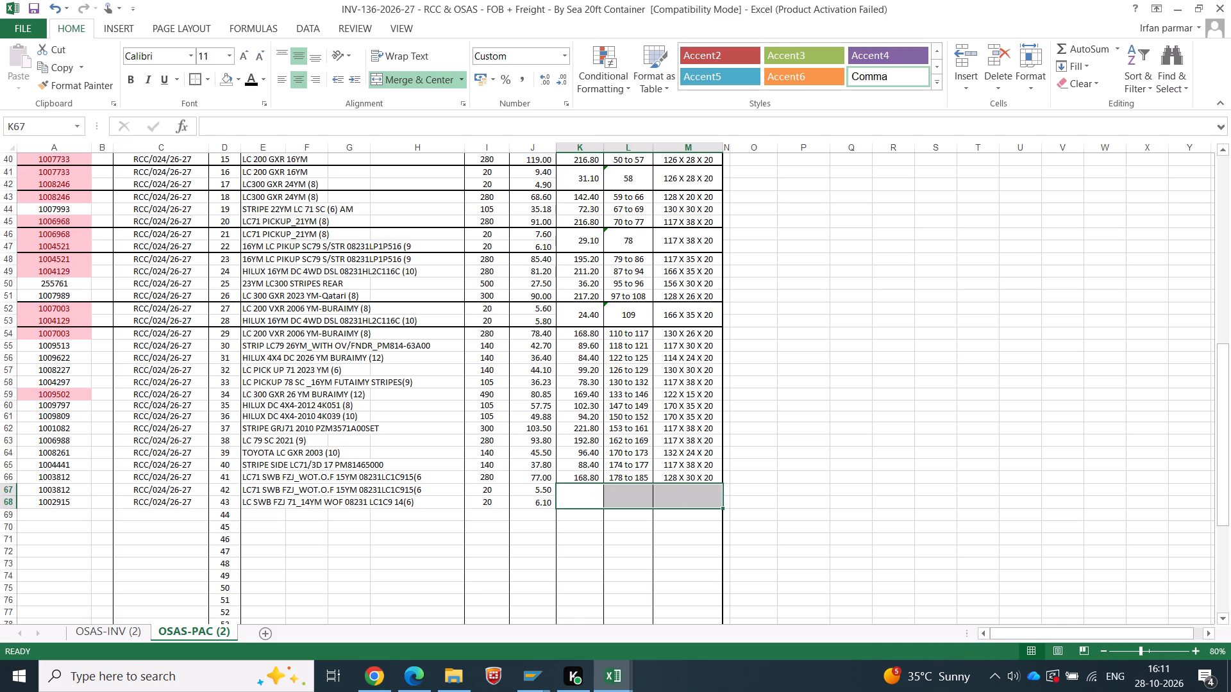
# Fill Sr Nos. 42–43's merged cells with box number 186 and carton 186's gross weight 23.10 as a value.
pyautogui.click(583, 498)
pyautogui.click(634, 504)
pyautogui.write("'186")
pyautogui.hotkey('alt', 'Tab')
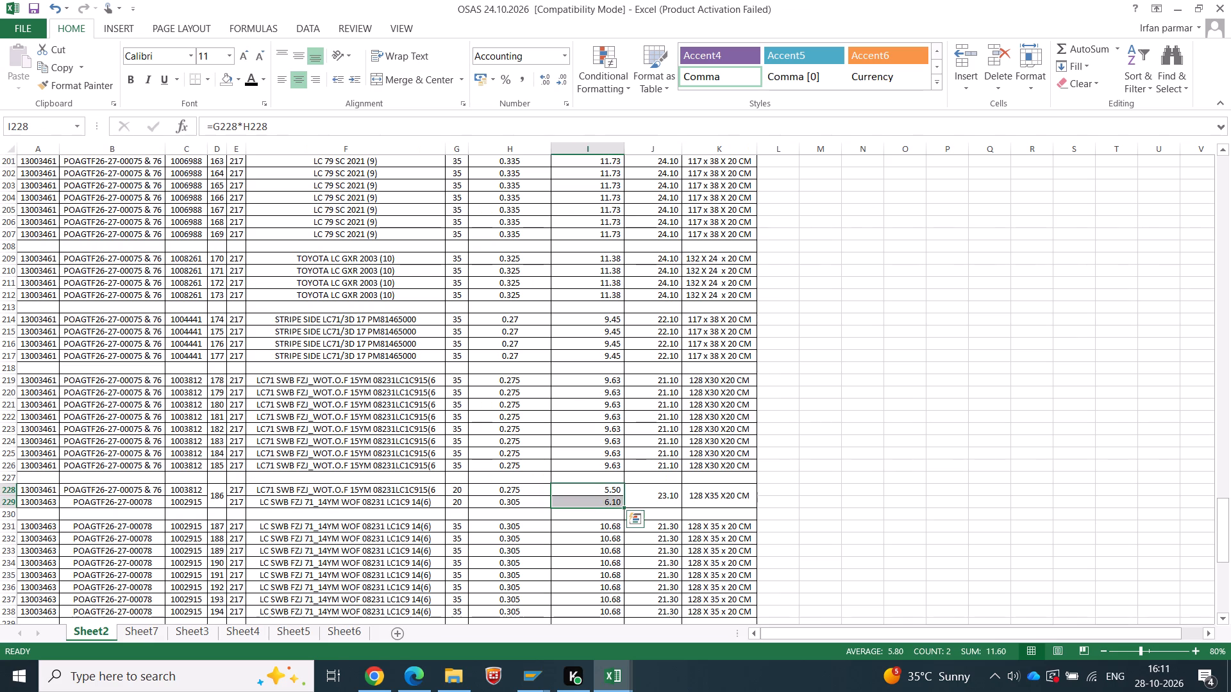
pyautogui.click(672, 495)
pyautogui.hotkey('ctrl', 'c')
pyautogui.hotkey('alt', 'Tab')
pyautogui.rightClick(598, 475)
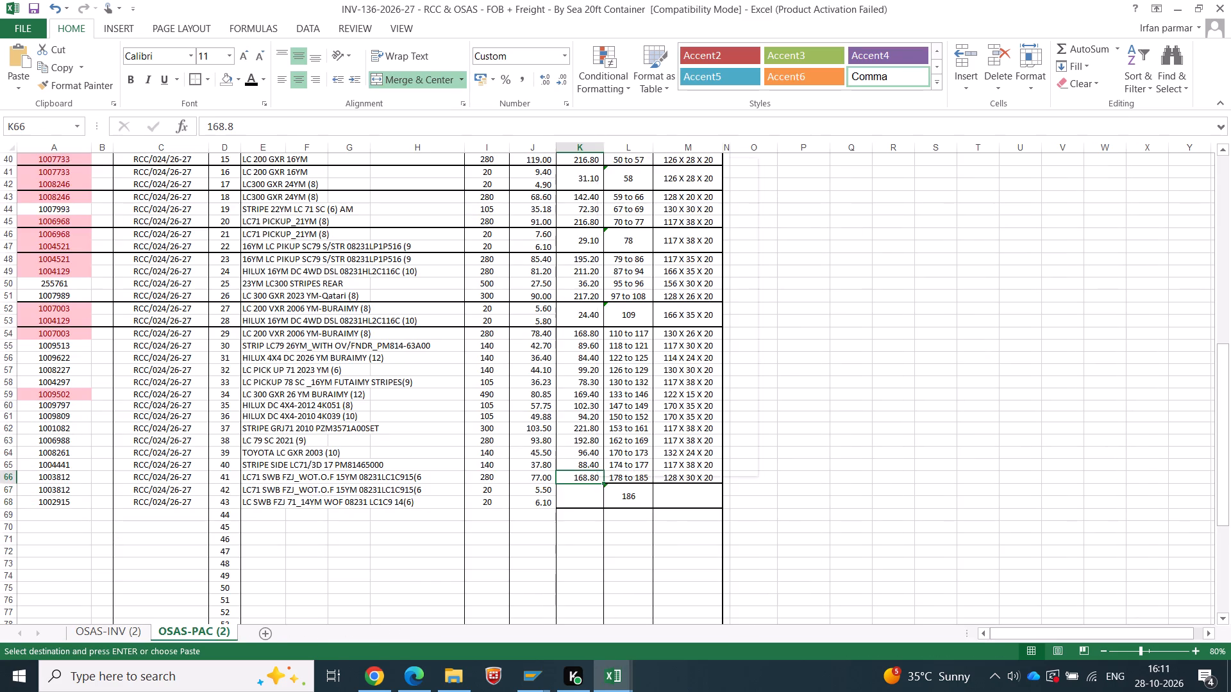
pyautogui.rightClick(591, 493)
pyautogui.click(648, 242)
# Copy carton 186's dimensions into Sr Nos. 42–43 as a value, reformat them to 128 X 35 X 20, and save.
pyautogui.hotkey('alt', 'Tab')
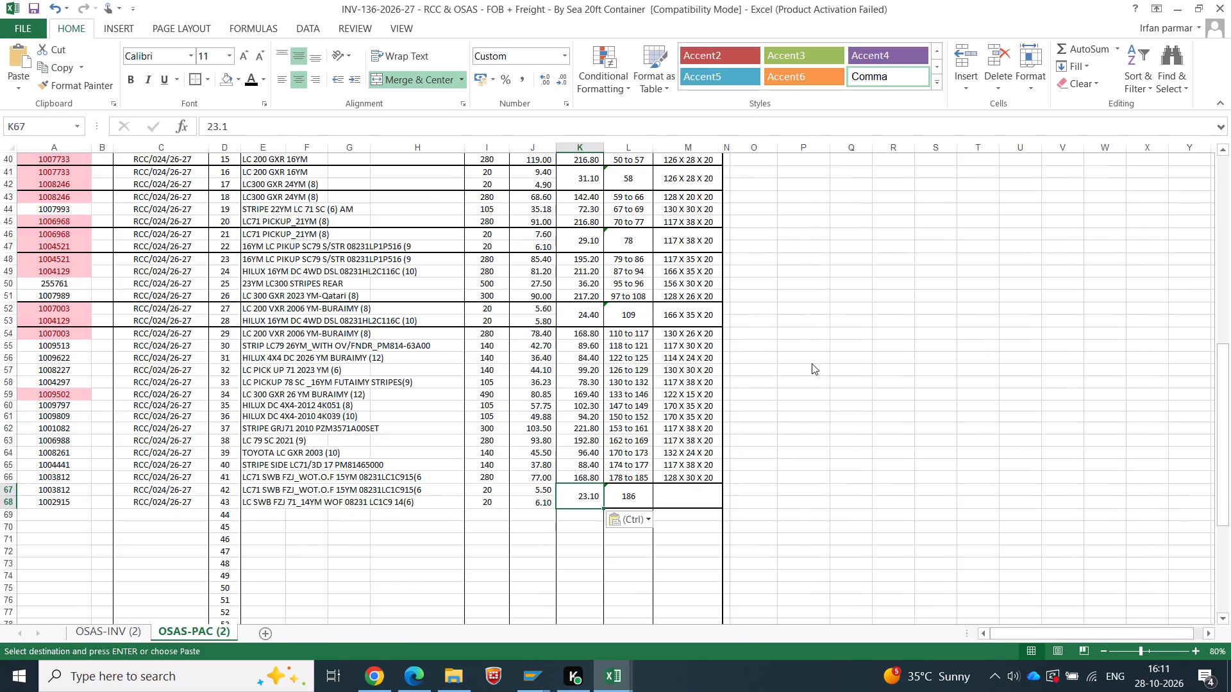
pyautogui.press('Tab')
pyautogui.press('Tab')
pyautogui.hotkey('ctrl', 'c')
pyautogui.hotkey('alt', 'Tab')
pyautogui.rightClick(701, 502)
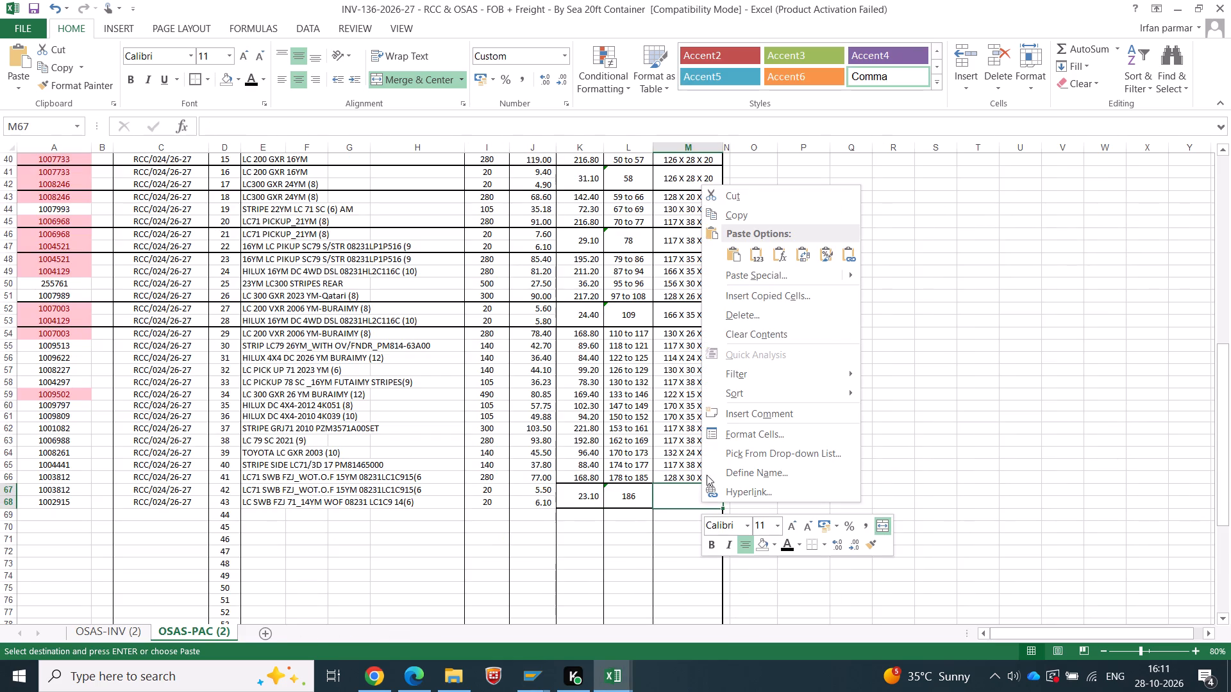
pyautogui.click(763, 259)
pyautogui.moveTo(263, 126); pyautogui.dragTo(398, 135)
pyautogui.press('BackSpace')
pyautogui.click(251, 128)
pyautogui.press('space')
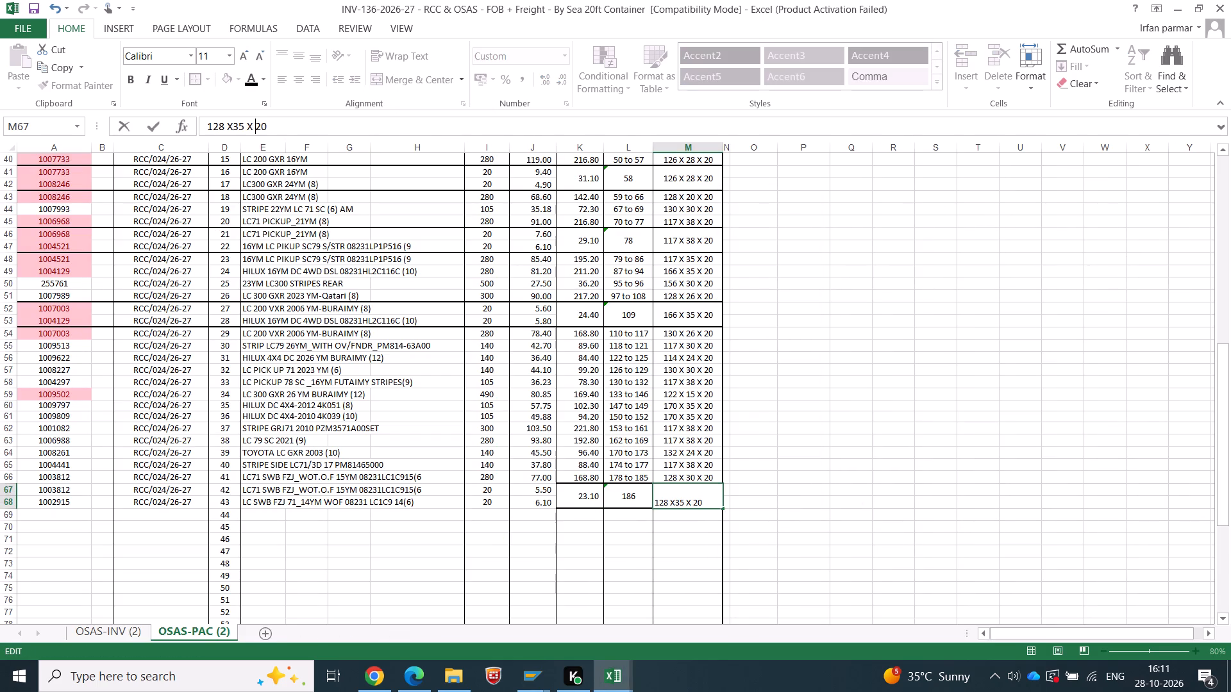
pyautogui.click(234, 124)
pyautogui.press('space')
pyautogui.click(449, 339)
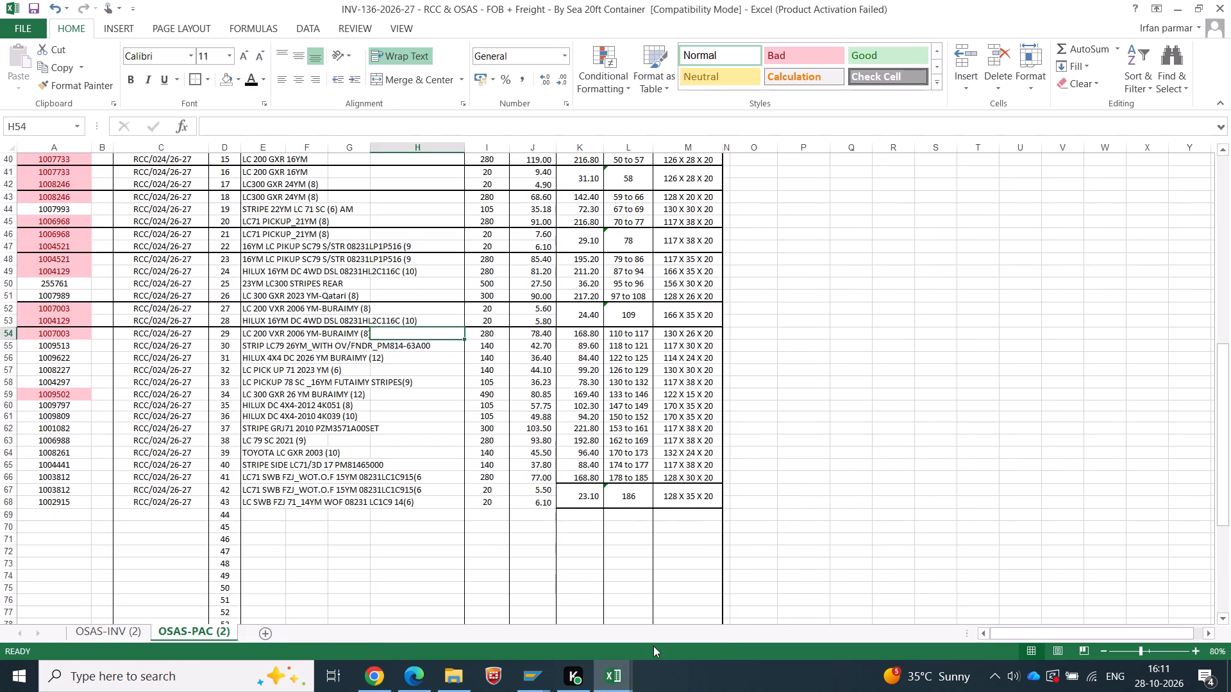
pyautogui.hotkey('ctrl', 's')
pyautogui.moveTo(692, 490); pyautogui.dragTo(0, 490)
pyautogui.click(229, 570)
# Fill Sr No. 44's part number 1002915, PO number and item description from the row above.
pyautogui.hotkey('alt', 'Tab')
pyautogui.scroll(-2, 744, 406)
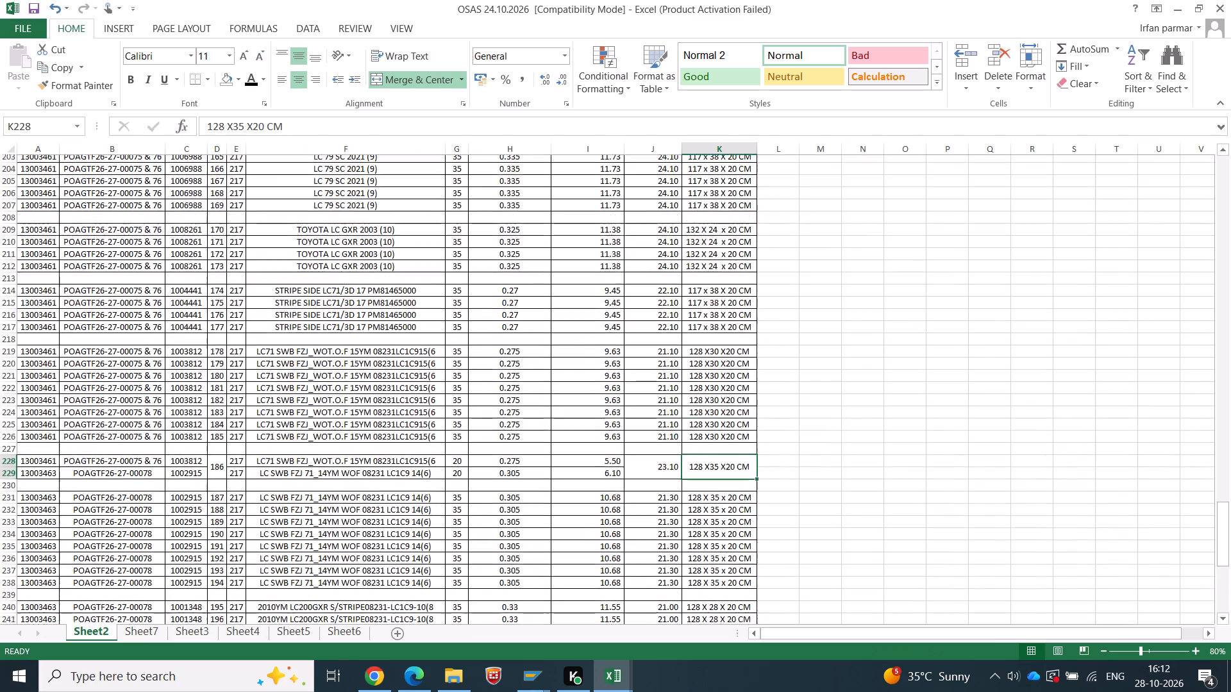
pyautogui.scroll(-2, 744, 406)
pyautogui.click(183, 390)
pyautogui.hotkey('ctrl', 'c')
pyautogui.hotkey('alt', 'Tab')
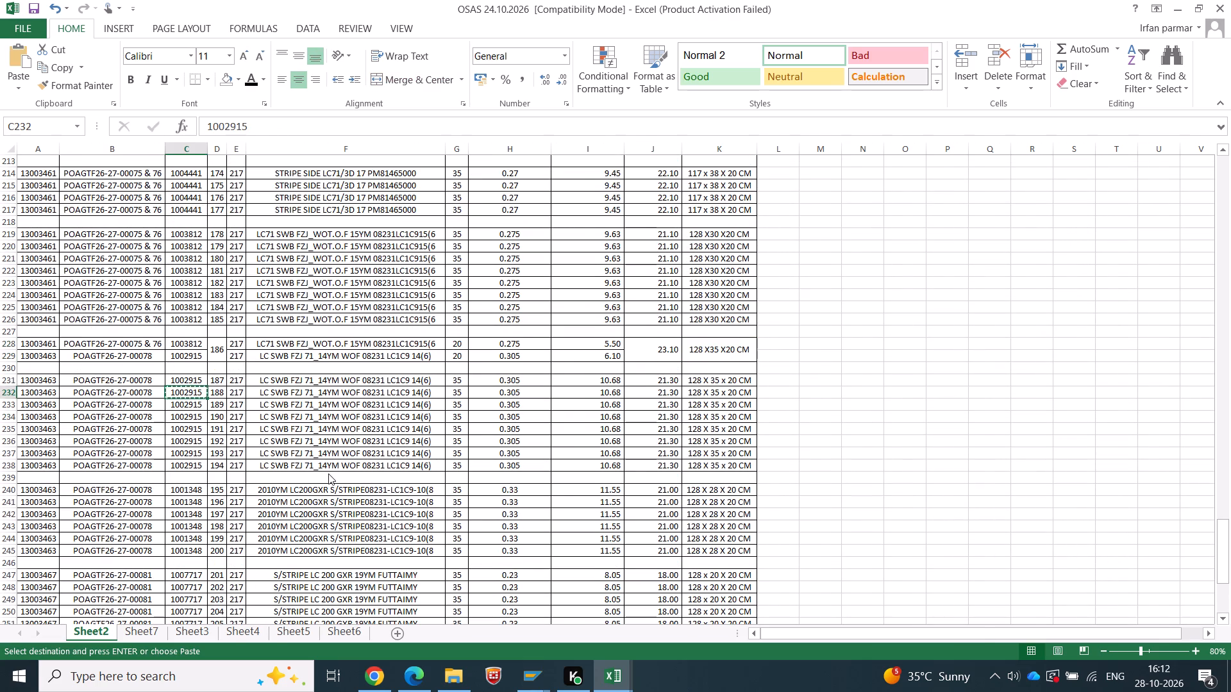
pyautogui.click(58, 515)
pyautogui.hotkey('ctrl', 'd')
pyautogui.click(172, 516)
pyautogui.hotkey('ctrl', 'd')
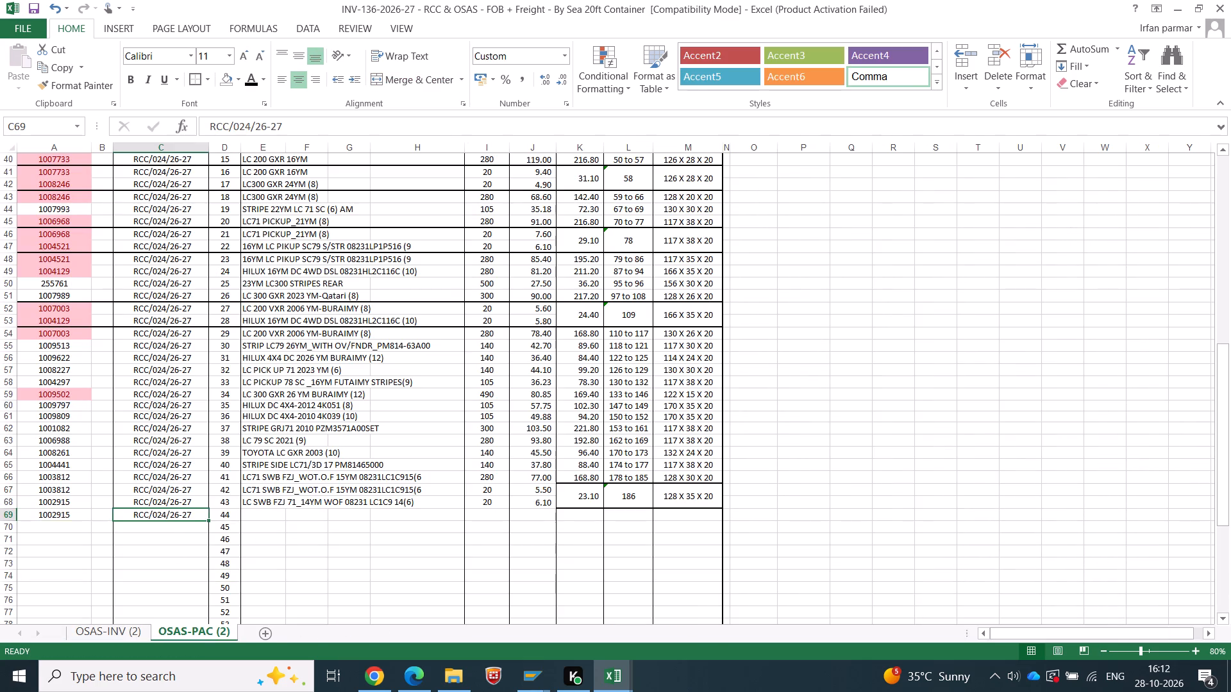
pyautogui.click(292, 514)
pyautogui.click(264, 514)
pyautogui.hotkey('ctrl', 'd')
# Sum the quantity, net weight and gross weight of cartons 187–194 in the blank row below them on Sheet2.
pyautogui.hotkey('alt', 'Tab')
pyautogui.press('Tab')
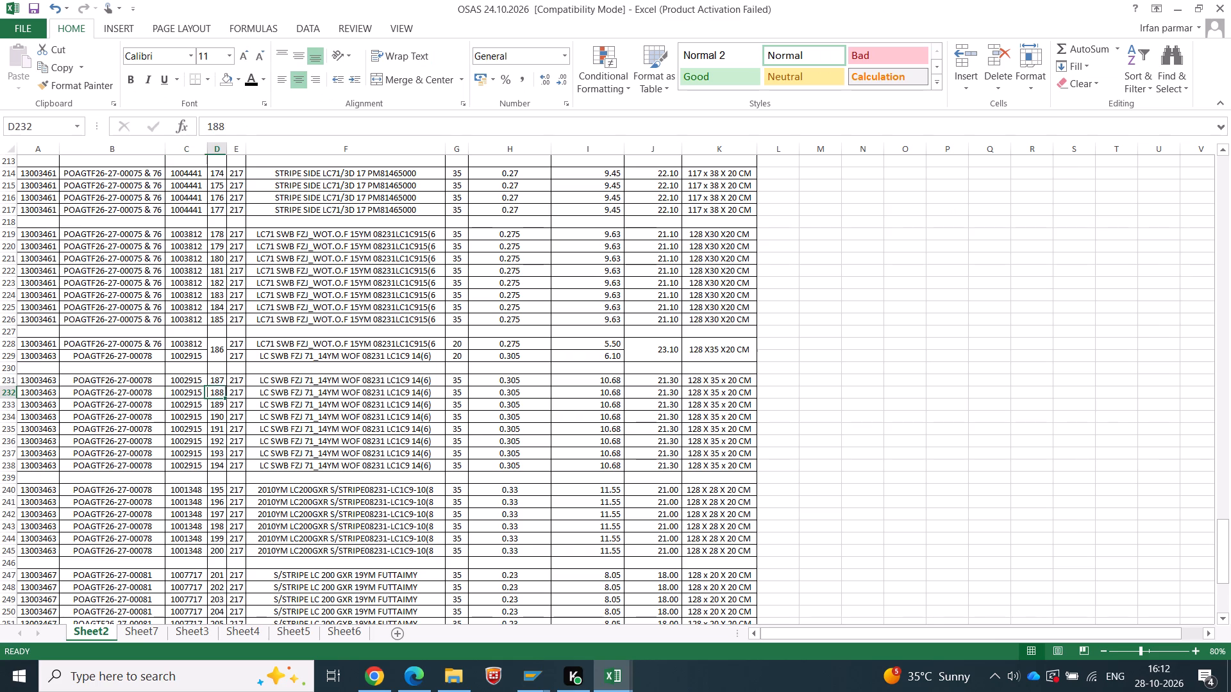
pyautogui.press('Tab')
pyautogui.press('Tab')
pyautogui.press('Tab')
pyautogui.click(449, 476)
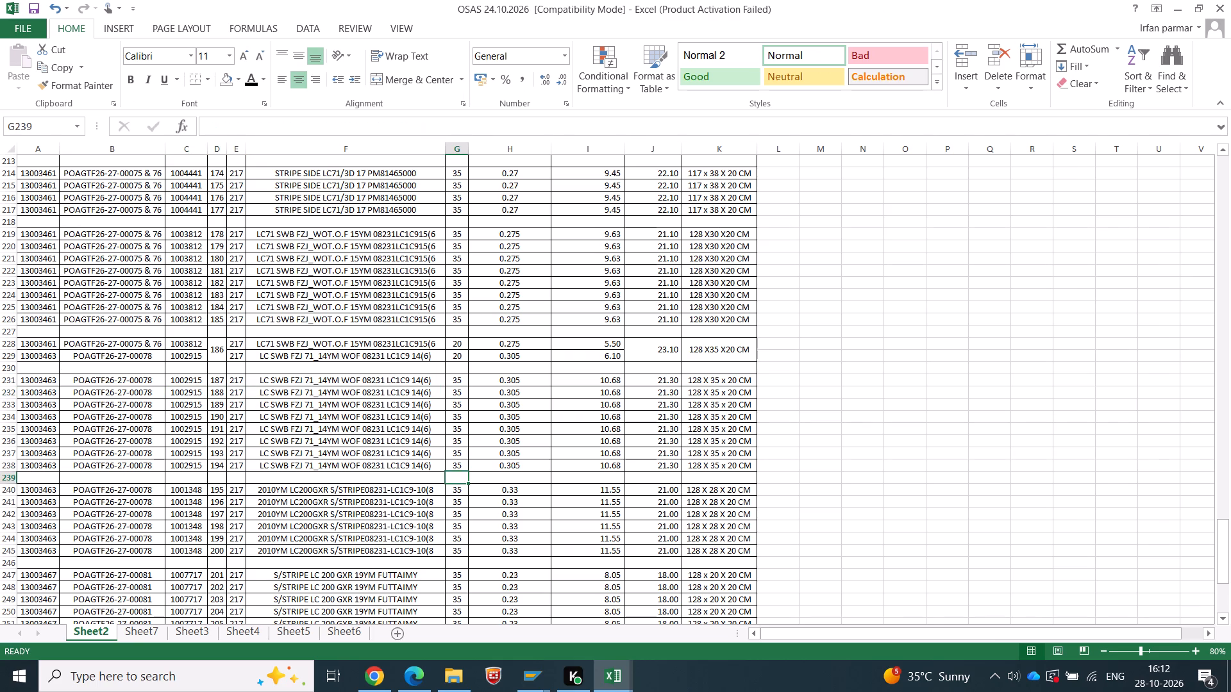
pyautogui.hotkey('alt', '=')
pyautogui.press('Return')
pyautogui.press('Right')
pyautogui.press('Up')
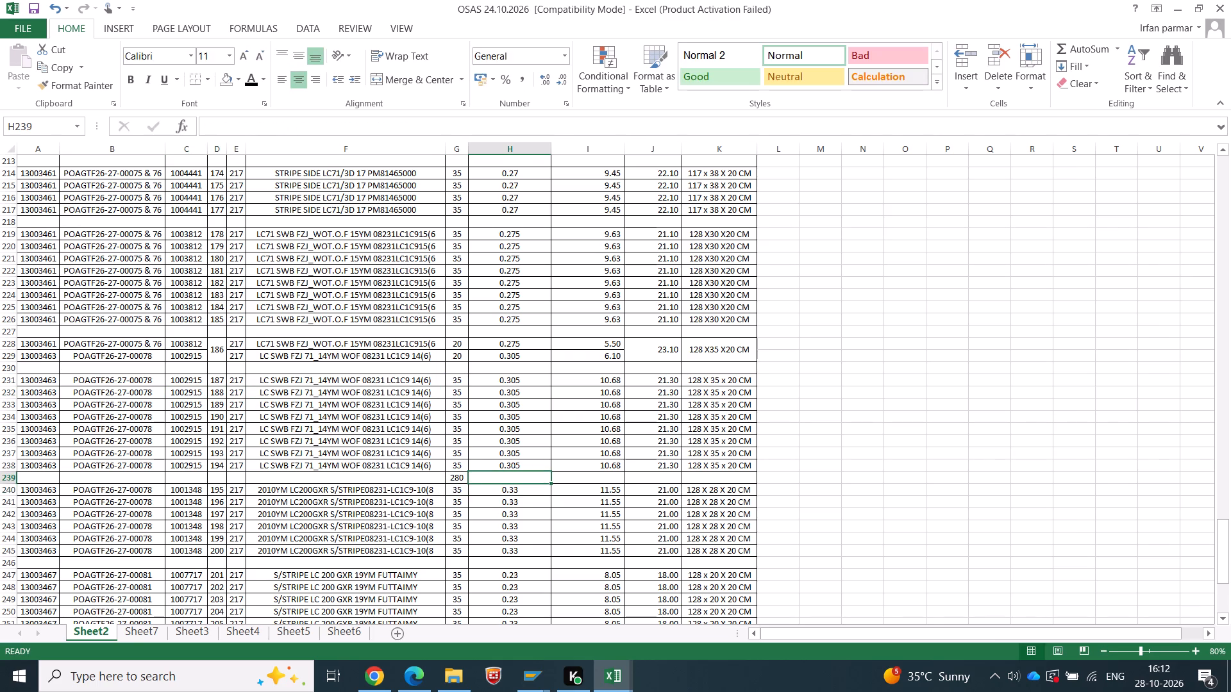
pyautogui.press('Left')
pyautogui.hotkey('ctrl', 'c')
pyautogui.press('Right')
pyautogui.press('Right')
pyautogui.hotkey('shift', 'Right')
pyautogui.press('Return')
# Copy the quantity total 280 for cartons 187–194 into Sr No. 44 as a value.
pyautogui.press('Left')
pyautogui.press('Left')
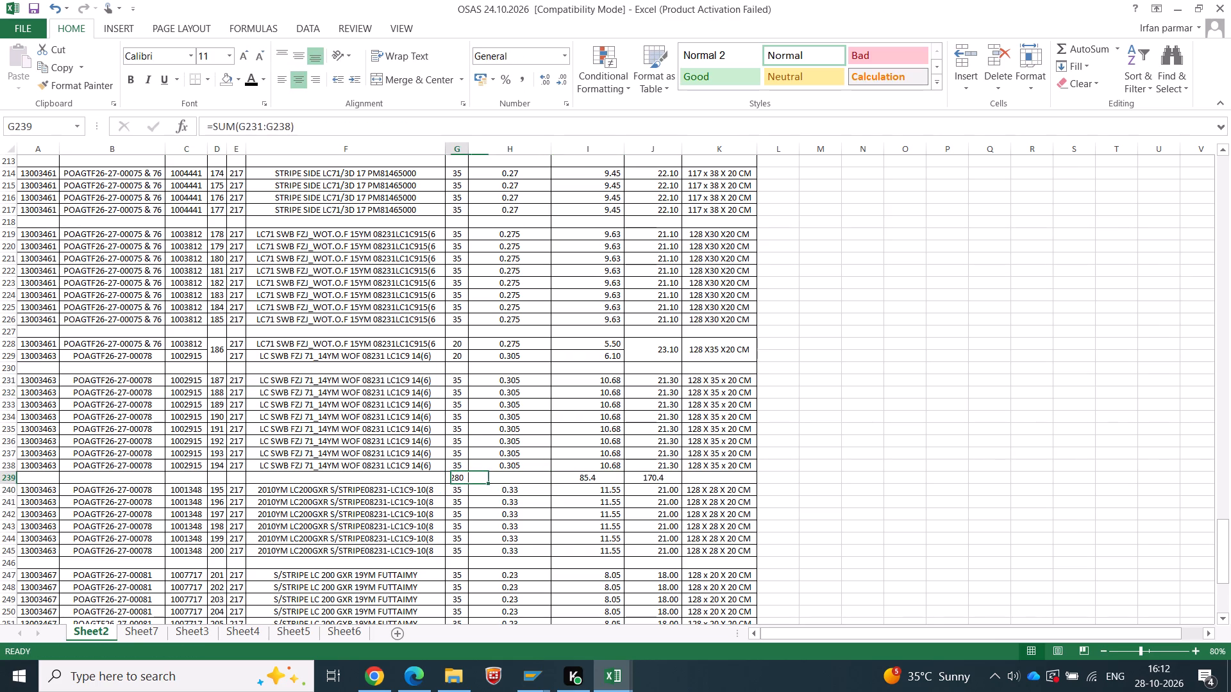
pyautogui.press('Left')
pyautogui.press('Right')
pyautogui.hotkey('ctrl', 'c')
pyautogui.hotkey('alt', 'Tab')
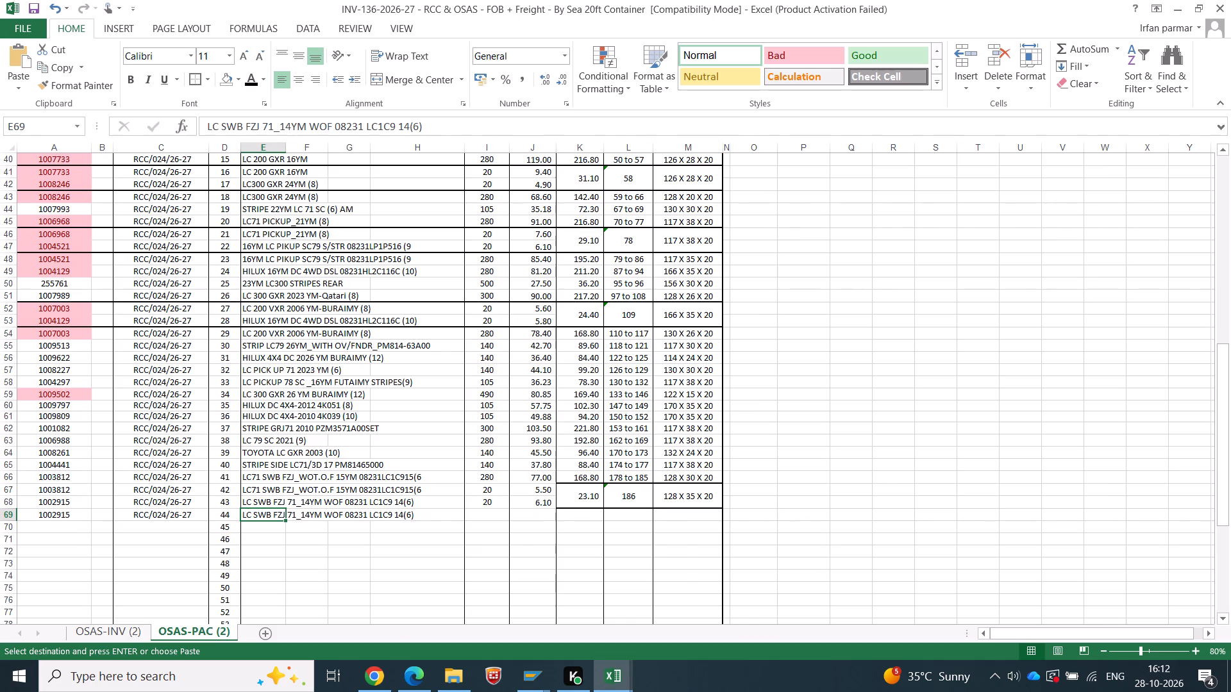
pyautogui.rightClick(494, 520)
pyautogui.click(548, 268)
pyautogui.press('Tab')
# Copy the net and gross weight totals 85.40 and 170.40 for cartons 187–194 into Sr No. 44 as values.
pyautogui.hotkey('alt', 'Tab')
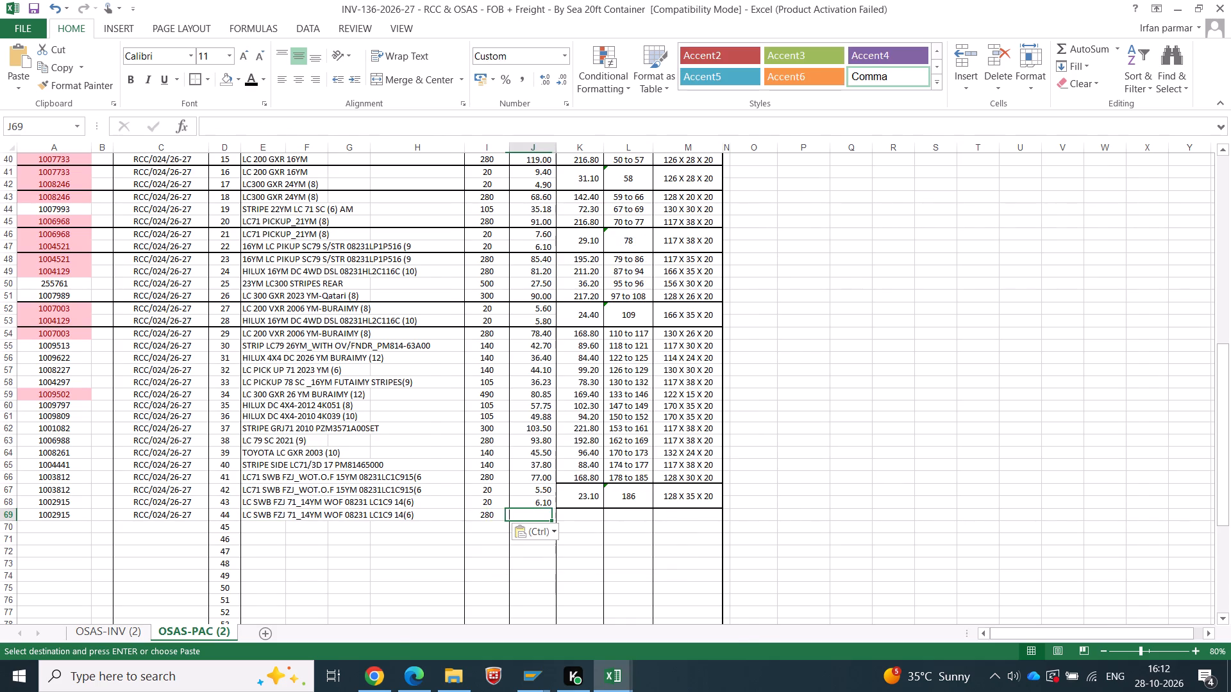
pyautogui.moveTo(604, 475); pyautogui.dragTo(666, 474)
pyautogui.hotkey('ctrl', 'c')
pyautogui.hotkey('alt', 'Tab')
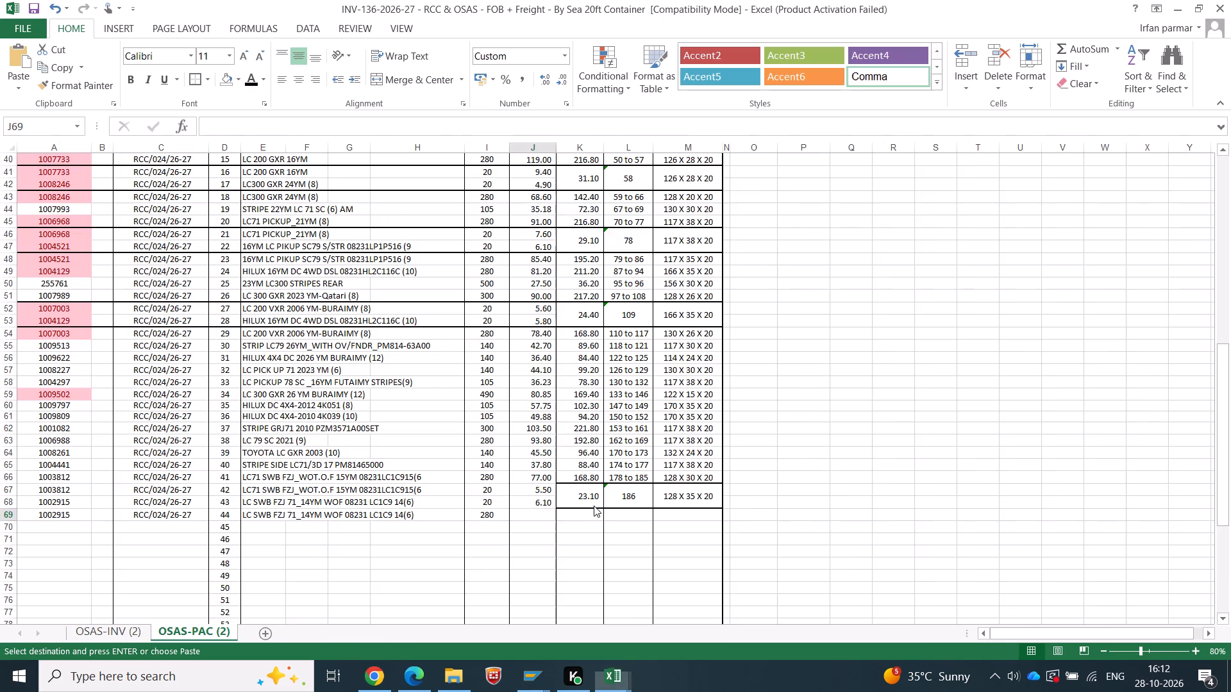
pyautogui.rightClick(536, 515)
pyautogui.click(594, 265)
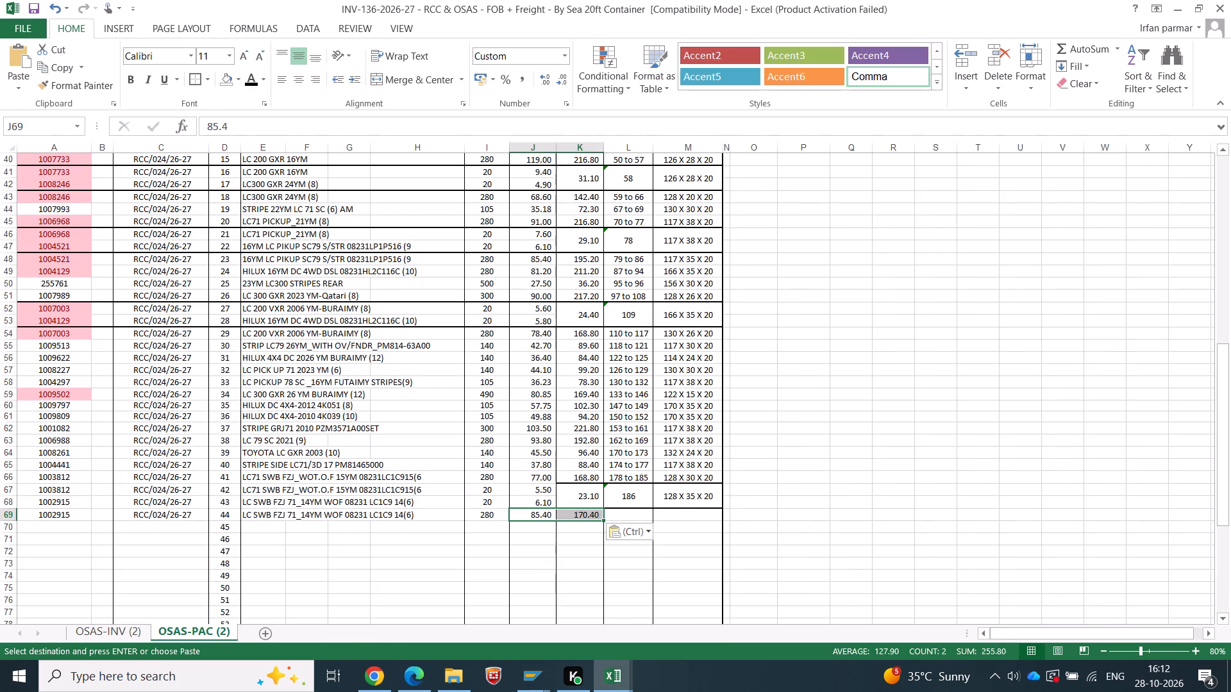
# Enter 187 to 194 as Sr No. 44's box number.
pyautogui.click(644, 516)
pyautogui.hotkey('alt', 'Tab')
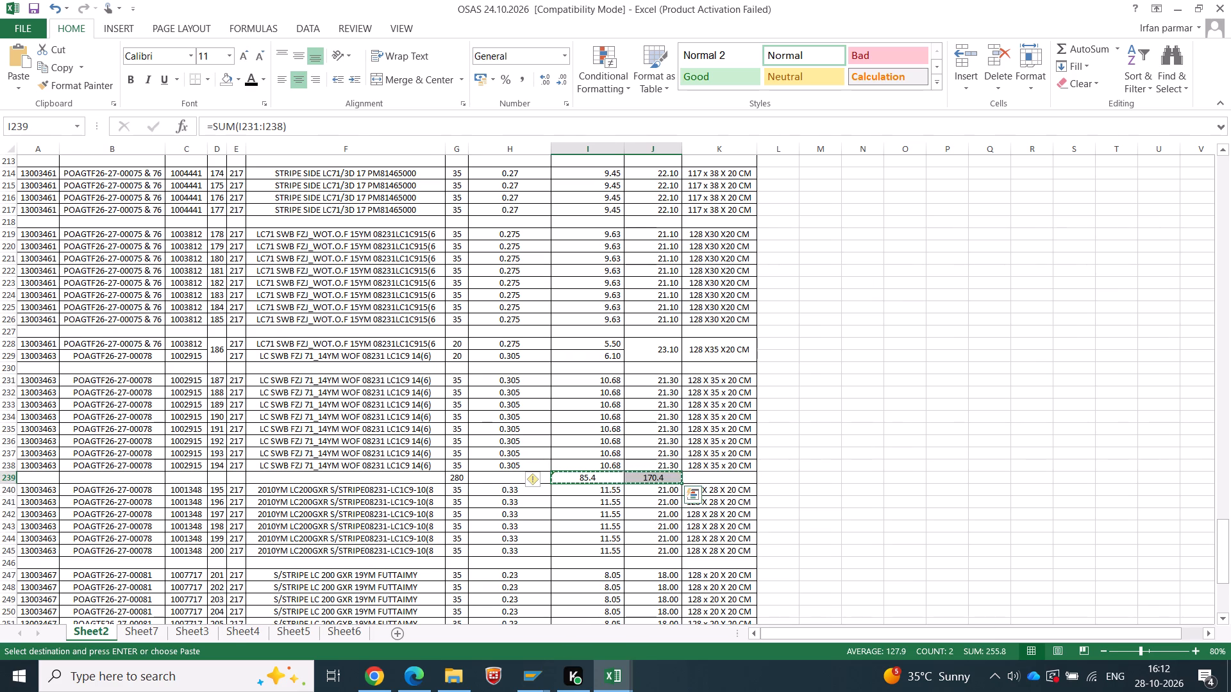
pyautogui.hotkey('alt', 'Tab')
pyautogui.write('187 to 194')
pyautogui.press('Tab')
# Copy the dimensions of cartons 187–194 into Sr No. 44 as a value and reformat them to 128 X 35 X 20.
pyautogui.hotkey('alt', 'Tab')
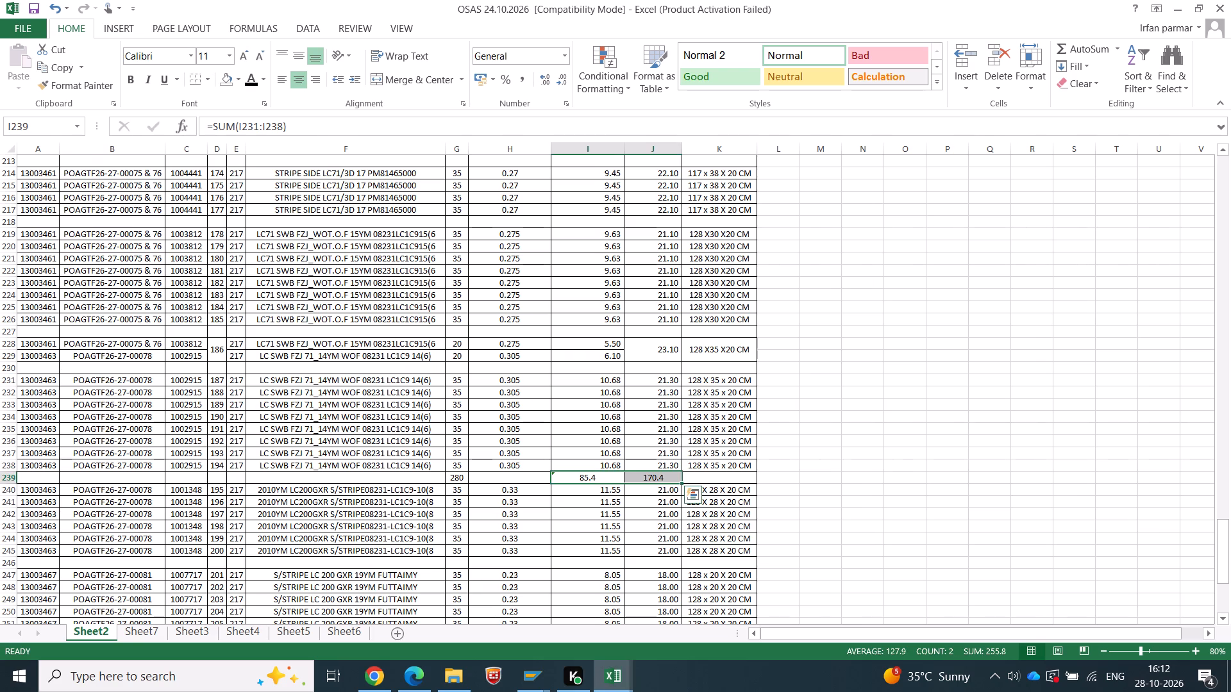
pyautogui.click(719, 440)
pyautogui.hotkey('ctrl', 'c')
pyautogui.hotkey('alt', 'Tab')
pyautogui.rightClick(695, 517)
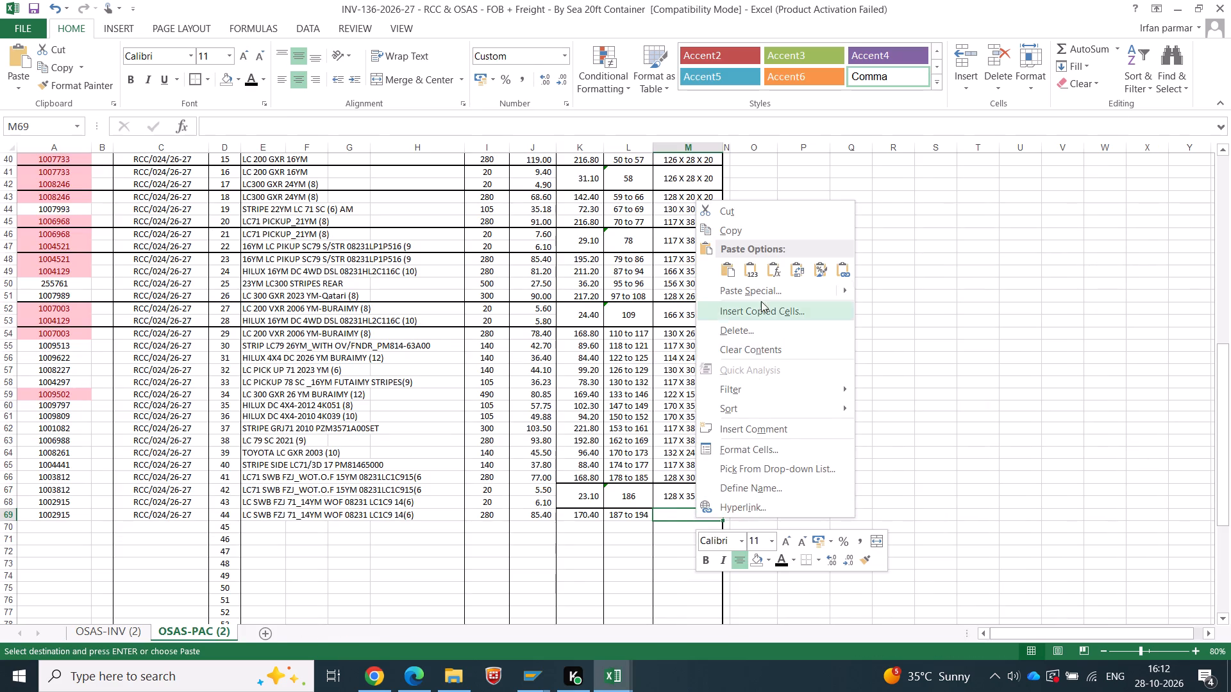
pyautogui.click(754, 276)
pyautogui.moveTo(268, 126); pyautogui.dragTo(327, 126)
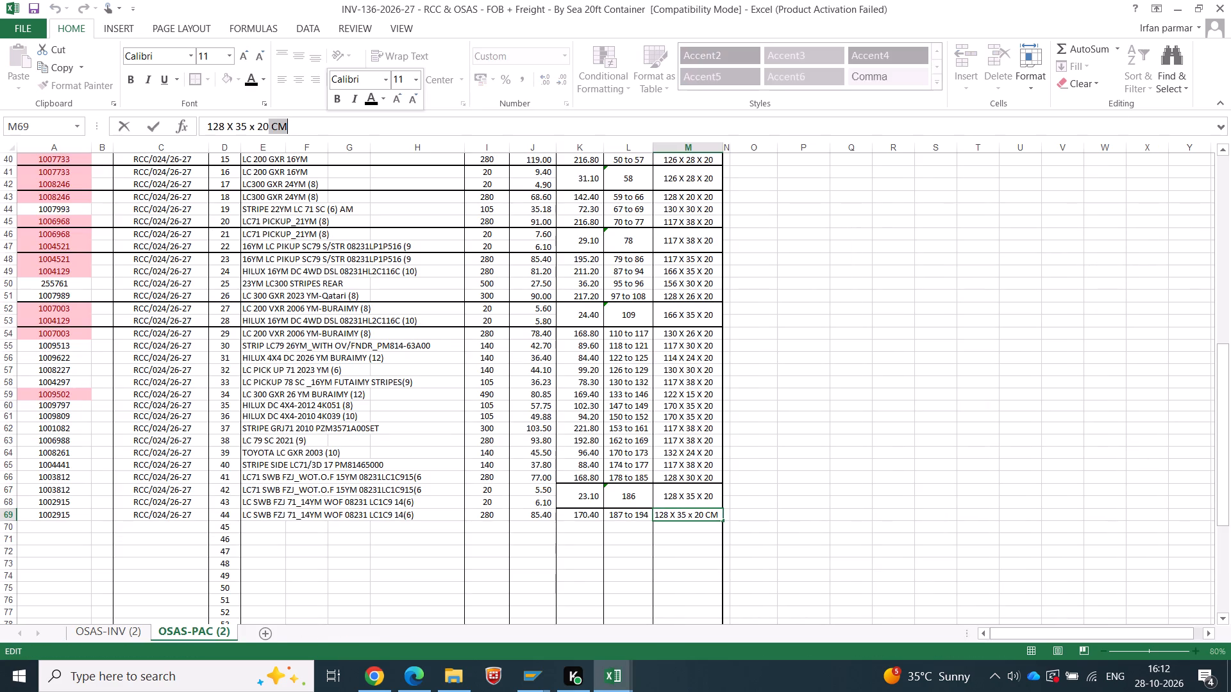
pyautogui.press('BackSpace')
pyautogui.click(255, 128)
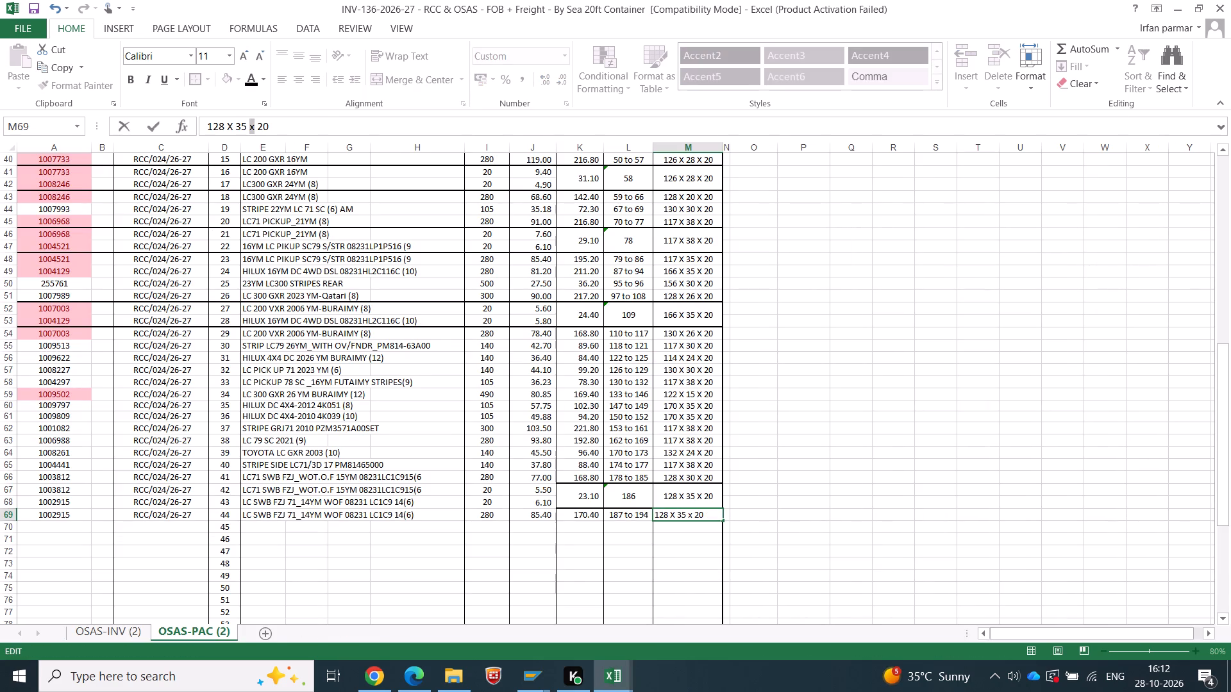
pyautogui.hotkey('shift', 'x')
pyautogui.click(470, 283)
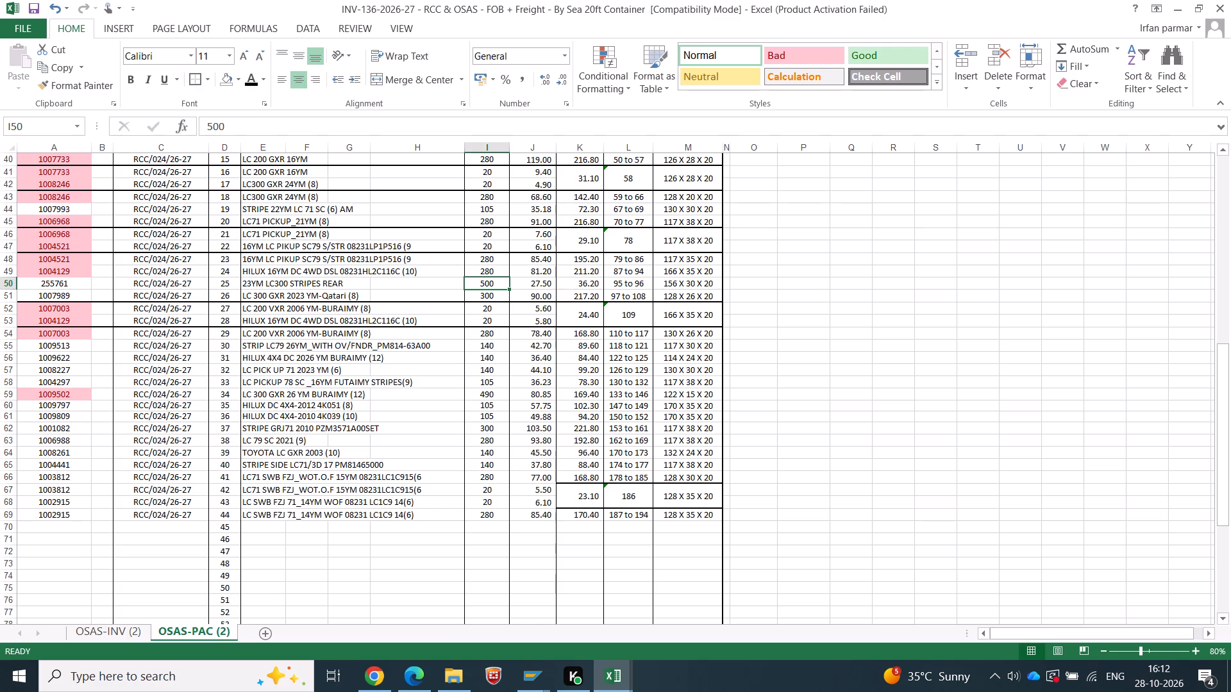
# Apply the thick top and bottom border across the Sr Nos. 42–43 rows from dimensions to part number, and save.
pyautogui.click(803, 506)
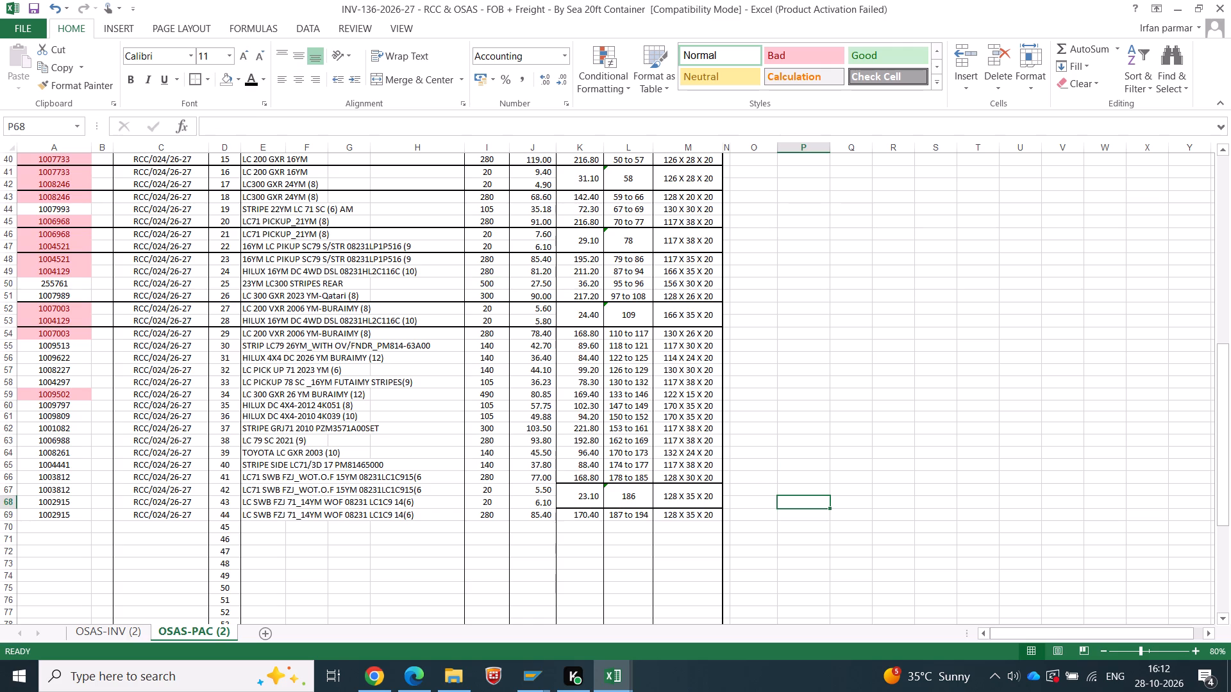
pyautogui.click(739, 564)
pyautogui.moveTo(668, 500); pyautogui.dragTo(0, 501)
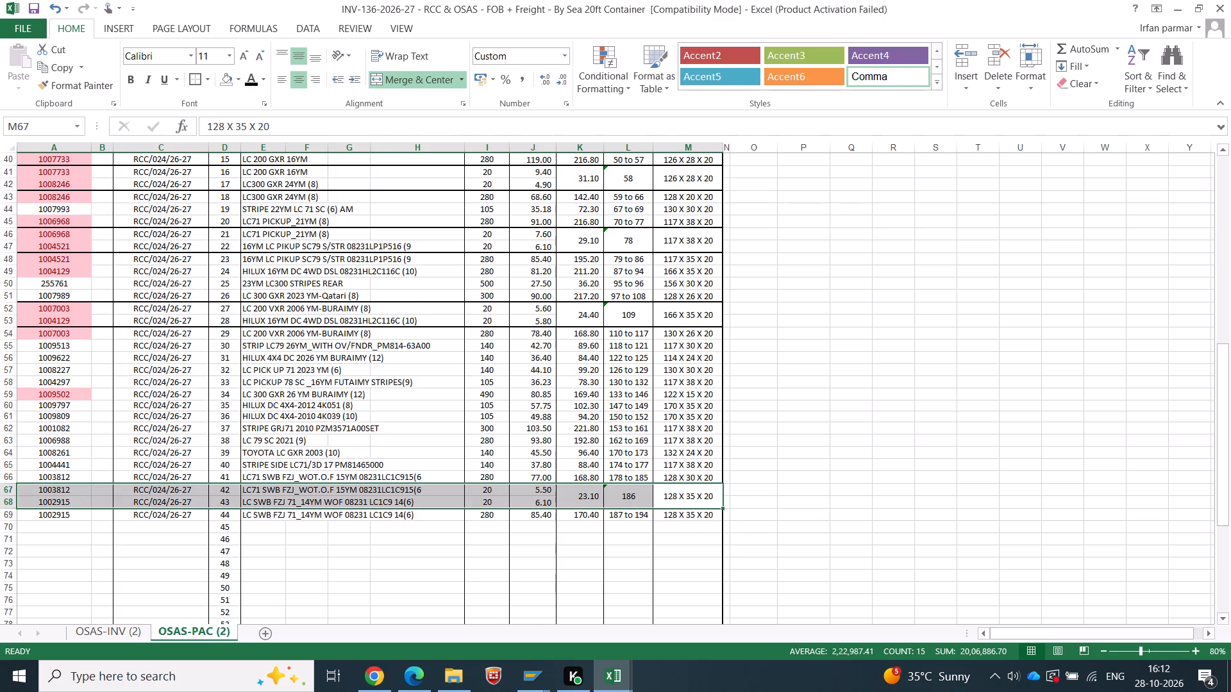
pyautogui.click(198, 76)
pyautogui.click(435, 356)
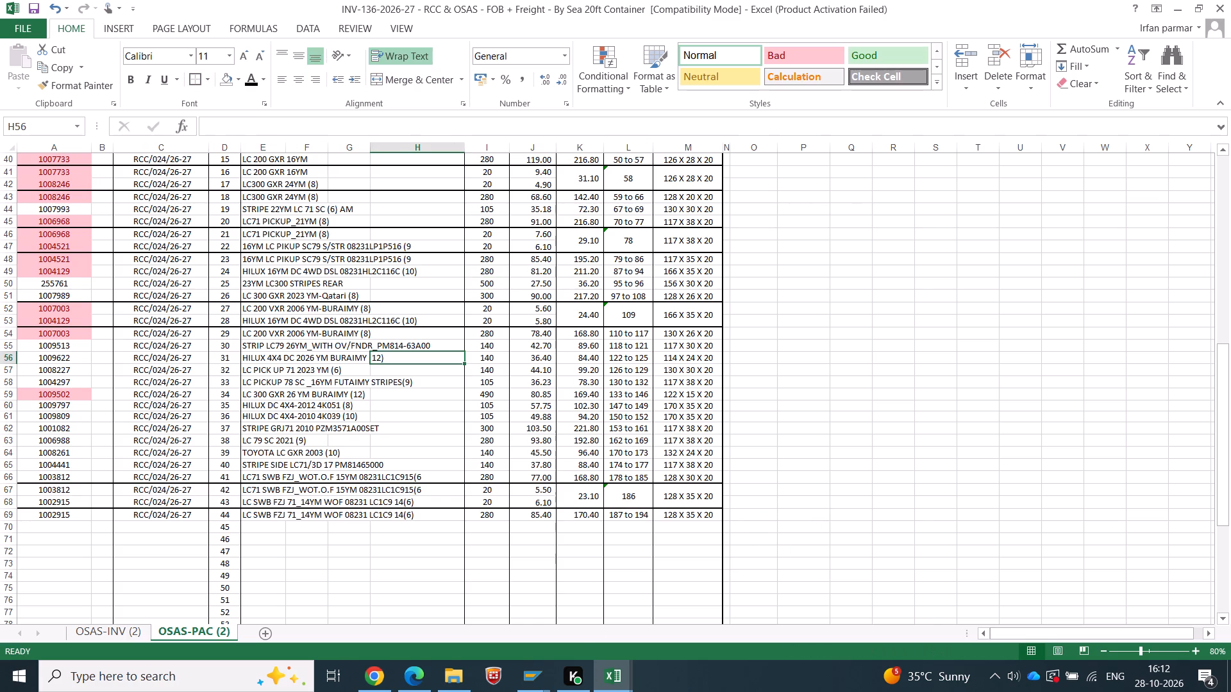
pyautogui.hotkey('ctrl', 's')
pyautogui.hotkey('ctrl', 's')
pyautogui.hotkey('ctrl', 's')
pyautogui.hotkey('ctrl', 's')
pyautogui.hotkey('ctrl', 's')
pyautogui.click(267, 428)
# Apply the duplicate-values highlight rule to the whole part number column of the packing list.
pyautogui.scroll(3, 263, 428)
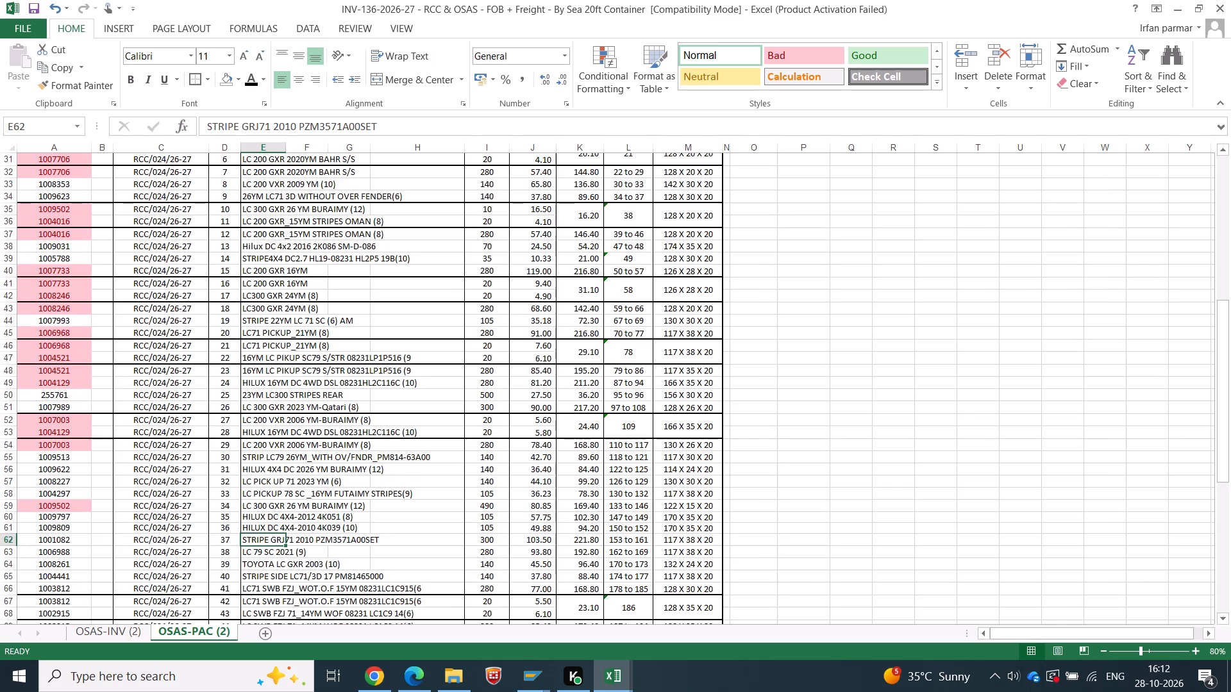
pyautogui.scroll(5, 263, 428)
pyautogui.scroll(-6, 263, 428)
pyautogui.scroll(-2, 153, 502)
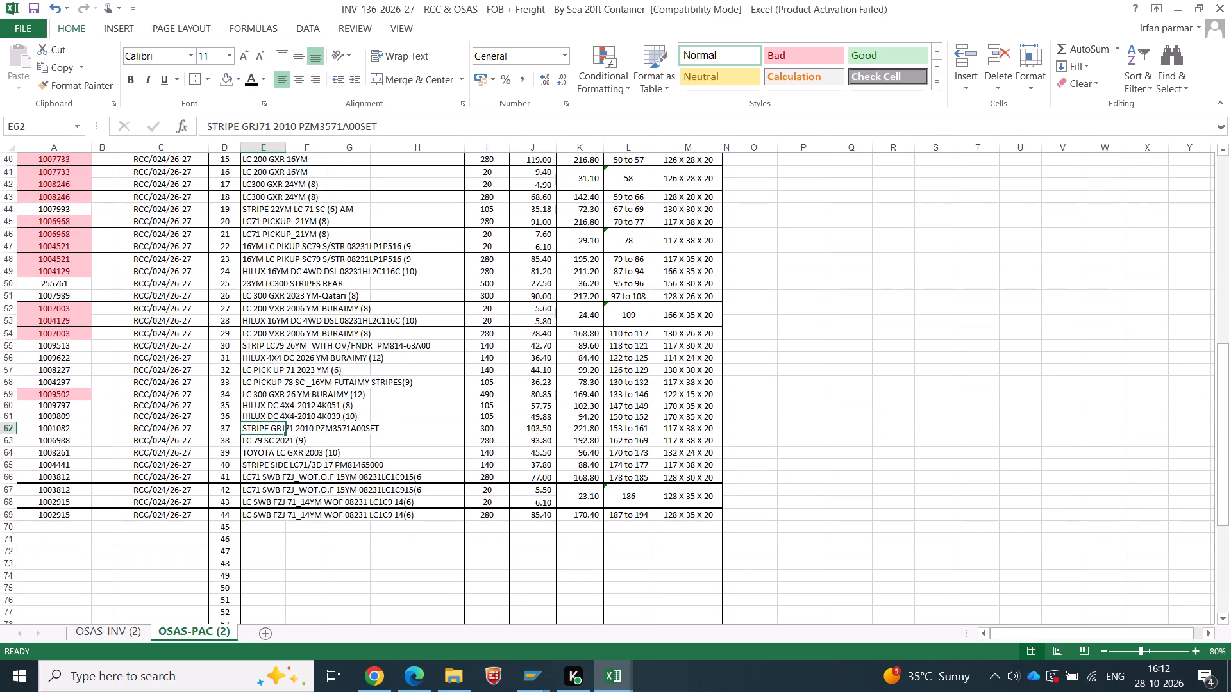
pyautogui.click(60, 150)
pyautogui.click(603, 70)
pyautogui.click(610, 111)
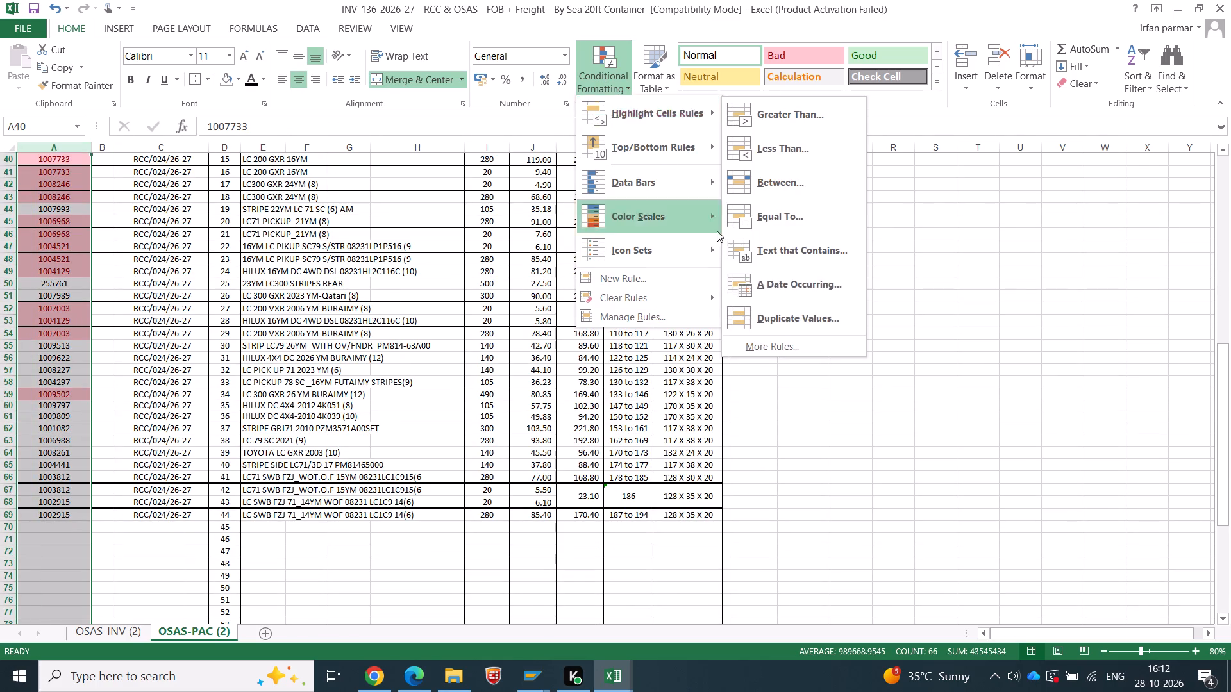
pyautogui.click(762, 317)
pyautogui.click(707, 375)
pyautogui.click(346, 357)
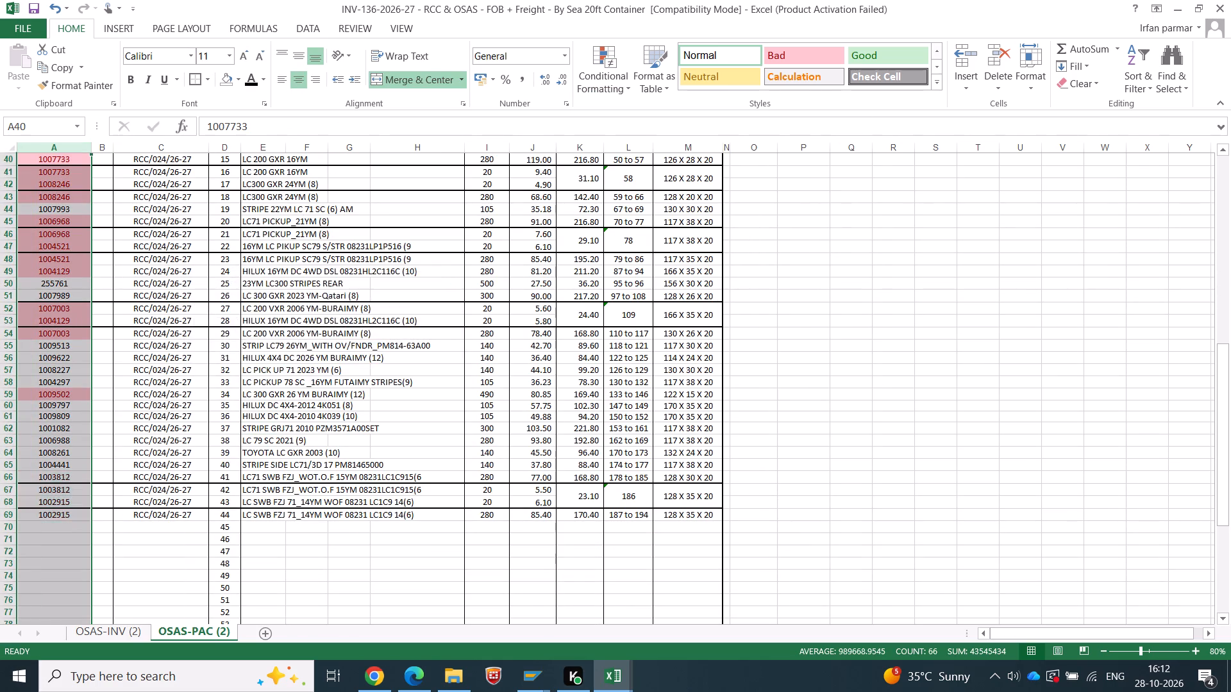
# Review the packing list from its header through the item rows to the totals and declaration.
pyautogui.click(518, 408)
pyautogui.scroll(-7, 649, 452)
pyautogui.scroll(13, 679, 425)
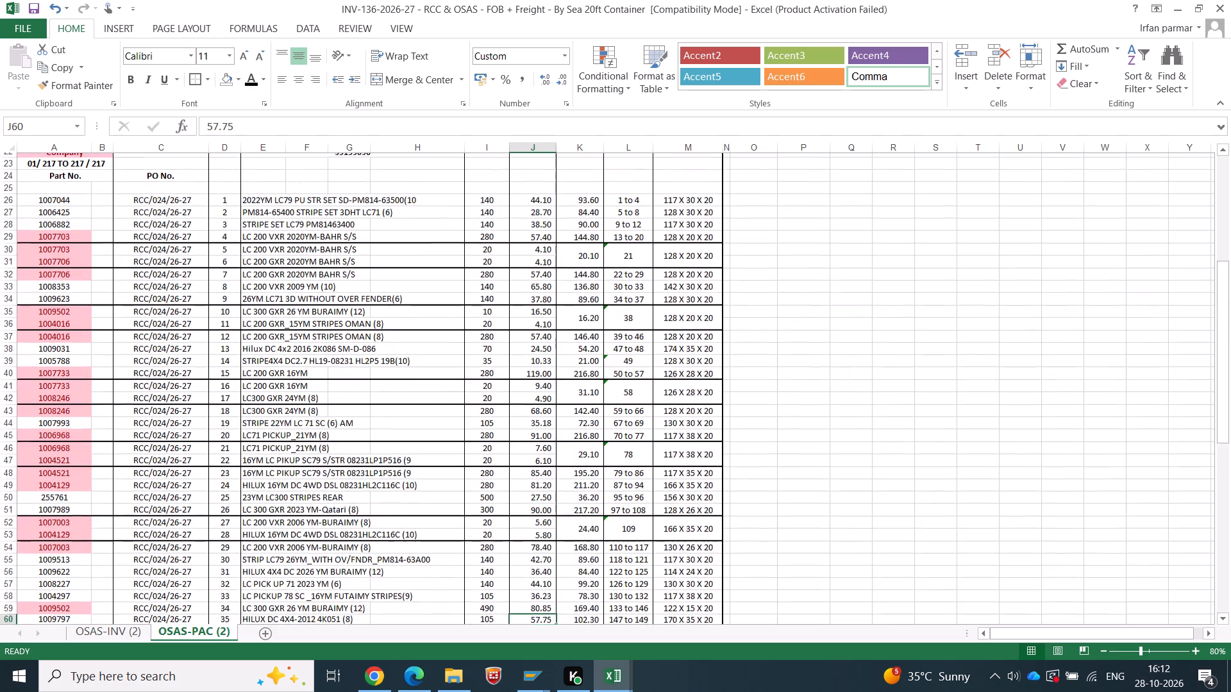
pyautogui.scroll(11, 726, 182)
pyautogui.scroll(-12, 744, 160)
pyautogui.scroll(6, 714, 188)
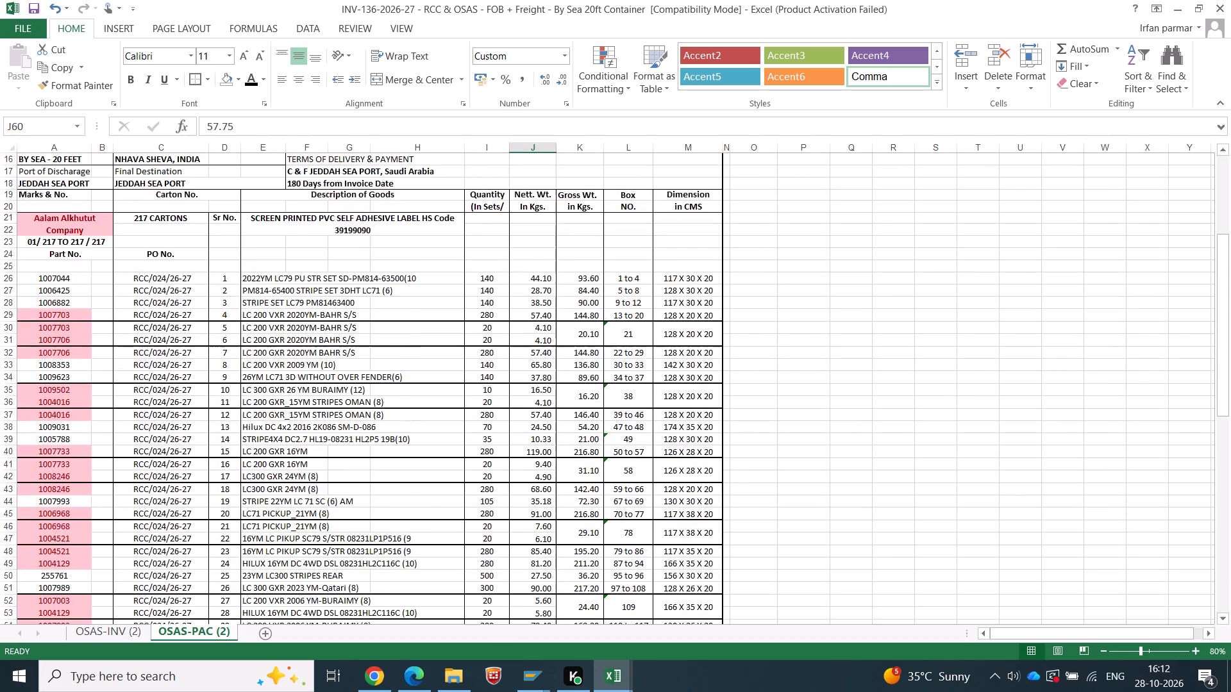
pyautogui.scroll(8, 714, 167)
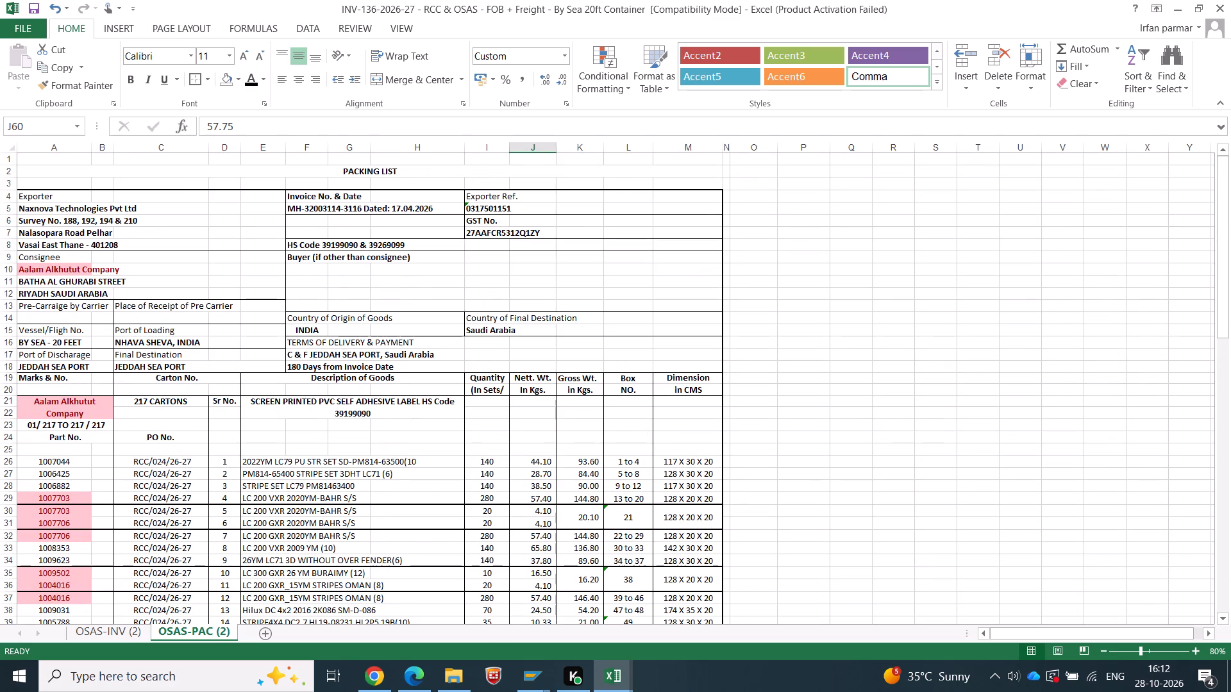
pyautogui.scroll(6, 710, 338)
pyautogui.scroll(-11, 710, 338)
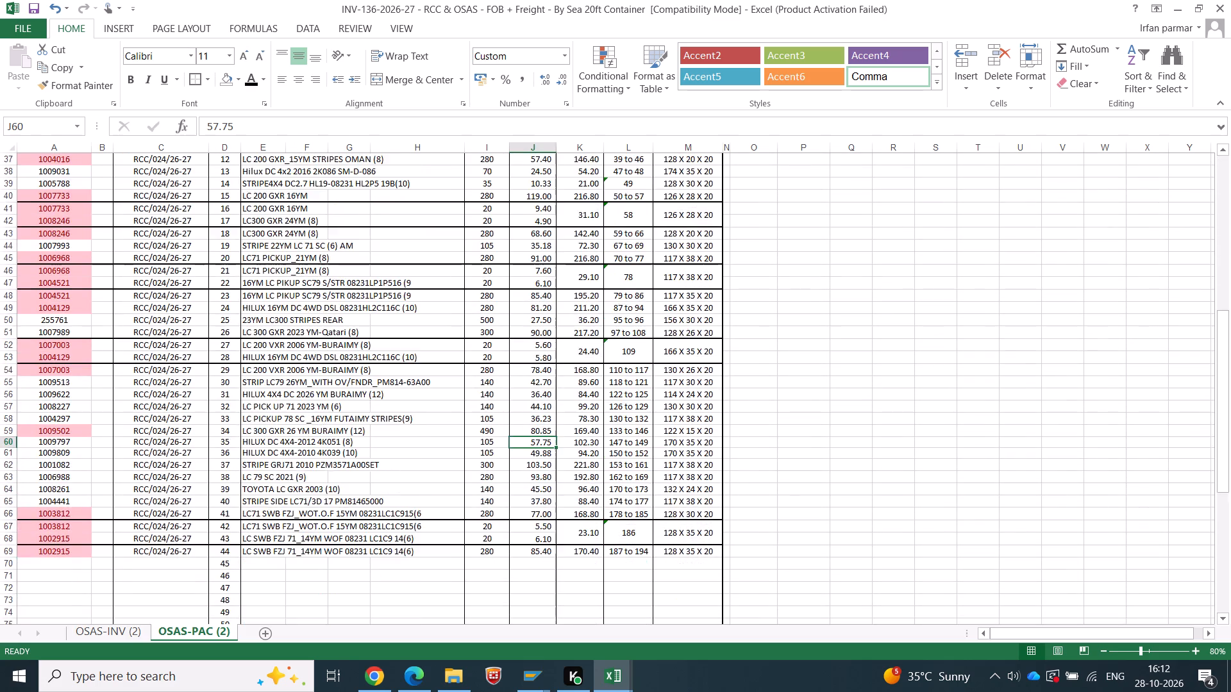
pyautogui.scroll(-4, 707, 283)
pyautogui.scroll(-5, 766, 367)
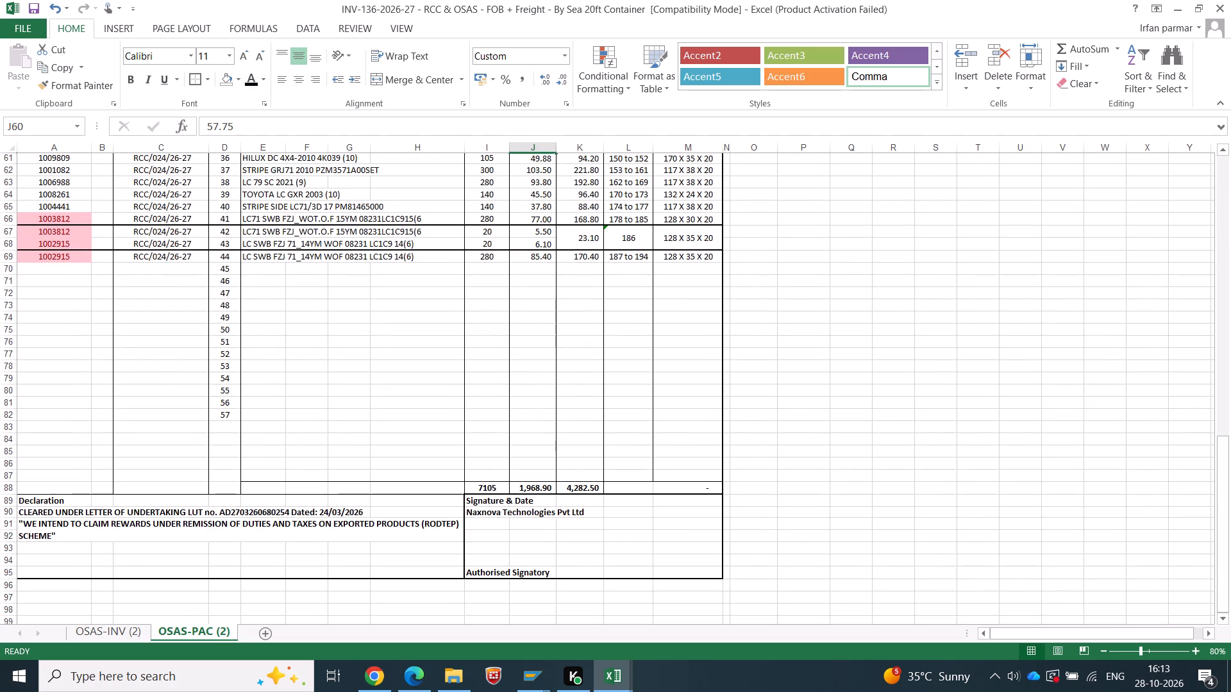
# Save the packing list, and clear the quantity and weight totals below cartons 187–194 in the OSAS 24.10.2026 workbook.
pyautogui.hotkey('ctrl', 's')
pyautogui.click(296, 383)
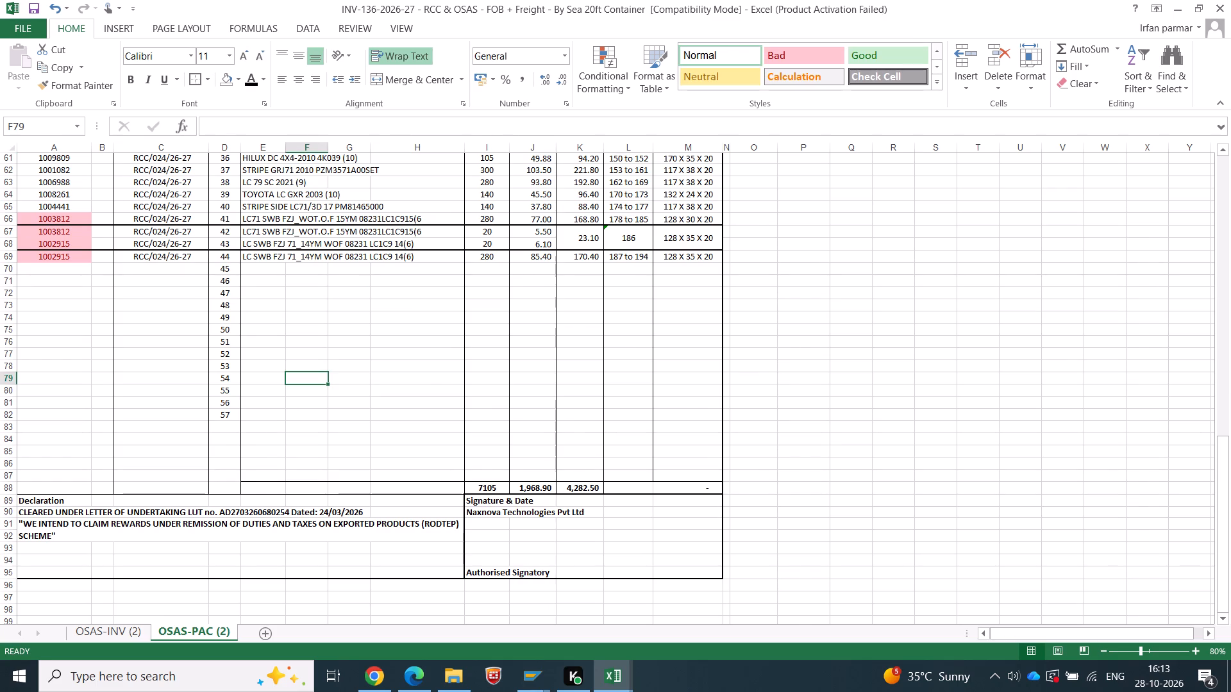
pyautogui.hotkey('alt', 'Tab')
pyautogui.hotkey('alt', 'Tab')
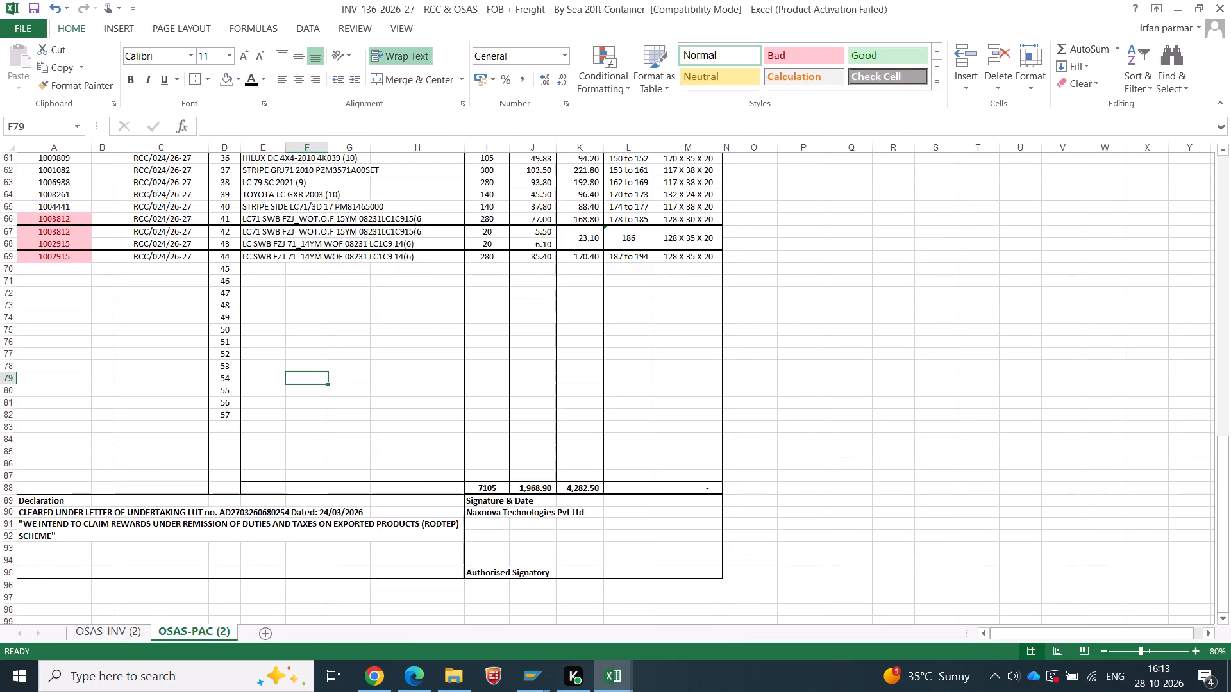
pyautogui.click(638, 259)
pyautogui.hotkey('alt', 'Tab')
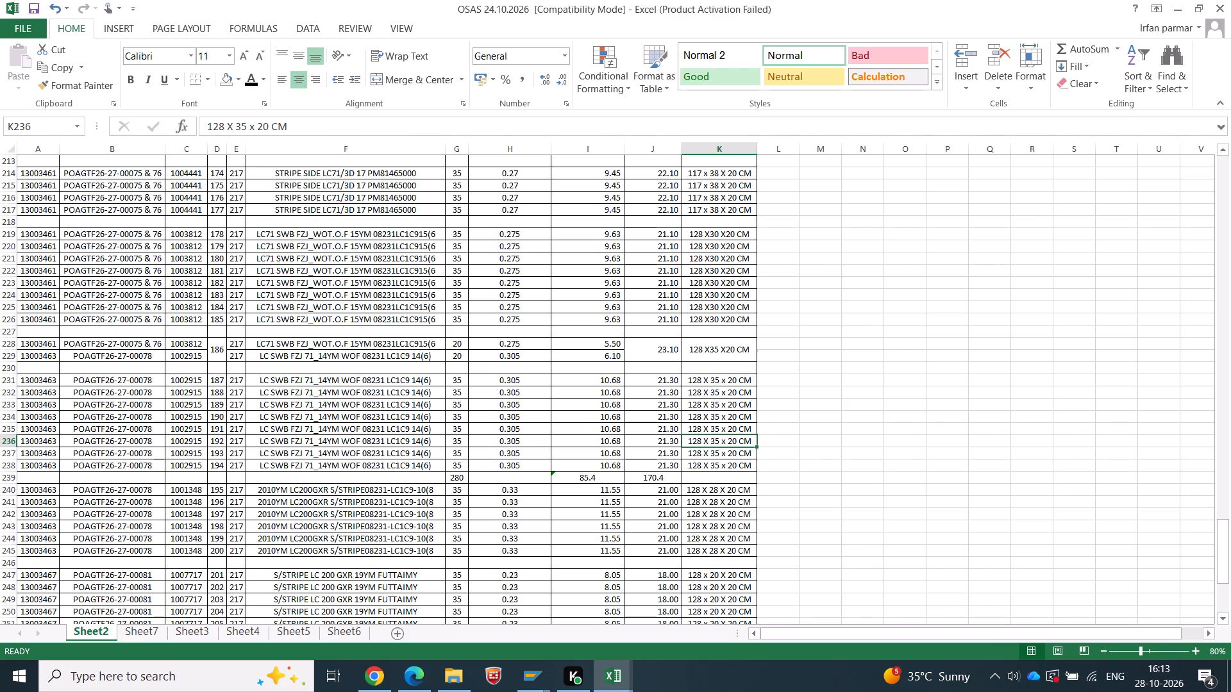
pyautogui.moveTo(453, 479); pyautogui.dragTo(654, 481)
pyautogui.press('Delete')
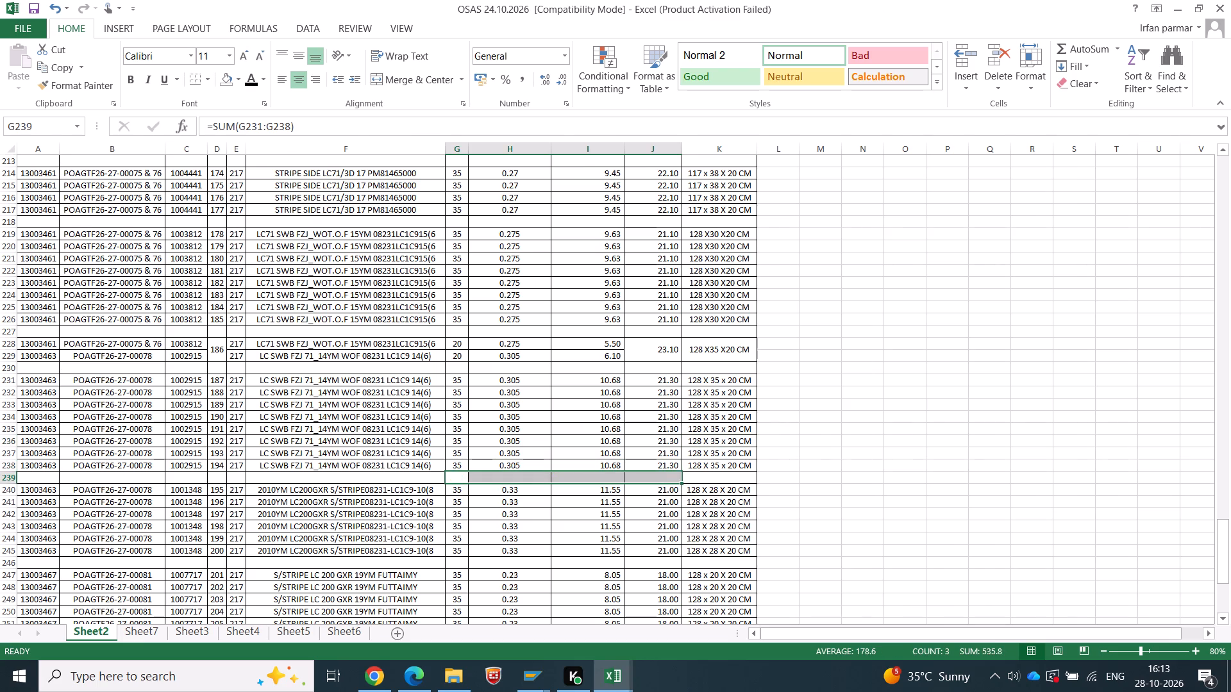
# Copy part number 1001348 into Sr No. 45 as a value and fill the RCC/024/26-27 reference down from the row above.
pyautogui.click(184, 495)
pyautogui.hotkey('ctrl', 'c')
pyautogui.hotkey('alt', 'Tab')
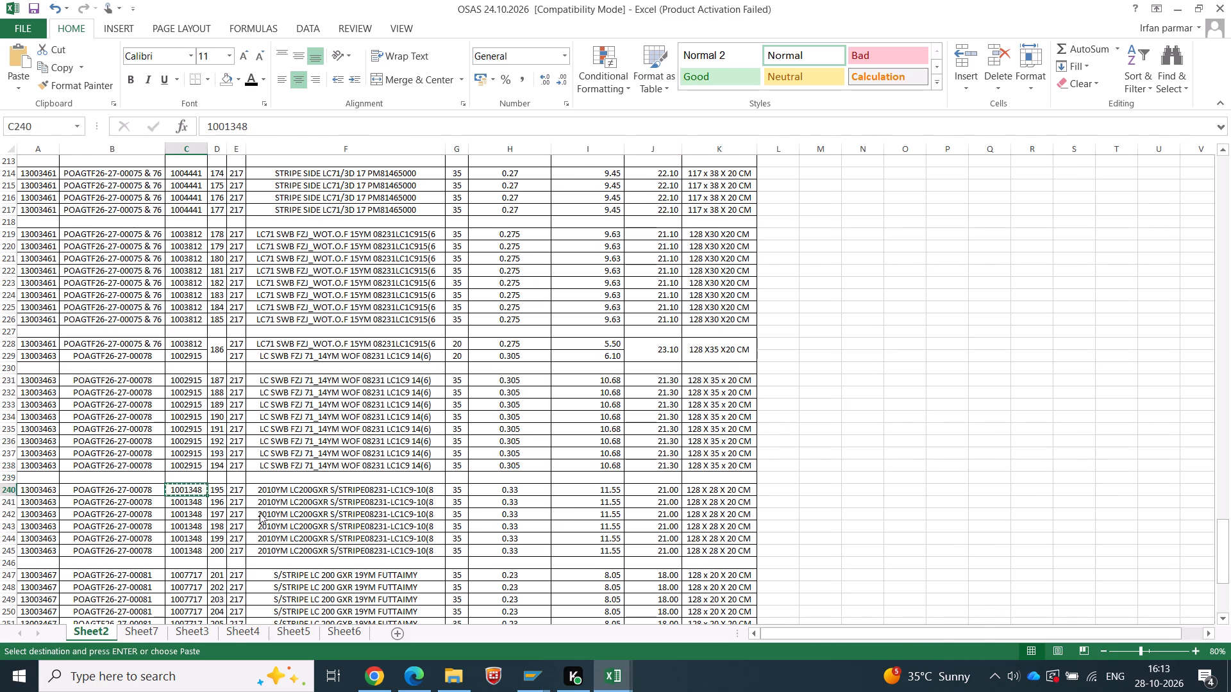
pyautogui.rightClick(62, 272)
pyautogui.click(114, 340)
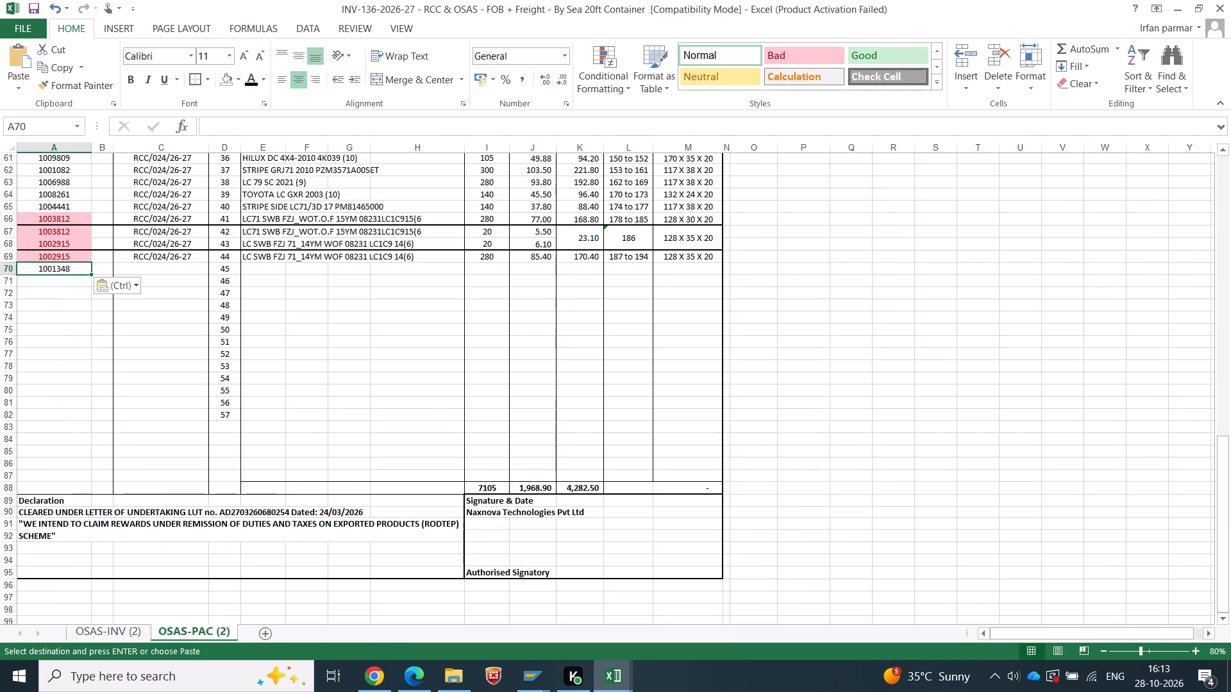
pyautogui.press('Tab')
pyautogui.press('Tab')
pyautogui.hotkey('alt', 'Tab')
pyautogui.hotkey('alt', 'Tab')
pyautogui.hotkey('ctrl', 'd')
pyautogui.press('Tab')
pyautogui.press('Tab')
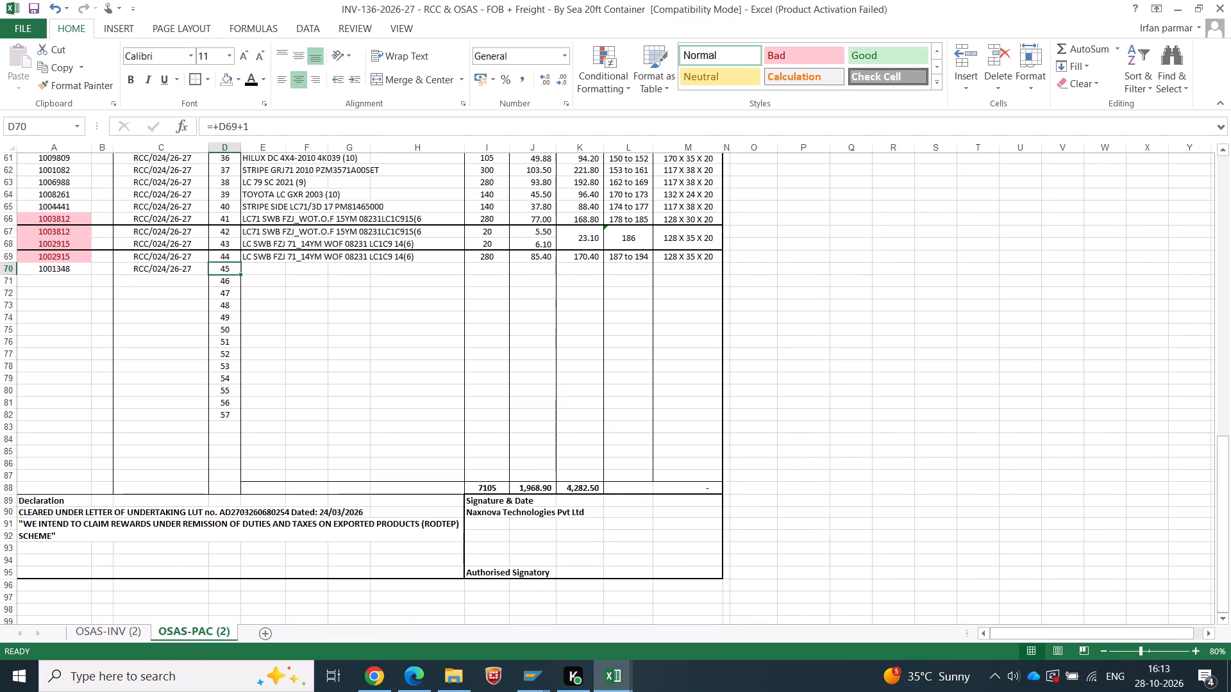
# Copy the description 2010YM LC200GXR S/STRIPE08231-LC1C9-10(8 from carton 195 into Sr No. 45 as a value.
pyautogui.hotkey('alt', 'Tab')
pyautogui.press('Tab')
pyautogui.press('Tab')
pyautogui.press('Tab')
pyautogui.hotkey('ctrl', 'c')
pyautogui.hotkey('alt', 'Tab')
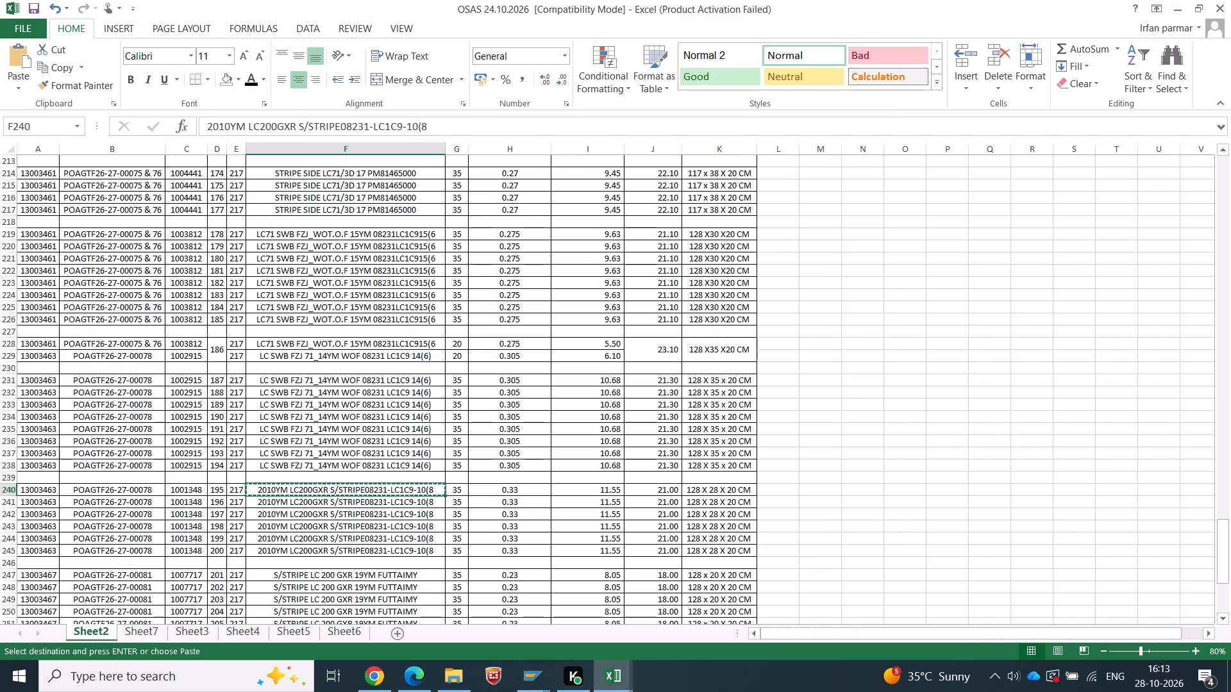
pyautogui.rightClick(265, 269)
pyautogui.click(324, 342)
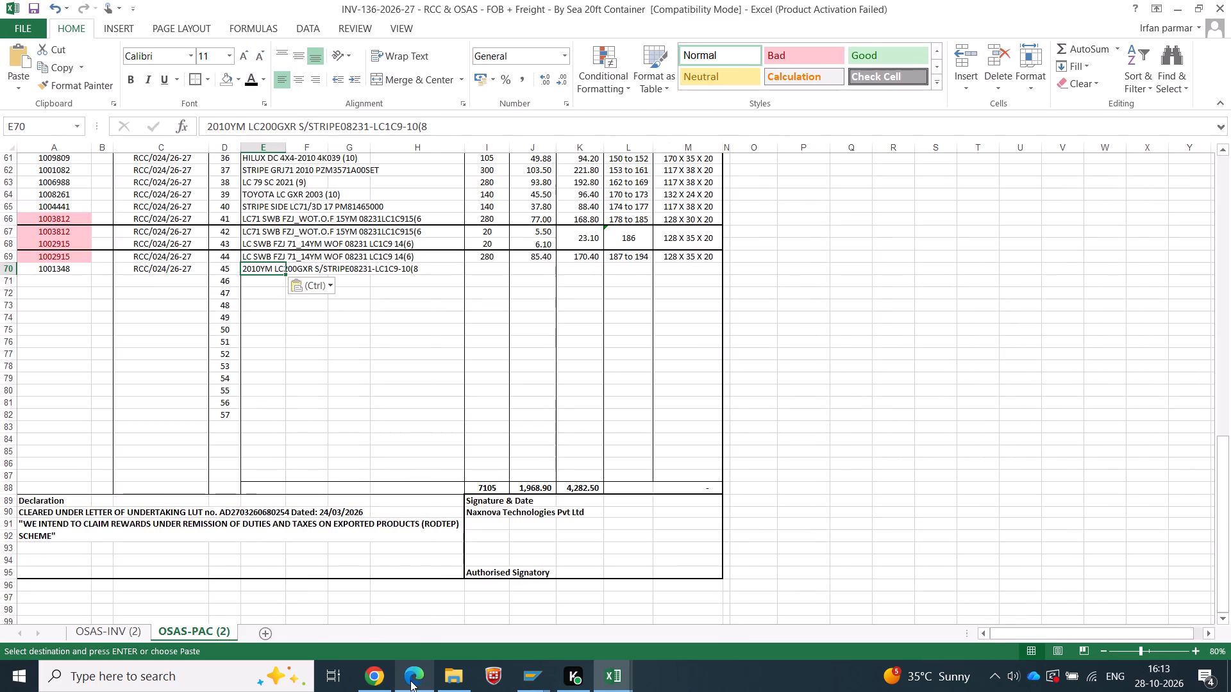
# Sum the quantity and both weight columns for cartons 195–200 in the blank row below them in the source workbook.
pyautogui.press('Tab')
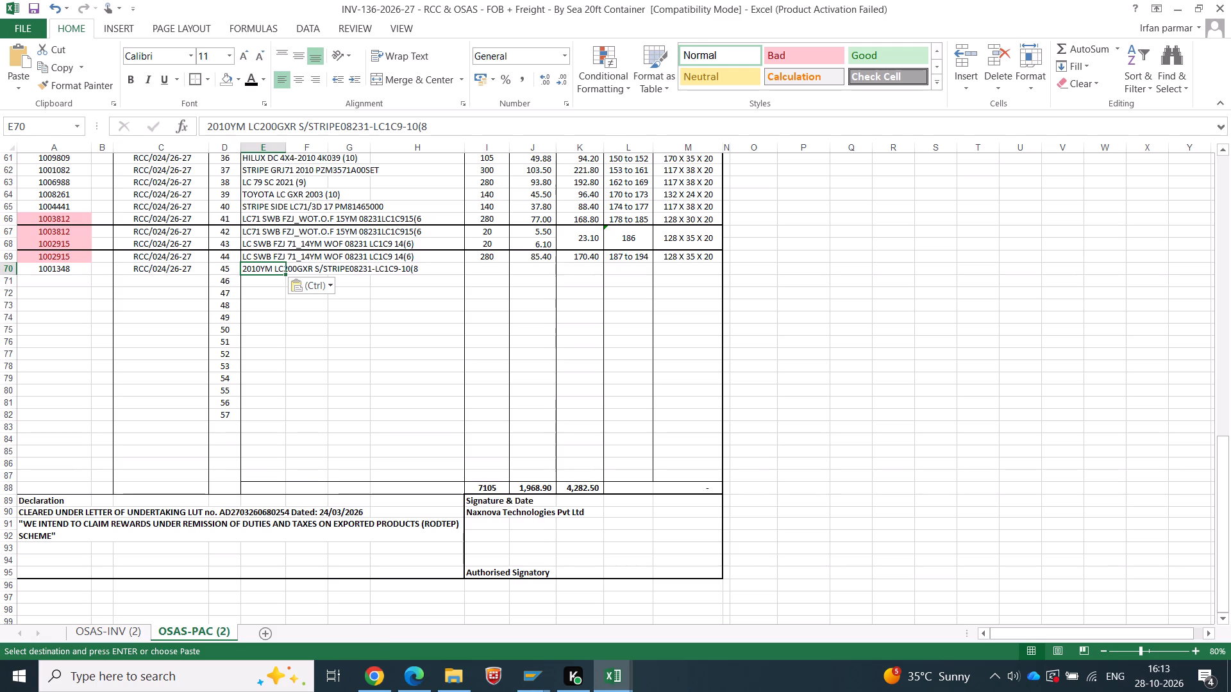
pyautogui.press('Tab')
pyautogui.press('Tab')
pyautogui.press('Tab')
pyautogui.hotkey('alt', 'Tab')
pyautogui.press('Tab')
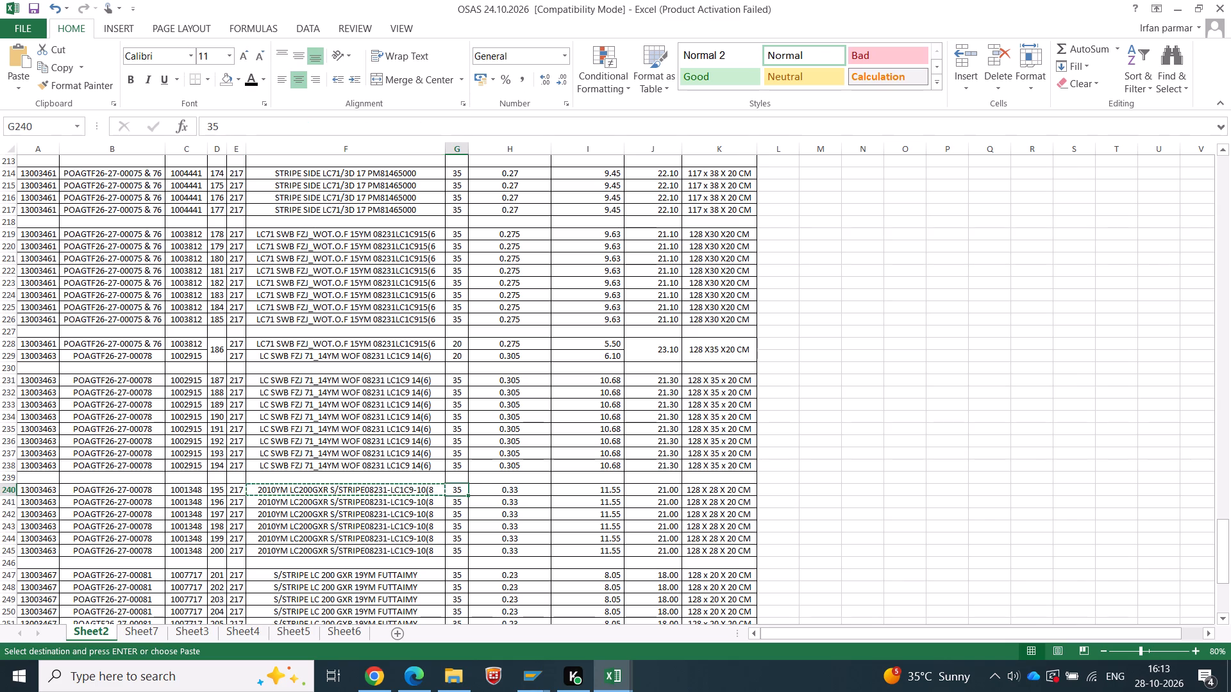
pyautogui.click(461, 575)
pyautogui.click(460, 564)
pyautogui.hotkey('alt', '=')
pyautogui.press('Return')
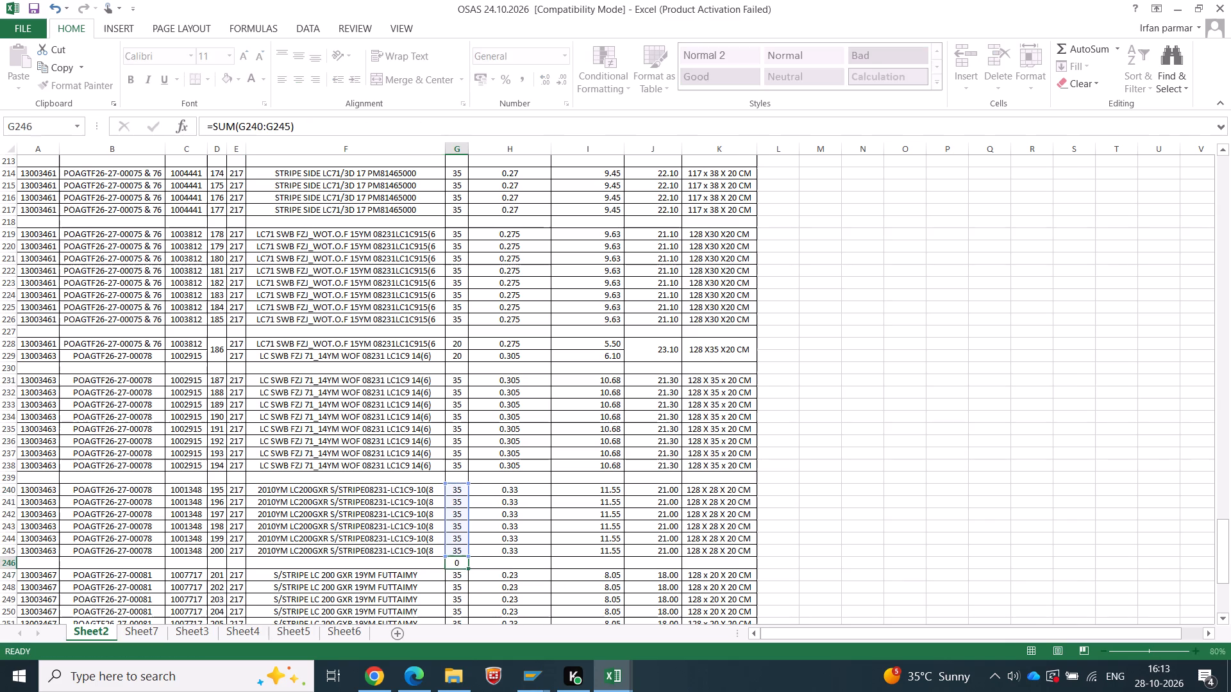
pyautogui.press('Up')
pyautogui.hotkey('ctrl', 'c')
pyautogui.press('Right')
pyautogui.press('Right')
pyautogui.hotkey('shift', 'Right')
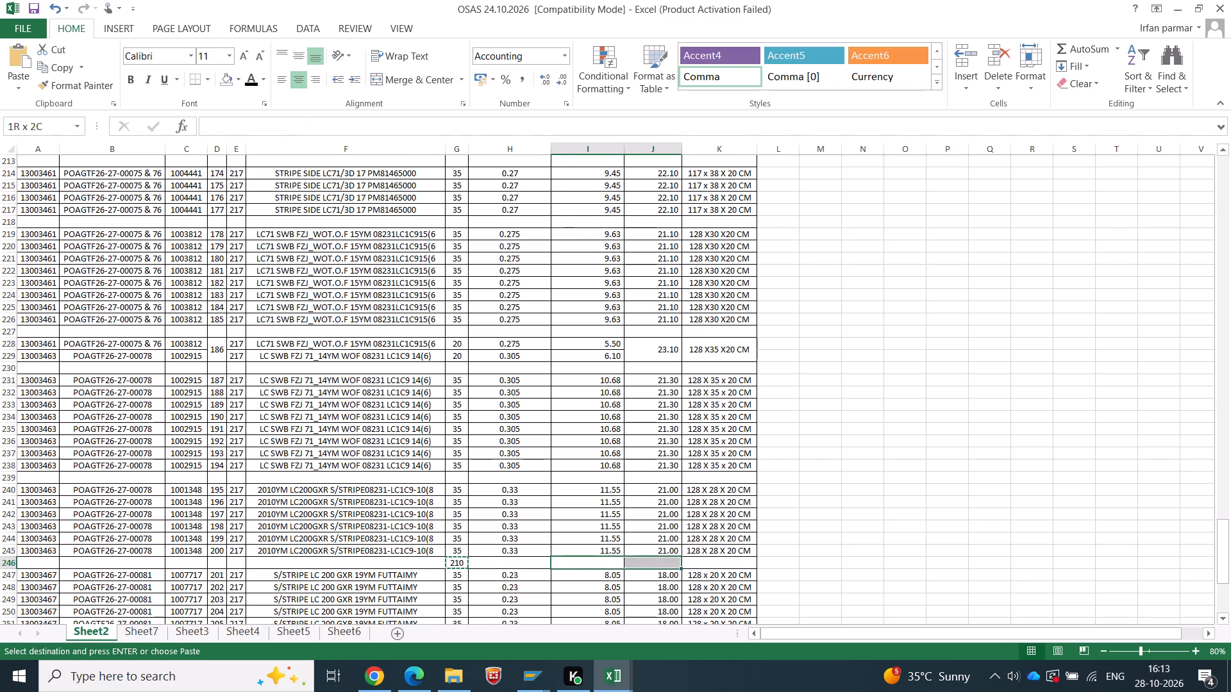
pyautogui.press('Return')
# Copy the total quantity of 210 for cartons 195–200 into Sr No. 45 of the packing list as a value.
pyautogui.press('Left')
pyautogui.press('Left')
pyautogui.hotkey('ctrl', 'c')
pyautogui.hotkey('alt', 'Tab')
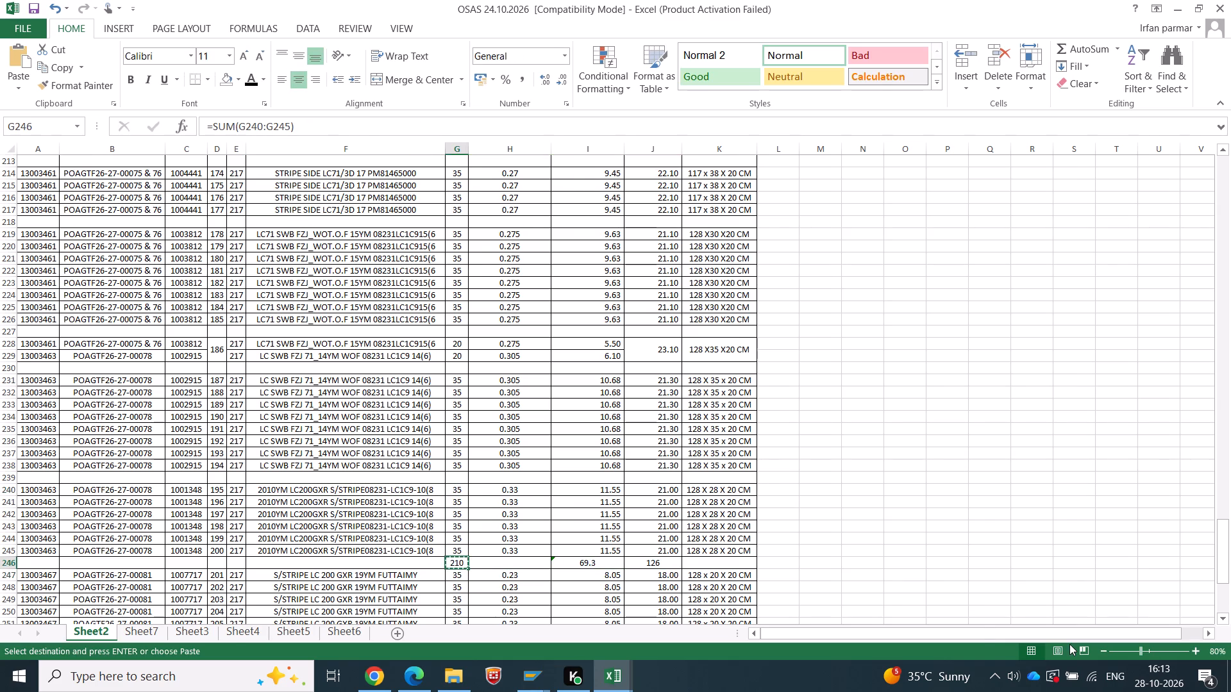
pyautogui.rightClick(494, 267)
pyautogui.click(555, 336)
pyautogui.press('Tab')
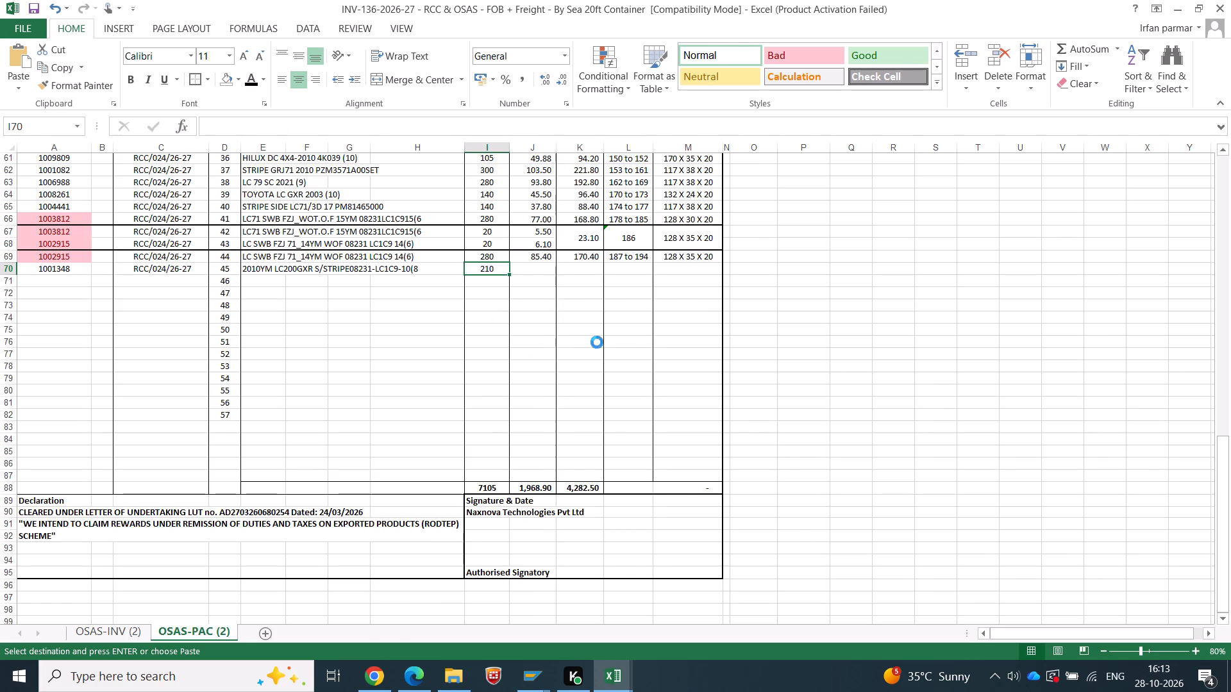
# Copy the weight totals 69.3 and 126 for cartons 195–200 into Sr No. 45 of the packing list as values.
pyautogui.hotkey('alt', 'Tab')
pyautogui.moveTo(571, 562); pyautogui.dragTo(655, 566)
pyautogui.hotkey('ctrl', 'c')
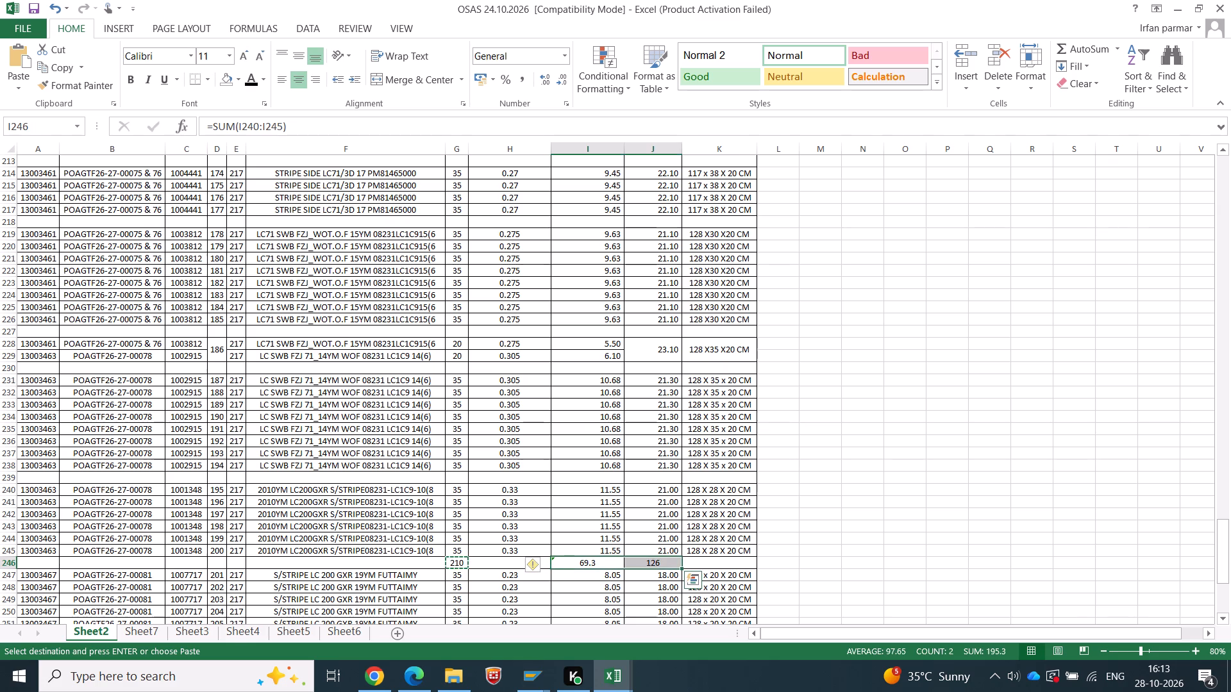
pyautogui.hotkey('alt', 'Tab')
pyautogui.rightClick(533, 266)
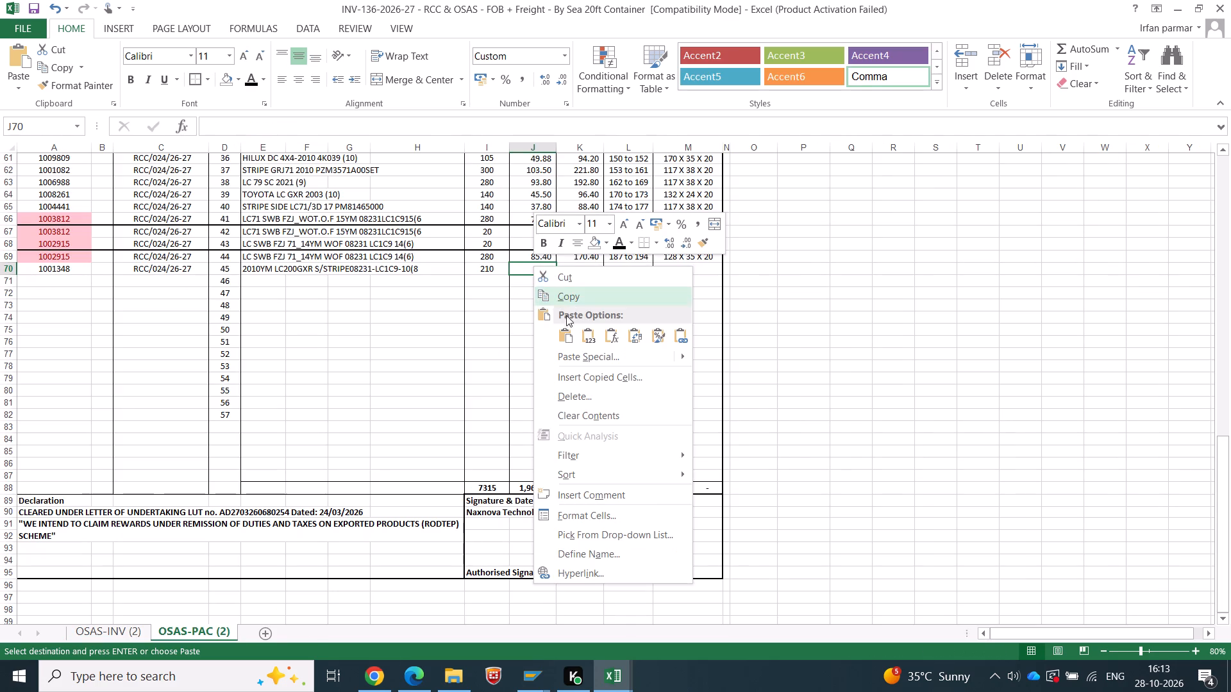
pyautogui.click(584, 336)
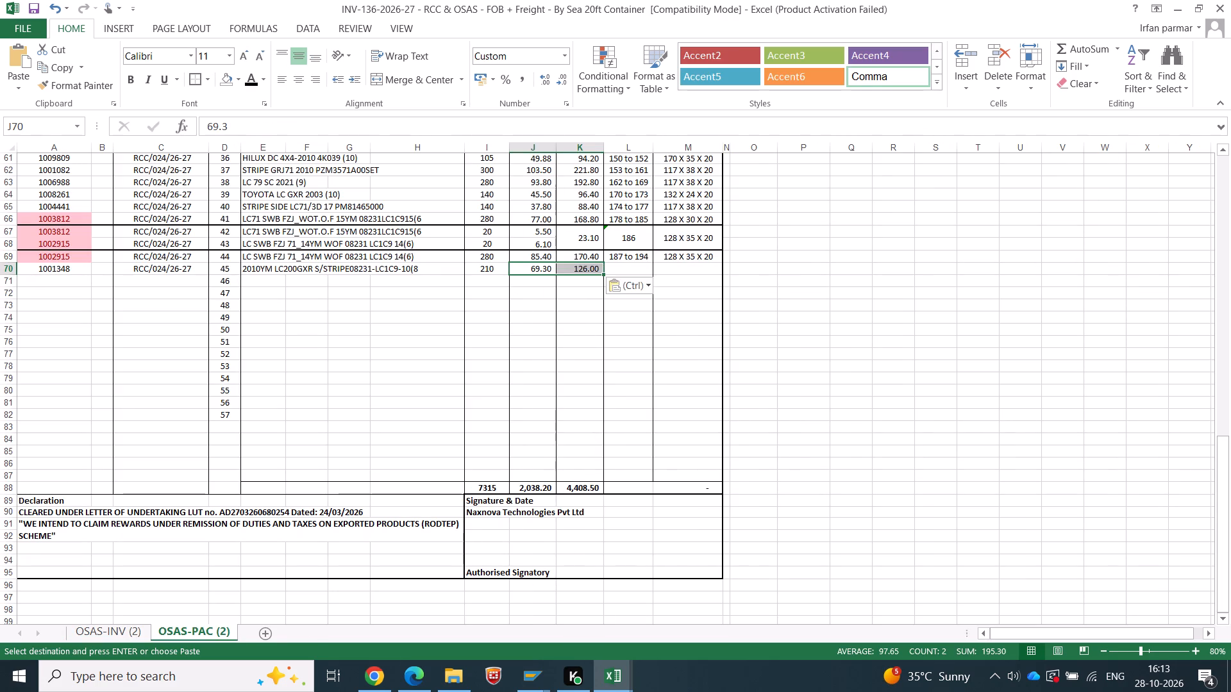
# Start filling the carton number range of Sr No. 45, referring to the part 1001348 cartons in the source workbook.
pyautogui.click(635, 269)
pyautogui.hotkey('alt', 'Tab')
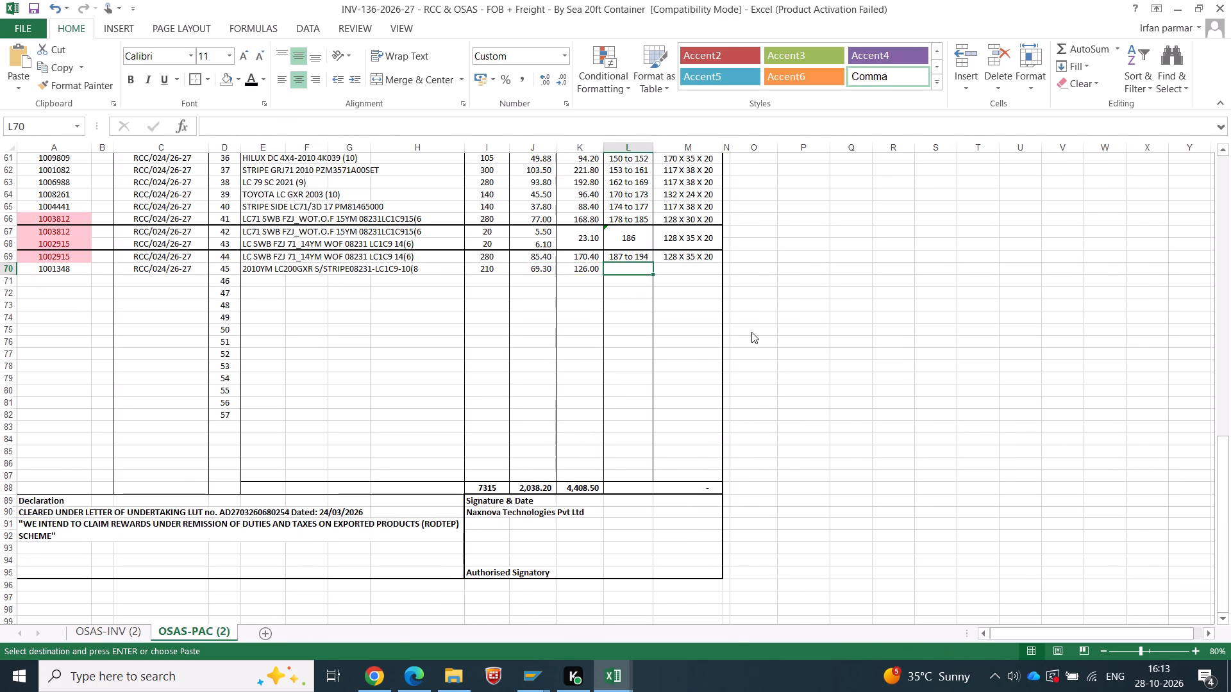